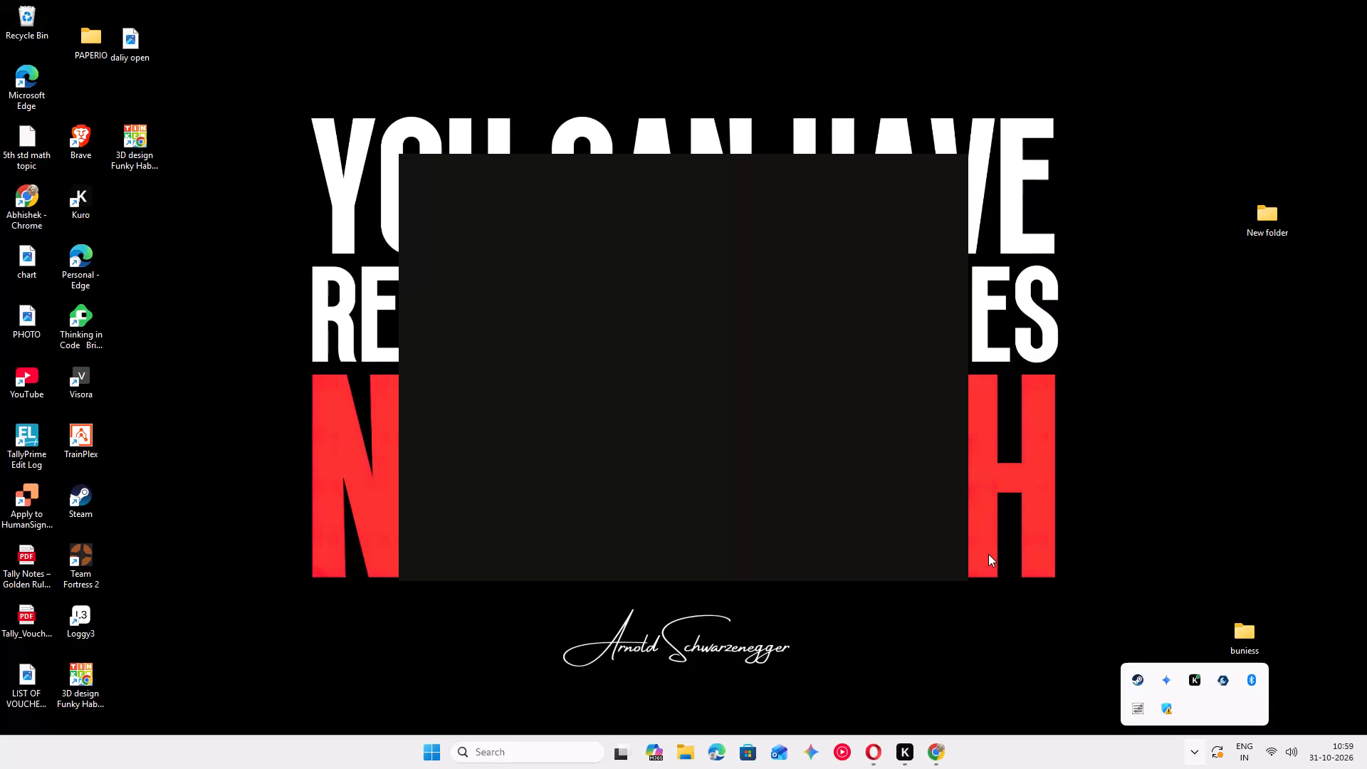
# Dismiss the open pop-up of hidden system tray icons to clear the desktop.
pyautogui.click(989, 555)
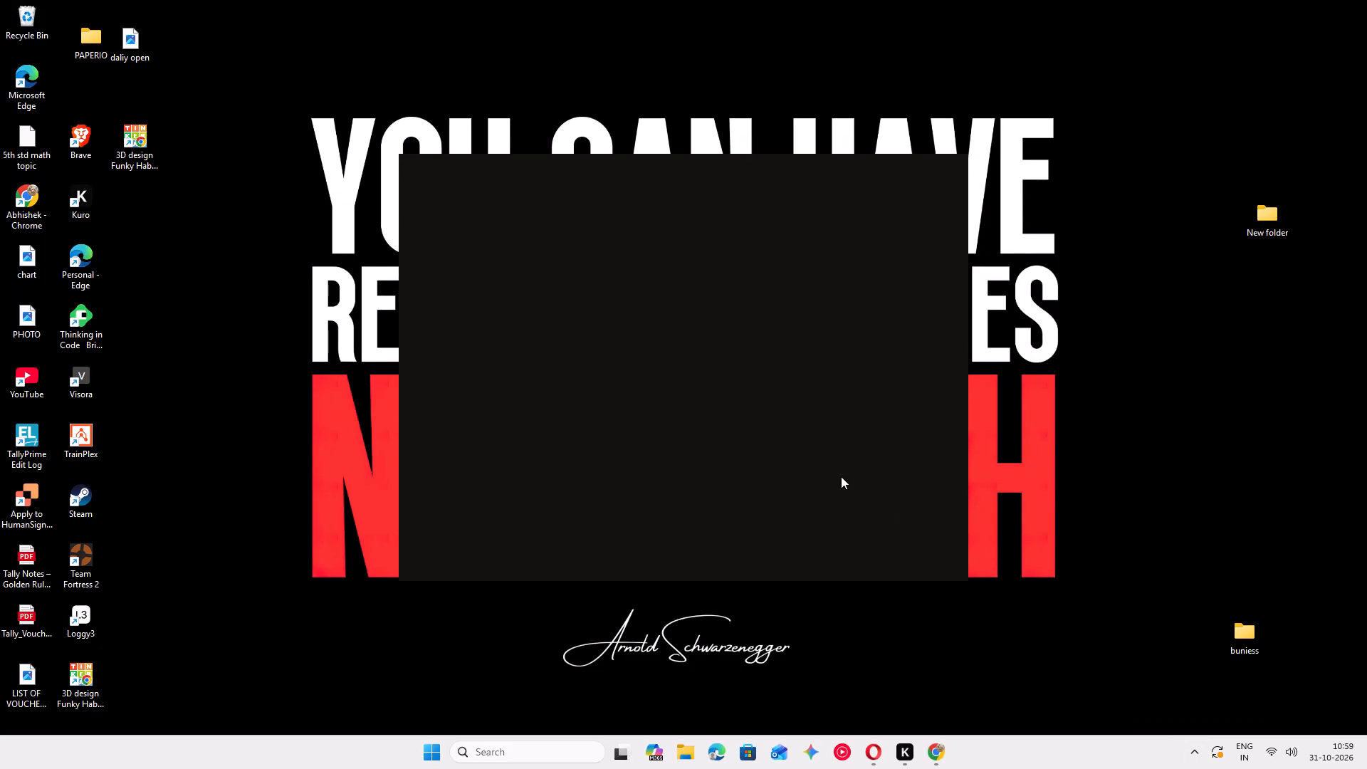
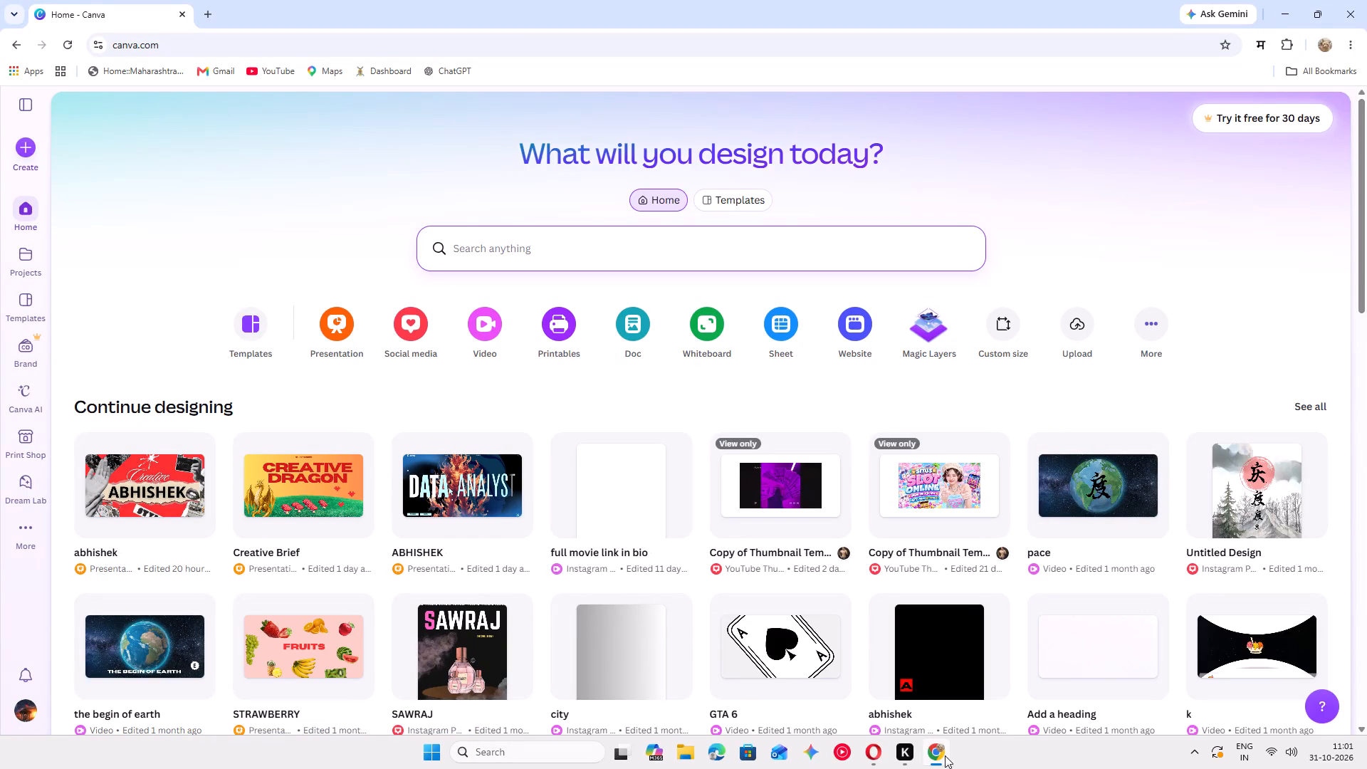
# Create a new blank presentation from the Canva home page.
pyautogui.scroll(-4, 557, 479)
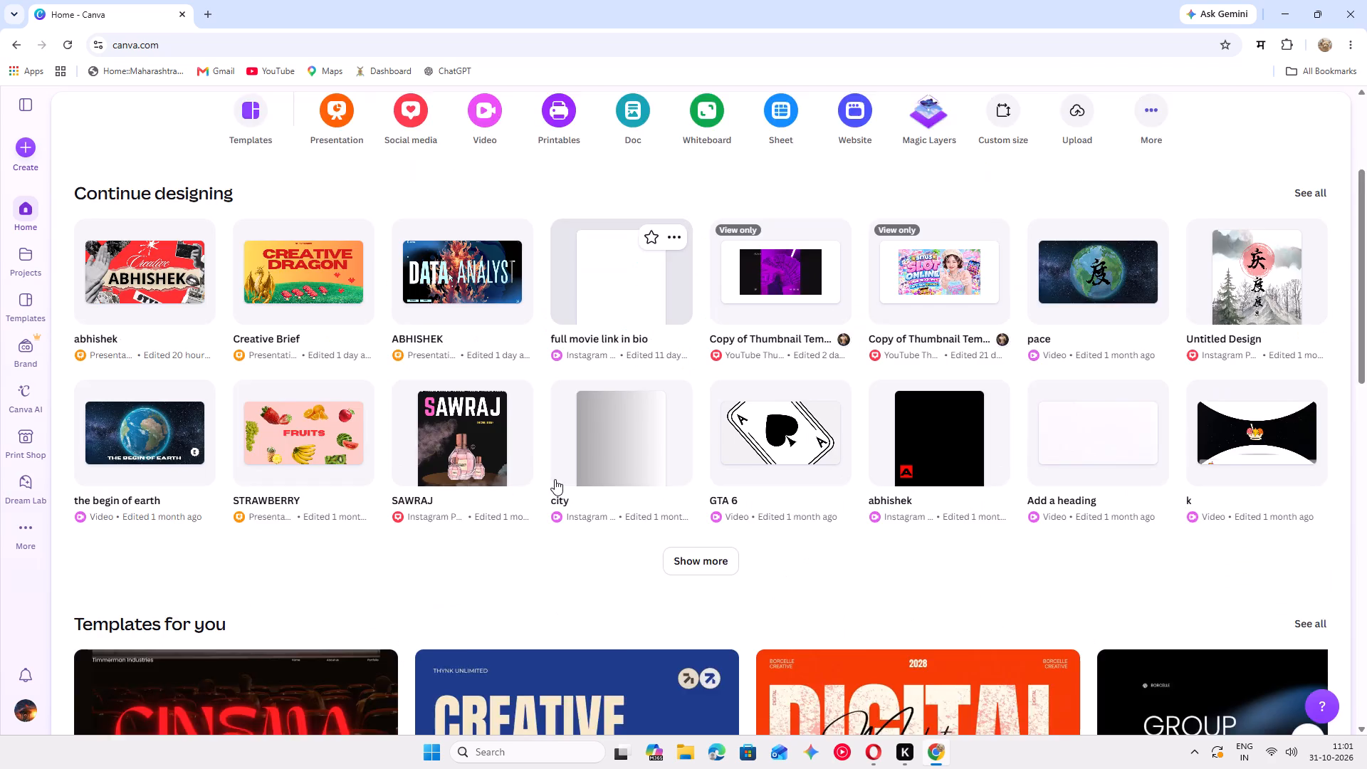
pyautogui.scroll(5, 518, 466)
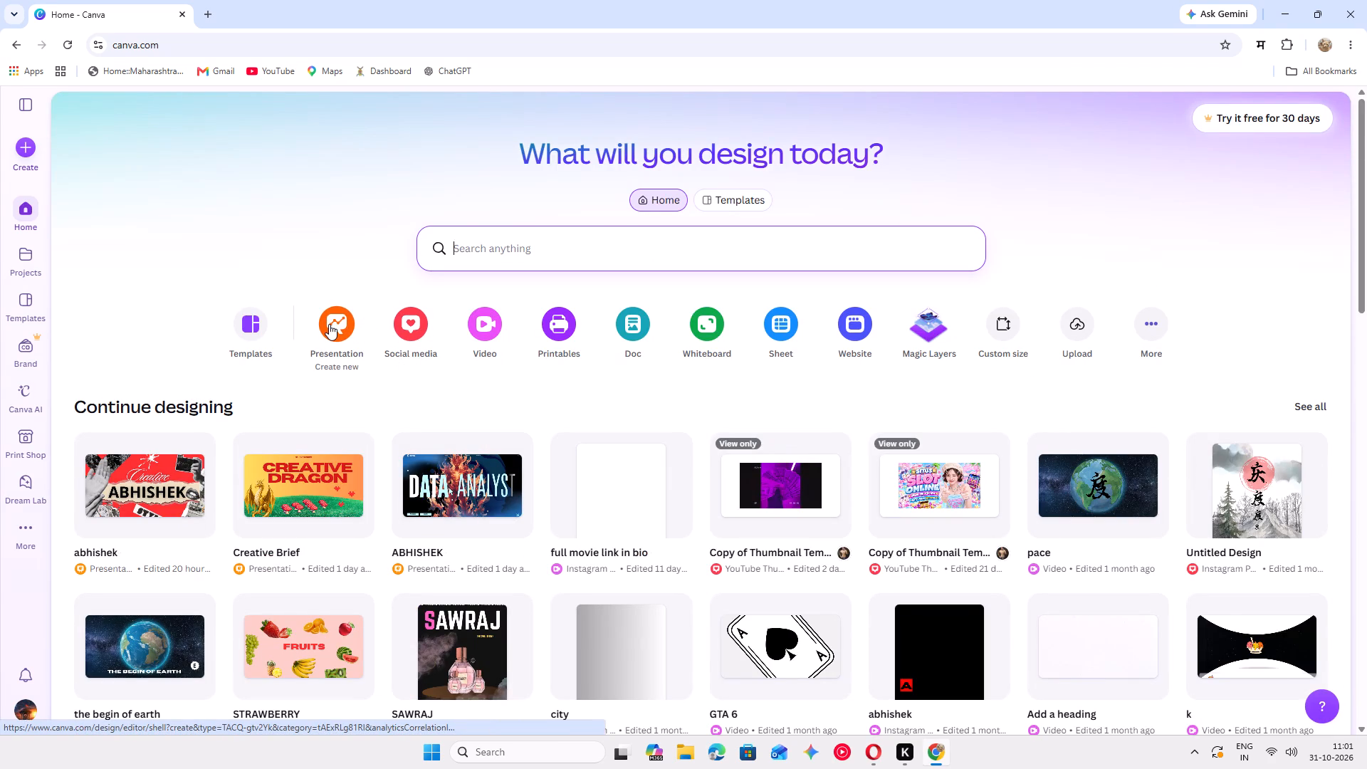
pyautogui.click(337, 326)
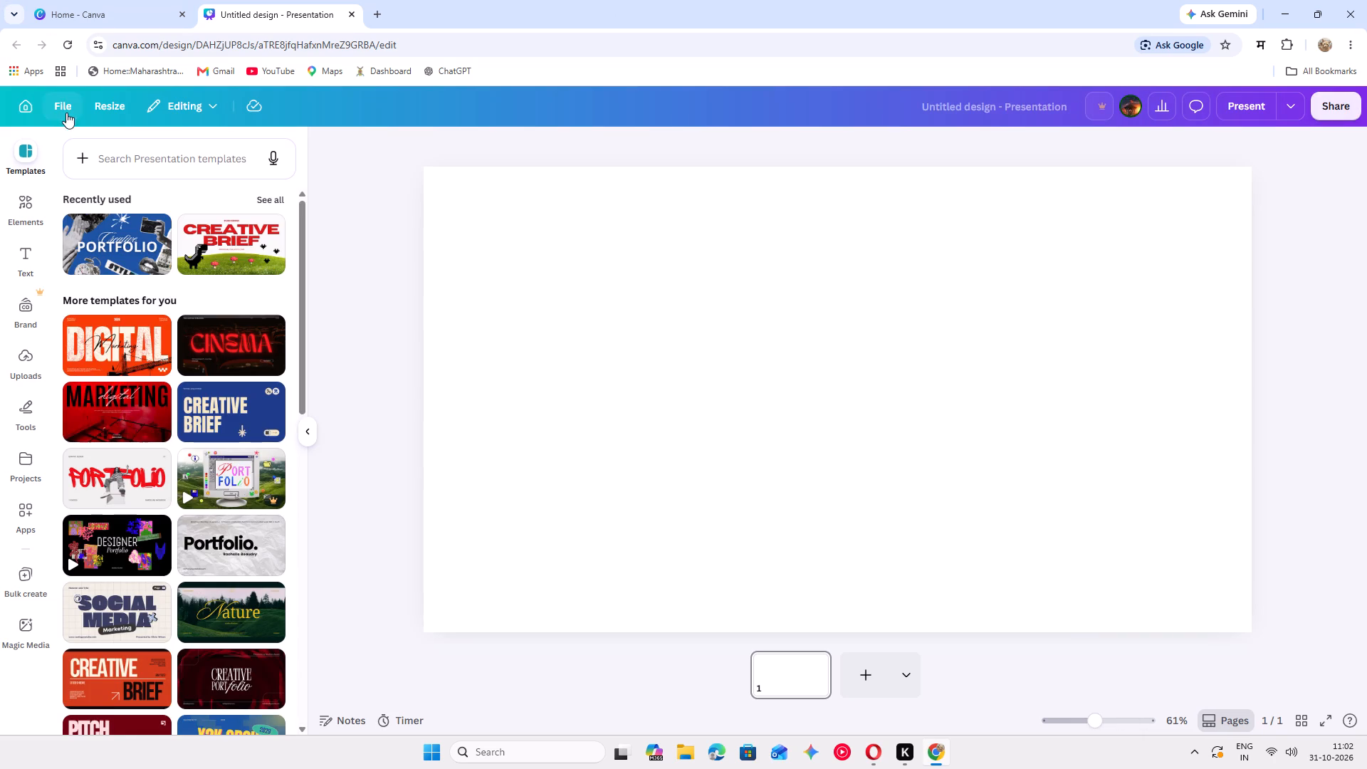
# Search the presentation templates for "red" and look through the designs.
pyautogui.click(131, 163)
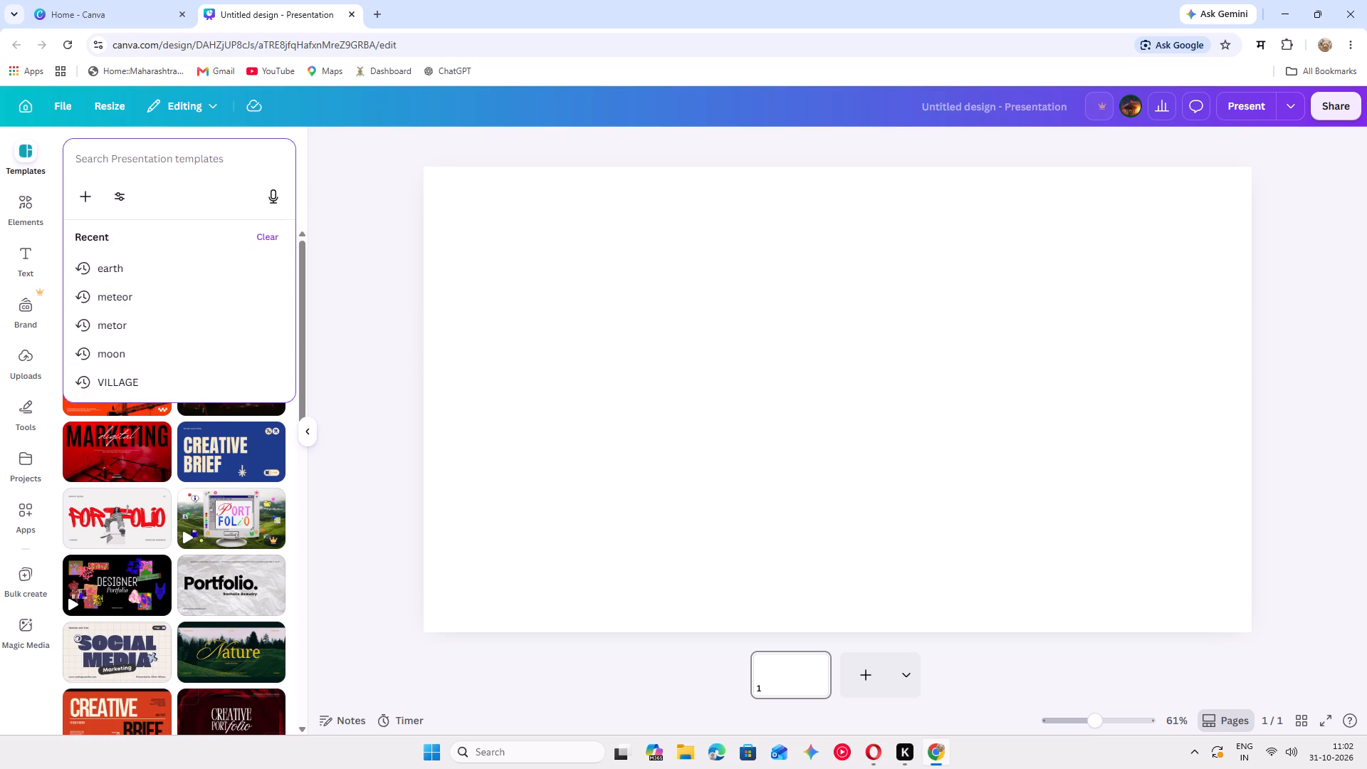
pyautogui.click(131, 154)
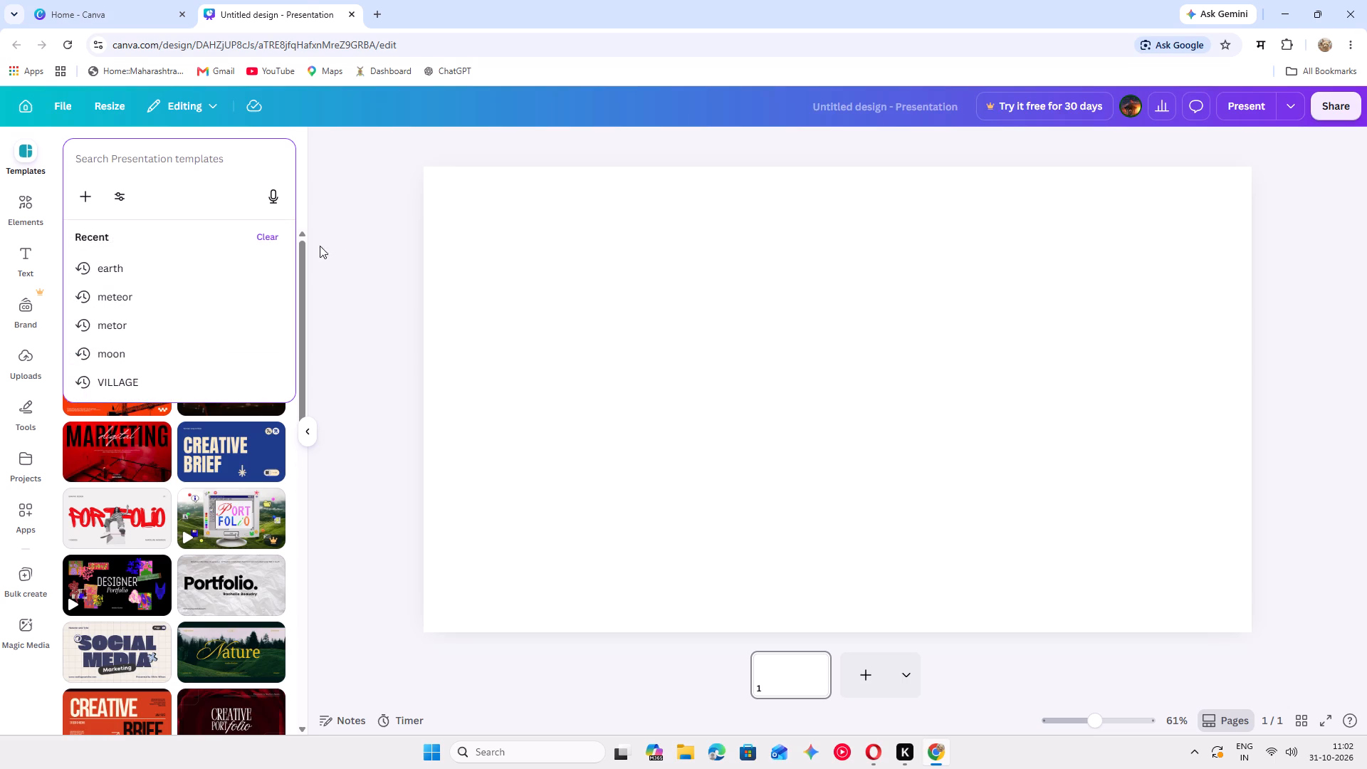
pyautogui.click(220, 163)
pyautogui.write('red')
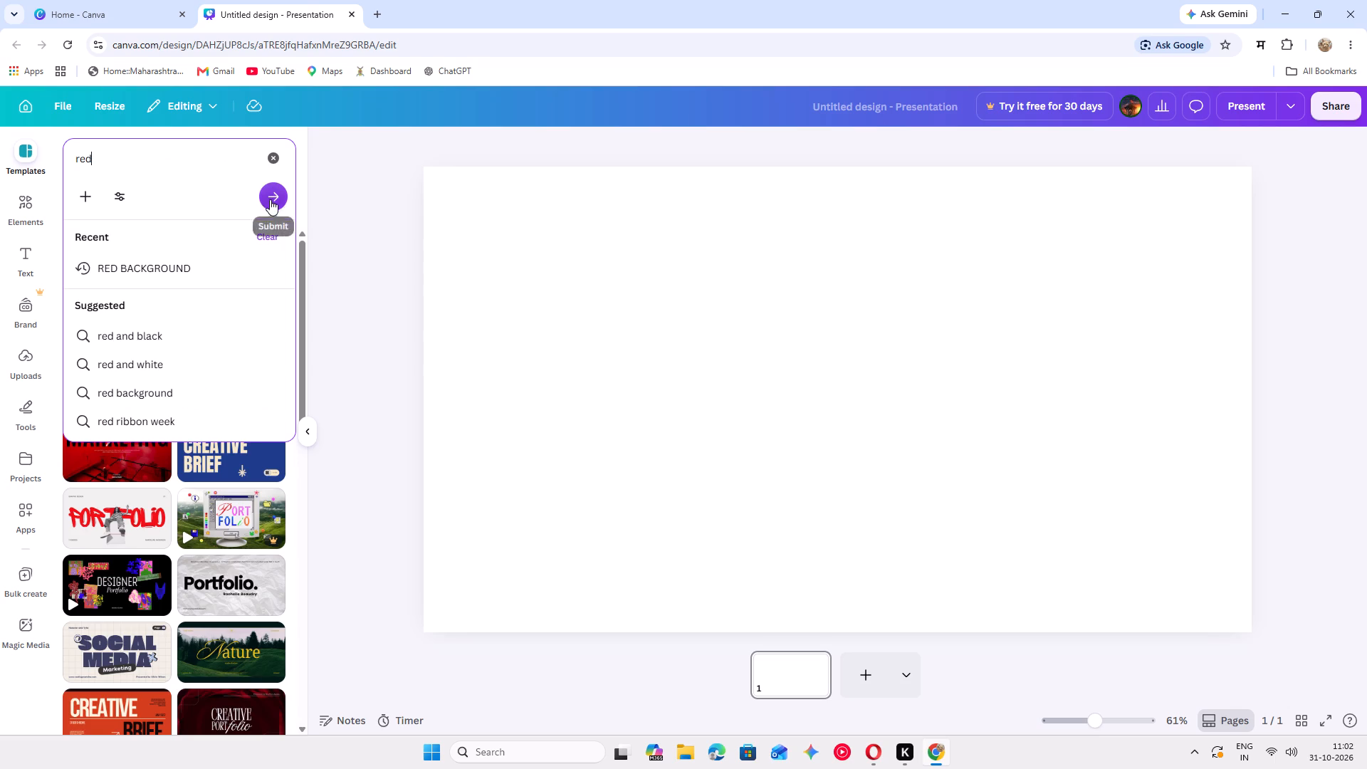
pyautogui.click(270, 199)
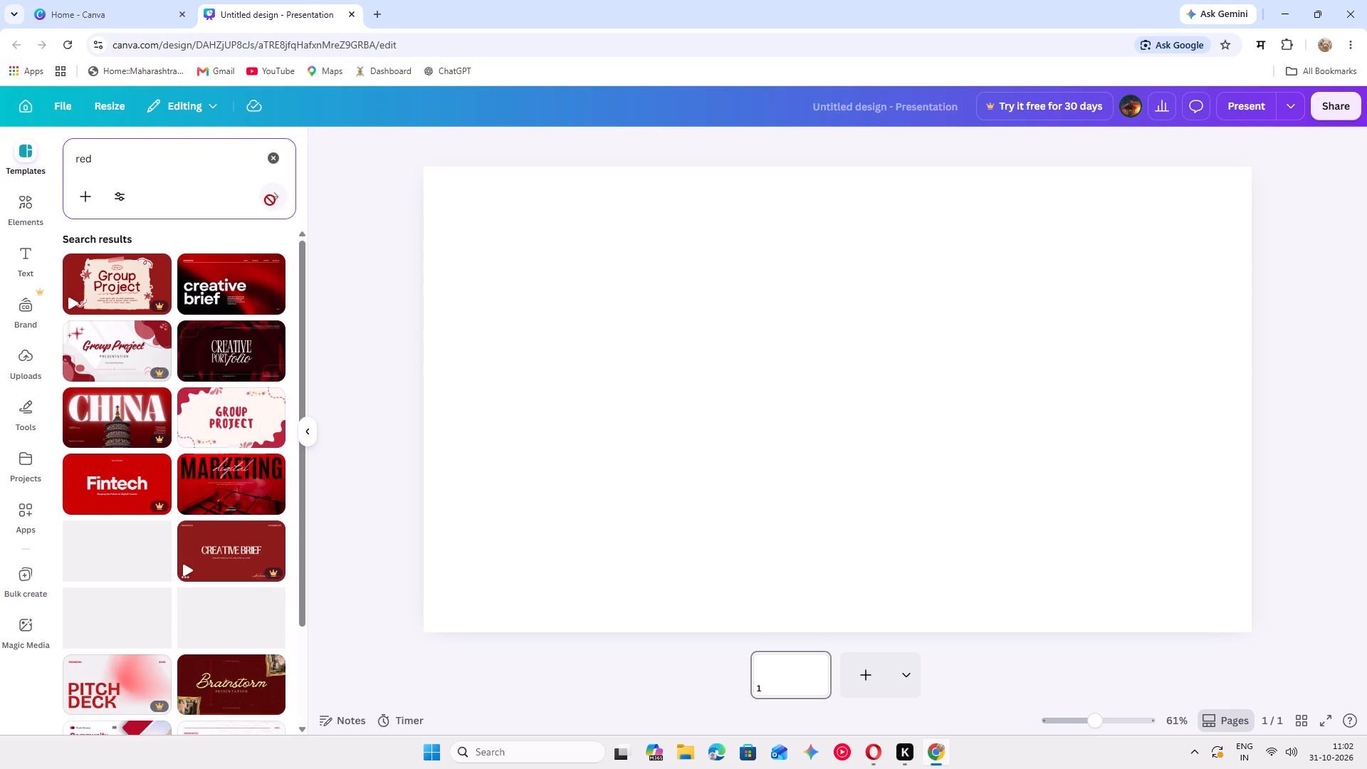
pyautogui.scroll(-4, 213, 387)
pyautogui.scroll(4, 213, 387)
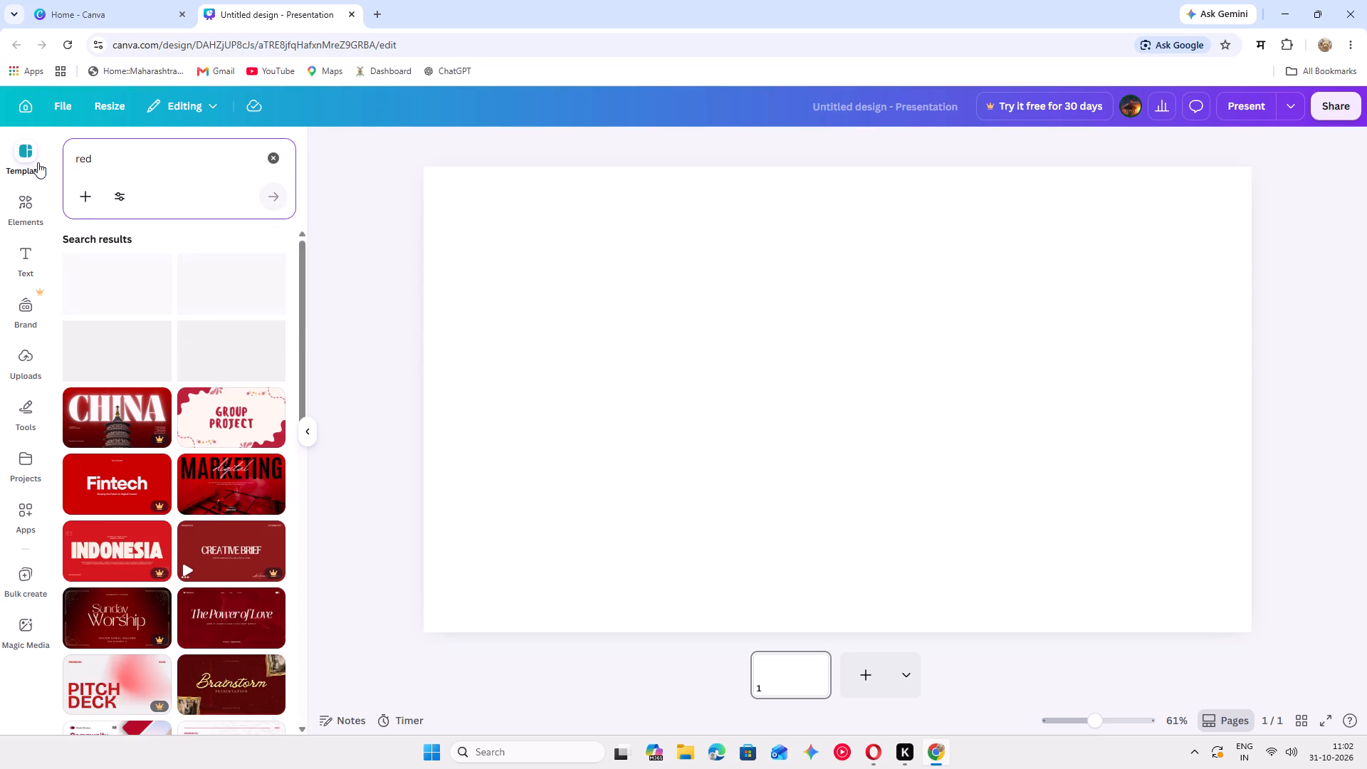
# Search the elements for "red" graphics and add the square white-to-red gradient to the page.
pyautogui.click(29, 206)
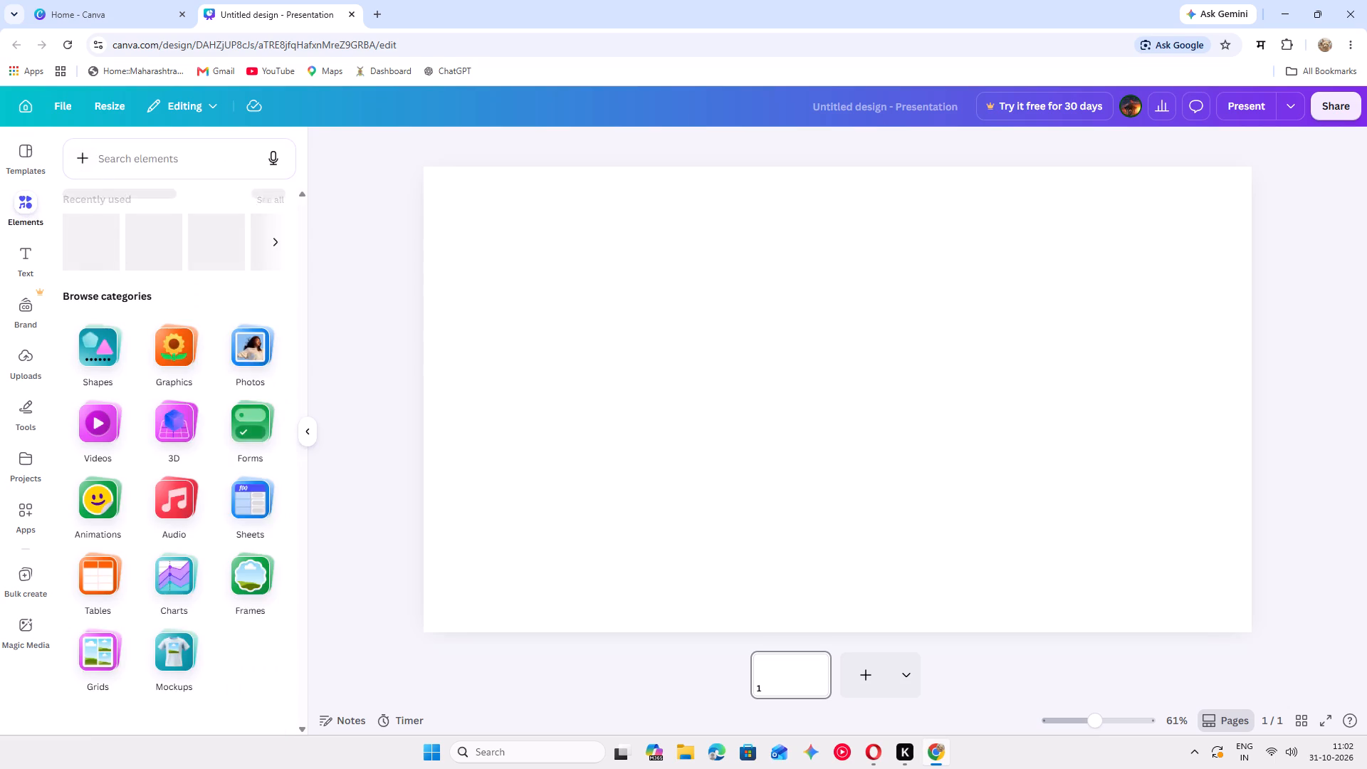
pyautogui.click(110, 155)
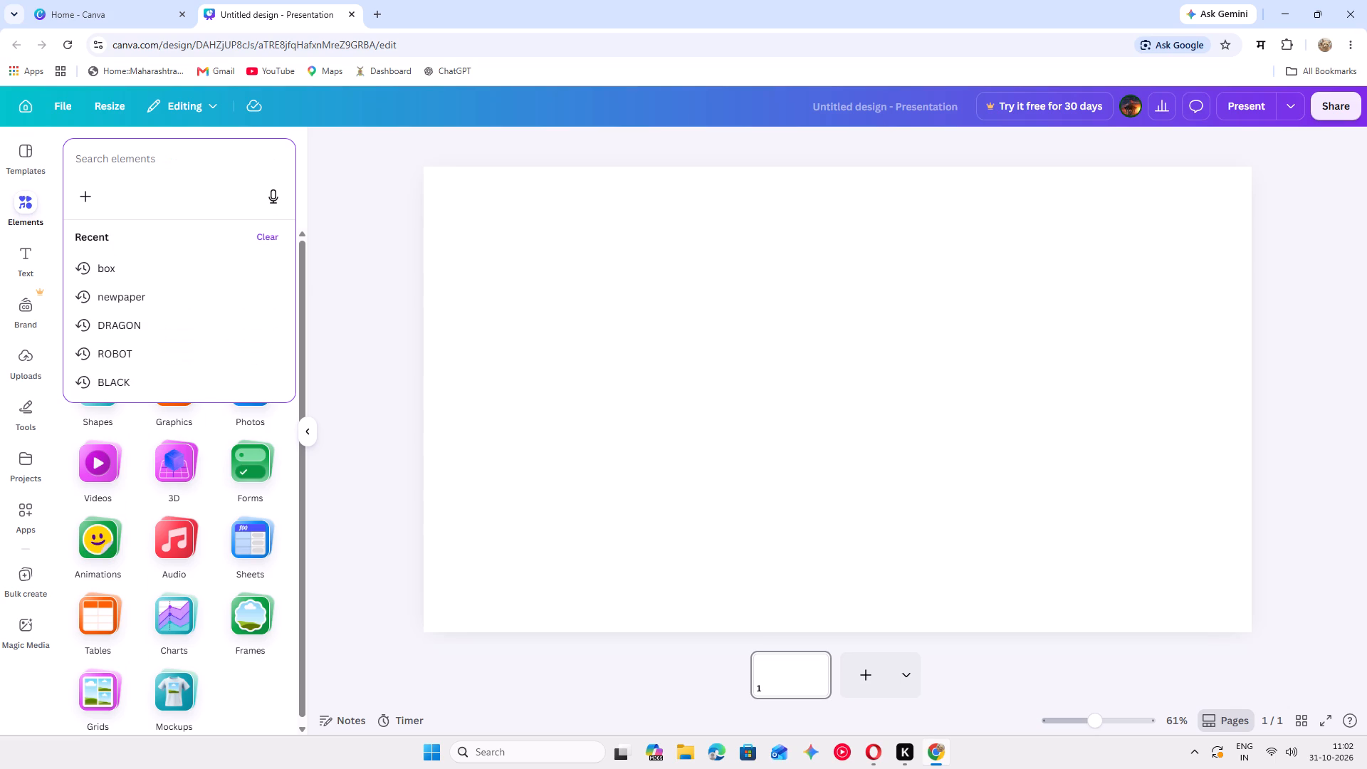
pyautogui.write('red')
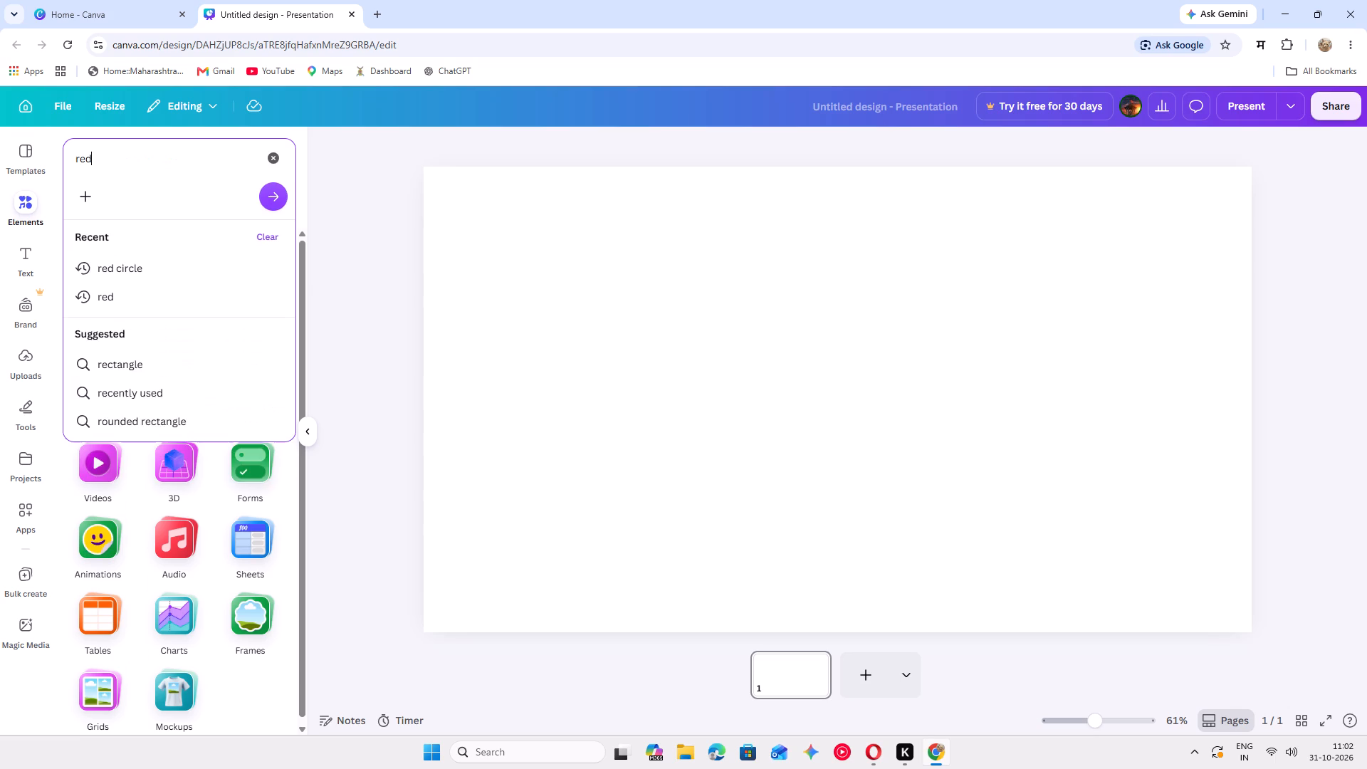
pyautogui.press('space')
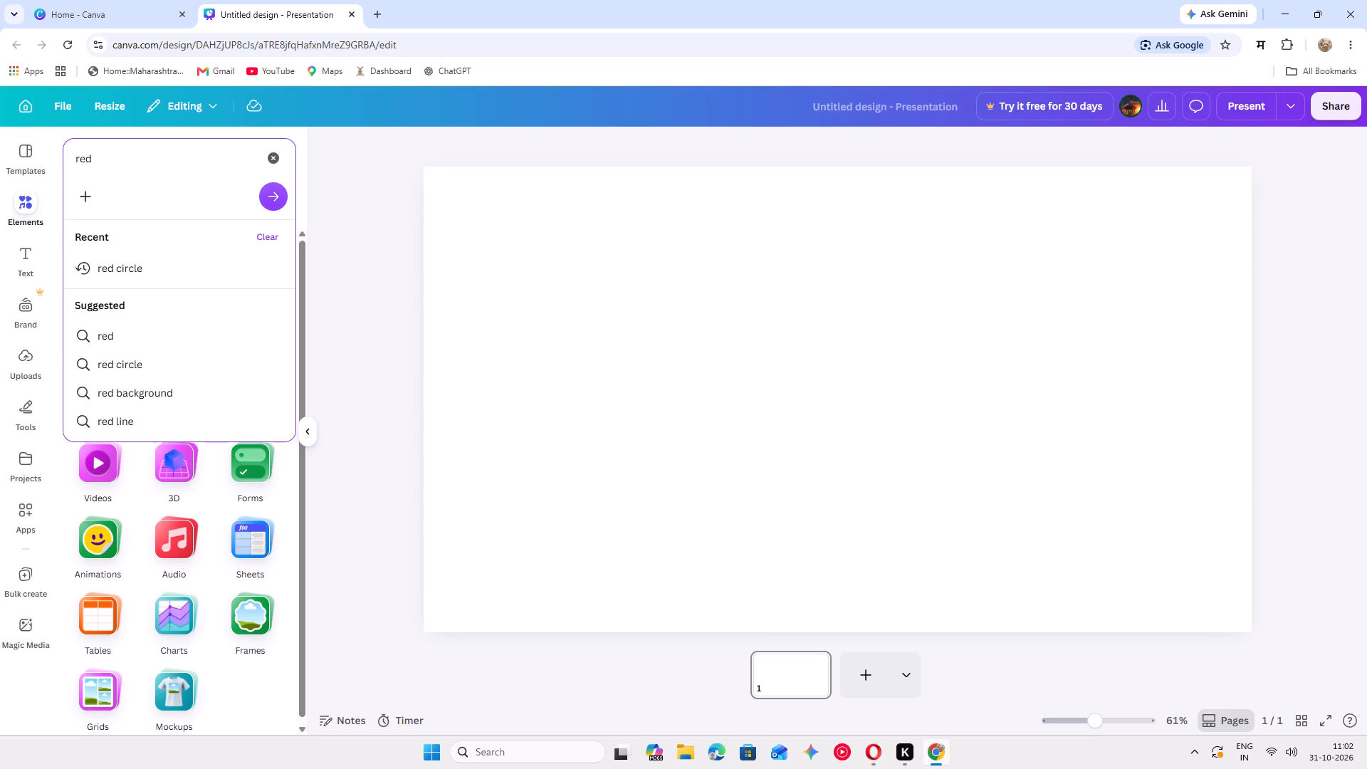
pyautogui.click(266, 196)
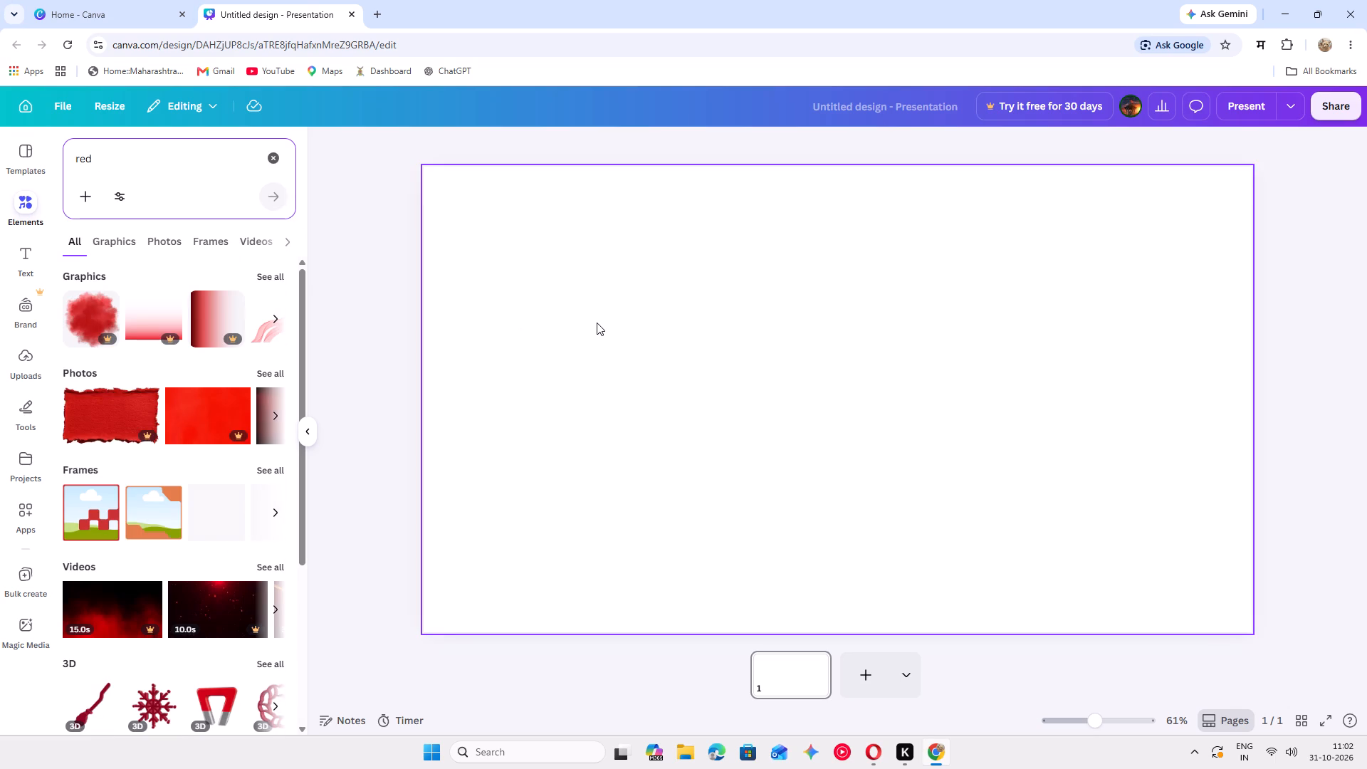
pyautogui.click(121, 240)
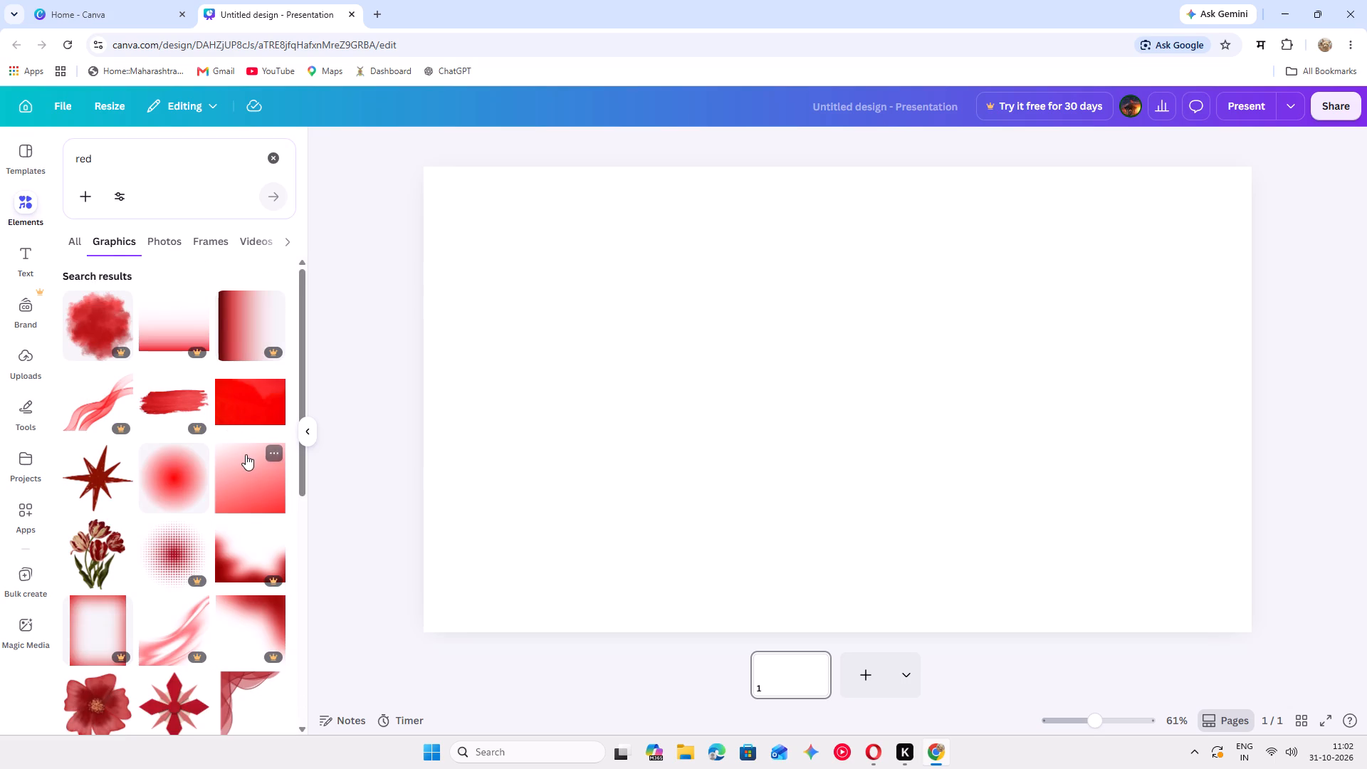
pyautogui.scroll(-1, 246, 454)
pyautogui.click(249, 434)
# Stretch the red gradient beyond both sides of the page and lower it to cover roughly the bottom third.
pyautogui.moveTo(937, 481); pyautogui.dragTo(741, 481)
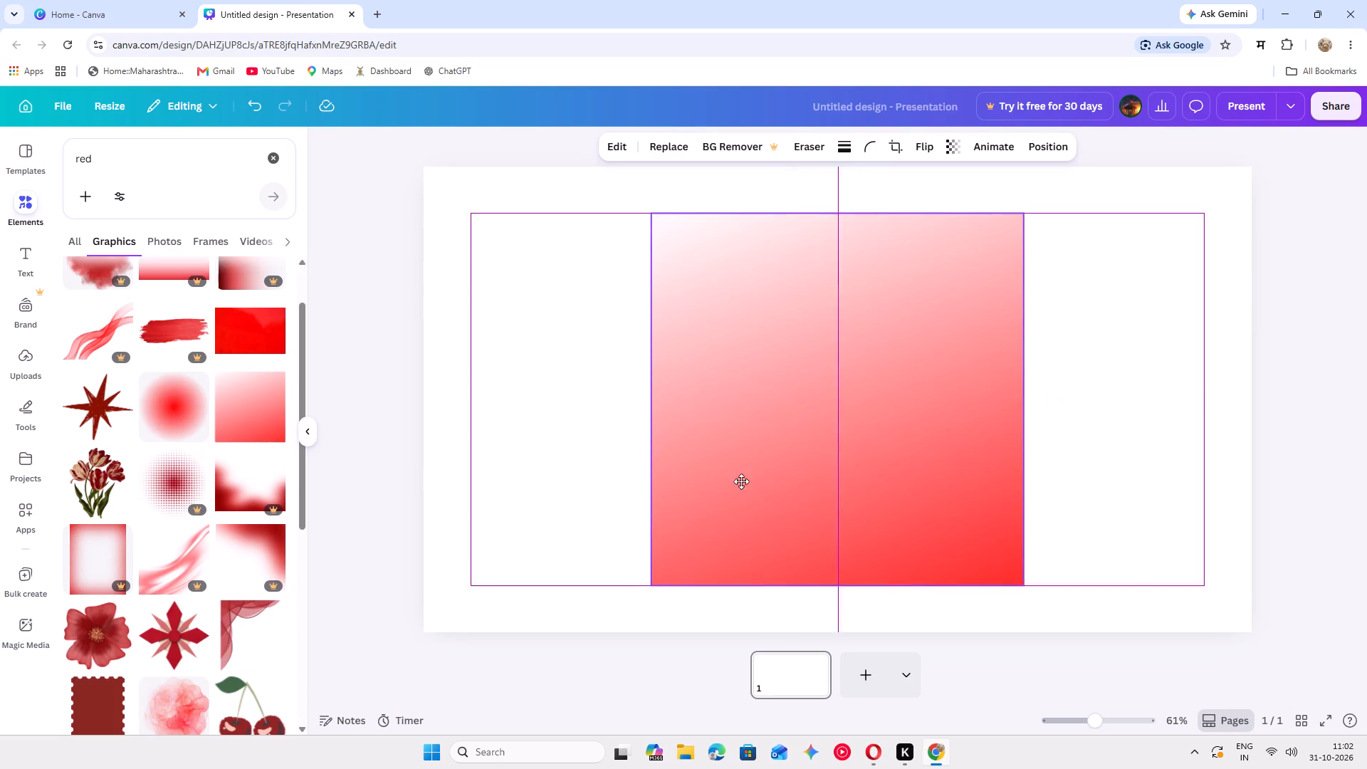
pyautogui.moveTo(741, 481); pyautogui.dragTo(677, 482)
pyautogui.moveTo(766, 406); pyautogui.dragTo(1338, 479)
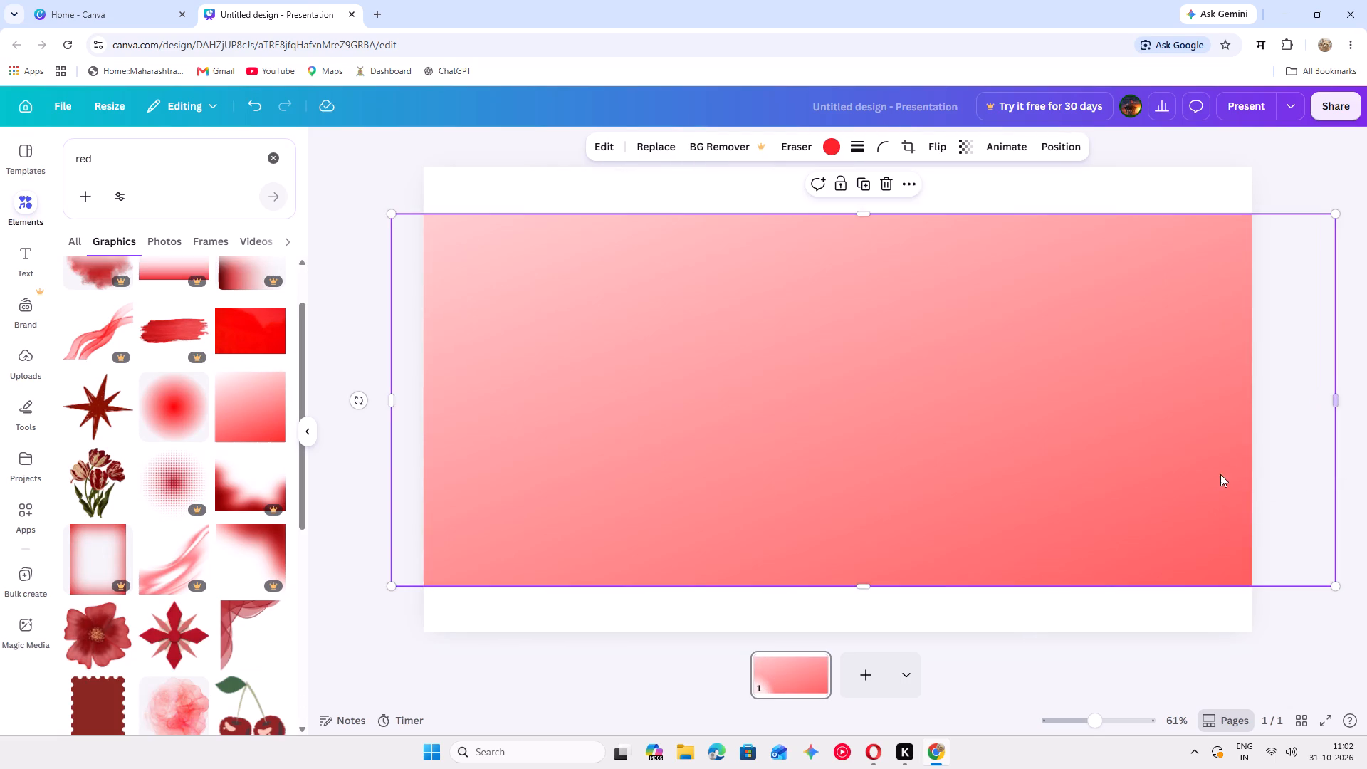
pyautogui.moveTo(1215, 474); pyautogui.dragTo(1221, 607)
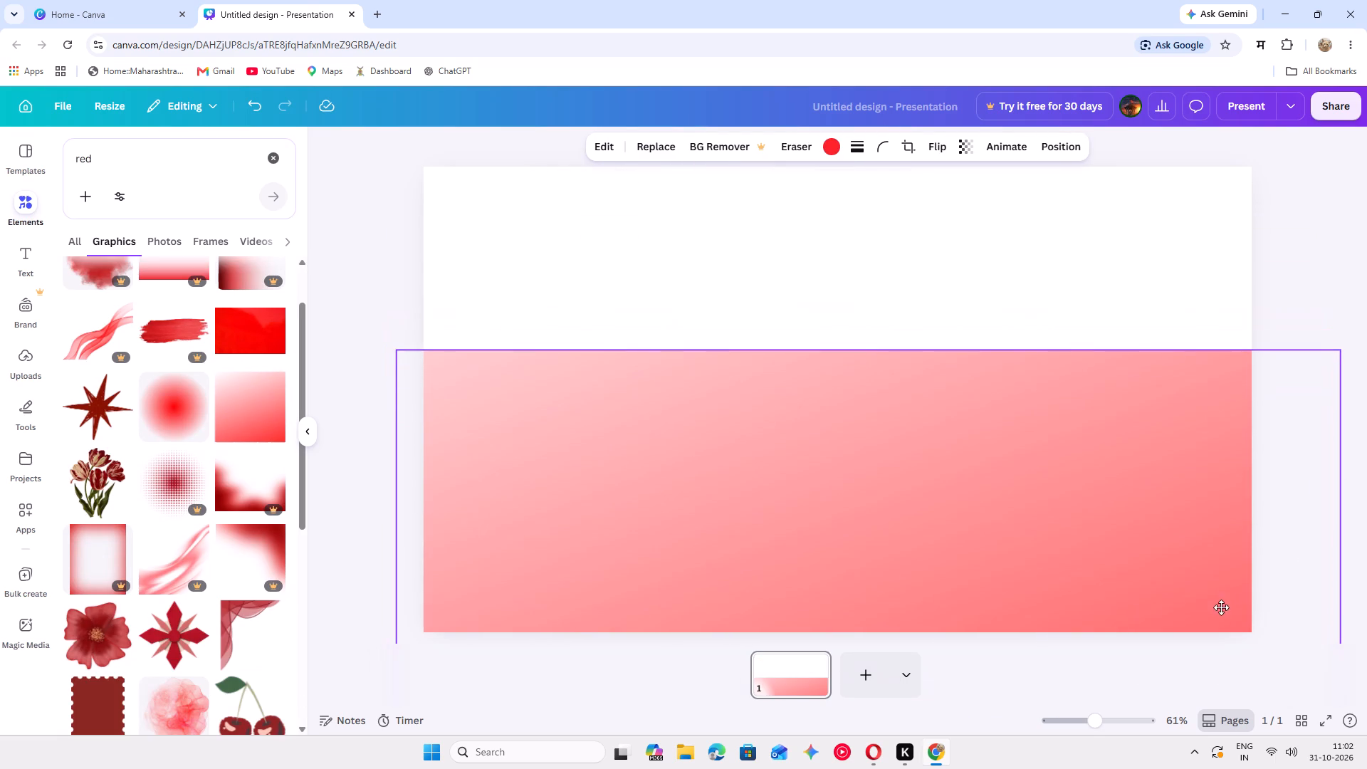
pyautogui.moveTo(1221, 607); pyautogui.dragTo(1222, 606)
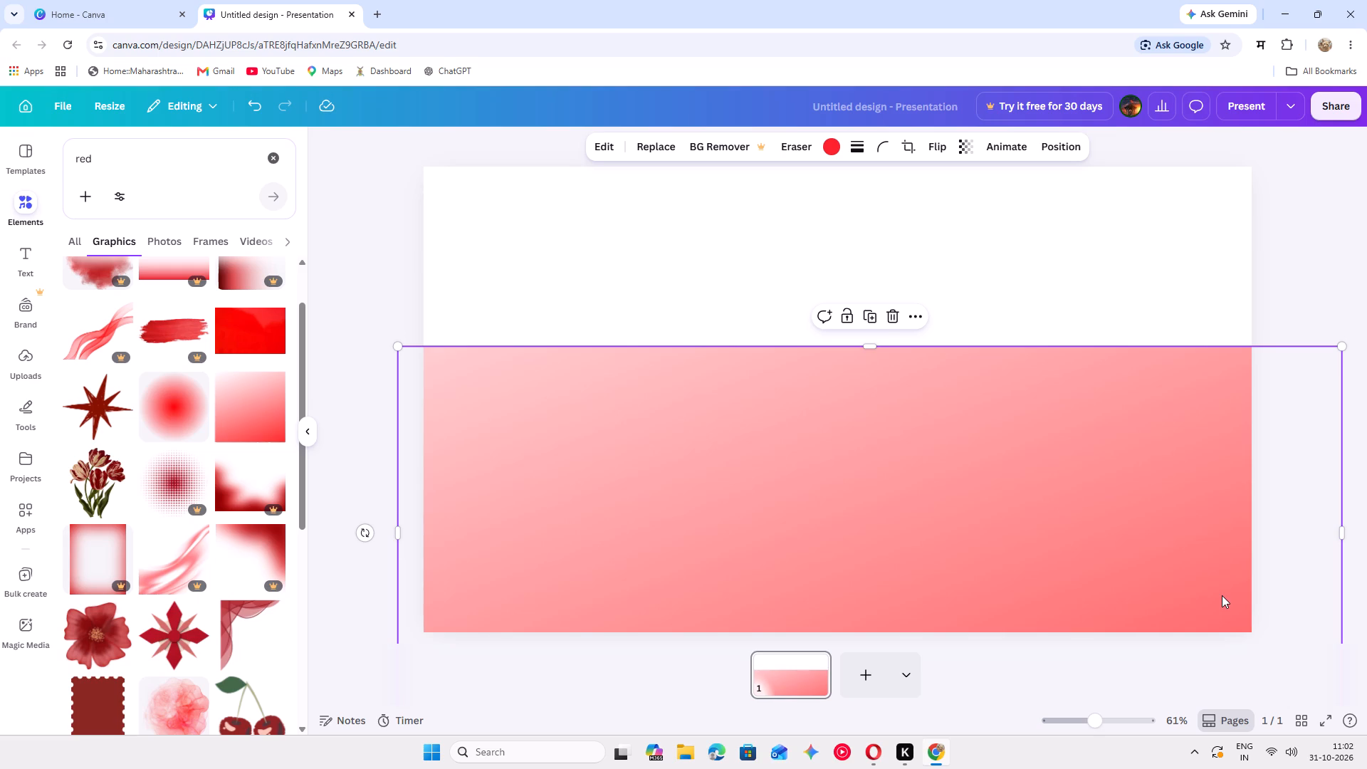
pyautogui.moveTo(1215, 595); pyautogui.dragTo(1207, 635)
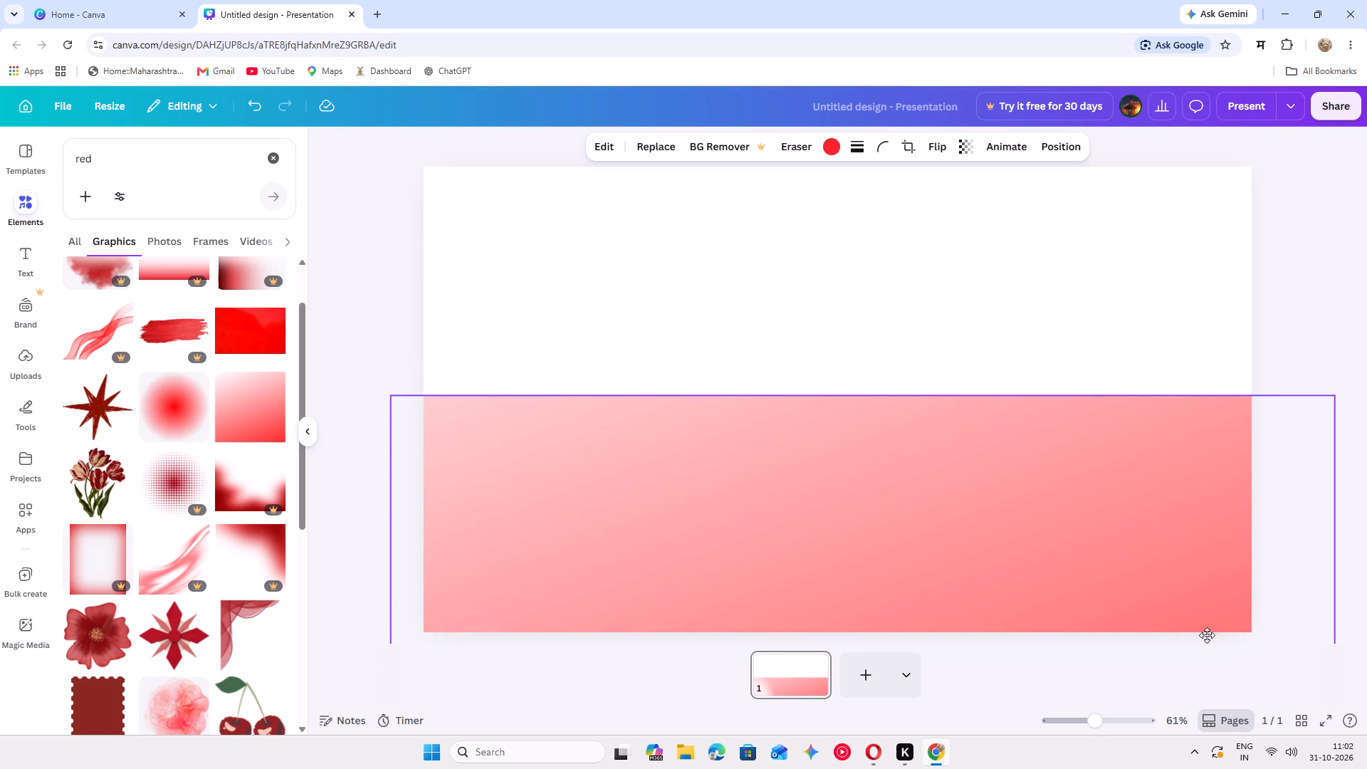
pyautogui.moveTo(1207, 635); pyautogui.dragTo(1193, 711)
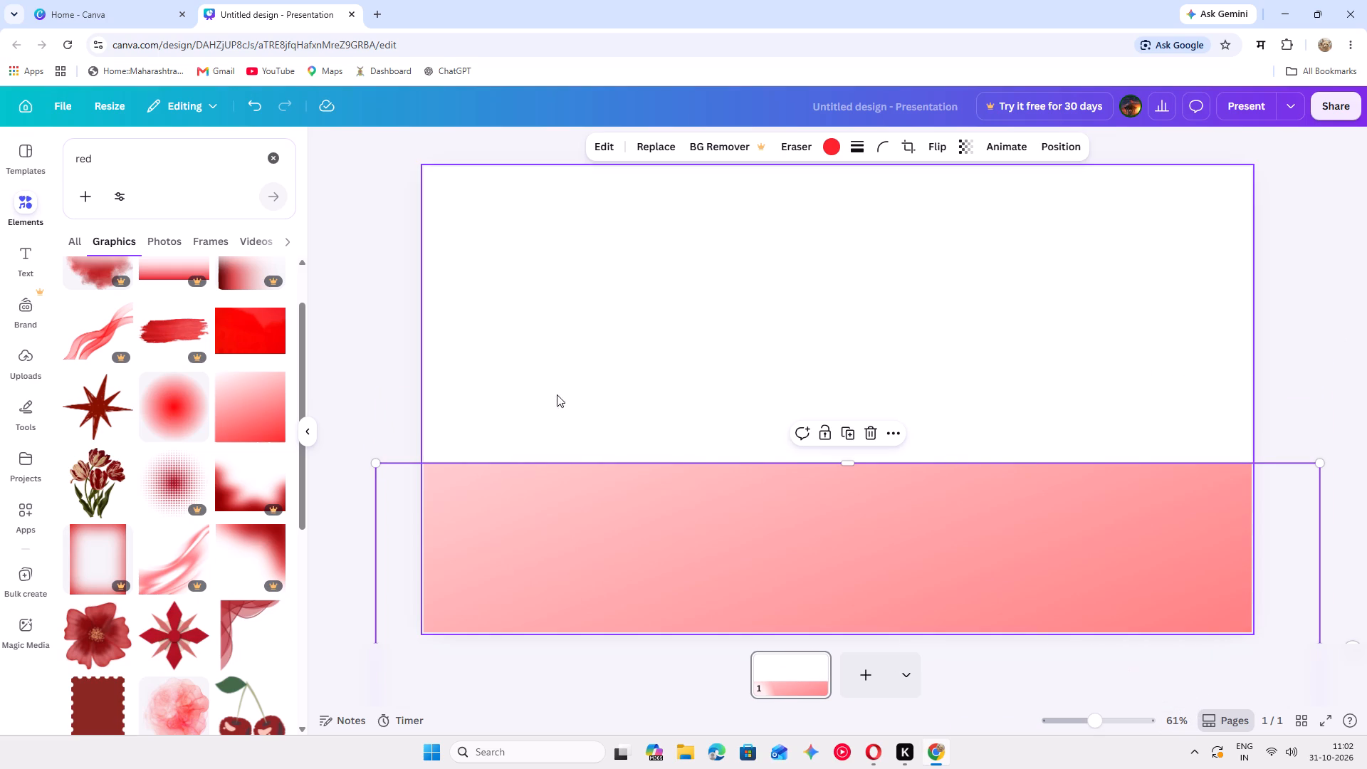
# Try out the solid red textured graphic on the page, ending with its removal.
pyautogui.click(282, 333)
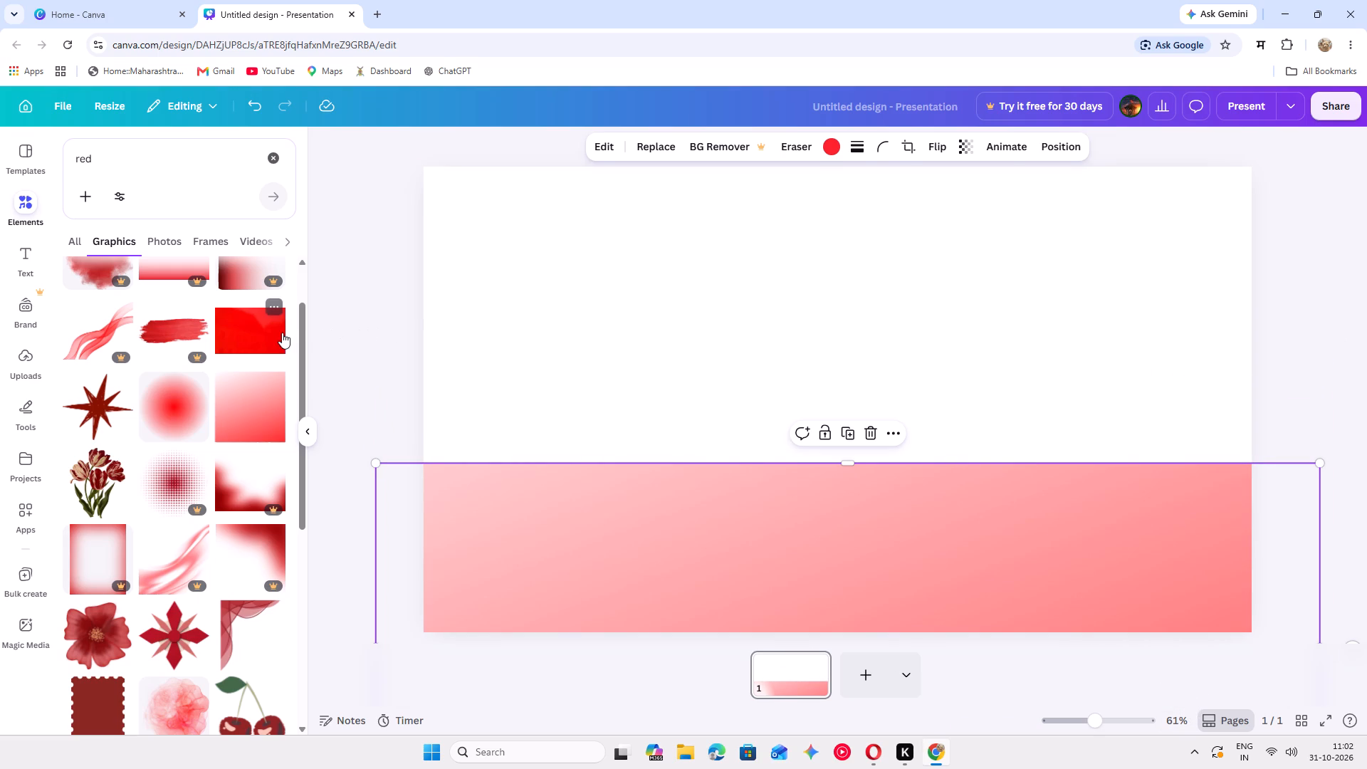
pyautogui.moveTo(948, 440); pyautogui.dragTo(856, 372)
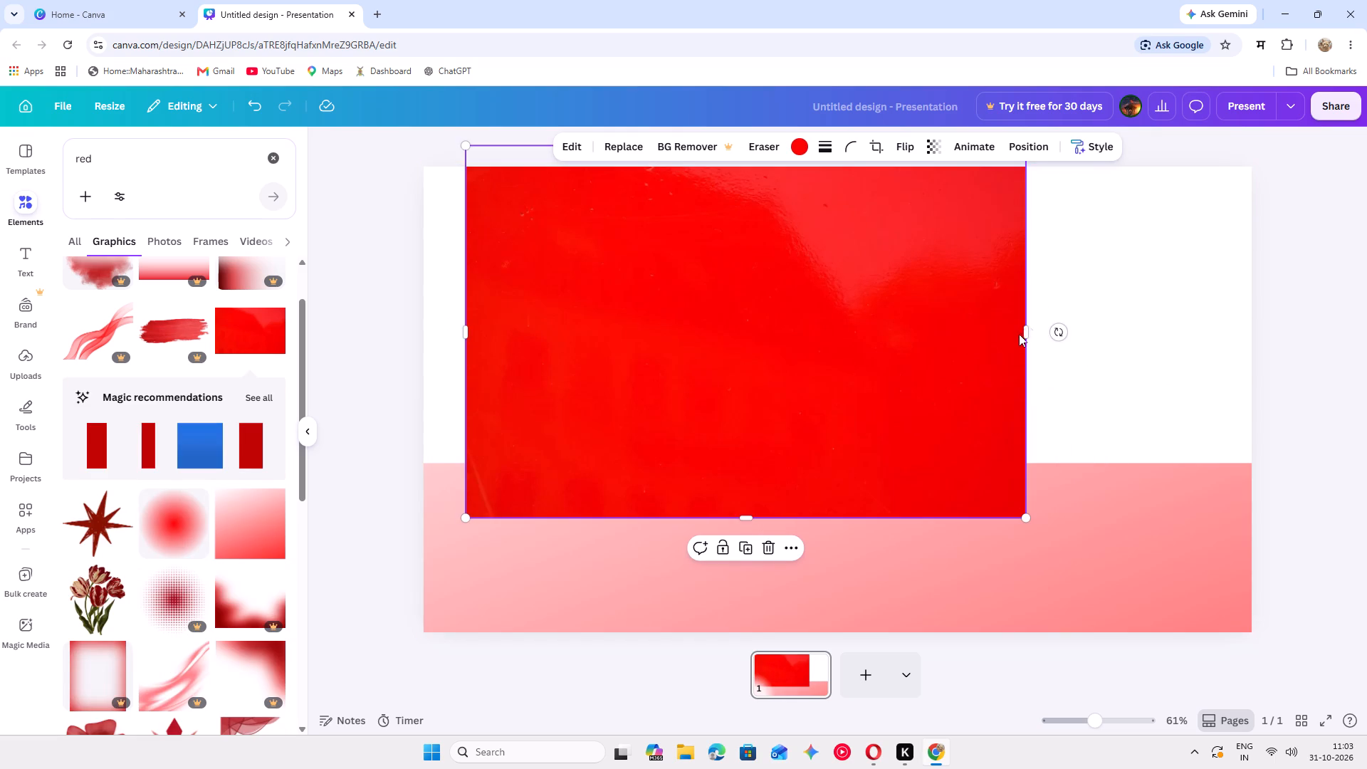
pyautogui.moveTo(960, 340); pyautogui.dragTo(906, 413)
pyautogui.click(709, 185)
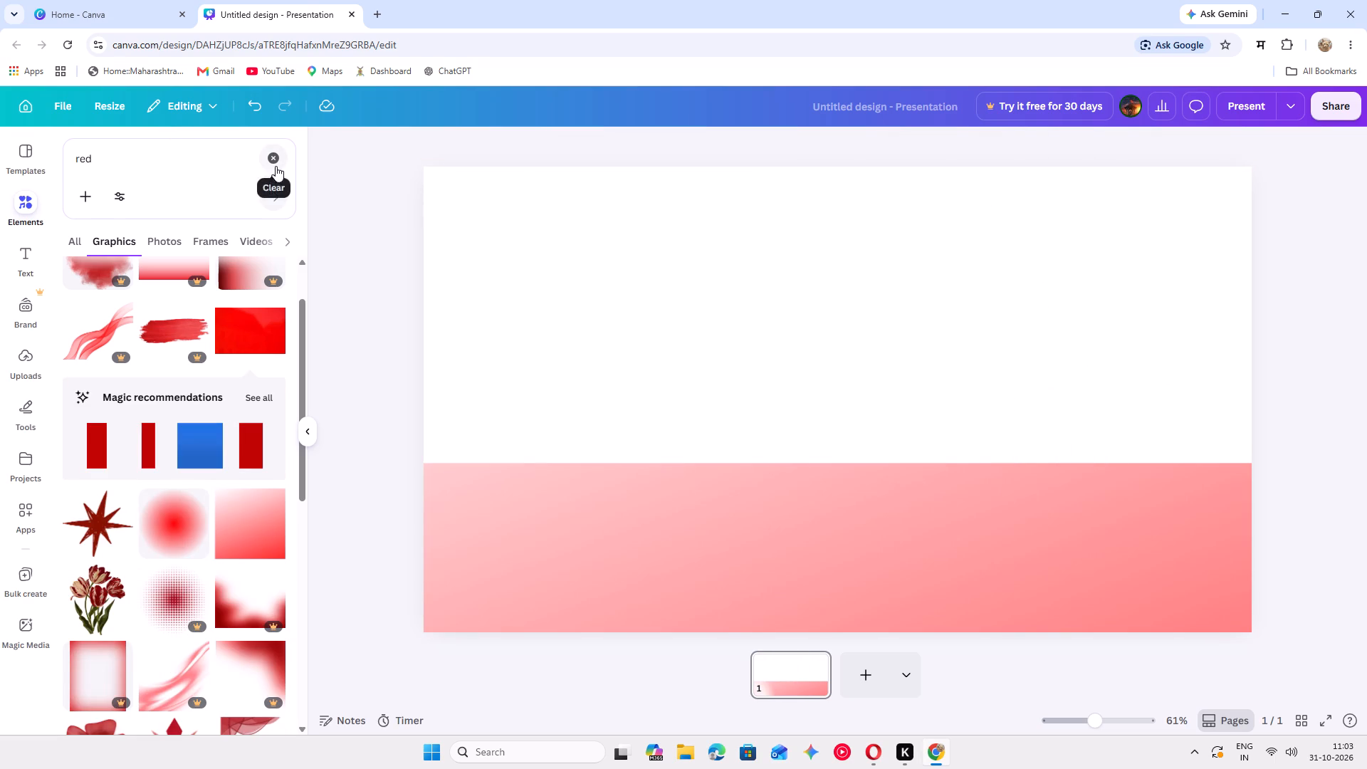
# Search the elements for "black" graphics and add the square transparent-to-black gradient to the page.
pyautogui.click(276, 166)
pyautogui.click(268, 162)
pyautogui.write('black')
pyautogui.press('Return')
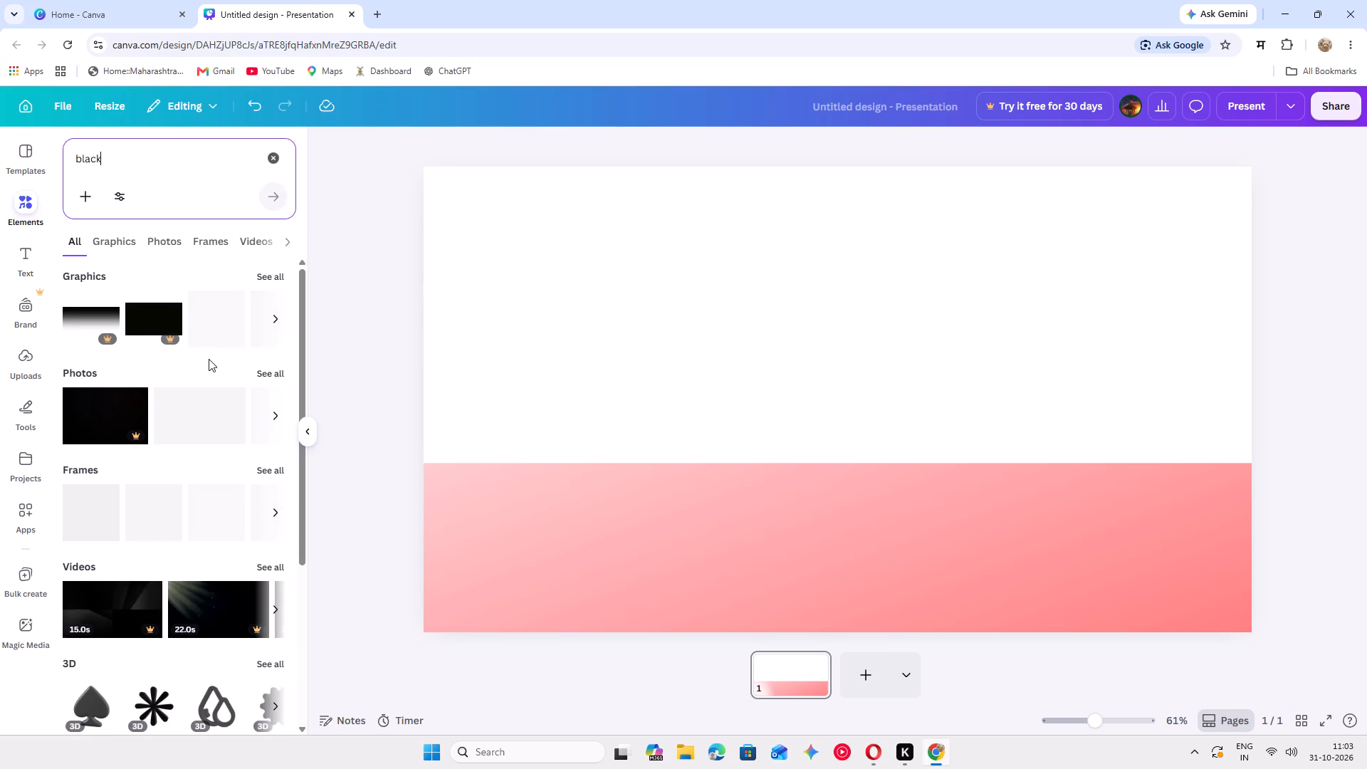
pyautogui.click(112, 248)
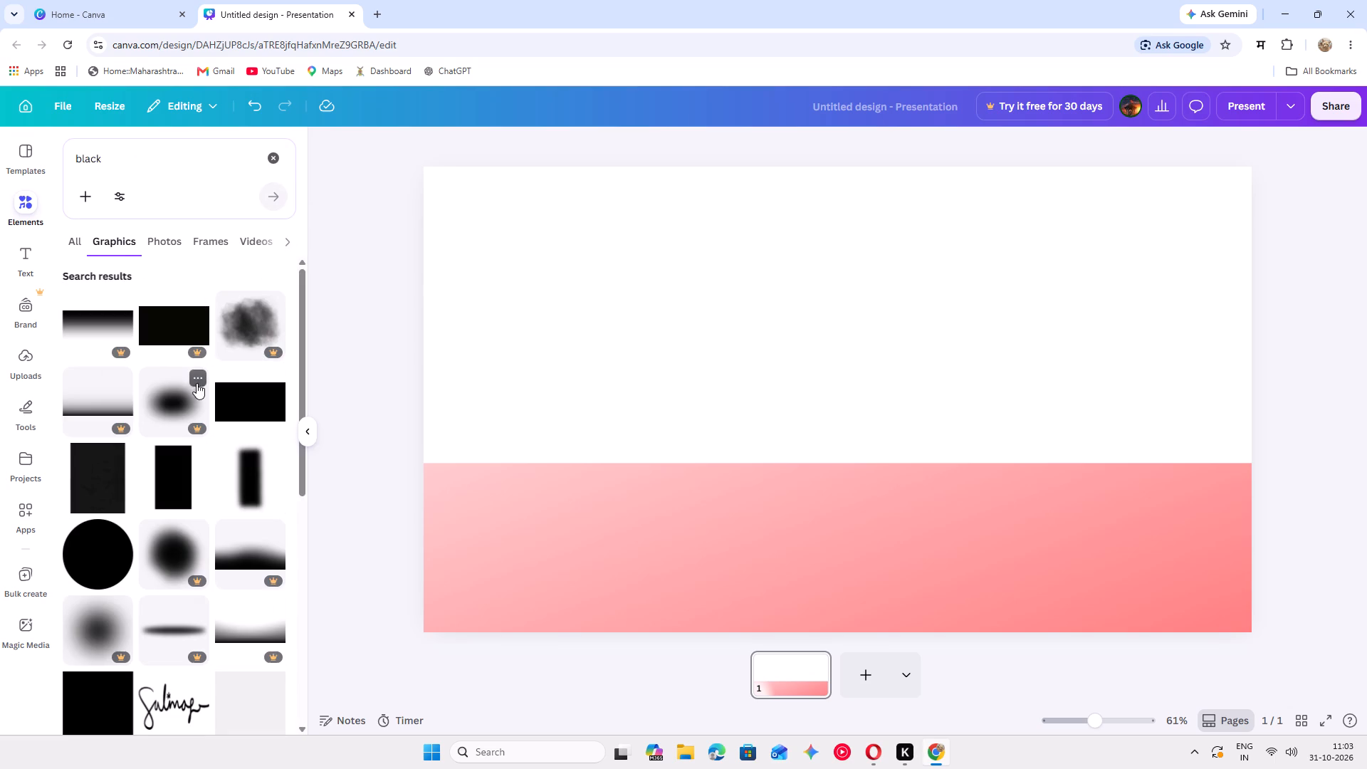
pyautogui.scroll(-2, 231, 473)
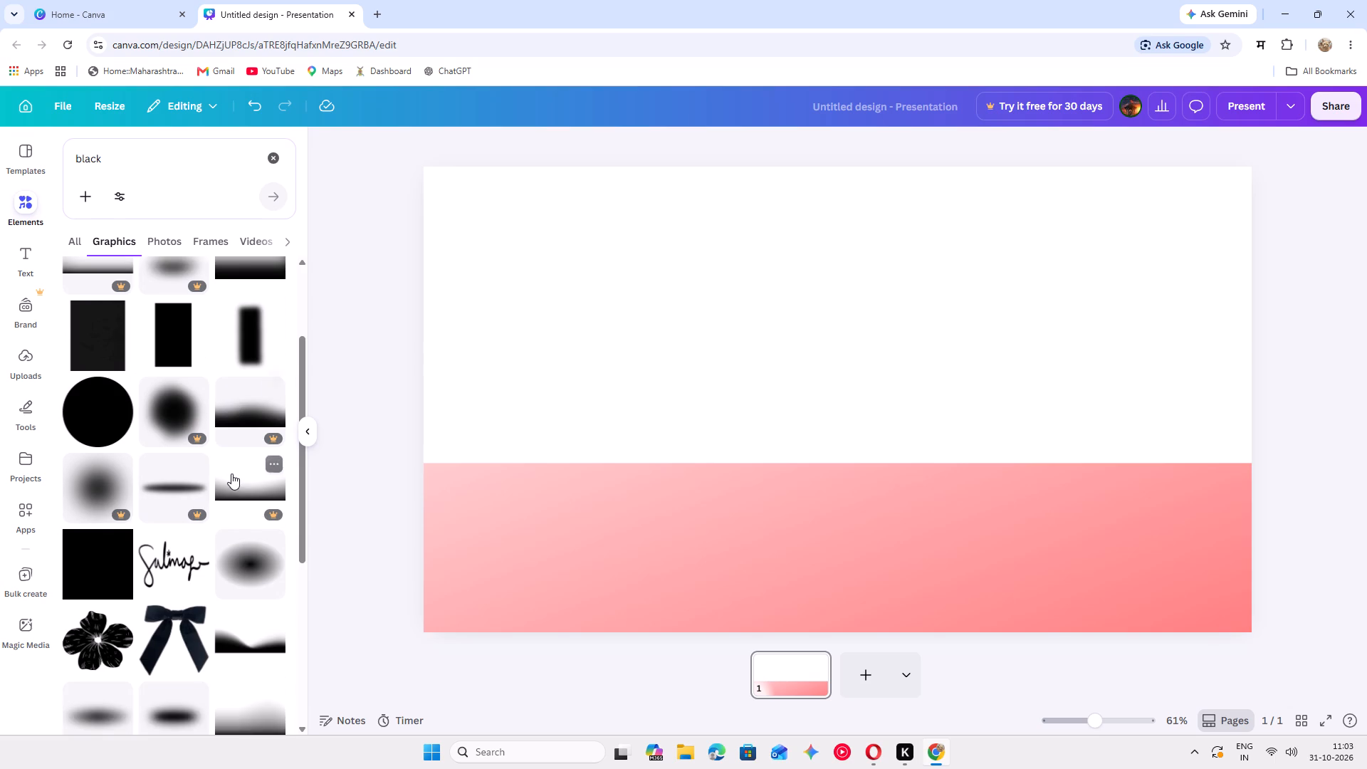
pyautogui.scroll(-2, 231, 474)
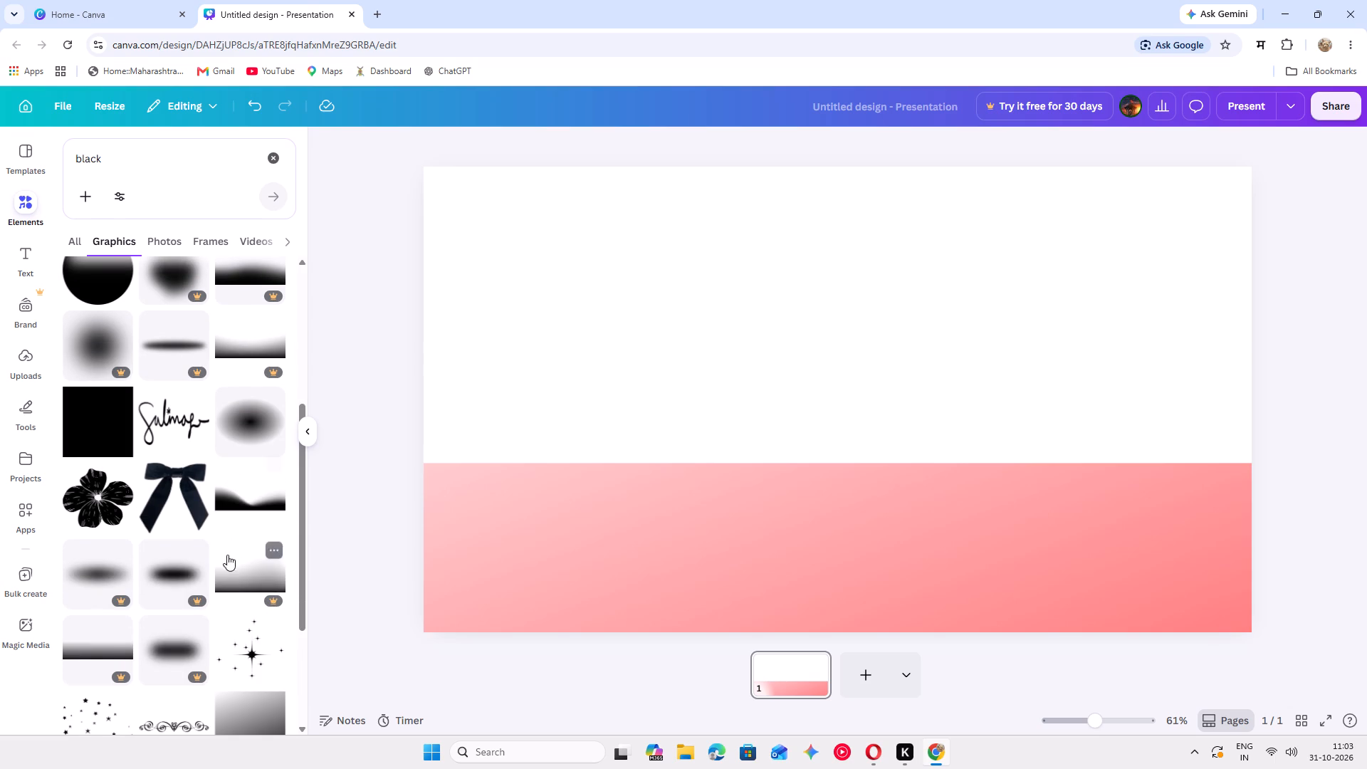
pyautogui.scroll(-3, 230, 497)
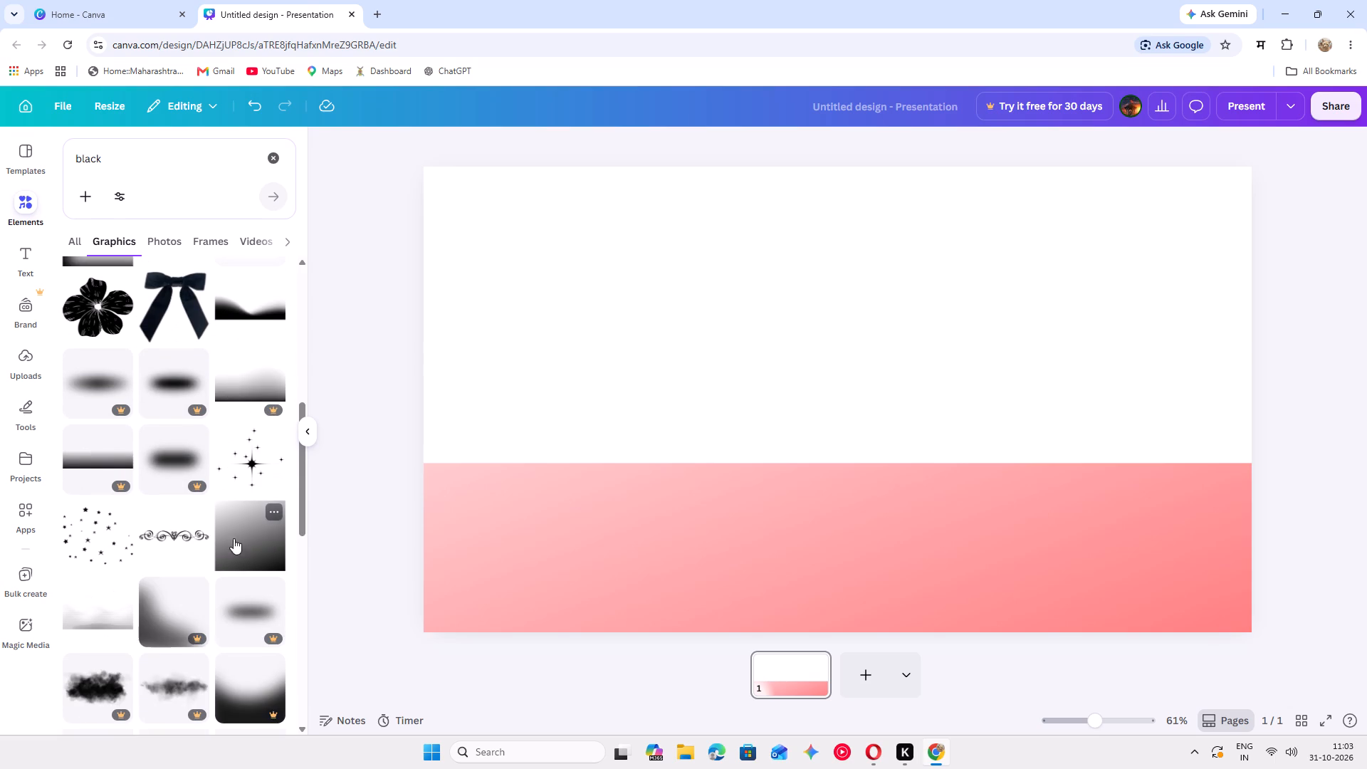
pyautogui.click(243, 530)
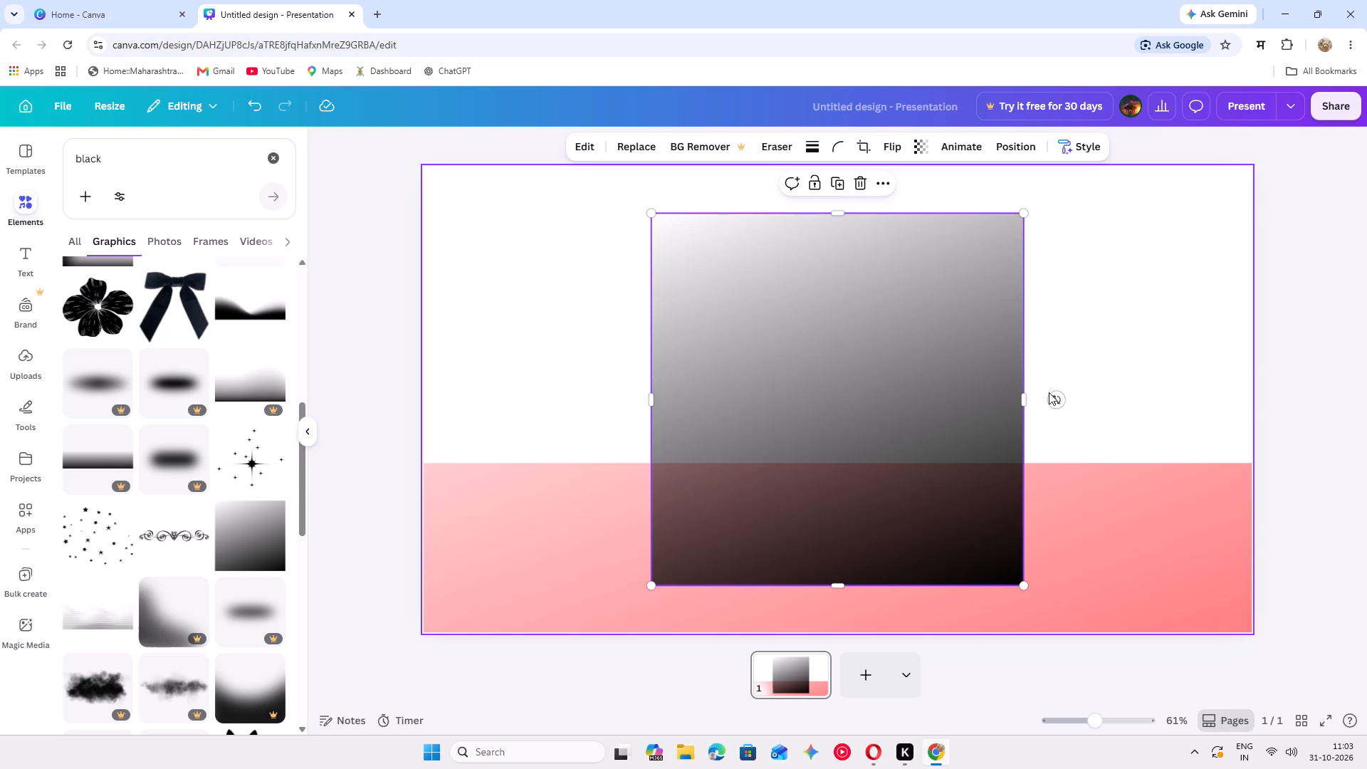
# Rotate the black gradient half a turn so its dark edge is at the top.
pyautogui.moveTo(1056, 397); pyautogui.dragTo(629, 422)
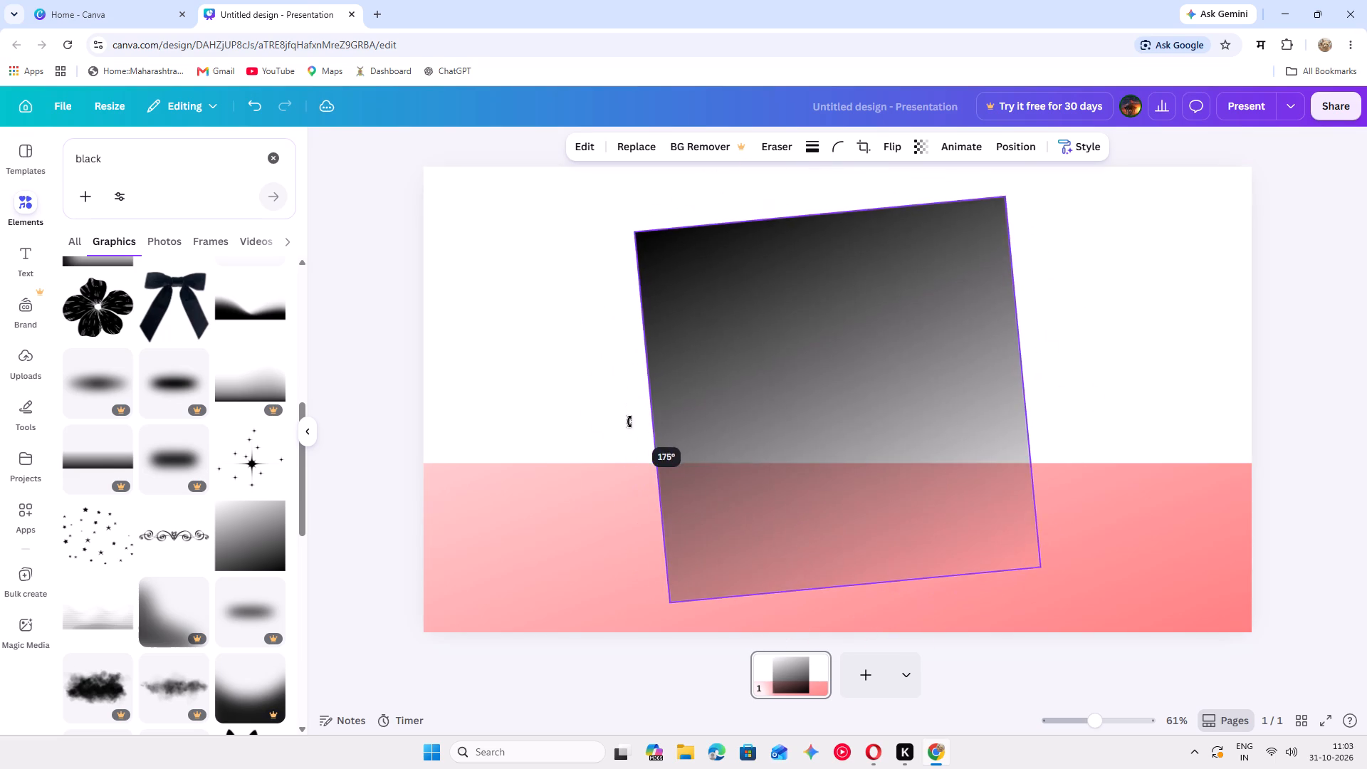
pyautogui.moveTo(629, 422); pyautogui.dragTo(619, 397)
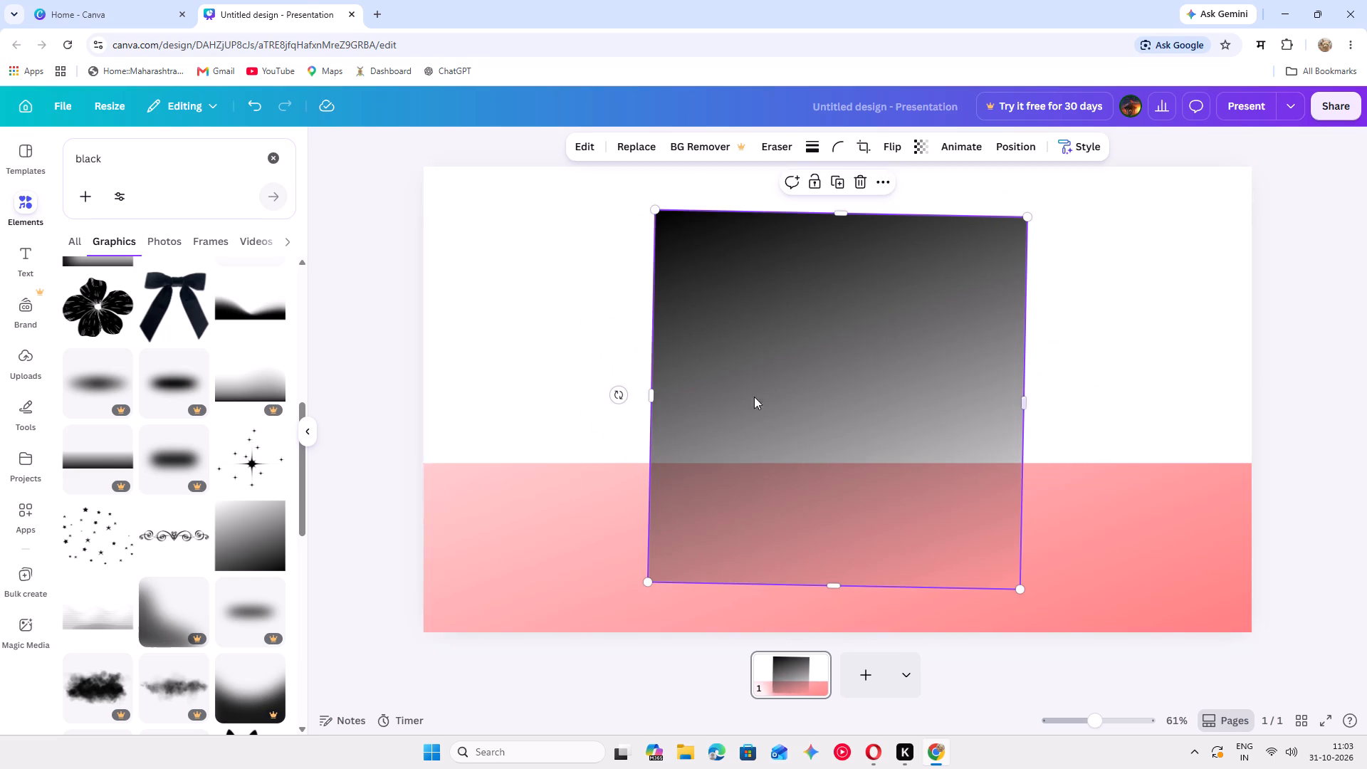
pyautogui.click(621, 396)
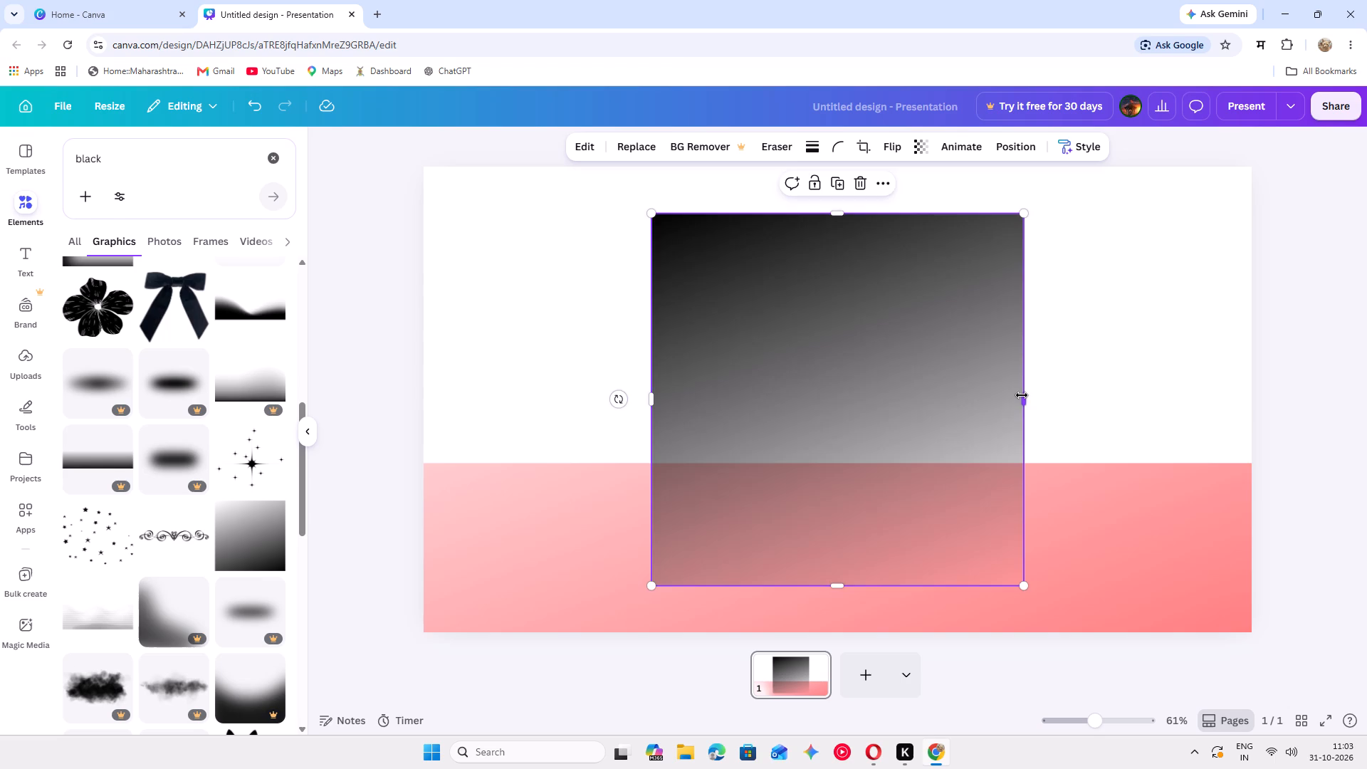
# Stretch the black gradient horizontally past both sides of the page.
pyautogui.moveTo(1022, 395); pyautogui.dragTo(1306, 362)
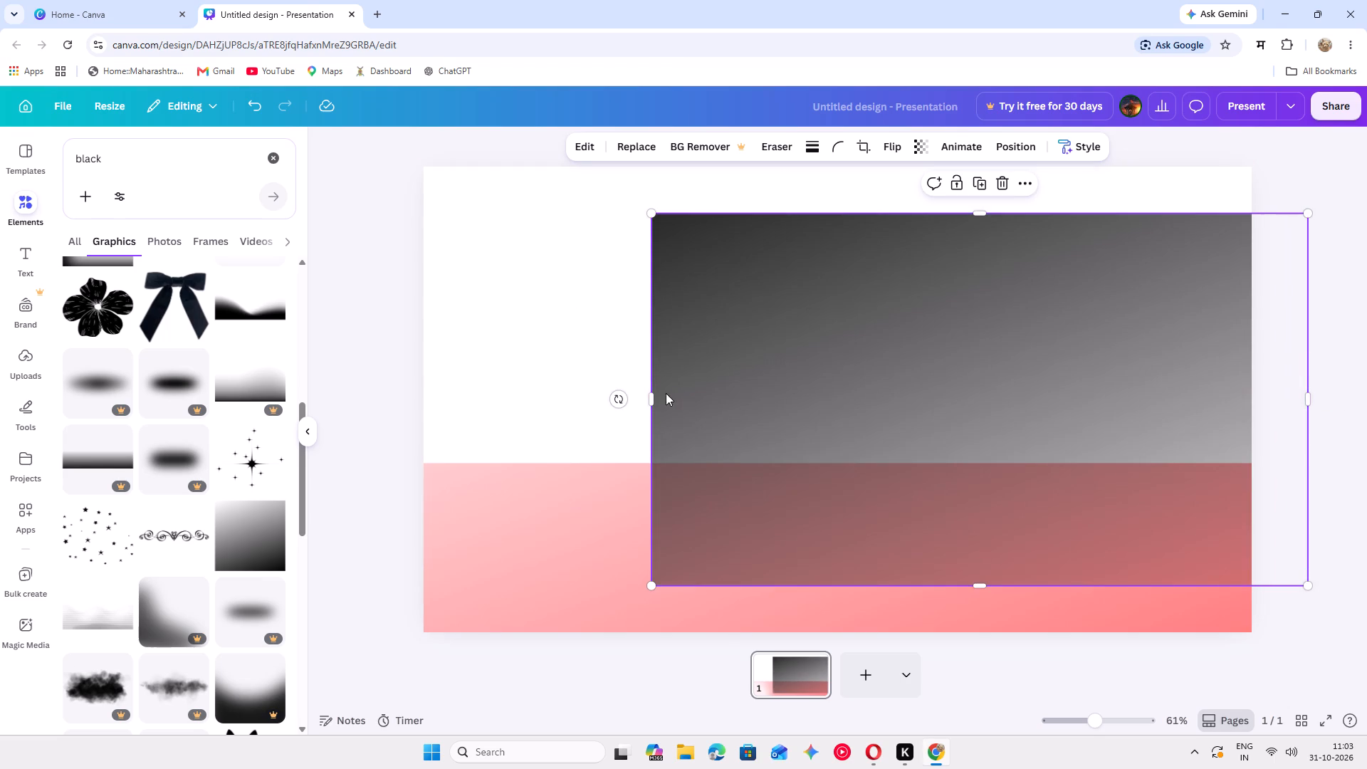
pyautogui.moveTo(655, 397); pyautogui.dragTo(300, 333)
# Reposition the red gradient across the lower page and move the black gradient up to cover the top, just meeting the red's upper edge.
pyautogui.moveTo(1167, 625); pyautogui.dragTo(1096, 505)
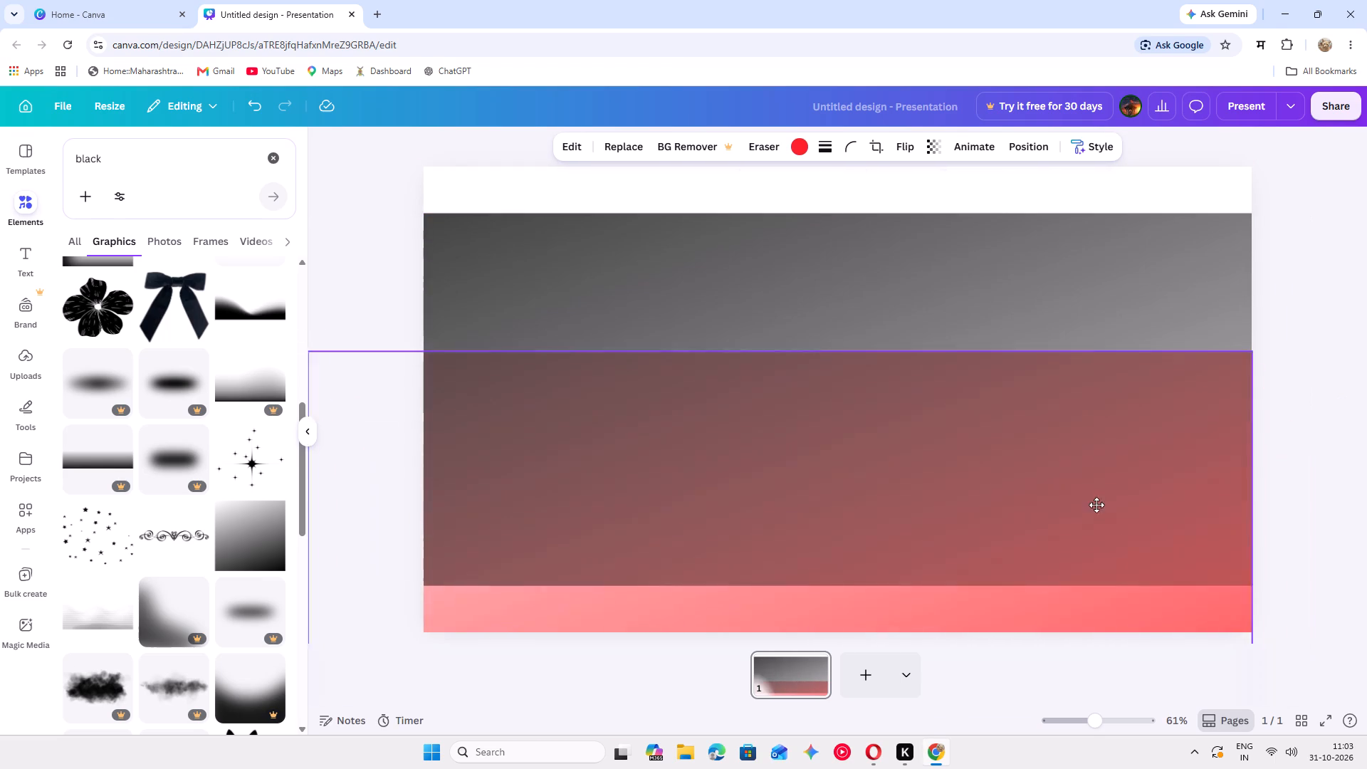
pyautogui.moveTo(1096, 505); pyautogui.dragTo(1128, 619)
pyautogui.moveTo(960, 292); pyautogui.dragTo(942, 162)
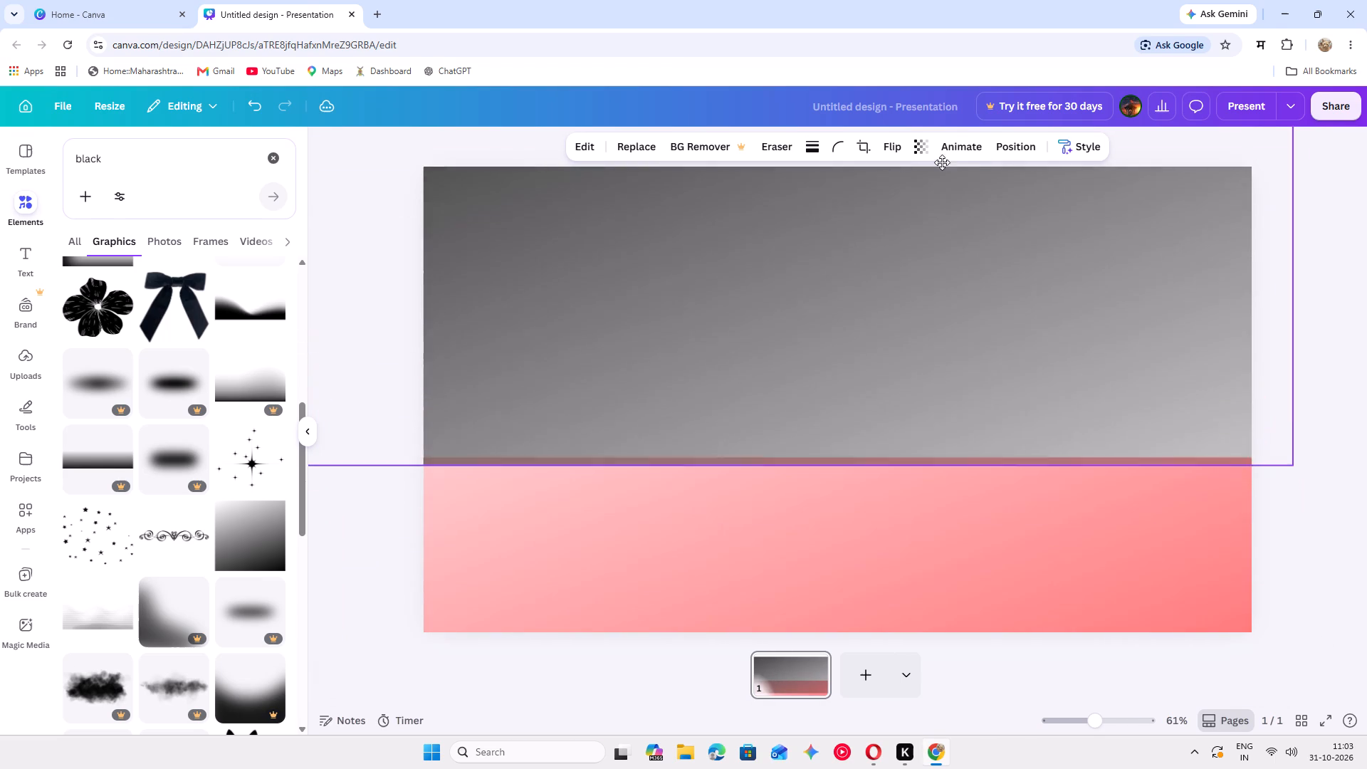
pyautogui.moveTo(942, 162); pyautogui.dragTo(935, 163)
pyautogui.click(1322, 516)
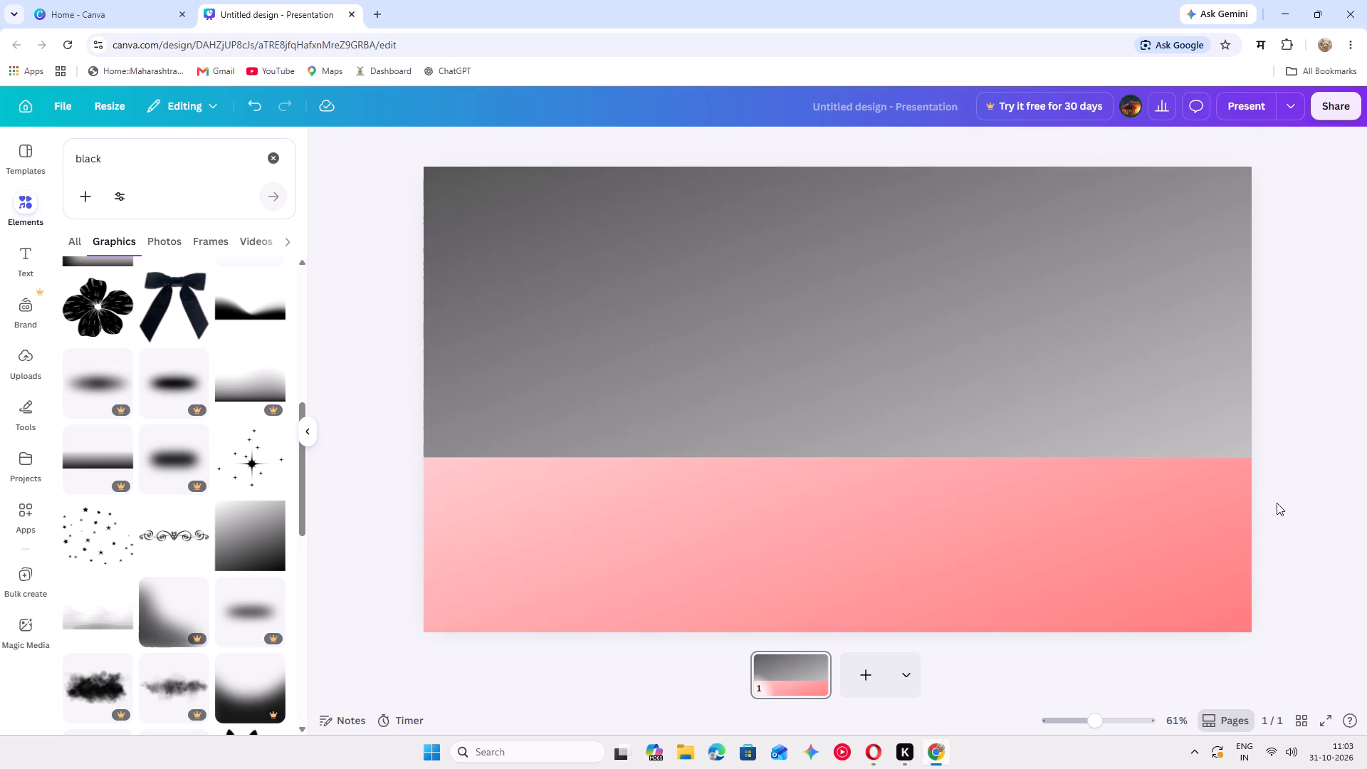
# Recolour the red gradient at the bottom of the page with the red from the default solid colours.
pyautogui.scroll(7, 241, 502)
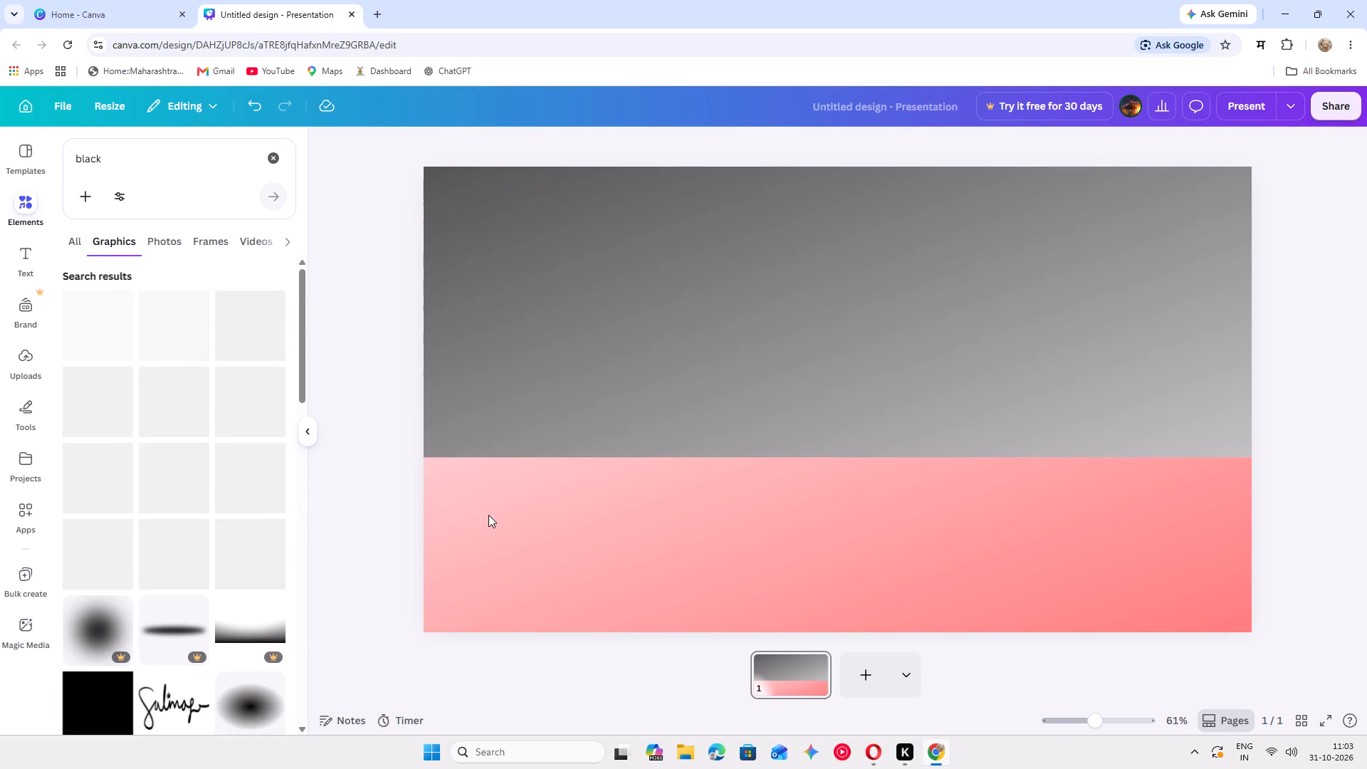
pyautogui.click(592, 526)
pyautogui.click(792, 144)
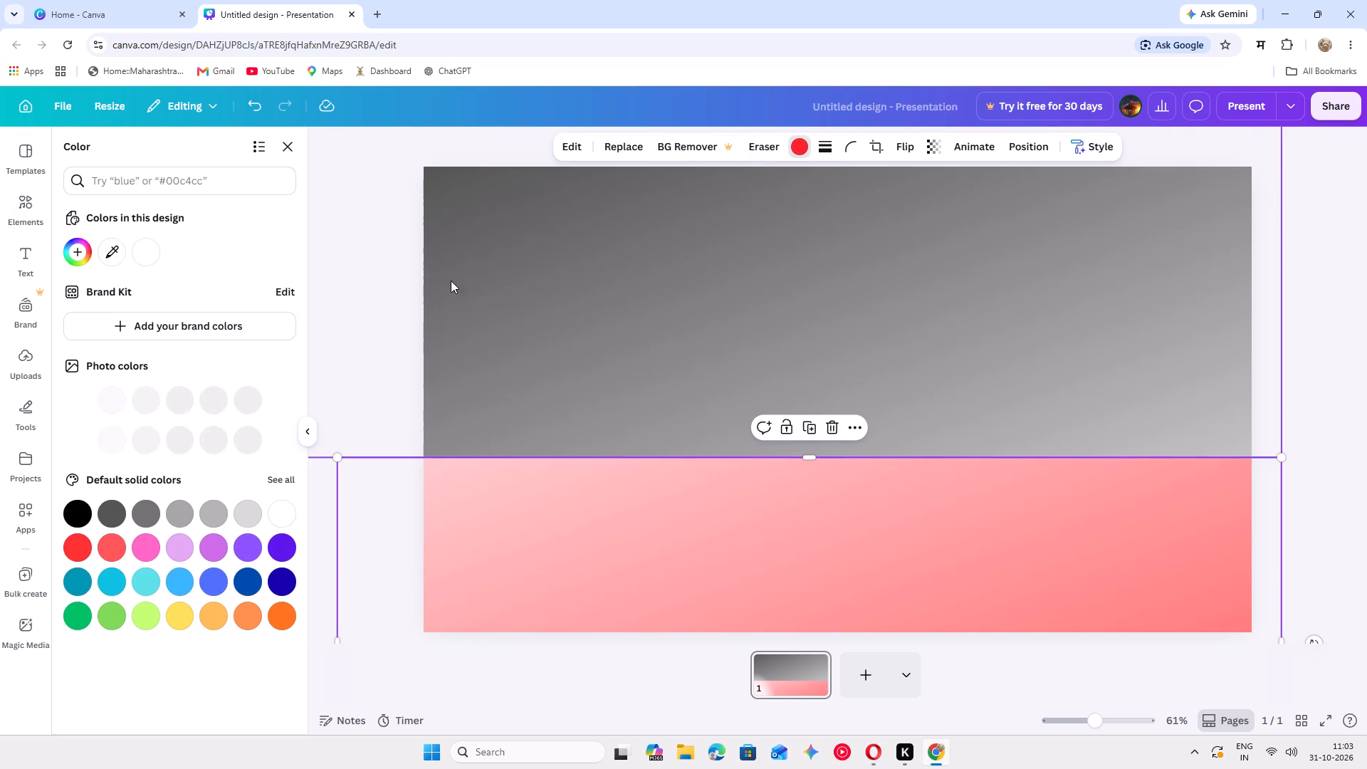
pyautogui.click(70, 550)
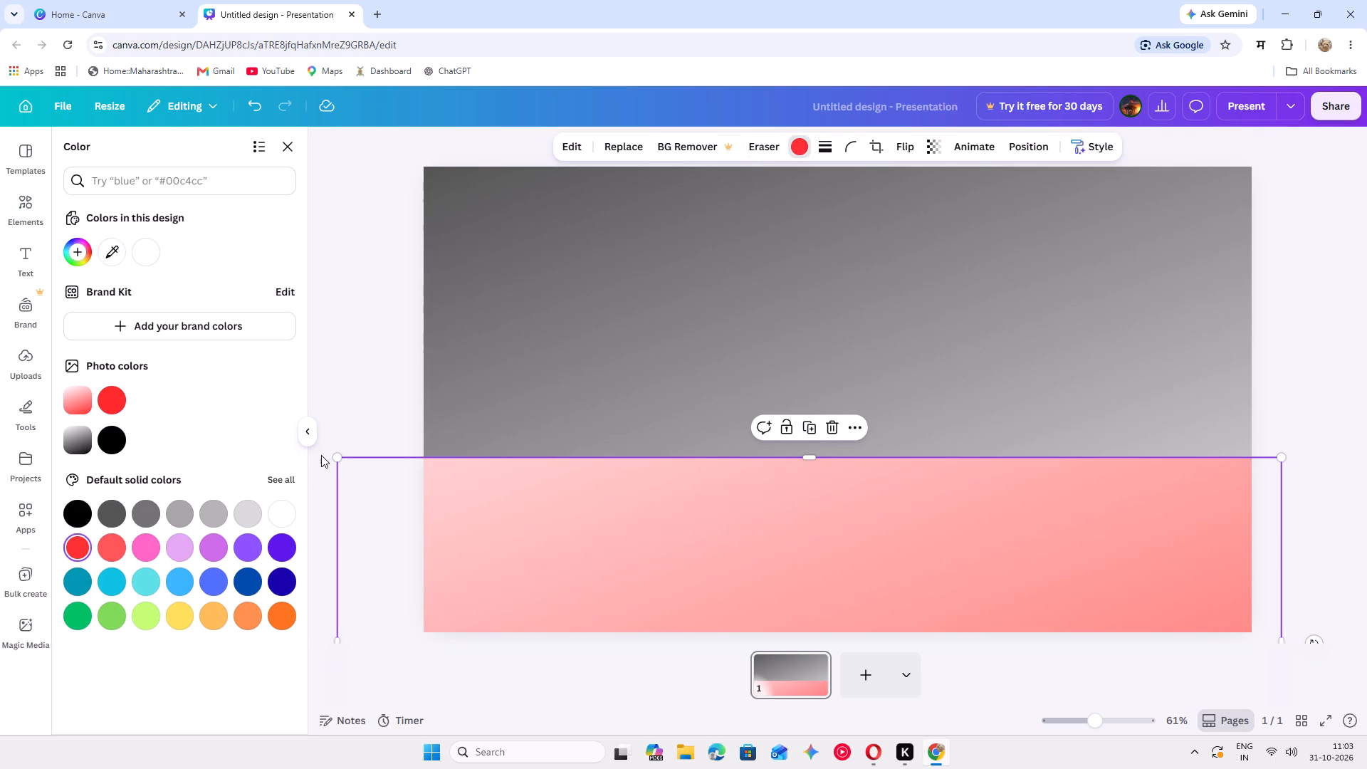
pyautogui.click(367, 338)
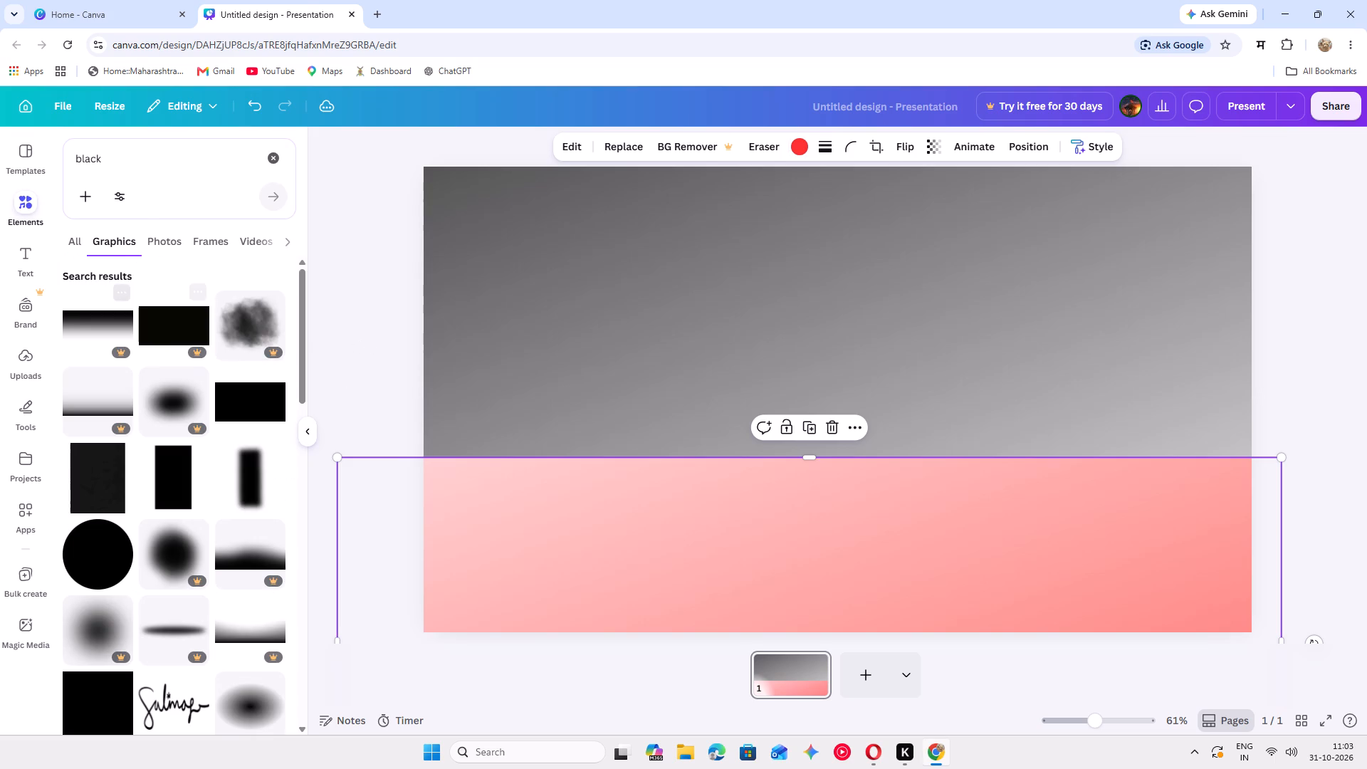
# Clear the "black" element search, add the recently used solid red textured graphic, and place it near the page's centre.
pyautogui.click(269, 155)
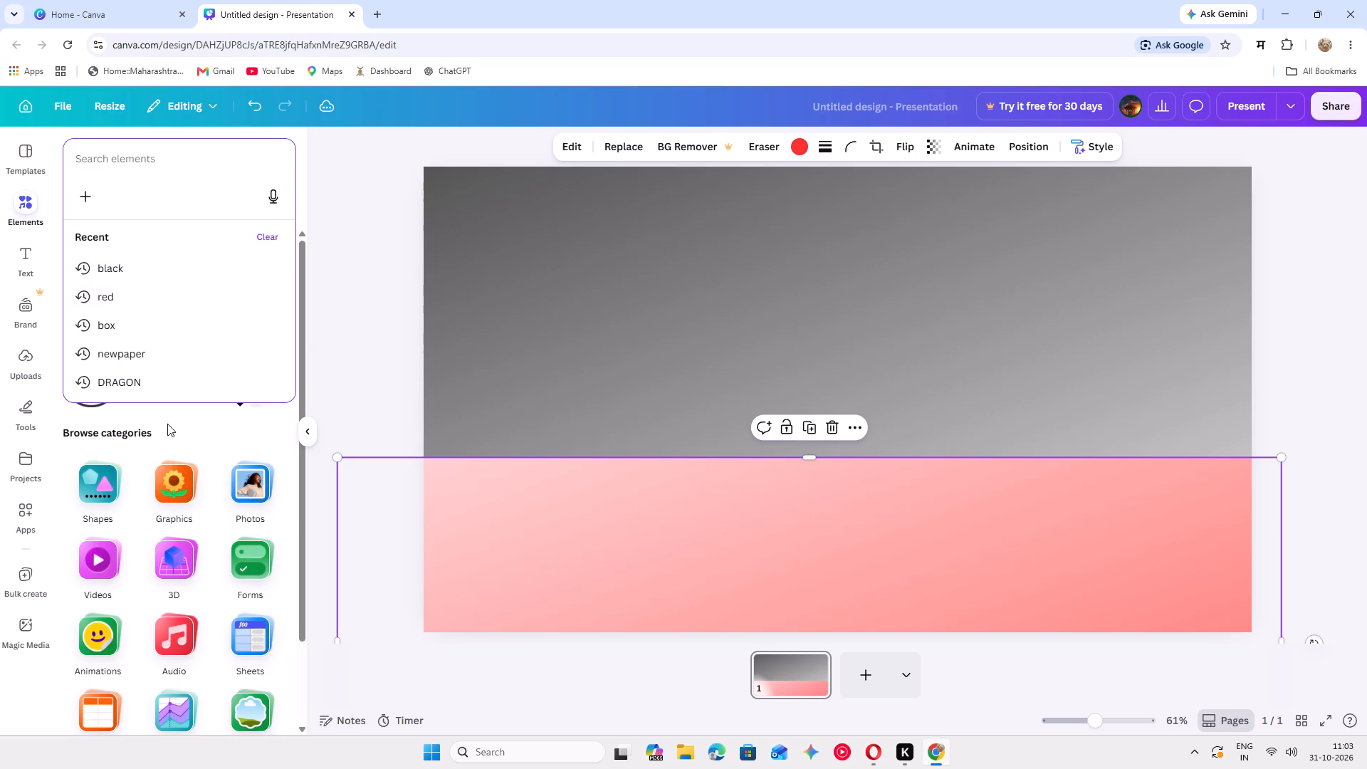
pyautogui.click(172, 436)
pyautogui.scroll(2, 130, 353)
pyautogui.click(179, 264)
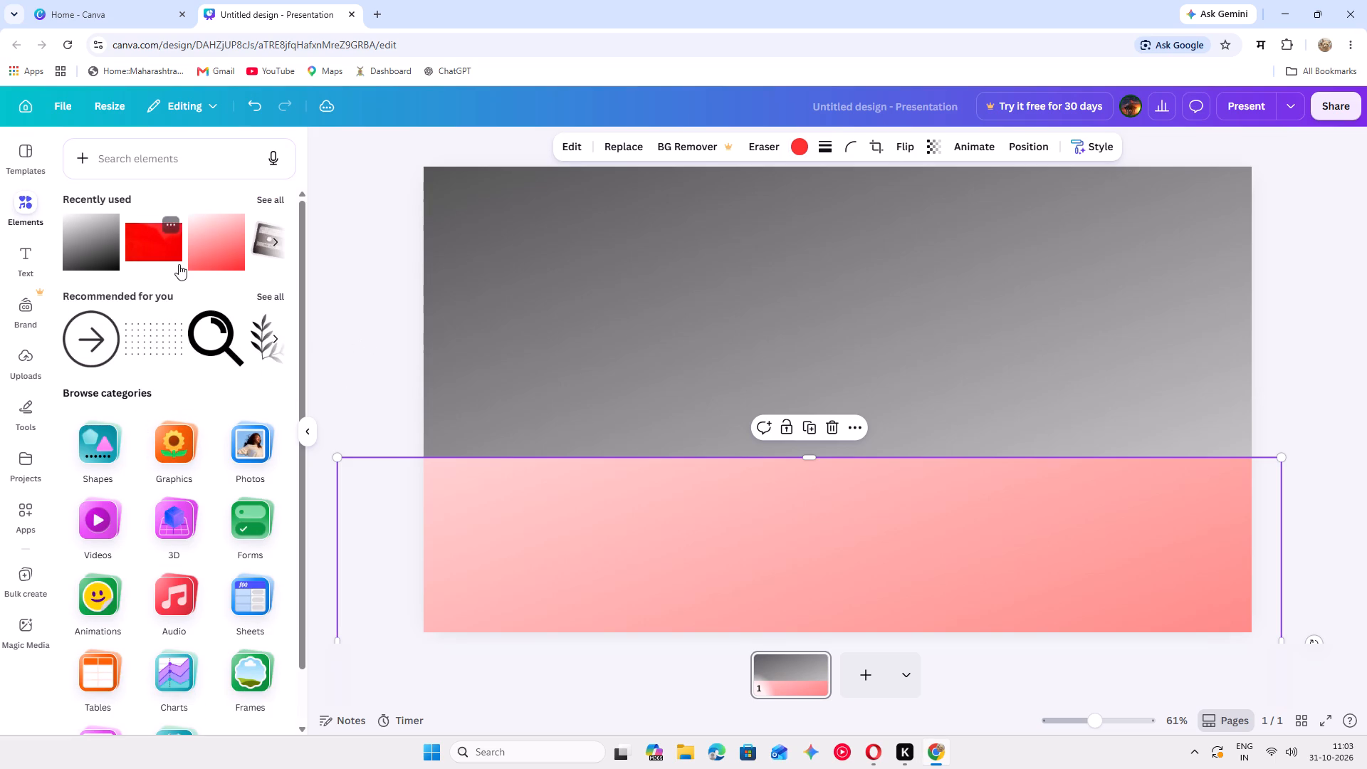
pyautogui.moveTo(889, 344); pyautogui.dragTo(814, 394)
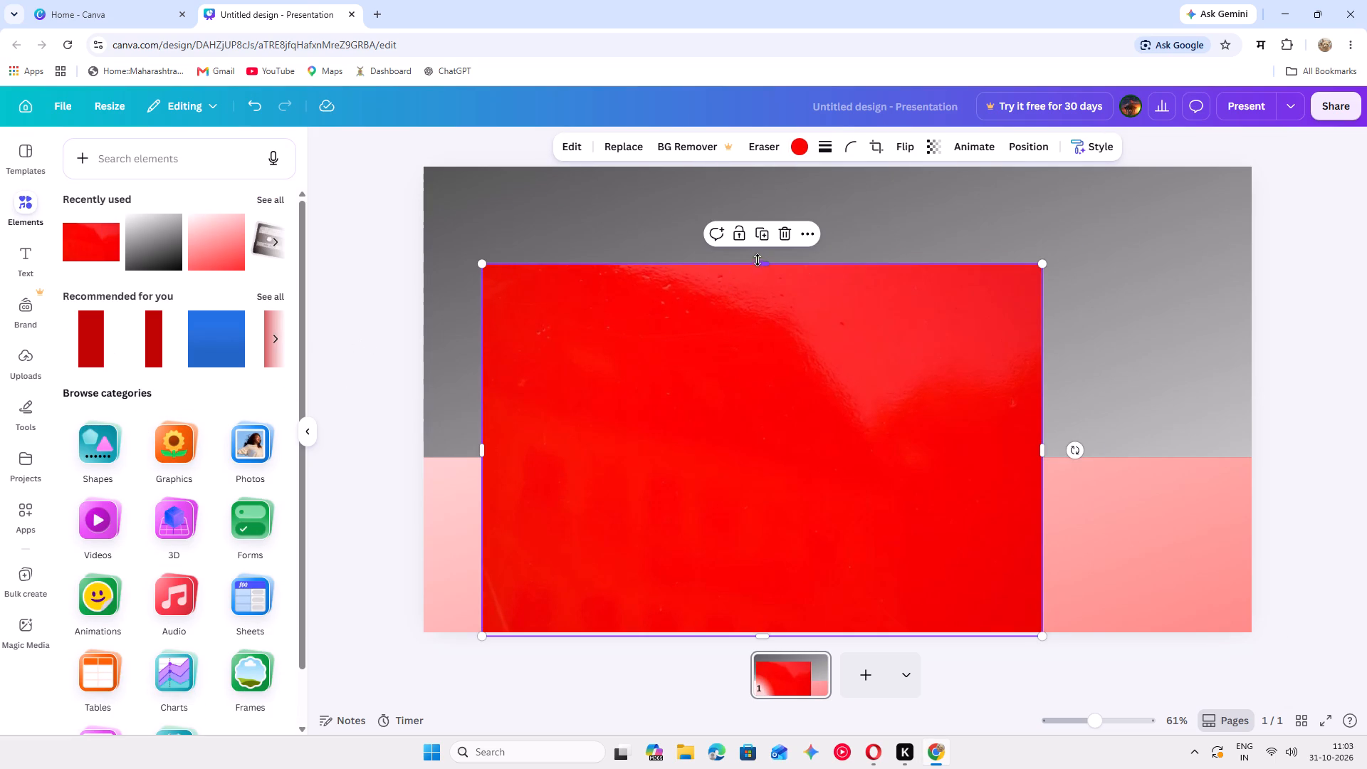
# Squash the solid red graphic's height into a thin horizontal bar about 1,299 wide, over the upper part of the pink gradient.
pyautogui.moveTo(762, 266); pyautogui.dragTo(699, 481)
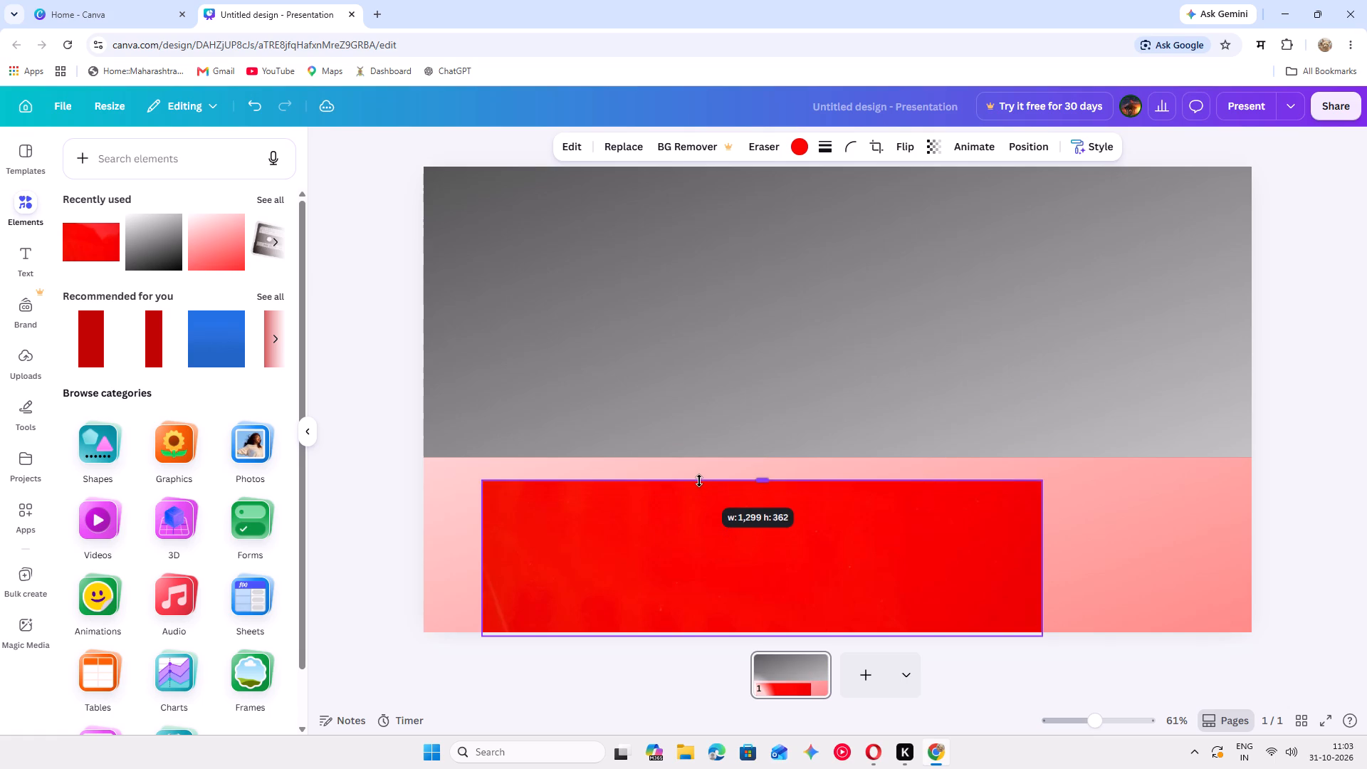
pyautogui.moveTo(699, 481); pyautogui.dragTo(679, 498)
pyautogui.moveTo(620, 543); pyautogui.dragTo(558, 518)
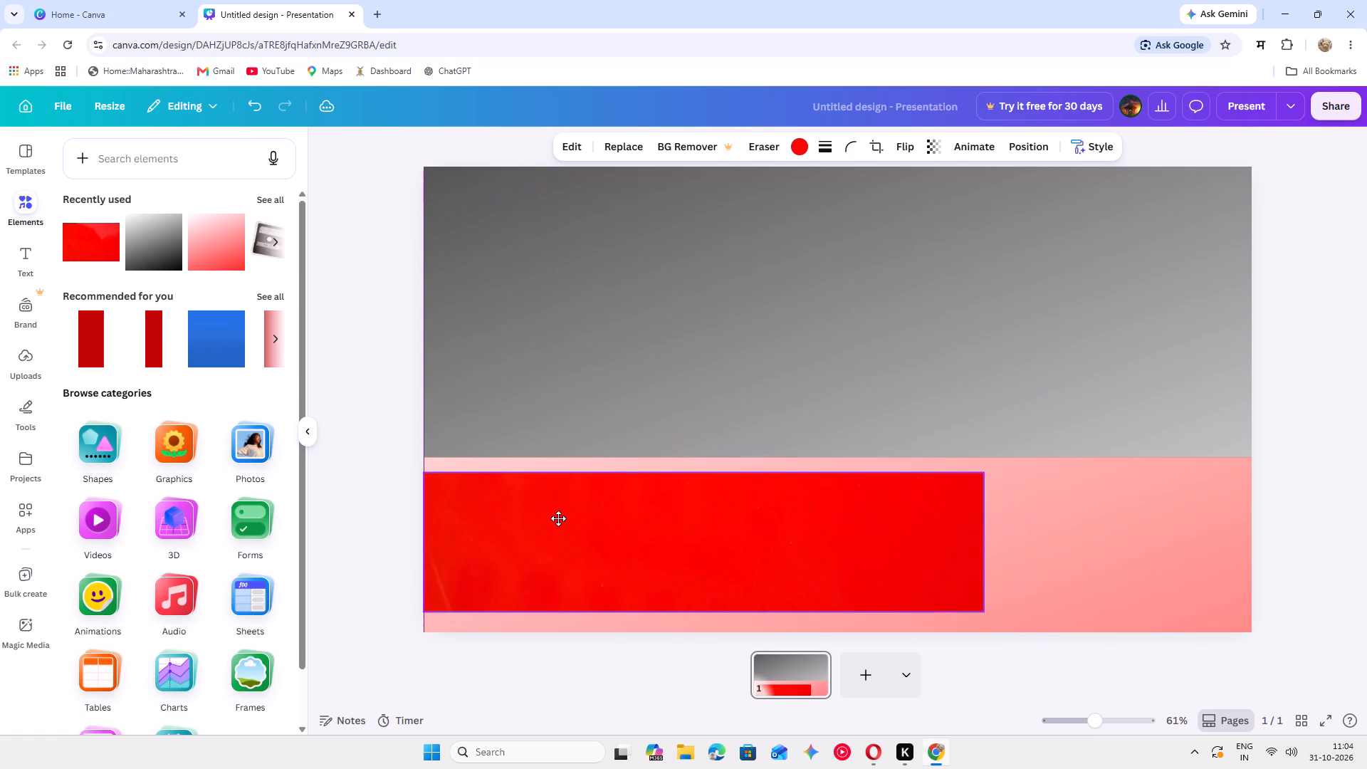
pyautogui.moveTo(558, 518); pyautogui.dragTo(540, 645)
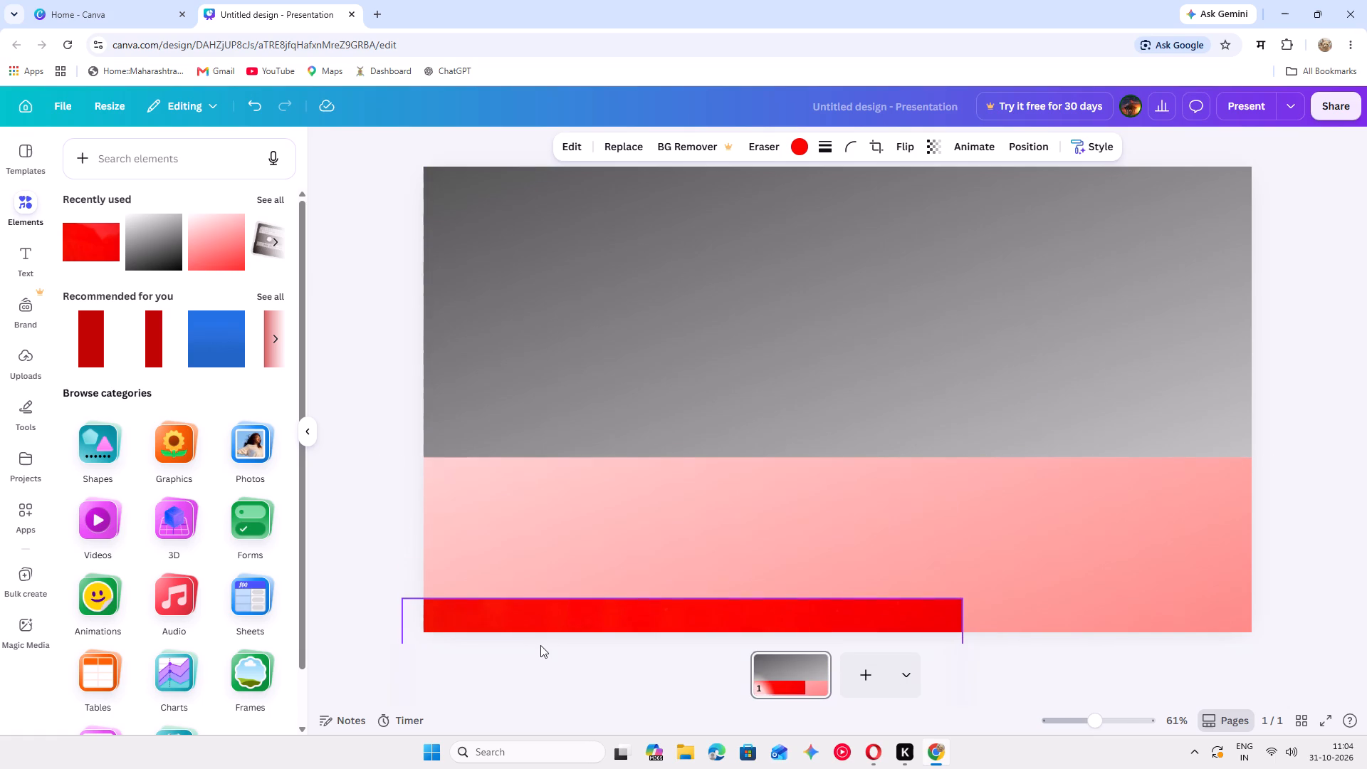
pyautogui.moveTo(540, 645); pyautogui.dragTo(540, 654)
pyautogui.moveTo(893, 628); pyautogui.dragTo(892, 604)
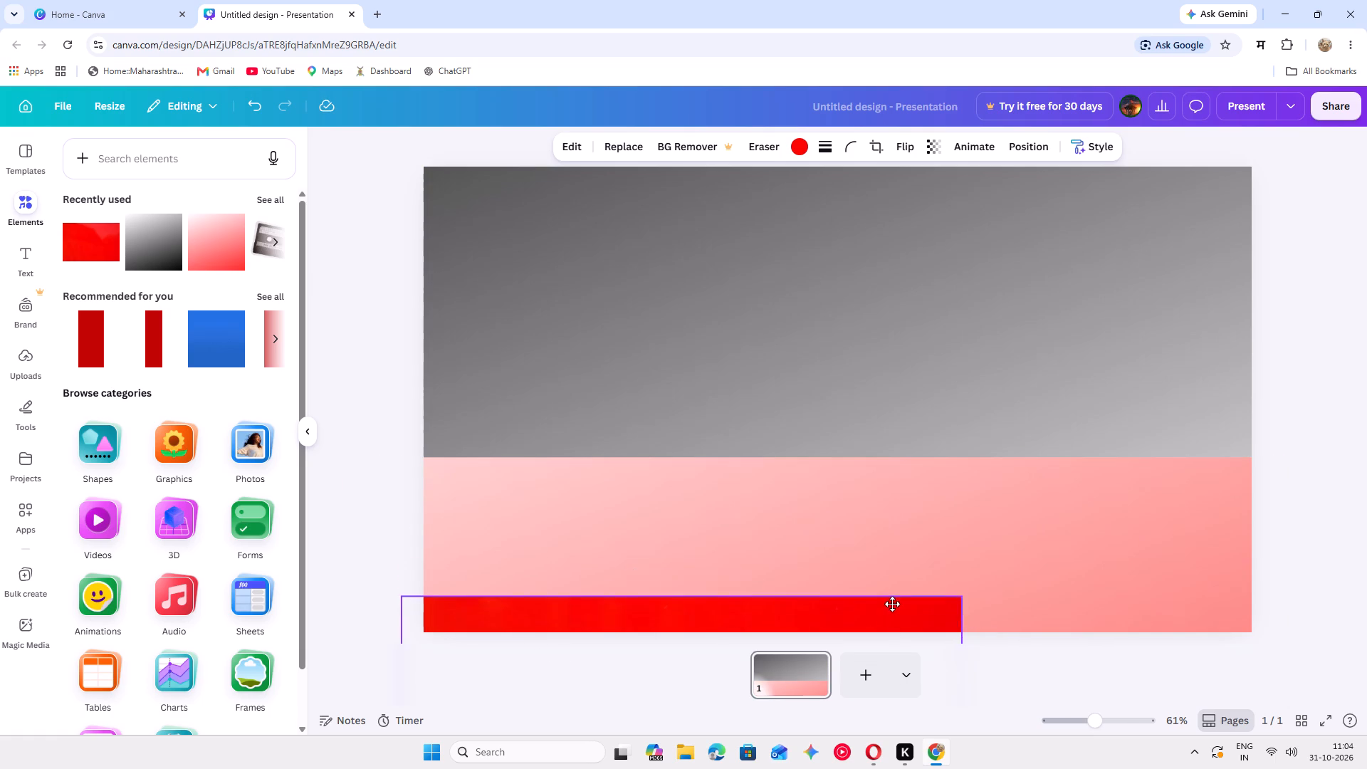
pyautogui.moveTo(892, 604); pyautogui.dragTo(975, 369)
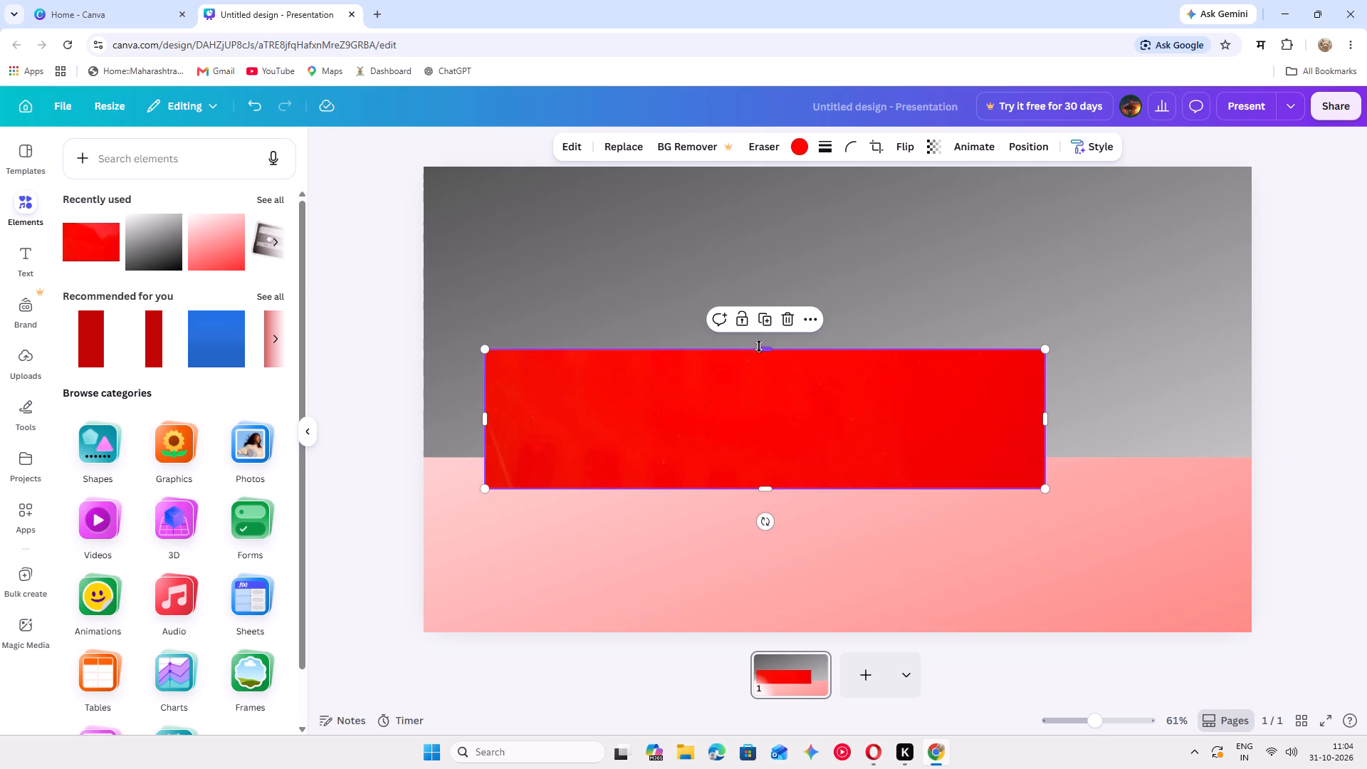
pyautogui.moveTo(763, 346); pyautogui.dragTo(758, 477)
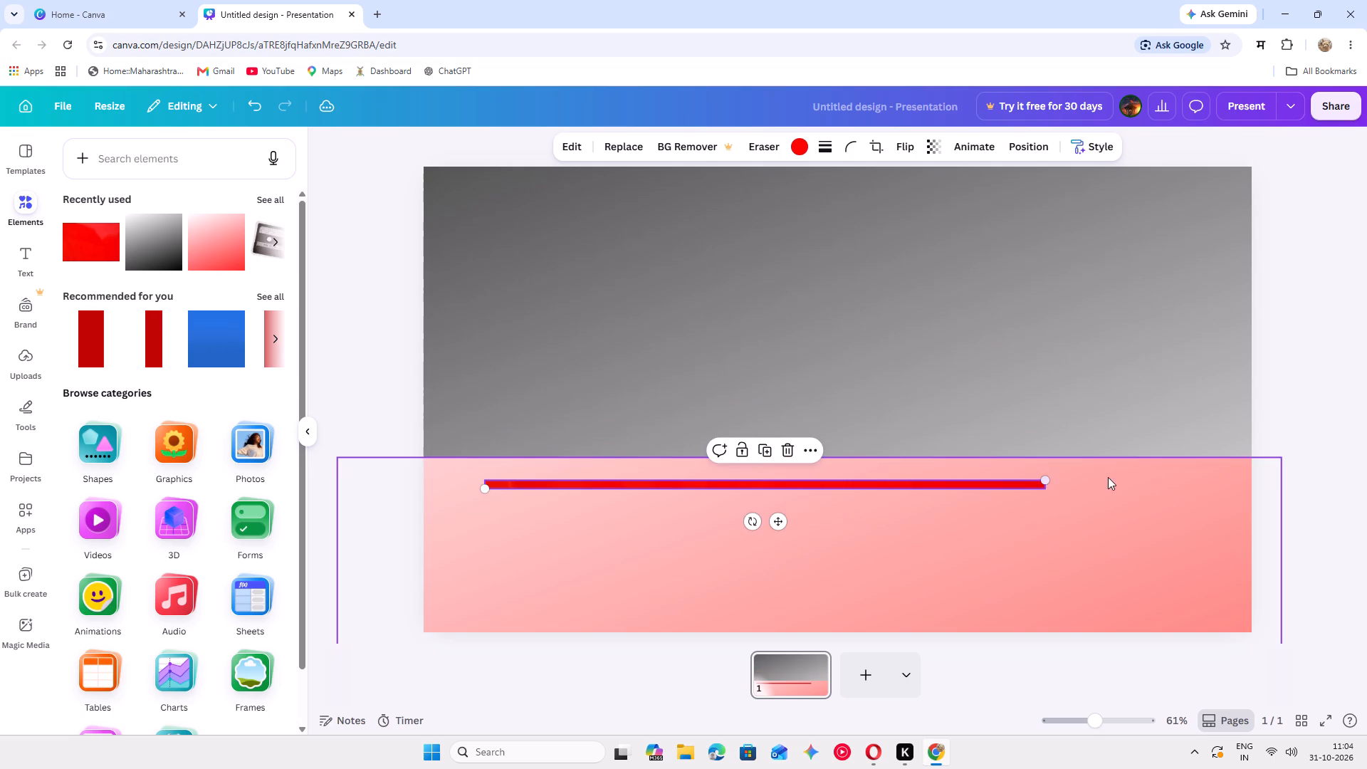
pyautogui.moveTo(1007, 488); pyautogui.dragTo(1009, 505)
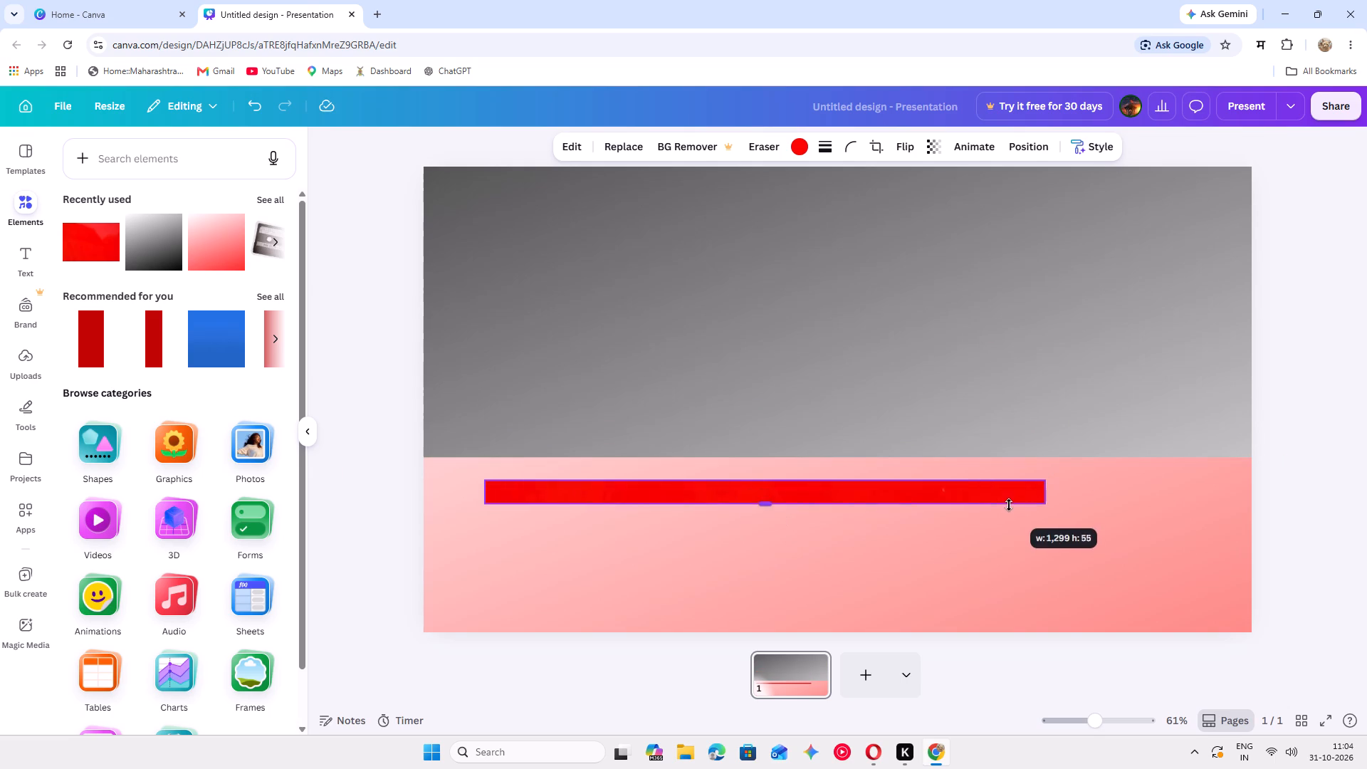
pyautogui.moveTo(1009, 505); pyautogui.dragTo(1016, 490)
pyautogui.click(997, 481)
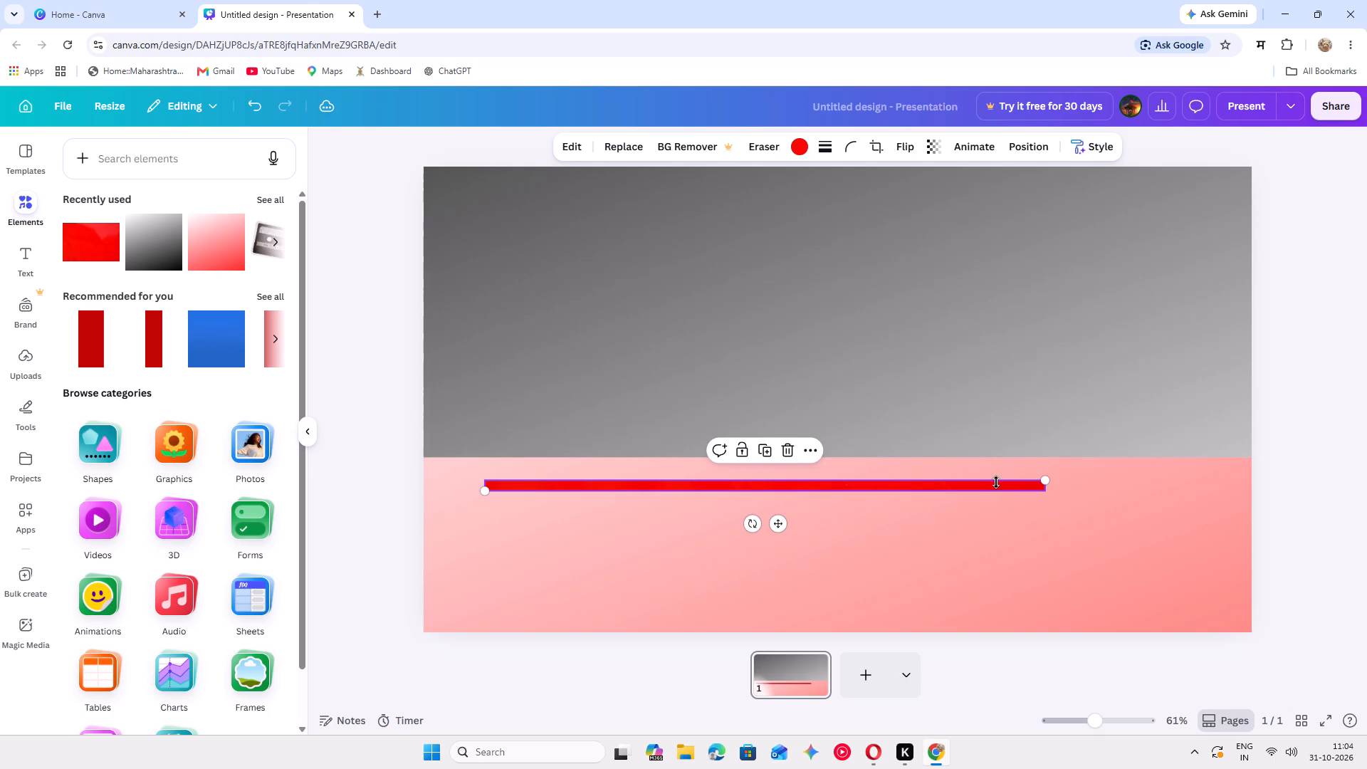
pyautogui.click(957, 487)
# Move the thin red bar up onto the black gradient and keep the pink gradient's top edge against the black gradient's lower edge.
pyautogui.moveTo(612, 470); pyautogui.dragTo(603, 512)
pyautogui.moveTo(603, 484); pyautogui.dragTo(577, 619)
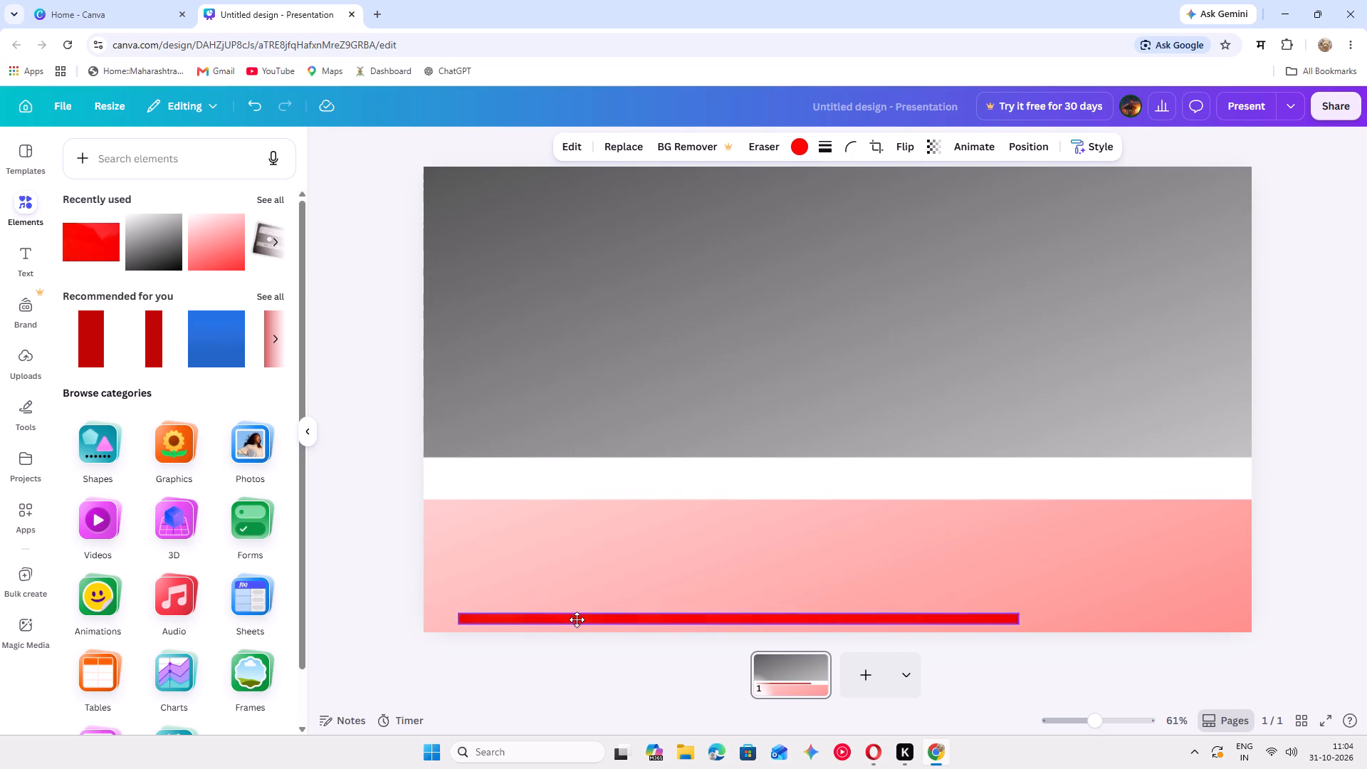
pyautogui.moveTo(577, 619); pyautogui.dragTo(619, 308)
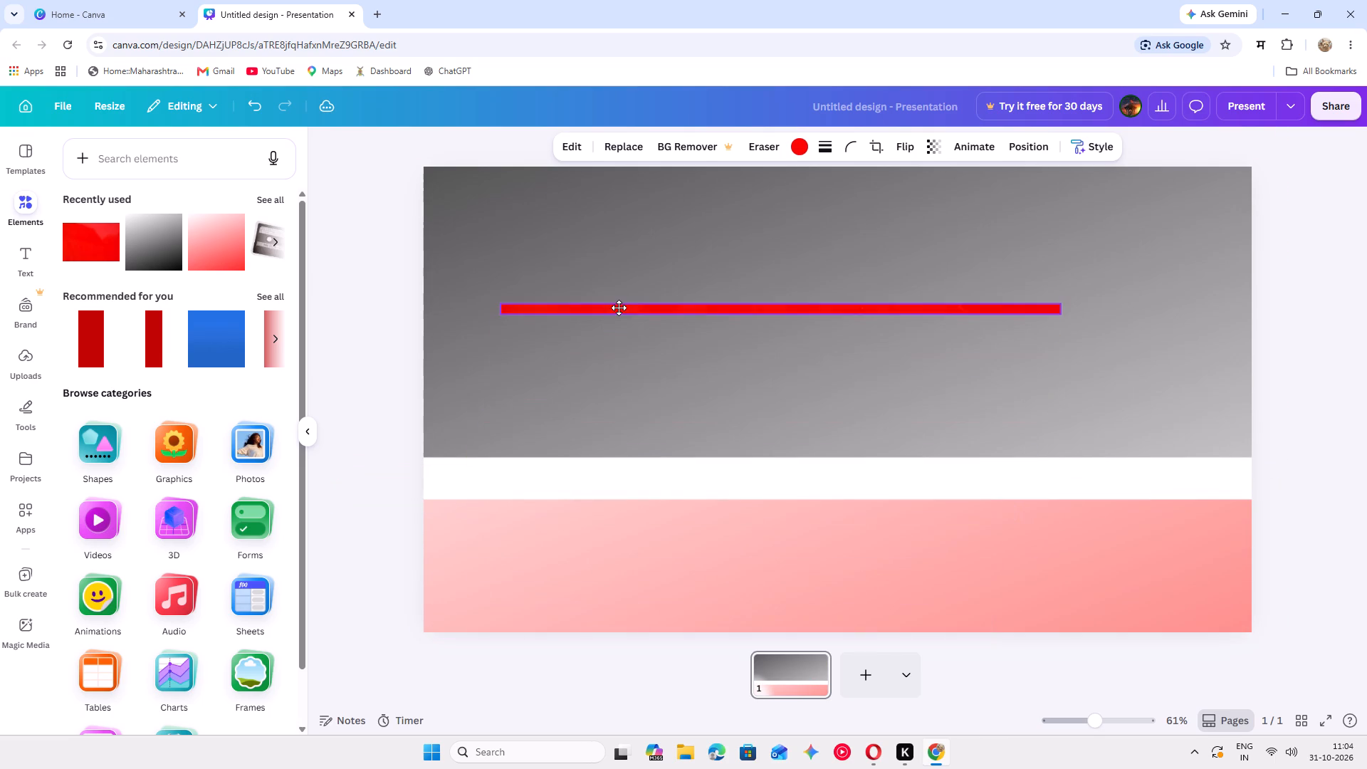
pyautogui.moveTo(619, 308); pyautogui.dragTo(619, 304)
pyautogui.moveTo(695, 501); pyautogui.dragTo(699, 459)
pyautogui.moveTo(675, 303); pyautogui.dragTo(704, 290)
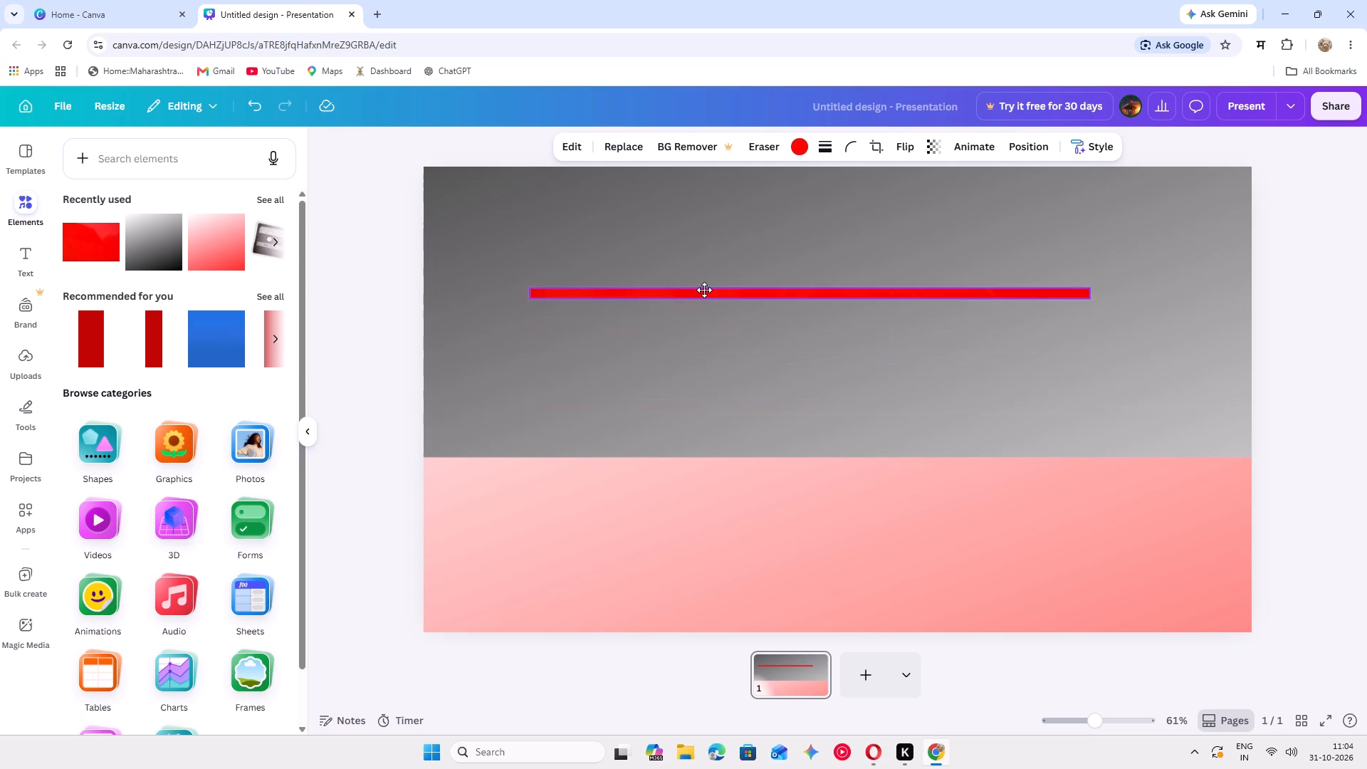
pyautogui.moveTo(704, 290); pyautogui.dragTo(725, 286)
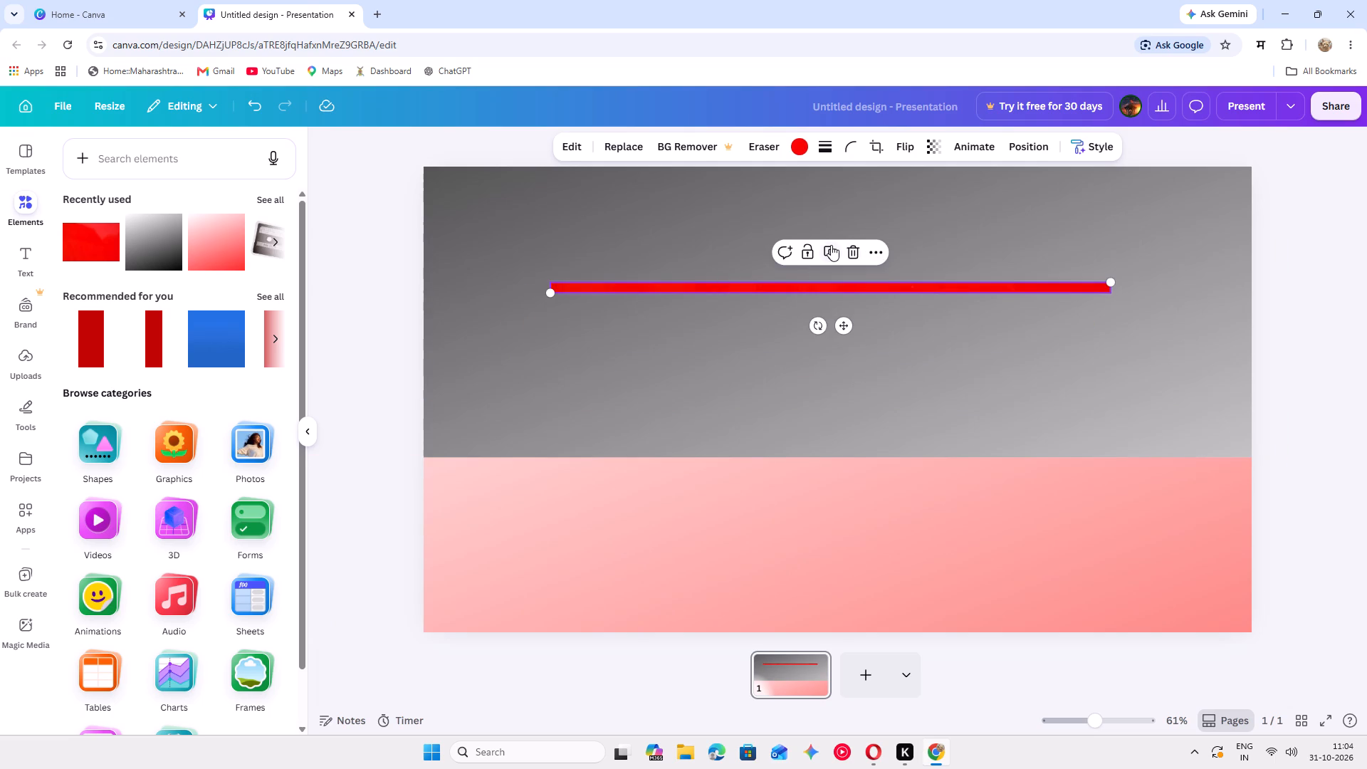
# Duplicate the thin red bar, make the copy about twice as thick, and place it a little below the original.
pyautogui.click(831, 245)
pyautogui.moveTo(835, 293); pyautogui.dragTo(796, 350)
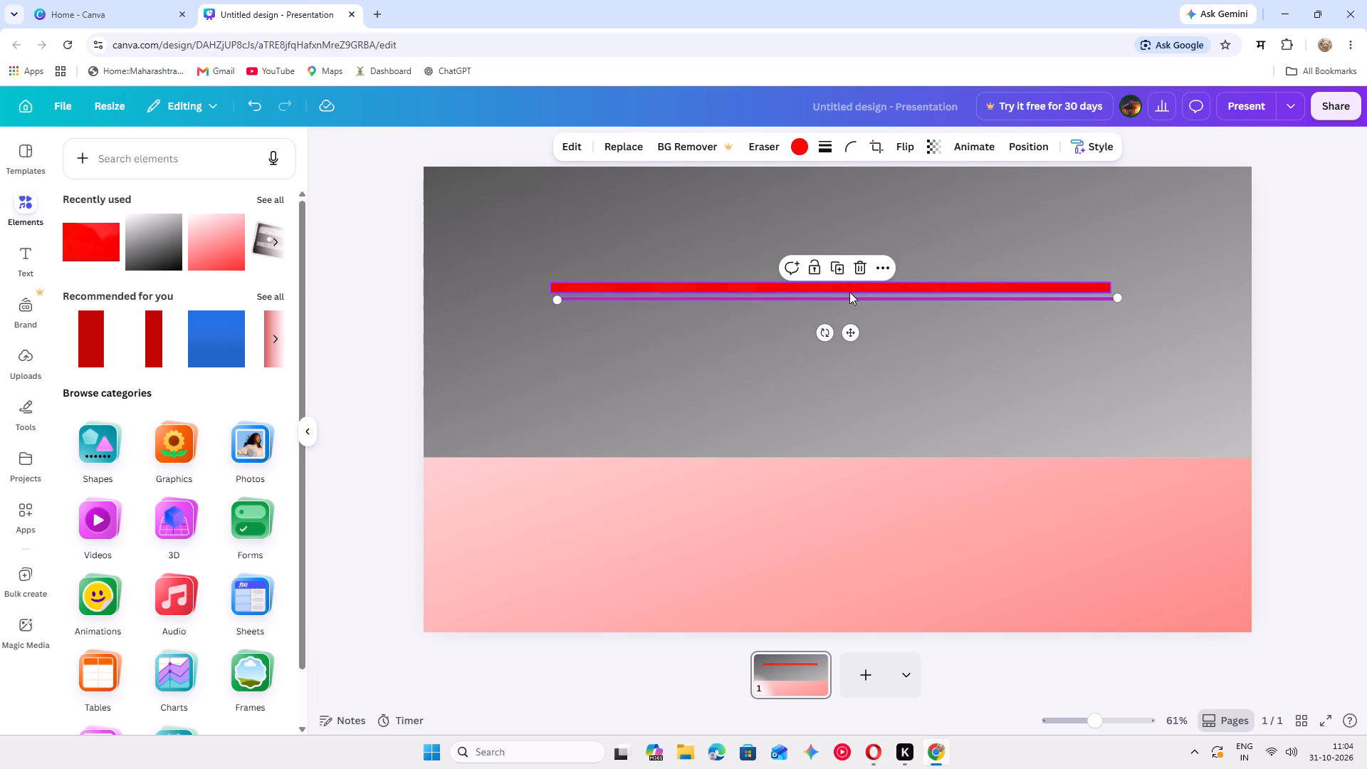
pyautogui.moveTo(847, 297); pyautogui.dragTo(839, 344)
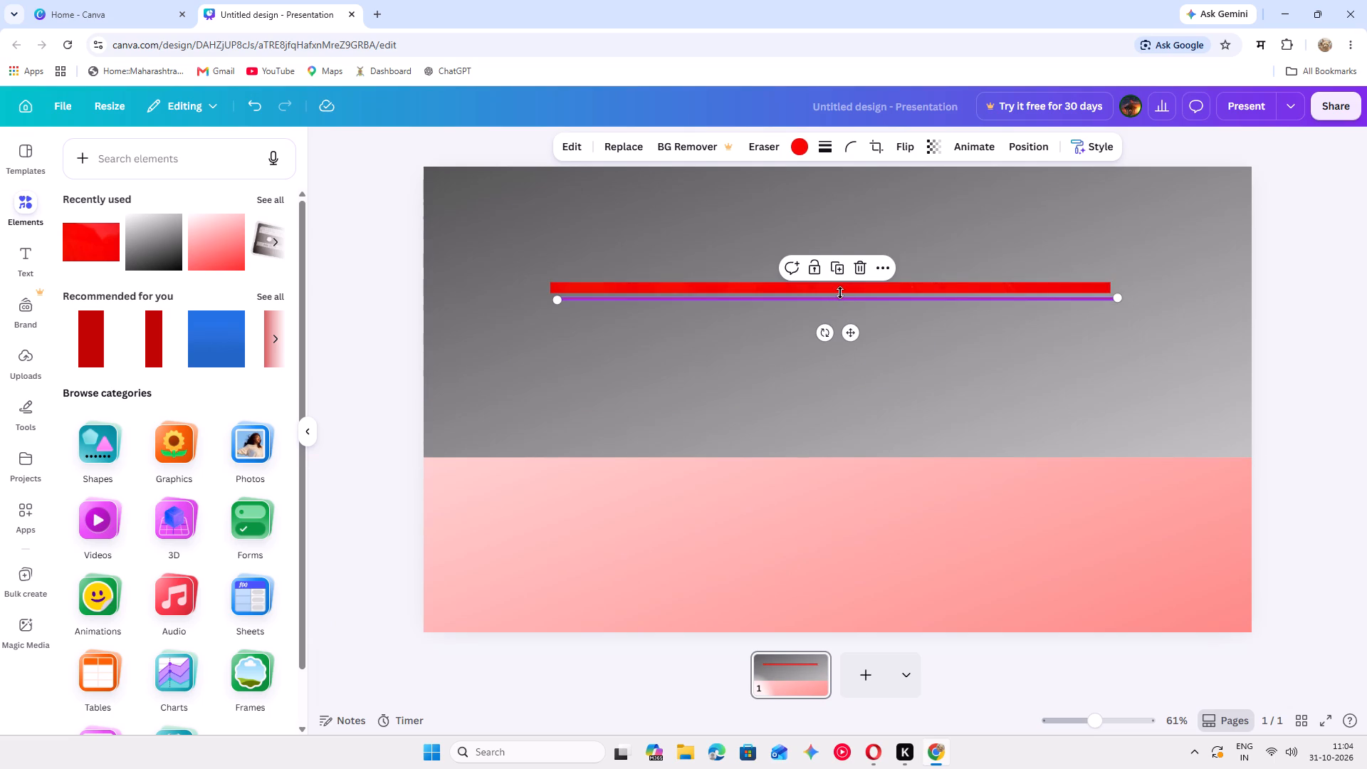
pyautogui.moveTo(839, 298); pyautogui.dragTo(841, 277)
pyautogui.moveTo(841, 291); pyautogui.dragTo(830, 341)
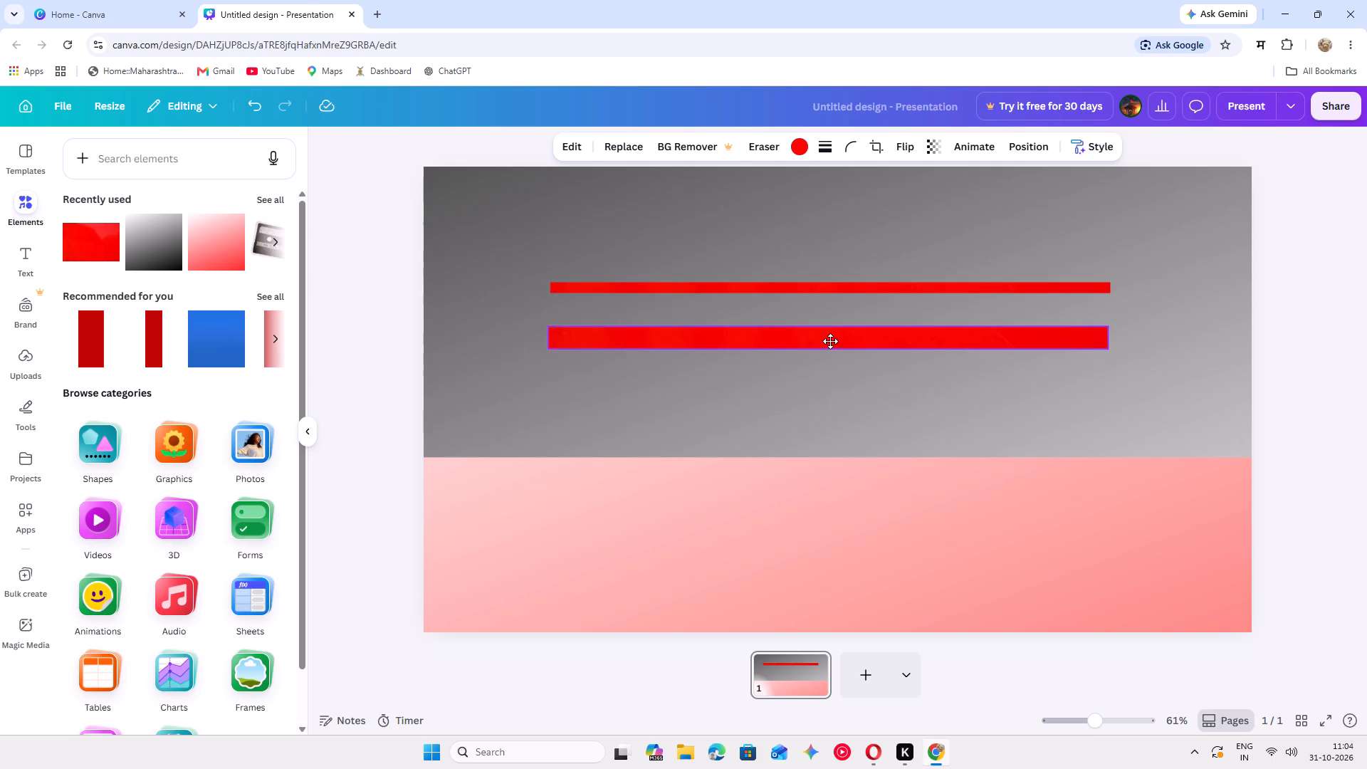
pyautogui.moveTo(830, 341); pyautogui.dragTo(830, 340)
# Shorten the thicker red bar to roughly a quarter of its width and nudge it closer beneath the long bar's left end.
pyautogui.moveTo(1109, 338); pyautogui.dragTo(1104, 338)
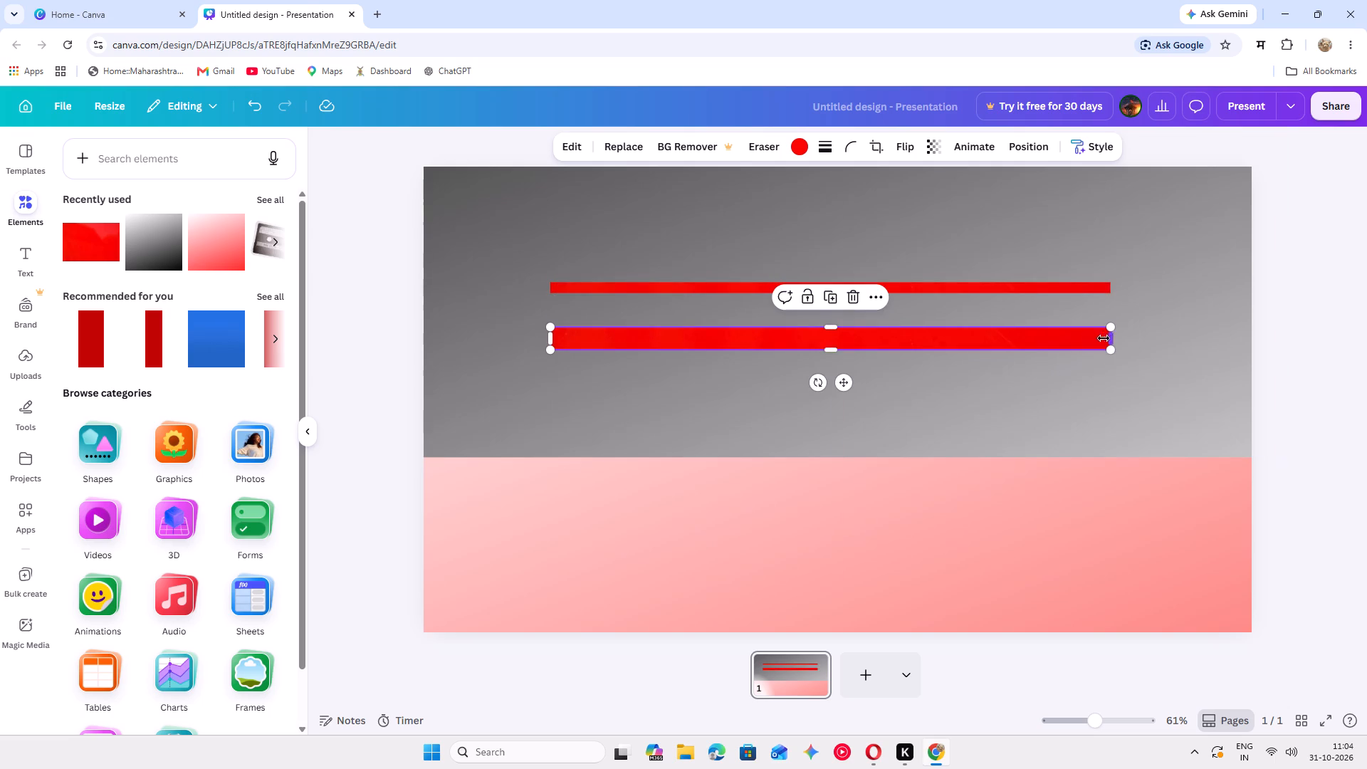
pyautogui.moveTo(1104, 338); pyautogui.dragTo(702, 338)
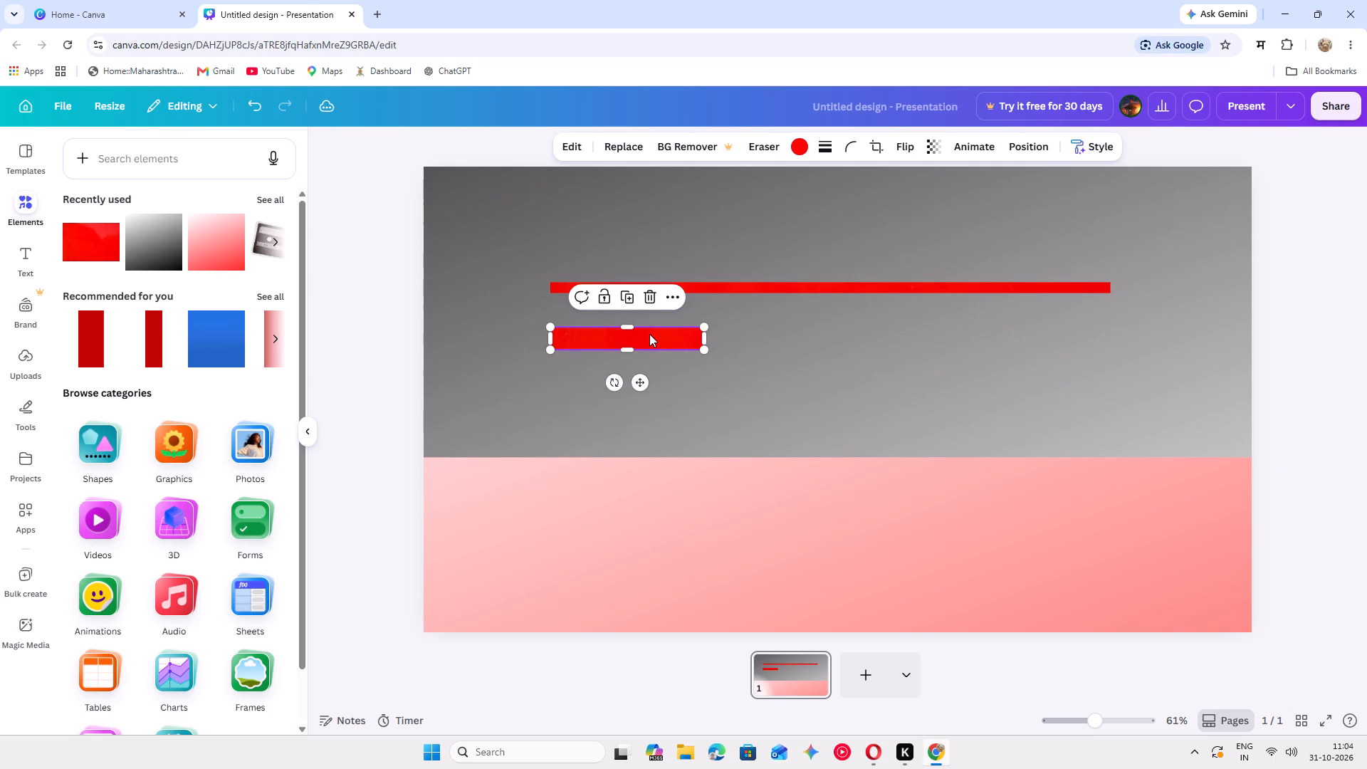
pyautogui.moveTo(649, 334); pyautogui.dragTo(646, 319)
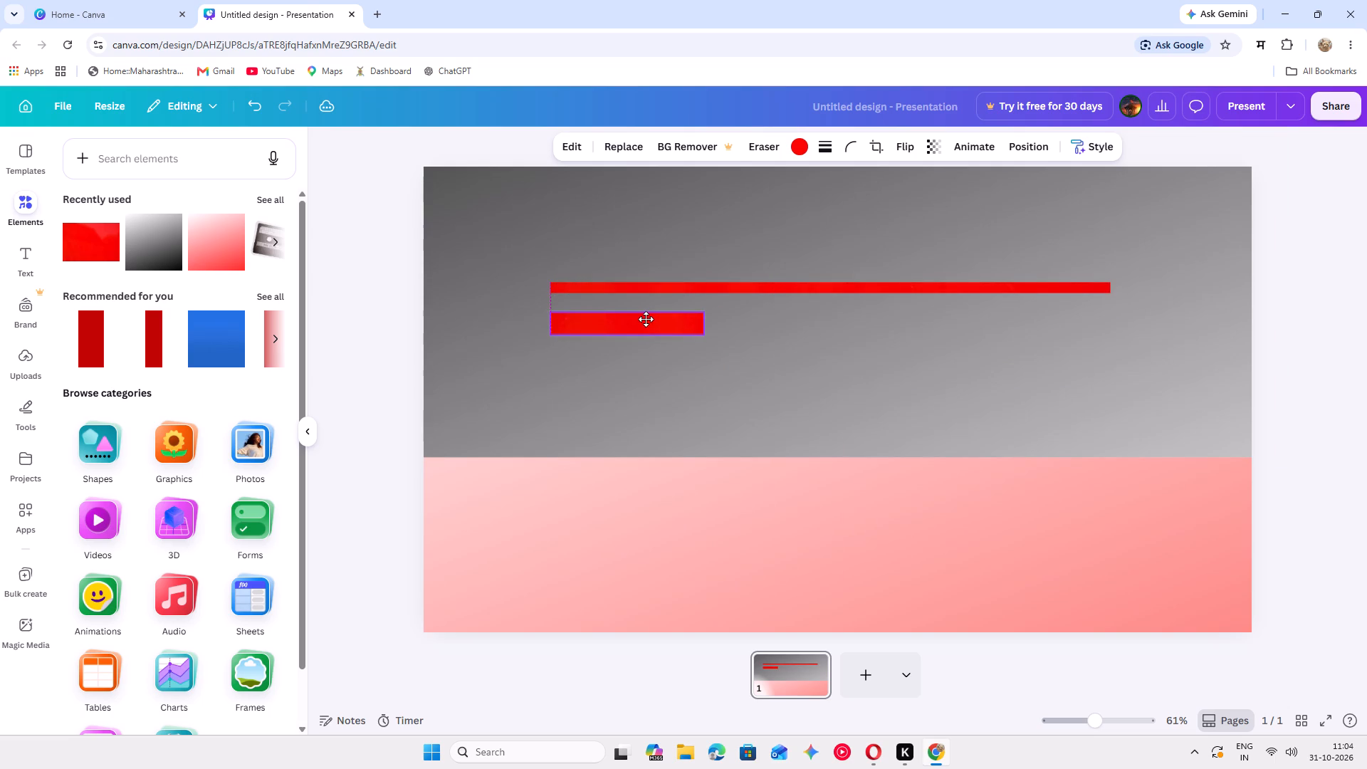
pyautogui.moveTo(646, 319); pyautogui.dragTo(646, 320)
# Move the long thin red bar to the page's top right corner, flush with the top edge.
pyautogui.moveTo(811, 288); pyautogui.dragTo(881, 196)
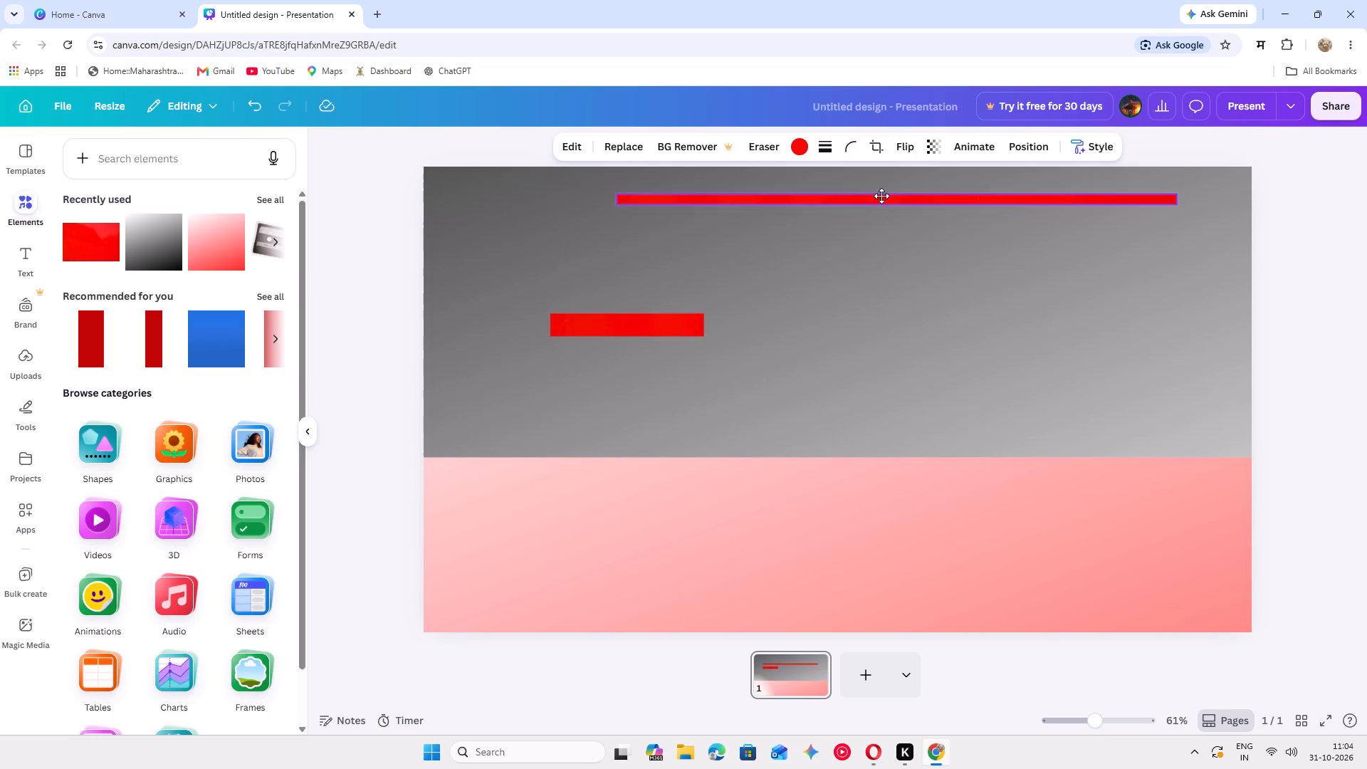
pyautogui.moveTo(881, 196); pyautogui.dragTo(951, 177)
# Duplicate the long thin red bar at the page's top right corner and make the copy roughly twice as thick.
pyautogui.click(973, 206)
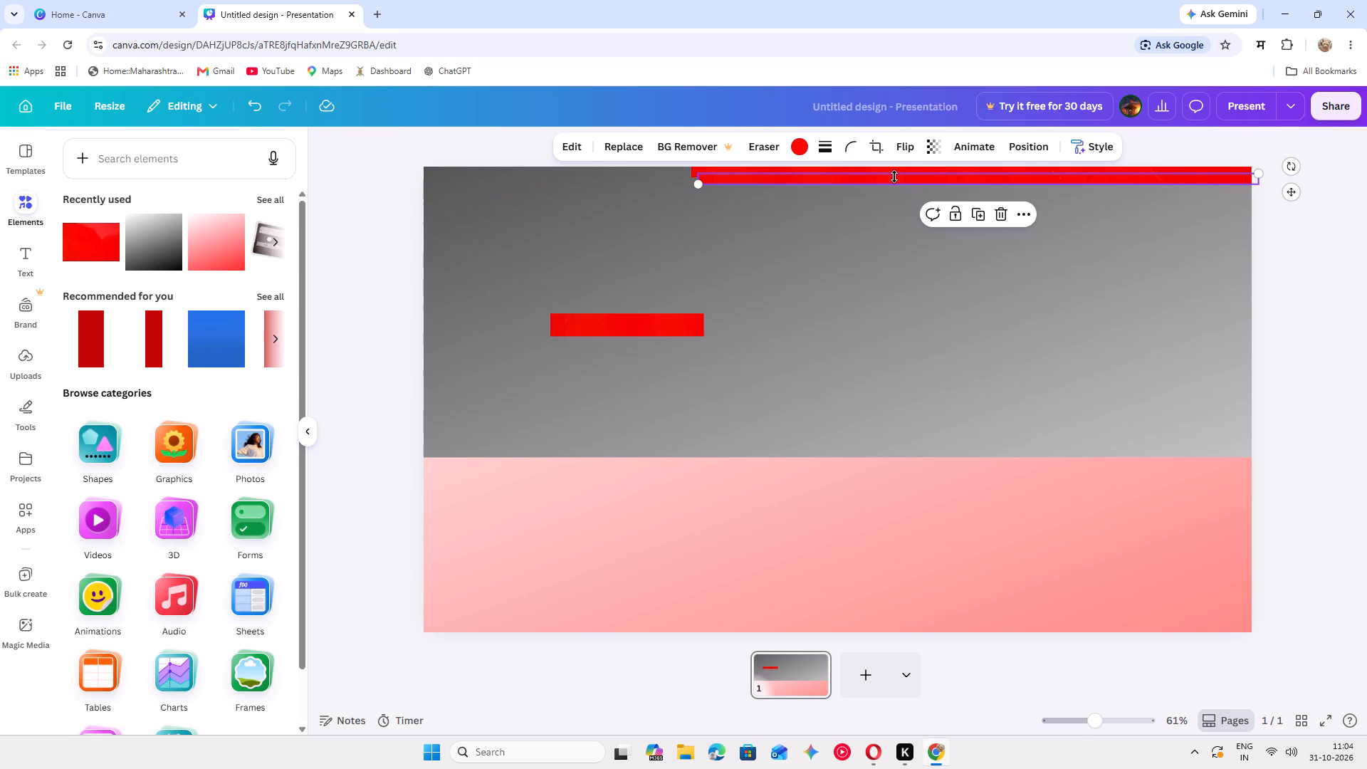
pyautogui.click(713, 182)
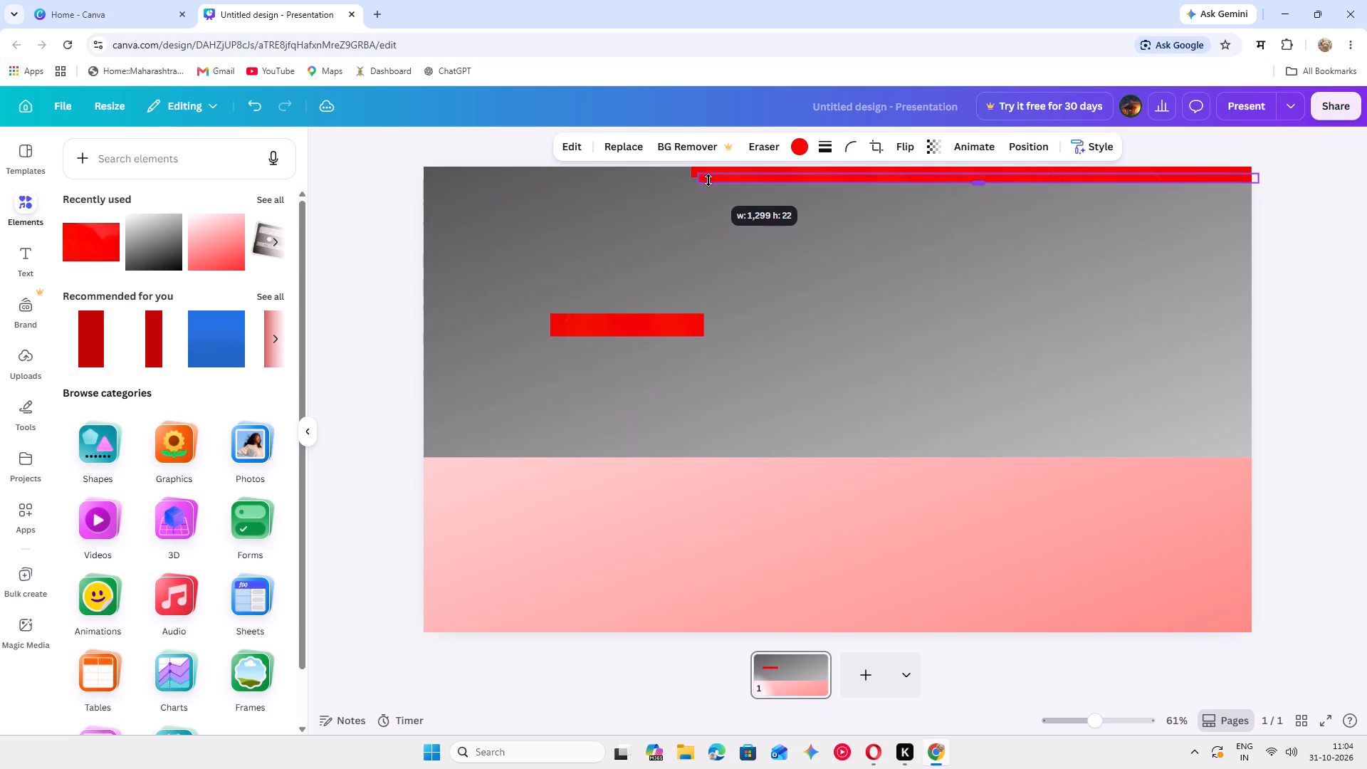
pyautogui.click(731, 177)
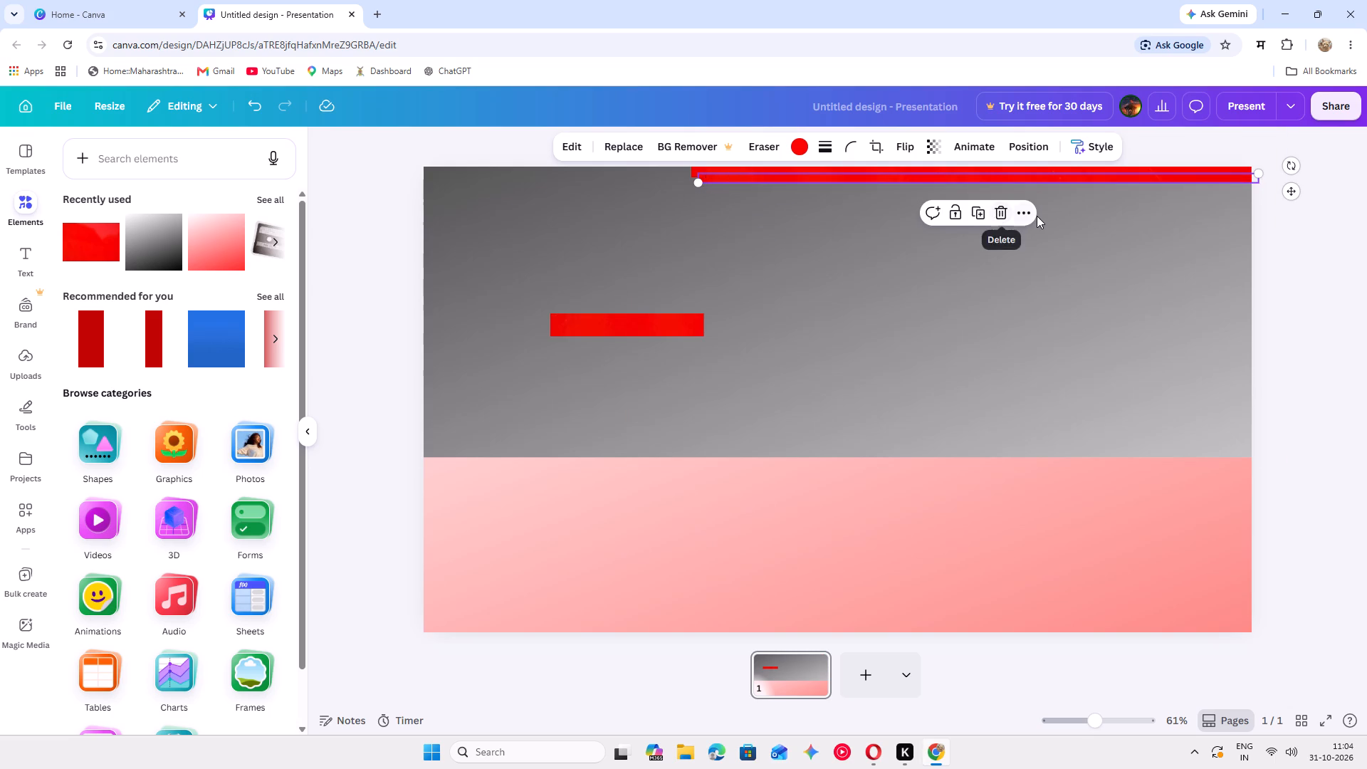
pyautogui.moveTo(1025, 216); pyautogui.dragTo(1011, 220)
pyautogui.click(870, 171)
pyautogui.click(863, 182)
pyautogui.moveTo(871, 182); pyautogui.dragTo(844, 192)
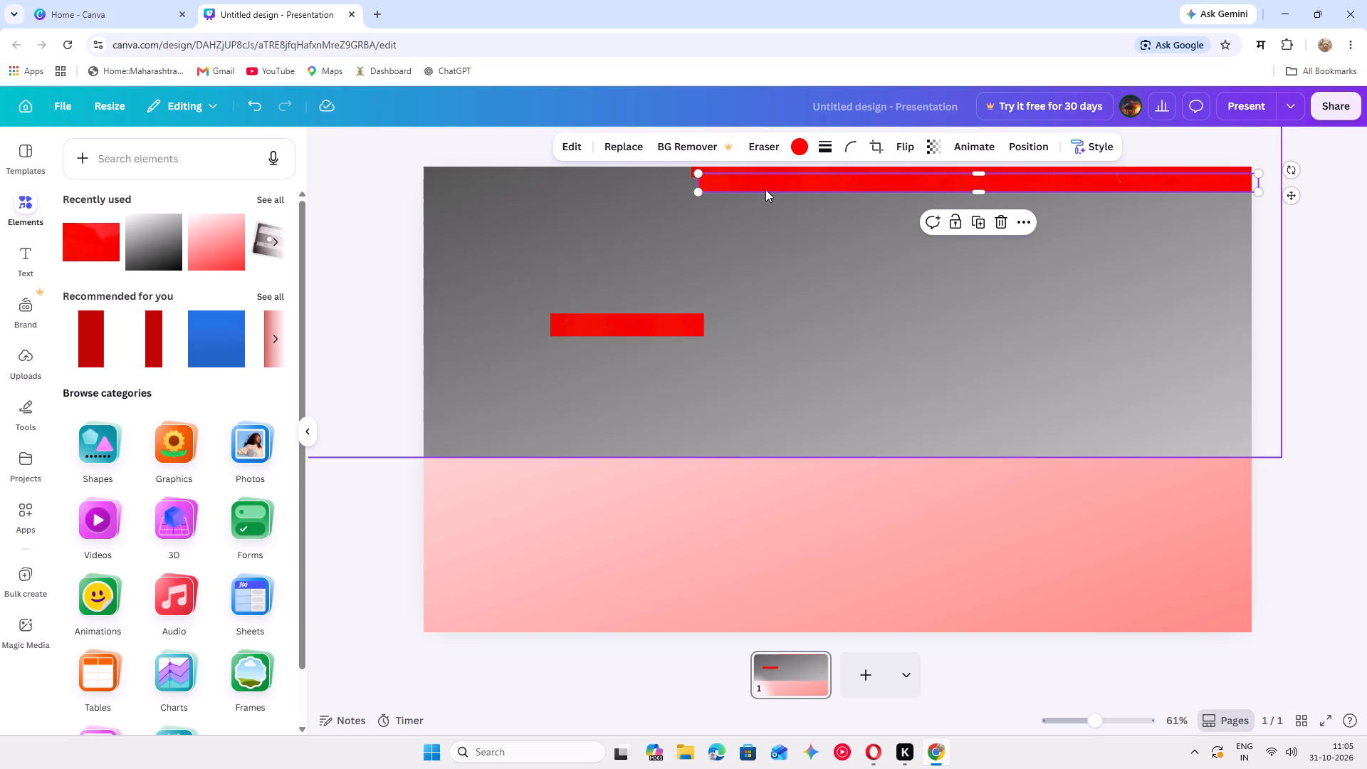
# Move the thickened copy down onto the black gradient and rotate it upright.
pyautogui.moveTo(791, 184); pyautogui.dragTo(305, 168)
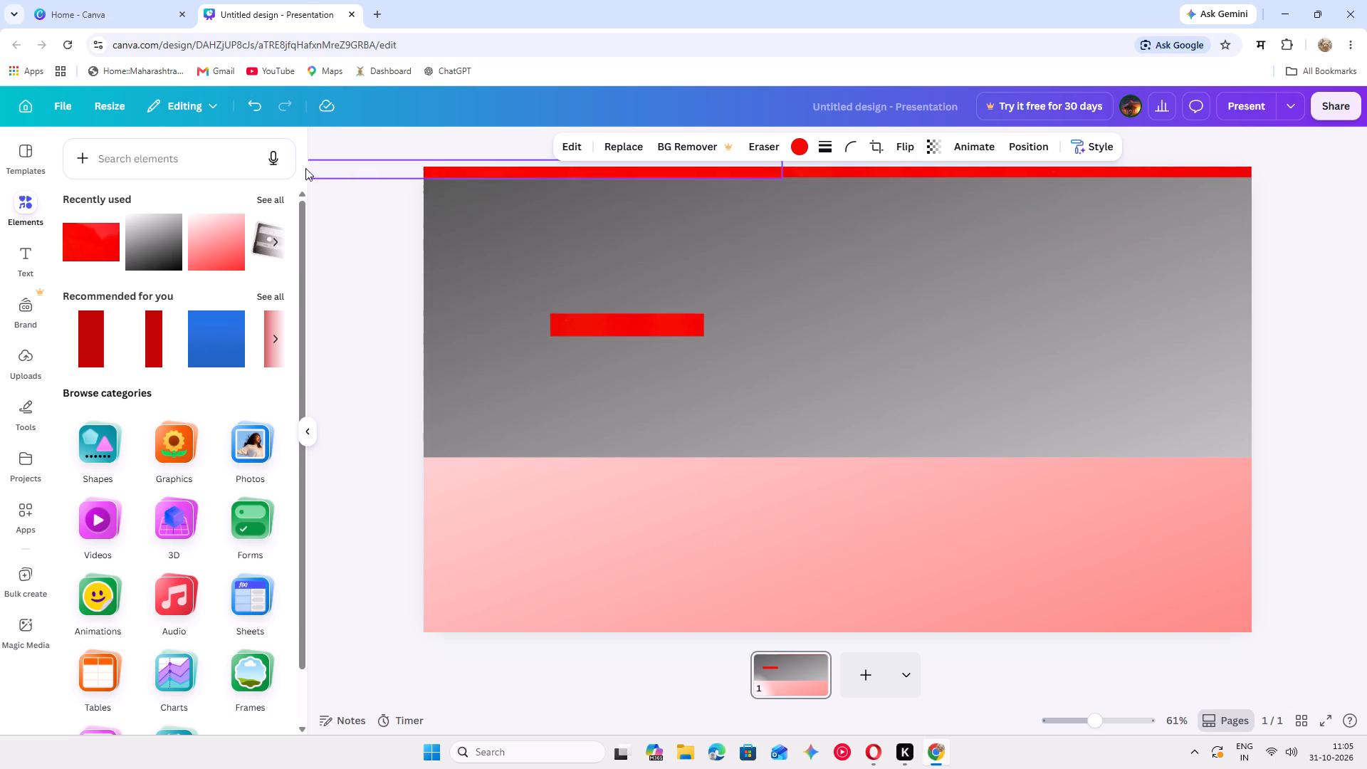
pyautogui.moveTo(305, 168); pyautogui.dragTo(227, 216)
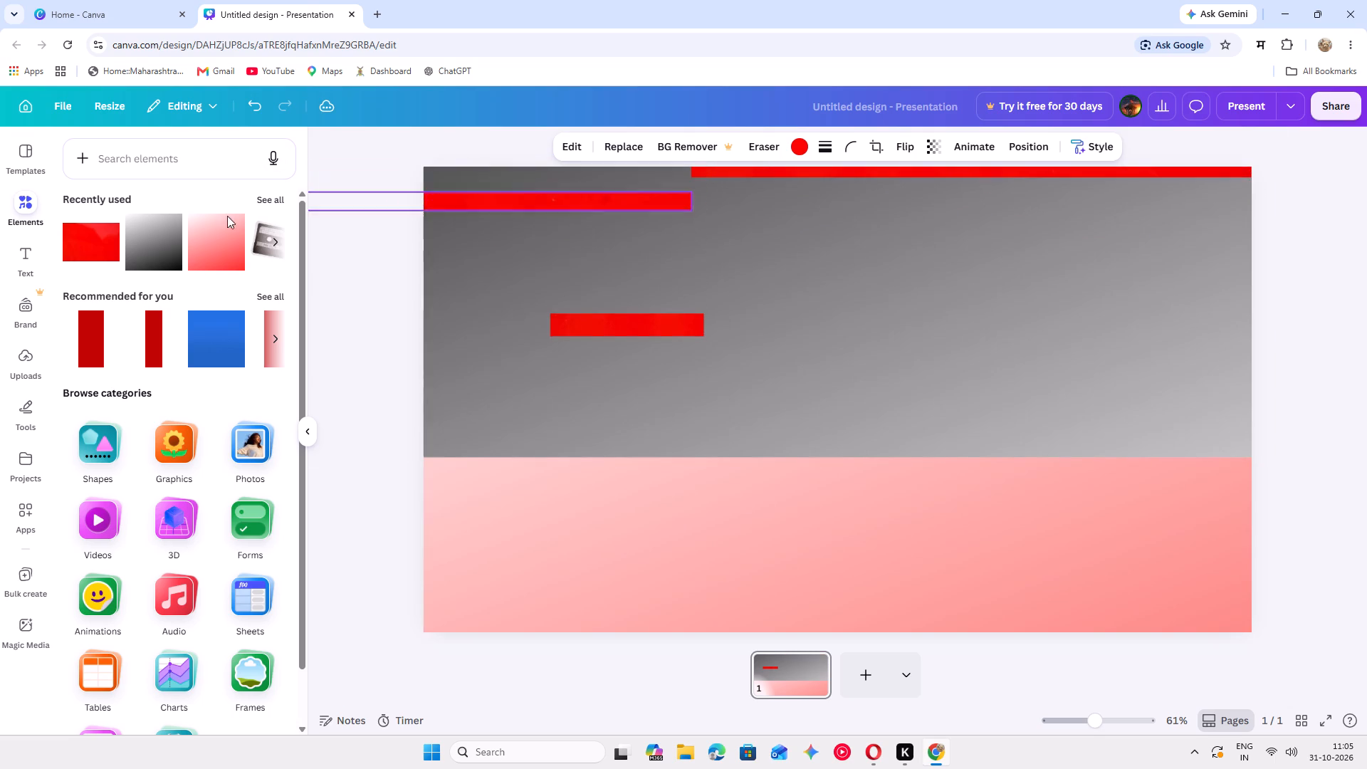
pyautogui.moveTo(227, 216); pyautogui.dragTo(756, 367)
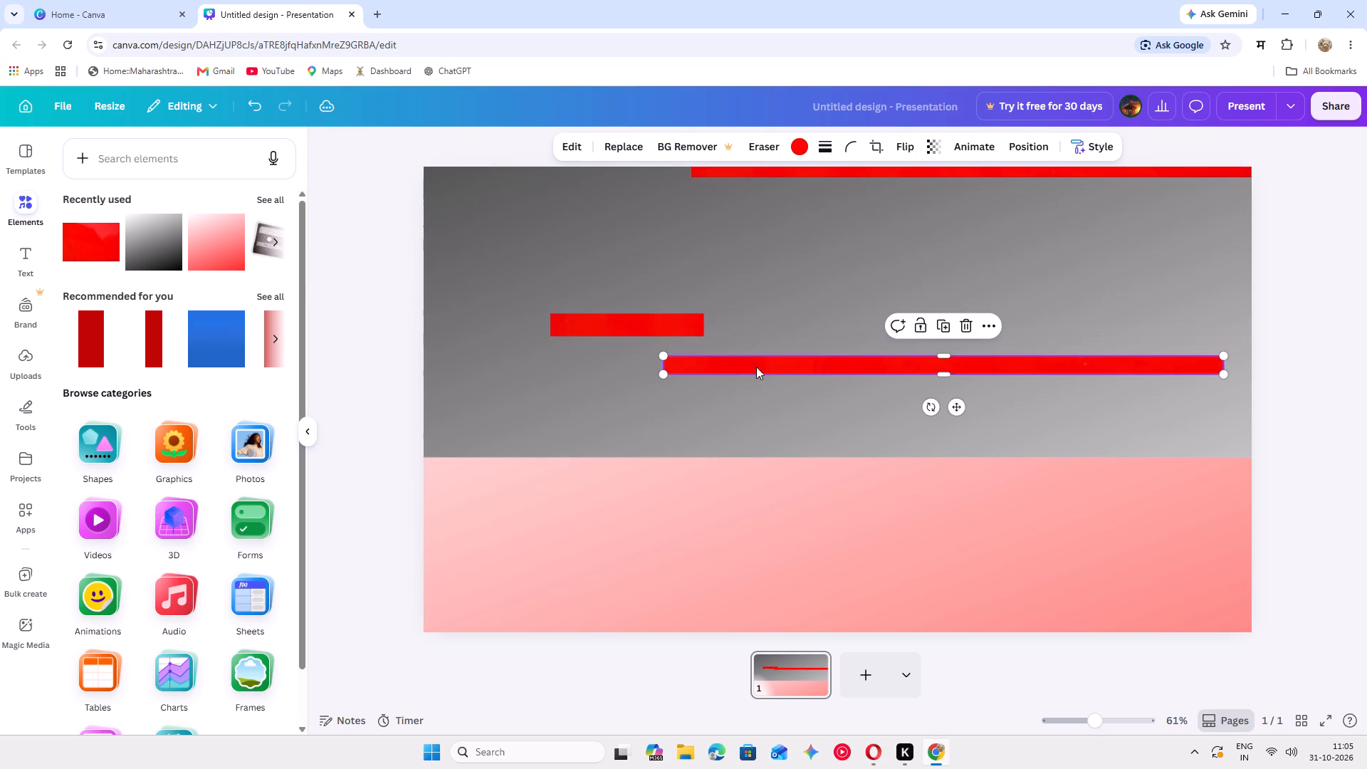
pyautogui.moveTo(931, 409); pyautogui.dragTo(795, 351)
# Widen the upright red bar into a panel about 700 wide and place it over the page's right edge at full height.
pyautogui.moveTo(950, 447); pyautogui.dragTo(1096, 448)
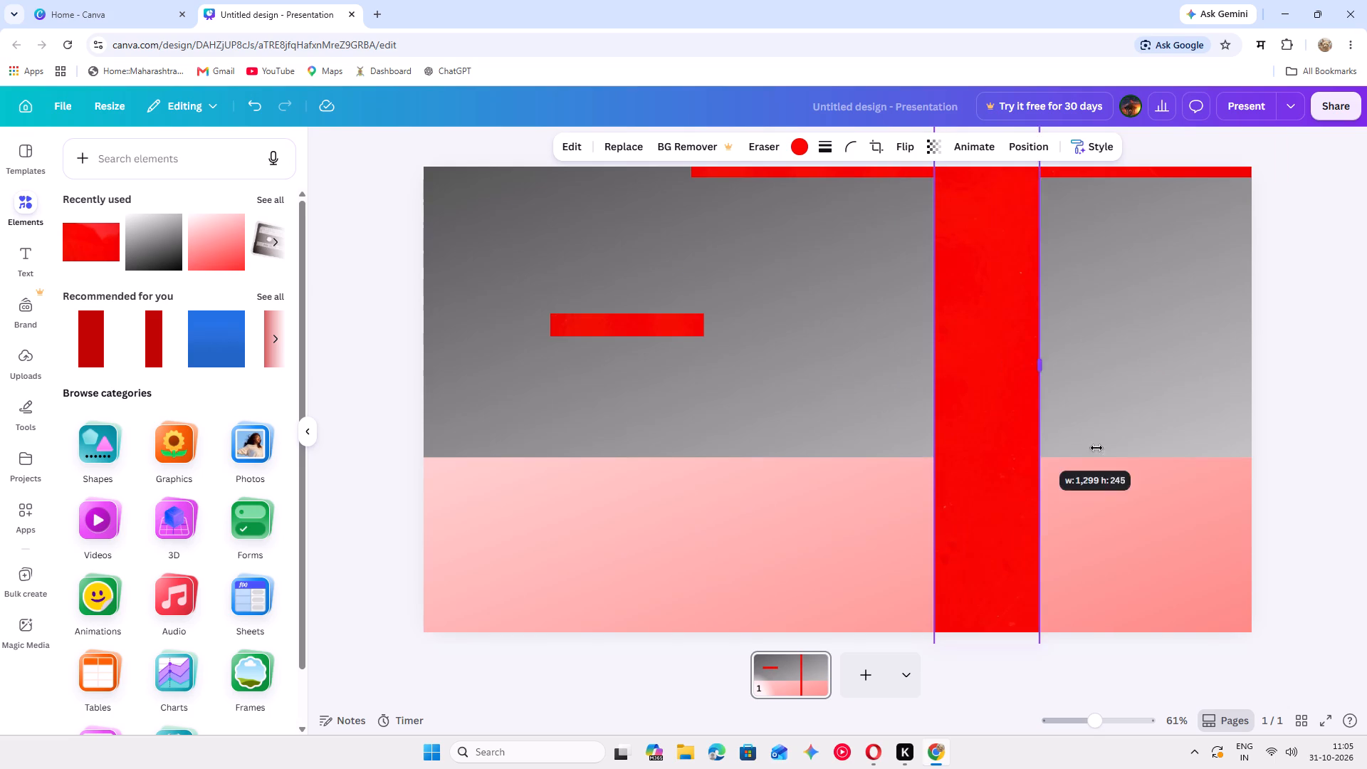
pyautogui.moveTo(1096, 448); pyautogui.dragTo(1193, 497)
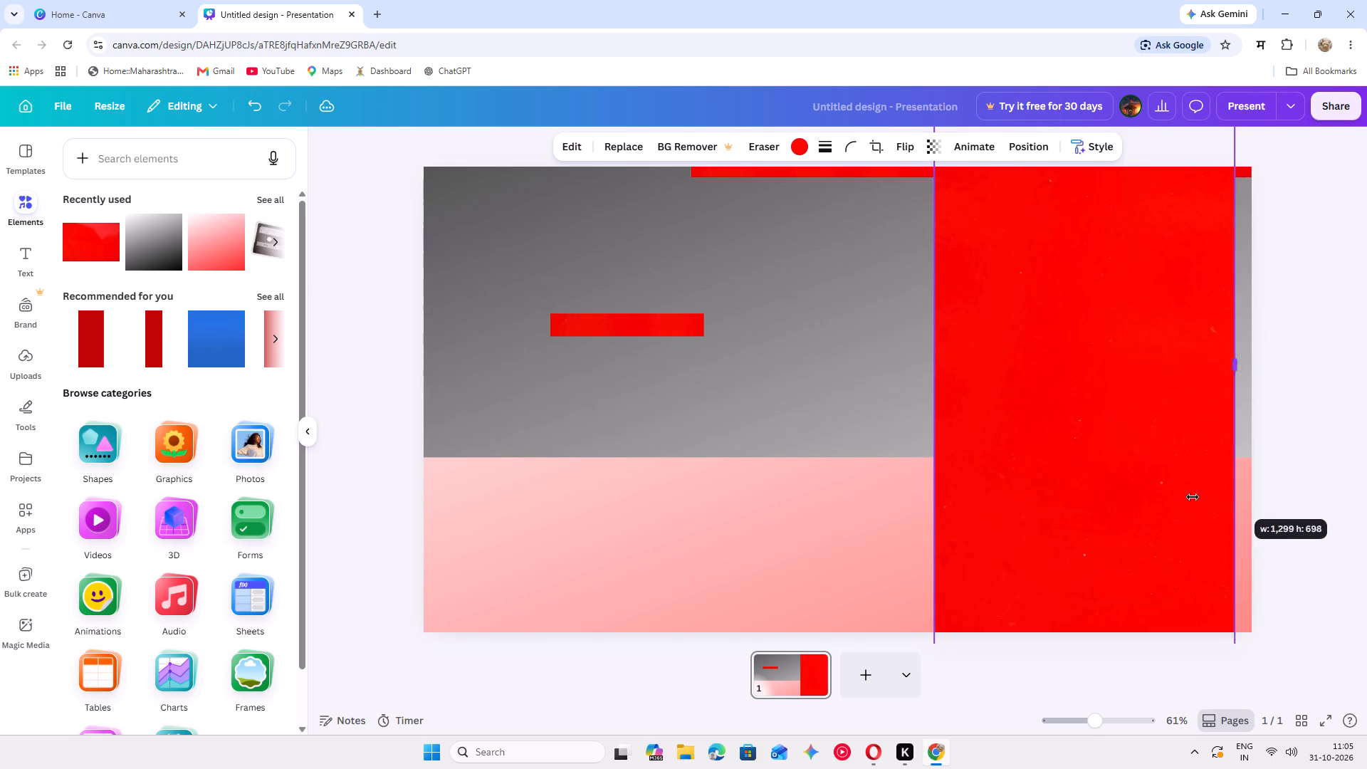
pyautogui.moveTo(1193, 497); pyautogui.dragTo(1233, 513)
pyautogui.moveTo(1056, 488); pyautogui.dragTo(1146, 529)
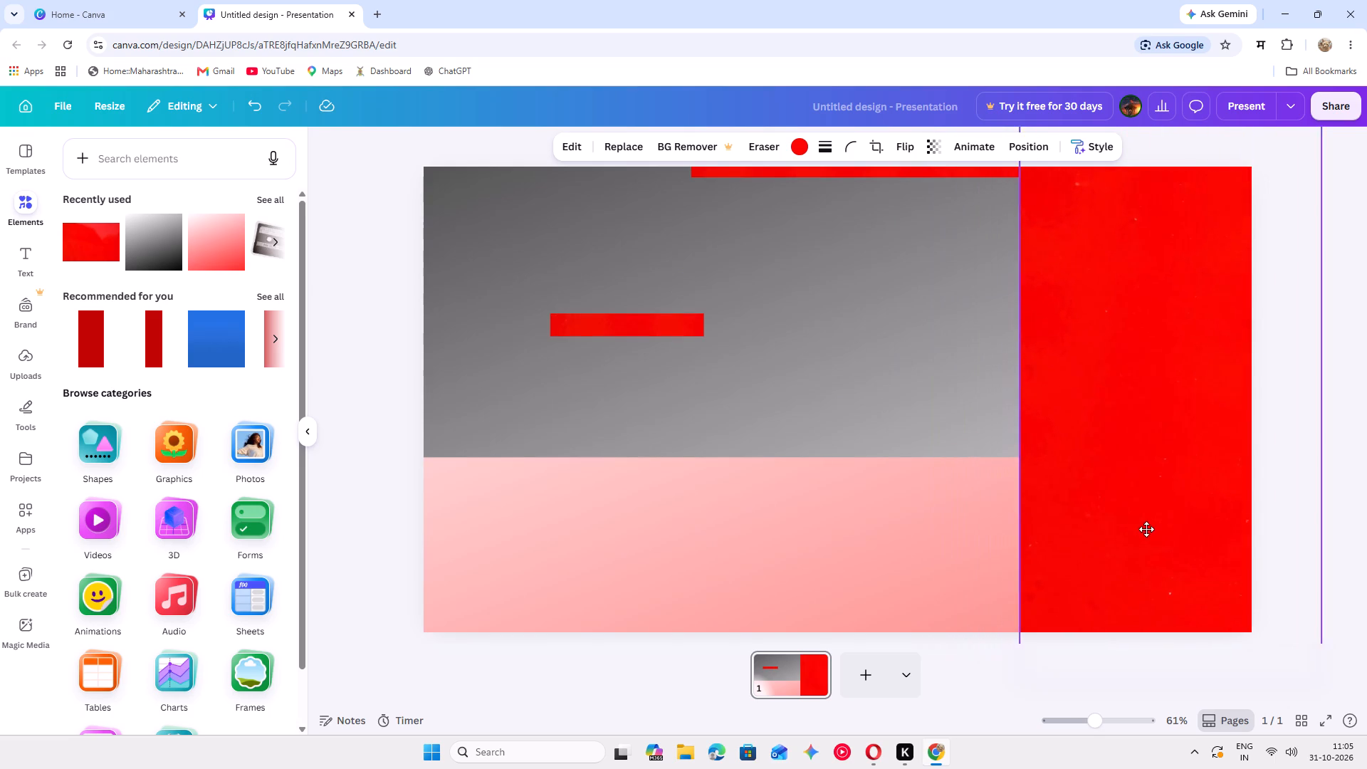
pyautogui.moveTo(1146, 529); pyautogui.dragTo(1092, 566)
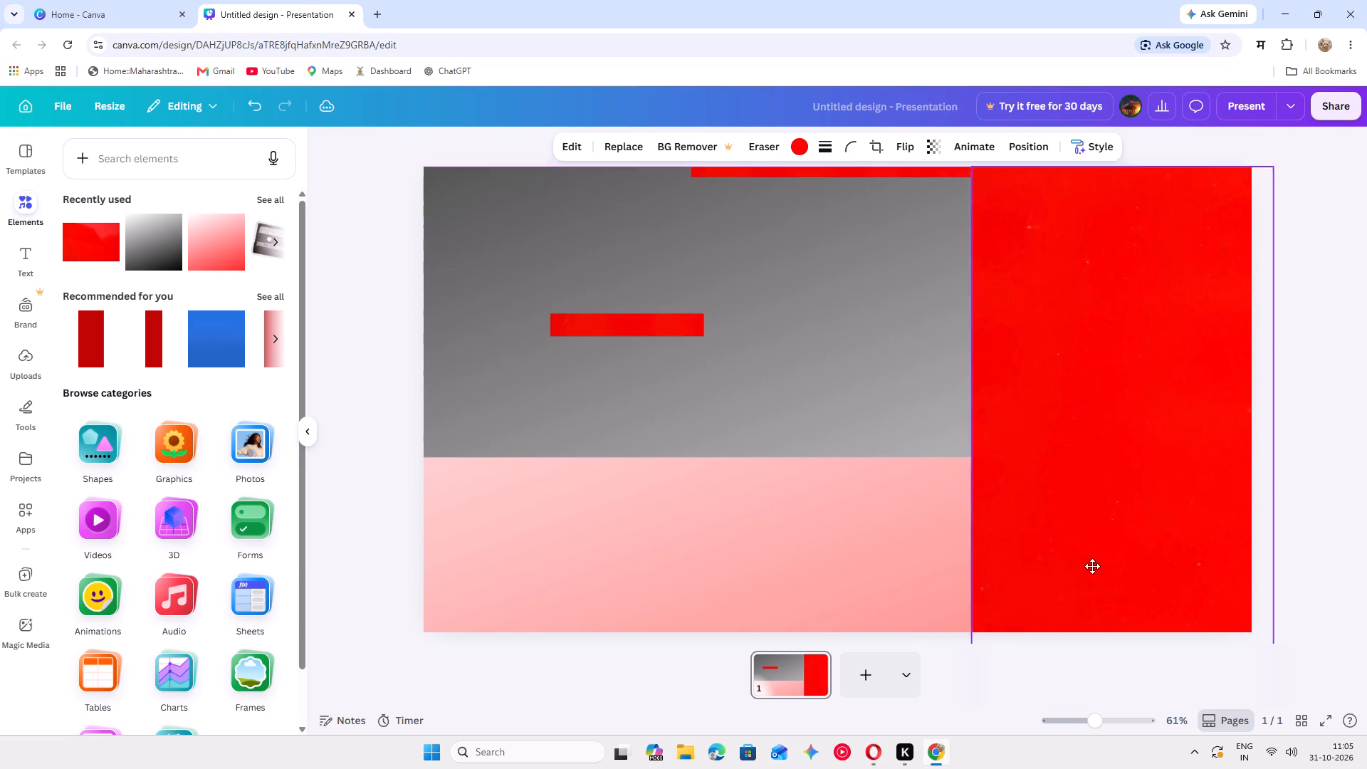
pyautogui.moveTo(1092, 566); pyautogui.dragTo(1116, 553)
# Set the transparency of the red panel at the page's right edge to 68.
pyautogui.click(932, 154)
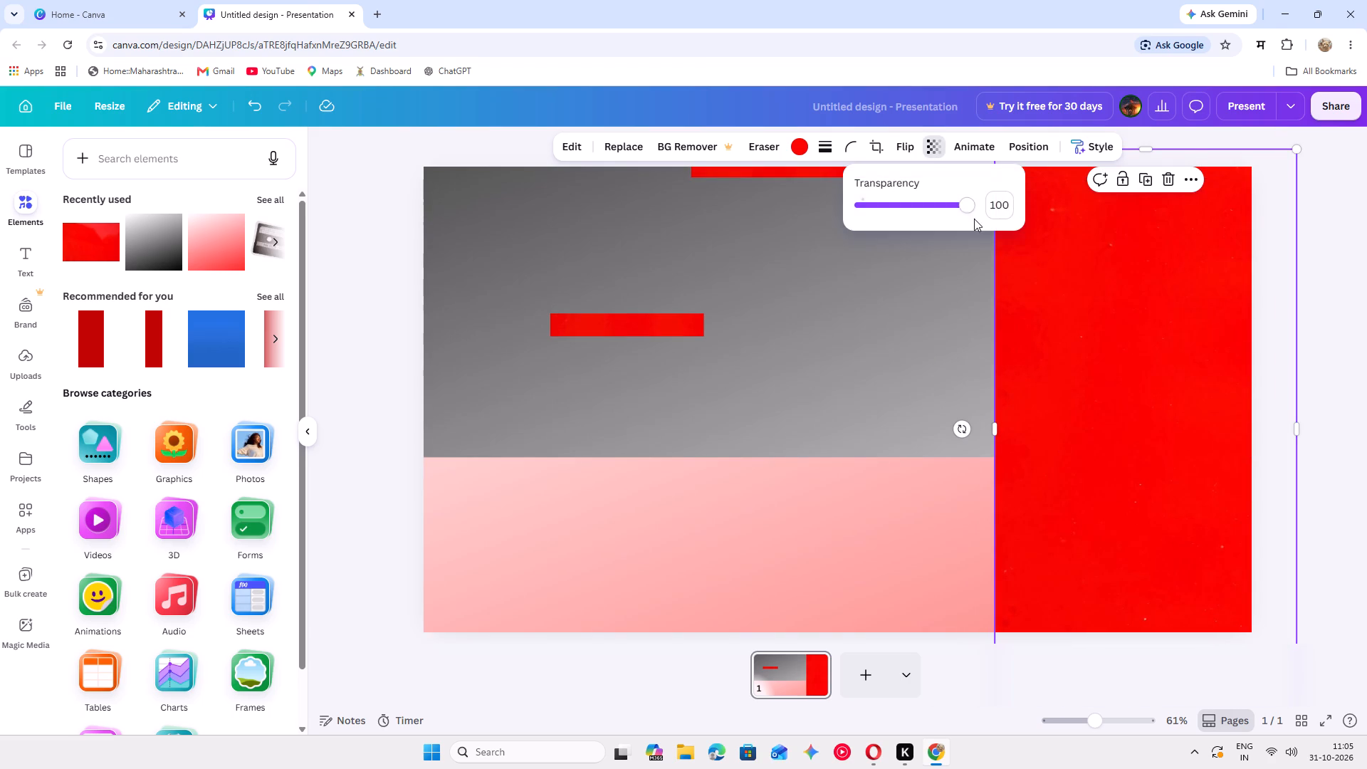
pyautogui.moveTo(965, 208); pyautogui.dragTo(956, 219)
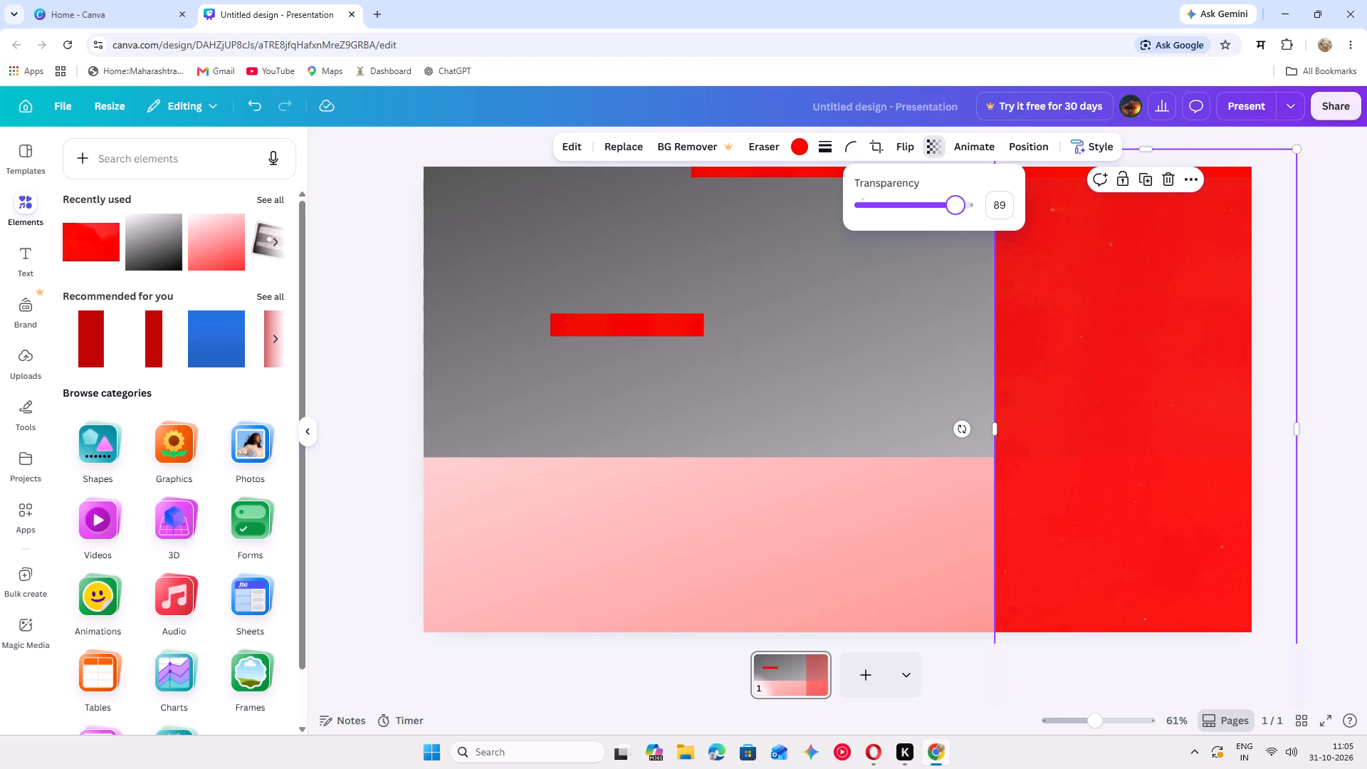
pyautogui.moveTo(956, 219); pyautogui.dragTo(933, 228)
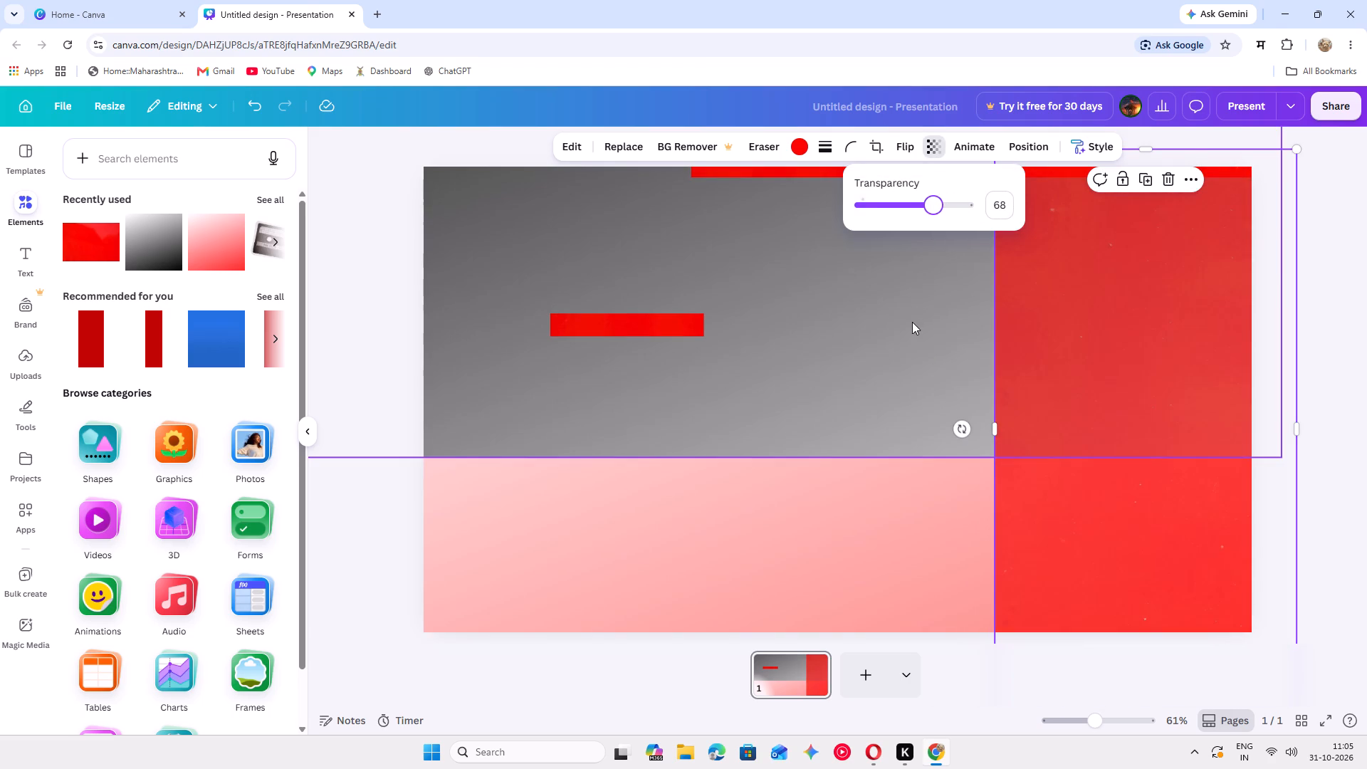
pyautogui.click(912, 322)
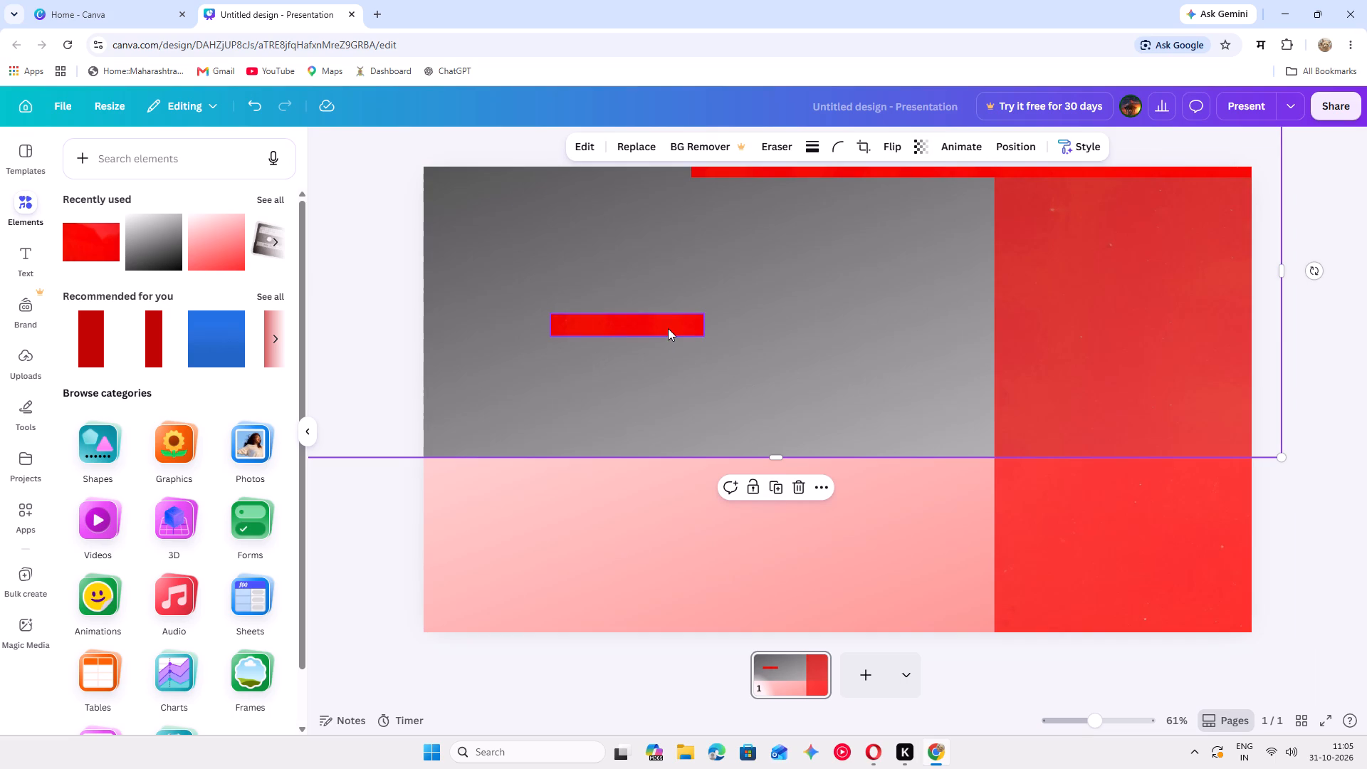
# Rotate the short thick red bar on the black gradient to nearly upright.
pyautogui.click(668, 328)
pyautogui.moveTo(614, 368); pyautogui.dragTo(583, 317)
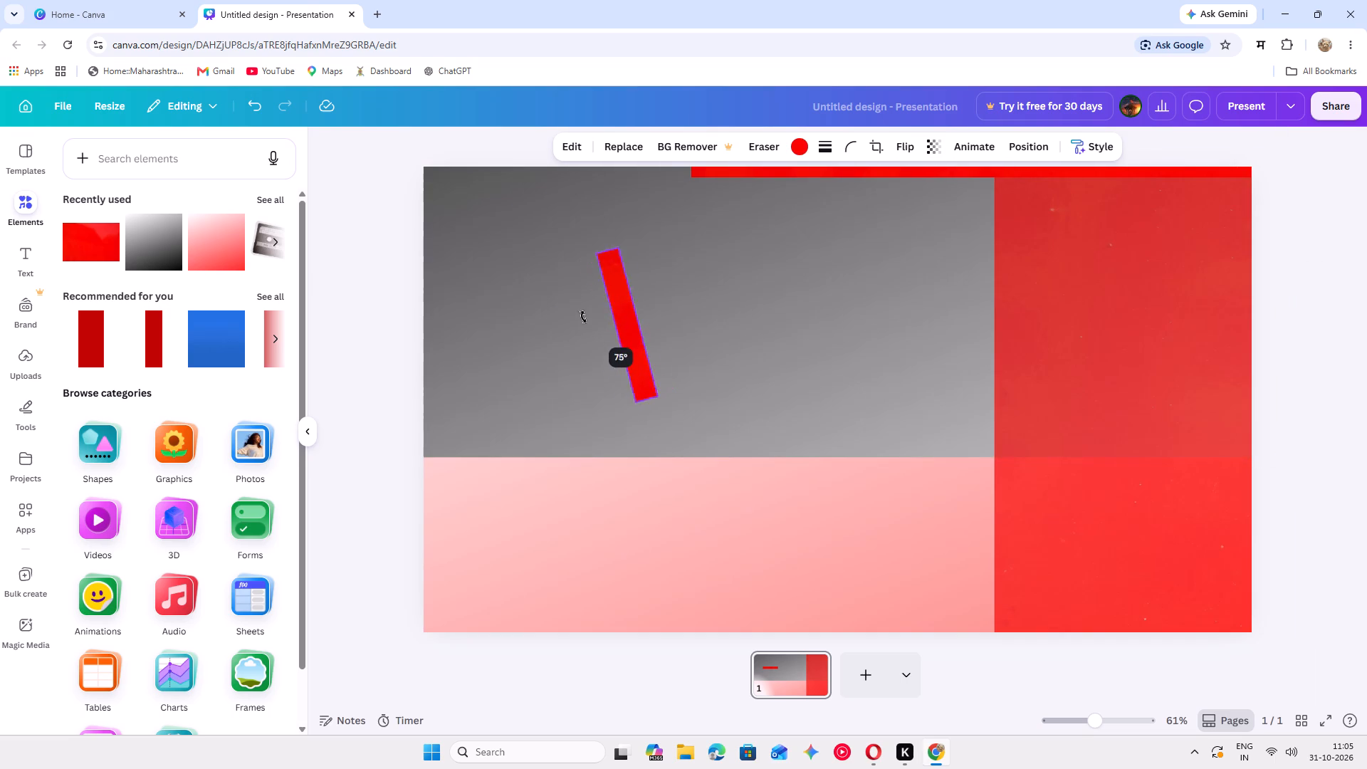
pyautogui.moveTo(583, 317); pyautogui.dragTo(580, 313)
pyautogui.click(580, 313)
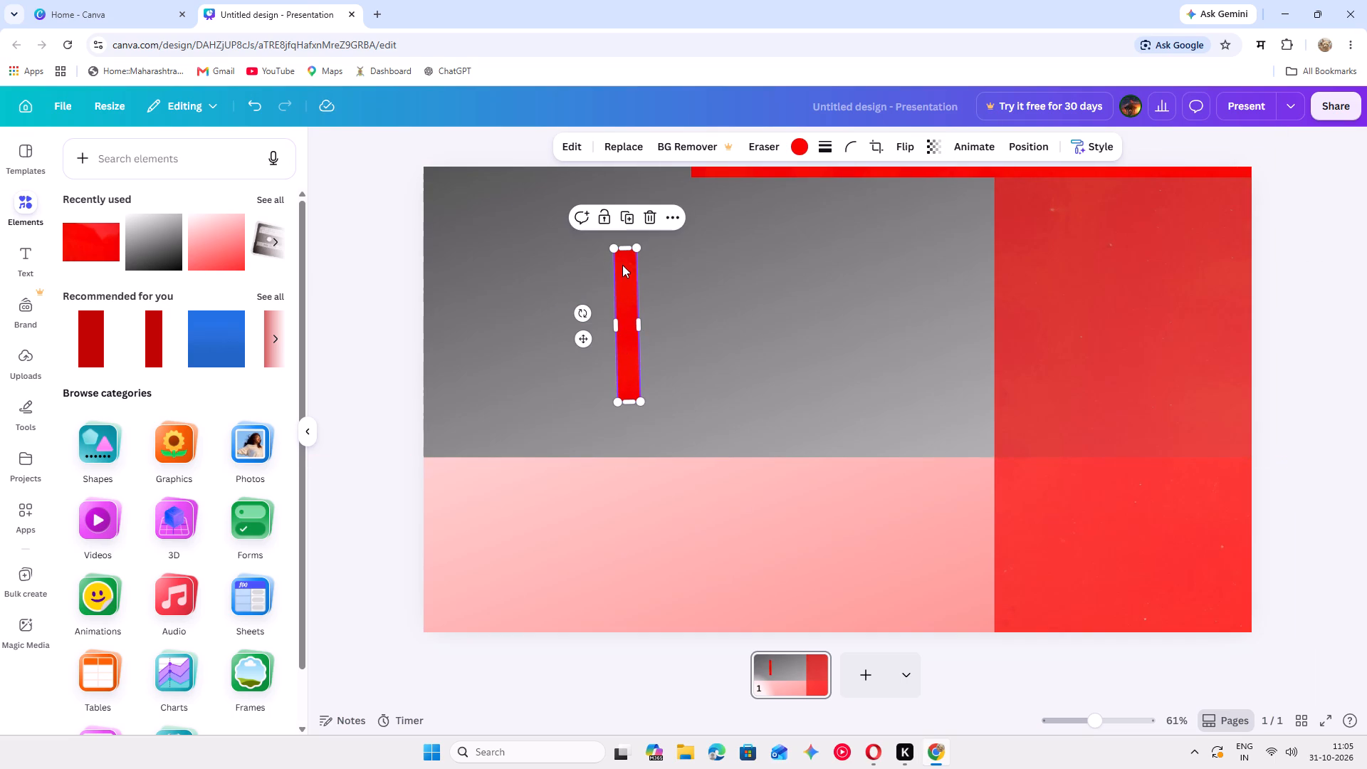
# Enlarge the upright short bar into a red rectangle about 670 wide and 900 tall, and straighten its slight tilt.
pyautogui.moveTo(624, 244); pyautogui.dragTo(637, 175)
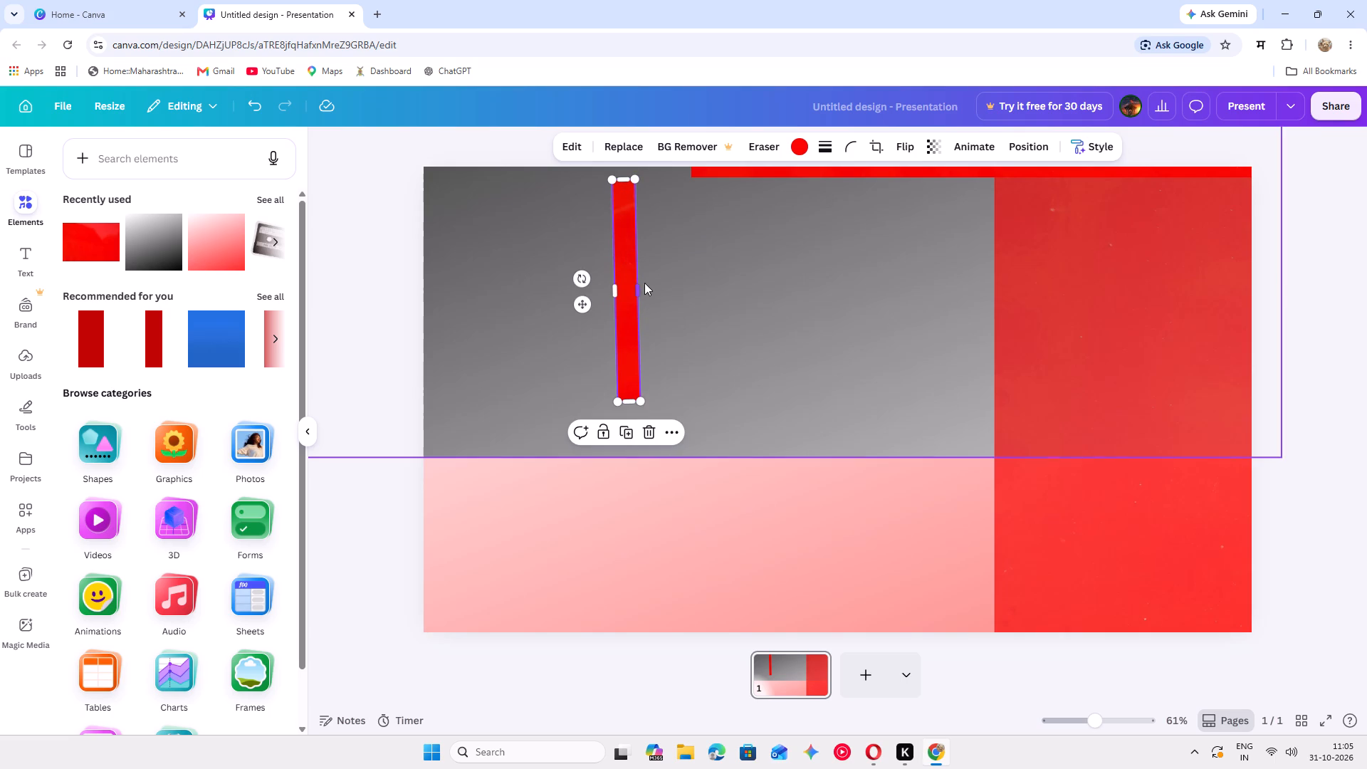
pyautogui.moveTo(637, 290); pyautogui.dragTo(903, 325)
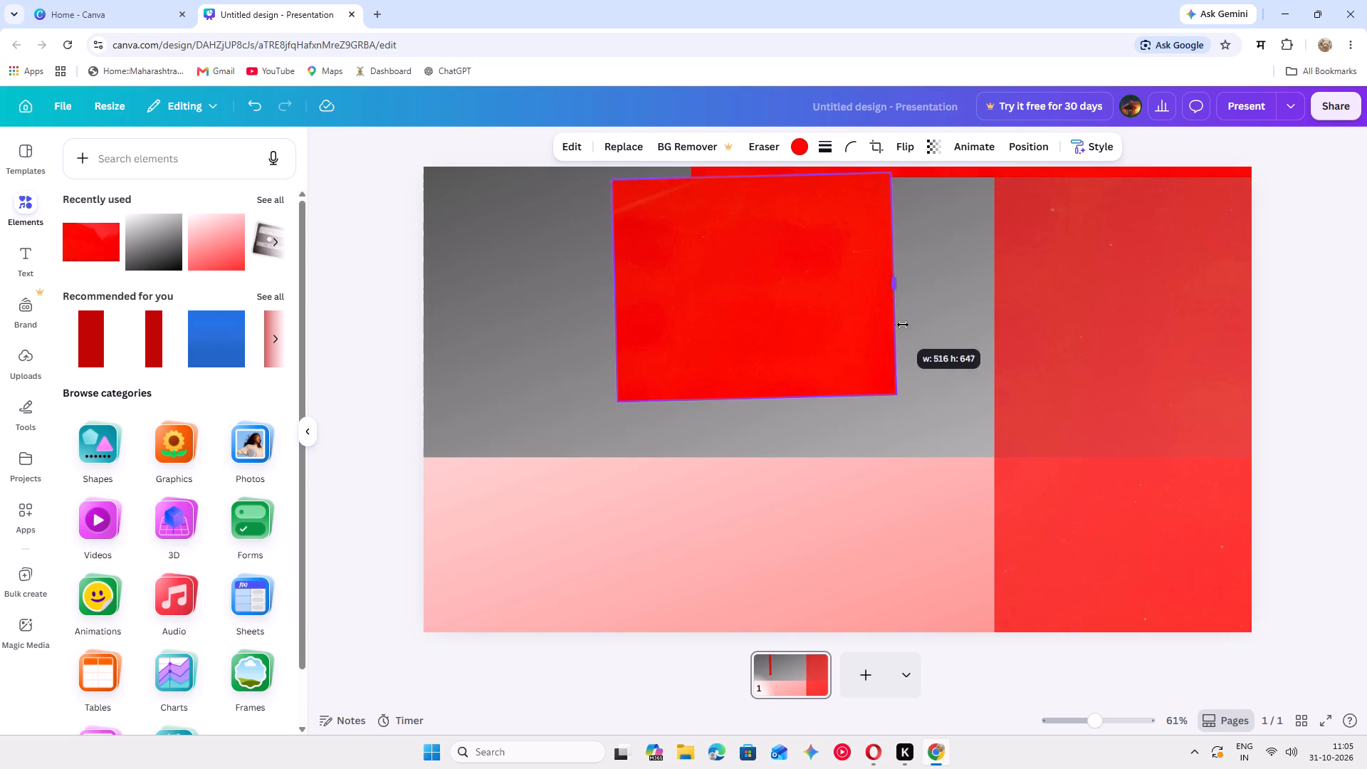
pyautogui.moveTo(903, 325); pyautogui.dragTo(905, 325)
pyautogui.moveTo(761, 396); pyautogui.dragTo(766, 574)
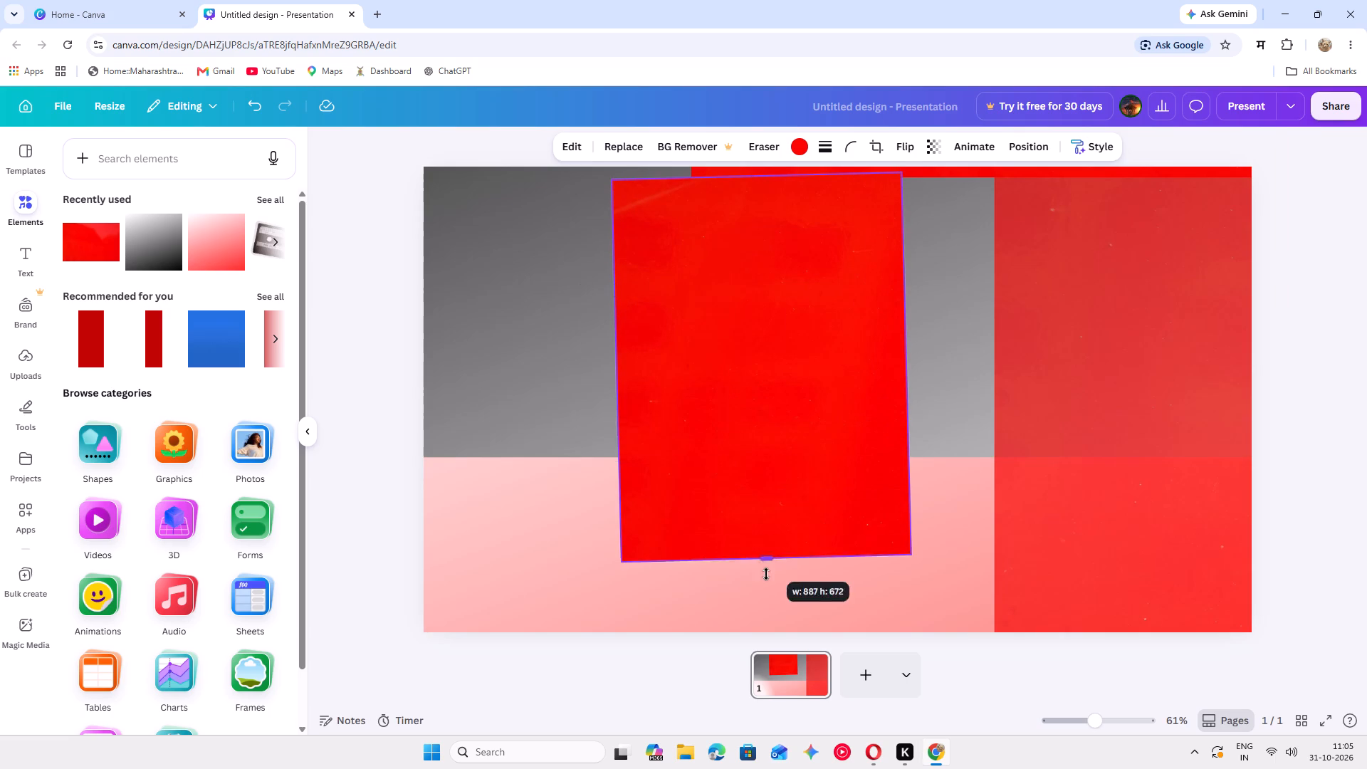
pyautogui.moveTo(766, 574); pyautogui.dragTo(766, 577)
pyautogui.moveTo(802, 500); pyautogui.dragTo(750, 520)
pyautogui.click(535, 404)
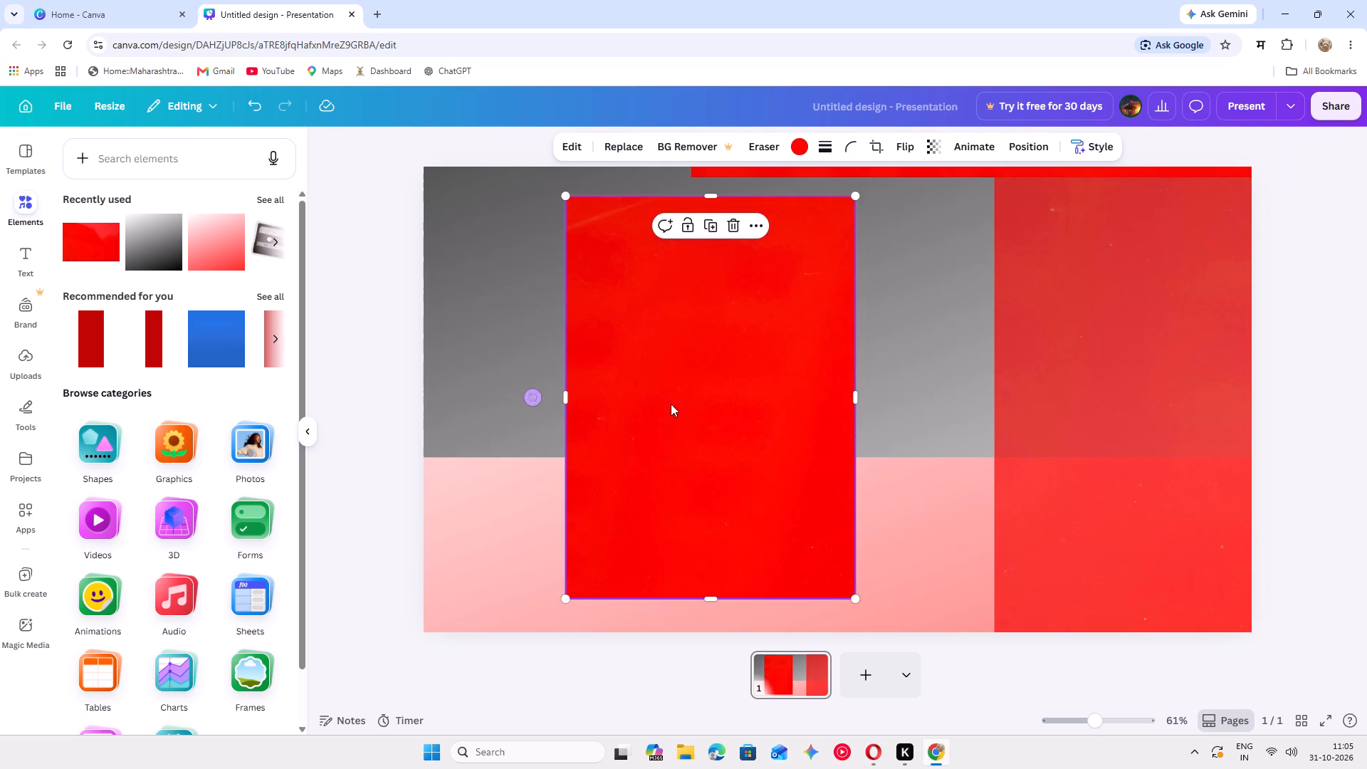
# Move the solid red rectangle to the page's top left corner and extend it past the page's bottom edge.
pyautogui.moveTo(758, 427); pyautogui.dragTo(607, 397)
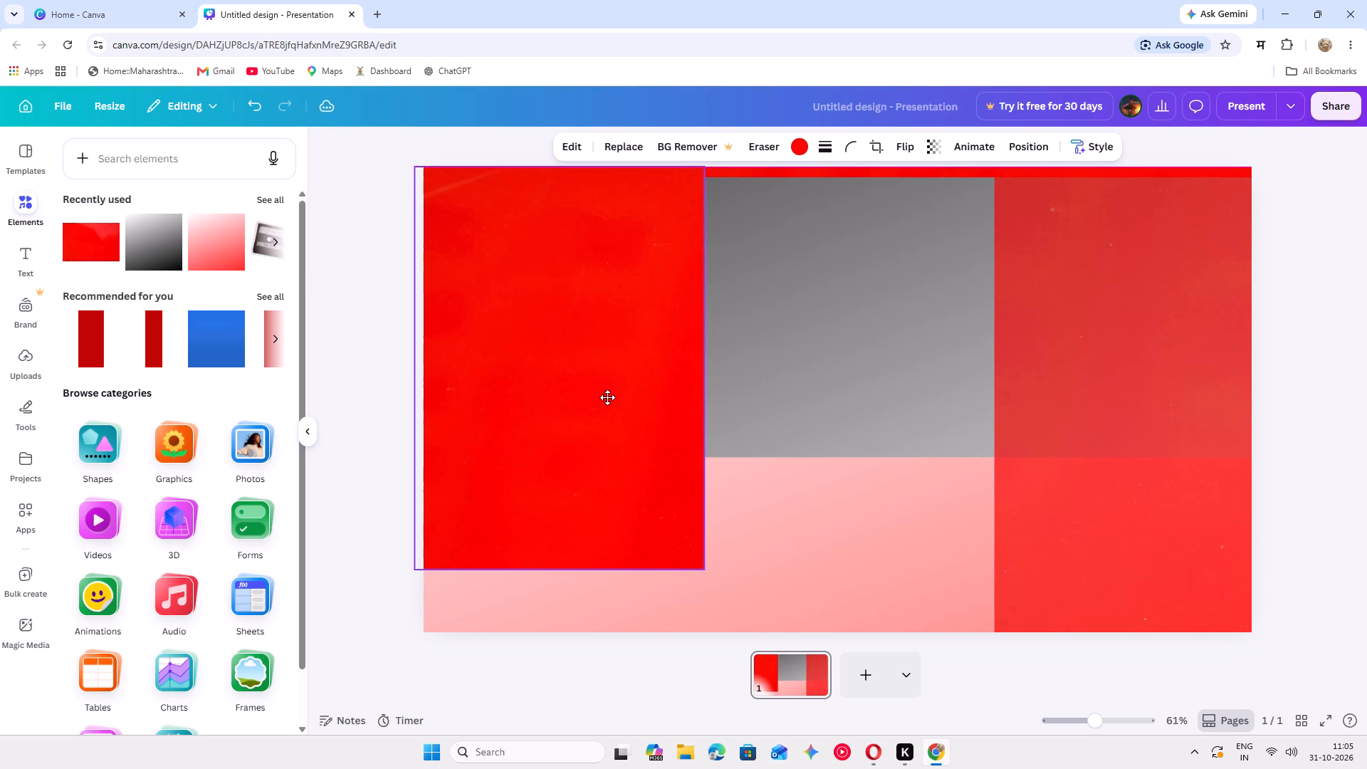
pyautogui.moveTo(607, 397); pyautogui.dragTo(608, 397)
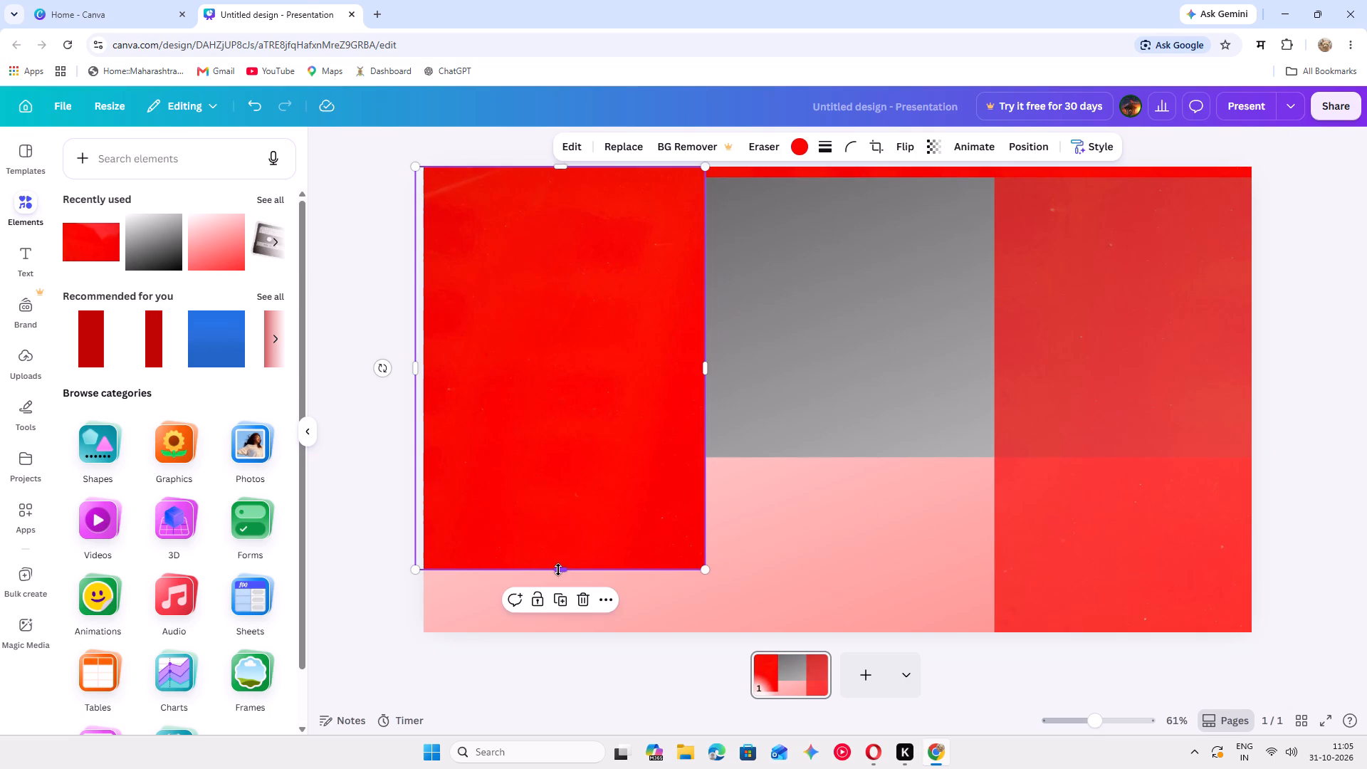
pyautogui.moveTo(558, 570); pyautogui.dragTo(532, 717)
# Move the solid red rectangle down over the pink gradient's left end, its top edge level with the pink gradient's top.
pyautogui.moveTo(557, 510); pyautogui.dragTo(560, 512)
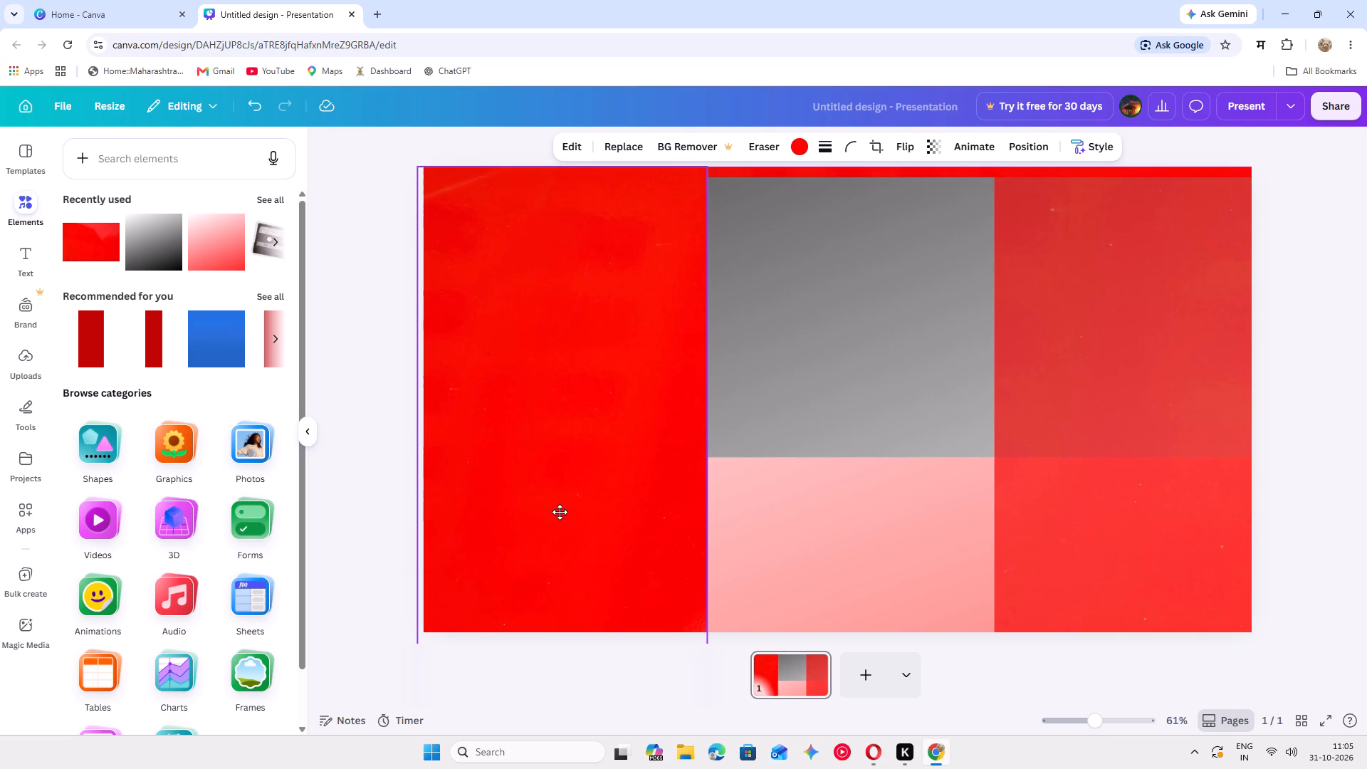
pyautogui.moveTo(560, 512); pyautogui.dragTo(548, 671)
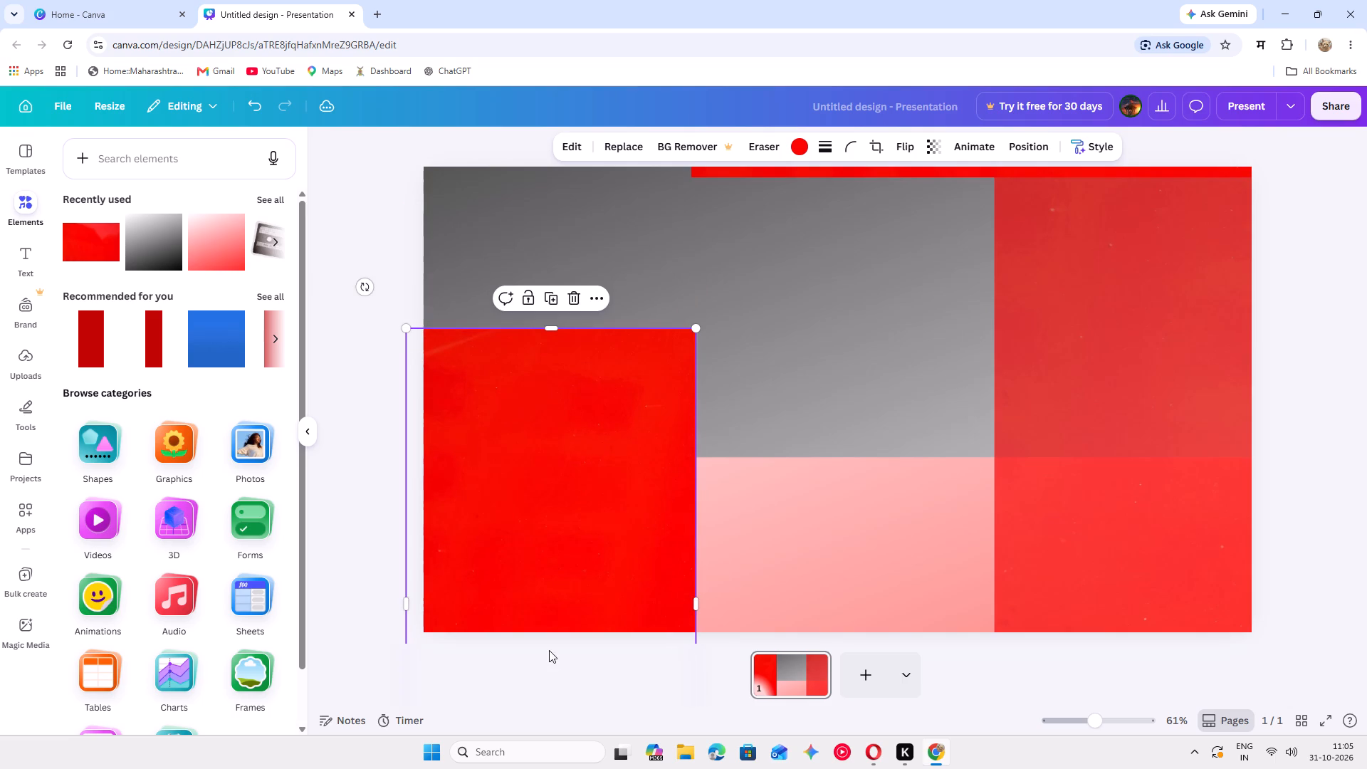
pyautogui.moveTo(550, 652); pyautogui.dragTo(555, 755)
pyautogui.moveTo(611, 480); pyautogui.dragTo(618, 608)
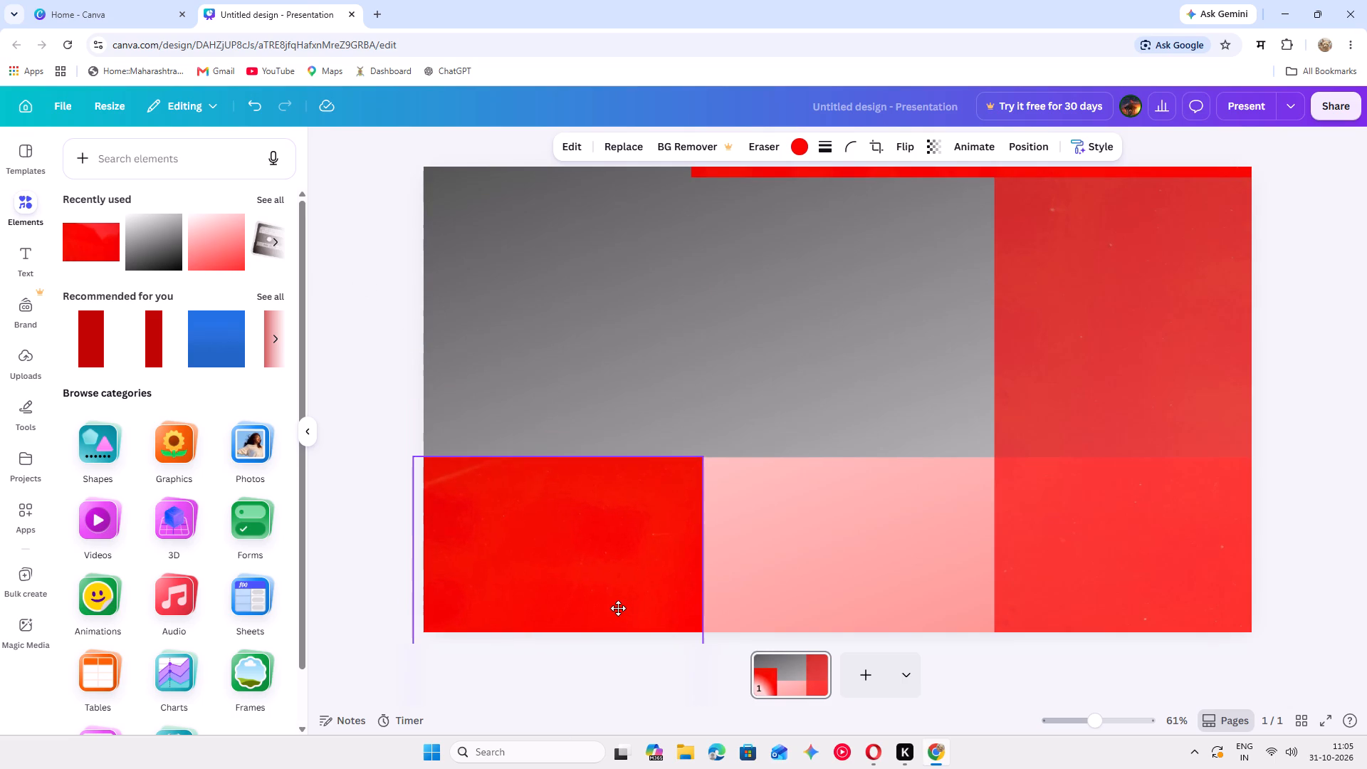
pyautogui.moveTo(618, 608); pyautogui.dragTo(617, 608)
# Move the semi-transparent red panel down onto the pink gradient and rotate it to lie almost horizontally.
pyautogui.moveTo(1175, 486); pyautogui.dragTo(1119, 647)
pyautogui.moveTo(1143, 530); pyautogui.dragTo(1094, 632)
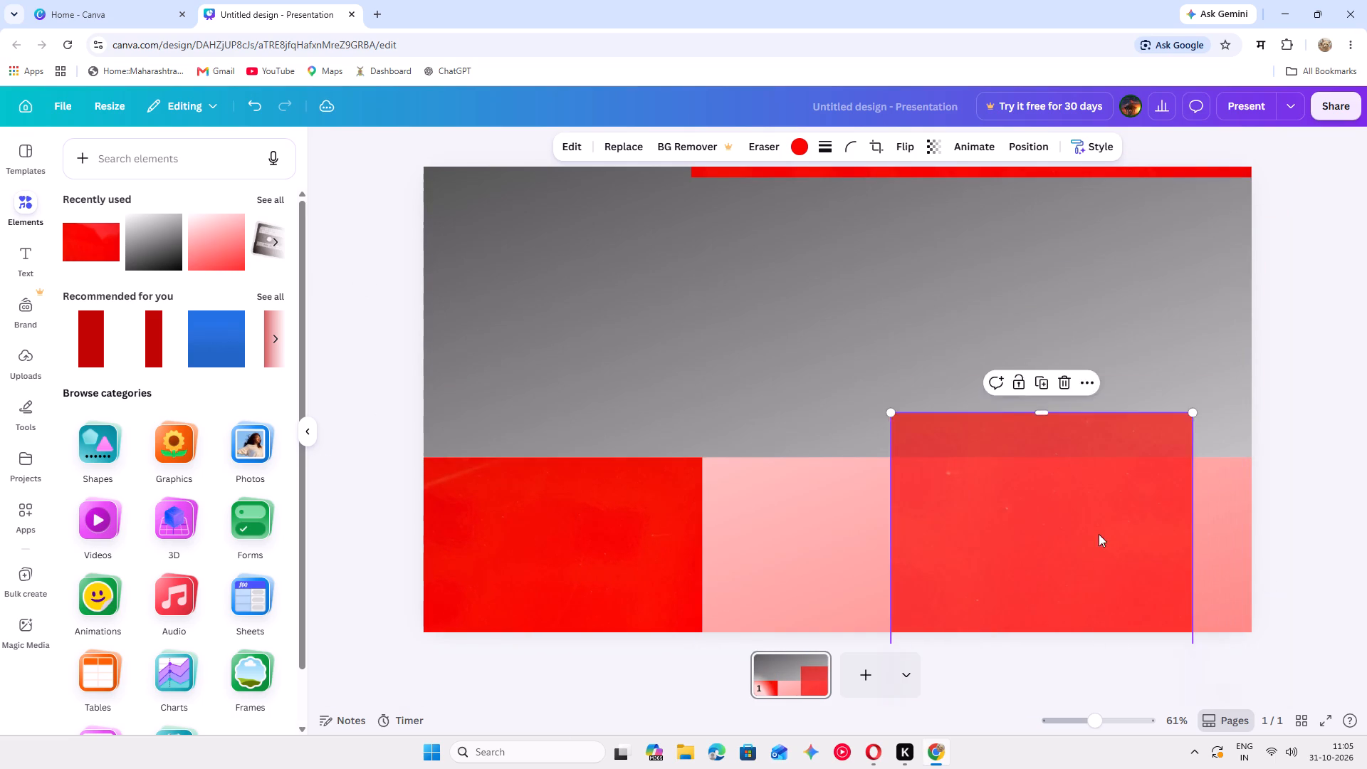
pyautogui.moveTo(1099, 534); pyautogui.dragTo(1067, 585)
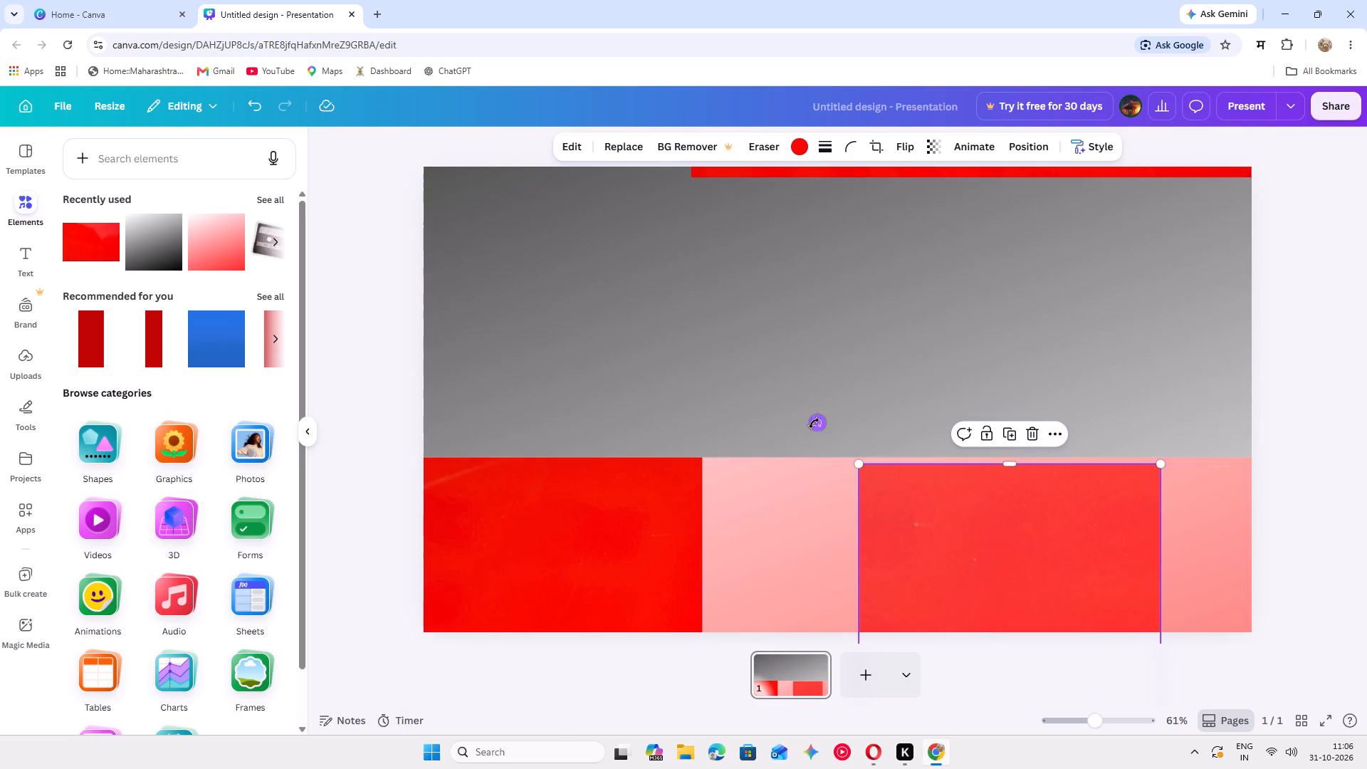
pyautogui.moveTo(813, 424); pyautogui.dragTo(1272, 548)
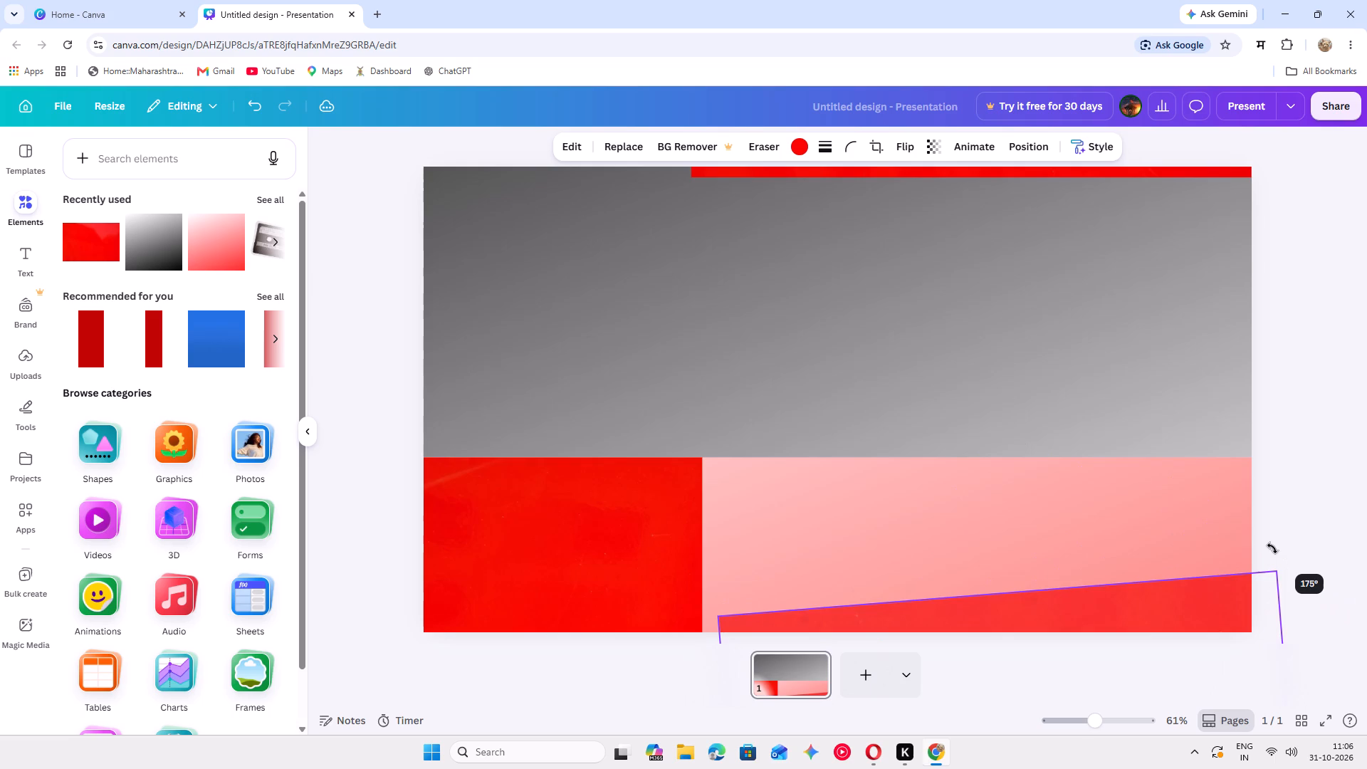
pyautogui.moveTo(1272, 548); pyautogui.dragTo(1280, 558)
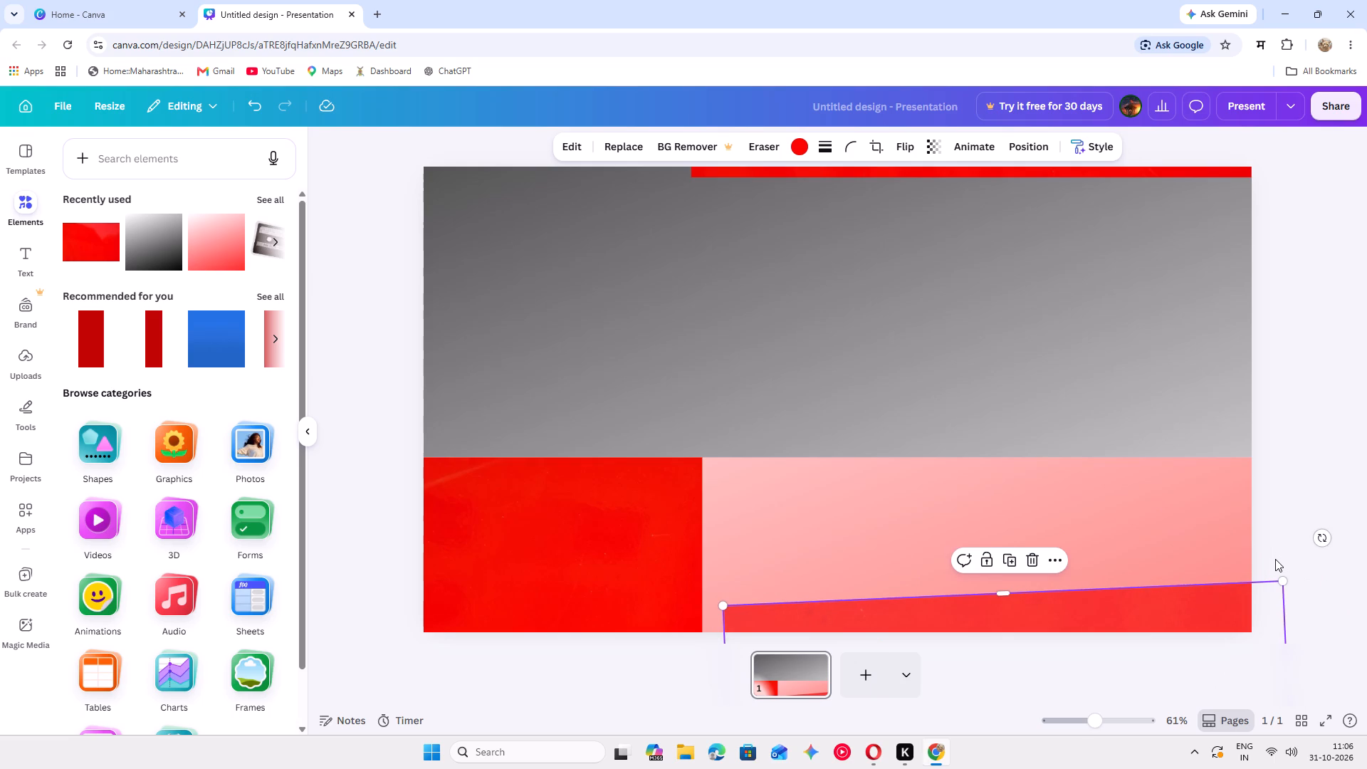
# Level the semi-transparent panel and fit it beside the solid red rectangle, its top edge along the black gradient's lower edge.
pyautogui.moveTo(1101, 615); pyautogui.dragTo(1075, 486)
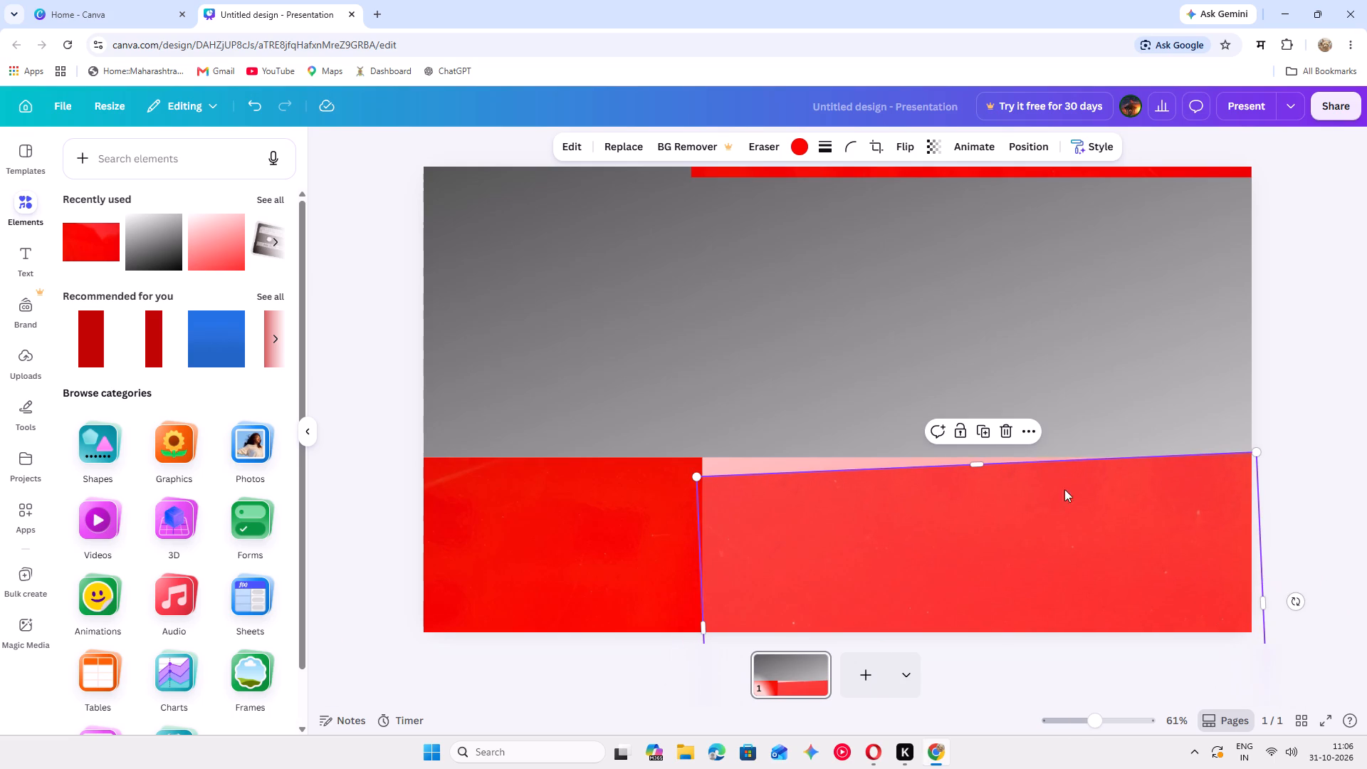
pyautogui.moveTo(1301, 602); pyautogui.dragTo(1301, 613)
pyautogui.moveTo(1198, 595); pyautogui.dragTo(1198, 587)
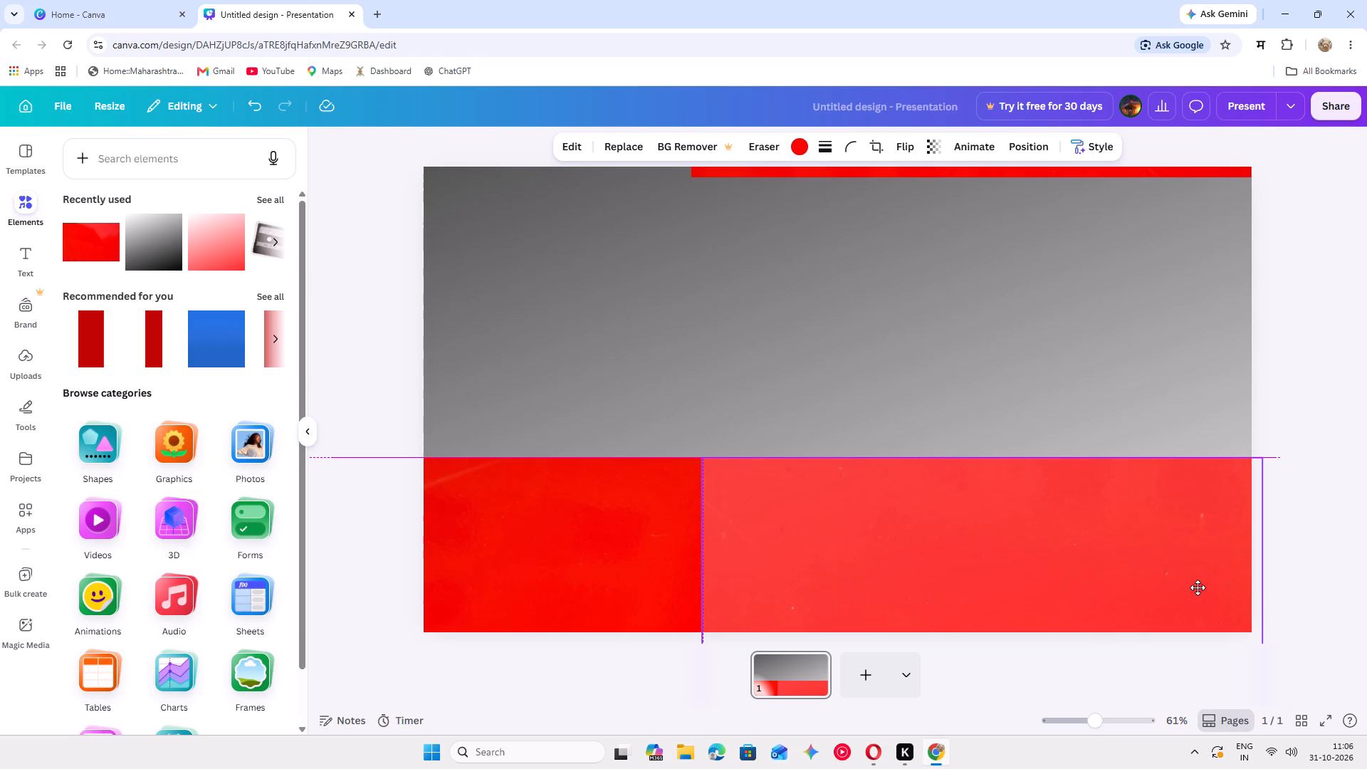
pyautogui.moveTo(1198, 587); pyautogui.dragTo(1195, 587)
pyautogui.click(1343, 568)
pyautogui.click(1138, 536)
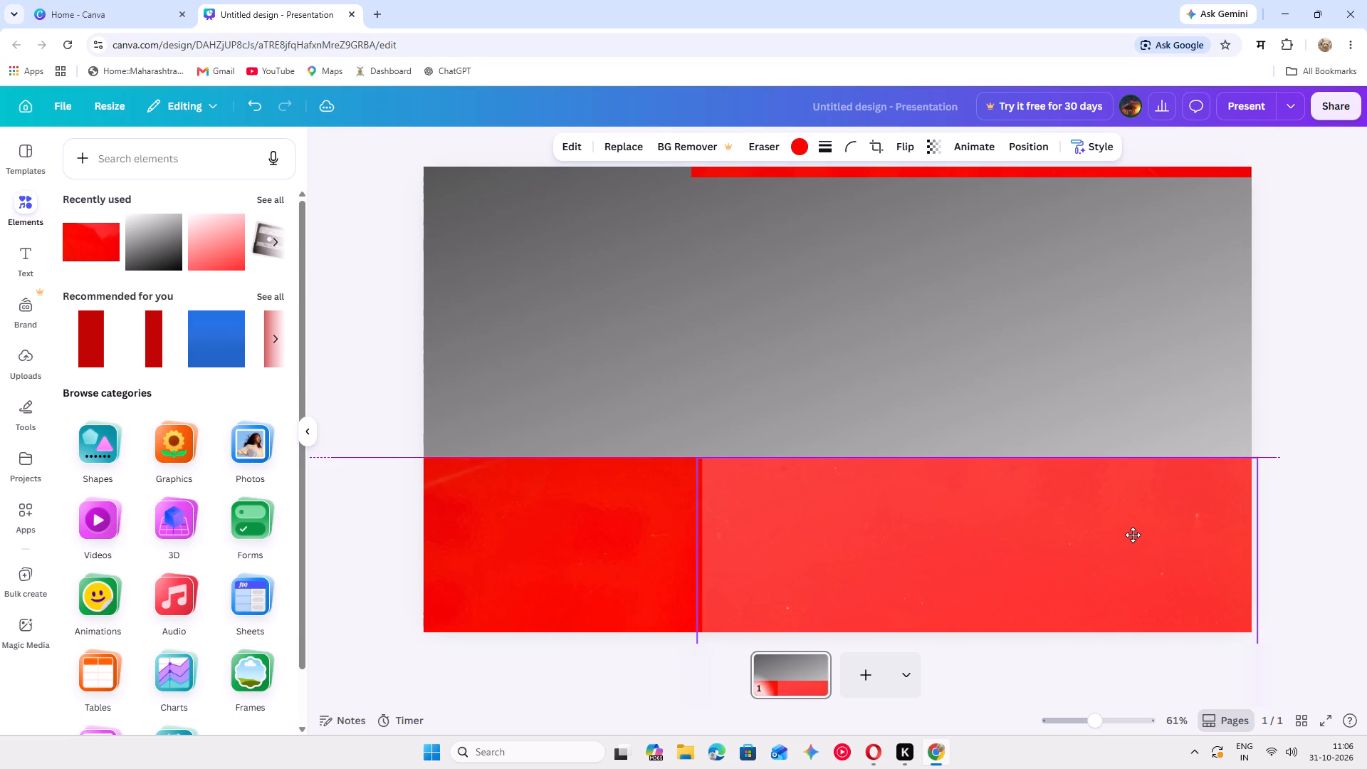
# Try several red swatches on the semi-transparent lower panel and finish with the pink gradient photo's solid red.
pyautogui.click(1284, 526)
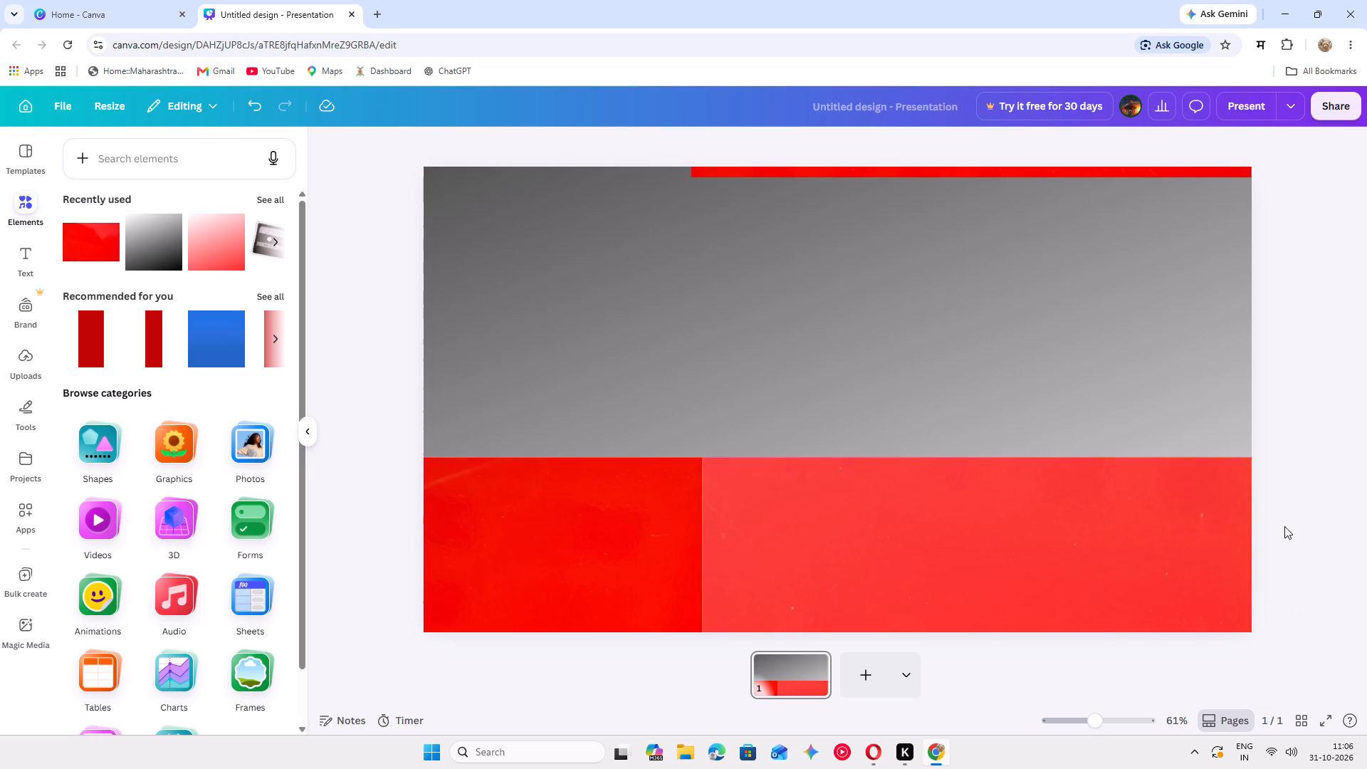
pyautogui.click(849, 486)
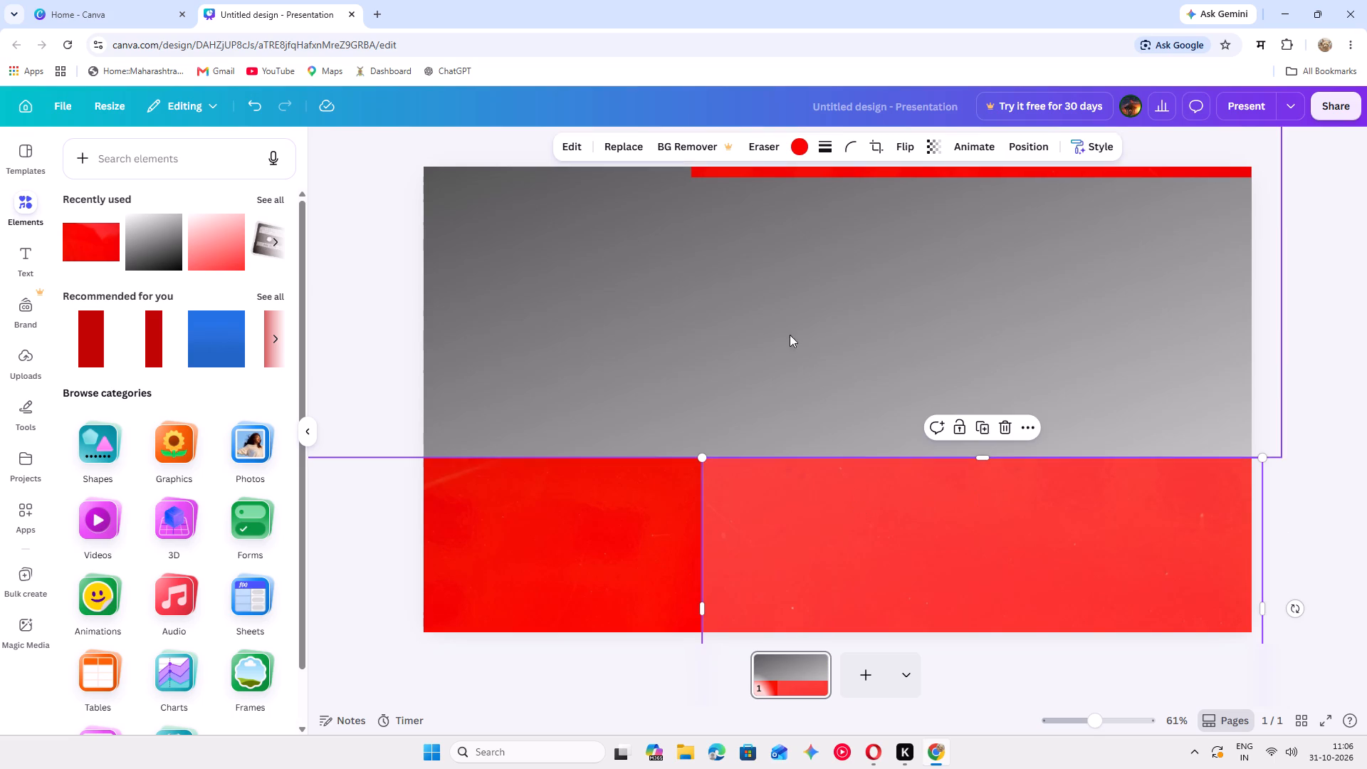
pyautogui.click(793, 150)
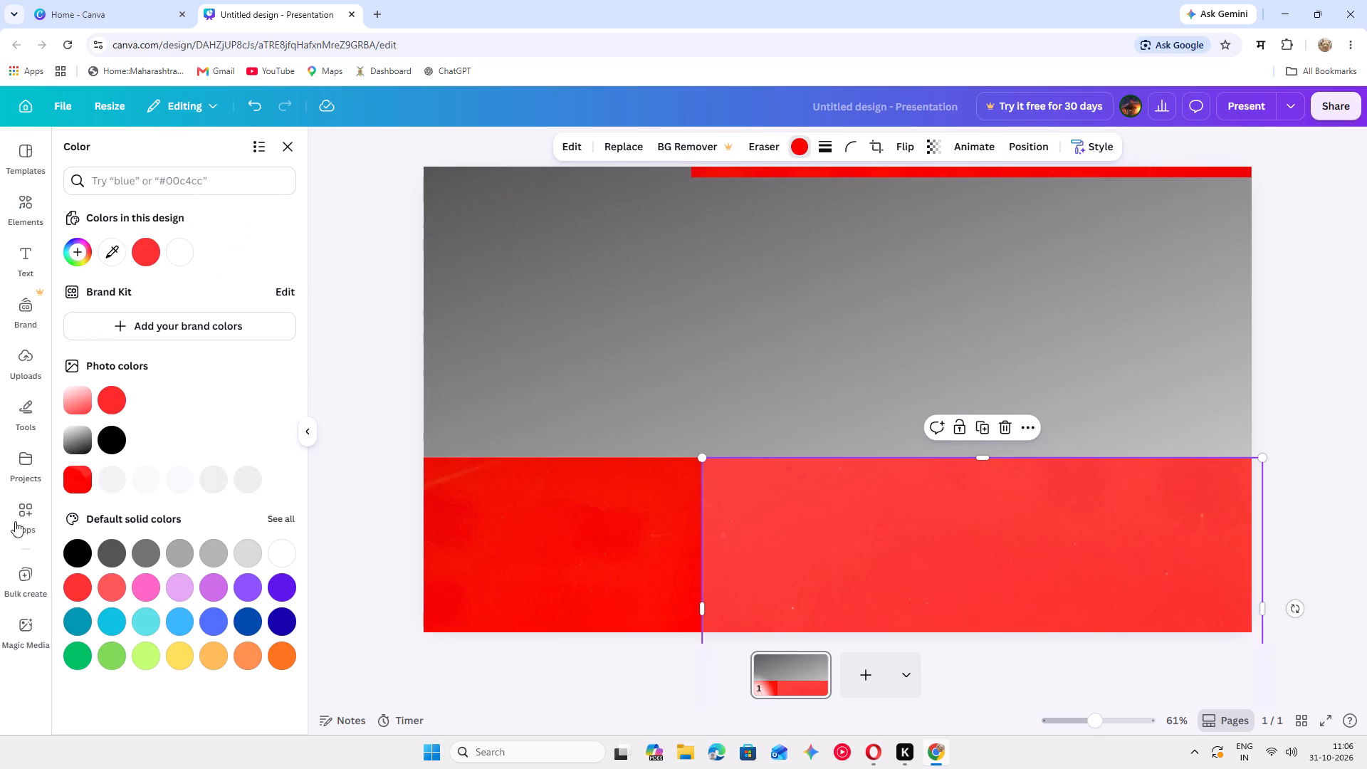
pyautogui.click(73, 589)
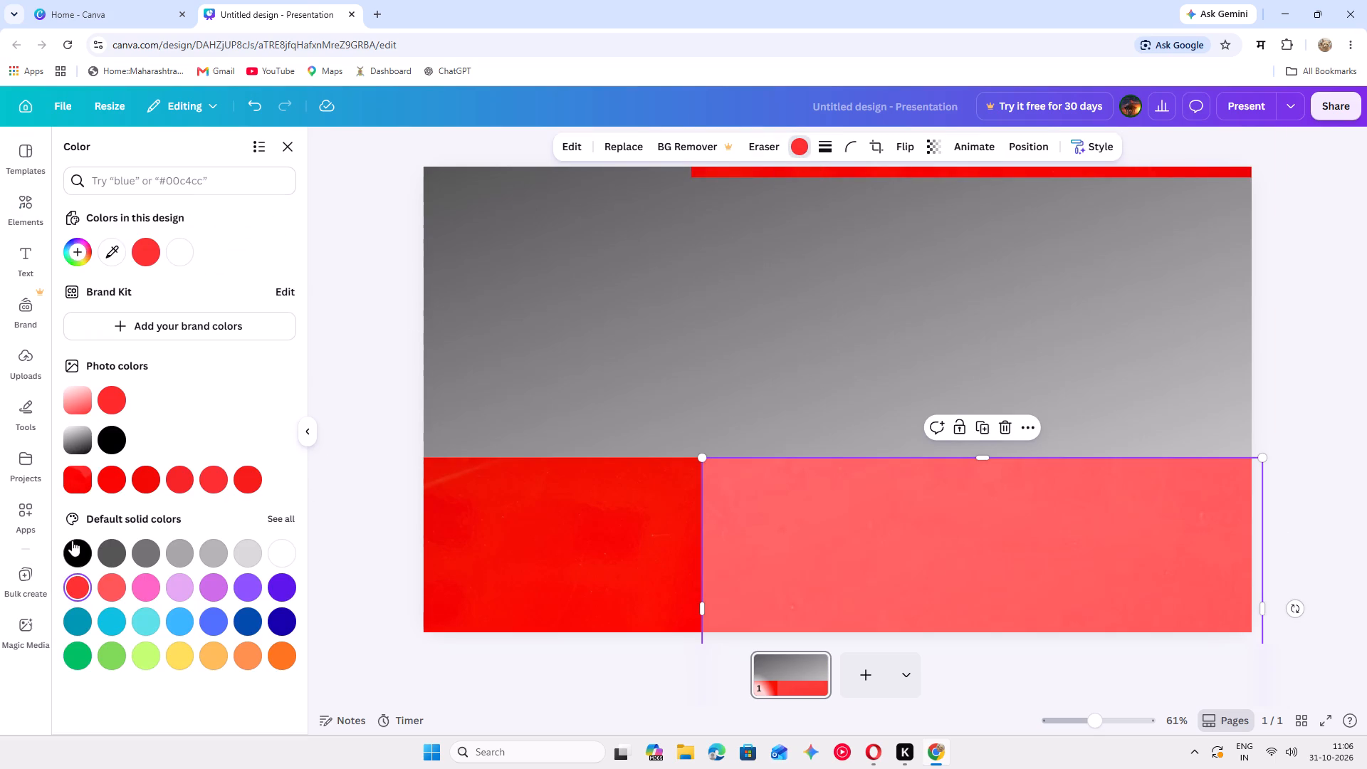
pyautogui.click(151, 486)
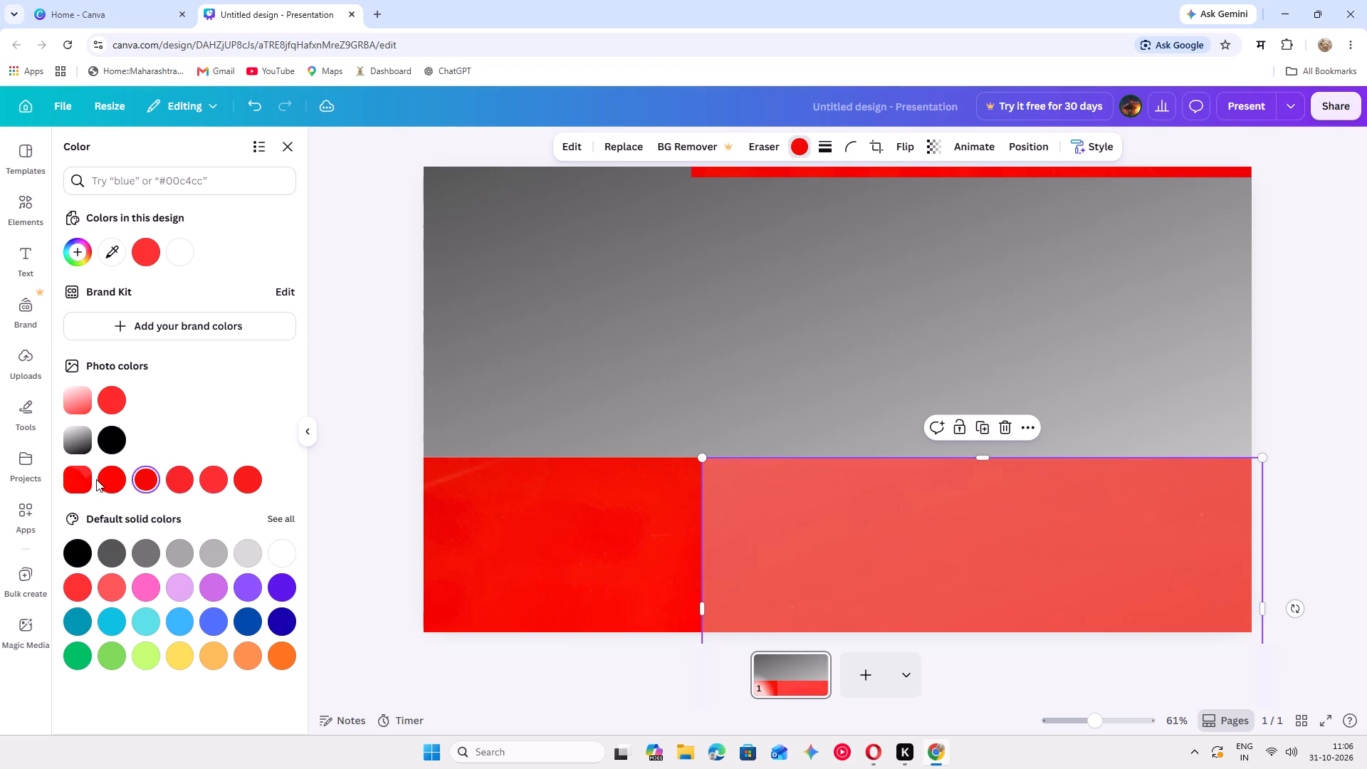
pyautogui.click(108, 479)
pyautogui.click(226, 485)
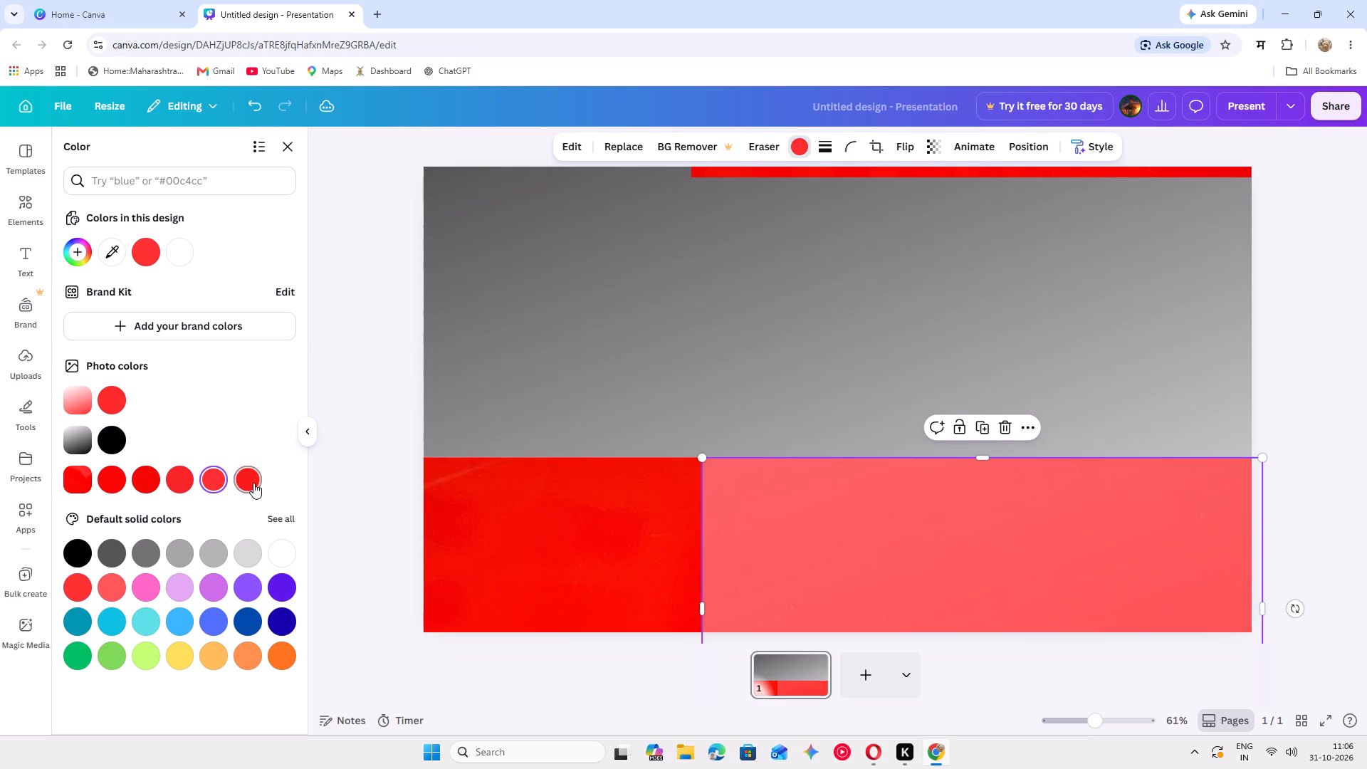
pyautogui.click(253, 483)
pyautogui.click(79, 478)
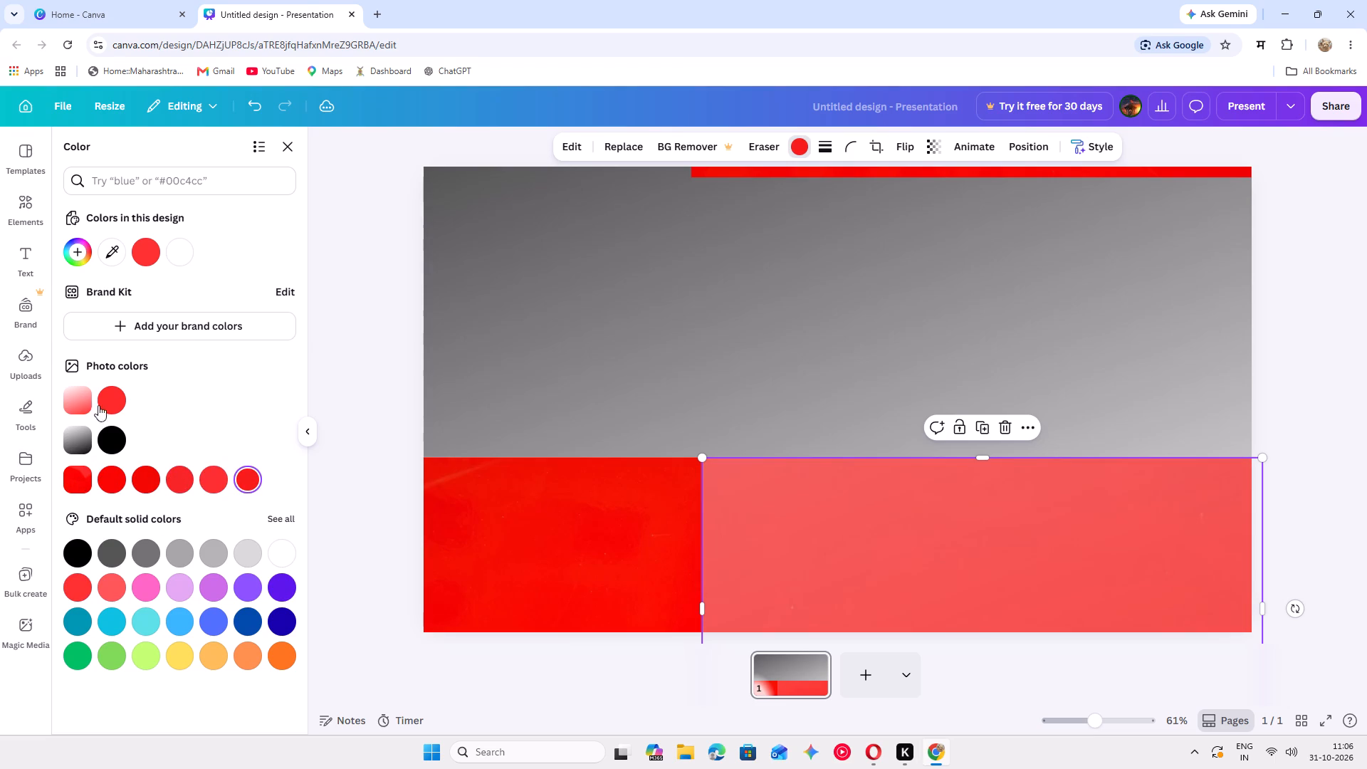
pyautogui.click(105, 398)
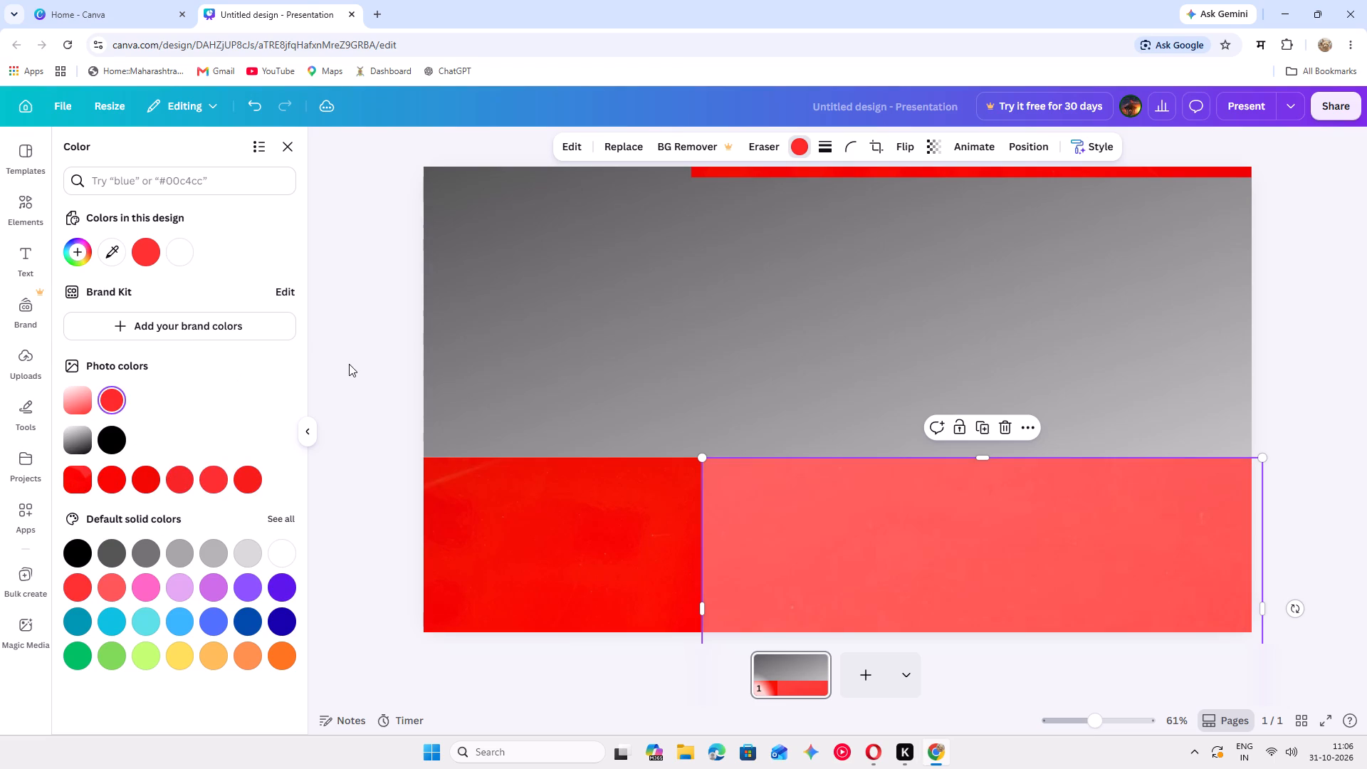
pyautogui.click(349, 364)
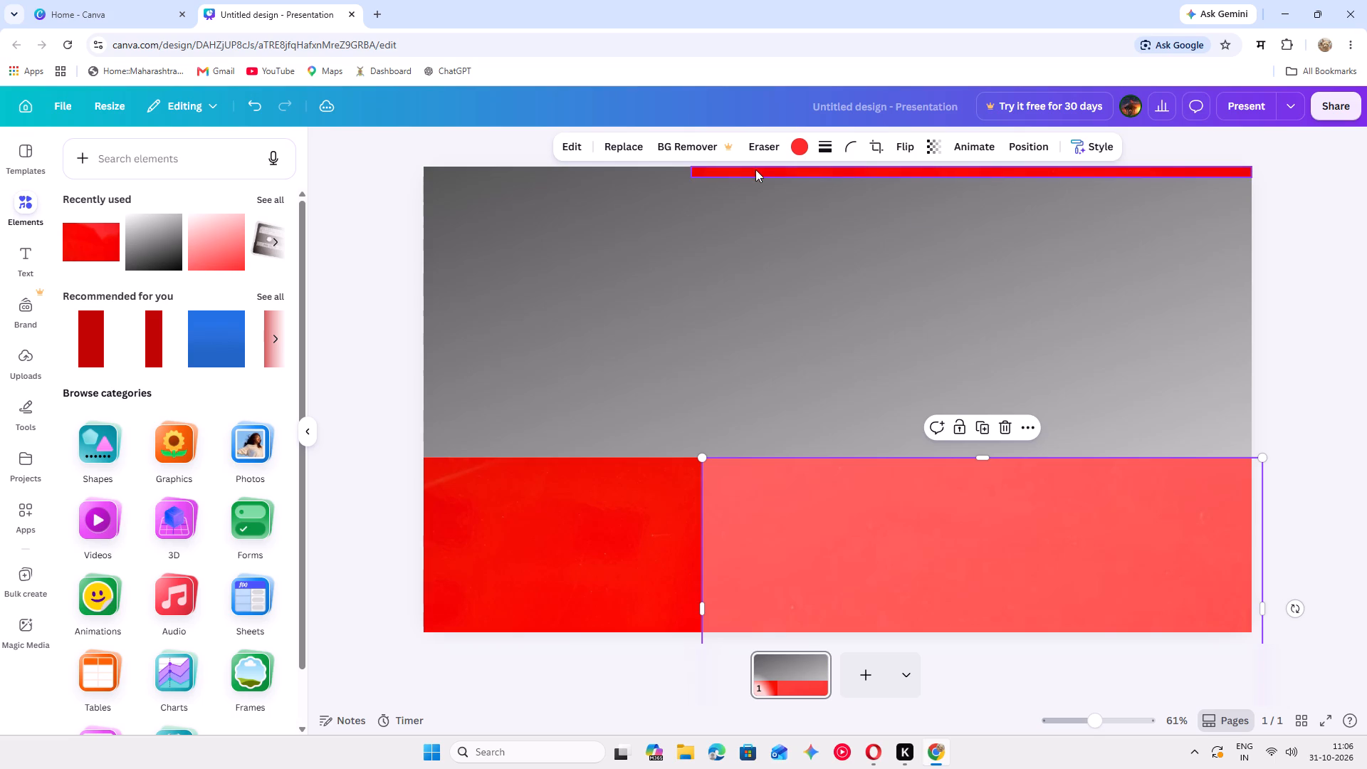
# Duplicate the red top bar and move the copy left to continue the bar across the rest of the page's top edge.
pyautogui.click(755, 169)
pyautogui.click(974, 205)
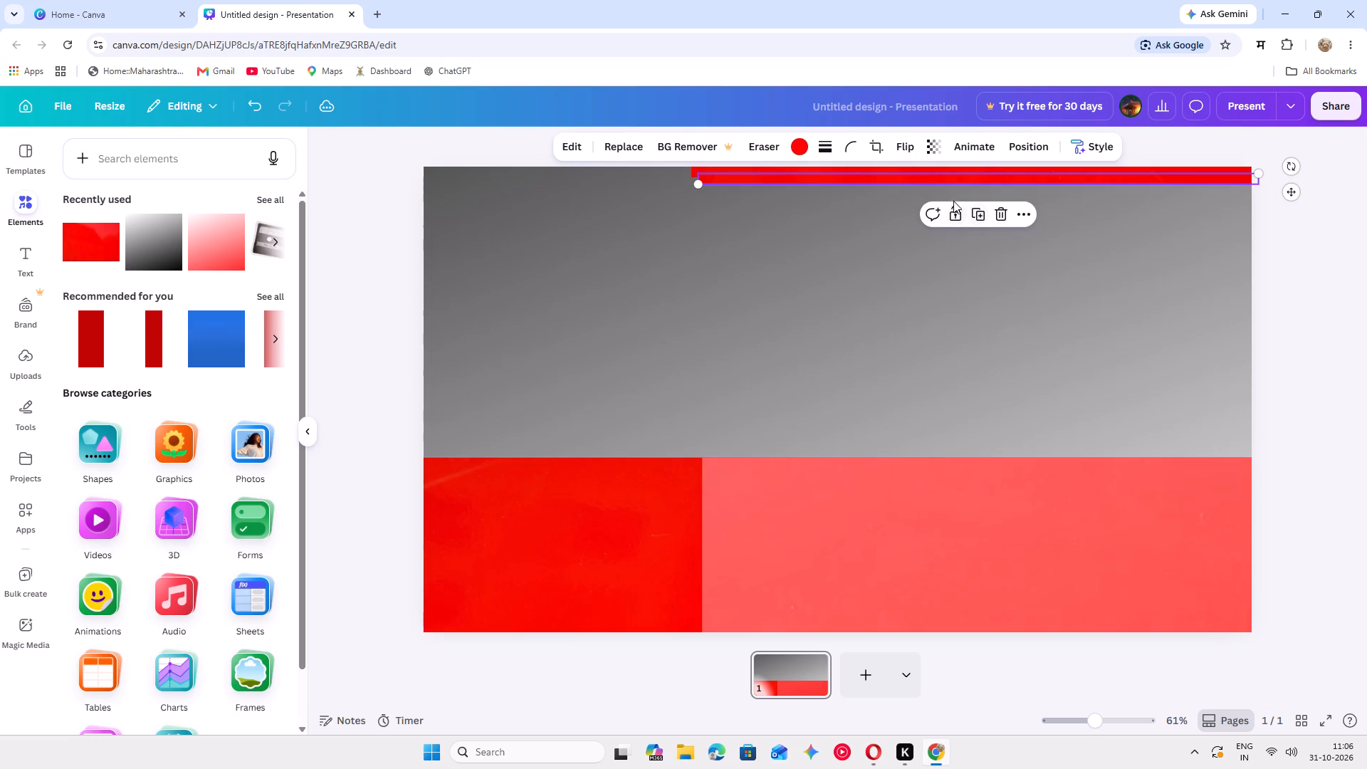
pyautogui.moveTo(936, 181); pyautogui.dragTo(934, 181)
pyautogui.moveTo(934, 181); pyautogui.dragTo(916, 187)
pyautogui.moveTo(918, 182); pyautogui.dragTo(236, 158)
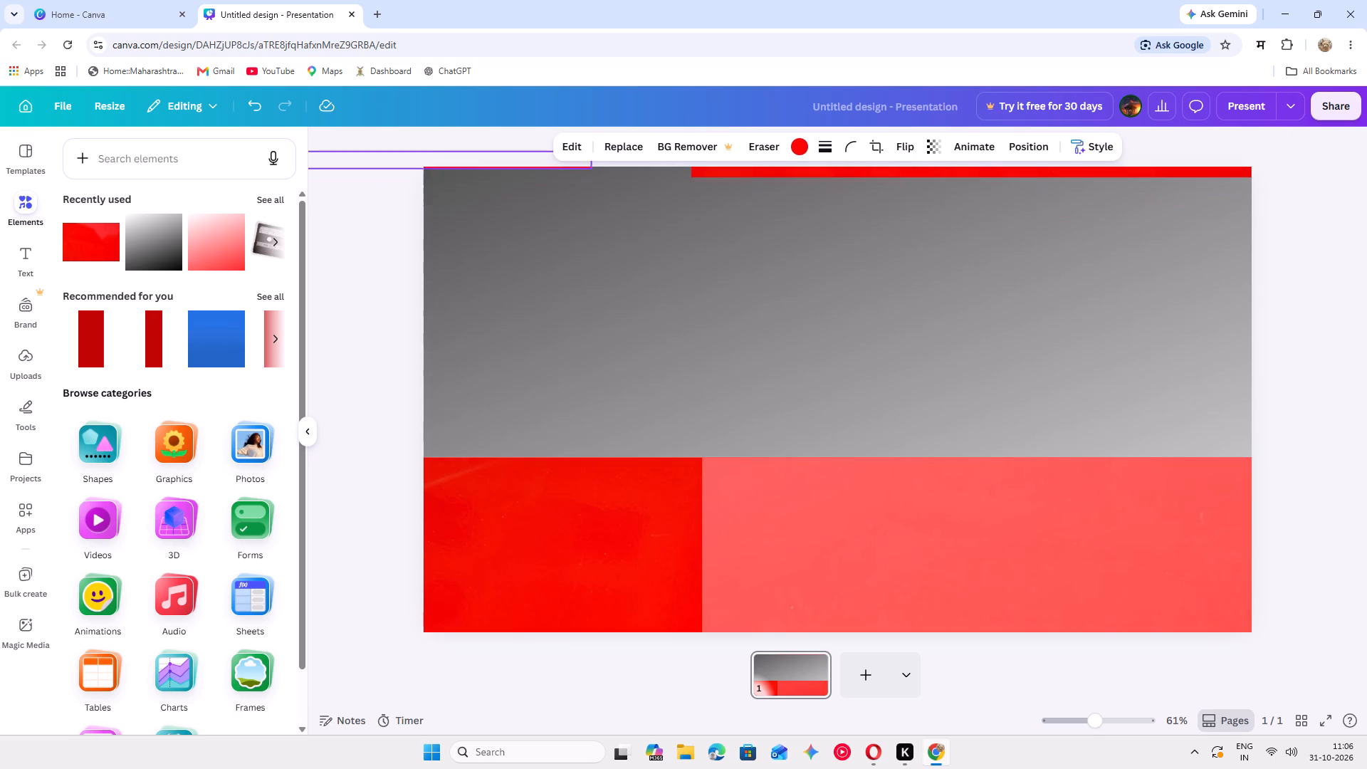
pyautogui.moveTo(236, 158); pyautogui.dragTo(326, 173)
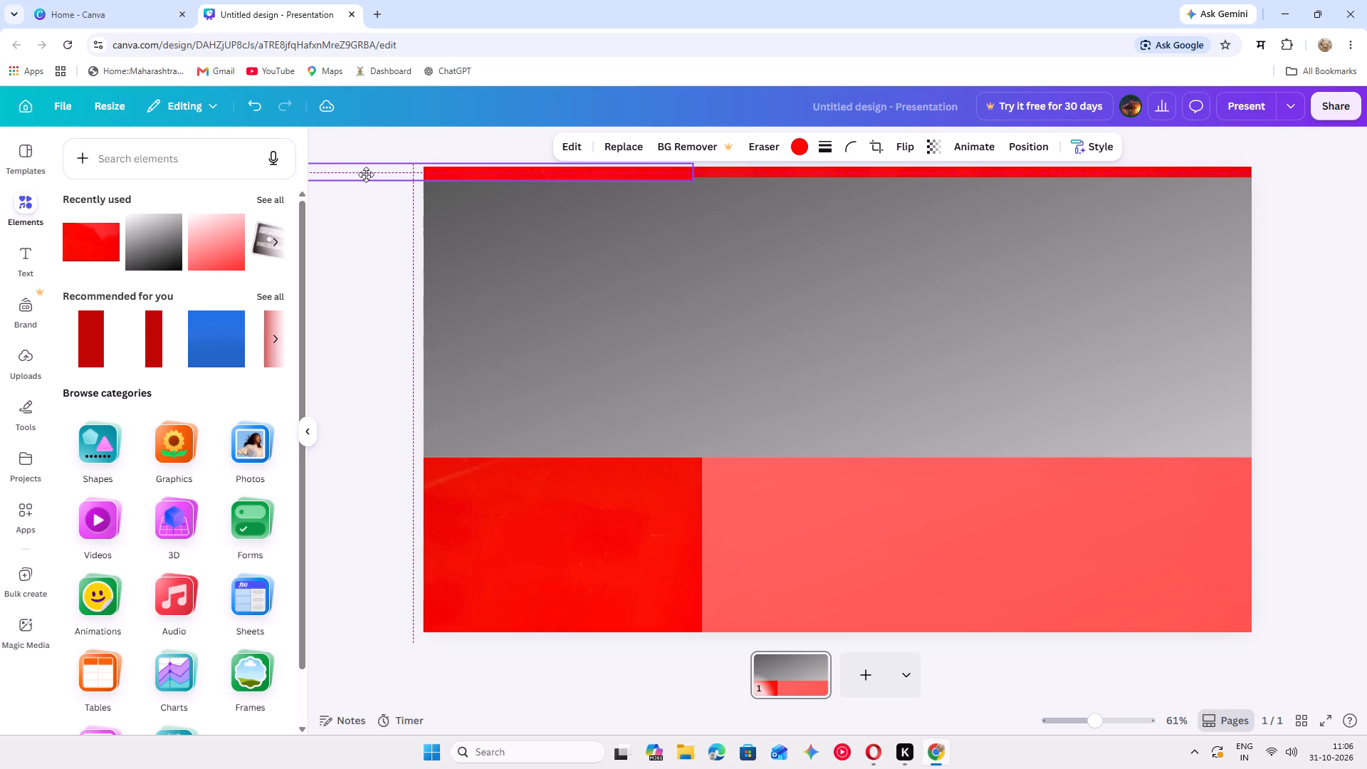
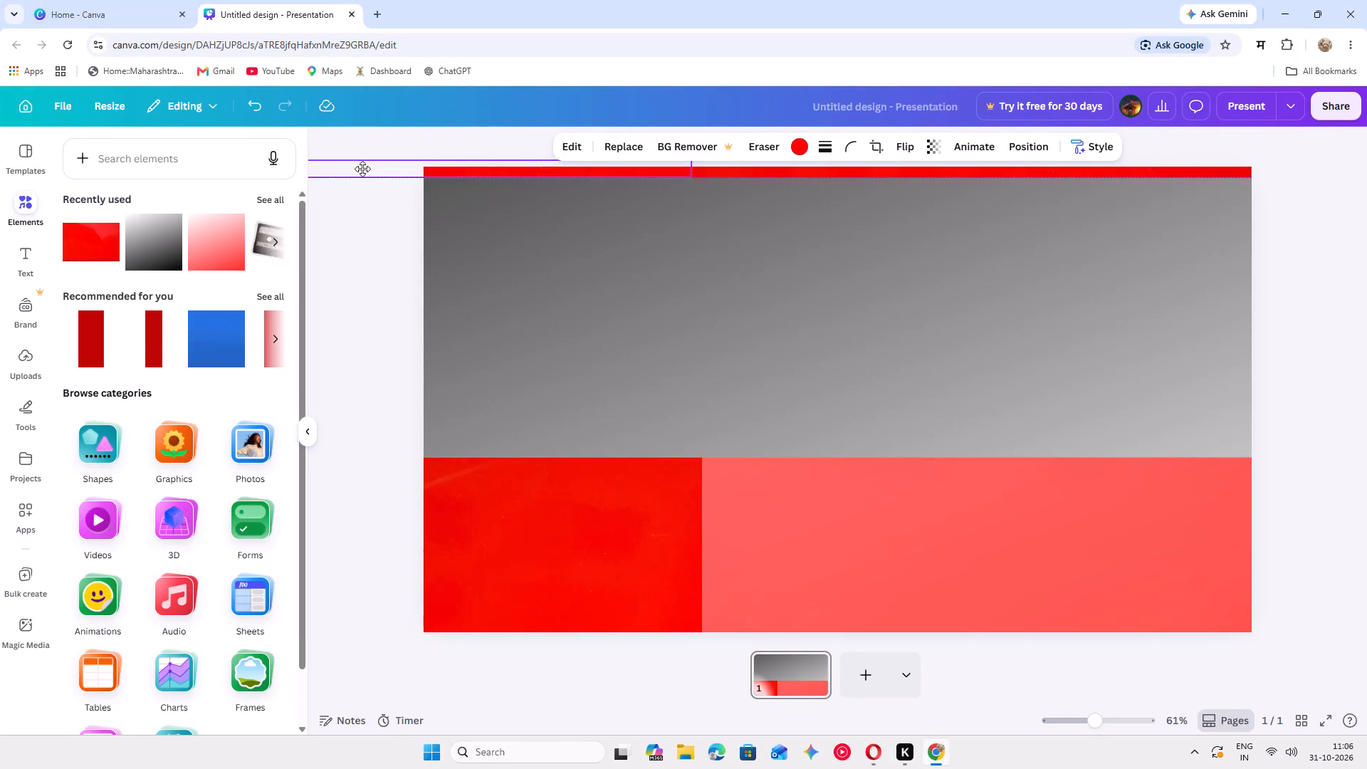
# Duplicate the solid red rectangle twice and place the copies side by side to cover the rest of the lower band.
pyautogui.click(340, 276)
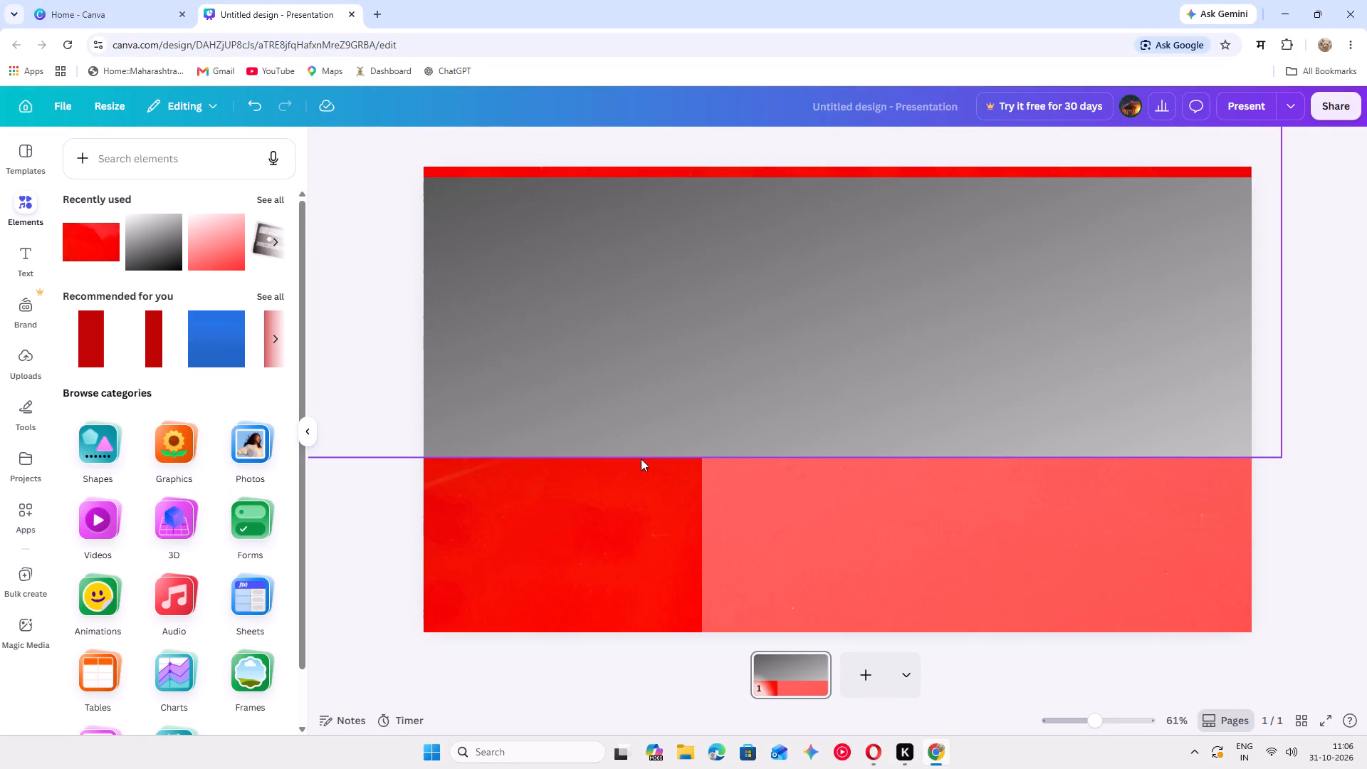
pyautogui.click(753, 516)
pyautogui.click(630, 529)
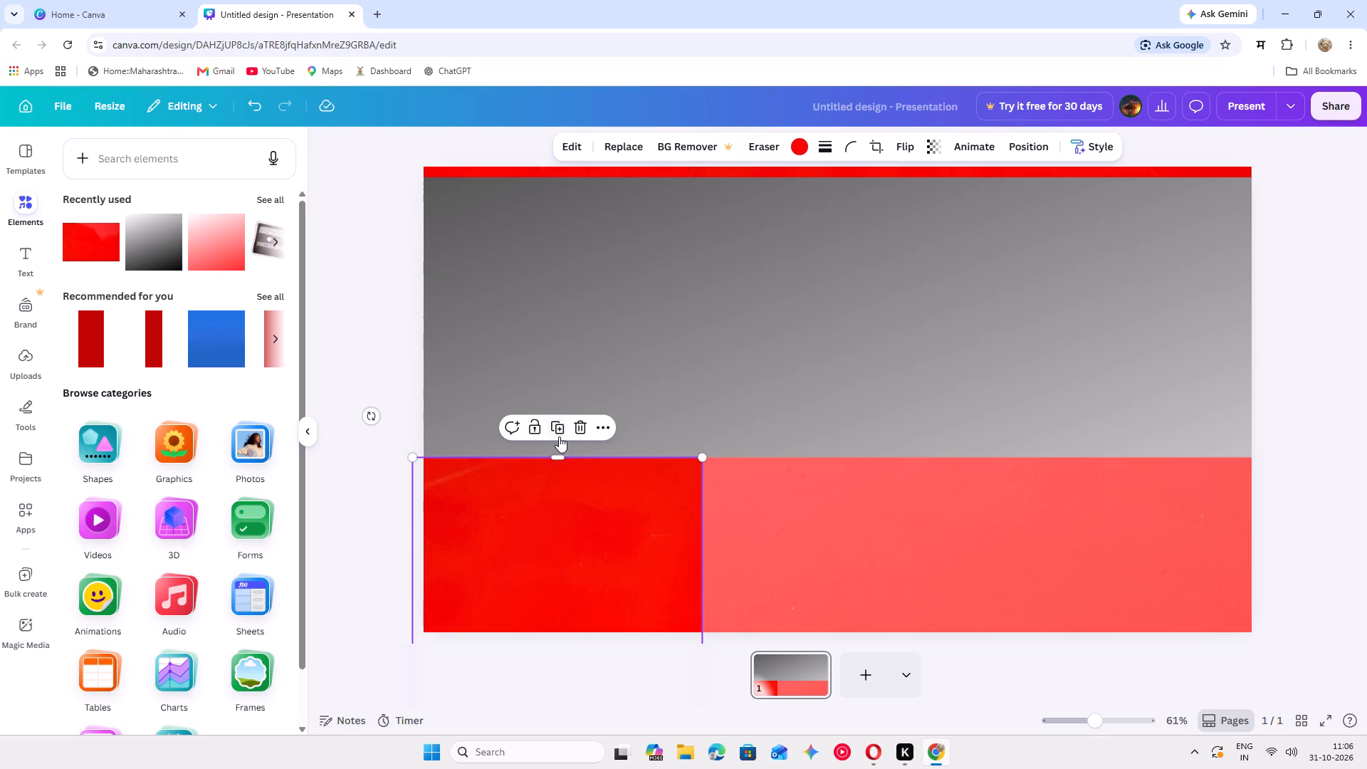
pyautogui.click(559, 431)
pyautogui.moveTo(574, 518); pyautogui.dragTo(866, 508)
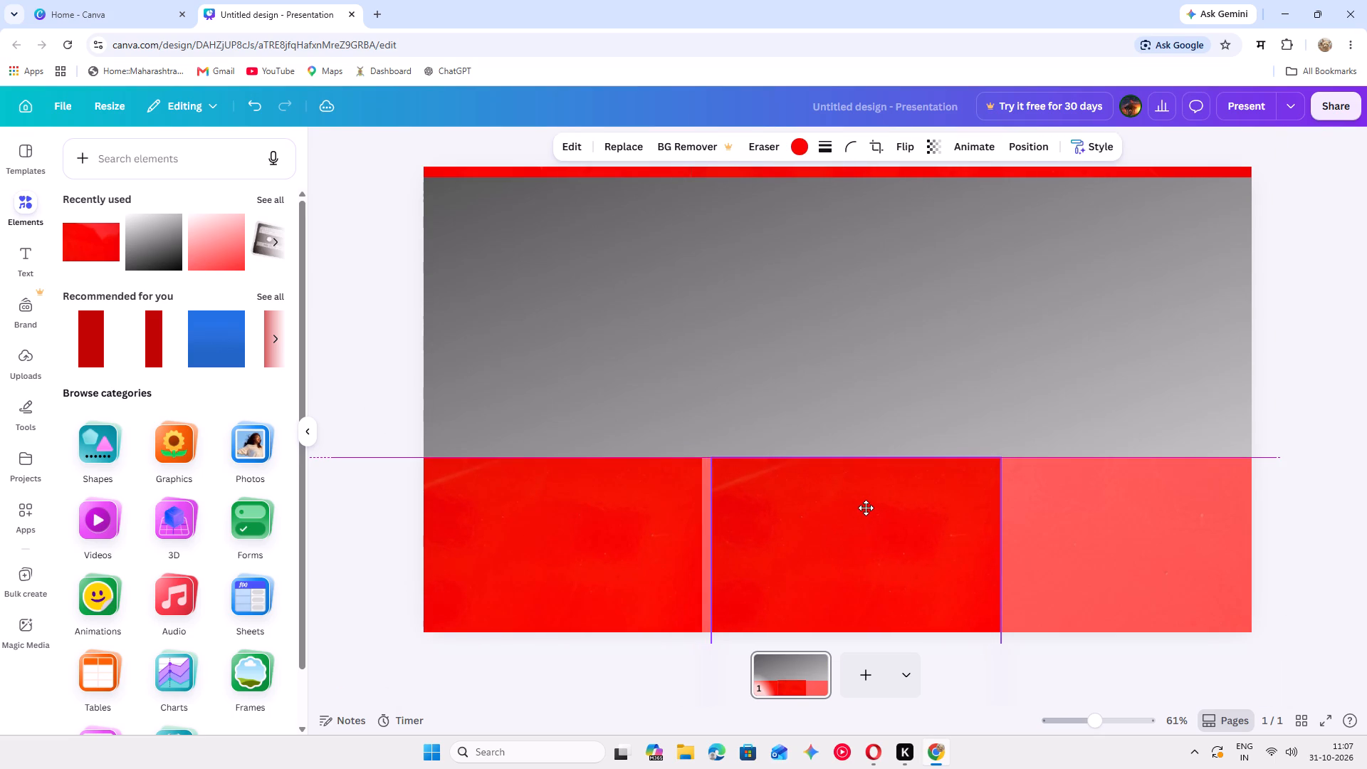
pyautogui.moveTo(866, 508); pyautogui.dragTo(858, 508)
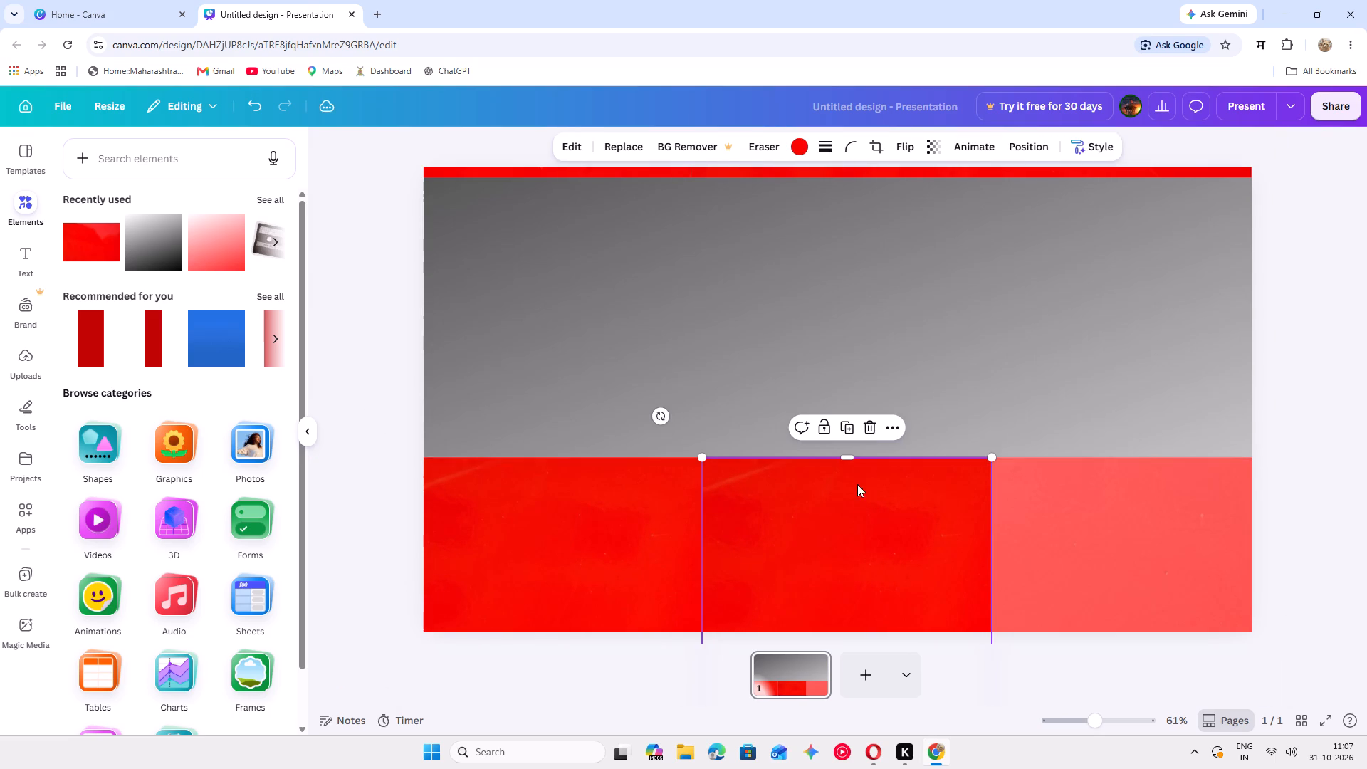
pyautogui.click(849, 429)
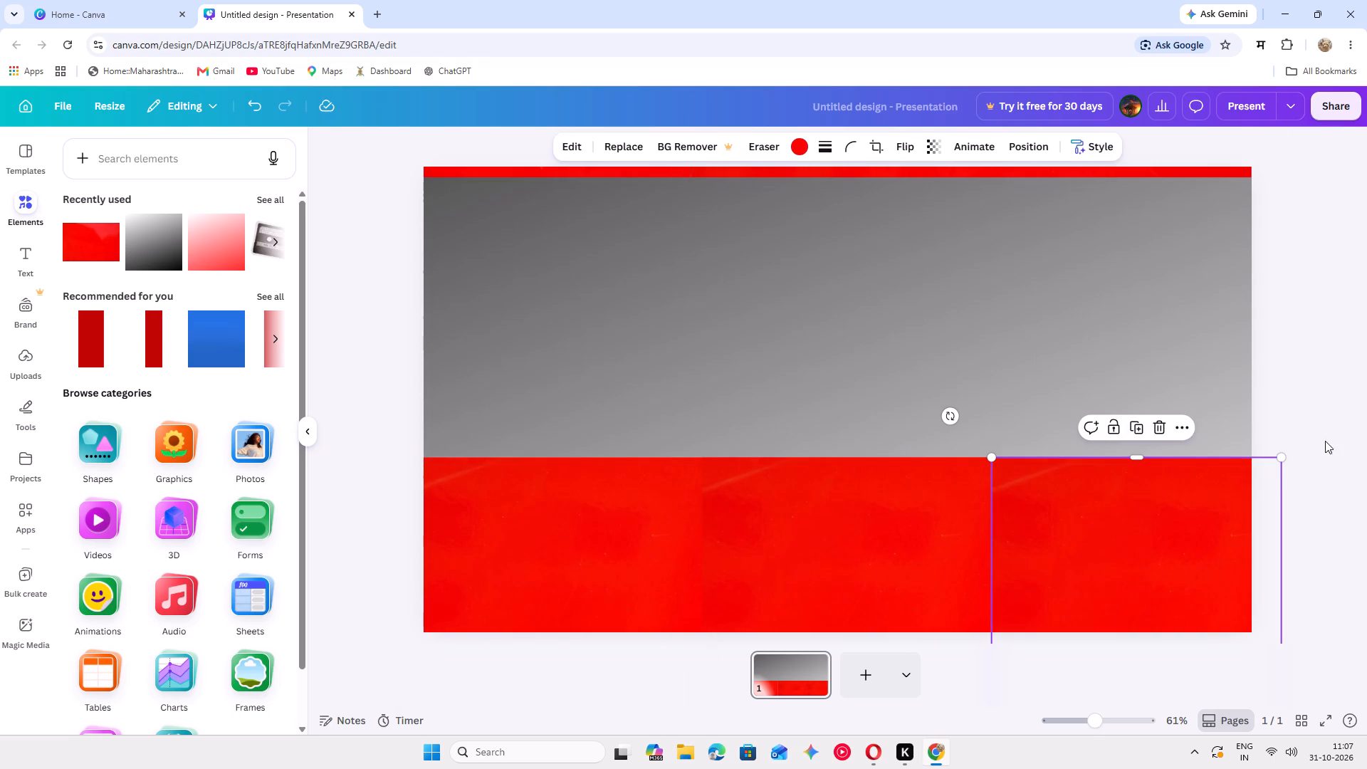
pyautogui.click(1319, 434)
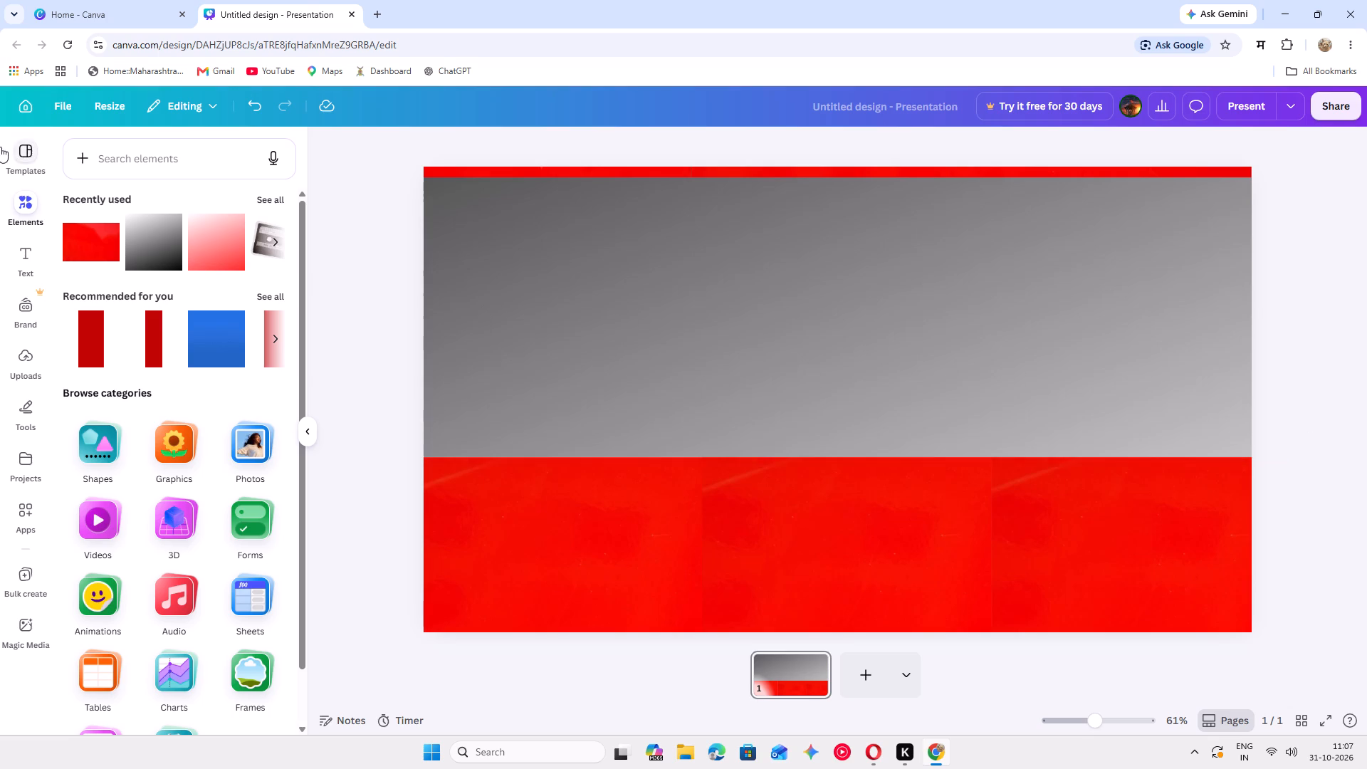
# Add a heading to the page in the Horizon font and replace its placeholder text with the letter f.
pyautogui.click(25, 264)
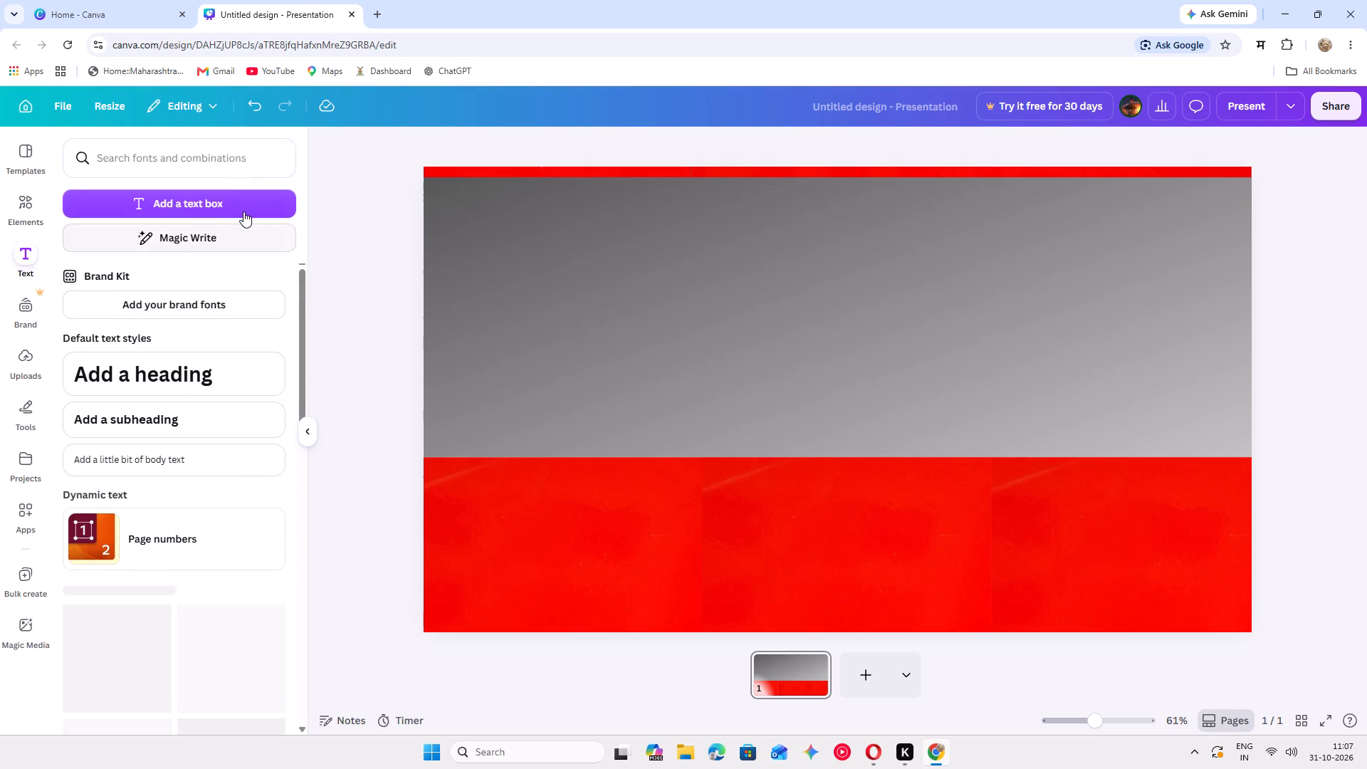
pyautogui.click(122, 377)
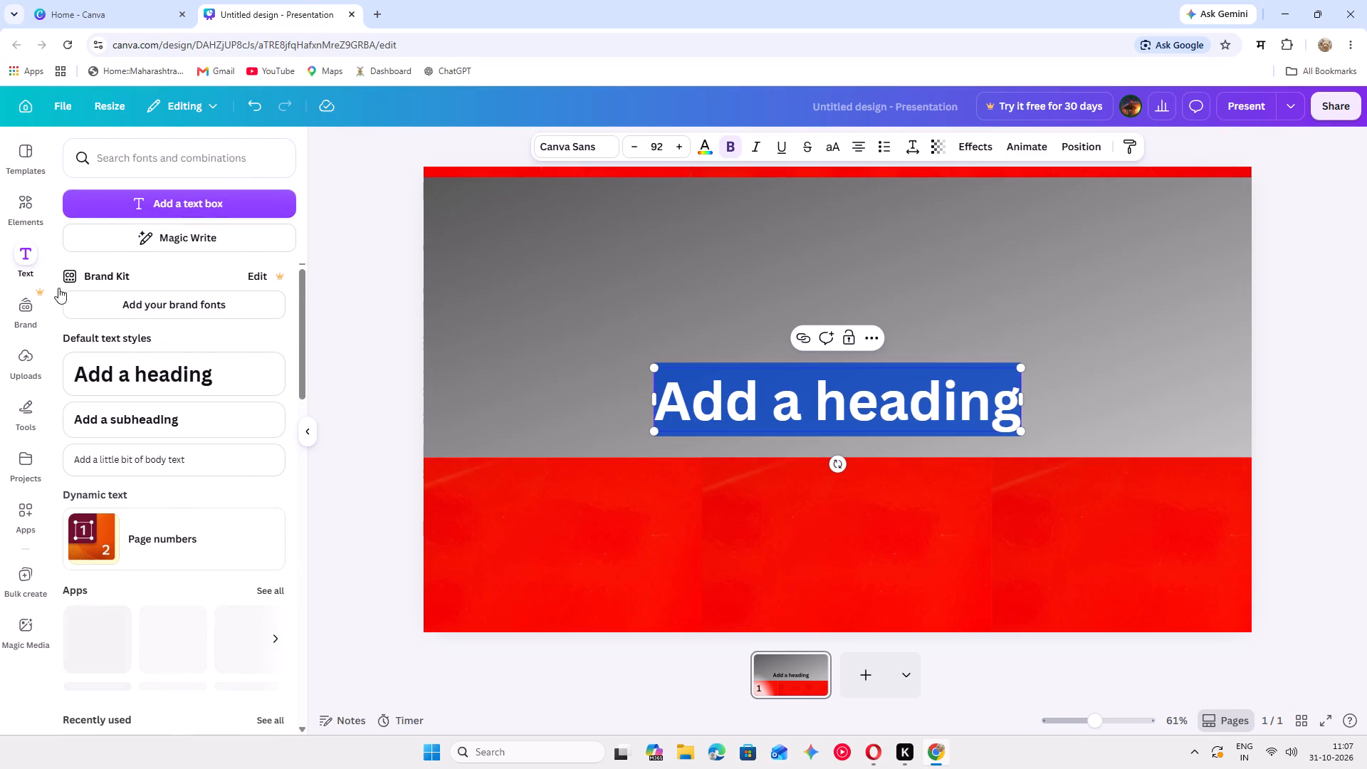
pyautogui.click(566, 147)
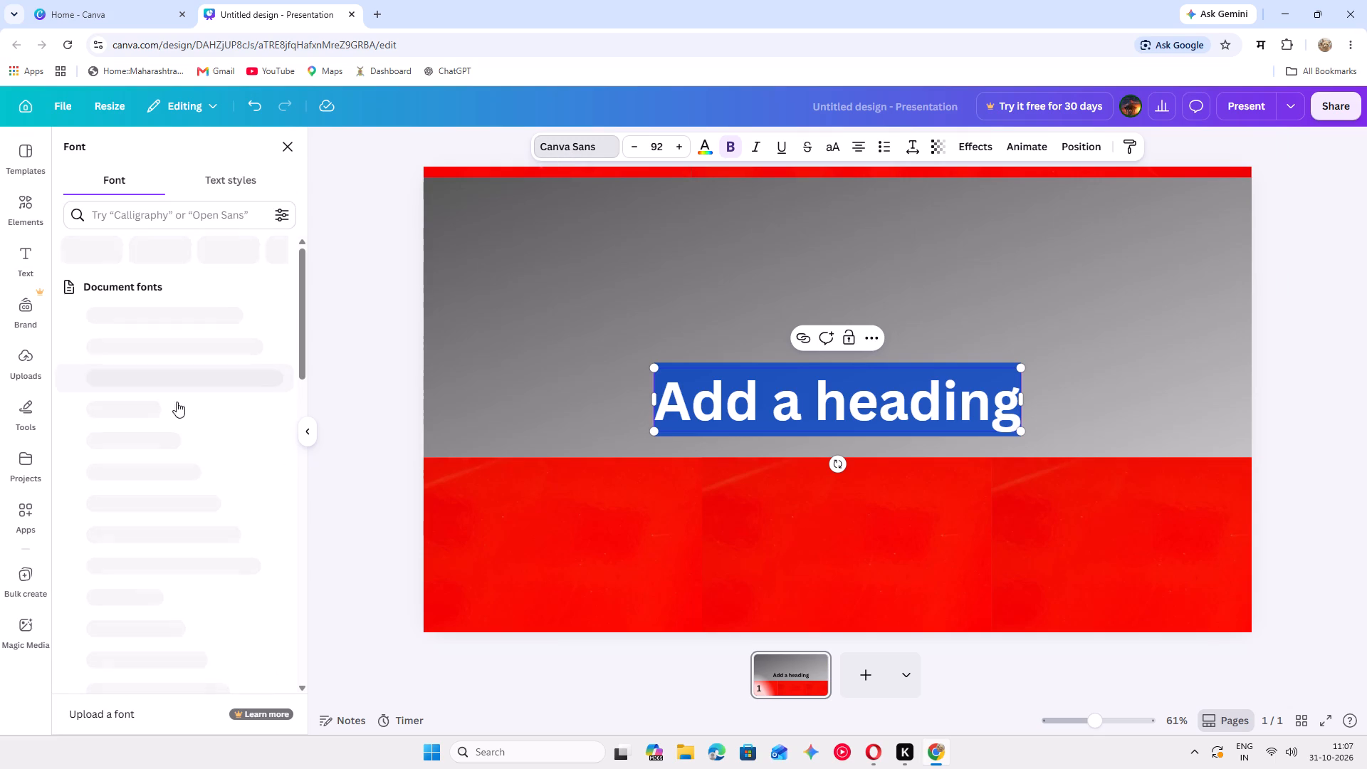
pyautogui.scroll(-9, 155, 452)
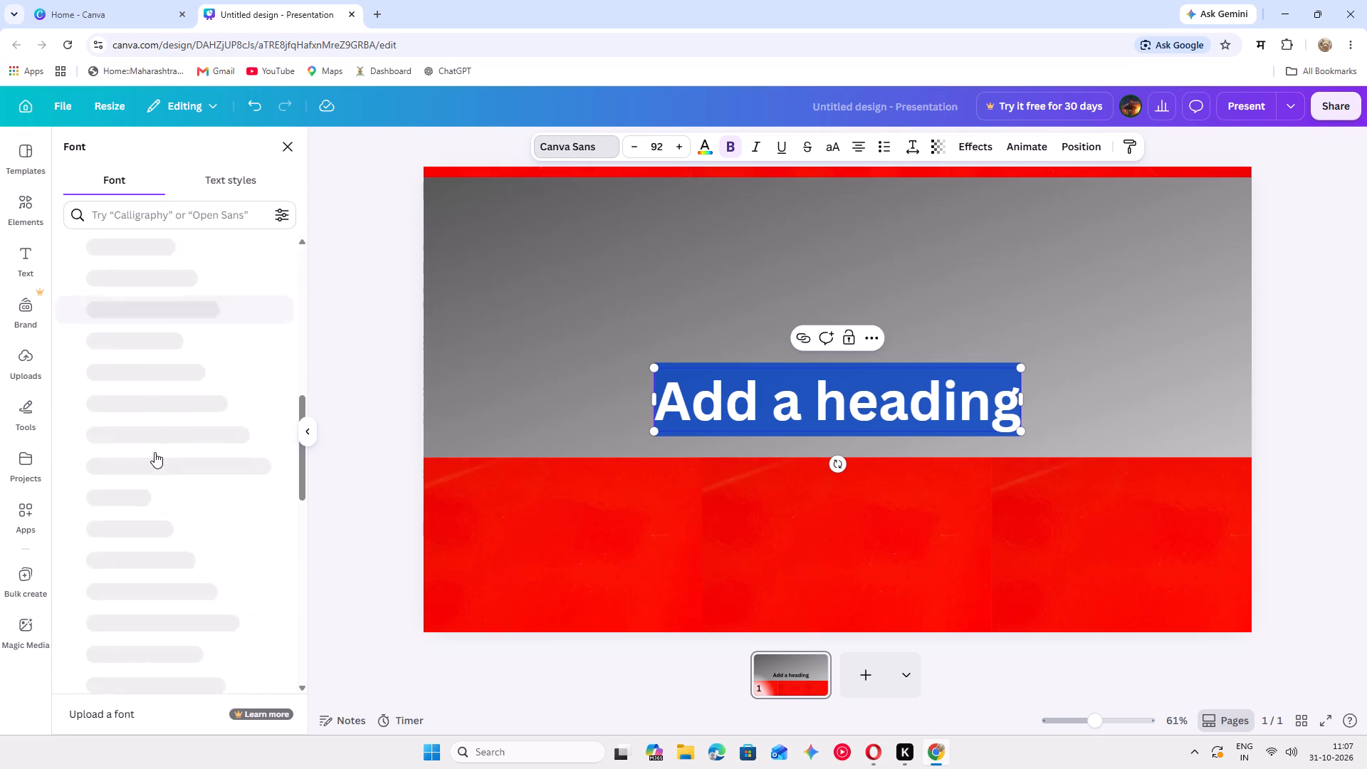
pyautogui.scroll(-5, 154, 452)
pyautogui.scroll(2, 153, 452)
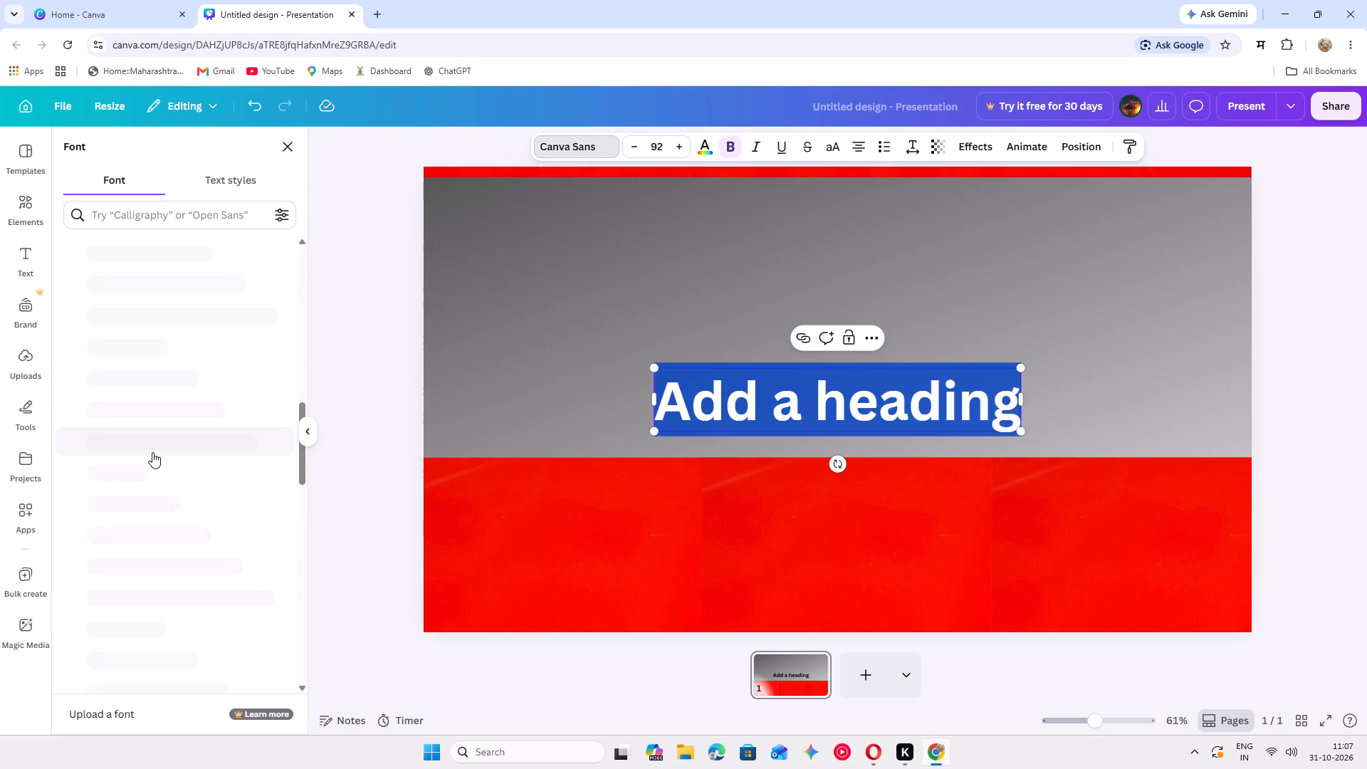
pyautogui.scroll(3, 150, 448)
pyautogui.scroll(-1, 147, 448)
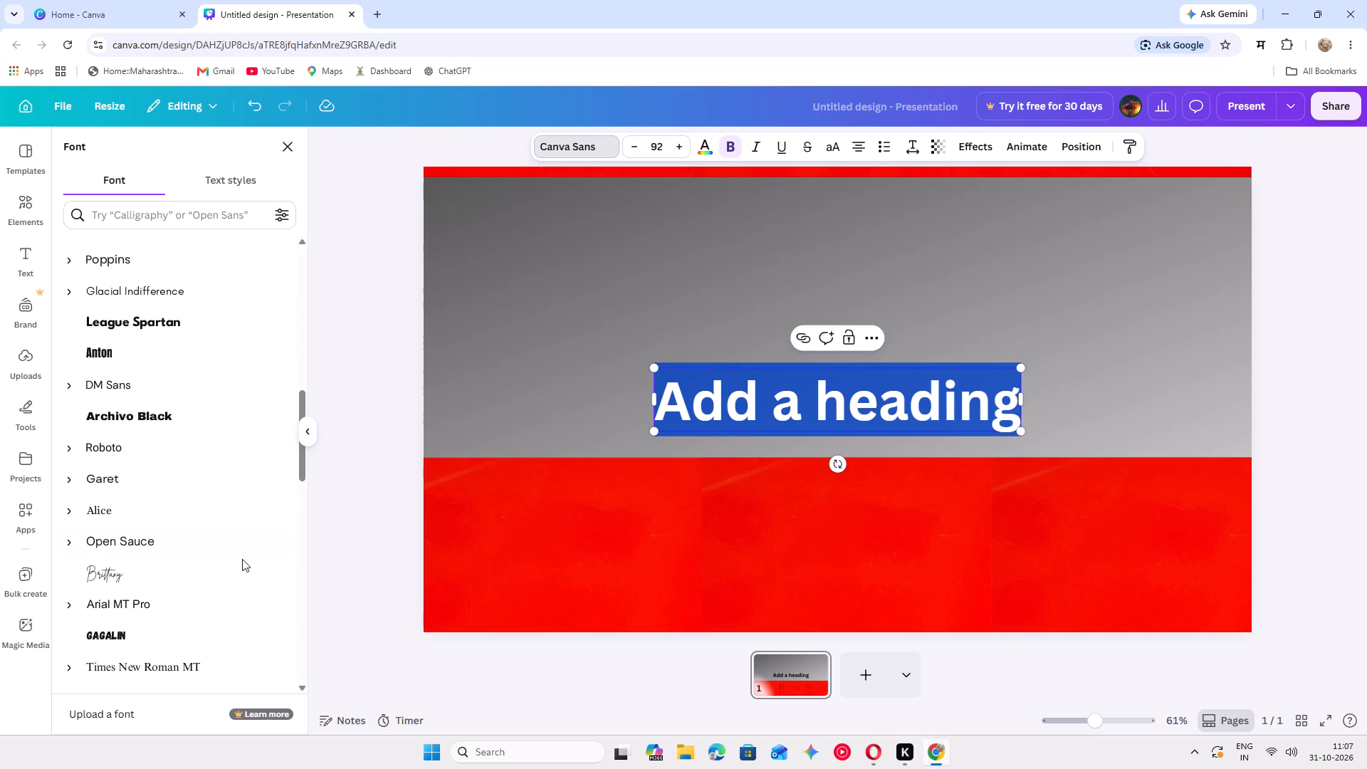
pyautogui.scroll(-6, 174, 515)
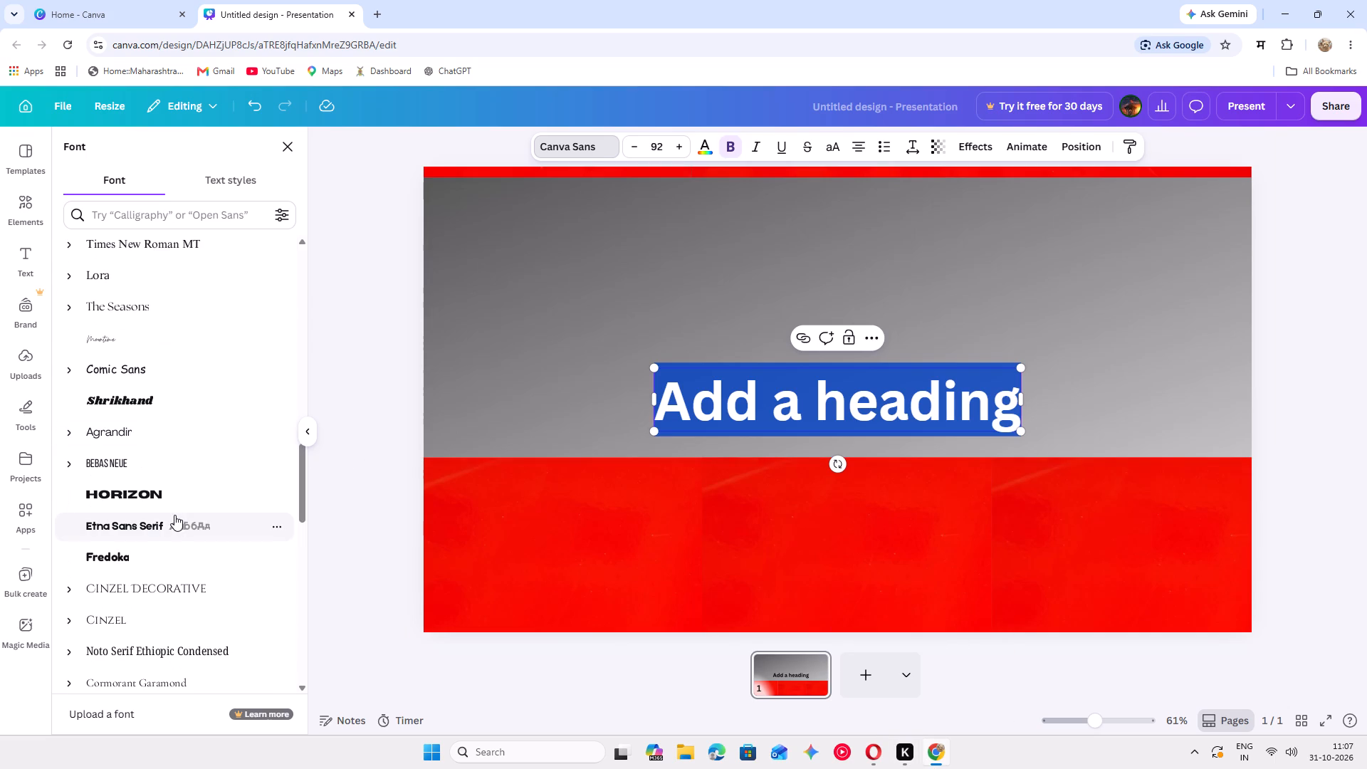
pyautogui.click(183, 486)
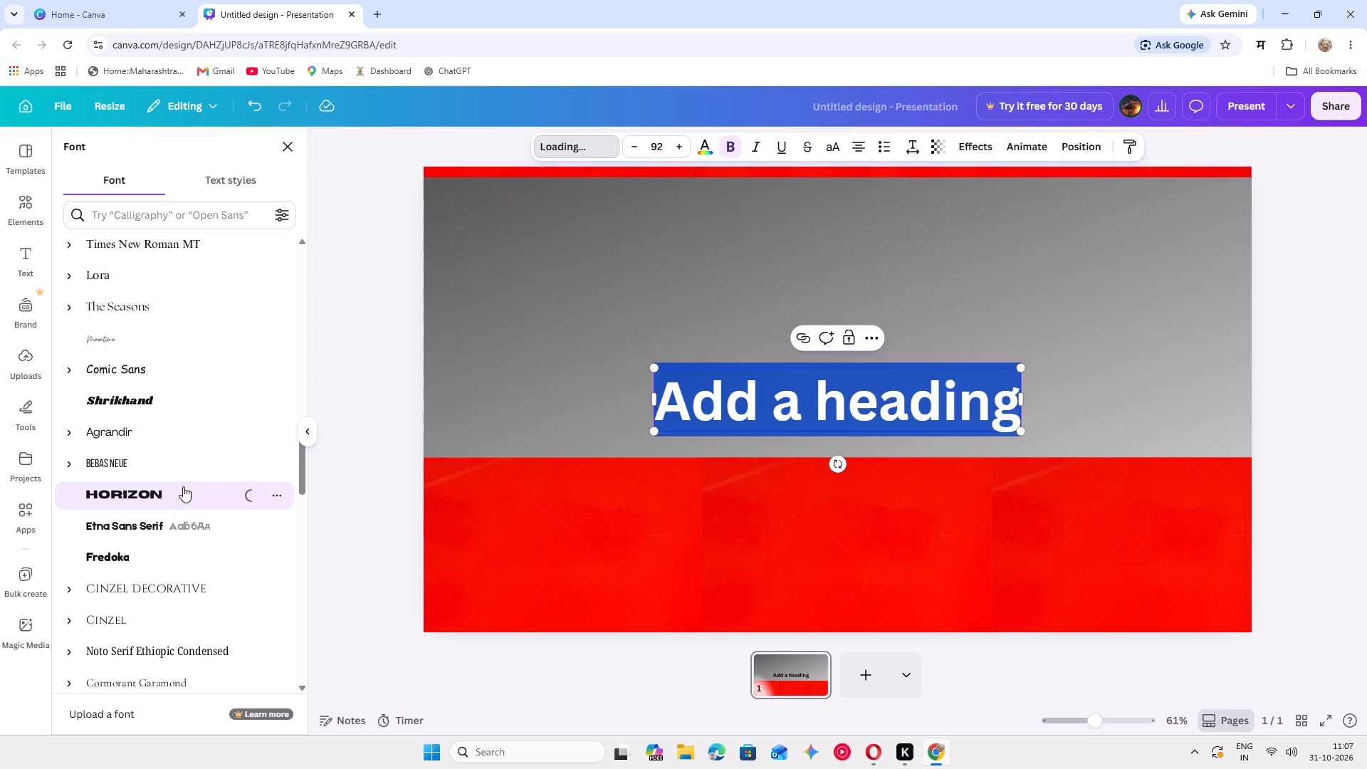
pyautogui.press('f')
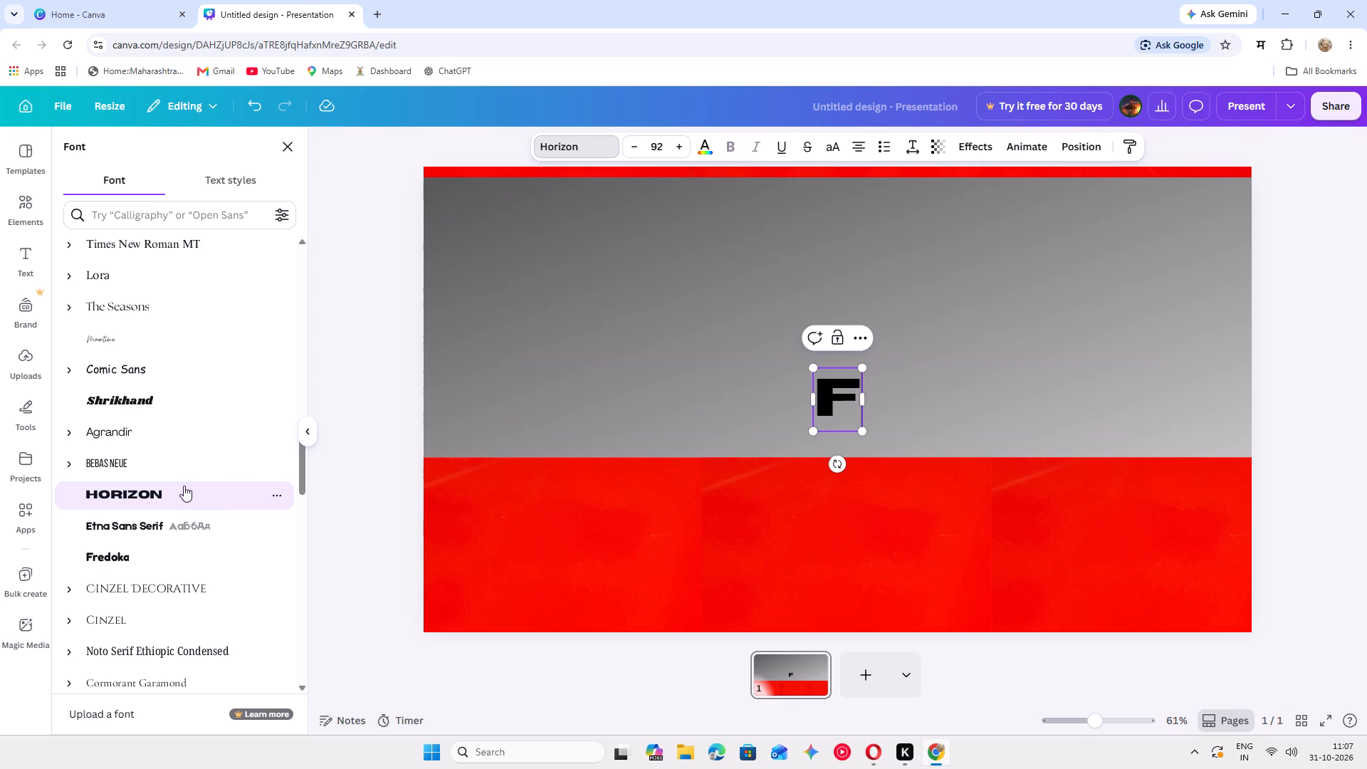
# Try the Norwester font on the letter, then change it to HK Modular.
pyautogui.scroll(-3, 201, 501)
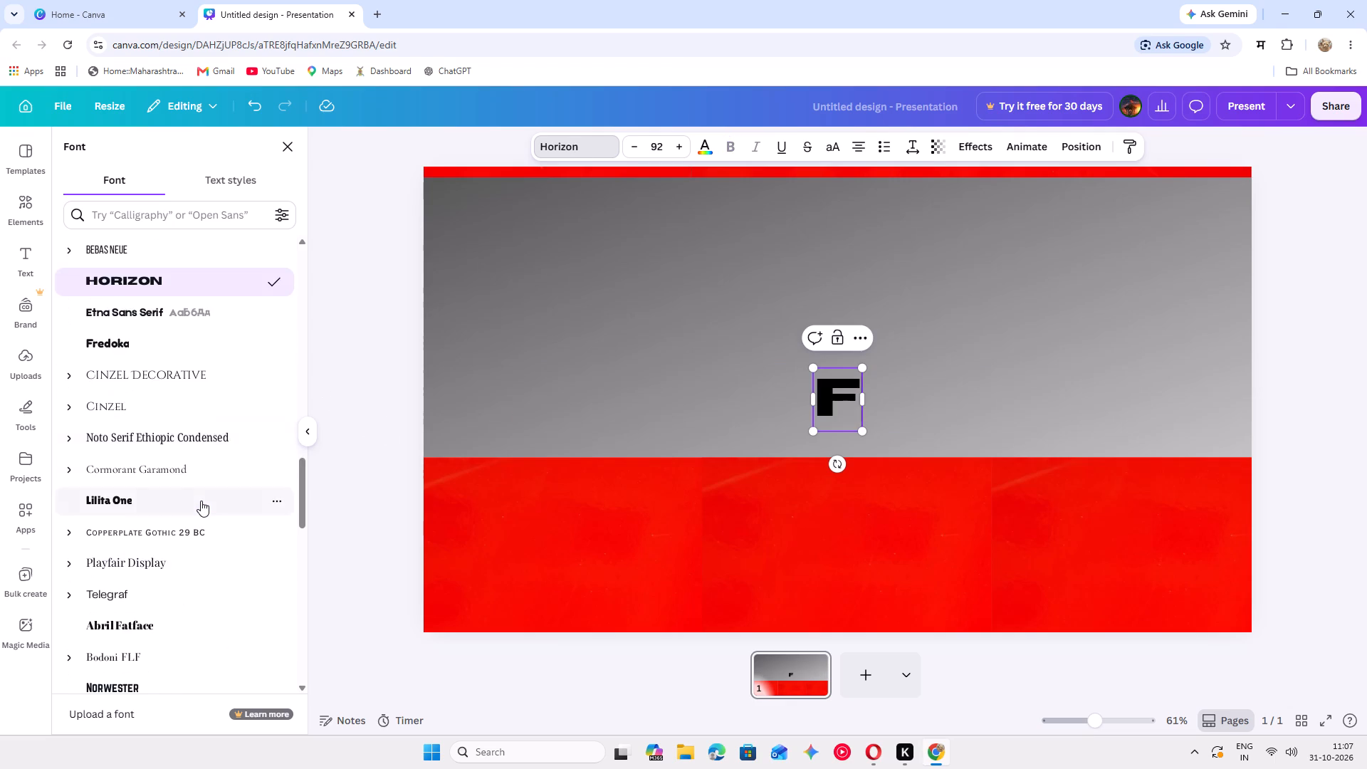
pyautogui.scroll(-3, 201, 501)
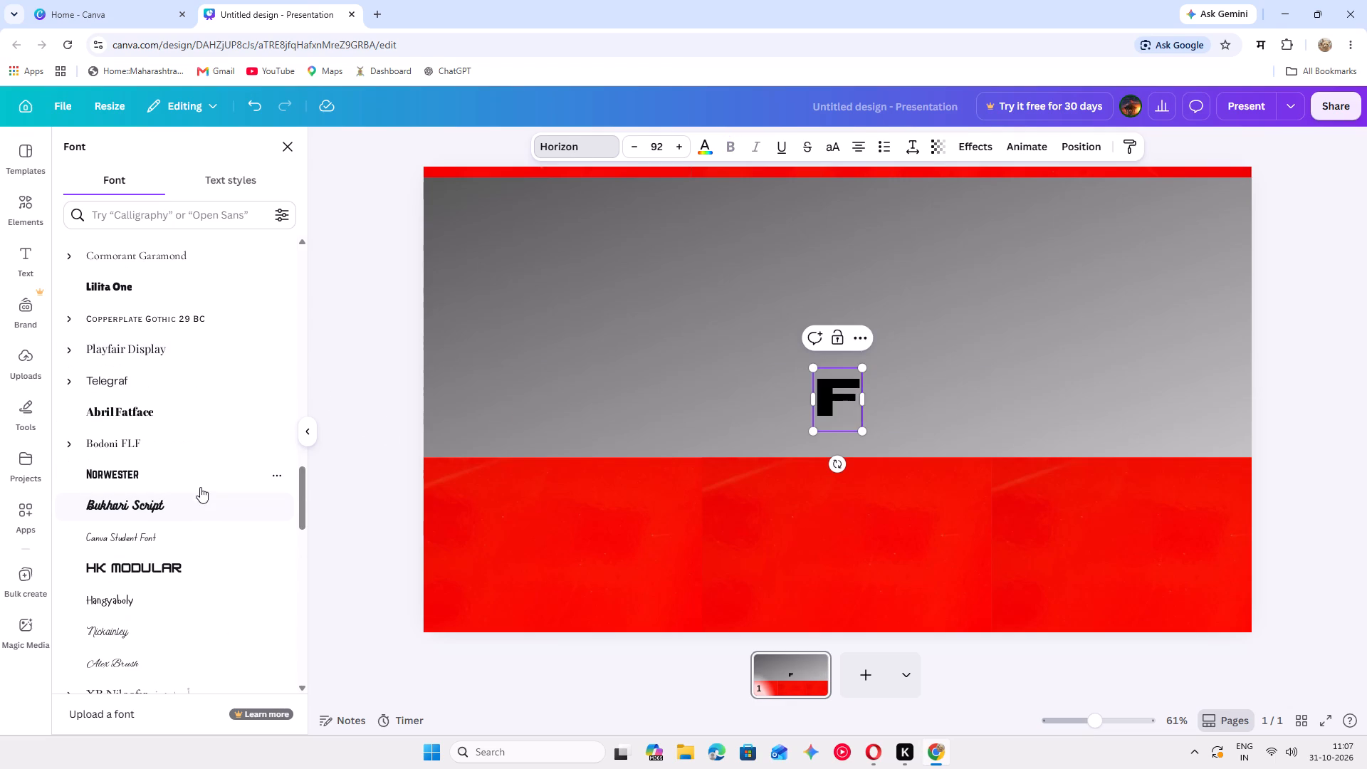
pyautogui.click(199, 484)
pyautogui.click(157, 562)
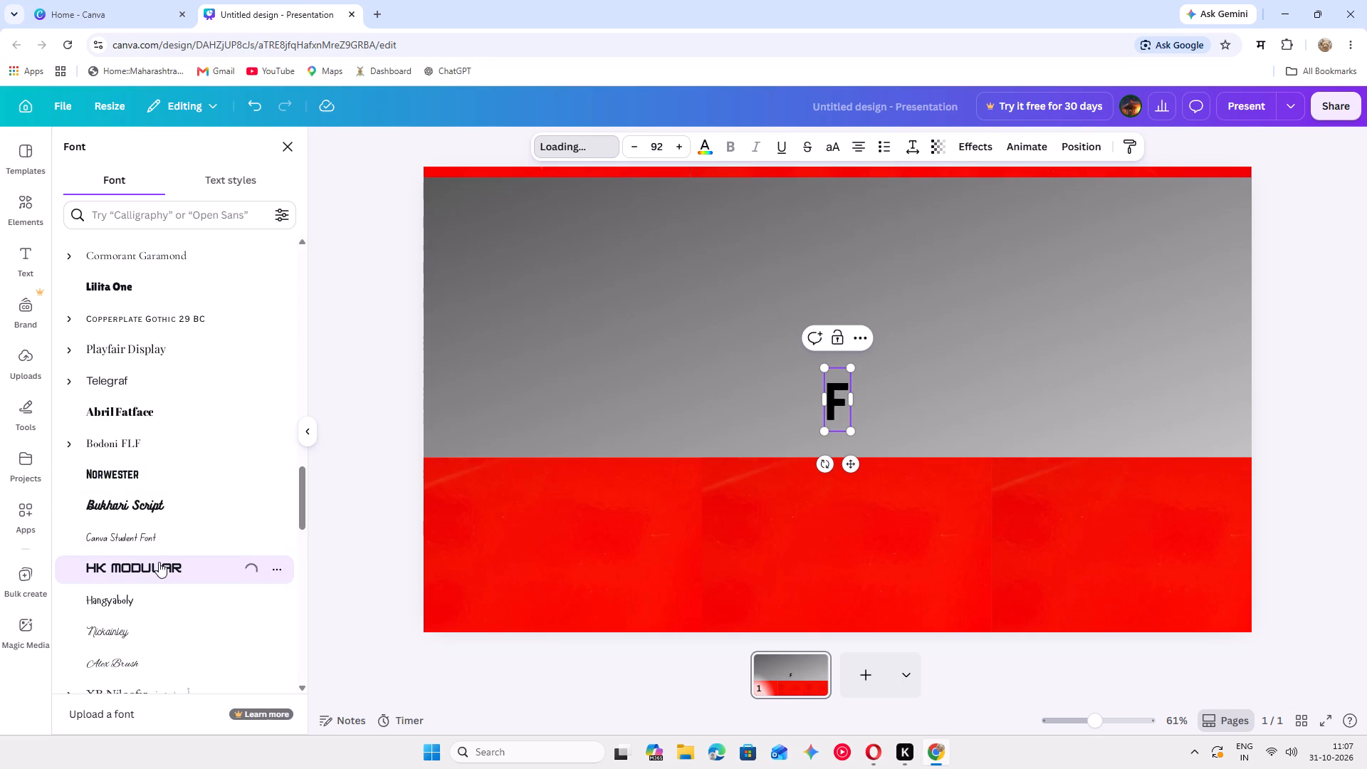
# Look further through the font list for alternatives to HK Modular.
pyautogui.scroll(-2, 159, 562)
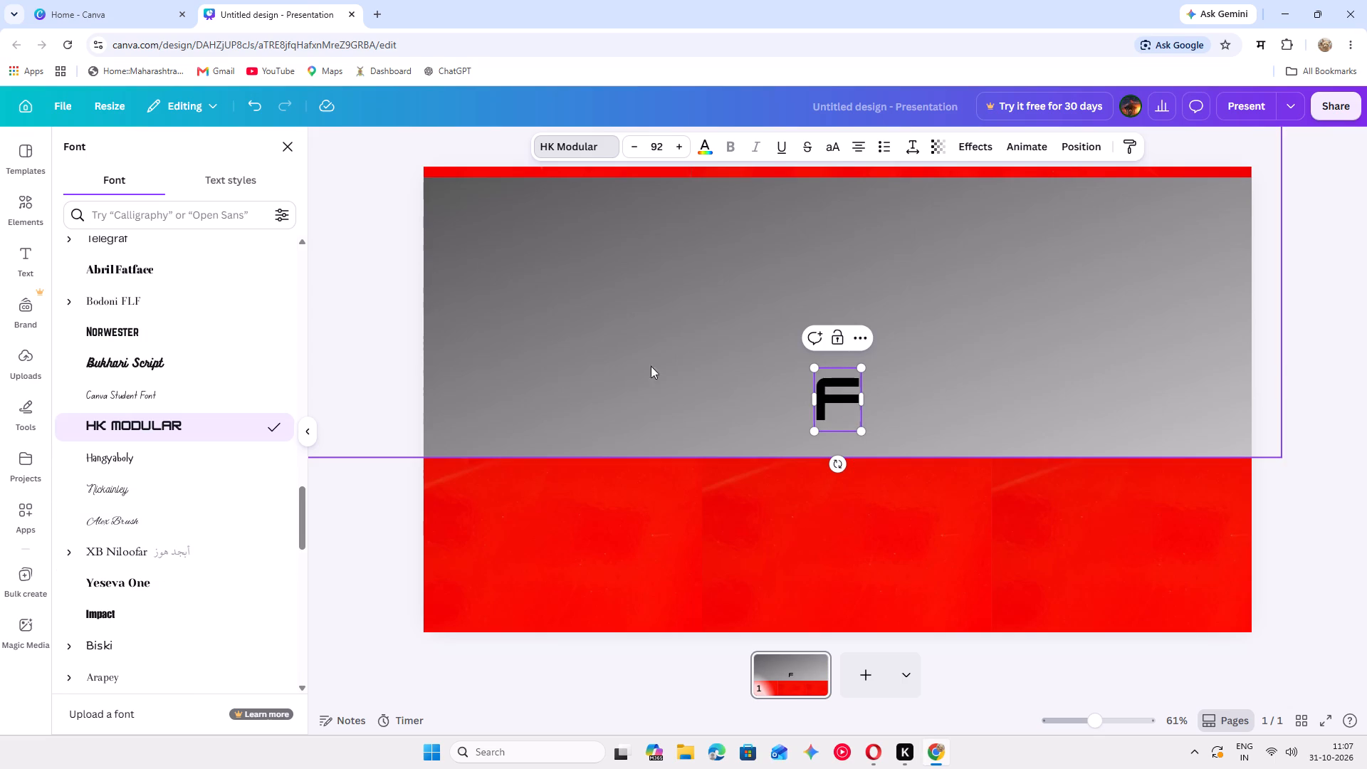
pyautogui.scroll(-3, 186, 530)
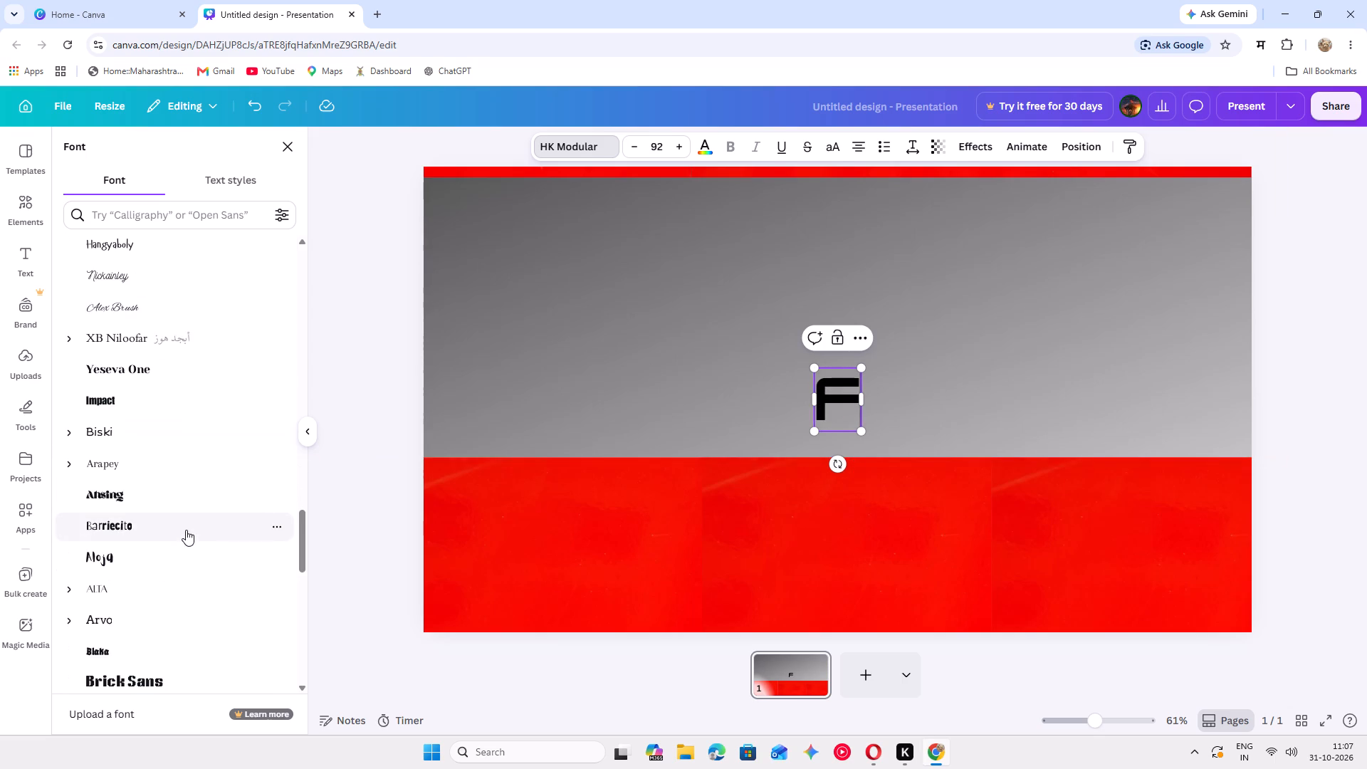
pyautogui.scroll(-10, 186, 530)
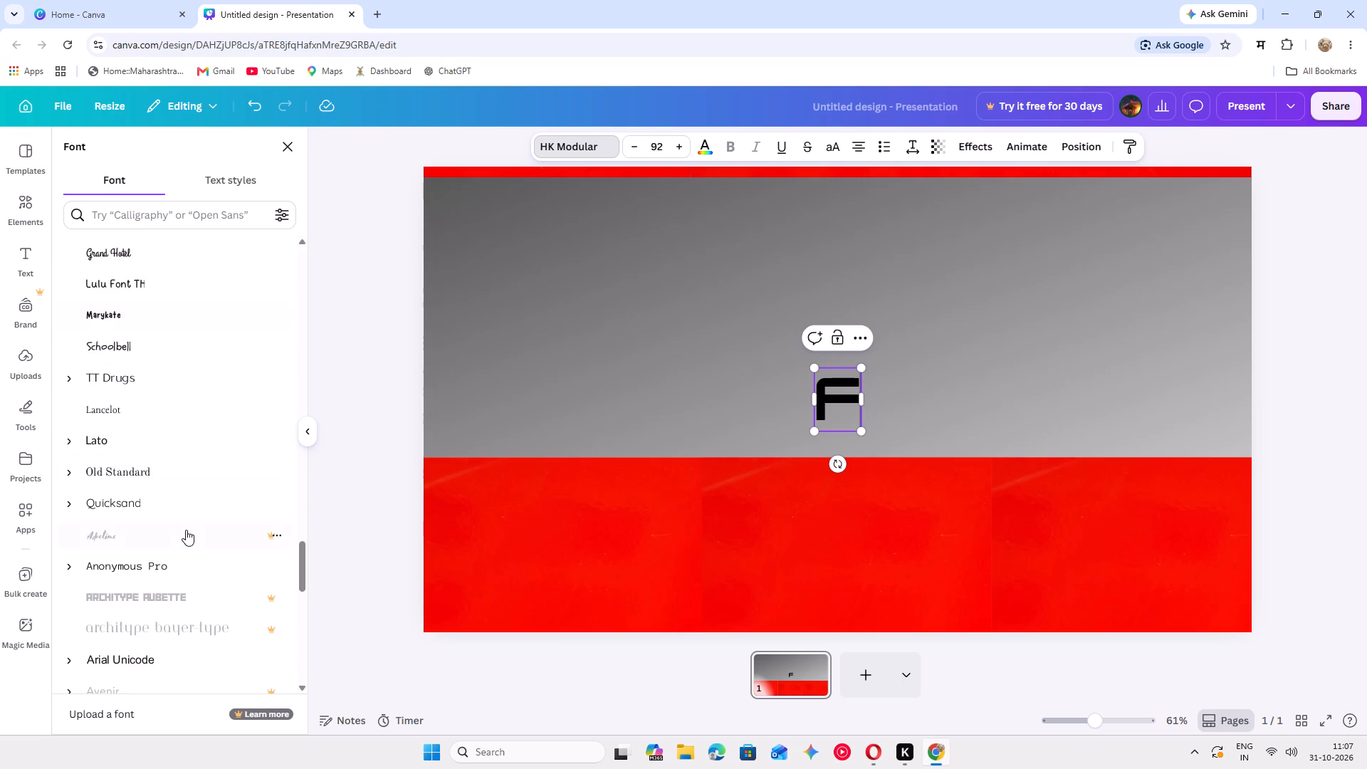
pyautogui.scroll(-12, 186, 530)
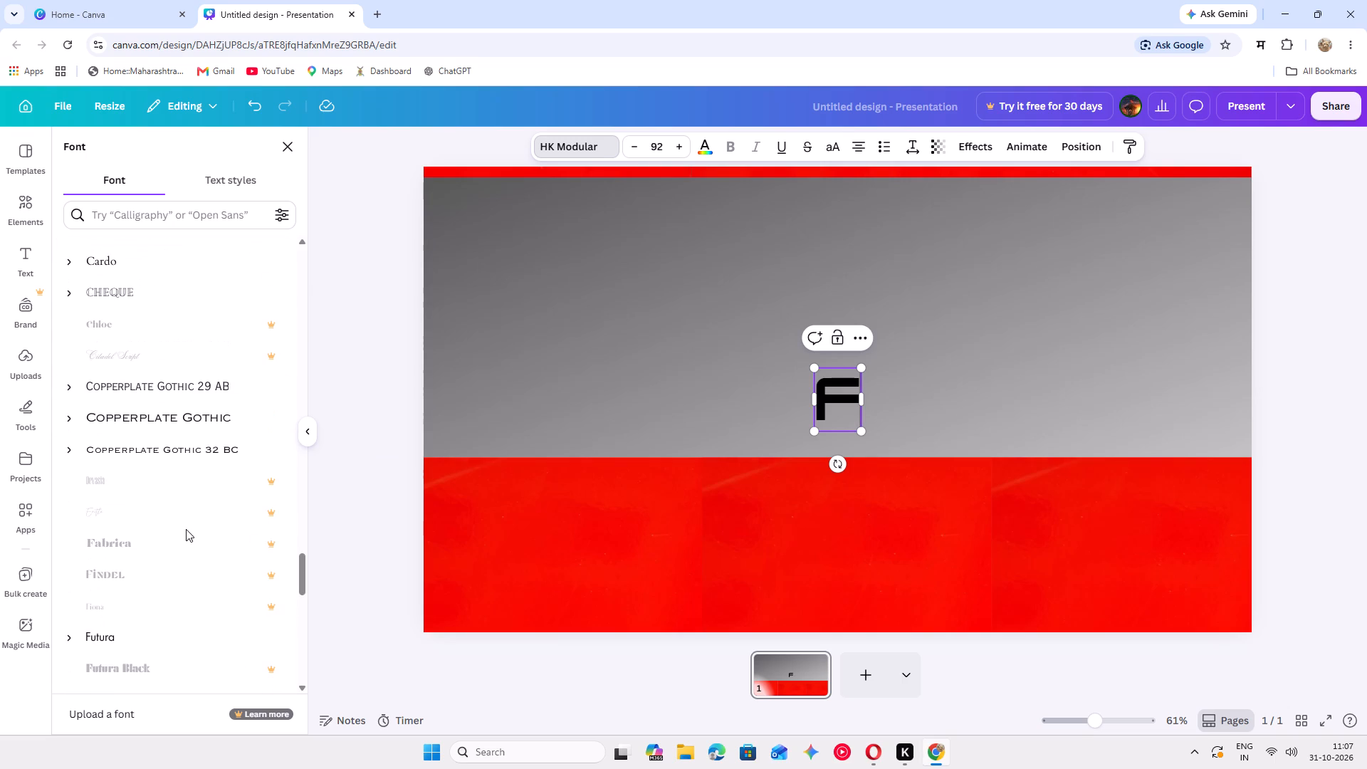
pyautogui.scroll(-13, 186, 529)
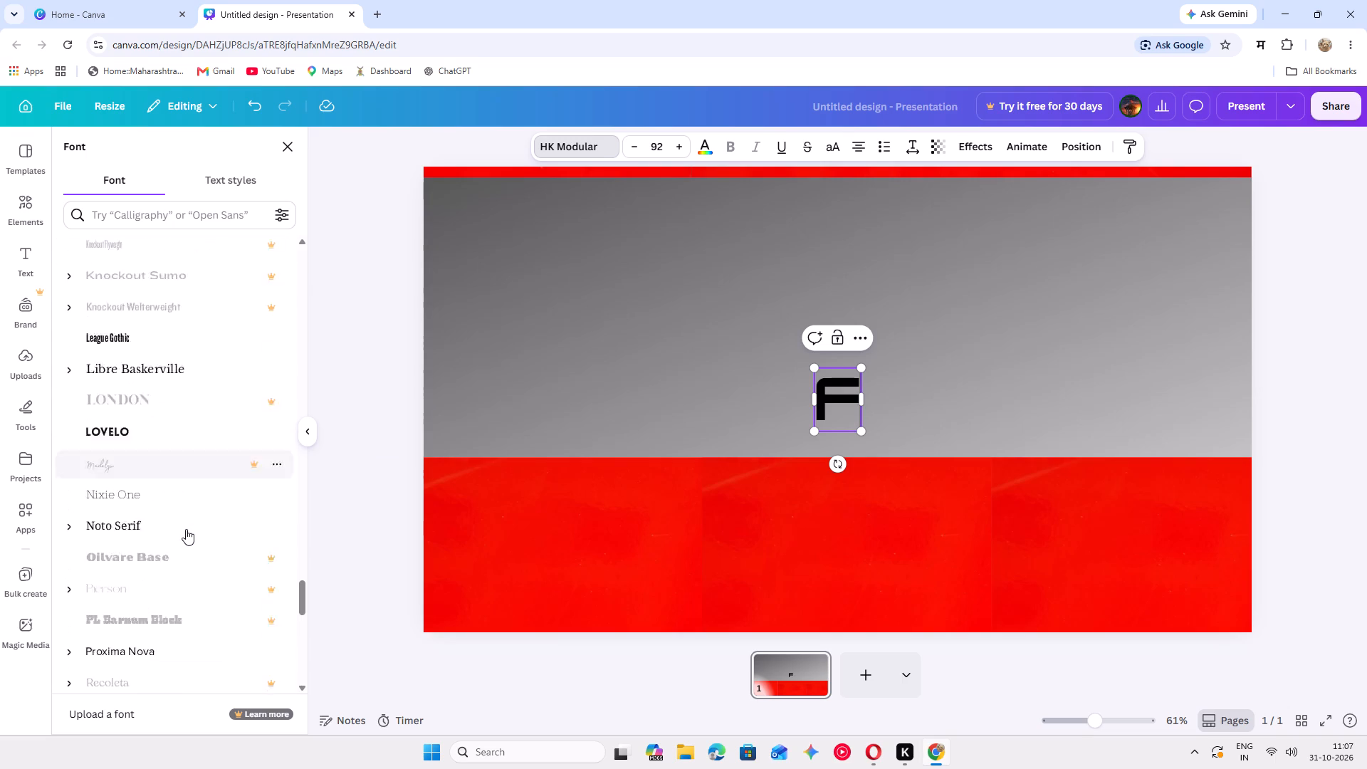
pyautogui.scroll(2, 186, 529)
pyautogui.click(1282, 380)
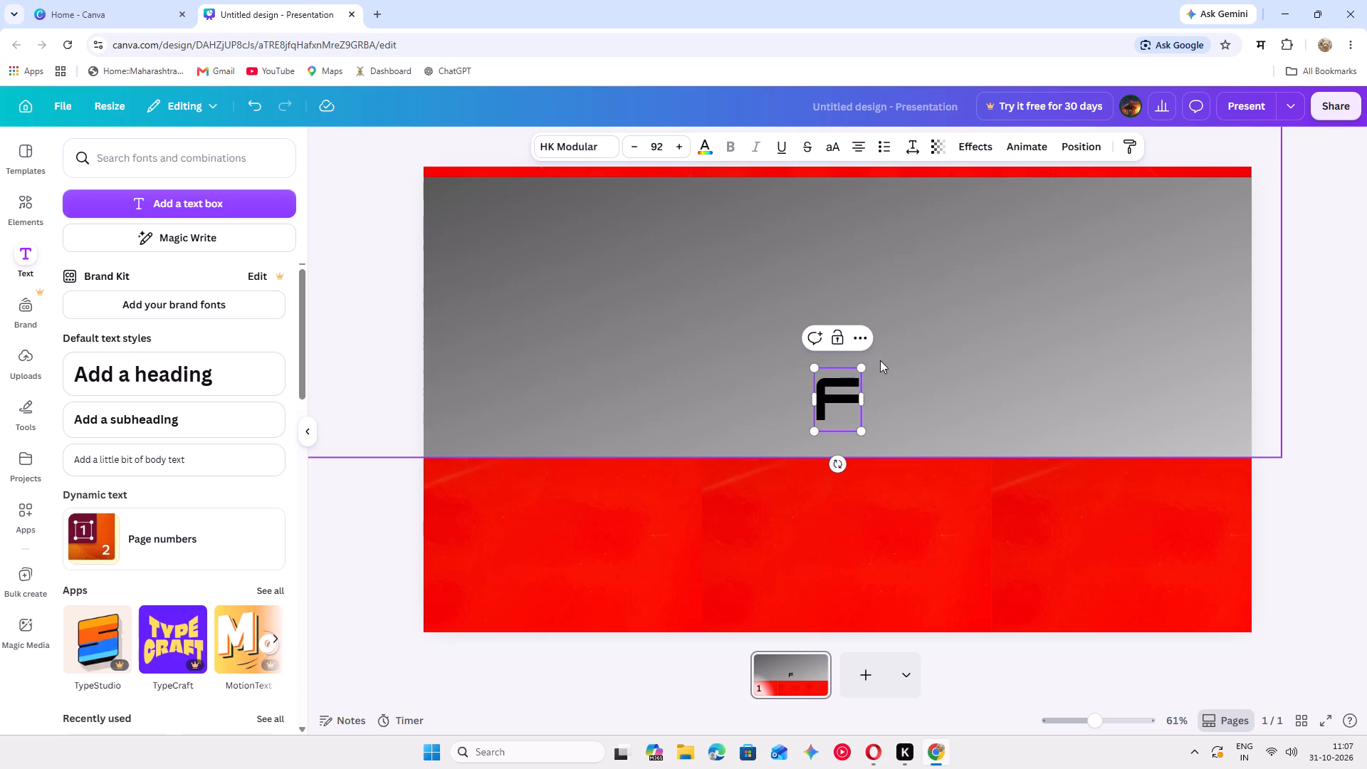
# Enlarge the letter to font size 620 and move it so its text box meets the red top bar's lower edge.
pyautogui.moveTo(858, 370); pyautogui.dragTo(1104, 315)
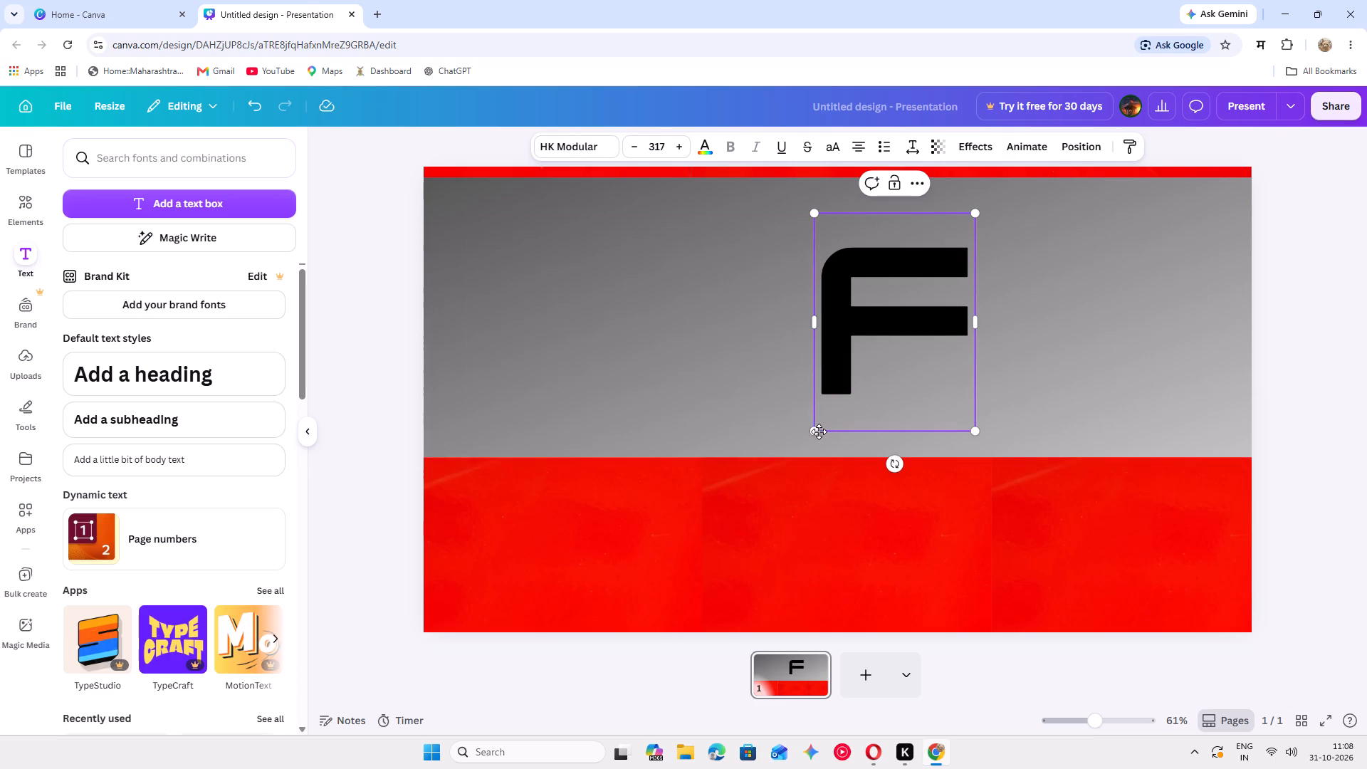
pyautogui.moveTo(815, 431); pyautogui.dragTo(590, 587)
pyautogui.moveTo(802, 535); pyautogui.dragTo(802, 534)
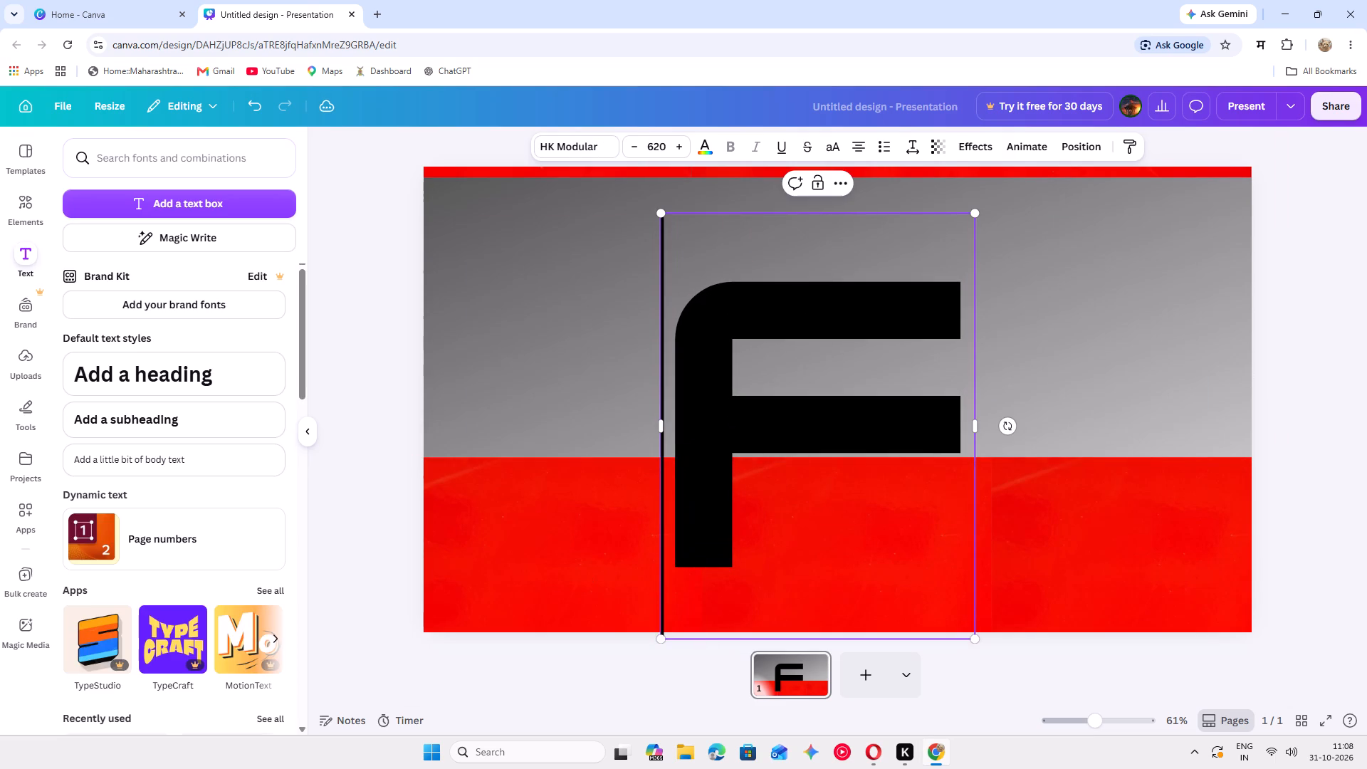
pyautogui.moveTo(802, 534); pyautogui.dragTo(763, 477)
pyautogui.click(1279, 489)
pyautogui.moveTo(837, 325); pyautogui.dragTo(741, 248)
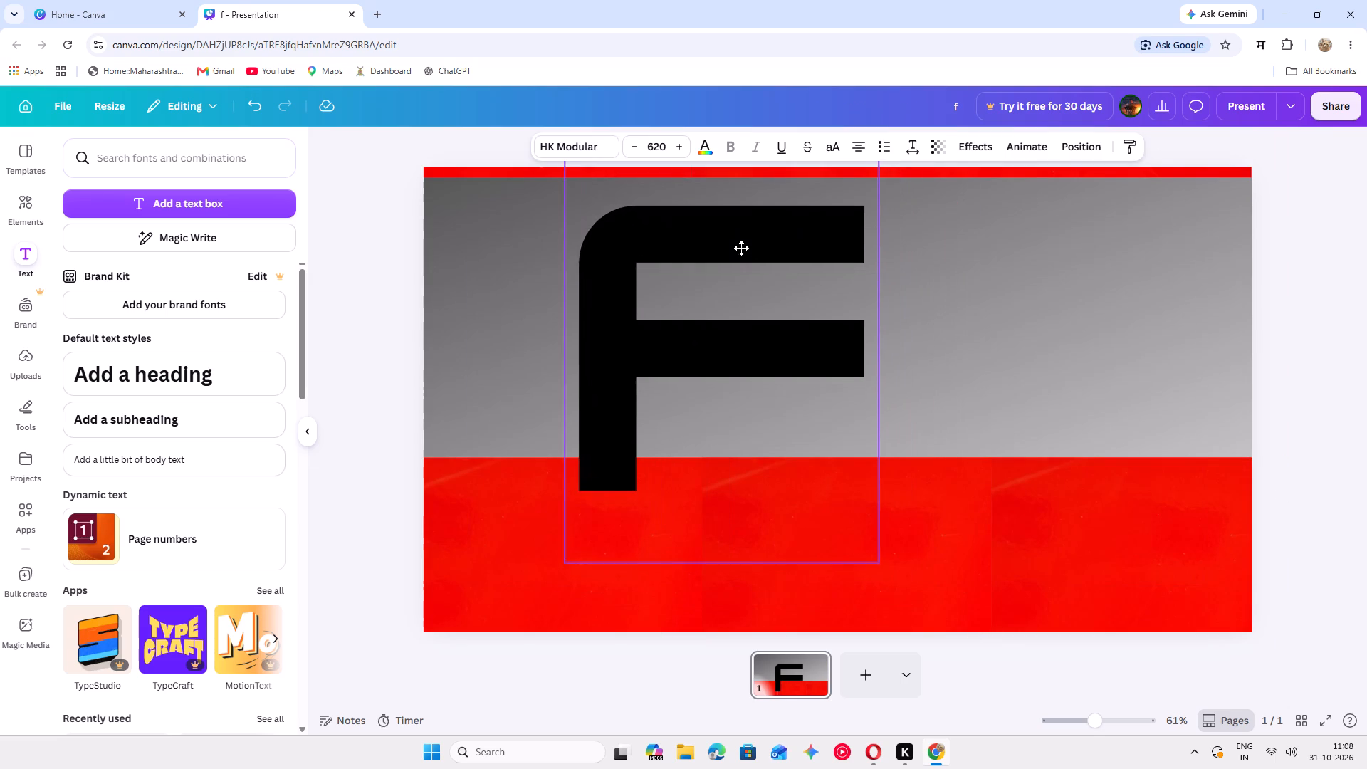
pyautogui.moveTo(741, 248); pyautogui.dragTo(772, 288)
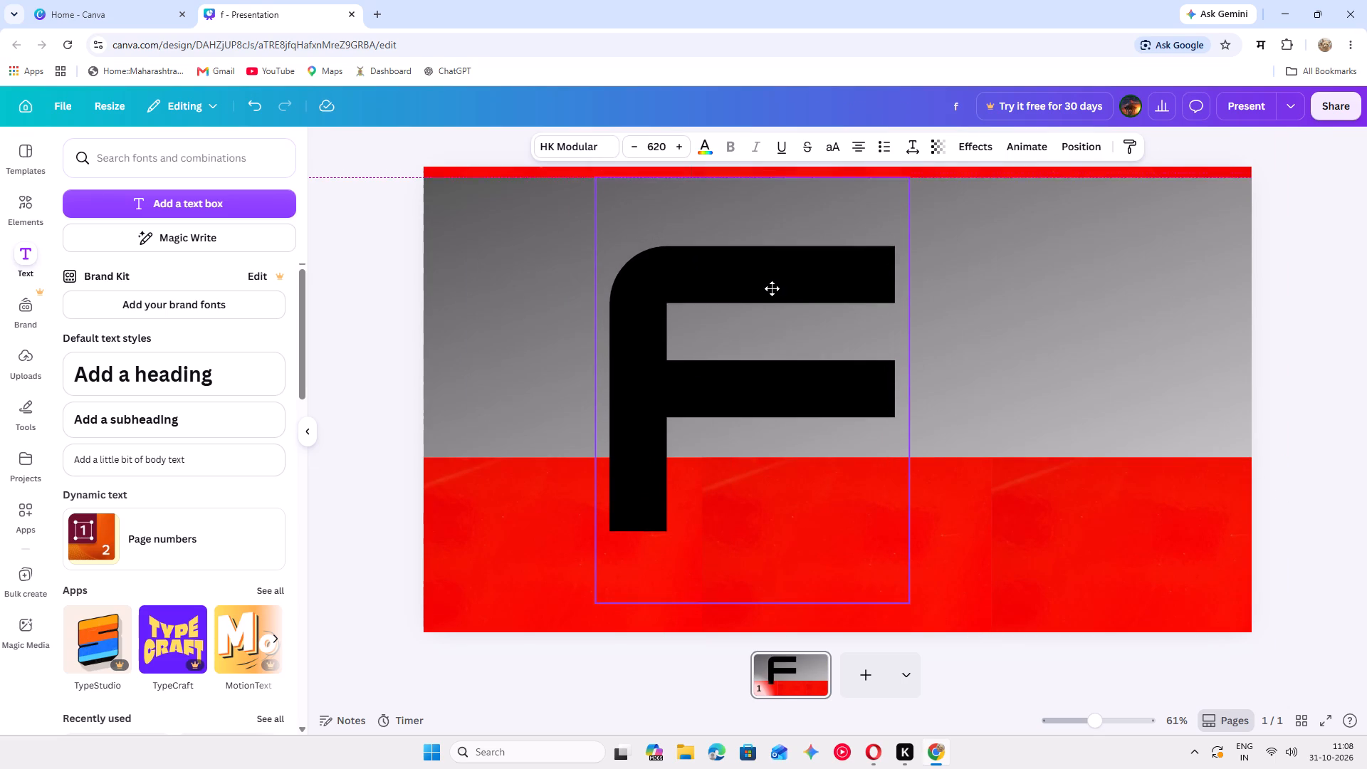
pyautogui.moveTo(772, 288); pyautogui.dragTo(772, 290)
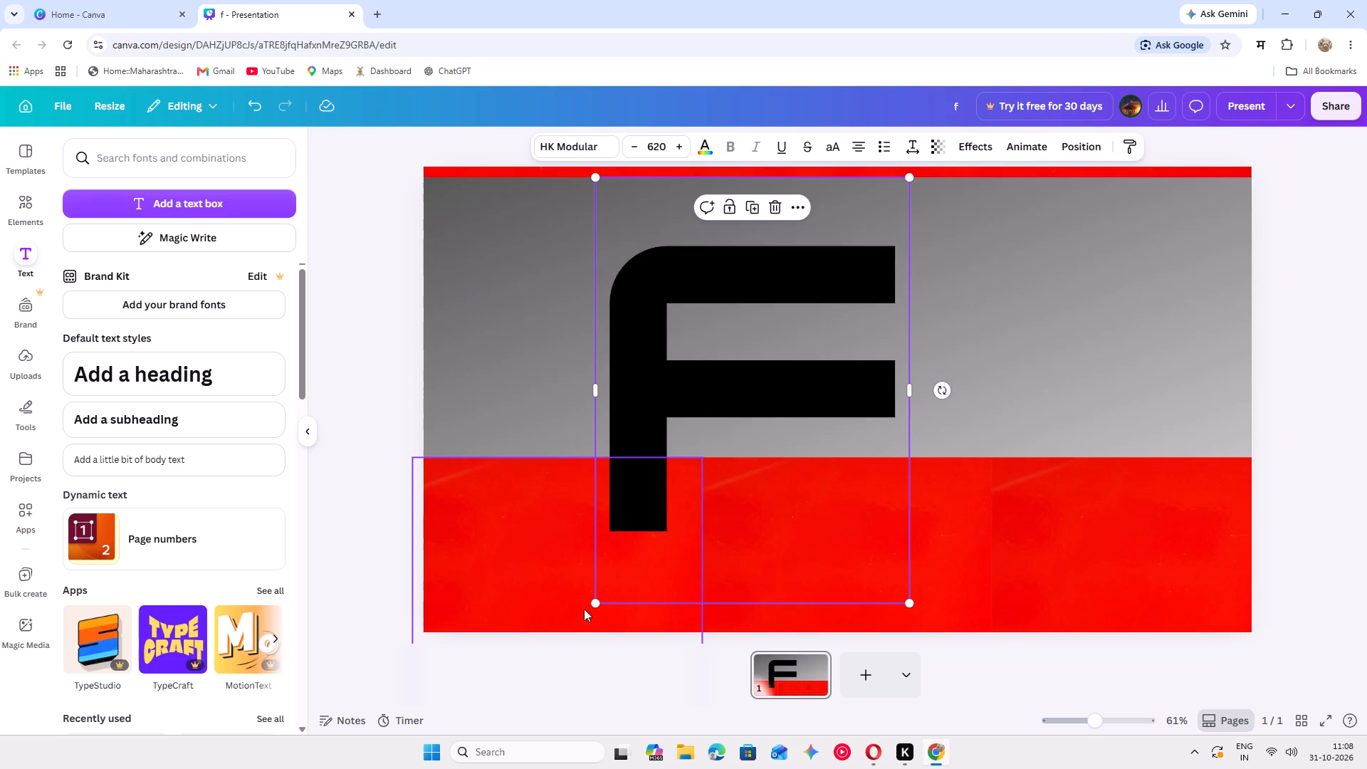
# Enlarge the letter to font size 857 and move it up so it spans the gradient and most of the red band.
pyautogui.moveTo(594, 602); pyautogui.dragTo(439, 738)
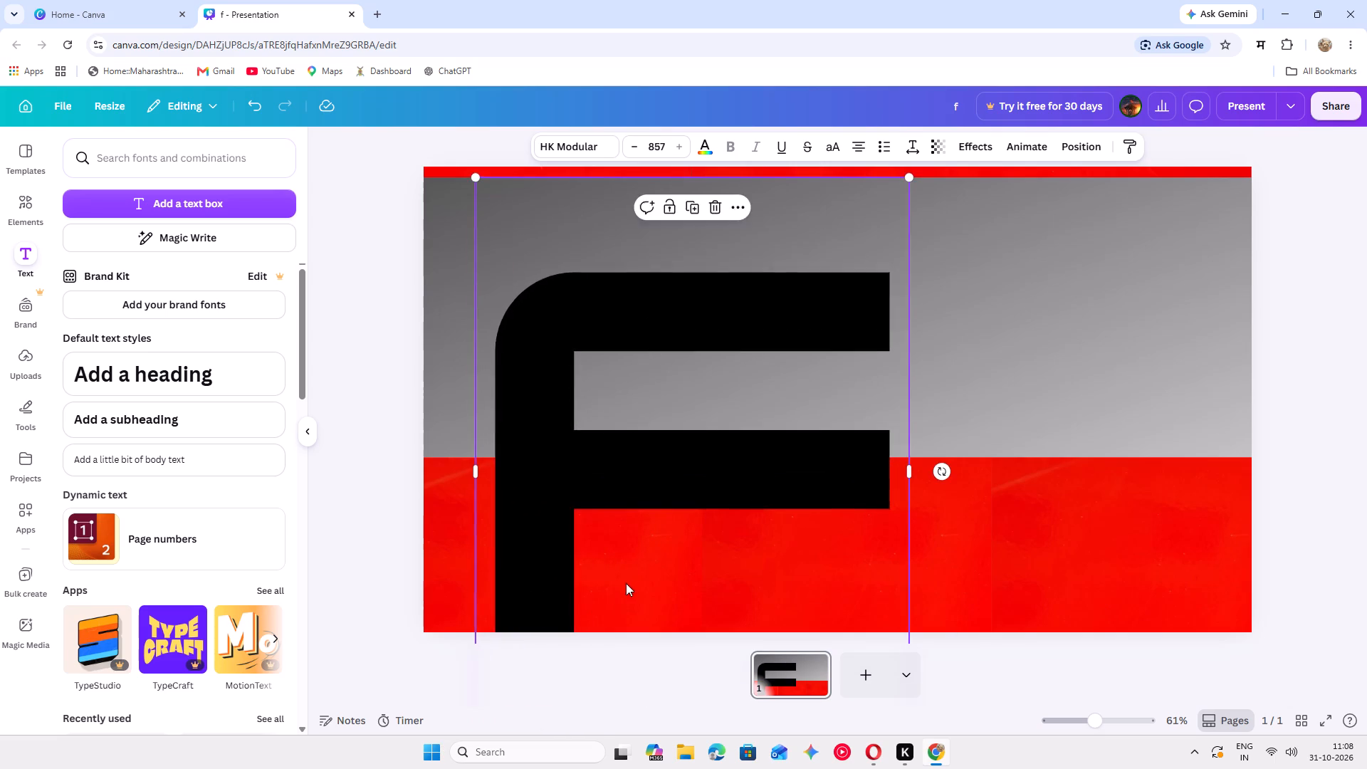
pyautogui.moveTo(629, 582); pyautogui.dragTo(669, 512)
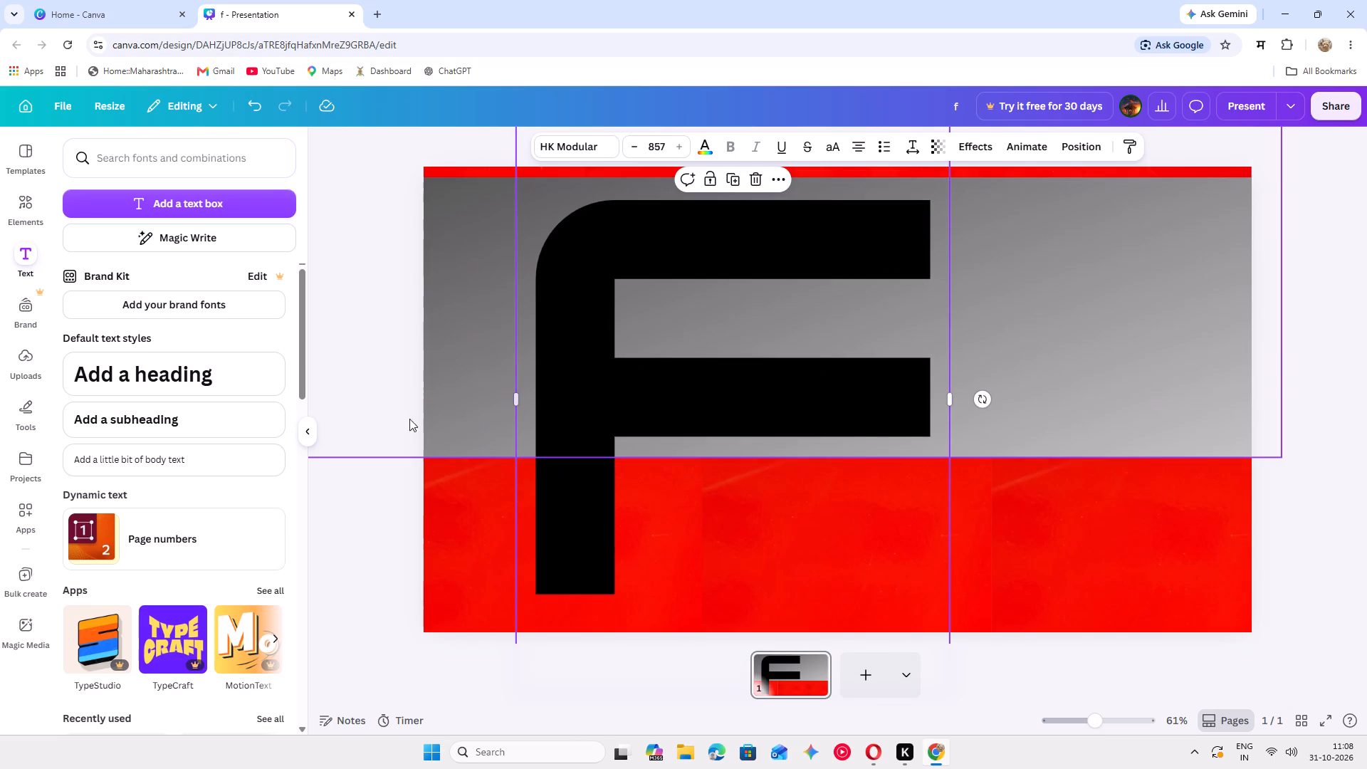
pyautogui.click(397, 362)
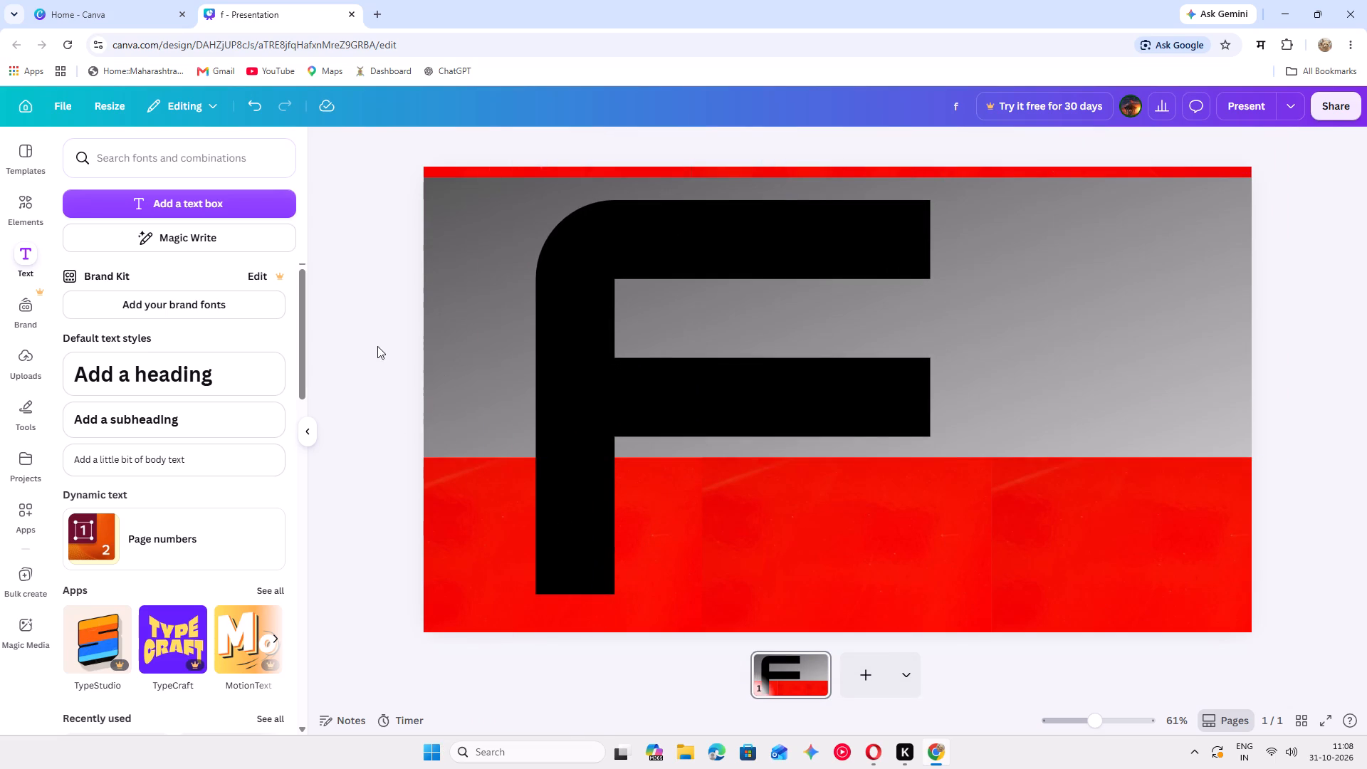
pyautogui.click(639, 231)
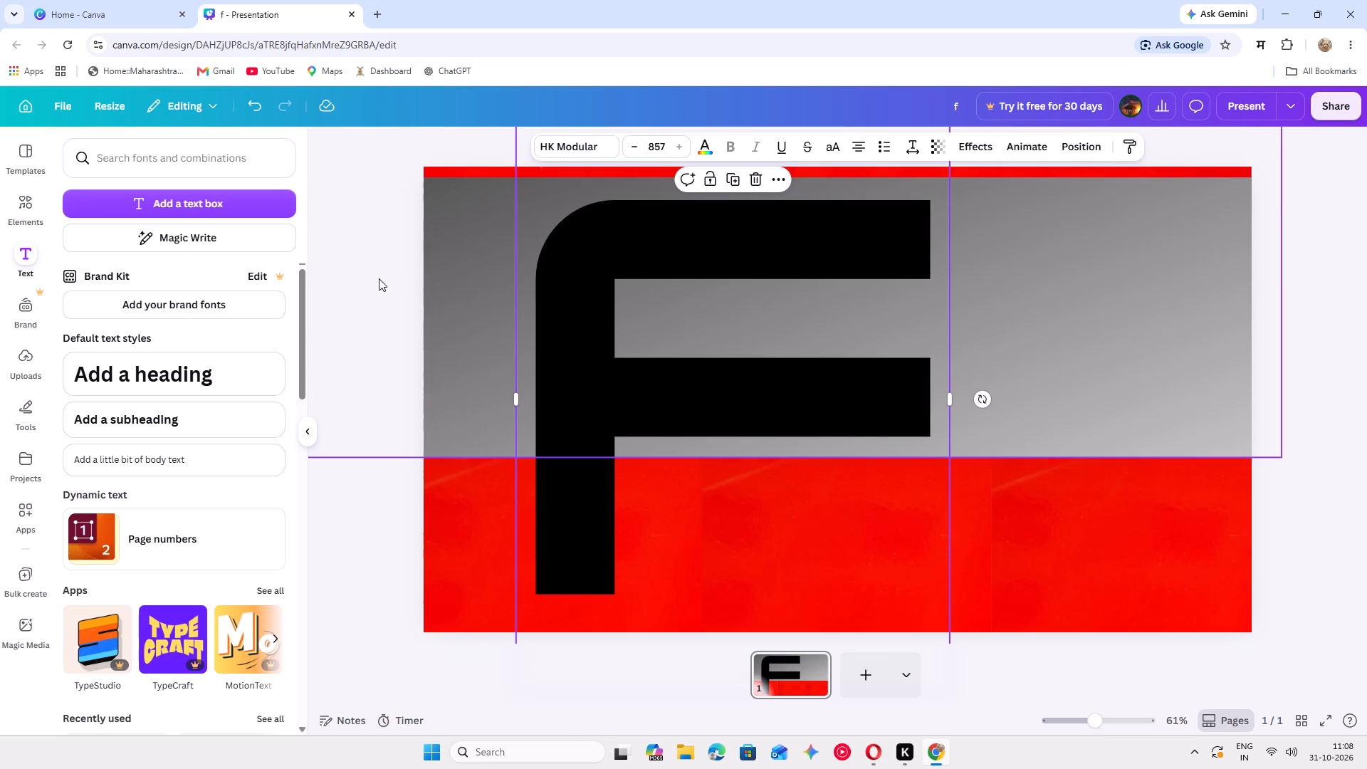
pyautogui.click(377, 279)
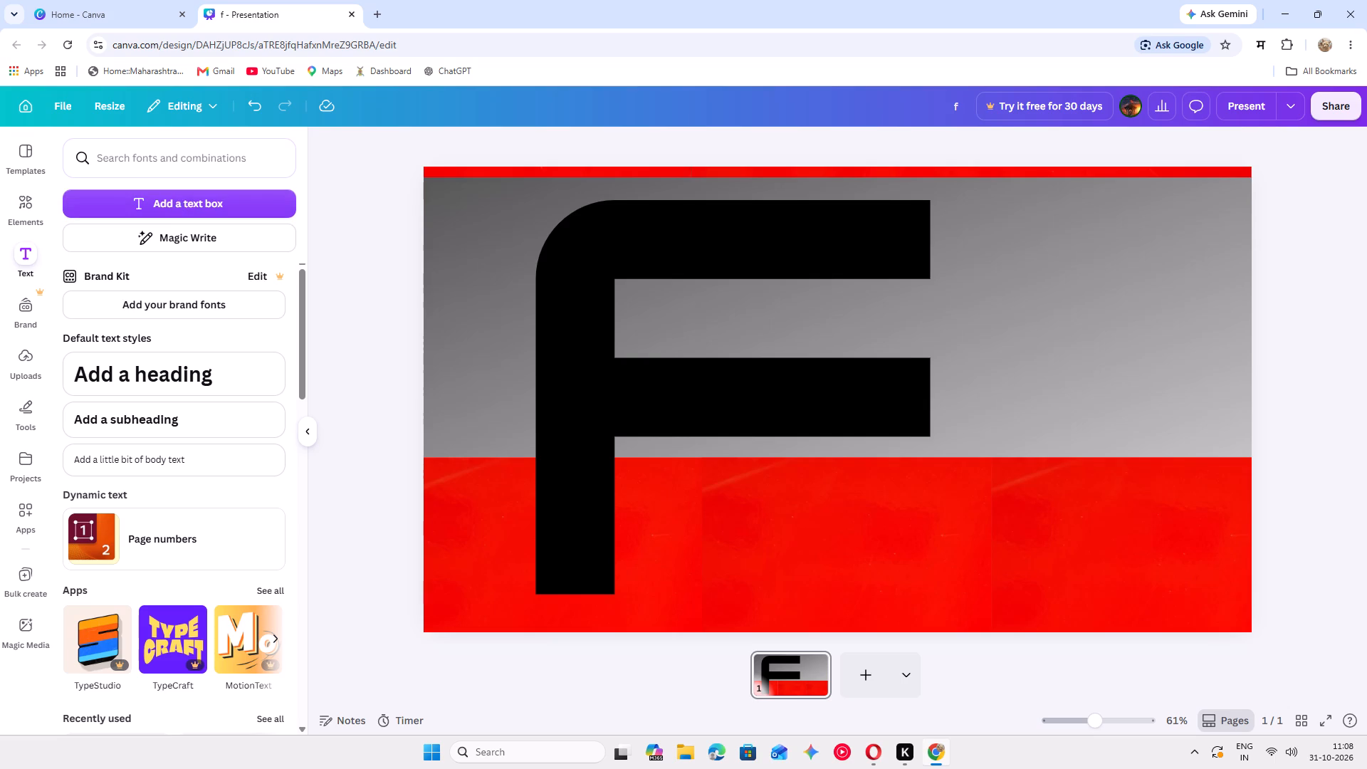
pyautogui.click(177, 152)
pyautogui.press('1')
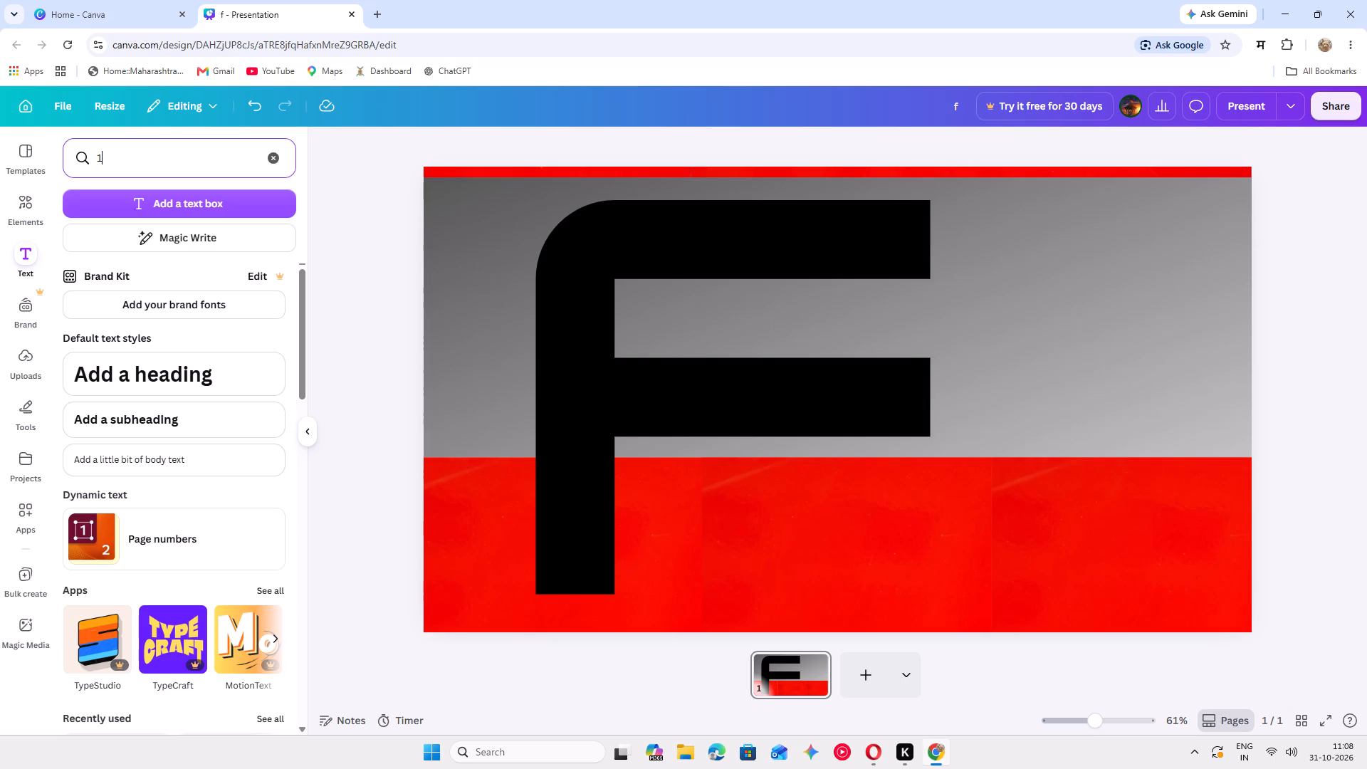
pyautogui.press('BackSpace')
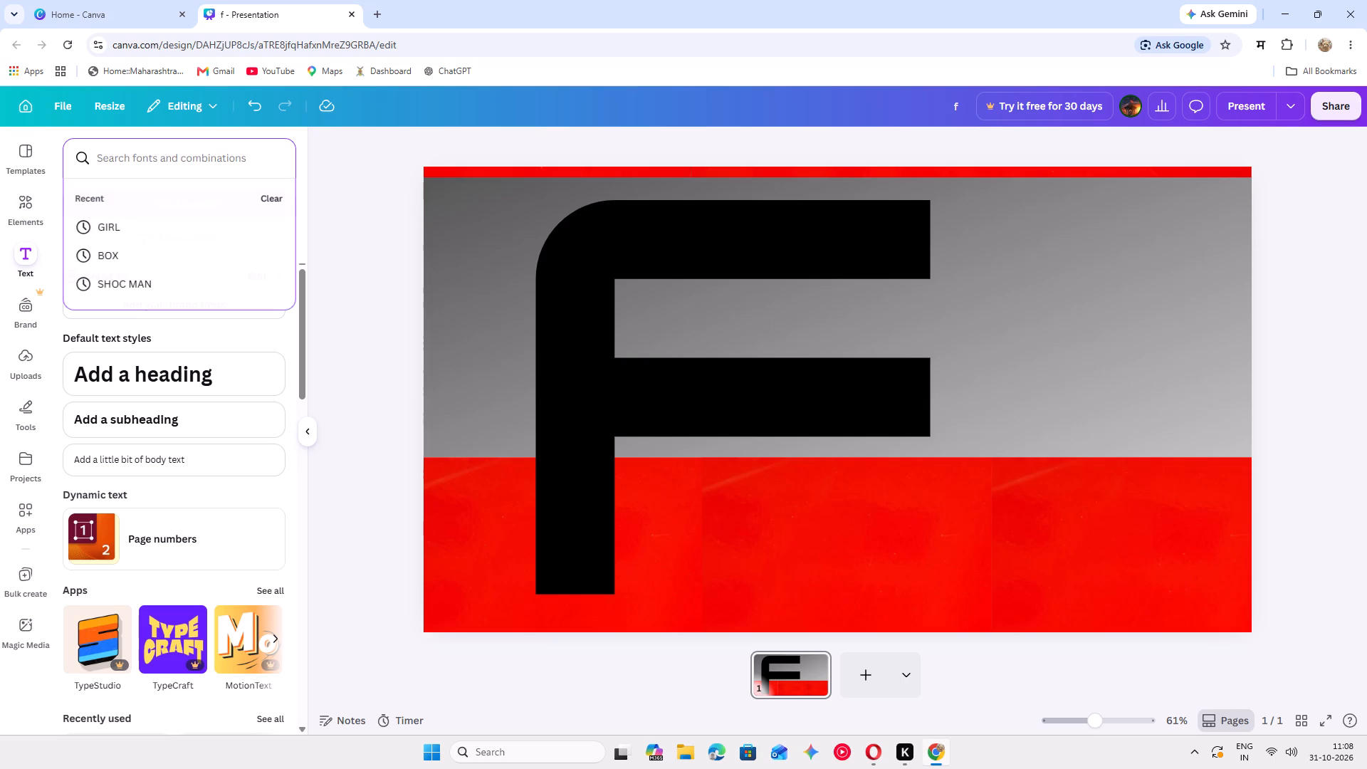
# Add a heading reading 1, enlarge it to font size 246 and move it onto the gradient beyond the F's arms.
pyautogui.click(163, 383)
pyautogui.press('1')
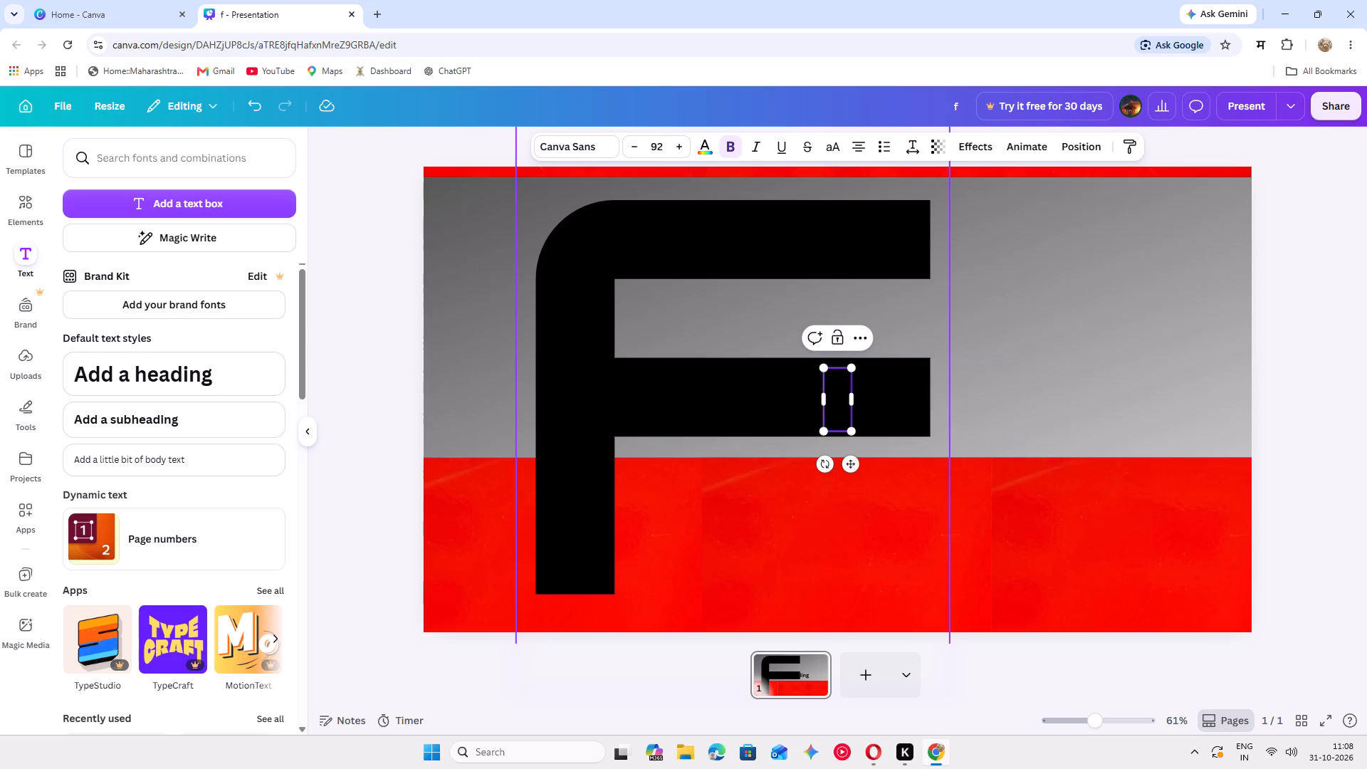
pyautogui.moveTo(834, 394); pyautogui.dragTo(874, 392)
pyautogui.click(841, 392)
pyautogui.moveTo(838, 392); pyautogui.dragTo(839, 412)
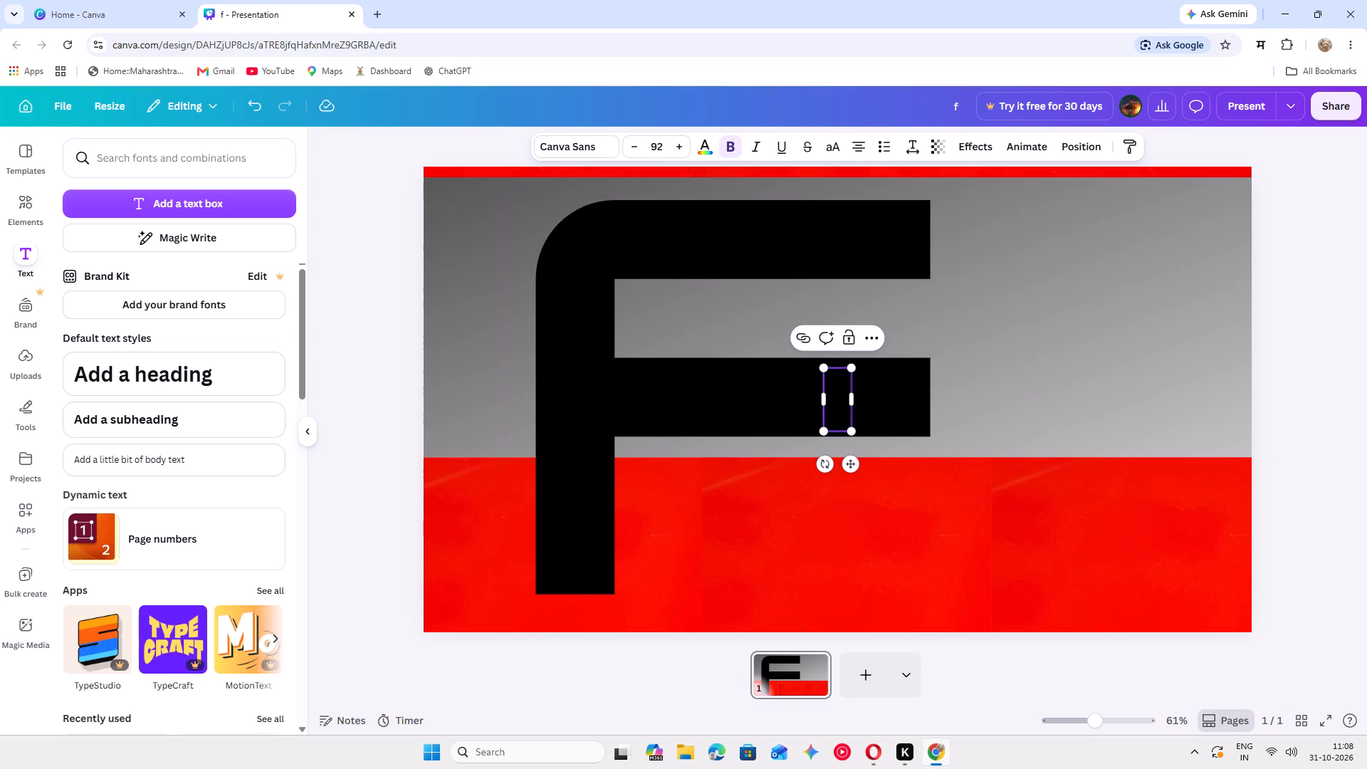
pyautogui.moveTo(839, 412); pyautogui.dragTo(840, 413)
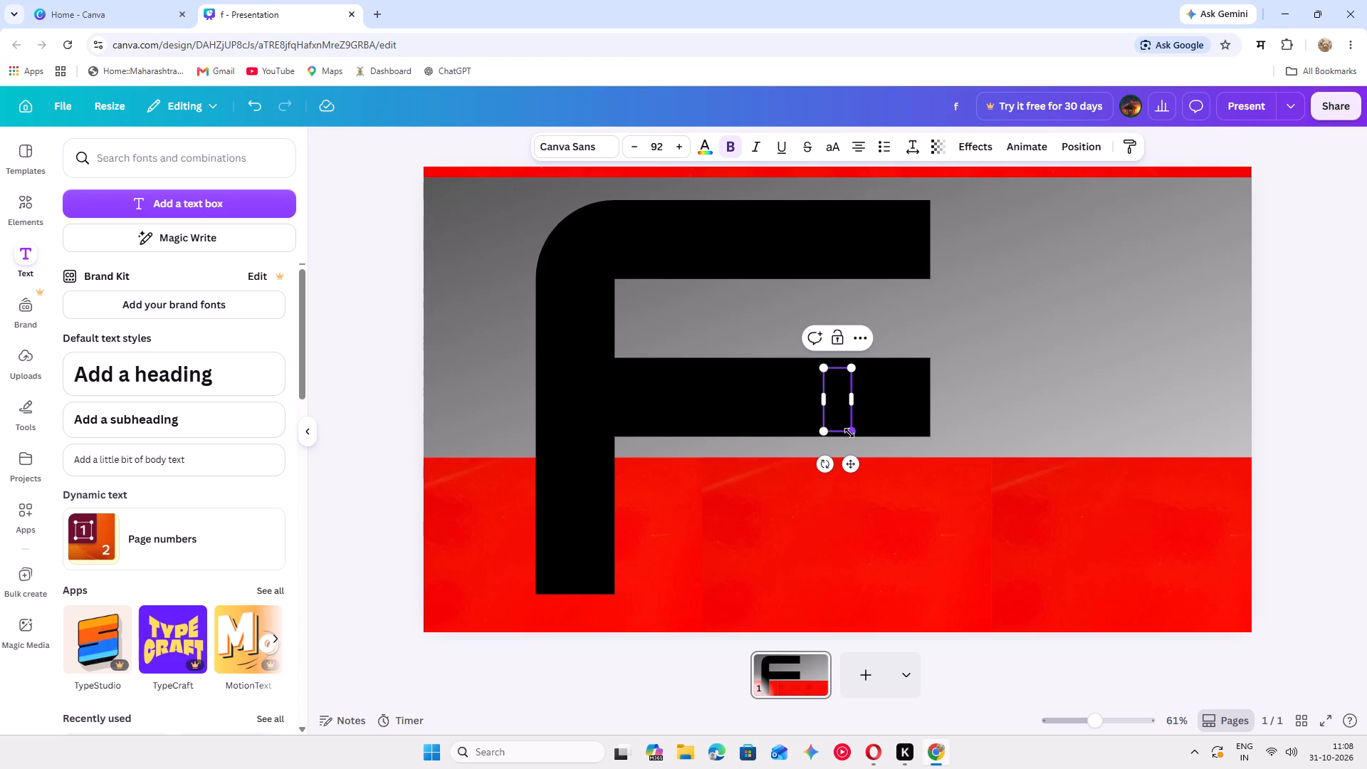
pyautogui.moveTo(849, 433); pyautogui.dragTo(985, 499)
pyautogui.moveTo(852, 451); pyautogui.dragTo(898, 451)
pyautogui.click(885, 449)
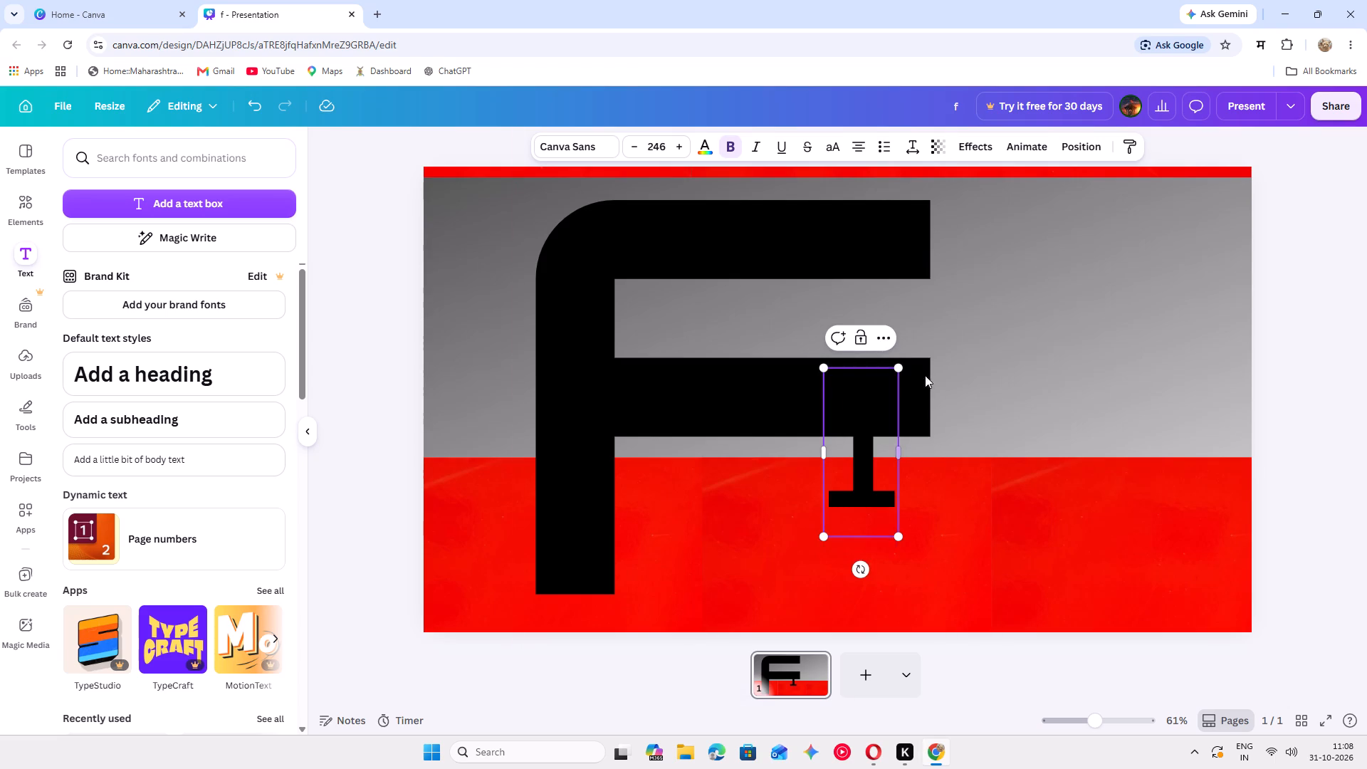
pyautogui.click(973, 417)
pyautogui.click(857, 478)
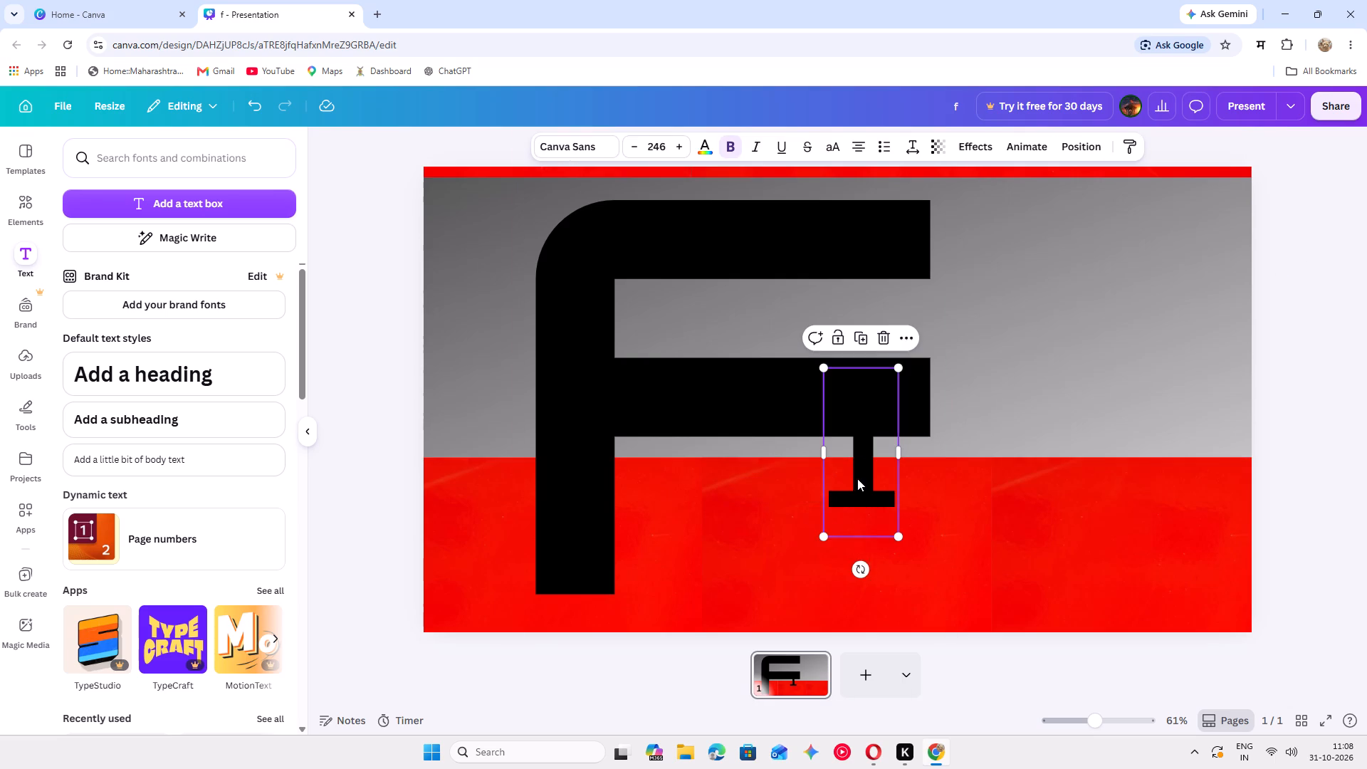
pyautogui.moveTo(857, 478); pyautogui.dragTo(1052, 362)
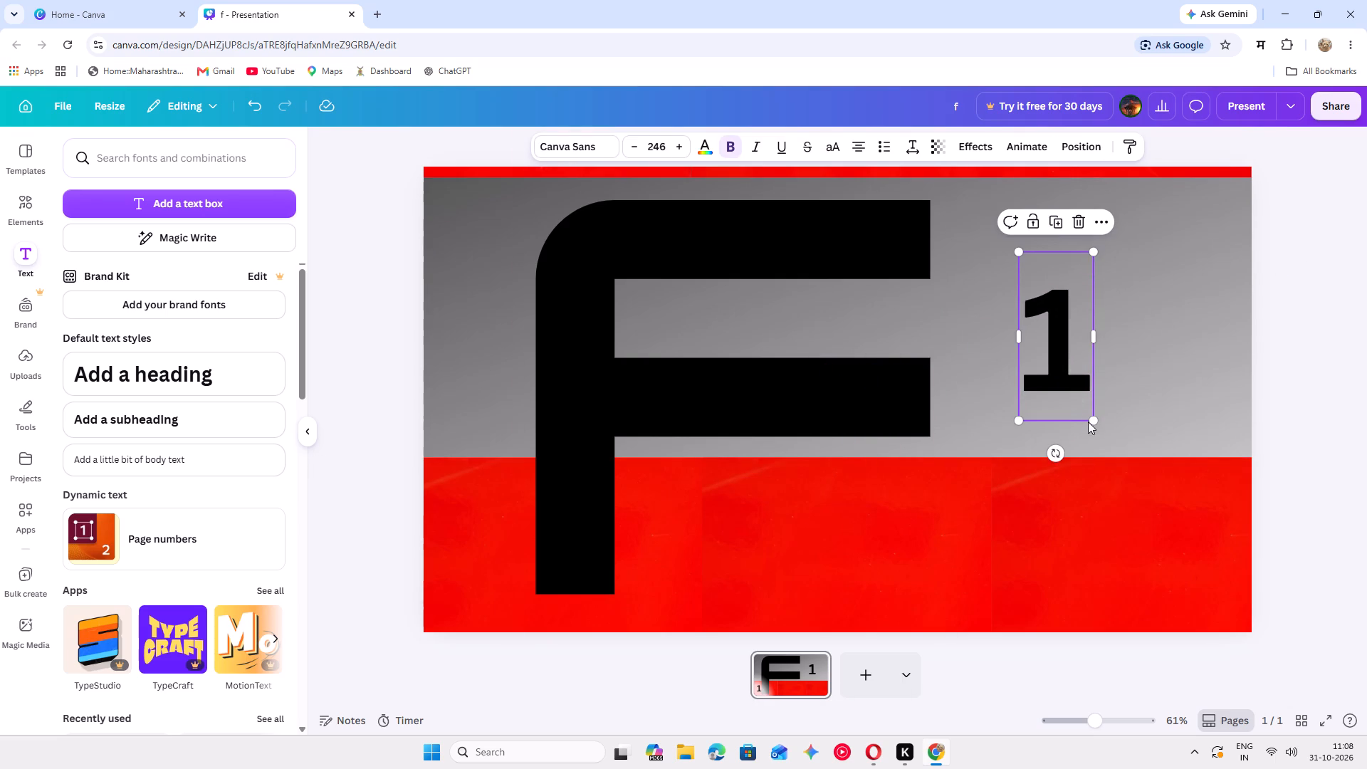
# Enlarge the 1 to font size 967 and position it beside the F so it spans the gradient and most of the red band.
pyautogui.moveTo(1093, 419); pyautogui.dragTo(1240, 613)
pyautogui.moveTo(1159, 550); pyautogui.dragTo(1125, 498)
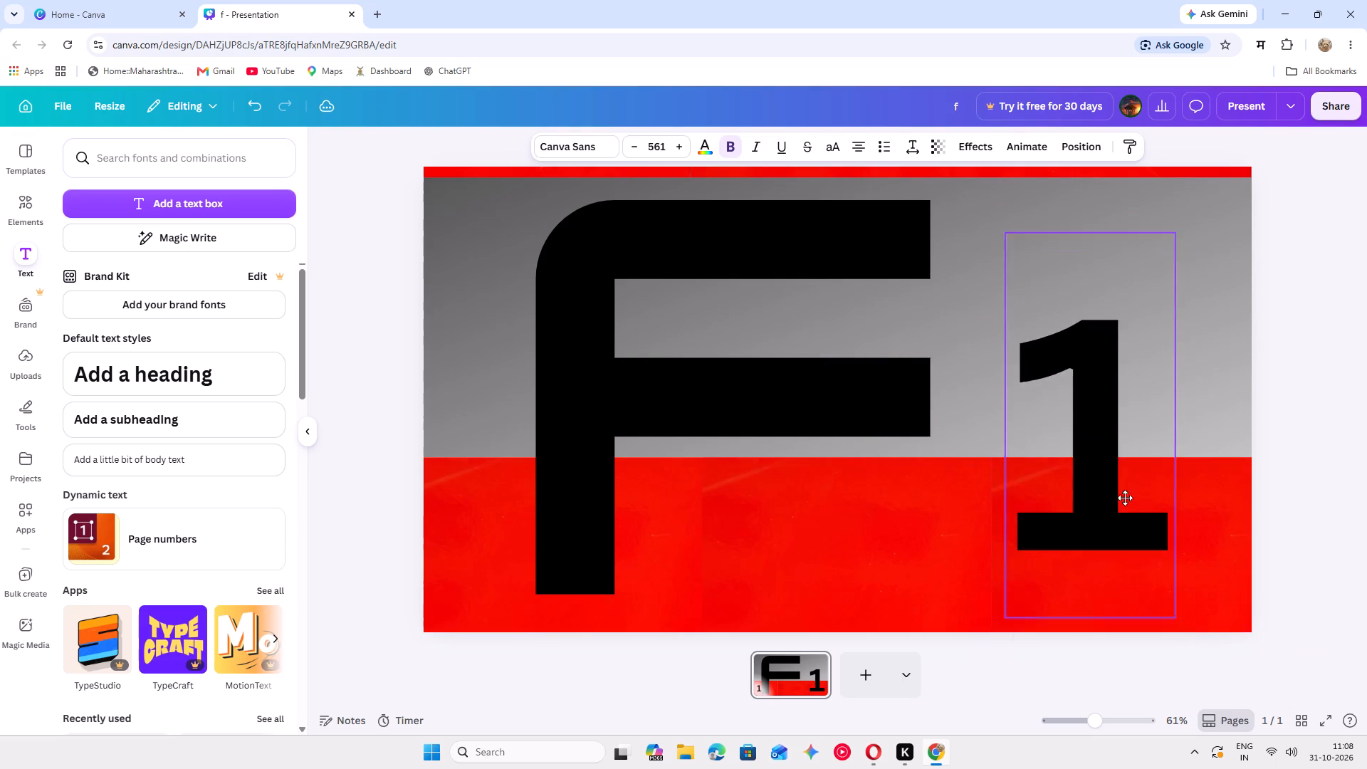
pyautogui.moveTo(1125, 498); pyautogui.dragTo(1114, 456)
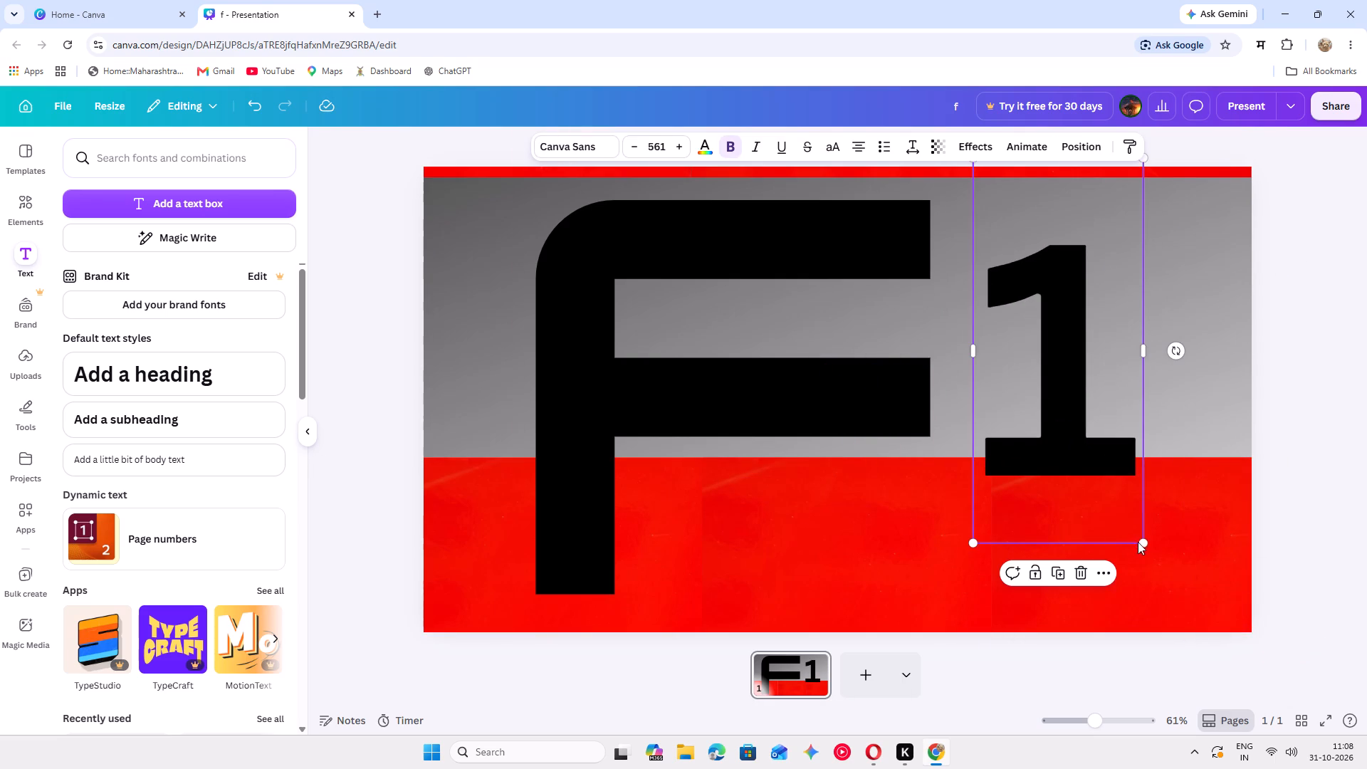
pyautogui.moveTo(1141, 542); pyautogui.dragTo(1241, 657)
pyautogui.moveTo(1152, 576); pyautogui.dragTo(1142, 544)
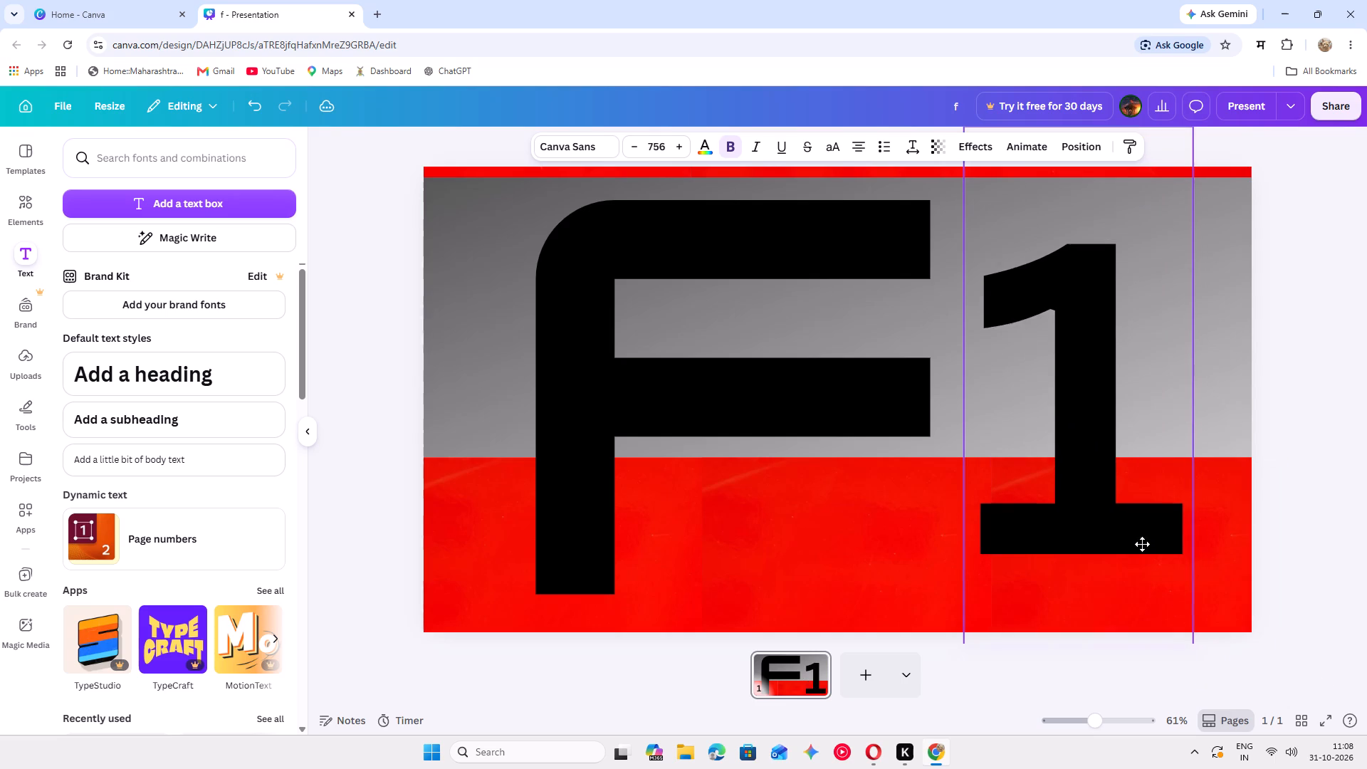
pyautogui.moveTo(1142, 544); pyautogui.dragTo(1151, 529)
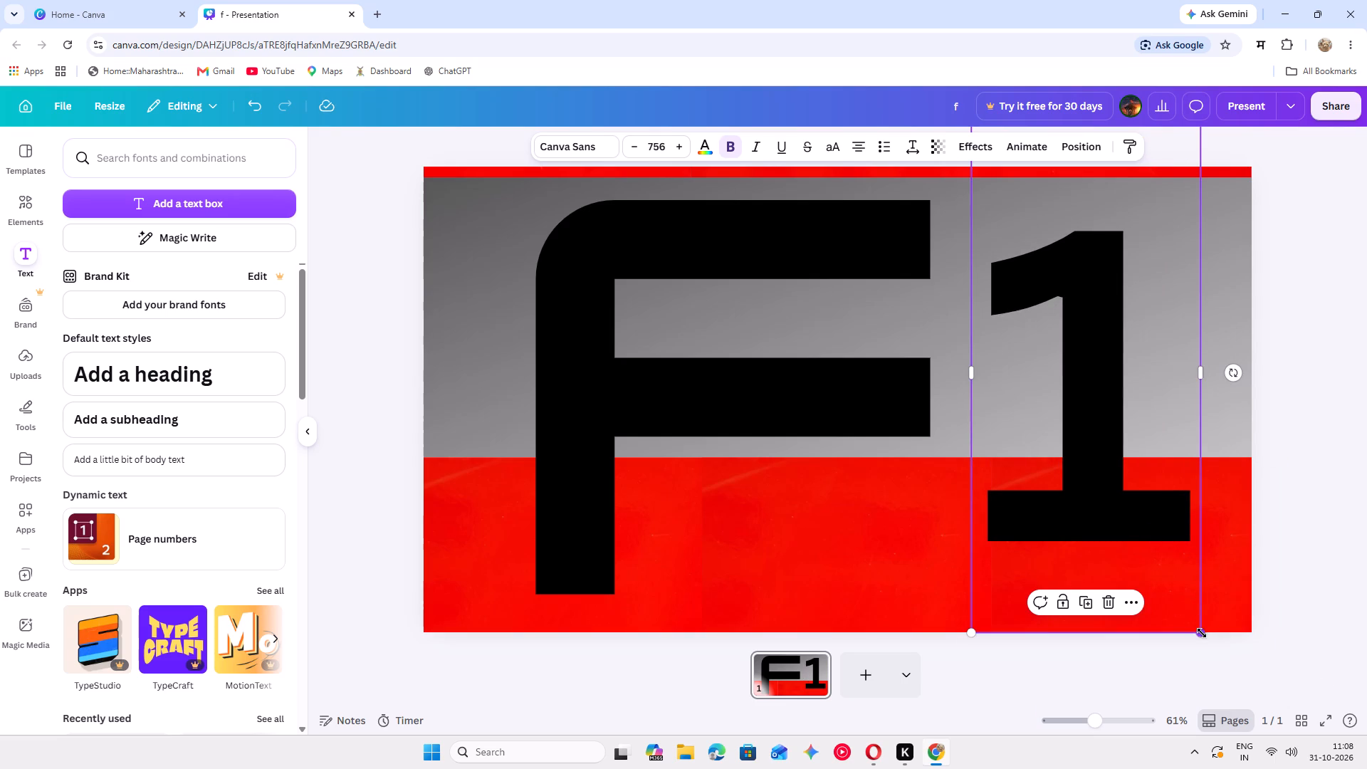
pyautogui.moveTo(1202, 633); pyautogui.dragTo(1366, 733)
pyautogui.moveTo(1197, 609); pyautogui.dragTo(1172, 538)
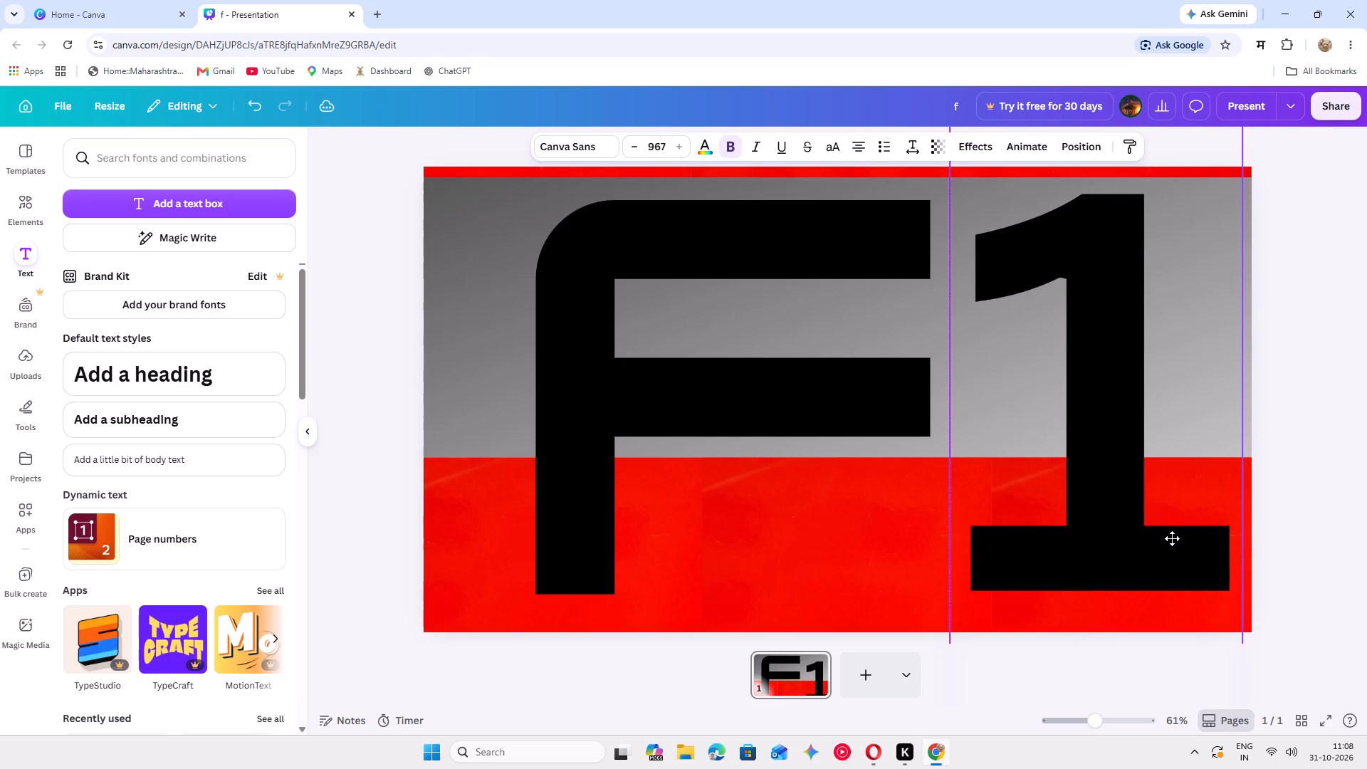
pyautogui.moveTo(1172, 538); pyautogui.dragTo(1173, 528)
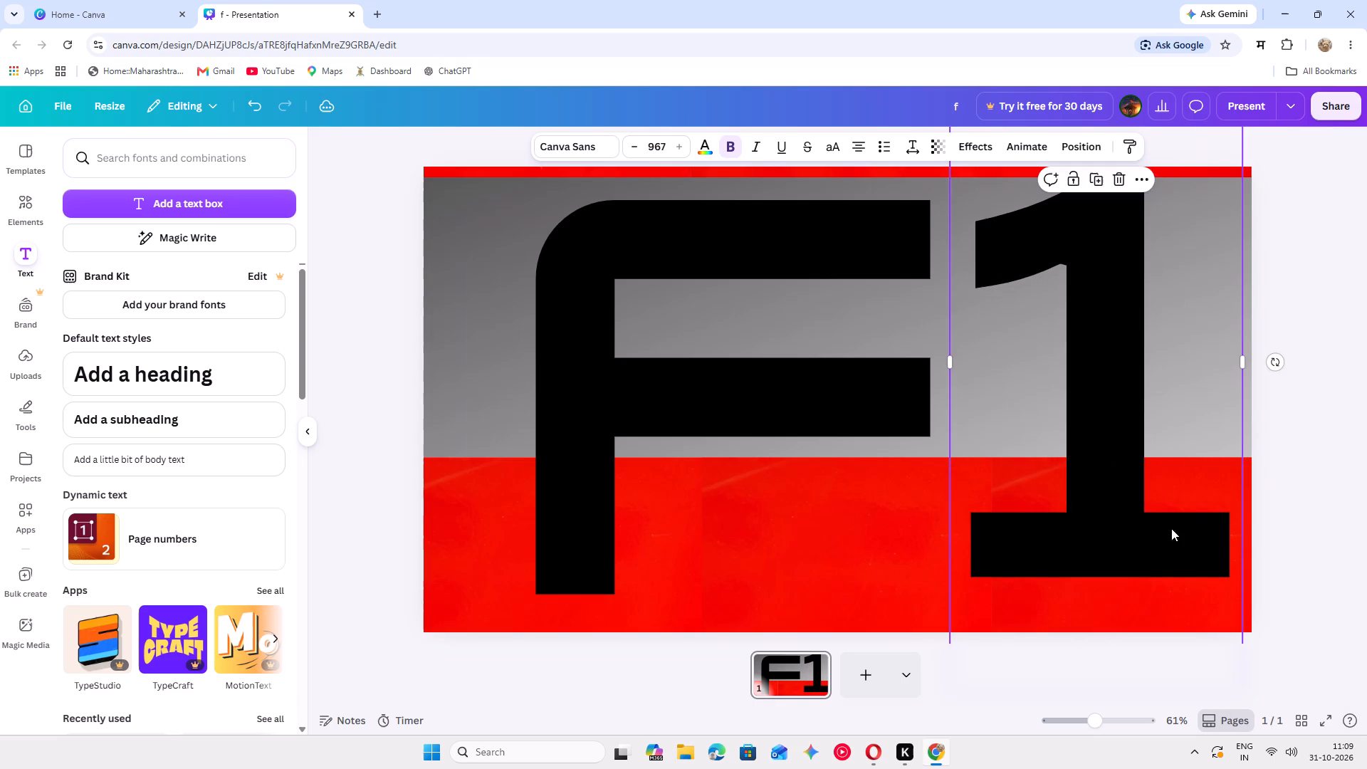
# Move the F outward and slightly down, then shift the 1 closer to it and down to balance the F1 pair on the page.
pyautogui.click(580, 452)
pyautogui.moveTo(580, 452); pyautogui.dragTo(538, 456)
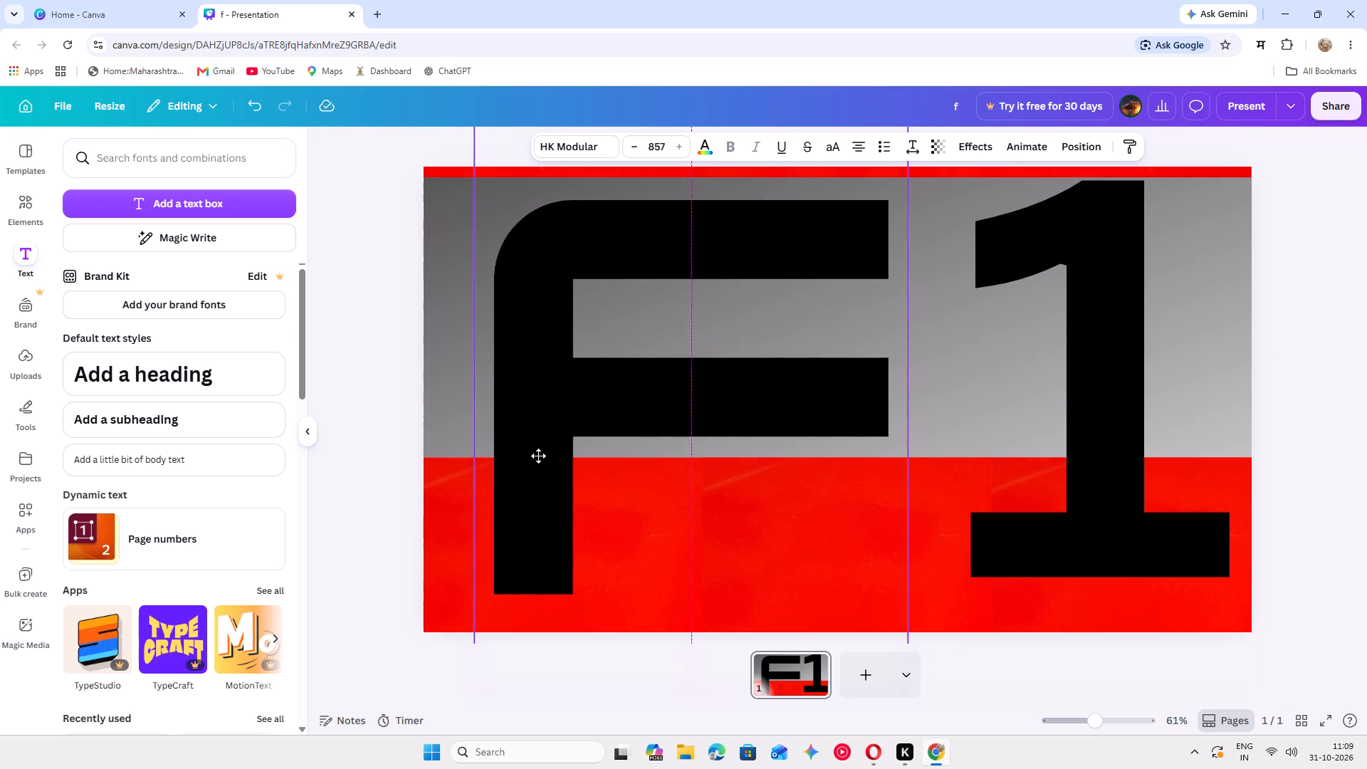
pyautogui.moveTo(538, 456); pyautogui.dragTo(531, 459)
pyautogui.moveTo(1094, 555); pyautogui.dragTo(1086, 566)
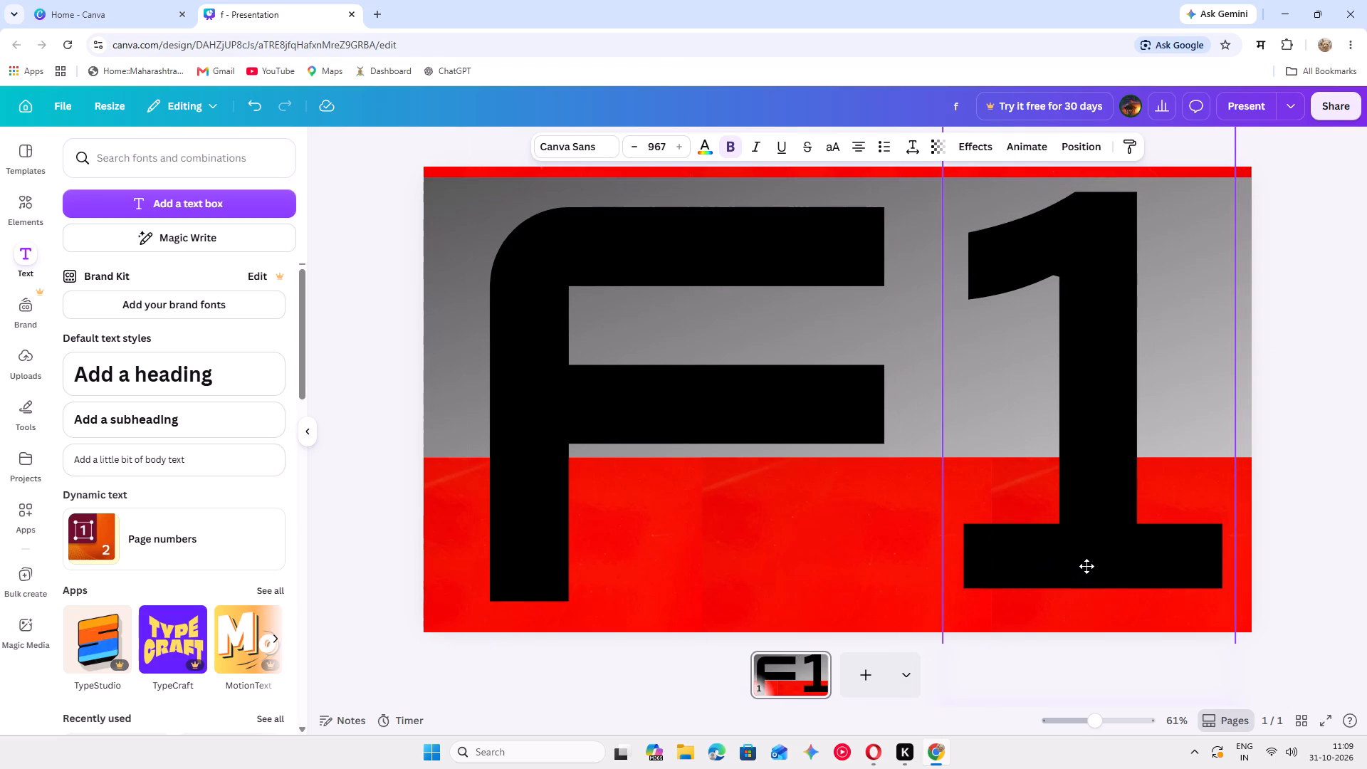
pyautogui.moveTo(1086, 566); pyautogui.dragTo(1074, 569)
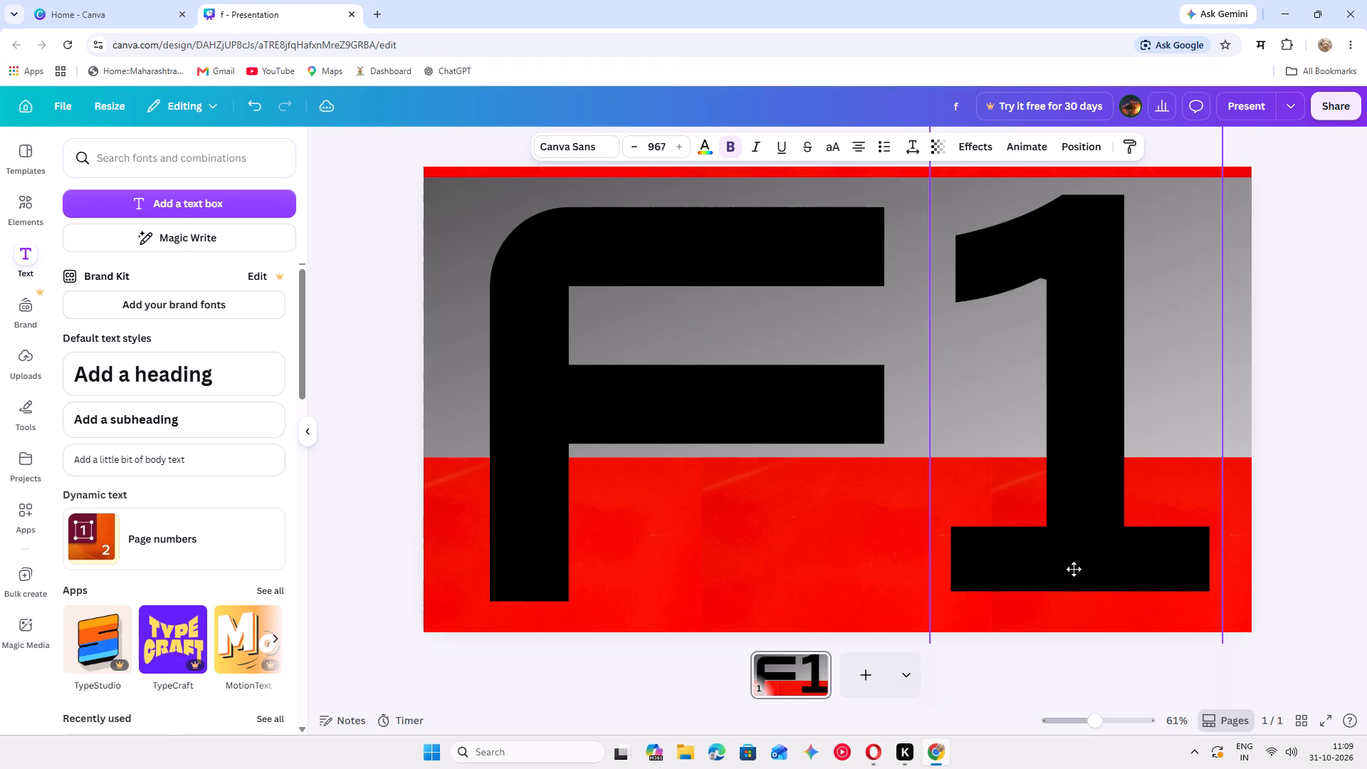
pyautogui.moveTo(1074, 569); pyautogui.dragTo(1074, 570)
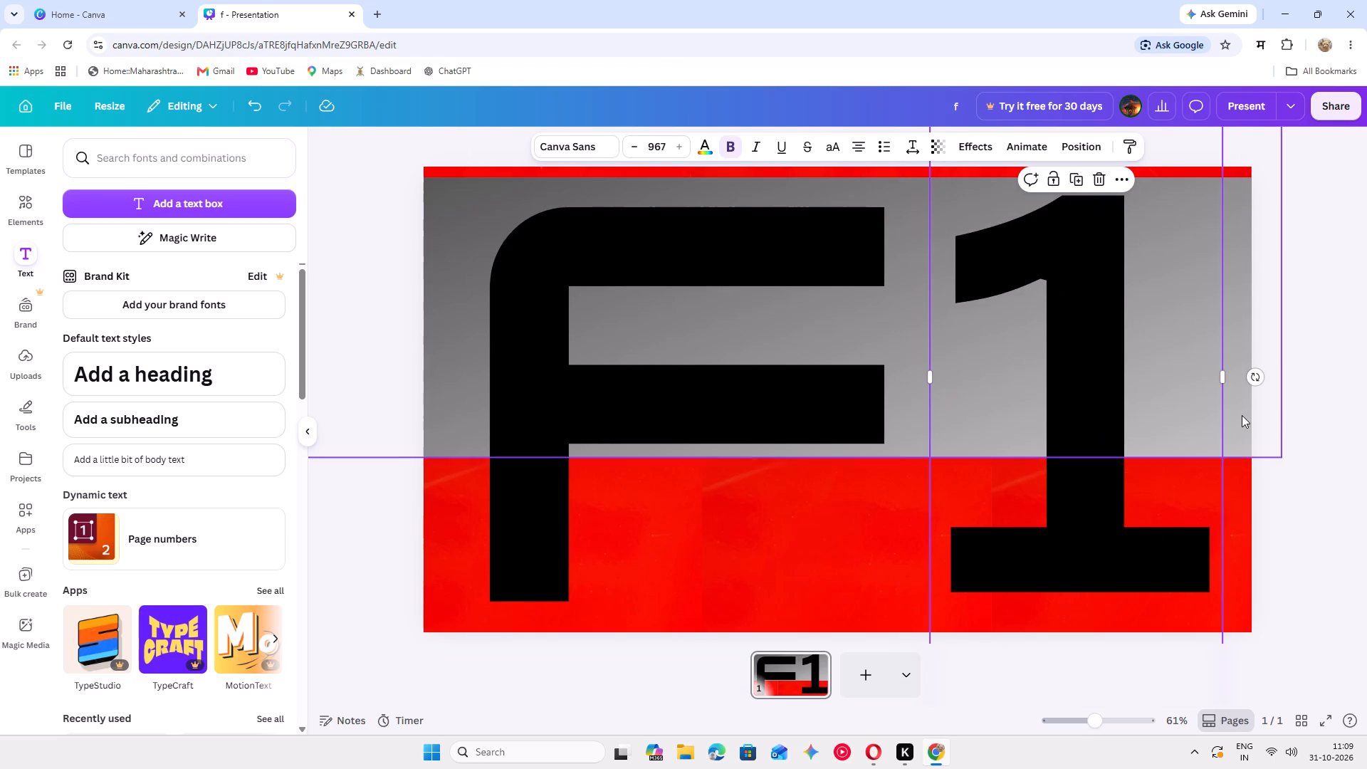
pyautogui.click(1327, 496)
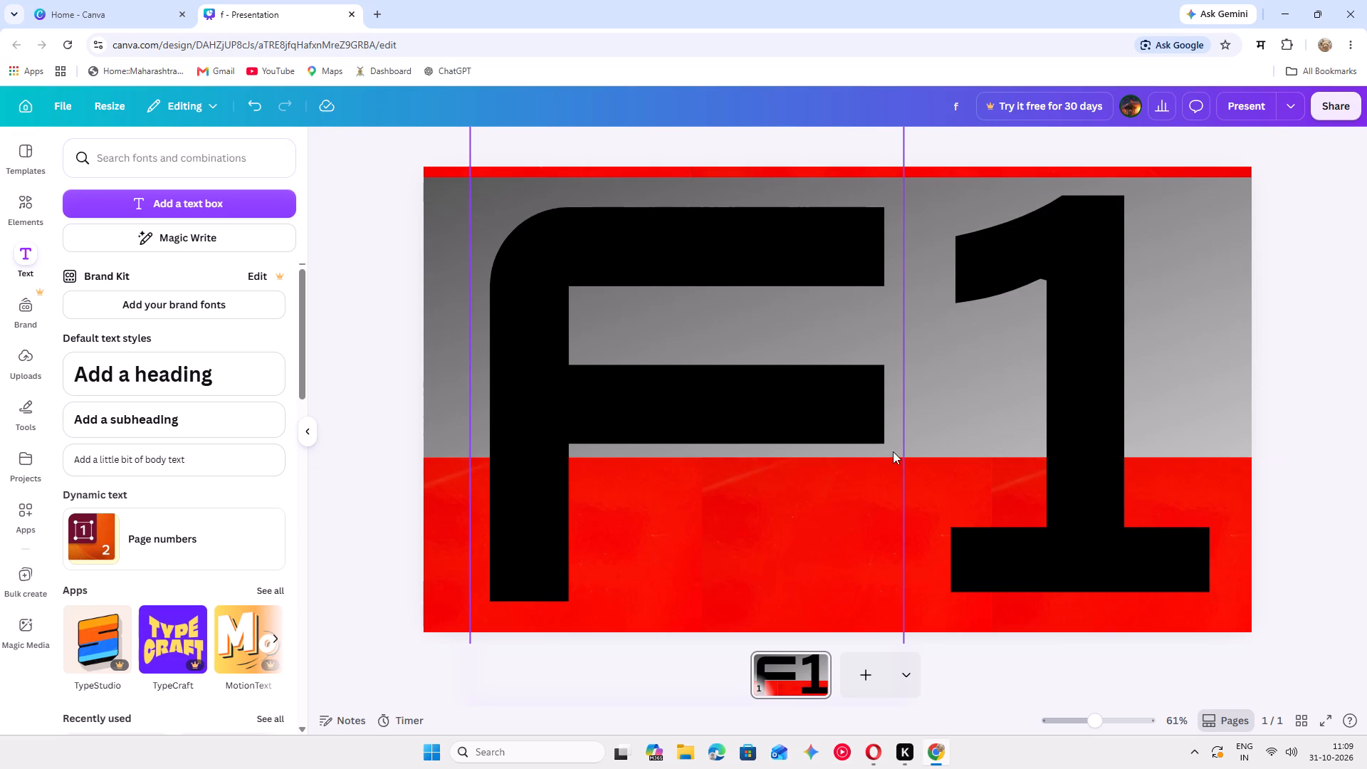
# Select all elements on the page and lock them.
pyautogui.press('a')
pyautogui.click(958, 476)
pyautogui.hotkey('ctrl', 'a')
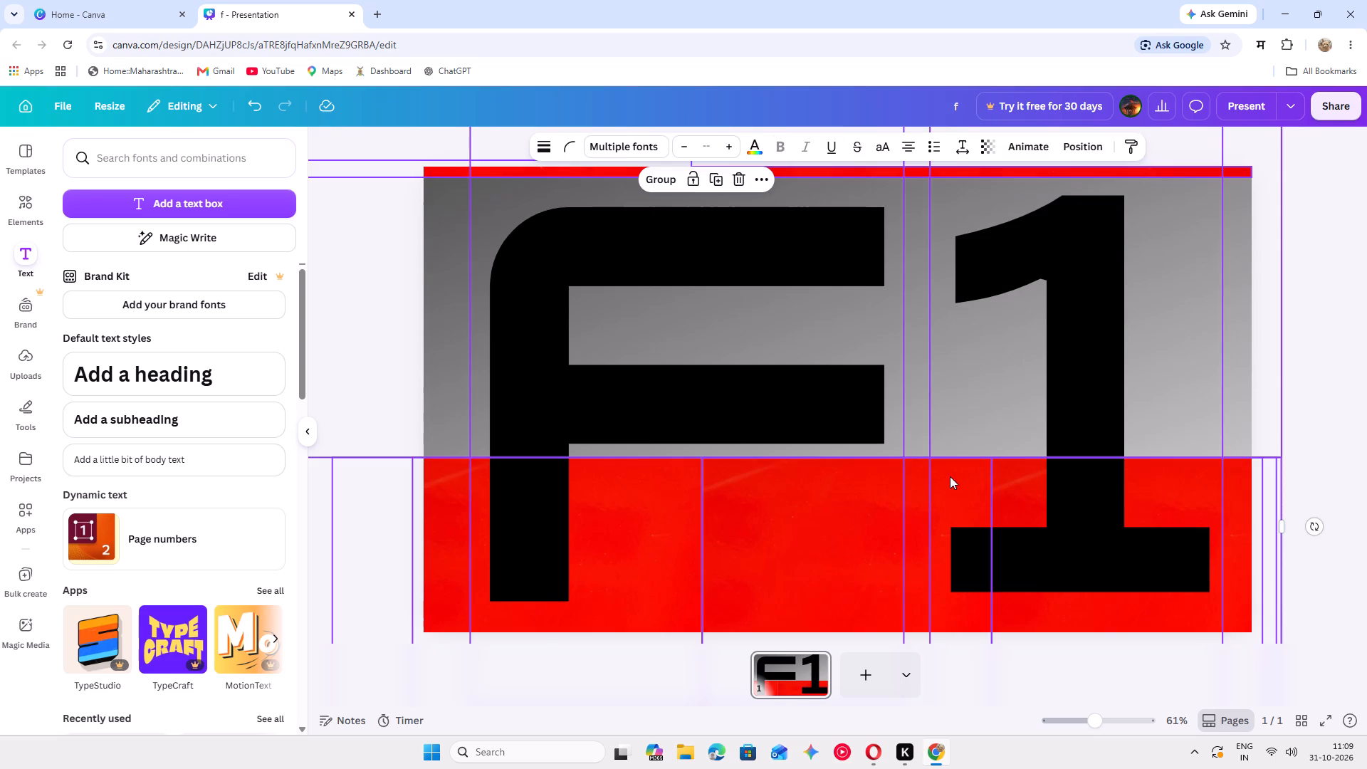
pyautogui.click(698, 184)
pyautogui.click(1339, 352)
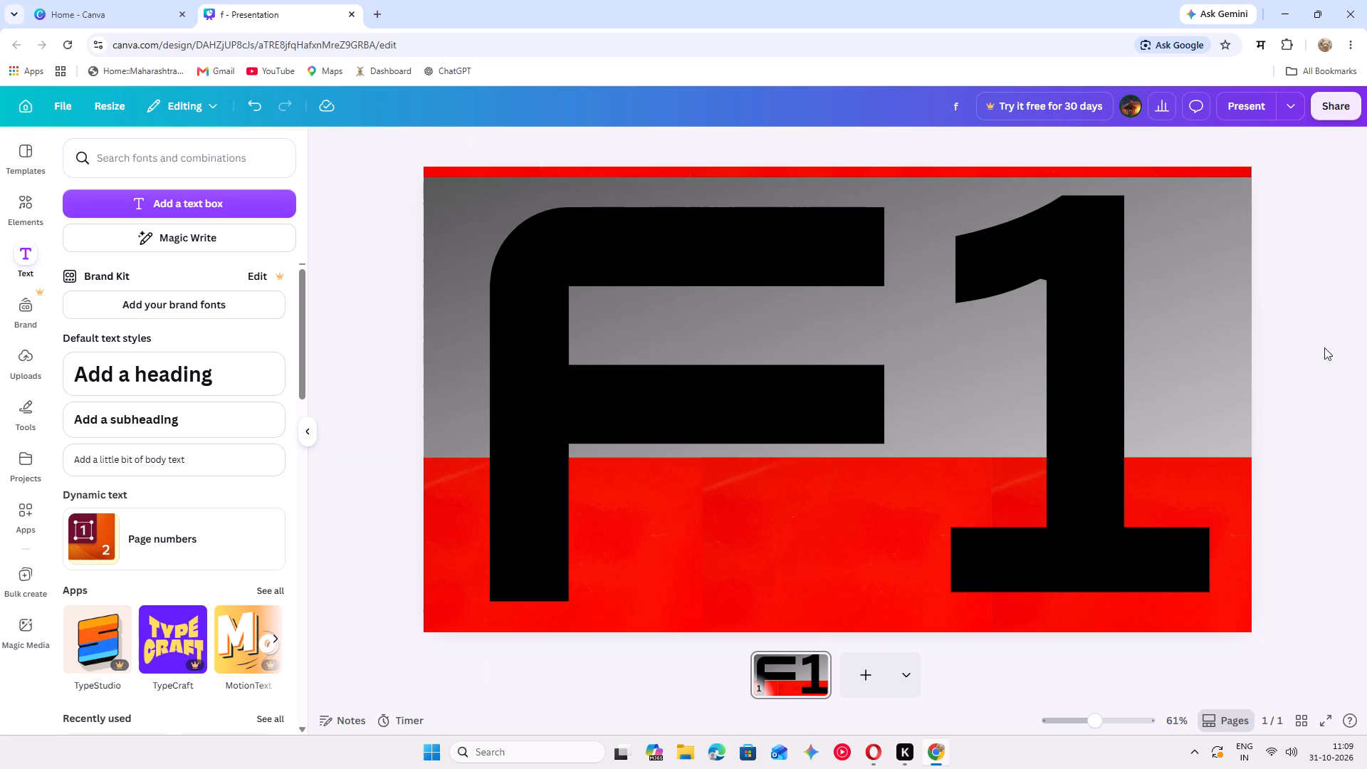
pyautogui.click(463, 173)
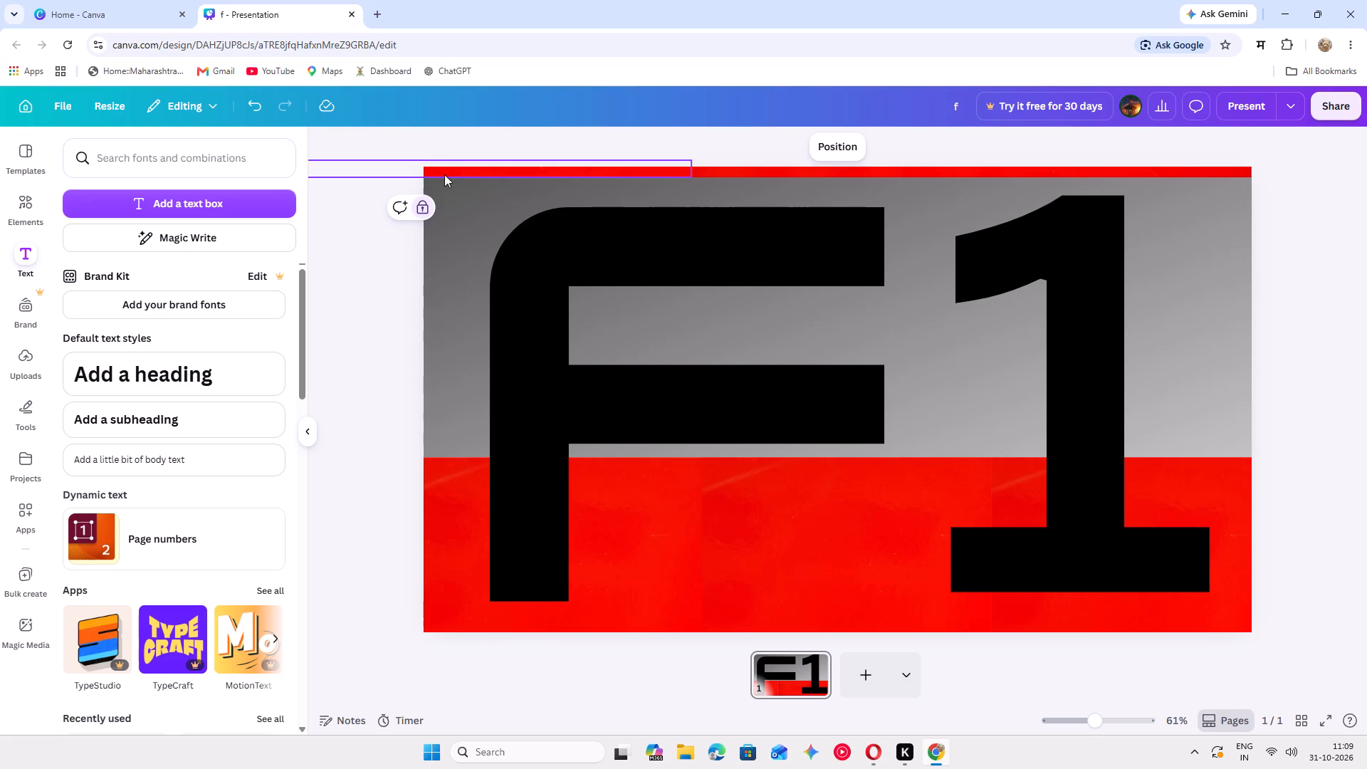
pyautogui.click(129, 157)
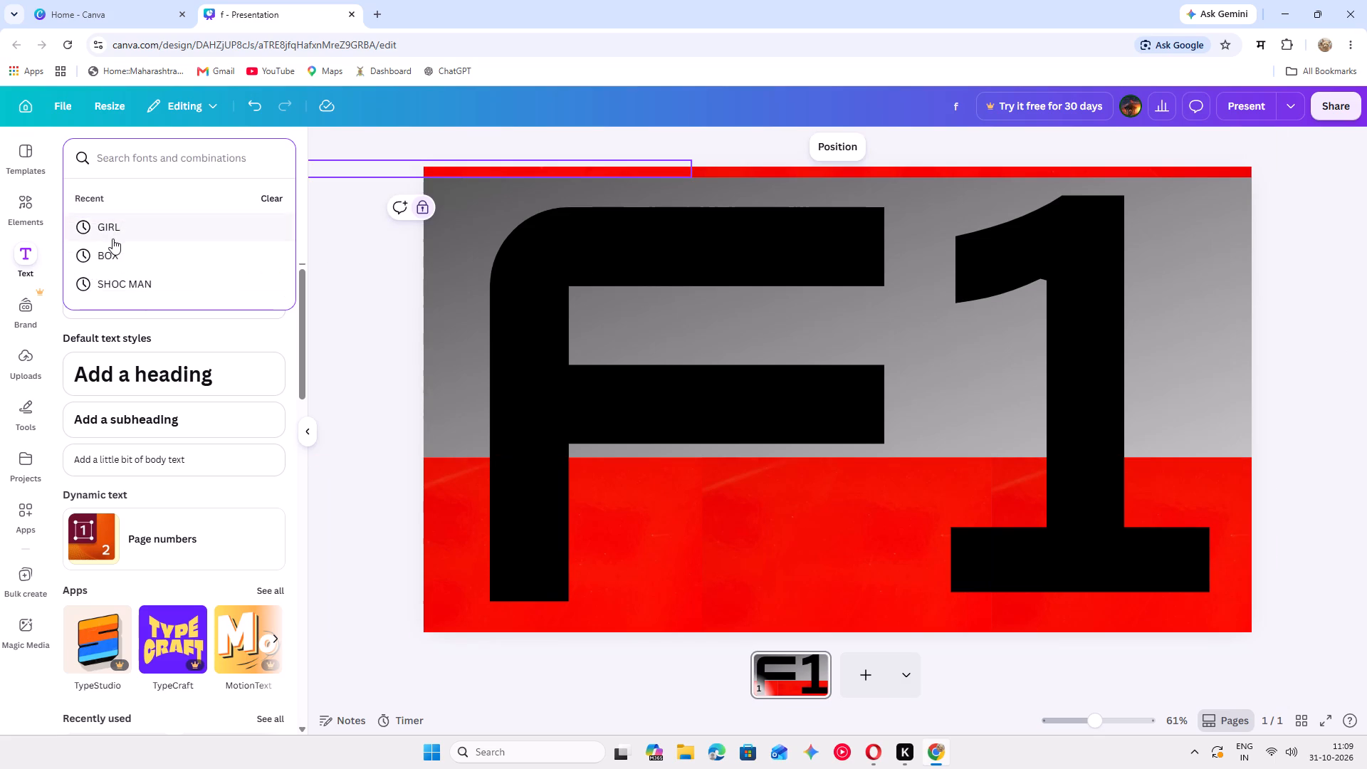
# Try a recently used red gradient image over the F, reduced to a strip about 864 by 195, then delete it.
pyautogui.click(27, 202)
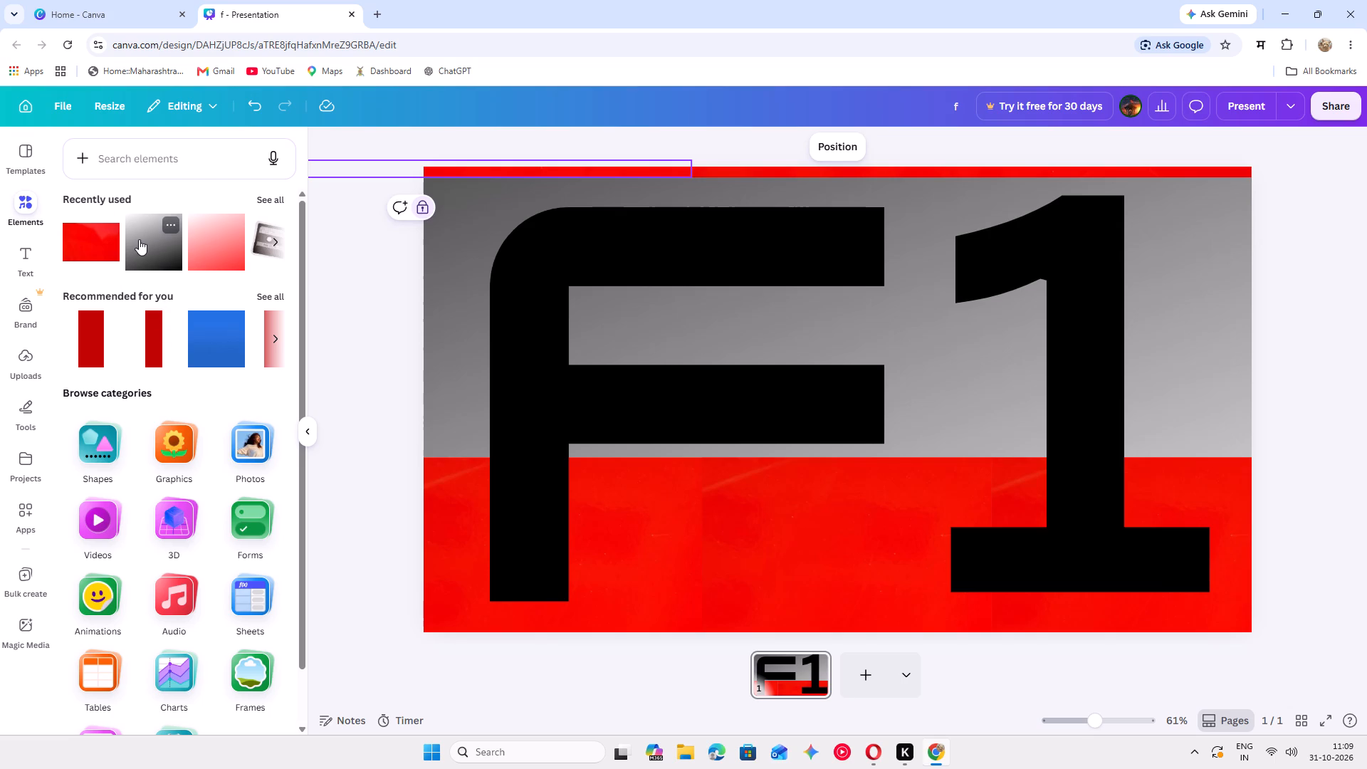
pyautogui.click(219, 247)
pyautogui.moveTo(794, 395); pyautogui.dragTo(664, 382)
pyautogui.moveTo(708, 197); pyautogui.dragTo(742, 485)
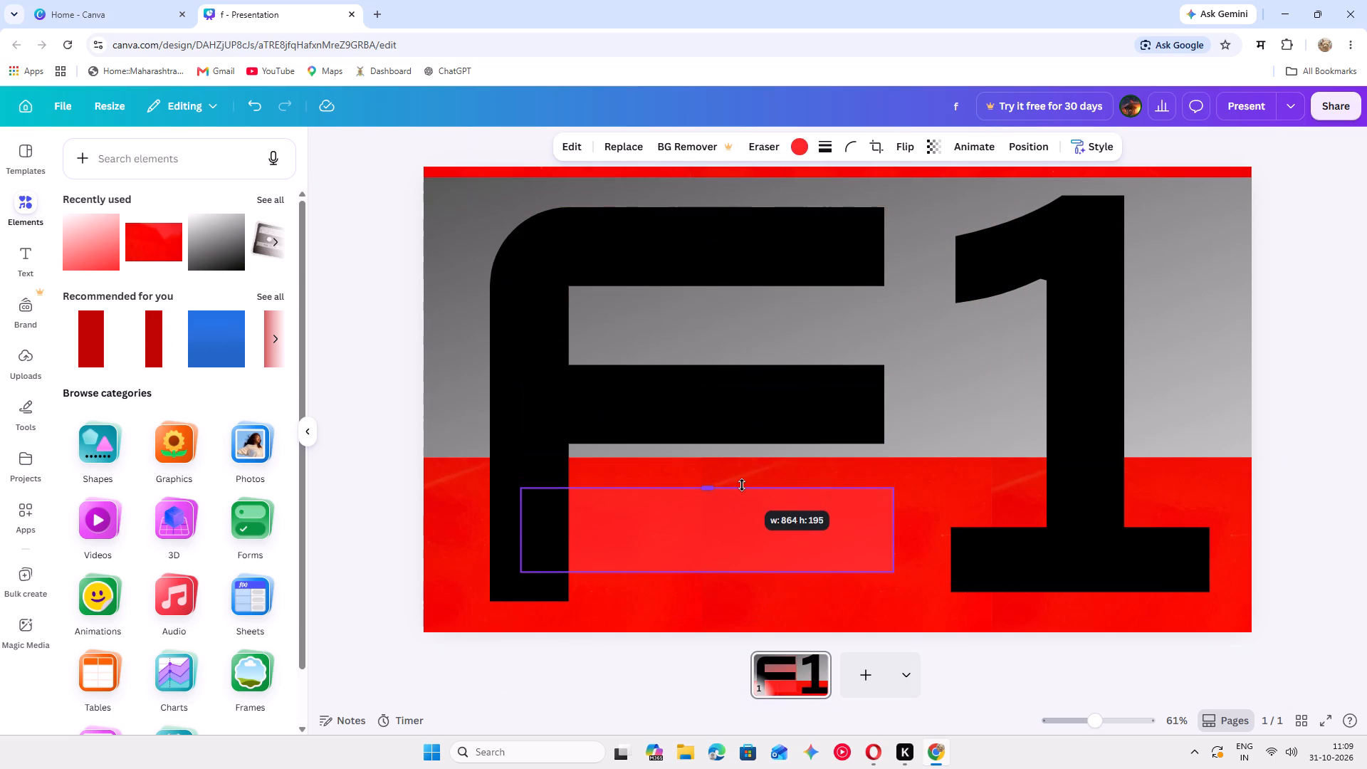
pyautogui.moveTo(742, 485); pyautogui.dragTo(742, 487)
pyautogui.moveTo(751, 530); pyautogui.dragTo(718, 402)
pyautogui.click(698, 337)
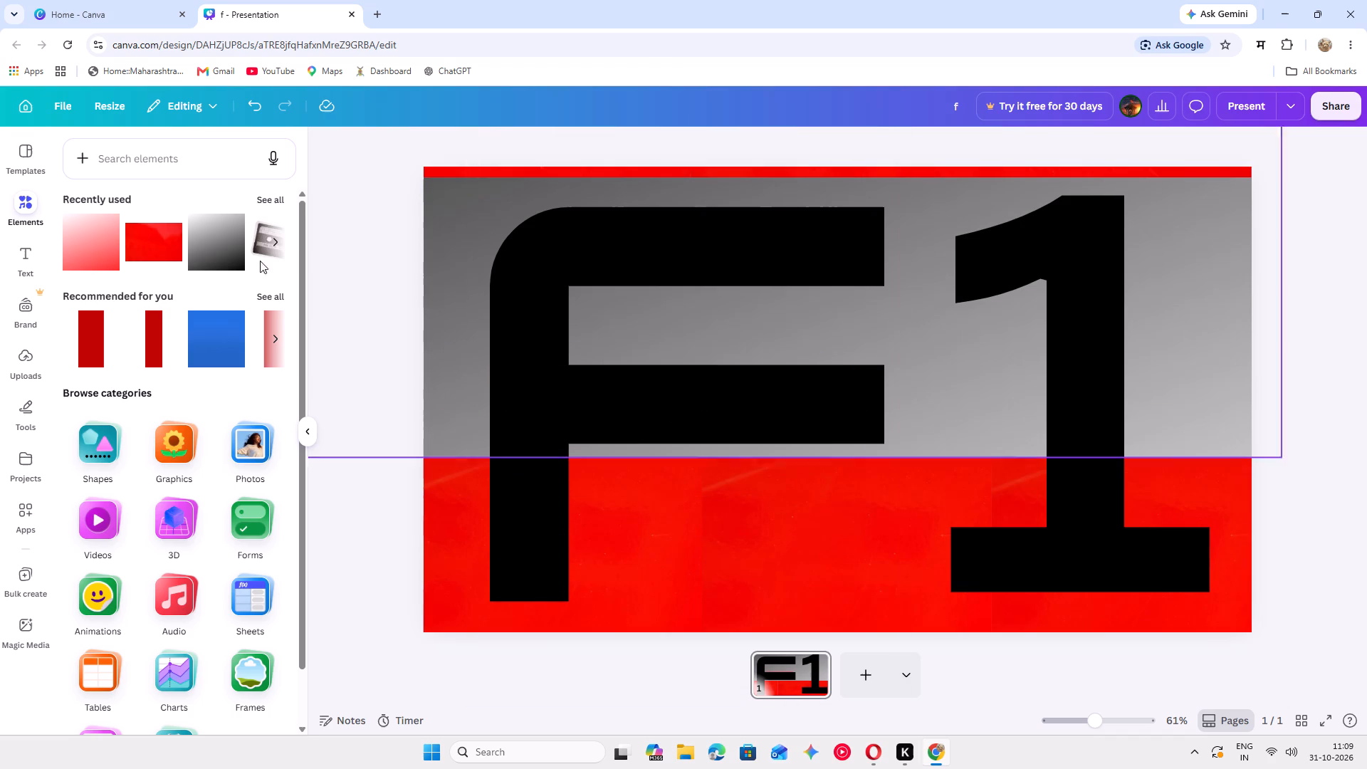
# Add the recently used solid red image and reduce it to a horizontal strip spanning the F's lower arm.
pyautogui.click(145, 262)
pyautogui.moveTo(742, 351); pyautogui.dragTo(590, 313)
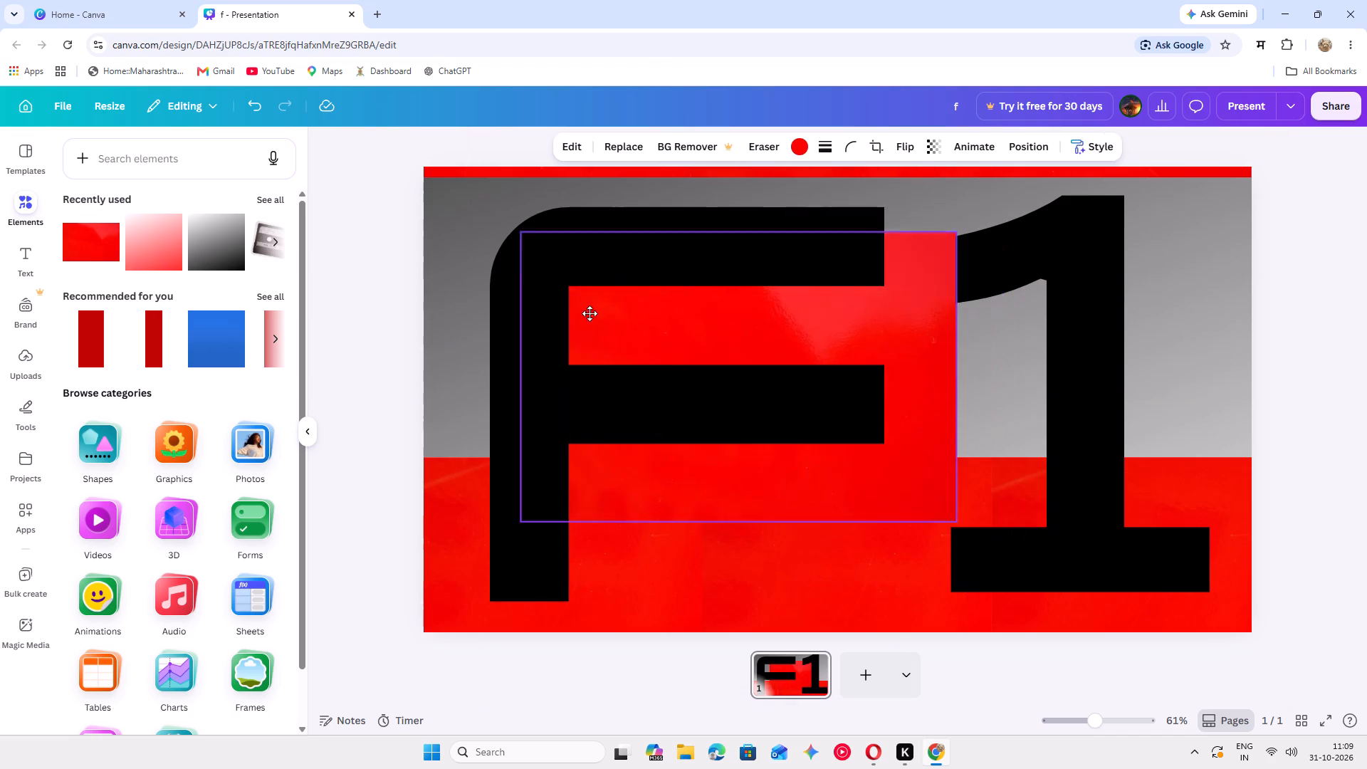
pyautogui.moveTo(590, 313); pyautogui.dragTo(602, 291)
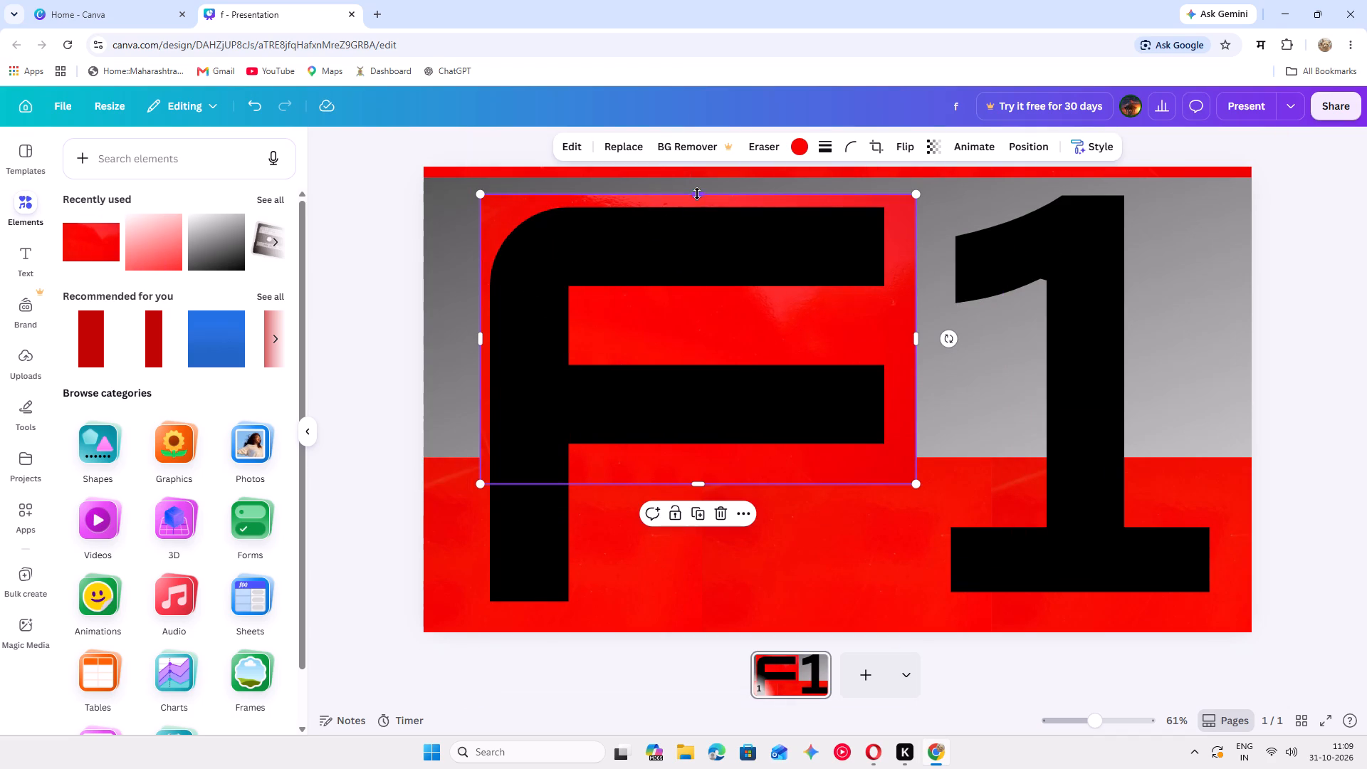
pyautogui.moveTo(698, 192); pyautogui.dragTo(718, 363)
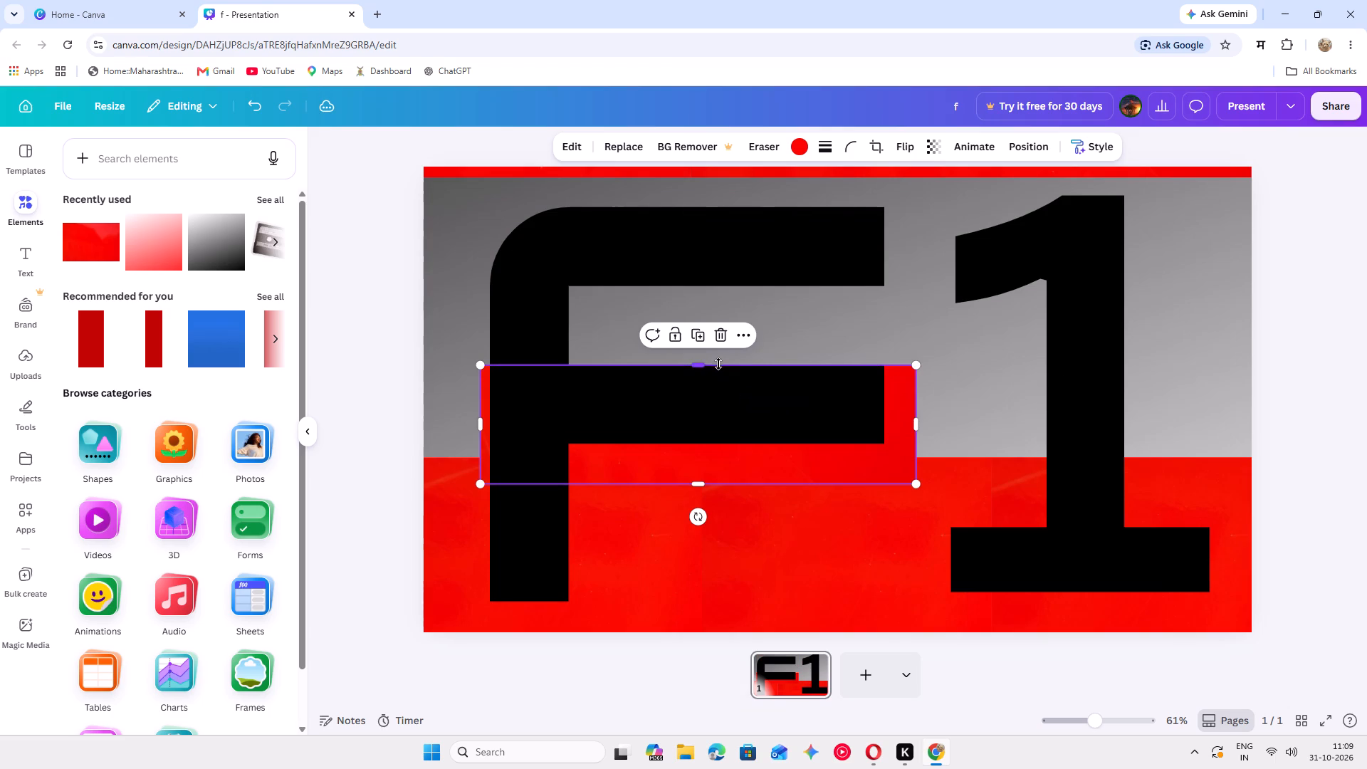
pyautogui.moveTo(694, 481); pyautogui.dragTo(698, 447)
# Bring the red strip to the front and lower its top edge so it covers only the bottom part of the F's lower arm.
pyautogui.rightClick(712, 412)
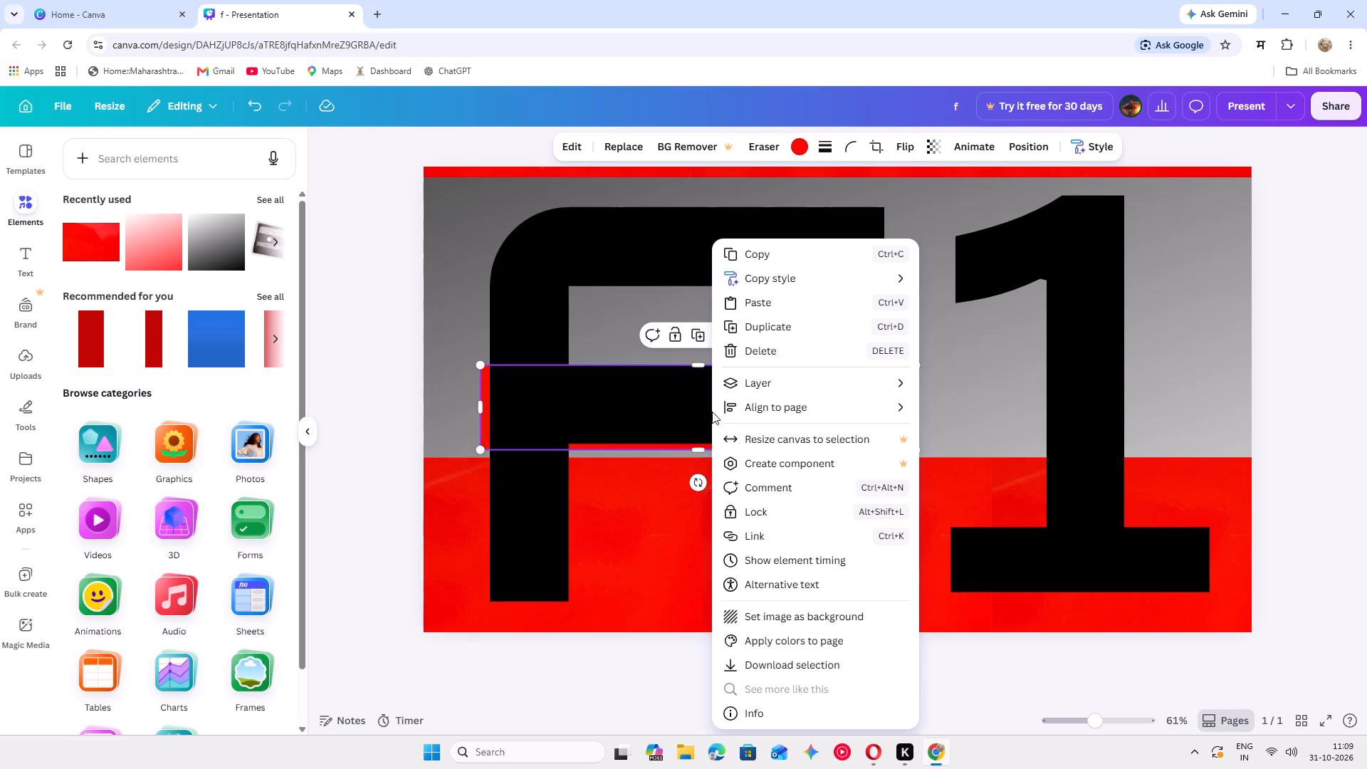
pyautogui.click(958, 386)
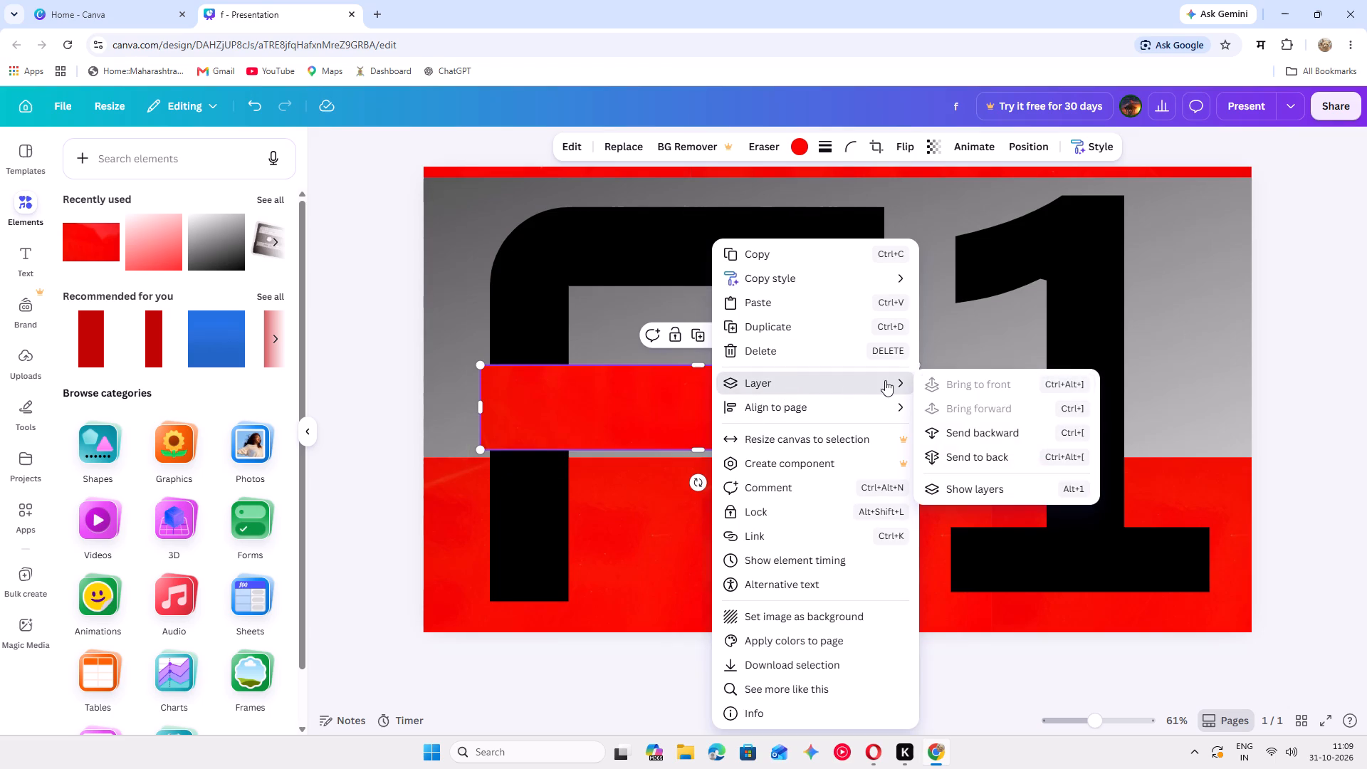
pyautogui.click(488, 299)
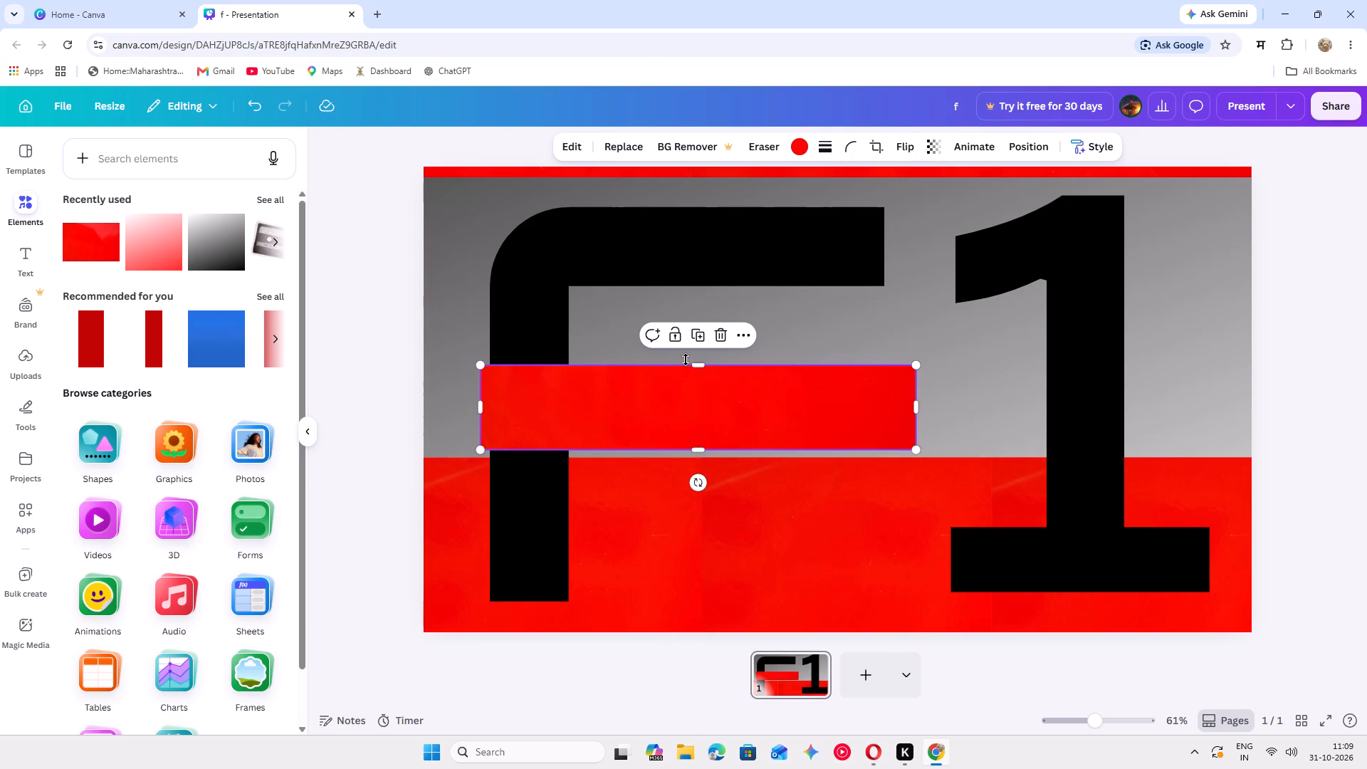
pyautogui.moveTo(693, 362); pyautogui.dragTo(692, 416)
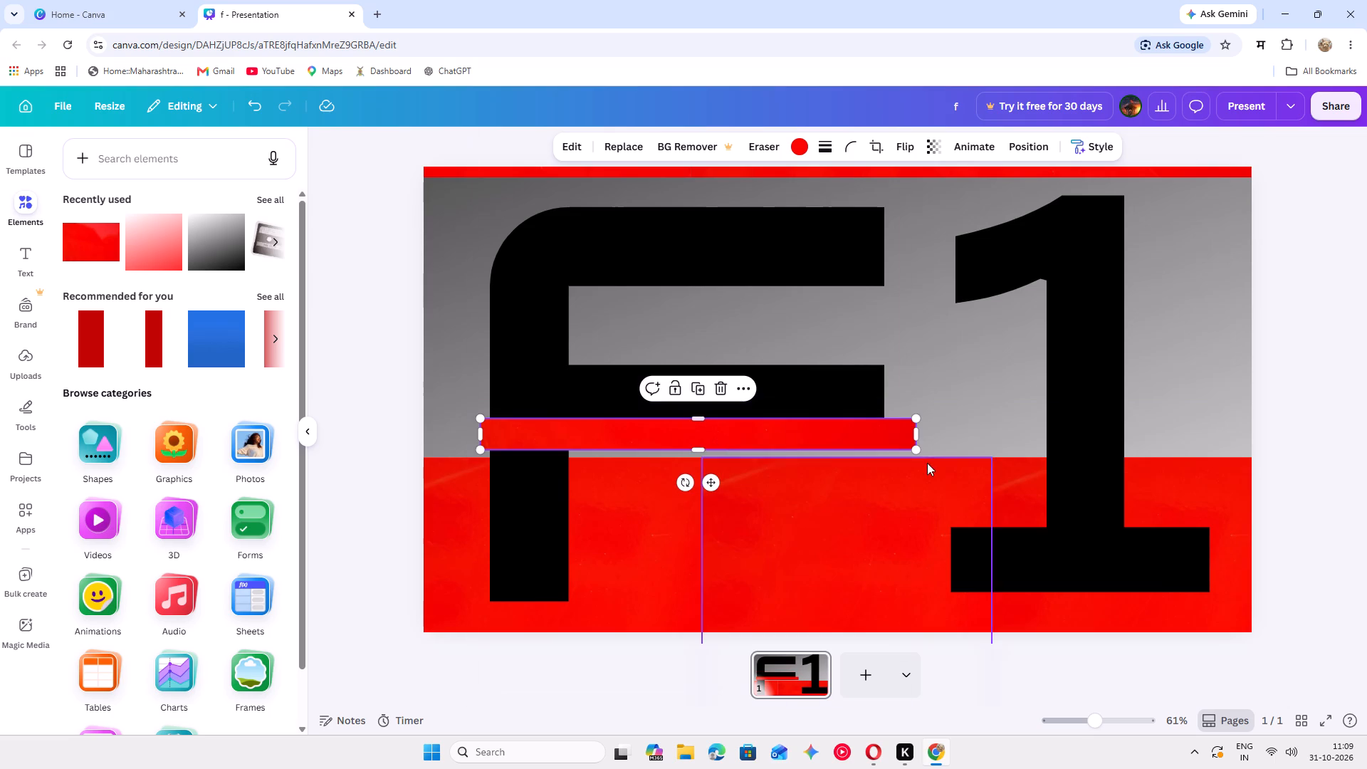
# Shorten the red strip from both ends and centre it inside the F's lower arm, clear of the stem.
pyautogui.moveTo(919, 439); pyautogui.dragTo(827, 435)
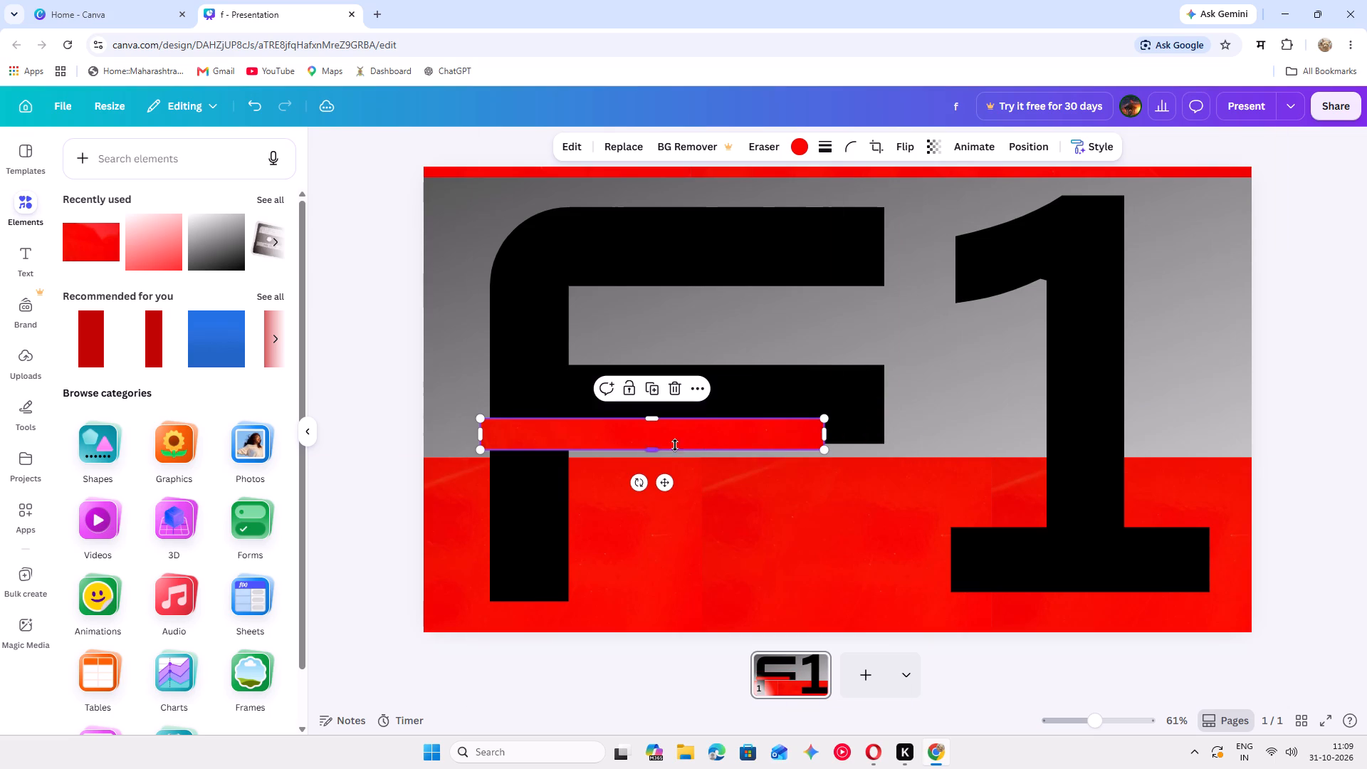
pyautogui.moveTo(674, 439); pyautogui.dragTo(713, 414)
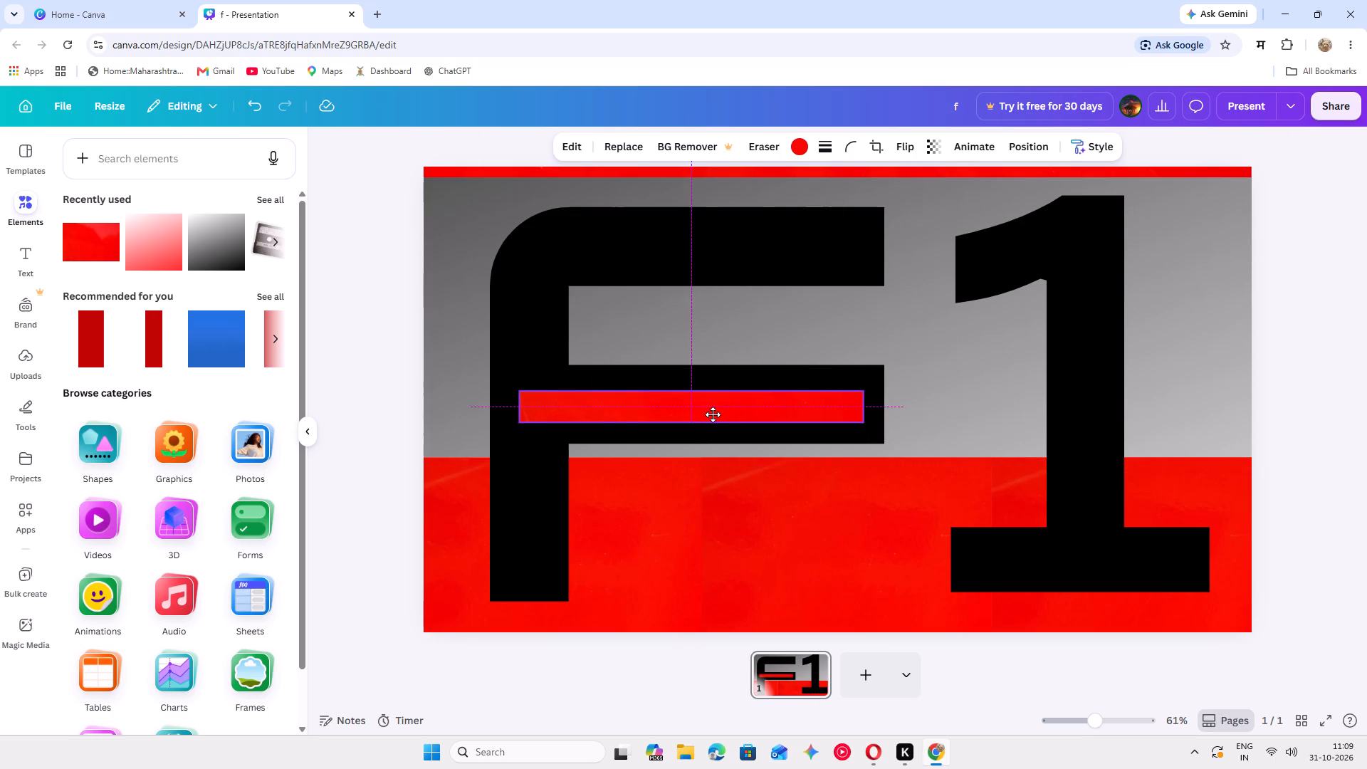
pyautogui.moveTo(713, 414); pyautogui.dragTo(718, 414)
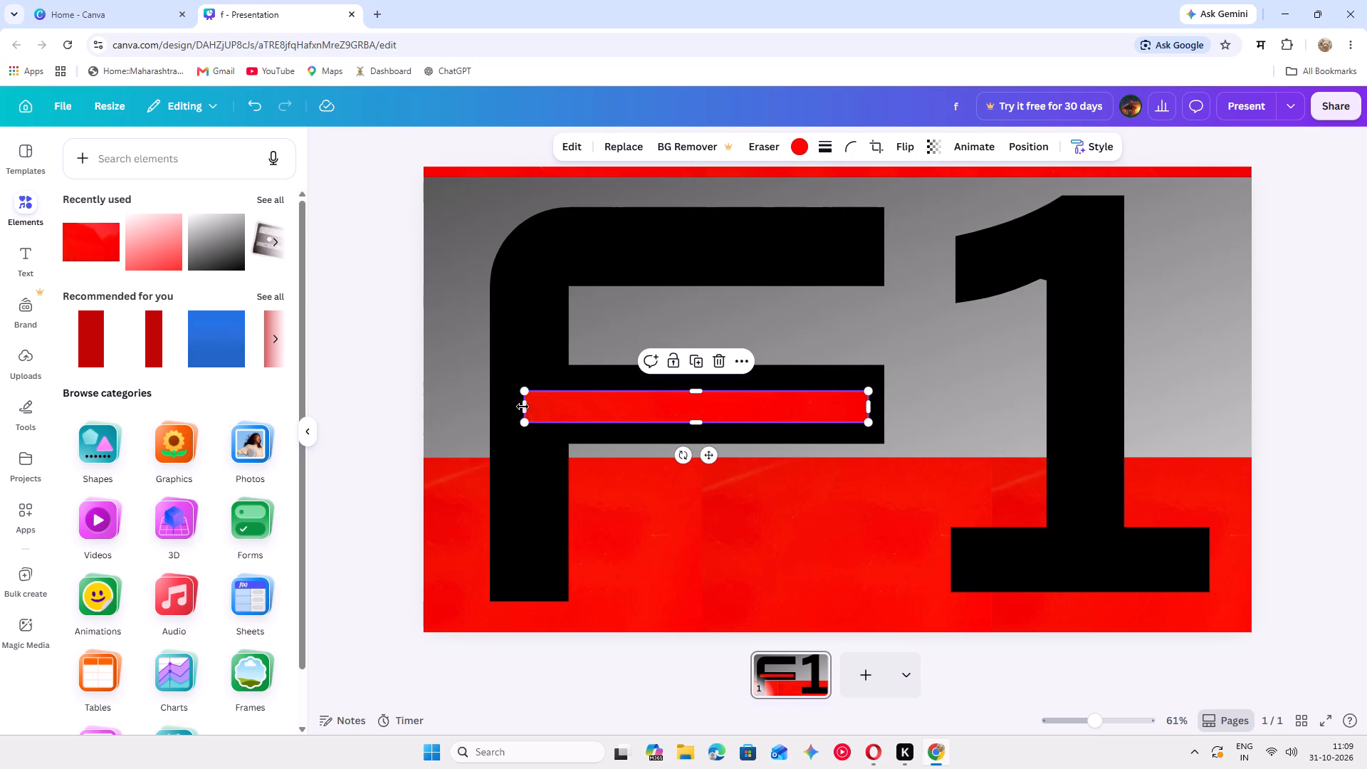
pyautogui.moveTo(525, 407); pyautogui.dragTo(580, 409)
# Duplicate the lower-arm red strip and place the copy inside the F's upper arm.
pyautogui.click(728, 362)
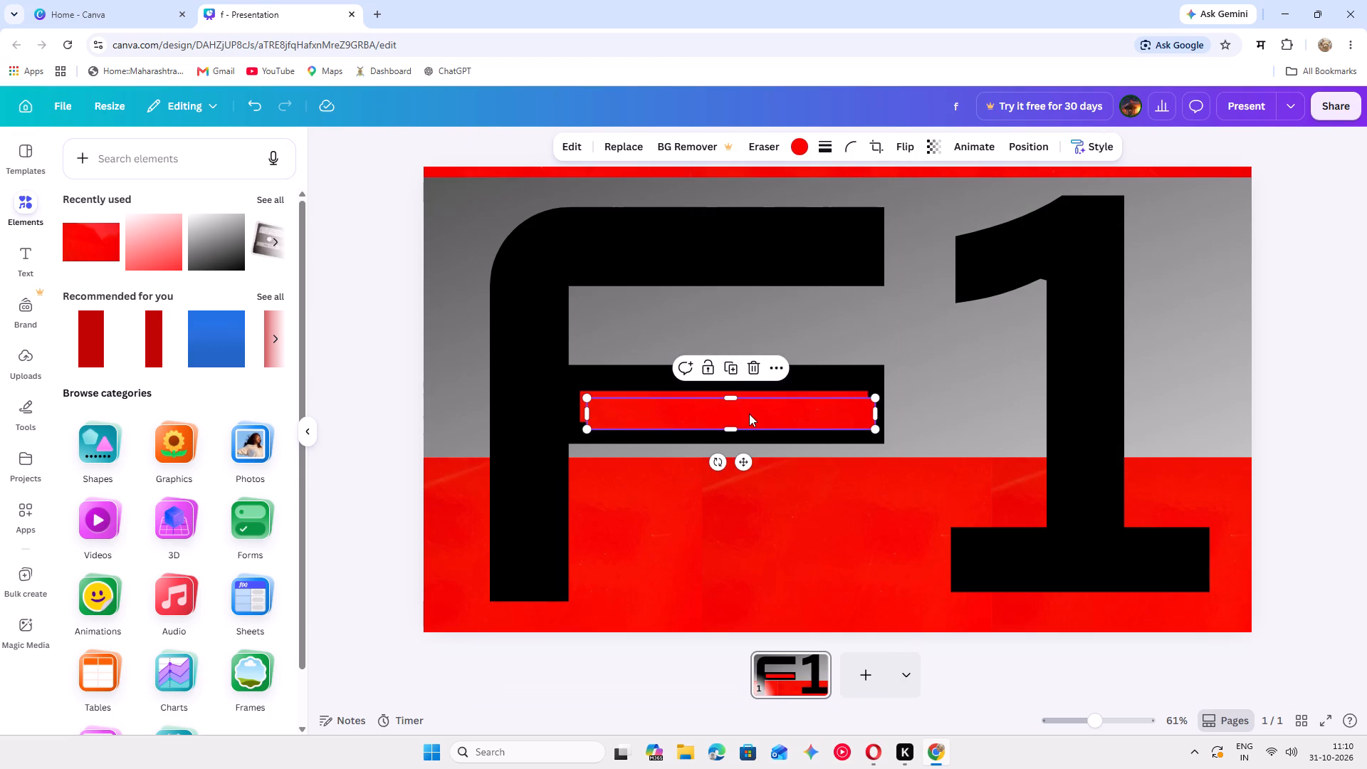
pyautogui.moveTo(749, 414); pyautogui.dragTo(731, 243)
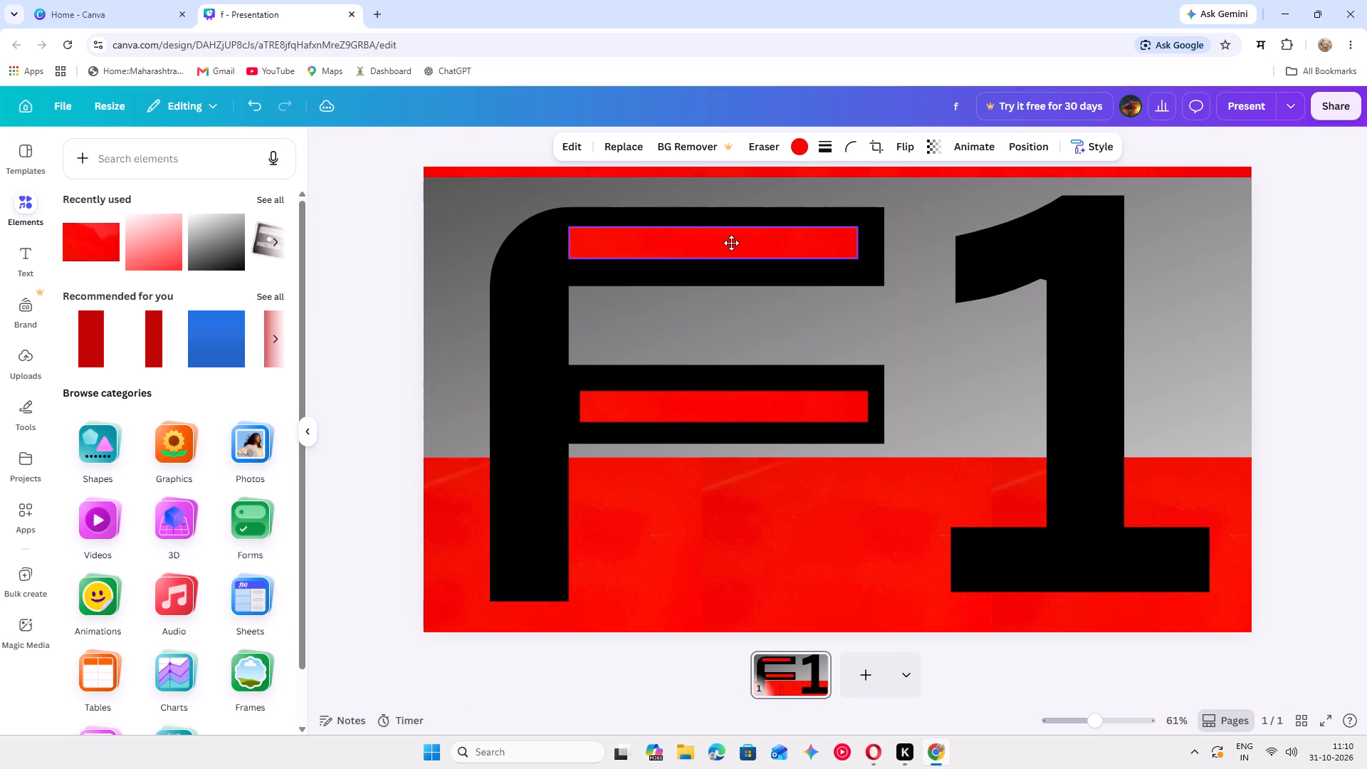
pyautogui.moveTo(731, 243); pyautogui.dragTo(733, 244)
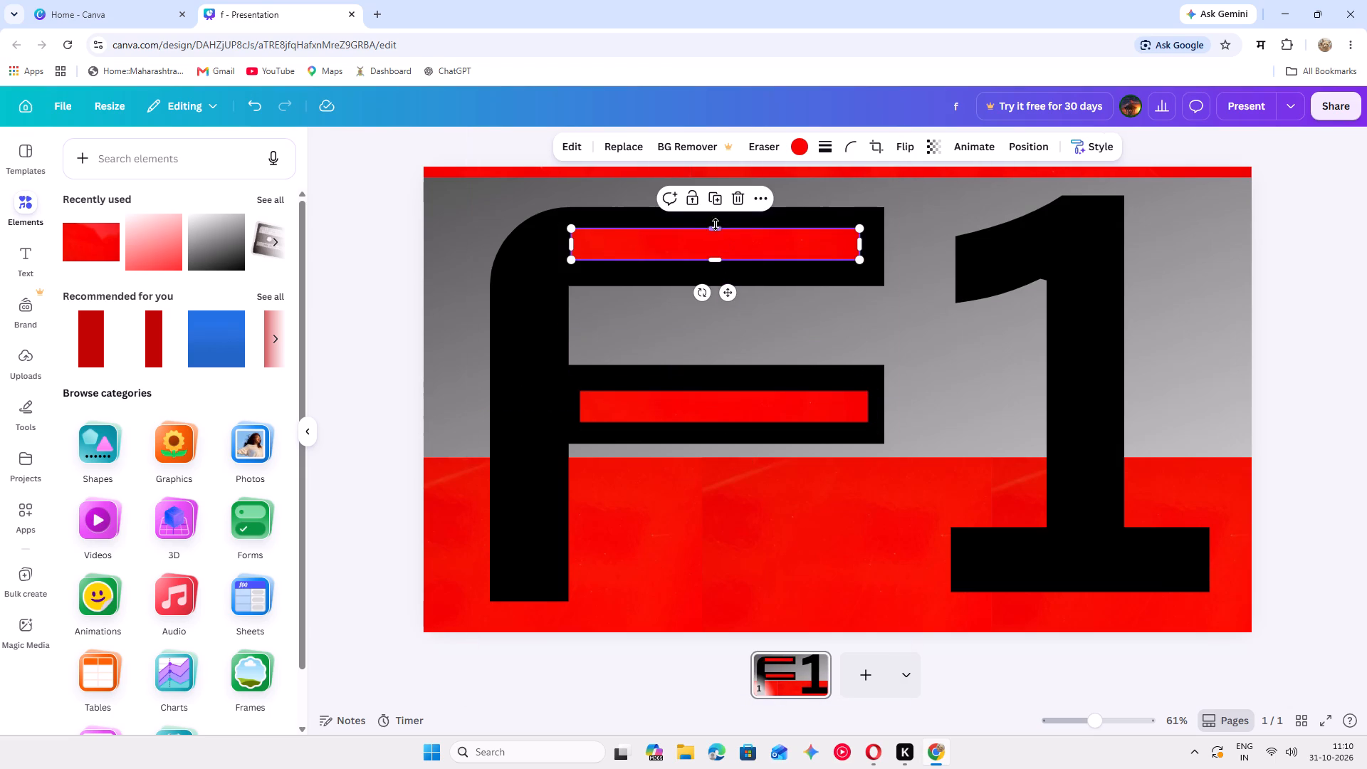
# Duplicate the upper-arm strip, rotate the copy vertical, place it on the F's stem and lengthen it to about 750 by 72.
pyautogui.click(716, 202)
pyautogui.moveTo(712, 249); pyautogui.dragTo(562, 300)
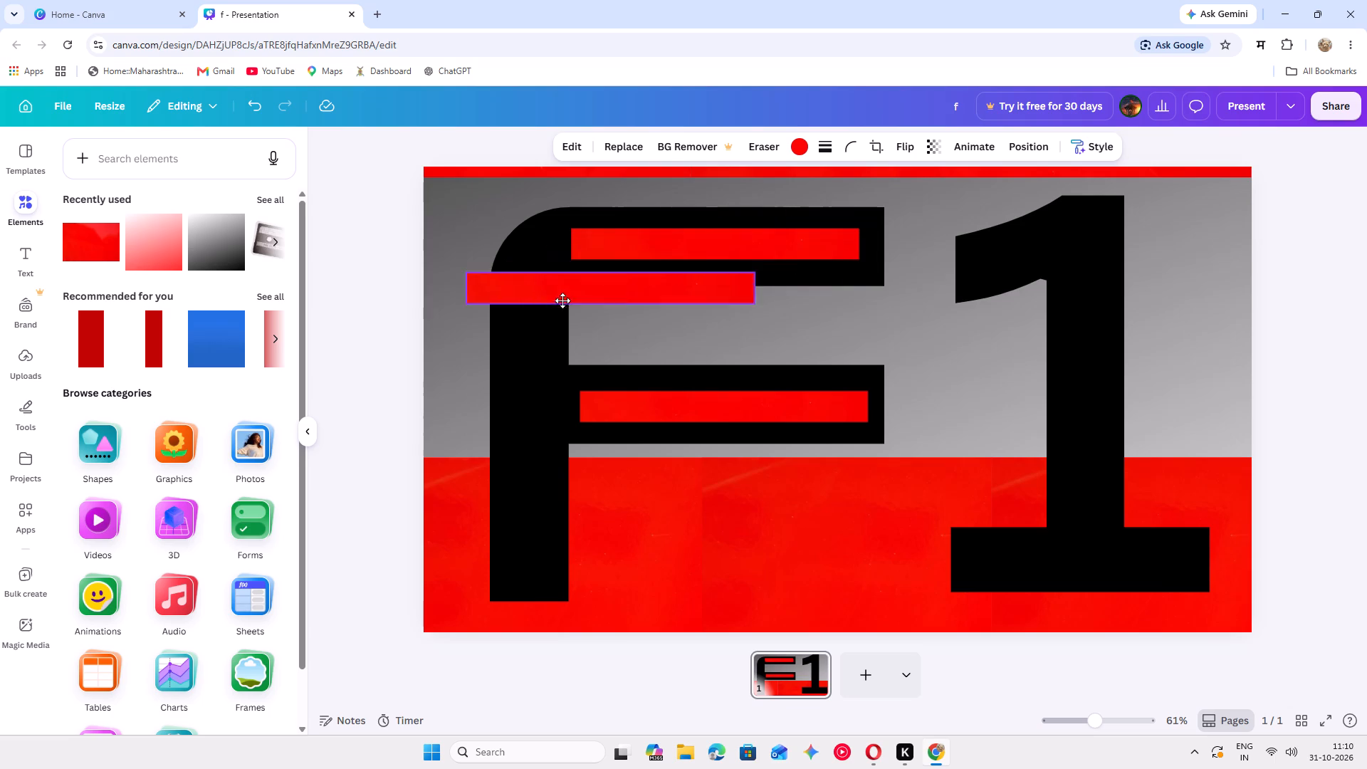
pyautogui.moveTo(562, 300); pyautogui.dragTo(574, 321)
pyautogui.moveTo(570, 370); pyautogui.dragTo(446, 308)
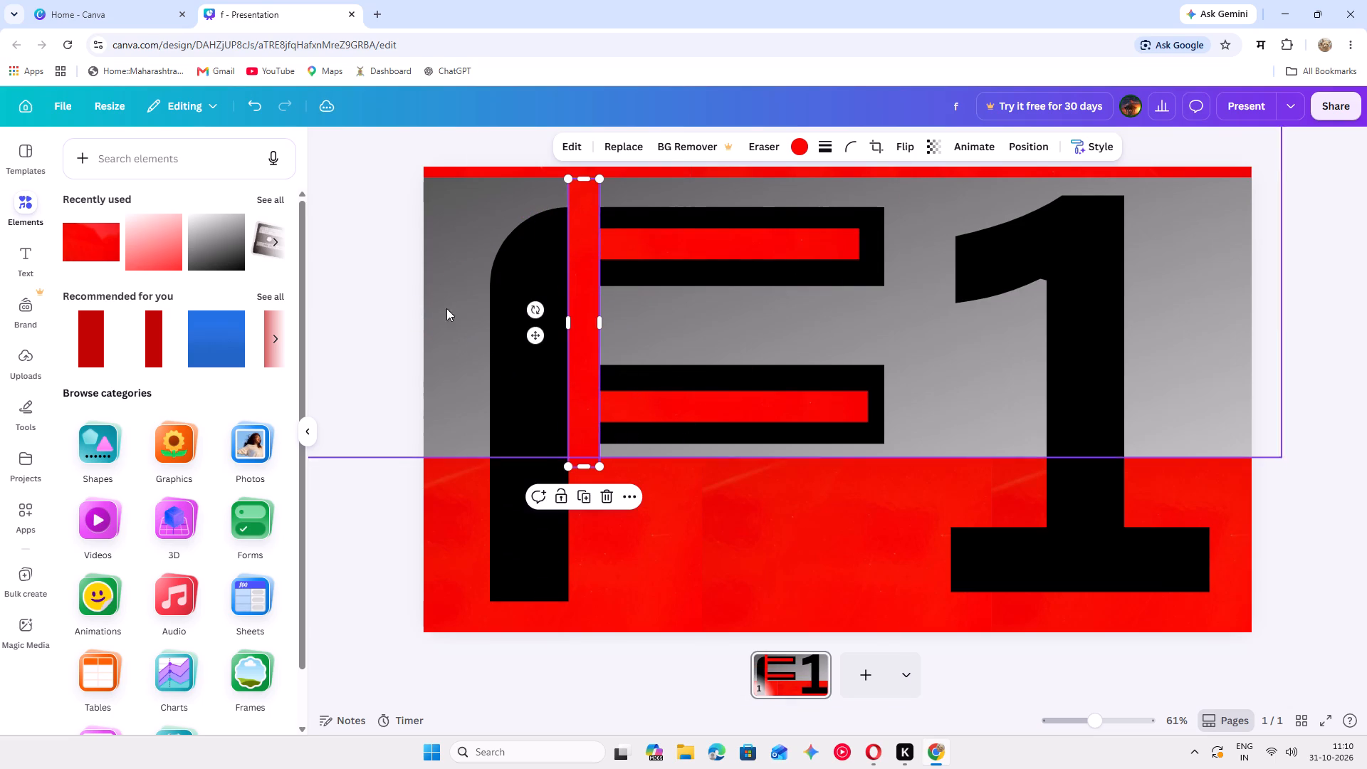
pyautogui.moveTo(579, 348); pyautogui.dragTo(522, 432)
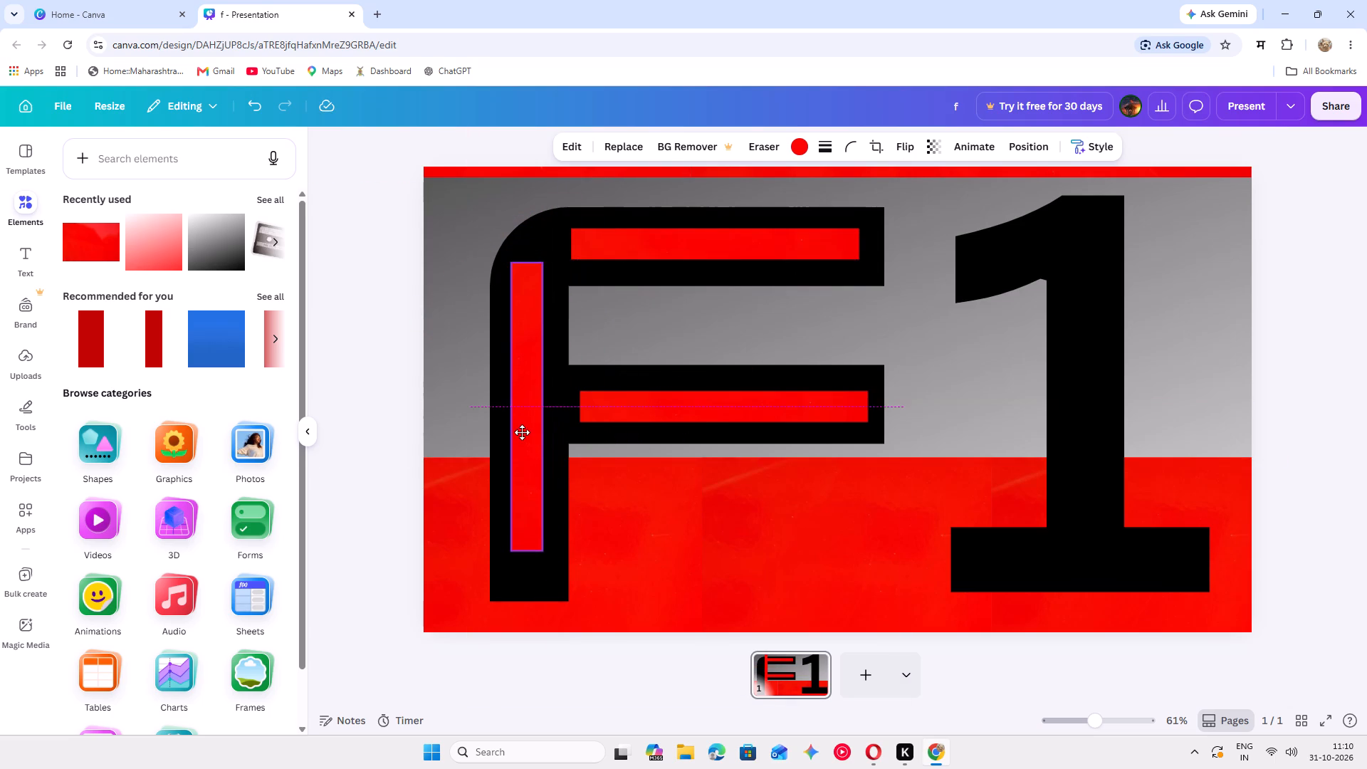
pyautogui.moveTo(522, 432); pyautogui.dragTo(518, 469)
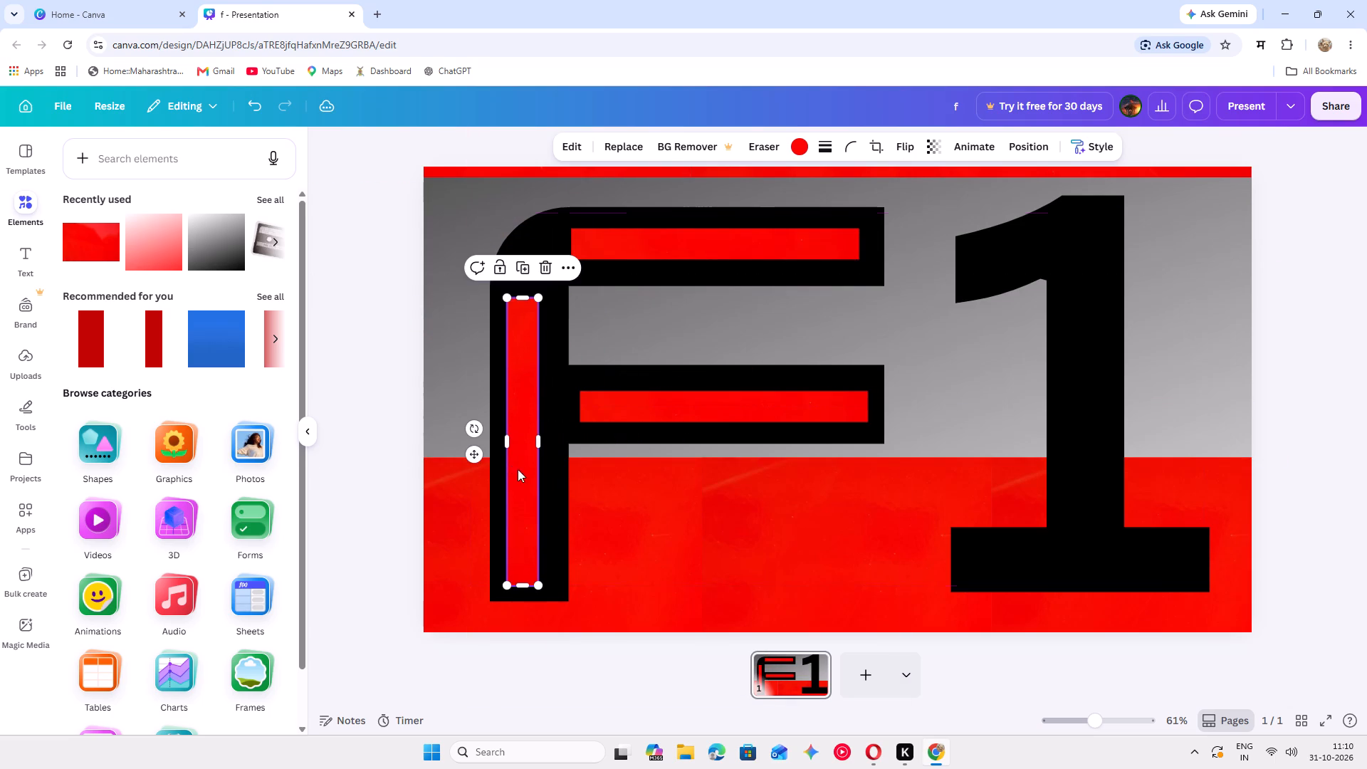
pyautogui.moveTo(525, 297); pyautogui.dragTo(530, 263)
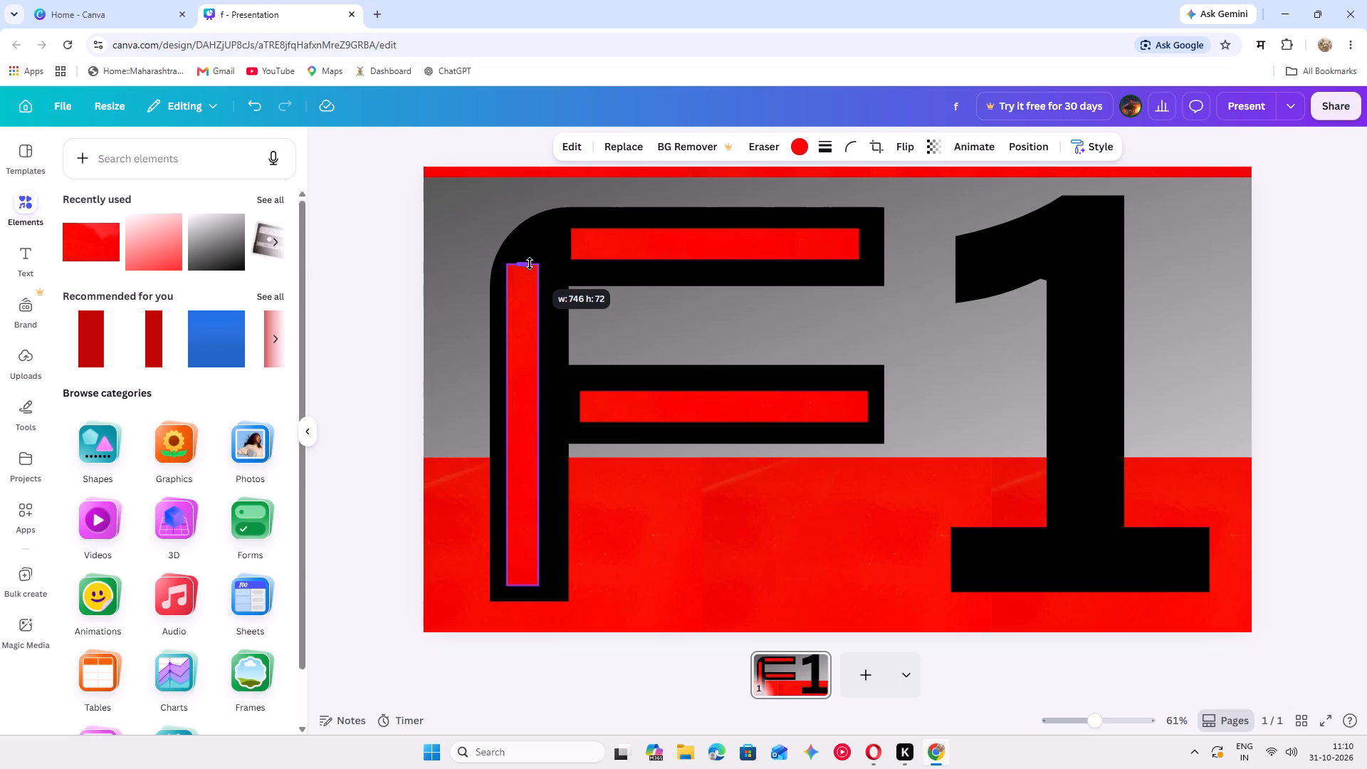
pyautogui.moveTo(530, 263); pyautogui.dragTo(531, 259)
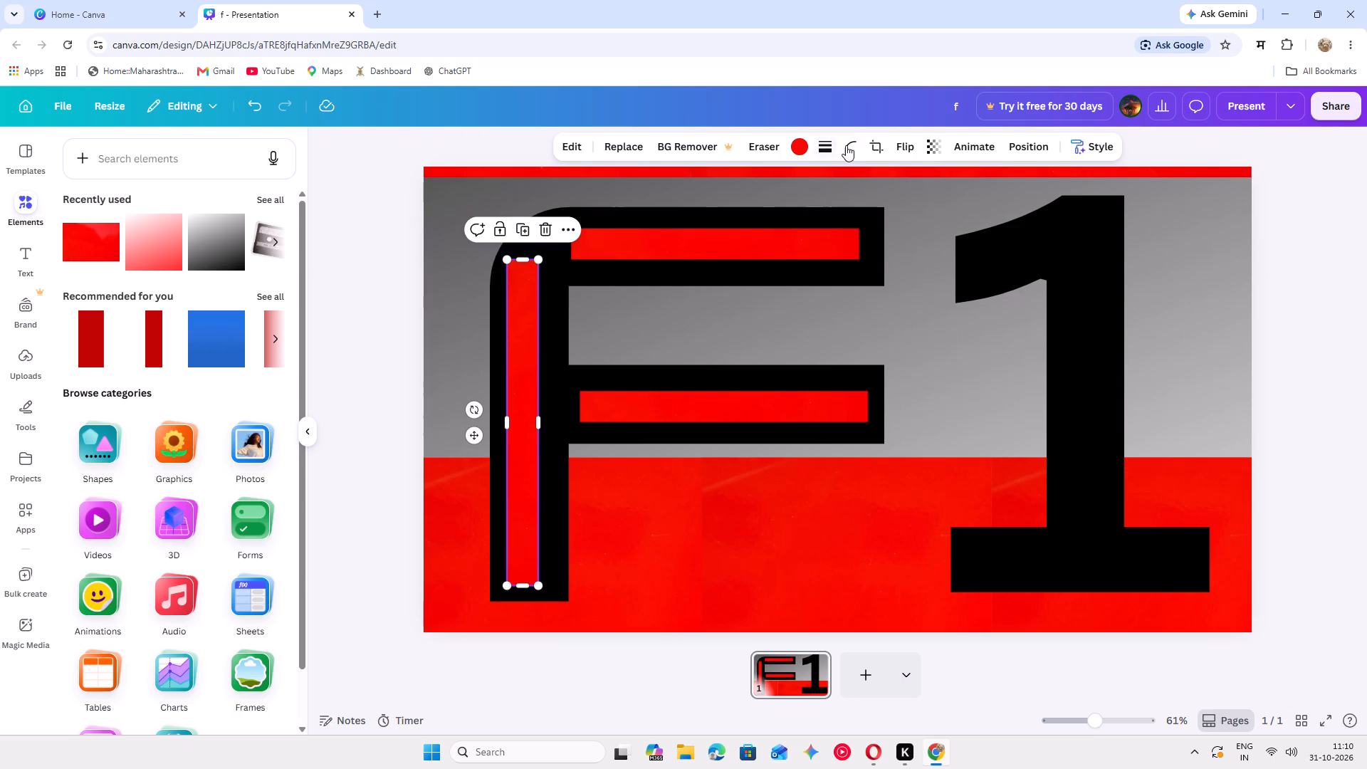
# Set the stem strip's corner rounding to 100.
pyautogui.click(850, 145)
pyautogui.moveTo(789, 211); pyautogui.dragTo(904, 217)
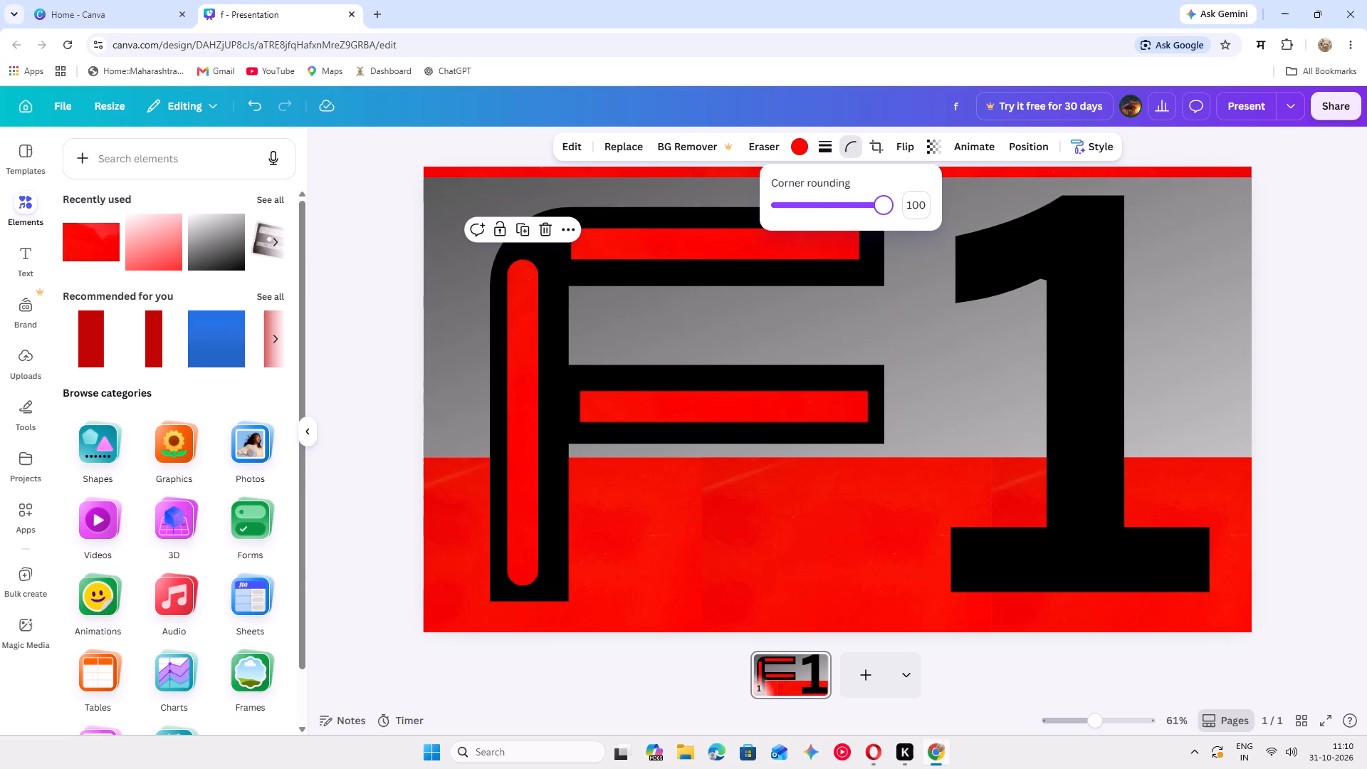
pyautogui.moveTo(904, 217); pyautogui.dragTo(904, 217)
pyautogui.click(1275, 367)
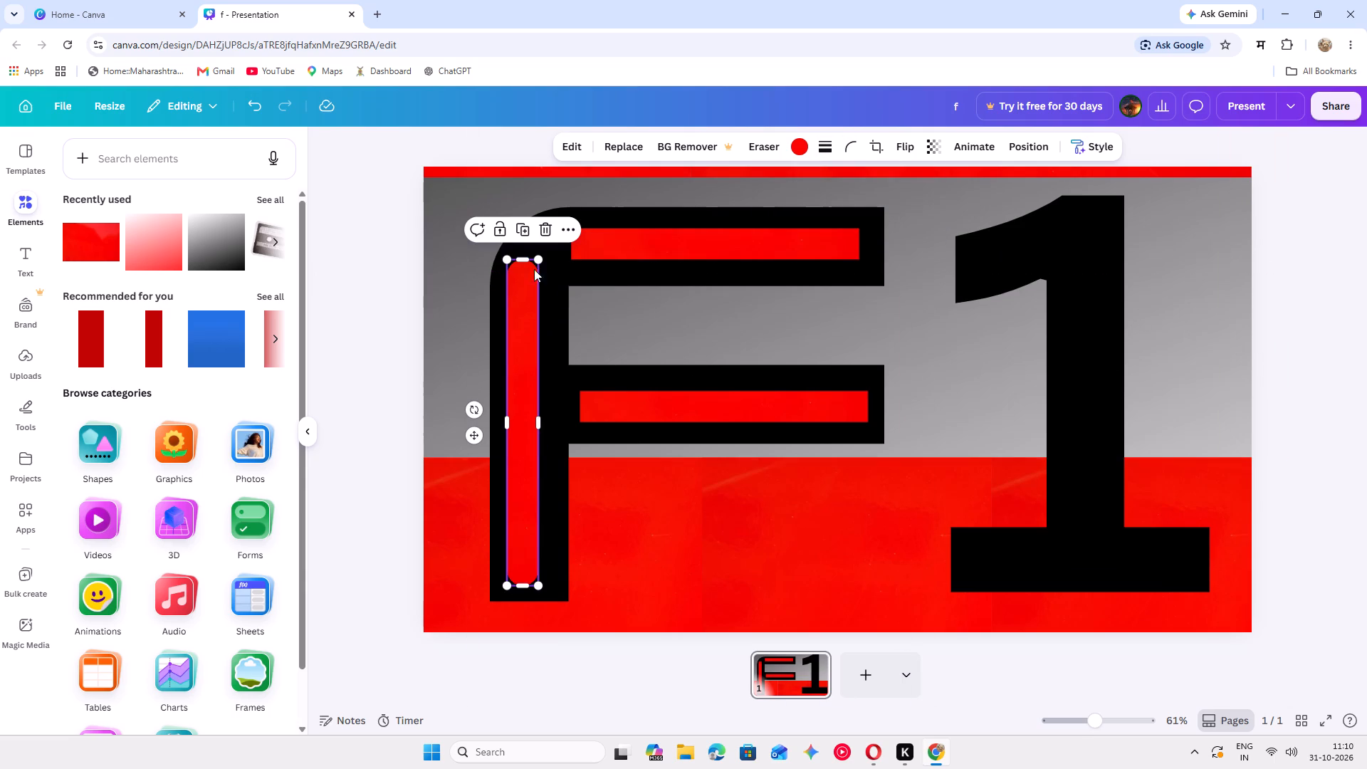
# Enlarge the stem strip to about 846 long, widen it, and reposition it inside the F's stem.
pyautogui.moveTo(553, 251); pyautogui.dragTo(570, 243)
pyautogui.click(509, 272)
pyautogui.moveTo(539, 258); pyautogui.dragTo(627, 228)
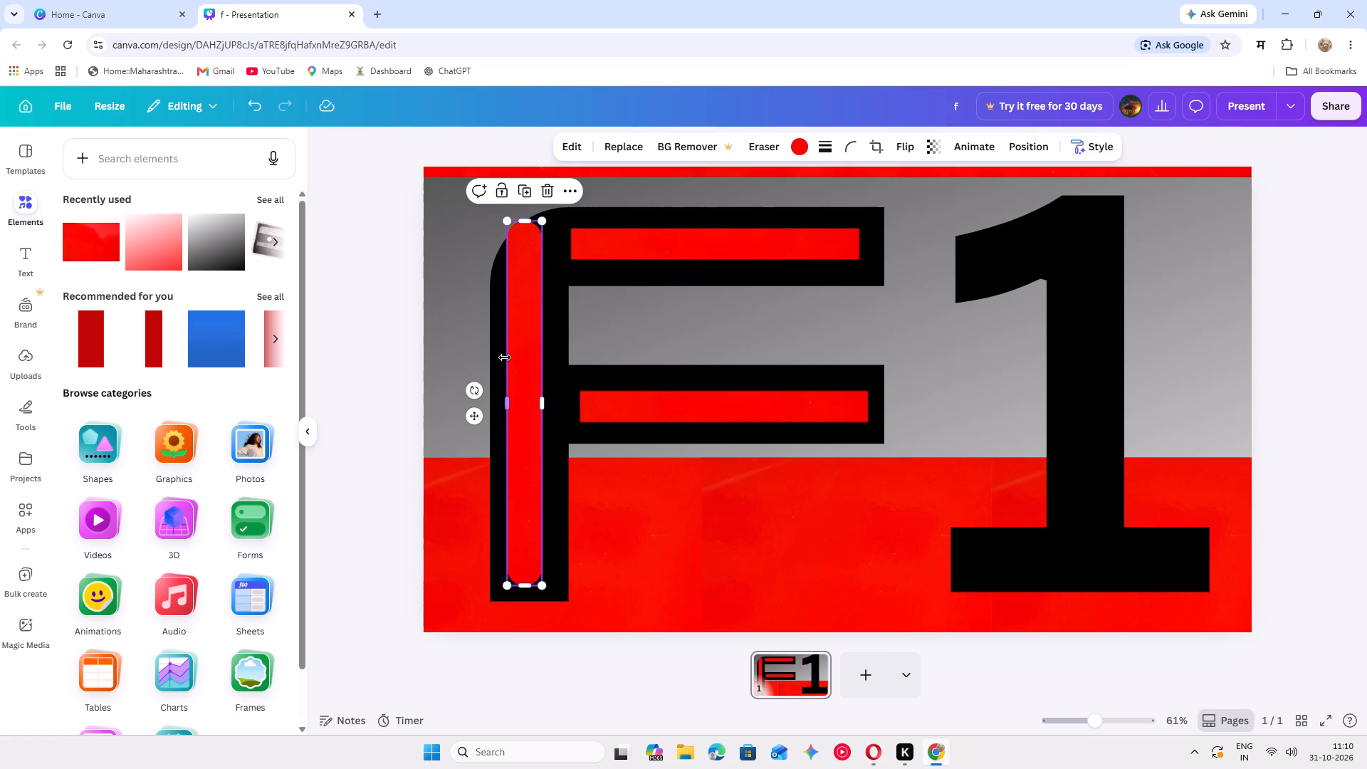
pyautogui.moveTo(541, 400); pyautogui.dragTo(561, 412)
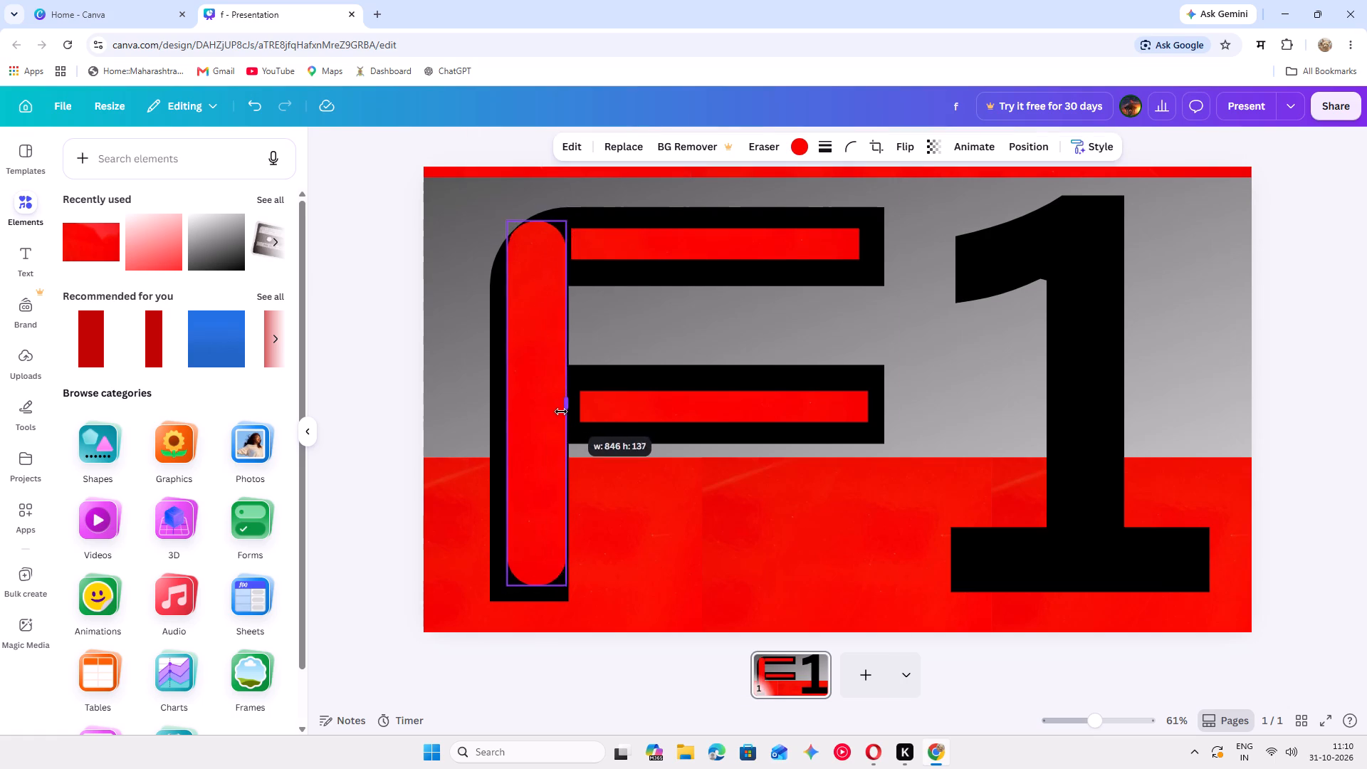
pyautogui.moveTo(561, 412); pyautogui.dragTo(551, 414)
pyautogui.click(503, 406)
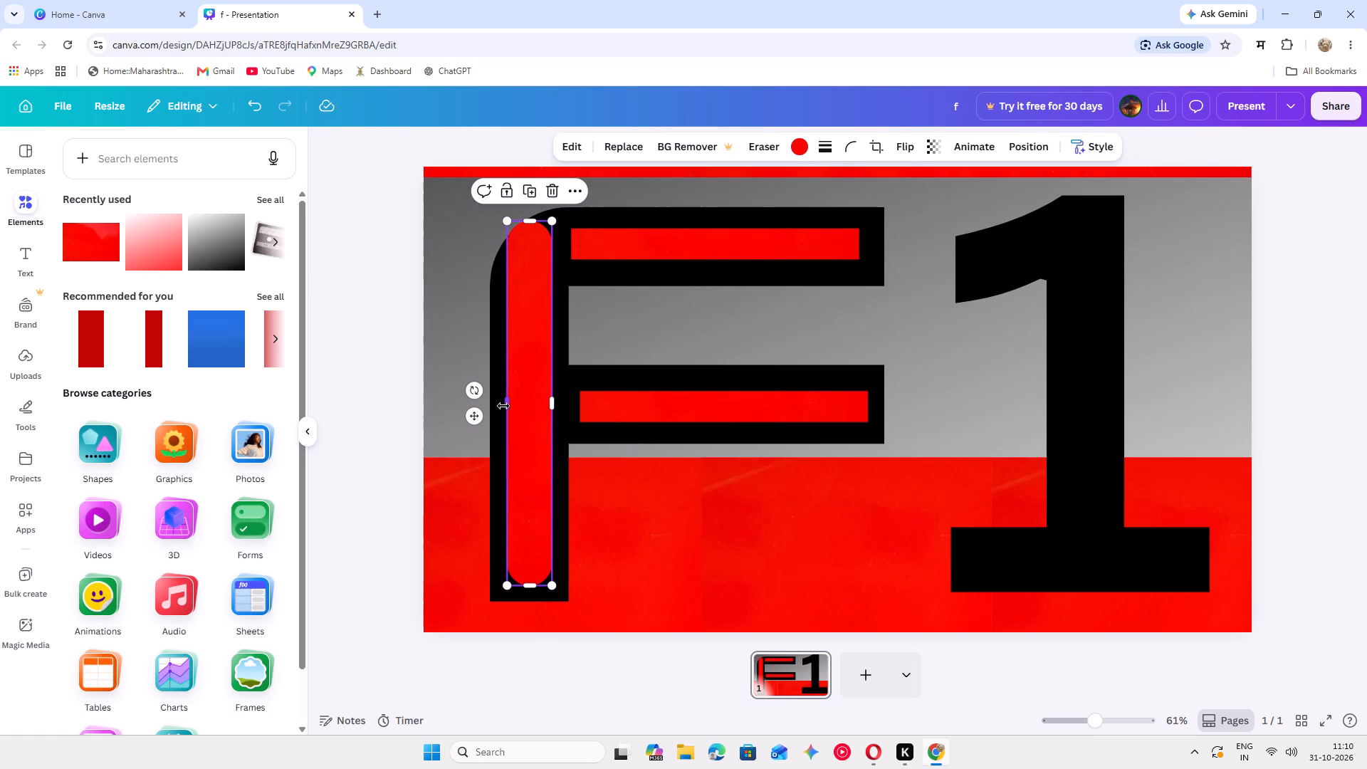
pyautogui.click(528, 424)
pyautogui.moveTo(528, 424); pyautogui.dragTo(531, 438)
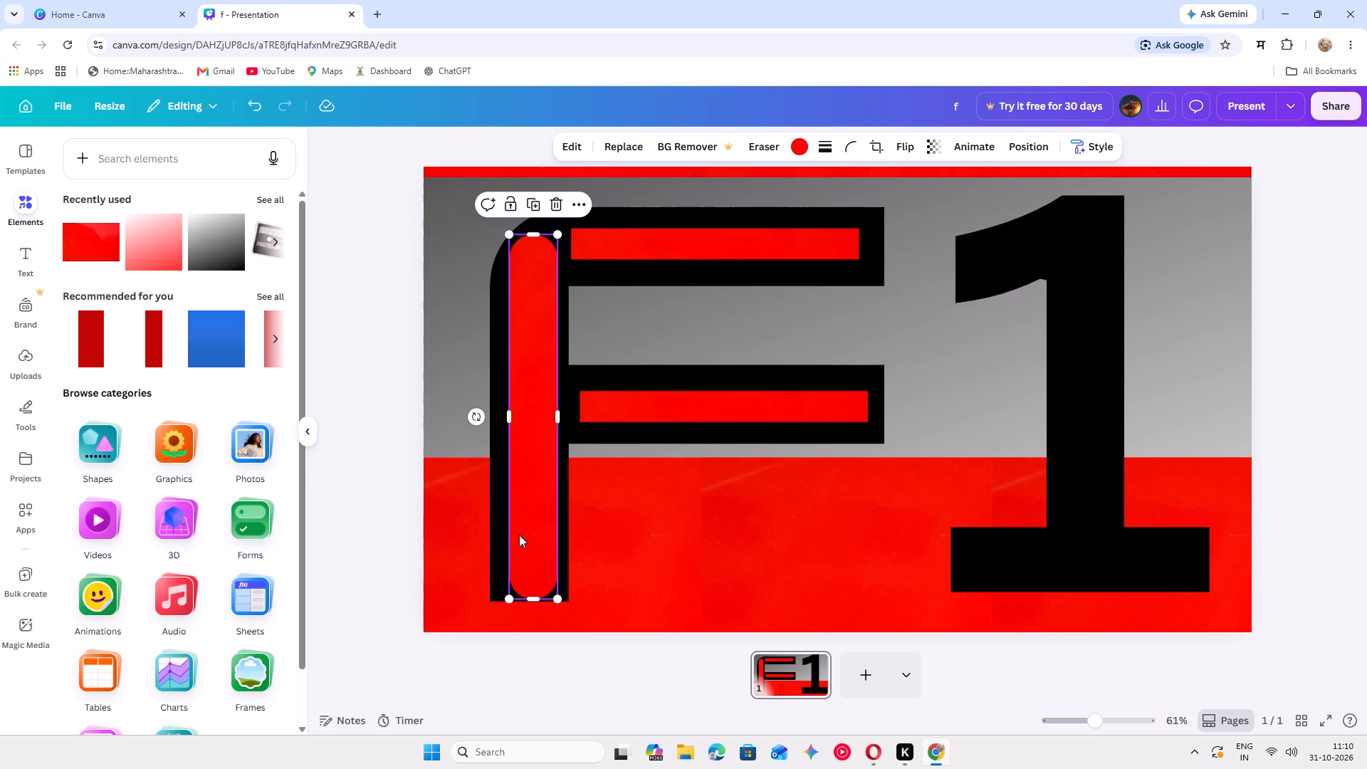
pyautogui.click(520, 533)
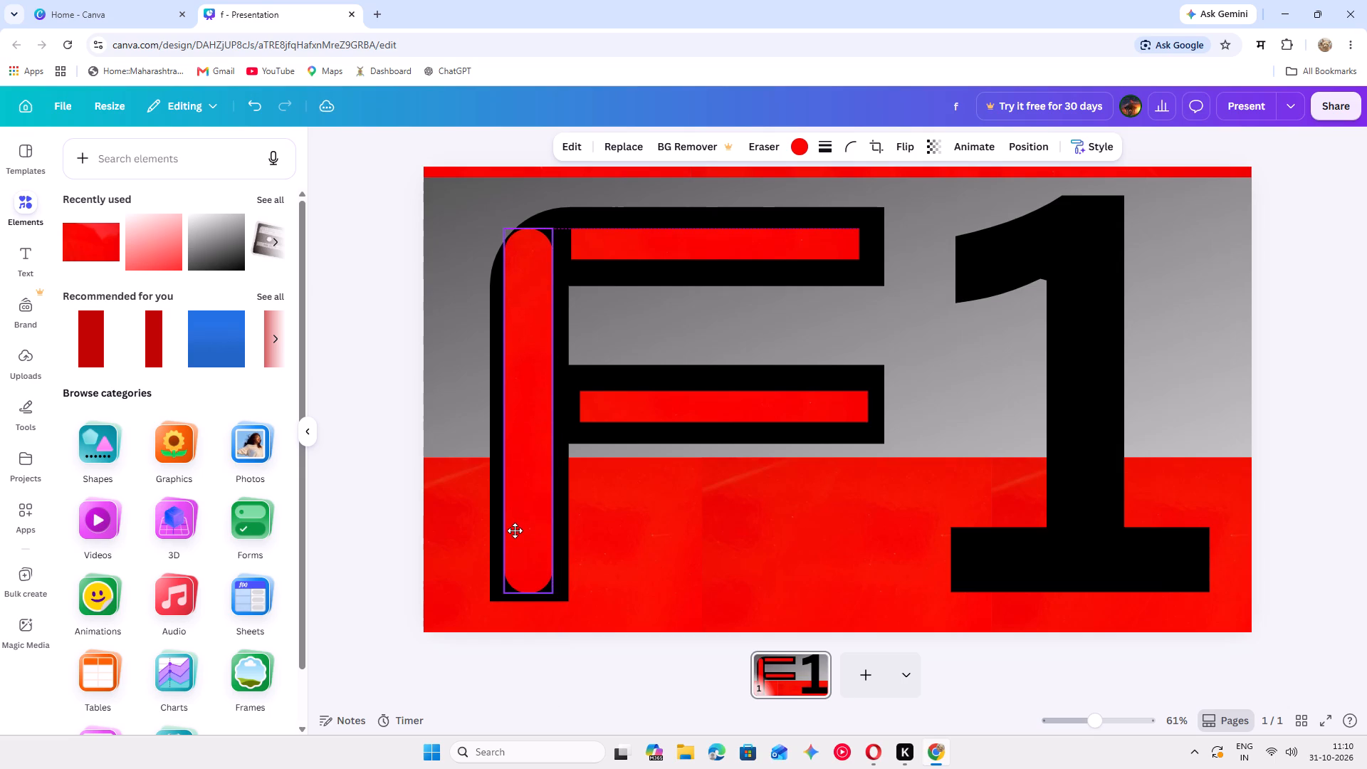
# Apply maximum corner rounding to the red strips on the F's lower and upper arms.
pyautogui.click(684, 414)
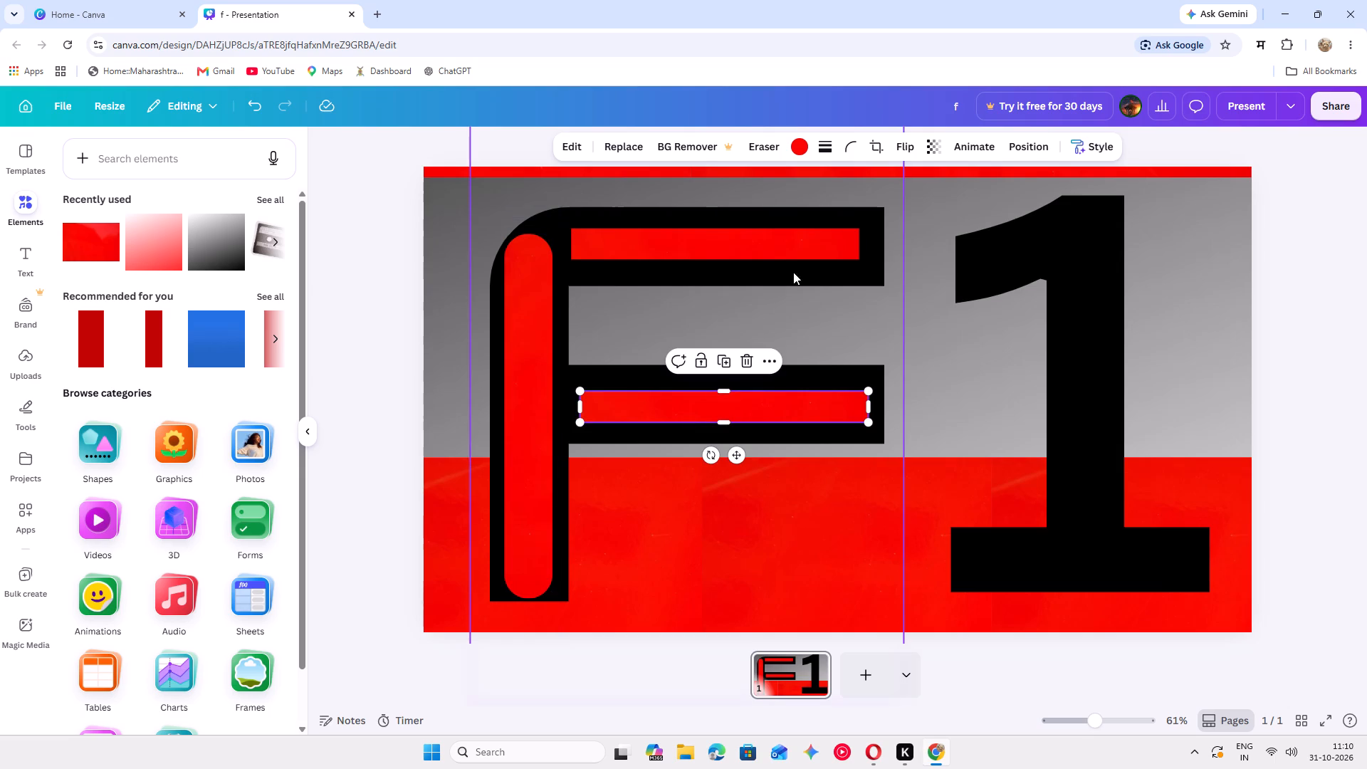
pyautogui.click(852, 143)
pyautogui.moveTo(777, 209); pyautogui.dragTo(952, 216)
pyautogui.click(707, 231)
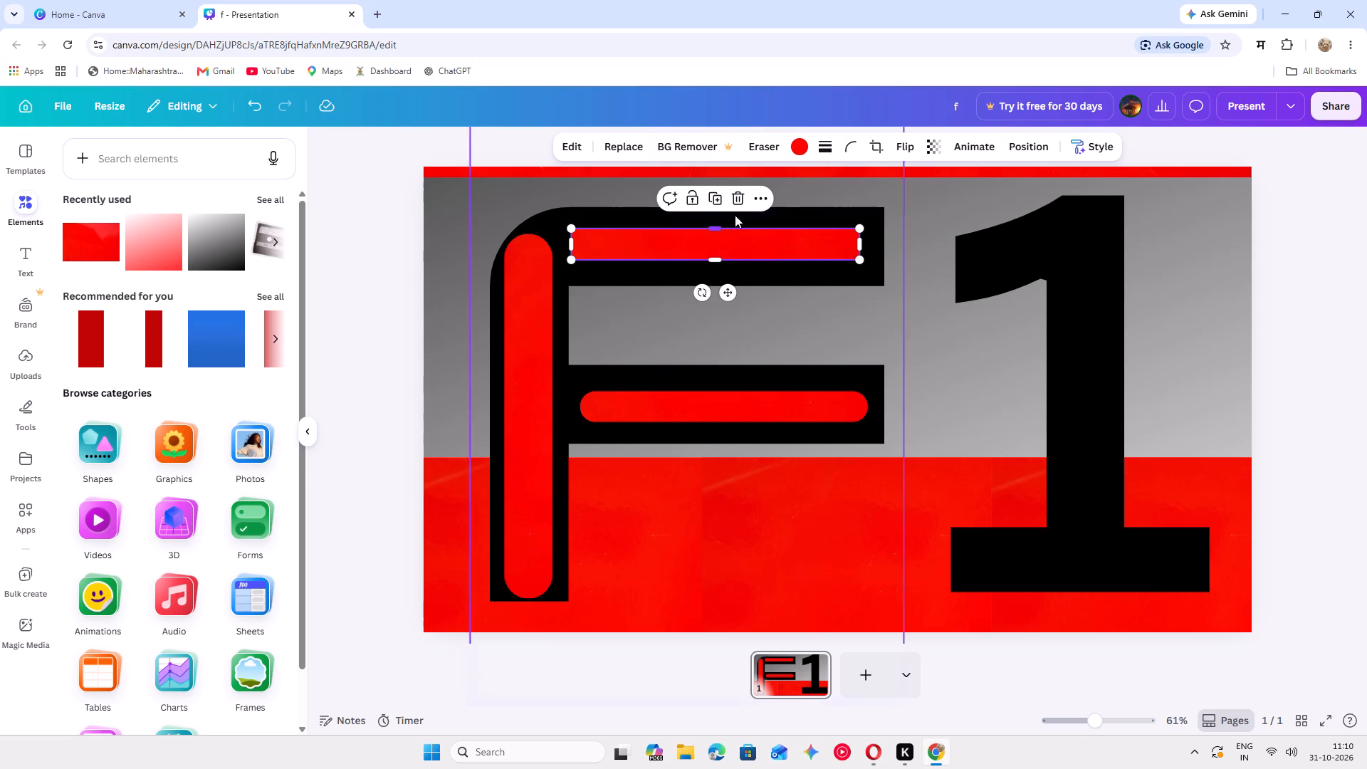
pyautogui.click(802, 146)
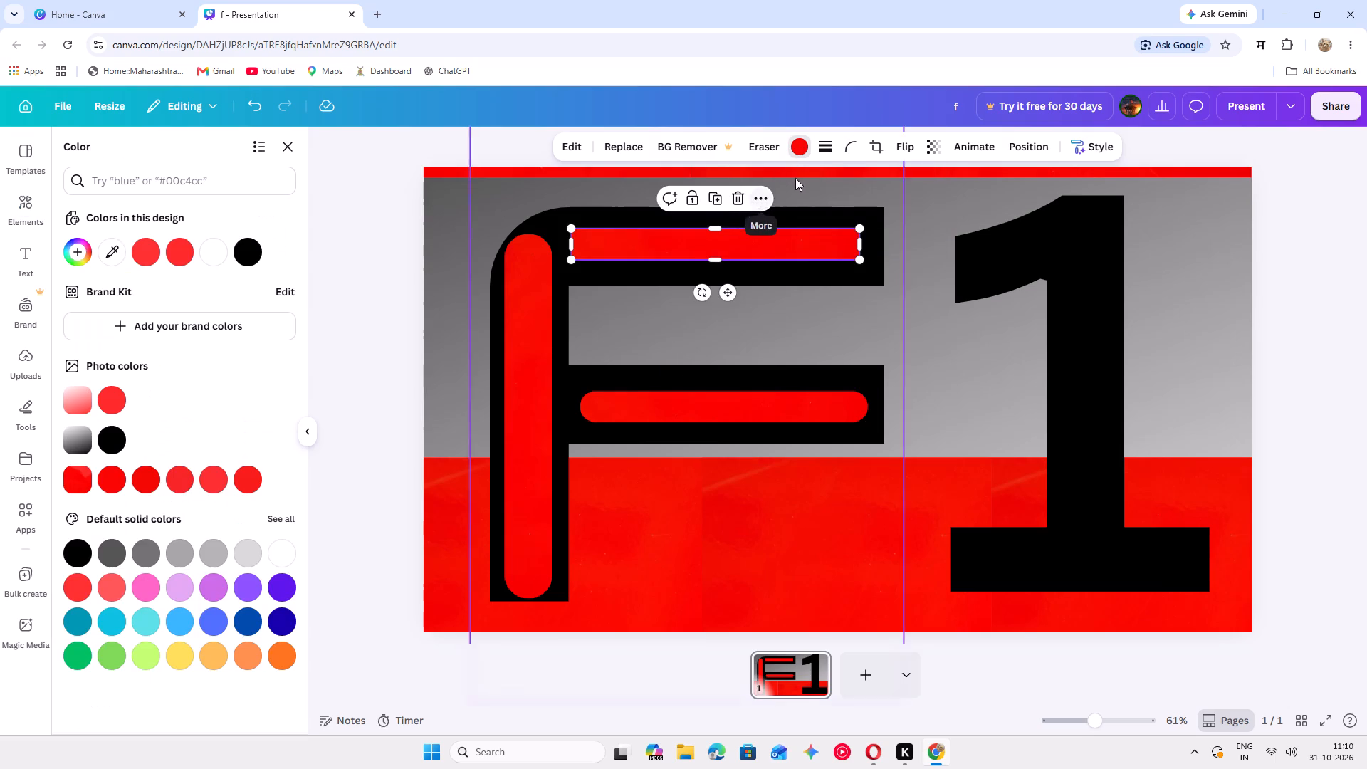
pyautogui.click(844, 147)
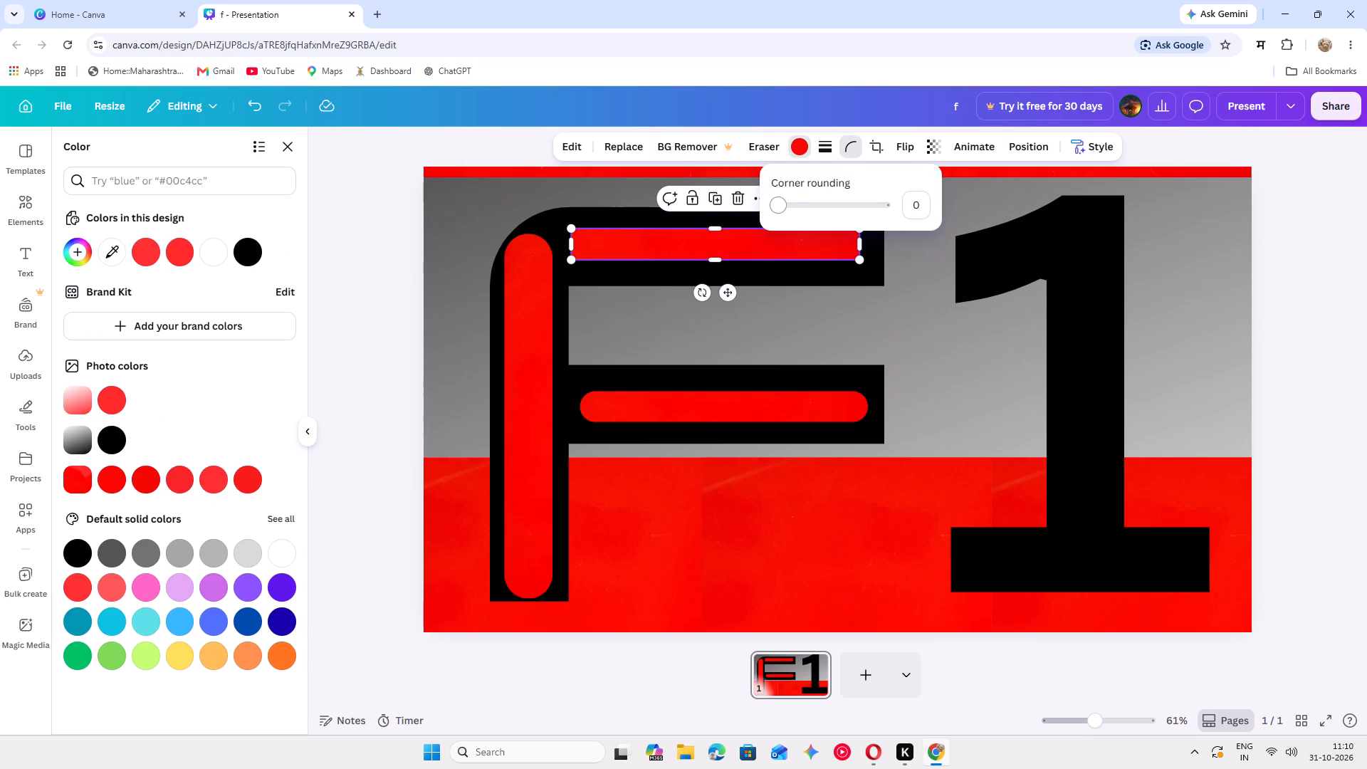
pyautogui.moveTo(787, 204); pyautogui.dragTo(904, 204)
pyautogui.click(1050, 251)
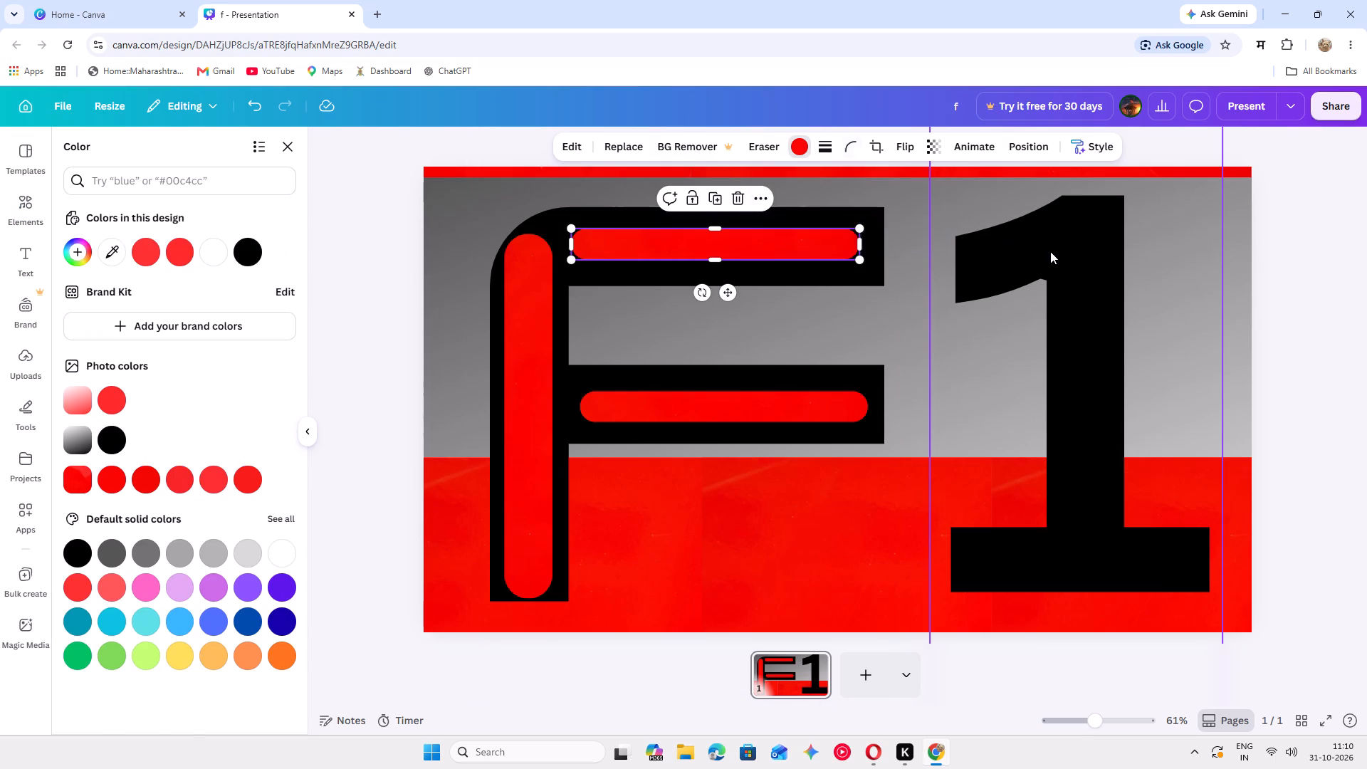
# Duplicate the rounded upper-arm strip and move the copy across the top of the 1.
pyautogui.click(824, 241)
pyautogui.click(714, 205)
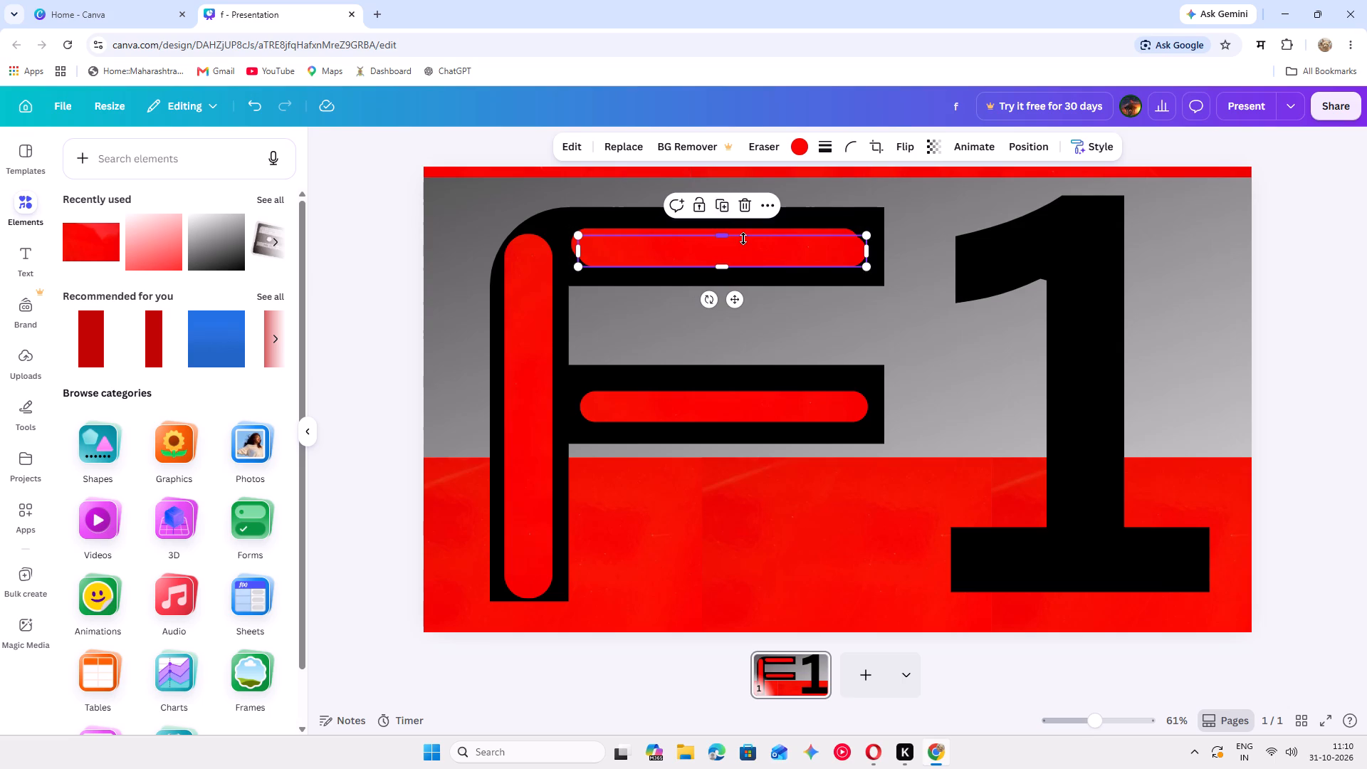
pyautogui.moveTo(744, 246); pyautogui.dragTo(1079, 263)
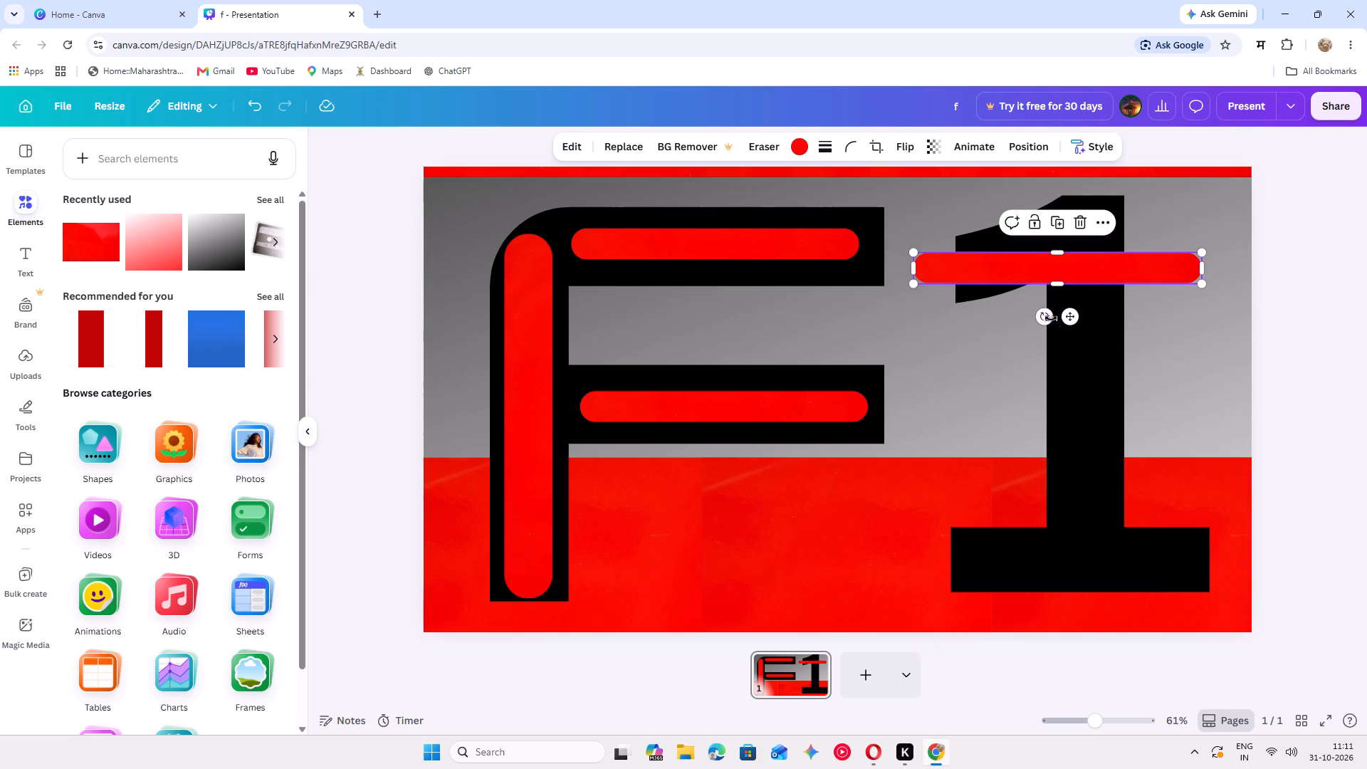
# Rotate the copied red strip to about -23°, shrink it, and fit it inside the slanted flag of the 1.
pyautogui.moveTo(1039, 318); pyautogui.dragTo(1067, 310)
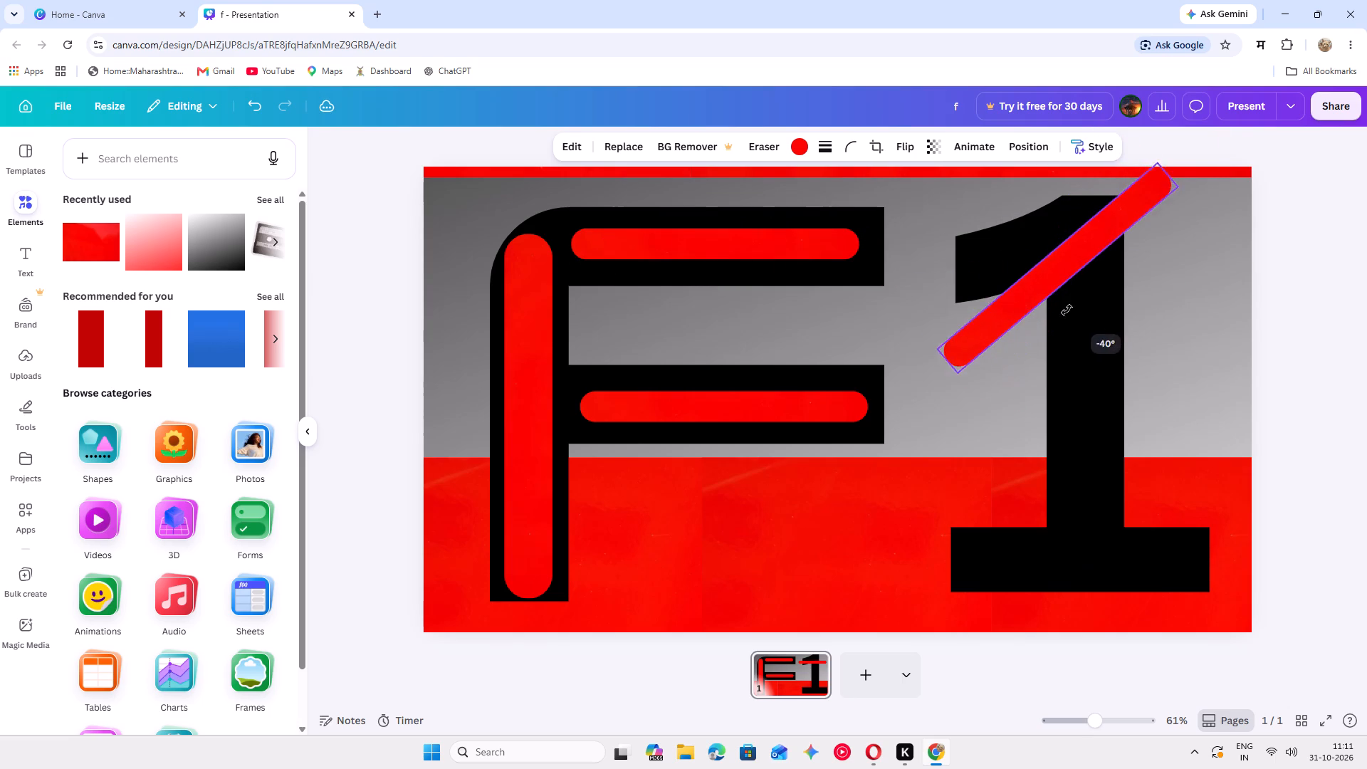
pyautogui.moveTo(1067, 310); pyautogui.dragTo(1064, 310)
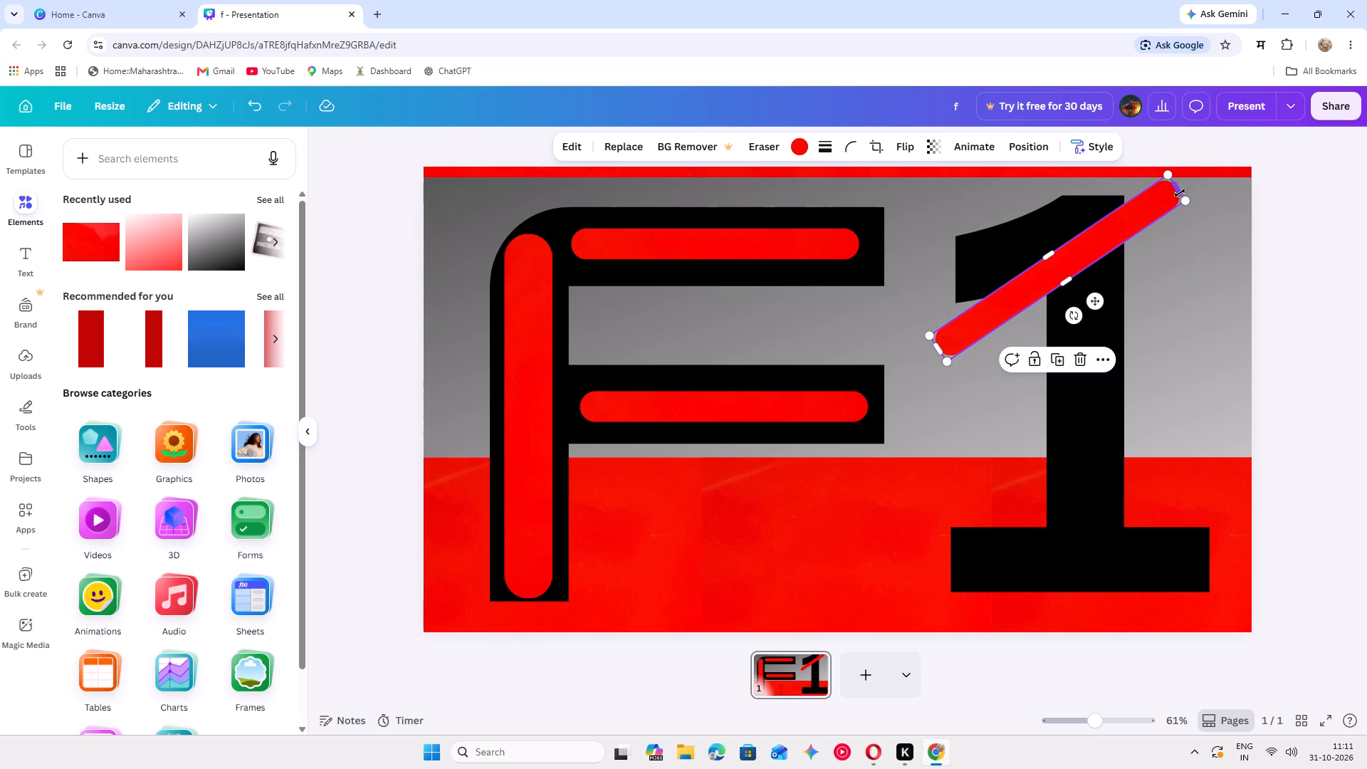
pyautogui.moveTo(1190, 202); pyautogui.dragTo(1065, 300)
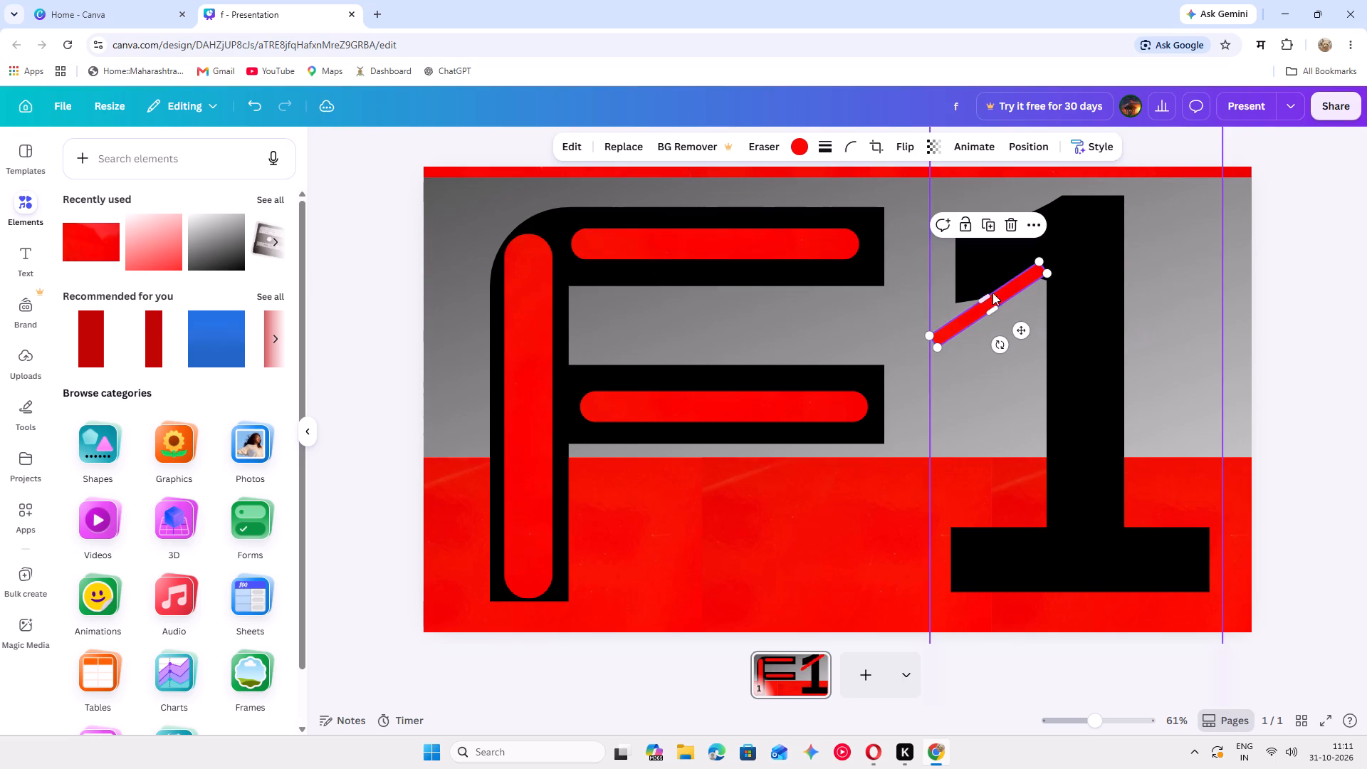
pyautogui.moveTo(1005, 293); pyautogui.dragTo(1062, 241)
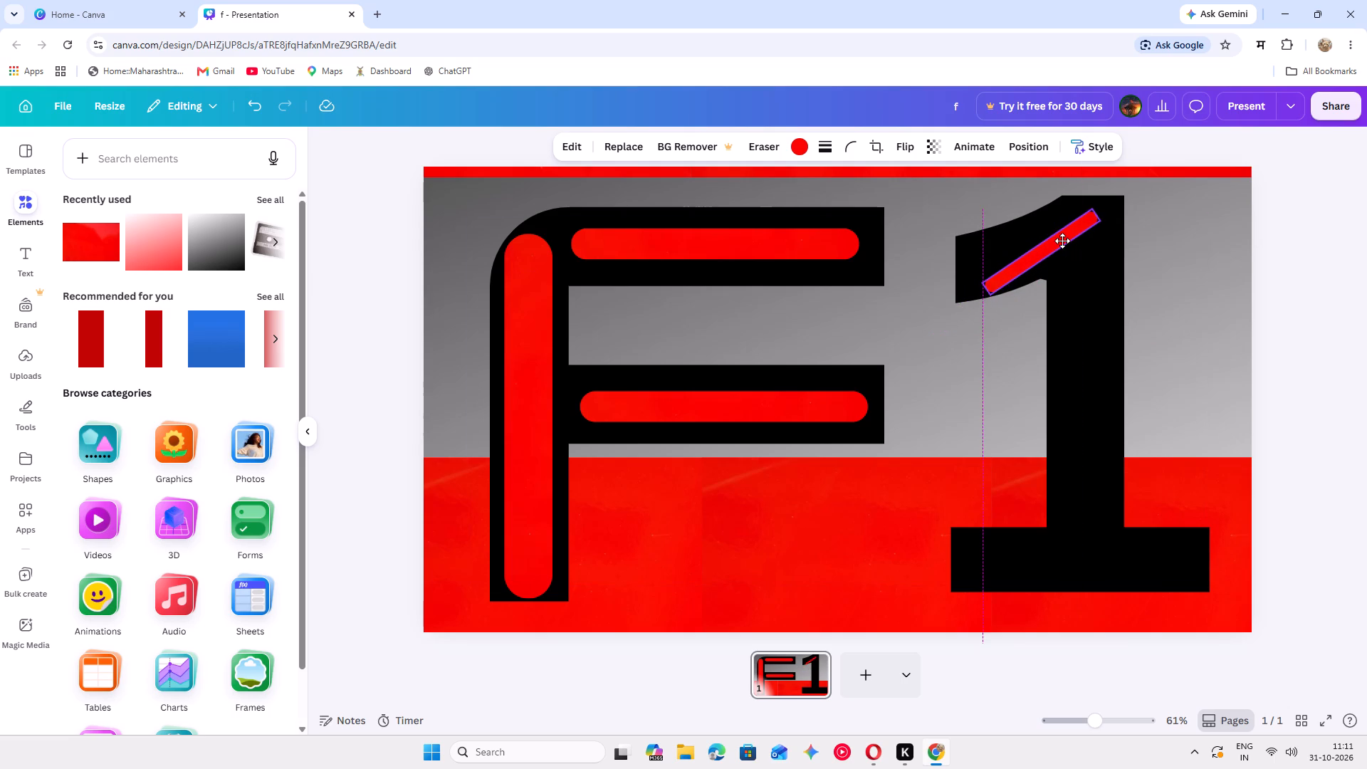
pyautogui.moveTo(1062, 241); pyautogui.dragTo(1059, 234)
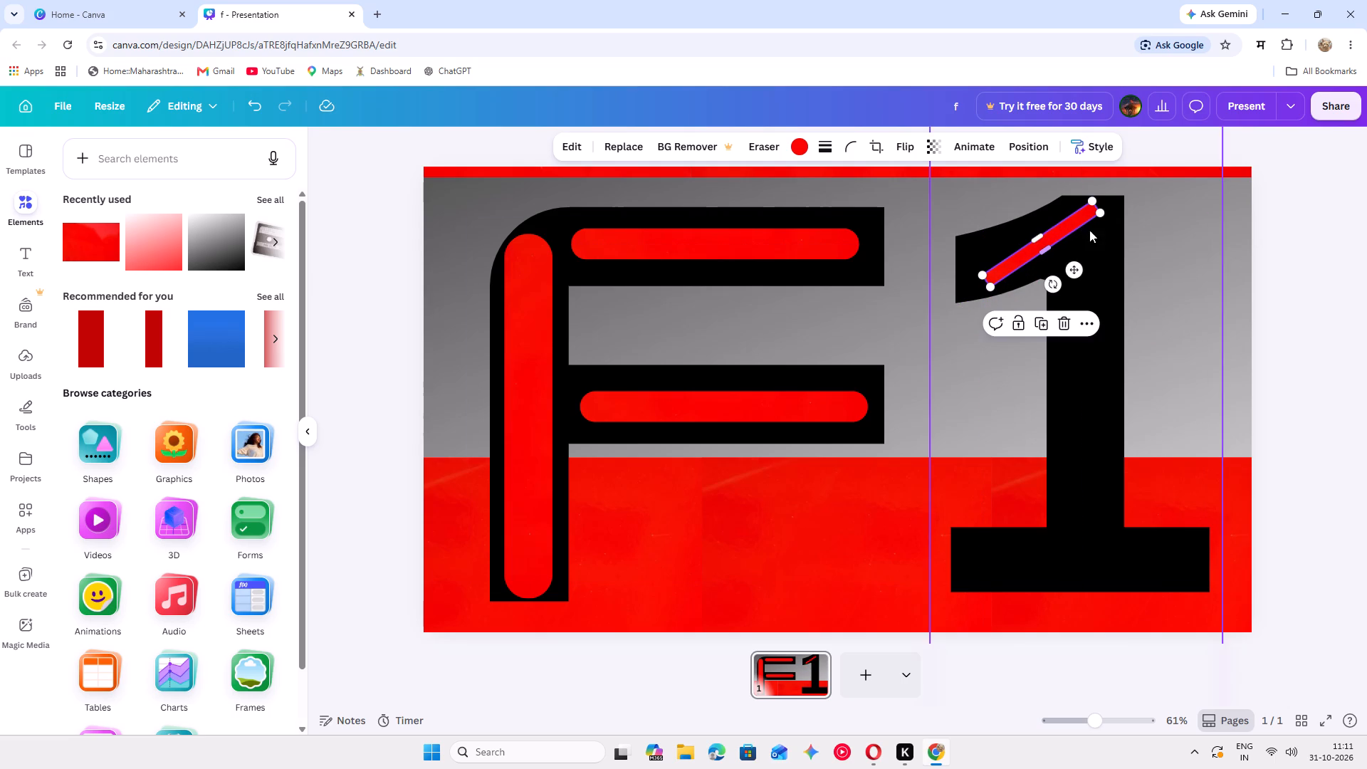
pyautogui.moveTo(1060, 283); pyautogui.dragTo(1055, 294)
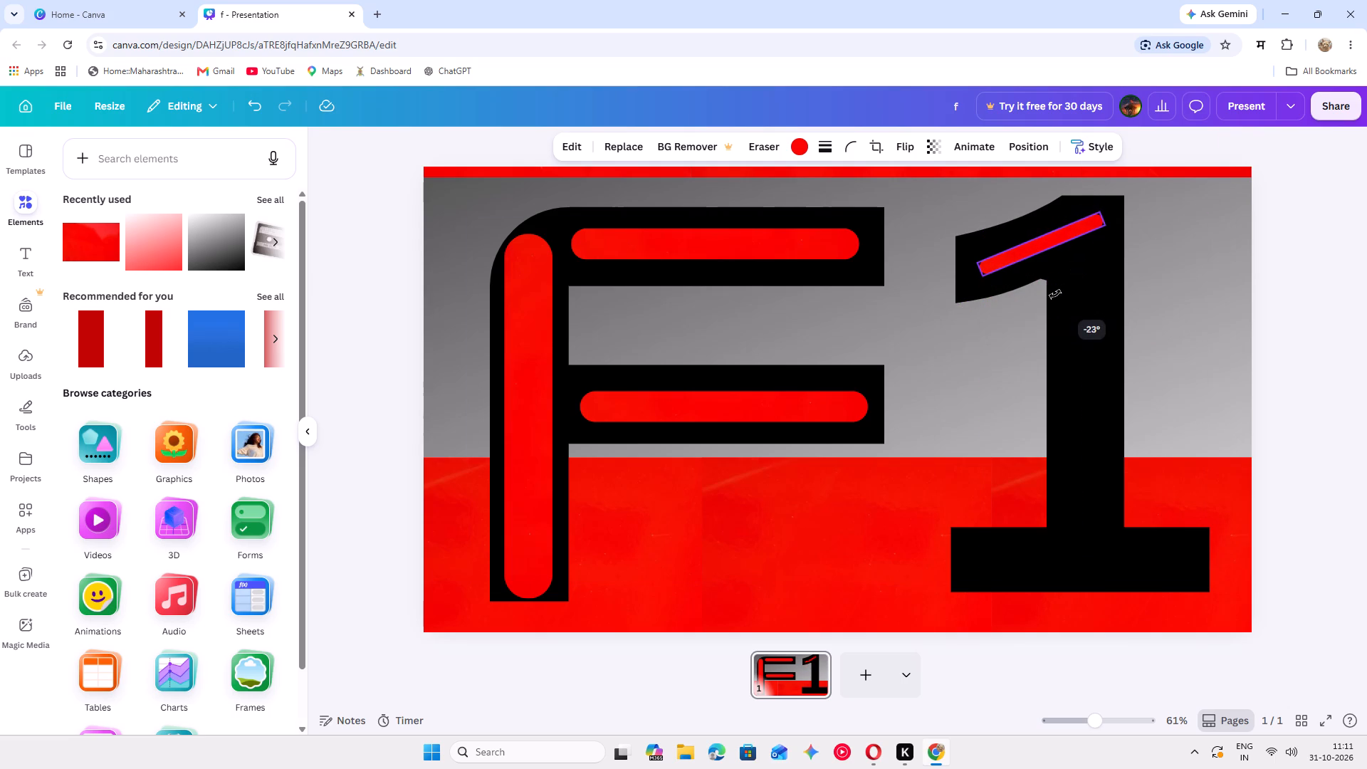
pyautogui.moveTo(1055, 294); pyautogui.dragTo(1054, 292)
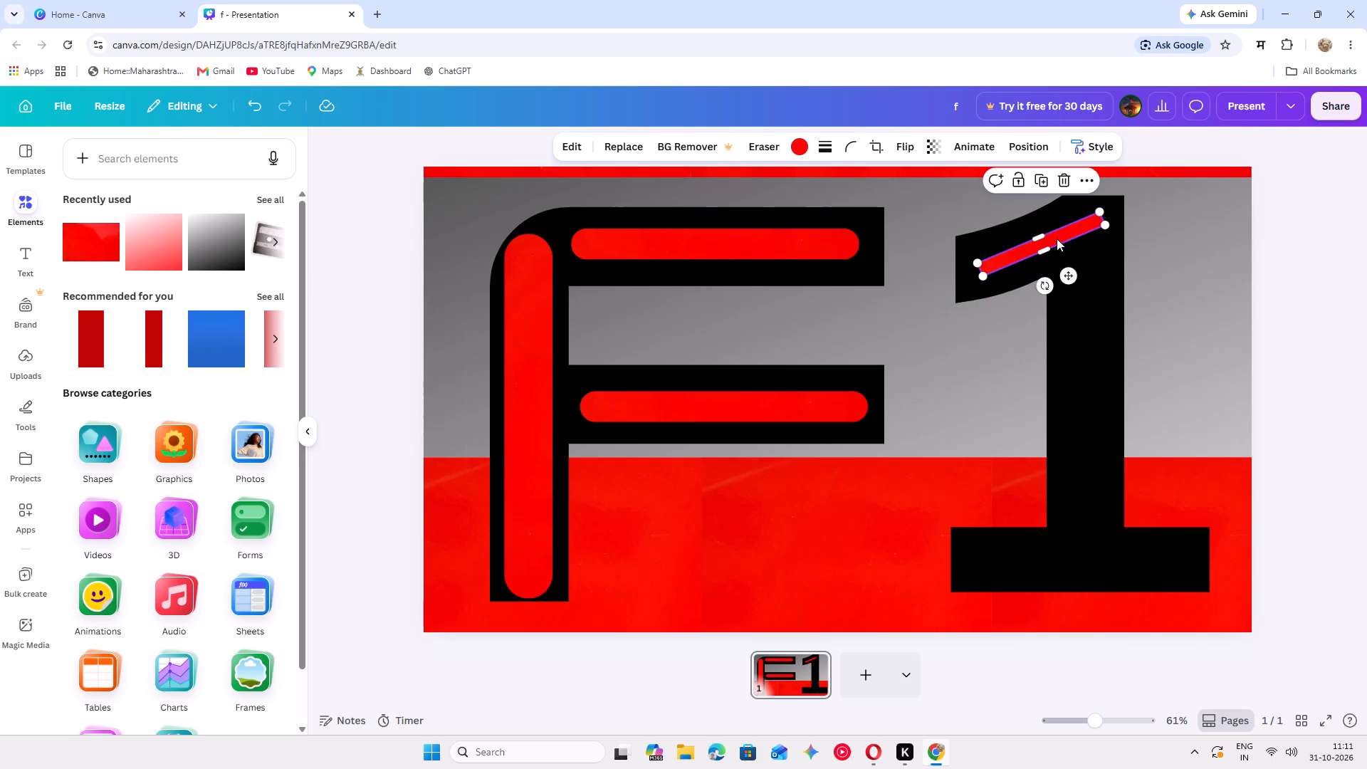
pyautogui.moveTo(1057, 239); pyautogui.dragTo(1035, 246)
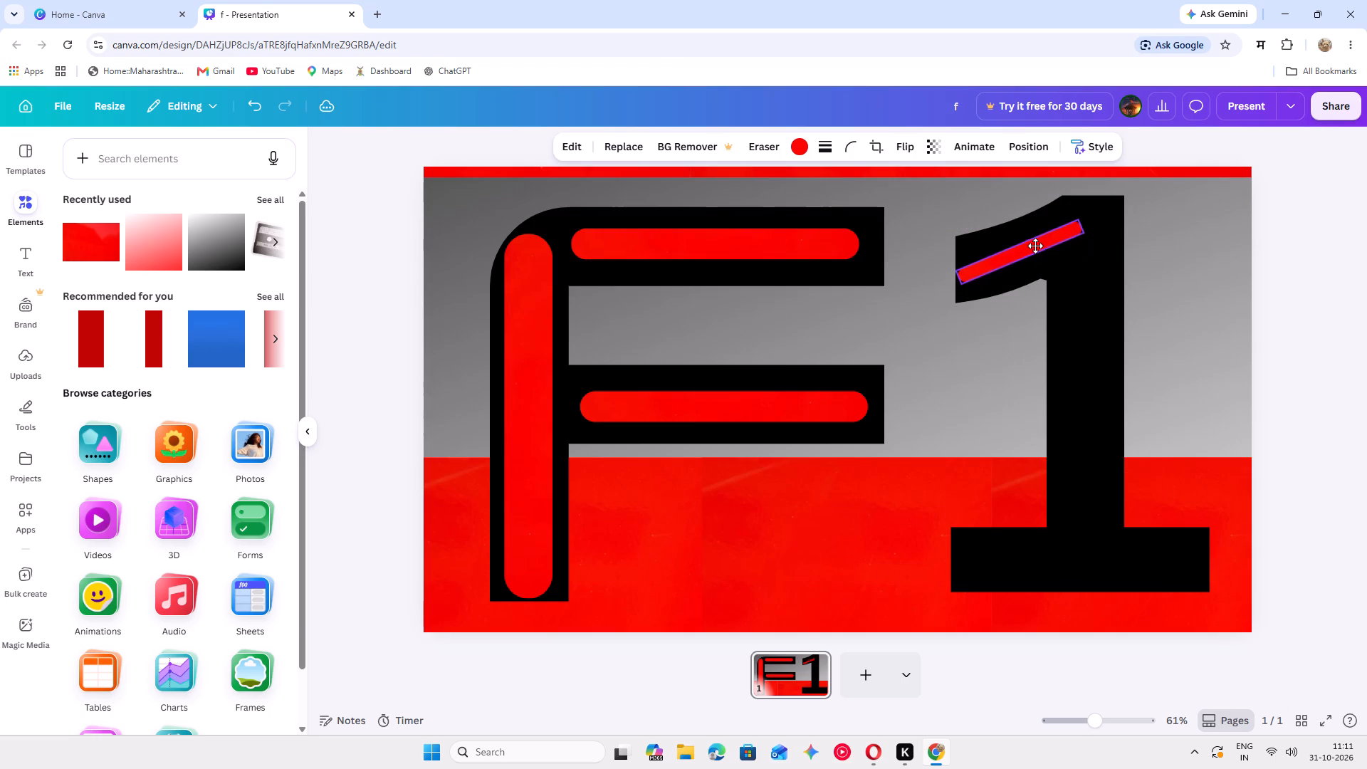
pyautogui.moveTo(1035, 246); pyautogui.dragTo(1035, 245)
pyautogui.moveTo(1086, 231); pyautogui.dragTo(1067, 244)
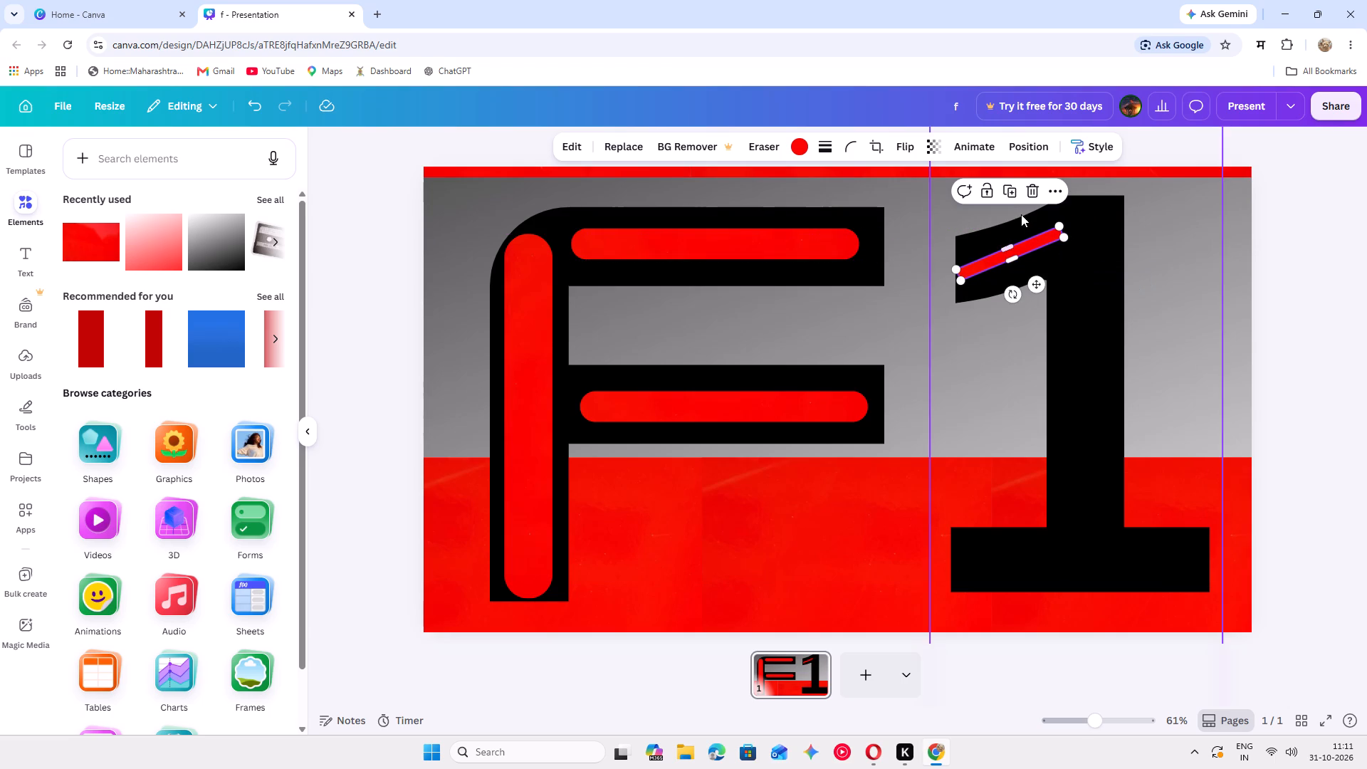
# Duplicate the flag strip, rotate the copy to vertical, and move it into the upper stem of the 1.
pyautogui.click(1006, 188)
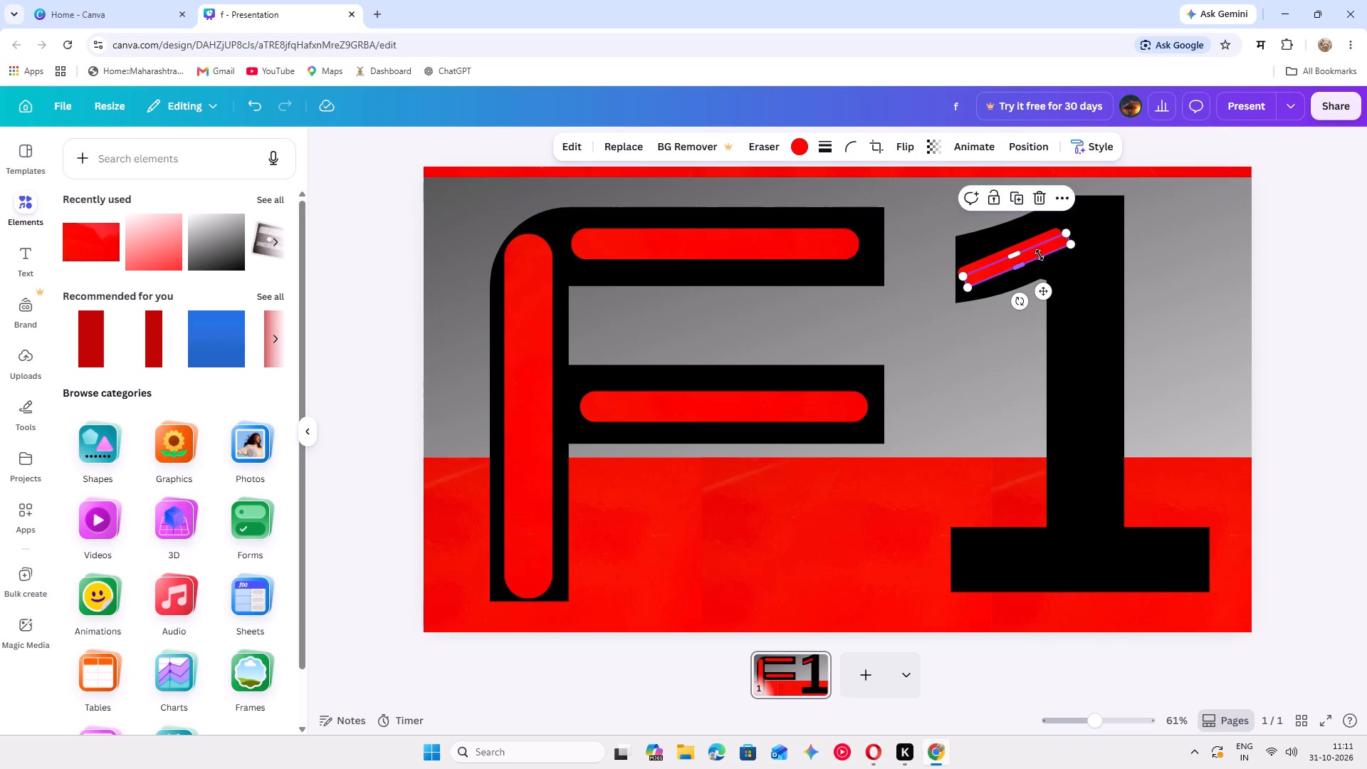
pyautogui.moveTo(1040, 255); pyautogui.dragTo(1044, 263)
pyautogui.moveTo(1038, 254); pyautogui.dragTo(1065, 285)
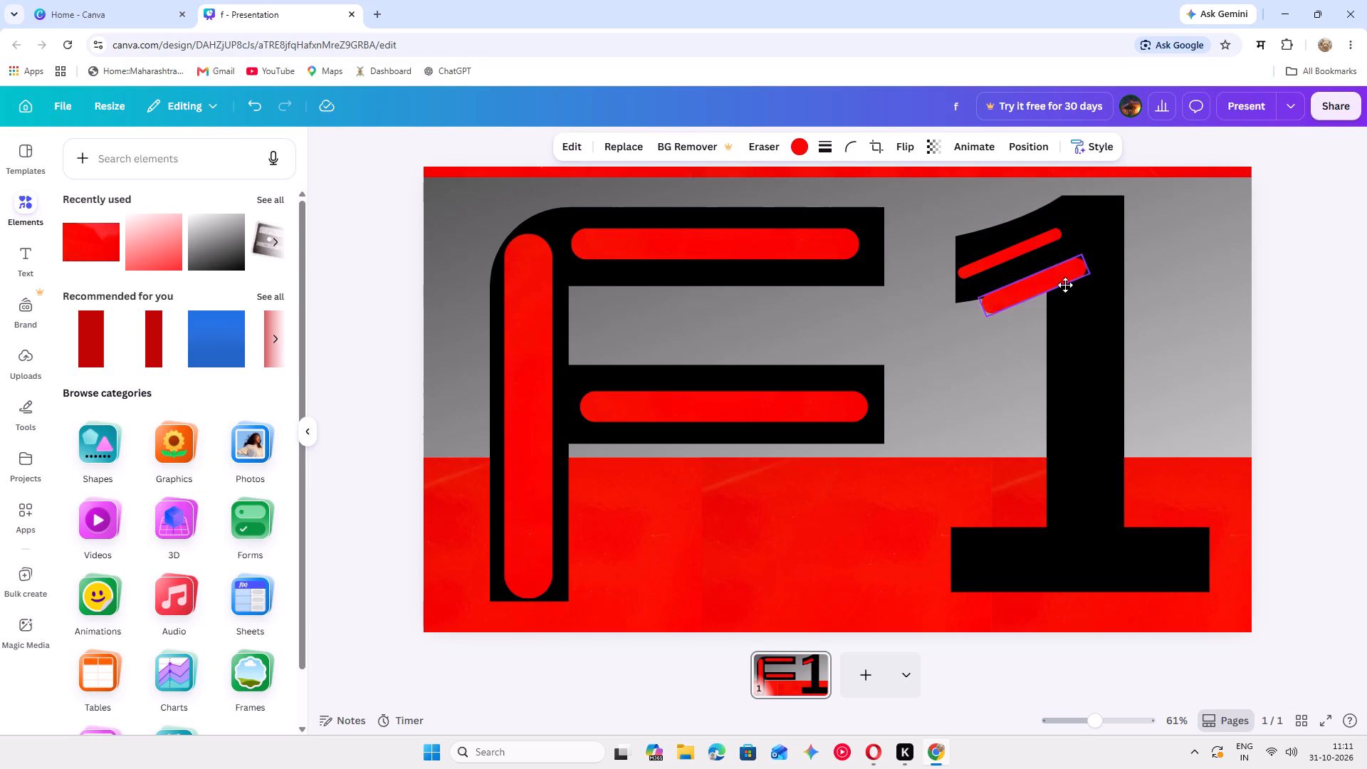
pyautogui.moveTo(1065, 285); pyautogui.dragTo(1074, 294)
pyautogui.moveTo(1055, 352); pyautogui.dragTo(1149, 397)
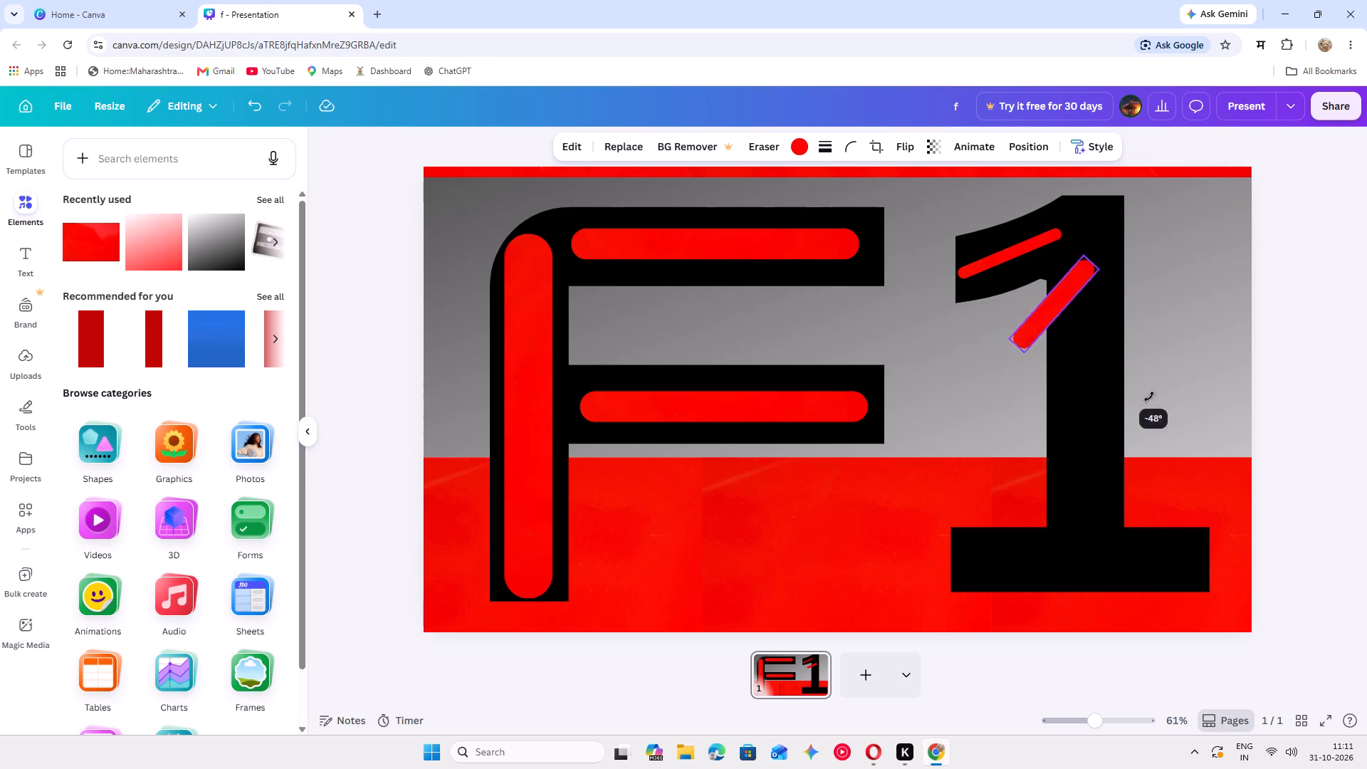
pyautogui.moveTo(1149, 397); pyautogui.dragTo(1250, 334)
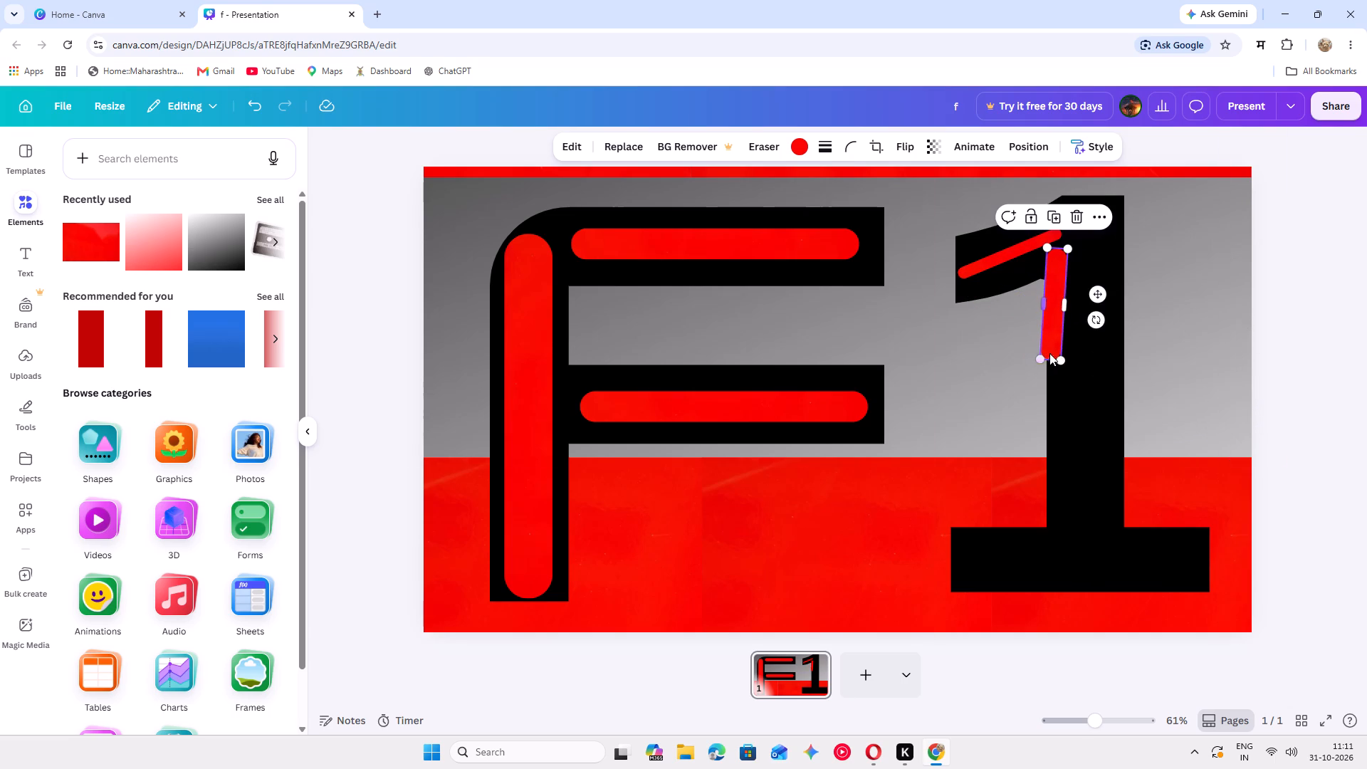
pyautogui.moveTo(1097, 322); pyautogui.dragTo(1101, 324)
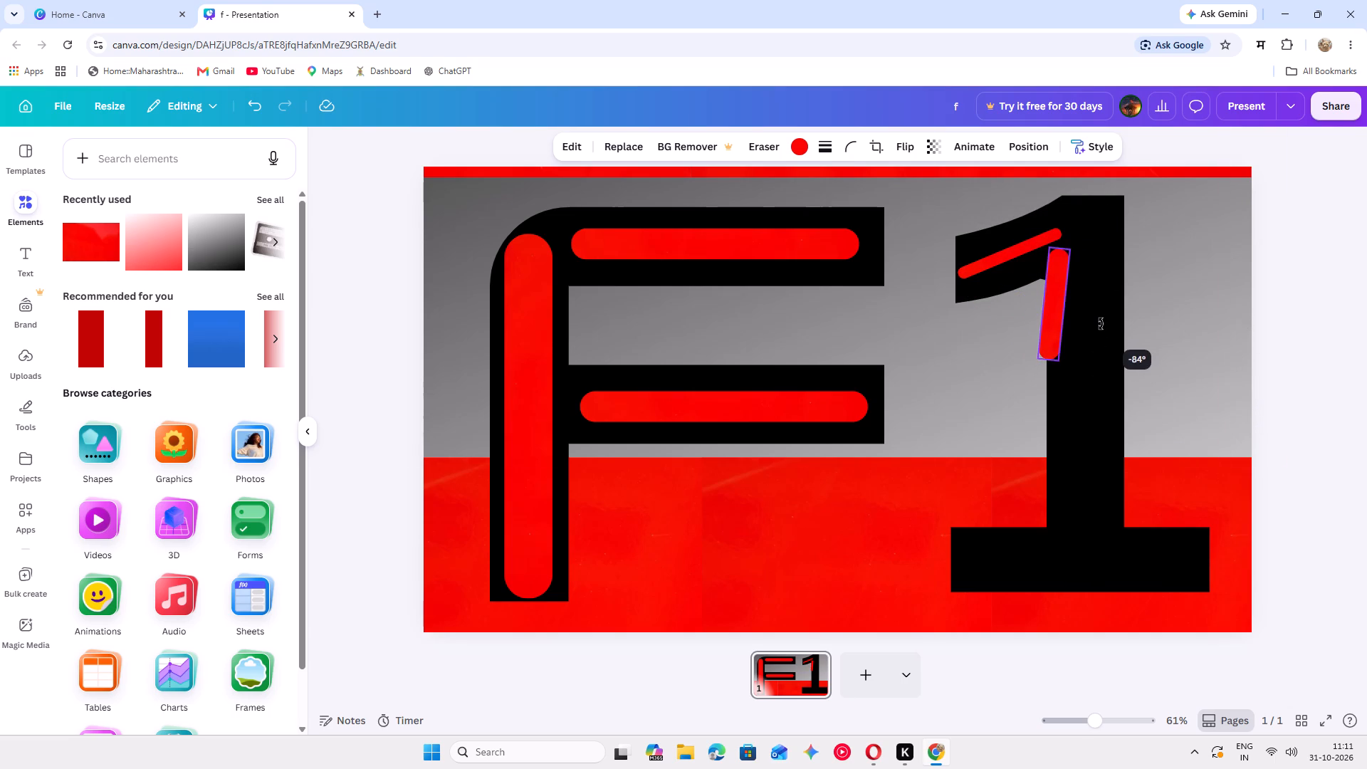
pyautogui.moveTo(1101, 324); pyautogui.dragTo(1135, 320)
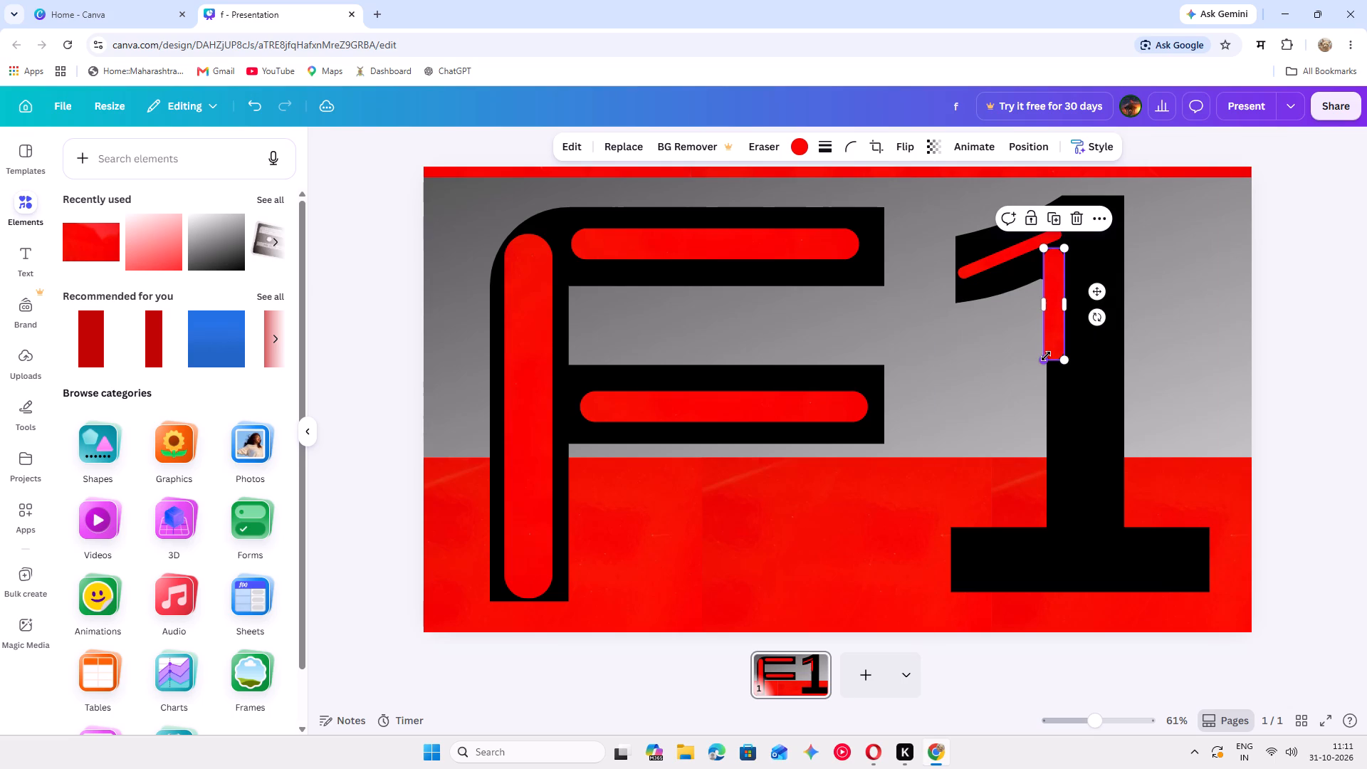
pyautogui.moveTo(1049, 330); pyautogui.dragTo(1077, 317)
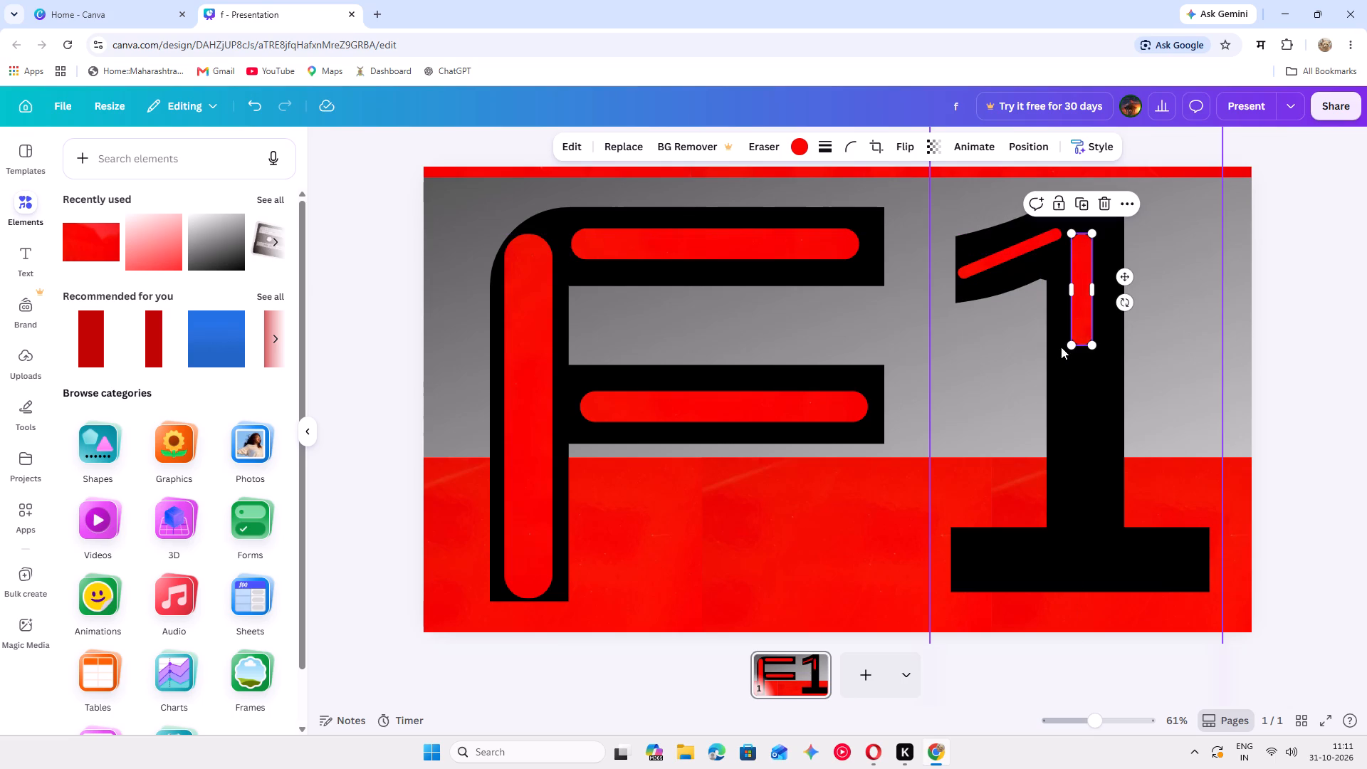
# Enlarge the vertical strip to nearly the full height of the 1's stem and position it over the stem.
pyautogui.moveTo(1072, 344); pyautogui.dragTo(1088, 549)
pyautogui.moveTo(1087, 537); pyautogui.dragTo(1088, 549, button='right')
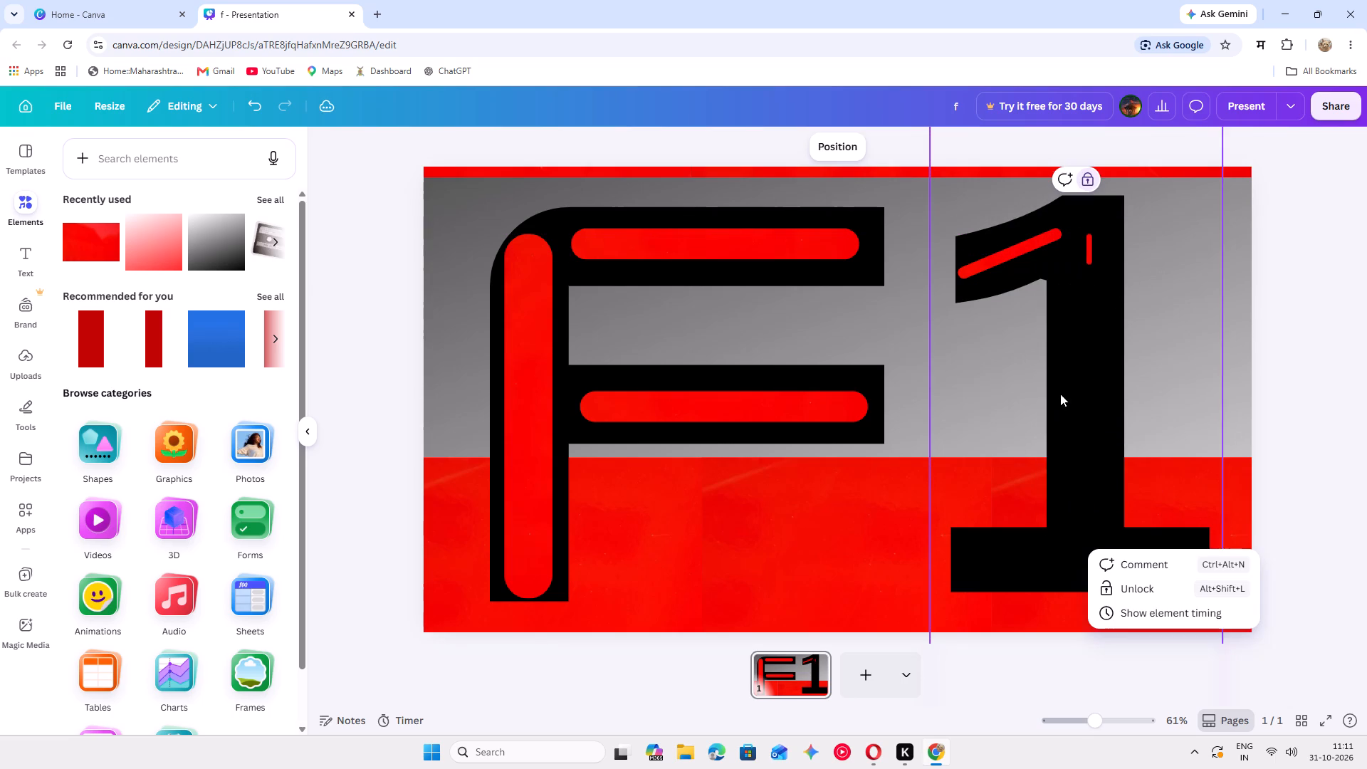
pyautogui.click(1092, 258)
pyautogui.click(1087, 256)
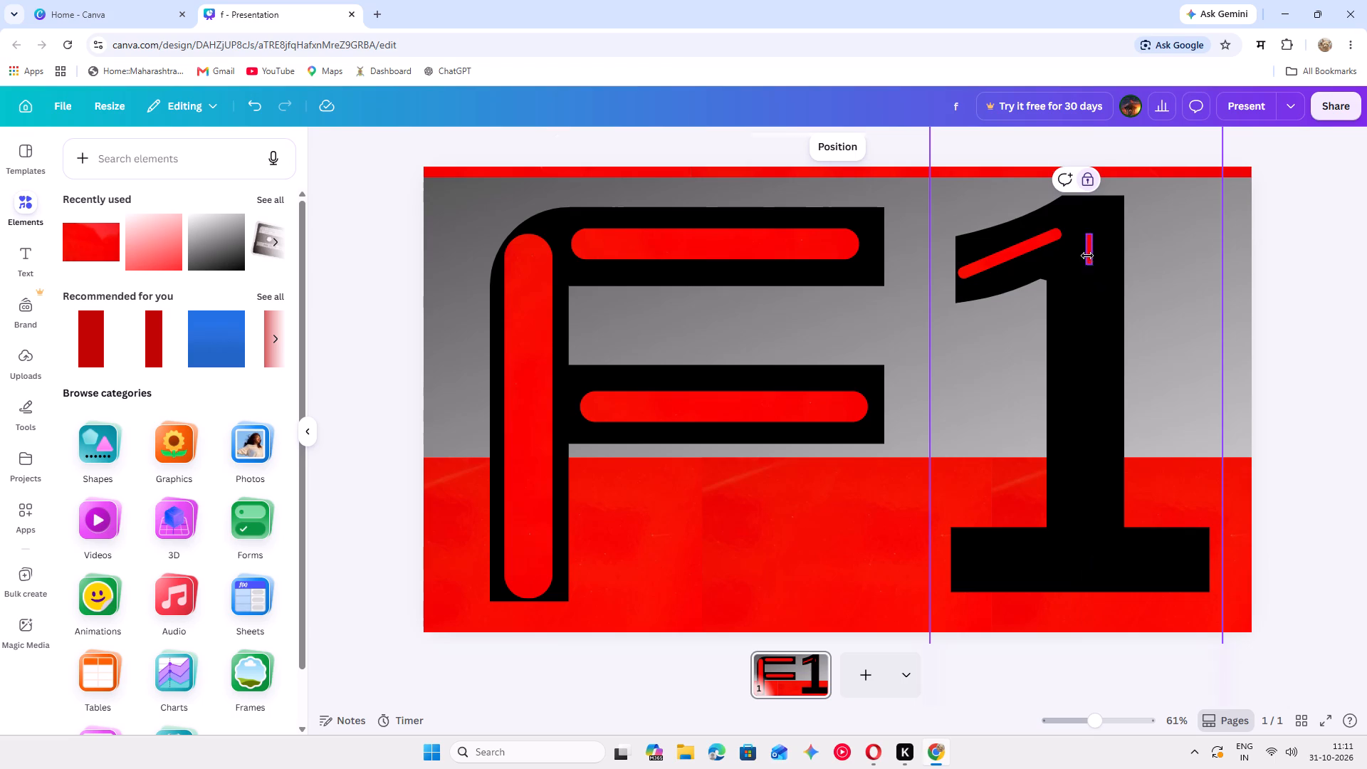
pyautogui.click(1096, 270)
pyautogui.click(1090, 256)
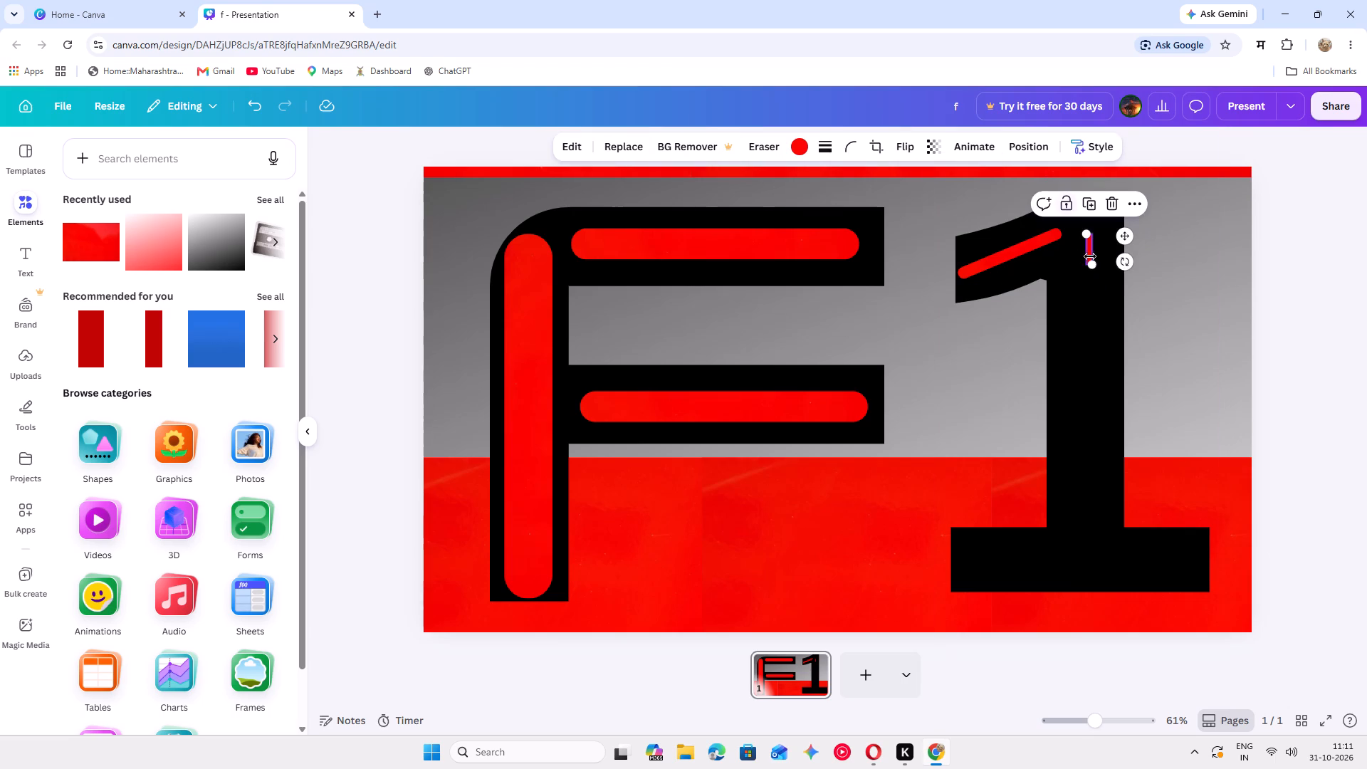
pyautogui.moveTo(1092, 265); pyautogui.dragTo(1177, 541)
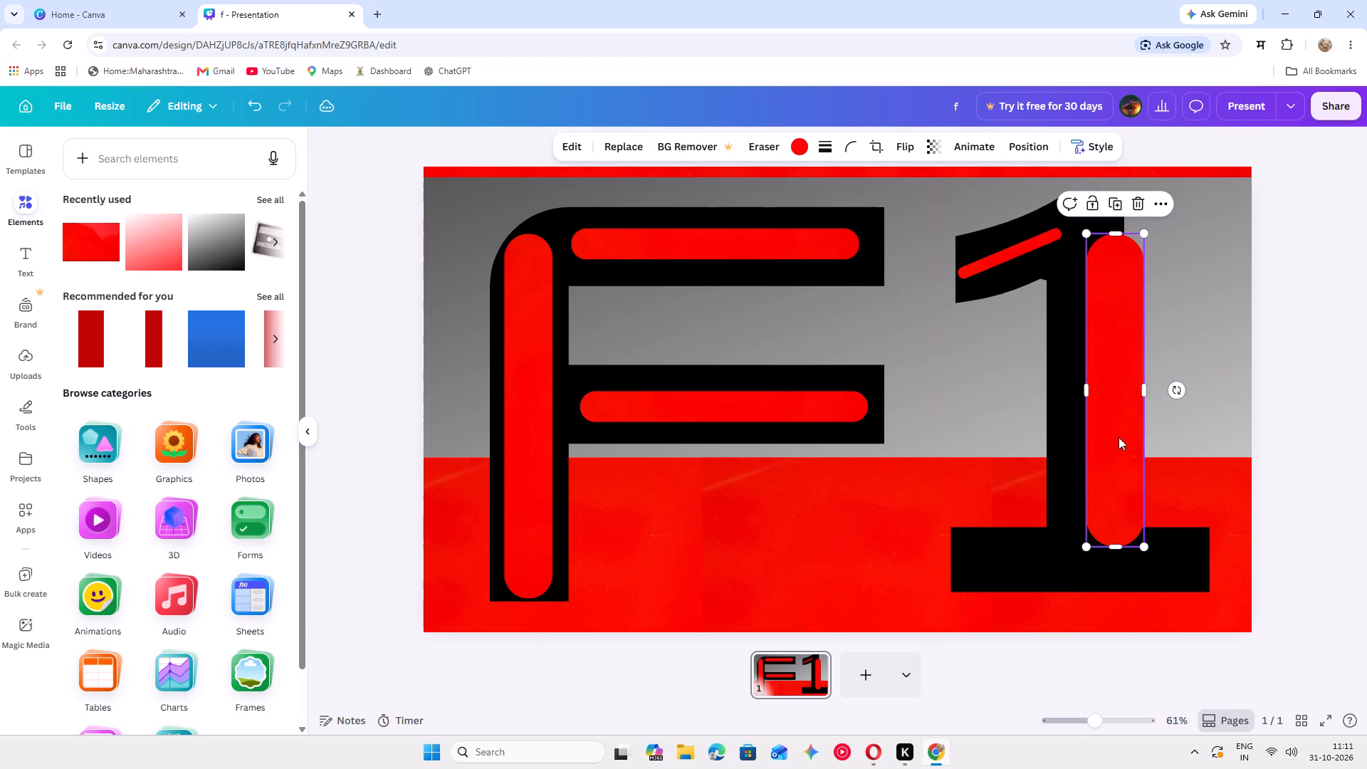
pyautogui.moveTo(1119, 439); pyautogui.dragTo(1090, 422)
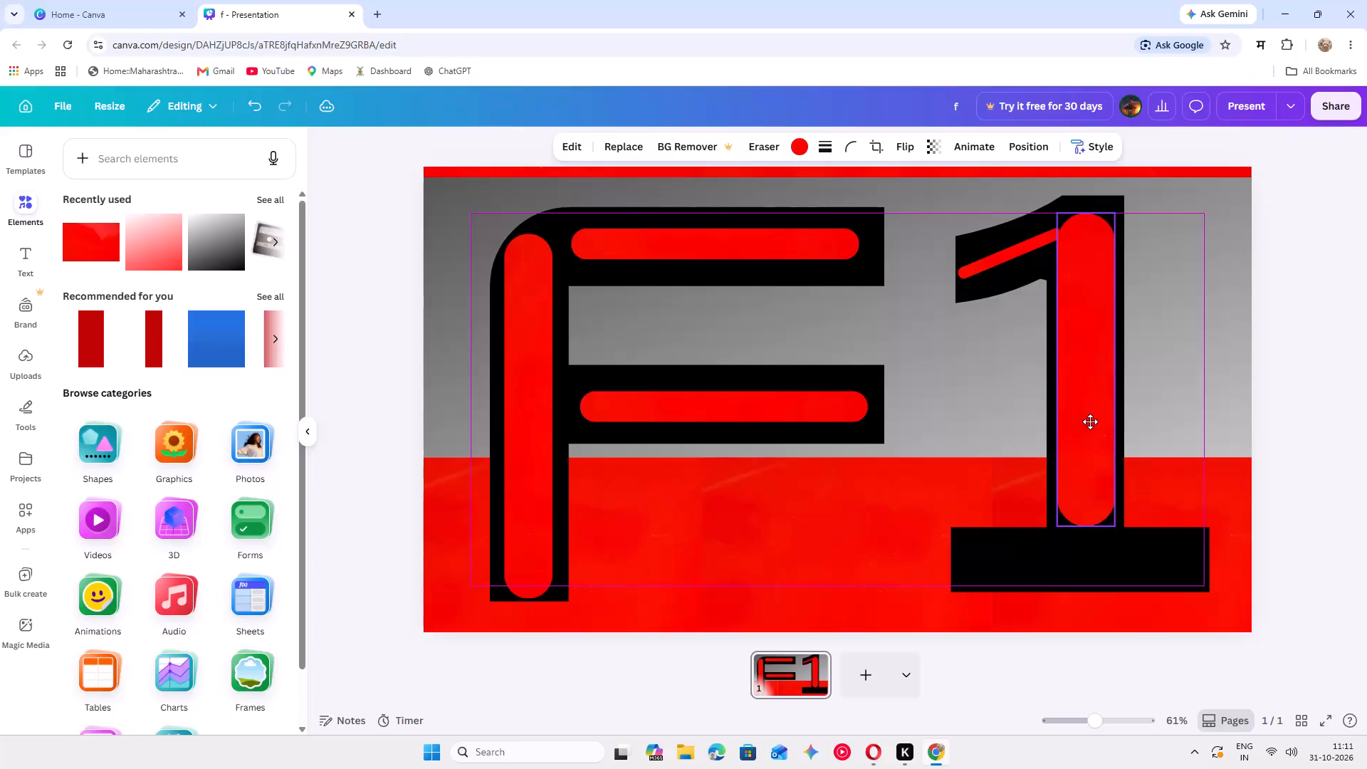
pyautogui.moveTo(1090, 422); pyautogui.dragTo(1091, 422)
# Narrow the 1's stem strip from both sides to a thin line and reposition it within the black stem.
pyautogui.moveTo(1118, 375); pyautogui.dragTo(1106, 377)
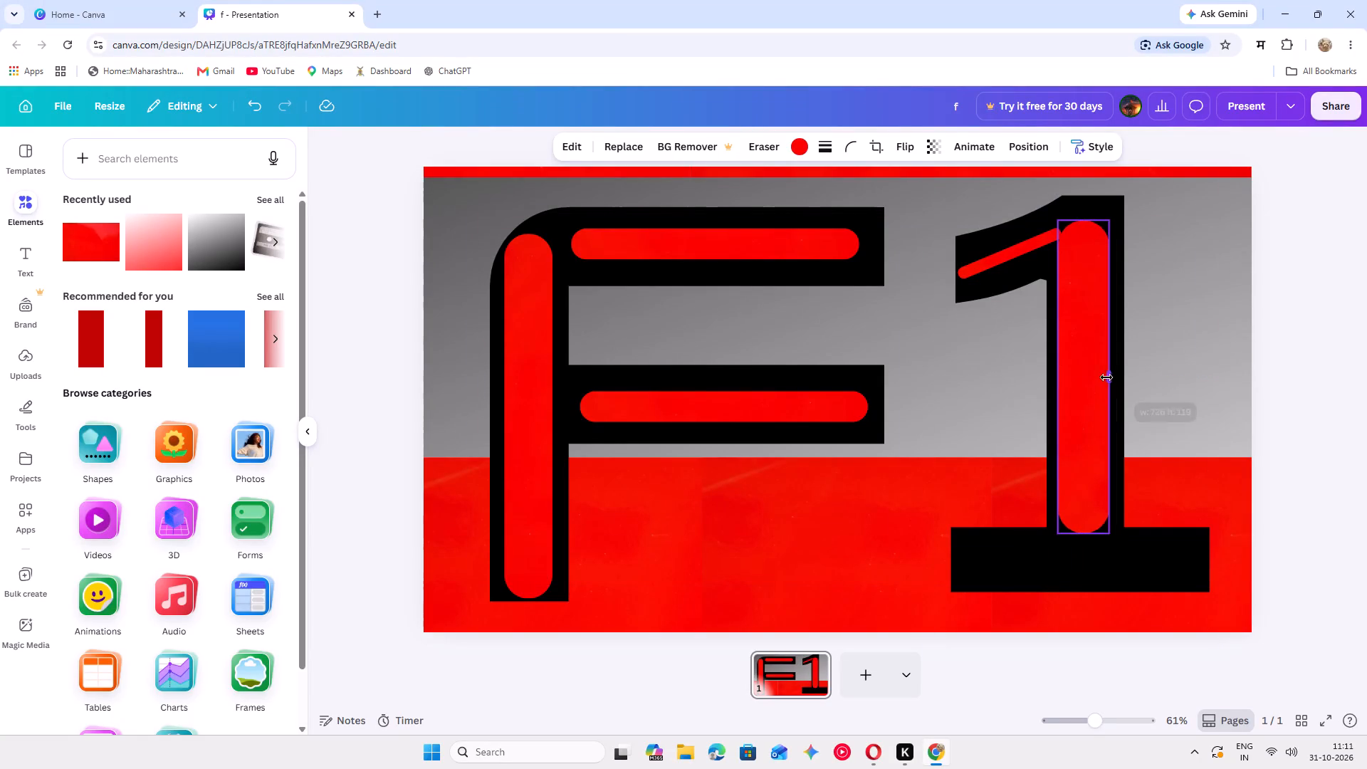
pyautogui.moveTo(1106, 377); pyautogui.dragTo(1096, 379)
pyautogui.moveTo(1058, 379); pyautogui.dragTo(1078, 388)
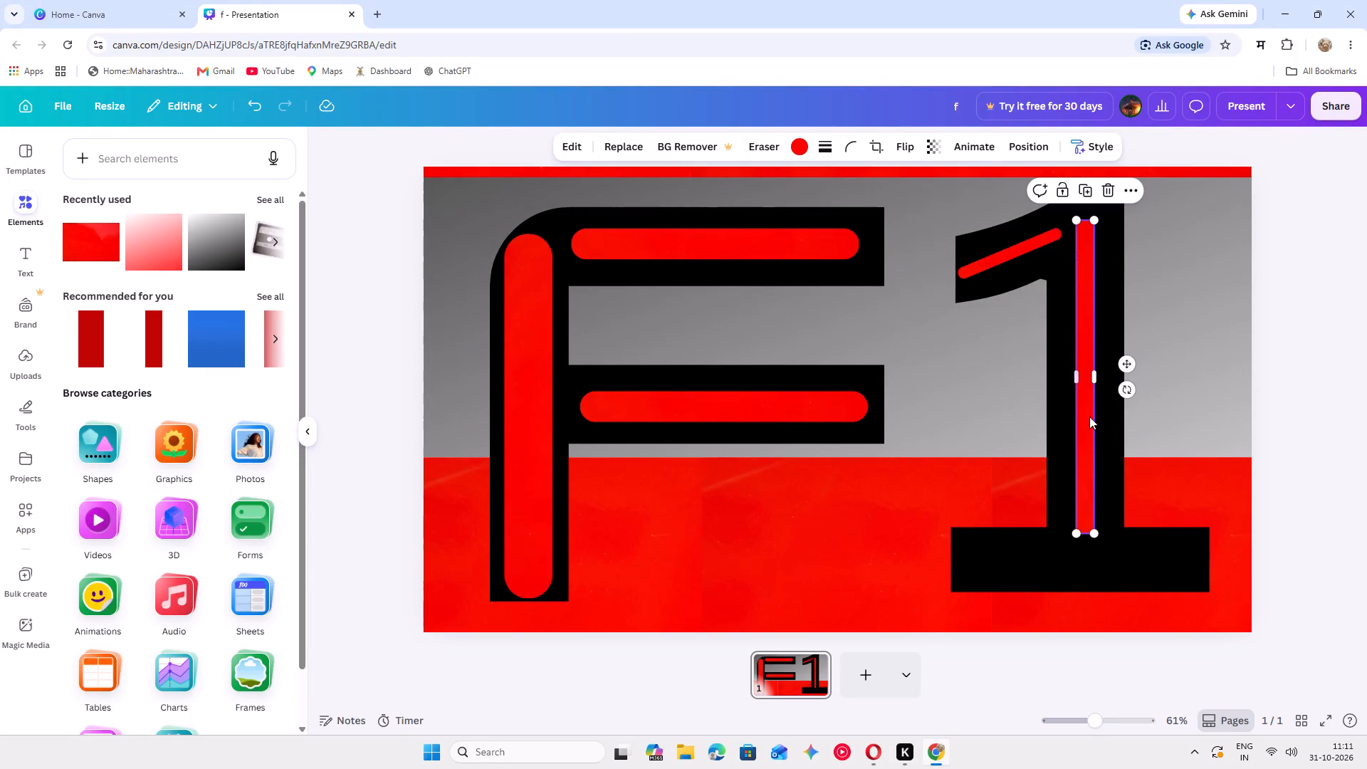
pyautogui.click(1121, 432)
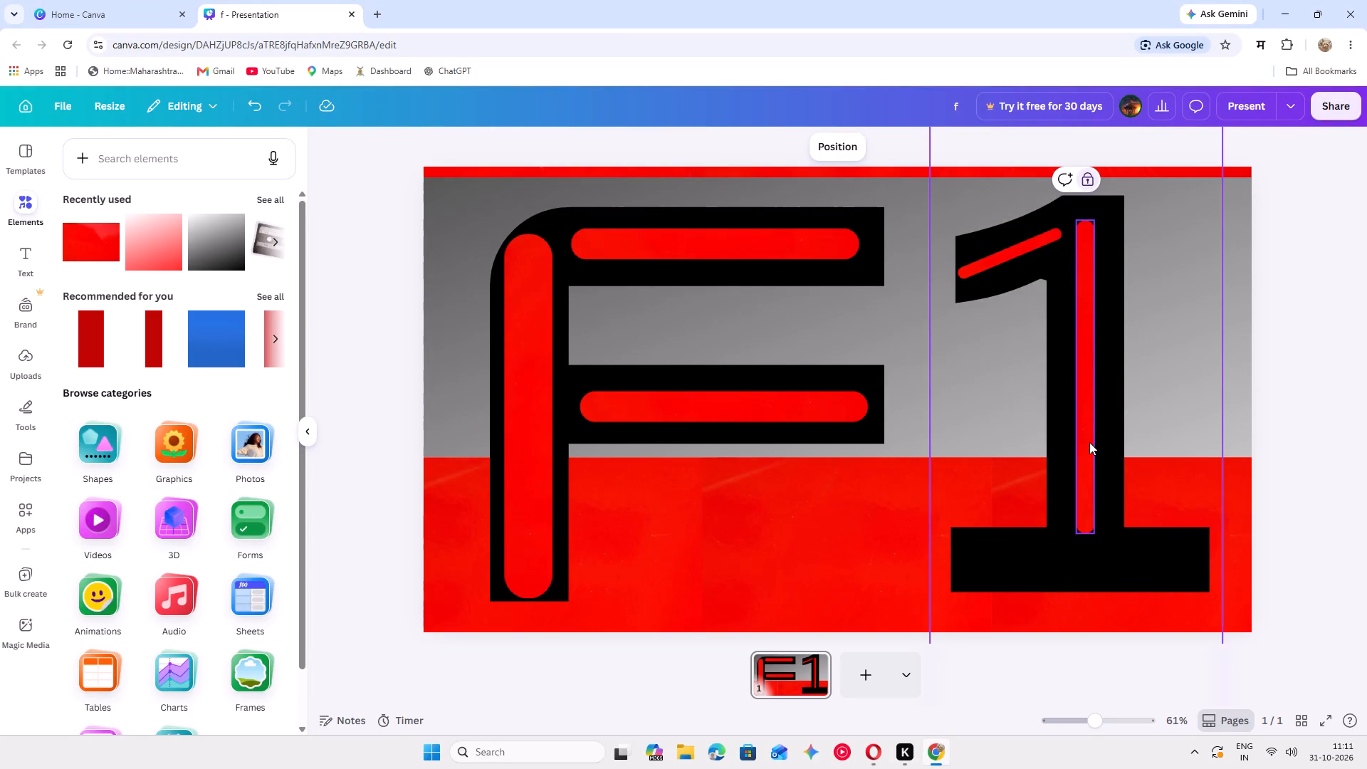
pyautogui.moveTo(1089, 443); pyautogui.dragTo(1084, 459)
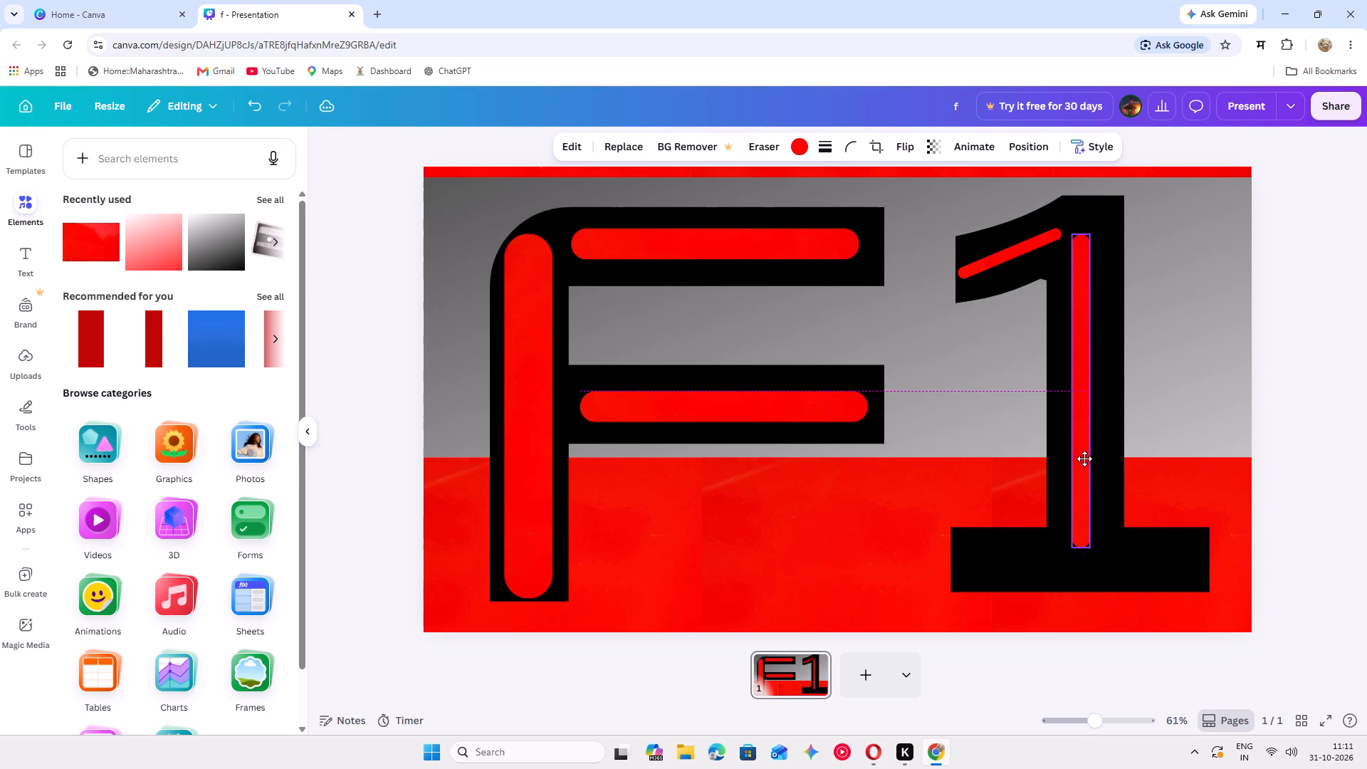
pyautogui.moveTo(1084, 459); pyautogui.dragTo(1086, 461)
pyautogui.moveTo(1097, 399); pyautogui.dragTo(1090, 402)
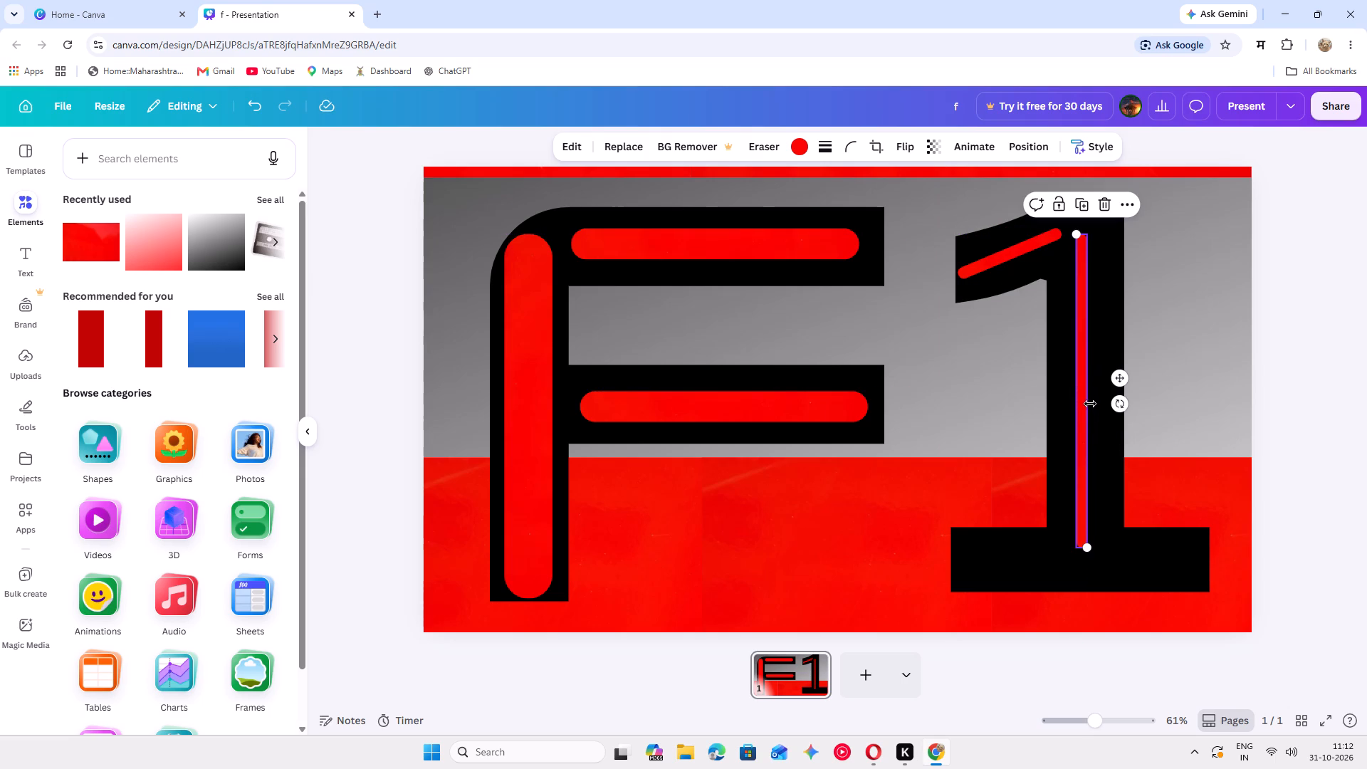
pyautogui.click(1098, 446)
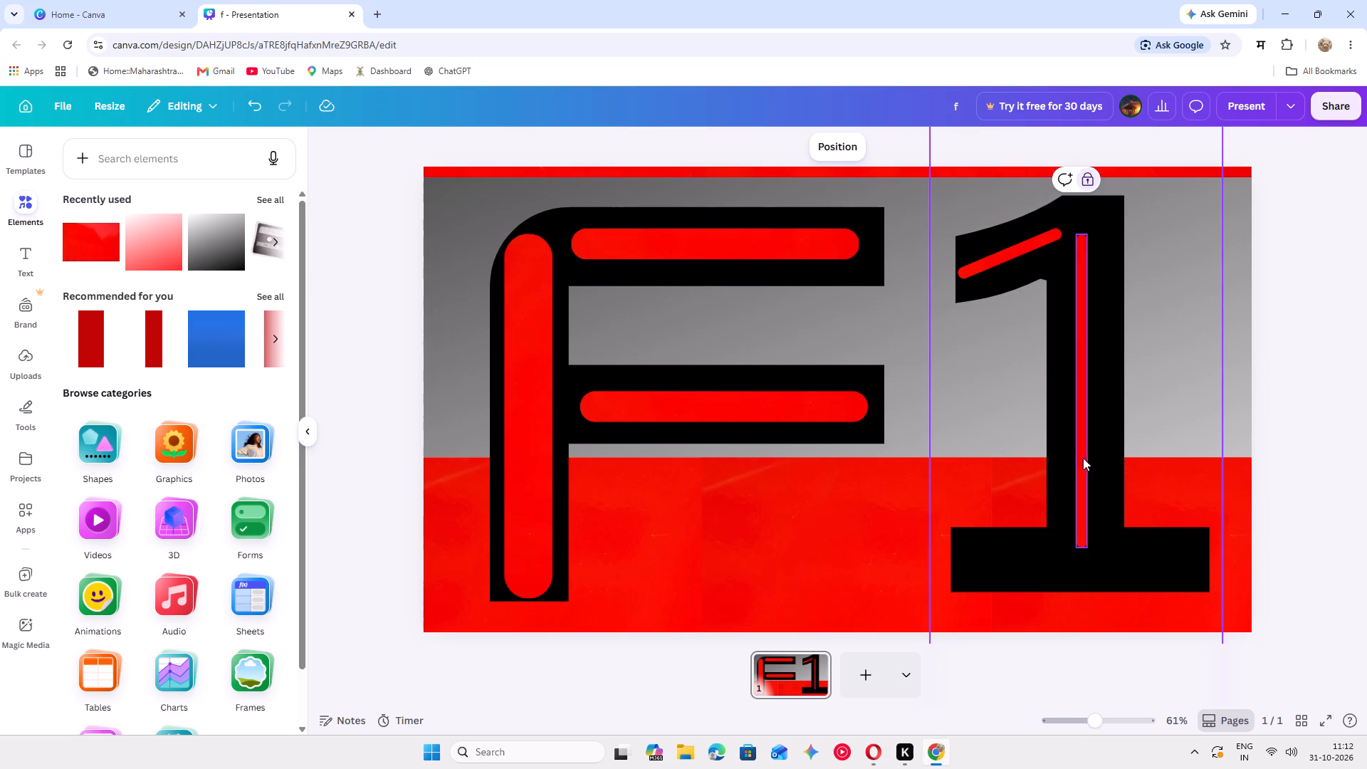
pyautogui.moveTo(1082, 459); pyautogui.dragTo(1081, 448)
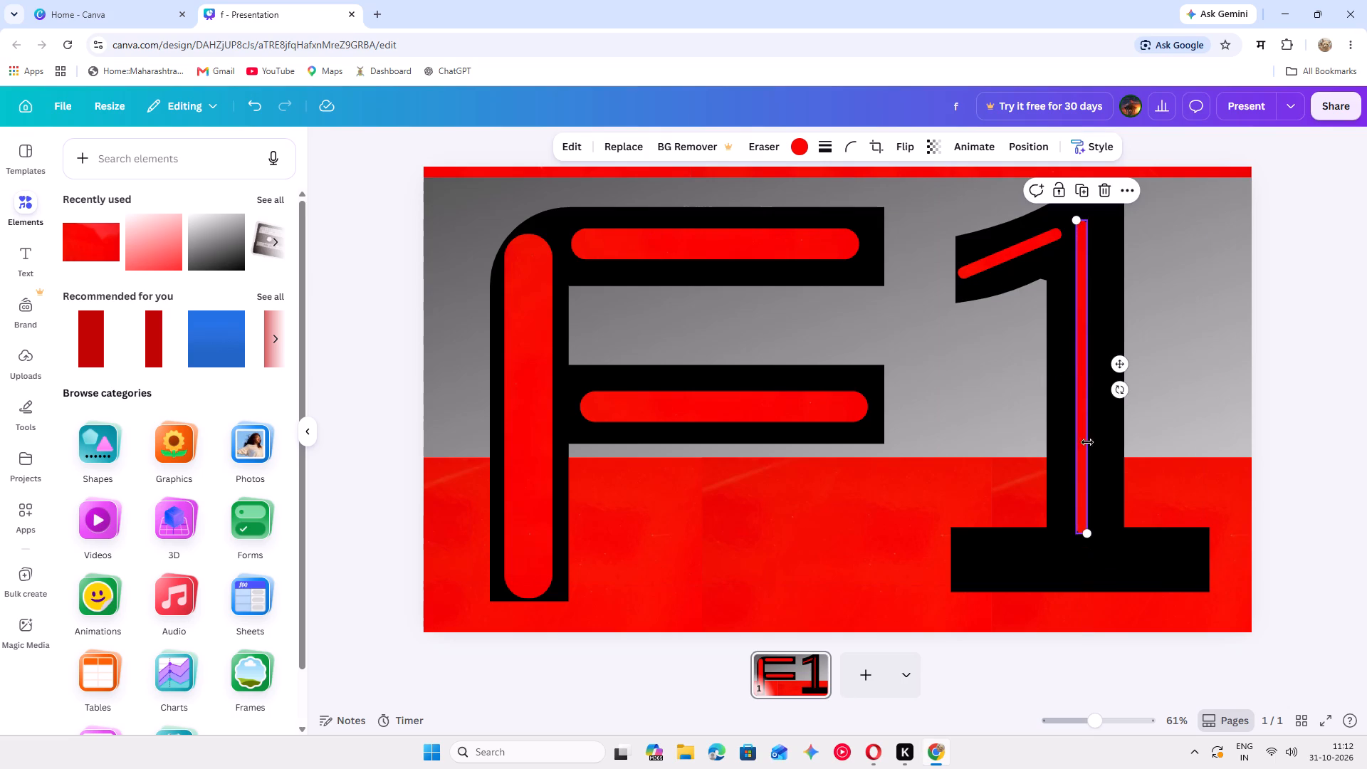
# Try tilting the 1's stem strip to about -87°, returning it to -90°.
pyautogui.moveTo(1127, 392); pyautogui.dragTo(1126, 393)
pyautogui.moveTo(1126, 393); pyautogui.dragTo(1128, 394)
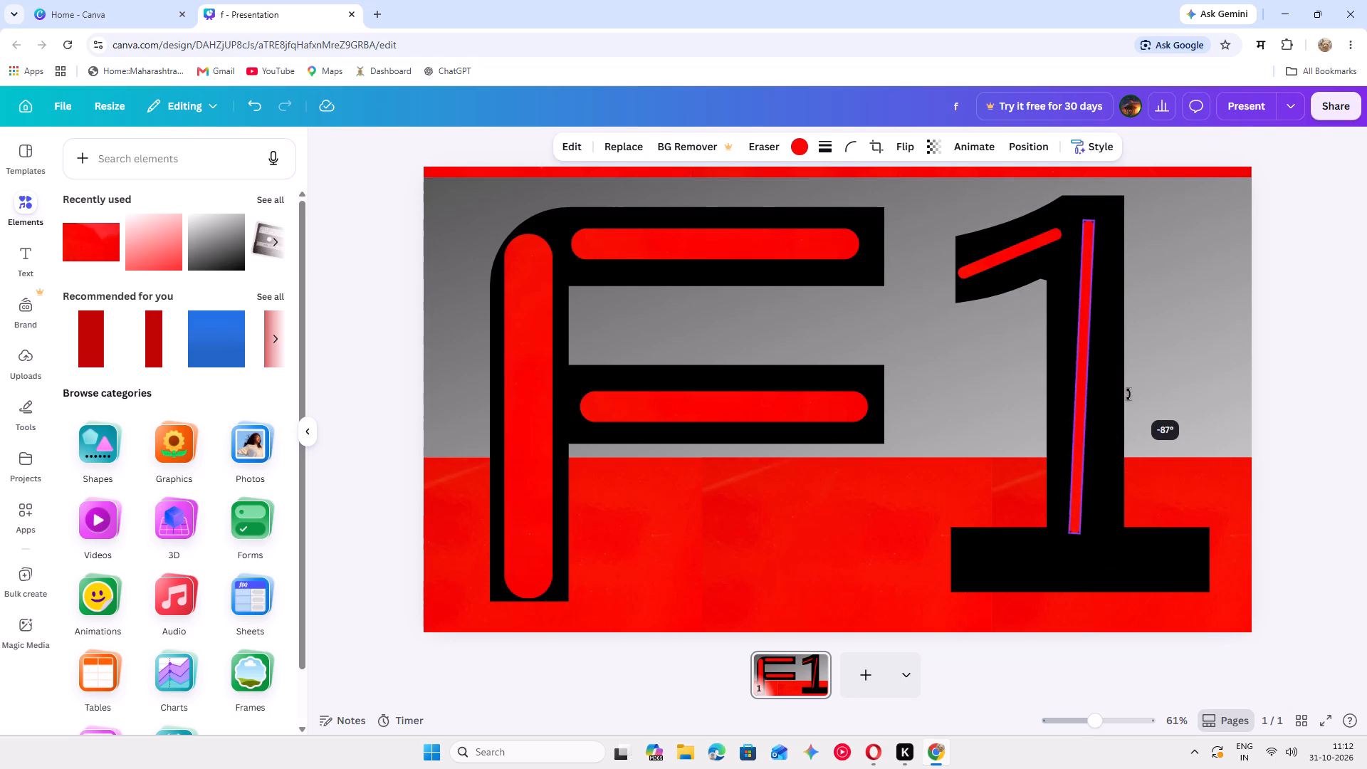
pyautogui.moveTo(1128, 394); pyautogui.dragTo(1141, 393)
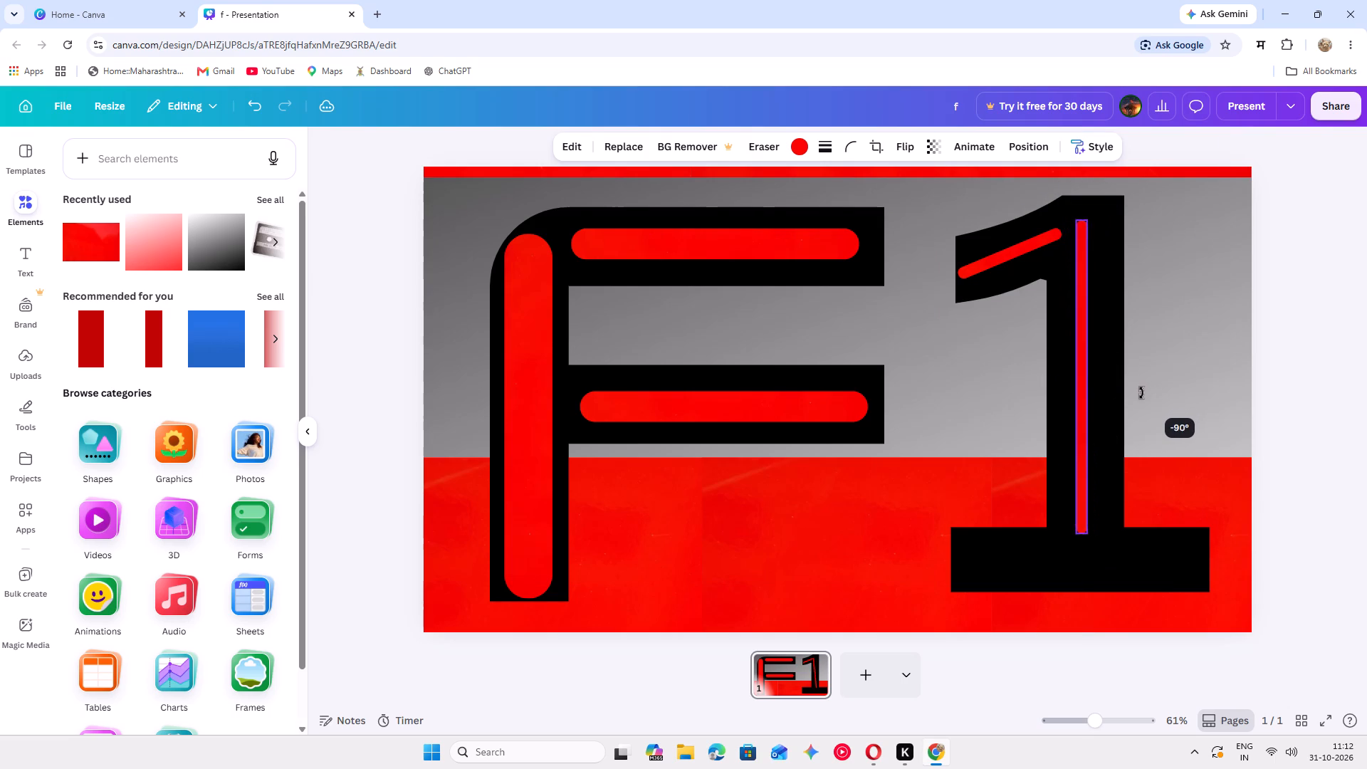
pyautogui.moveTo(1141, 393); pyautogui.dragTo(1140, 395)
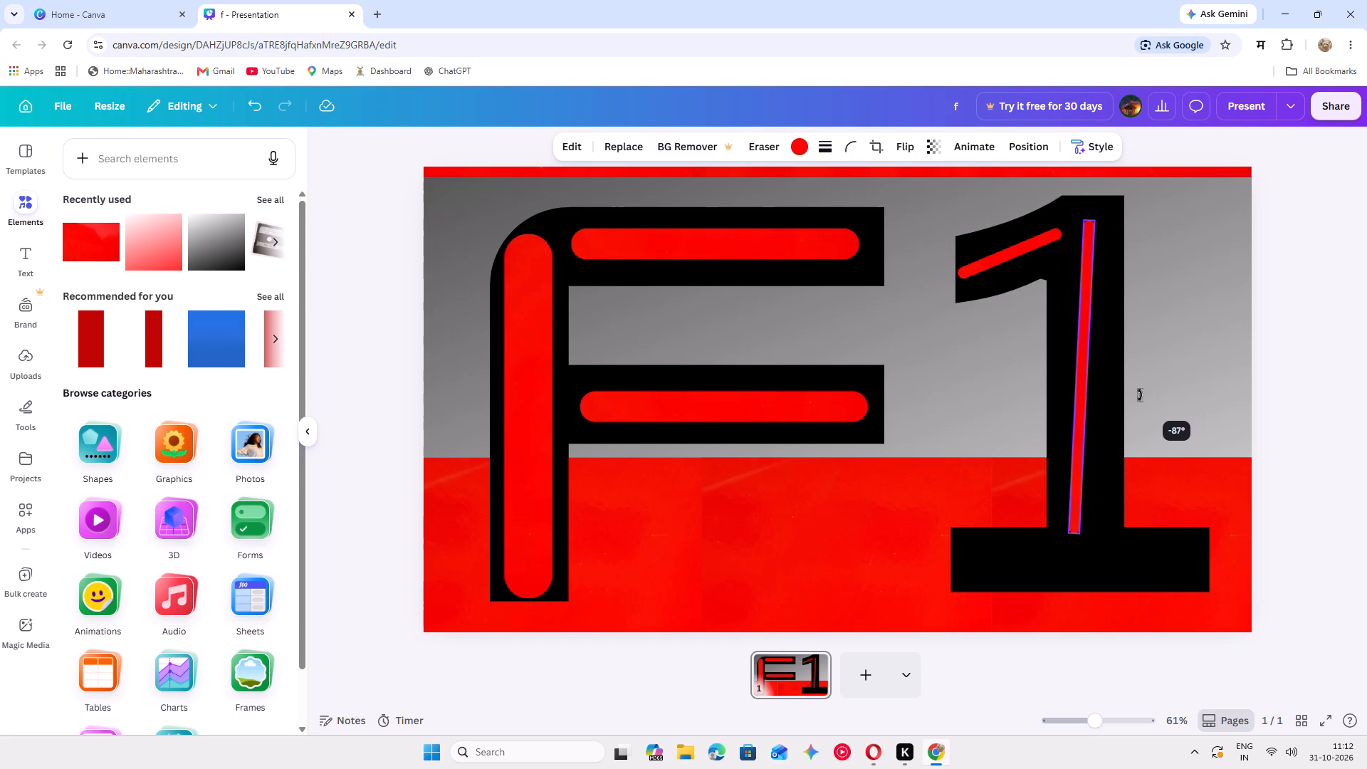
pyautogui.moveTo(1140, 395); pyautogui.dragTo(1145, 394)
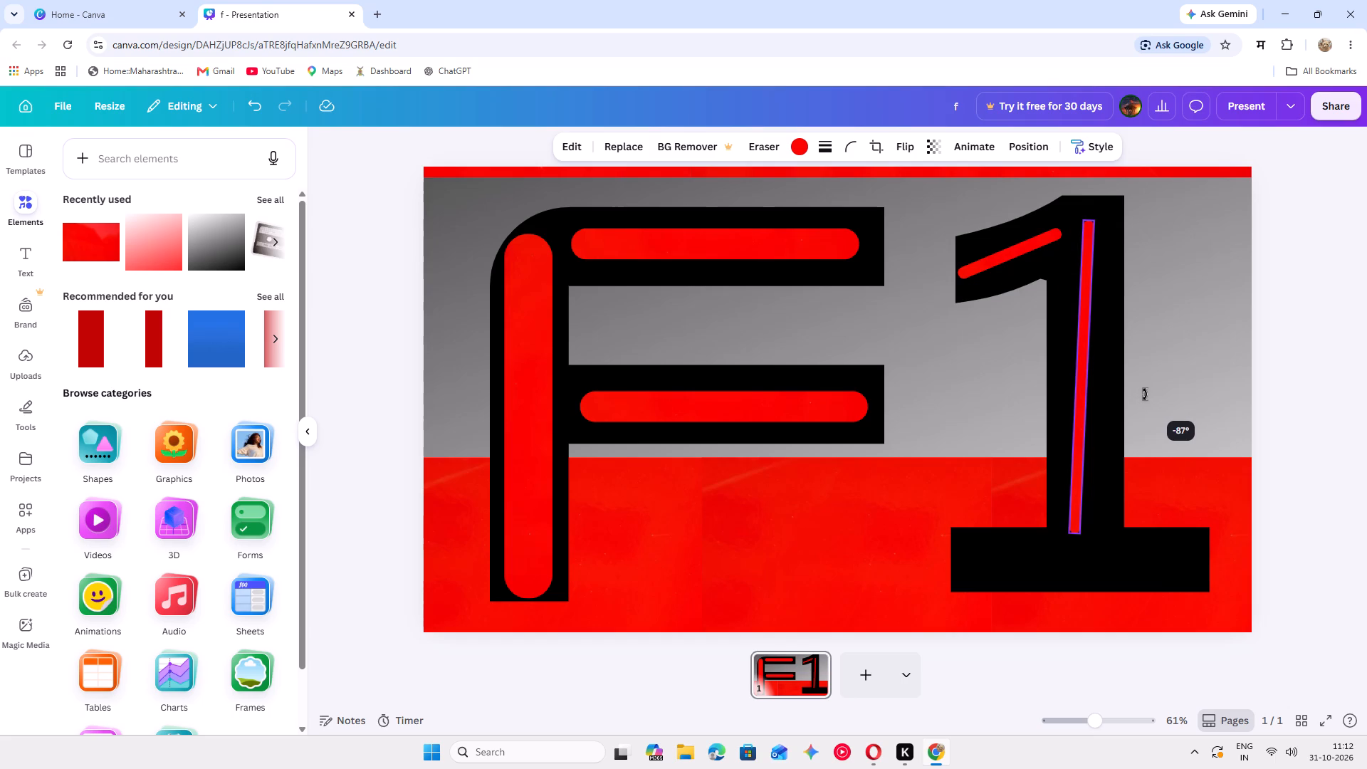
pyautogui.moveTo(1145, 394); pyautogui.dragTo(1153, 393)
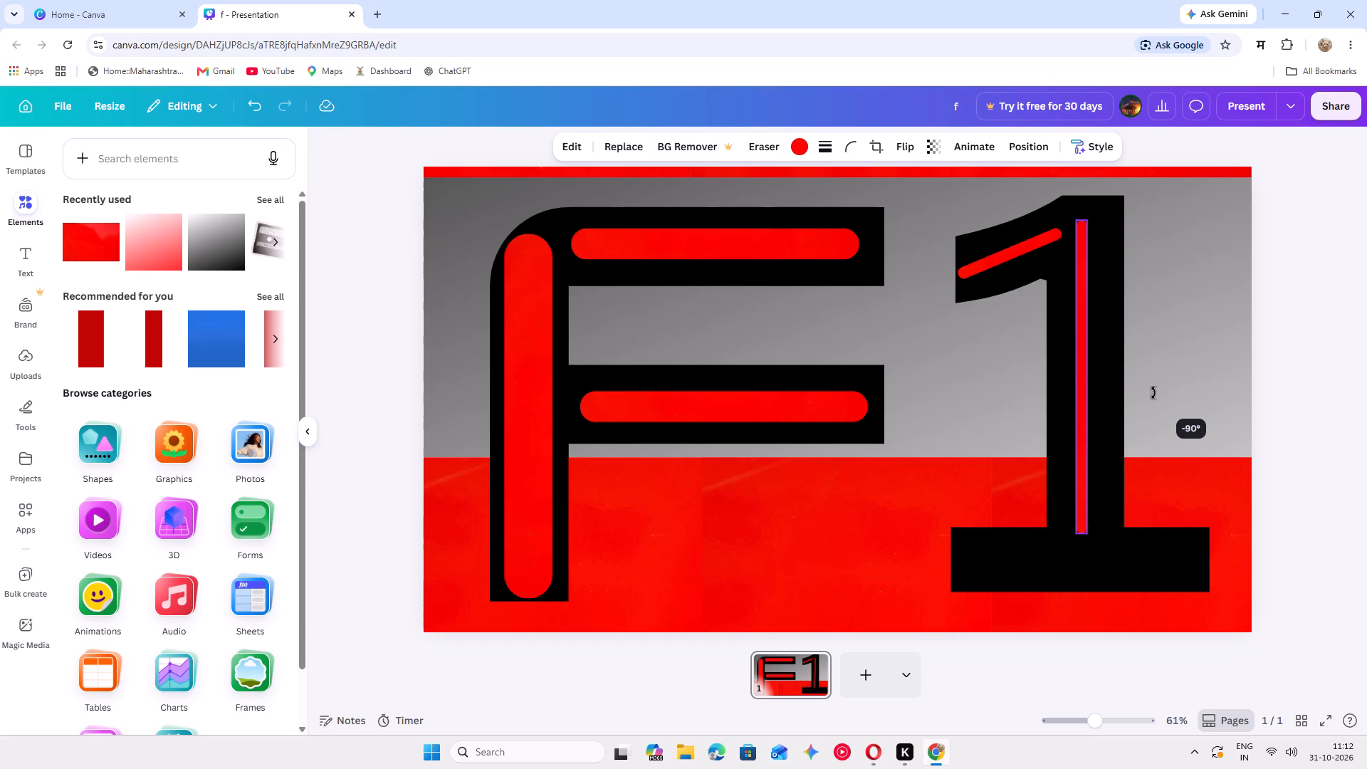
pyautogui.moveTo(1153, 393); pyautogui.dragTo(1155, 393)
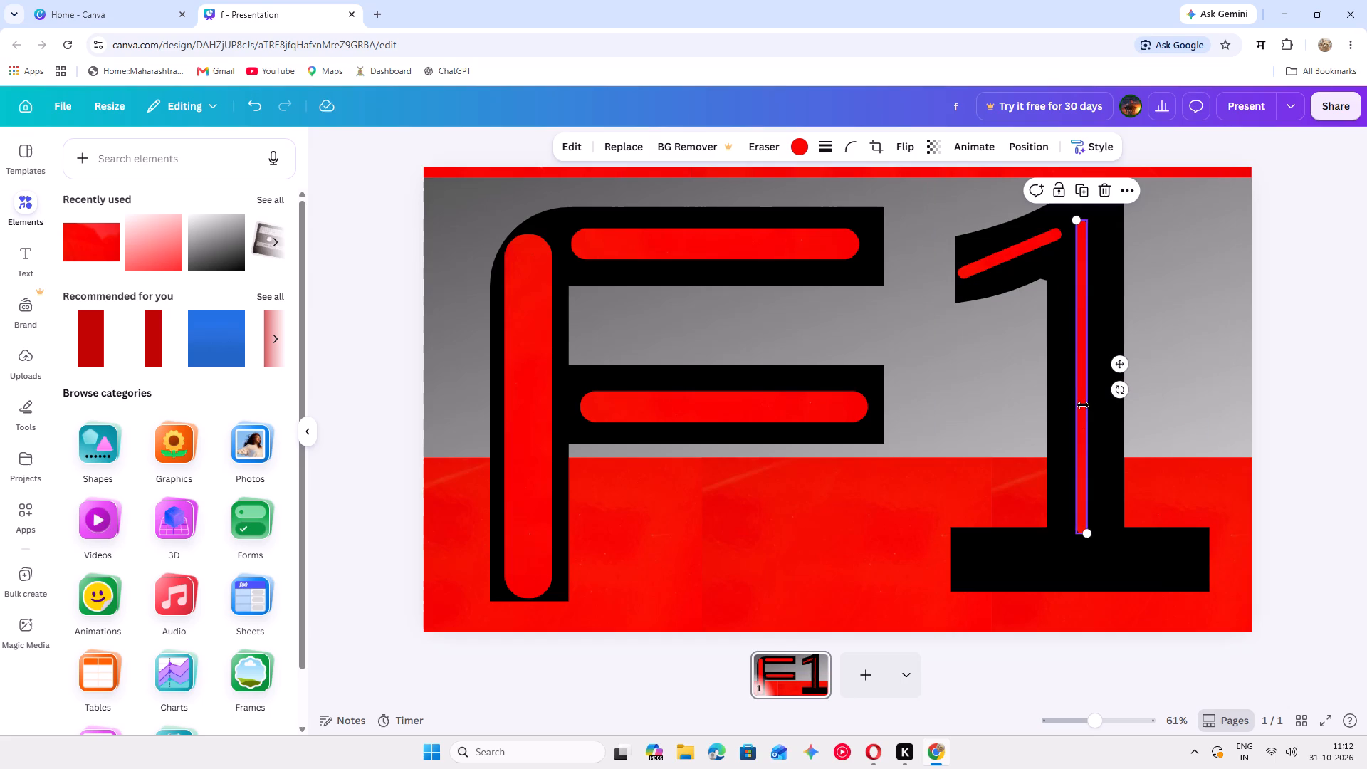
# Nudge the thin vertical red strip sideways so it sits in the middle of the 1's stem.
pyautogui.click(1083, 405)
pyautogui.click(1064, 405)
pyautogui.click(1084, 405)
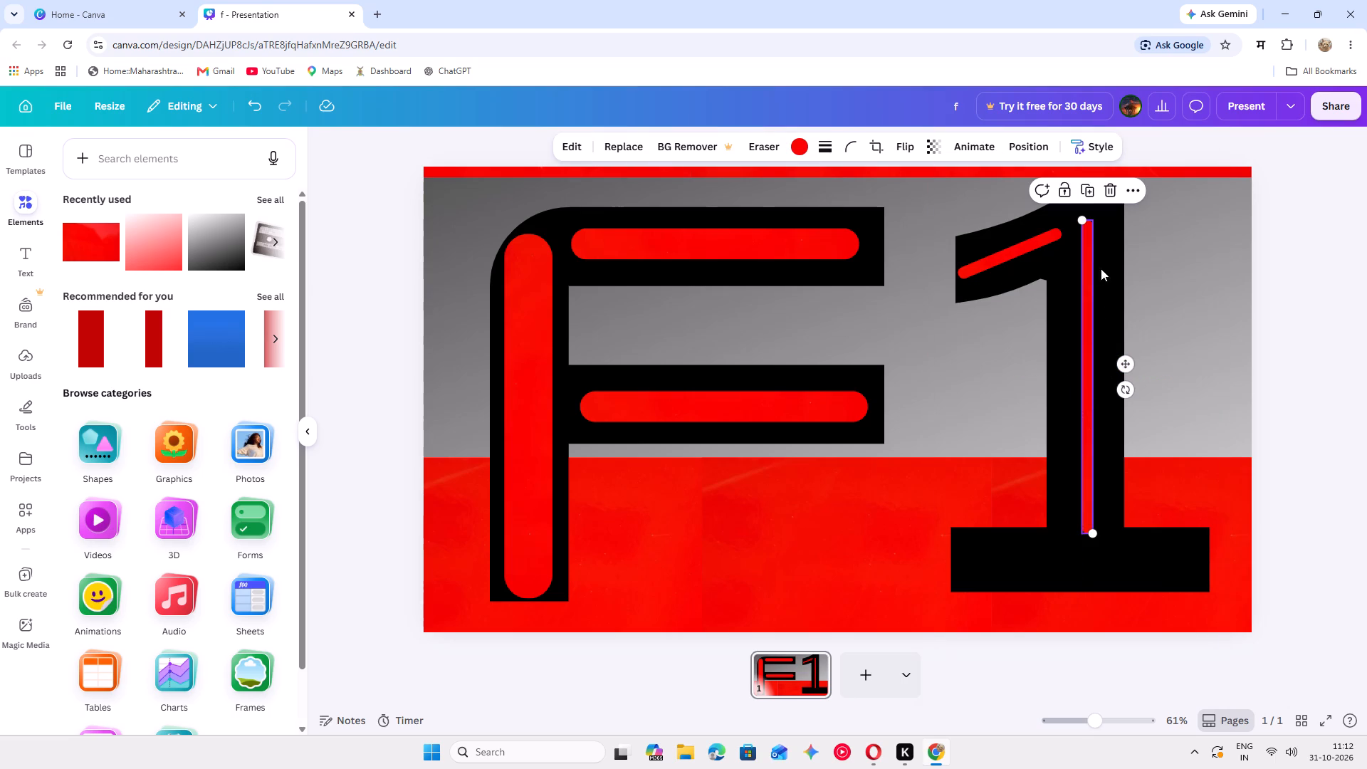
# Duplicate the 1's vertical stem strip and rotate the copy to horizontal.
pyautogui.click(1086, 190)
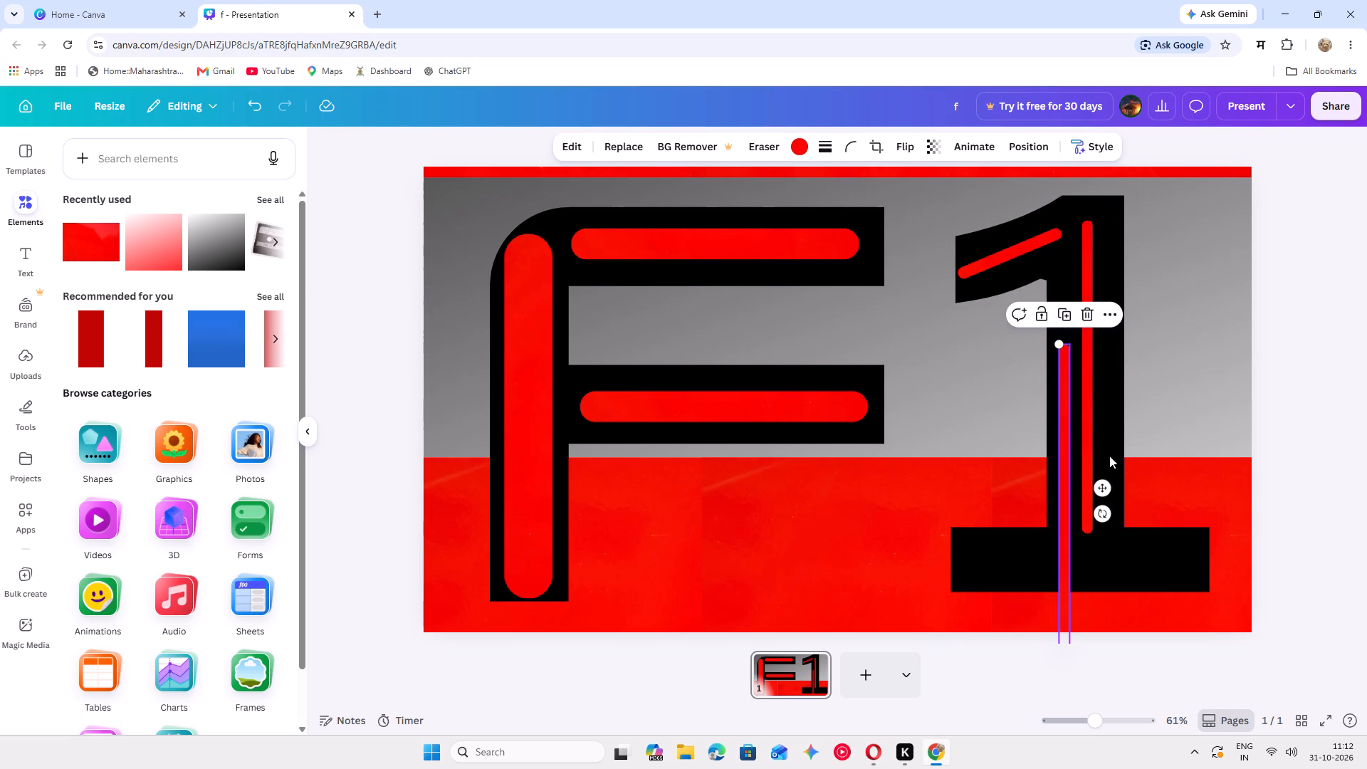
pyautogui.moveTo(1098, 517); pyautogui.dragTo(1097, 561)
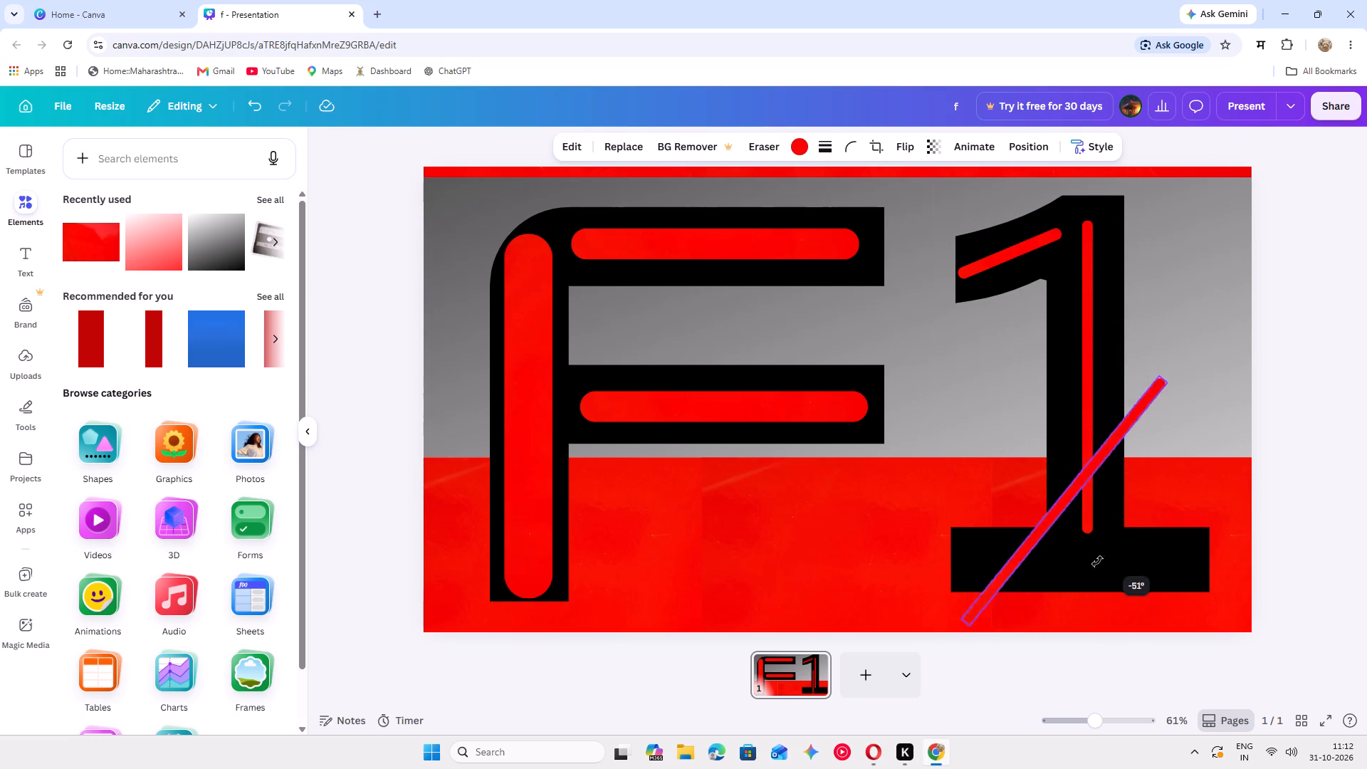
pyautogui.moveTo(1097, 561); pyautogui.dragTo(1042, 659)
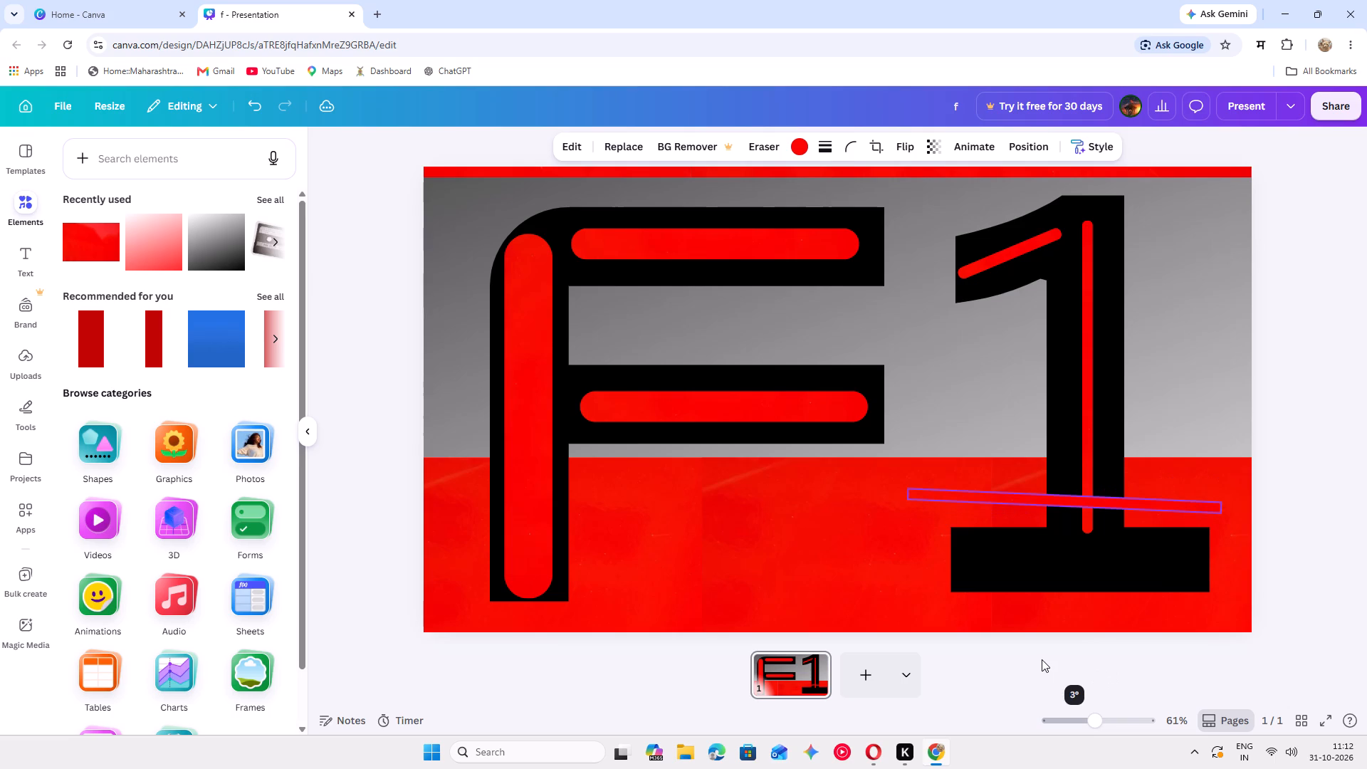
pyautogui.moveTo(1042, 659); pyautogui.dragTo(1047, 656)
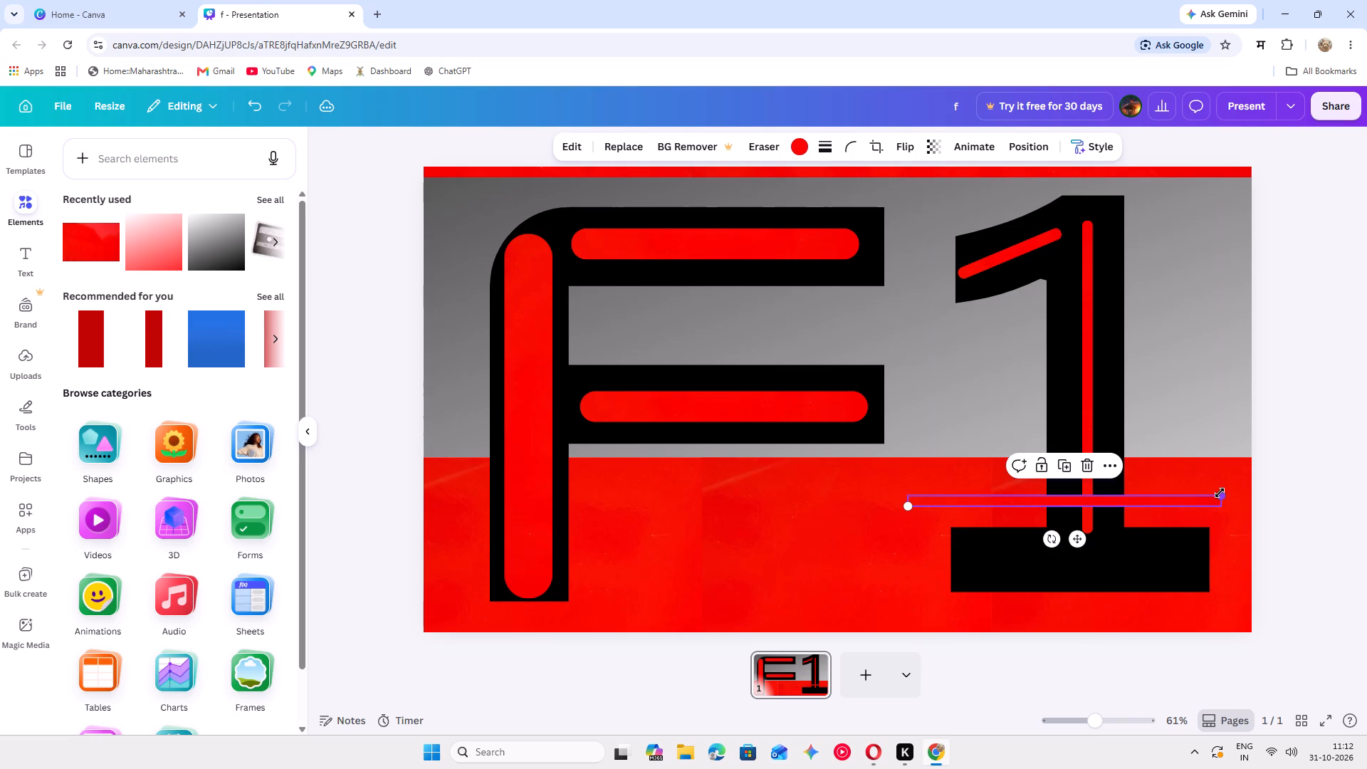
# Shorten and thicken the horizontal strip copy, and move it into the black base of the 1.
pyautogui.moveTo(1220, 493); pyautogui.dragTo(1101, 486)
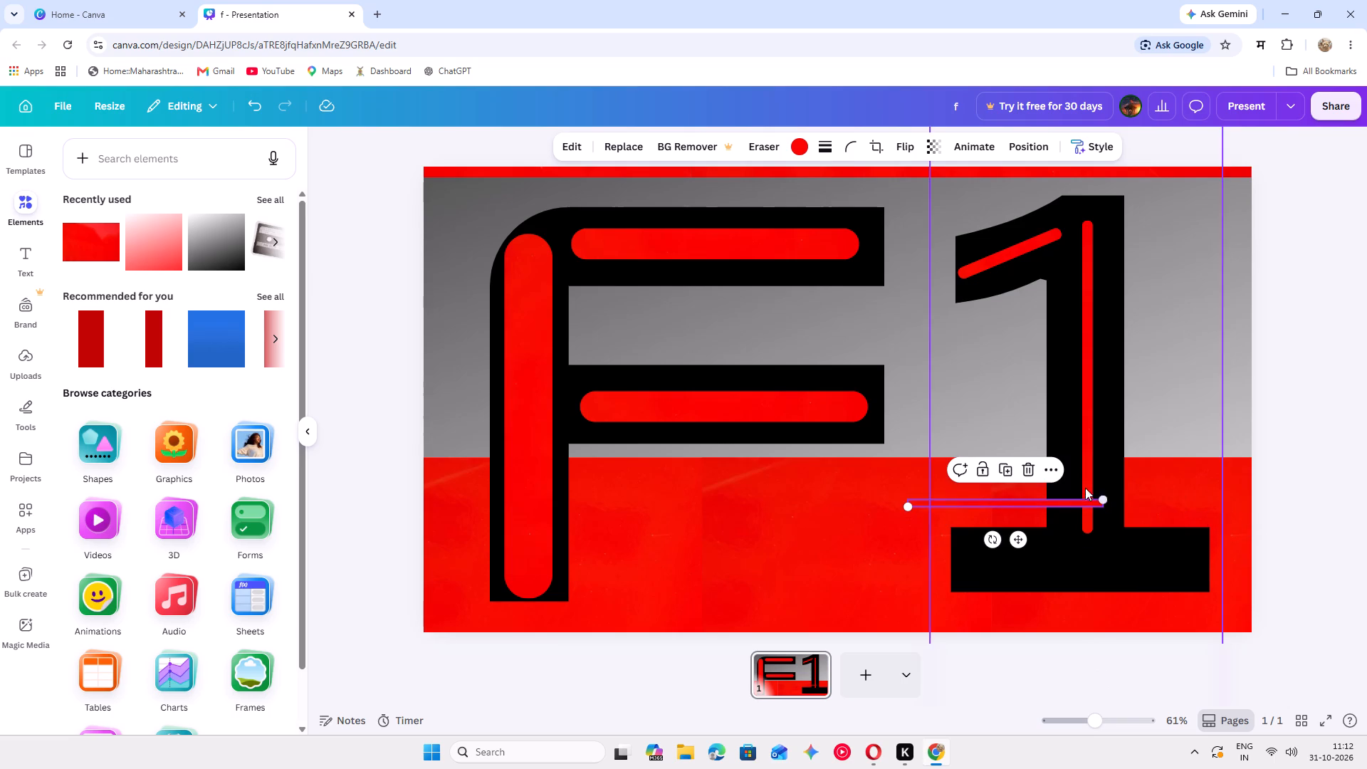
pyautogui.click(1047, 501)
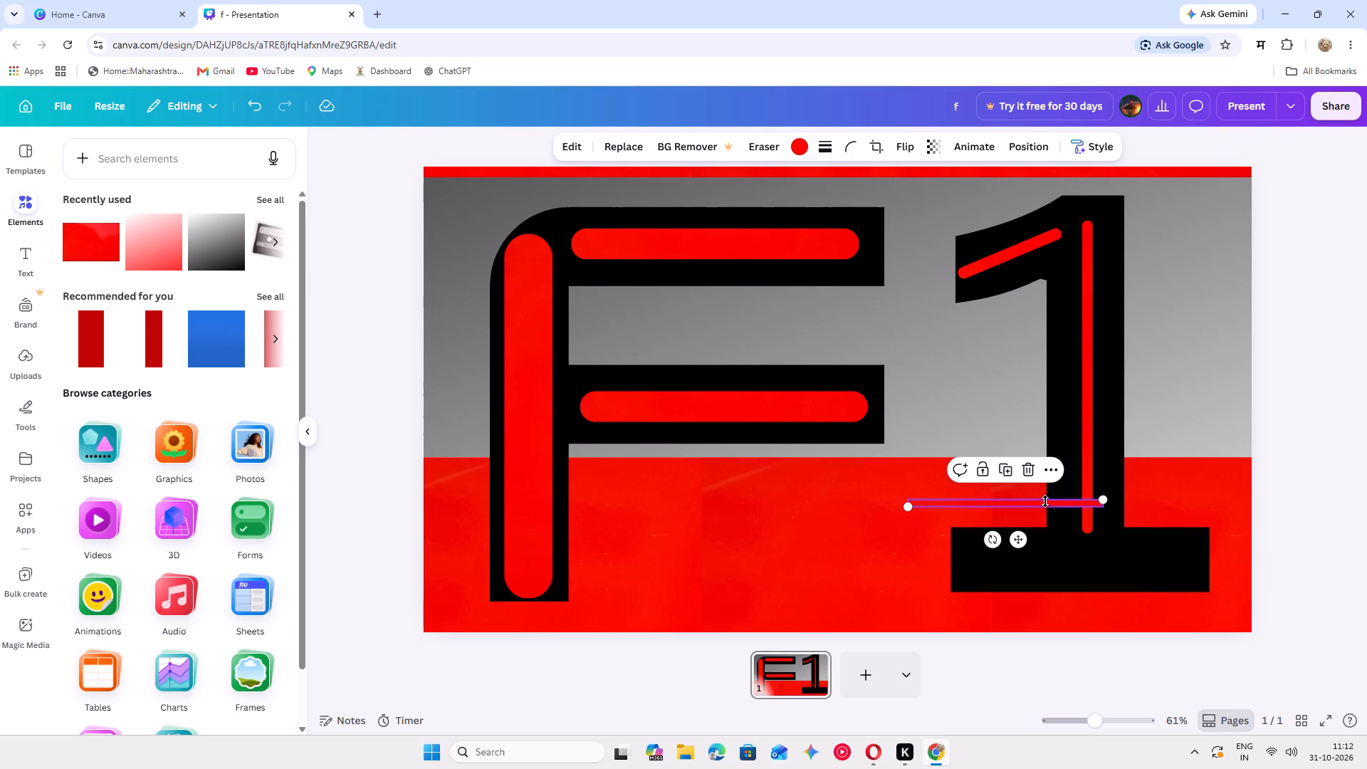
pyautogui.moveTo(1042, 508); pyautogui.dragTo(1038, 528)
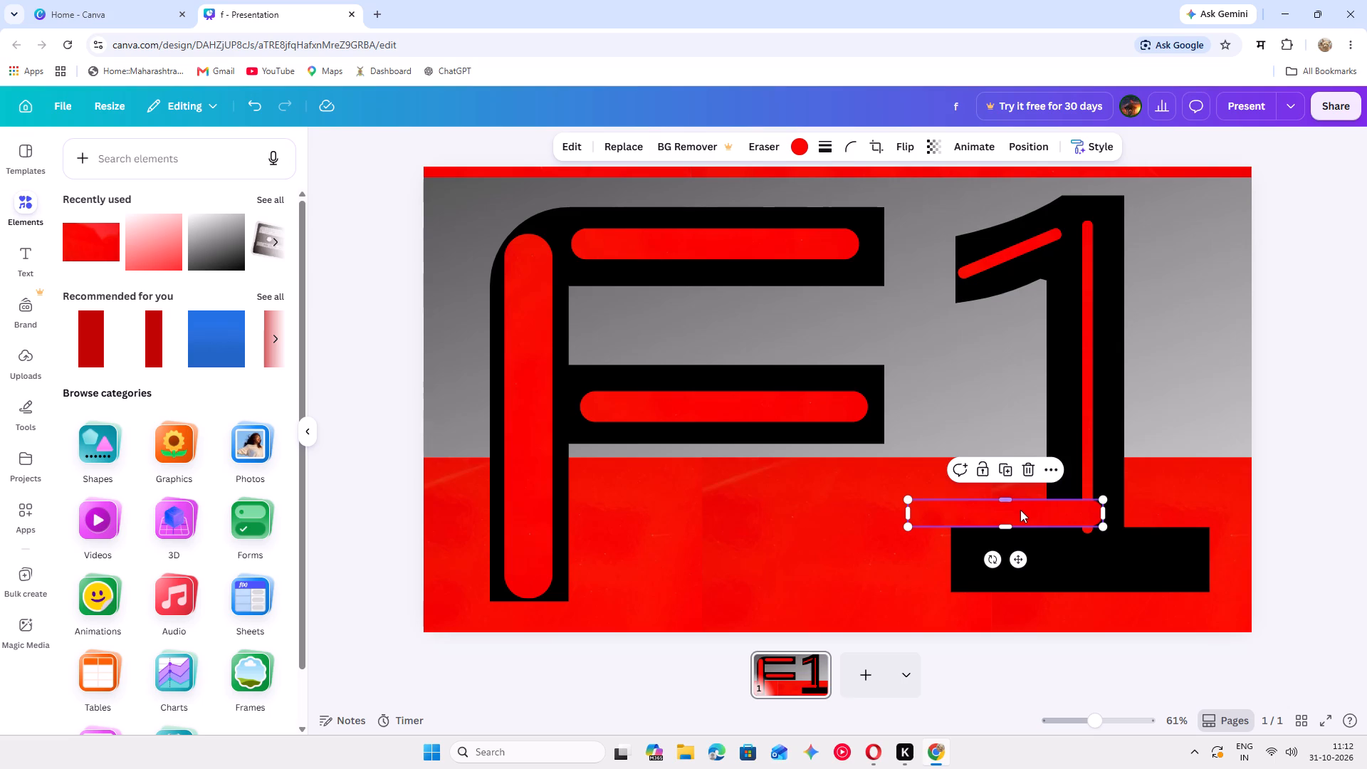
pyautogui.moveTo(1023, 513); pyautogui.dragTo(1099, 563)
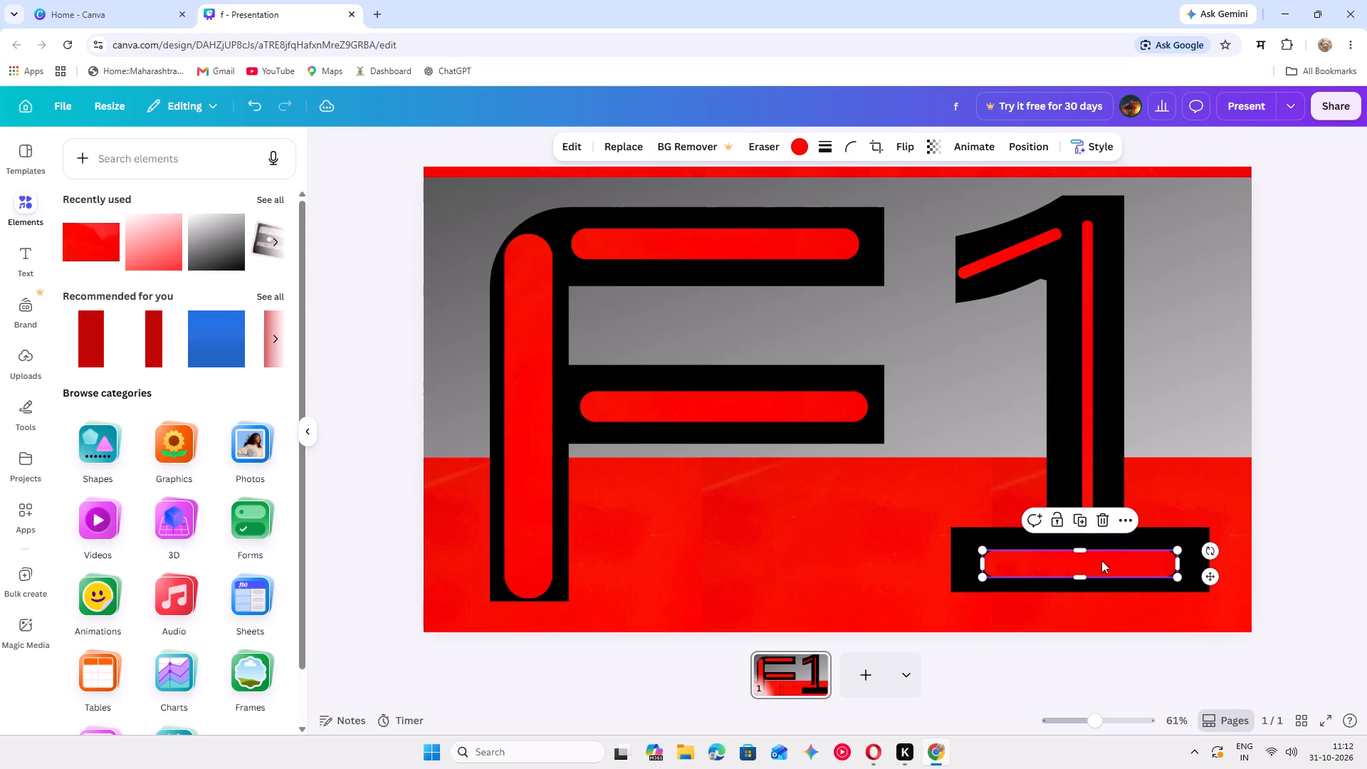
# Widen and slightly thicken the base strip to span most of the 1's base, and centre it within the black.
pyautogui.moveTo(1178, 551); pyautogui.dragTo(1141, 580)
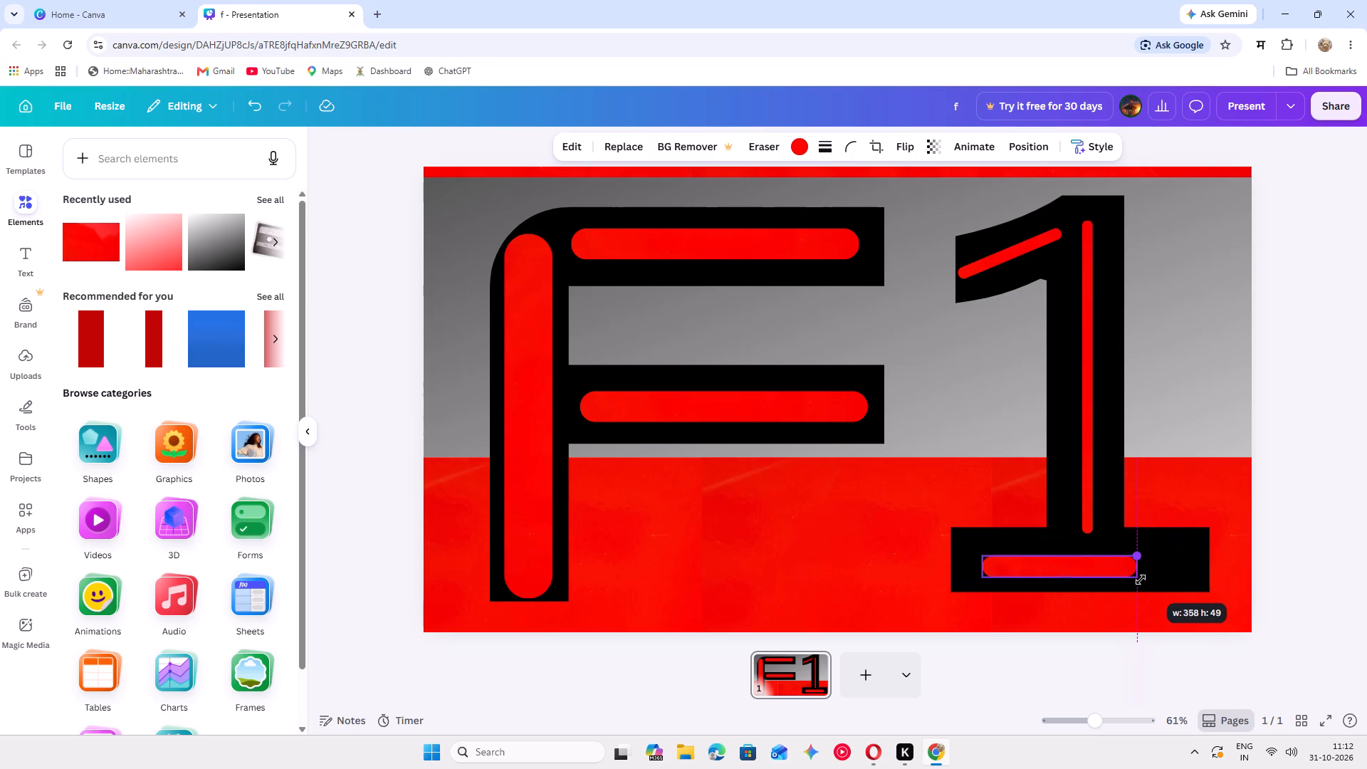
pyautogui.moveTo(1141, 580); pyautogui.dragTo(1172, 559)
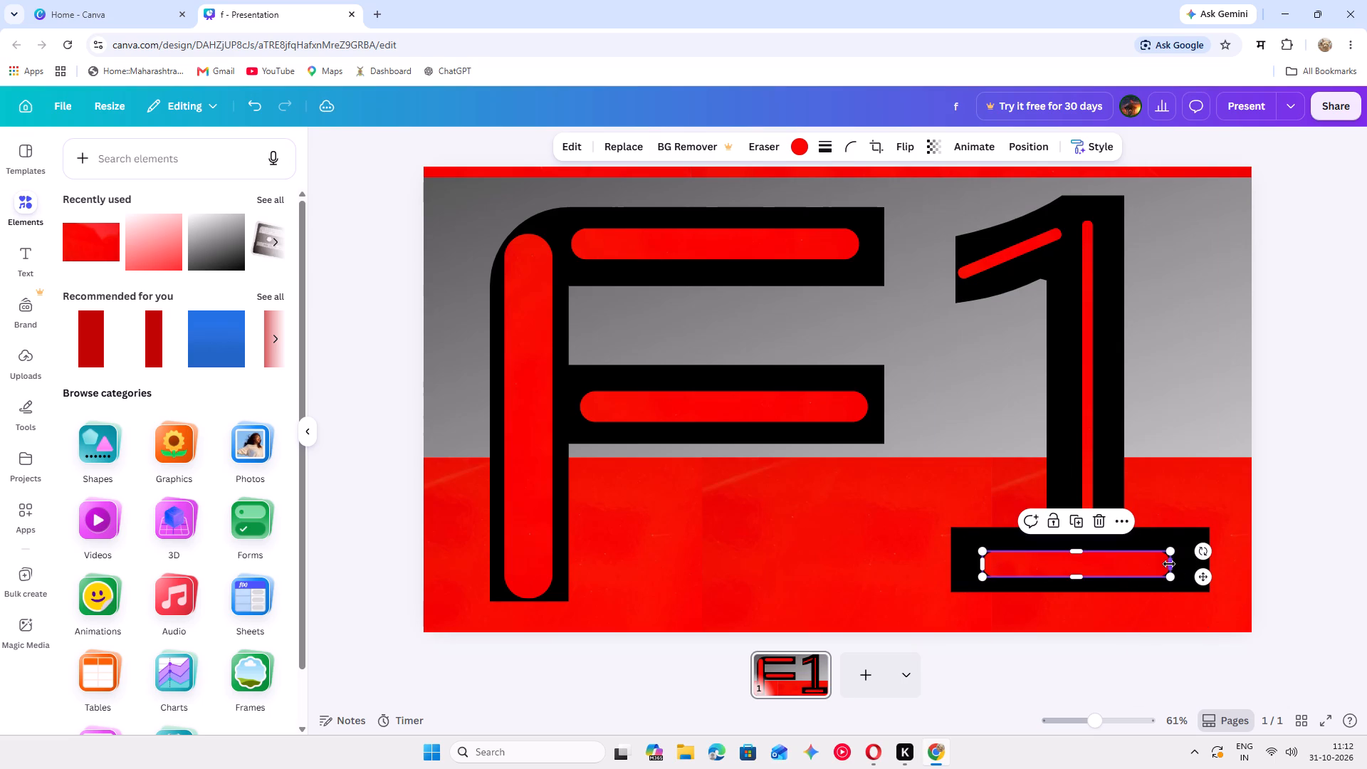
pyautogui.moveTo(1169, 564); pyautogui.dragTo(1187, 555)
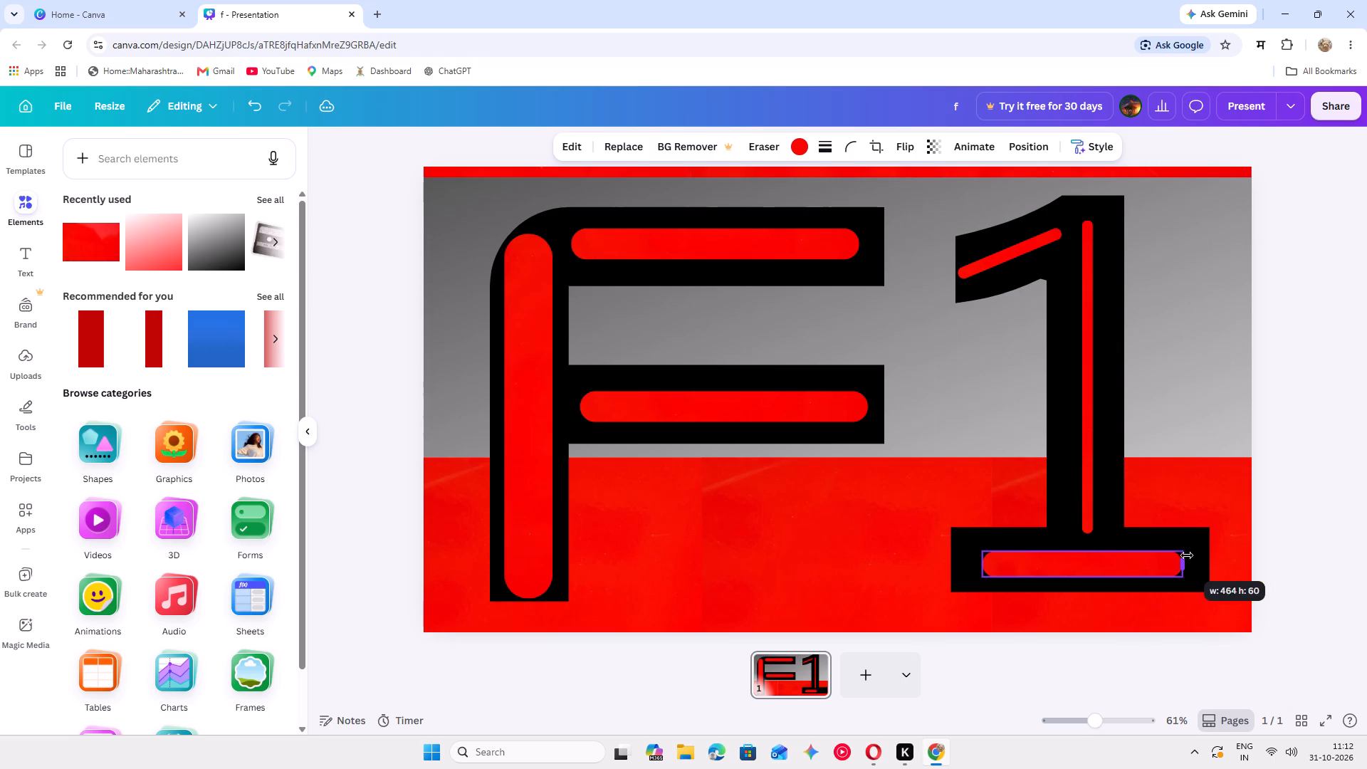
pyautogui.moveTo(1187, 555); pyautogui.dragTo(1193, 555)
pyautogui.moveTo(1088, 551); pyautogui.dragTo(1089, 567)
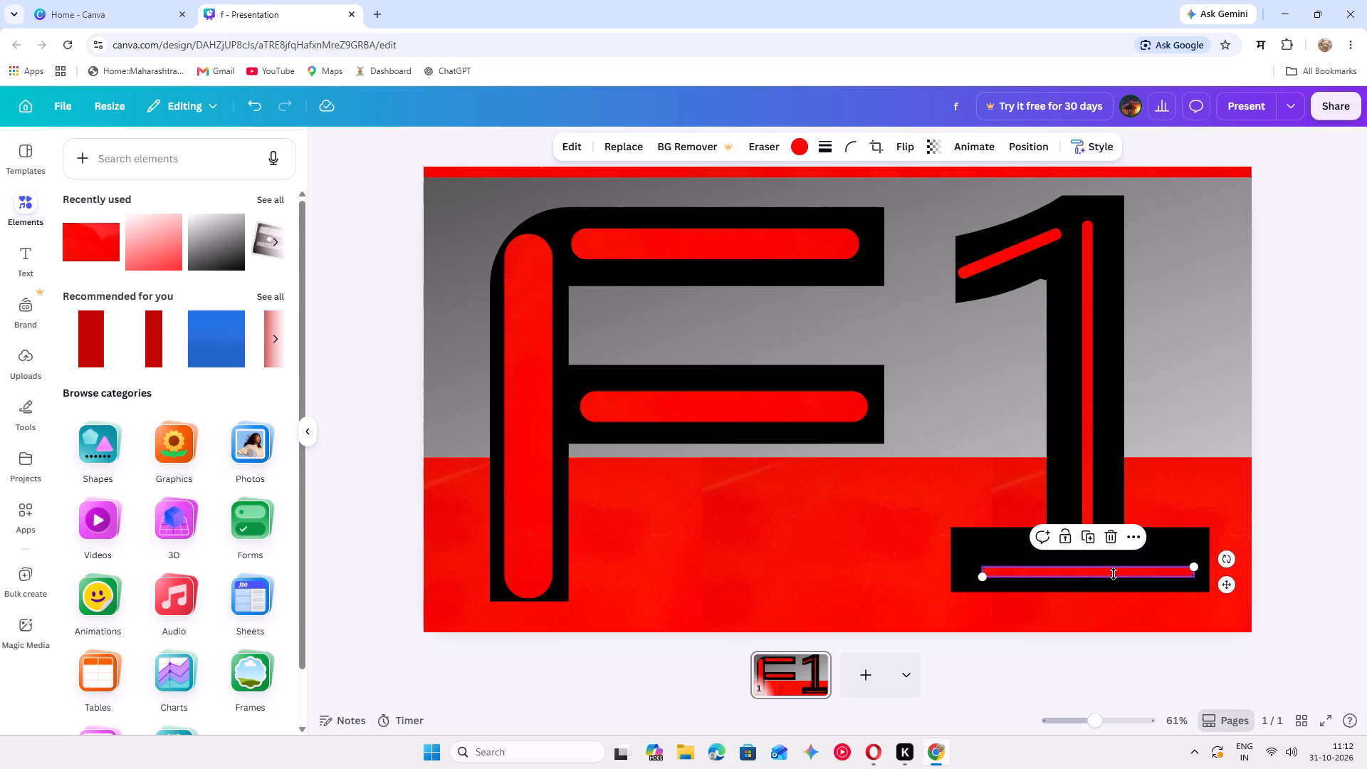
pyautogui.click(1092, 567)
pyautogui.moveTo(1091, 573); pyautogui.dragTo(1089, 591)
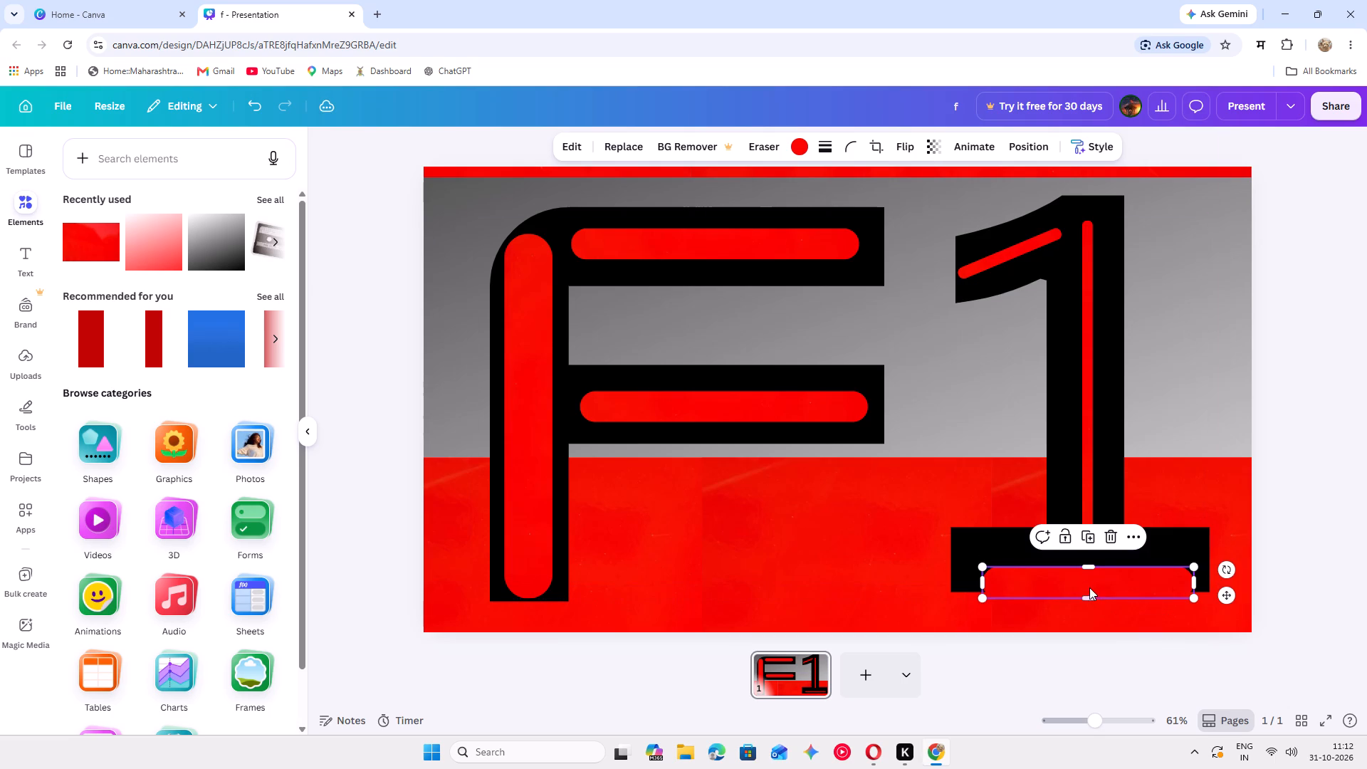
pyautogui.moveTo(1089, 584); pyautogui.dragTo(1086, 563)
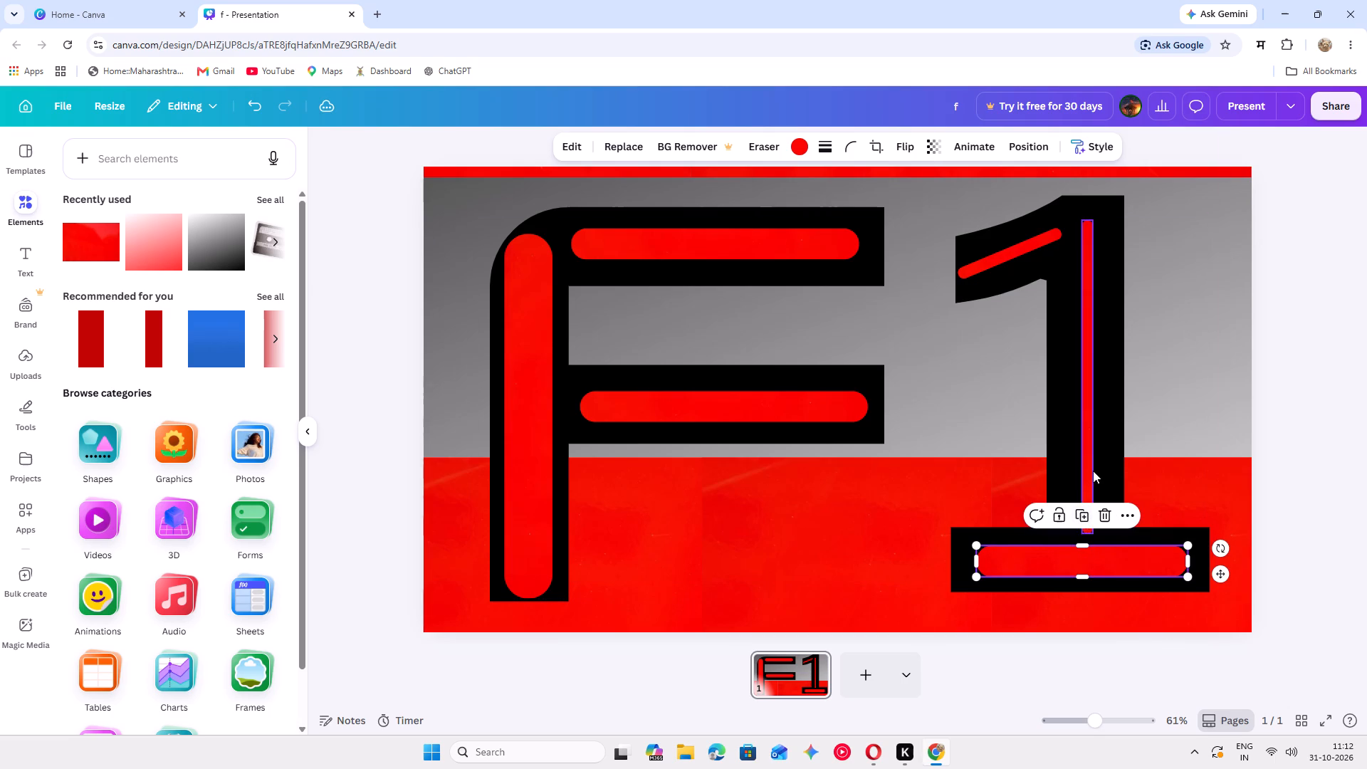
# Lengthen the 1's stem strip to meet the base strip, widen it to match, and centre it in the stem.
pyautogui.click(1086, 469)
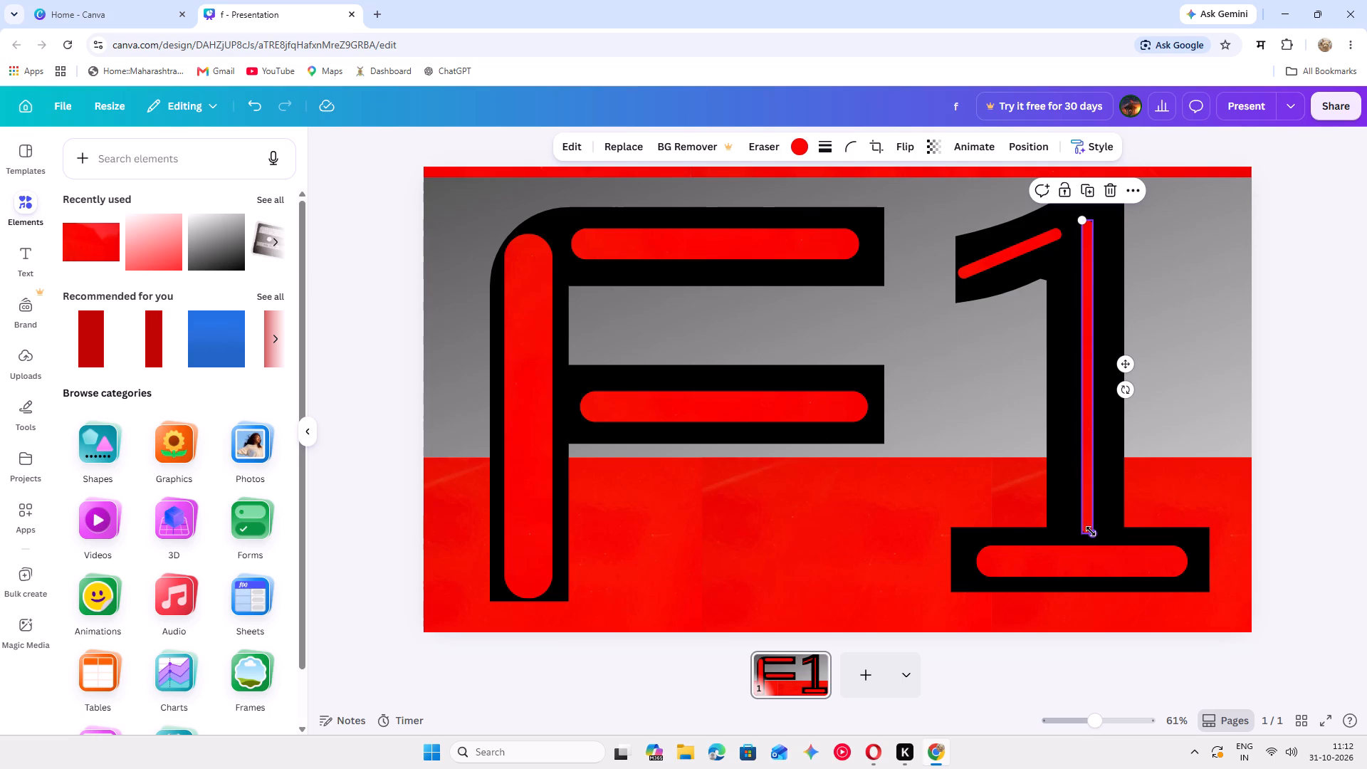
pyautogui.moveTo(1091, 531); pyautogui.dragTo(1119, 530)
pyautogui.moveTo(1088, 532); pyautogui.dragTo(1052, 536)
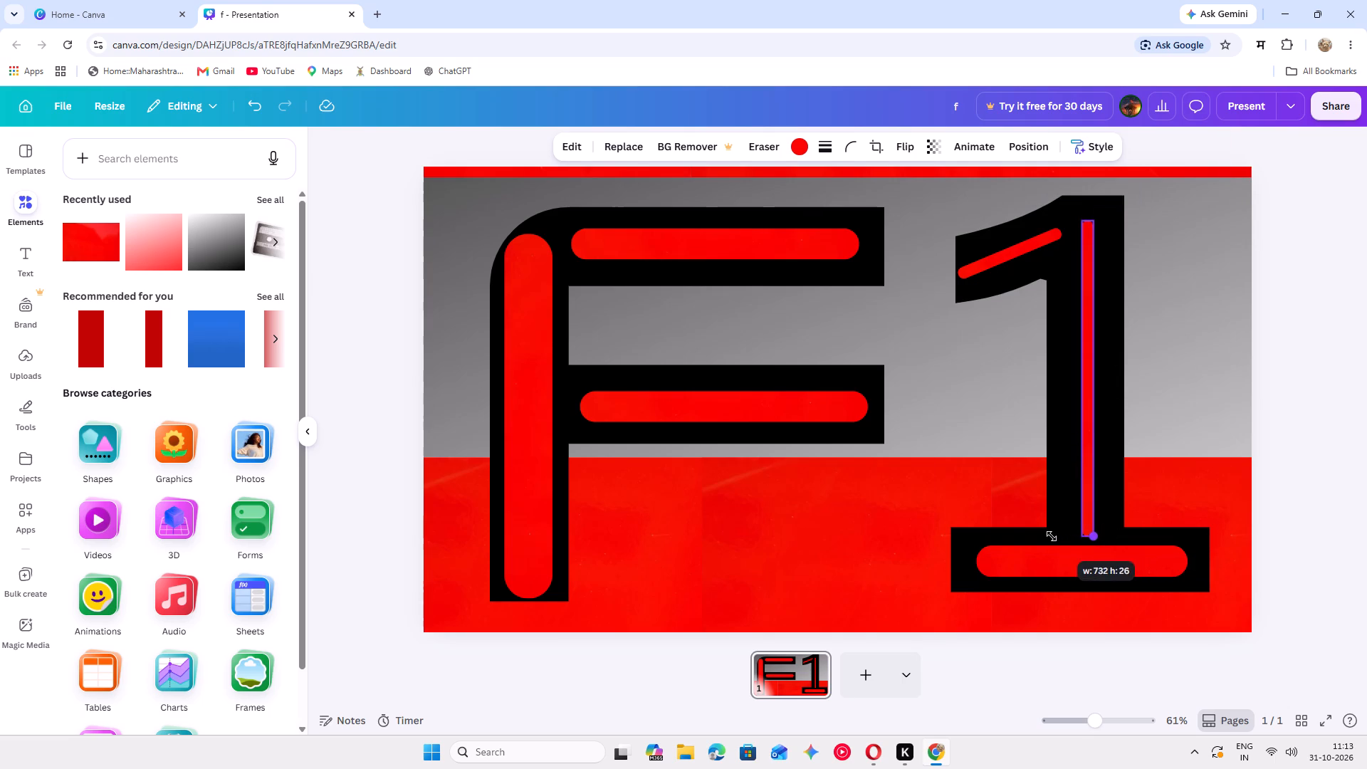
pyautogui.moveTo(1052, 536); pyautogui.dragTo(1089, 570)
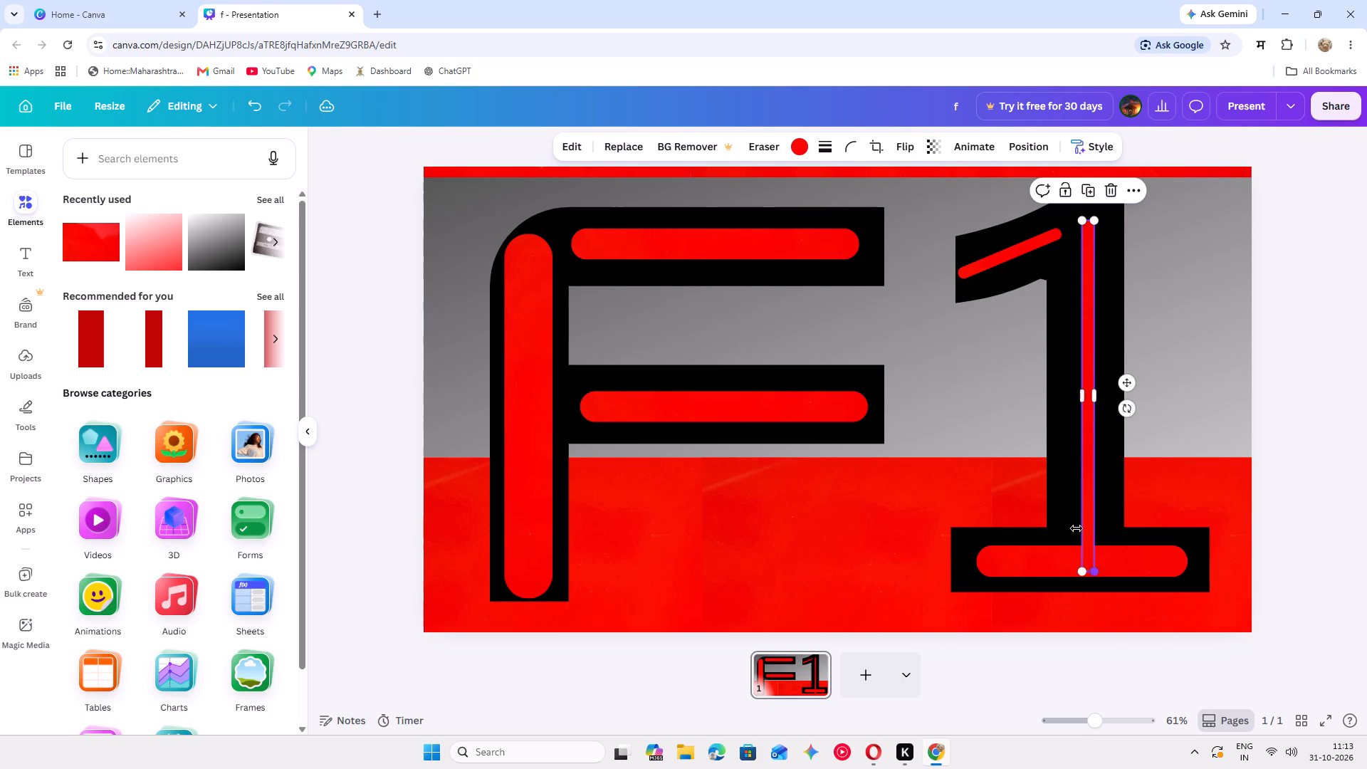
pyautogui.moveTo(1091, 394); pyautogui.dragTo(1109, 395)
pyautogui.moveTo(1093, 412); pyautogui.dragTo(1083, 384)
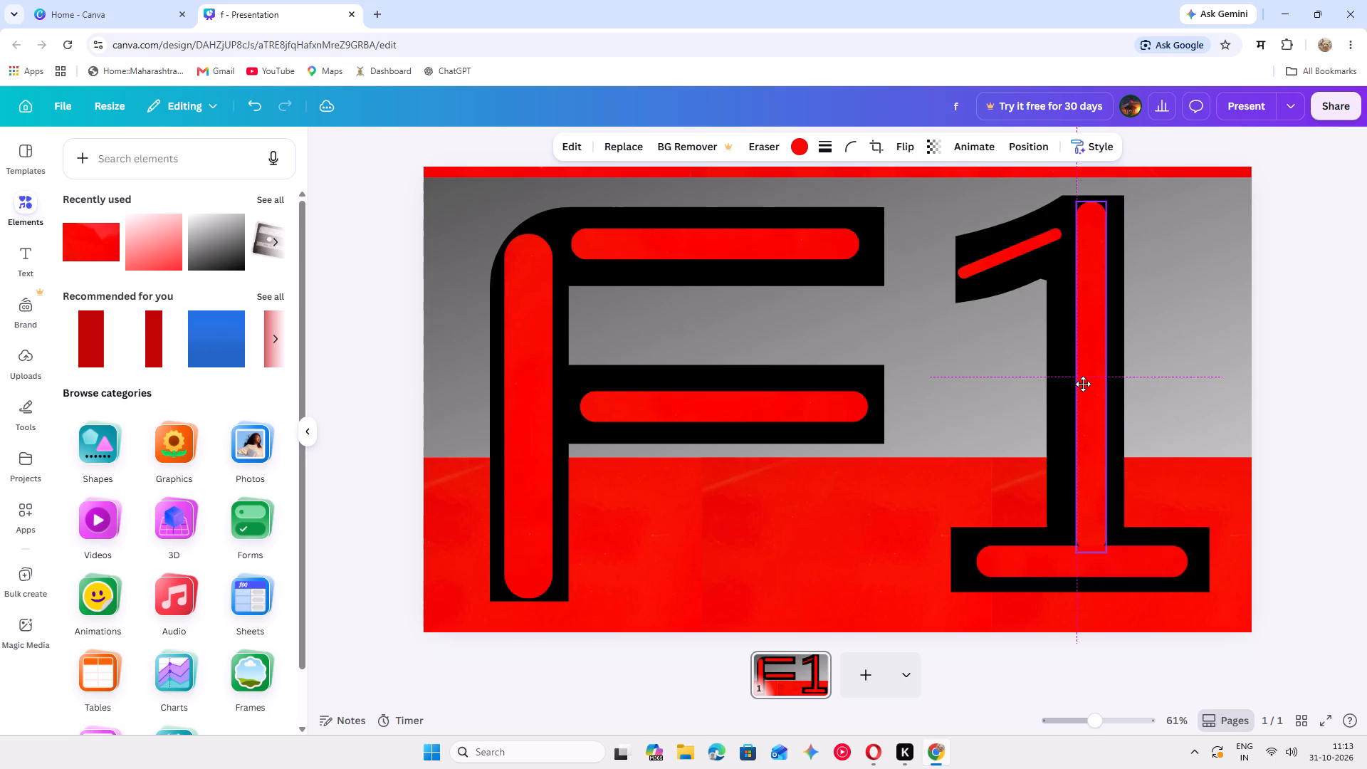
pyautogui.moveTo(1083, 384); pyautogui.dragTo(1079, 400)
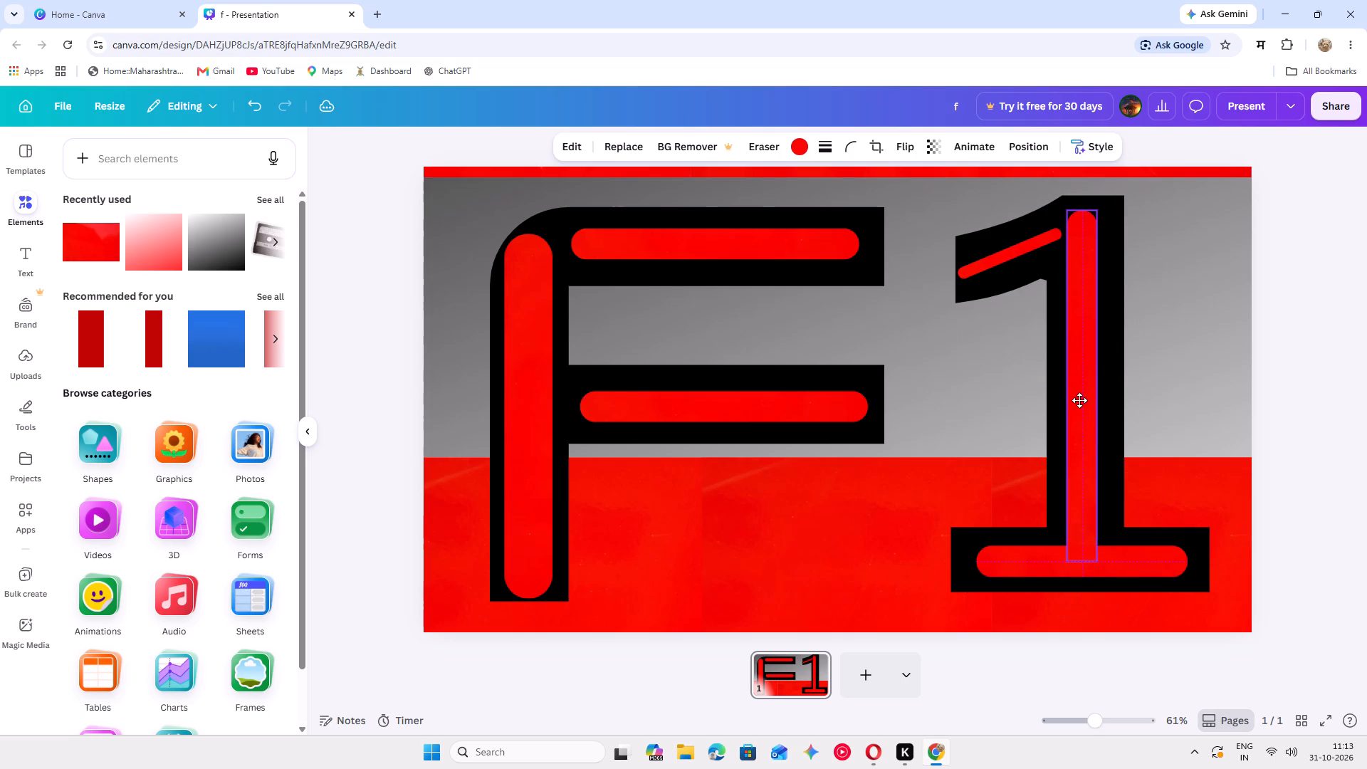
pyautogui.moveTo(1079, 400); pyautogui.dragTo(1082, 400)
pyautogui.click(1109, 483)
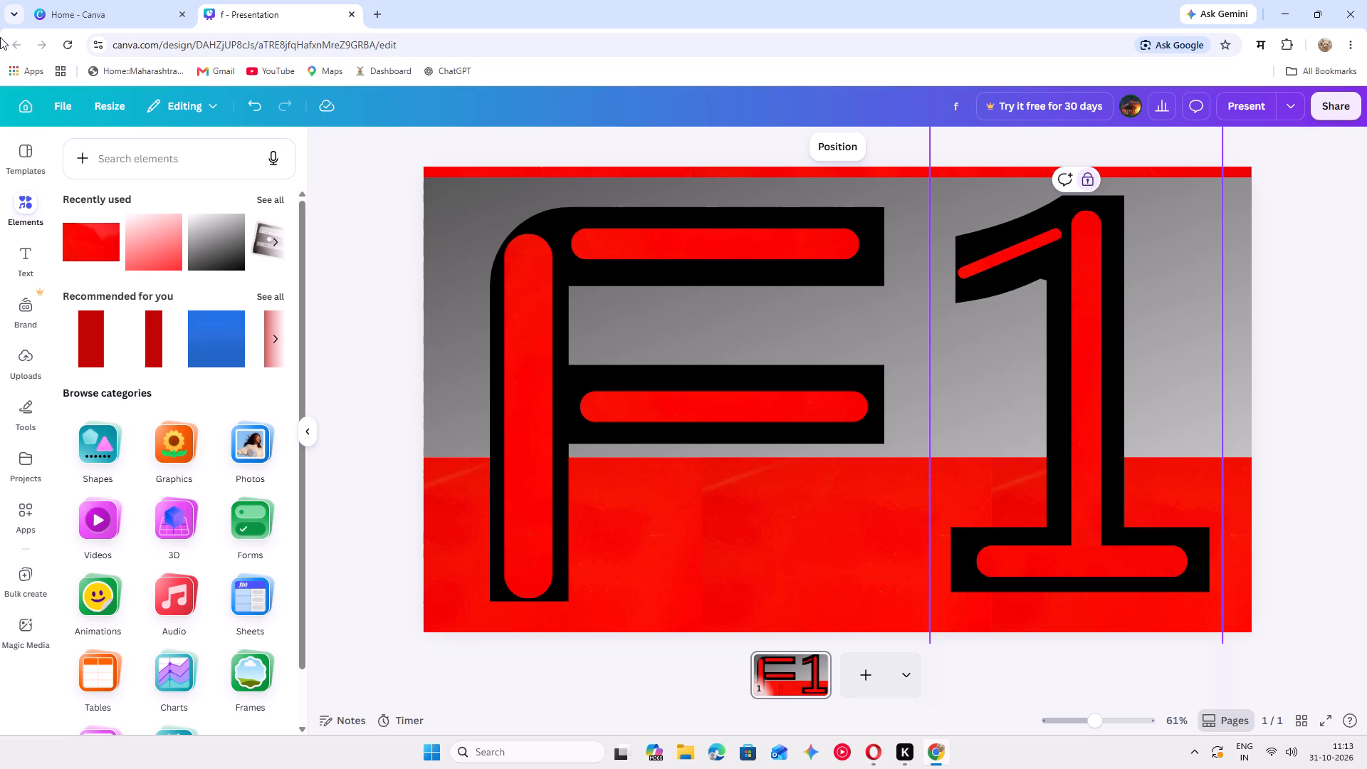
# Search the graphics elements for f1.
pyautogui.click(122, 160)
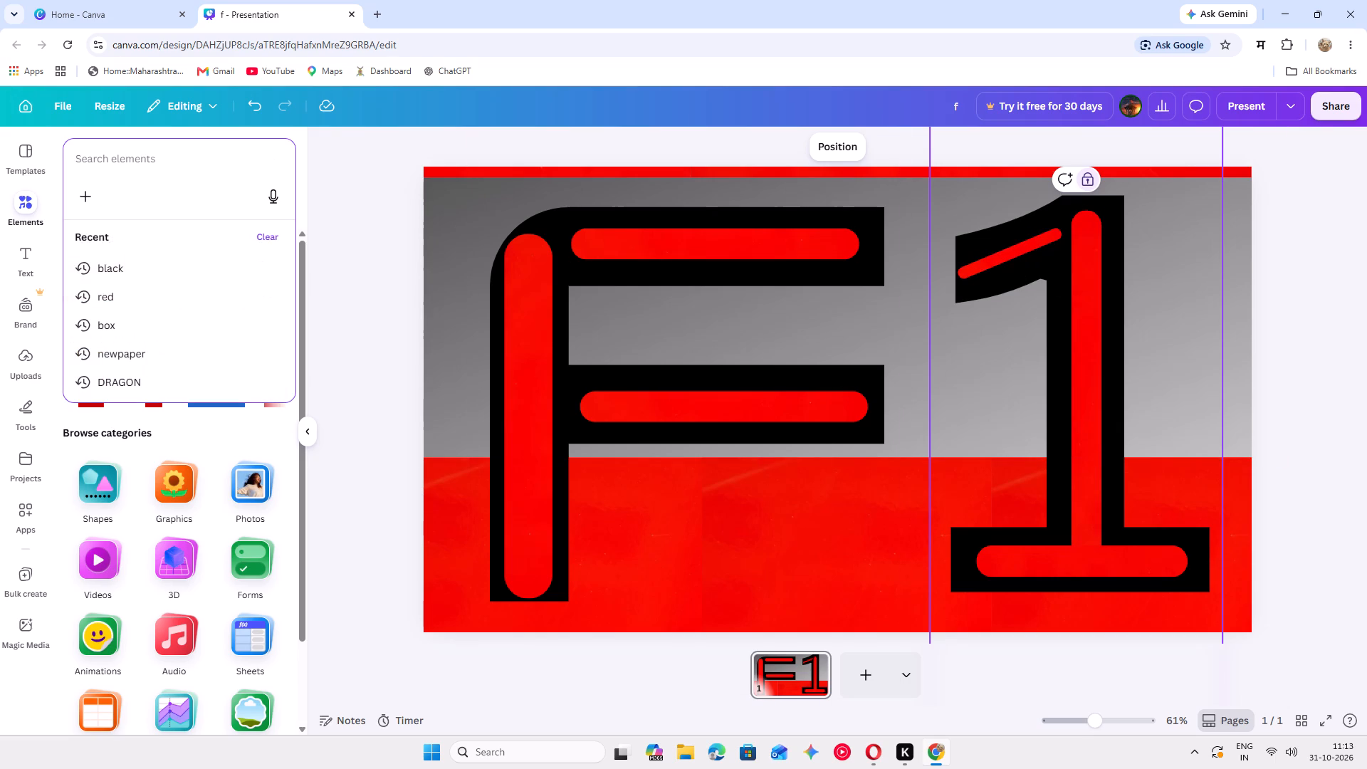
pyautogui.press('f')
pyautogui.press('i')
pyautogui.press('Return')
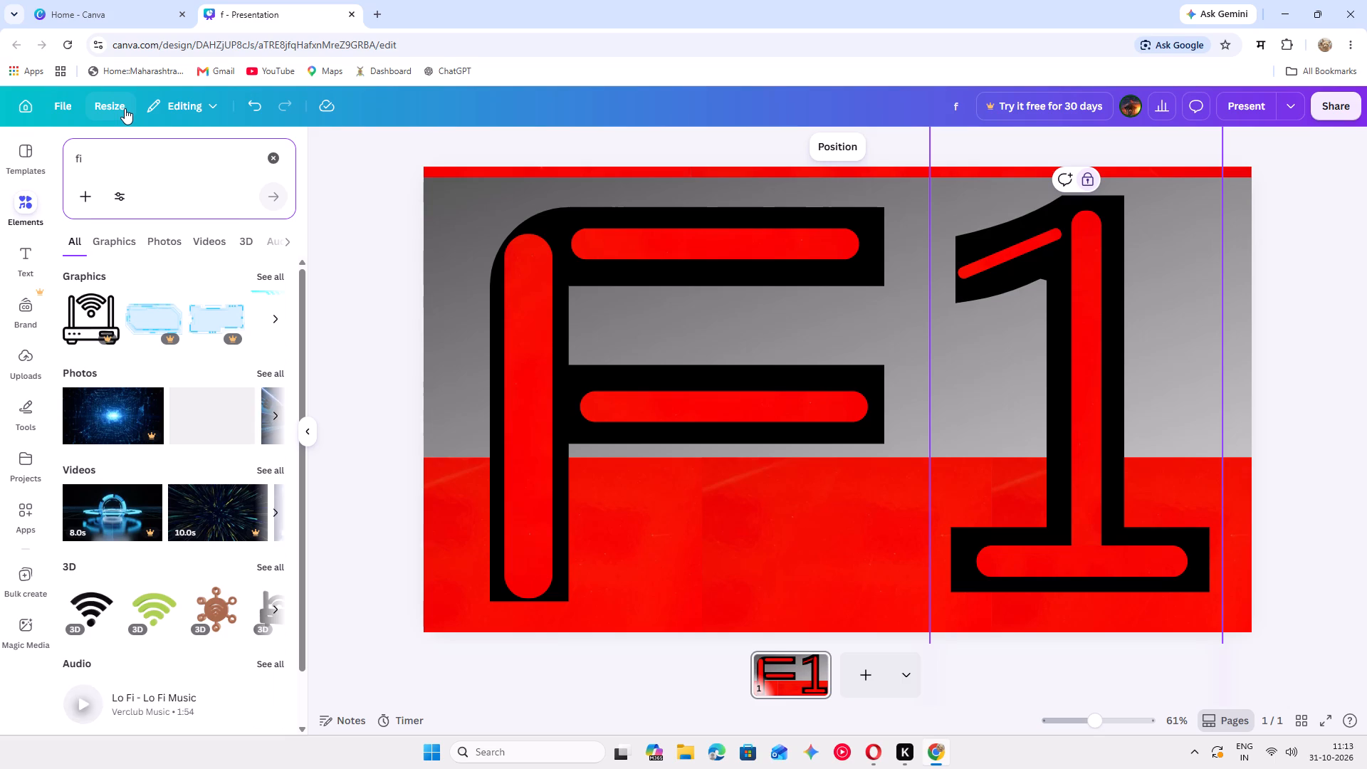
pyautogui.click(105, 234)
pyautogui.click(98, 157)
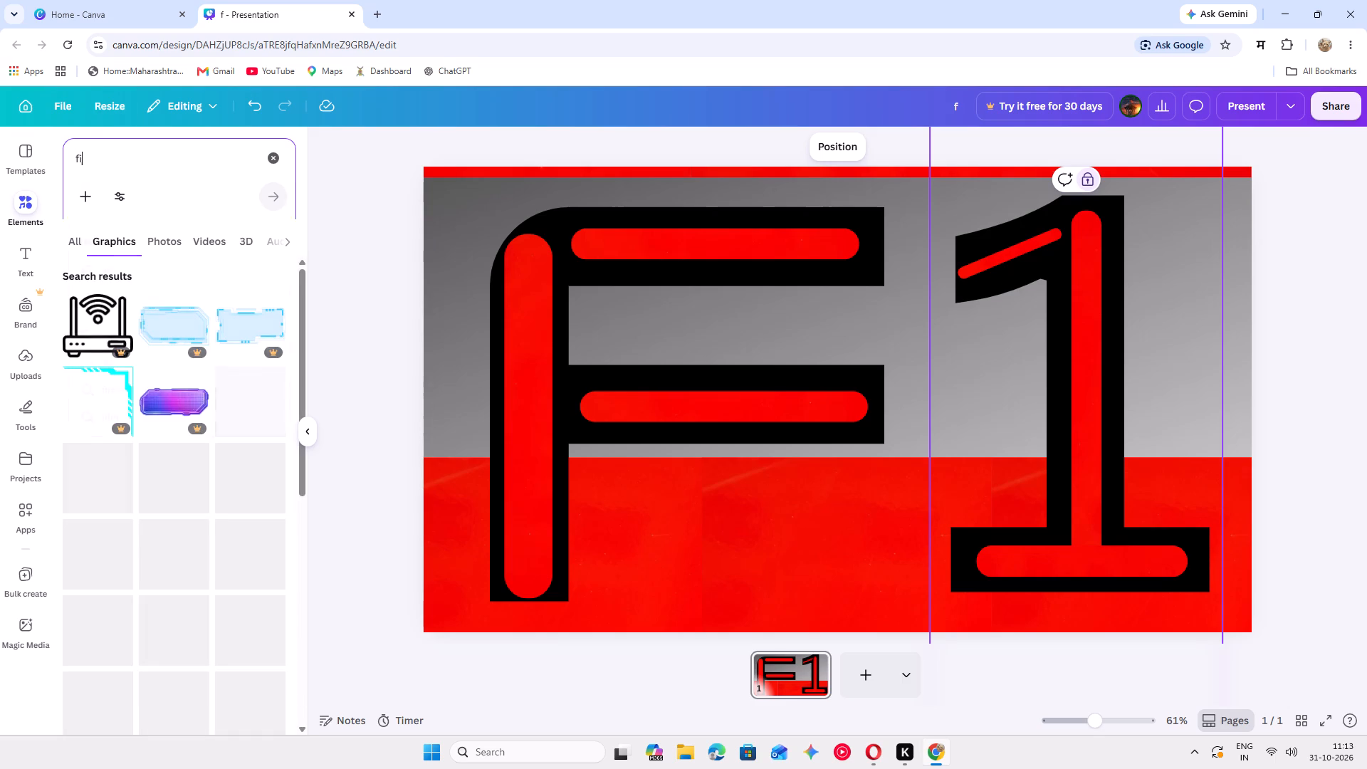
pyautogui.press('BackSpace')
pyautogui.press('1')
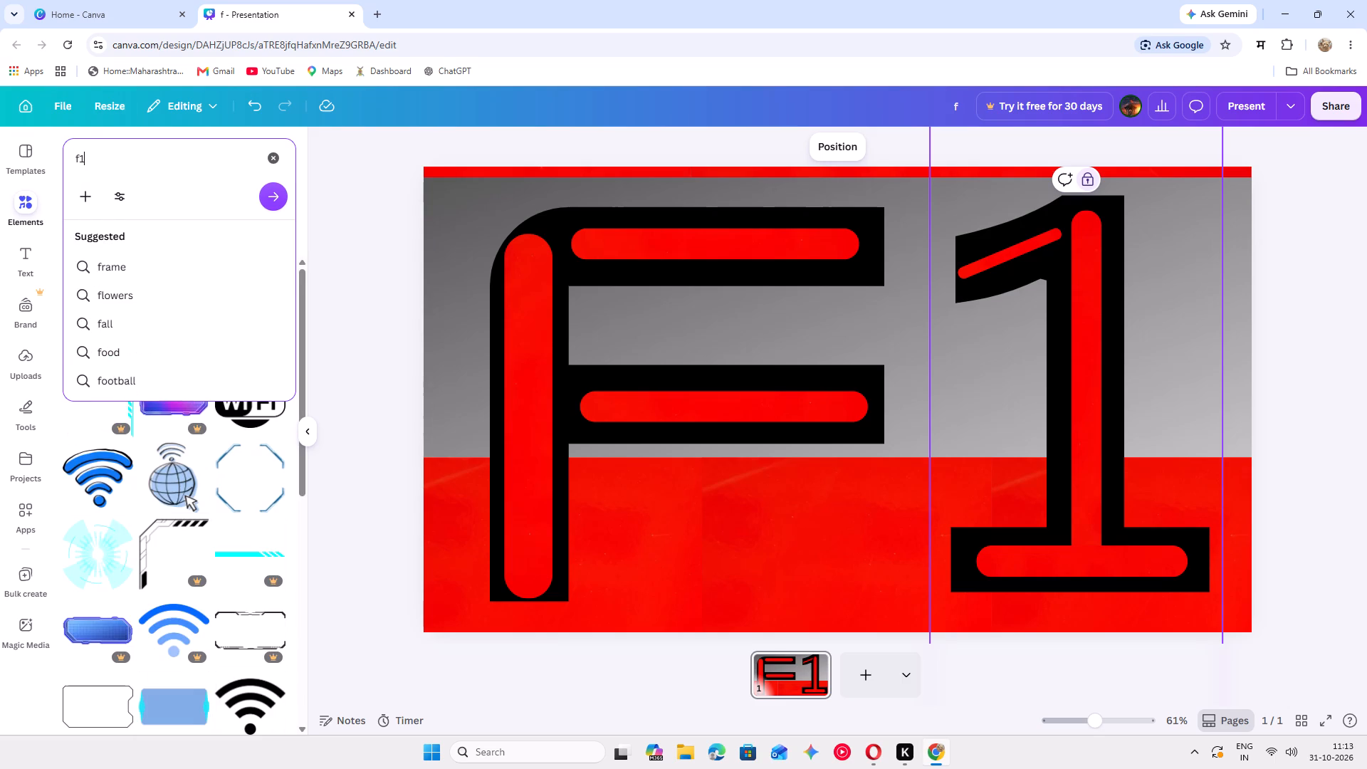
pyautogui.press('Return')
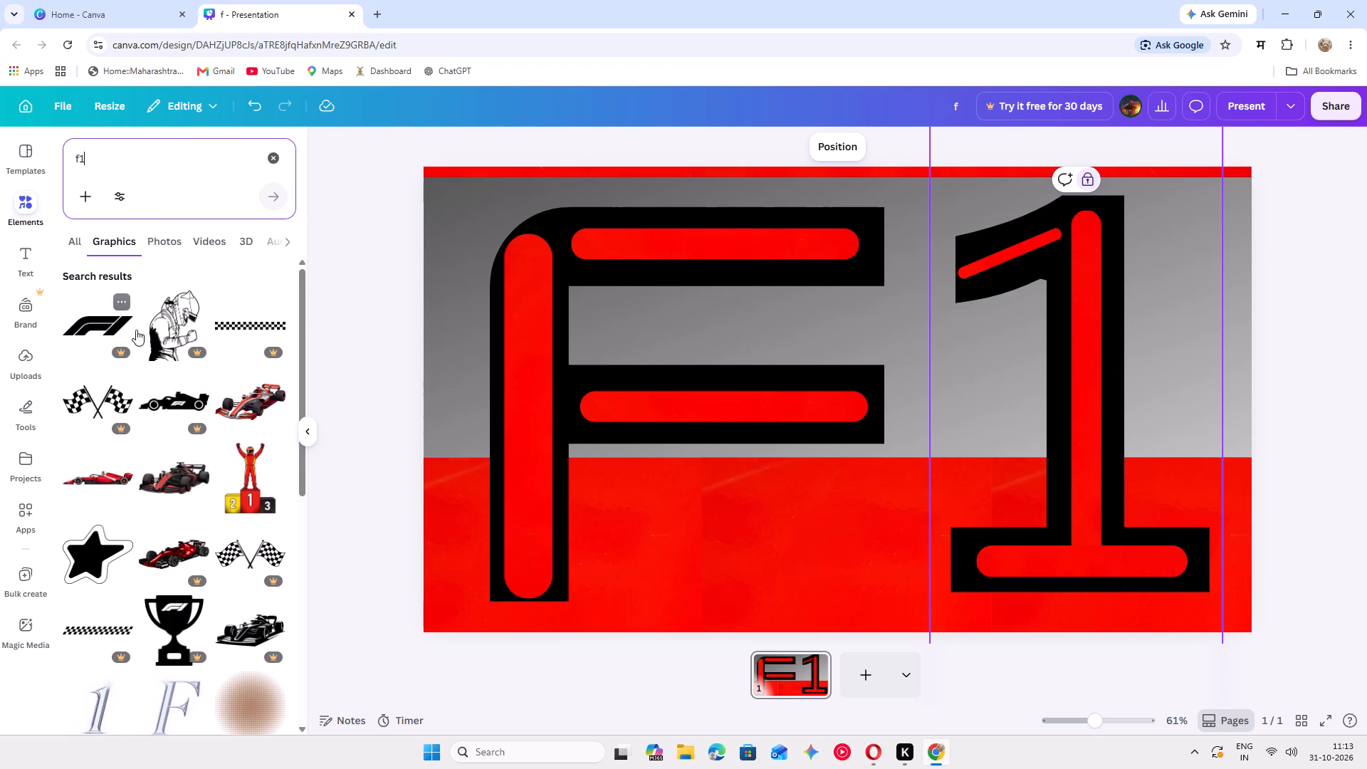
# Add the black line-art helmeted driver graphic and place it below the F's middle arm, beside its stem at the page's bottom edge.
pyautogui.click(179, 340)
pyautogui.moveTo(808, 479); pyautogui.dragTo(791, 492)
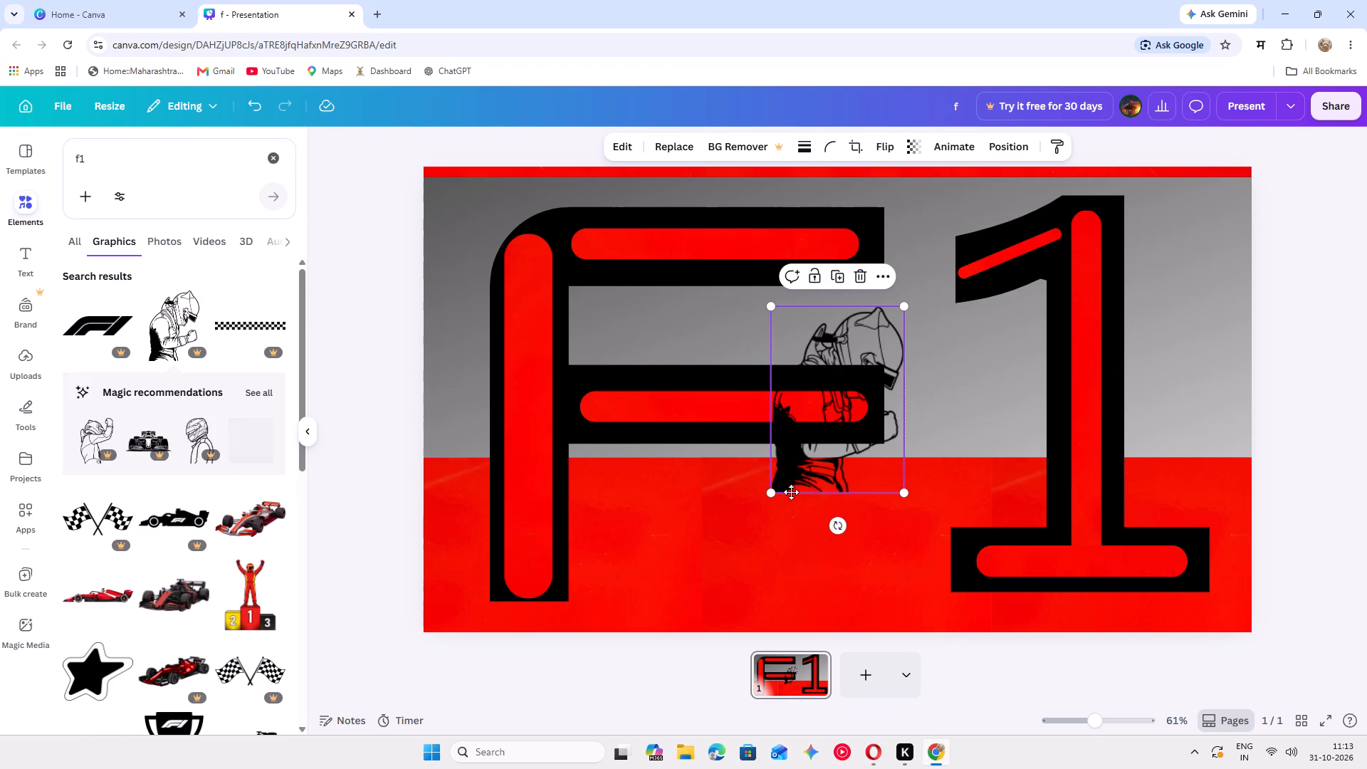
pyautogui.moveTo(791, 492); pyautogui.dragTo(609, 613)
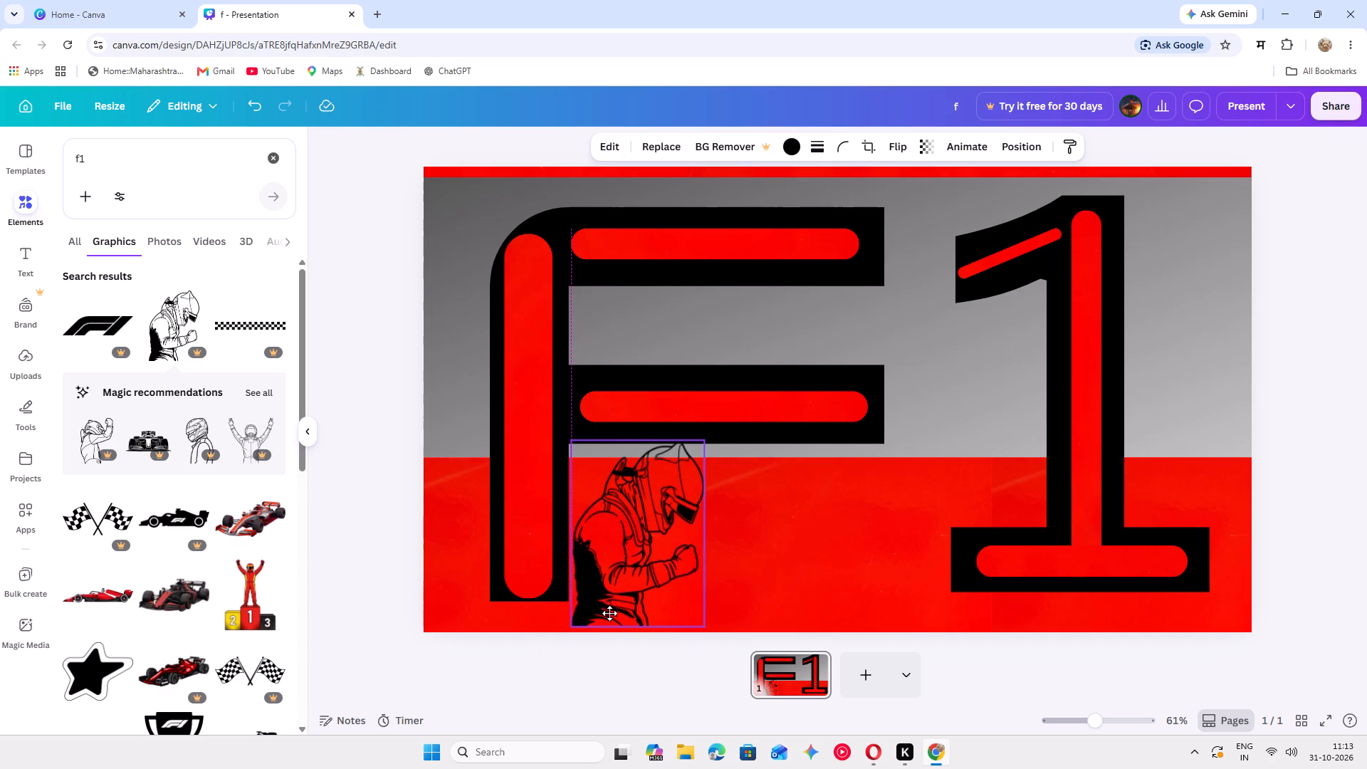
pyautogui.moveTo(609, 613); pyautogui.dragTo(471, 608)
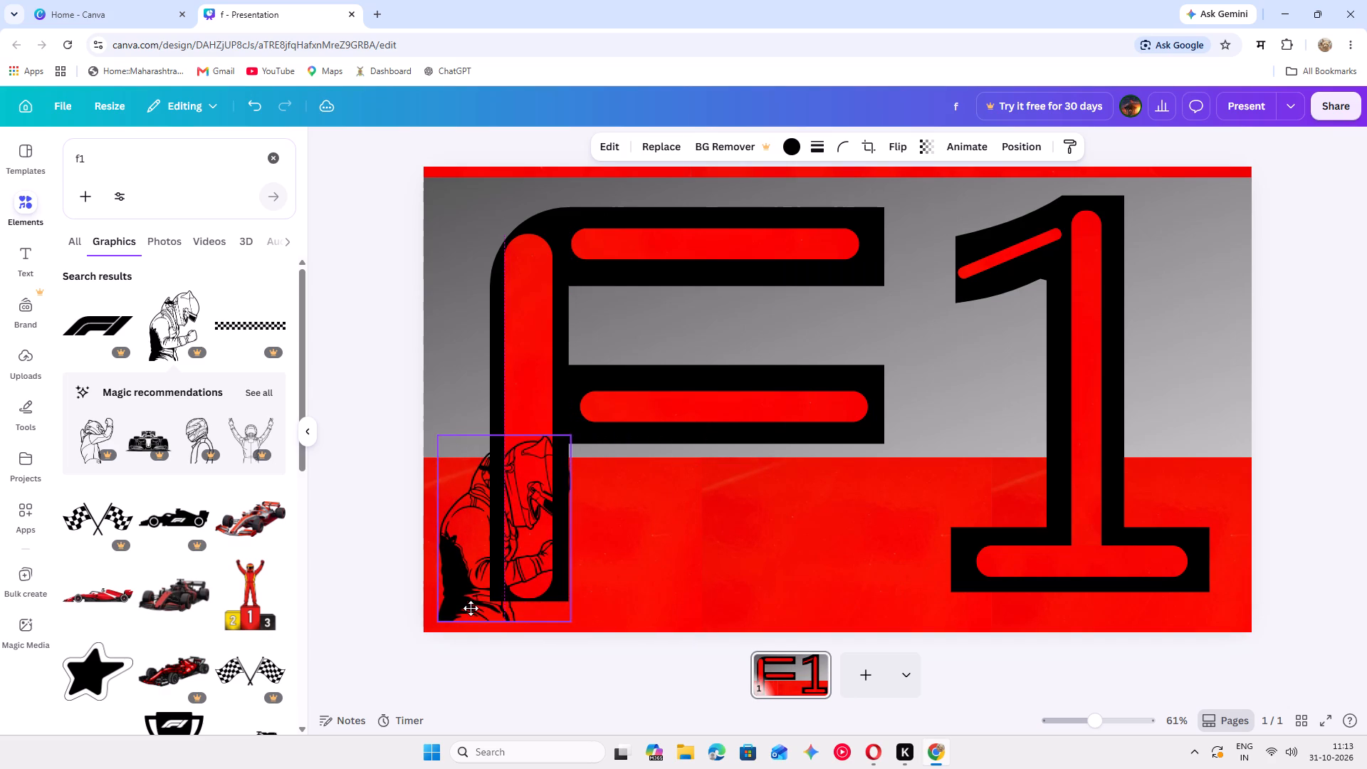
pyautogui.moveTo(471, 608); pyautogui.dragTo(617, 618)
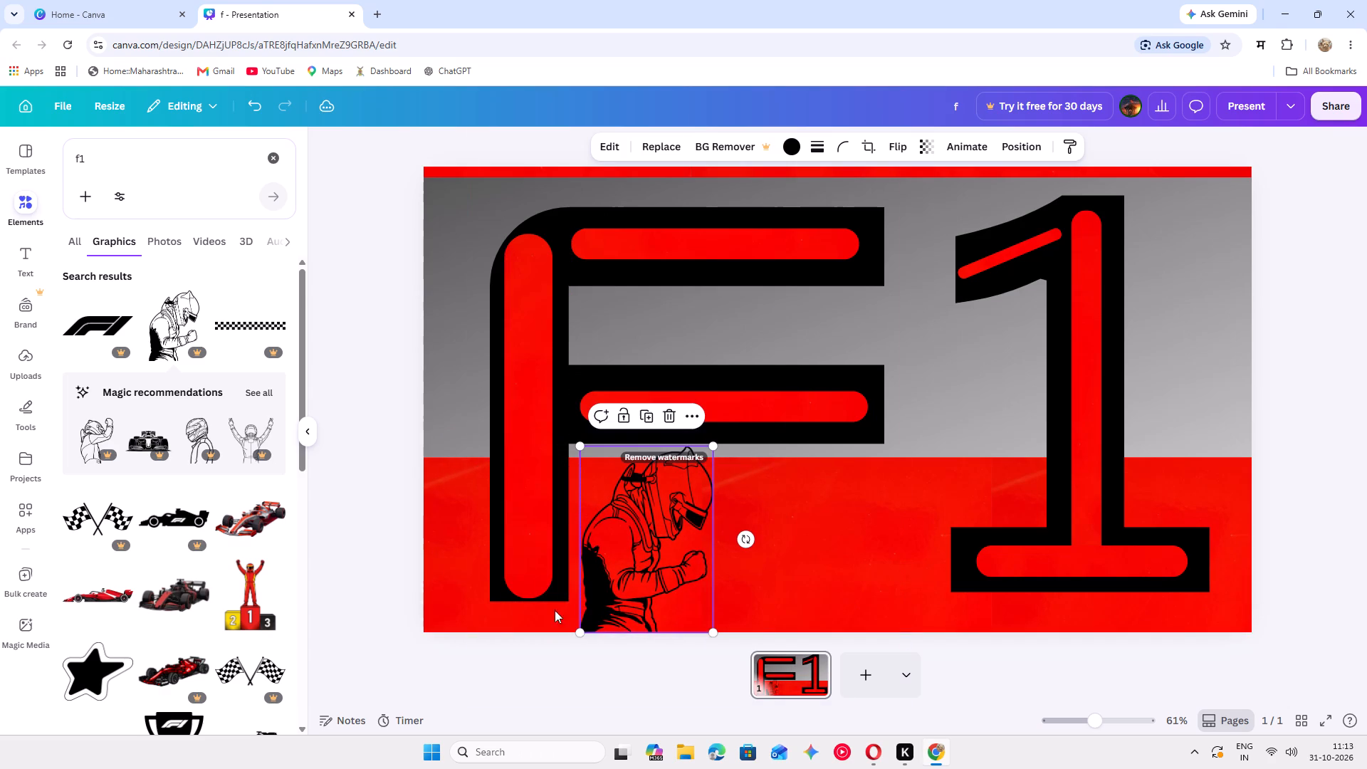
# Look through the f1 graphics results for more racing-themed artwork to add to the page.
pyautogui.scroll(-9, 237, 522)
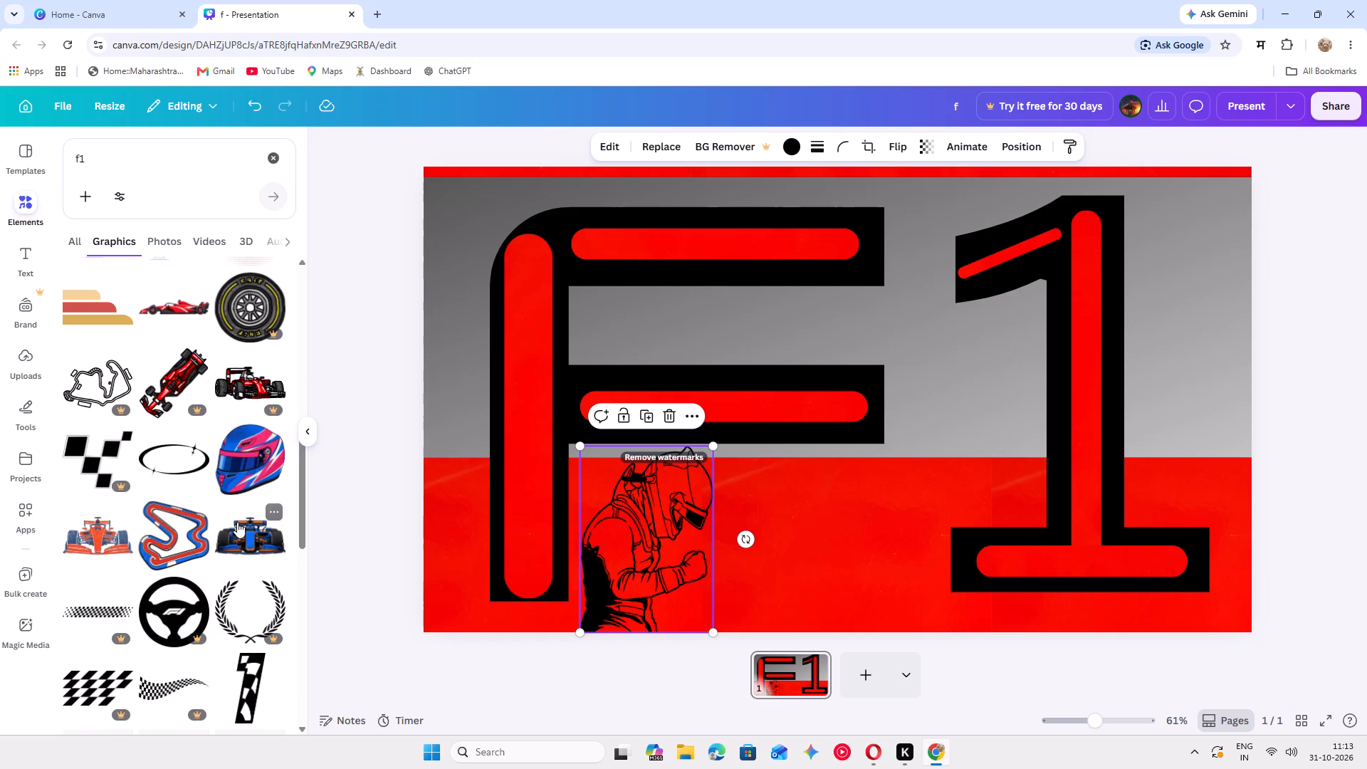
pyautogui.scroll(-4, 237, 522)
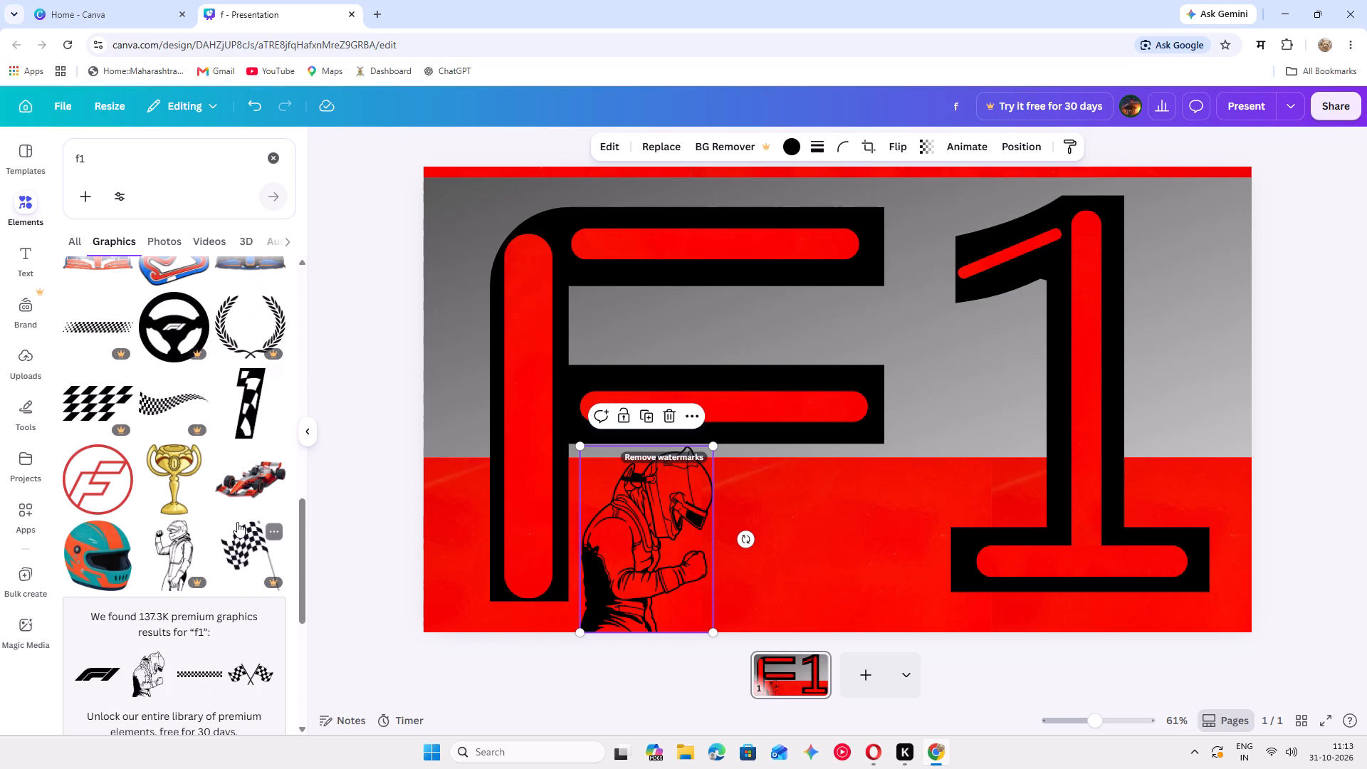
pyautogui.scroll(1, 237, 522)
pyautogui.scroll(-2, 103, 473)
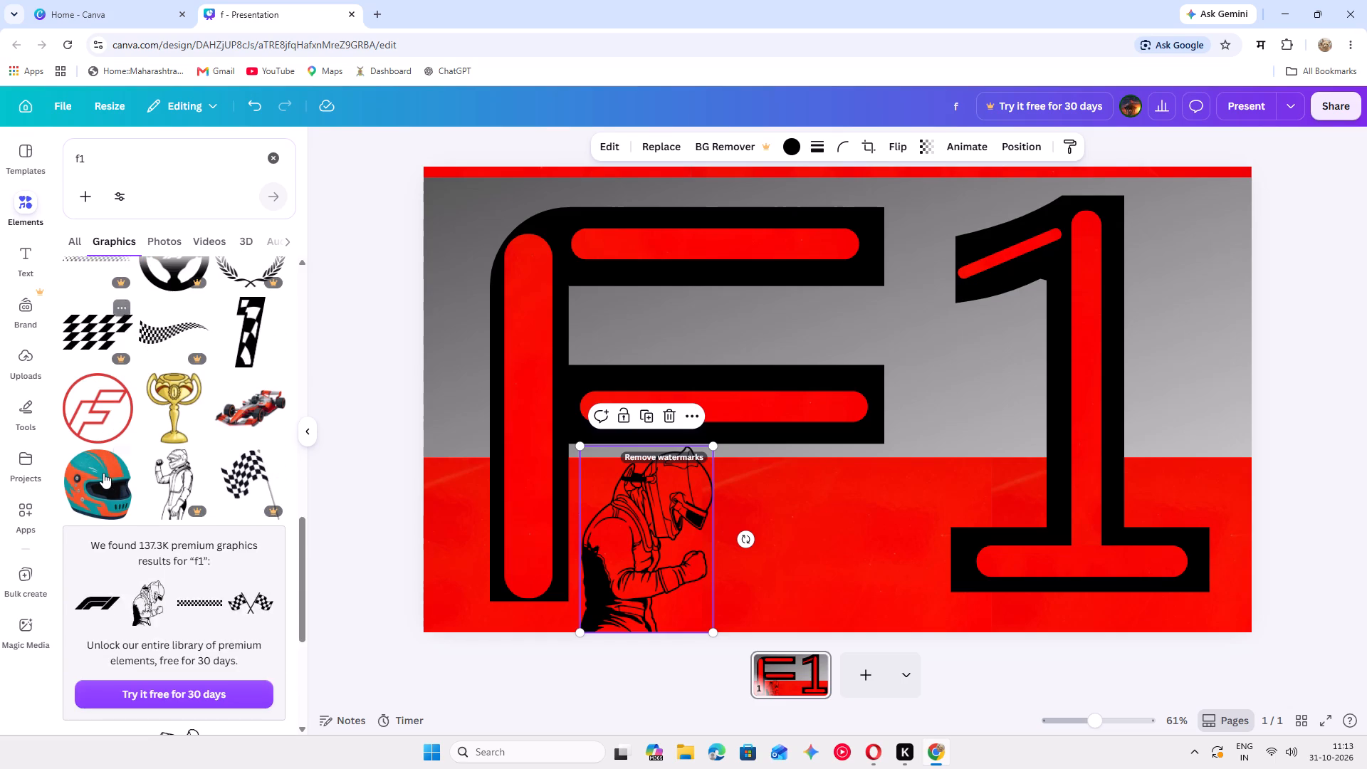
pyautogui.scroll(-6, 103, 473)
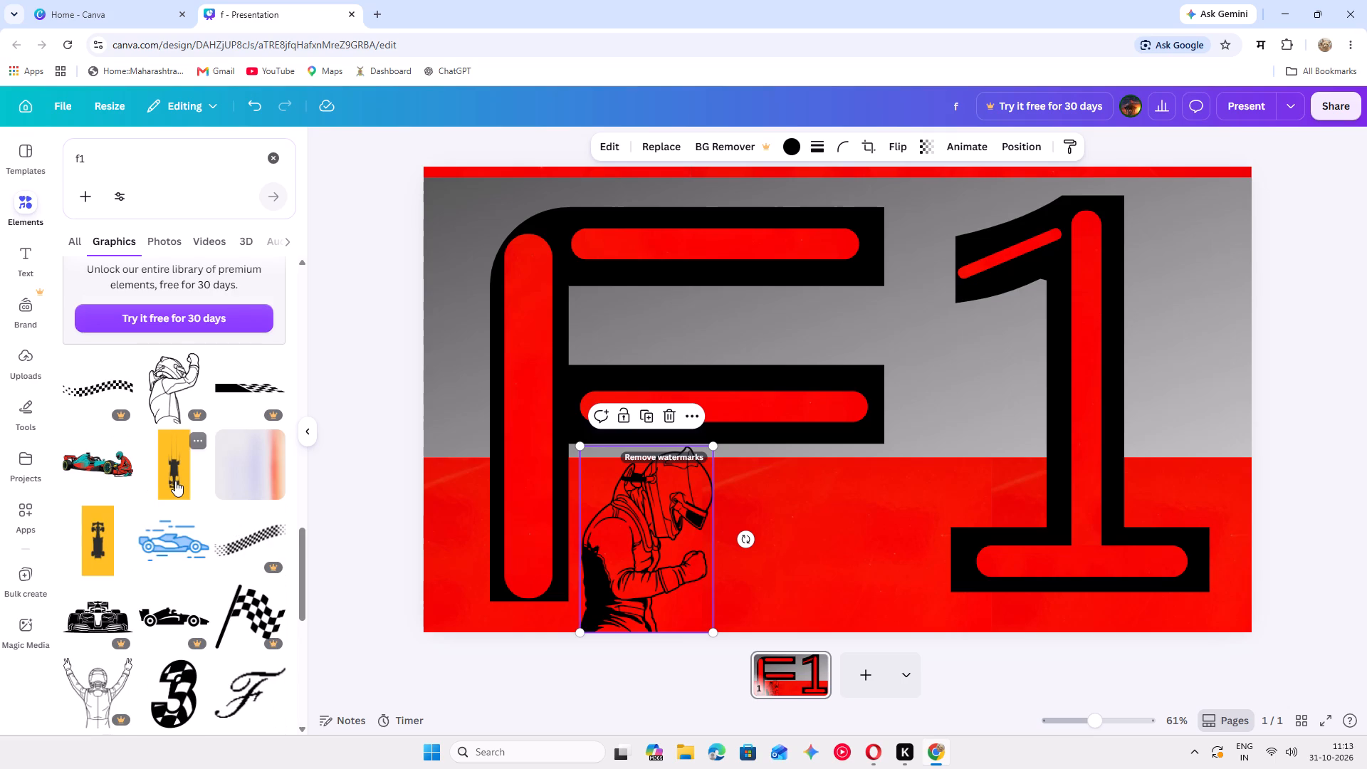
pyautogui.scroll(-3, 175, 481)
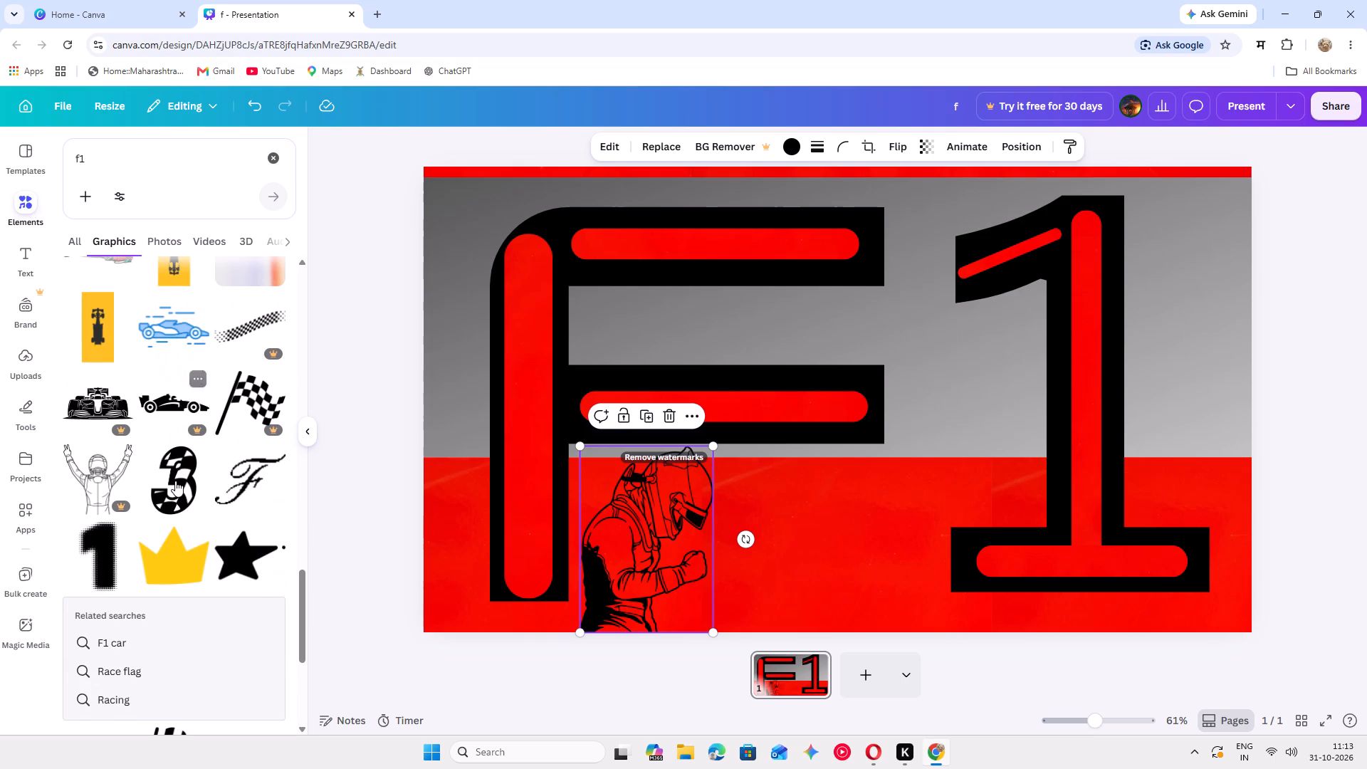
pyautogui.scroll(-2, 175, 481)
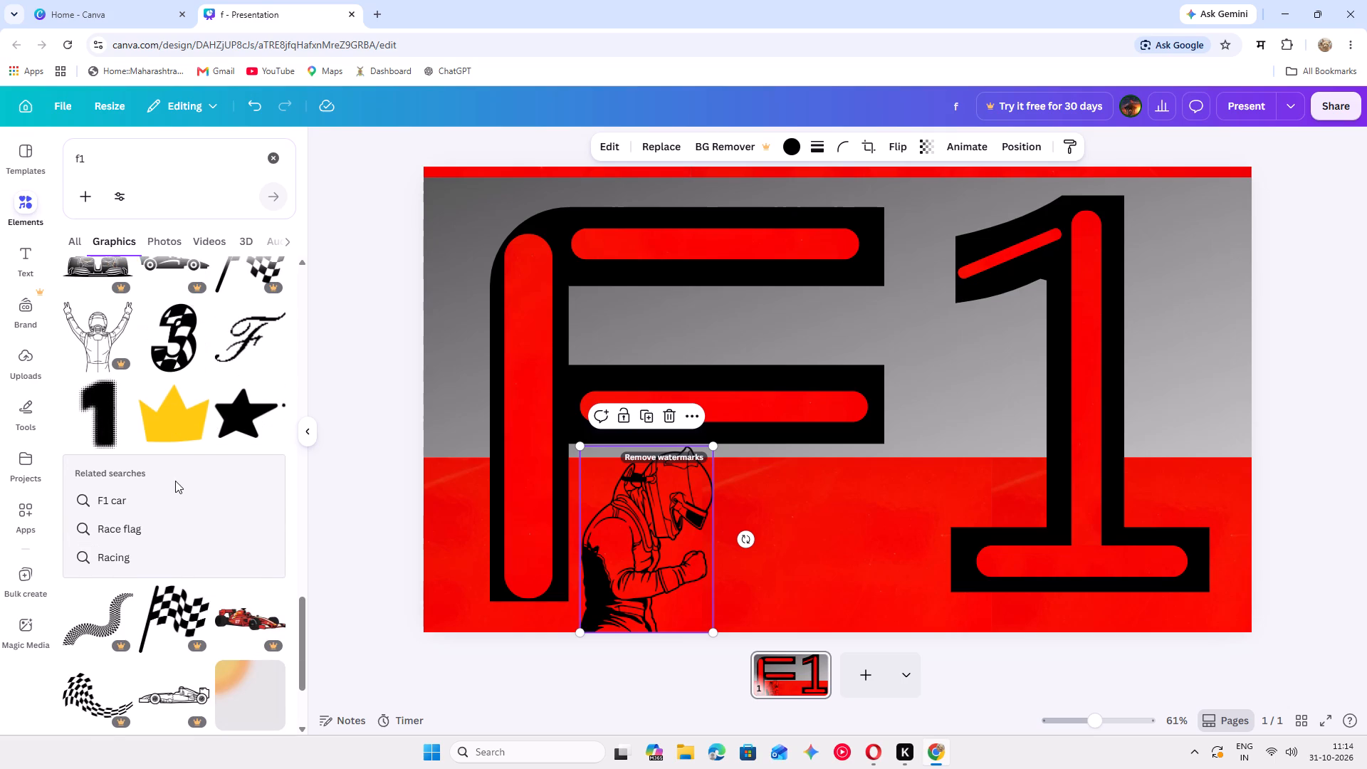
pyautogui.scroll(-7, 175, 481)
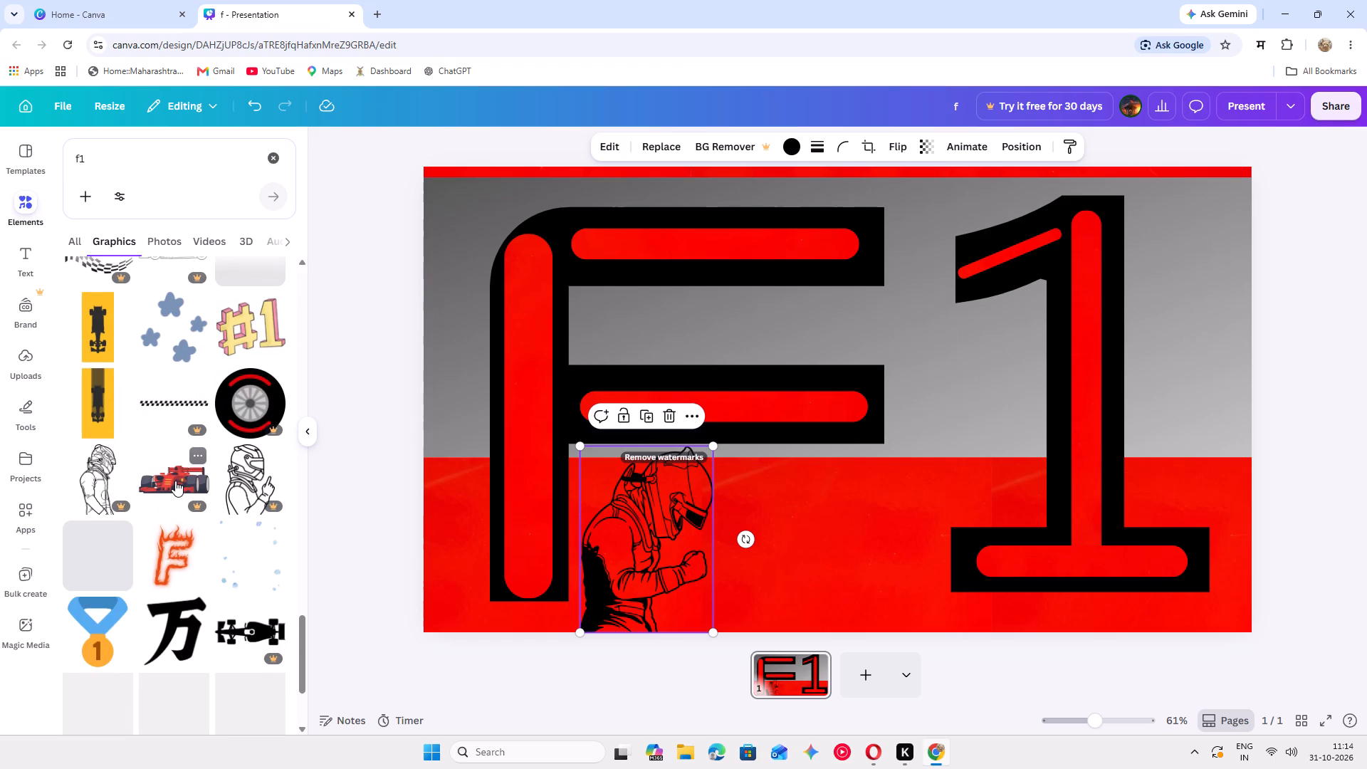
pyautogui.scroll(-3, 175, 481)
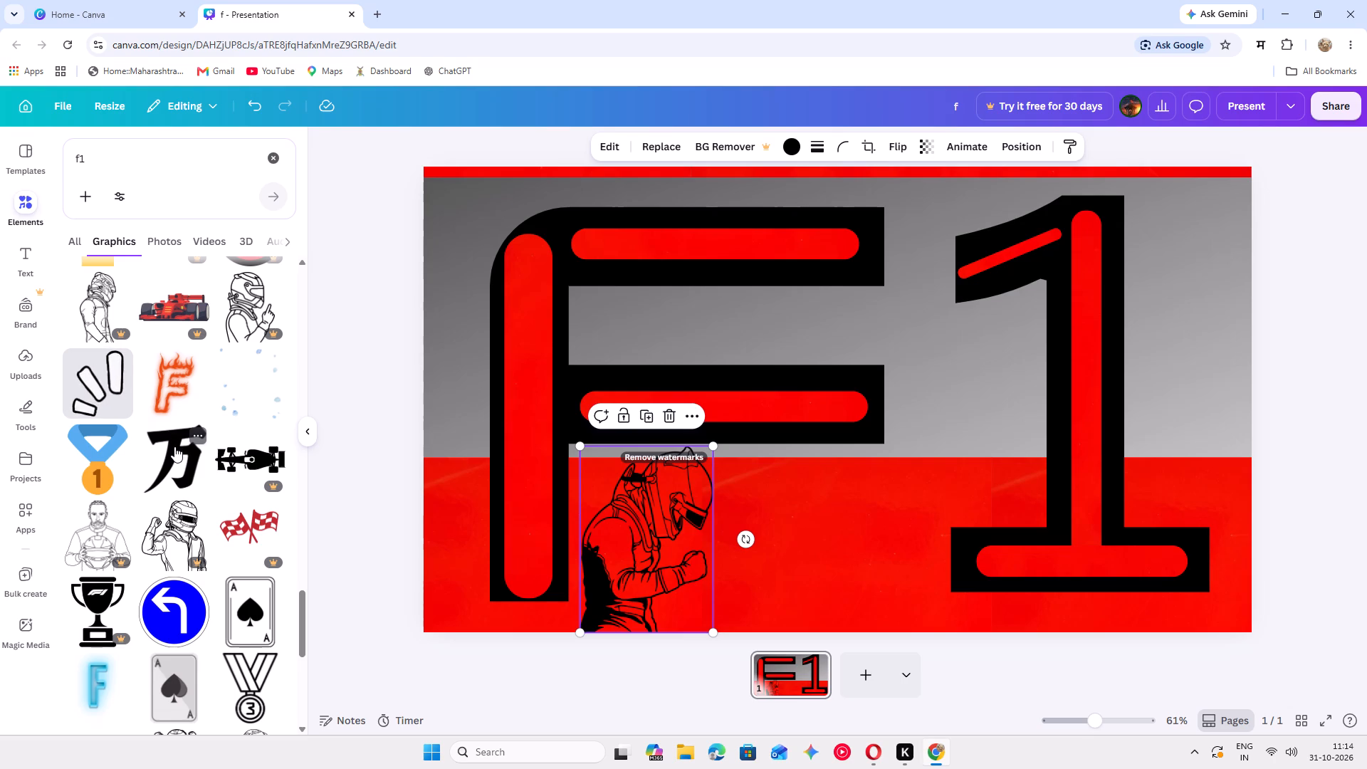
pyautogui.scroll(-3, 174, 446)
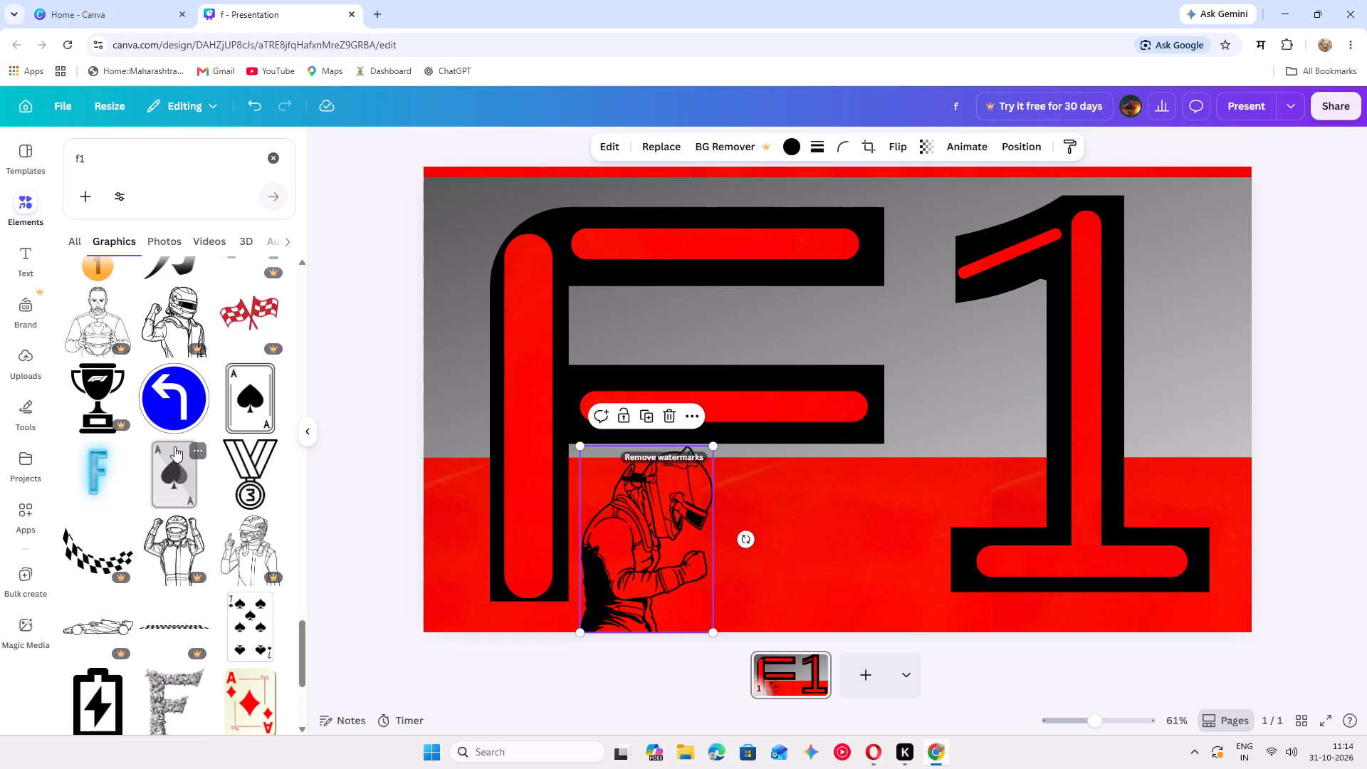
pyautogui.scroll(-2, 174, 446)
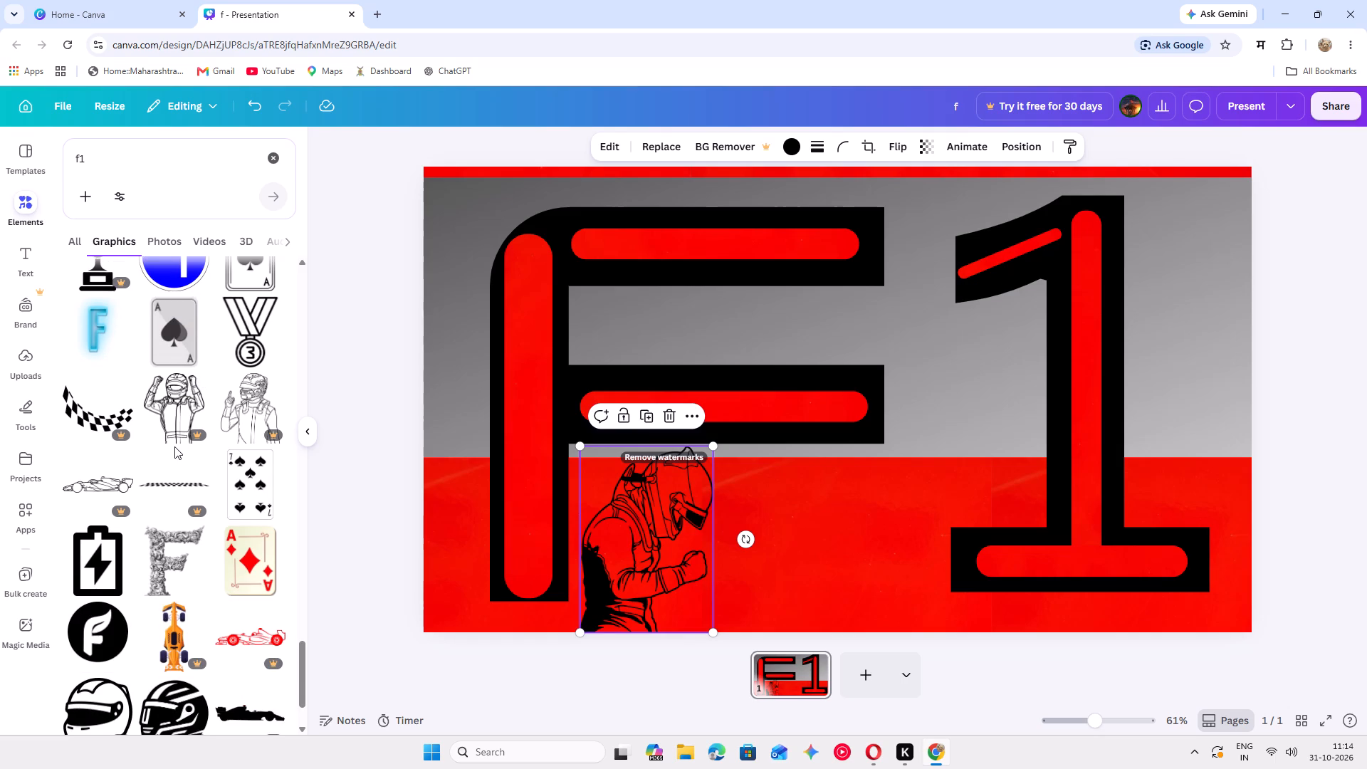
pyautogui.scroll(-4, 174, 446)
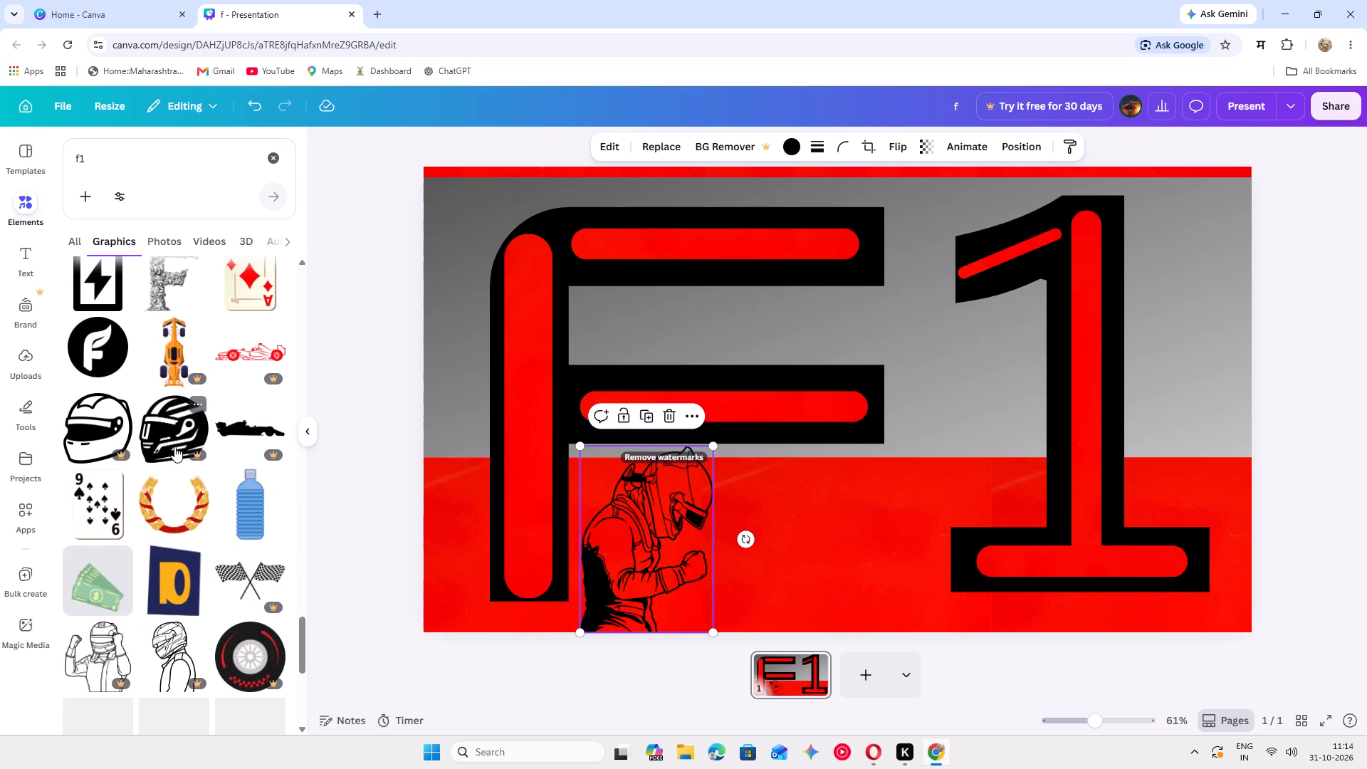
pyautogui.scroll(10, 174, 446)
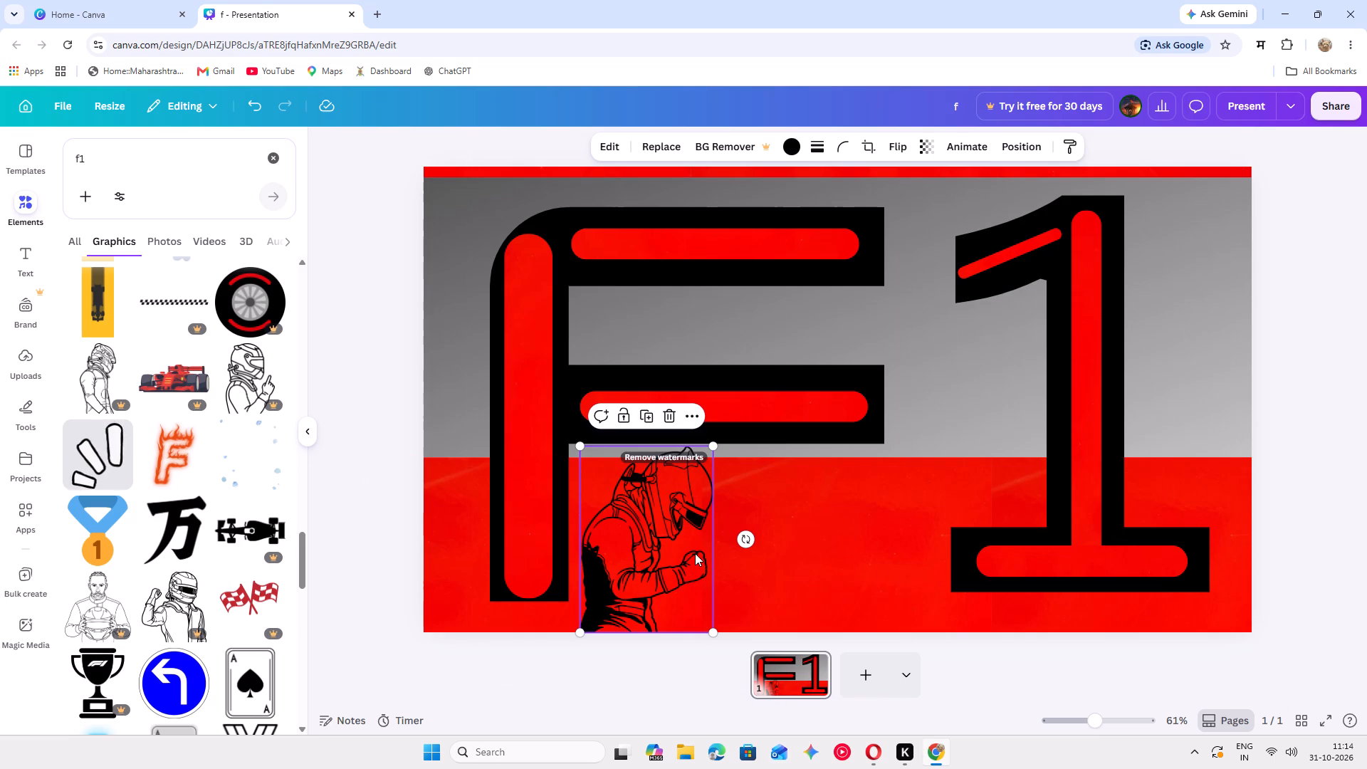
# Lower the helmeted driver graphic slightly so its base runs past the page's bottom edge.
pyautogui.moveTo(685, 553); pyautogui.dragTo(689, 570)
# Add the black side-view F1 car silhouette with the F1 logo and place it at the page's bottom edge, between the driver and the 1.
pyautogui.scroll(4, 221, 445)
pyautogui.scroll(20, 220, 444)
pyautogui.scroll(1, 220, 444)
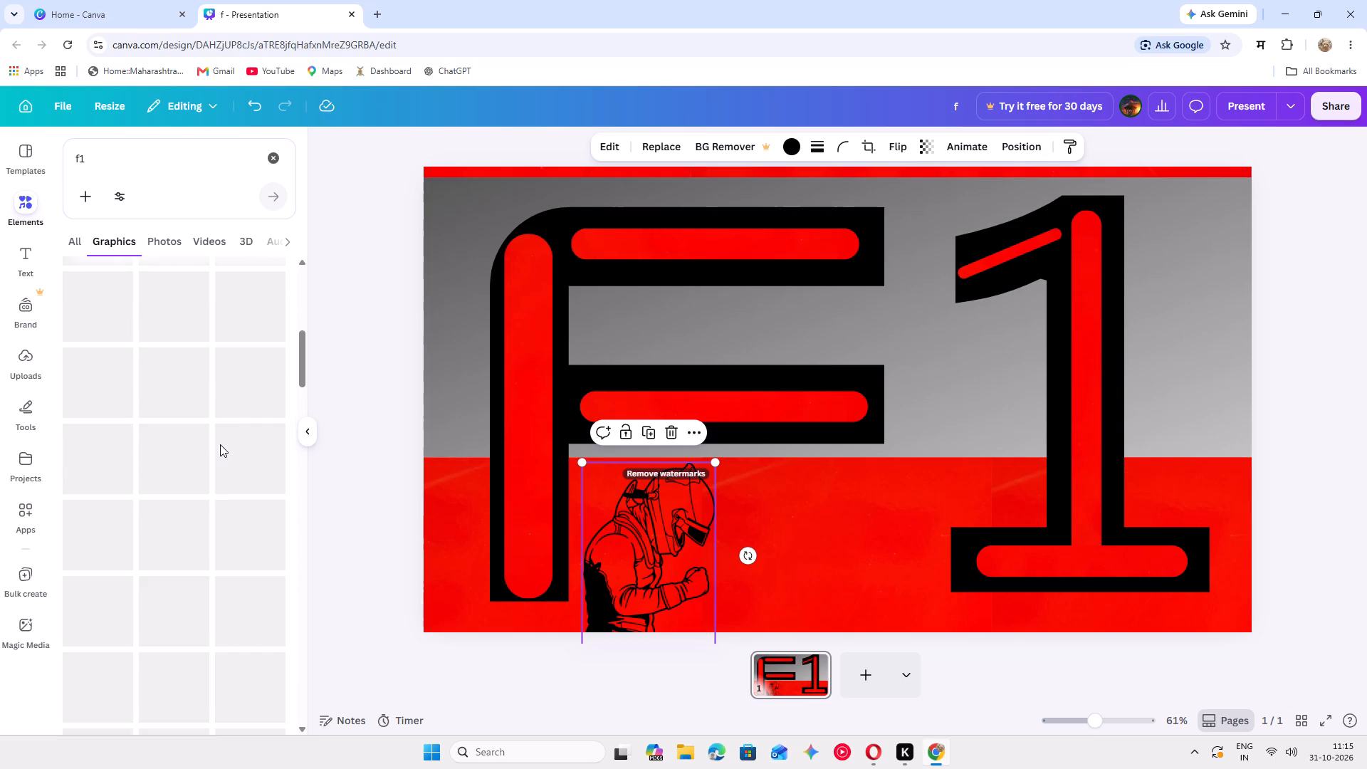
pyautogui.scroll(16, 220, 444)
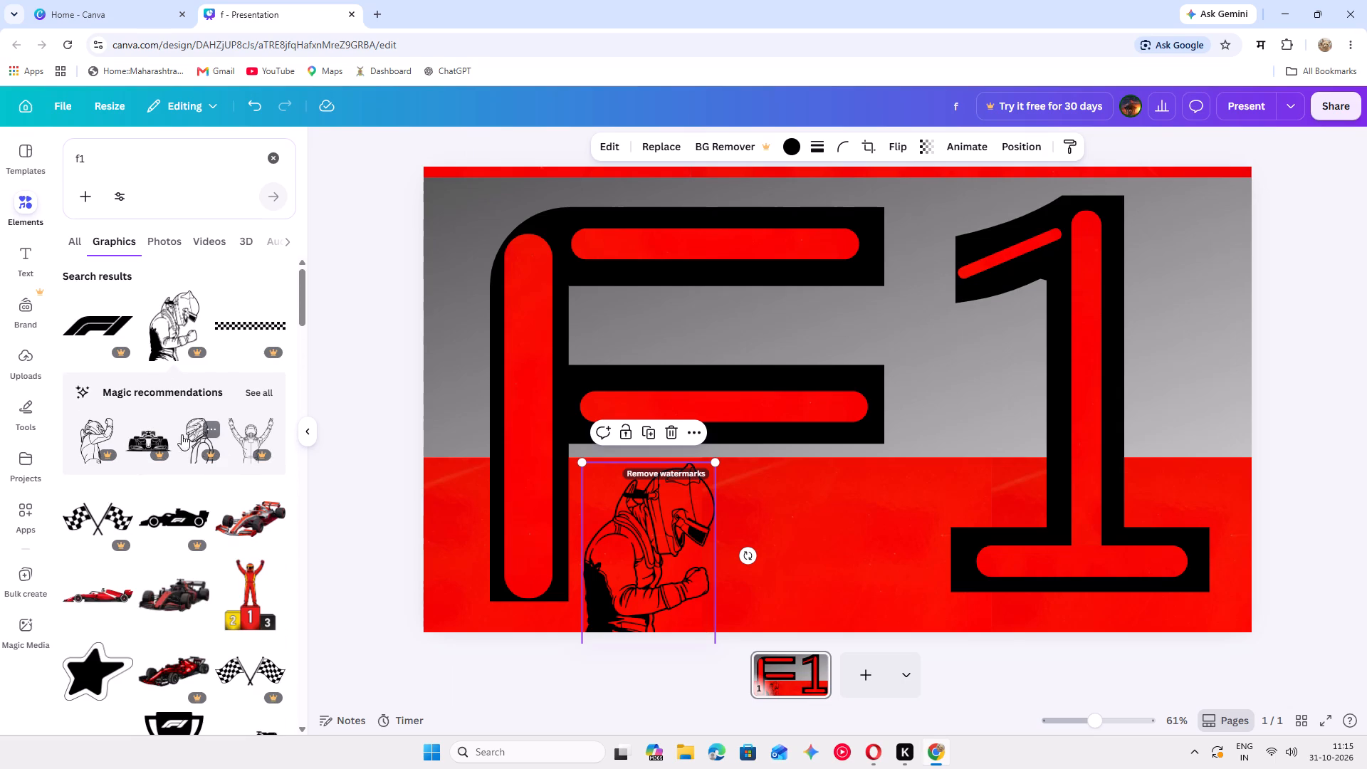
pyautogui.click(162, 530)
pyautogui.moveTo(848, 406); pyautogui.dragTo(873, 446)
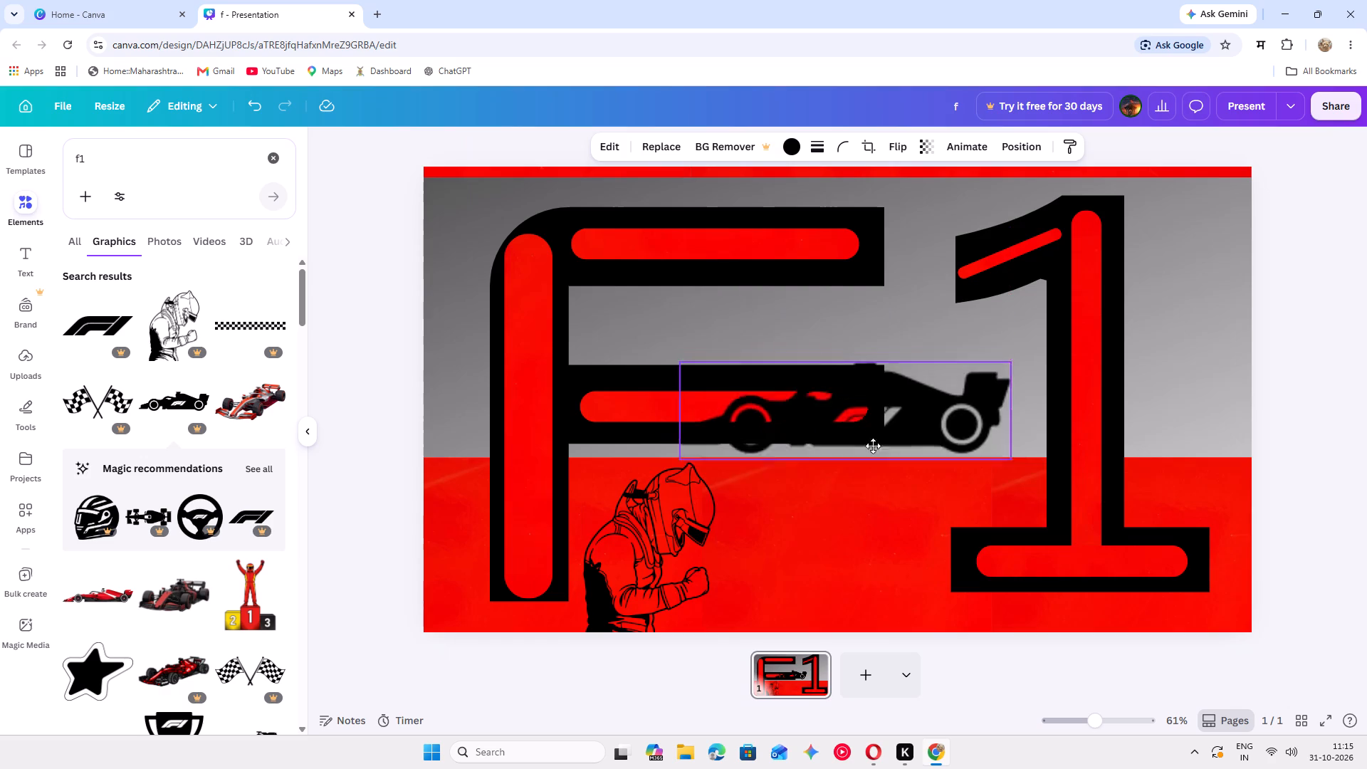
pyautogui.moveTo(873, 446); pyautogui.dragTo(864, 602)
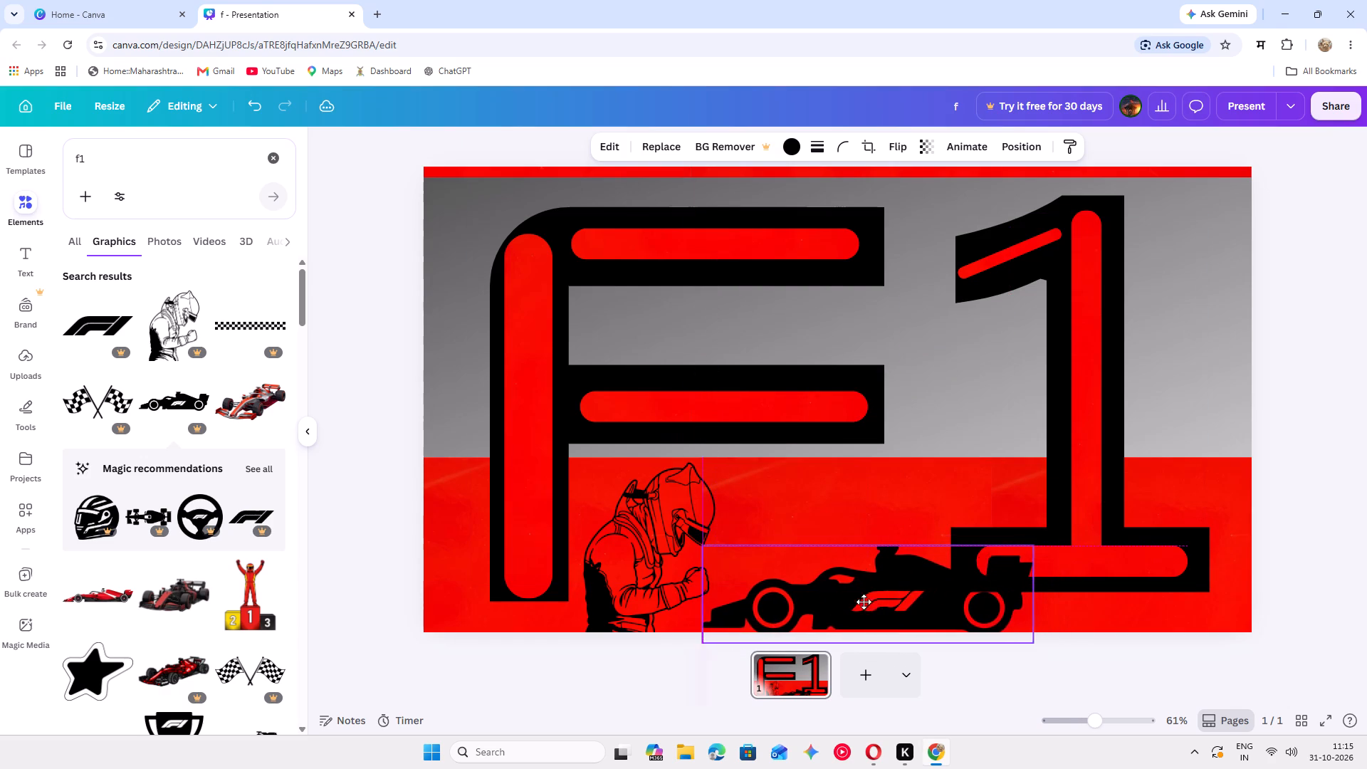
pyautogui.moveTo(864, 602); pyautogui.dragTo(846, 605)
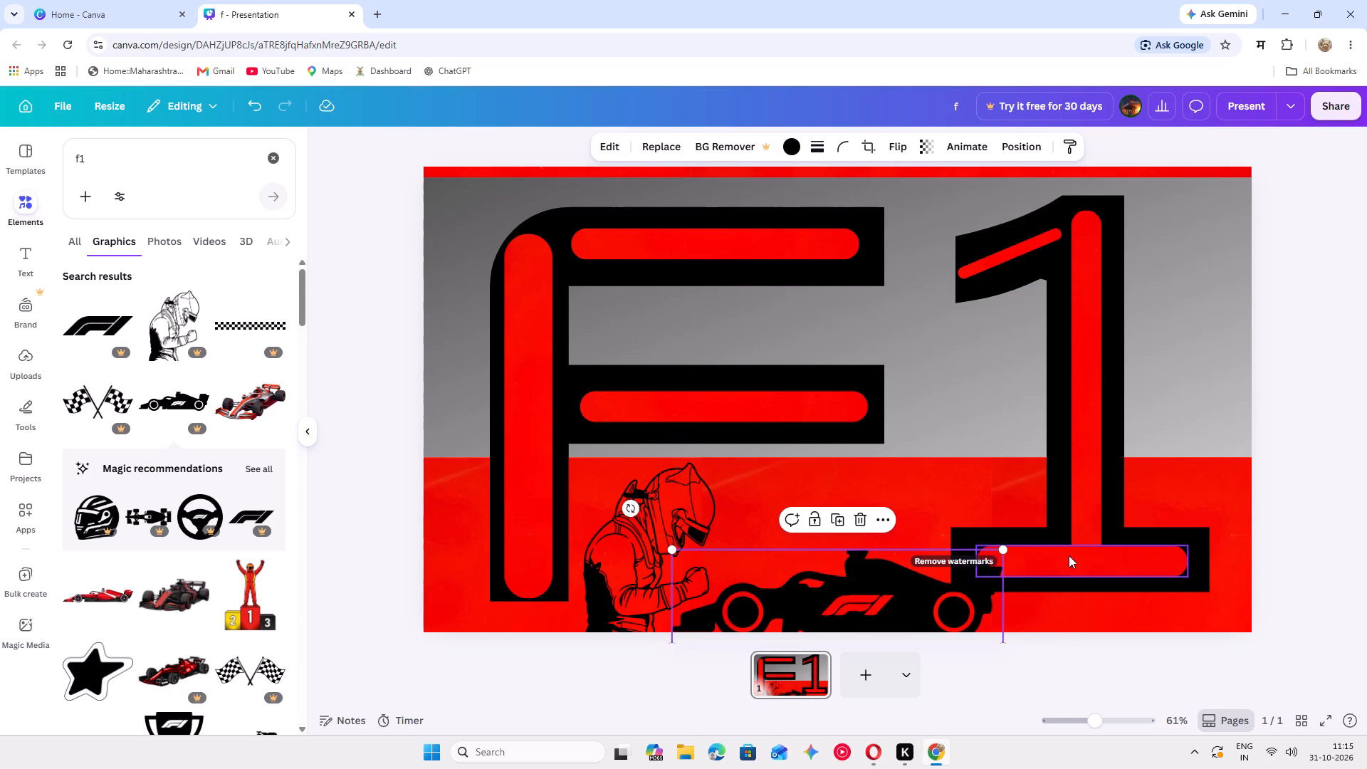
# Unlock the black 1 and shift it slightly towards the page's right edge, away from the car.
pyautogui.moveTo(1186, 579); pyautogui.dragTo(1214, 580)
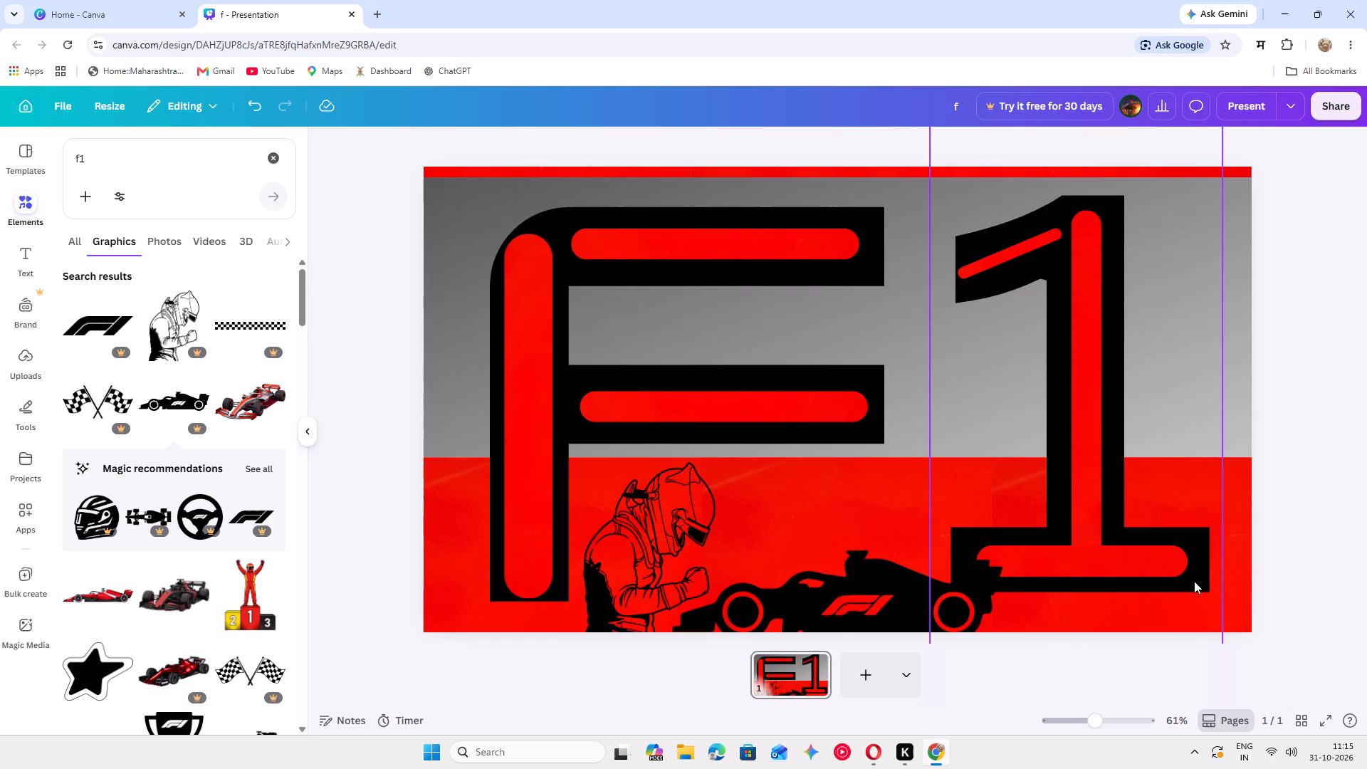
pyautogui.click(1193, 581)
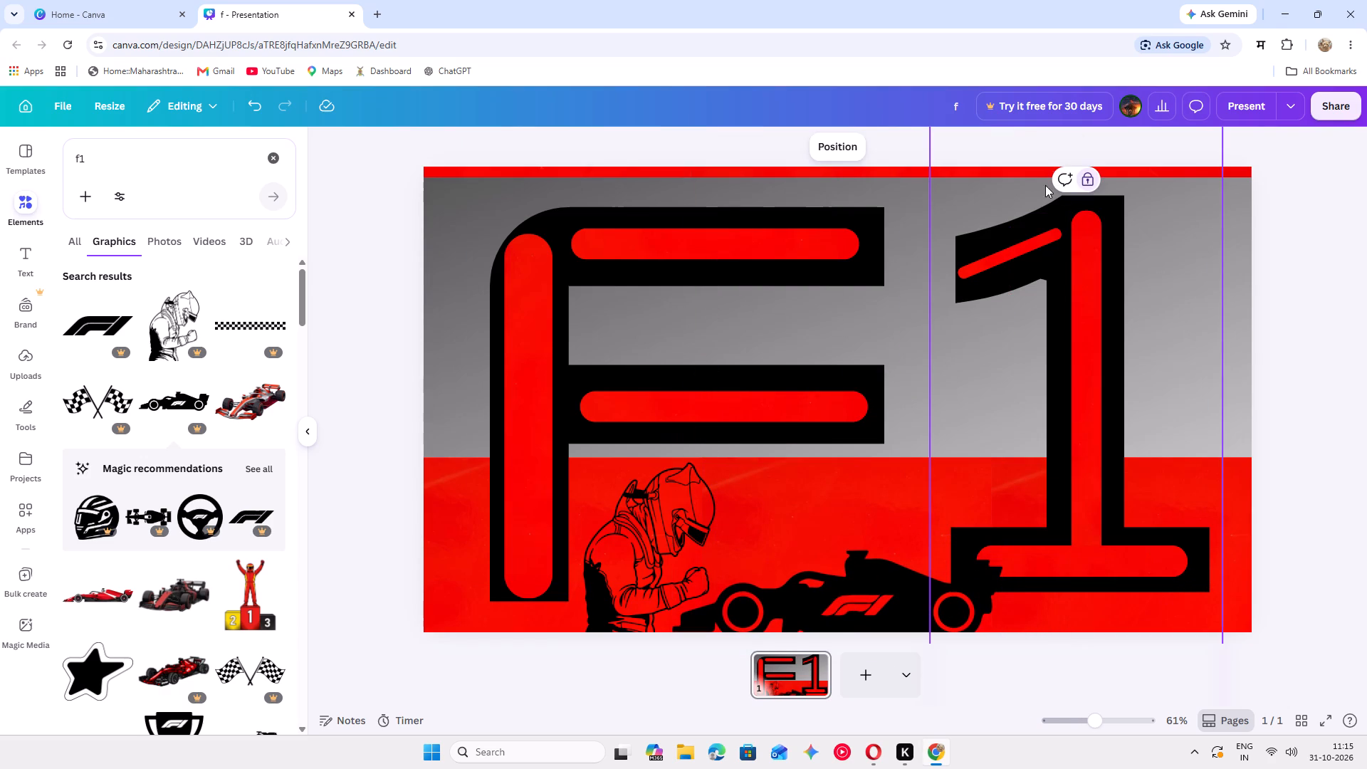
pyautogui.click(1086, 181)
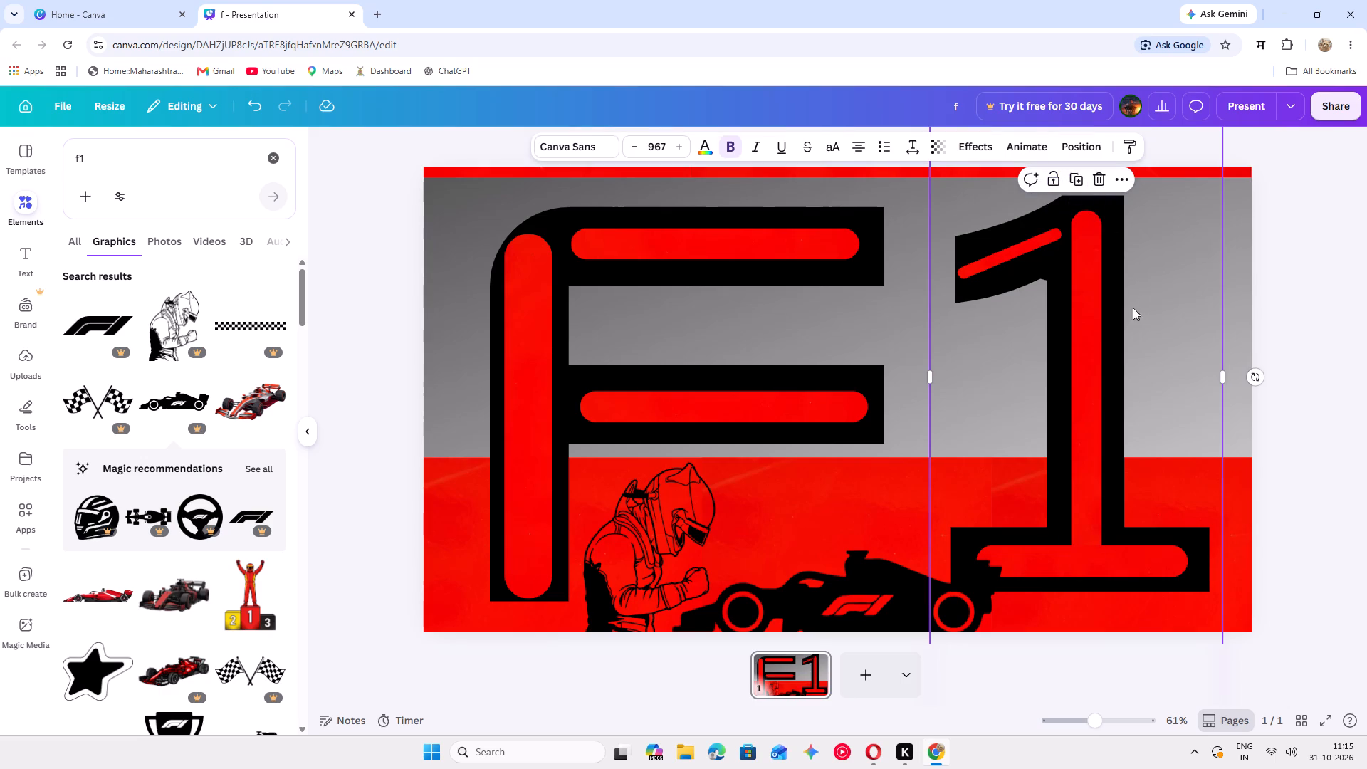
pyautogui.moveTo(1108, 340); pyautogui.dragTo(1158, 340)
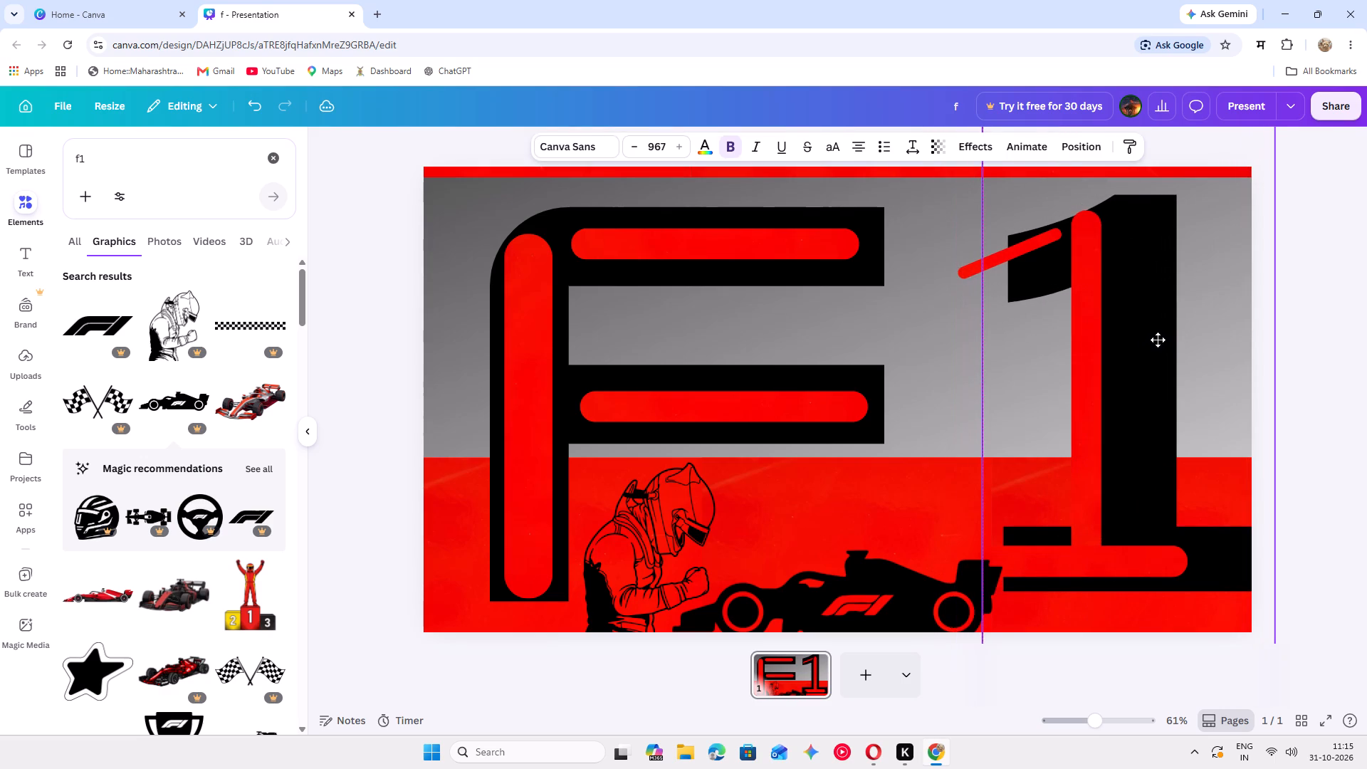
pyautogui.moveTo(1158, 340); pyautogui.dragTo(1130, 337)
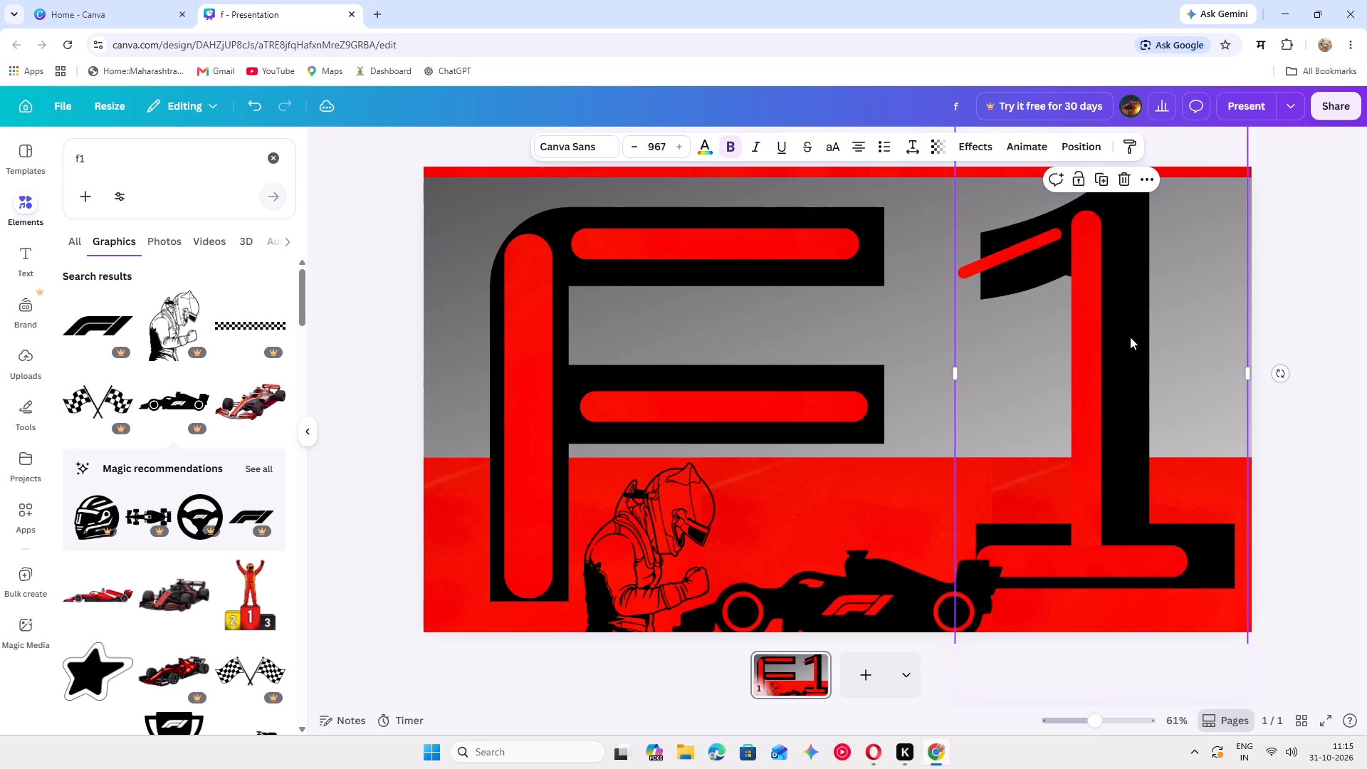
# Shift the 1's red stem strip and slanted top strip right so they sit inside the moved black numeral.
pyautogui.moveTo(1081, 368); pyautogui.dragTo(1131, 370)
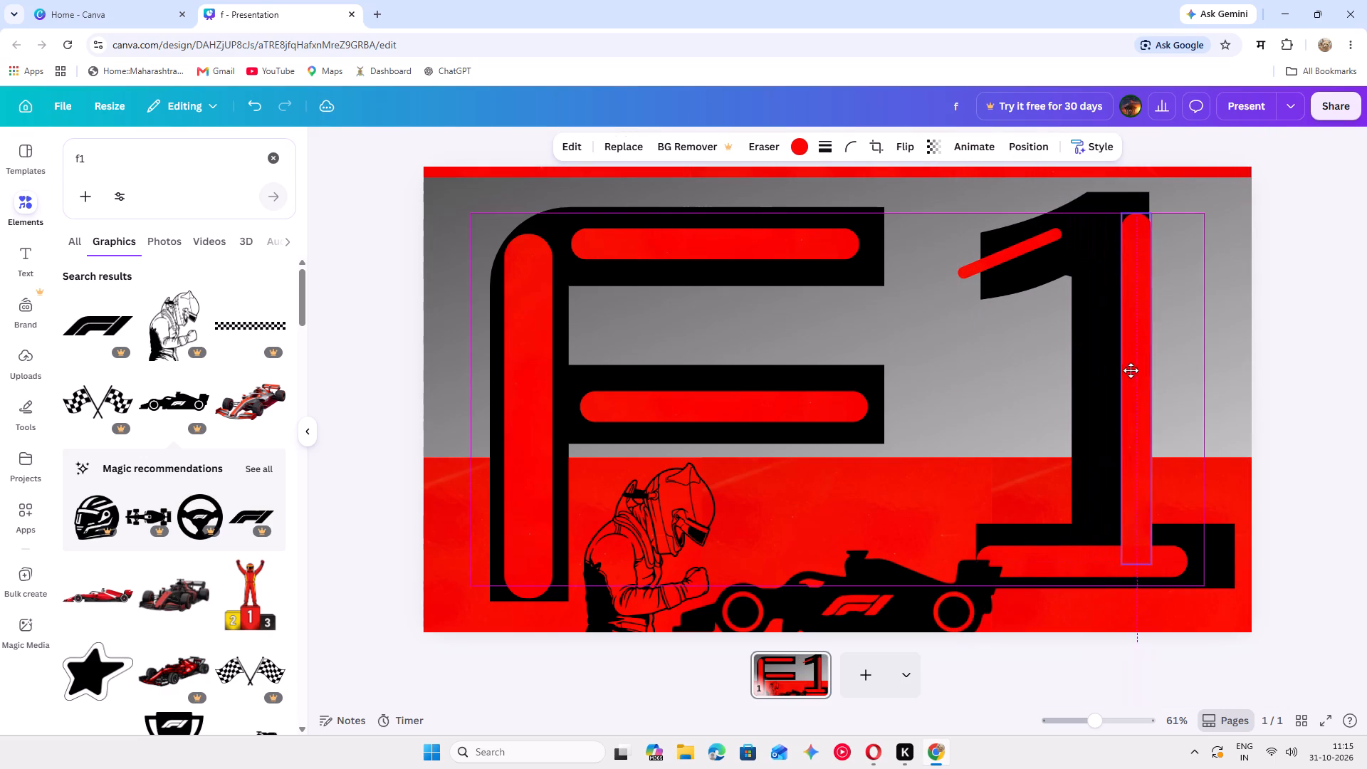
pyautogui.moveTo(1131, 370); pyautogui.dragTo(1118, 369)
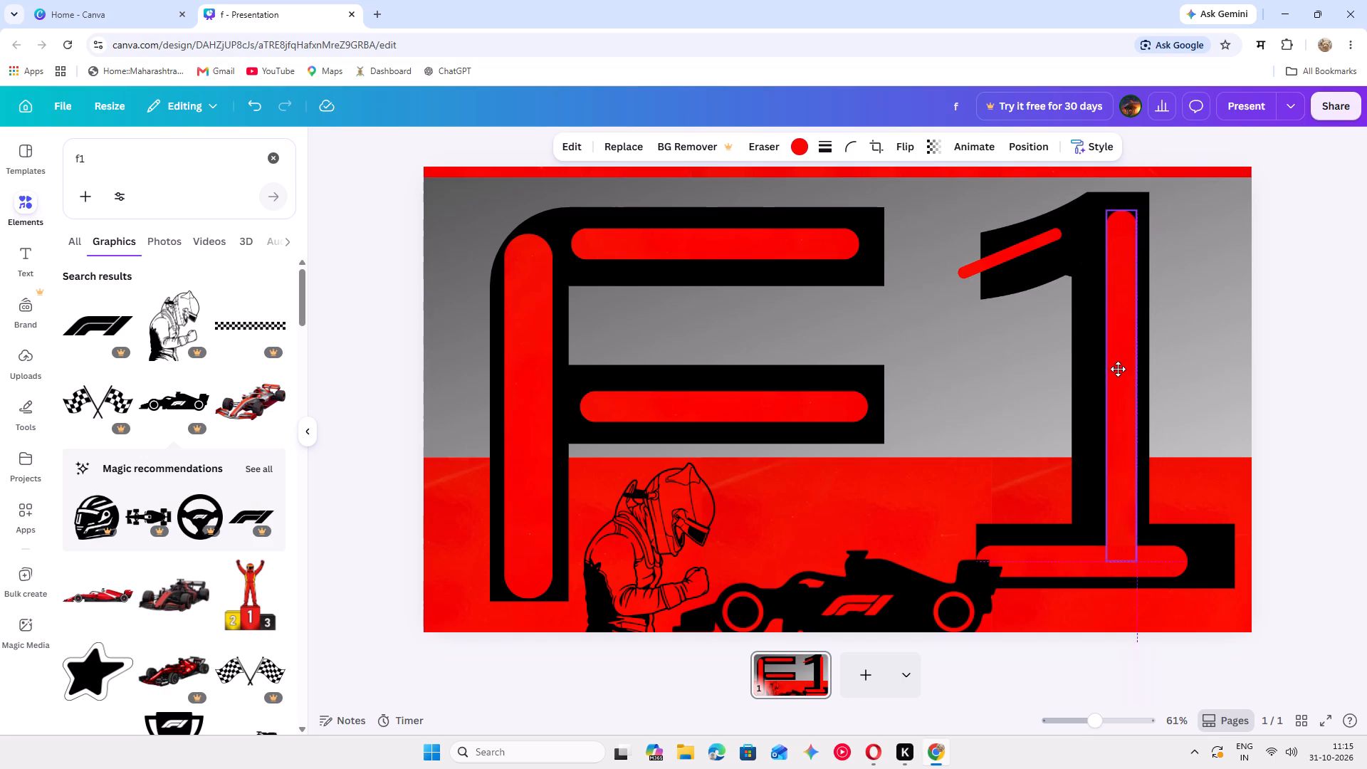
pyautogui.moveTo(1118, 369); pyautogui.dragTo(1101, 372)
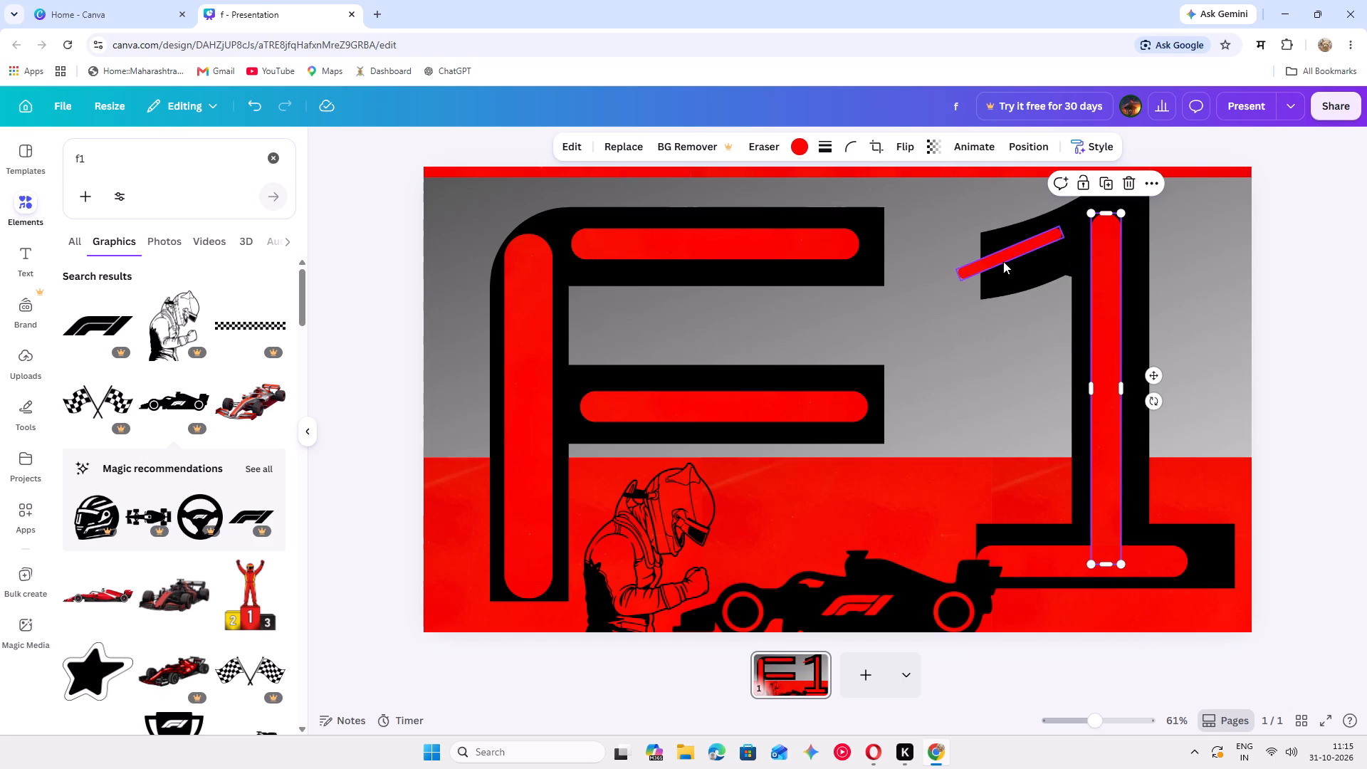
pyautogui.moveTo(1003, 258); pyautogui.dragTo(1031, 258)
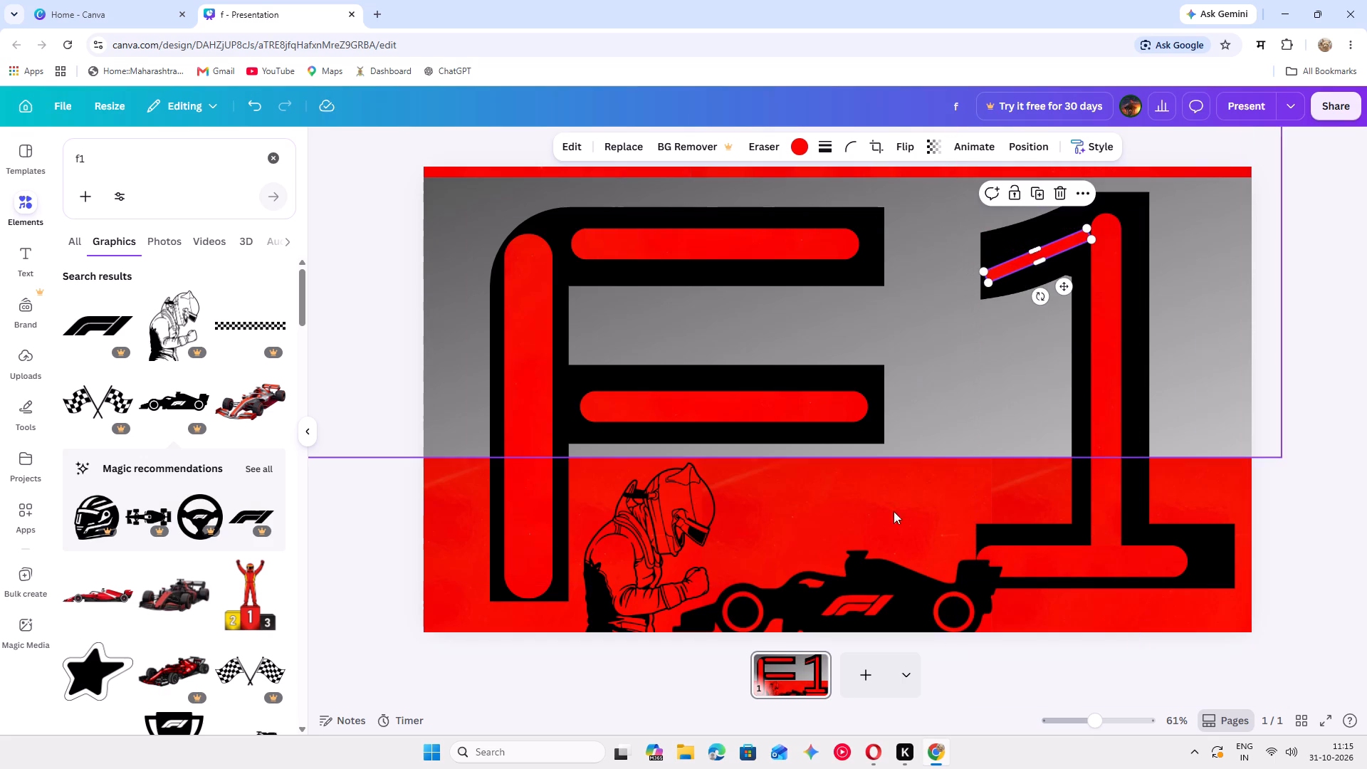
# Shrink the car silhouette to fit the gap before the 1 on the bottom edge, and nudge the driver right so the two sit close together.
pyautogui.click(874, 589)
pyautogui.moveTo(874, 589); pyautogui.dragTo(884, 520)
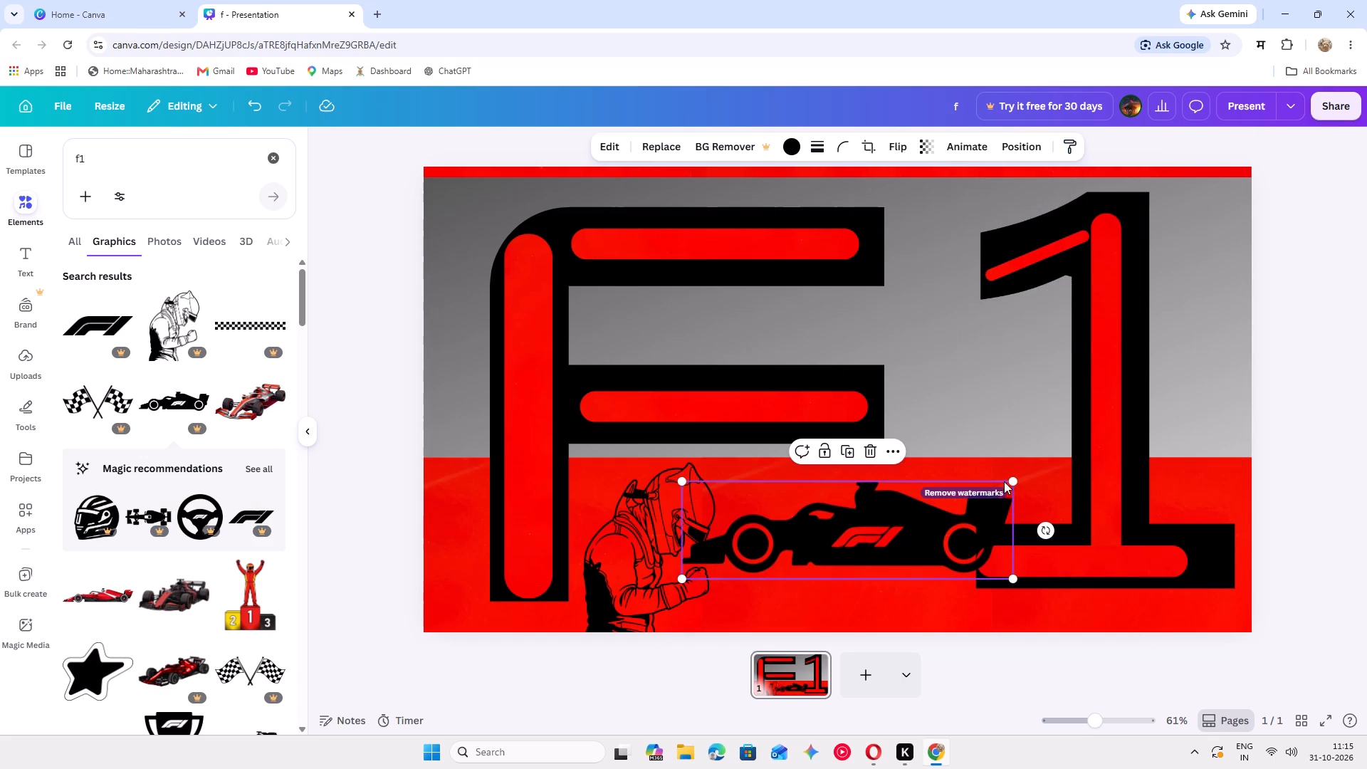
pyautogui.moveTo(1008, 480); pyautogui.dragTo(933, 512)
pyautogui.moveTo(836, 550); pyautogui.dragTo(838, 553)
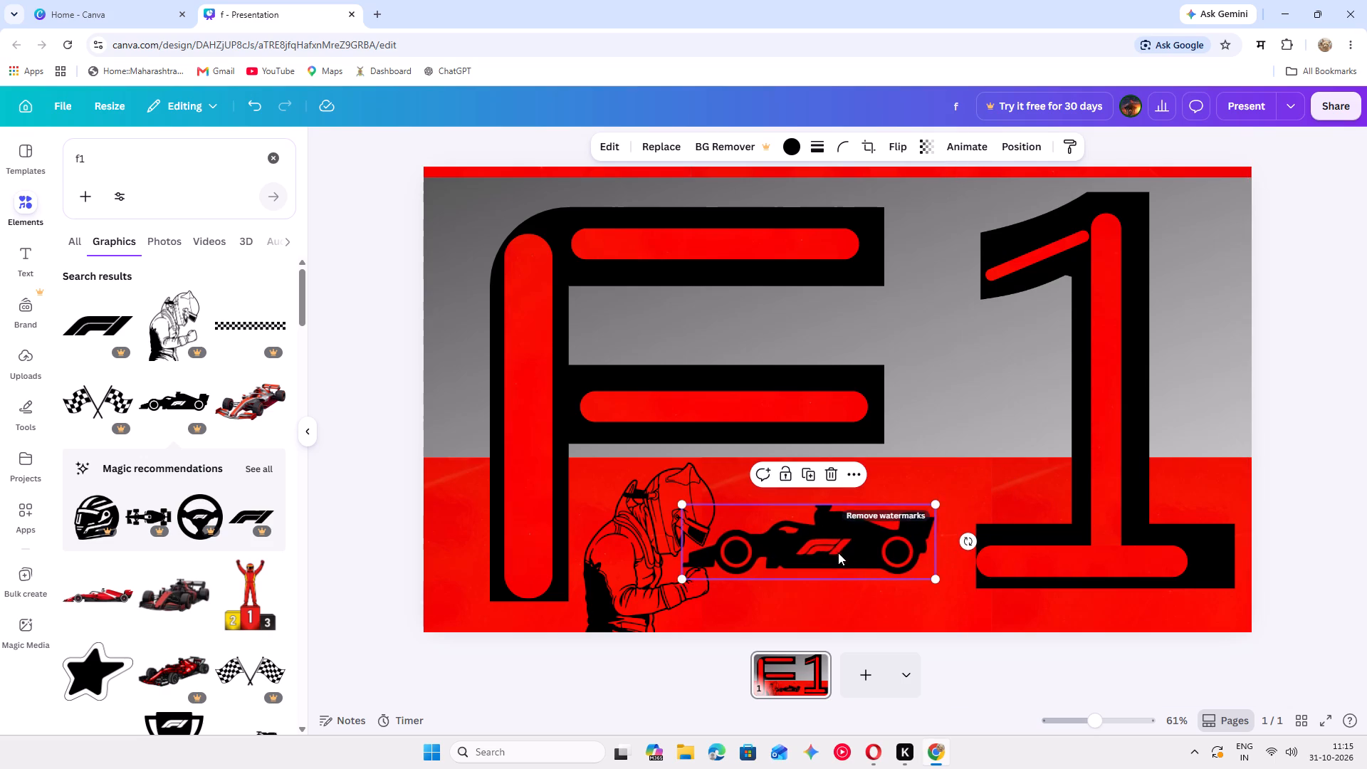
pyautogui.moveTo(838, 553); pyautogui.dragTo(879, 610)
pyautogui.moveTo(668, 582); pyautogui.dragTo(683, 588)
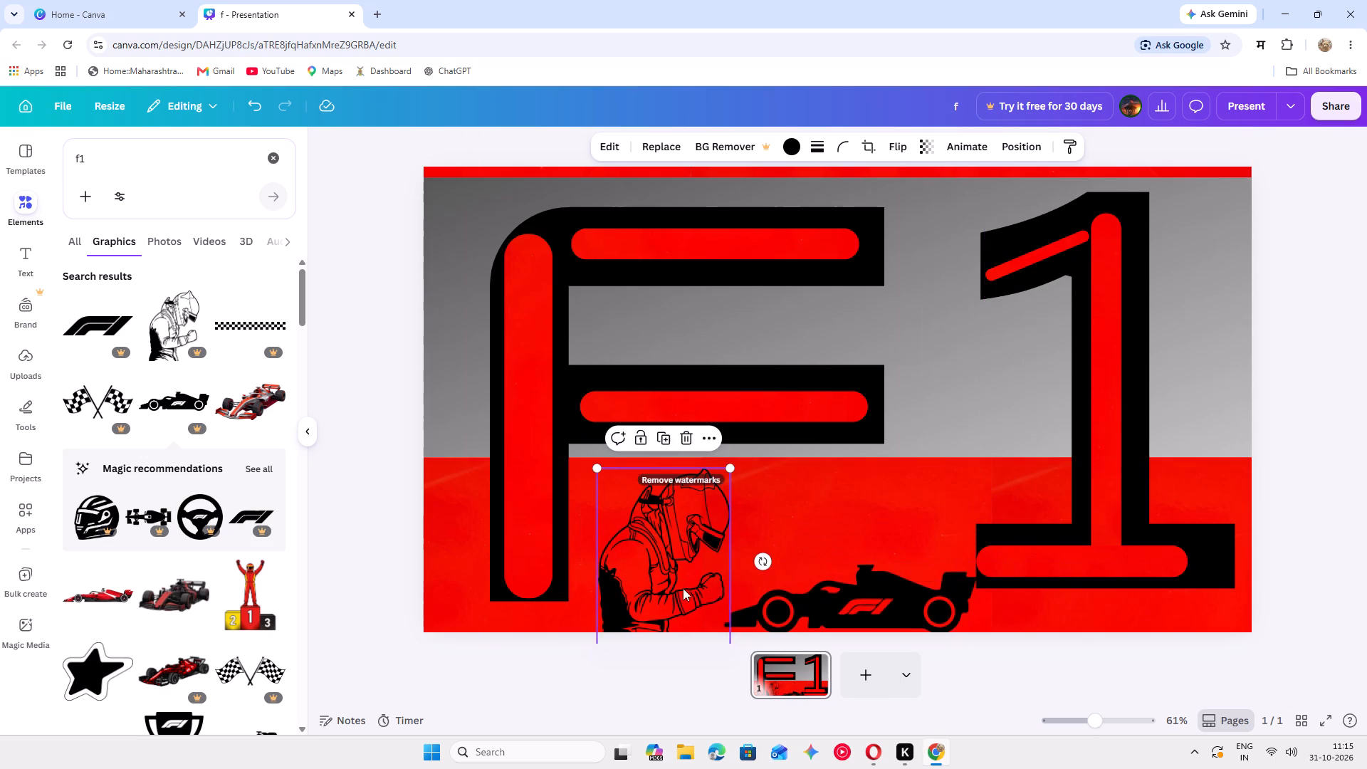
pyautogui.moveTo(859, 617); pyautogui.dragTo(837, 616)
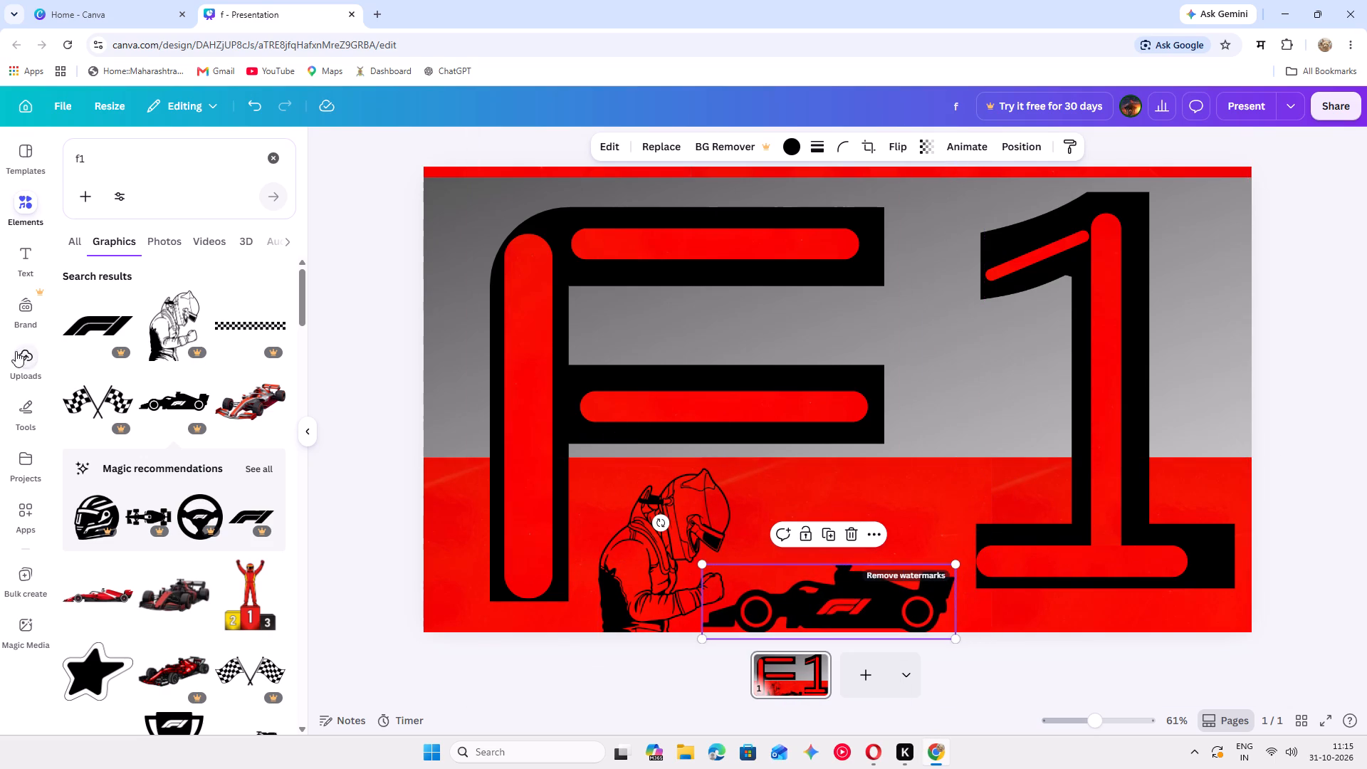
# Add the crossed checkered flags graphic, shrink it to less than half size, and place it in the red band above the car.
pyautogui.scroll(3, 105, 420)
pyautogui.click(93, 381)
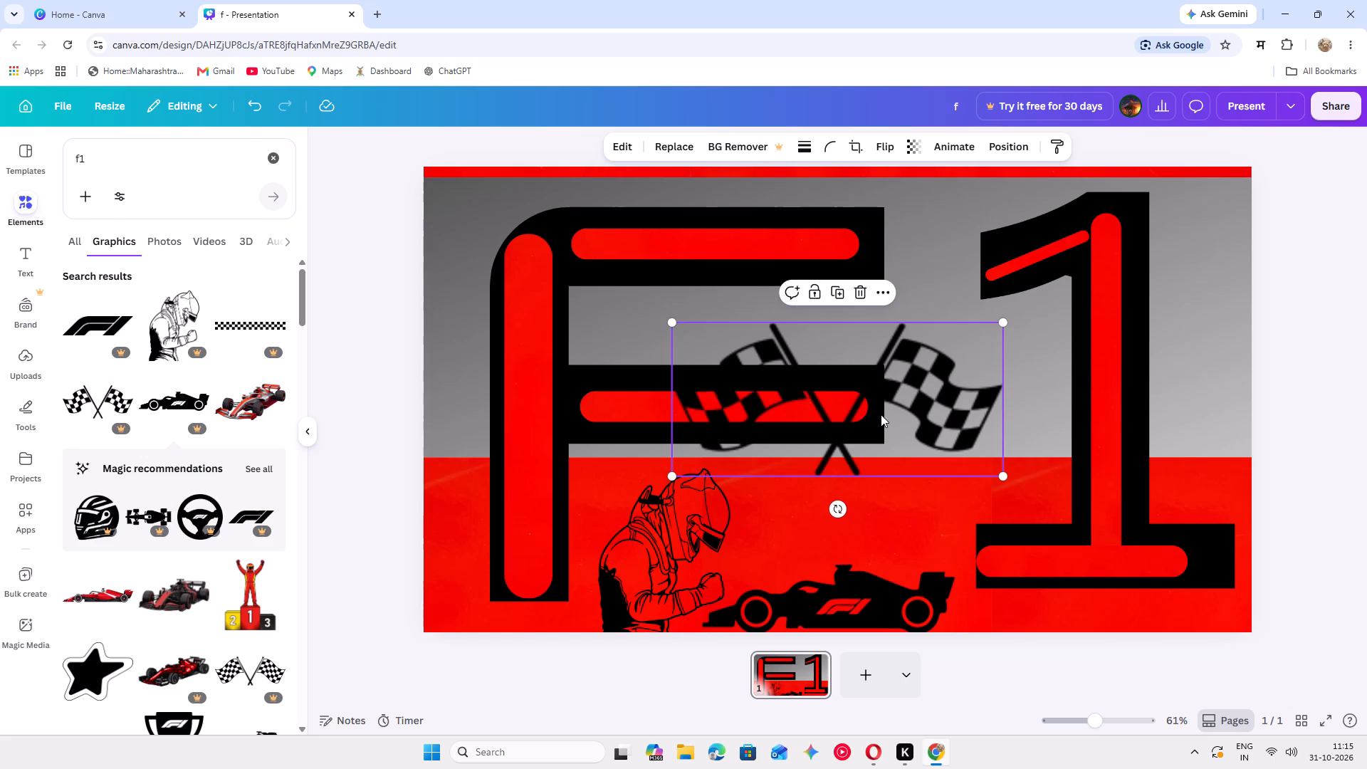
pyautogui.moveTo(881, 419); pyautogui.dragTo(912, 445)
pyautogui.click(975, 429)
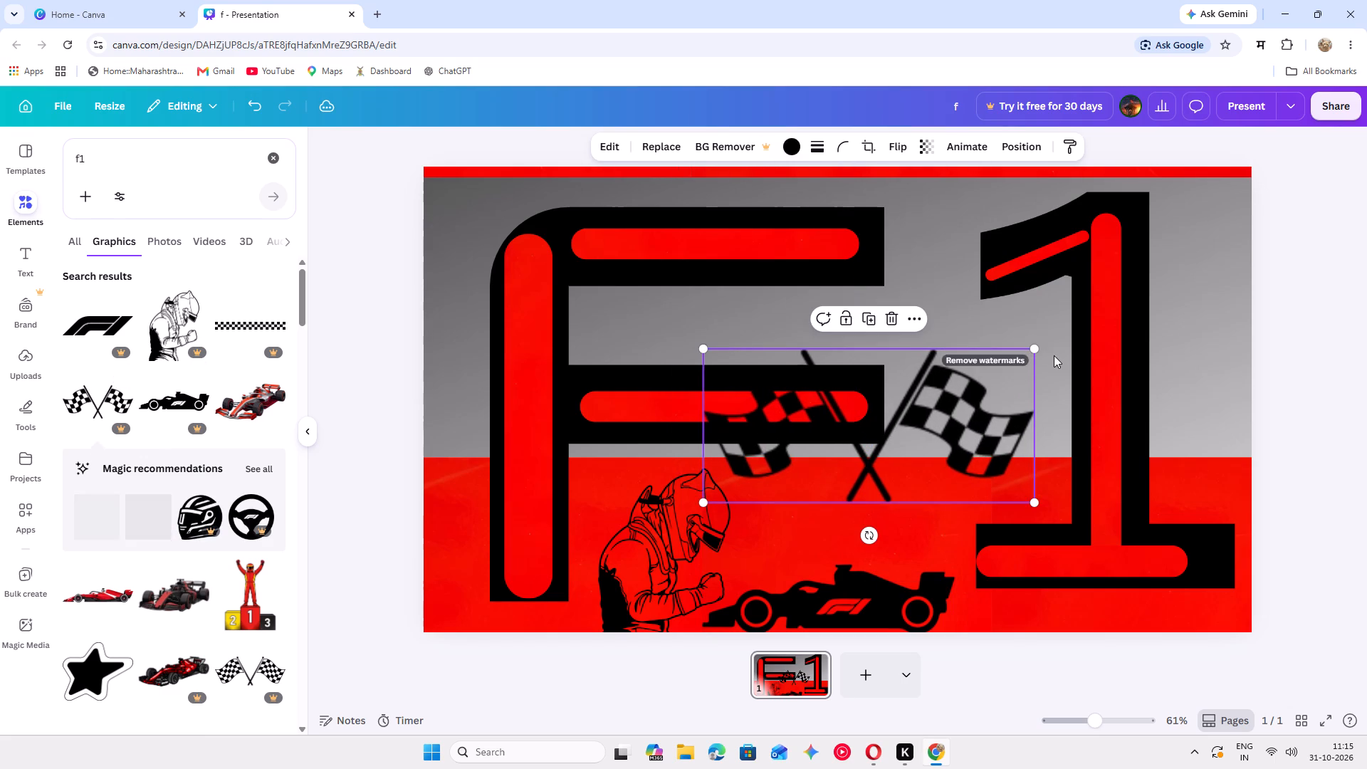
pyautogui.click(946, 404)
pyautogui.moveTo(1035, 350); pyautogui.dragTo(1018, 360)
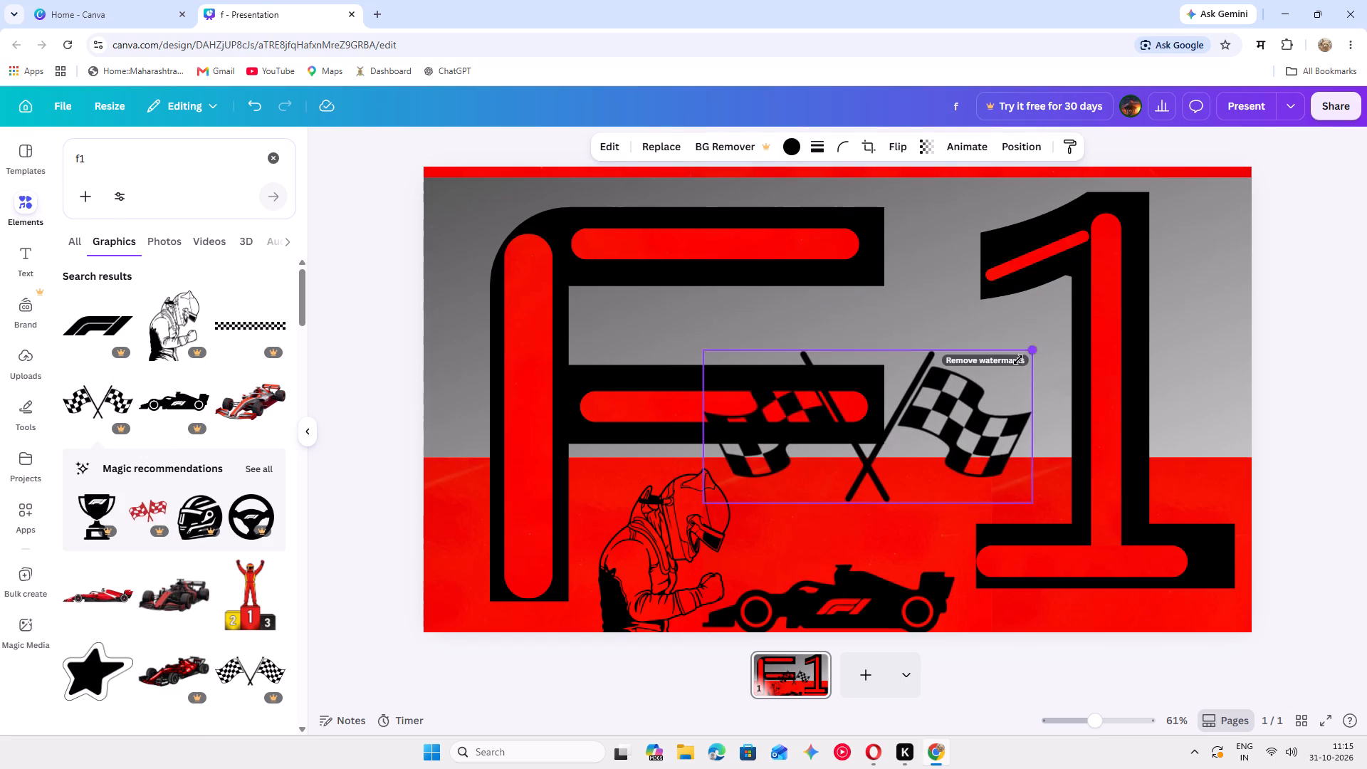
pyautogui.moveTo(1018, 360); pyautogui.dragTo(861, 464)
pyautogui.moveTo(800, 465); pyautogui.dragTo(871, 506)
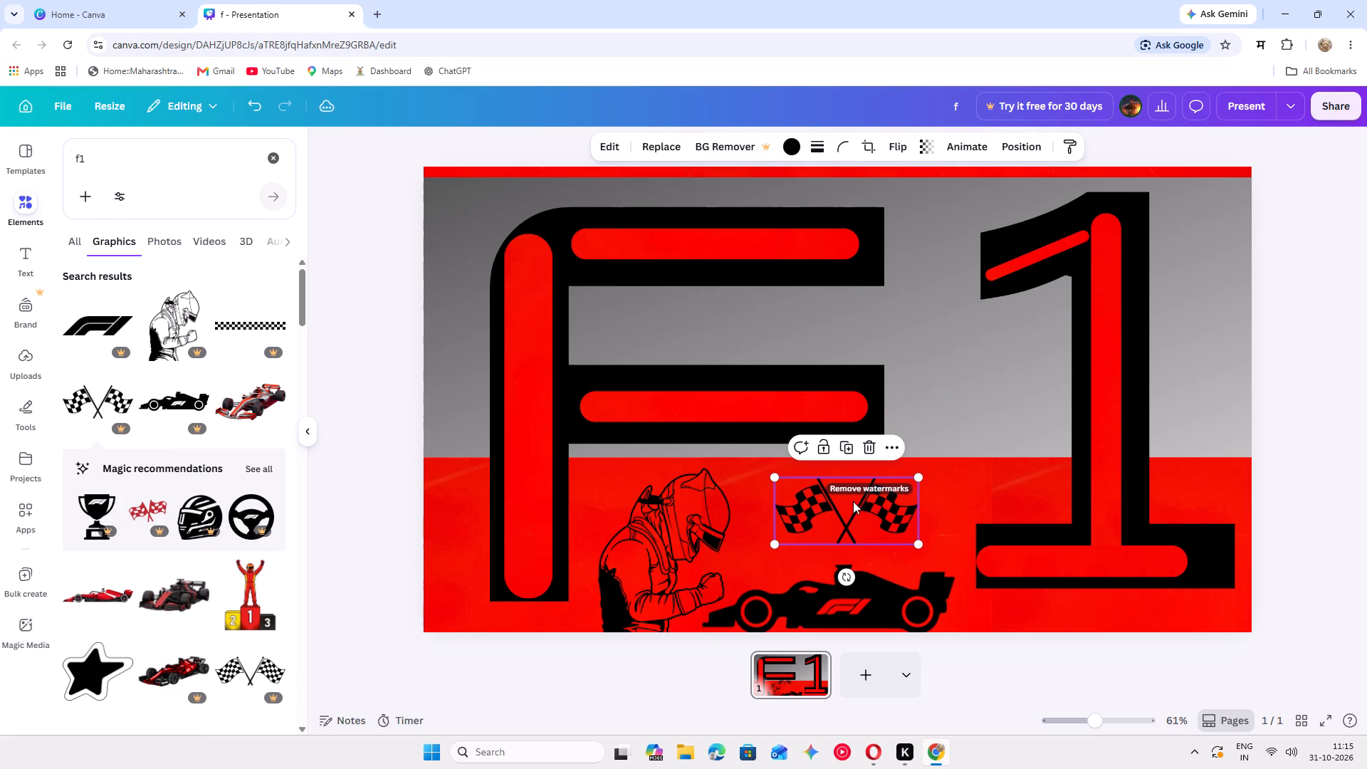
# Add the yellow-ringed race tyre graphic, shrink it to a small wheel, and centre it near the bottom of the F's red stem strip.
pyautogui.scroll(1, 174, 476)
pyautogui.scroll(-3, 174, 476)
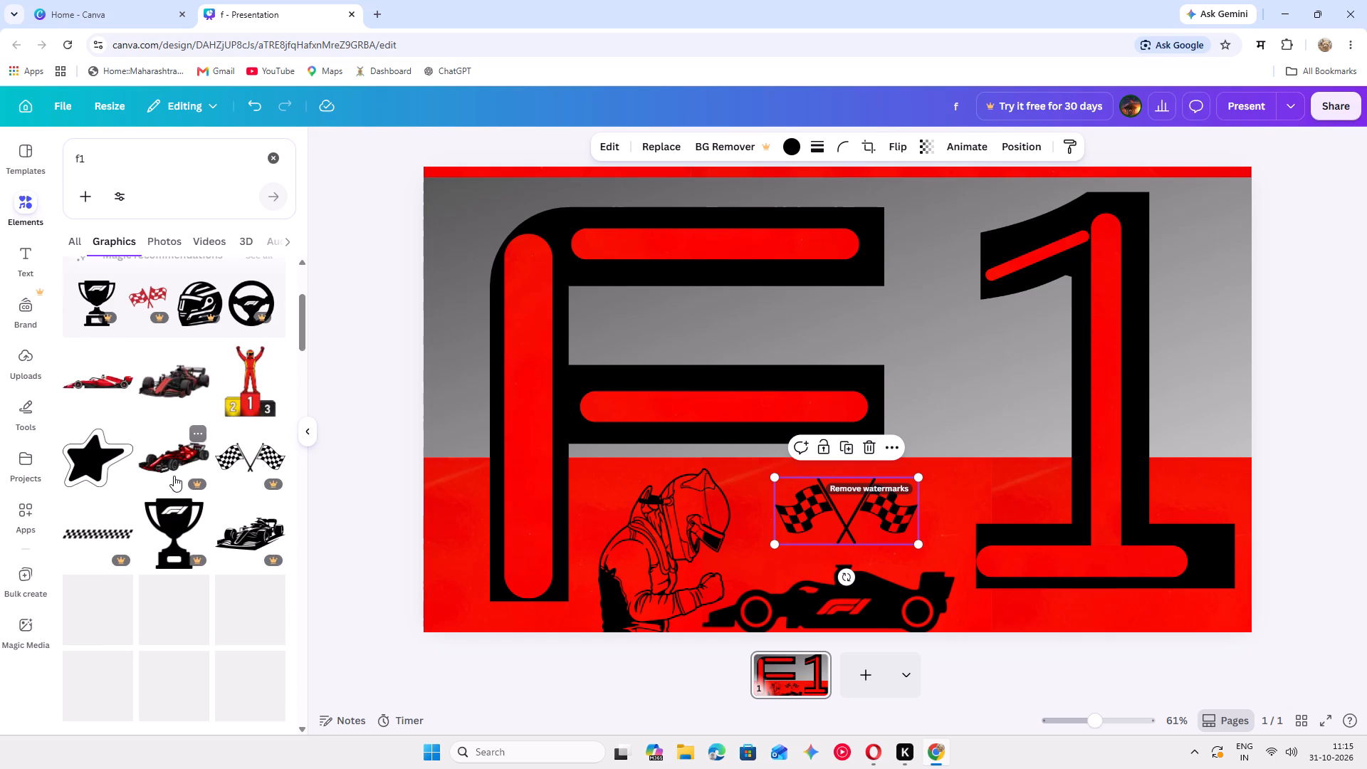
pyautogui.scroll(-2, 174, 476)
pyautogui.click(241, 555)
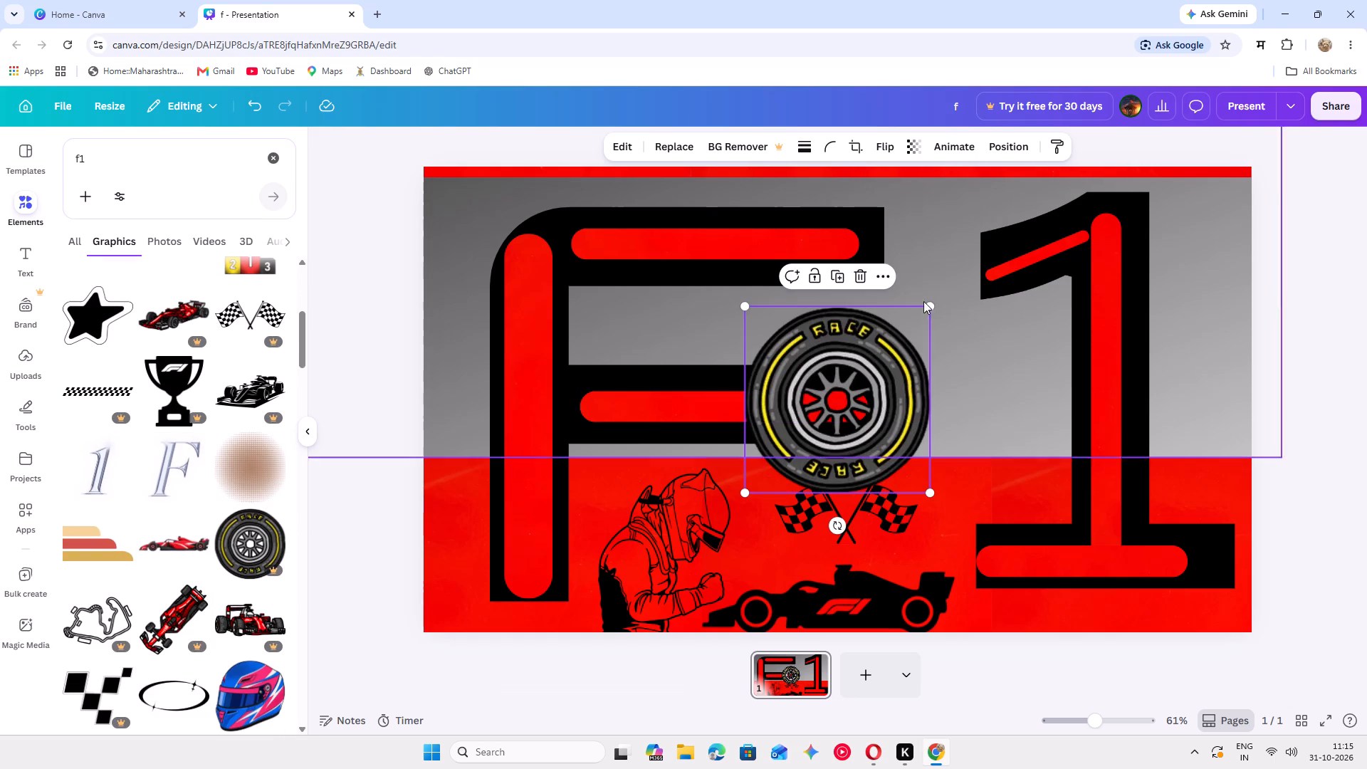
pyautogui.moveTo(931, 309); pyautogui.dragTo(773, 444)
pyautogui.moveTo(760, 466); pyautogui.dragTo(750, 483)
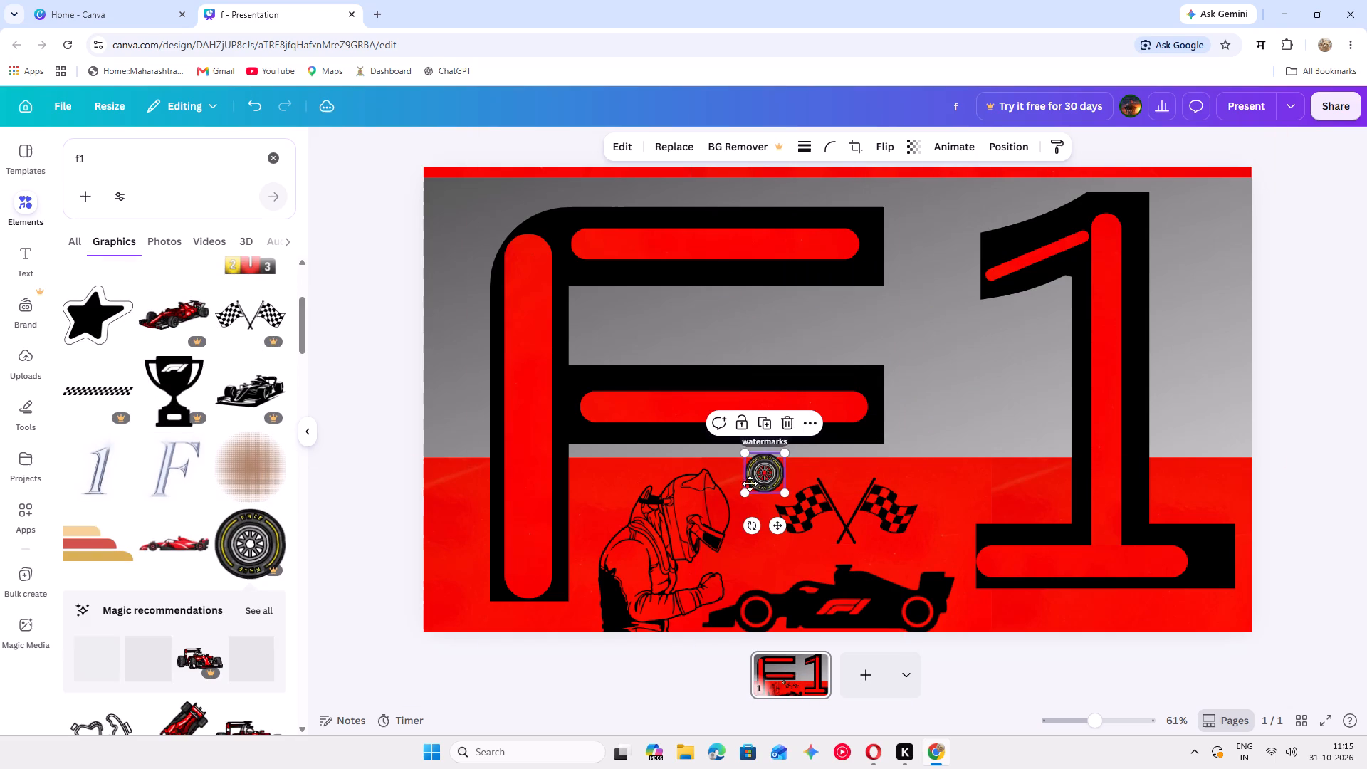
pyautogui.moveTo(750, 483); pyautogui.dragTo(523, 545)
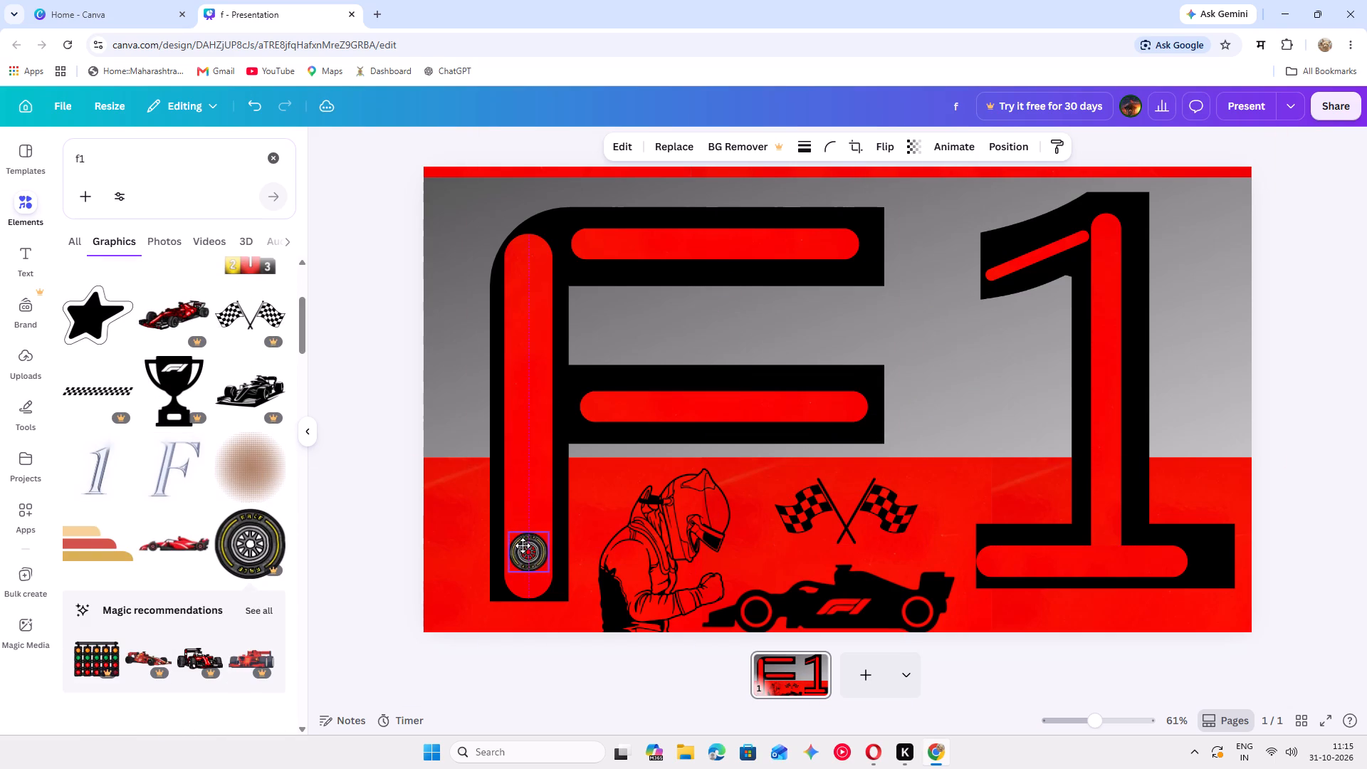
pyautogui.moveTo(523, 545); pyautogui.dragTo(523, 543)
pyautogui.click(523, 543)
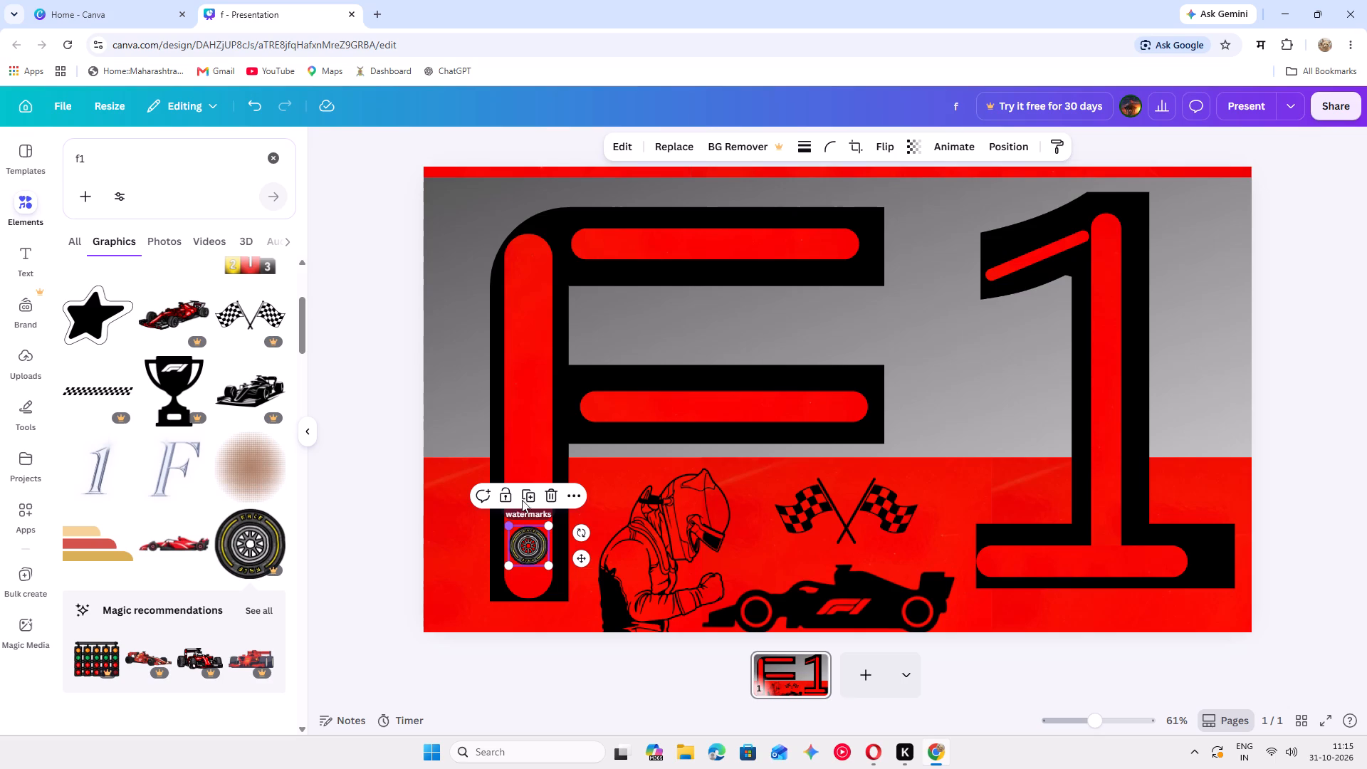
# Duplicate the small tyre twice up the F's red stem strip, with one copy at mid-height and one near the top, evenly spaced.
pyautogui.click(525, 530)
pyautogui.click(528, 495)
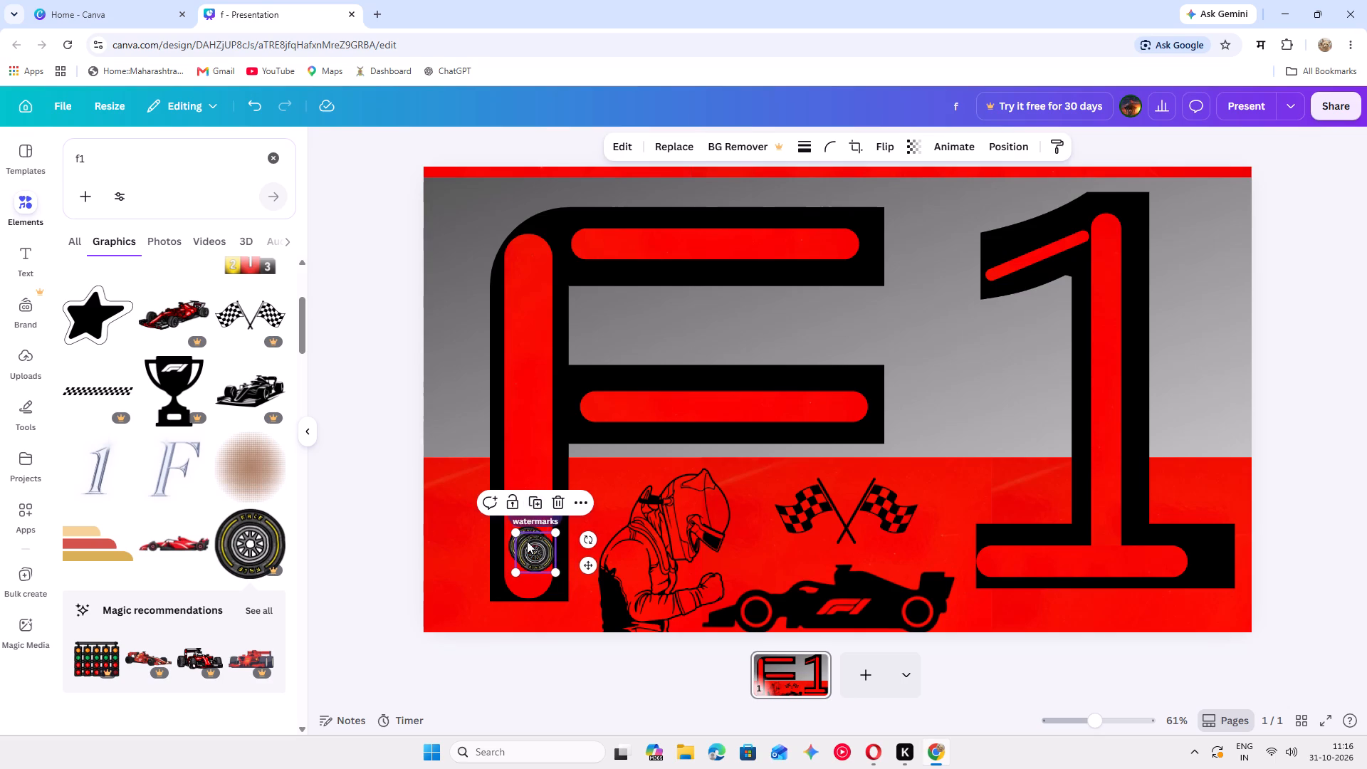
pyautogui.moveTo(528, 545); pyautogui.dragTo(520, 414)
pyautogui.click(528, 367)
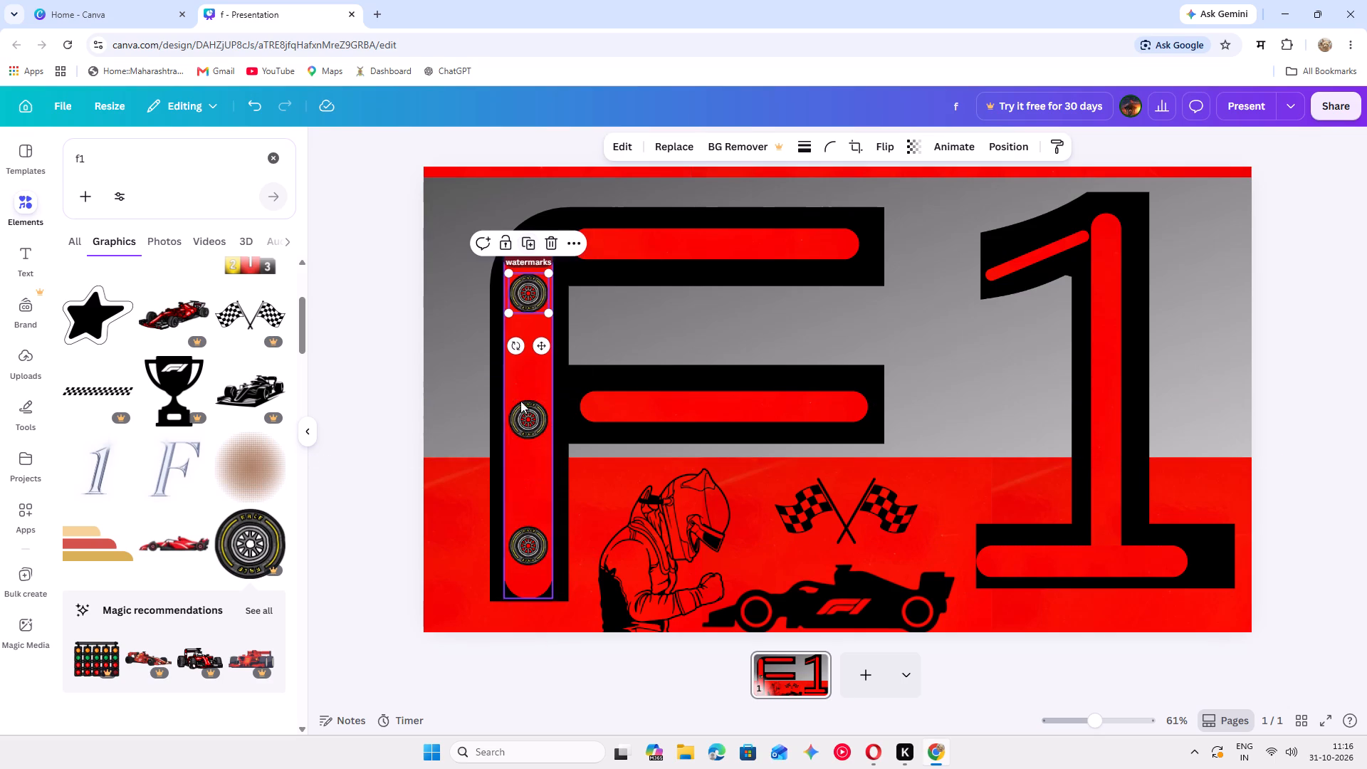
# Place two more tyre copies on the F's top arm, one at each end of its red strip.
pyautogui.click(528, 246)
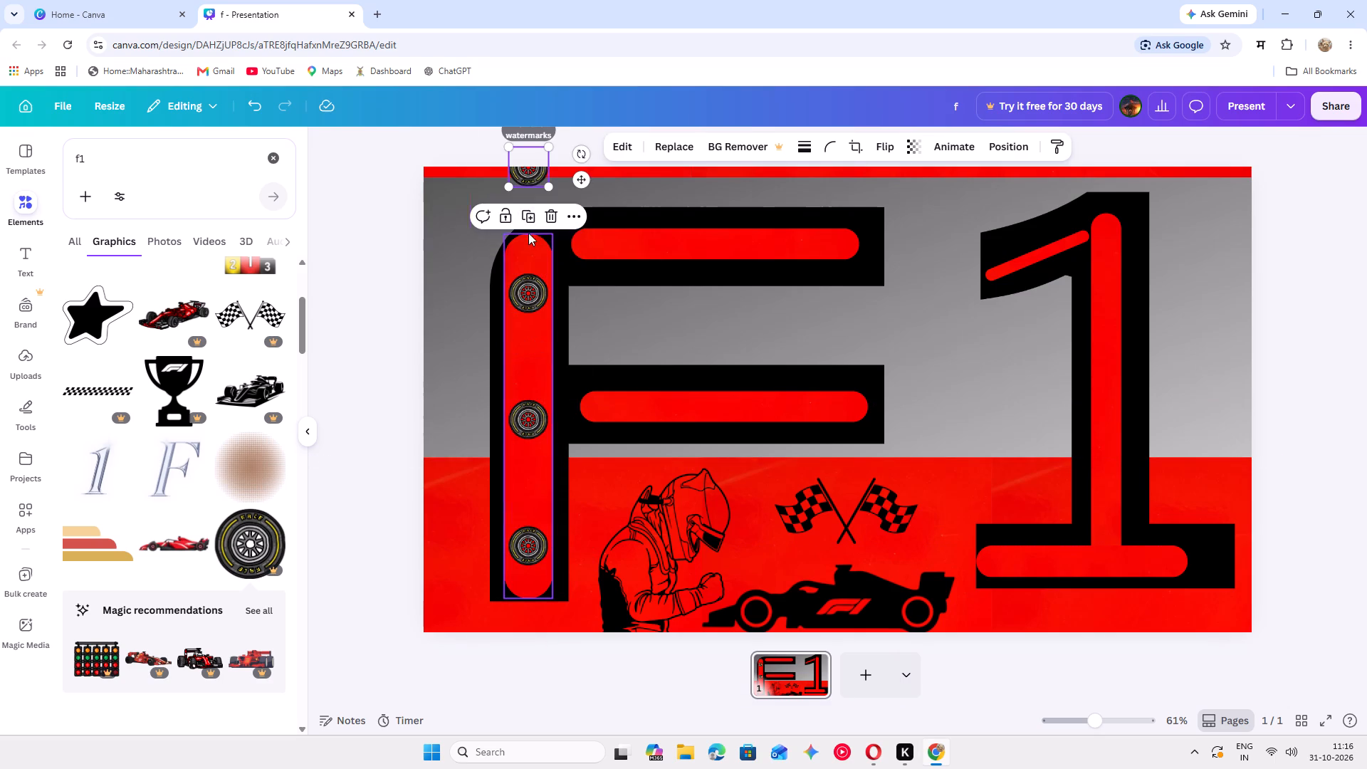
pyautogui.moveTo(533, 179); pyautogui.dragTo(843, 256)
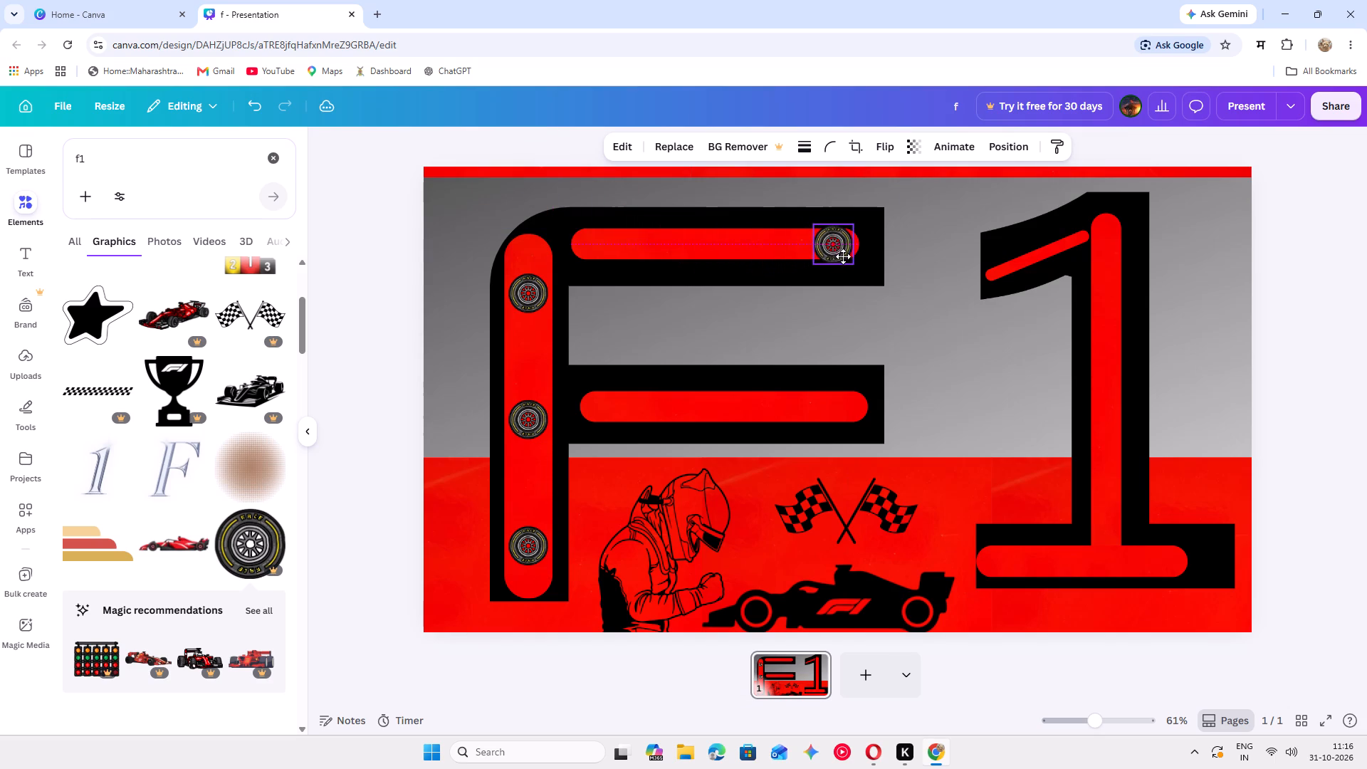
pyautogui.moveTo(843, 256); pyautogui.dragTo(848, 256)
pyautogui.click(842, 197)
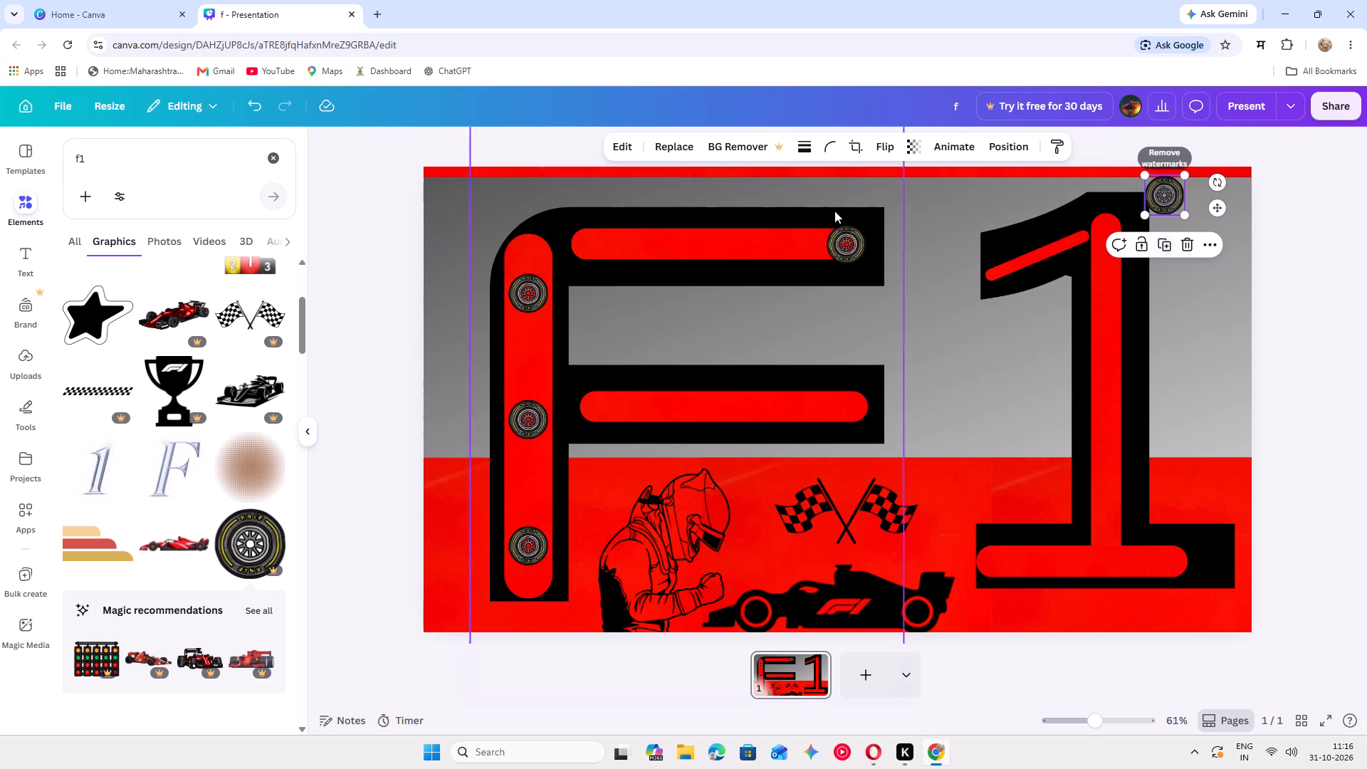
pyautogui.moveTo(1161, 197); pyautogui.dragTo(543, 261)
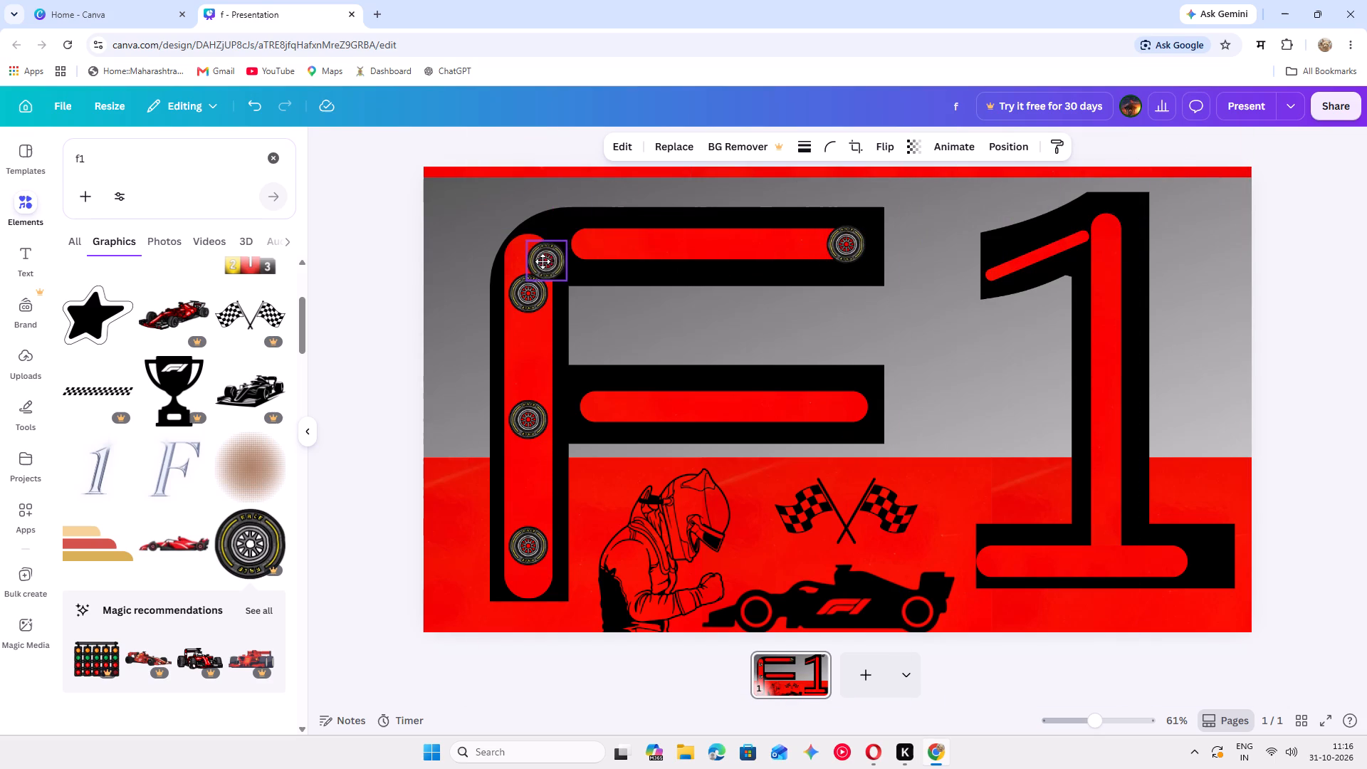
pyautogui.moveTo(543, 261); pyautogui.dragTo(590, 241)
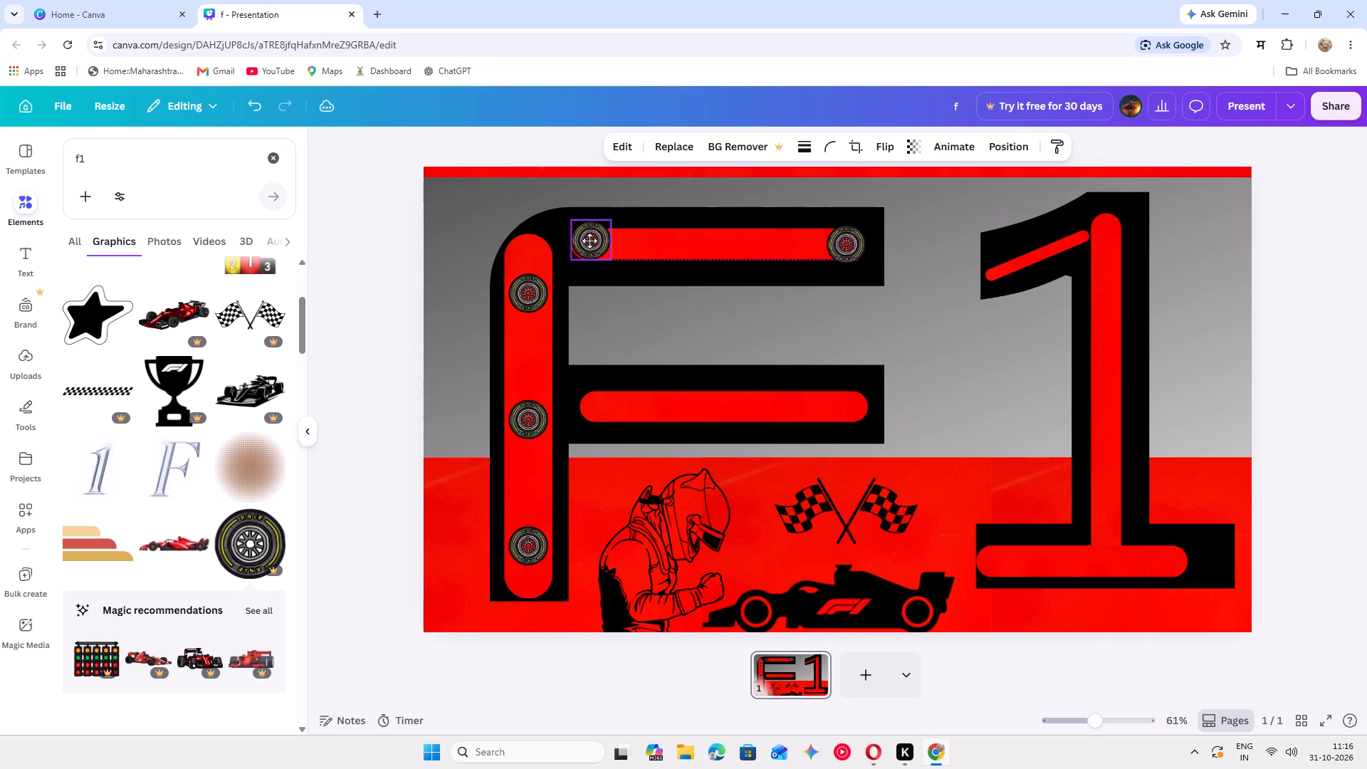
pyautogui.moveTo(590, 241); pyautogui.dragTo(587, 245)
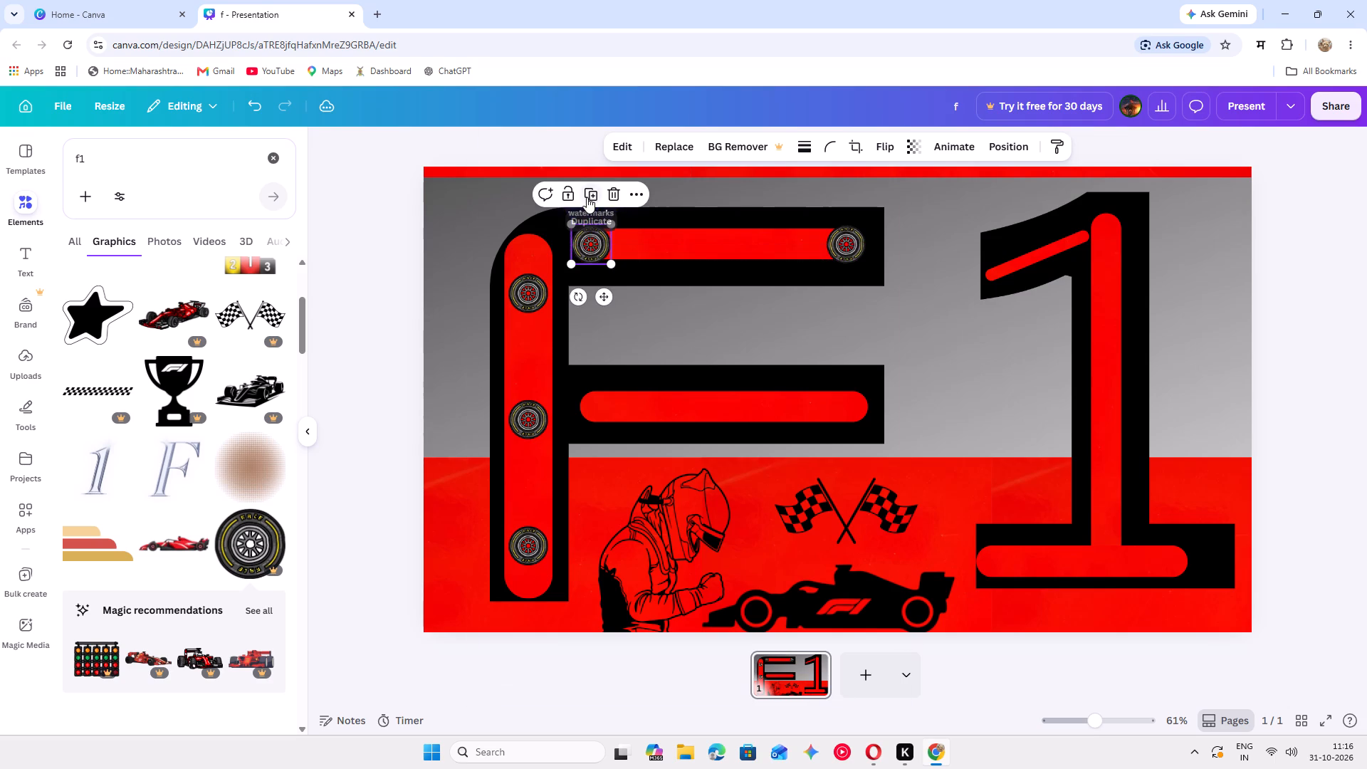
# Place two more tyre copies on the F's middle arm, one at each end of its red strip.
pyautogui.click(587, 197)
pyautogui.moveTo(600, 248); pyautogui.dragTo(608, 397)
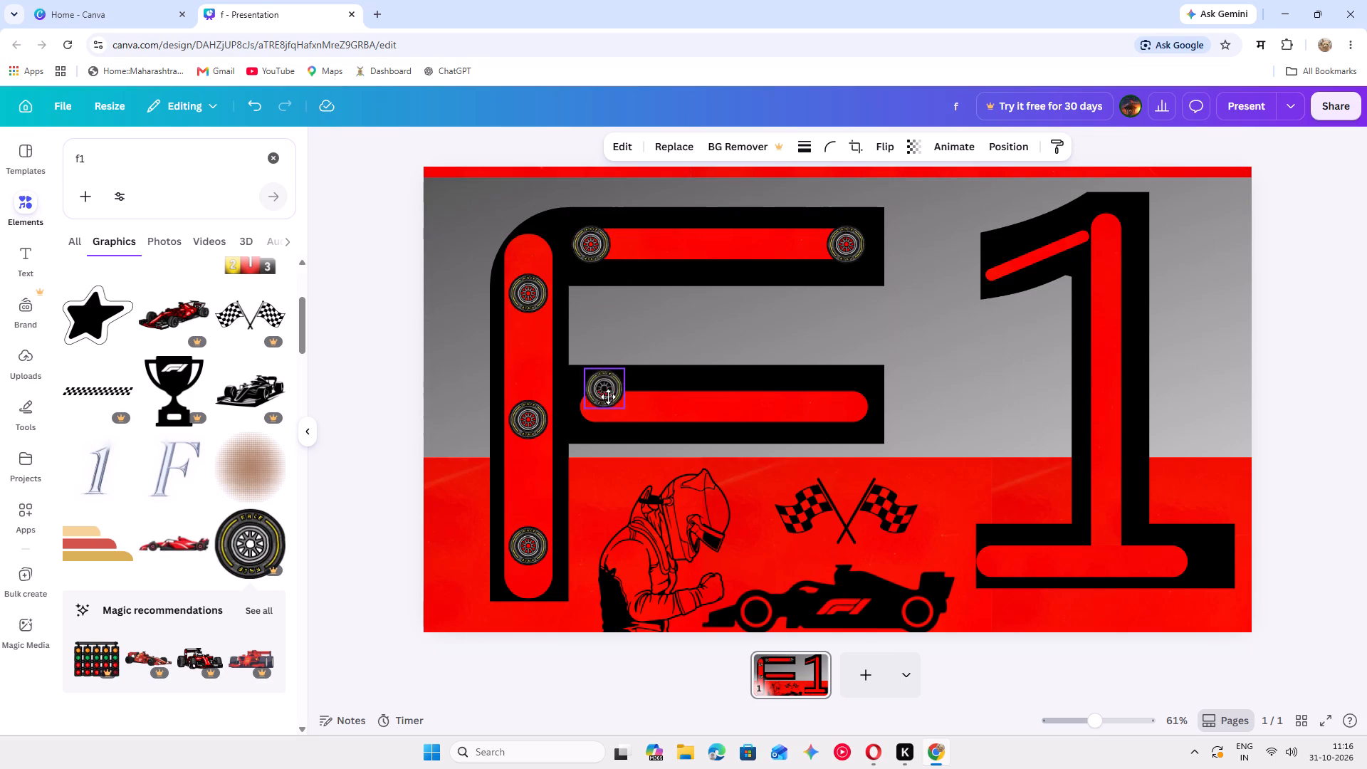
pyautogui.moveTo(608, 397); pyautogui.dragTo(602, 404)
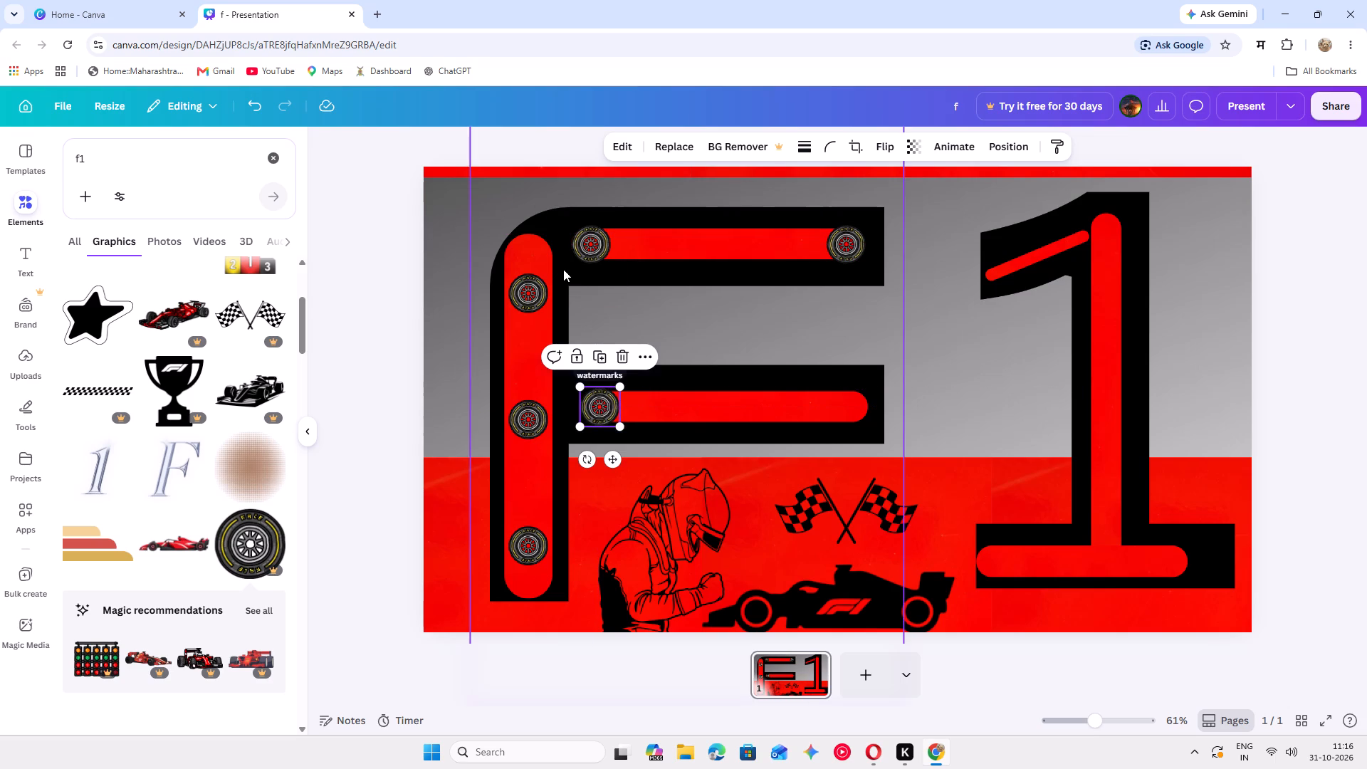
pyautogui.click(599, 354)
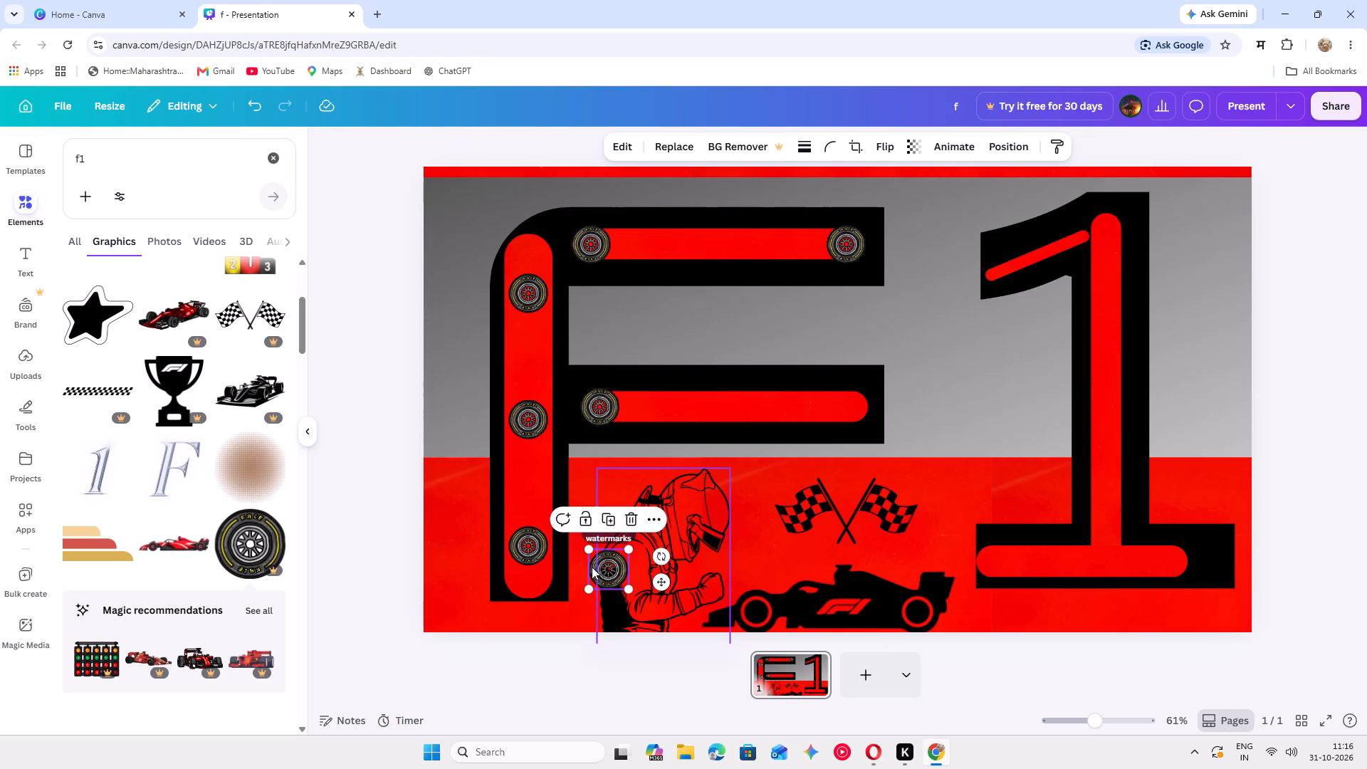
pyautogui.moveTo(599, 567); pyautogui.dragTo(842, 406)
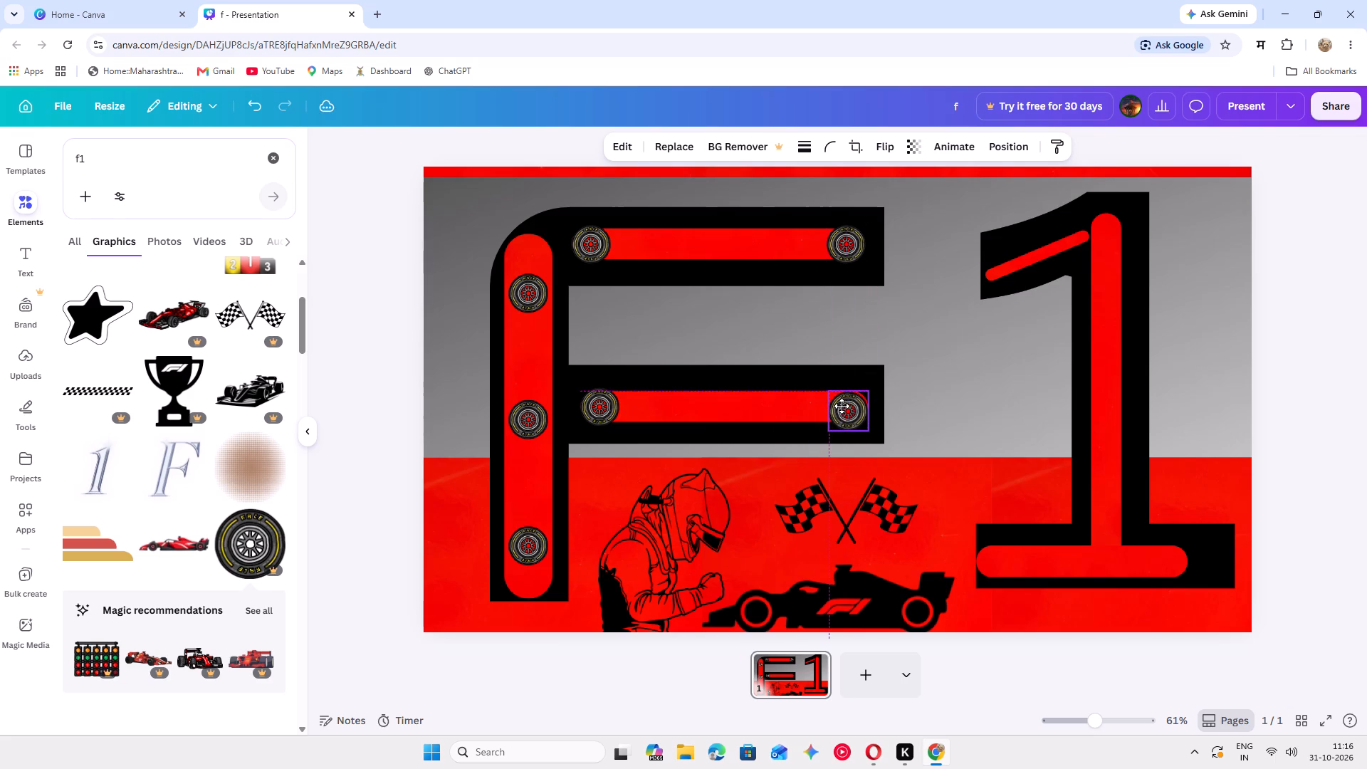
pyautogui.moveTo(842, 406); pyautogui.dragTo(842, 404)
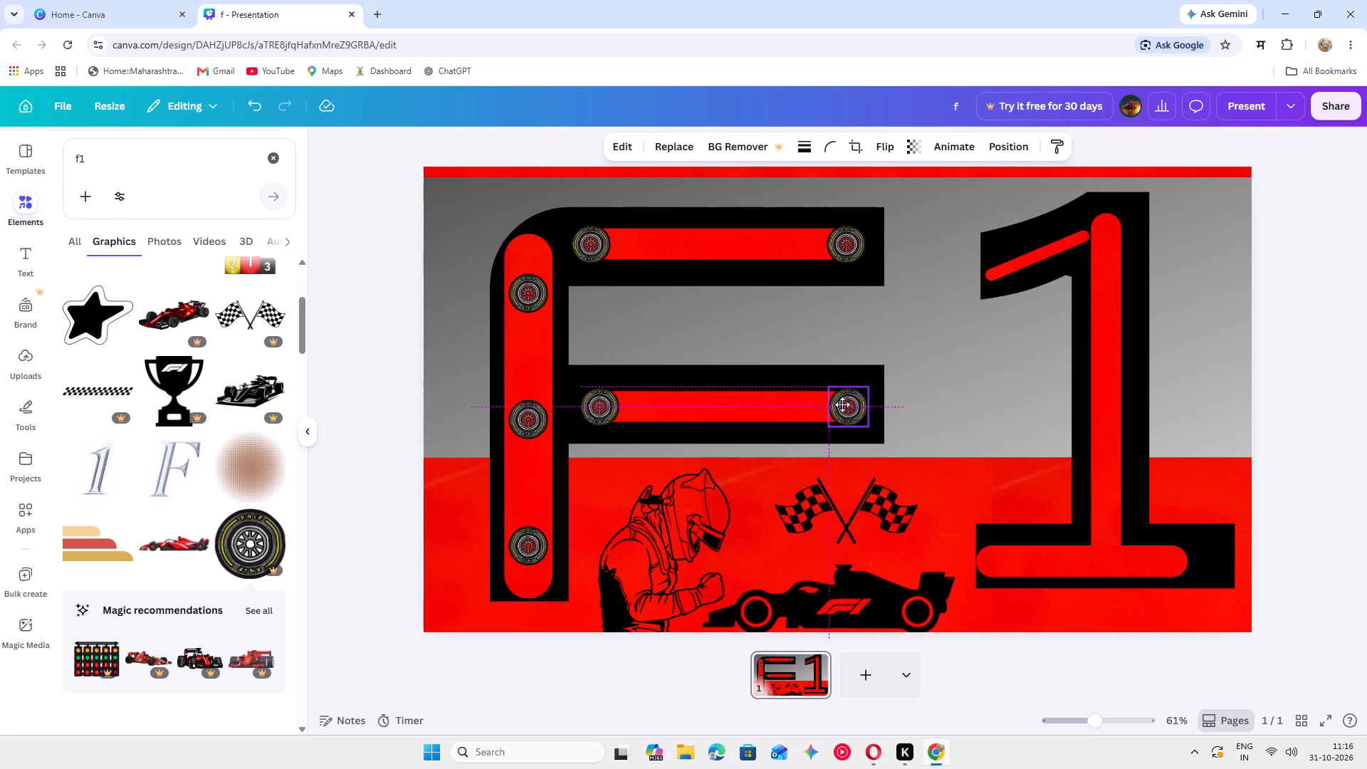
pyautogui.moveTo(842, 404); pyautogui.dragTo(840, 404)
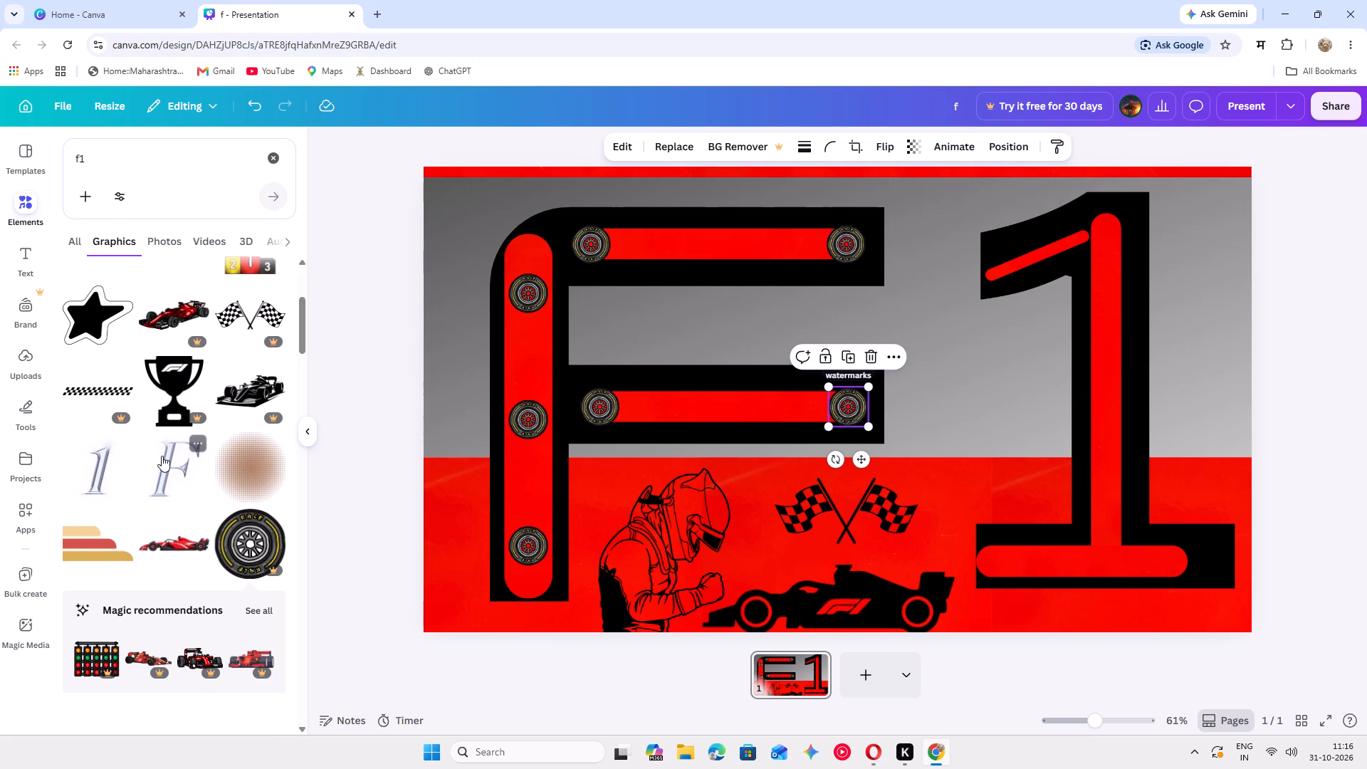
# Add the black checkered strip graphic, rotate it to vertical, and centre it over the red stem strip of the 1.
pyautogui.scroll(4, 162, 456)
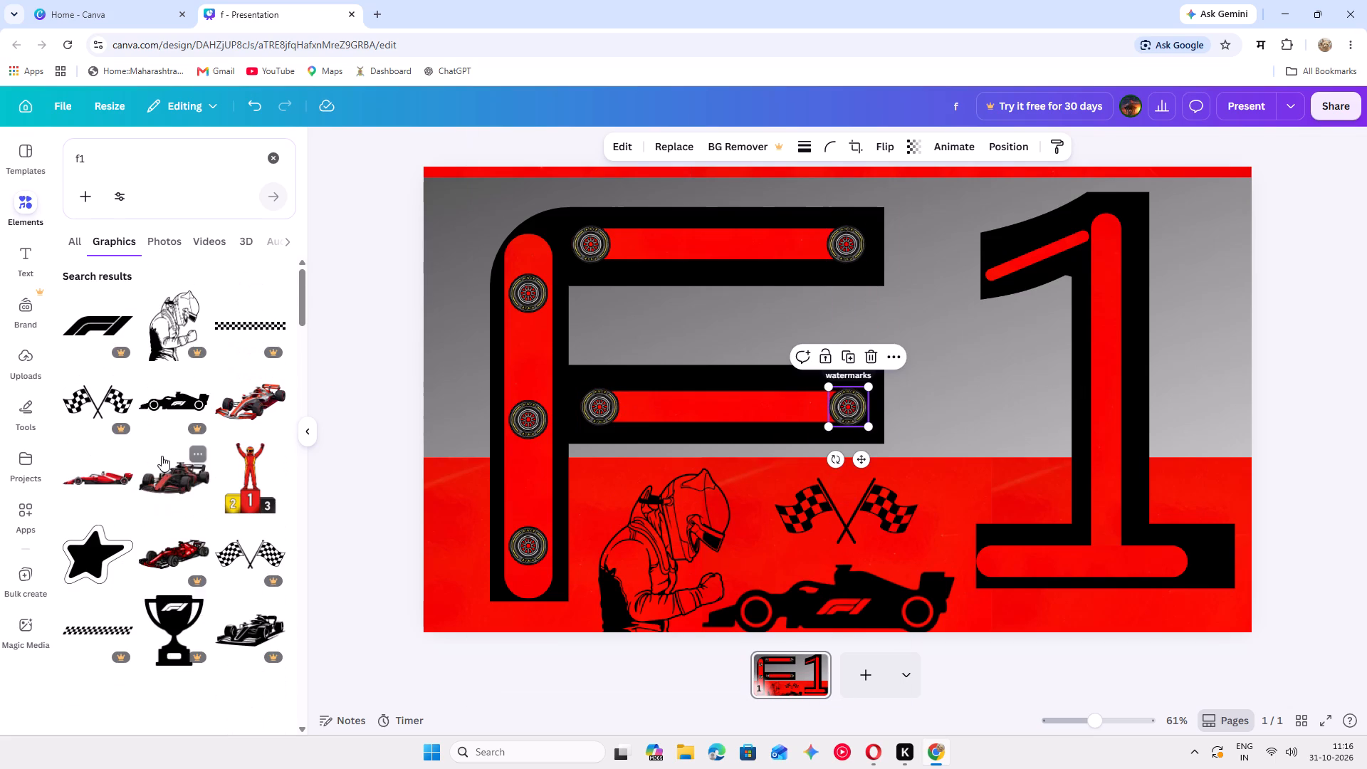
pyautogui.scroll(2, 162, 456)
pyautogui.click(237, 301)
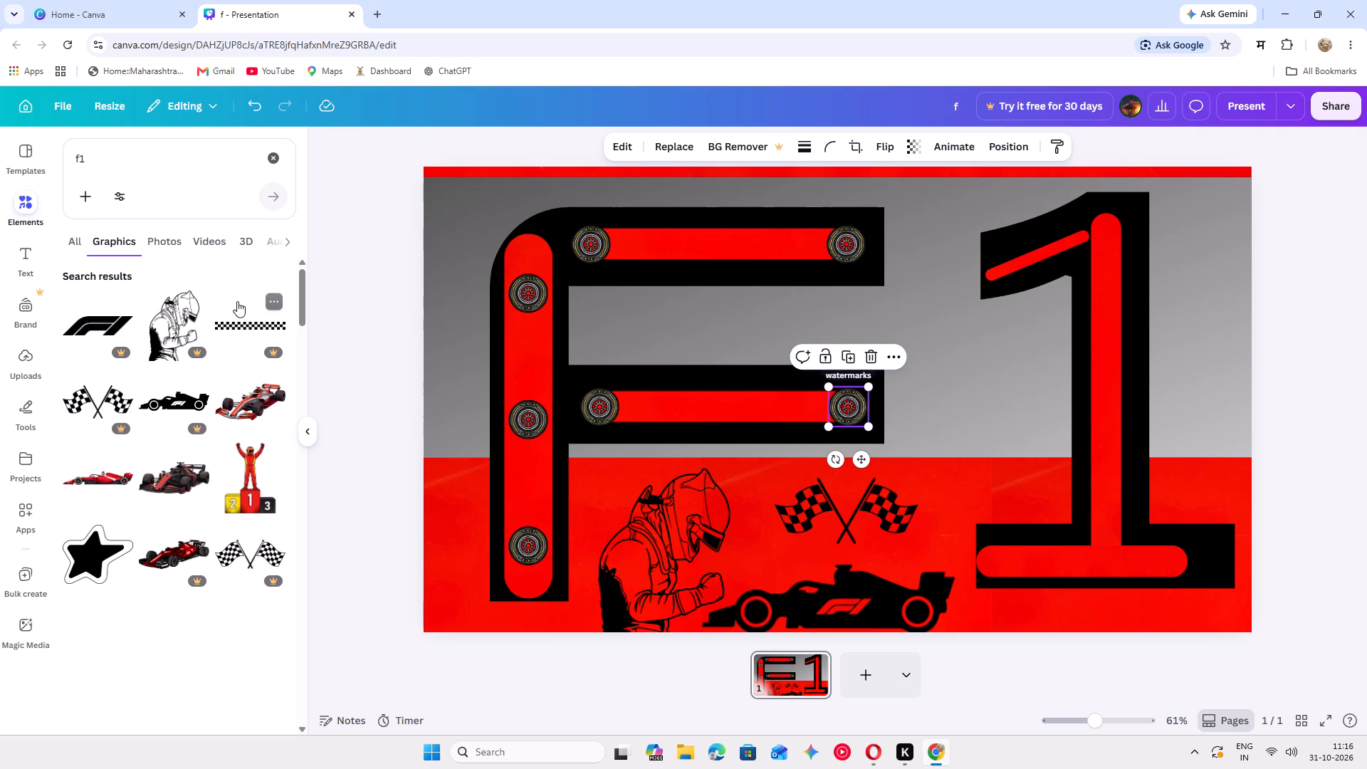
pyautogui.moveTo(936, 407); pyautogui.dragTo(1074, 388)
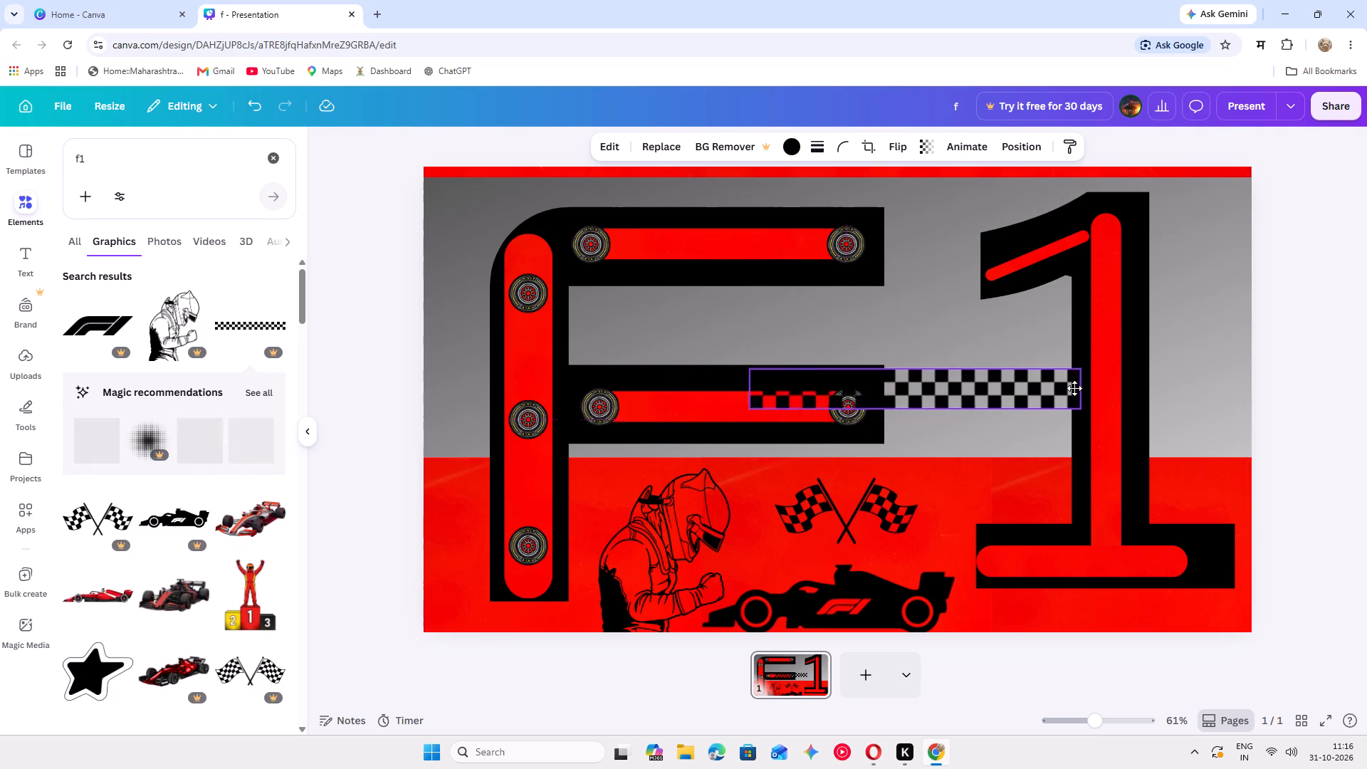
pyautogui.moveTo(1074, 388); pyautogui.dragTo(1101, 386)
pyautogui.moveTo(986, 435); pyautogui.dragTo(1170, 493)
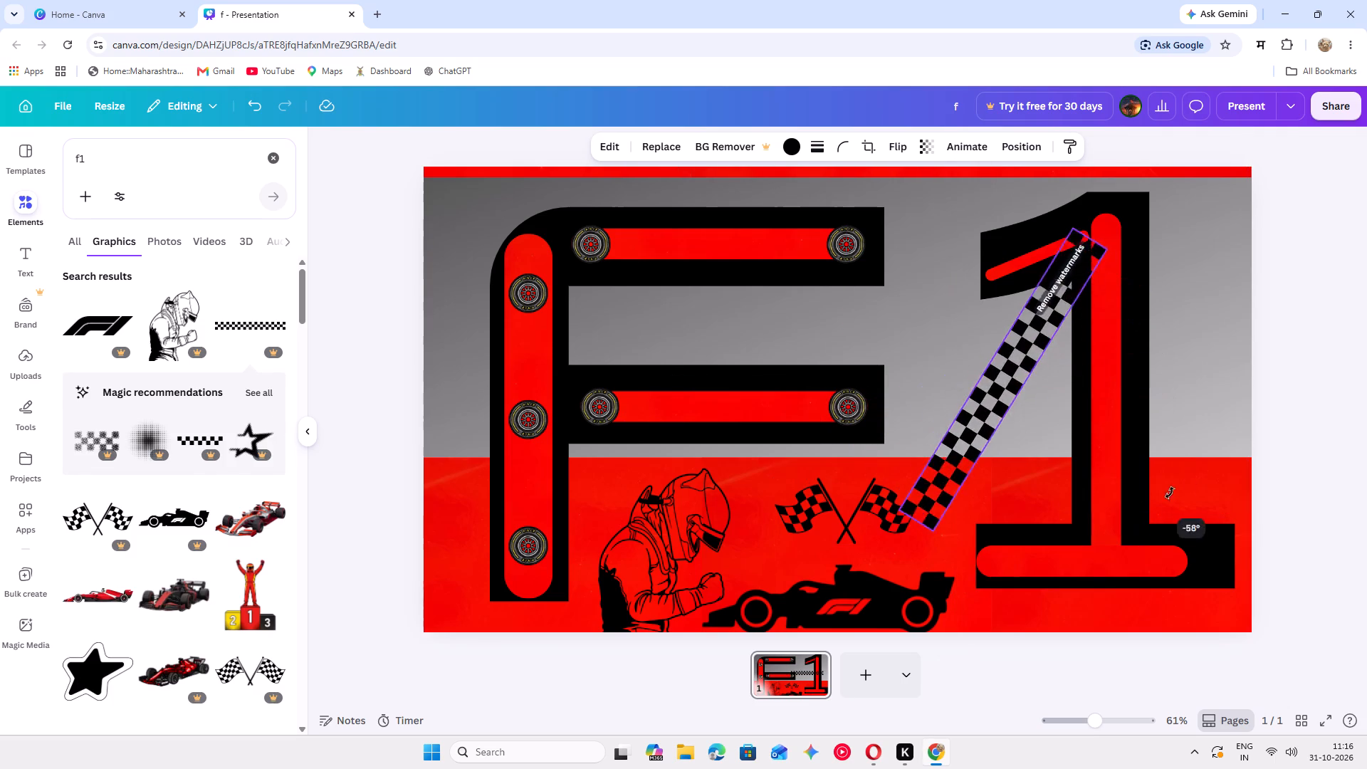
pyautogui.moveTo(1170, 493); pyautogui.dragTo(1279, 398)
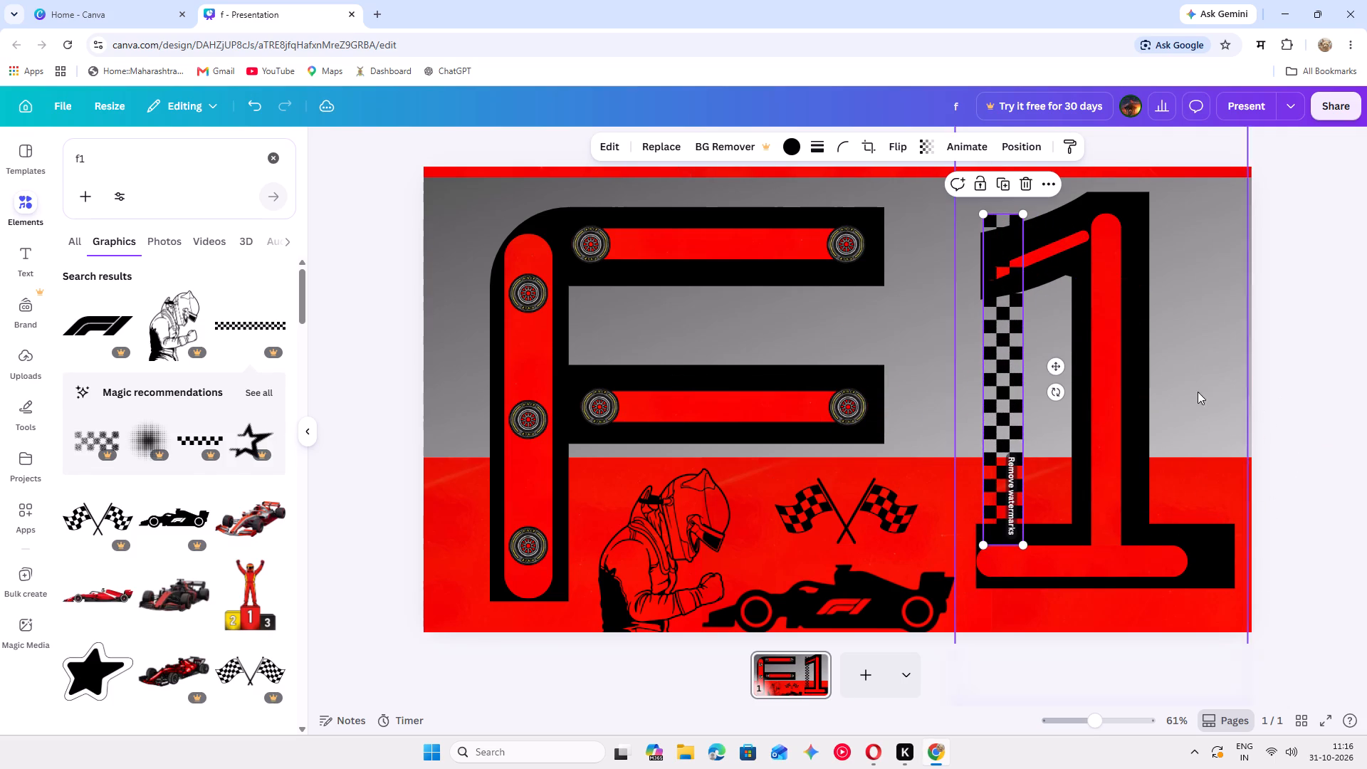
pyautogui.moveTo(994, 429); pyautogui.dragTo(1094, 467)
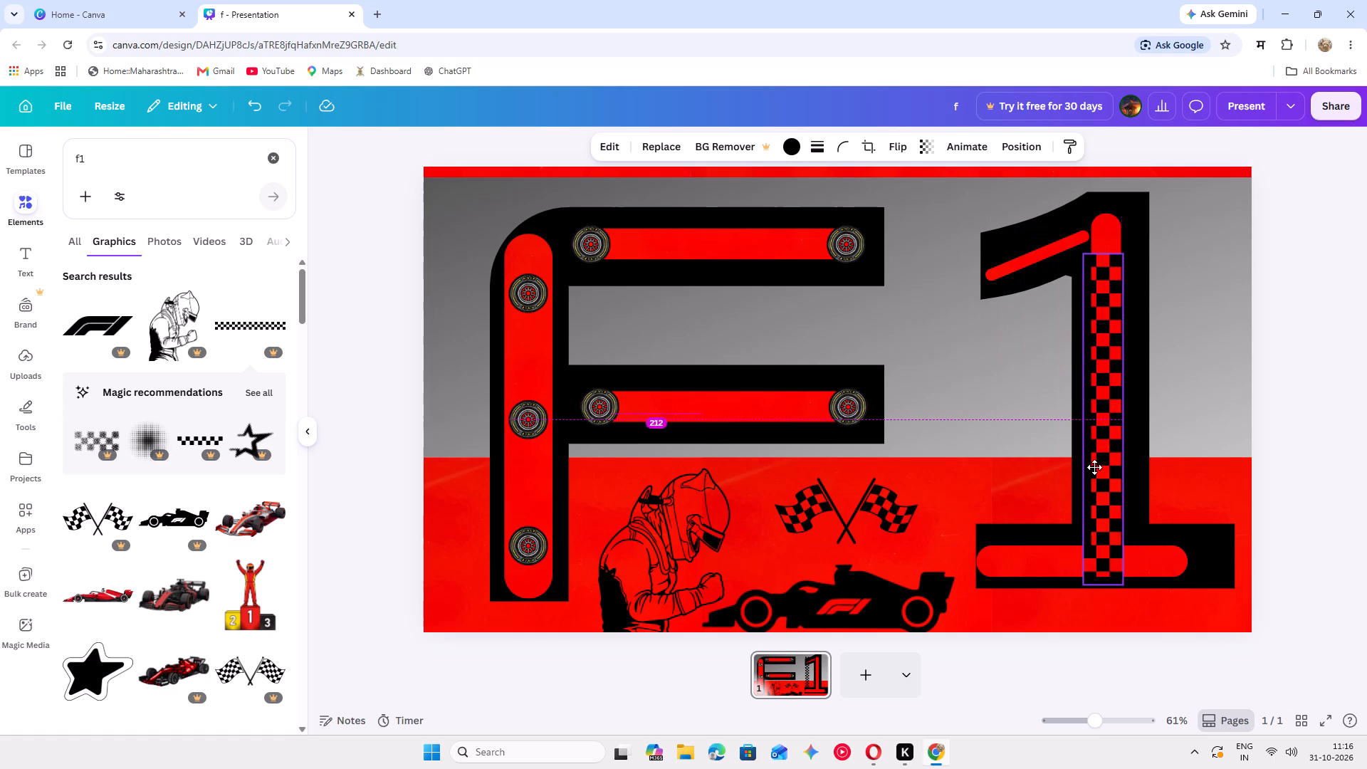
pyautogui.moveTo(1094, 467); pyautogui.dragTo(1099, 434)
# Enlarge the checkered strip so it spans the full height of the 1's red stem strip.
pyautogui.moveTo(1089, 548); pyautogui.dragTo(1054, 581)
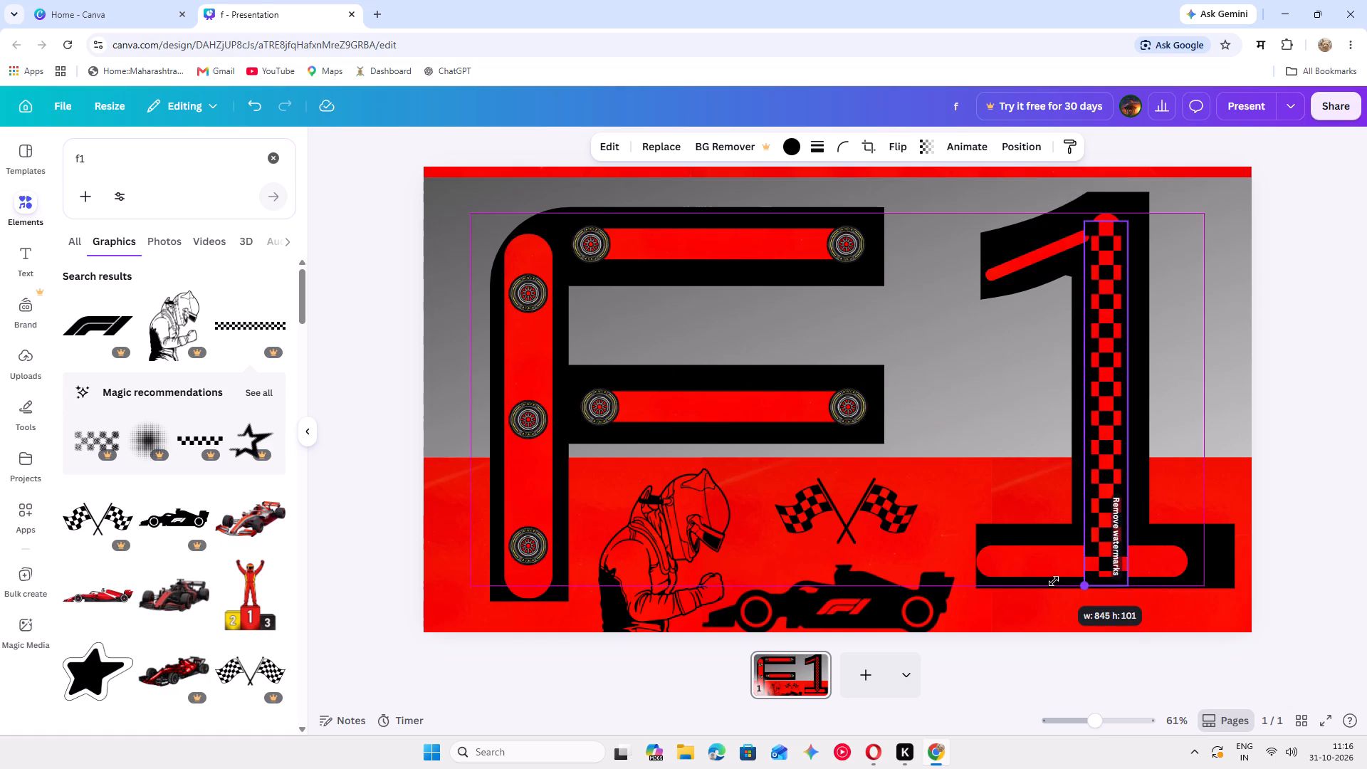
pyautogui.moveTo(1054, 581); pyautogui.dragTo(1054, 579)
pyautogui.click(1212, 500)
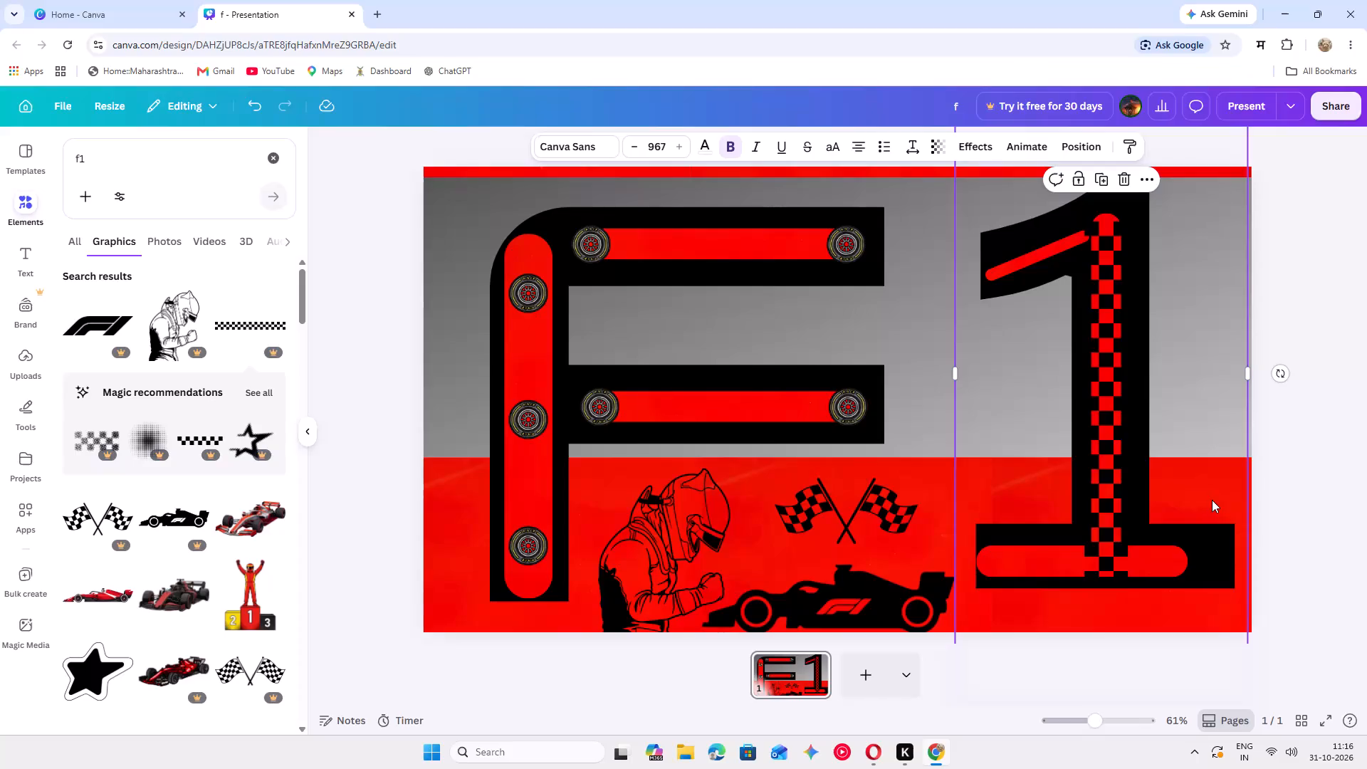
pyautogui.click(1104, 227)
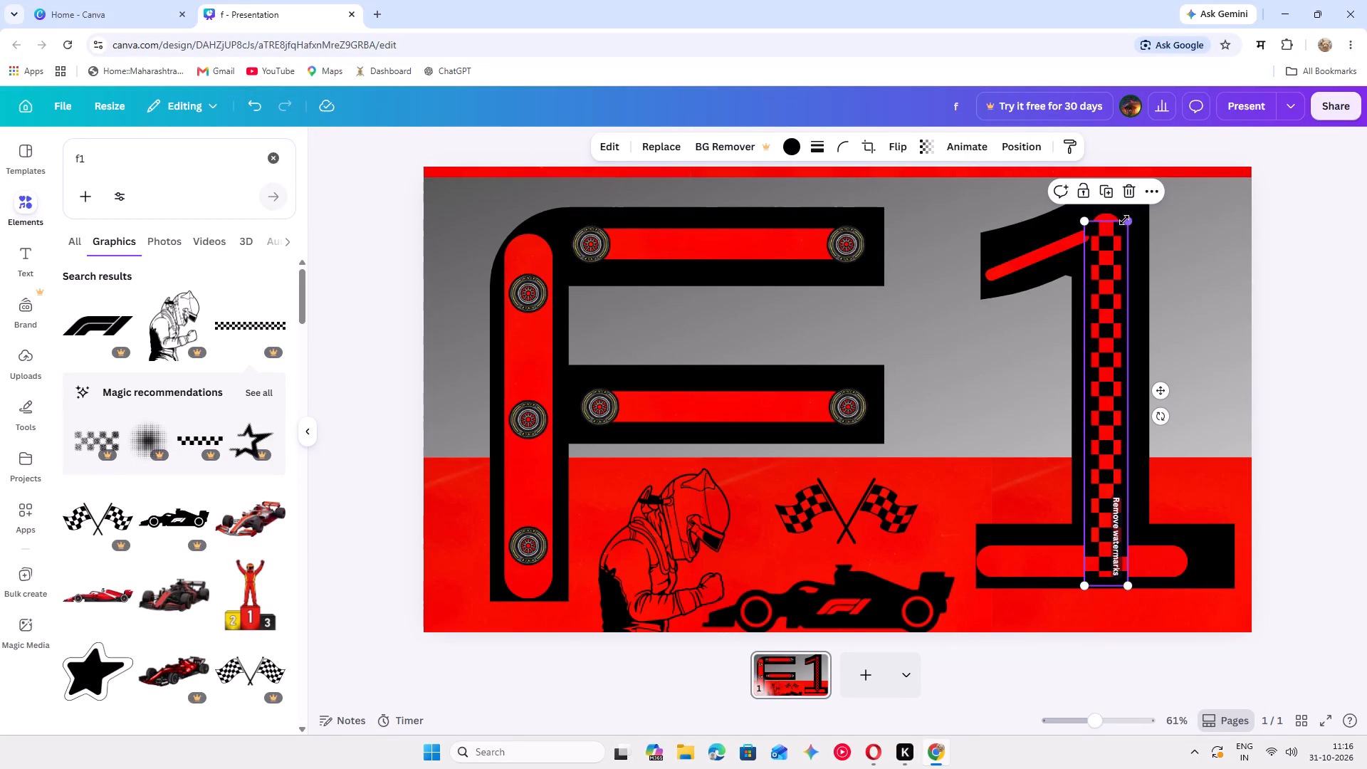
pyautogui.moveTo(1126, 224); pyautogui.dragTo(1125, 210)
pyautogui.click(1193, 363)
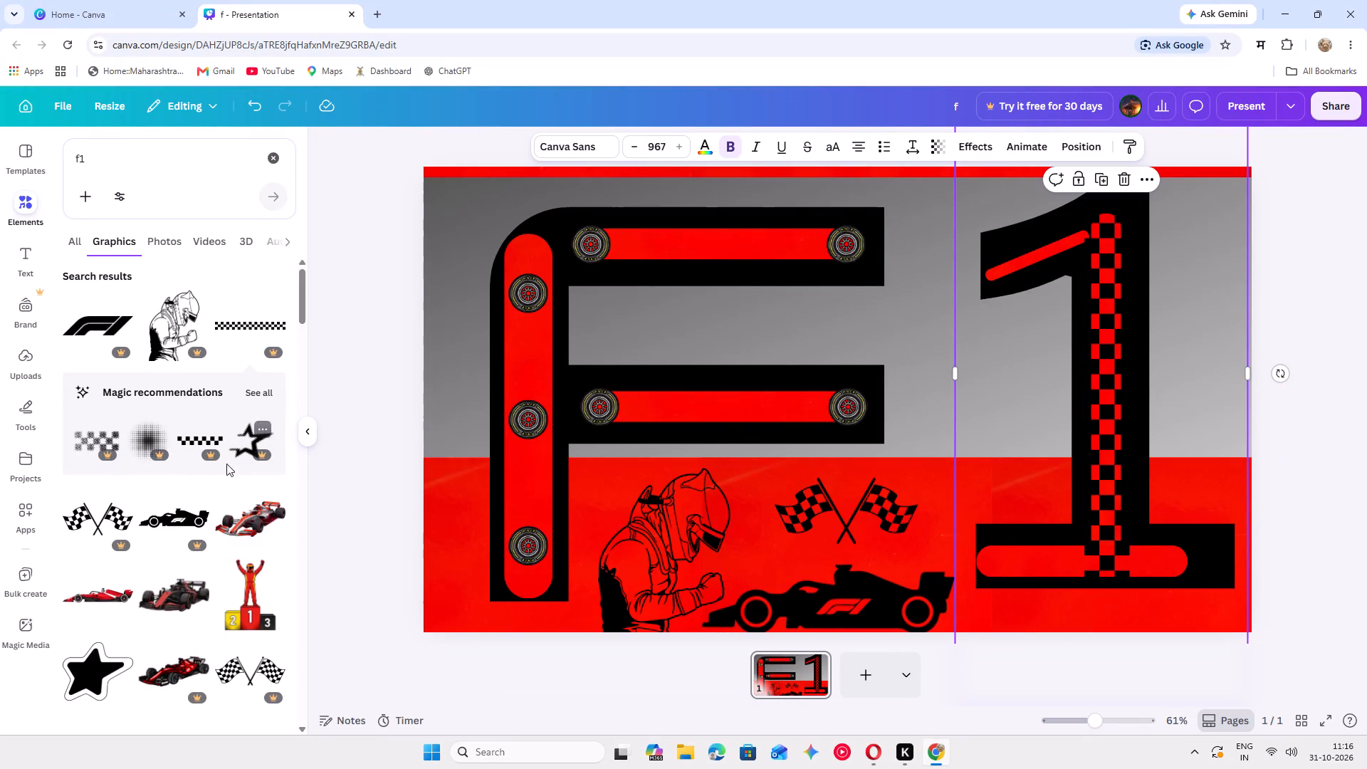
# Add the black F1 trophy graphic, shrink it, and stand it just above the base of the 1, beside the numeral's stem.
pyautogui.scroll(-4, 197, 504)
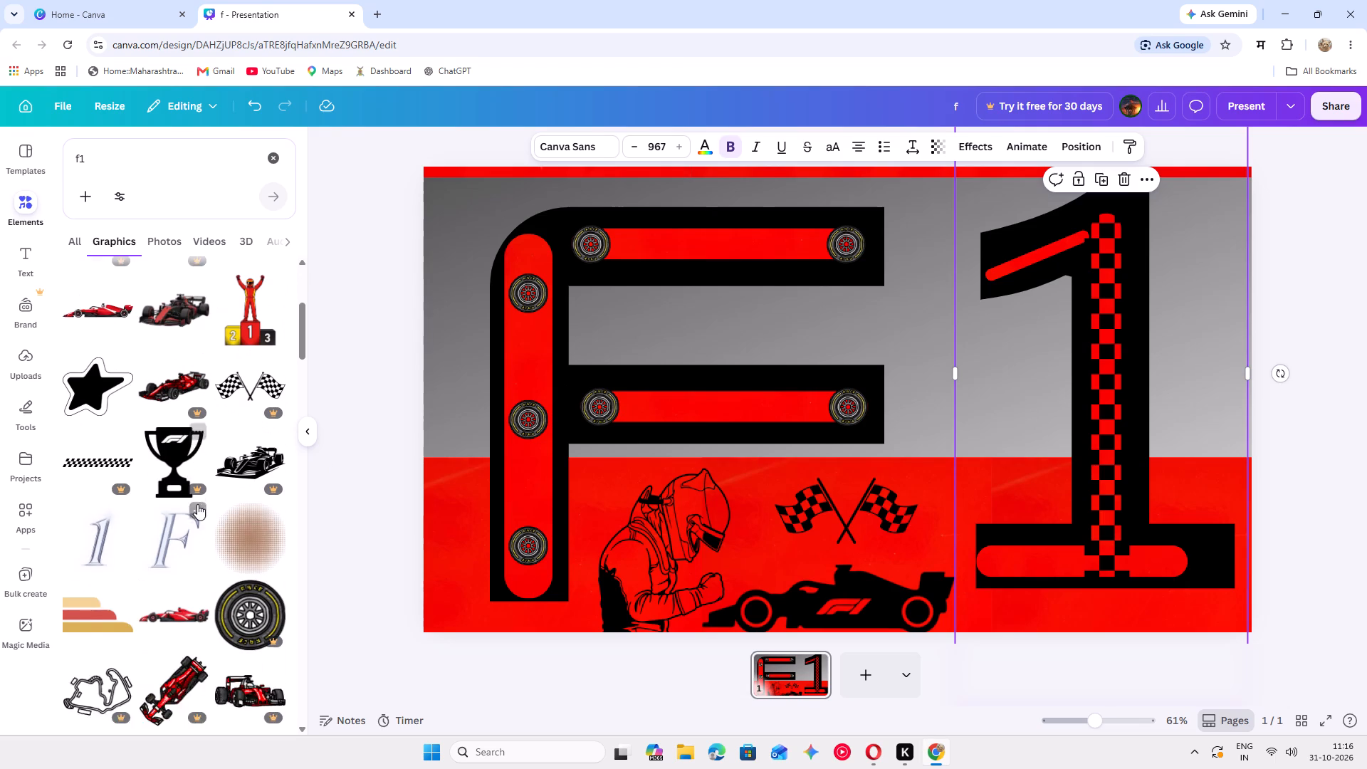
pyautogui.scroll(-1, 197, 504)
pyautogui.click(180, 409)
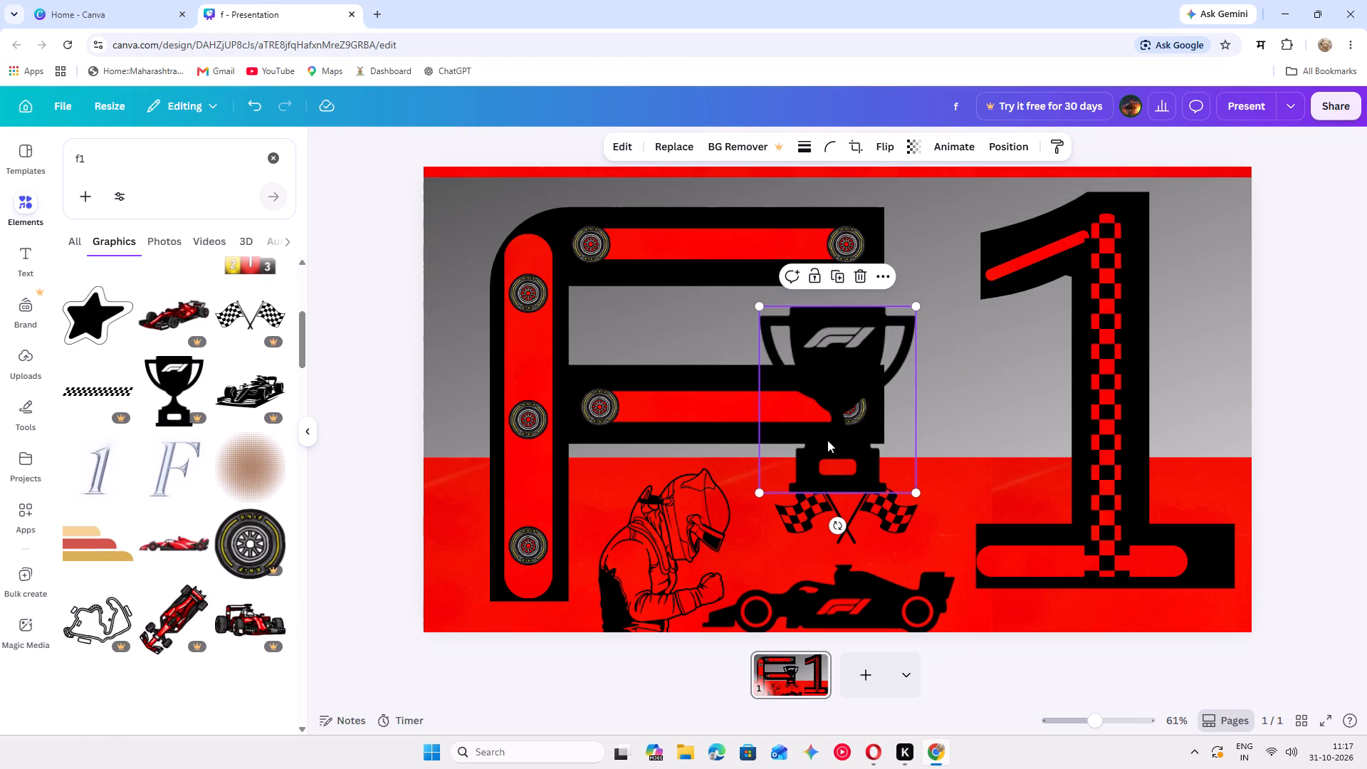
pyautogui.moveTo(838, 444); pyautogui.dragTo(1005, 476)
pyautogui.moveTo(1085, 338); pyautogui.dragTo(1064, 367)
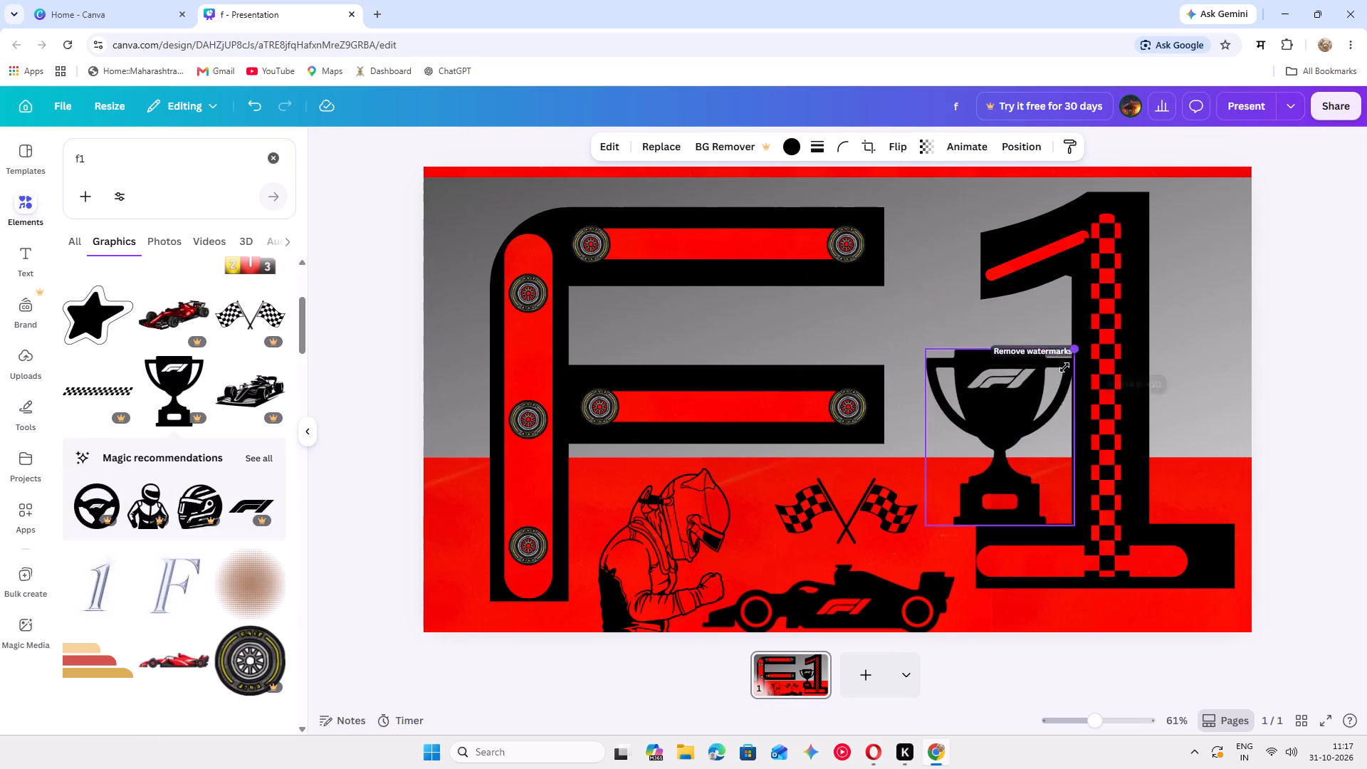
pyautogui.moveTo(1064, 367); pyautogui.dragTo(1039, 404)
pyautogui.moveTo(990, 487); pyautogui.dragTo(1029, 489)
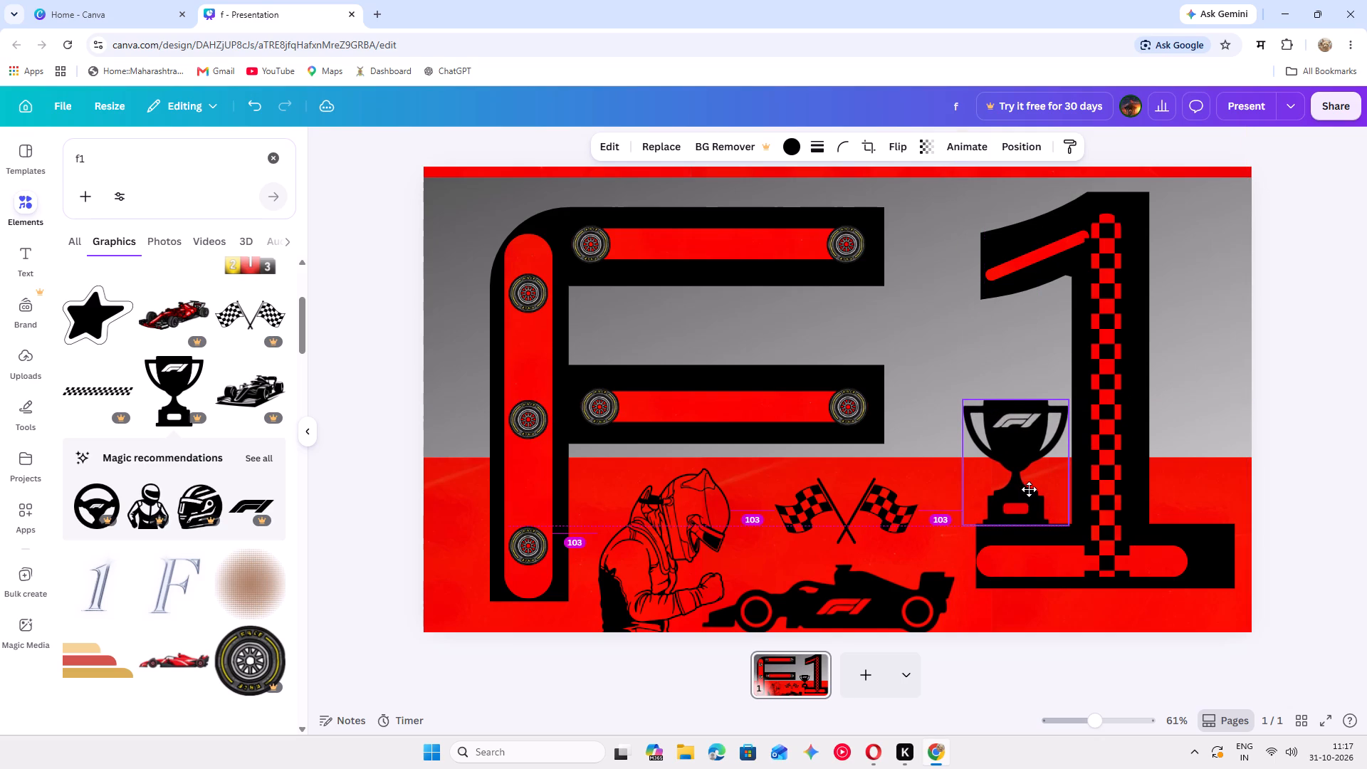
pyautogui.moveTo(1029, 489); pyautogui.dragTo(1022, 484)
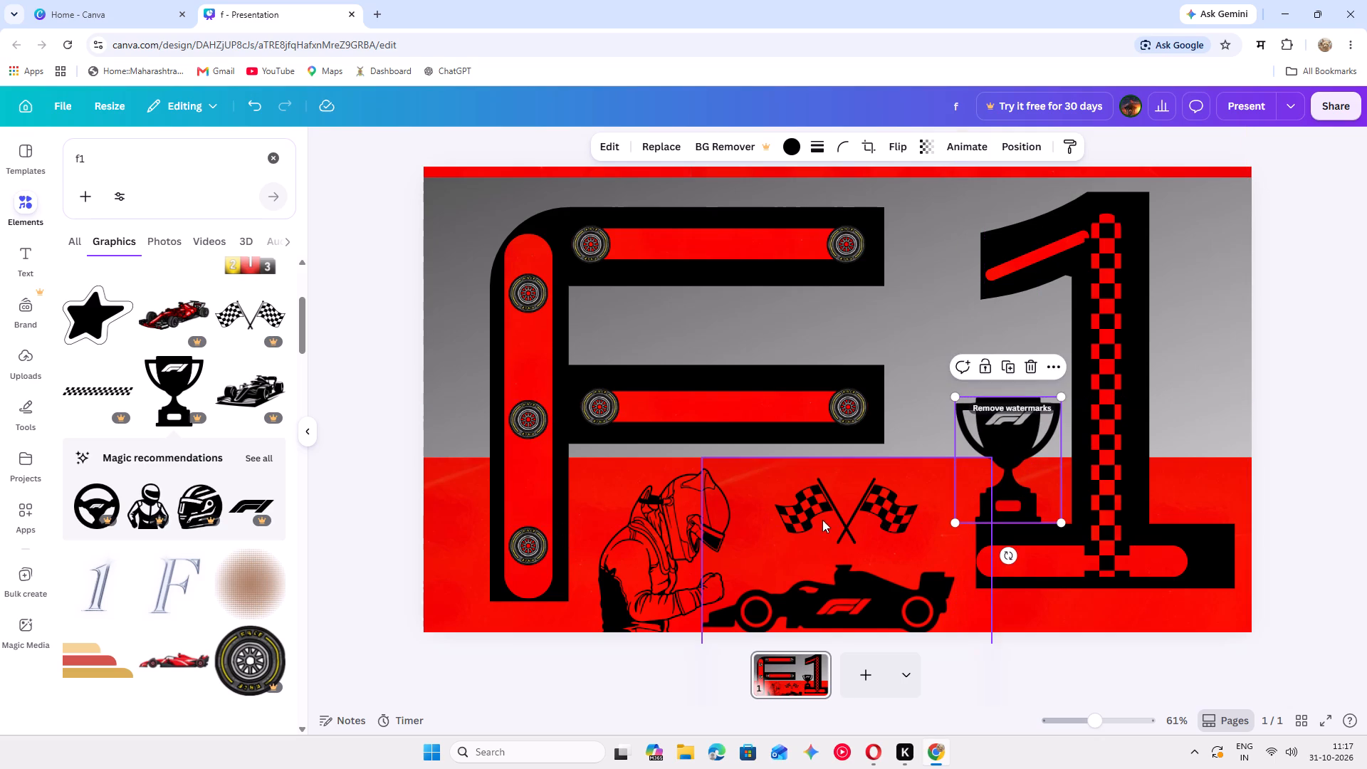
# Nudge the crossed checkered flags up and slightly toward the trophy, within the red band above the car.
pyautogui.moveTo(828, 520); pyautogui.dragTo(834, 503)
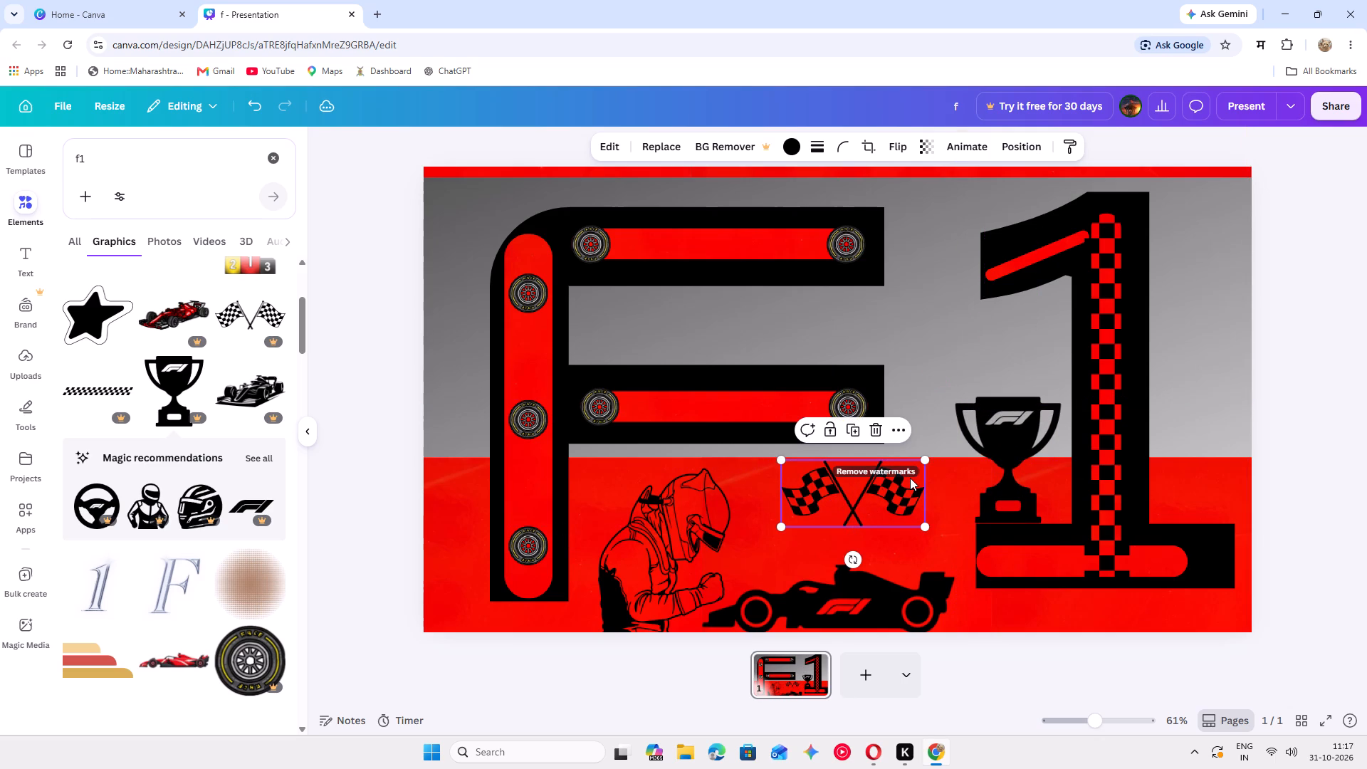
# Apply the Pan animation to the driver graphic in the lower red band.
pyautogui.click(910, 478)
pyautogui.click(682, 525)
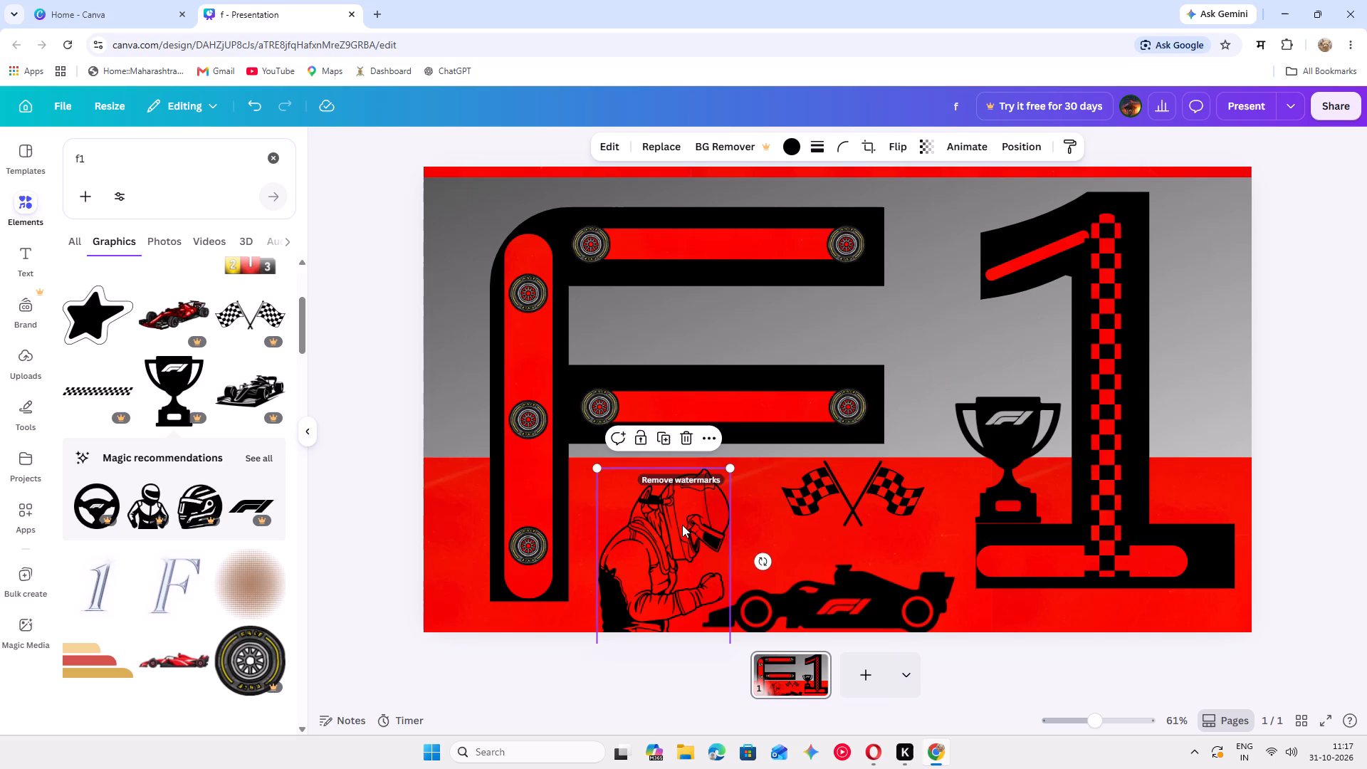
pyautogui.click(969, 142)
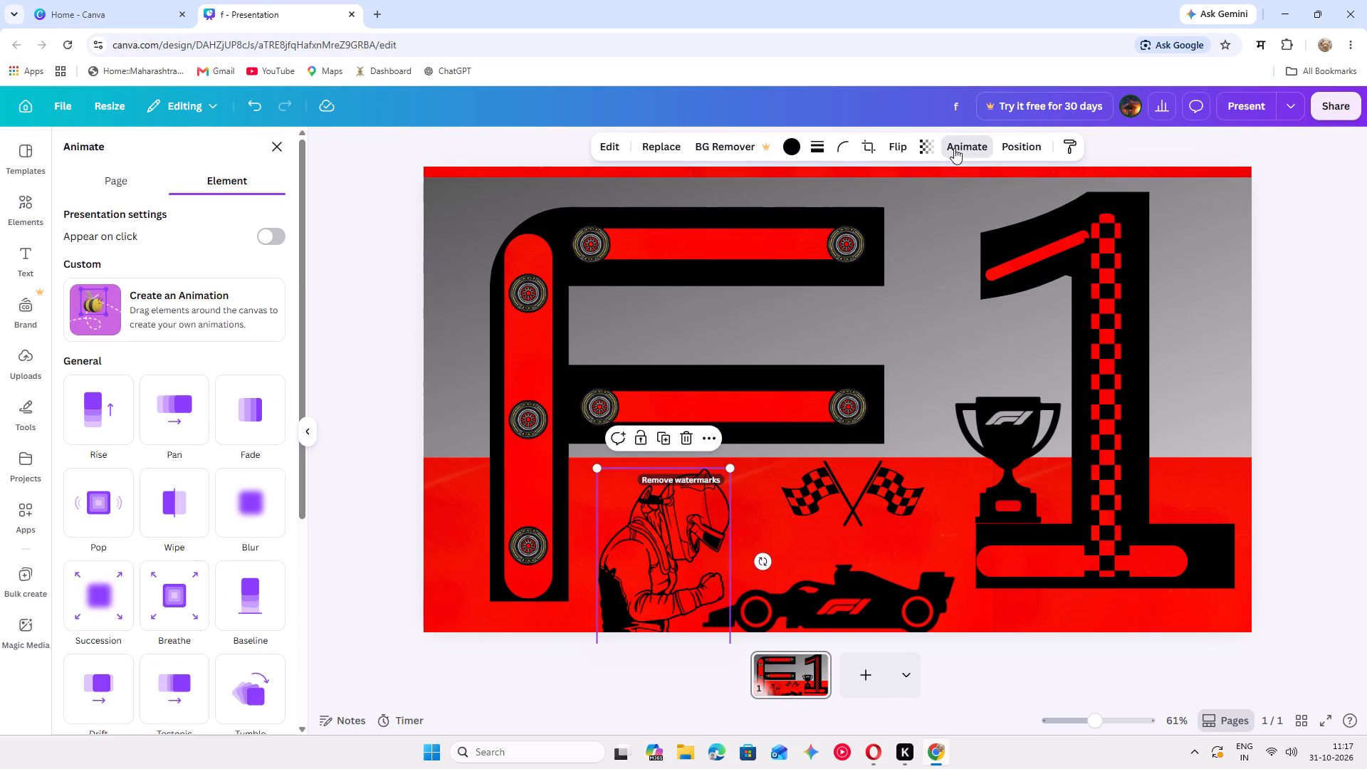
pyautogui.click(157, 416)
# Apply the Tumble animation to the black F1 car graphic.
pyautogui.click(760, 622)
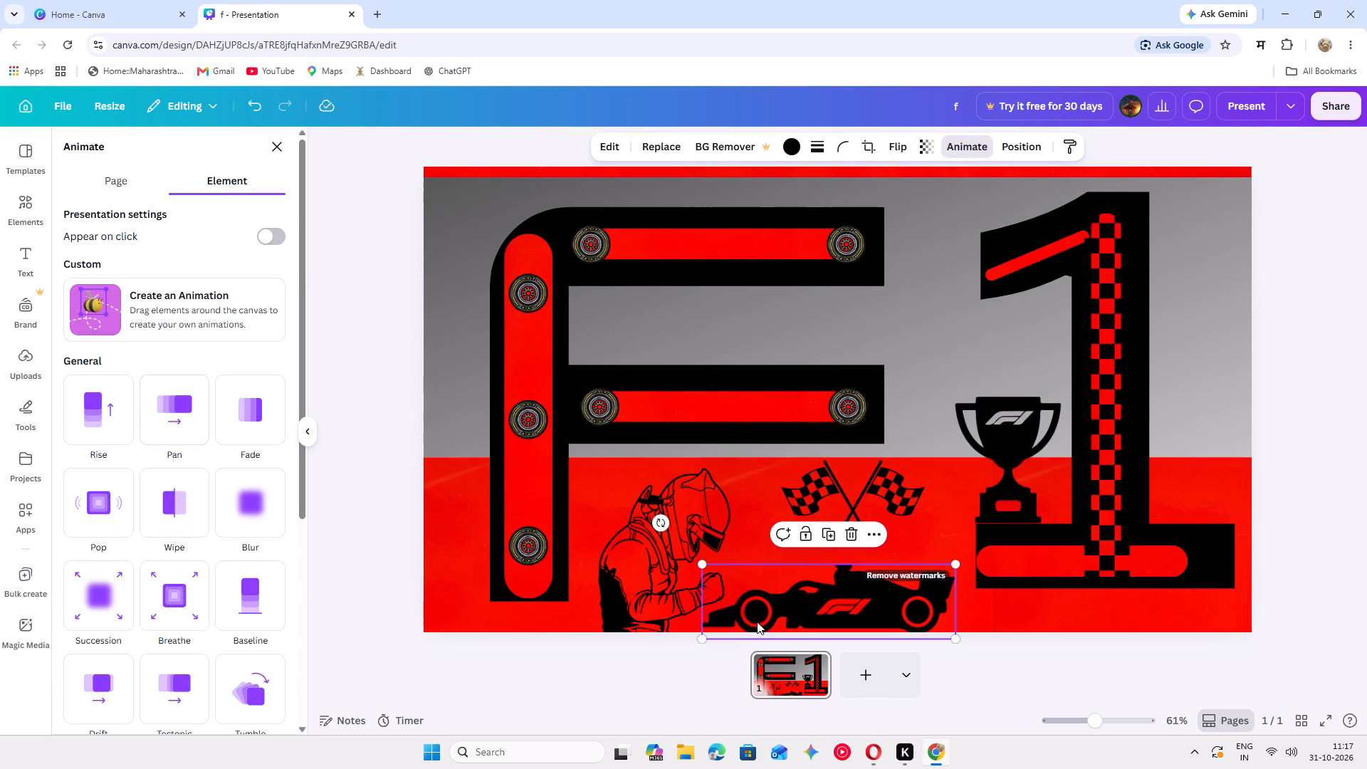
pyautogui.scroll(-2, 131, 538)
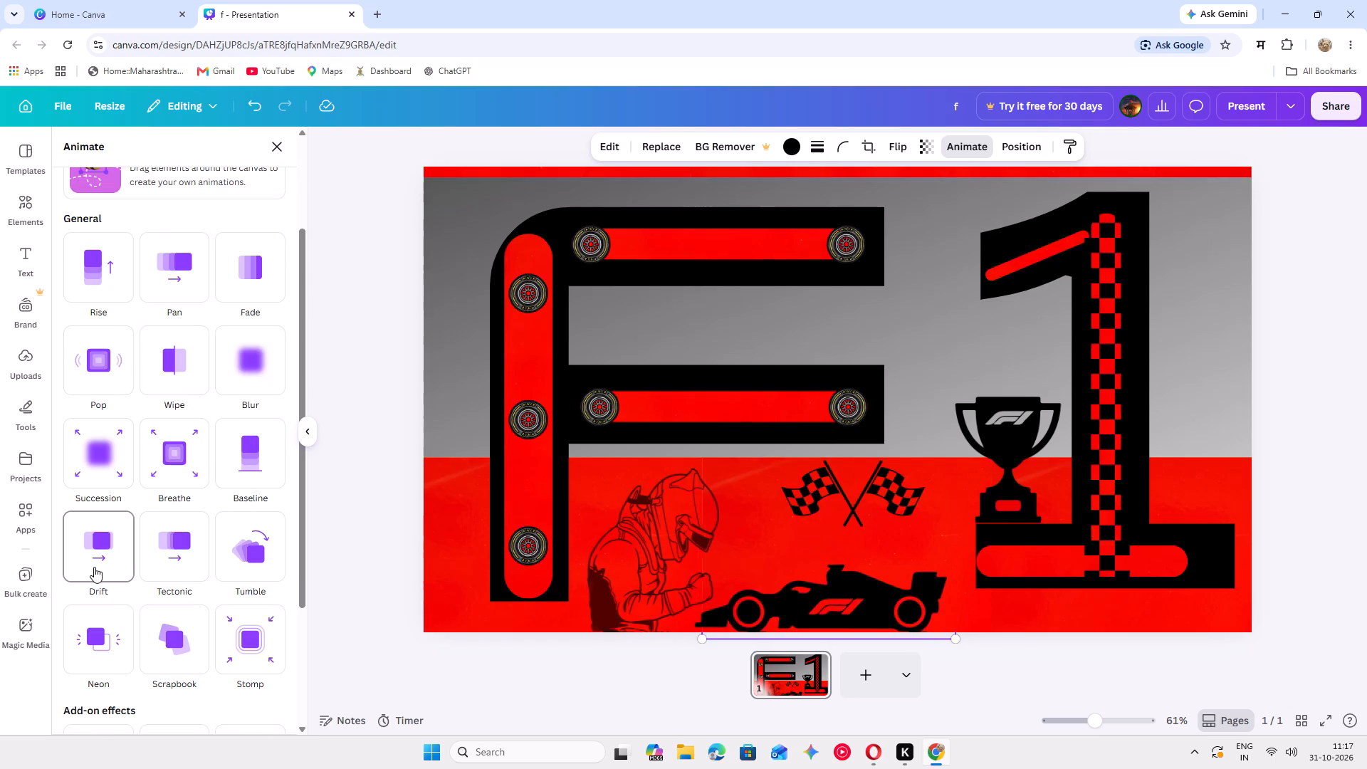
pyautogui.click(252, 574)
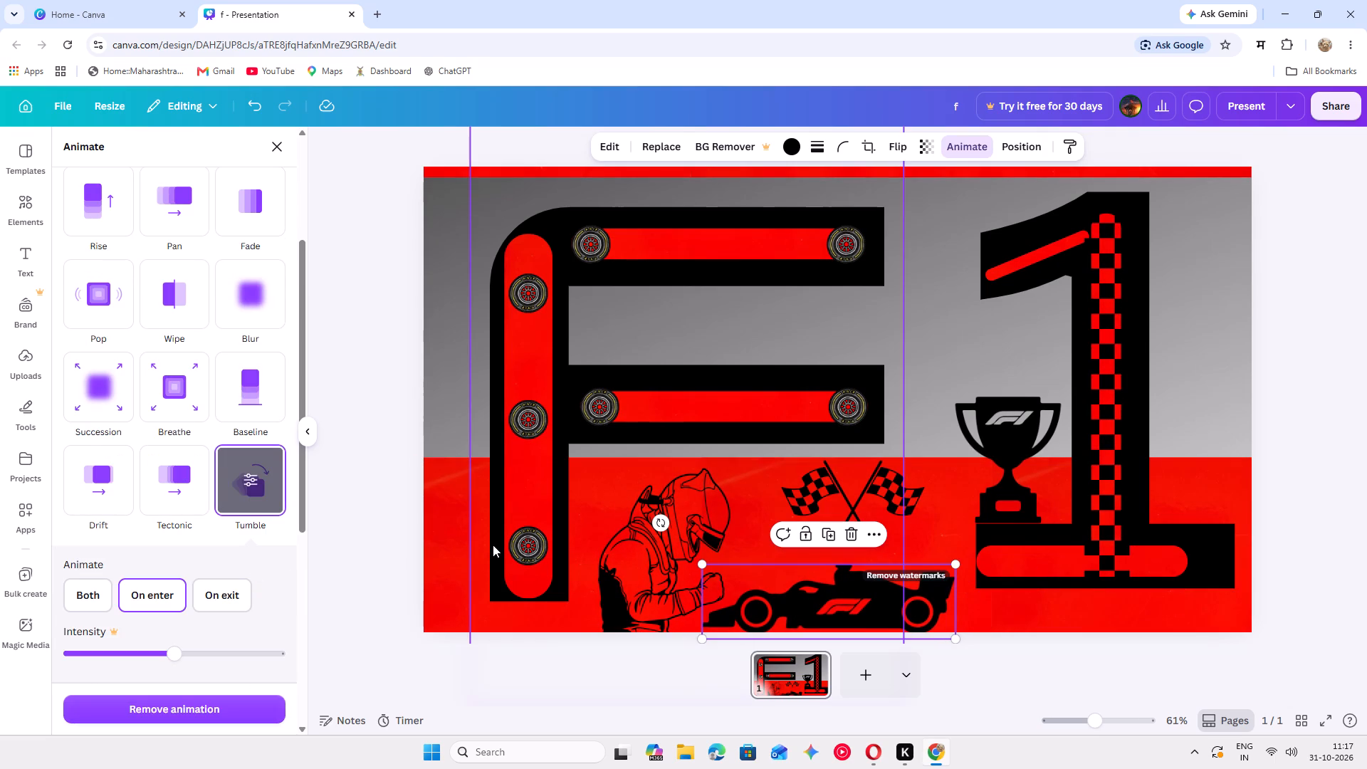
# Unlock the giant black letter F.
pyautogui.click(502, 518)
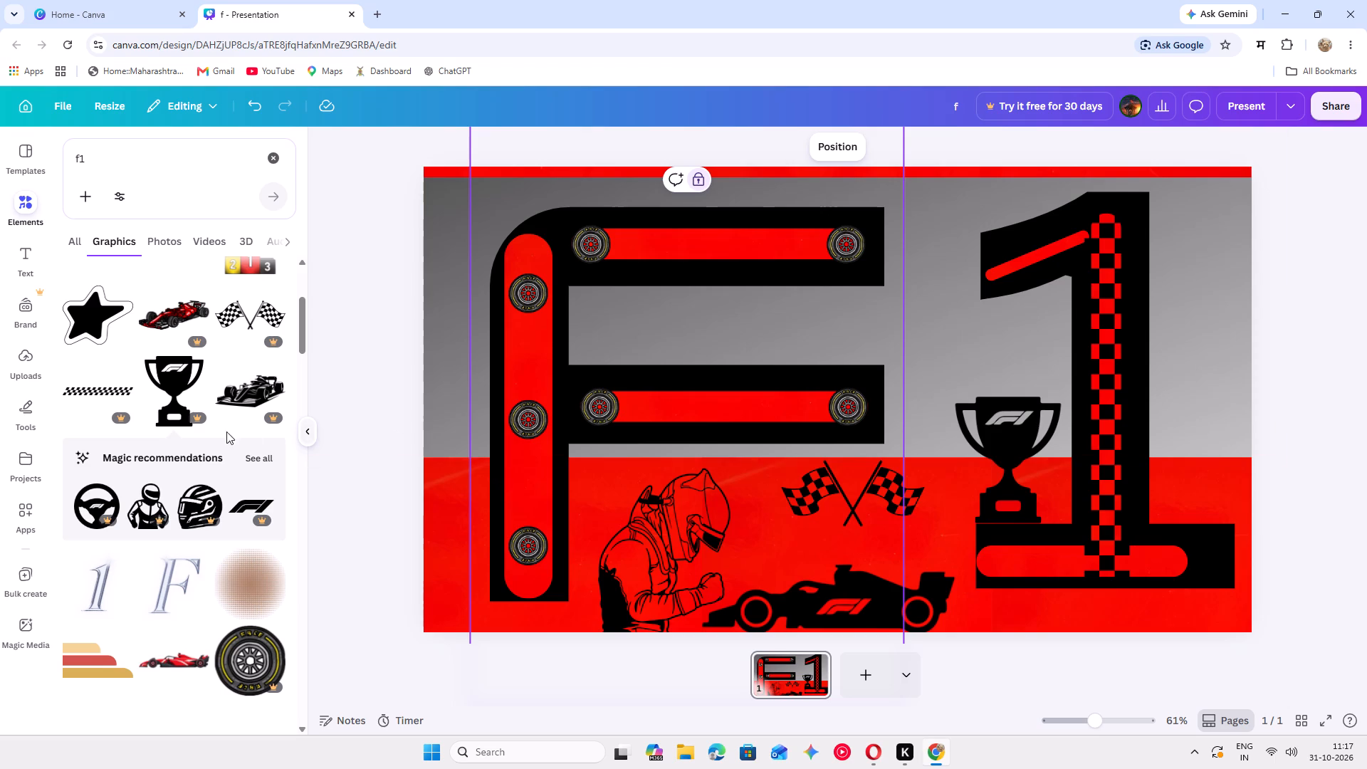
pyautogui.click(873, 216)
pyautogui.click(672, 211)
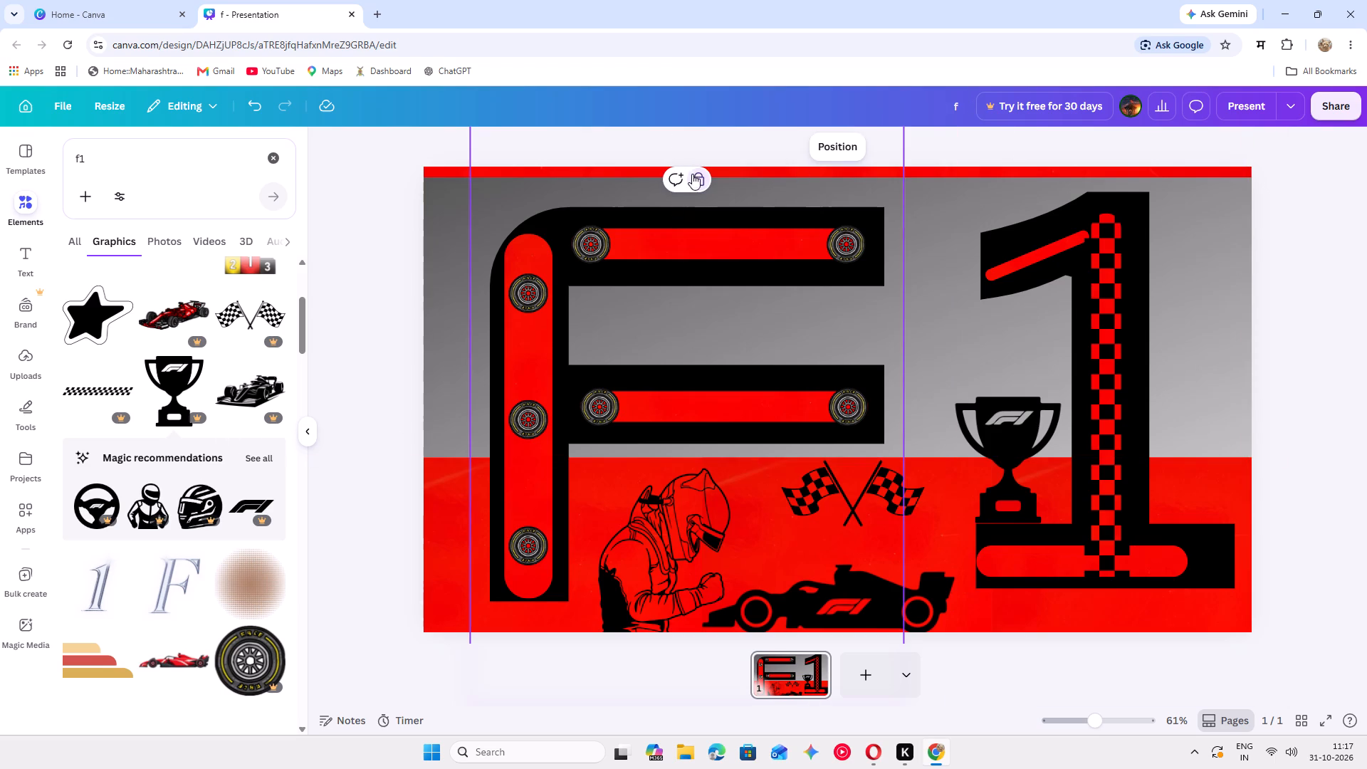
pyautogui.click(695, 177)
# Preview the text animations on the giant F and apply Merge to it.
pyautogui.click(1018, 148)
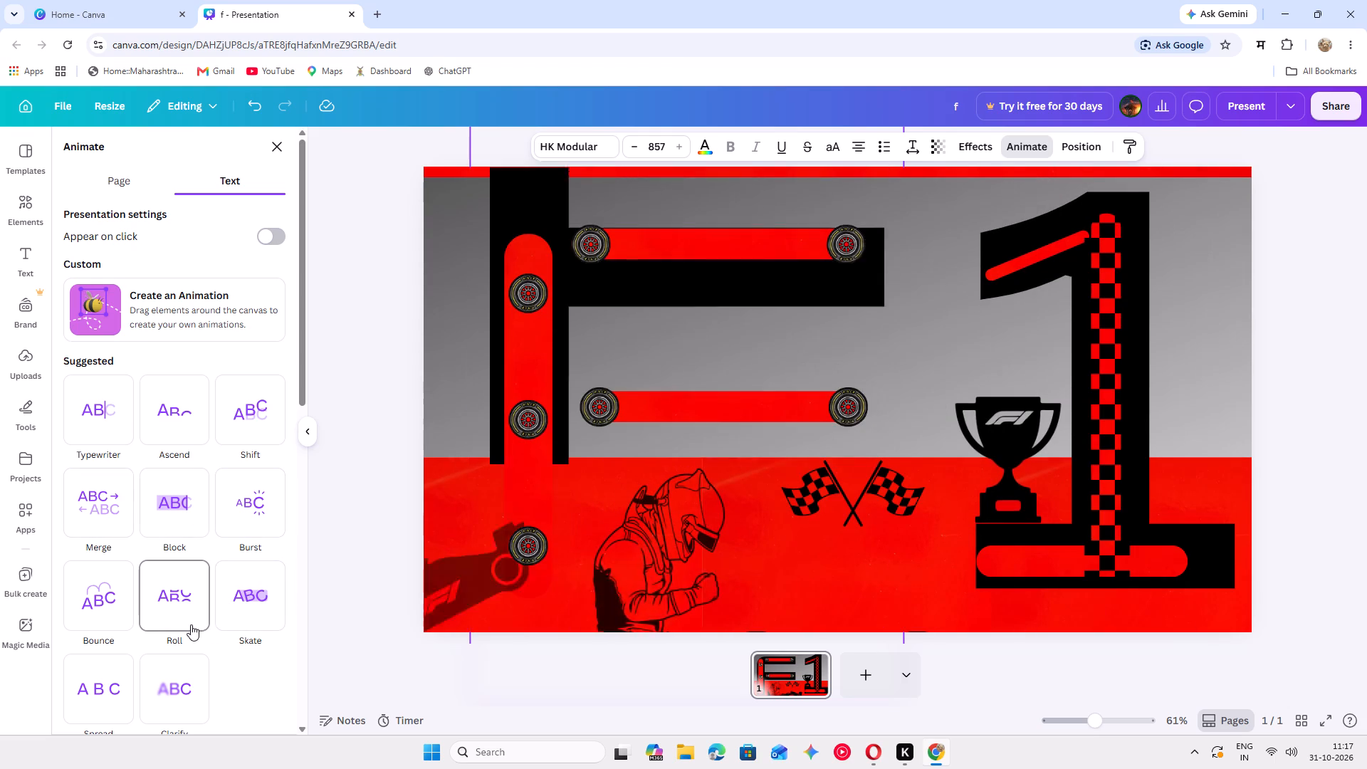
pyautogui.scroll(-1, 105, 610)
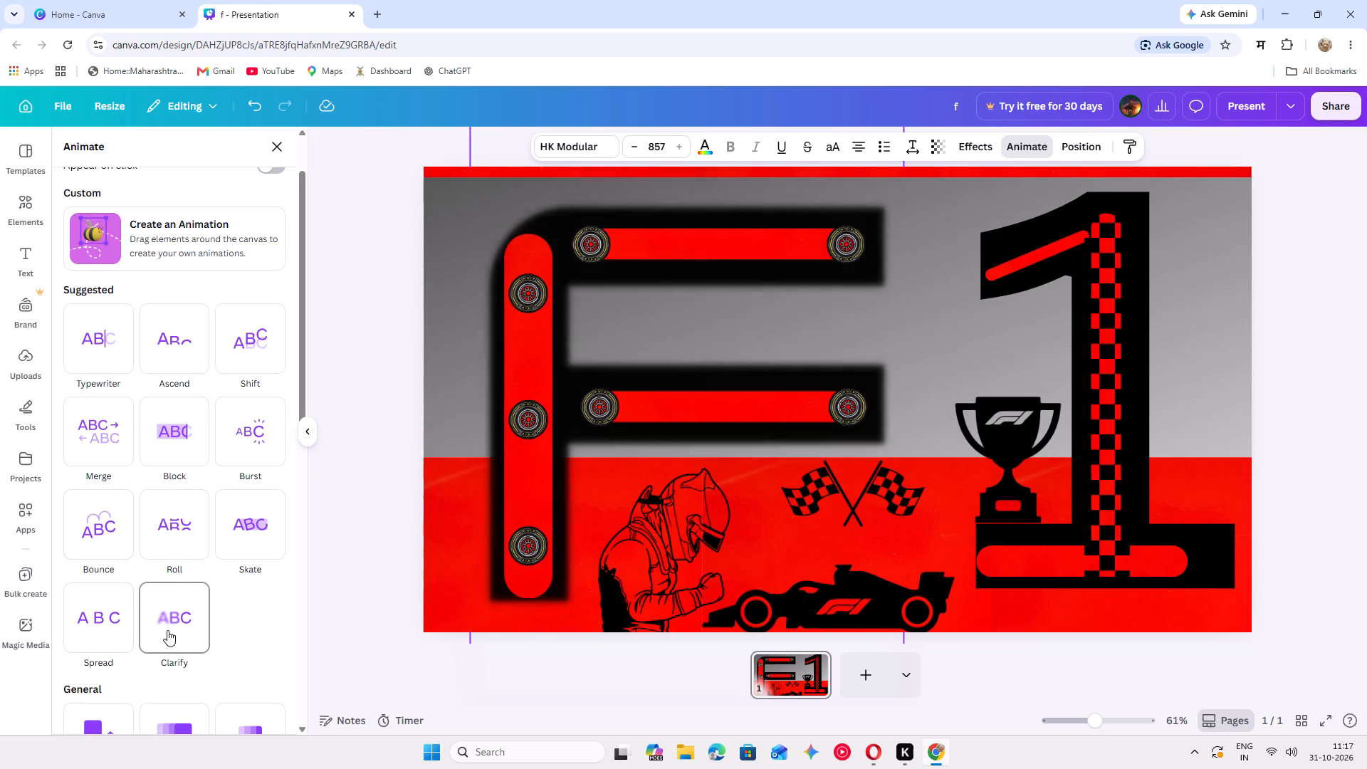
pyautogui.scroll(-2, 167, 630)
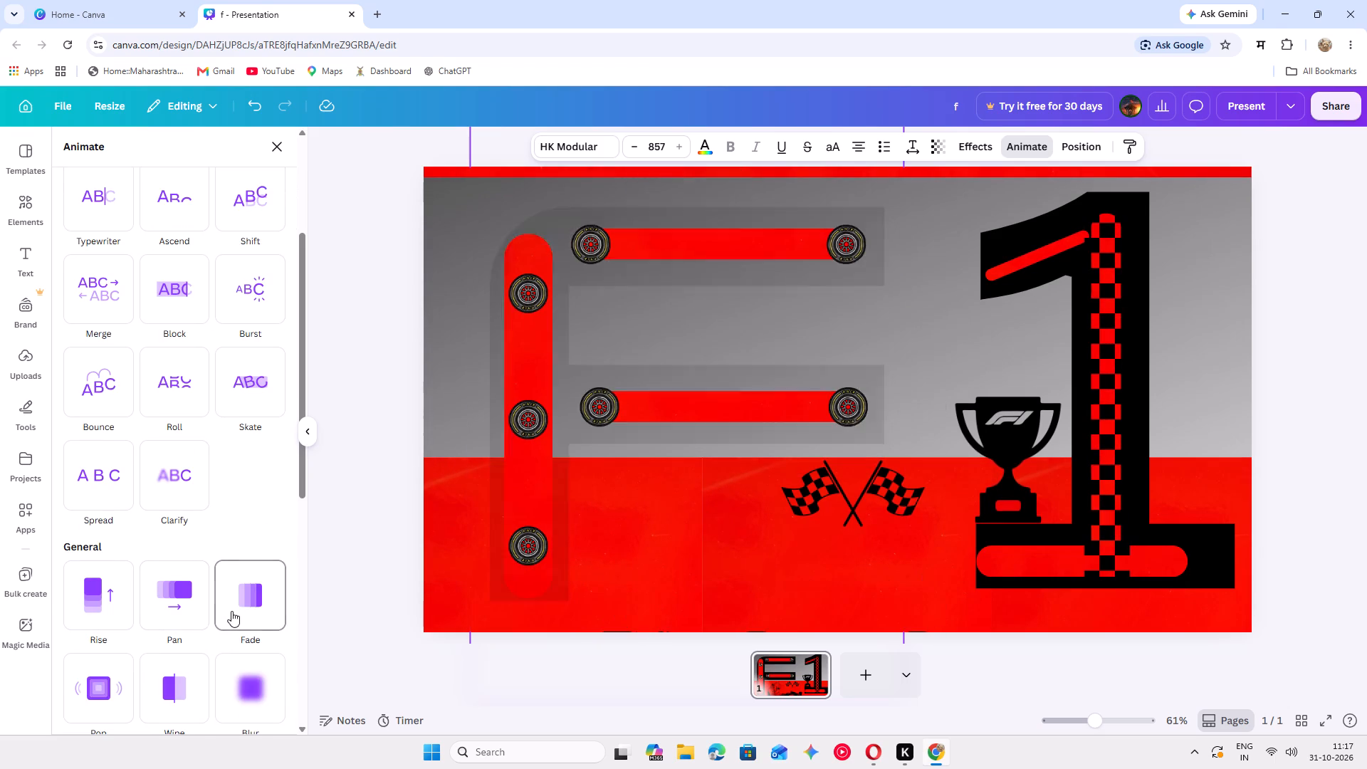
pyautogui.scroll(-1, 243, 629)
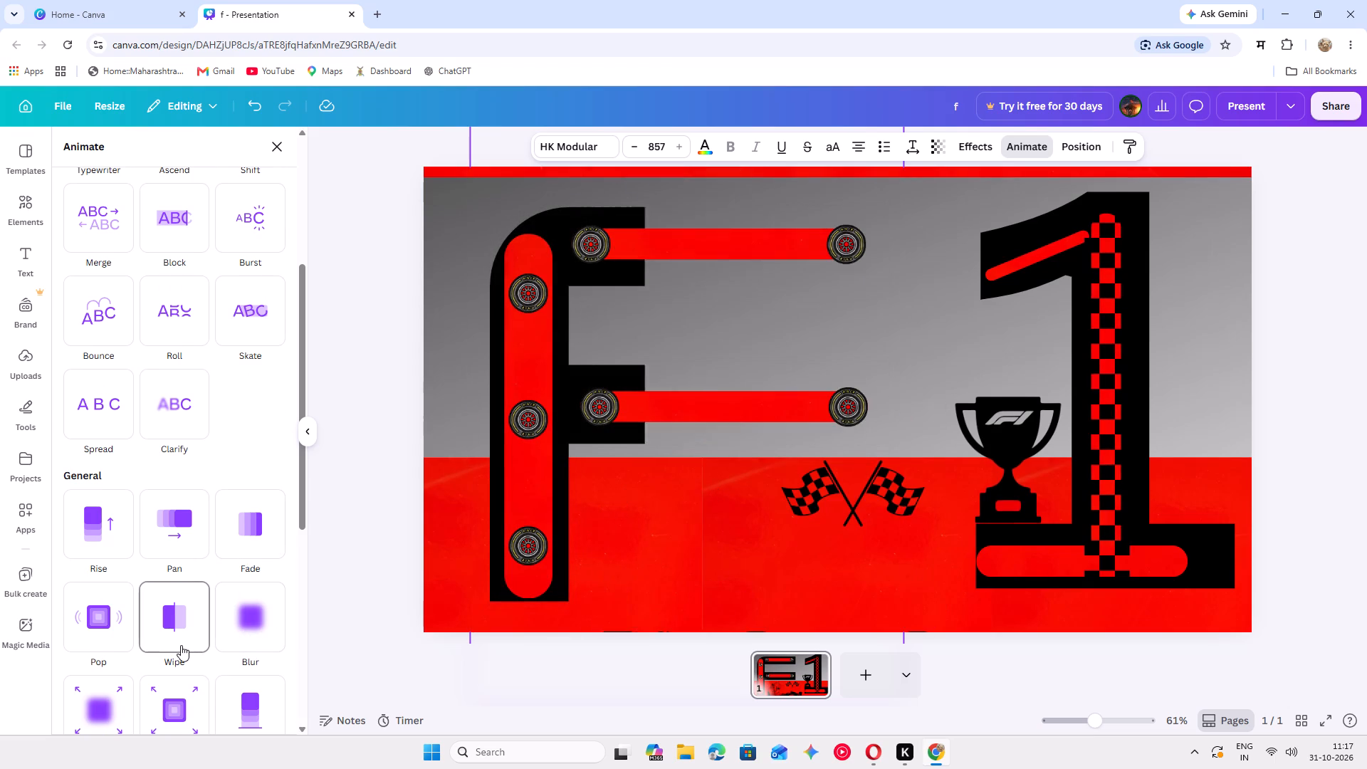
pyautogui.scroll(-1, 181, 645)
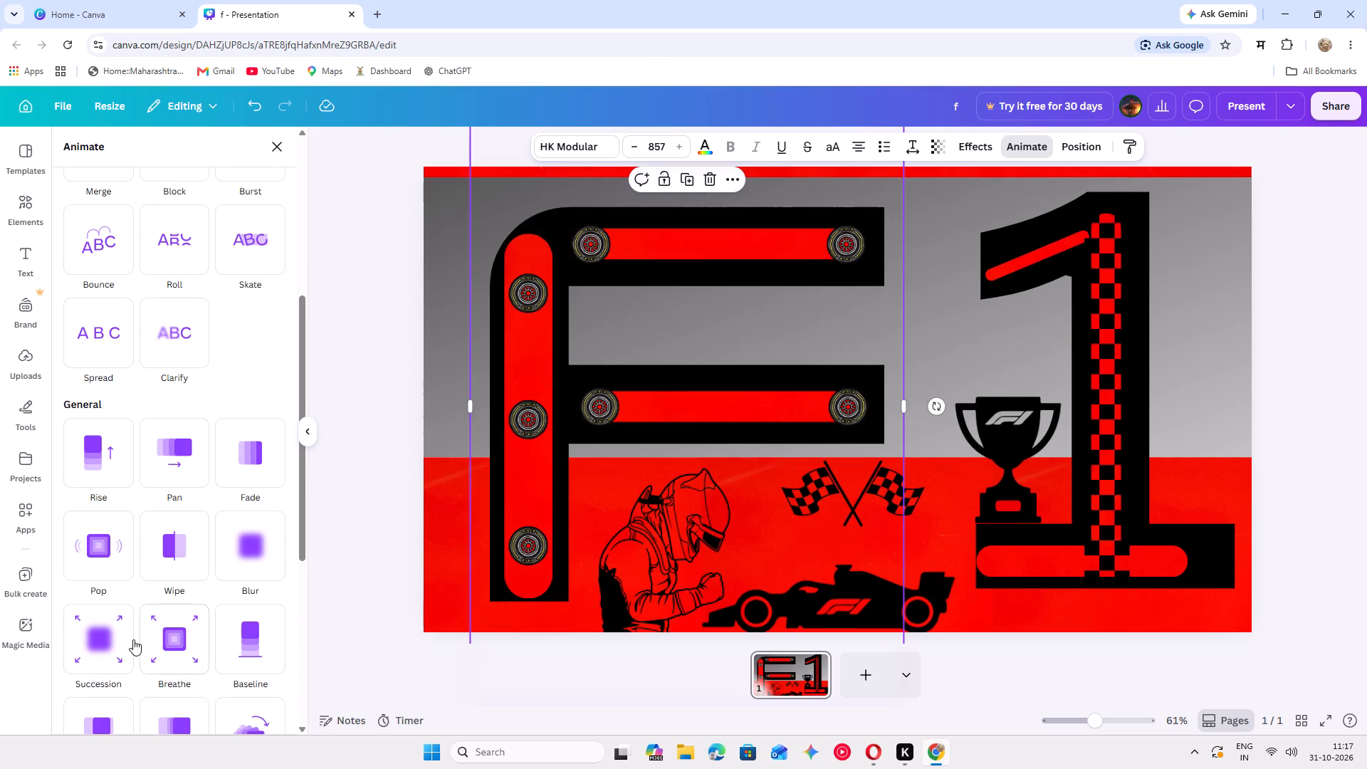
pyautogui.scroll(-1, 115, 637)
pyautogui.scroll(-1, 184, 634)
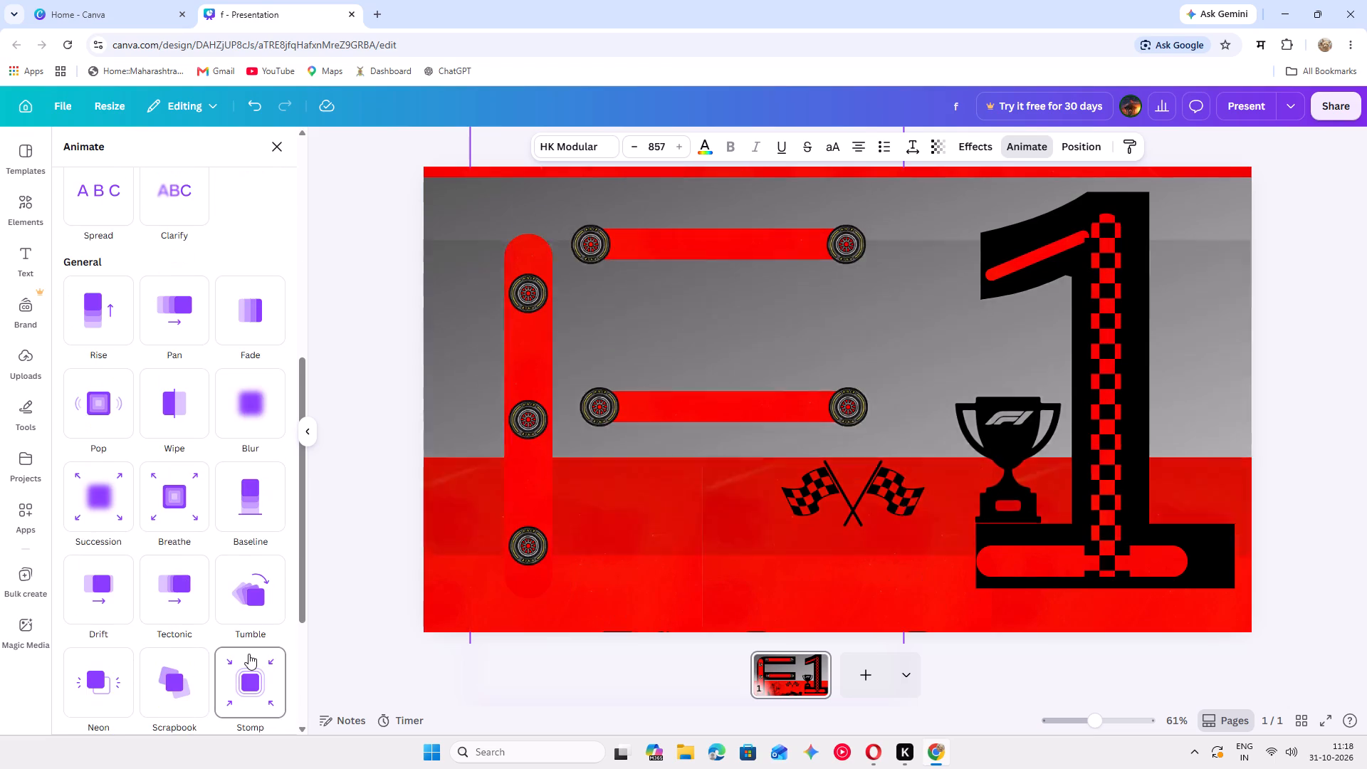
pyautogui.scroll(-3, 248, 654)
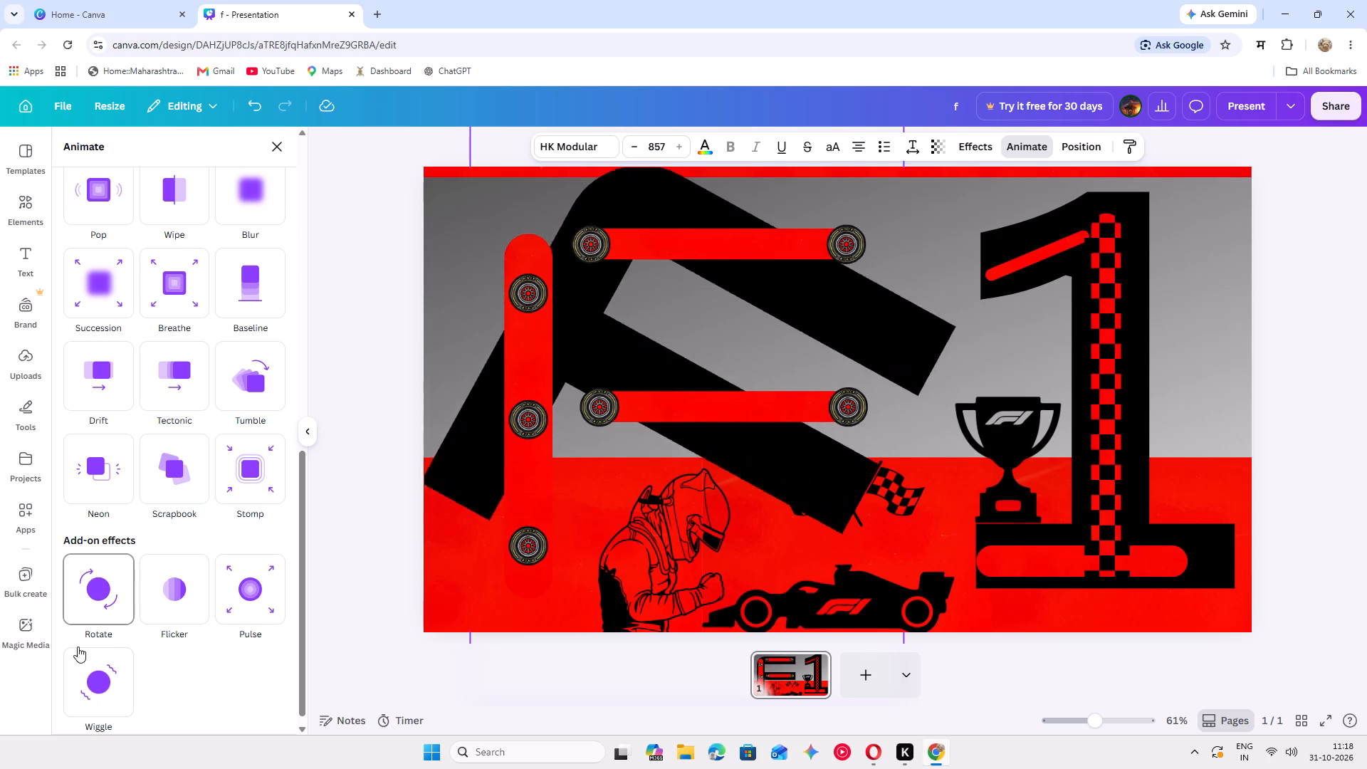
pyautogui.scroll(3, 110, 590)
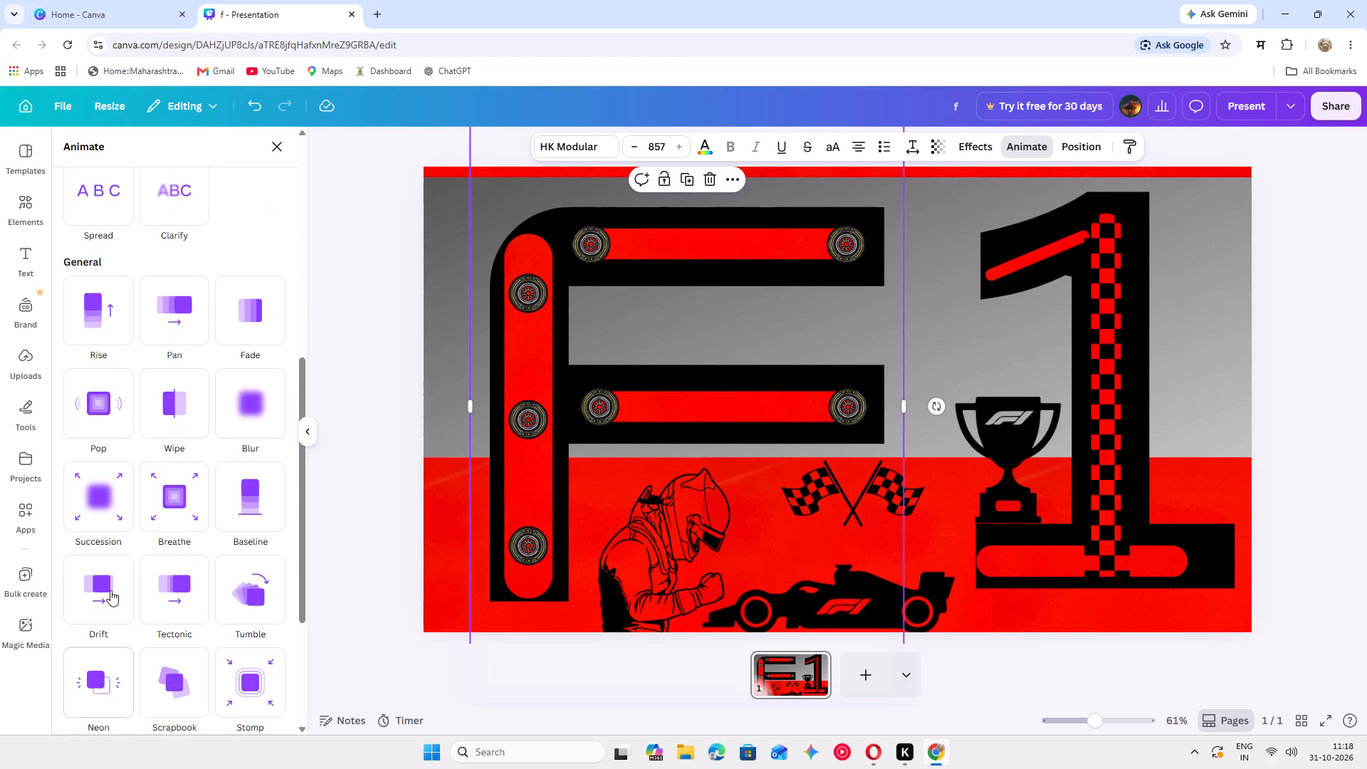
pyautogui.scroll(8, 110, 590)
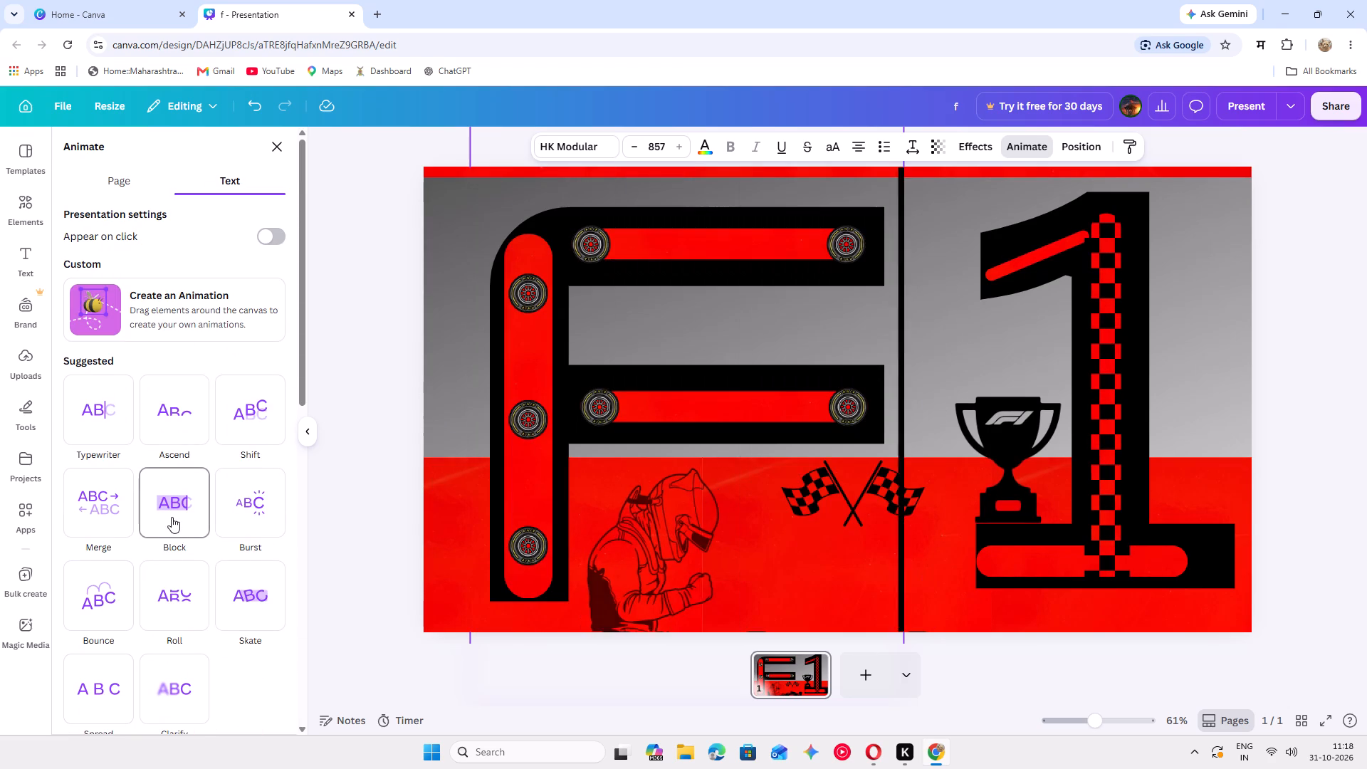
pyautogui.click(123, 496)
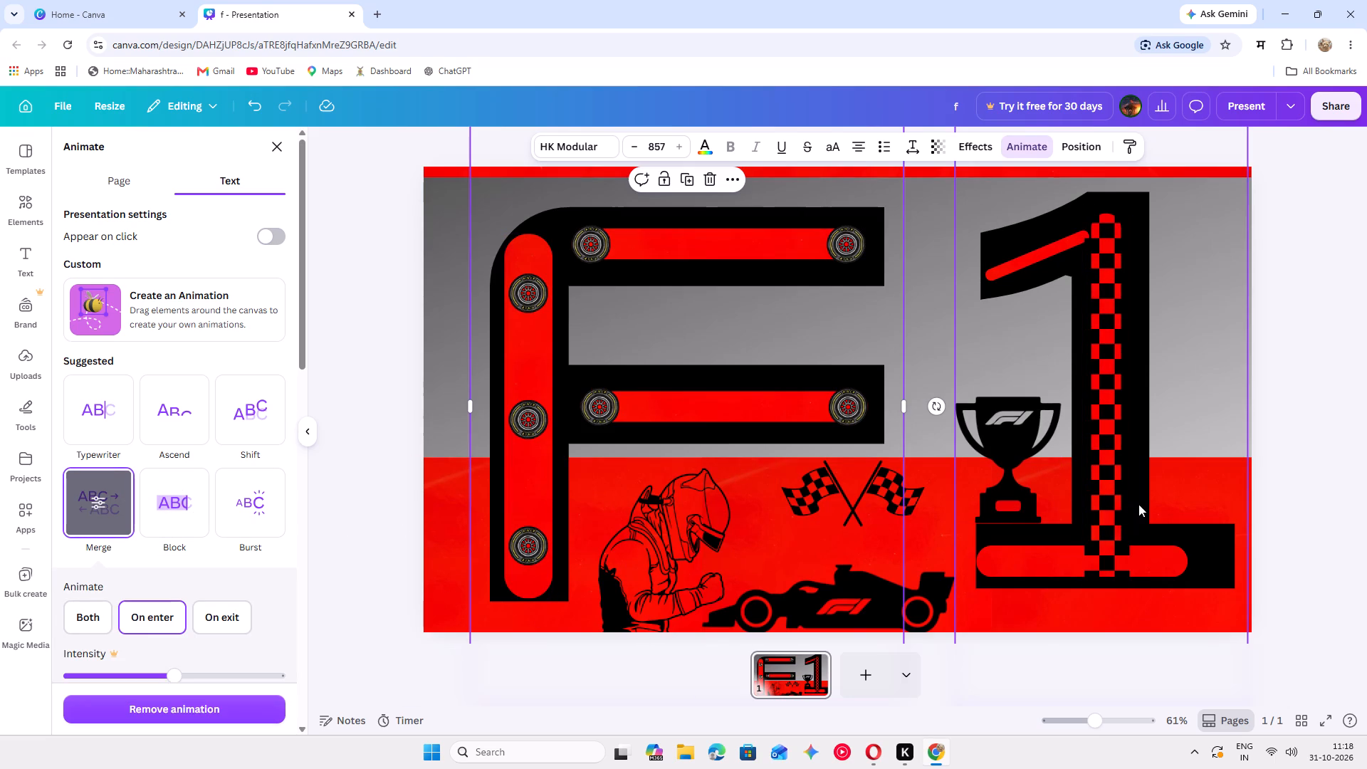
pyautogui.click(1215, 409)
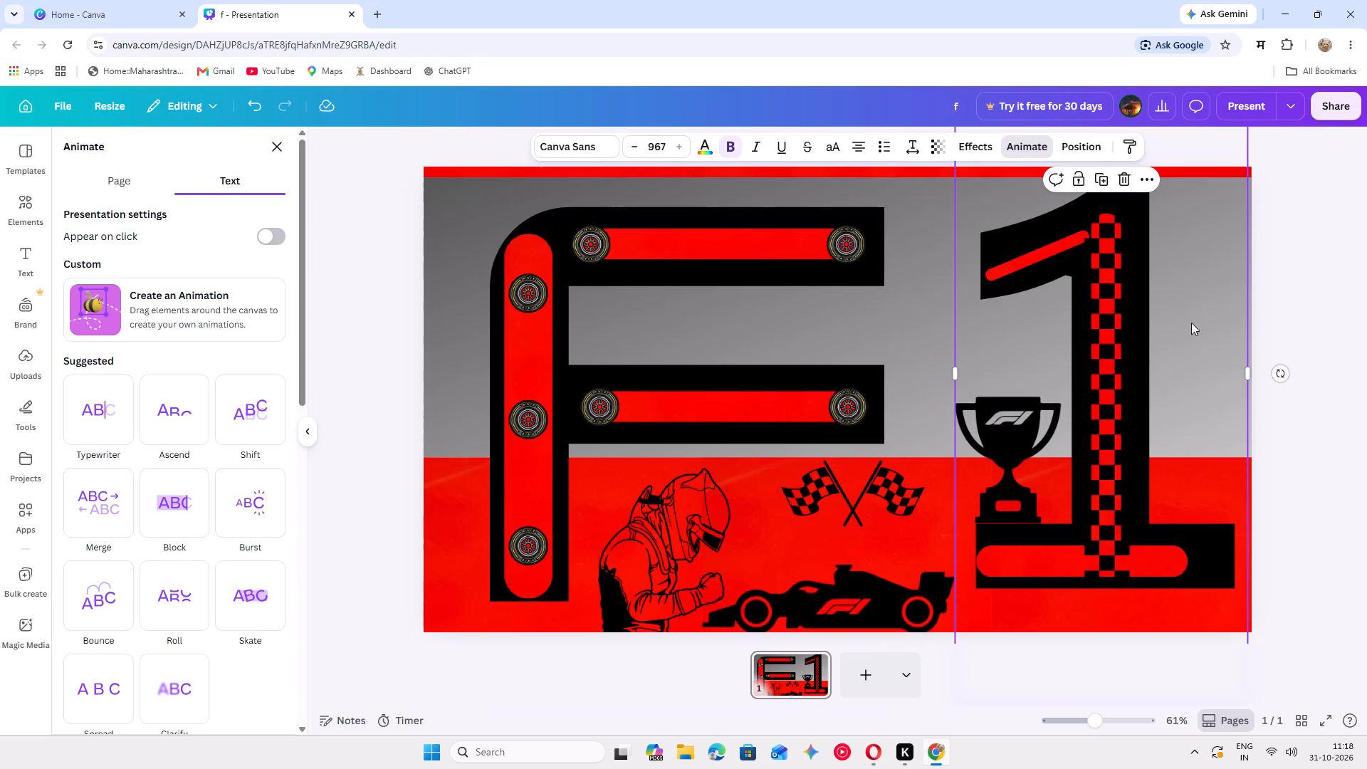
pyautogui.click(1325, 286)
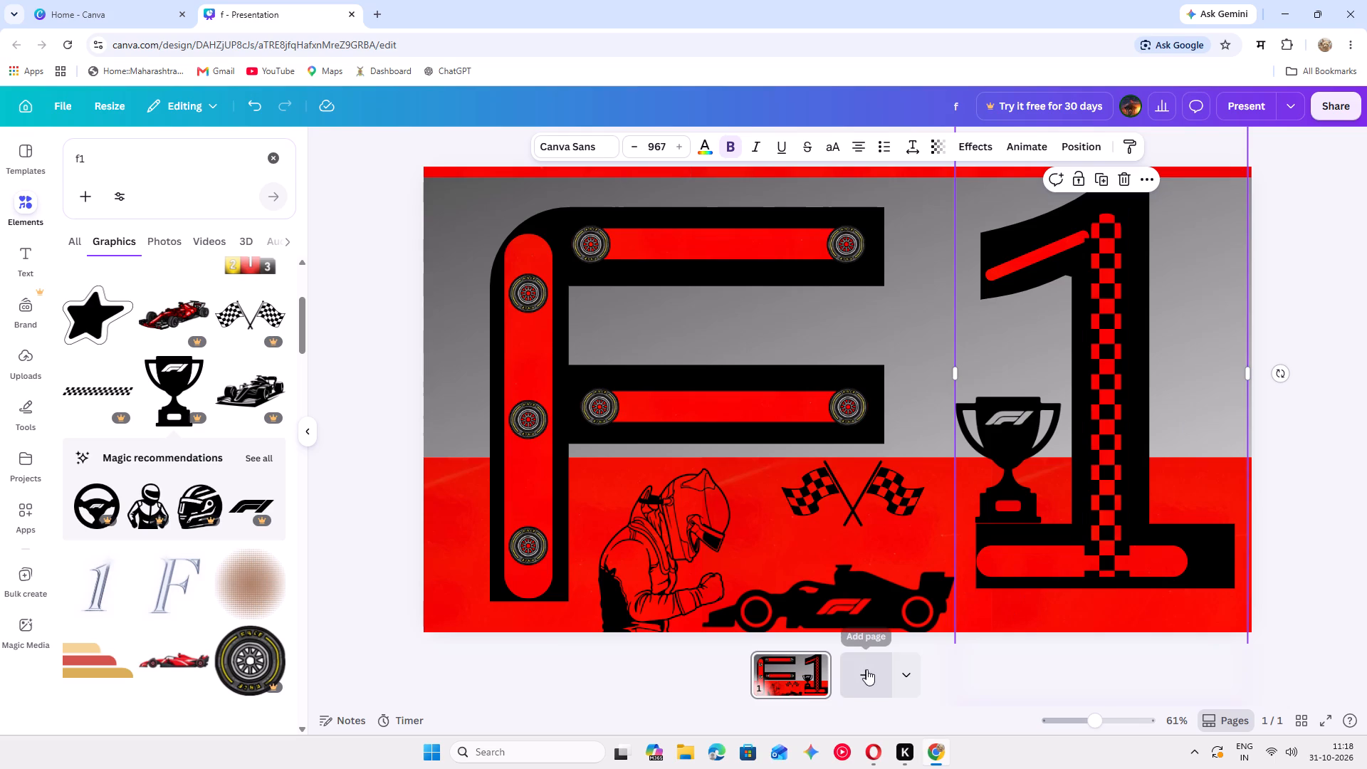
# Add a blank second page to the presentation and open it.
pyautogui.click(866, 670)
pyautogui.click(743, 666)
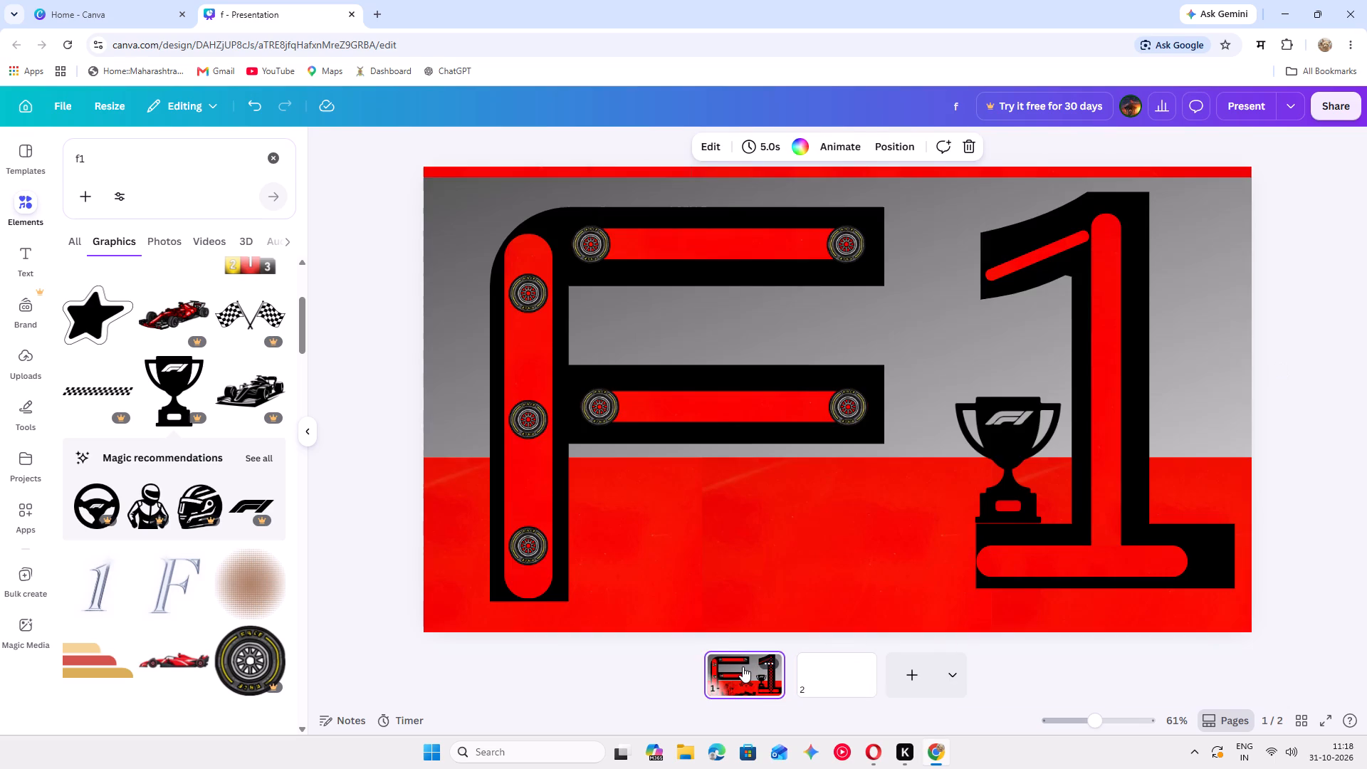
pyautogui.click(834, 671)
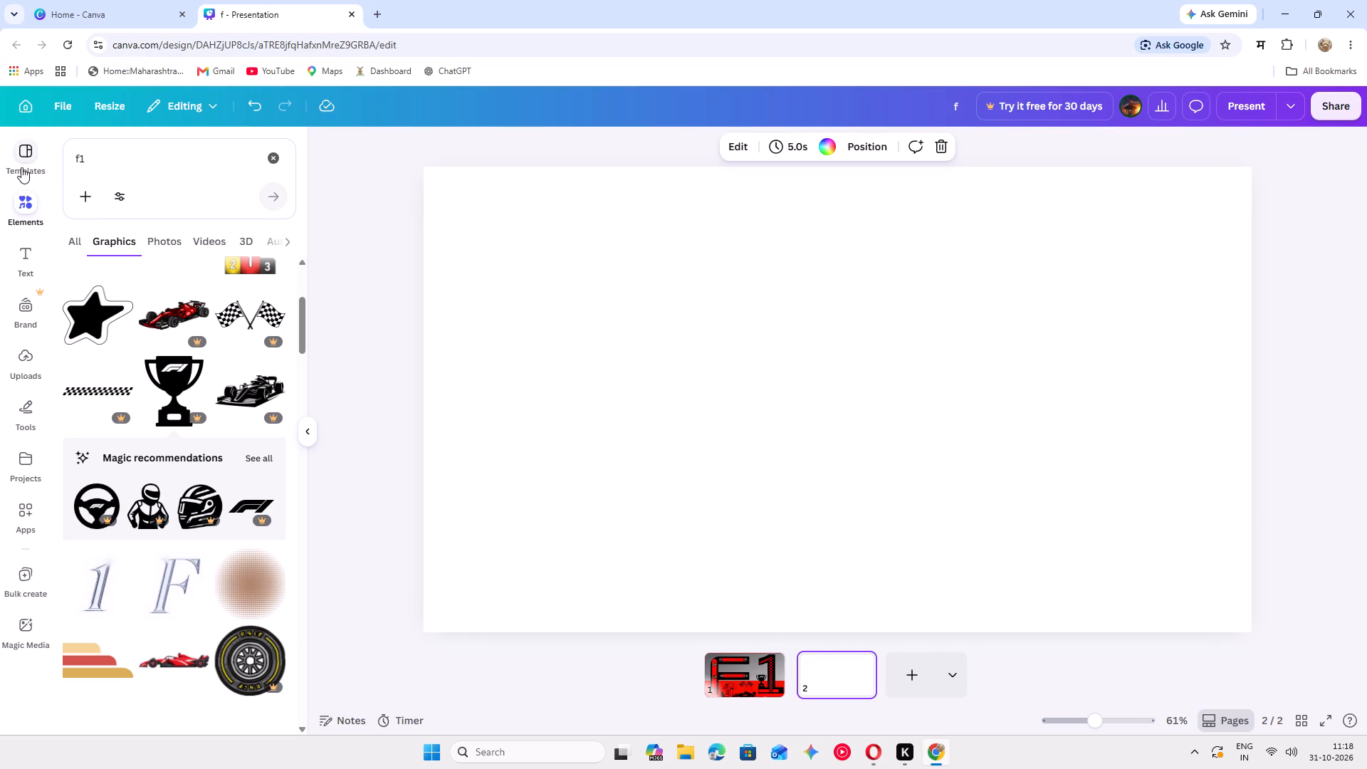
# Search the elements for "black" and show all the matching graphics.
pyautogui.click(277, 159)
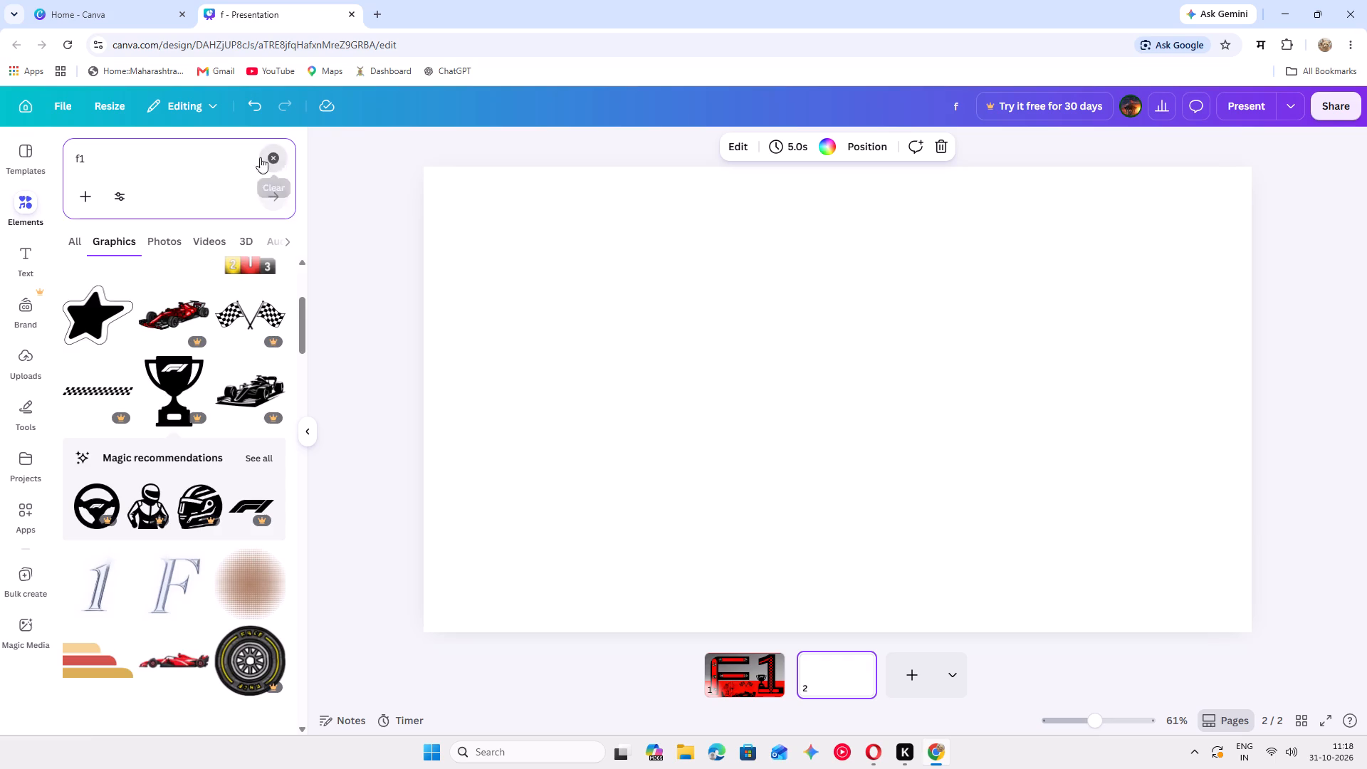
pyautogui.click(130, 323)
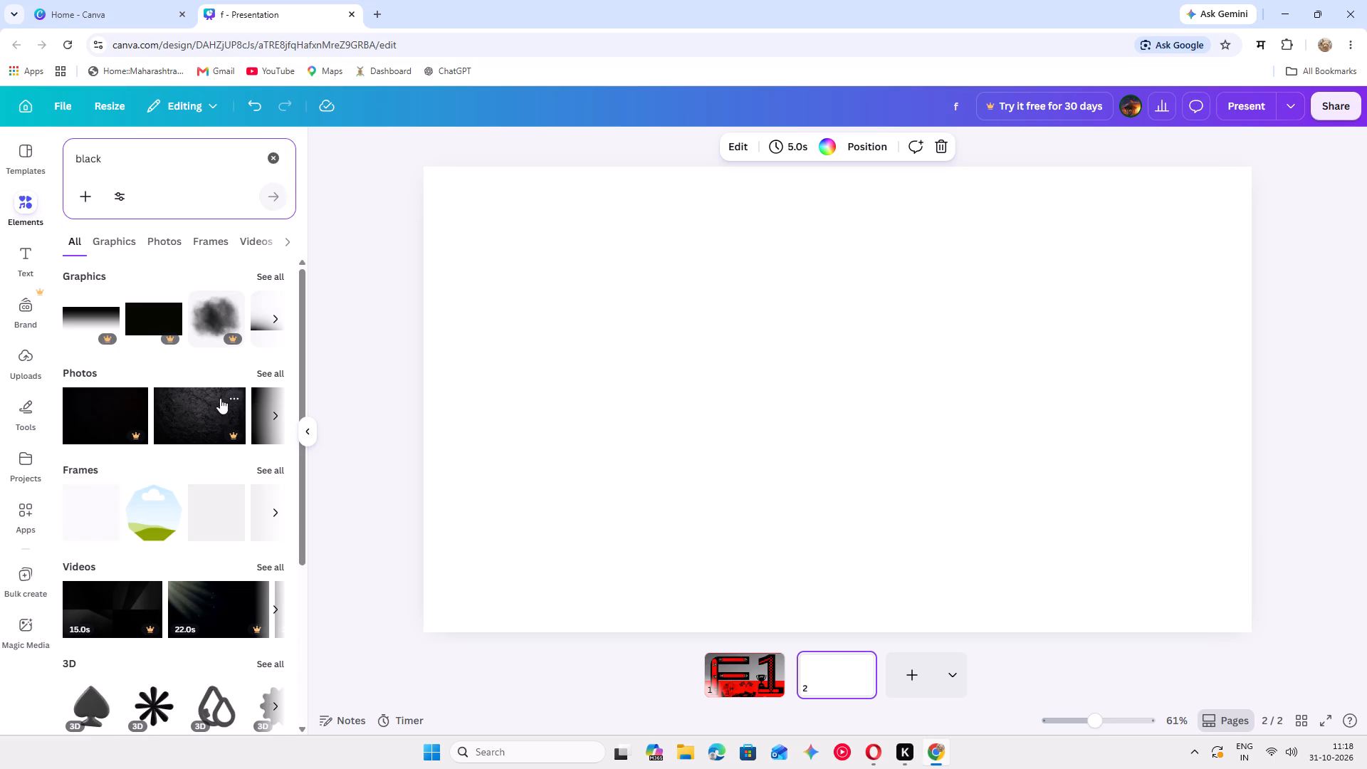
pyautogui.click(280, 273)
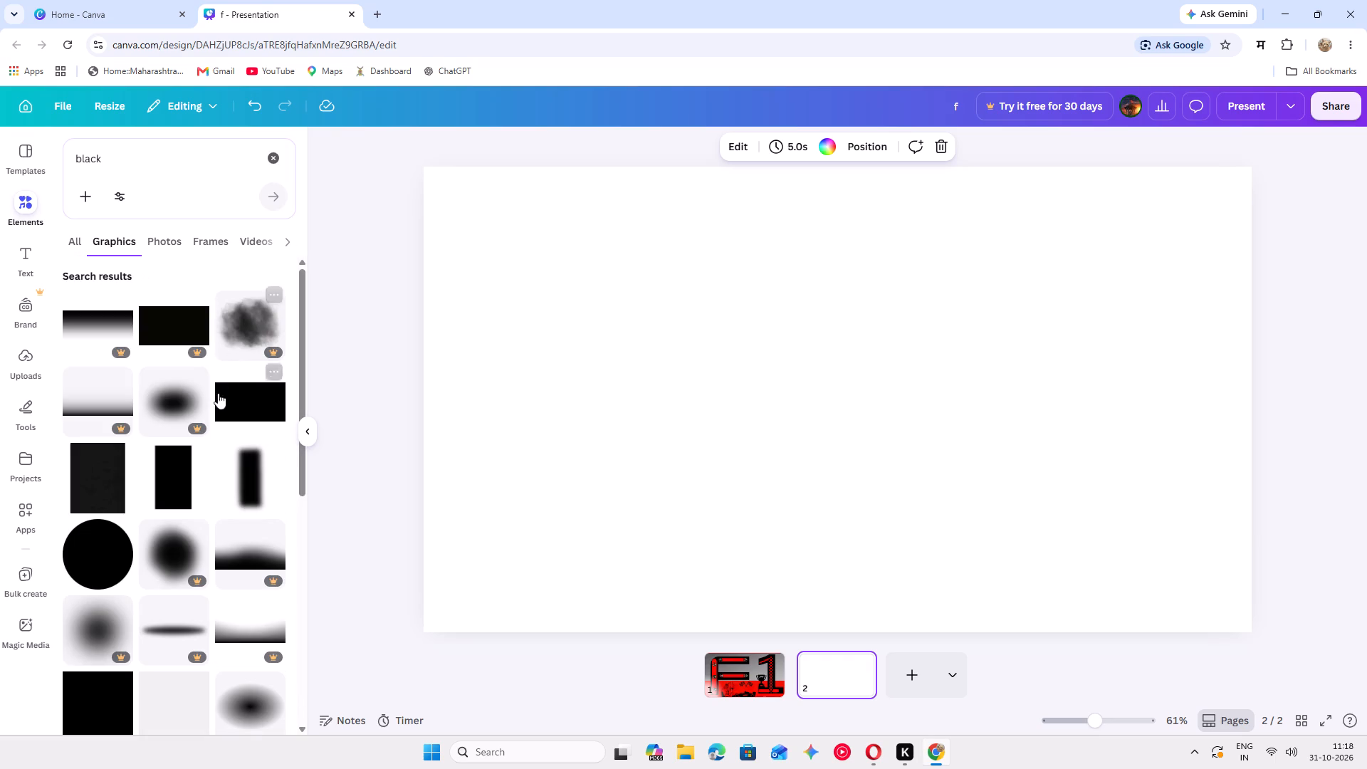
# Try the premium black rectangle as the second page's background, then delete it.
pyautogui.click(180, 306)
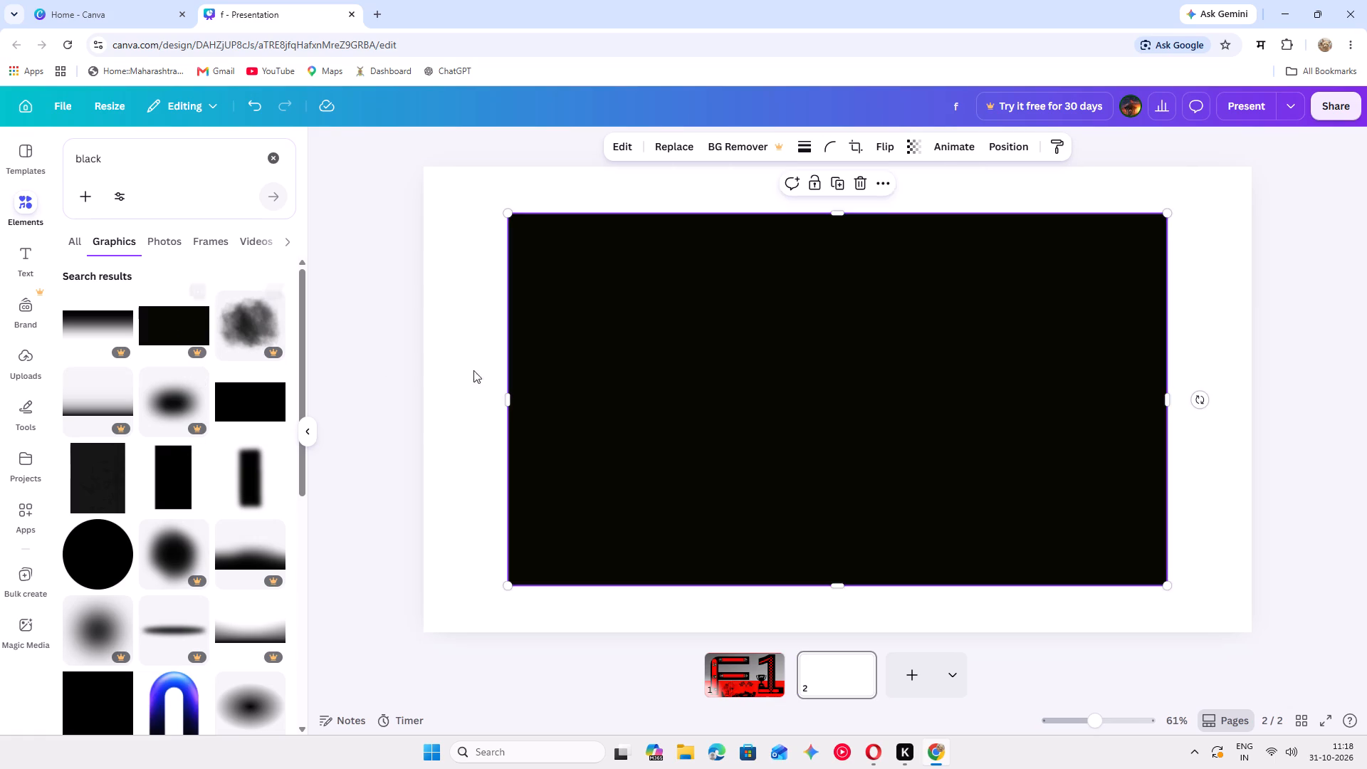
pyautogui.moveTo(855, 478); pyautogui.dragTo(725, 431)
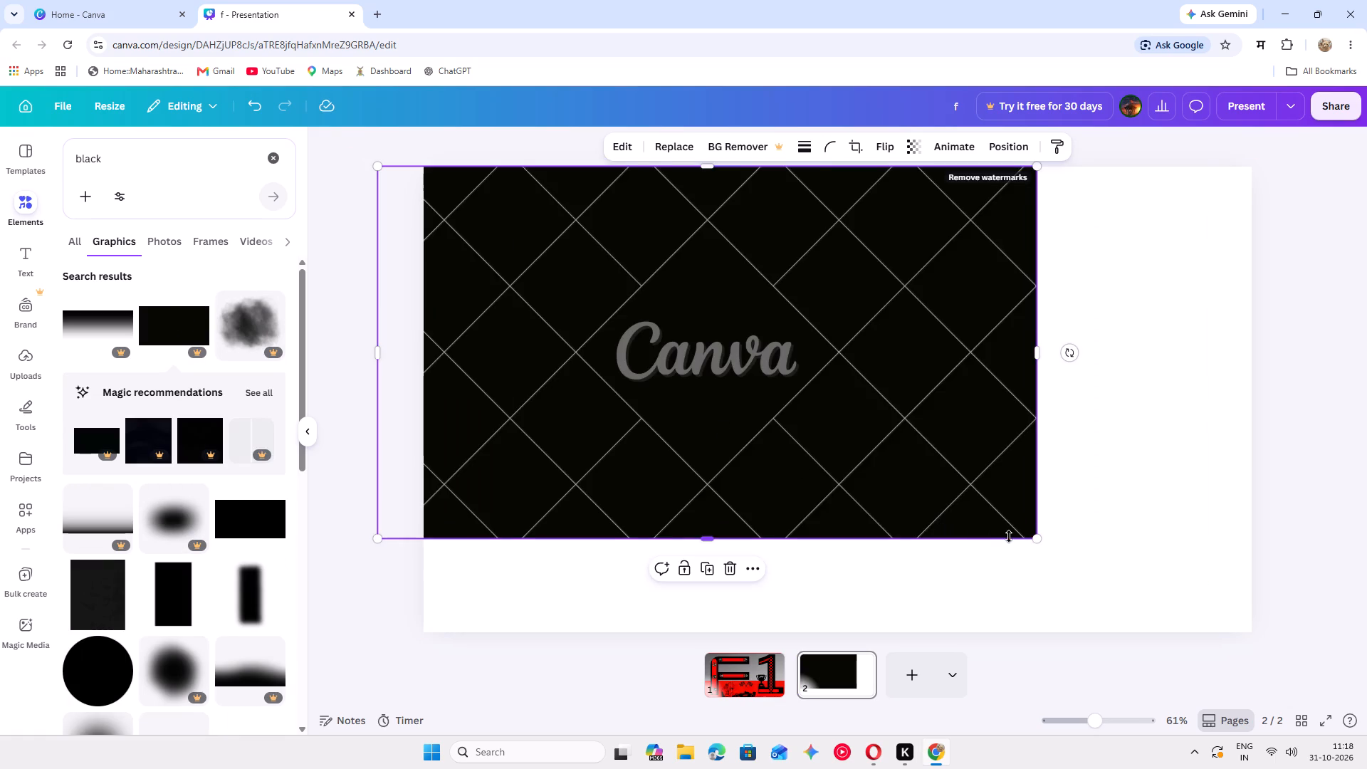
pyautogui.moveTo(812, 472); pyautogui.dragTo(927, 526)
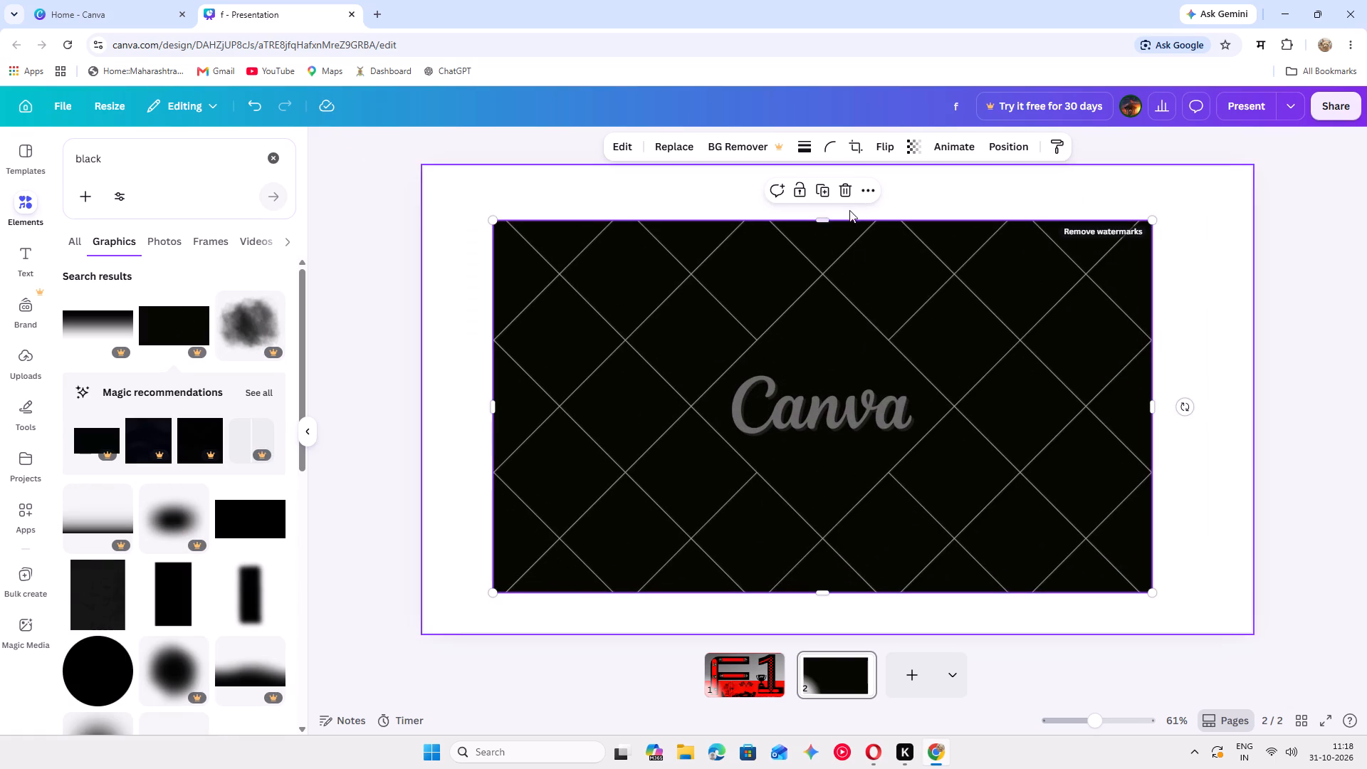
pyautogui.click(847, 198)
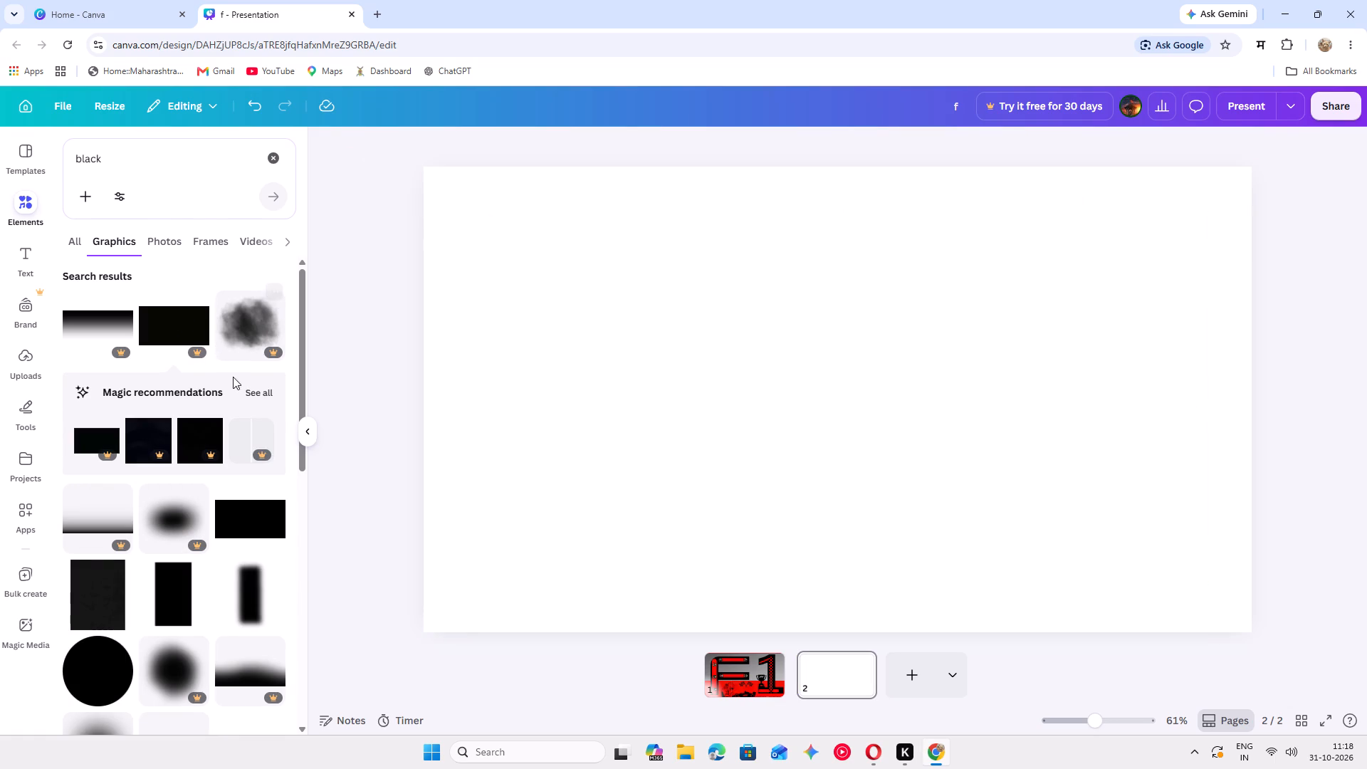
# Add the free plain black rectangle to page 2 and enlarge and position it so it covers the whole page.
pyautogui.click(259, 528)
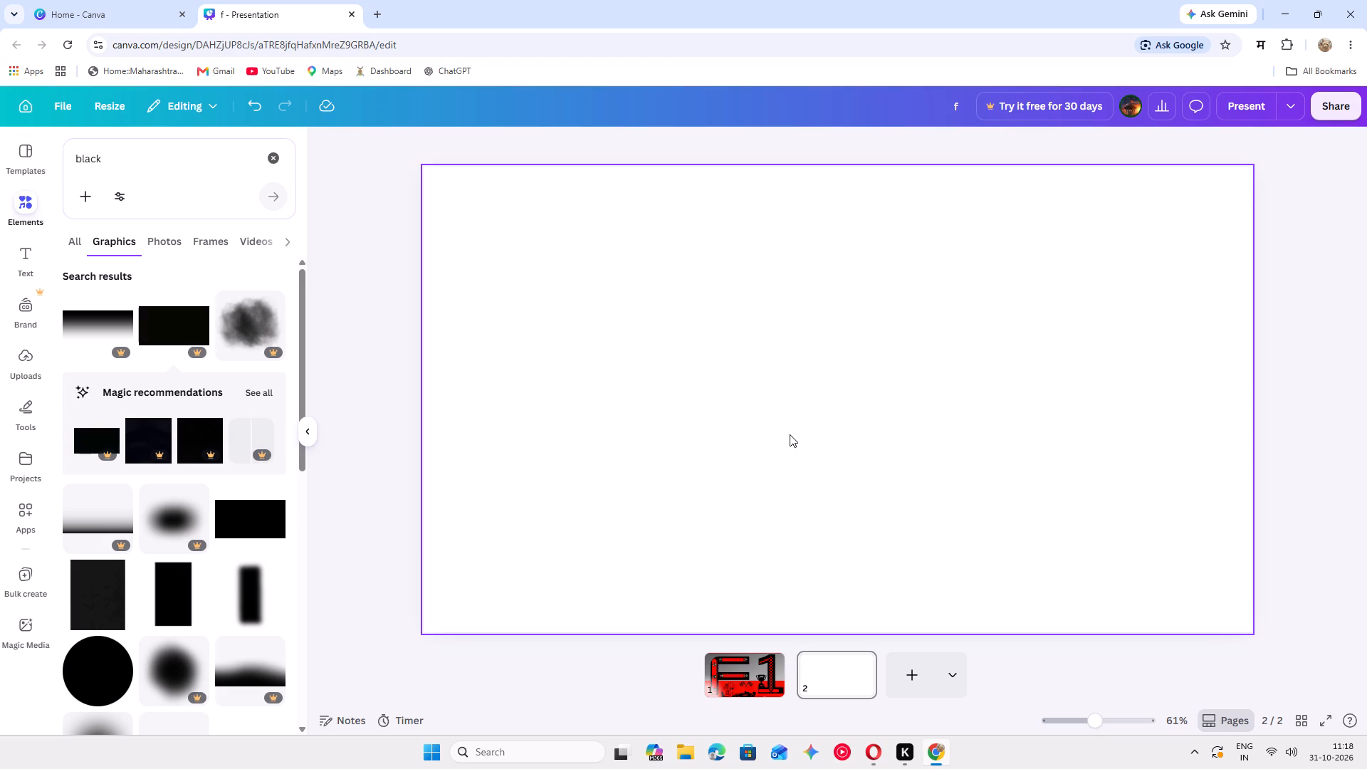
pyautogui.click(261, 515)
pyautogui.moveTo(866, 408); pyautogui.dragTo(834, 401)
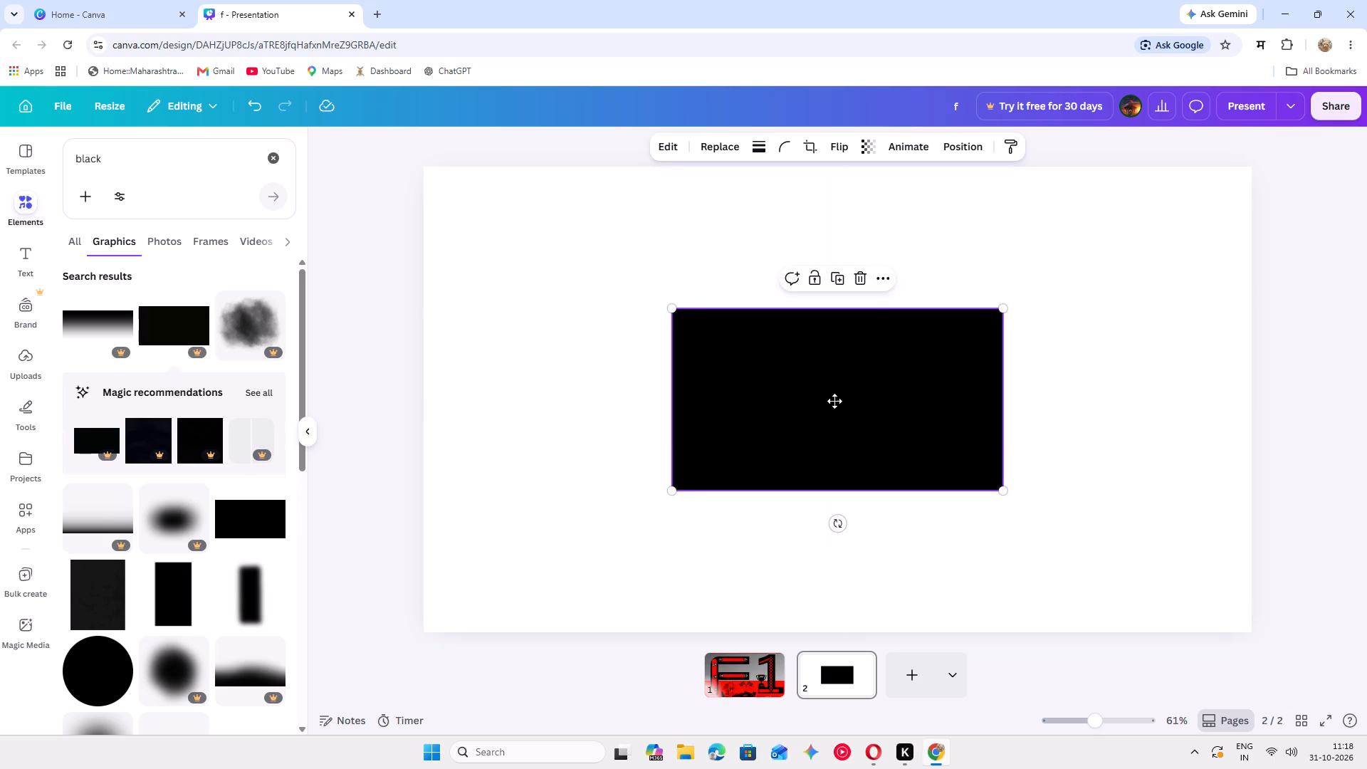
pyautogui.moveTo(834, 401); pyautogui.dragTo(659, 278)
pyautogui.moveTo(615, 257); pyautogui.dragTo(563, 248)
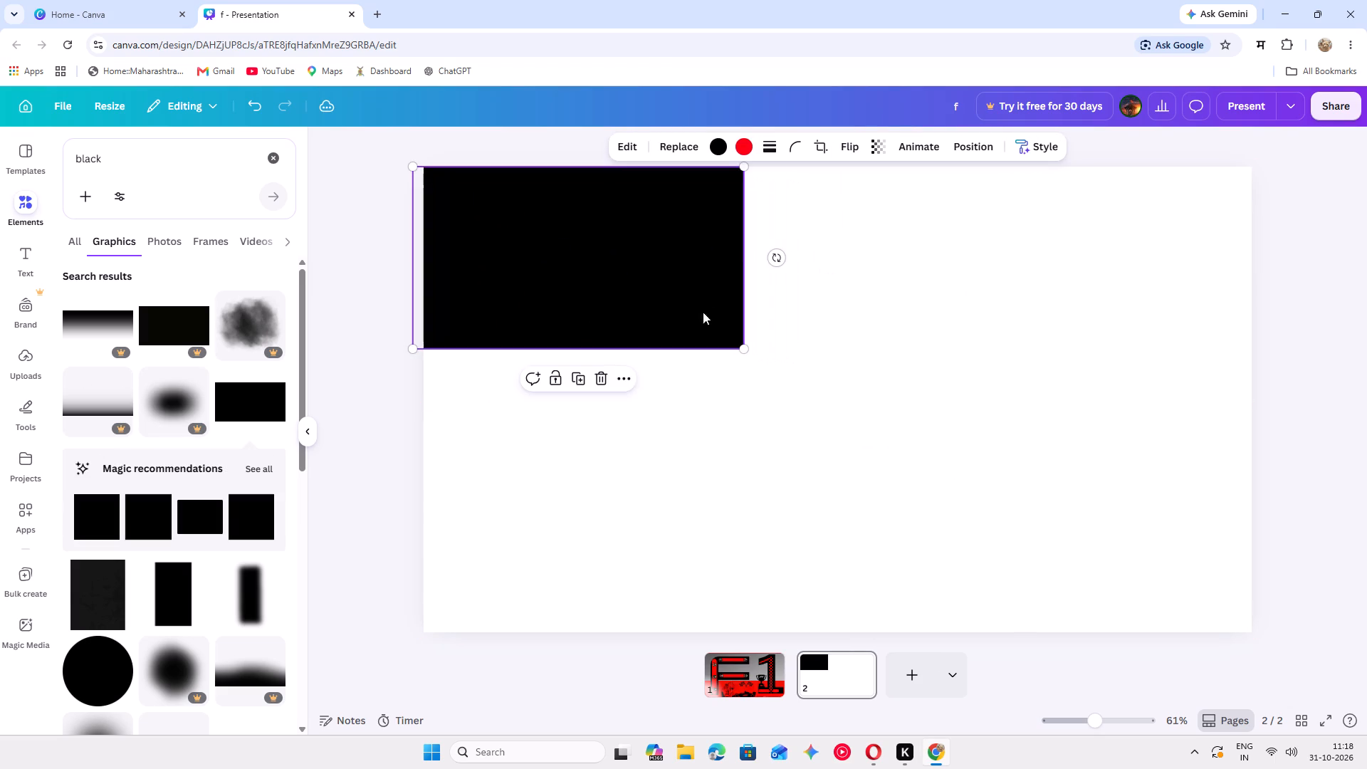
pyautogui.moveTo(742, 352); pyautogui.dragTo(1277, 636)
pyautogui.moveTo(1083, 563); pyautogui.dragTo(1064, 579)
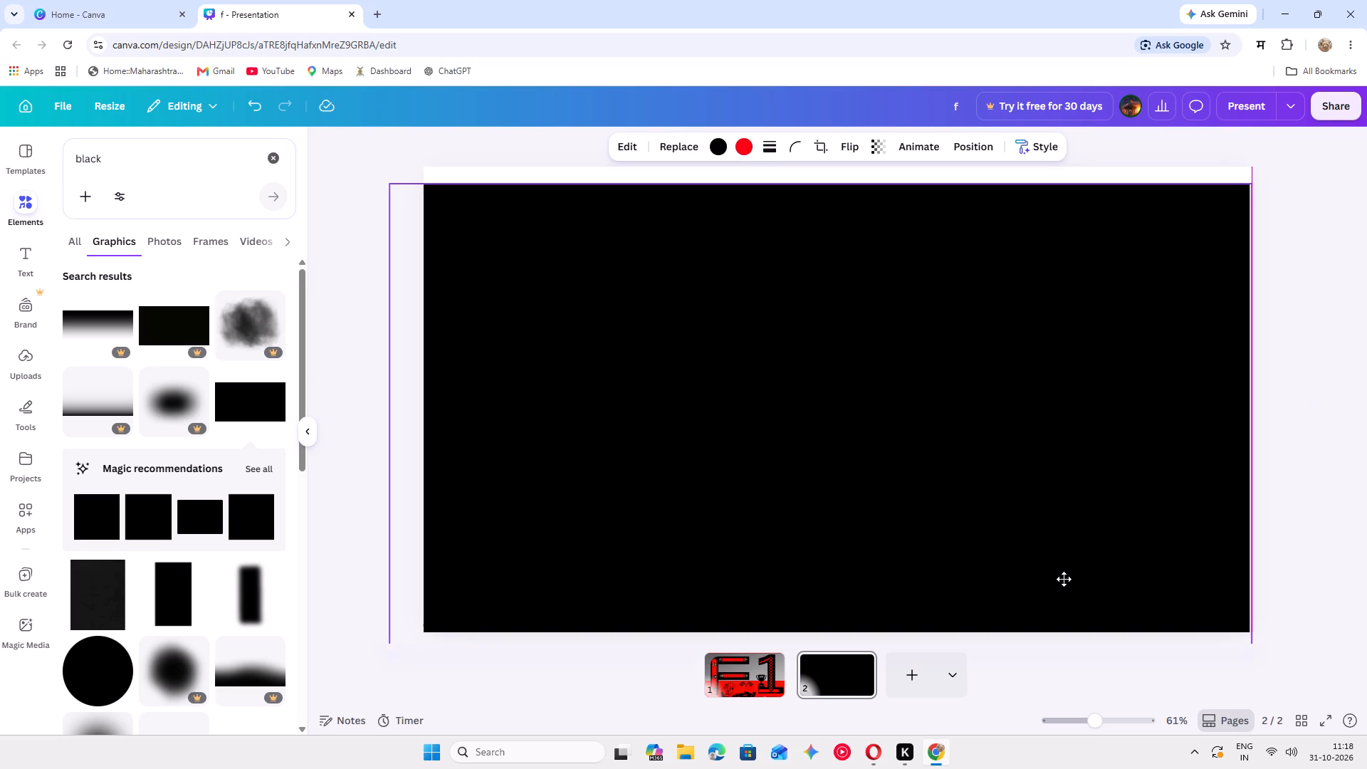
pyautogui.moveTo(1064, 579); pyautogui.dragTo(1071, 555)
pyautogui.click(1292, 538)
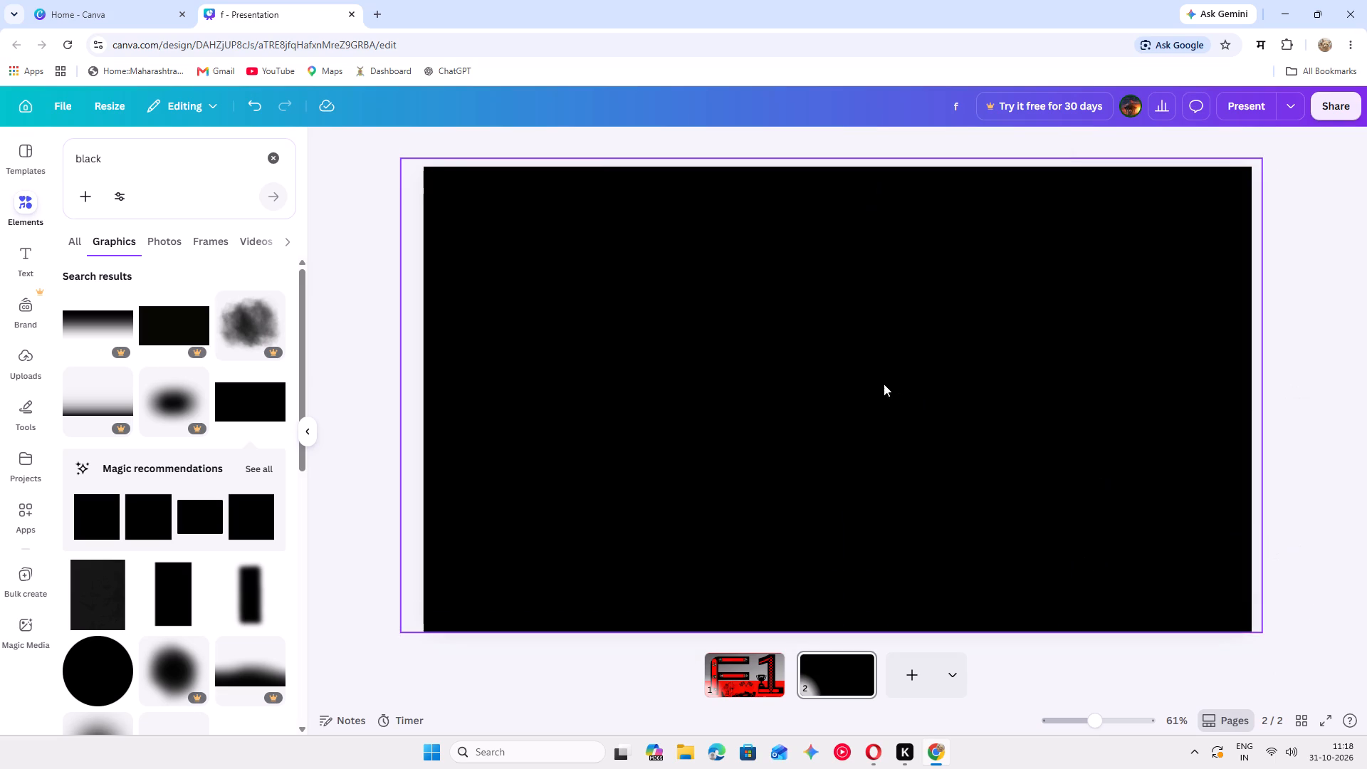
pyautogui.click(884, 384)
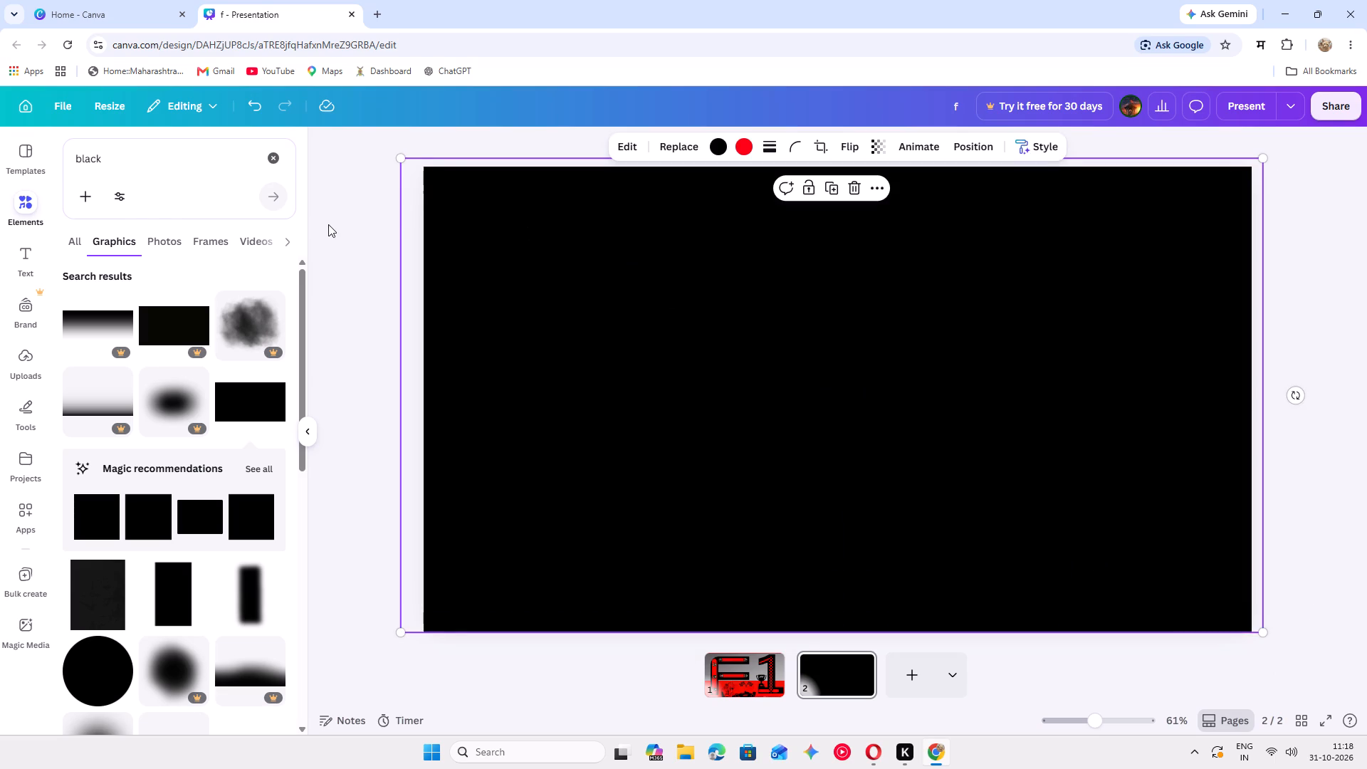
# Add a text box to page 2, enlarge its text to about size 31, and replace the placeholder with the letter m.
pyautogui.click(351, 216)
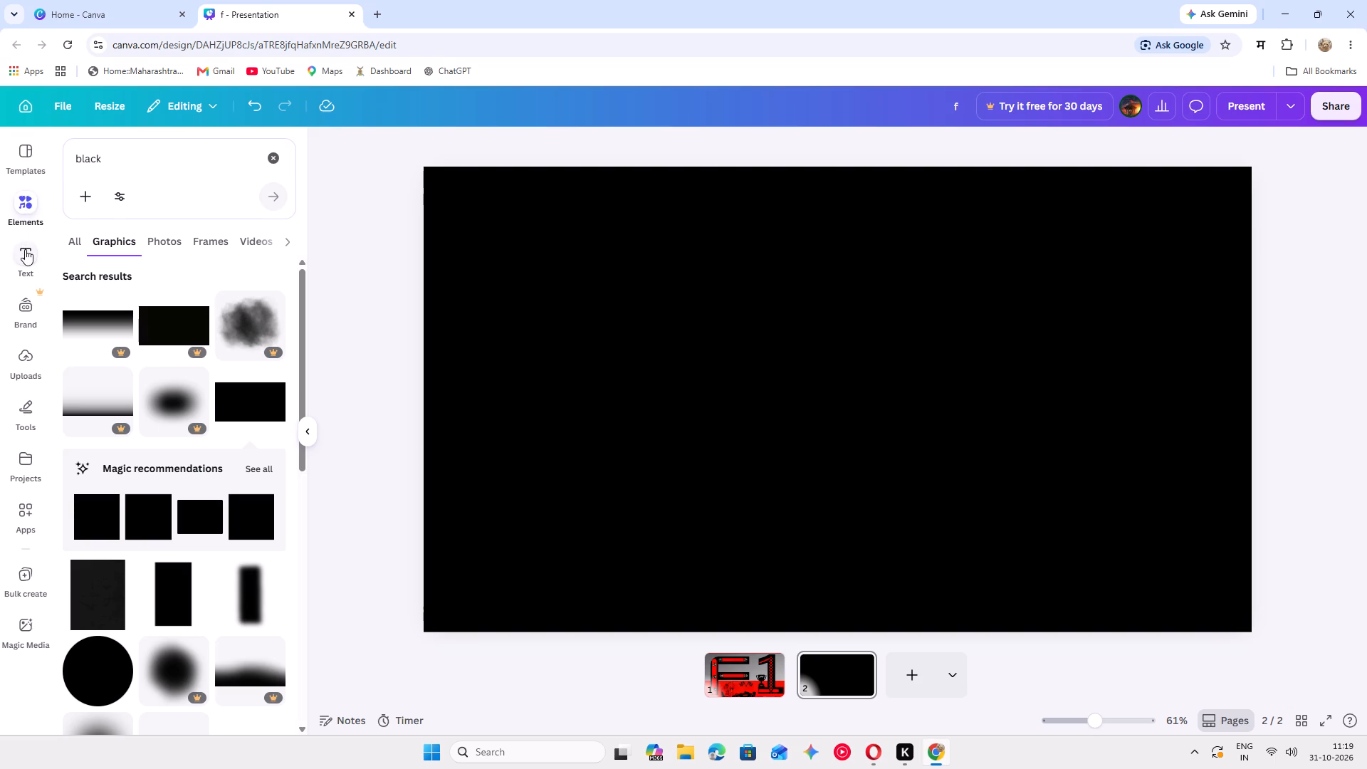
pyautogui.click(26, 250)
pyautogui.click(131, 202)
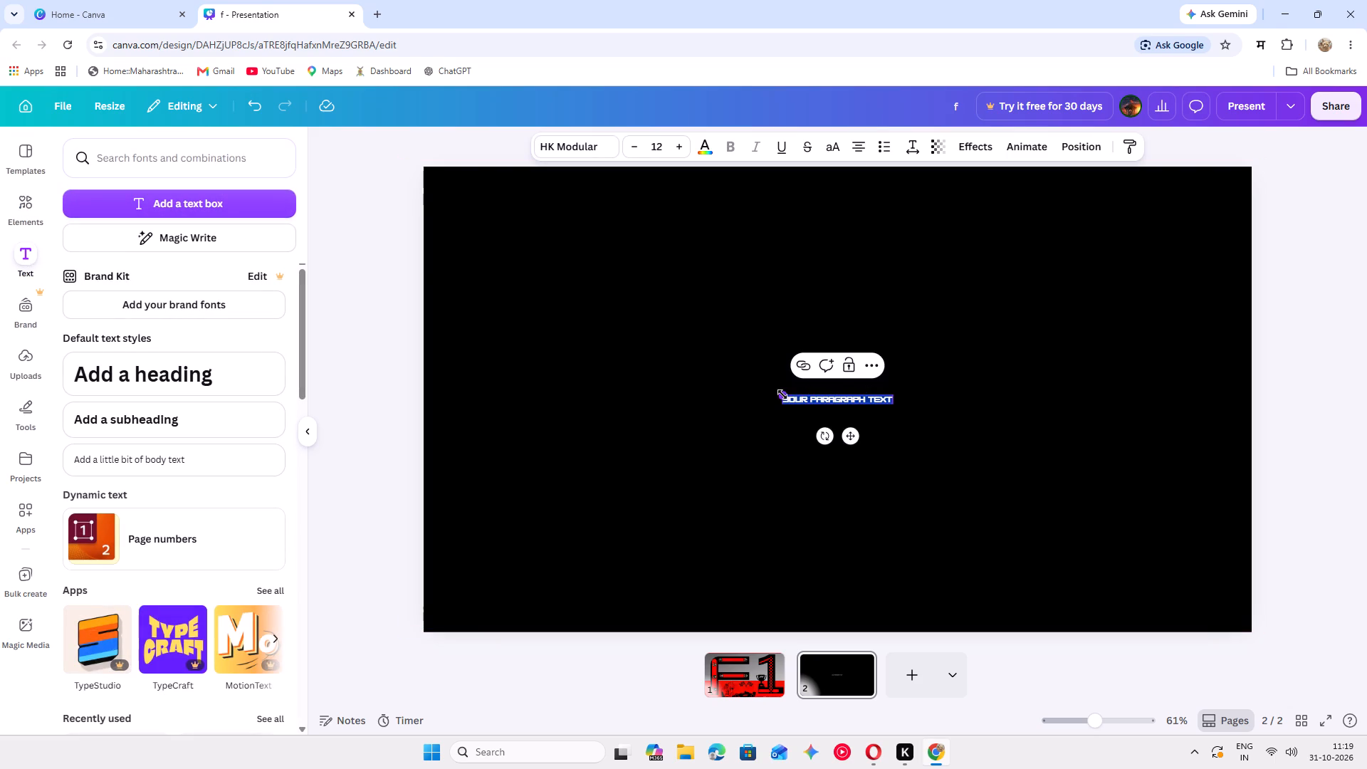
pyautogui.moveTo(782, 394); pyautogui.dragTo(616, 283)
pyautogui.moveTo(742, 399); pyautogui.dragTo(782, 395)
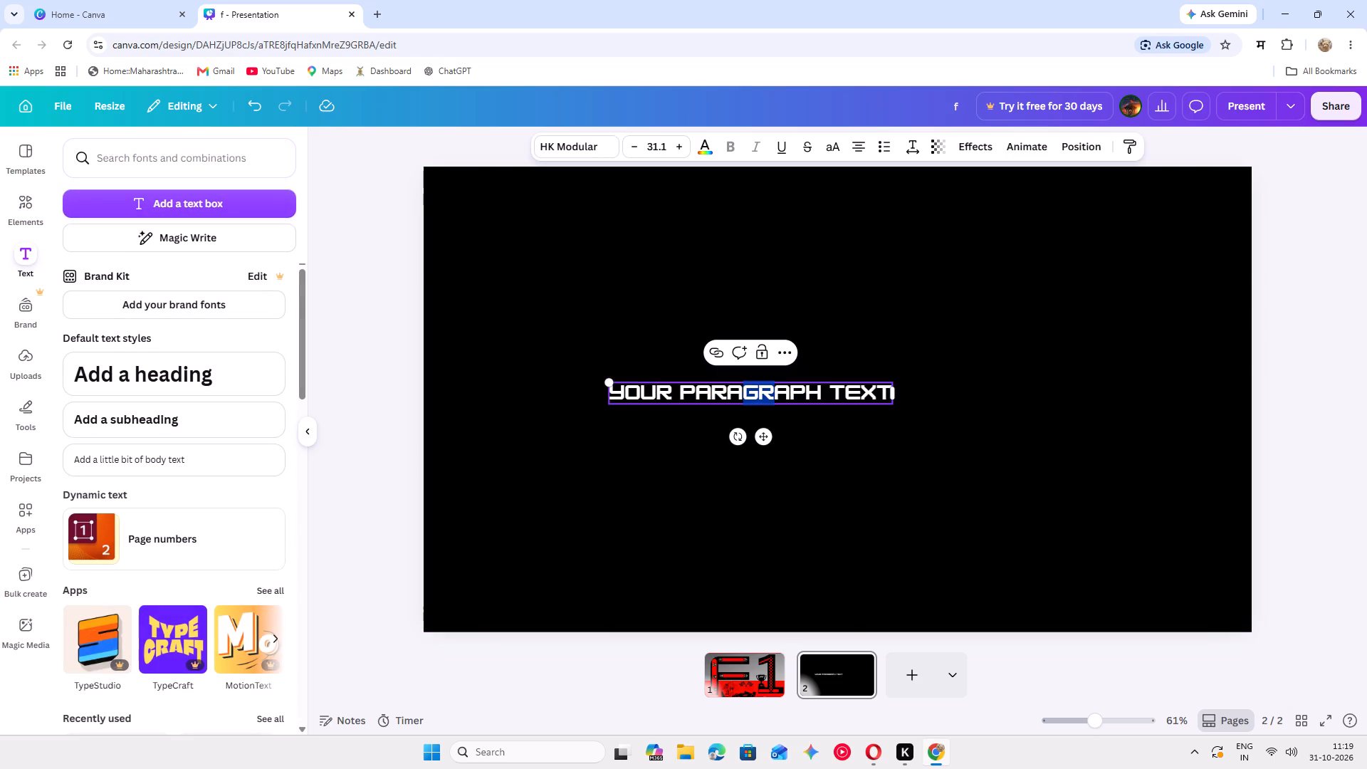
pyautogui.moveTo(782, 395); pyautogui.dragTo(794, 395)
pyautogui.click(861, 395)
pyautogui.moveTo(891, 395); pyautogui.dragTo(867, 393)
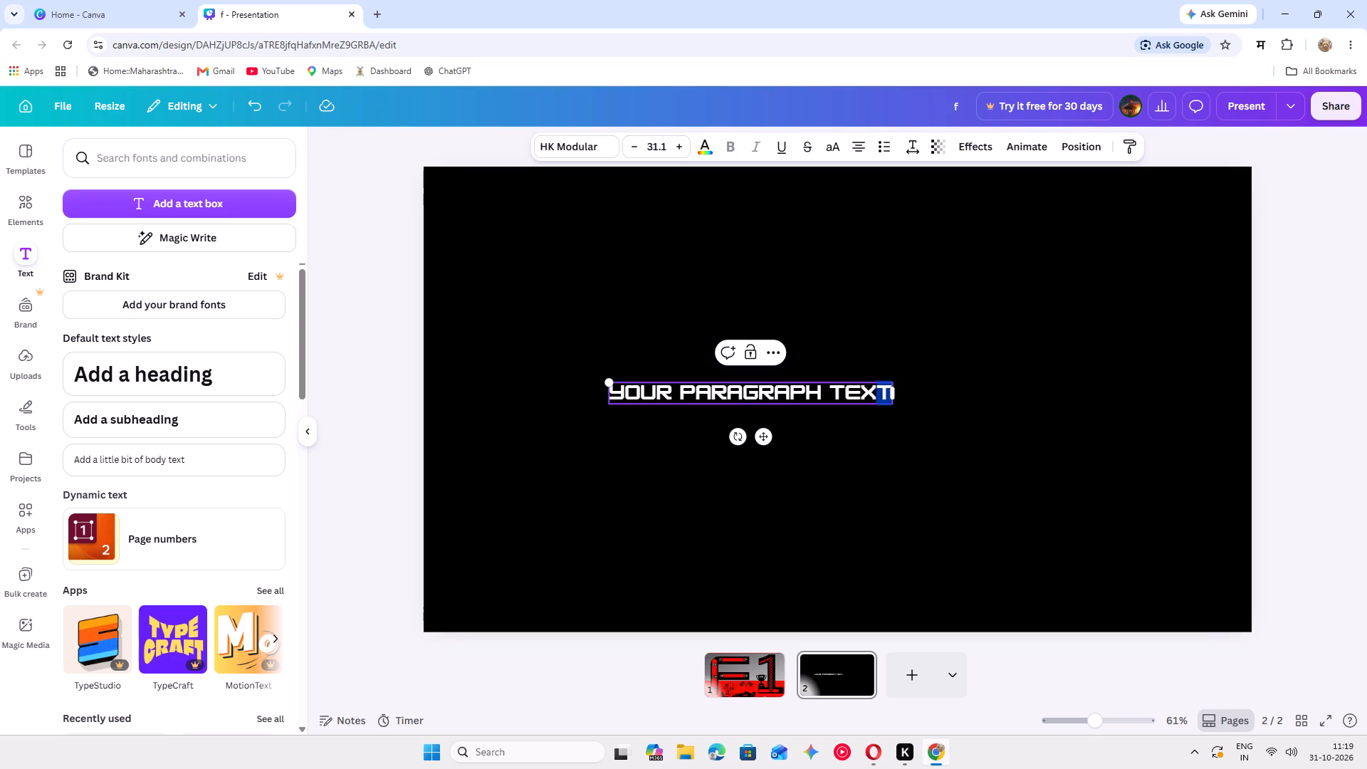
pyautogui.moveTo(867, 393); pyautogui.dragTo(600, 391)
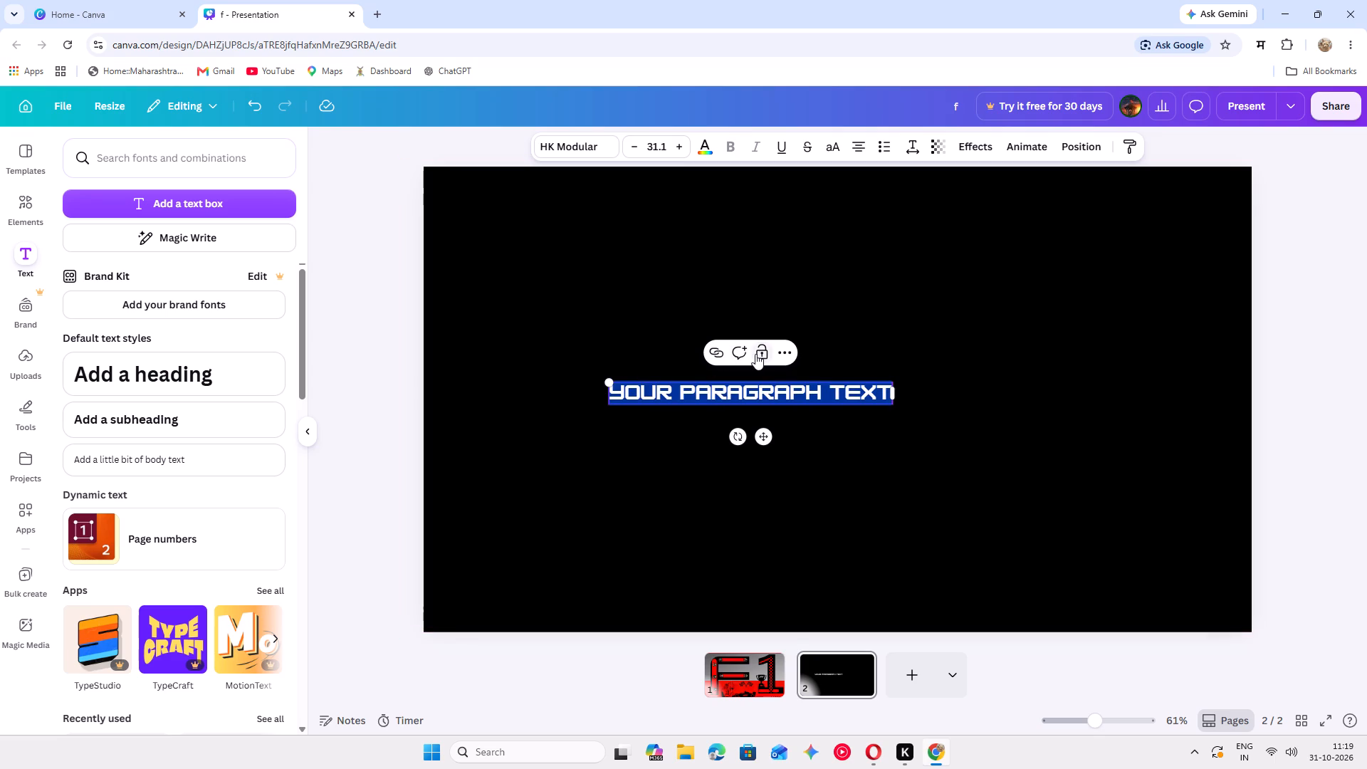
pyautogui.press('BackSpace')
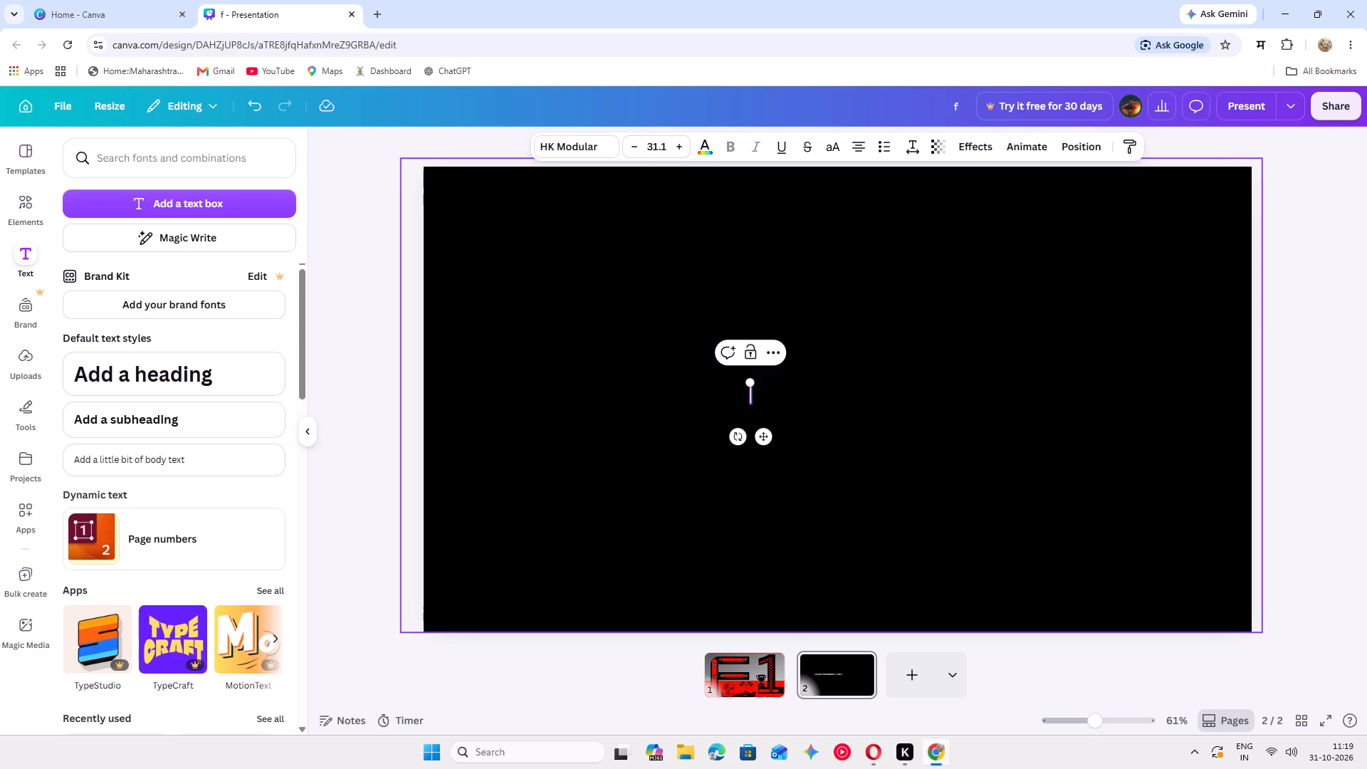
pyautogui.press('m')
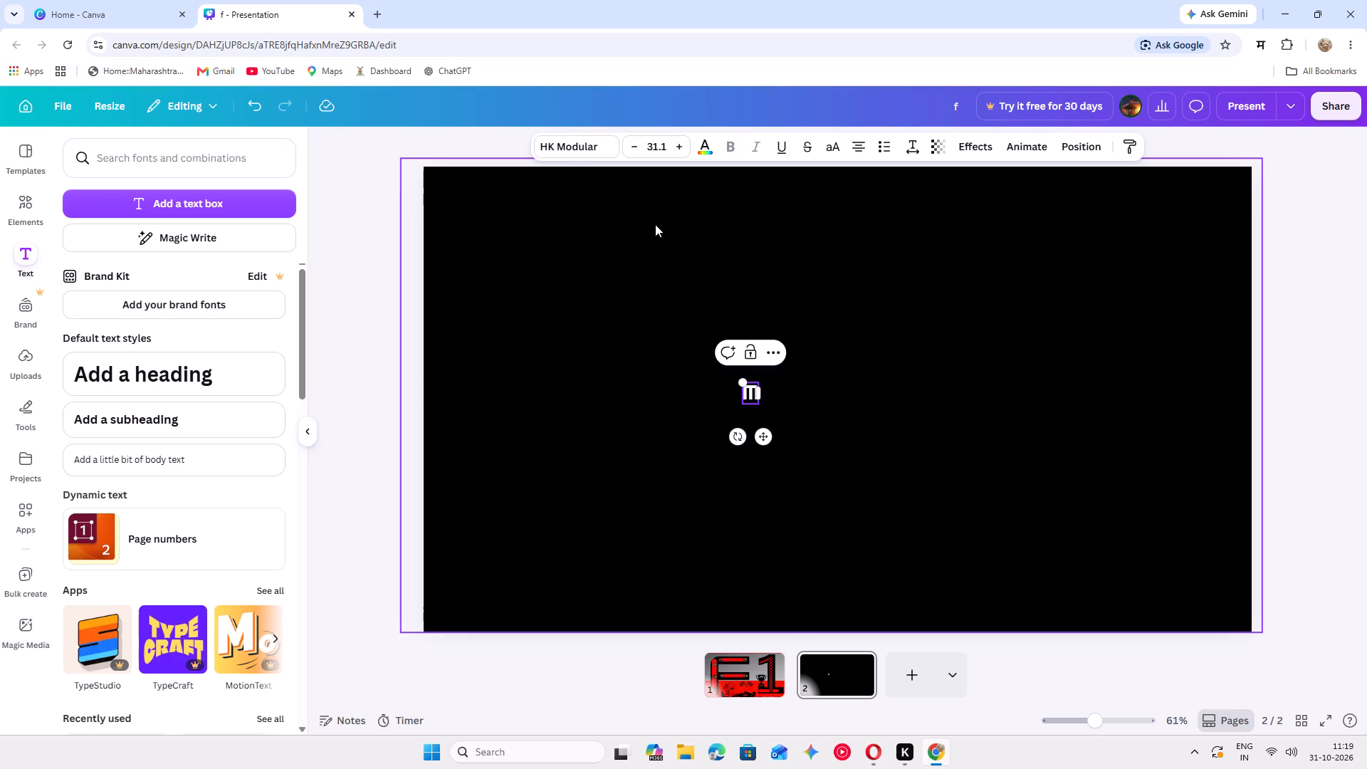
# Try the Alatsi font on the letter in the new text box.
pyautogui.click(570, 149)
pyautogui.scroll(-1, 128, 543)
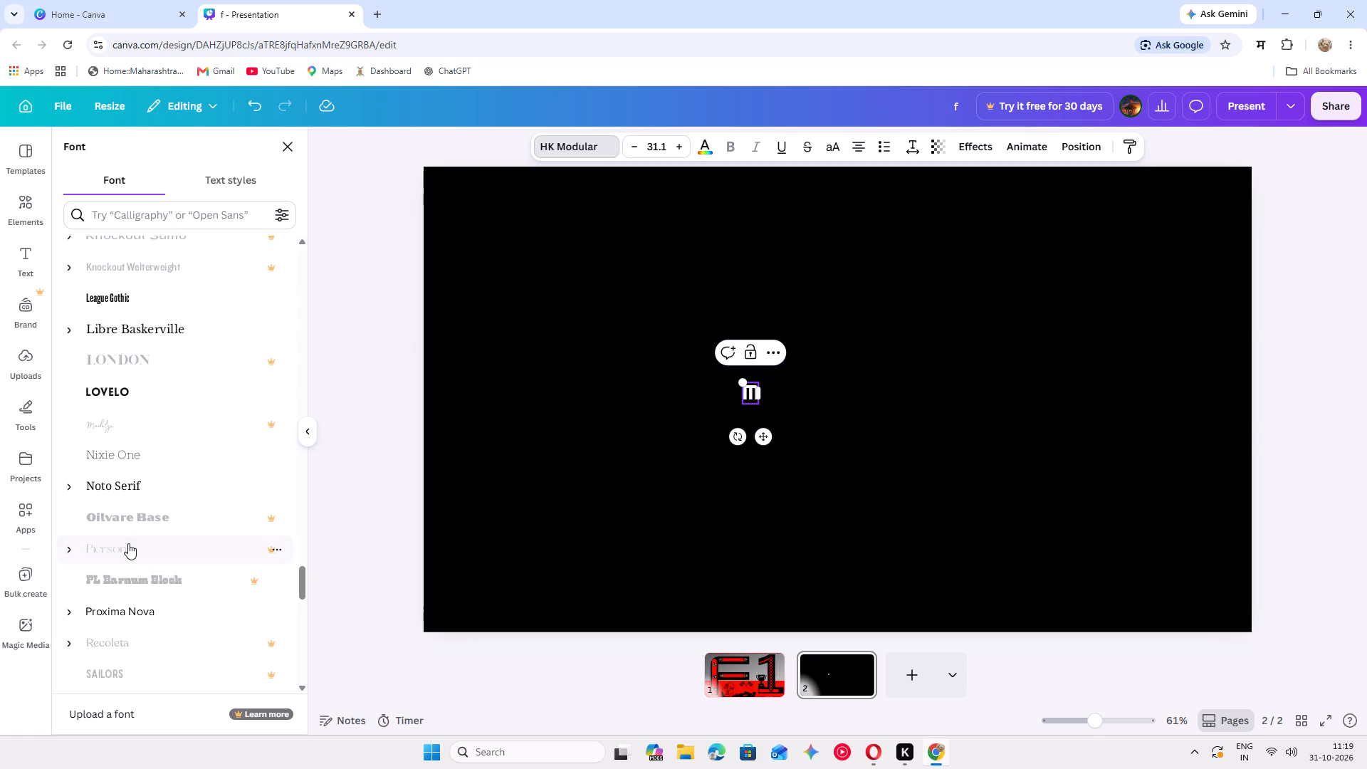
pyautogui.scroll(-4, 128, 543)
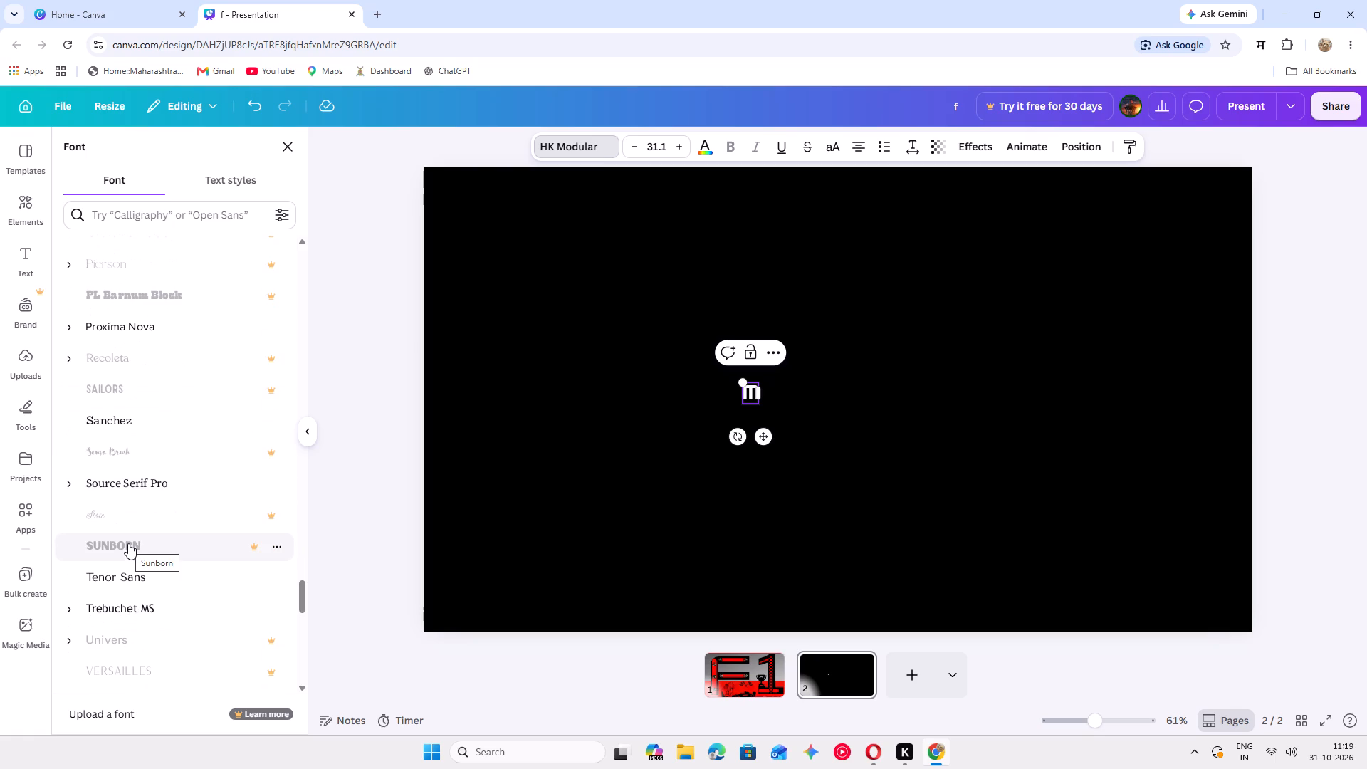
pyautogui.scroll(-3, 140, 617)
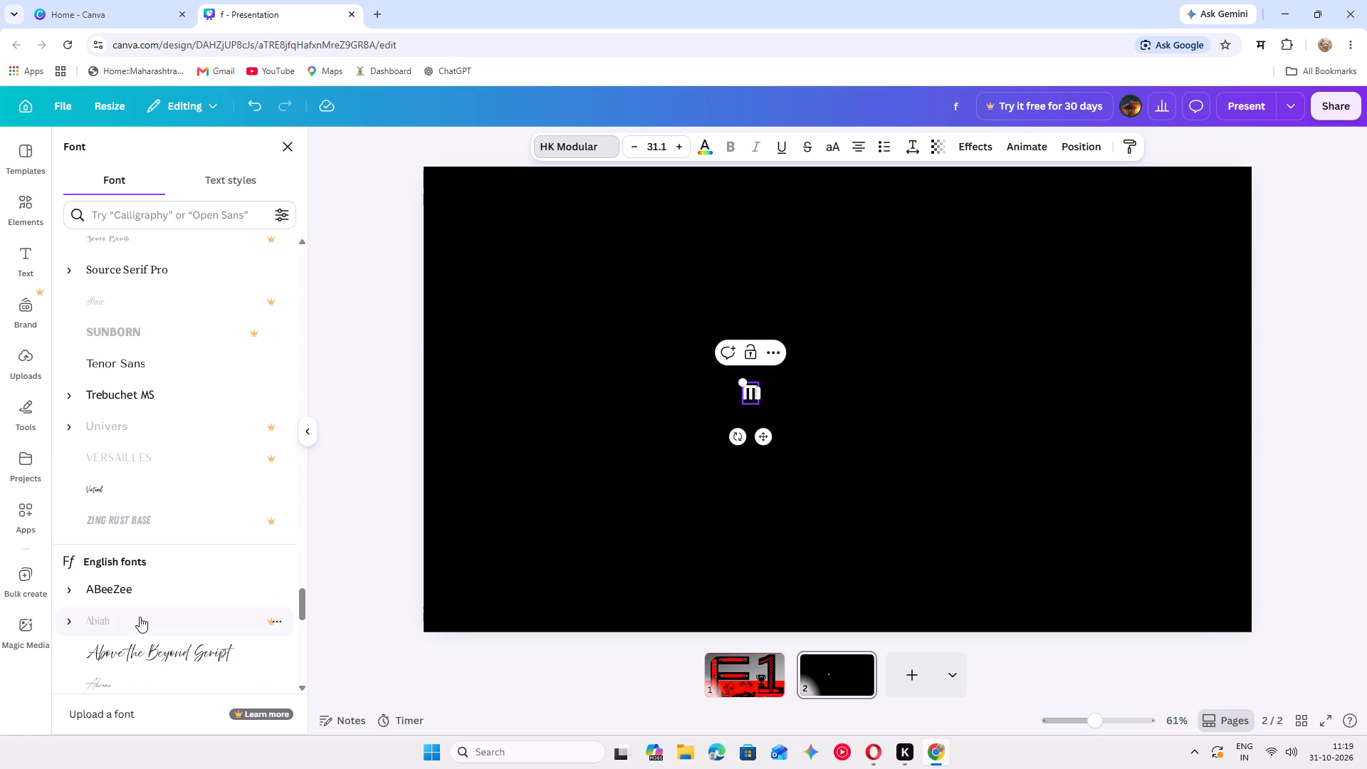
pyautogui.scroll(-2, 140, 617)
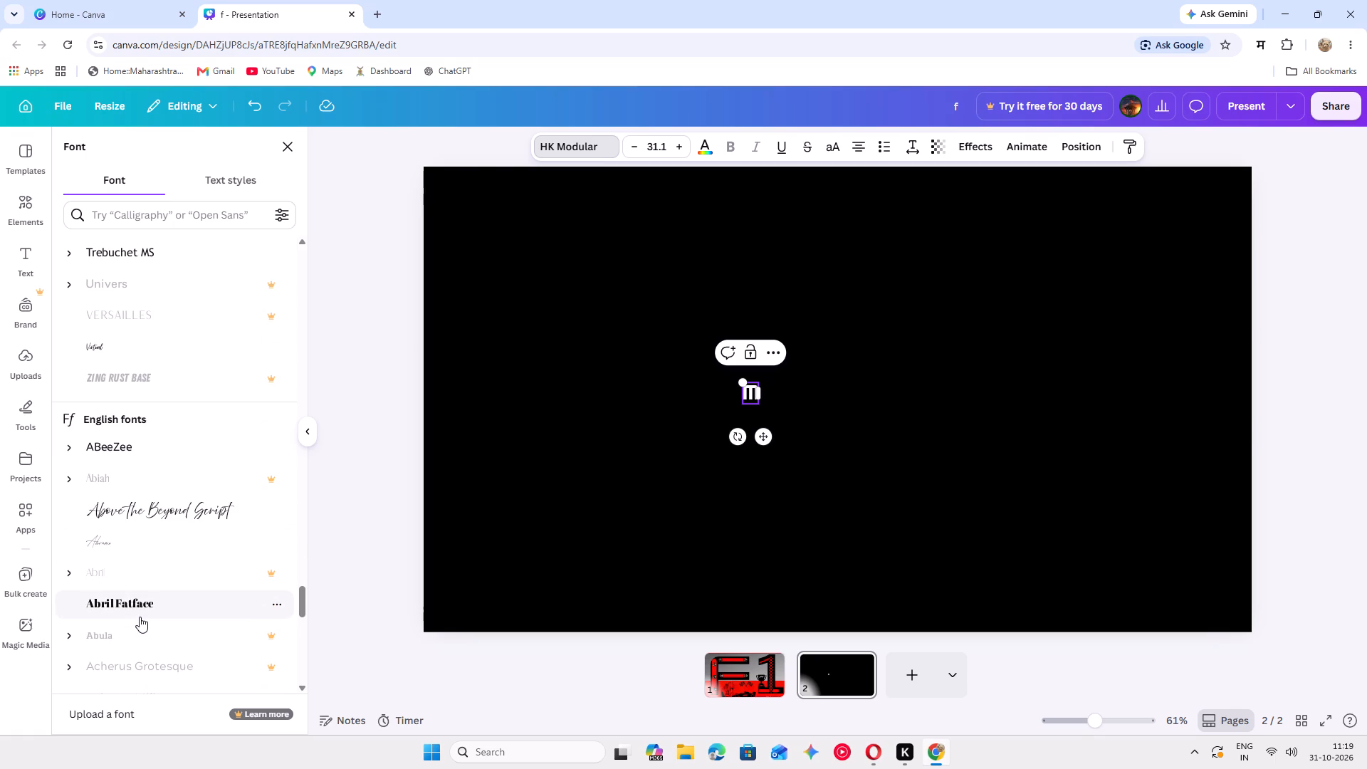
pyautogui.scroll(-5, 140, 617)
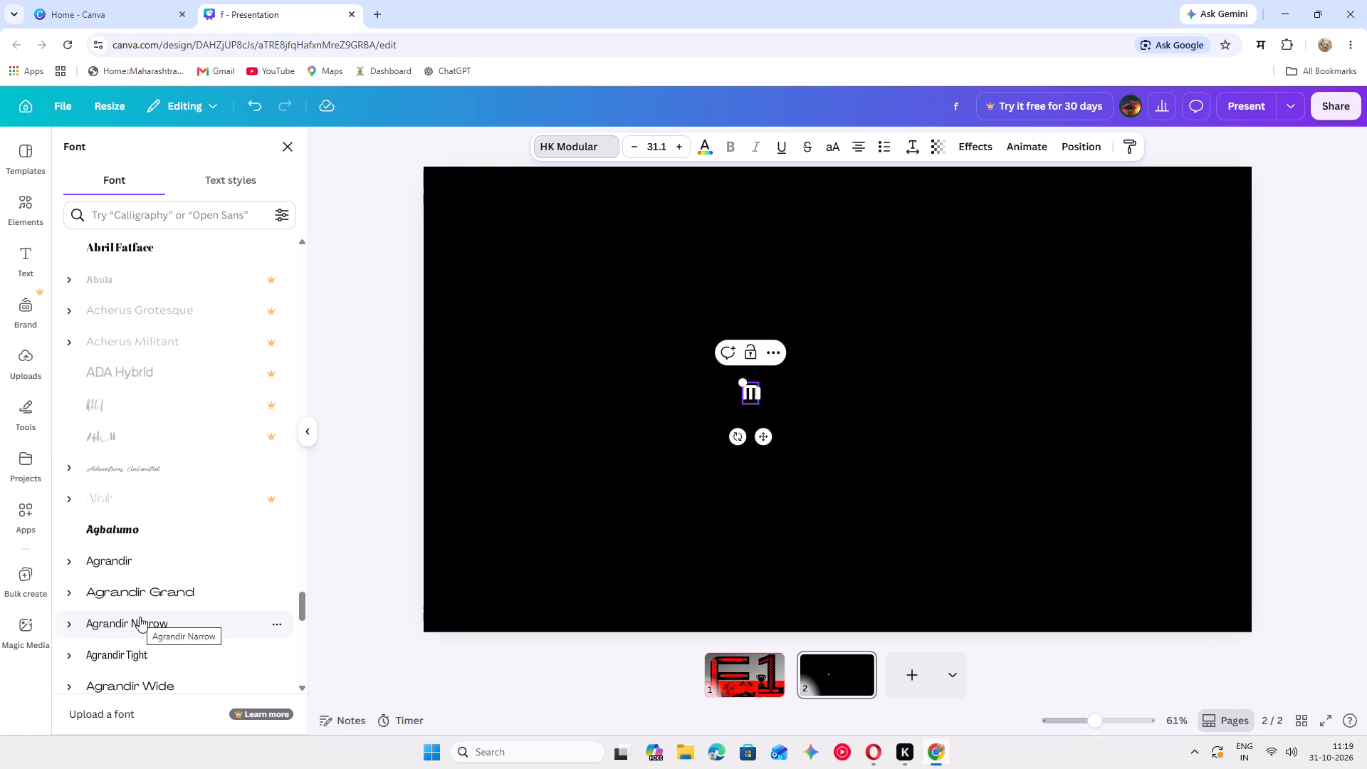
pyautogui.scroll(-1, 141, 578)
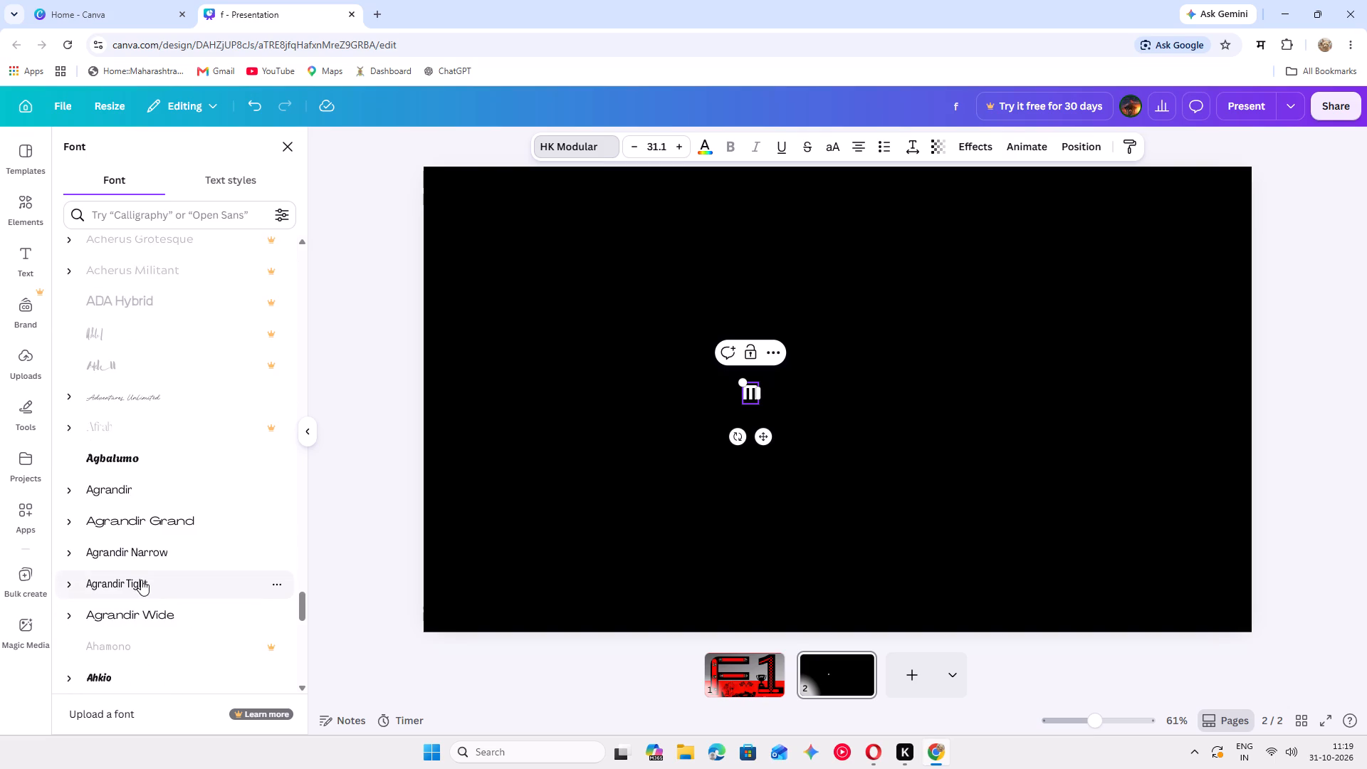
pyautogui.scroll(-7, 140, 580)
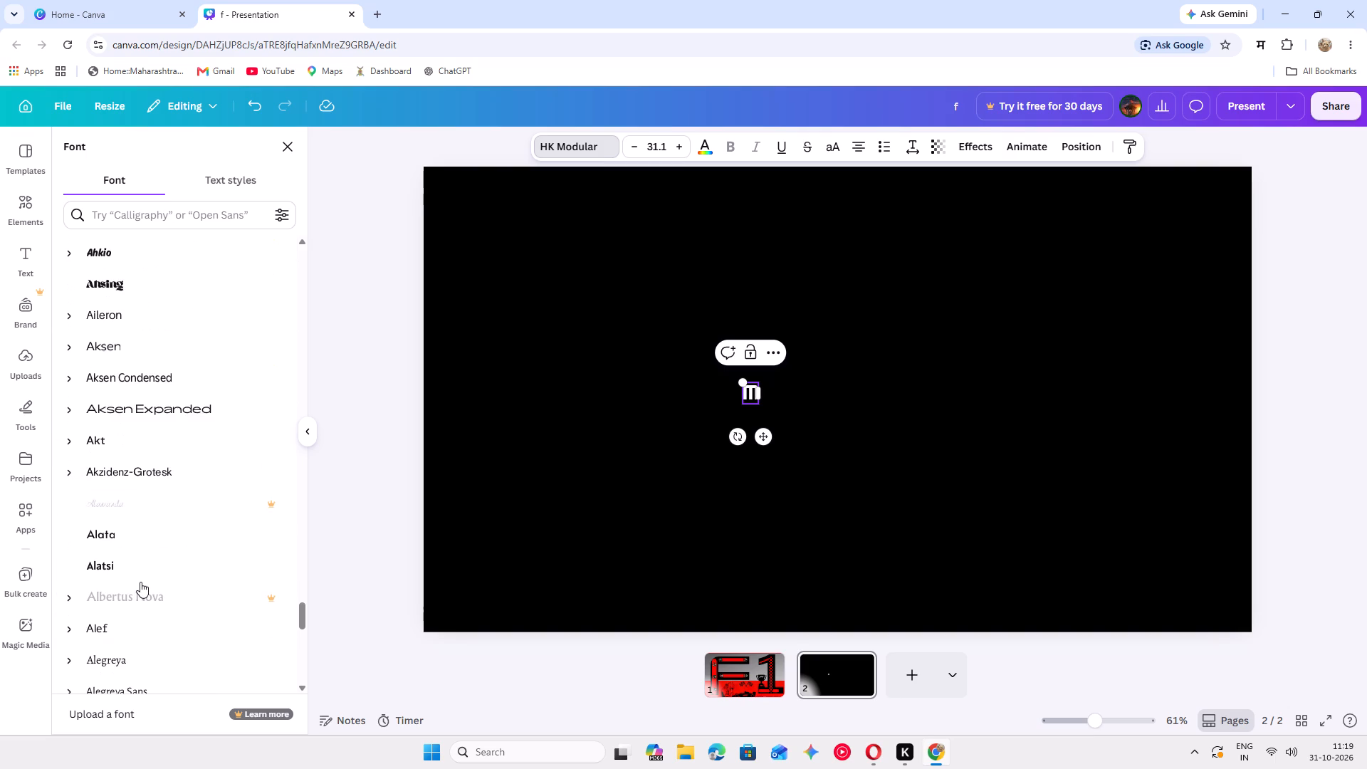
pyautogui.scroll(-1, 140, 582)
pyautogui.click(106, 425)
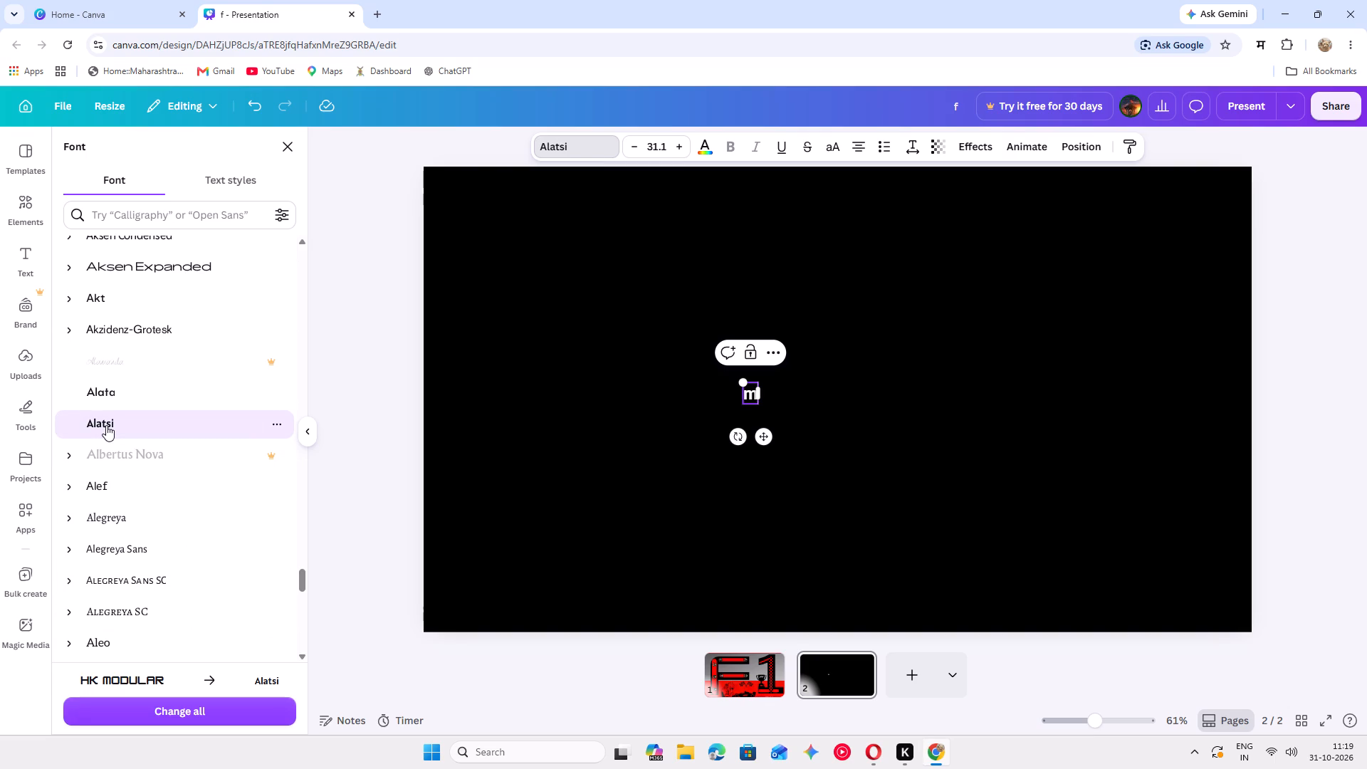
# Browse further through the English fonts and apply the Archive font to the text box.
pyautogui.scroll(-4, 150, 502)
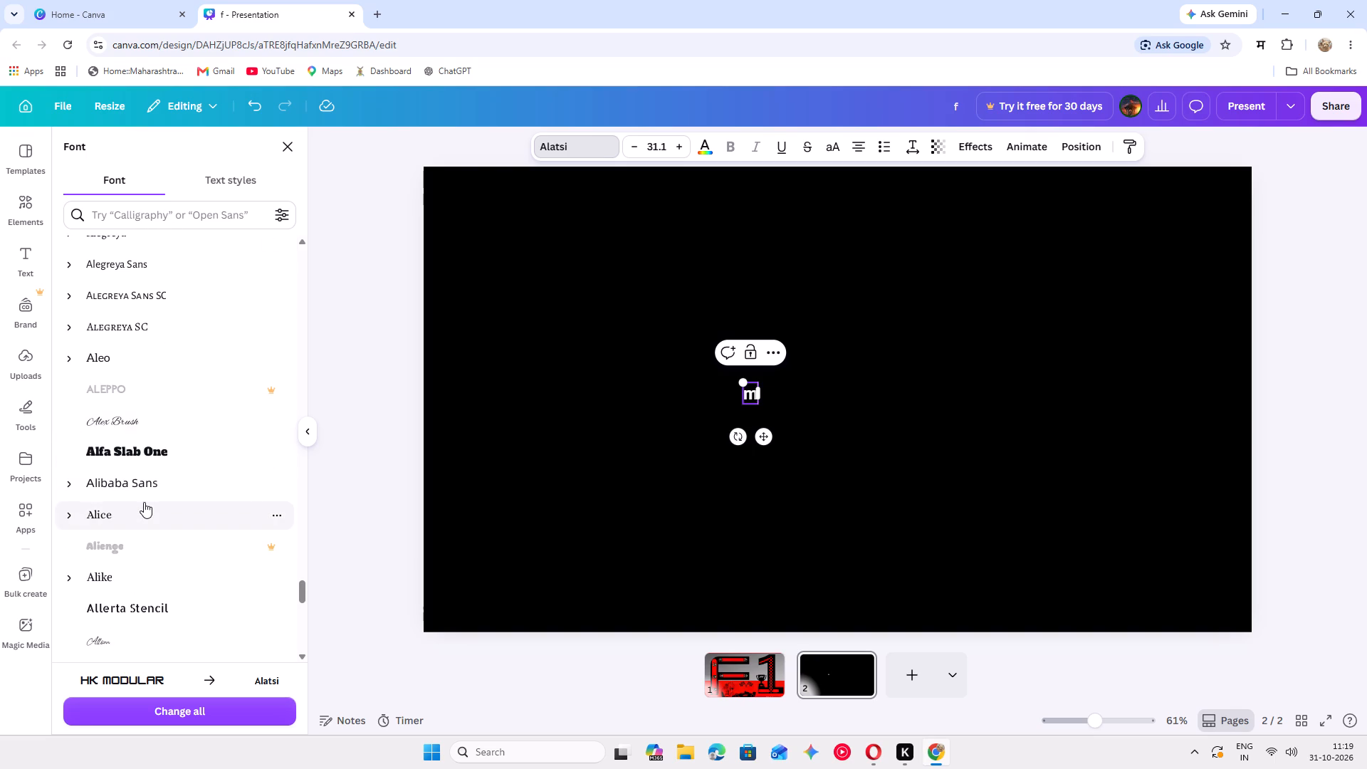
pyautogui.scroll(-5, 154, 497)
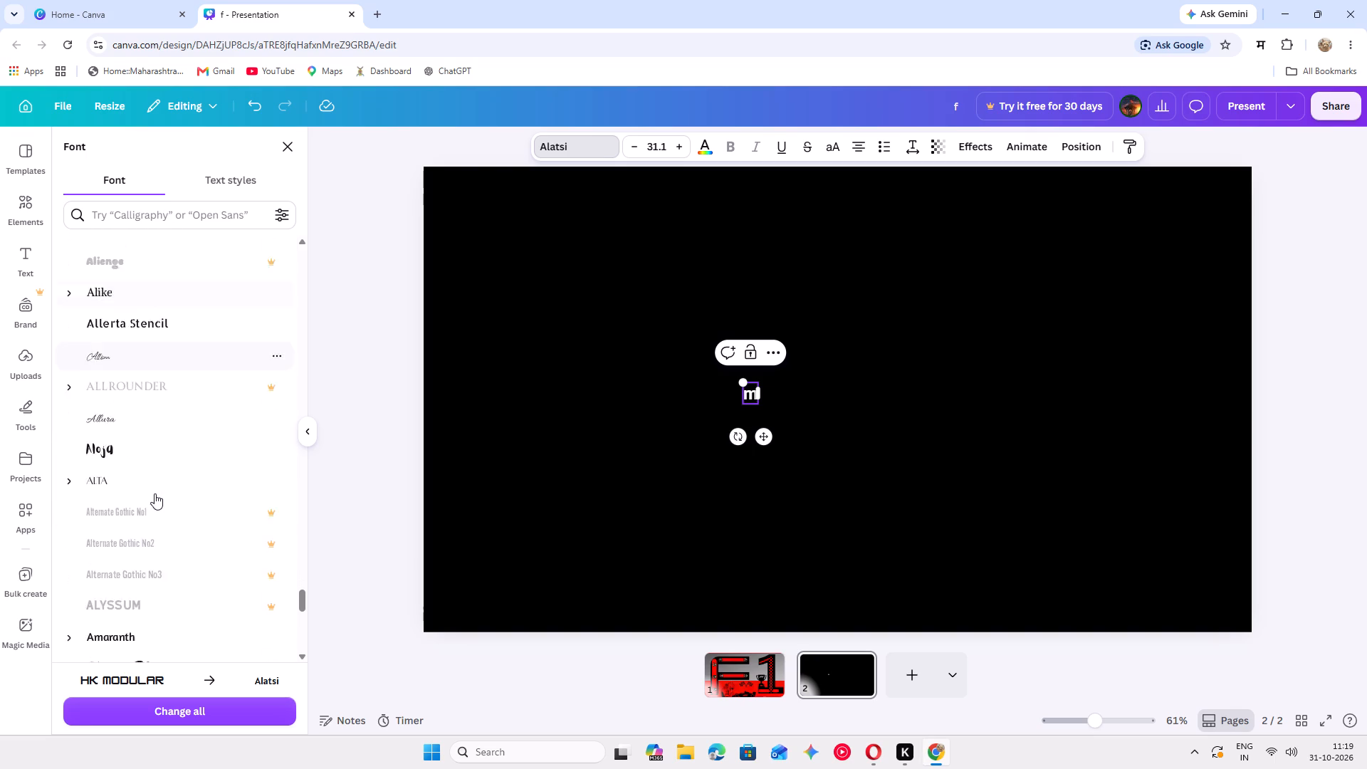
pyautogui.scroll(-8, 154, 493)
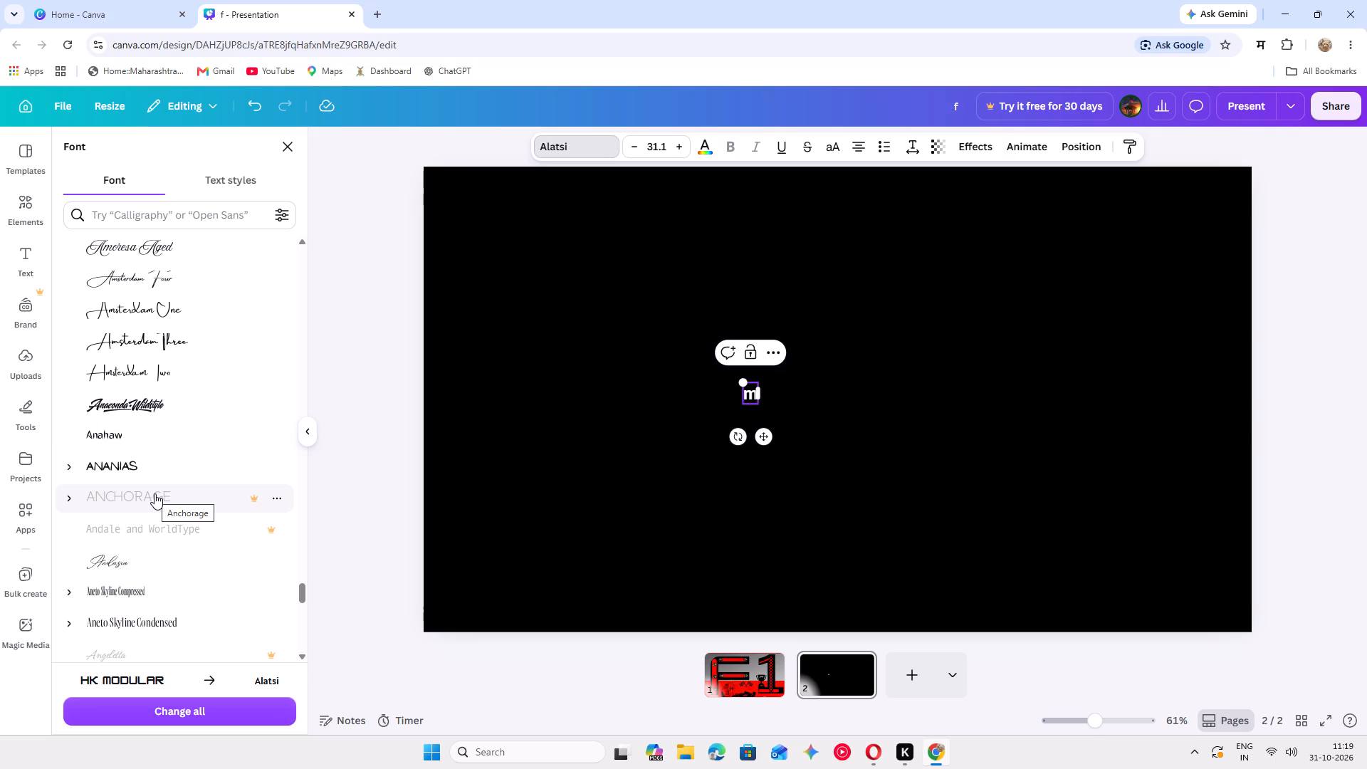
pyautogui.scroll(-6, 154, 493)
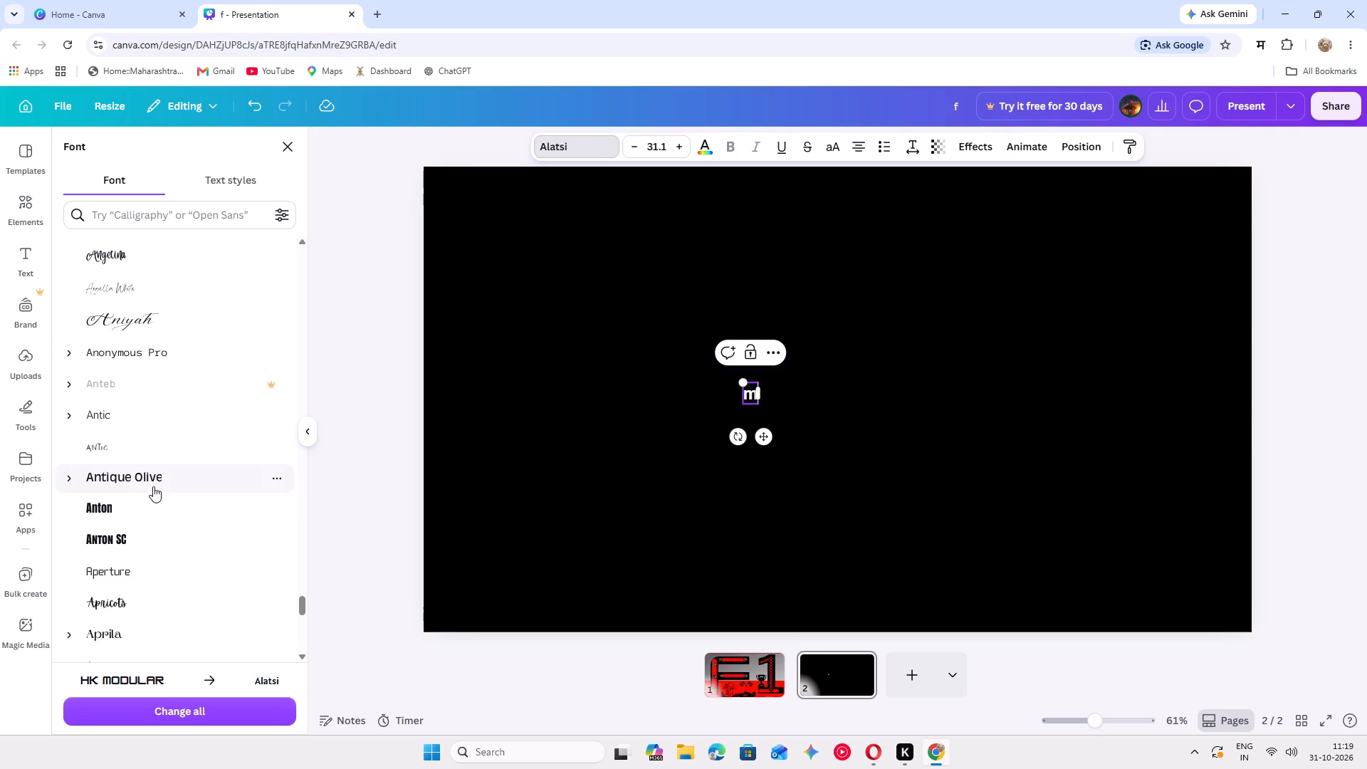
pyautogui.scroll(-8, 152, 486)
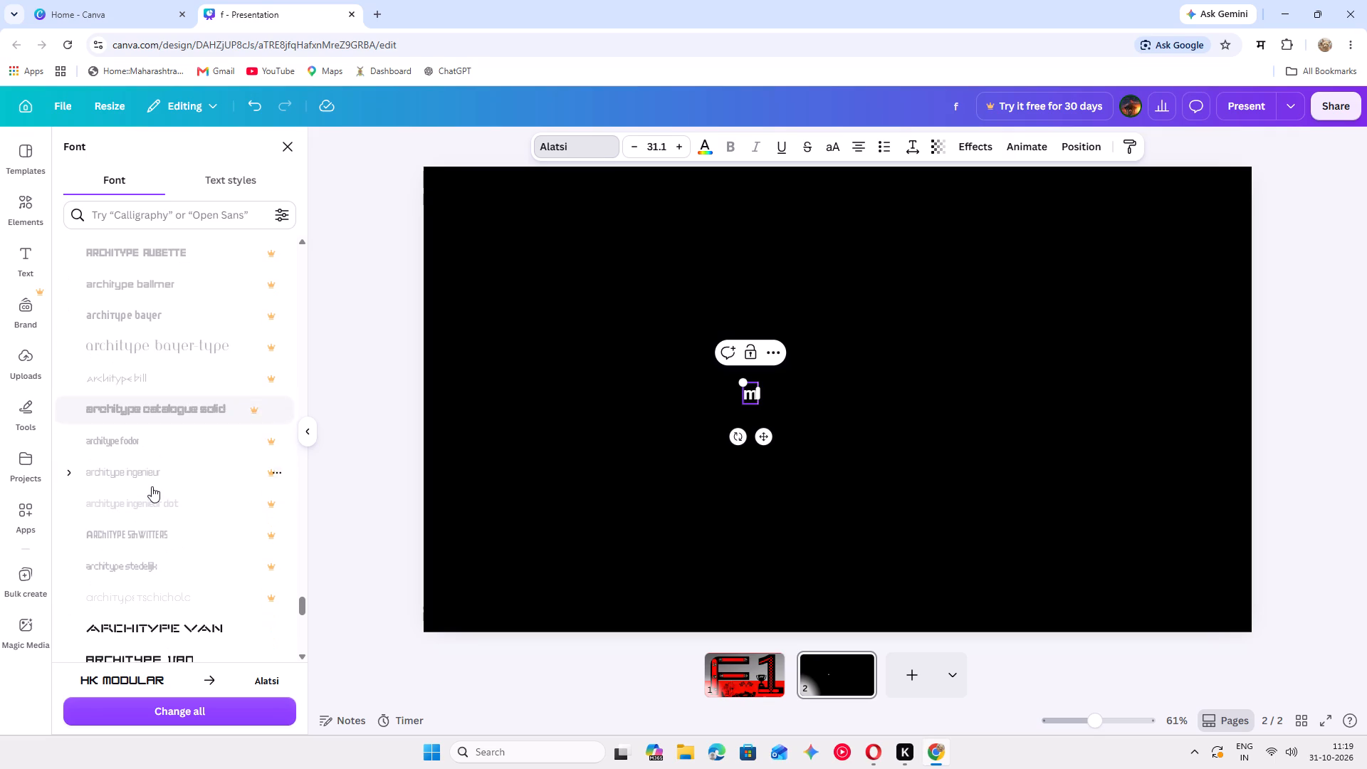
pyautogui.scroll(-2, 152, 486)
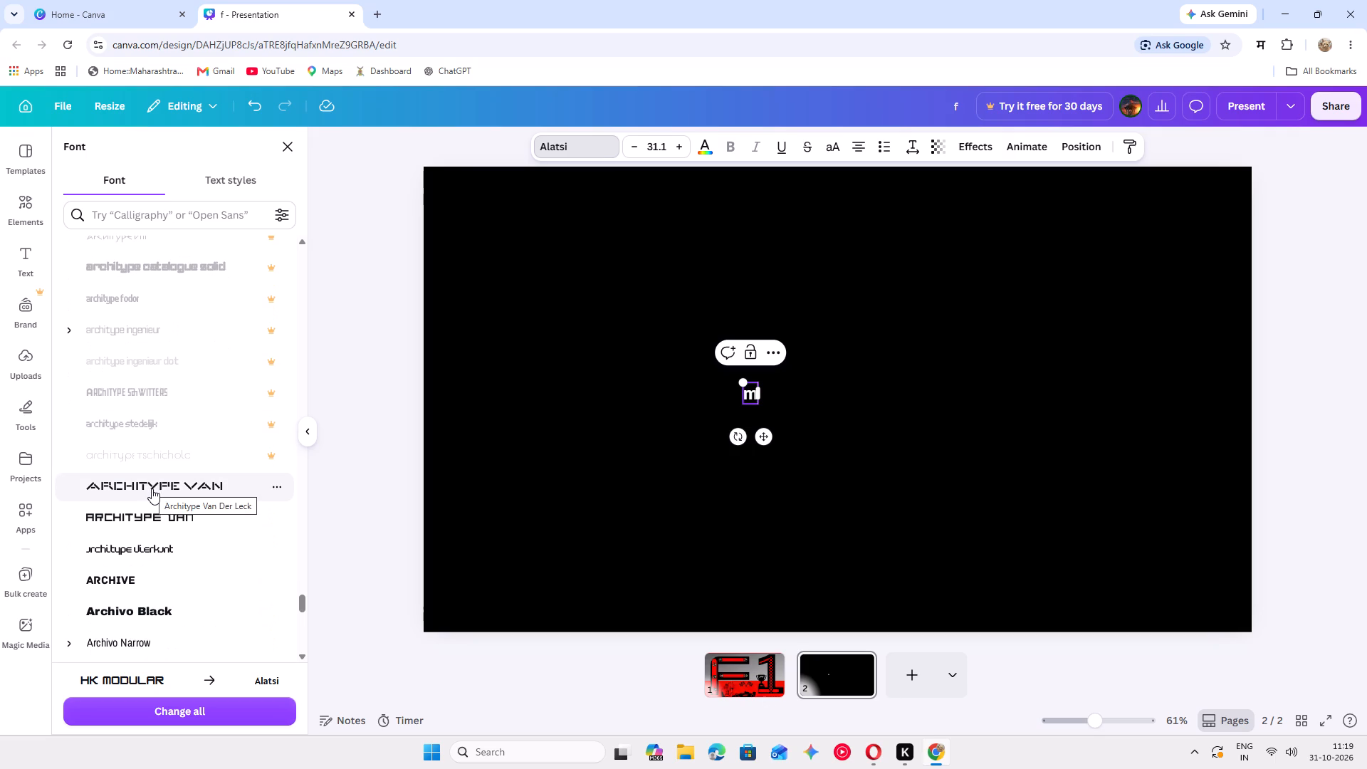
pyautogui.scroll(-1, 147, 545)
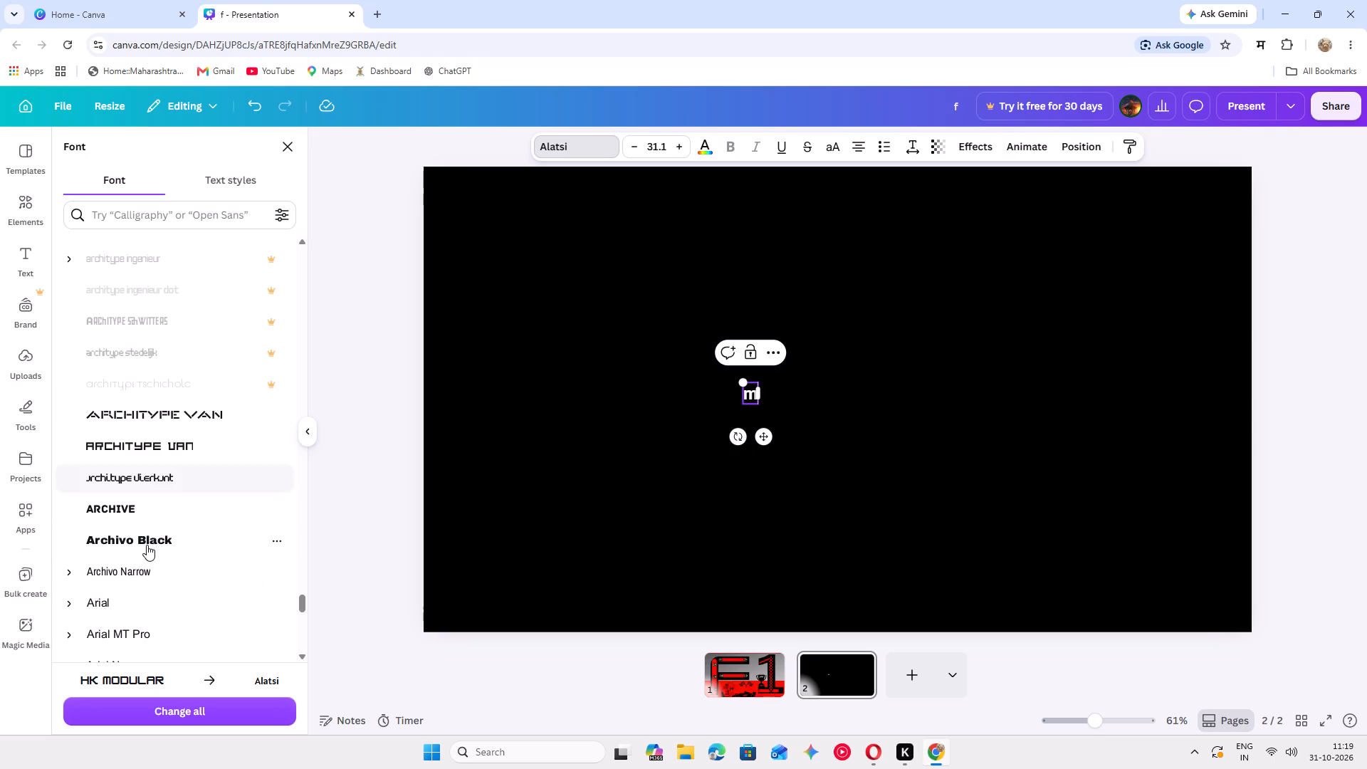
pyautogui.click(134, 500)
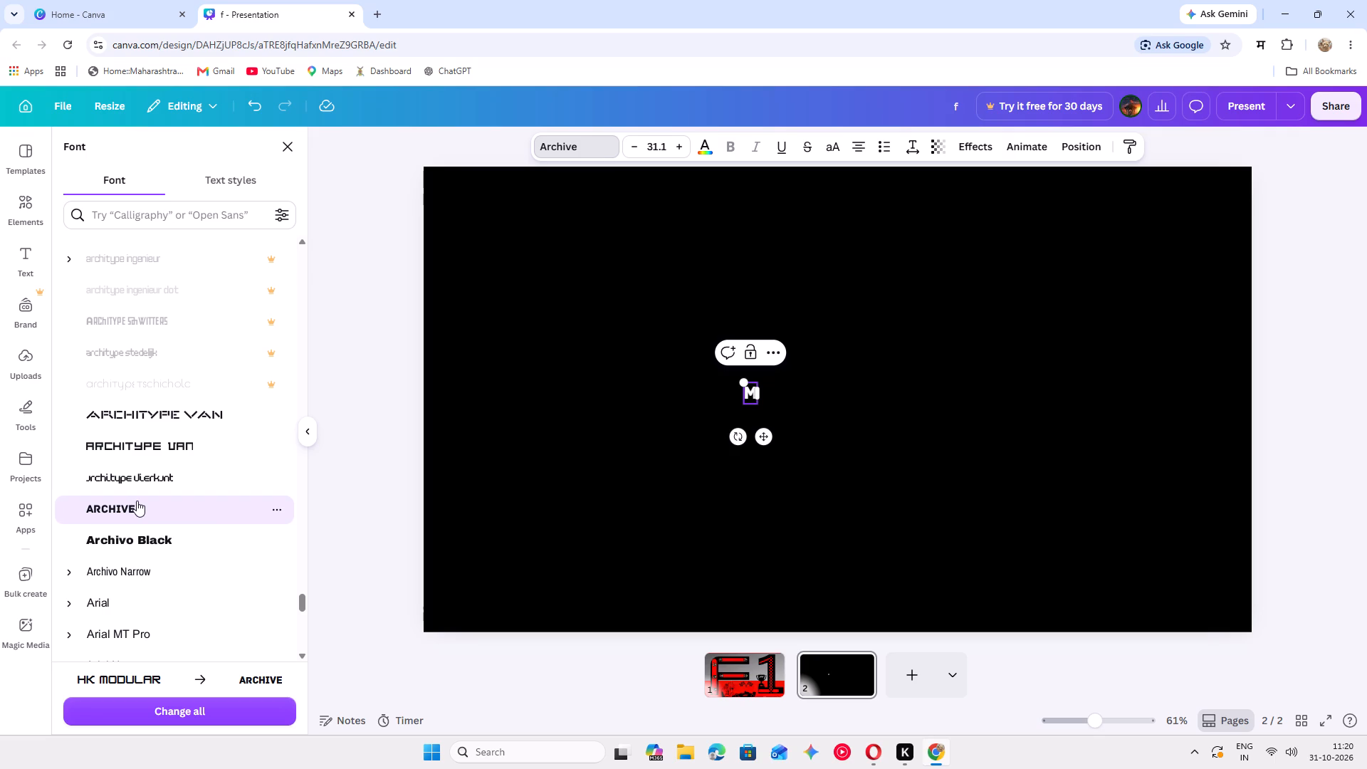
# Replace the letter in the text box with the heading "what is f1 ?".
pyautogui.press('BackSpace')
pyautogui.press('w')
pyautogui.press('h')
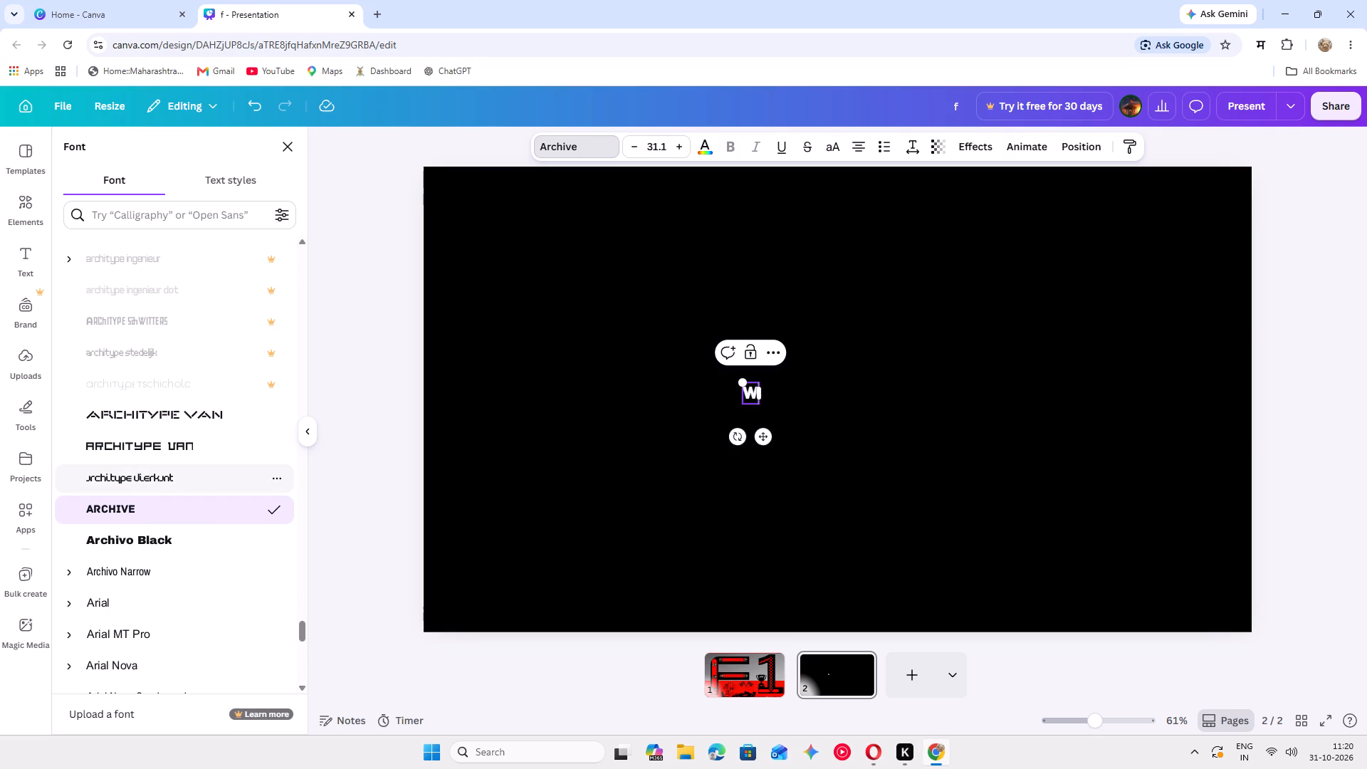
pyautogui.press('a')
pyautogui.press('t')
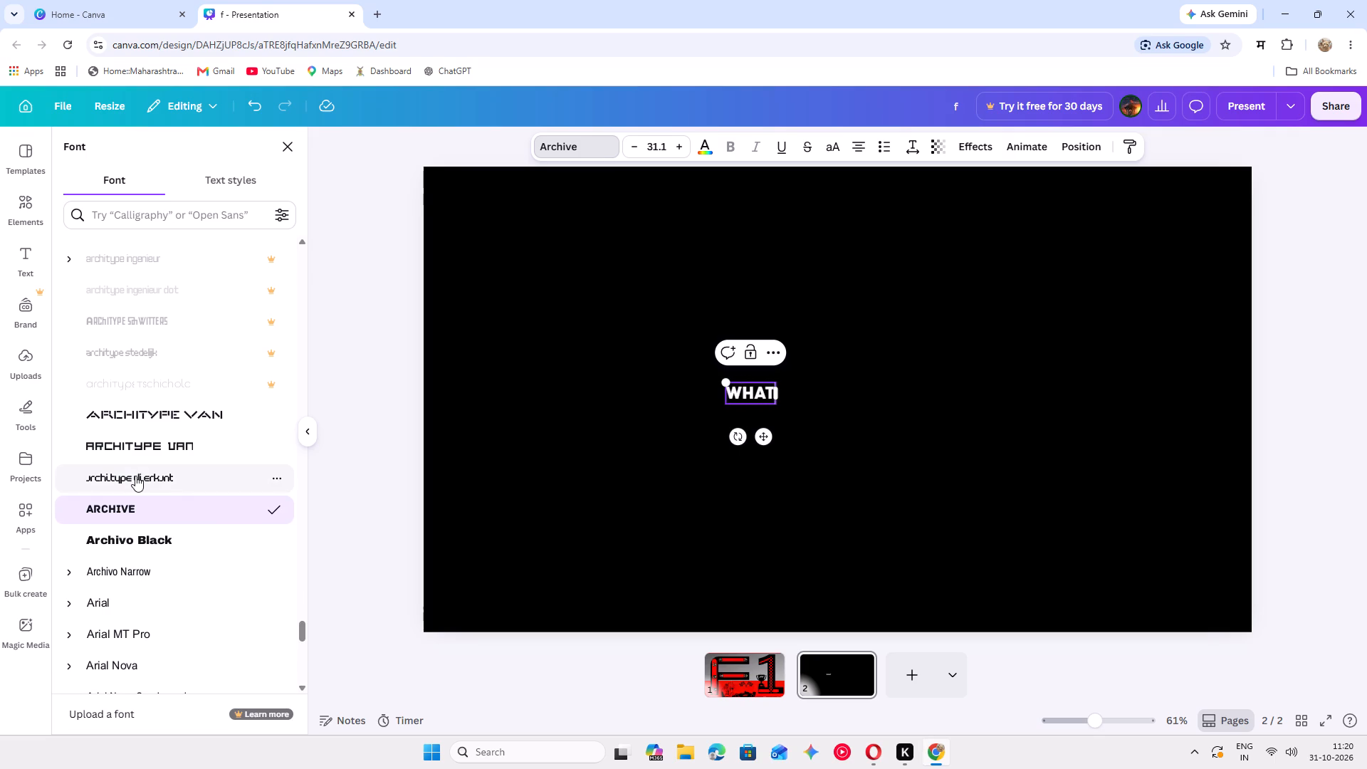
pyautogui.press('space')
pyautogui.press('i')
pyautogui.write('s f')
pyautogui.press('1')
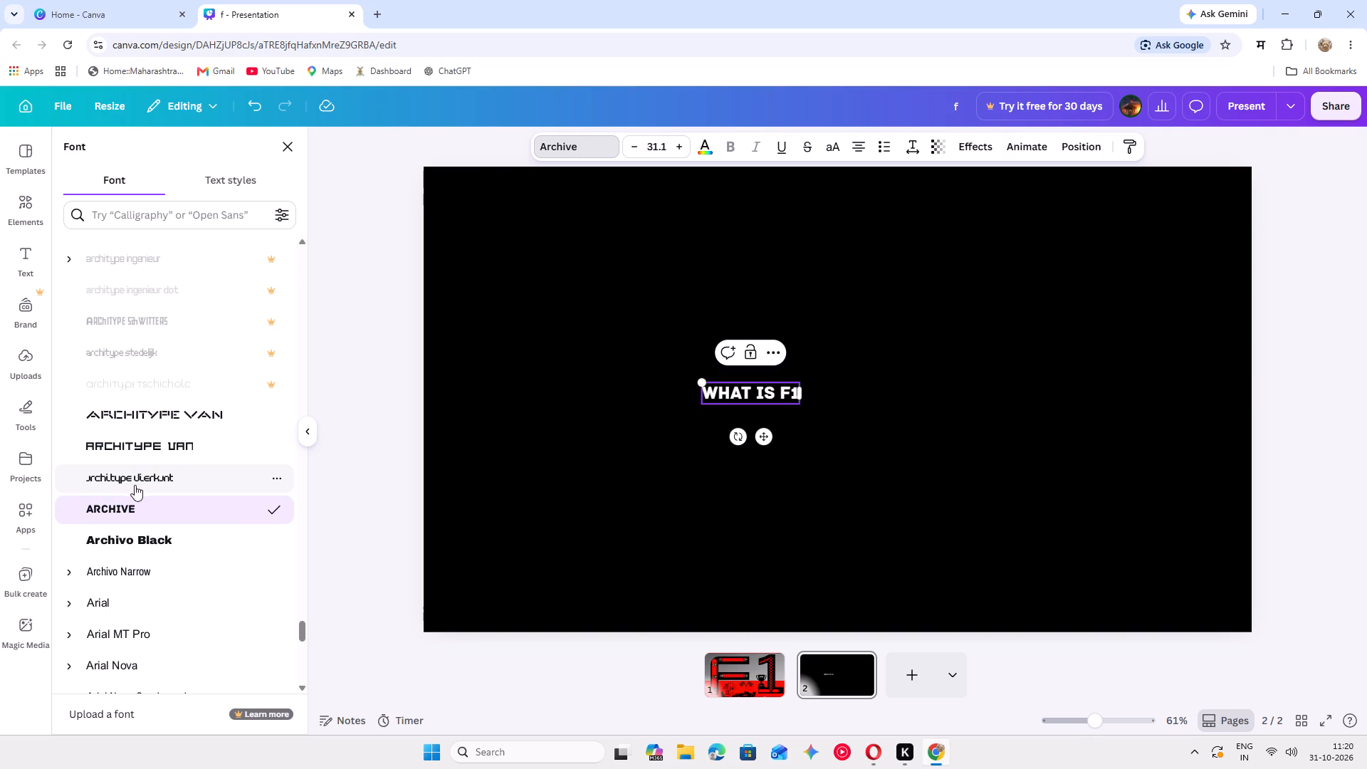
pyautogui.press('space')
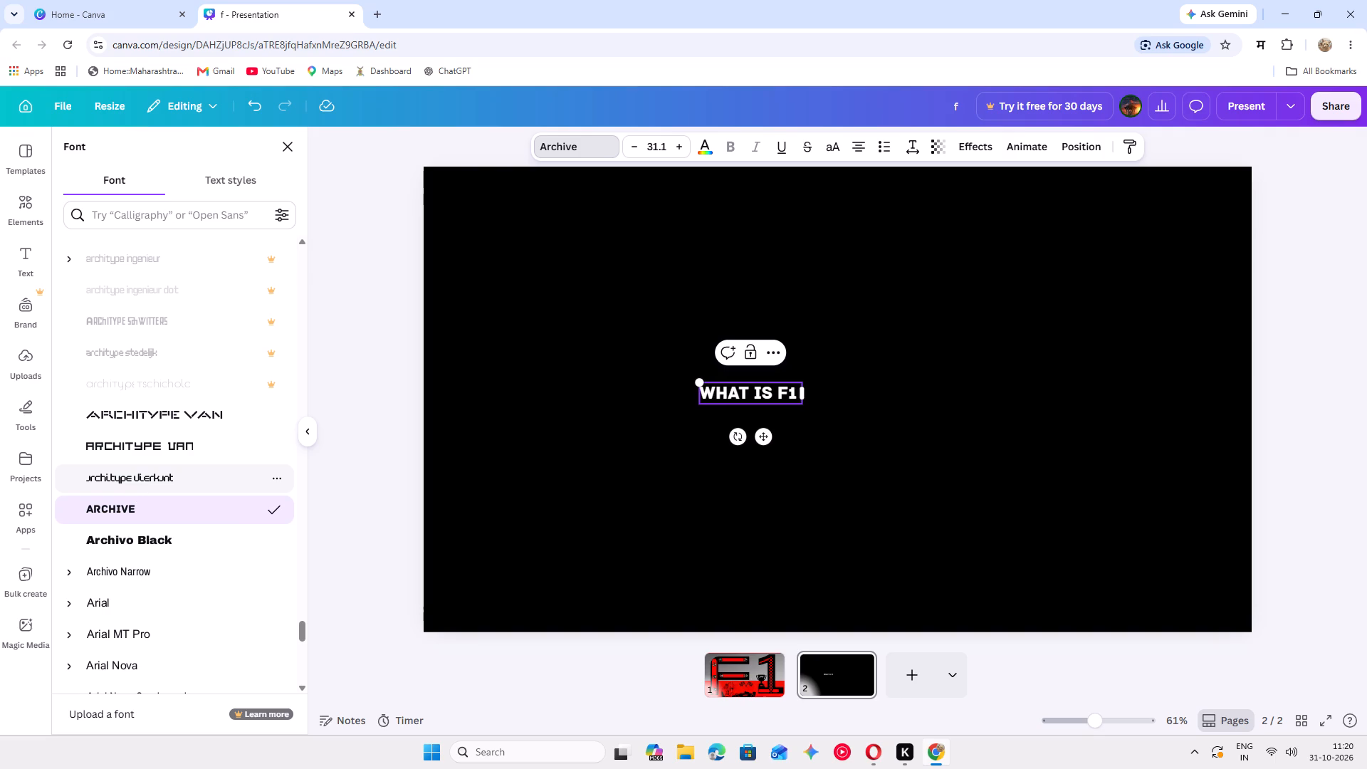
pyautogui.hotkey('shift', '?')
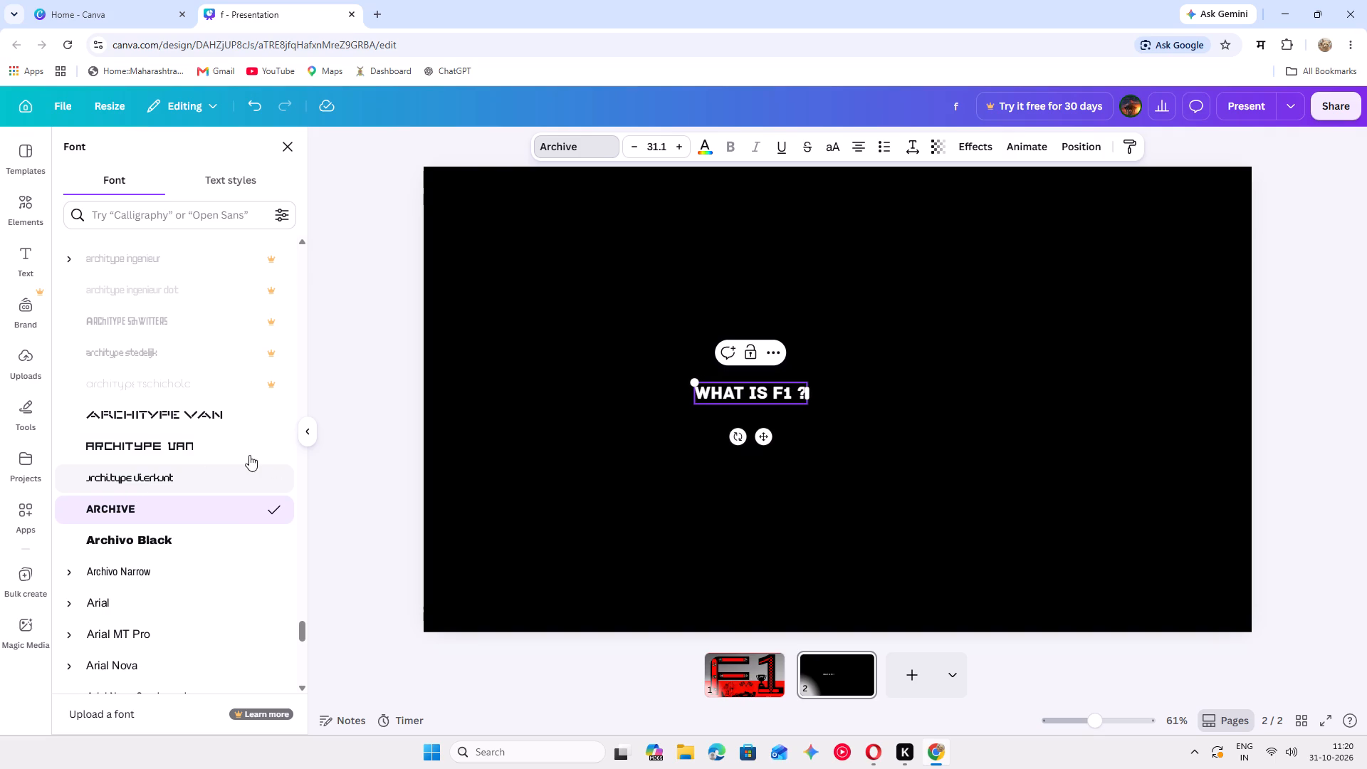
# Enlarge the "WHAT IS F1 ?" heading to about size 93.
pyautogui.moveTo(696, 381); pyautogui.dragTo(591, 288)
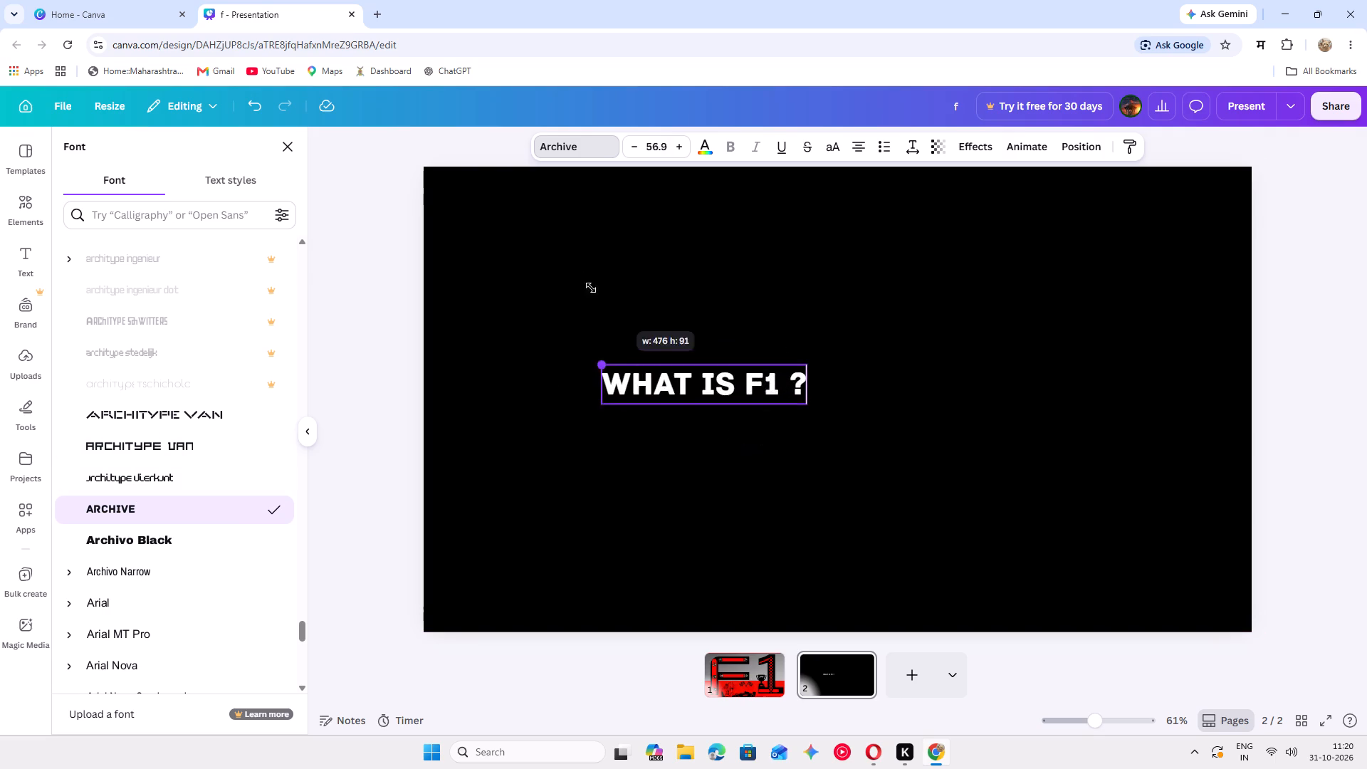
pyautogui.moveTo(591, 288); pyautogui.dragTo(490, 225)
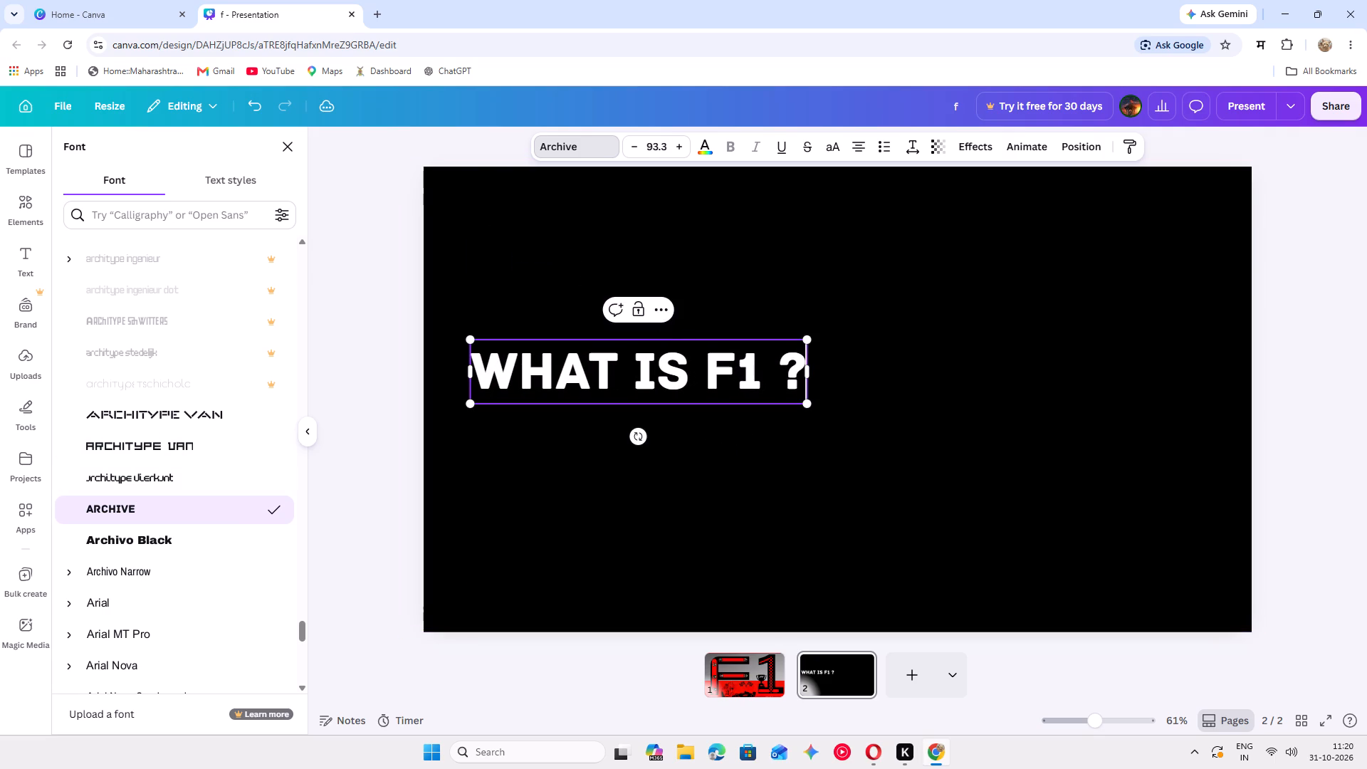
pyautogui.click(860, 383)
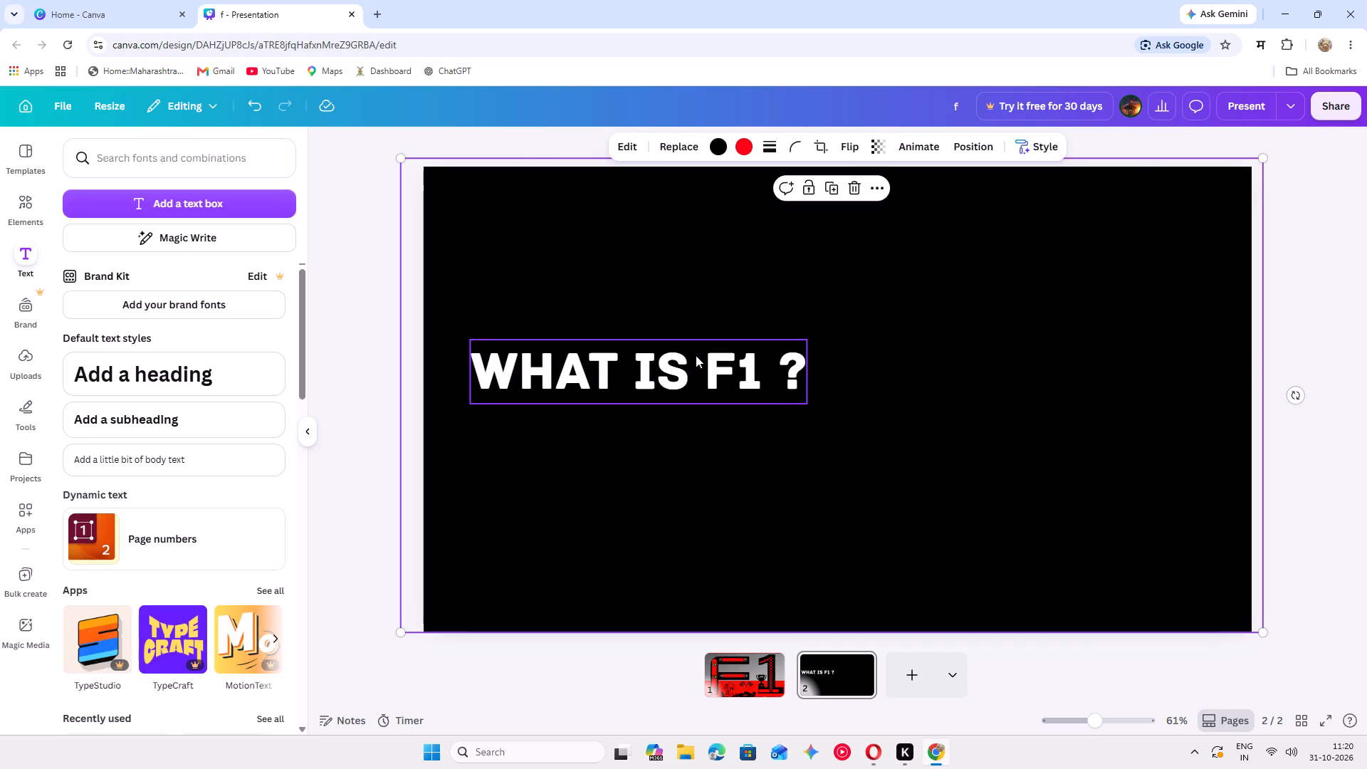
# Widen the heading's text box and place it horizontally centred near the top edge of page 2.
pyautogui.moveTo(696, 355); pyautogui.dragTo(886, 246)
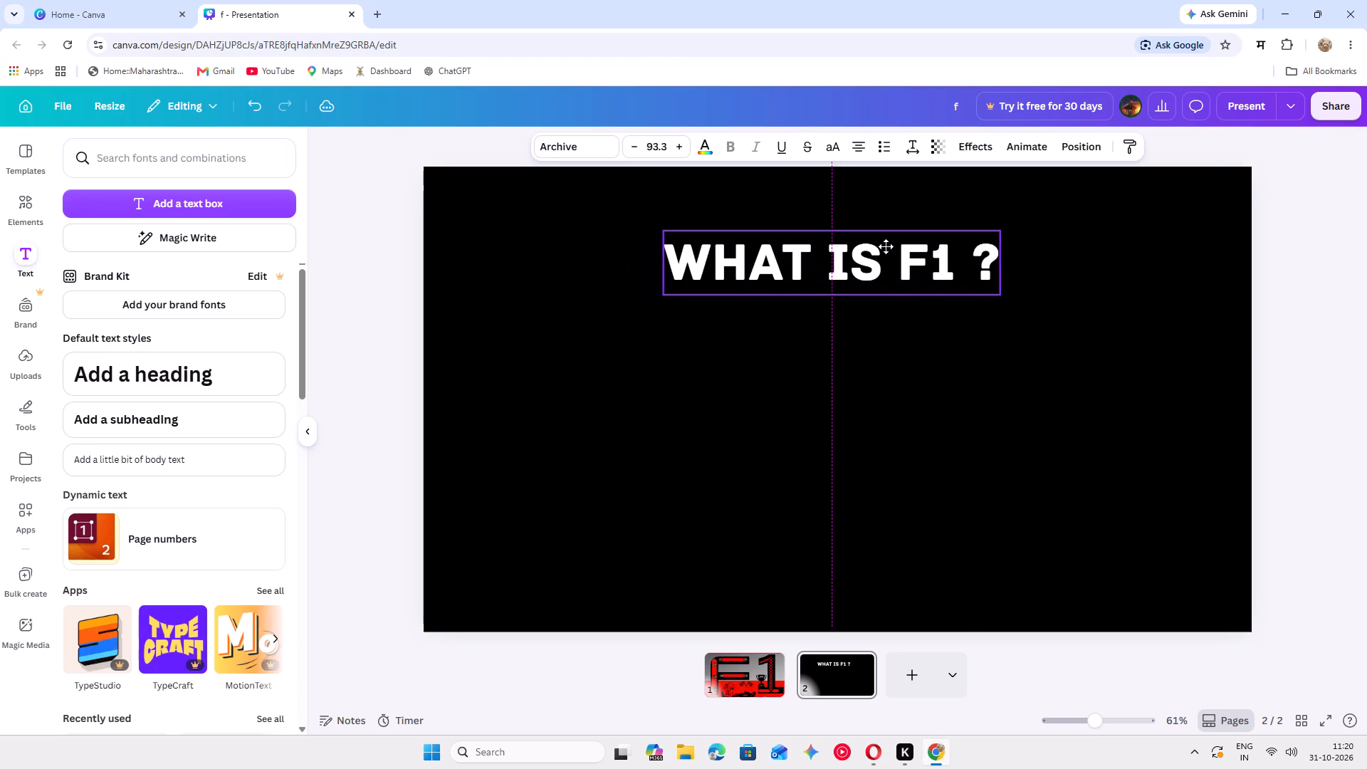
pyautogui.moveTo(886, 246); pyautogui.dragTo(886, 246)
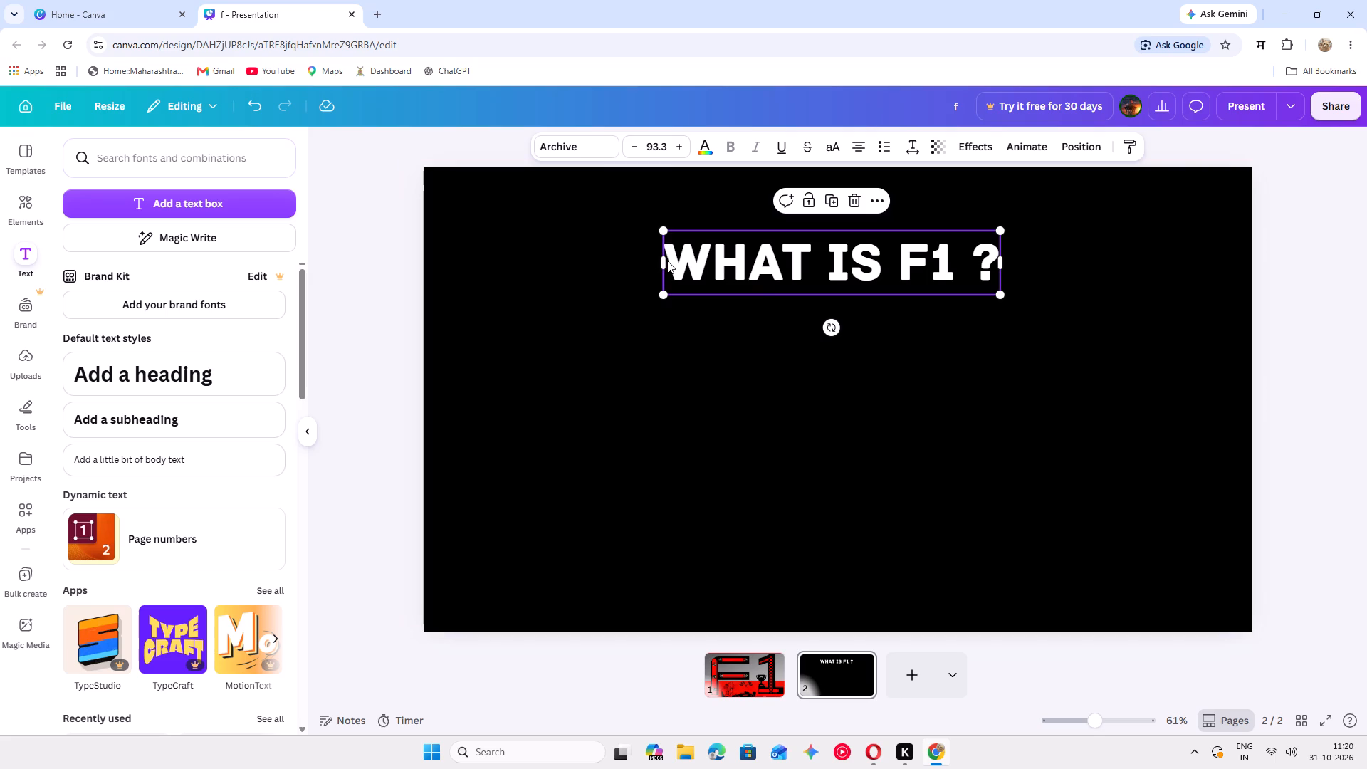
pyautogui.moveTo(661, 261); pyautogui.dragTo(480, 259)
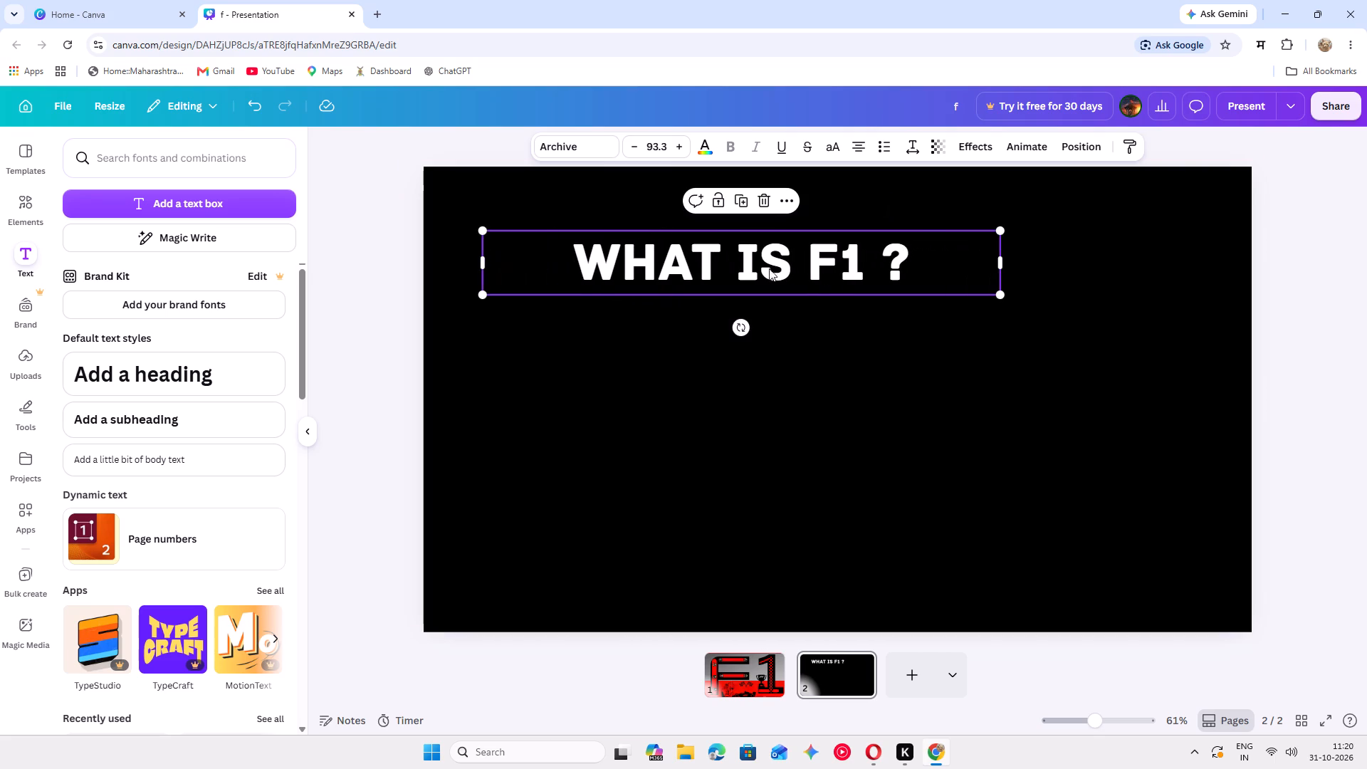
pyautogui.moveTo(906, 266); pyautogui.dragTo(1000, 242)
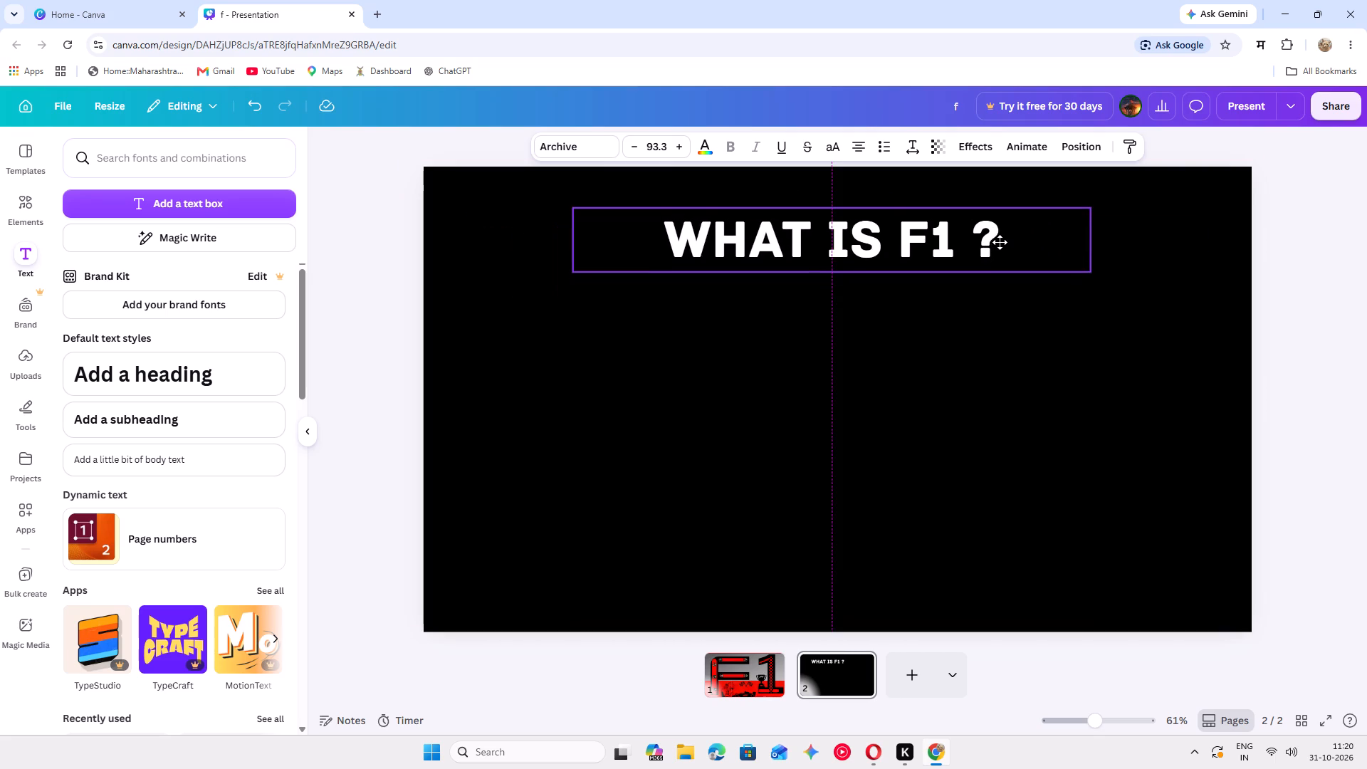
# Enlarge the "WHAT IS F1 ?" heading to about size 119 and shift it back toward the page's centre.
pyautogui.moveTo(1000, 242); pyautogui.dragTo(1000, 243)
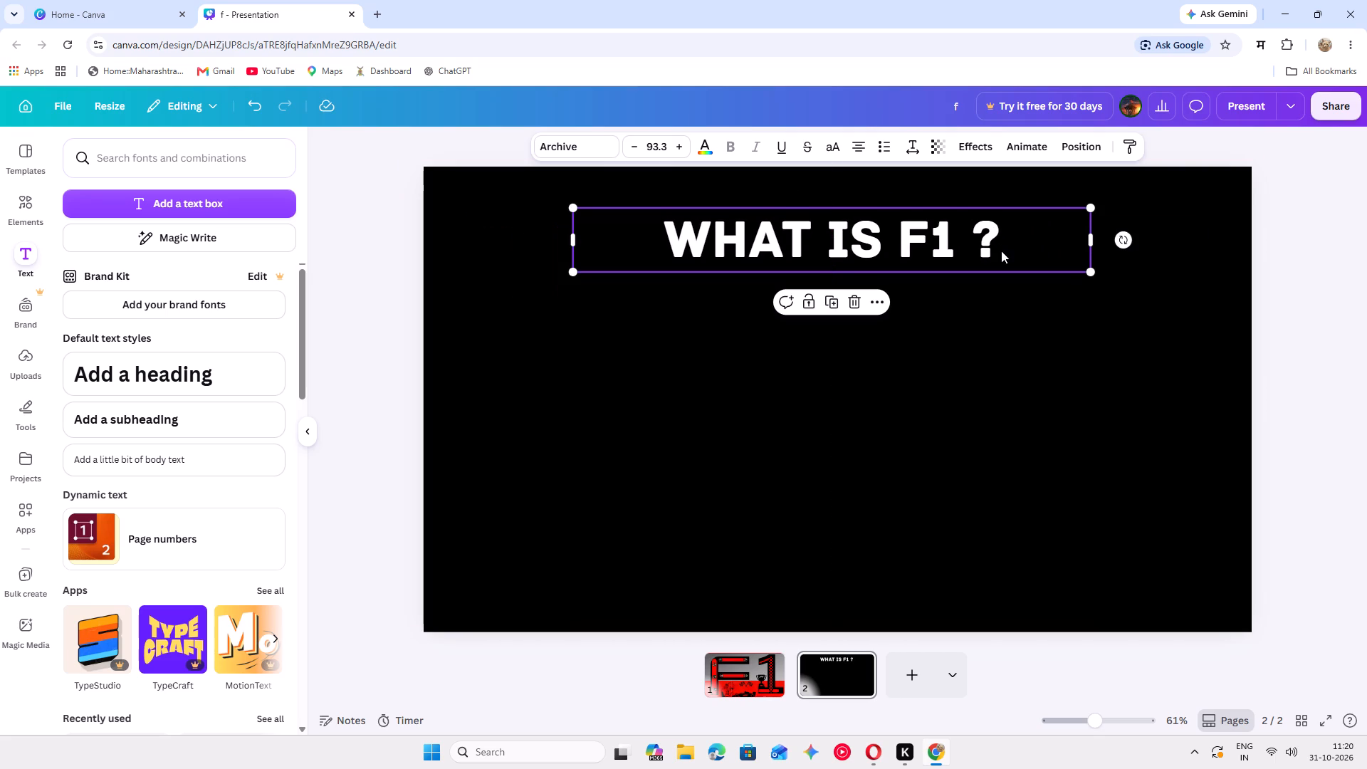
pyautogui.moveTo(1094, 270); pyautogui.dragTo(1198, 350)
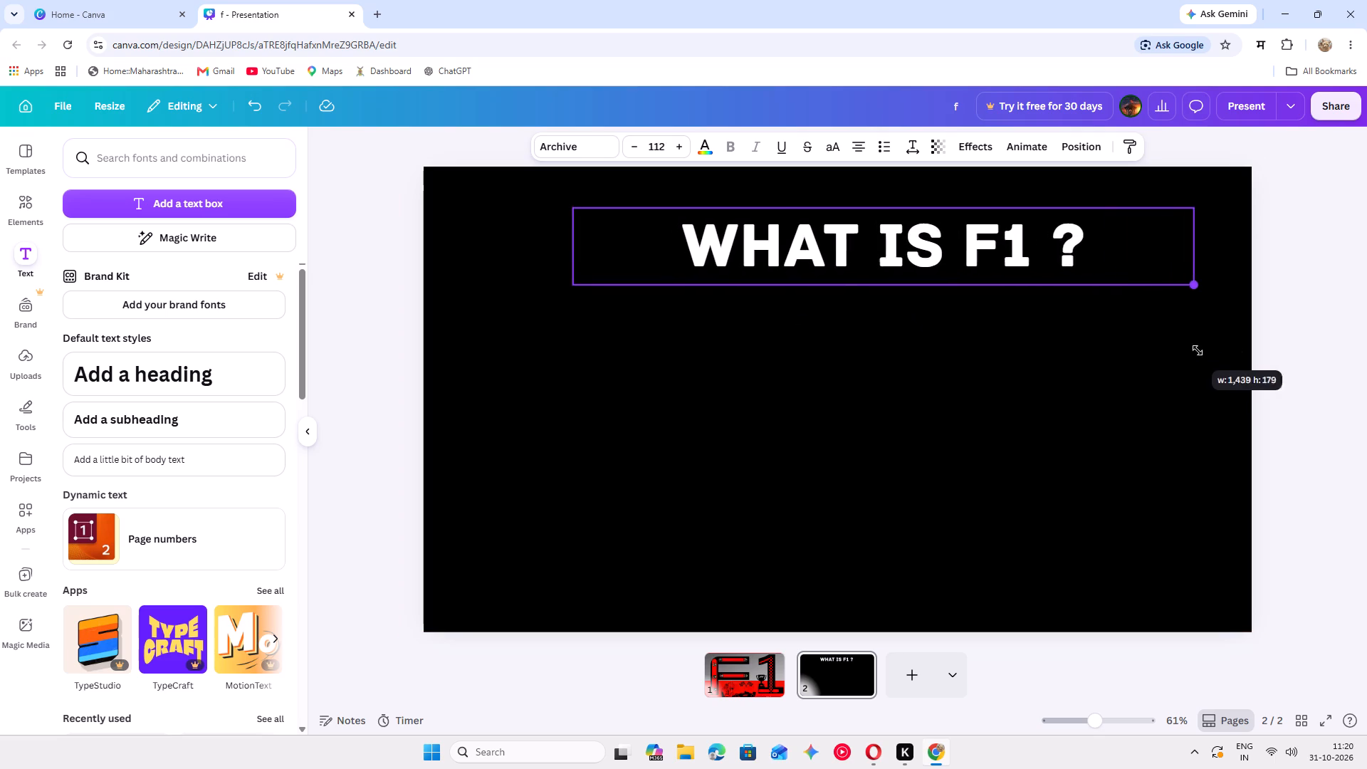
pyautogui.moveTo(1198, 350); pyautogui.dragTo(1227, 368)
pyautogui.moveTo(1181, 265); pyautogui.dragTo(1150, 263)
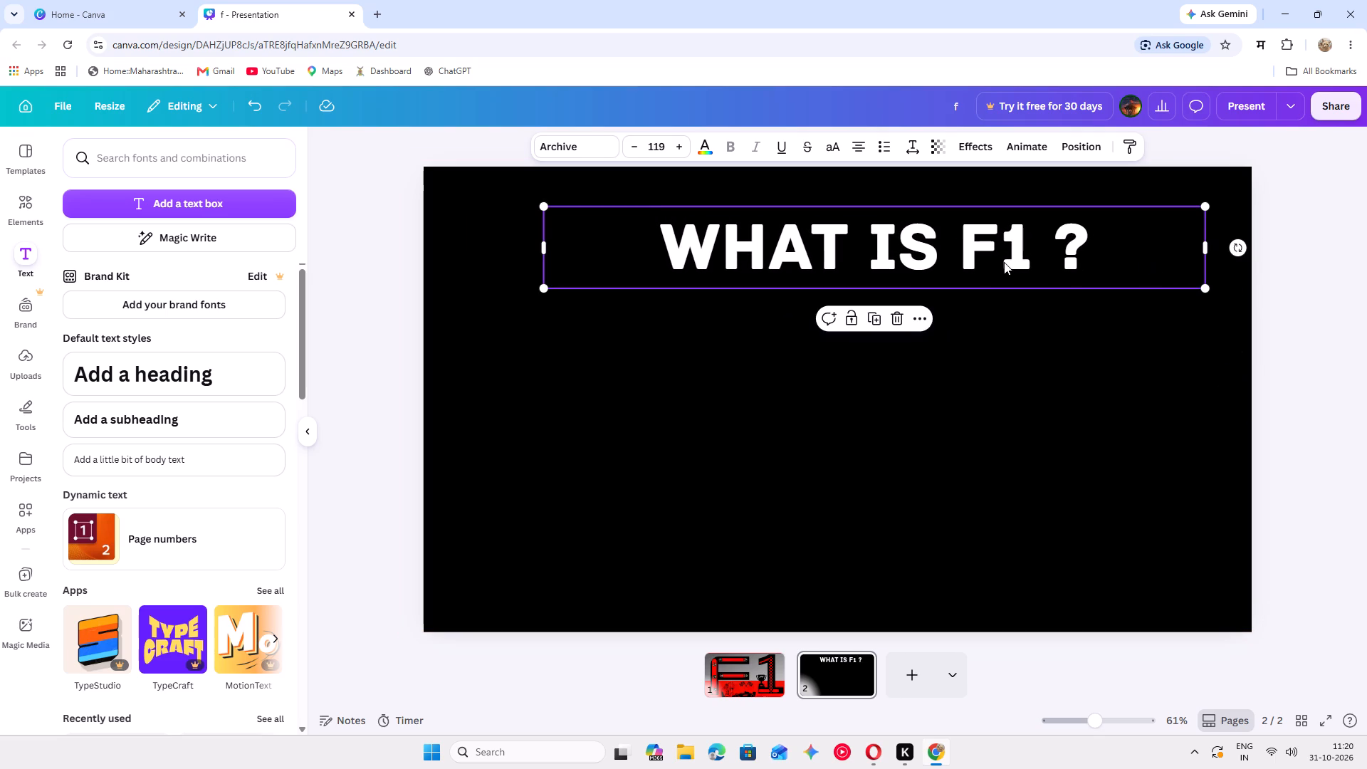
# Colour only the word "F1" in the heading red, #ff3131.
pyautogui.click(970, 248)
pyautogui.doubleClick(991, 248)
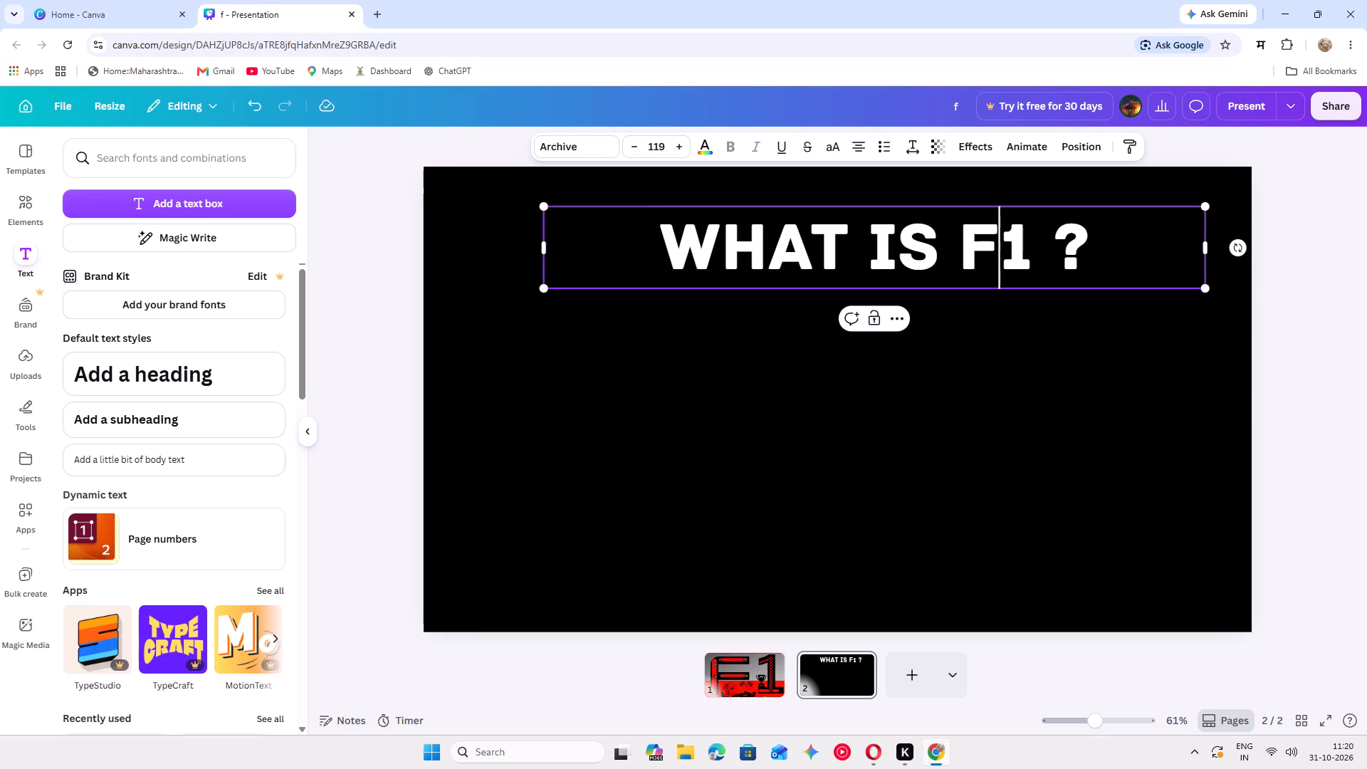
pyautogui.click(703, 145)
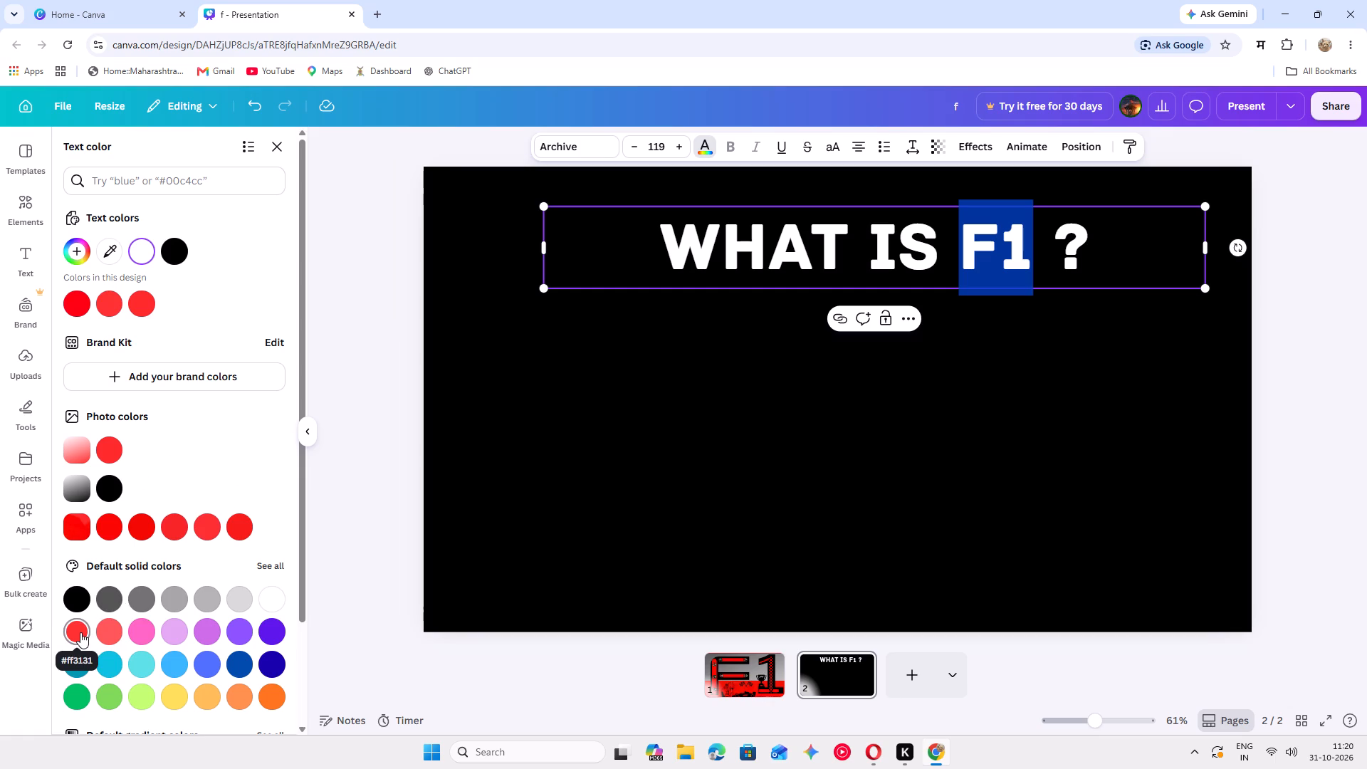
pyautogui.click(80, 632)
pyautogui.click(88, 450)
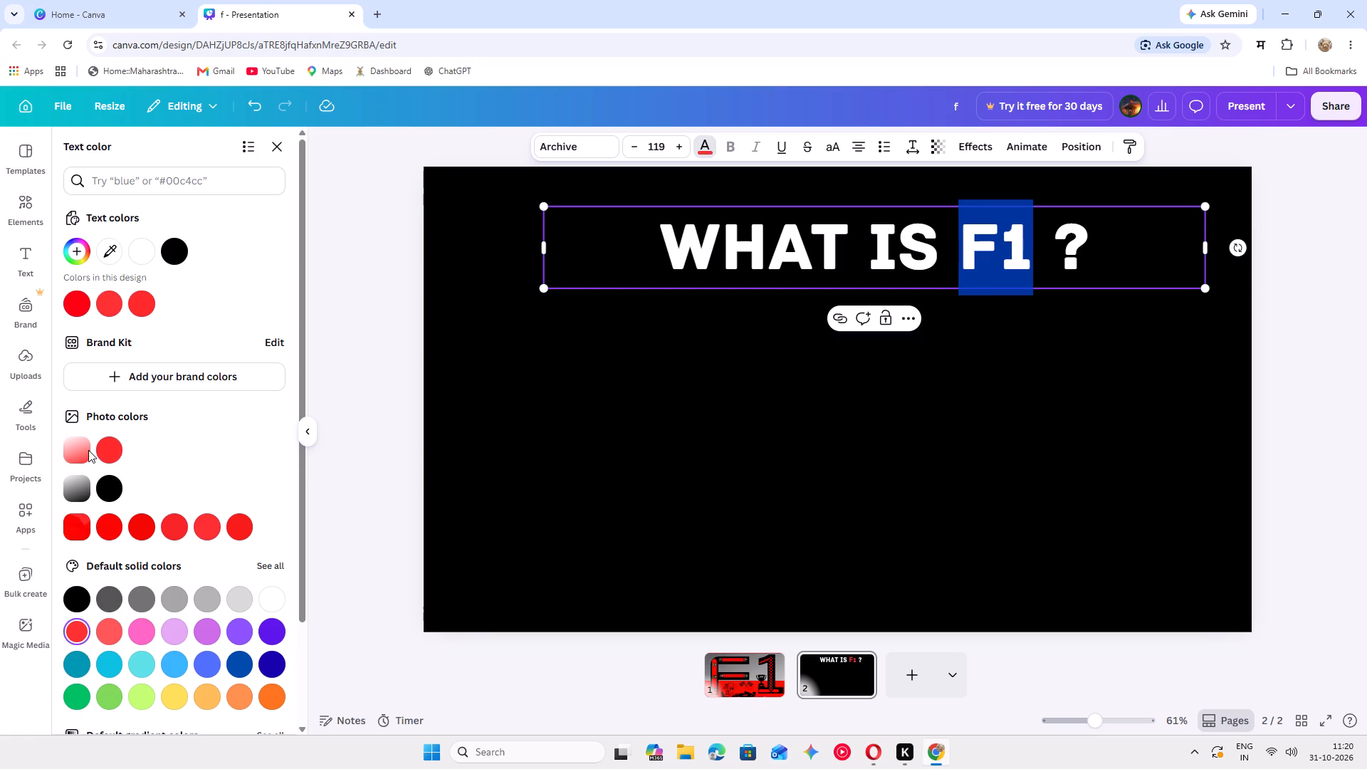
pyautogui.click(74, 453)
pyautogui.click(350, 414)
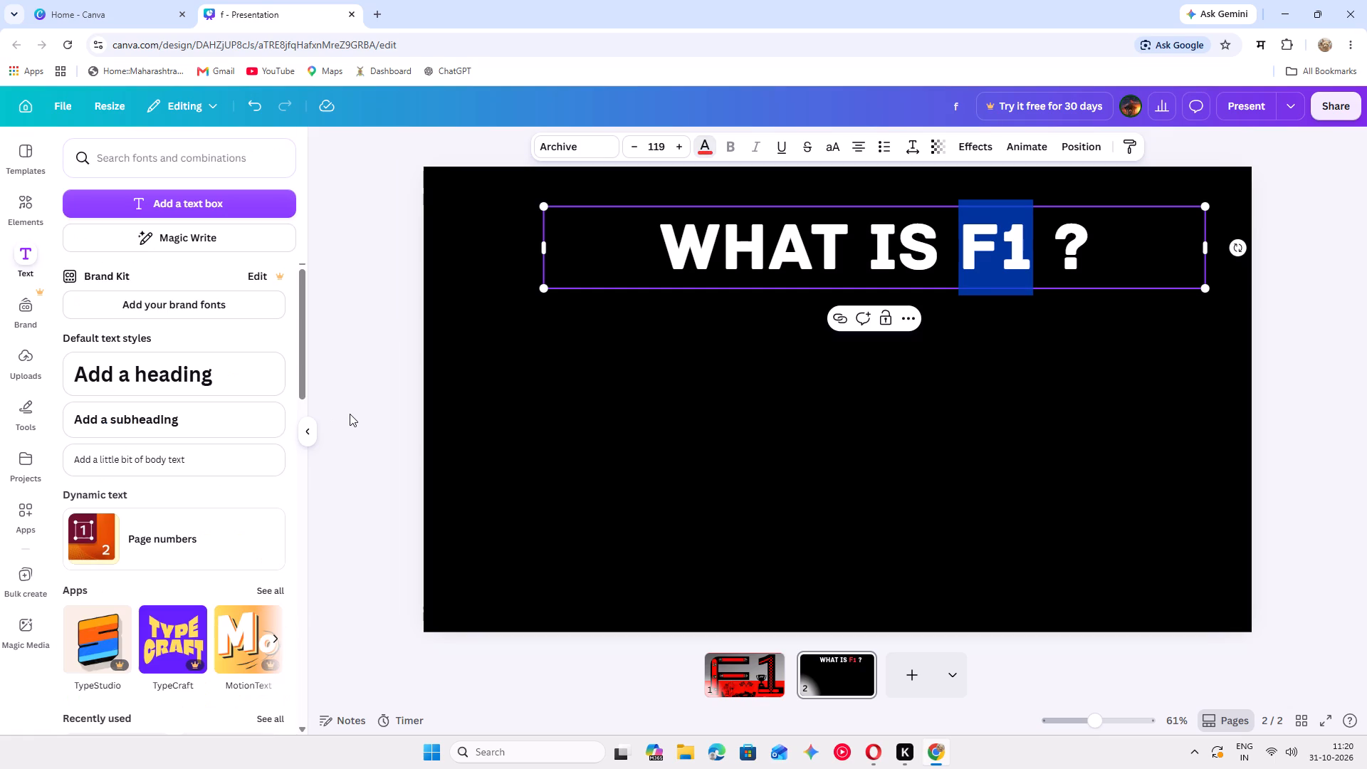
pyautogui.click(350, 414)
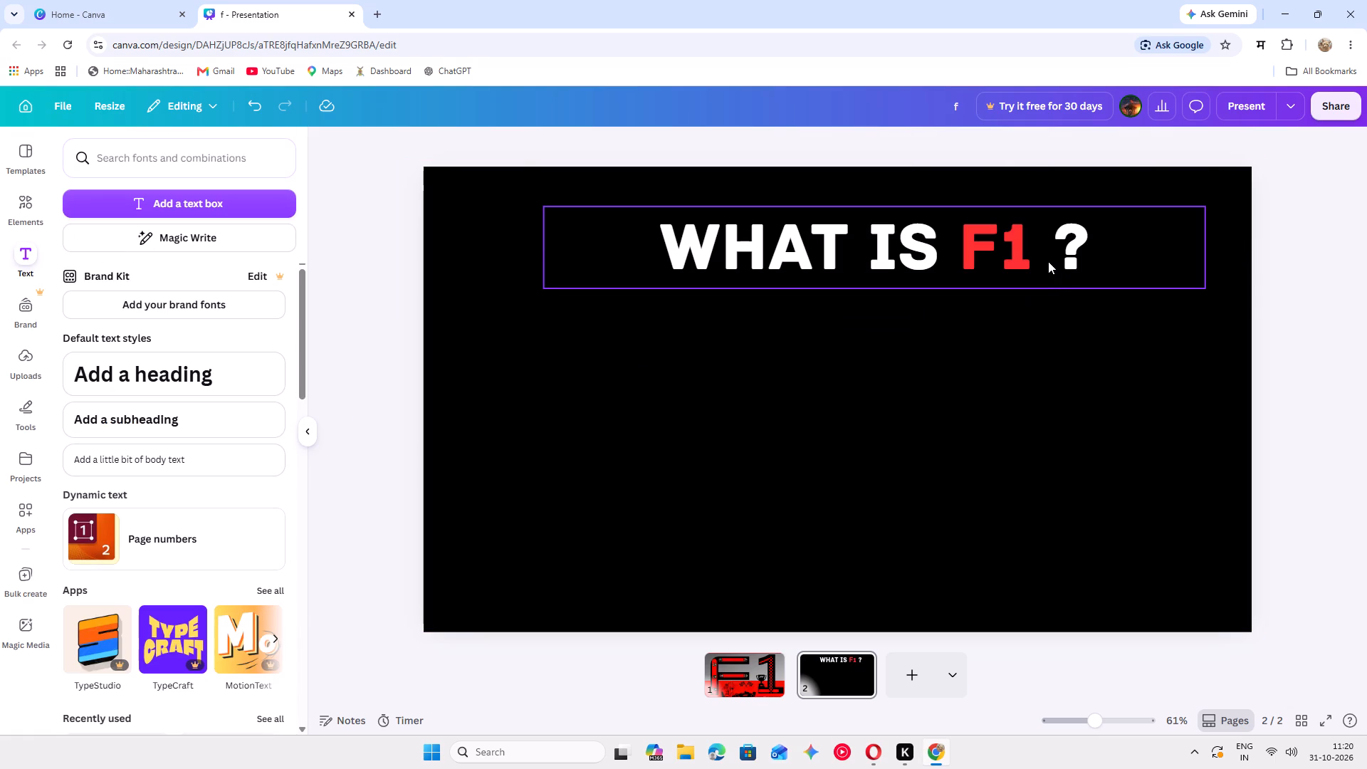
# Nudge the heading slightly closer to the horizontal centre of page 2.
pyautogui.click(1046, 260)
pyautogui.moveTo(1043, 258); pyautogui.dragTo(1029, 255)
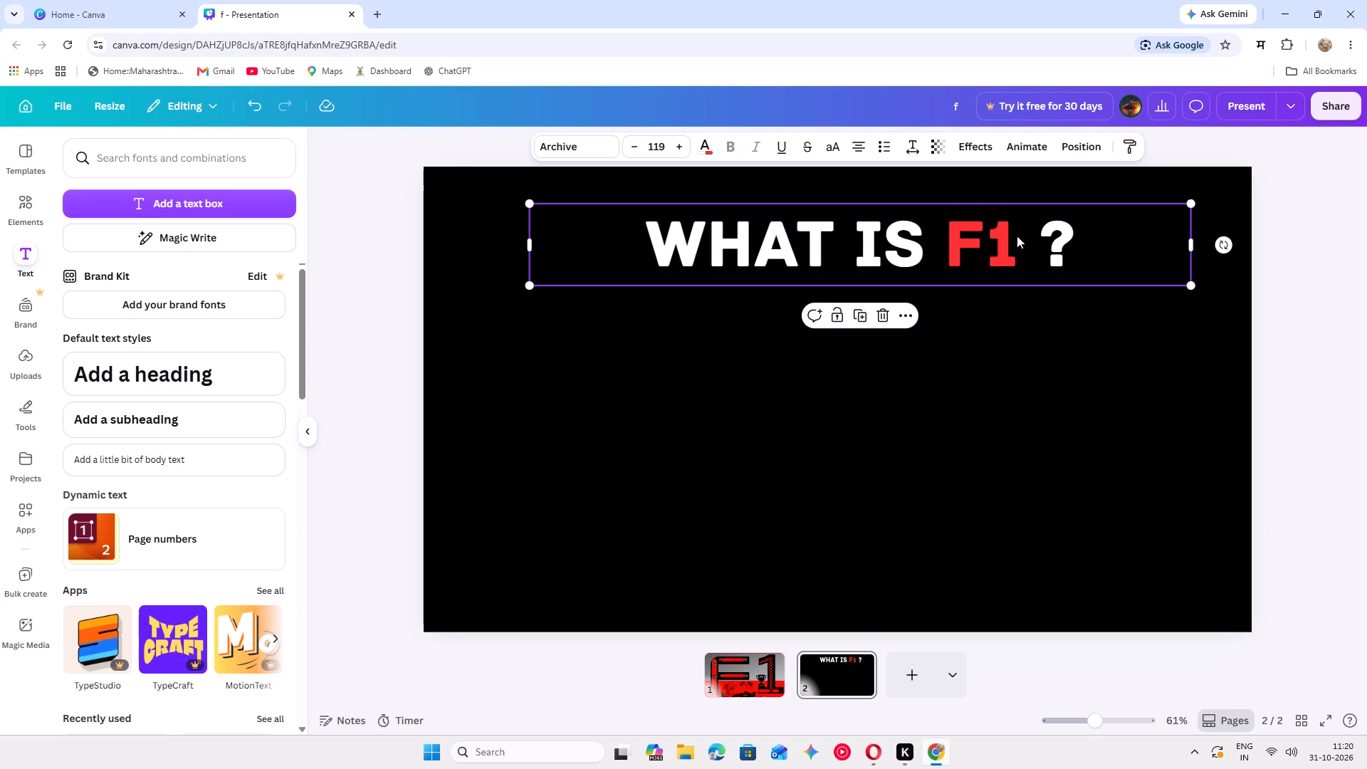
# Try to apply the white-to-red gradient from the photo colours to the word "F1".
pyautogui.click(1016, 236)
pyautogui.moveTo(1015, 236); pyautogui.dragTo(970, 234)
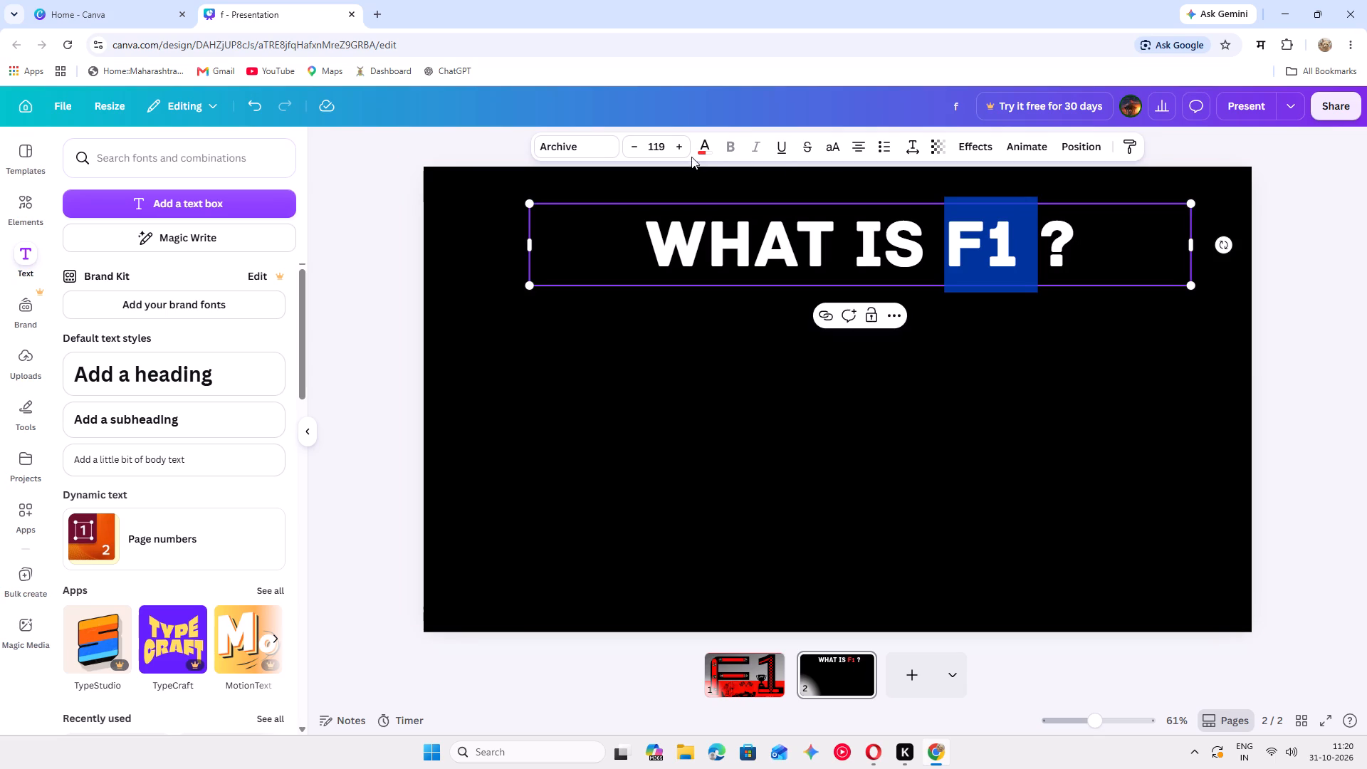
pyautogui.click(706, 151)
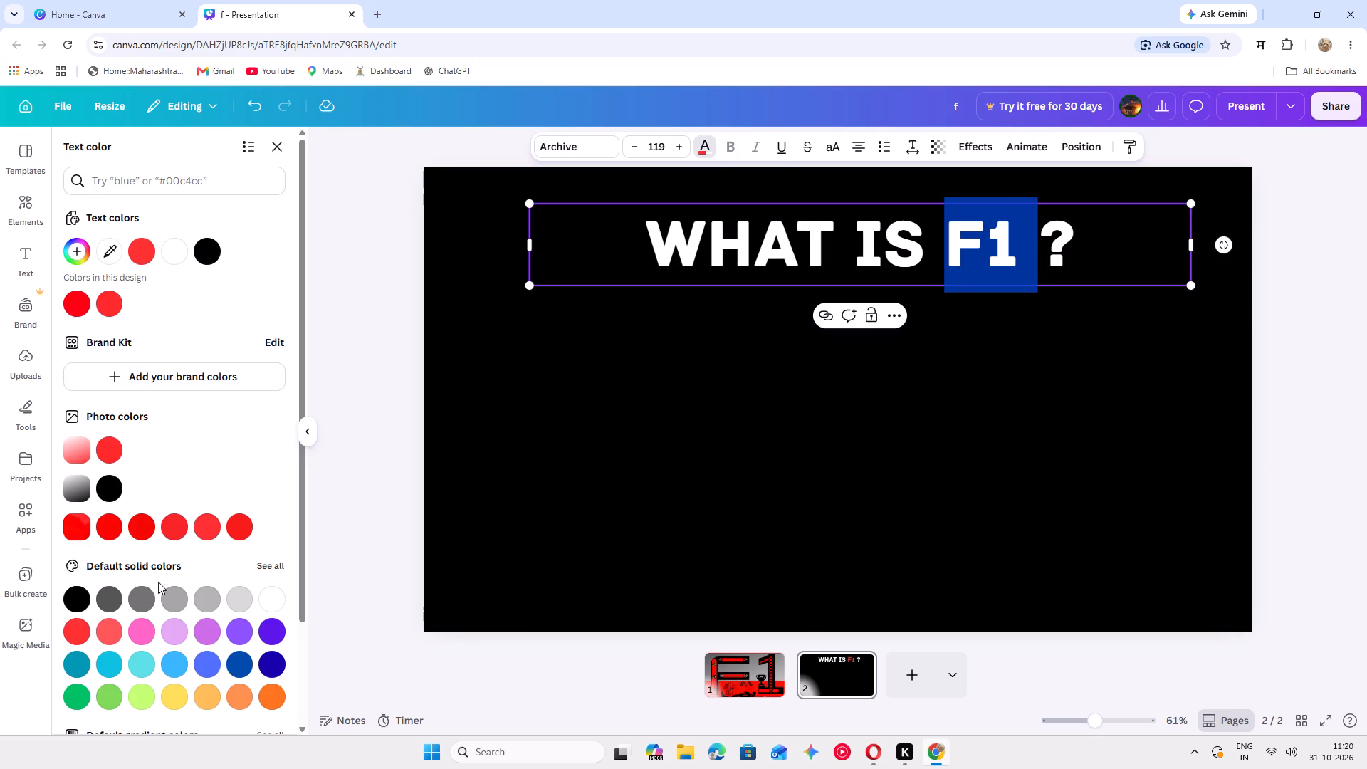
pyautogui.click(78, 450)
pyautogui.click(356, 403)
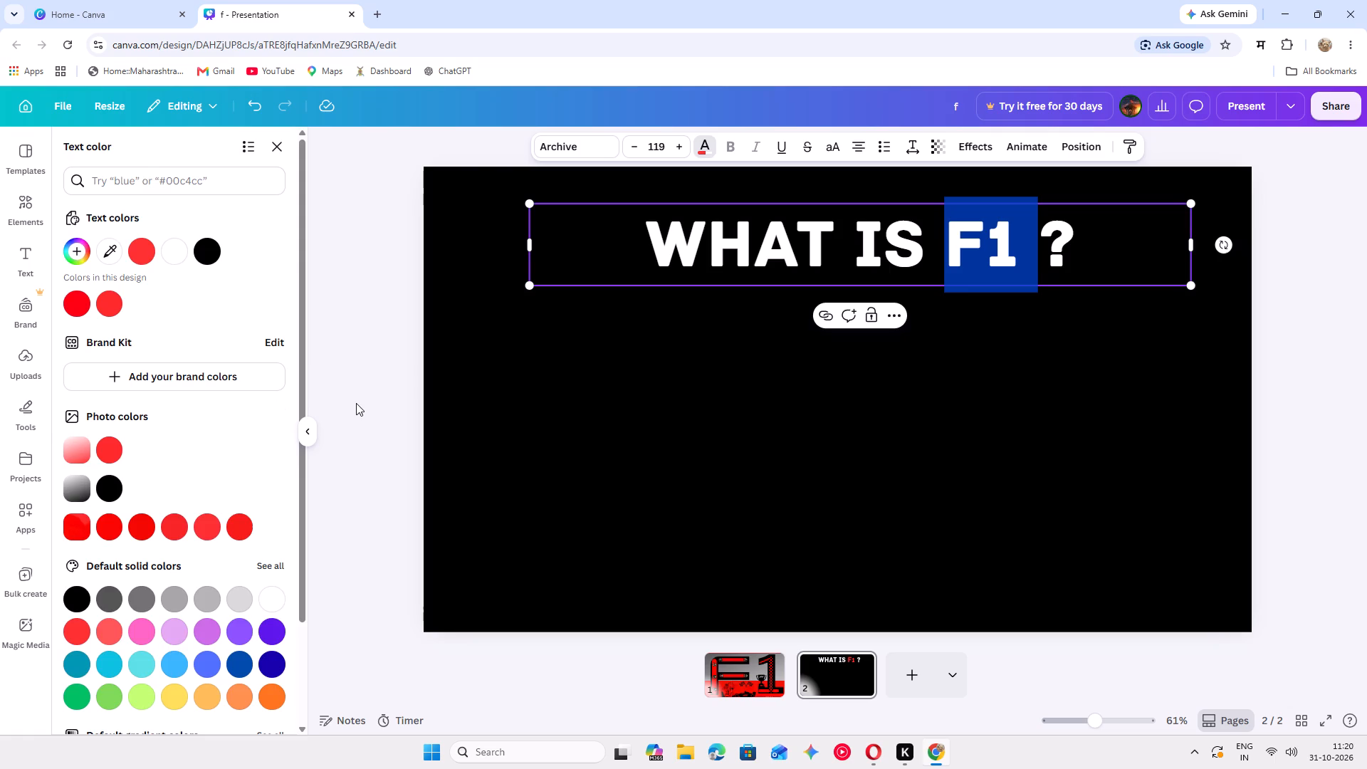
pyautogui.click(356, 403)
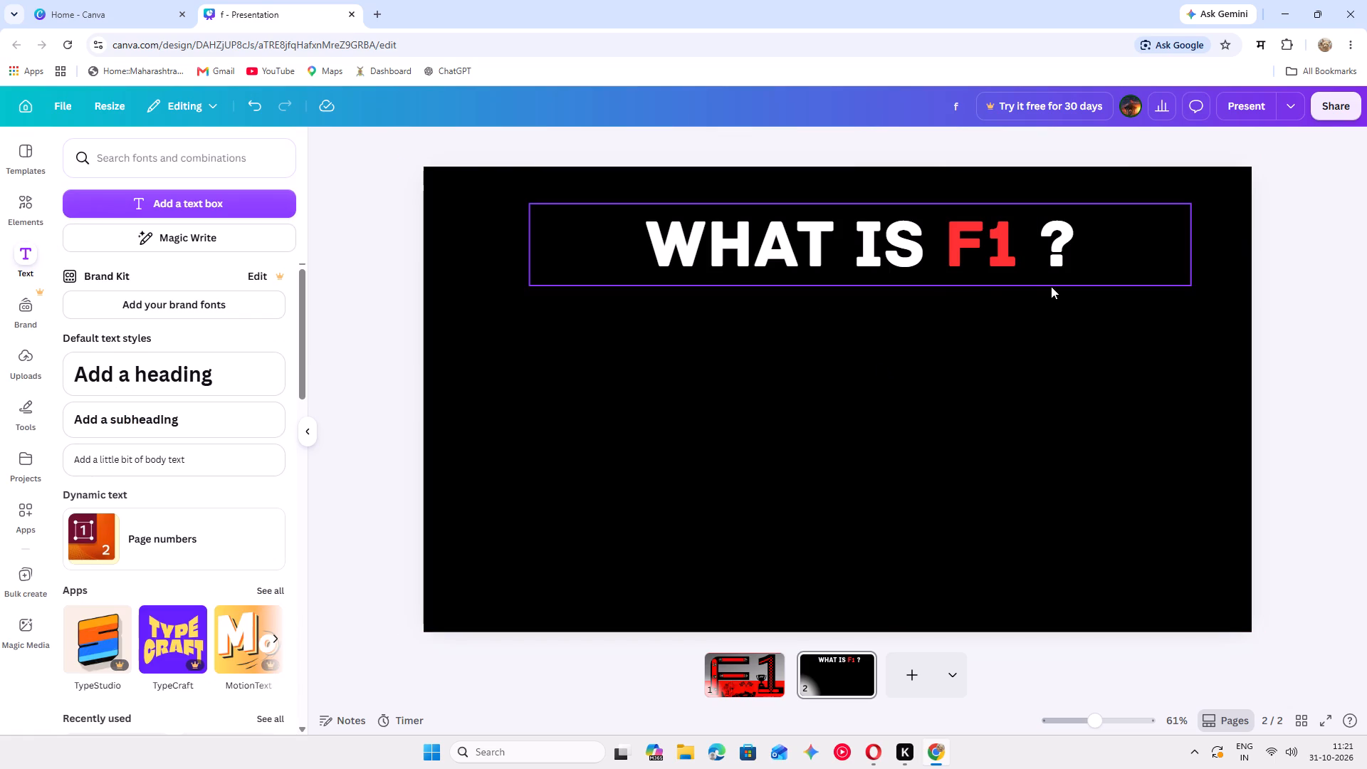
# Centre the heading horizontally near the top edge of page 2.
pyautogui.moveTo(1081, 263); pyautogui.dragTo(1060, 258)
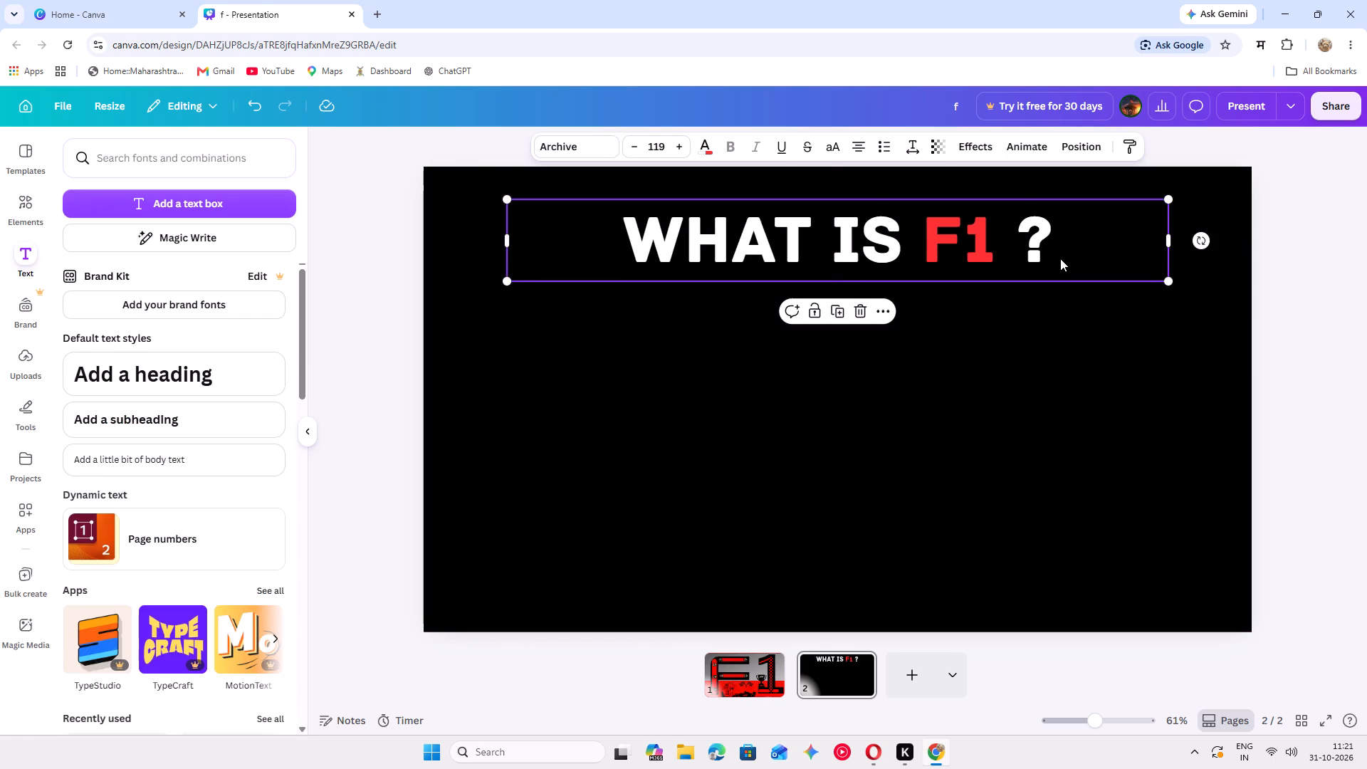
# Apply the Burst text animation to the "WHAT IS F1 ?" heading.
pyautogui.click(1030, 150)
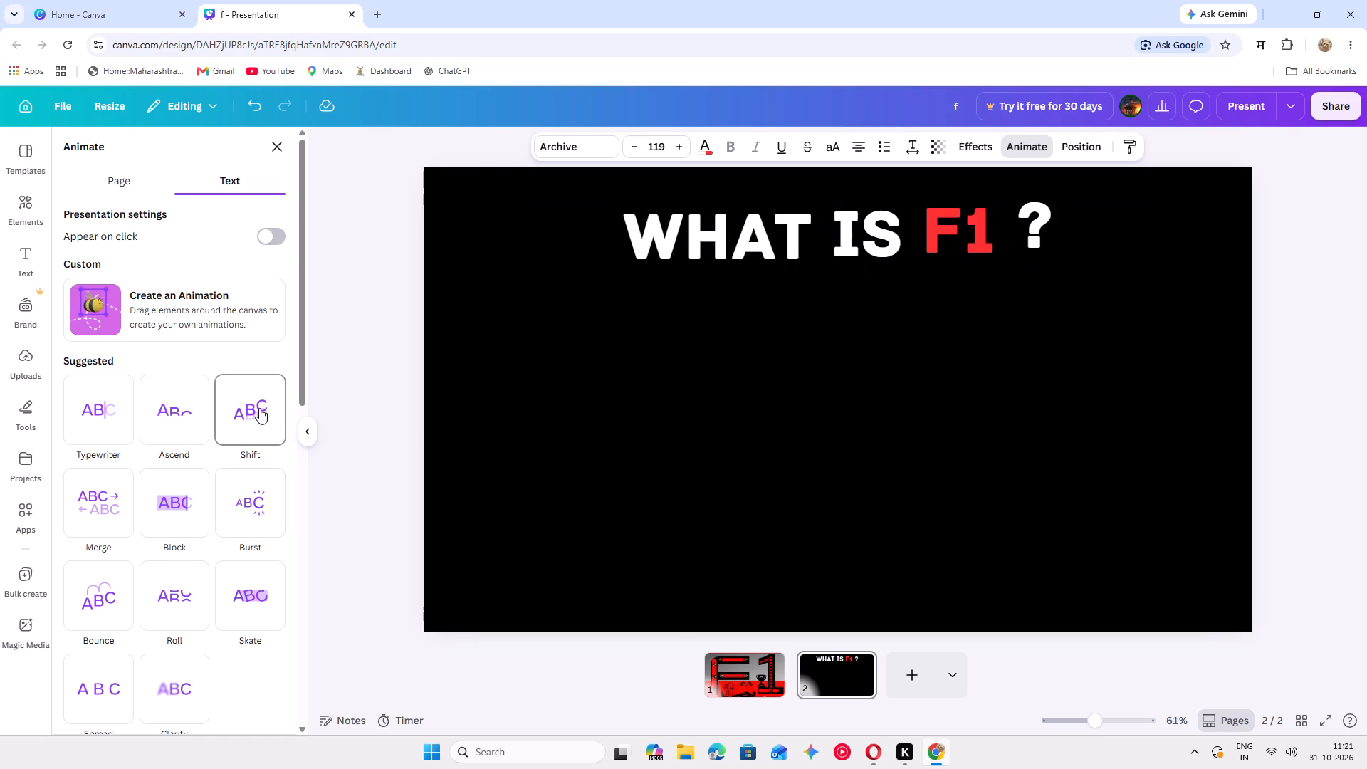
pyautogui.click(253, 527)
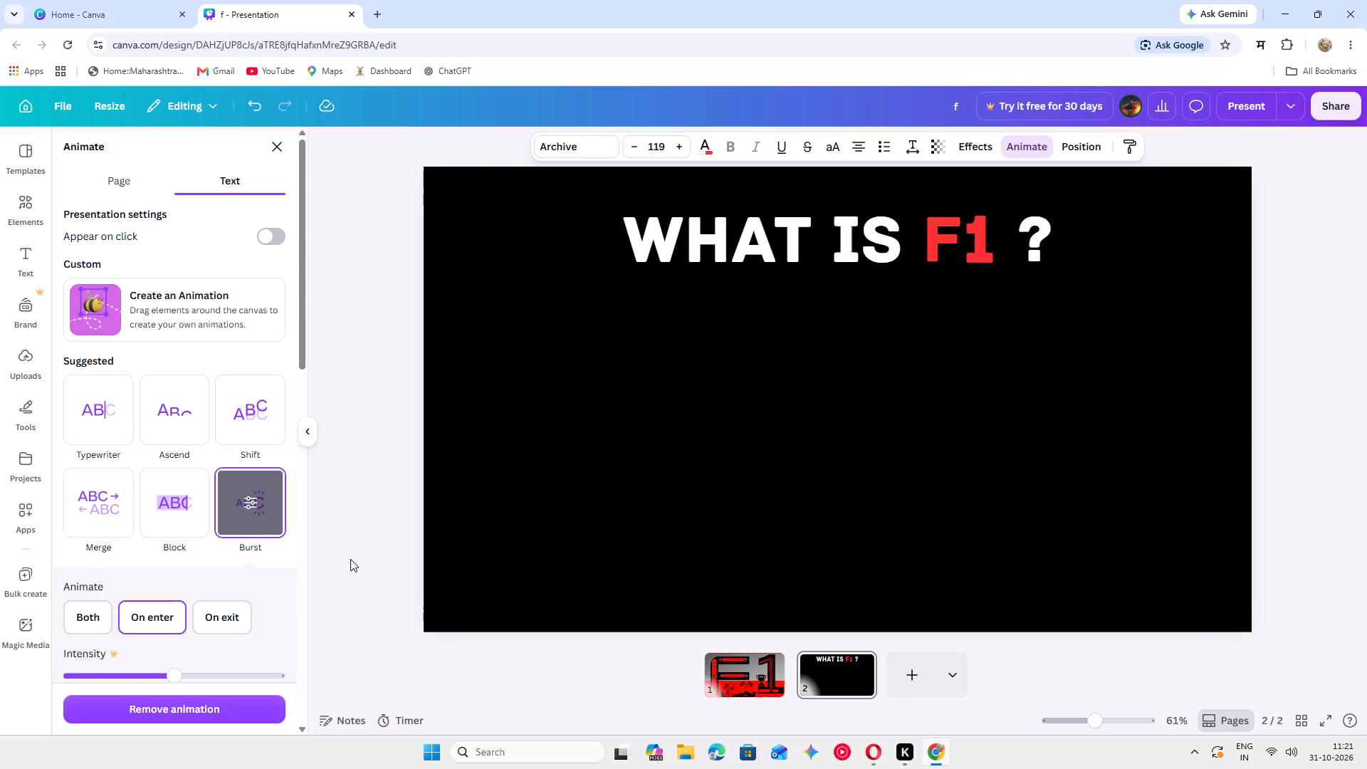
pyautogui.click(350, 559)
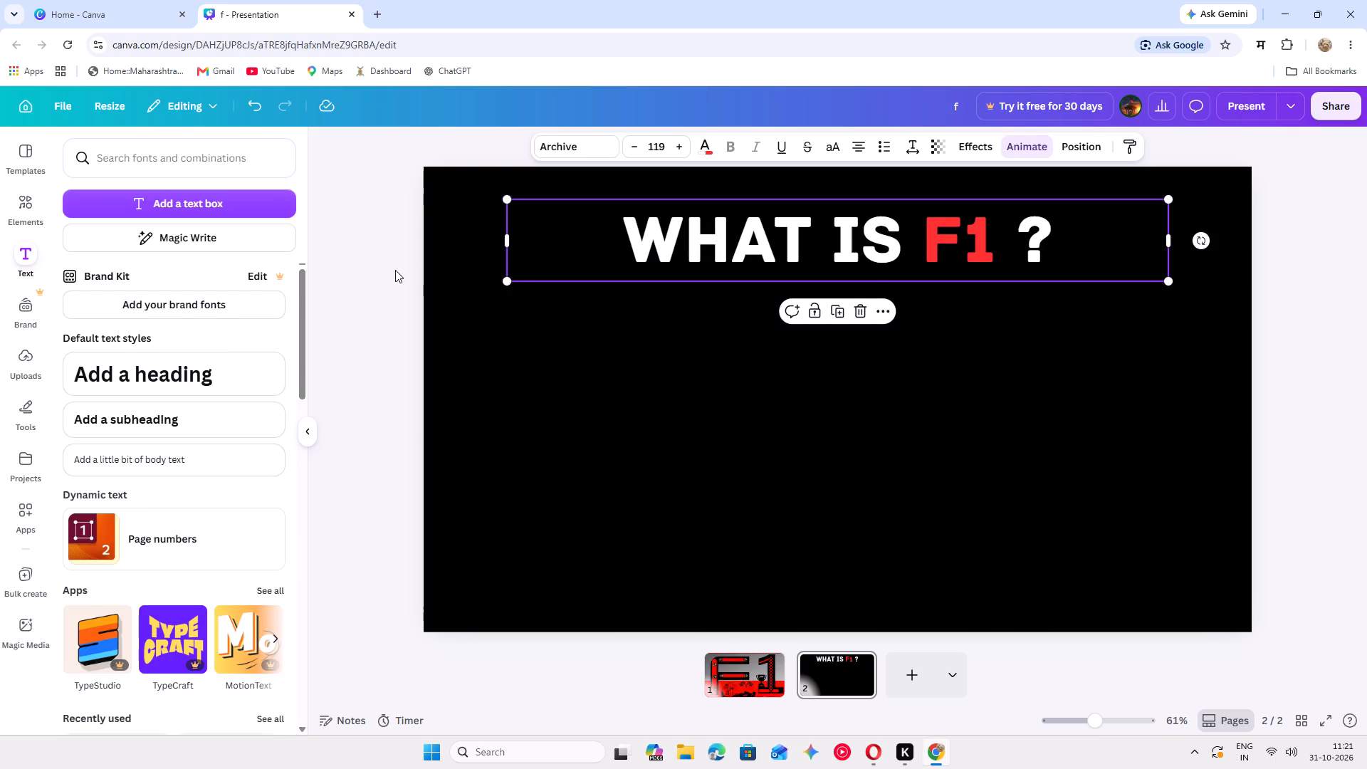
pyautogui.click(394, 270)
# Search Google for "what is f1" in a new browser tab.
pyautogui.click(378, 16)
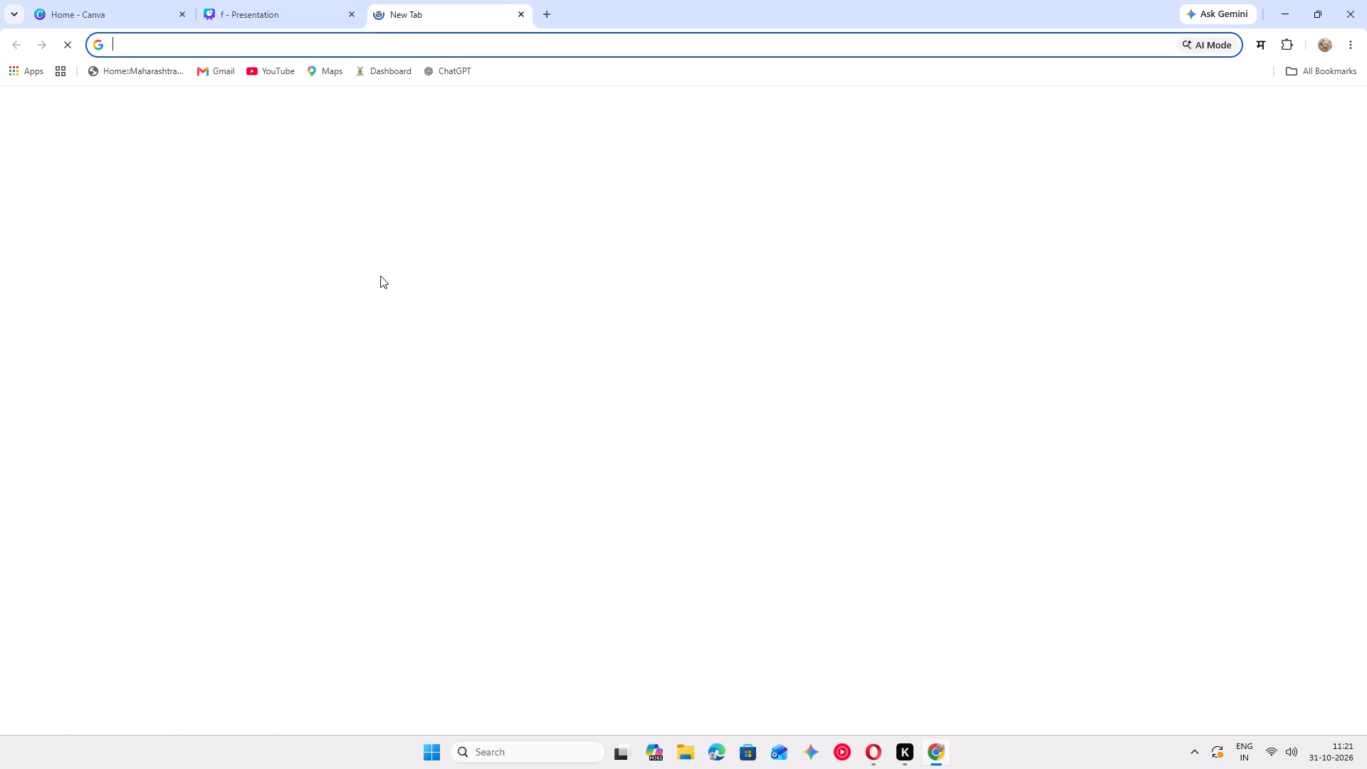
pyautogui.click(455, 286)
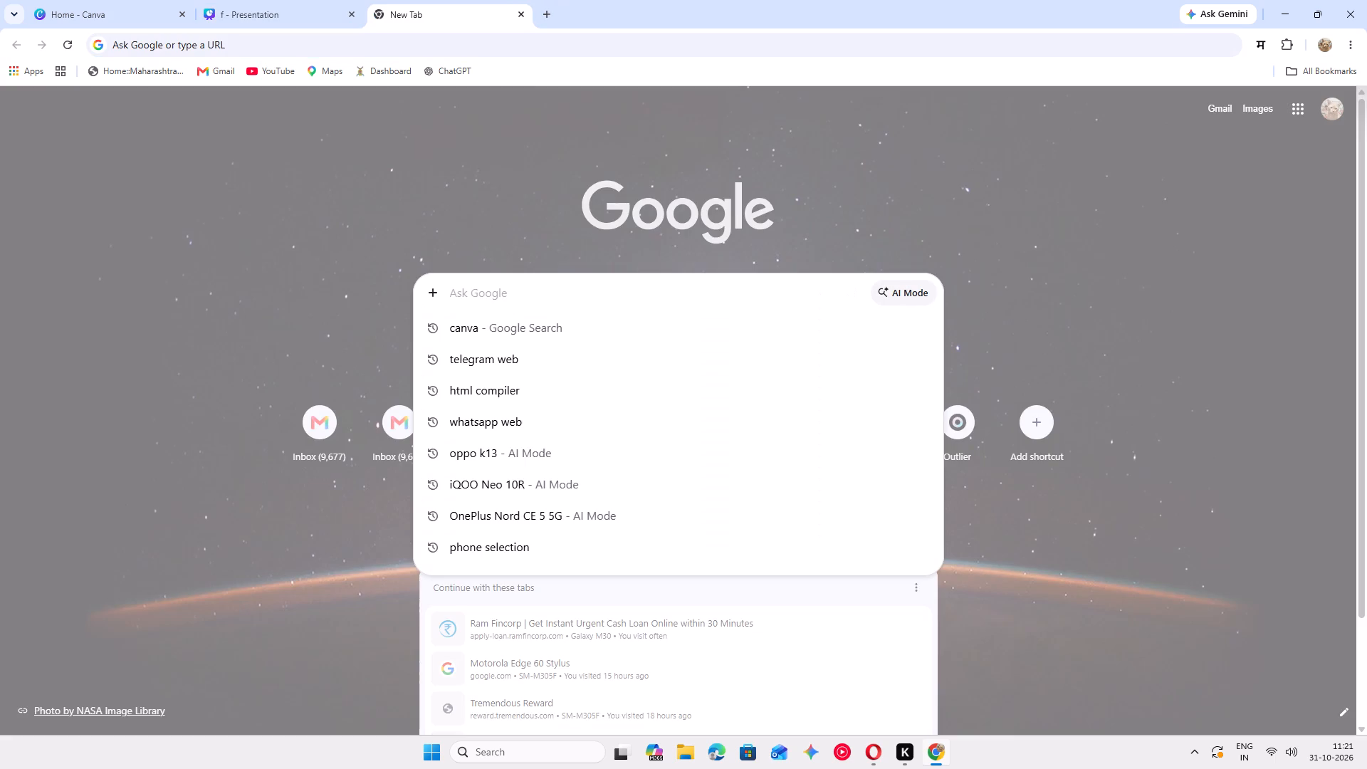
pyautogui.press('w')
pyautogui.write('ha')
pyautogui.write('t is f1')
pyautogui.press('space')
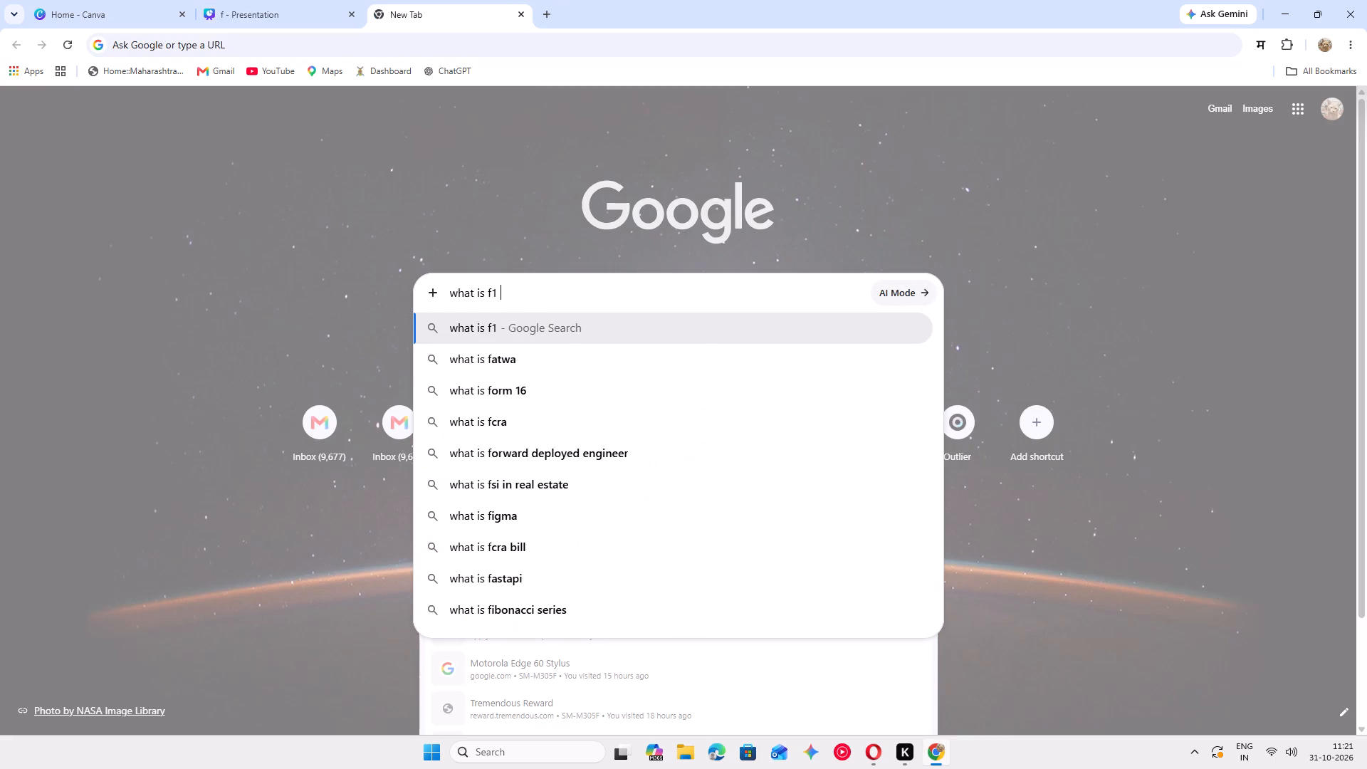
pyautogui.press('Return')
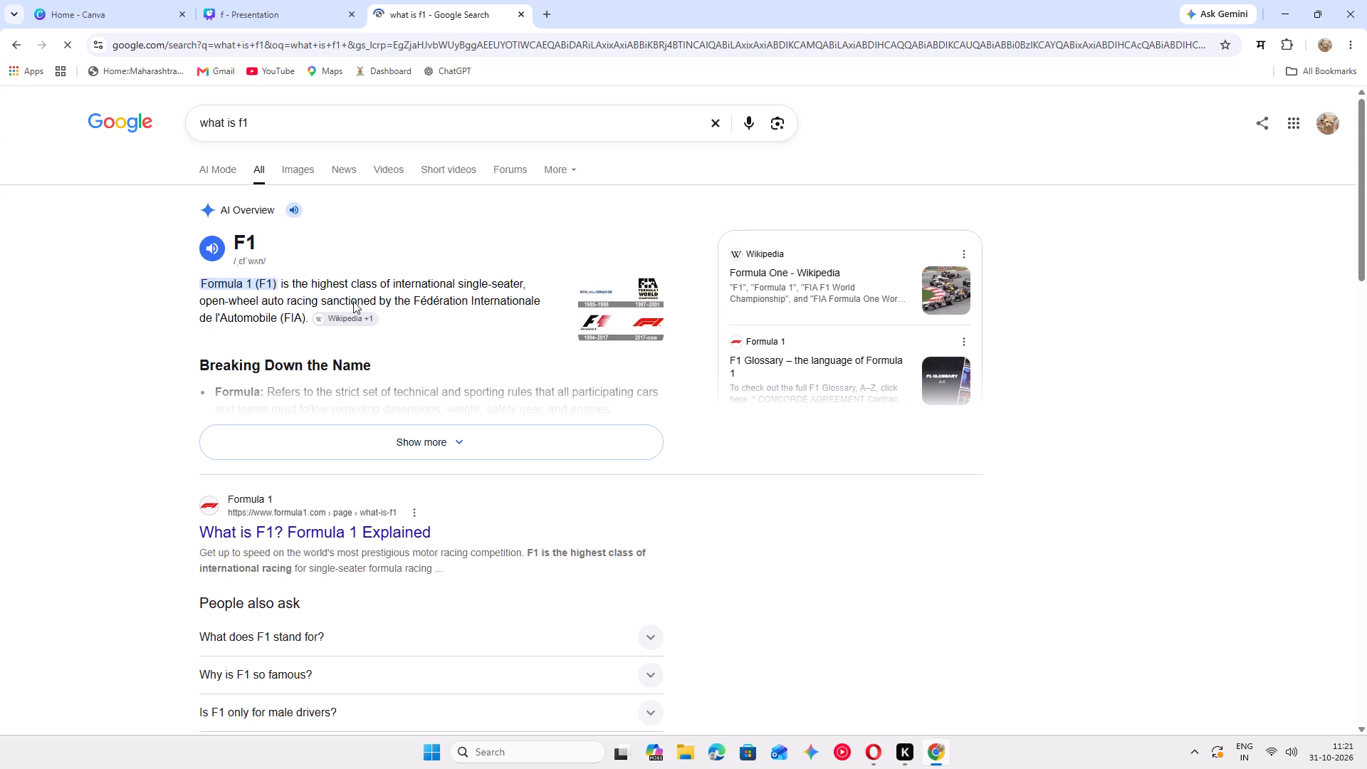
# Copy the AI Overview sentence defining Formula 1, from "Formula 1 (F1)" through "(FIA)".
pyautogui.moveTo(197, 283); pyautogui.dragTo(273, 307)
pyautogui.click(302, 320)
pyautogui.moveTo(307, 321); pyautogui.dragTo(202, 281)
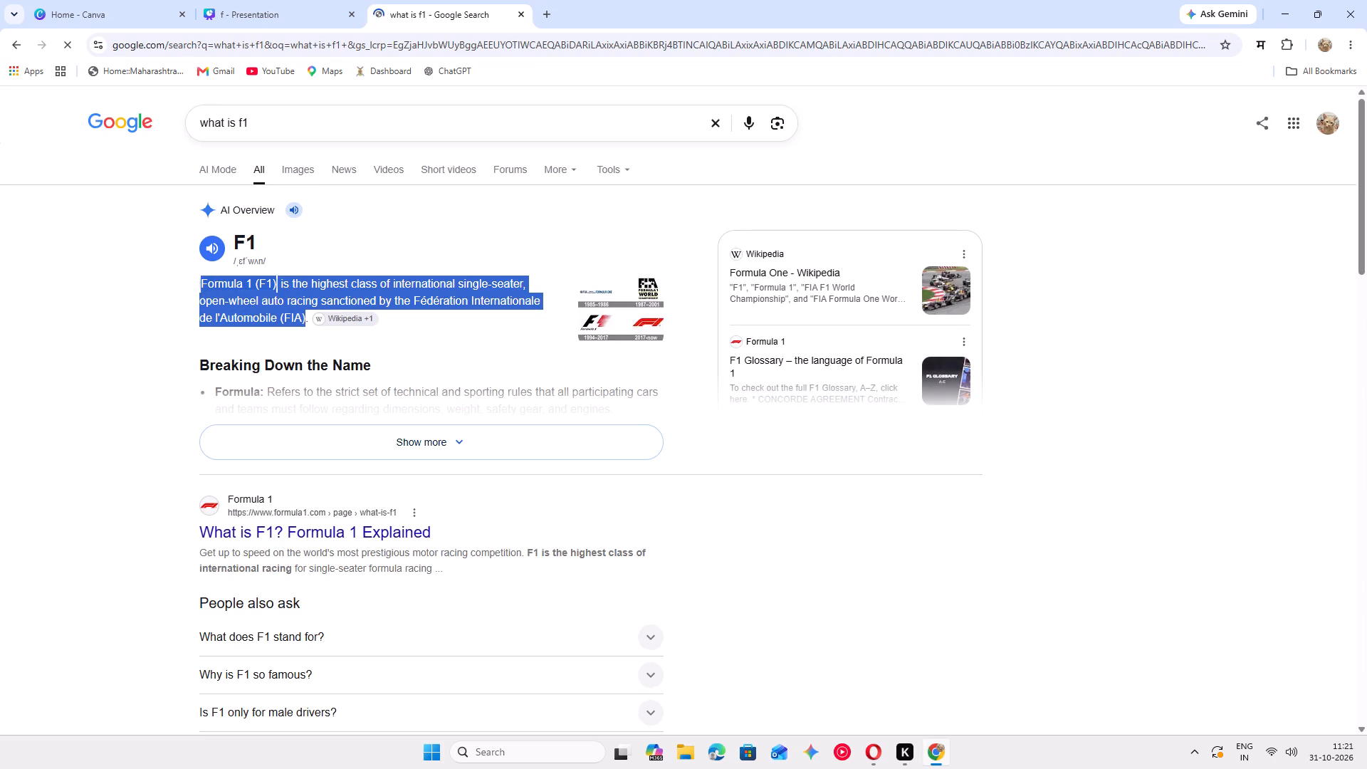
pyautogui.moveTo(202, 281); pyautogui.dragTo(195, 279)
pyautogui.rightClick(252, 283)
pyautogui.click(281, 299)
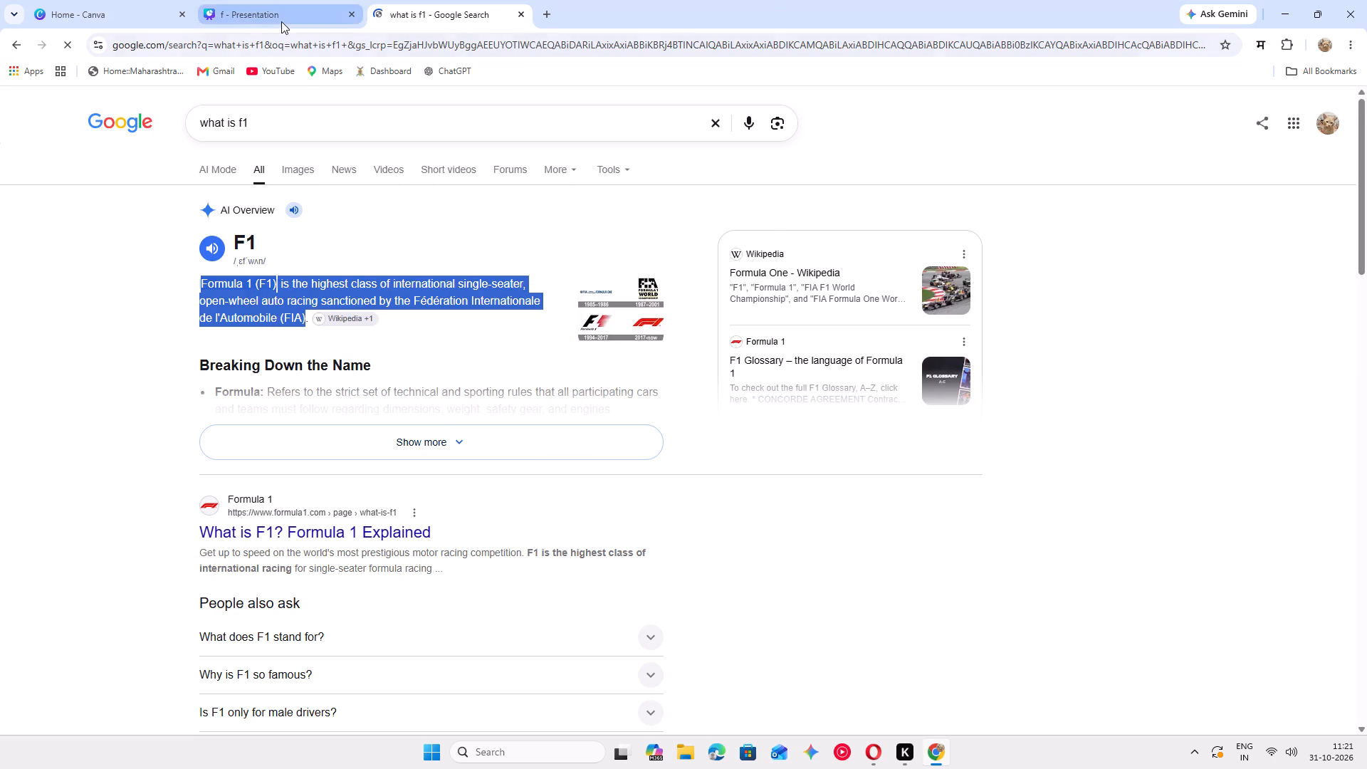
# Return to the Canva presentation, add a text box to page 2 and shrink its text to about size 46.
pyautogui.click(281, 21)
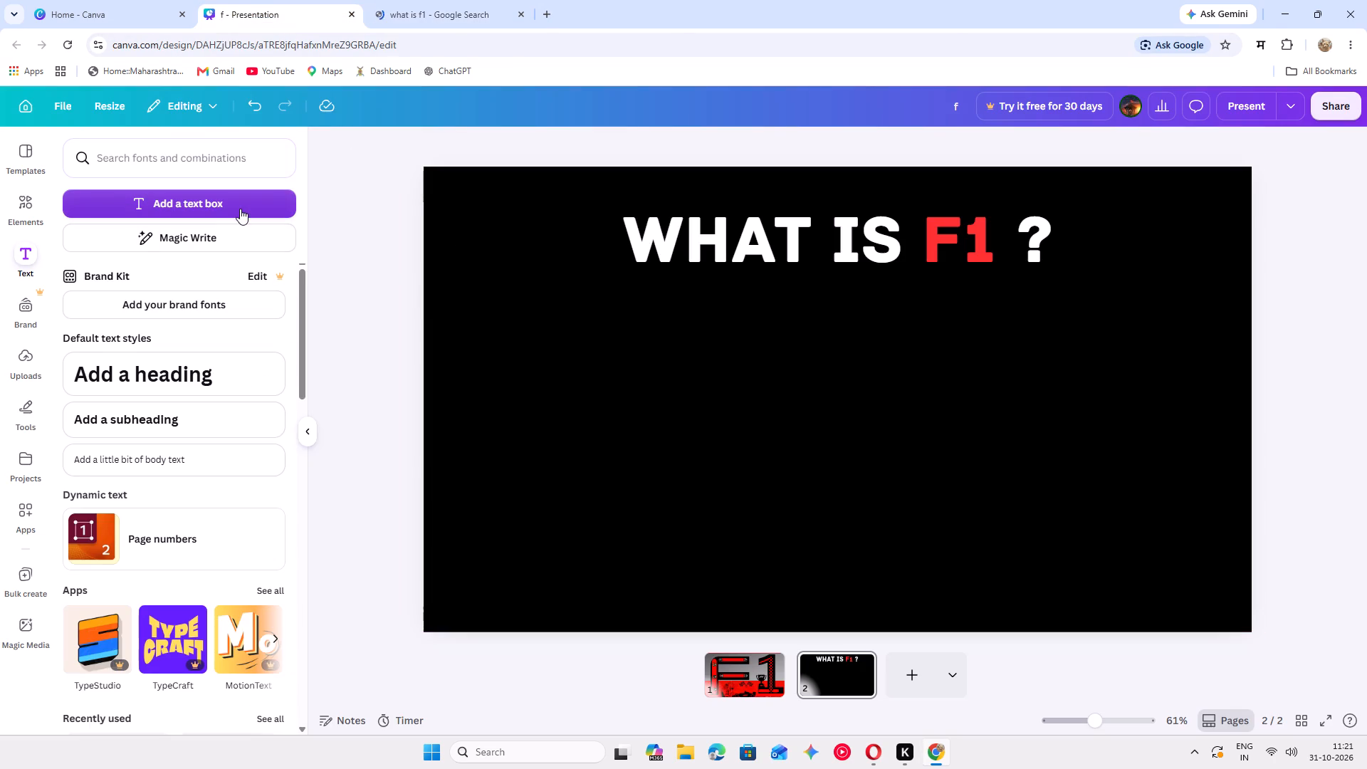
pyautogui.click(240, 209)
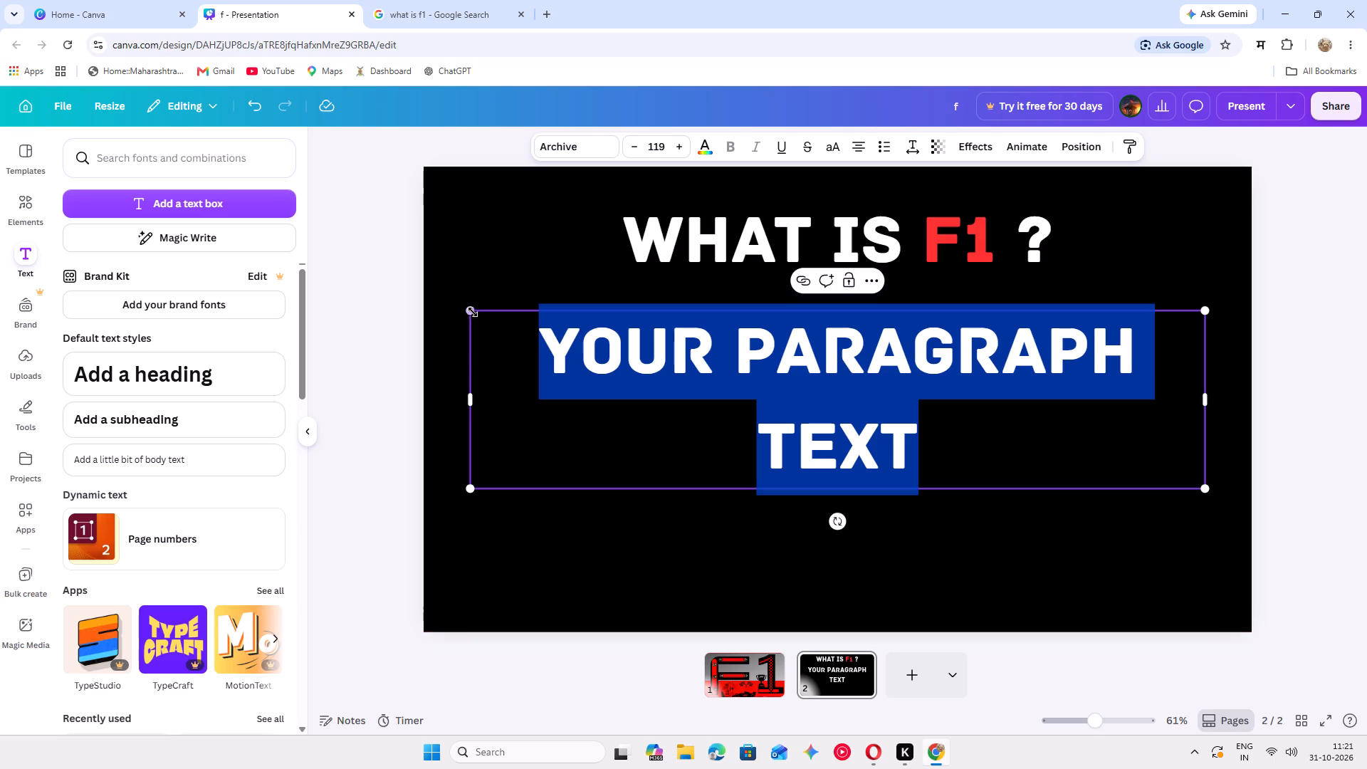
pyautogui.moveTo(472, 312); pyautogui.dragTo(877, 569)
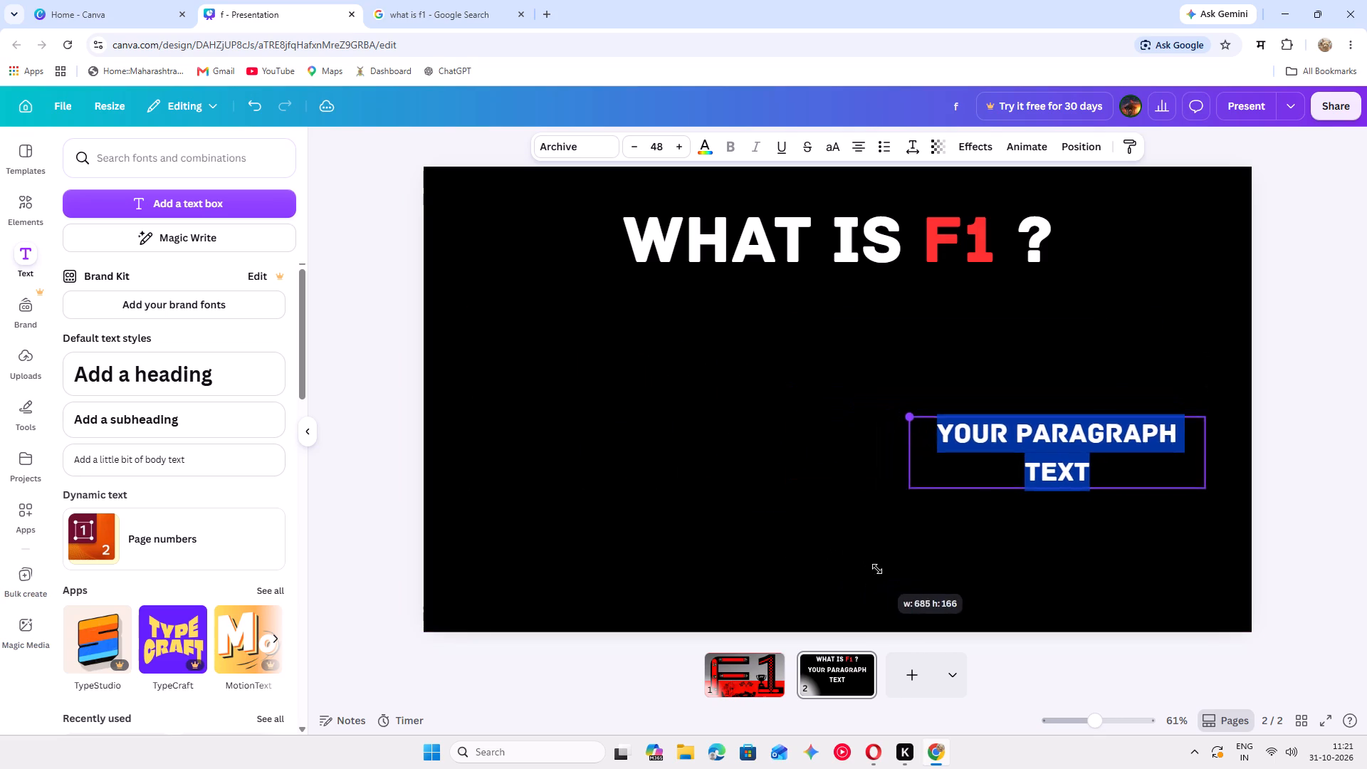
pyautogui.moveTo(877, 569); pyautogui.dragTo(884, 572)
# Replace the placeholder paragraph text with the letter "j" followed by the copied Formula 1 definition.
pyautogui.click(1125, 475)
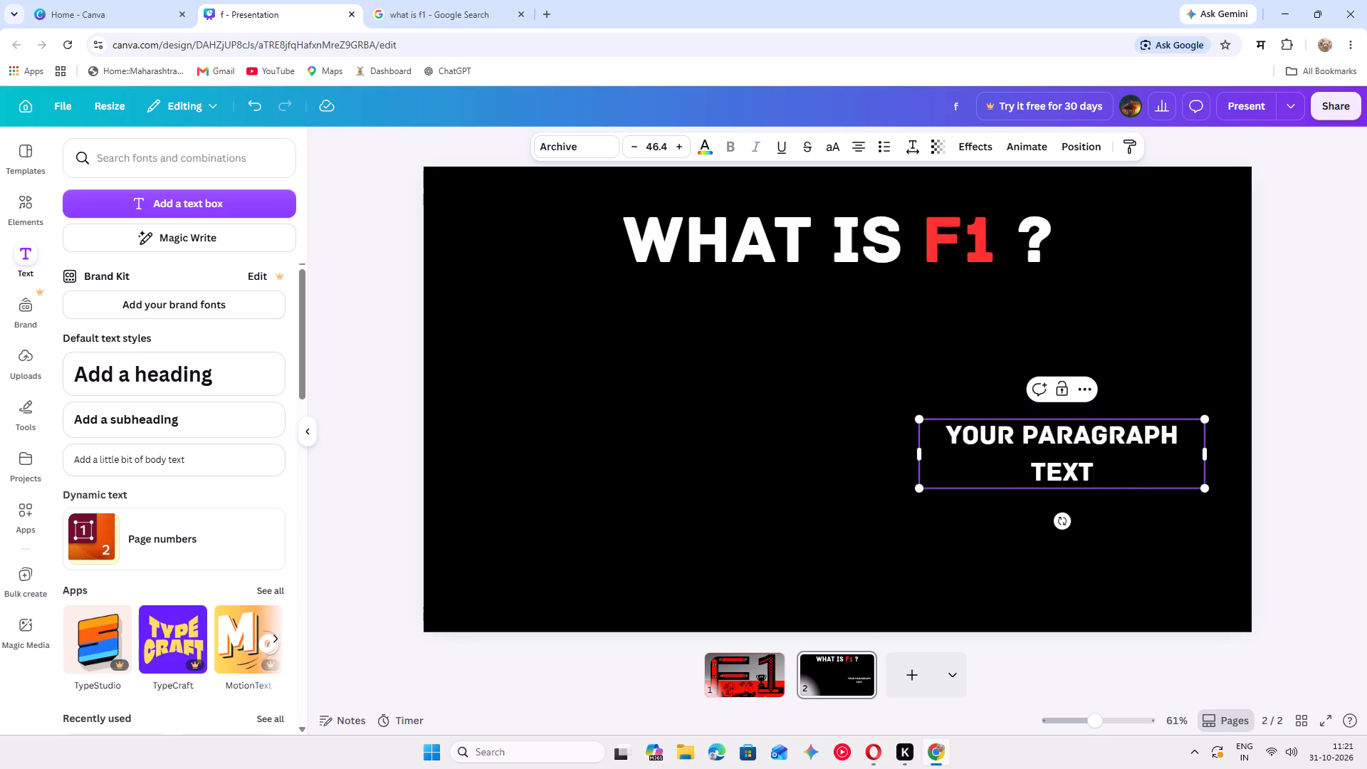
pyautogui.hotkey('shift', 'a')
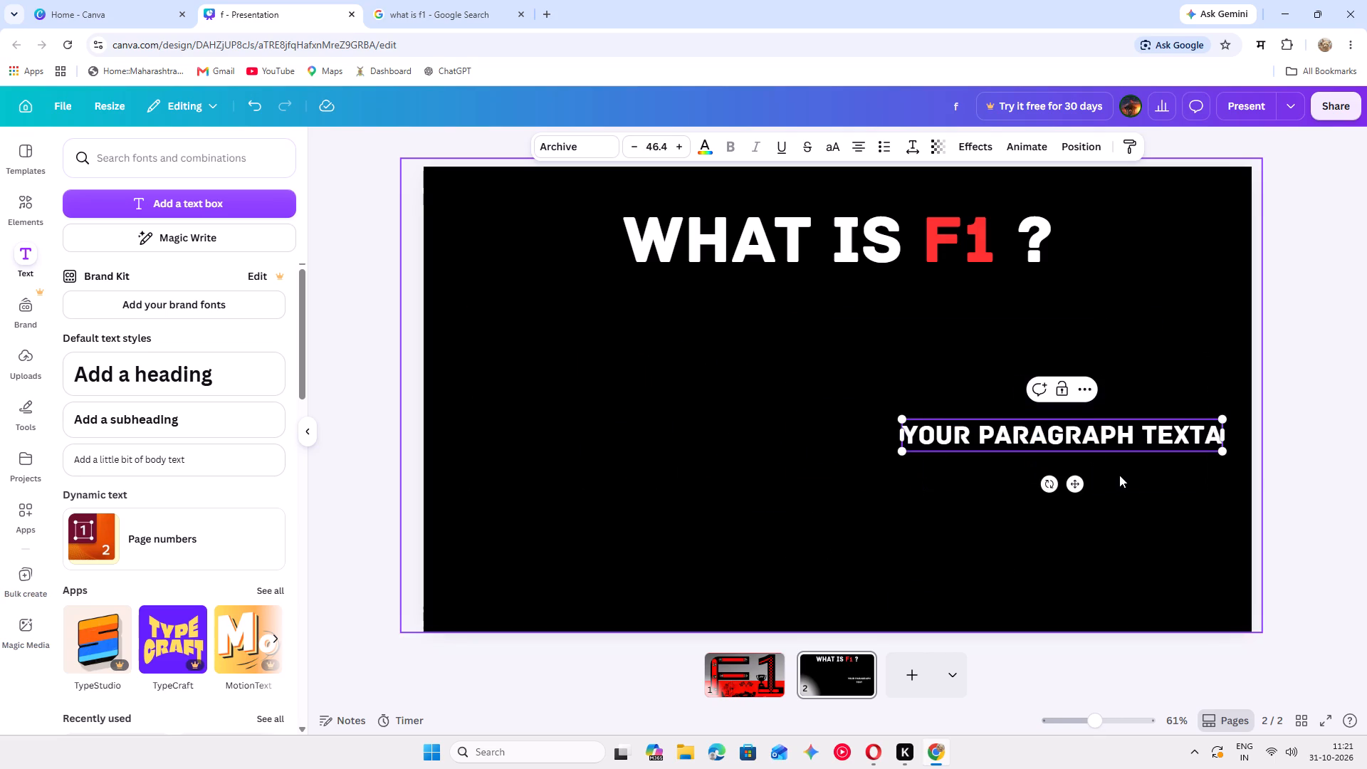
pyautogui.click(1168, 444)
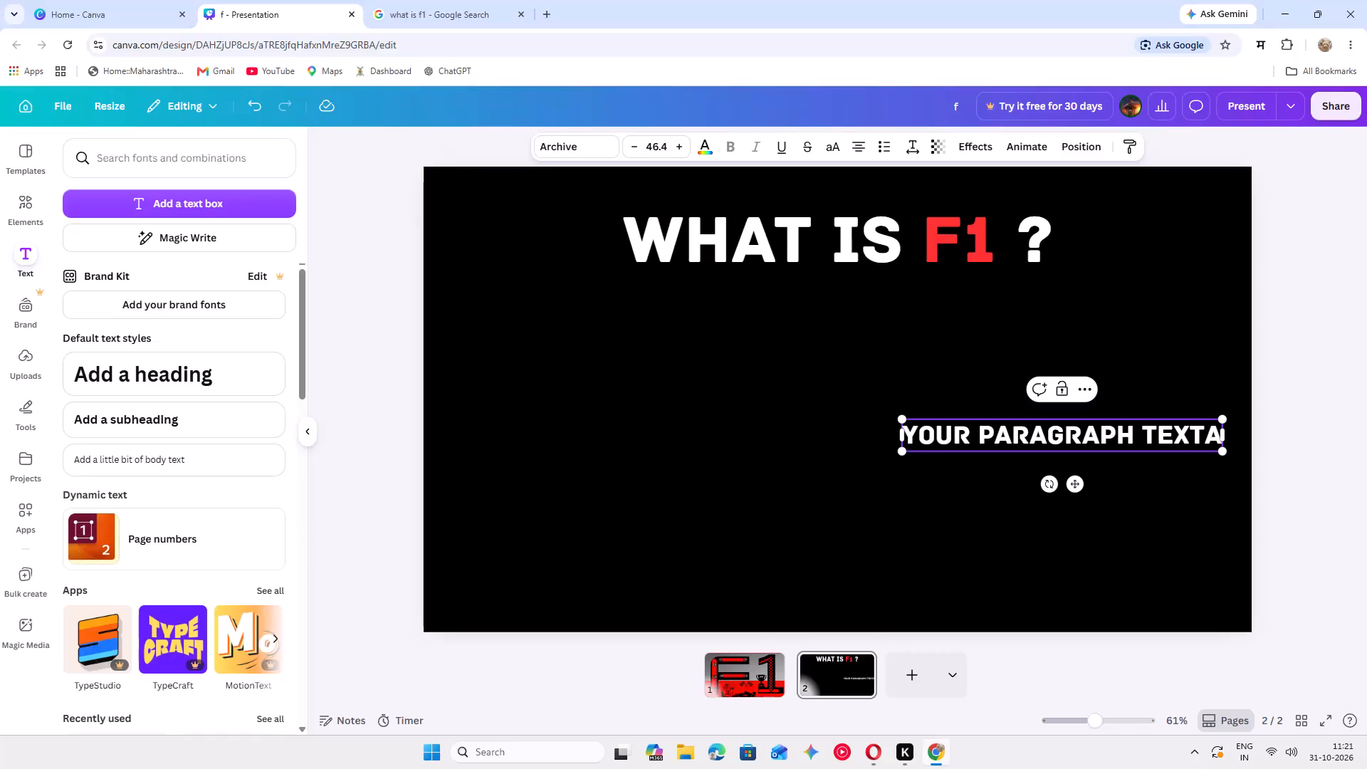
pyautogui.hotkey('ctrl', 'a')
pyautogui.press('BackSpace')
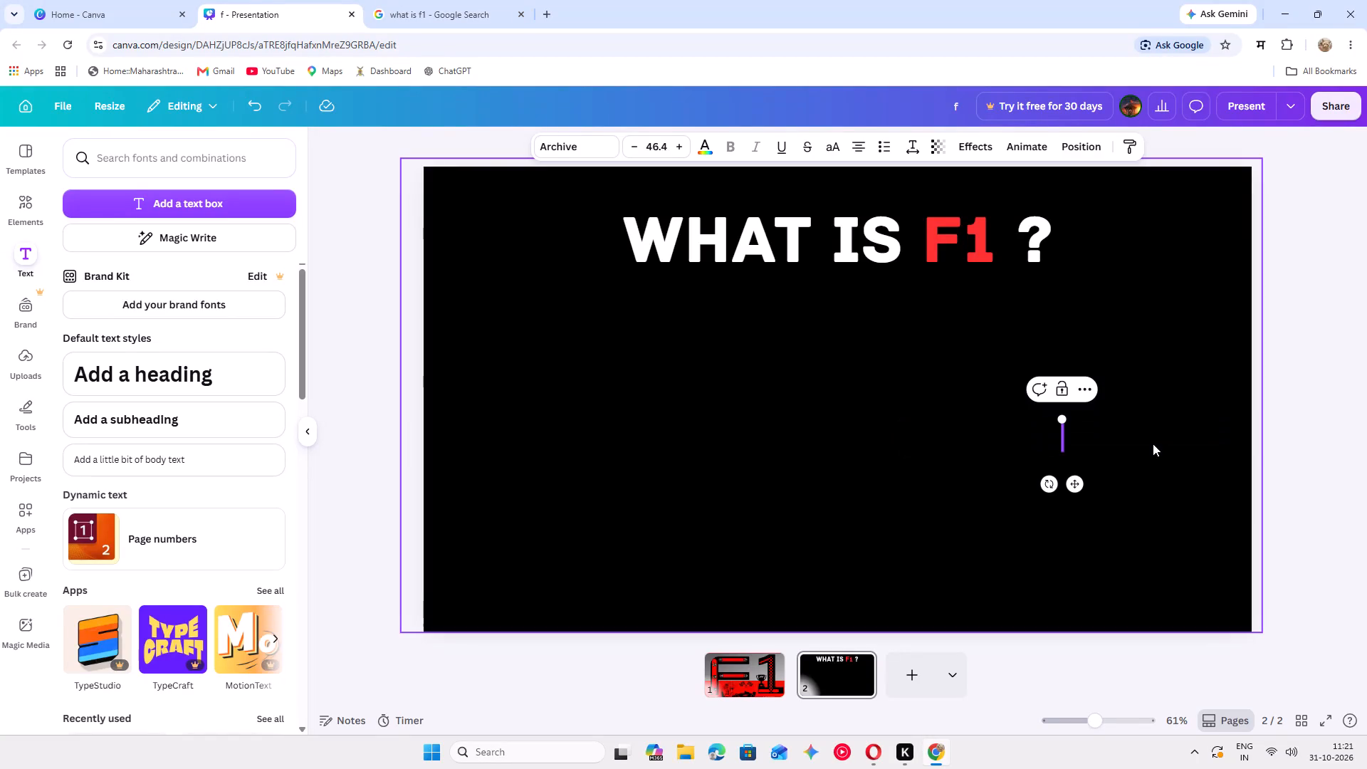
pyautogui.press('j')
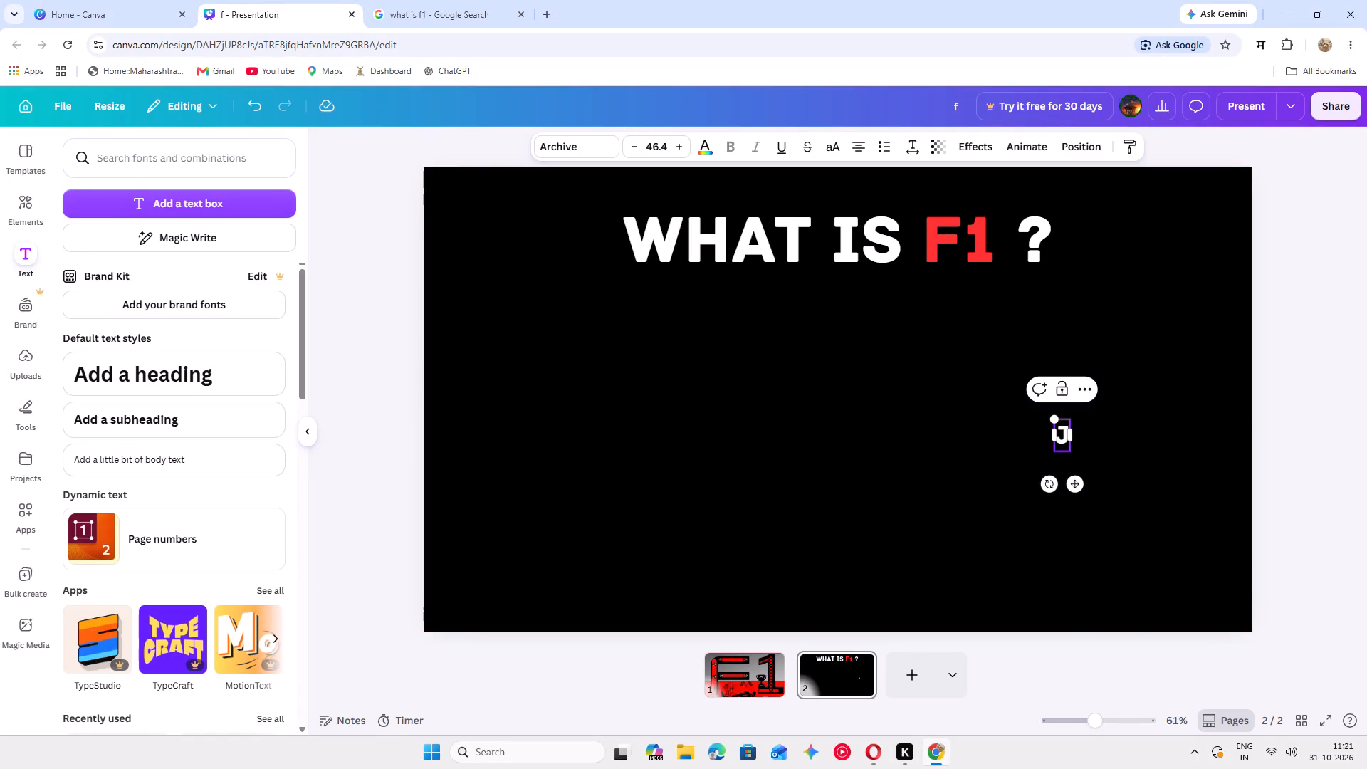
pyautogui.hotkey('ctrl', 'v')
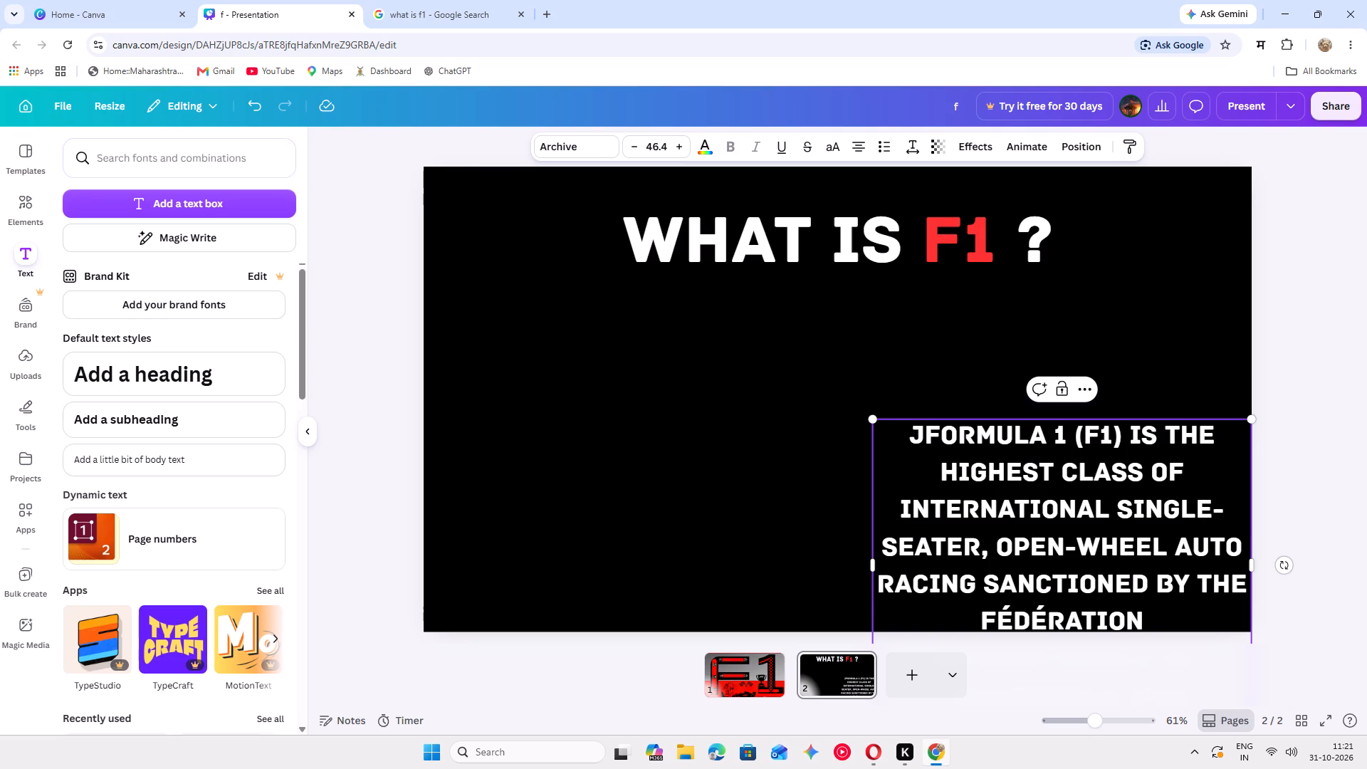
# Delete the stray letter "j" from the start of the Formula 1 definition paragraph on page 2.
pyautogui.click(923, 432)
pyautogui.press('BackSpace')
pyautogui.press('=')
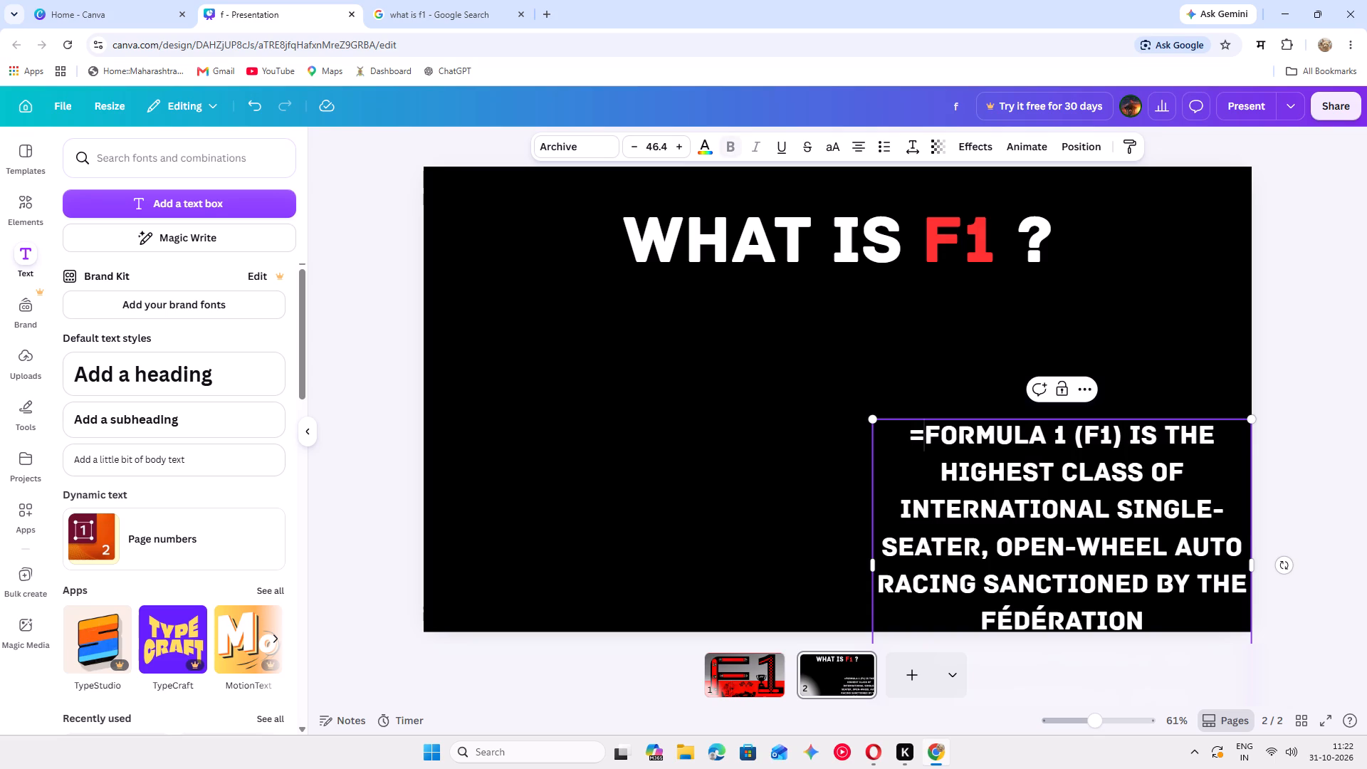
pyautogui.press('BackSpace')
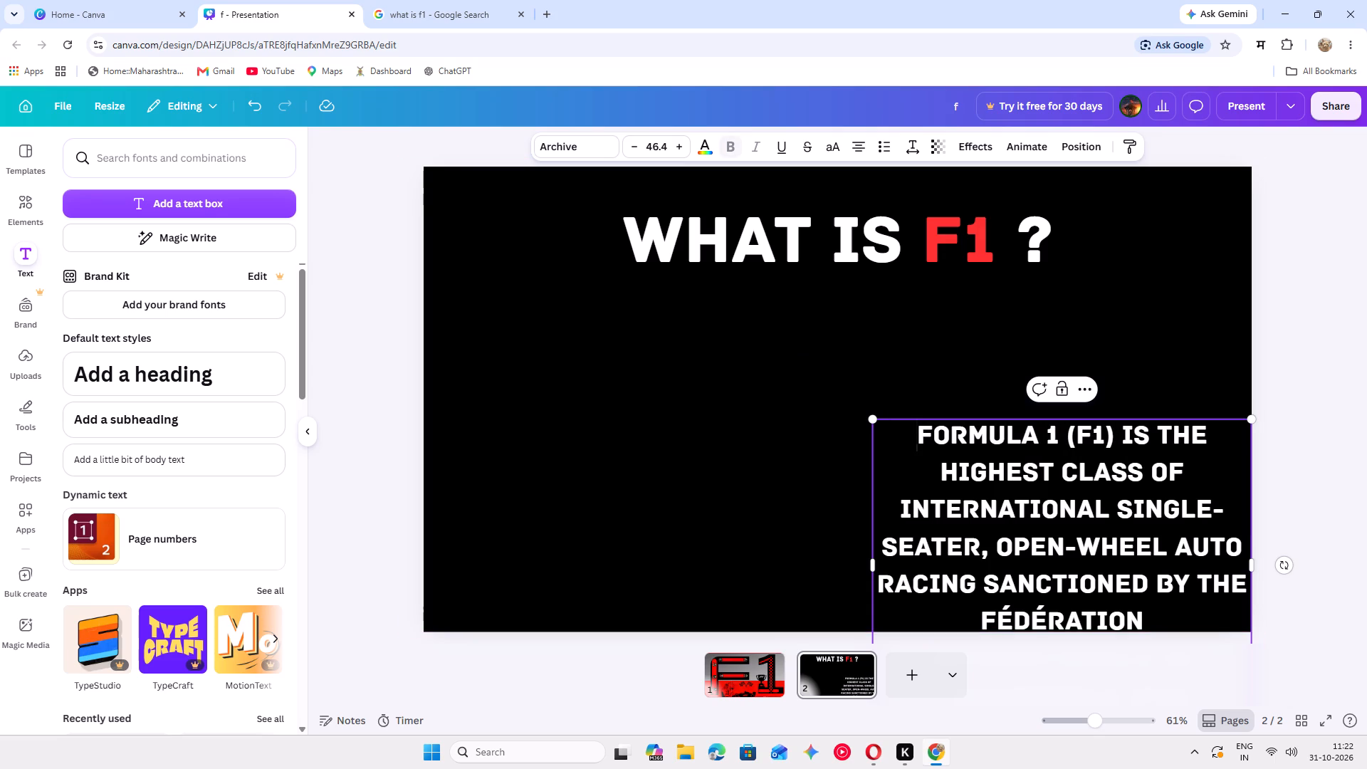
# Move the definition paragraph below the "WHAT IS F1 ?" heading and widen its text box so the text wraps onto four lines.
pyautogui.moveTo(908, 449); pyautogui.dragTo(849, 417)
pyautogui.click(874, 449)
pyautogui.click(917, 379)
pyautogui.moveTo(898, 446); pyautogui.dragTo(933, 458)
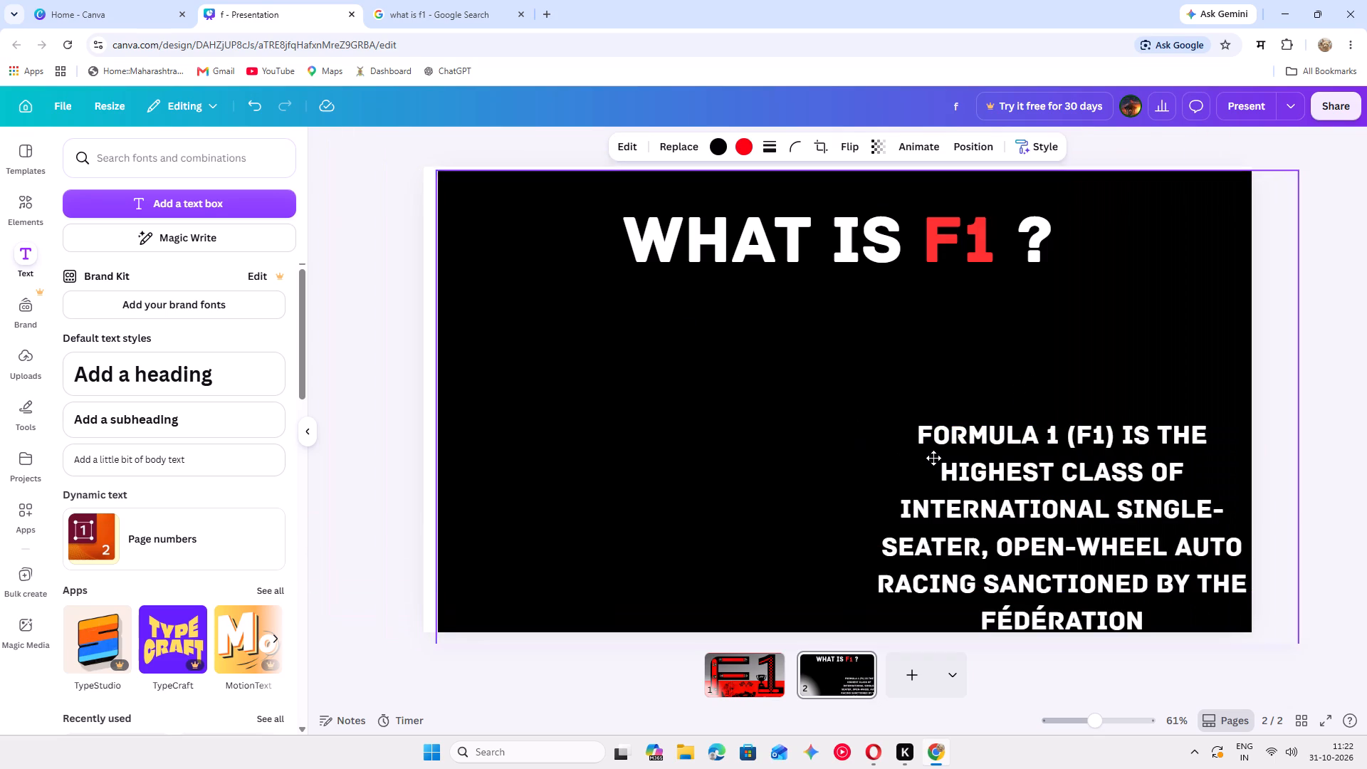
pyautogui.moveTo(933, 458); pyautogui.dragTo(931, 456)
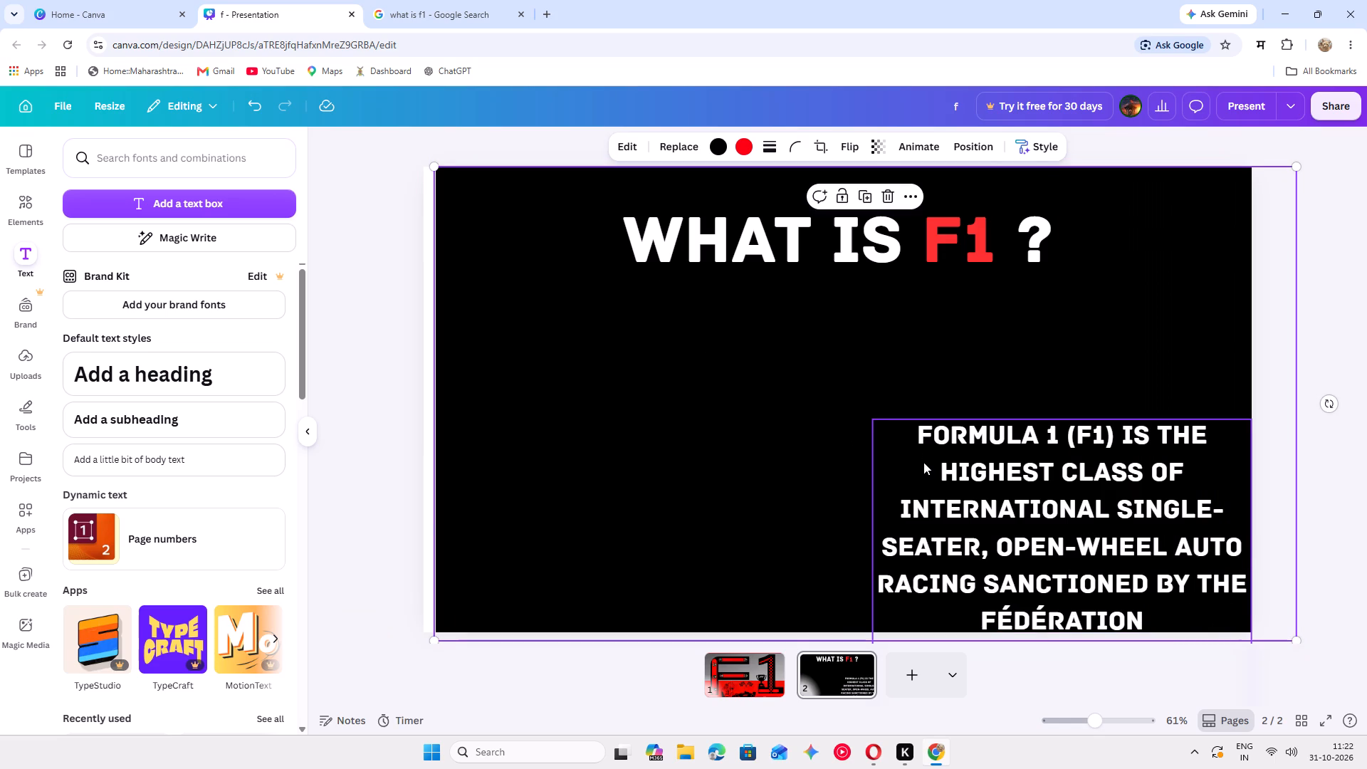
pyautogui.click(923, 462)
pyautogui.moveTo(923, 462); pyautogui.dragTo(728, 335)
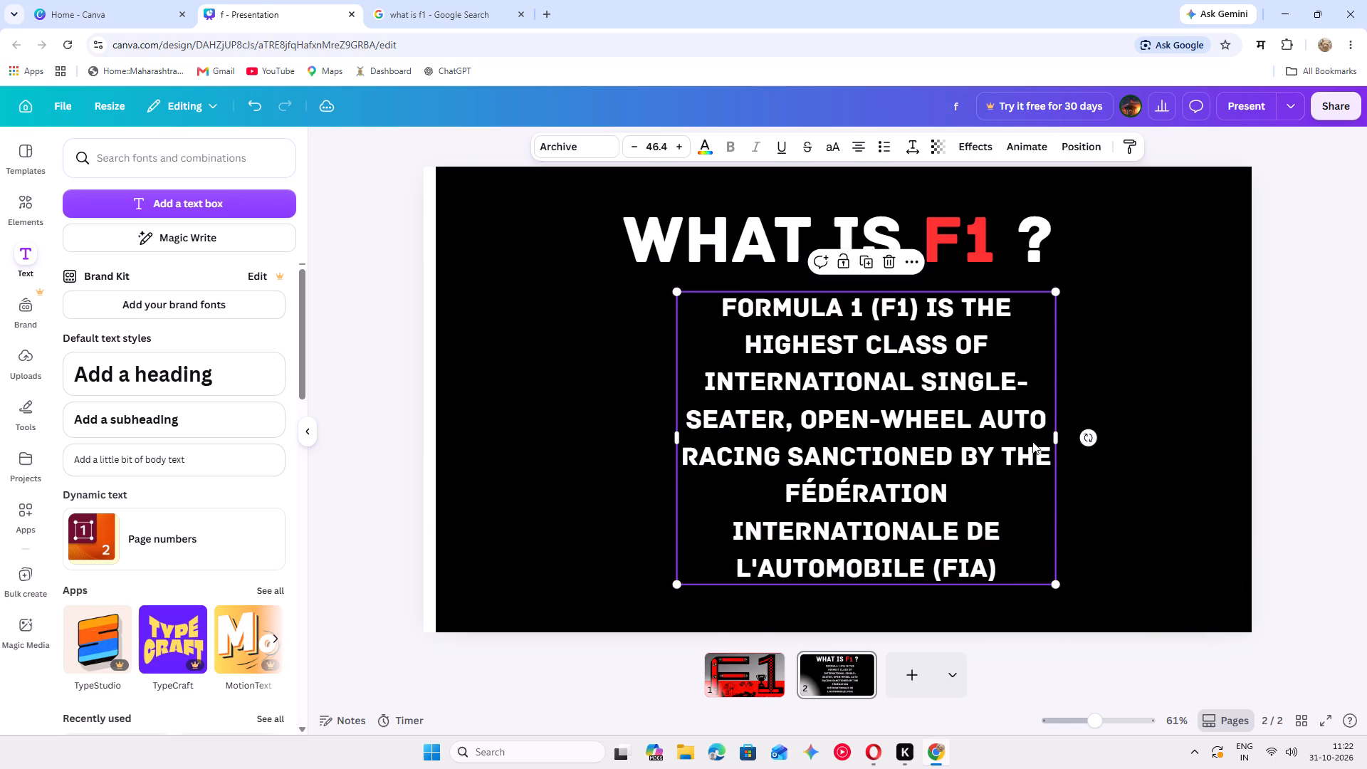
pyautogui.moveTo(1059, 439); pyautogui.dragTo(1272, 446)
pyautogui.moveTo(678, 380); pyautogui.dragTo(530, 348)
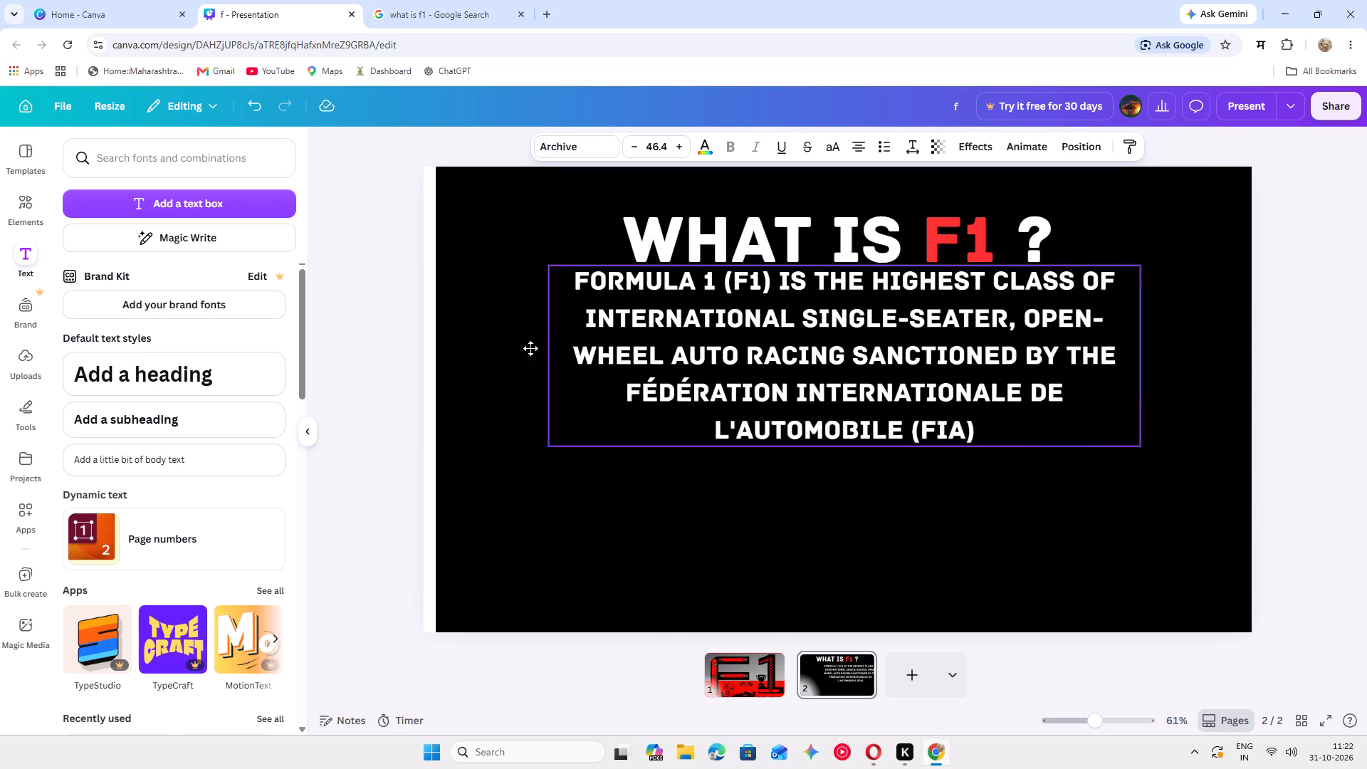
pyautogui.moveTo(530, 348); pyautogui.dragTo(508, 376)
pyautogui.moveTo(505, 377); pyautogui.dragTo(354, 334)
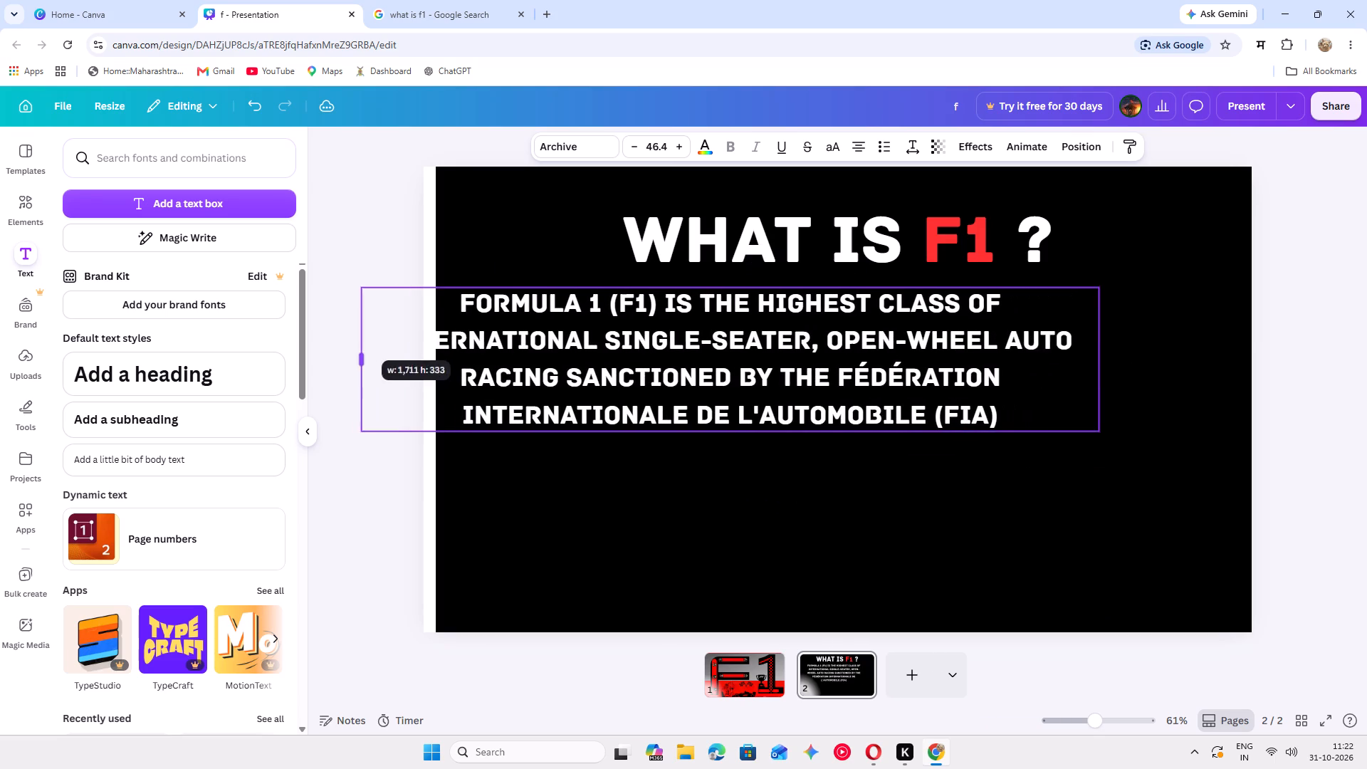
pyautogui.moveTo(354, 334); pyautogui.dragTo(346, 333)
pyautogui.moveTo(1024, 406); pyautogui.dragTo(1121, 406)
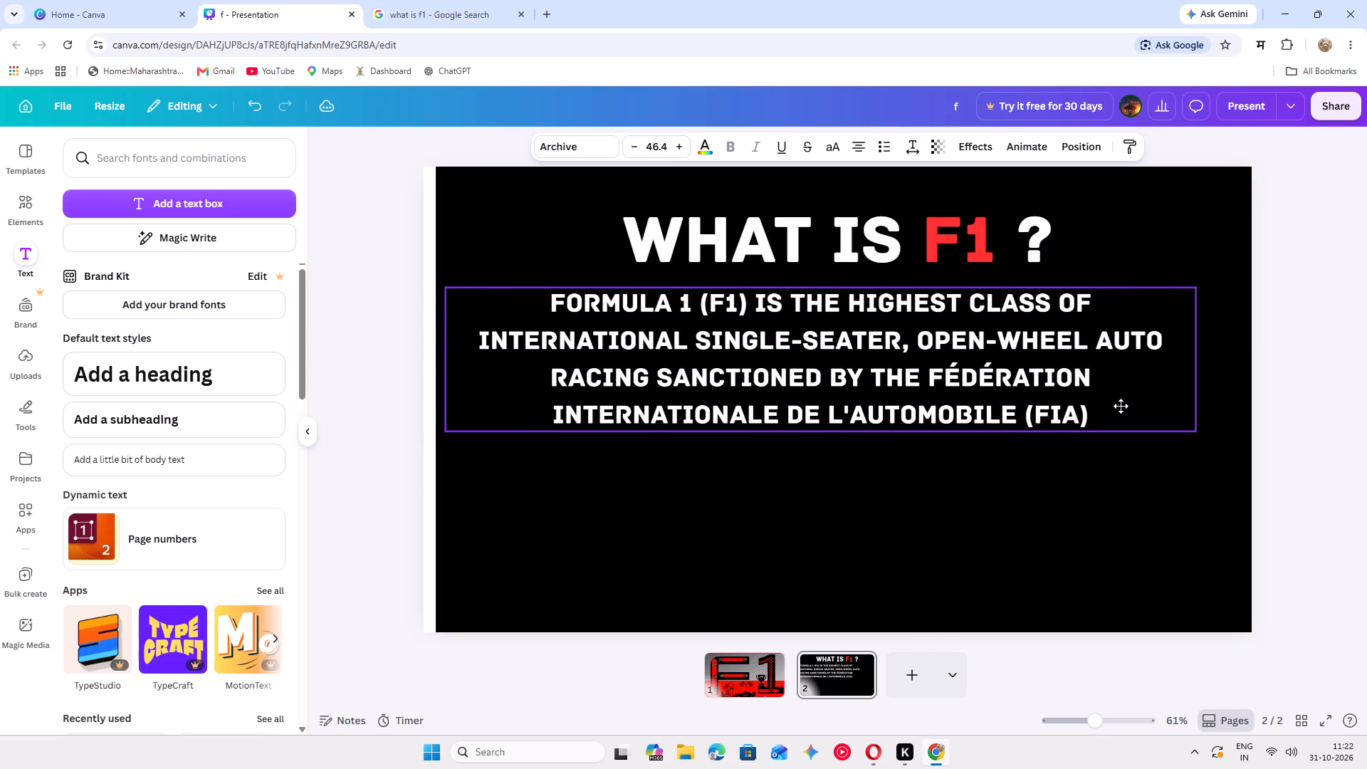
pyautogui.moveTo(1121, 406); pyautogui.dragTo(1133, 428)
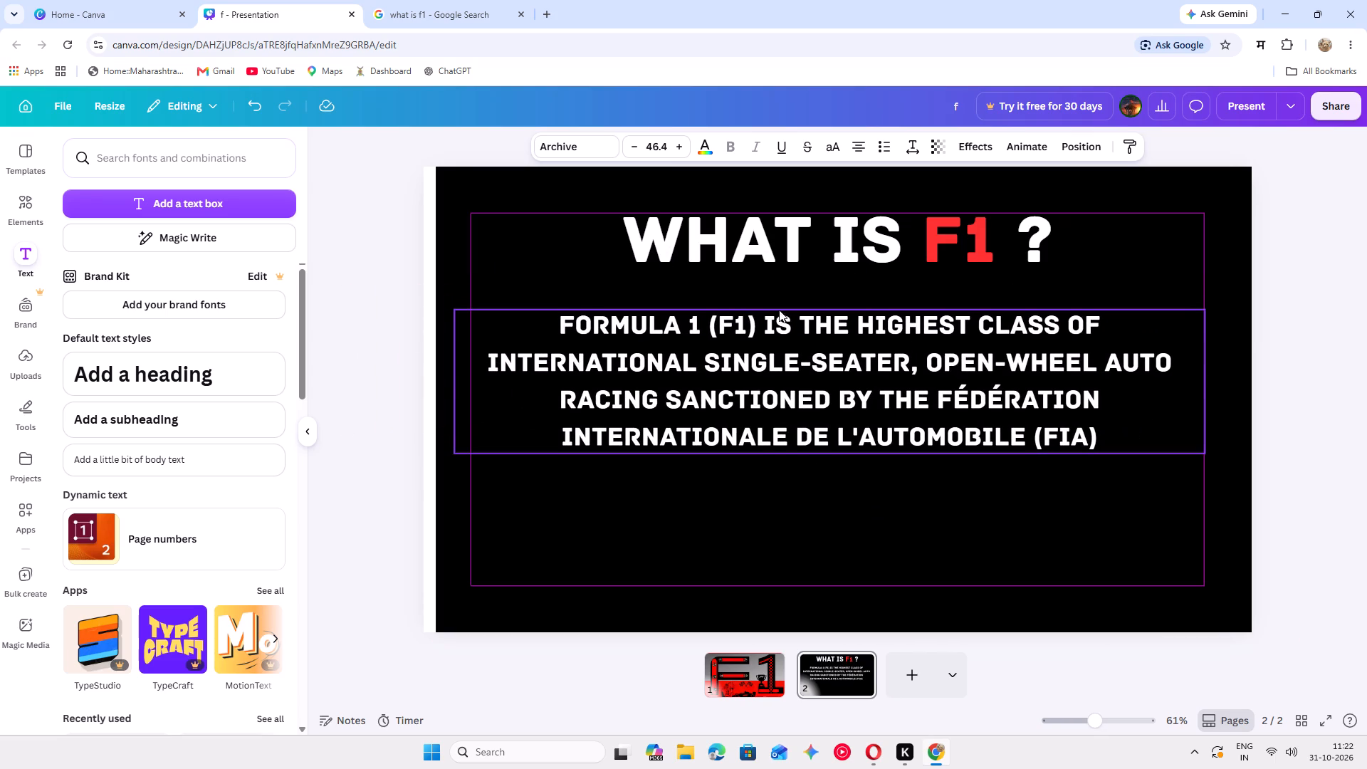
# Colour the words "Formula 1" at the start of the definition paragraph red.
pyautogui.click(707, 323)
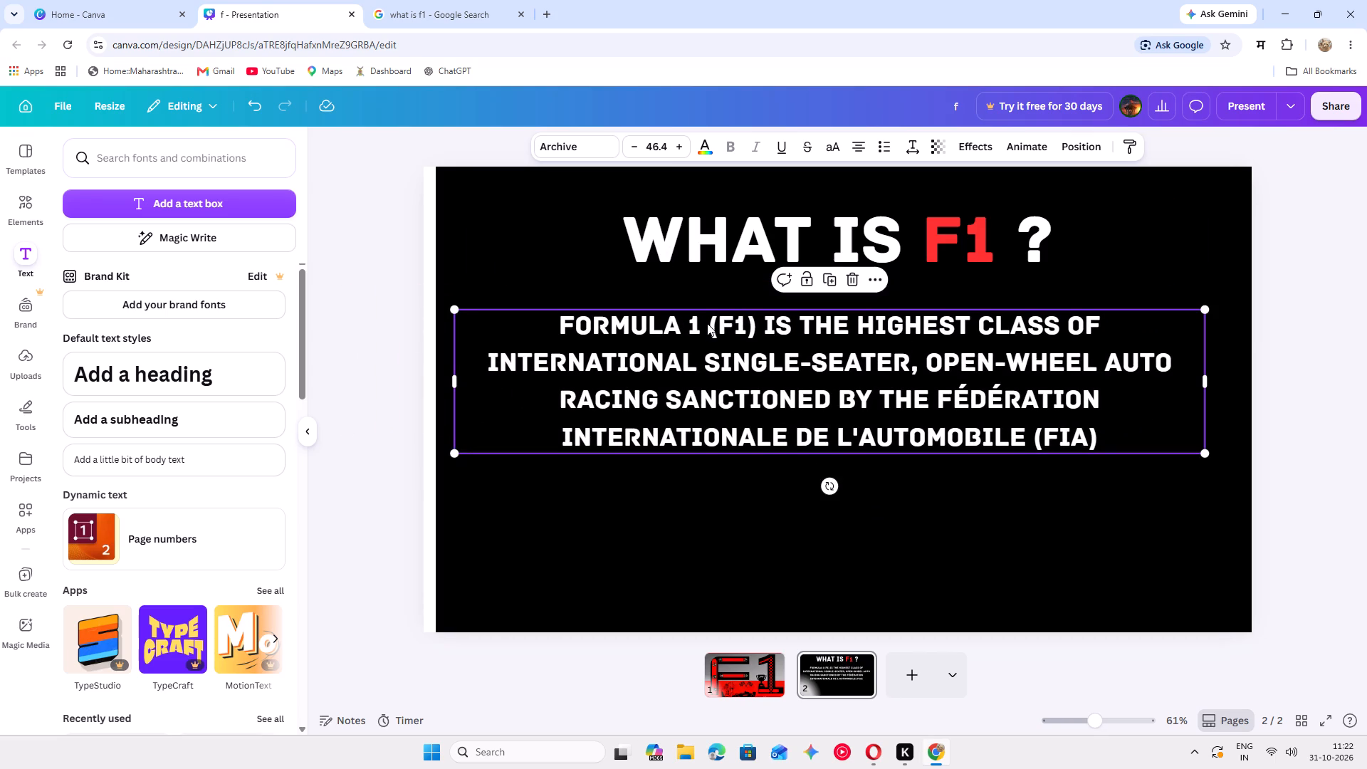
pyautogui.click(707, 323)
pyautogui.click(699, 323)
pyautogui.moveTo(699, 323); pyautogui.dragTo(634, 323)
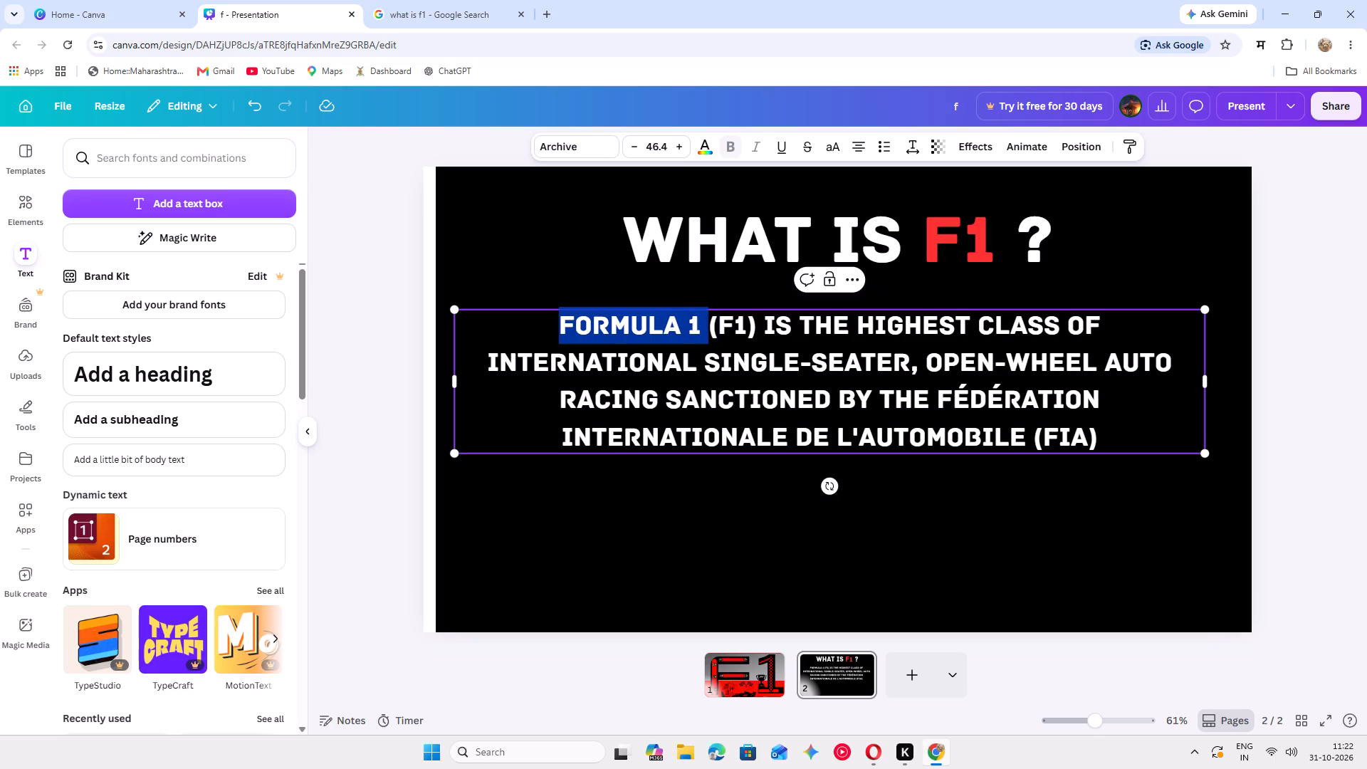
pyautogui.moveTo(634, 323); pyautogui.dragTo(622, 323)
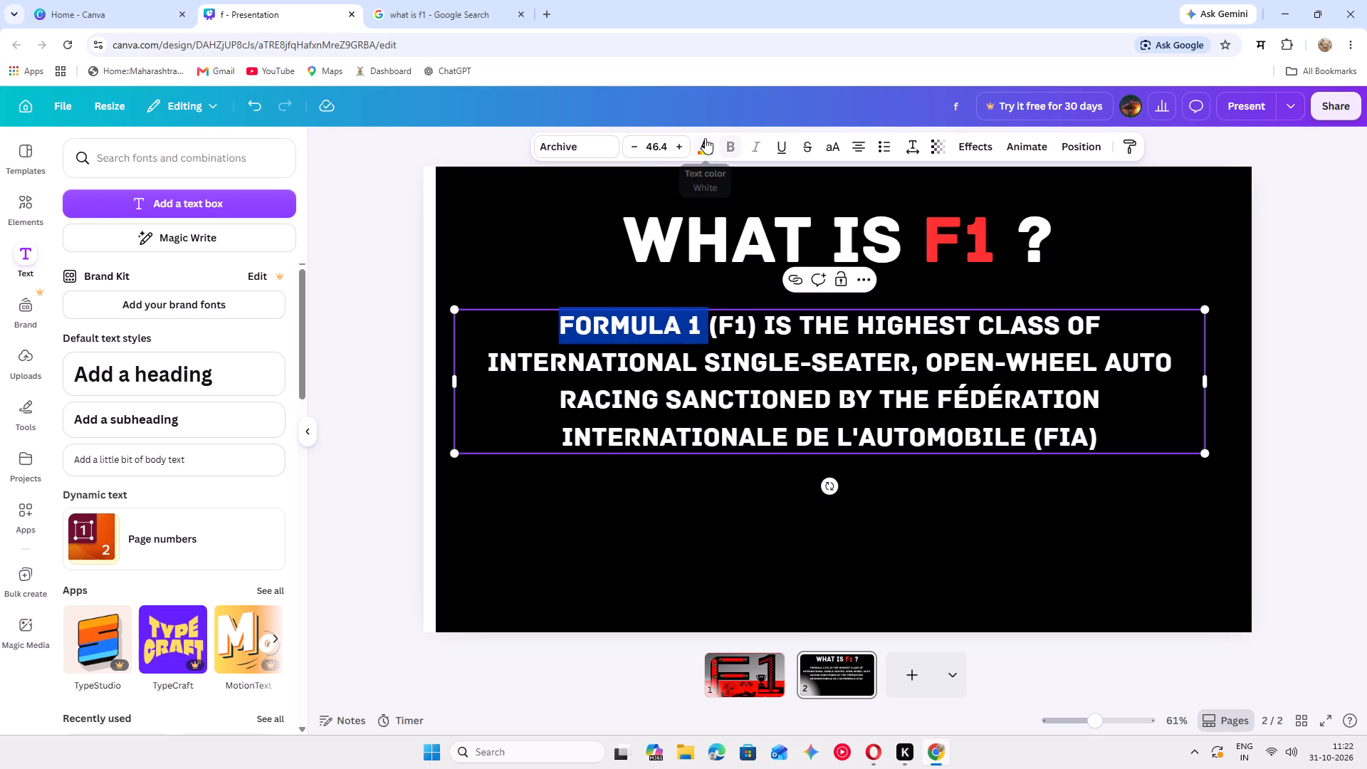
pyautogui.click(705, 138)
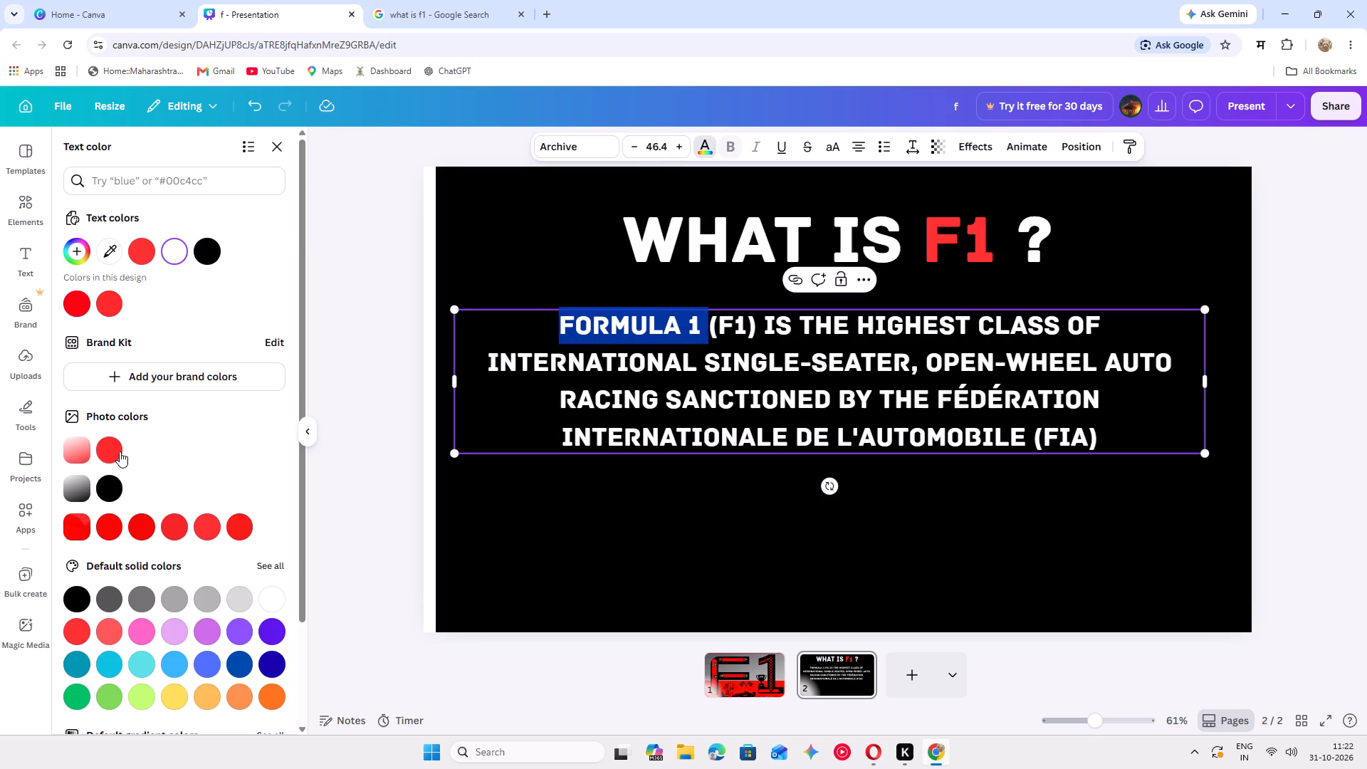
pyautogui.click(120, 451)
pyautogui.click(350, 403)
pyautogui.click(368, 396)
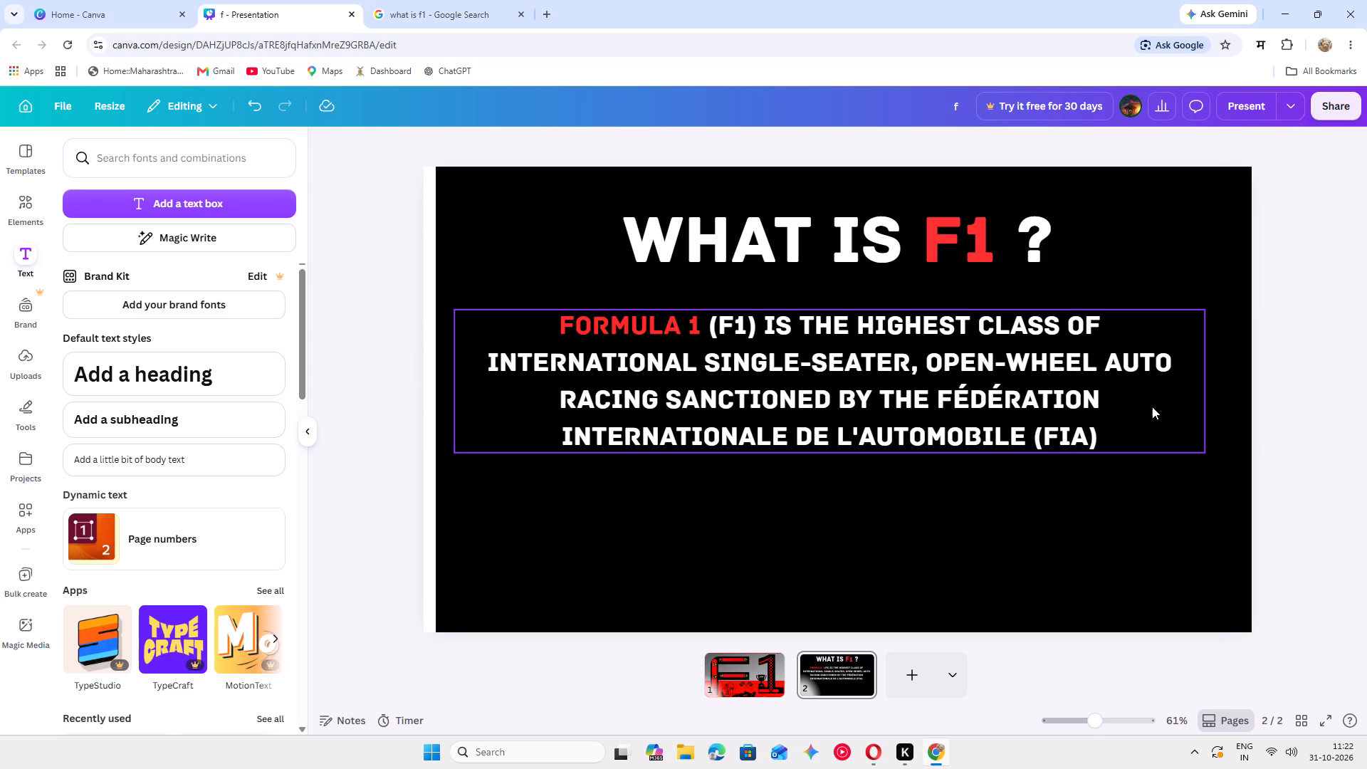
# Raise the definition paragraph closer to the heading and centre it horizontally on the page.
pyautogui.moveTo(1152, 407); pyautogui.dragTo(1159, 381)
pyautogui.click(1059, 478)
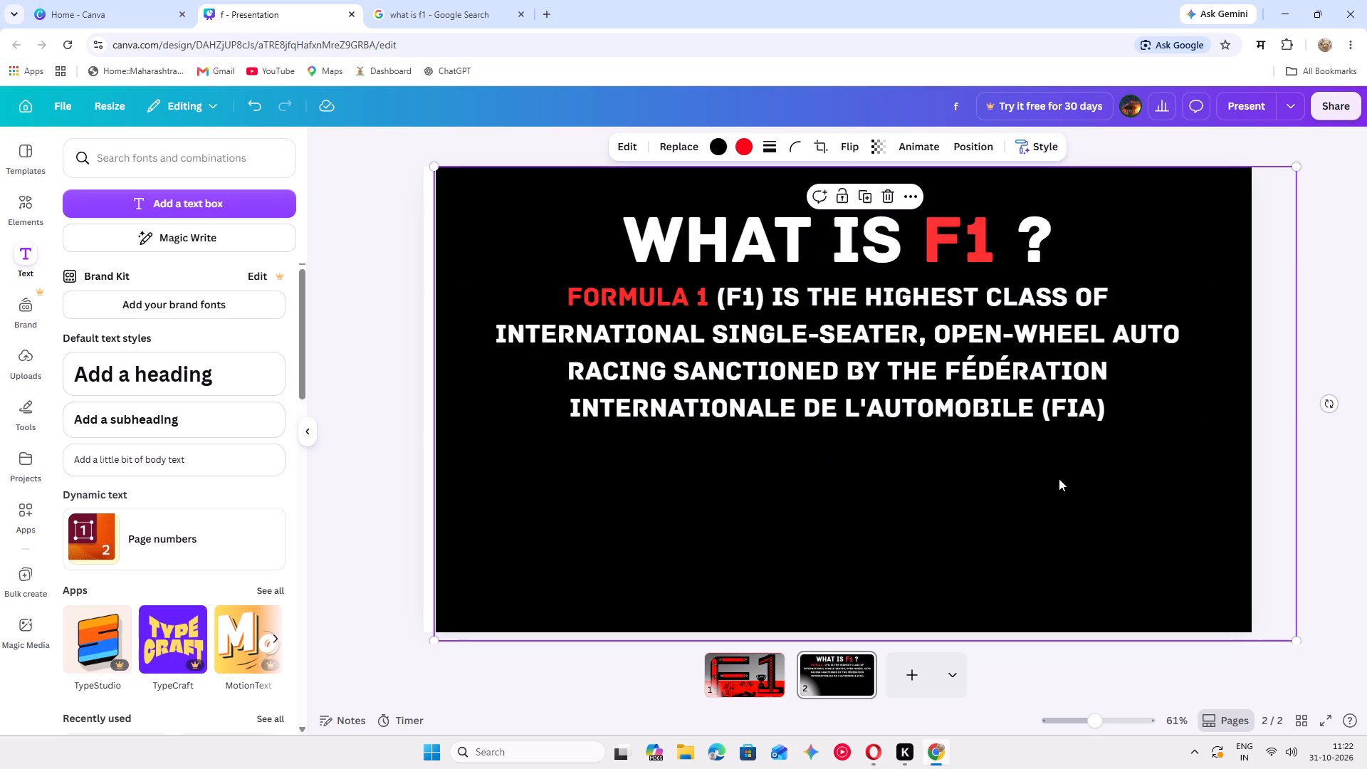
# Find graphics for "f1 car" and place the red side-view race car across page 2 below the definition paragraph.
pyautogui.click(28, 211)
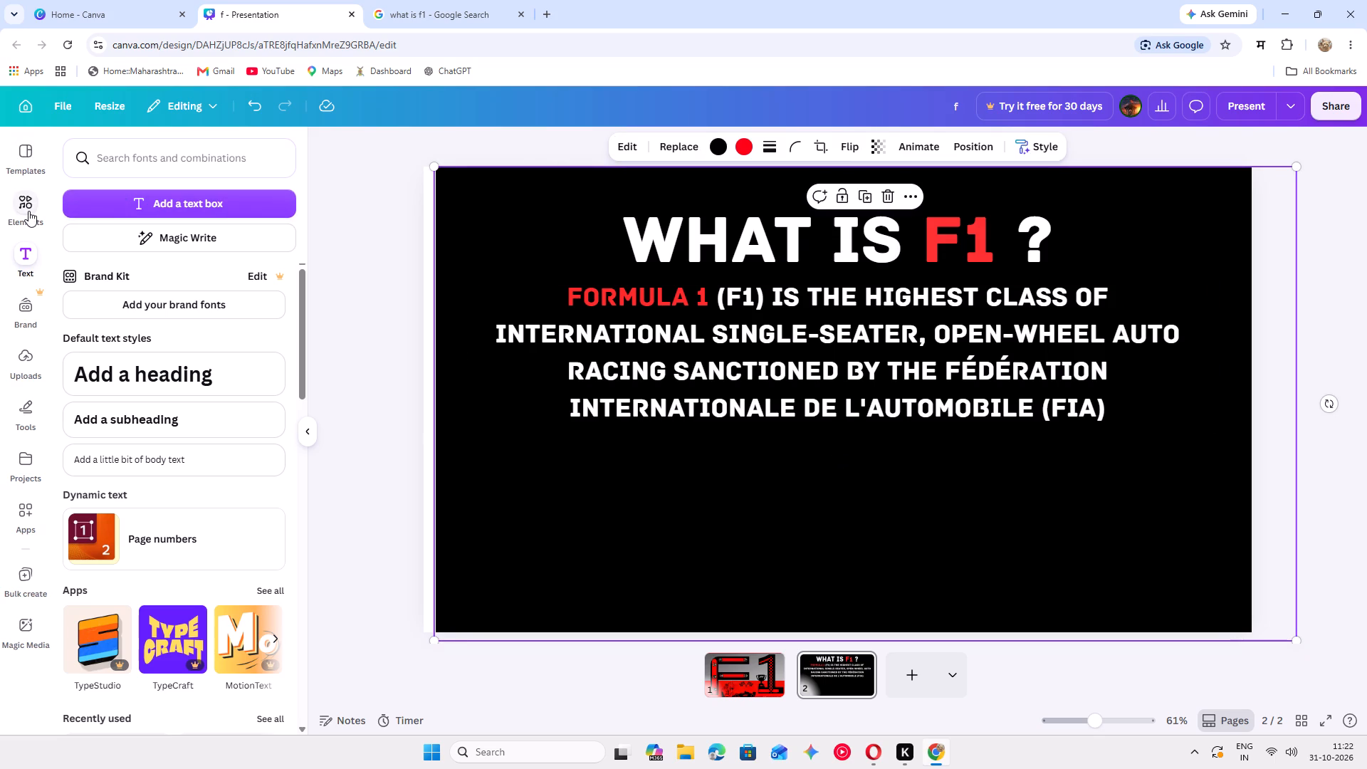
pyautogui.click(267, 156)
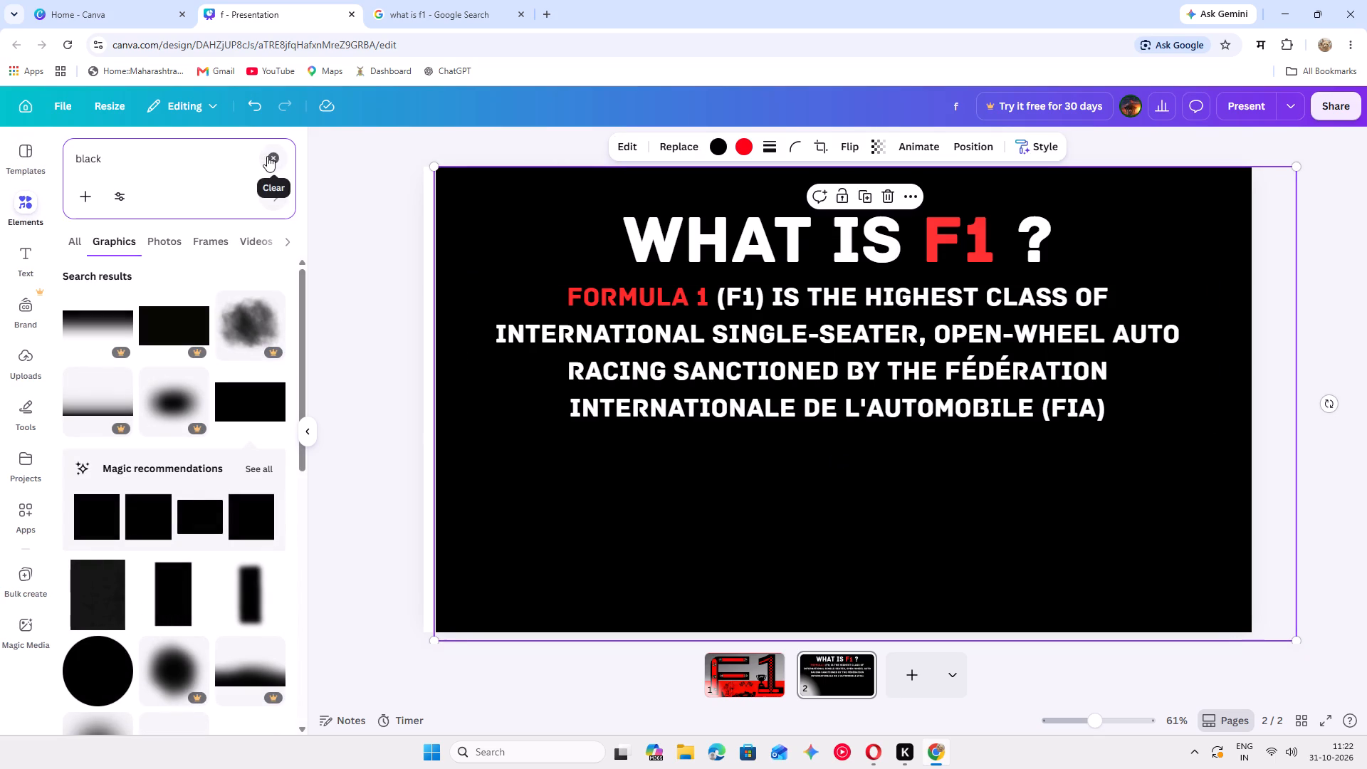
pyautogui.click(248, 153)
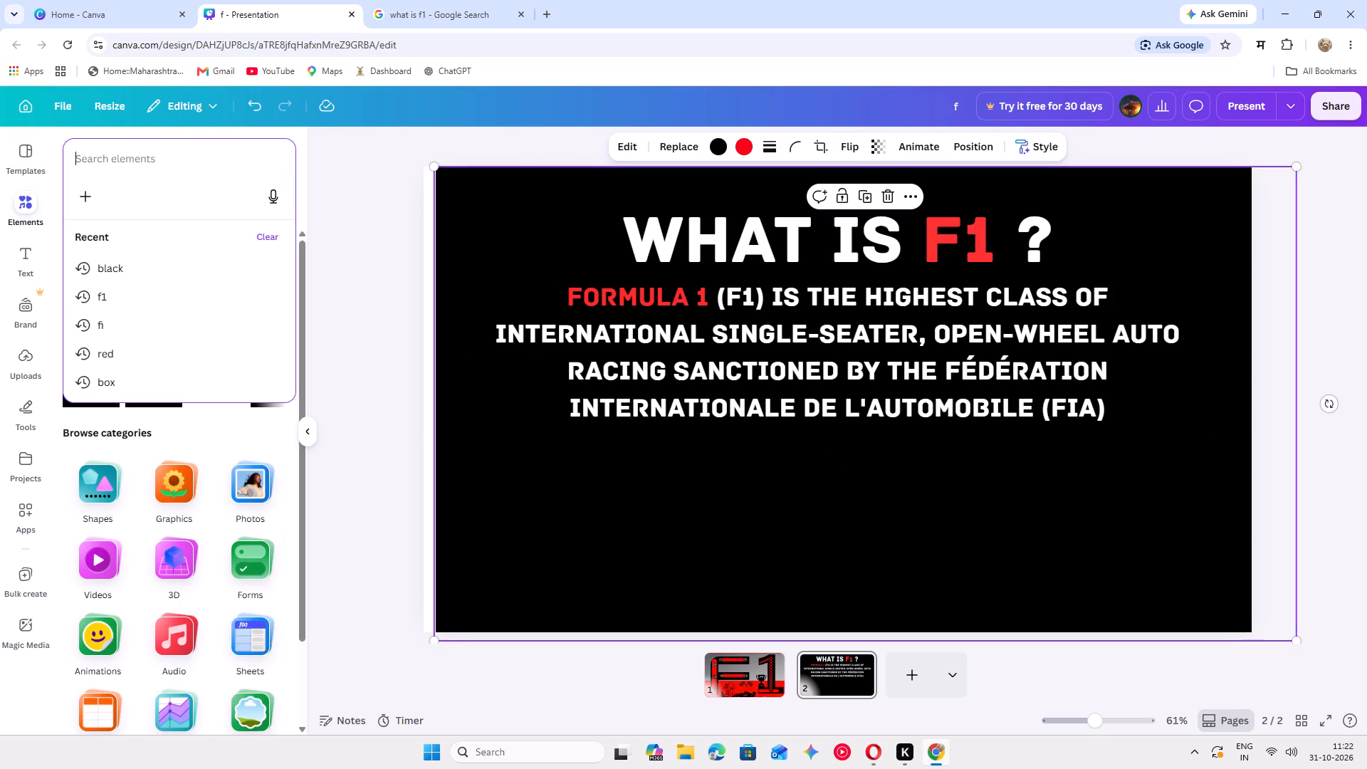
pyautogui.press('f')
pyautogui.press('1')
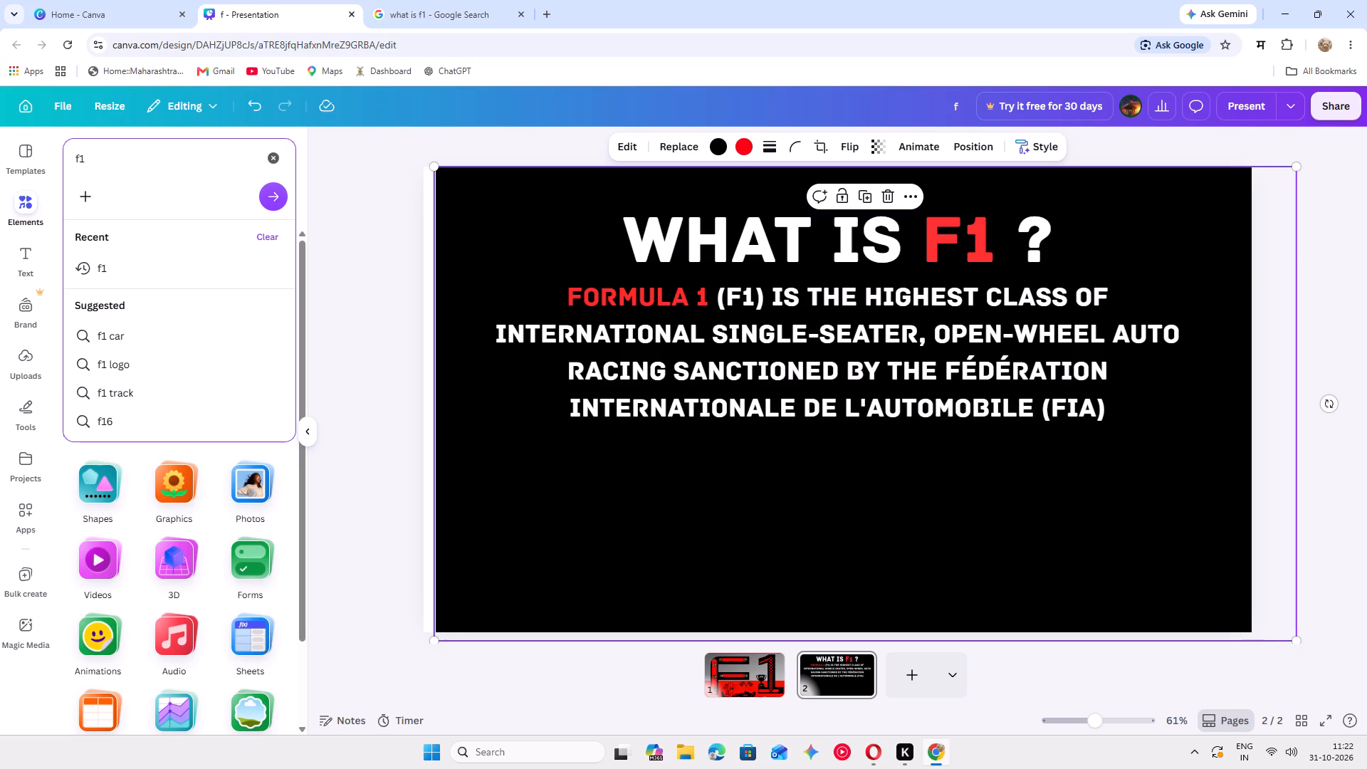
pyautogui.press('space')
pyautogui.write('car')
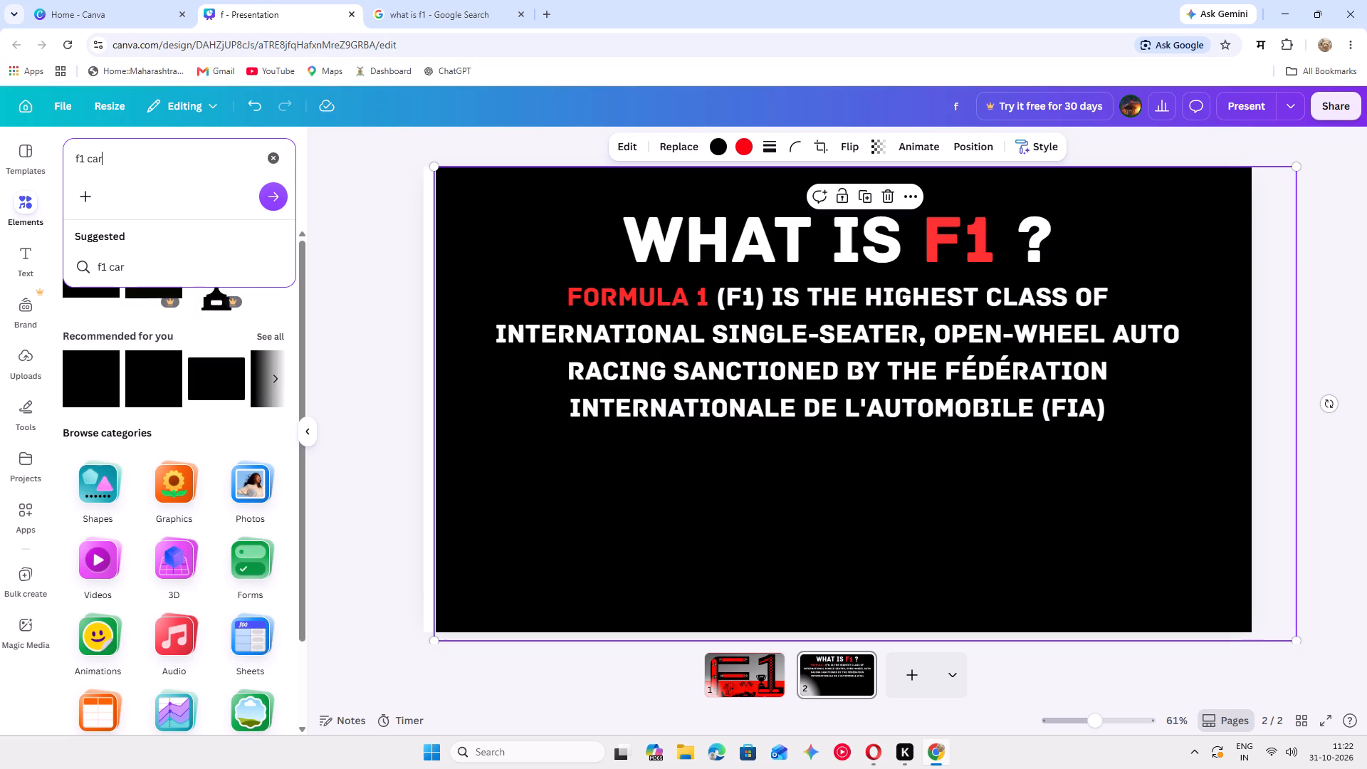
pyautogui.press('Return')
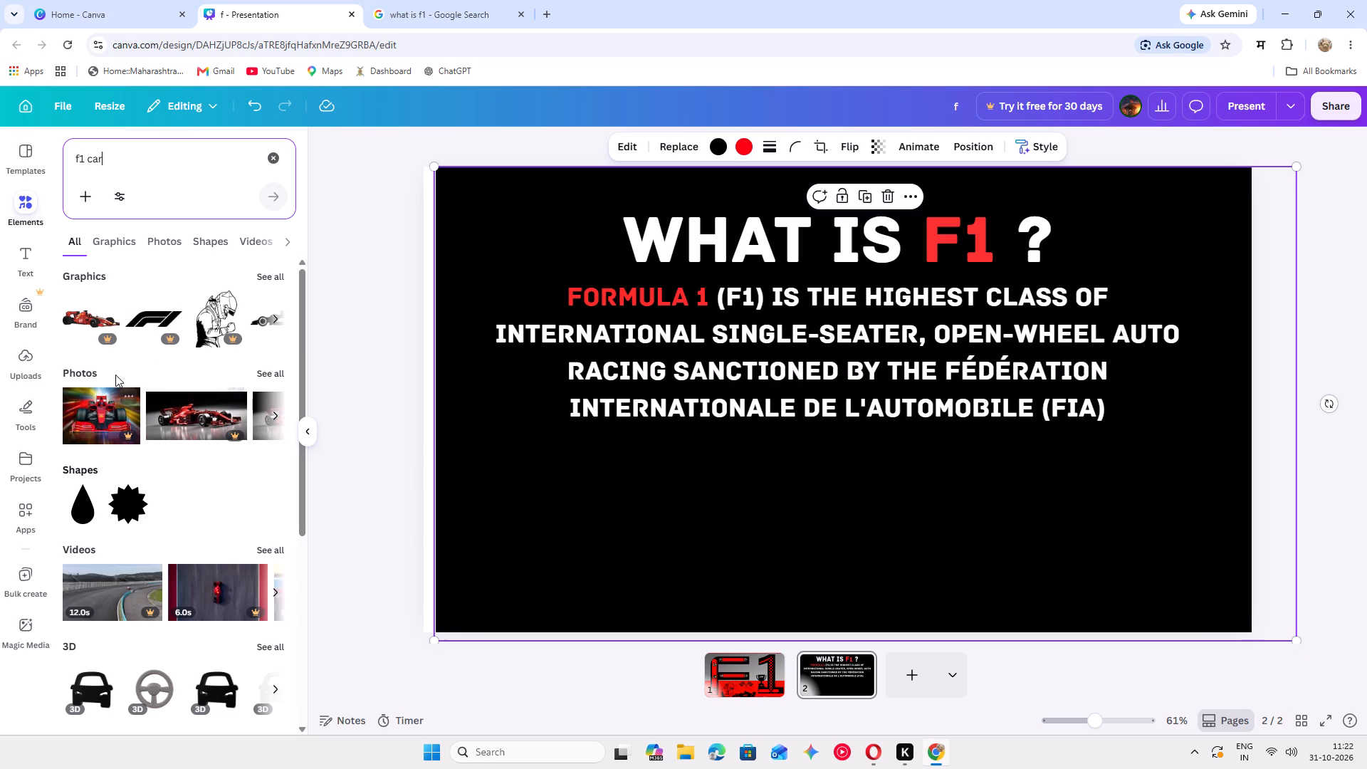
pyautogui.click(133, 233)
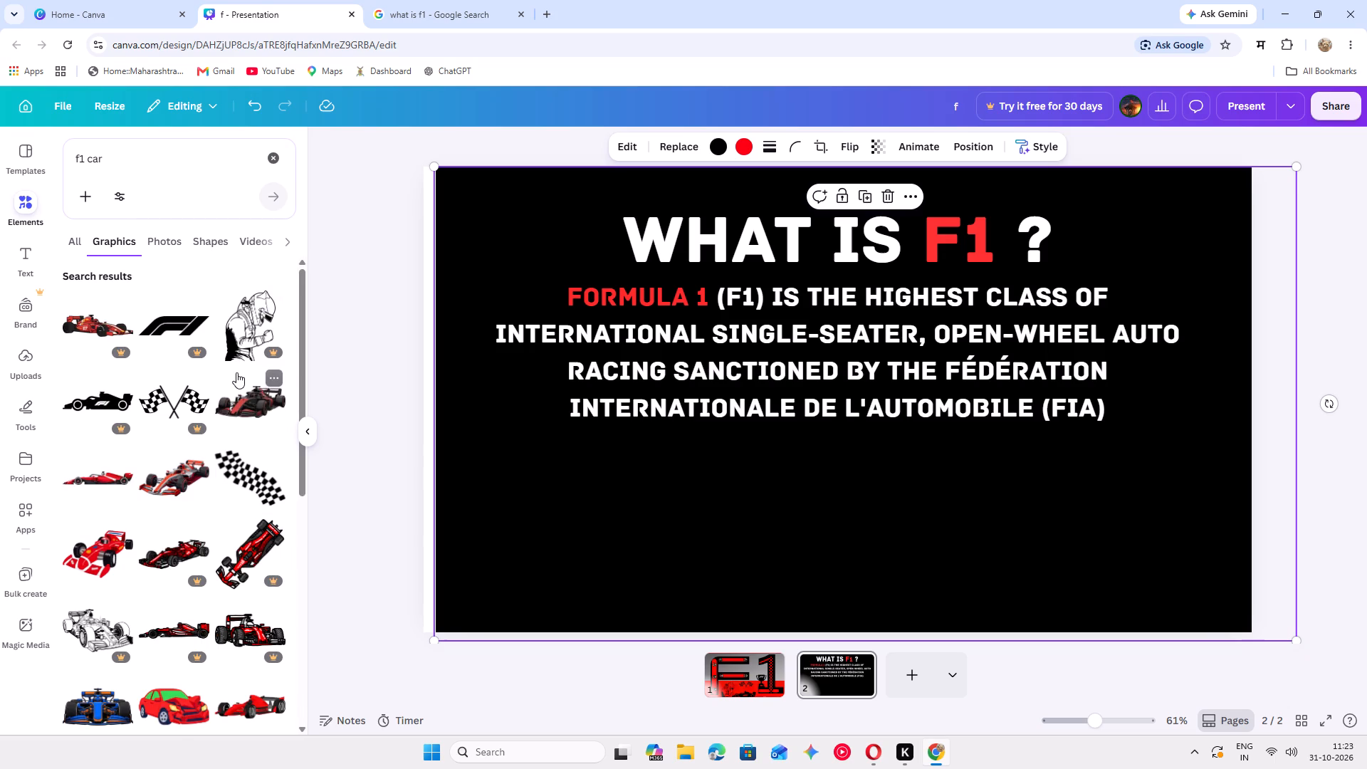
pyautogui.scroll(-1, 236, 372)
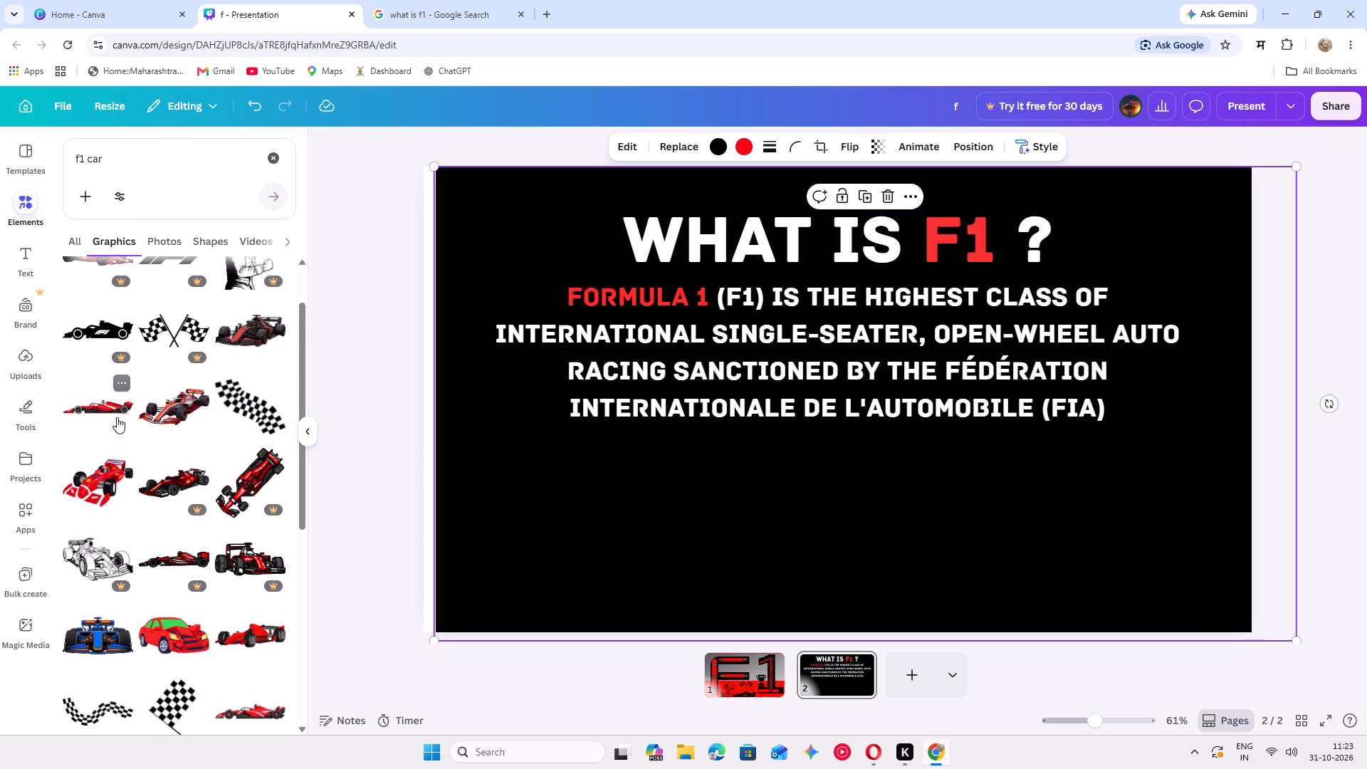
pyautogui.click(116, 417)
pyautogui.moveTo(879, 461); pyautogui.dragTo(879, 535)
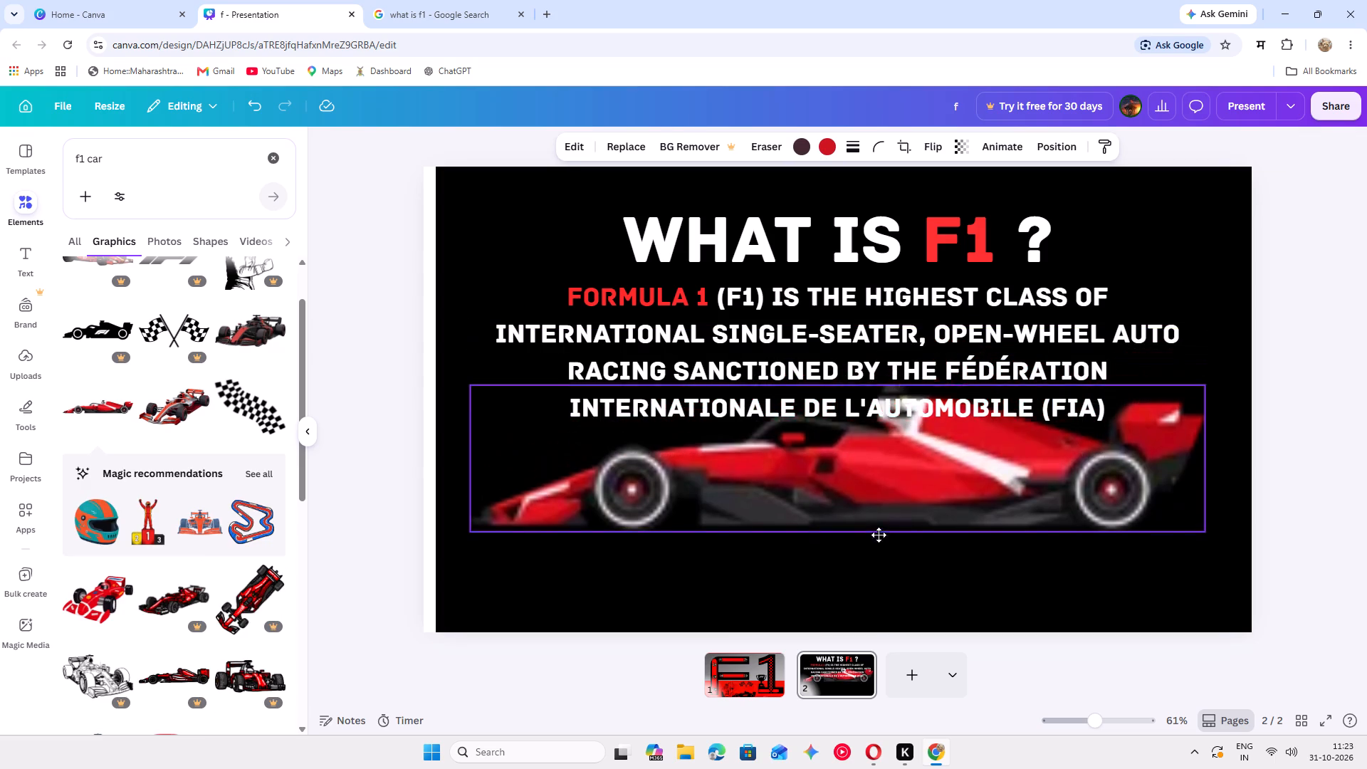
pyautogui.moveTo(879, 535); pyautogui.dragTo(879, 577)
pyautogui.click(882, 568)
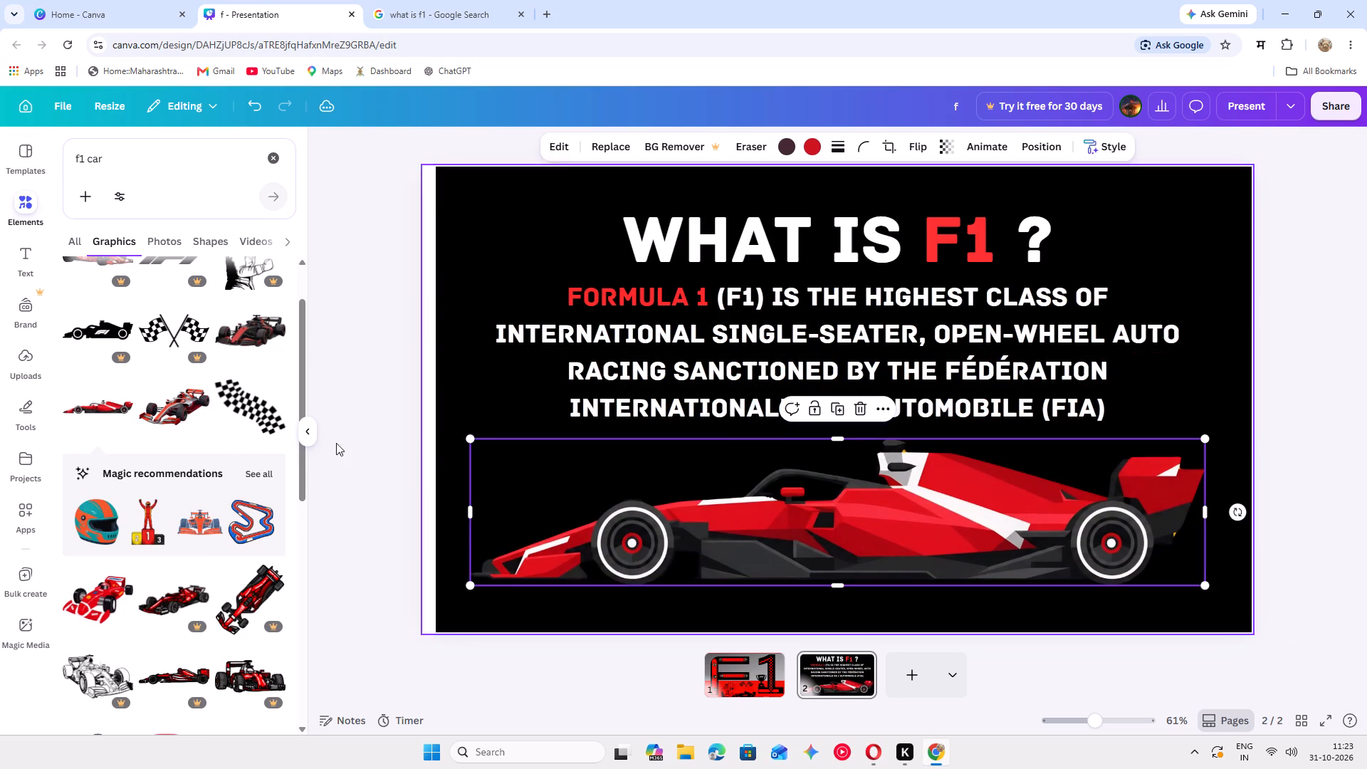
# Add the wavy black checkered ribbon graphic from the same results and place it over the middle of the race car.
pyautogui.scroll(-2, 237, 452)
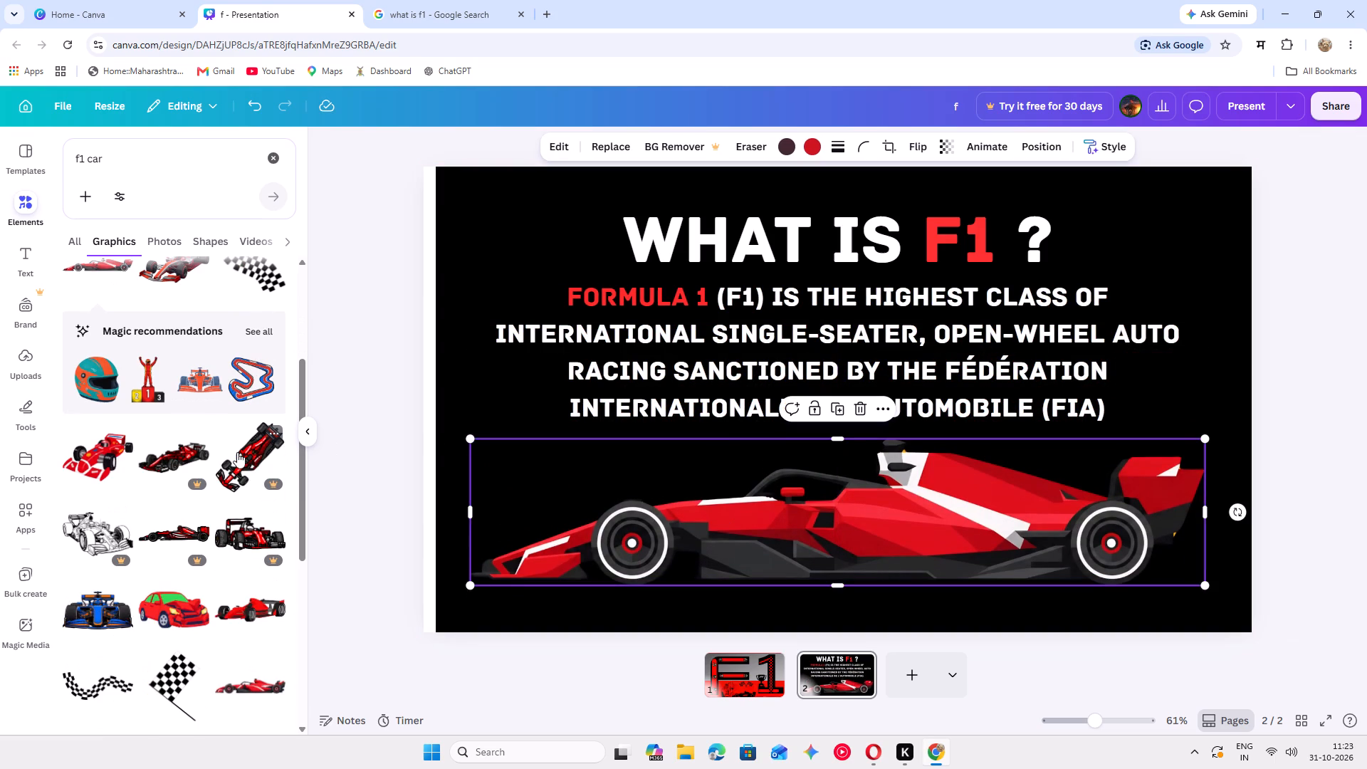
pyautogui.scroll(-3, 237, 452)
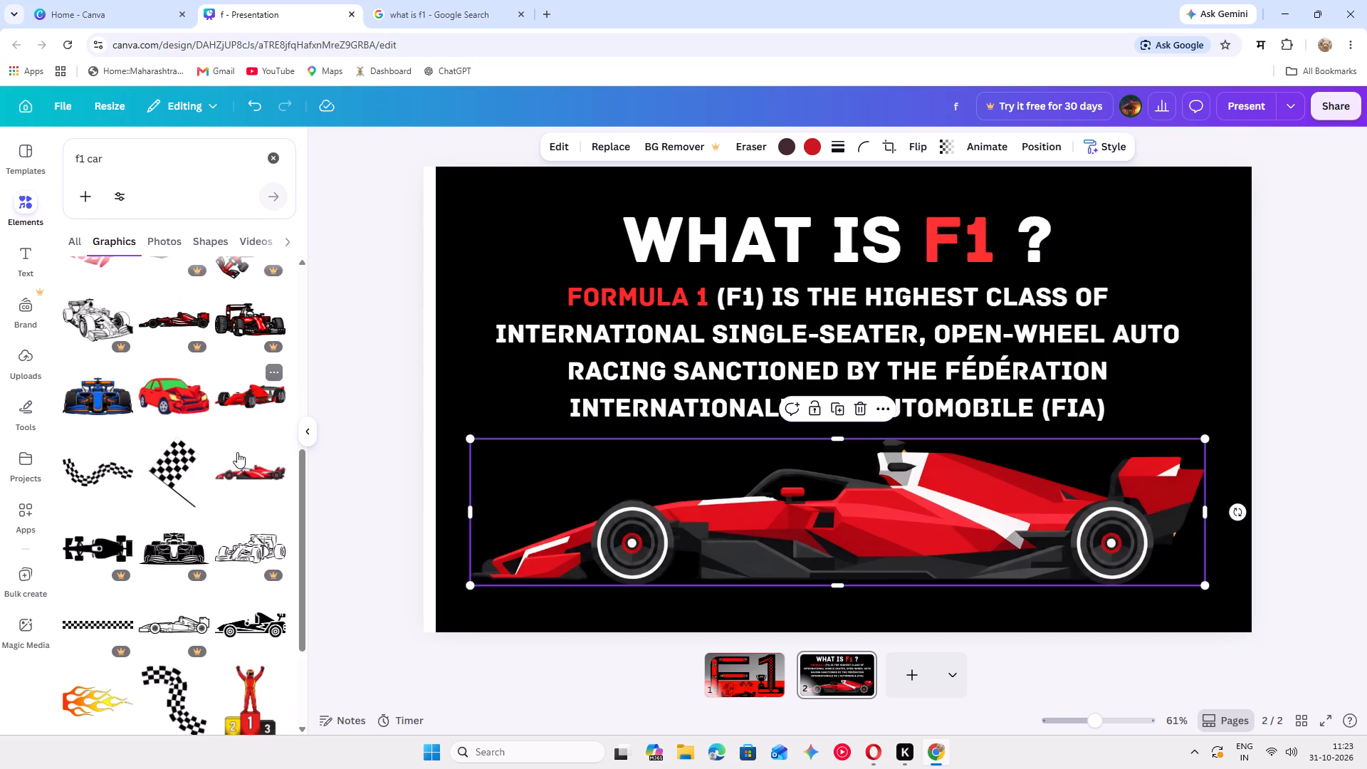
pyautogui.click(98, 488)
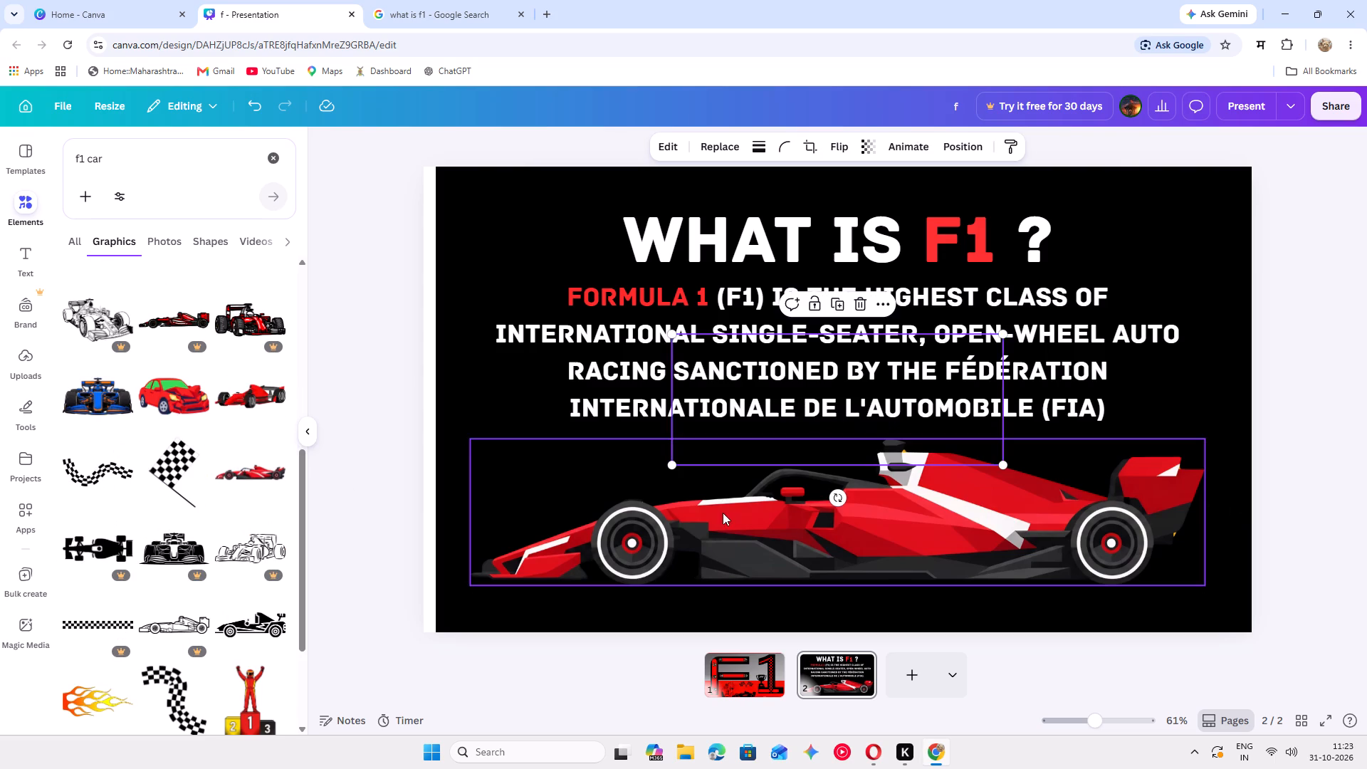
pyautogui.moveTo(816, 446); pyautogui.dragTo(812, 599)
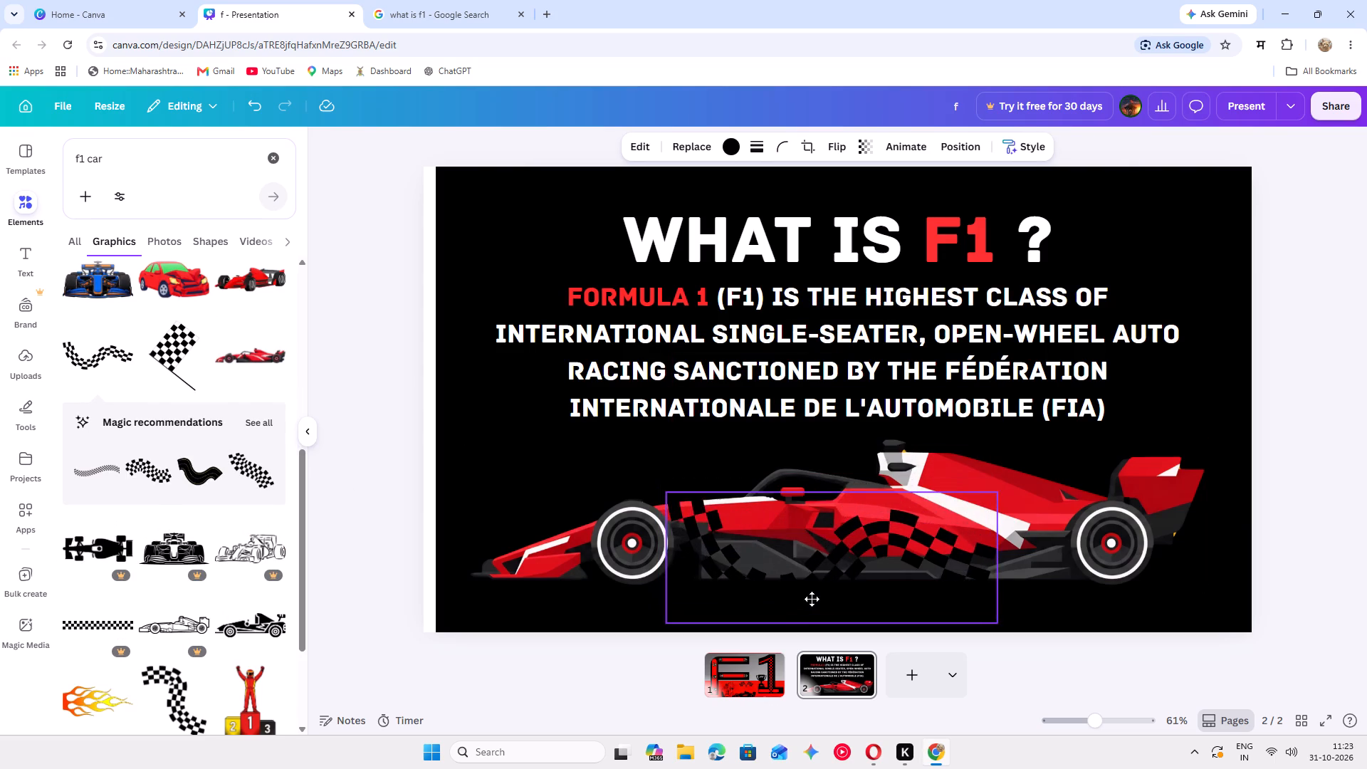
pyautogui.moveTo(812, 599); pyautogui.dragTo(815, 587)
# Recolour the checkered ribbon graphic from black to white.
pyautogui.click(725, 147)
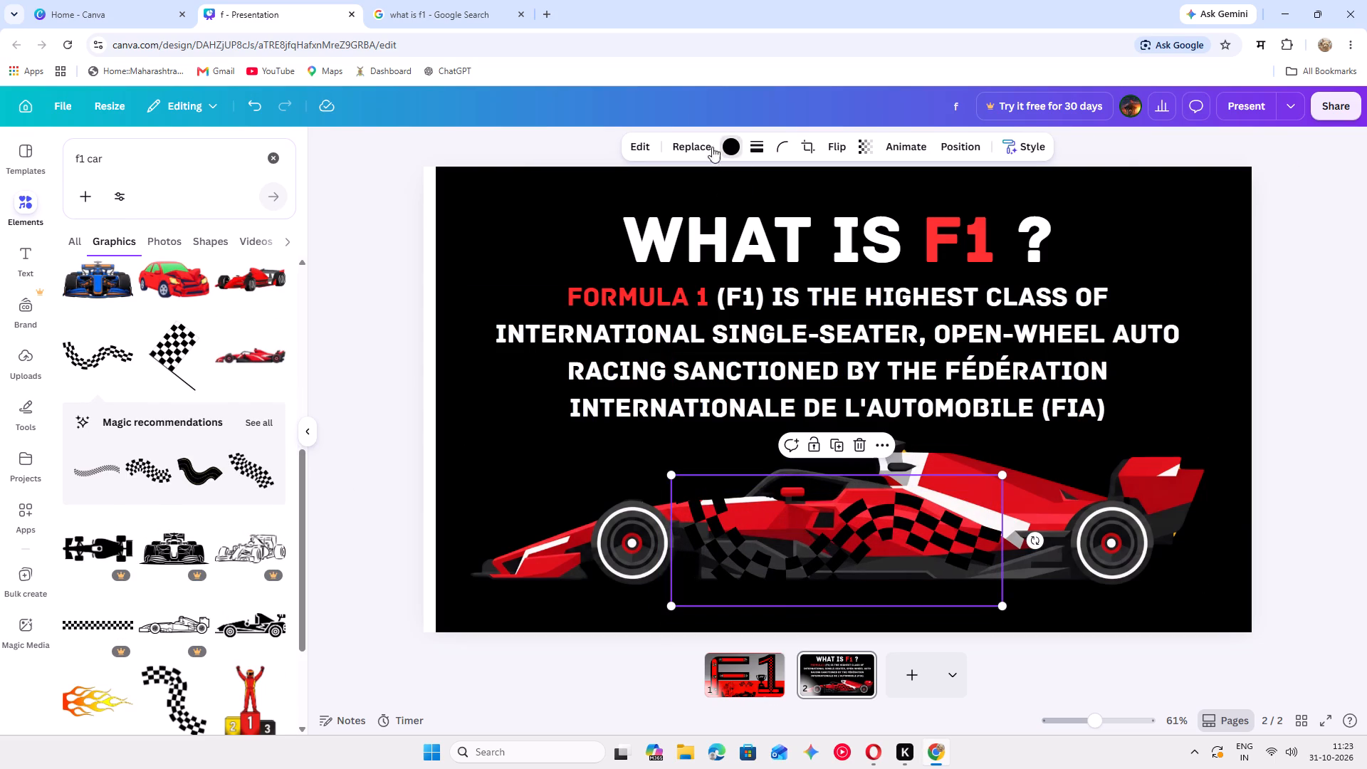
pyautogui.click(278, 610)
pyautogui.click(369, 505)
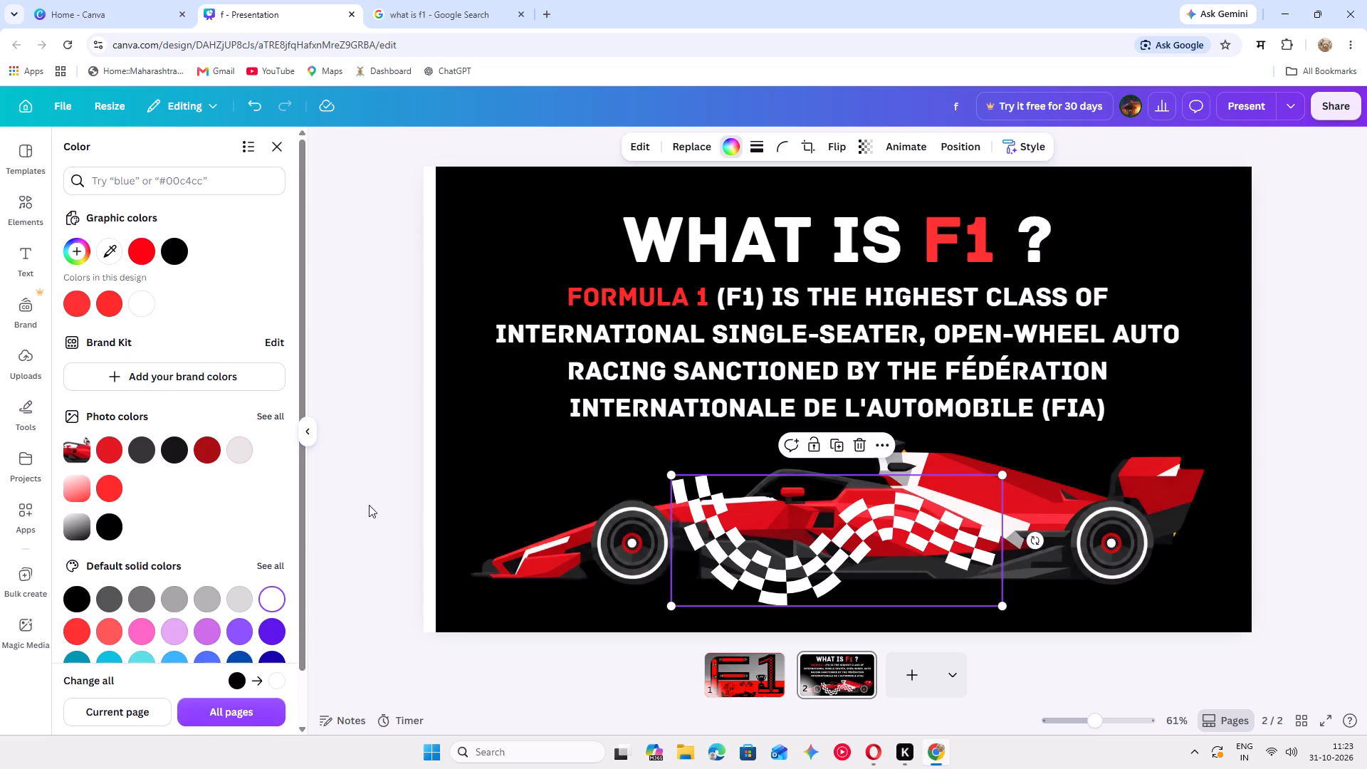
# Shrink the white checkered ribbon to a small graphic and move it to the page's left edge, by the car's nose.
pyautogui.moveTo(783, 582); pyautogui.dragTo(526, 621)
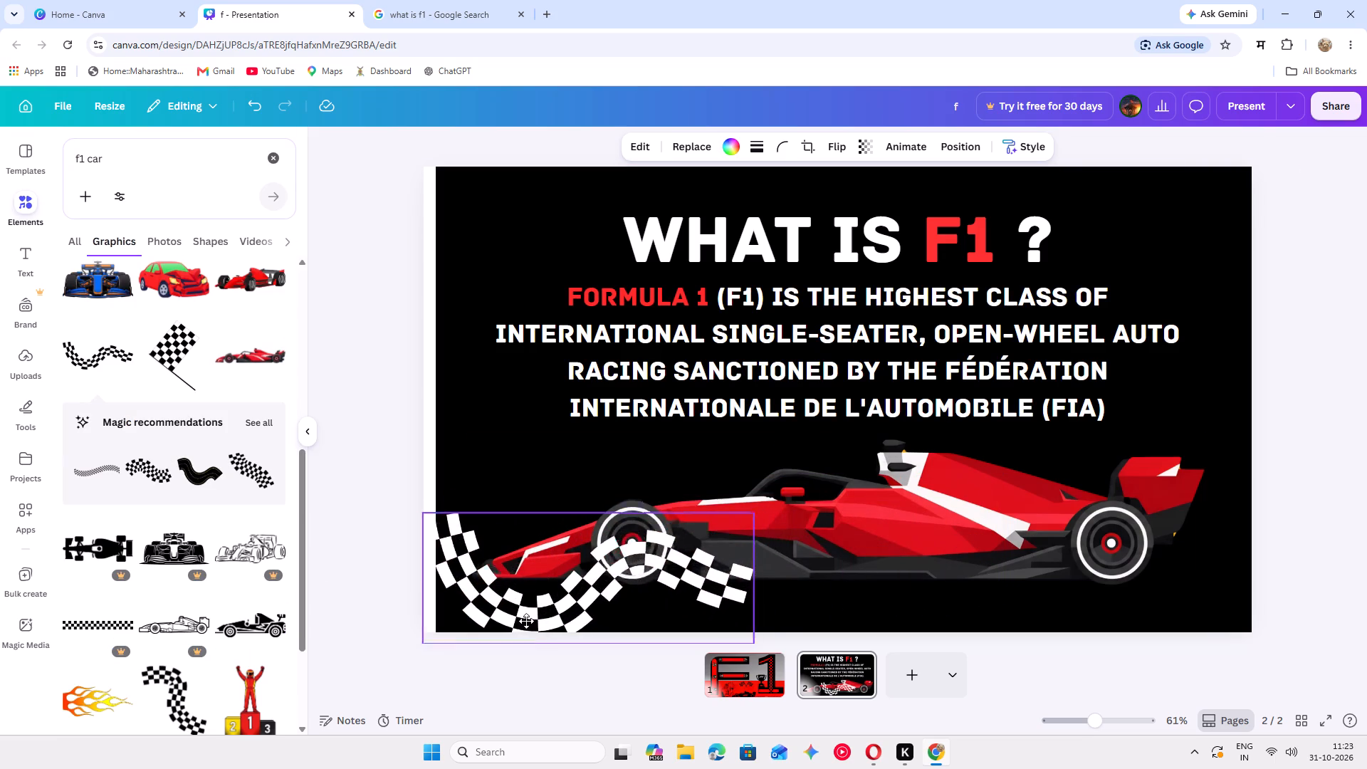
pyautogui.moveTo(526, 621); pyautogui.dragTo(639, 573)
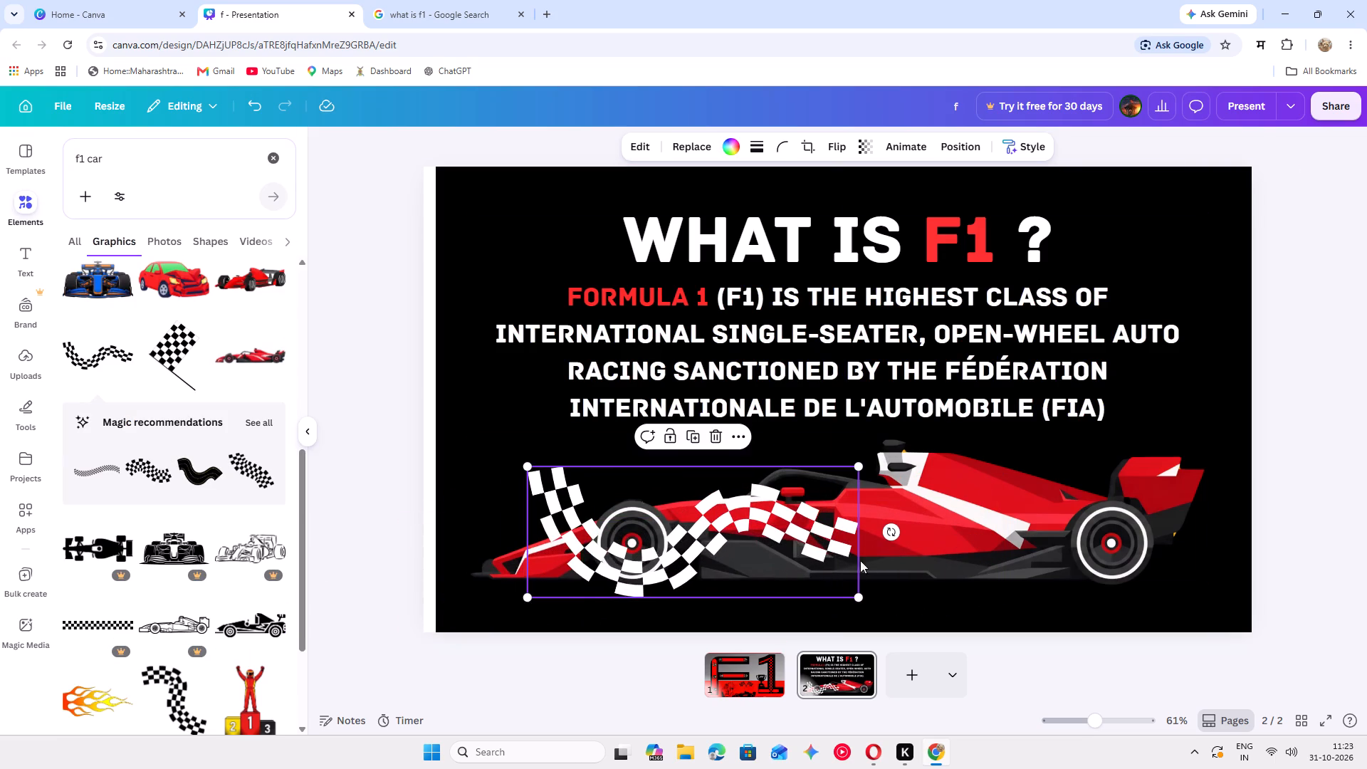
pyautogui.moveTo(859, 596); pyautogui.dragTo(687, 557)
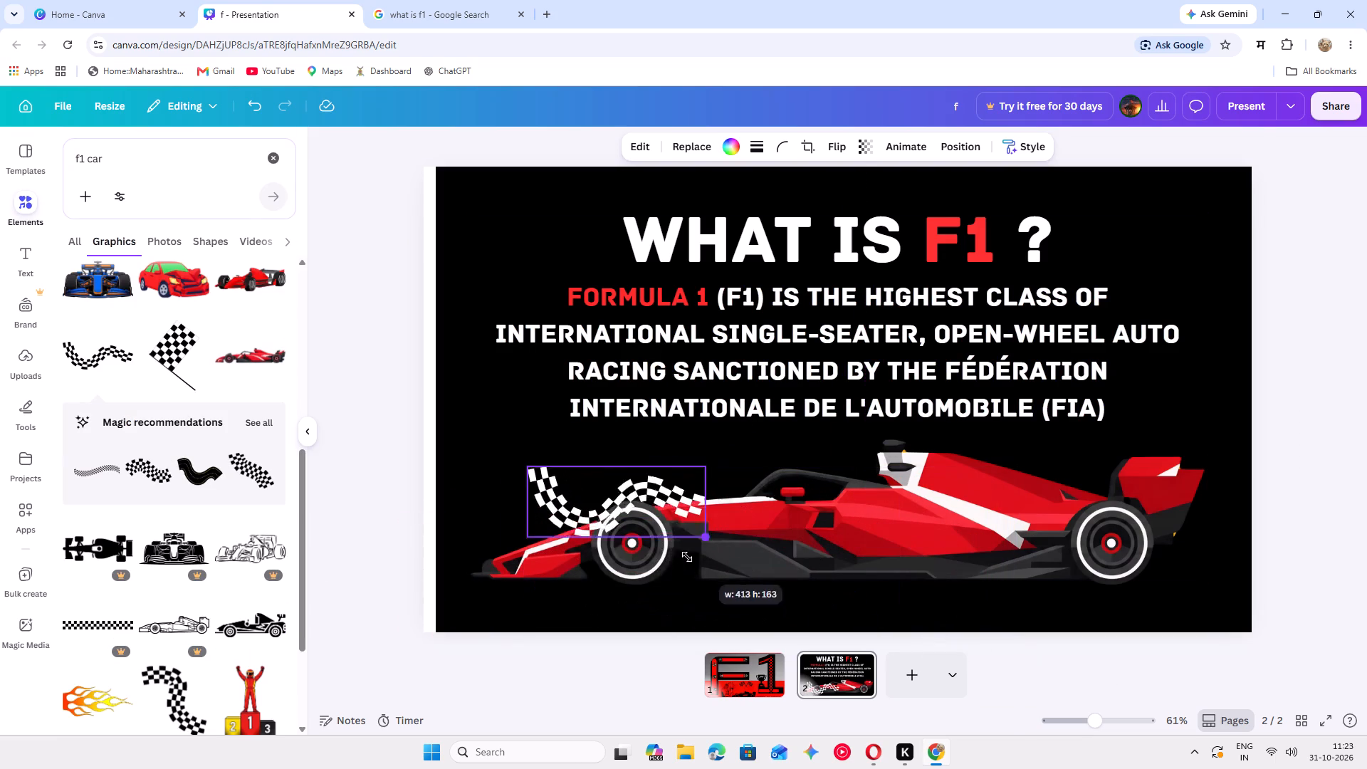
pyautogui.moveTo(687, 557); pyautogui.dragTo(611, 543)
pyautogui.moveTo(592, 483); pyautogui.dragTo(747, 476)
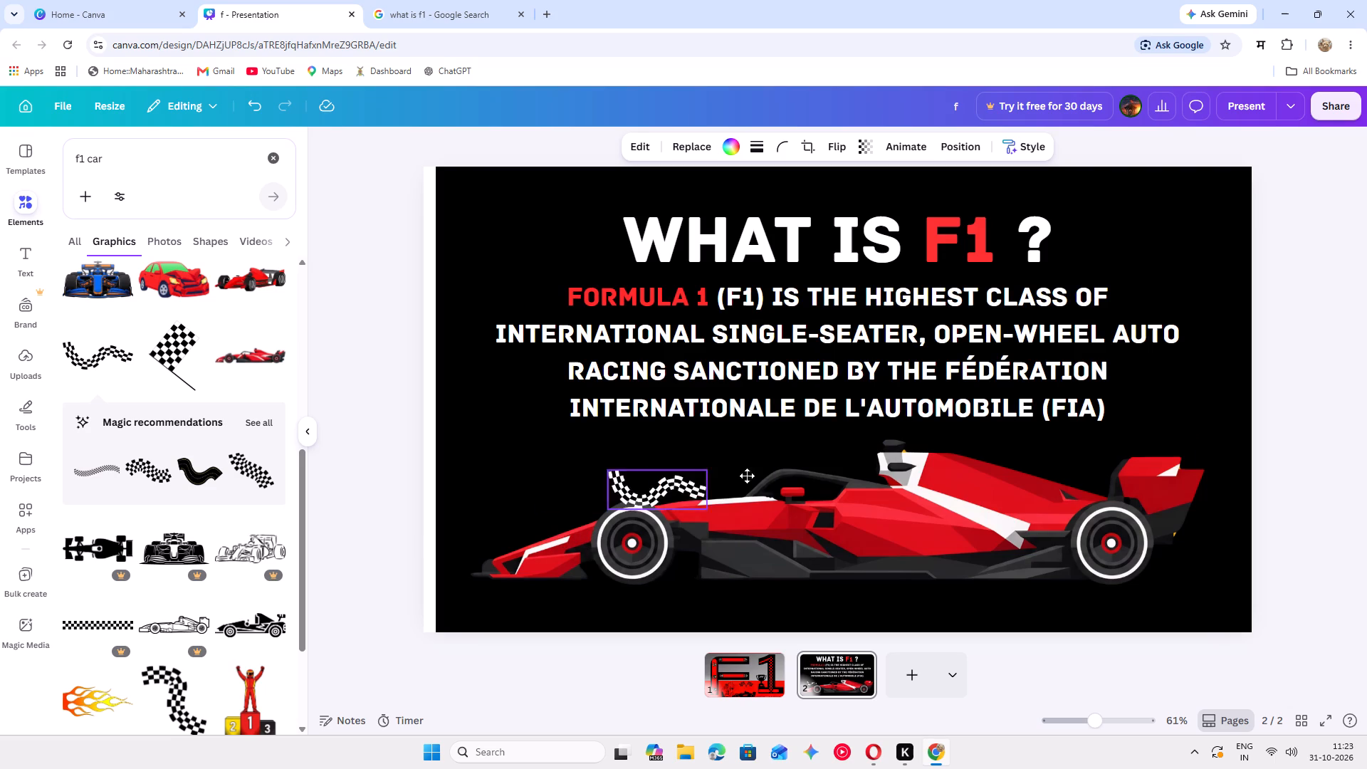
pyautogui.moveTo(747, 476); pyautogui.dragTo(1091, 592)
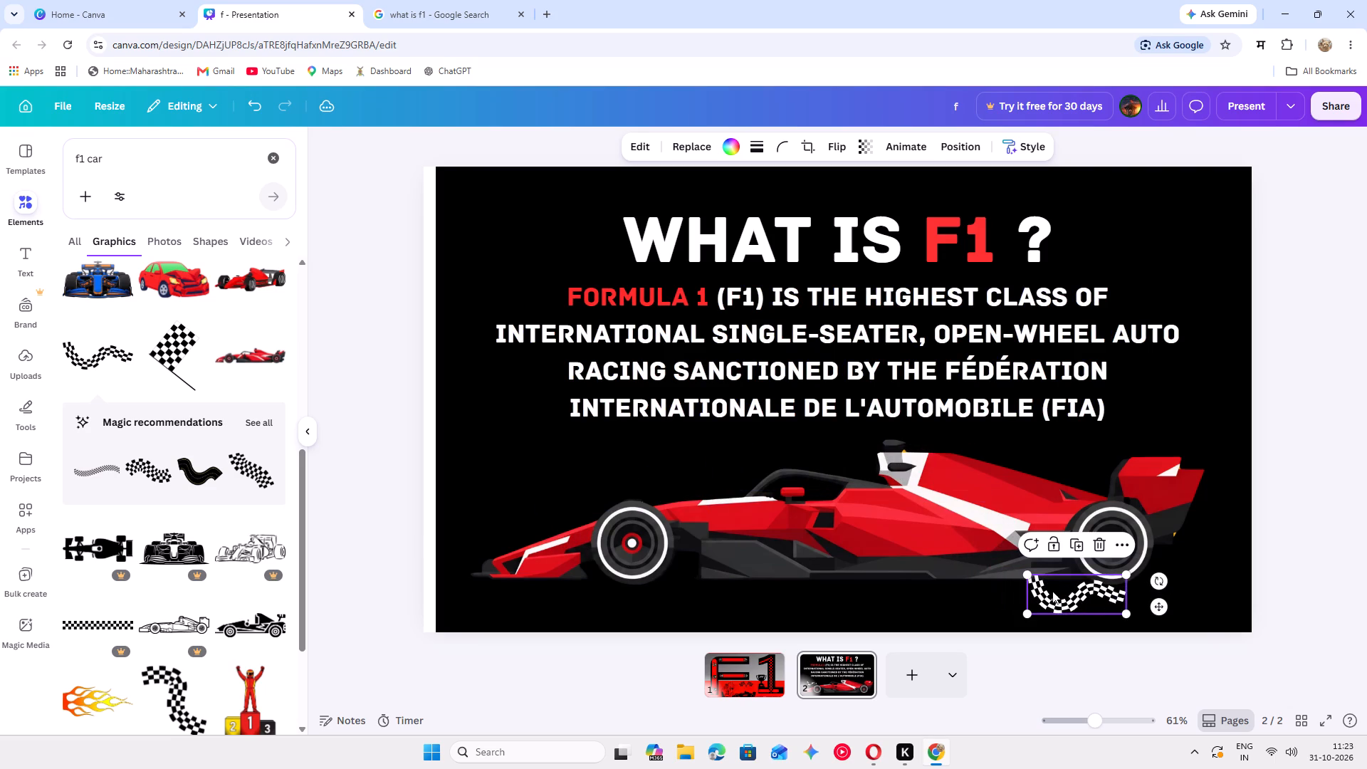
pyautogui.moveTo(1089, 597); pyautogui.dragTo(1210, 598)
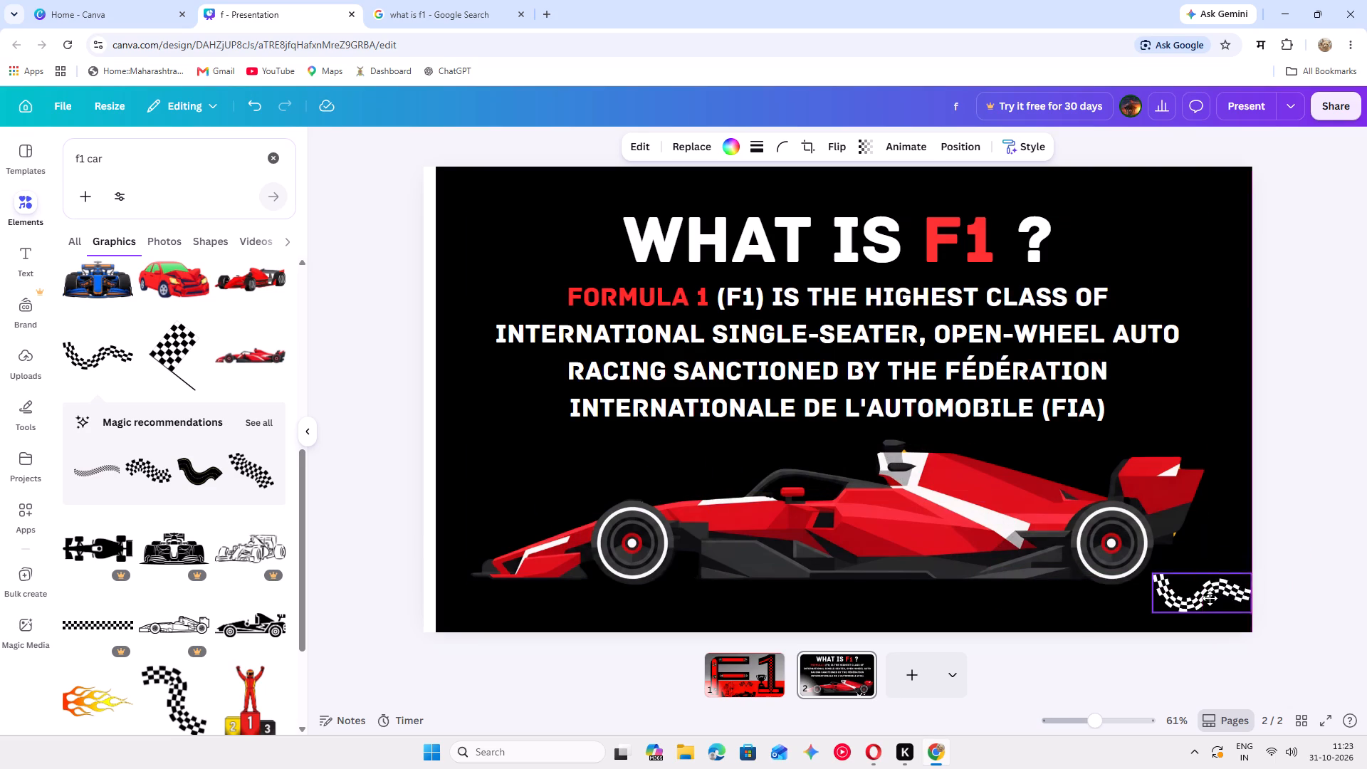
pyautogui.moveTo(1210, 598); pyautogui.dragTo(500, 560)
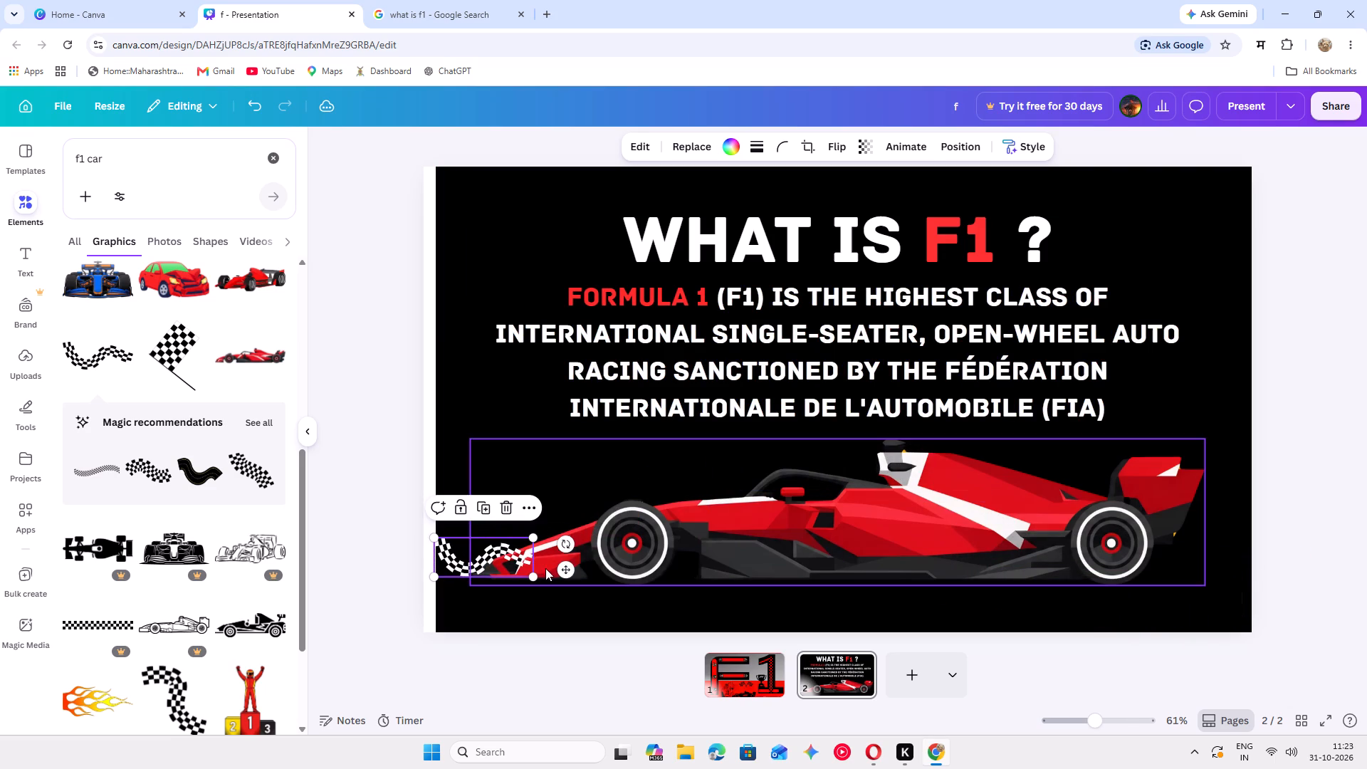
# Rotate the checkered ribbon upright to about 89°, enlarge it slightly, and set it partly off the page's lower left edge.
pyautogui.moveTo(564, 543); pyautogui.dragTo(523, 621)
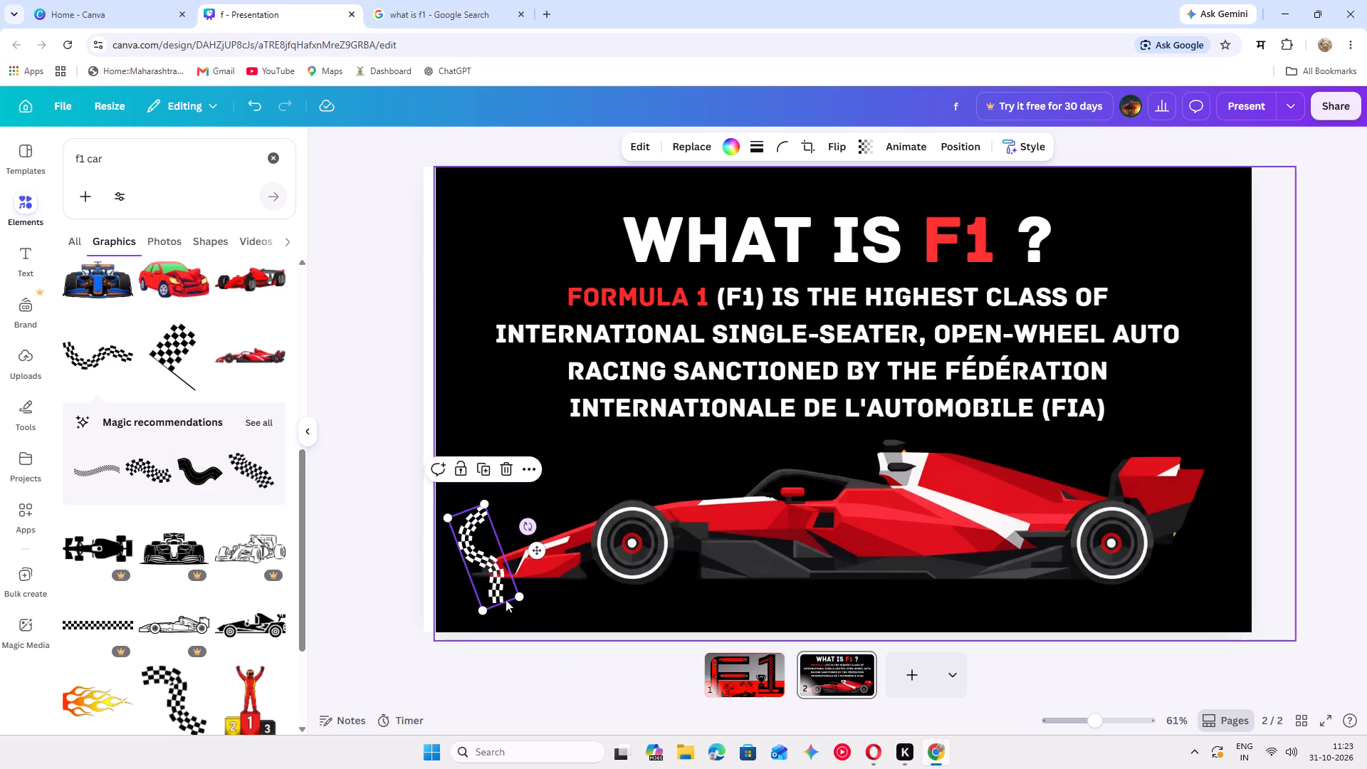
pyautogui.moveTo(493, 582); pyautogui.dragTo(468, 610)
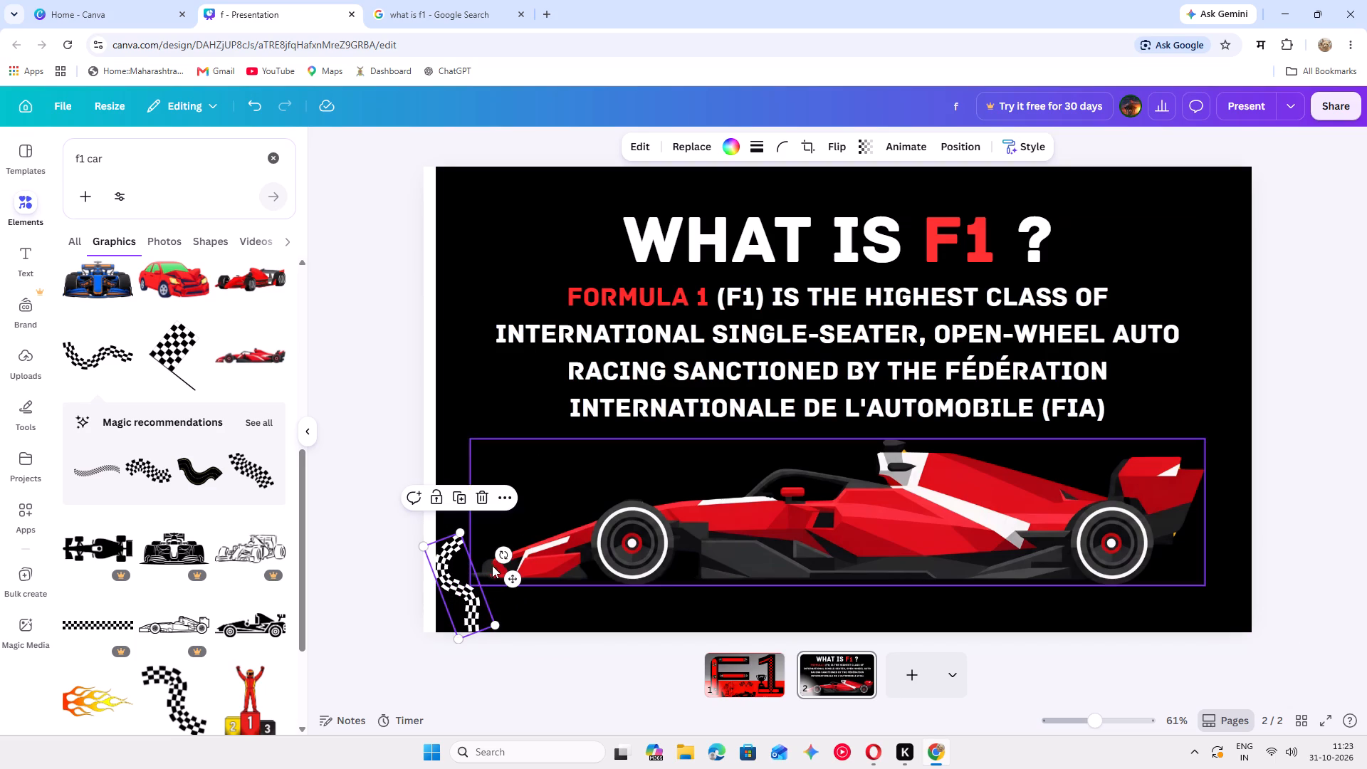
pyautogui.moveTo(502, 555); pyautogui.dragTo(510, 571)
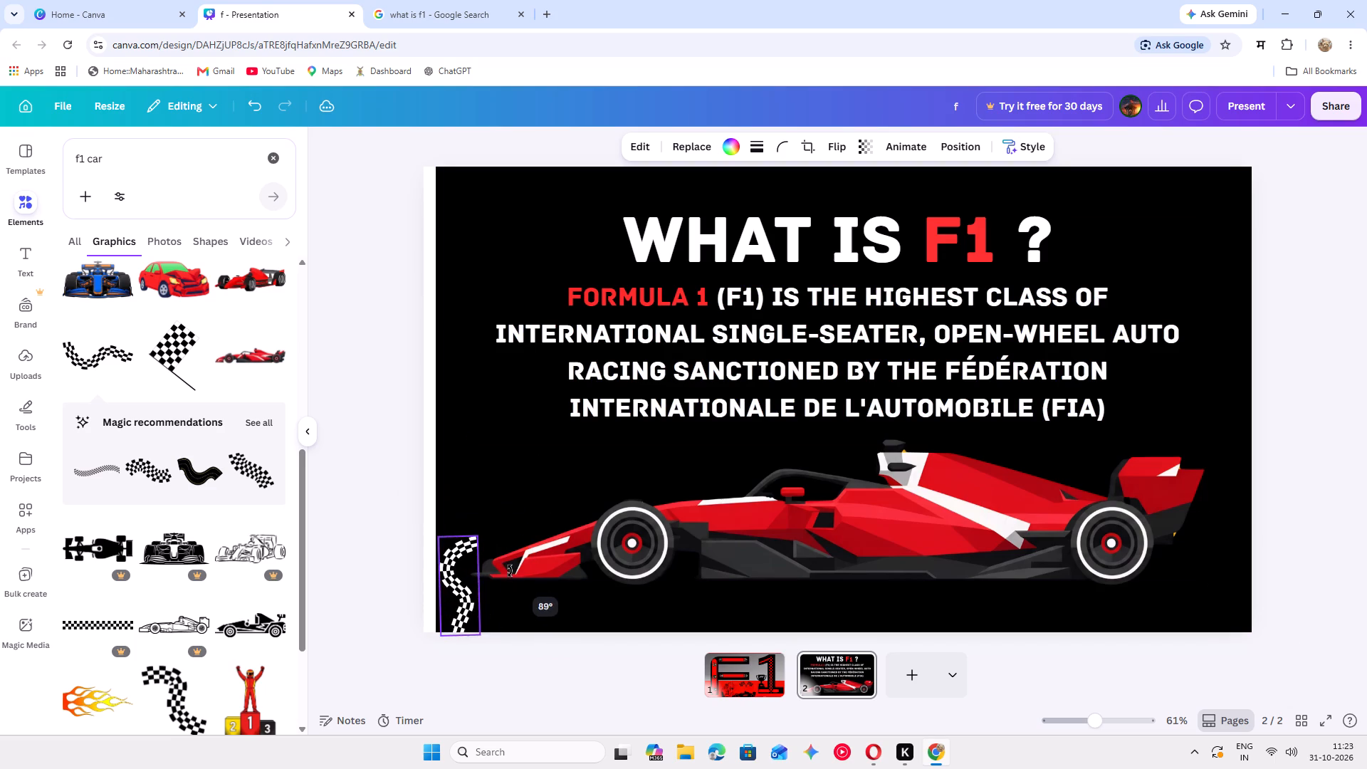
pyautogui.moveTo(510, 571); pyautogui.dragTo(510, 571)
pyautogui.moveTo(476, 534); pyautogui.dragTo(526, 501)
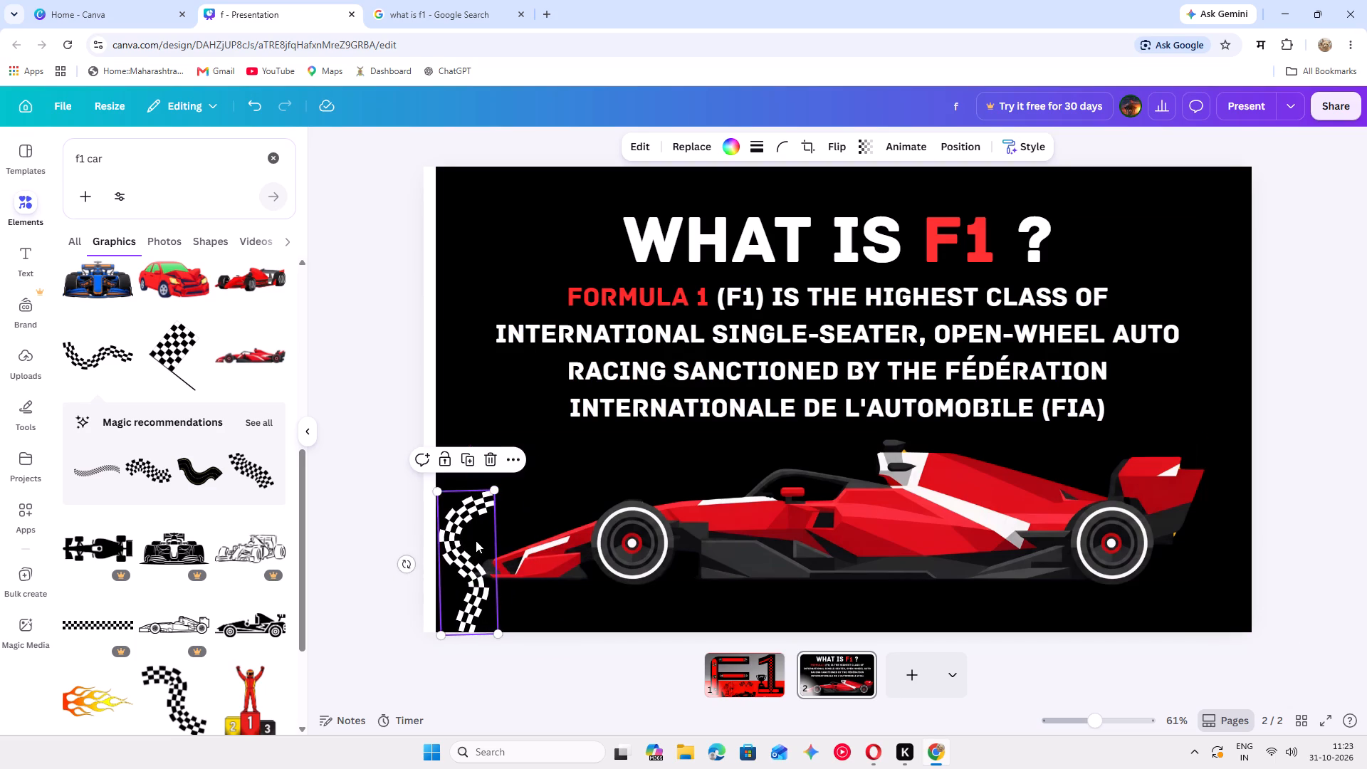
pyautogui.moveTo(476, 542); pyautogui.dragTo(481, 532)
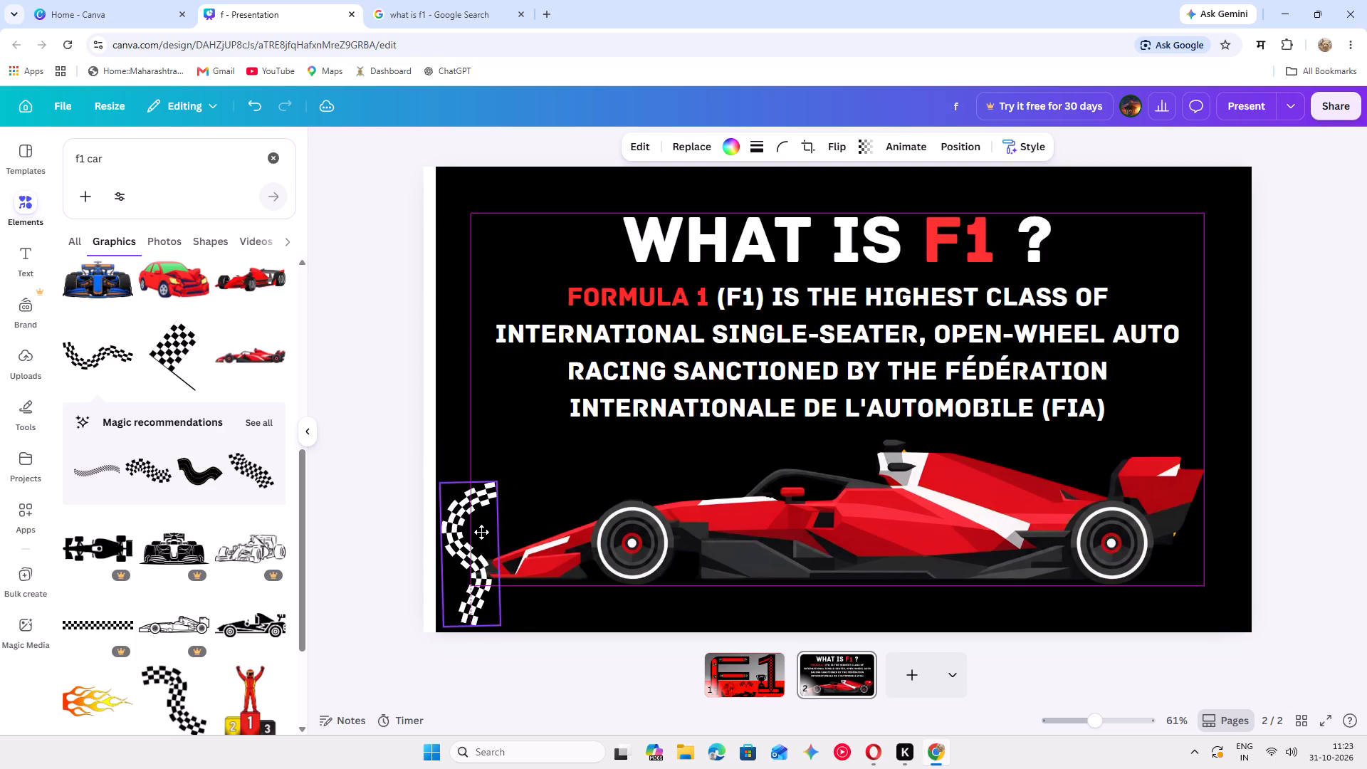
pyautogui.moveTo(481, 532); pyautogui.dragTo(446, 543)
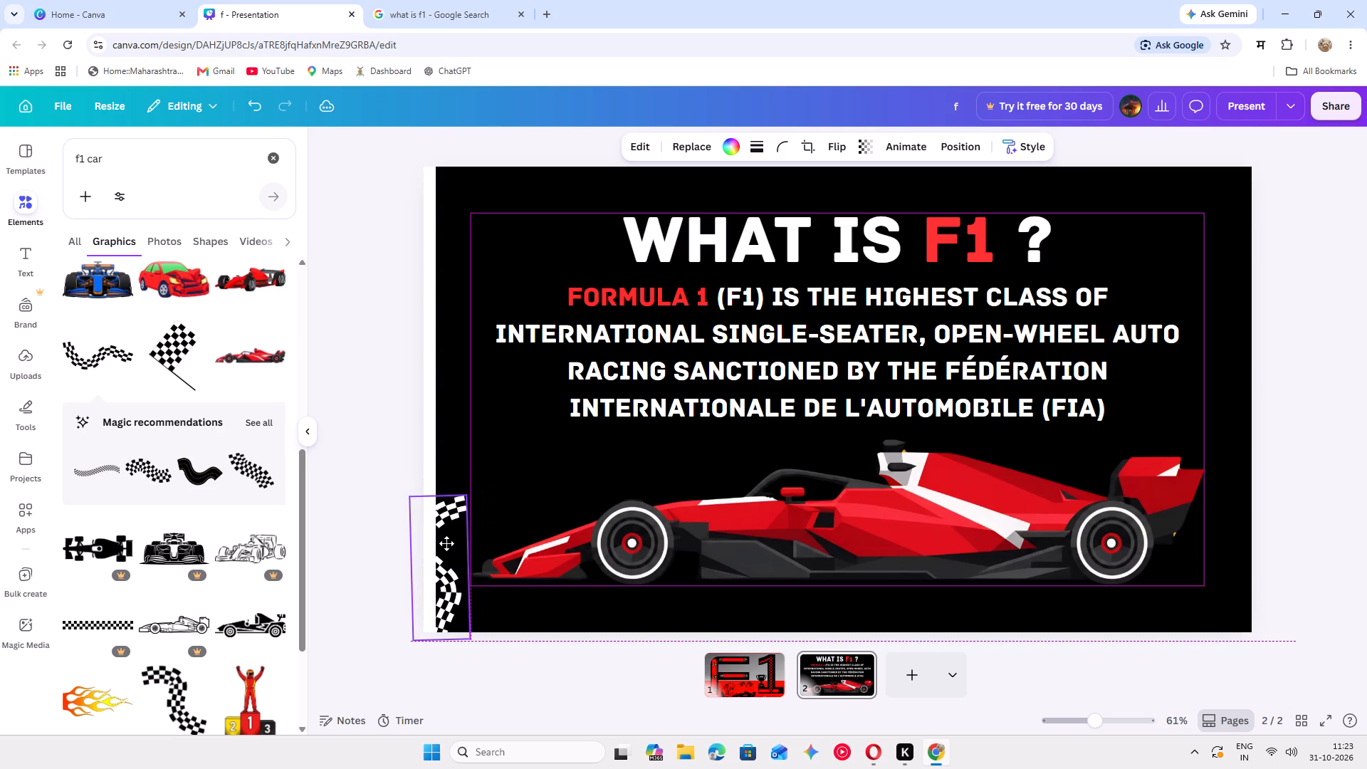
pyautogui.moveTo(446, 543); pyautogui.dragTo(443, 543)
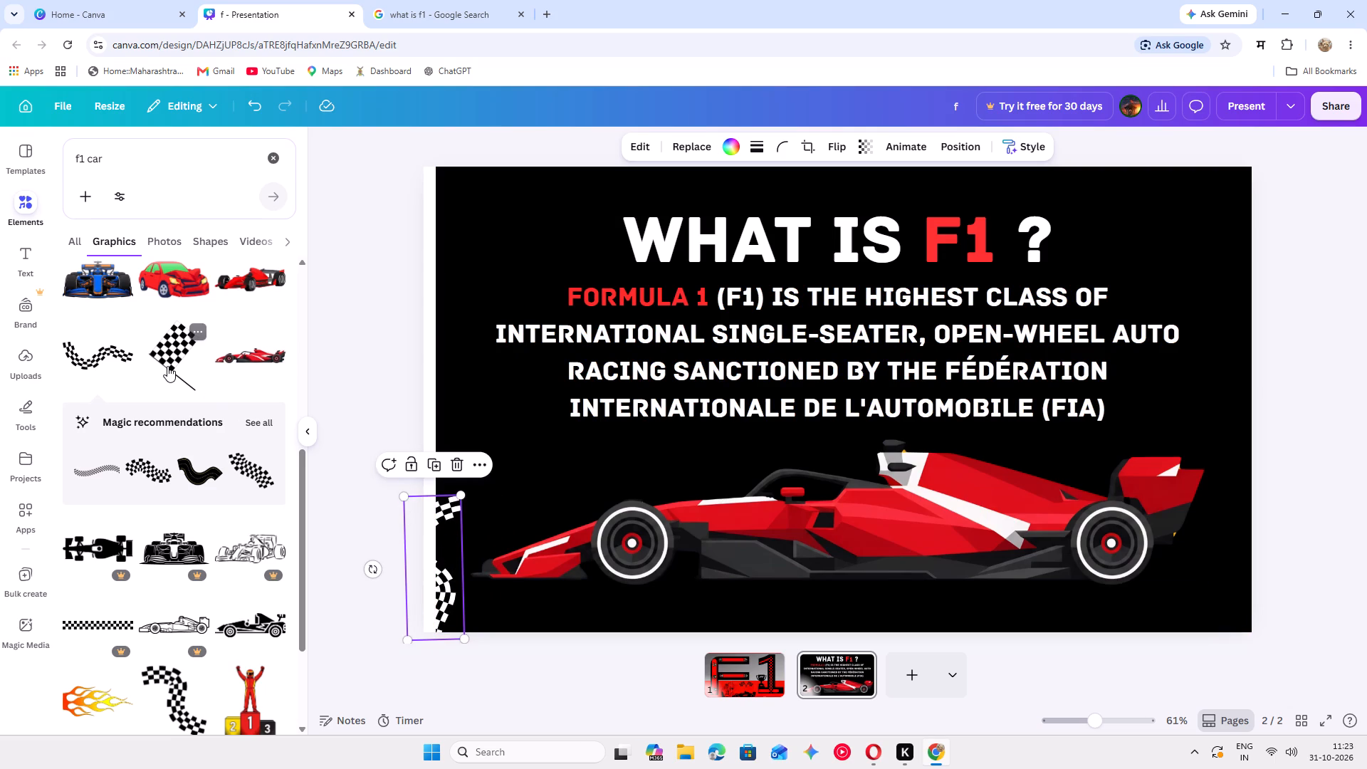
# Add the checkered flag graphic from the same results, shrink it, and place it in the page's upper right corner.
pyautogui.click(167, 366)
pyautogui.moveTo(816, 450); pyautogui.dragTo(1131, 531)
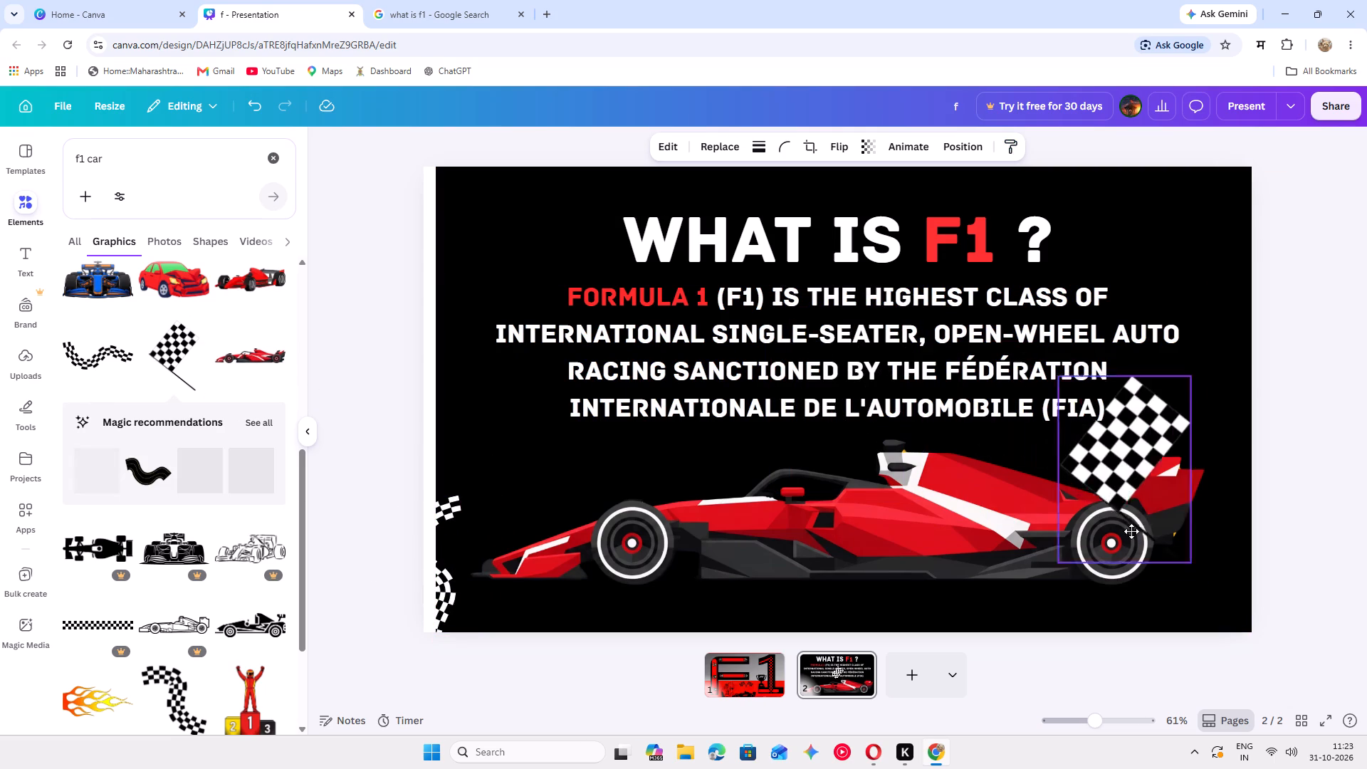
pyautogui.moveTo(1131, 531); pyautogui.dragTo(1199, 580)
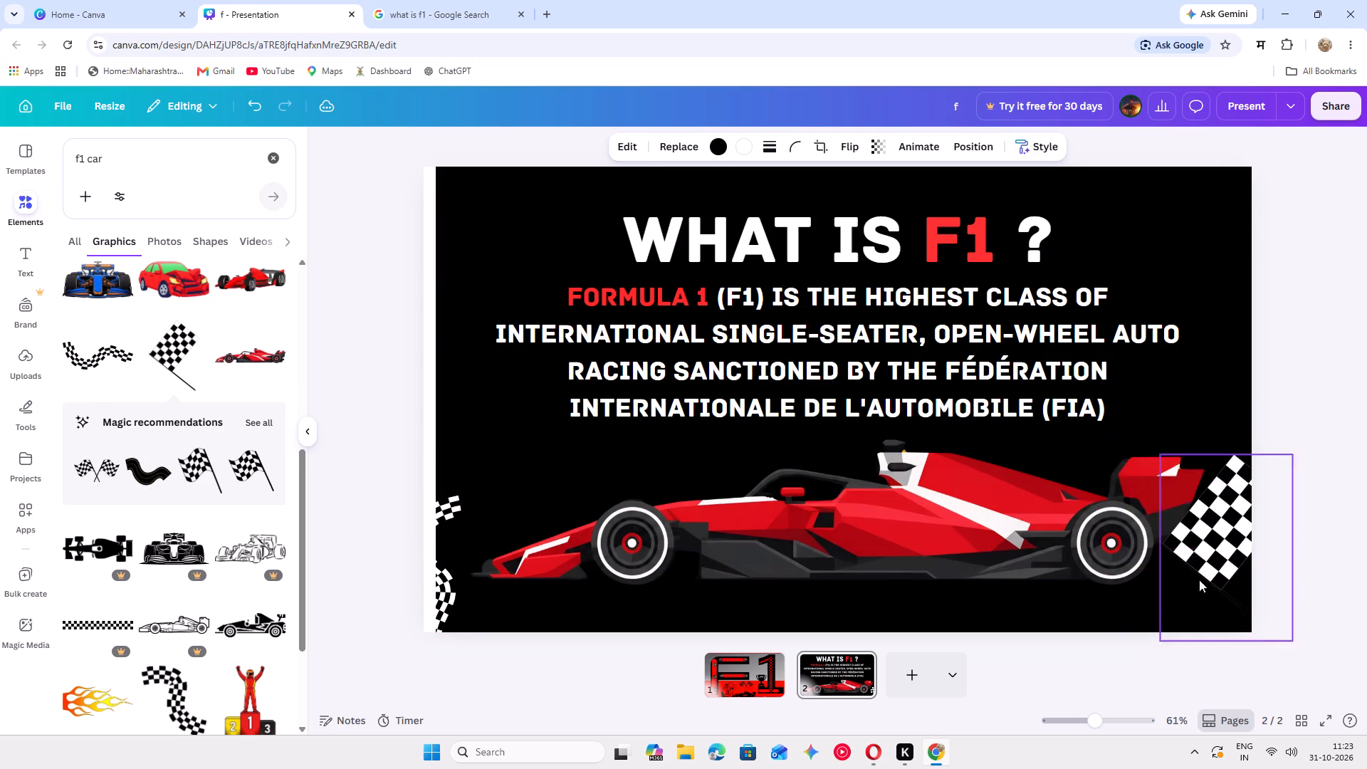
pyautogui.moveTo(1199, 580); pyautogui.dragTo(1029, 548)
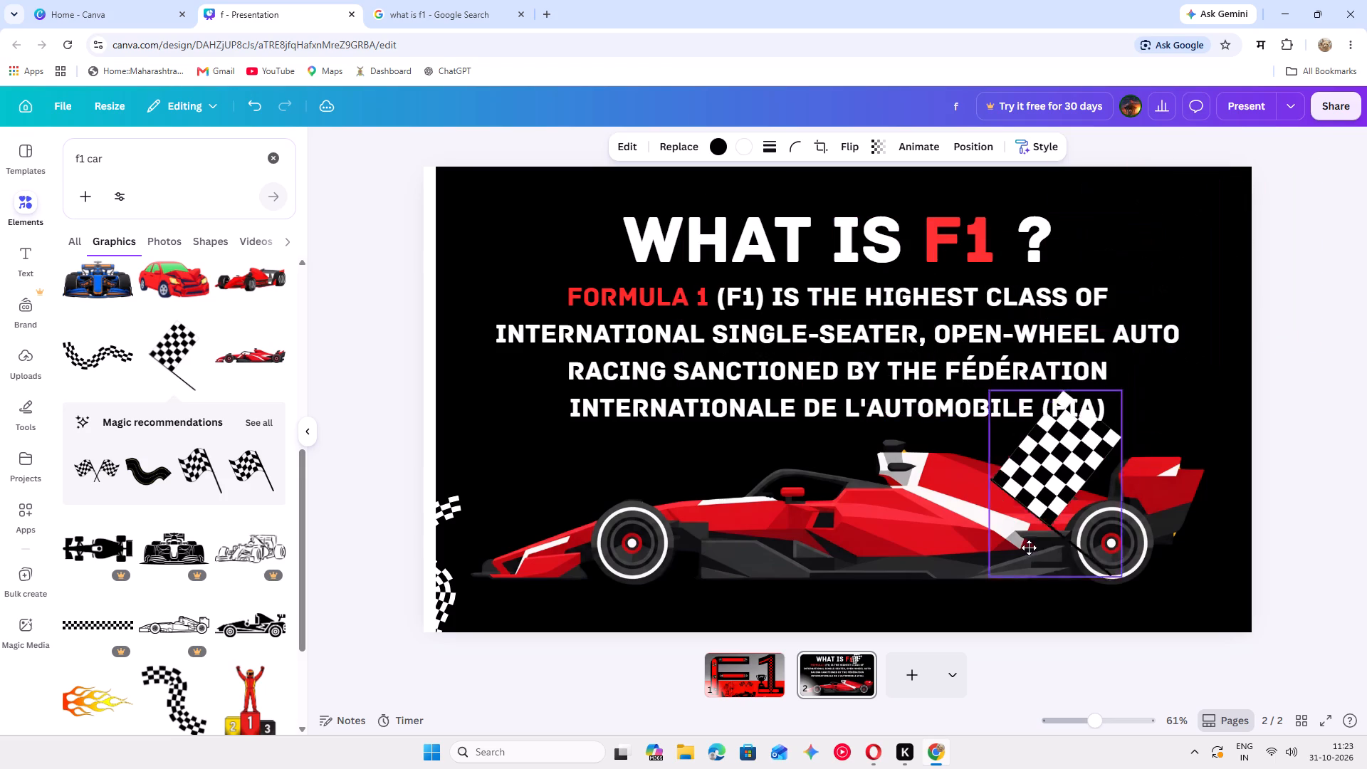
pyautogui.moveTo(1029, 548); pyautogui.dragTo(1083, 540)
pyautogui.moveTo(1171, 581); pyautogui.dragTo(1089, 548)
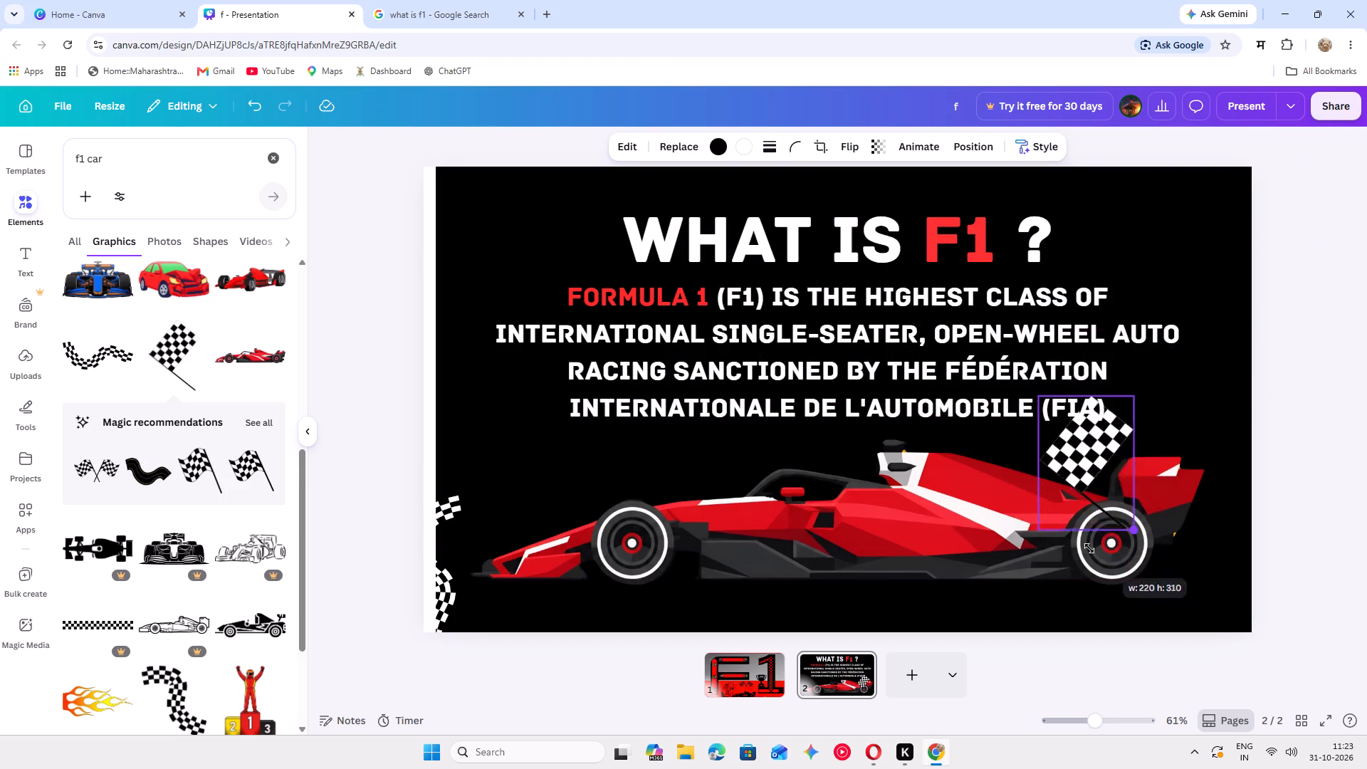
pyautogui.moveTo(1089, 548); pyautogui.dragTo(1031, 523)
pyautogui.moveTo(1067, 459); pyautogui.dragTo(1195, 263)
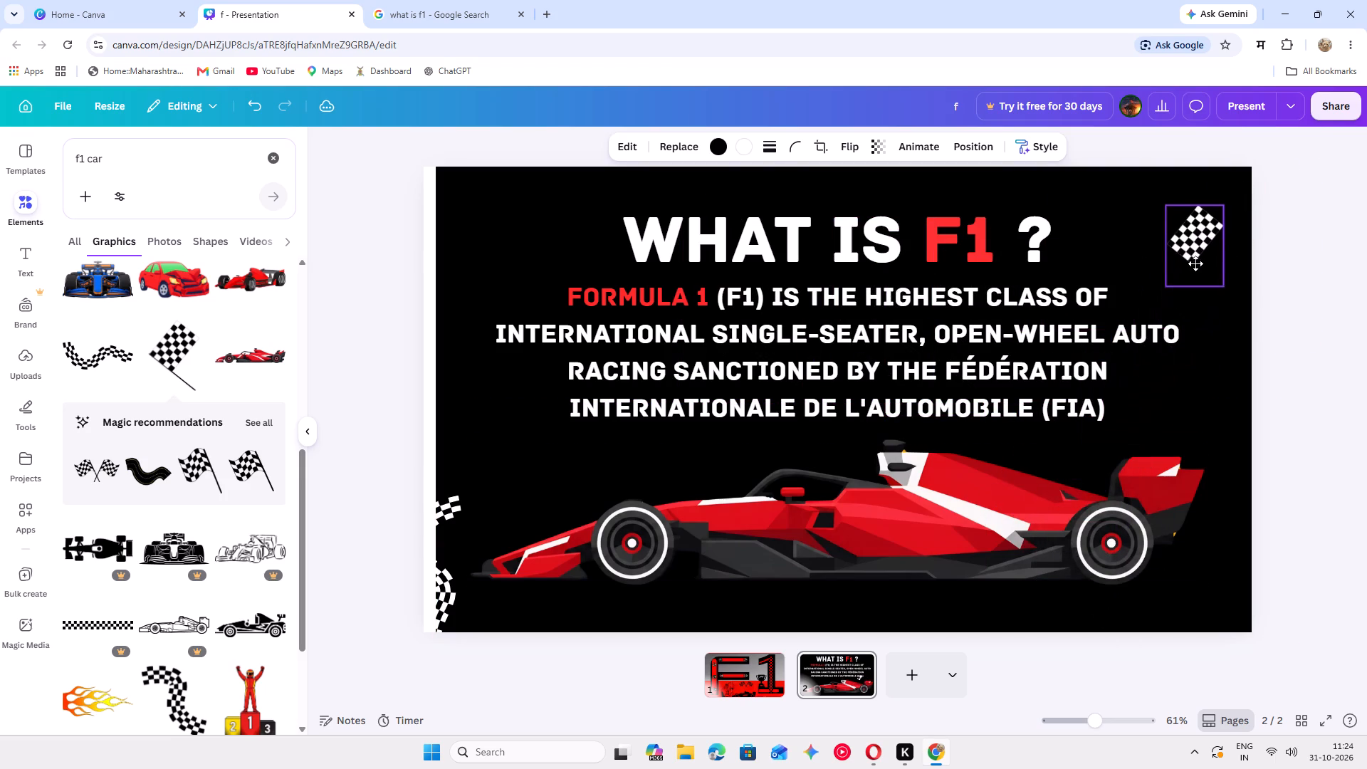
pyautogui.moveTo(1195, 263); pyautogui.dragTo(1187, 247)
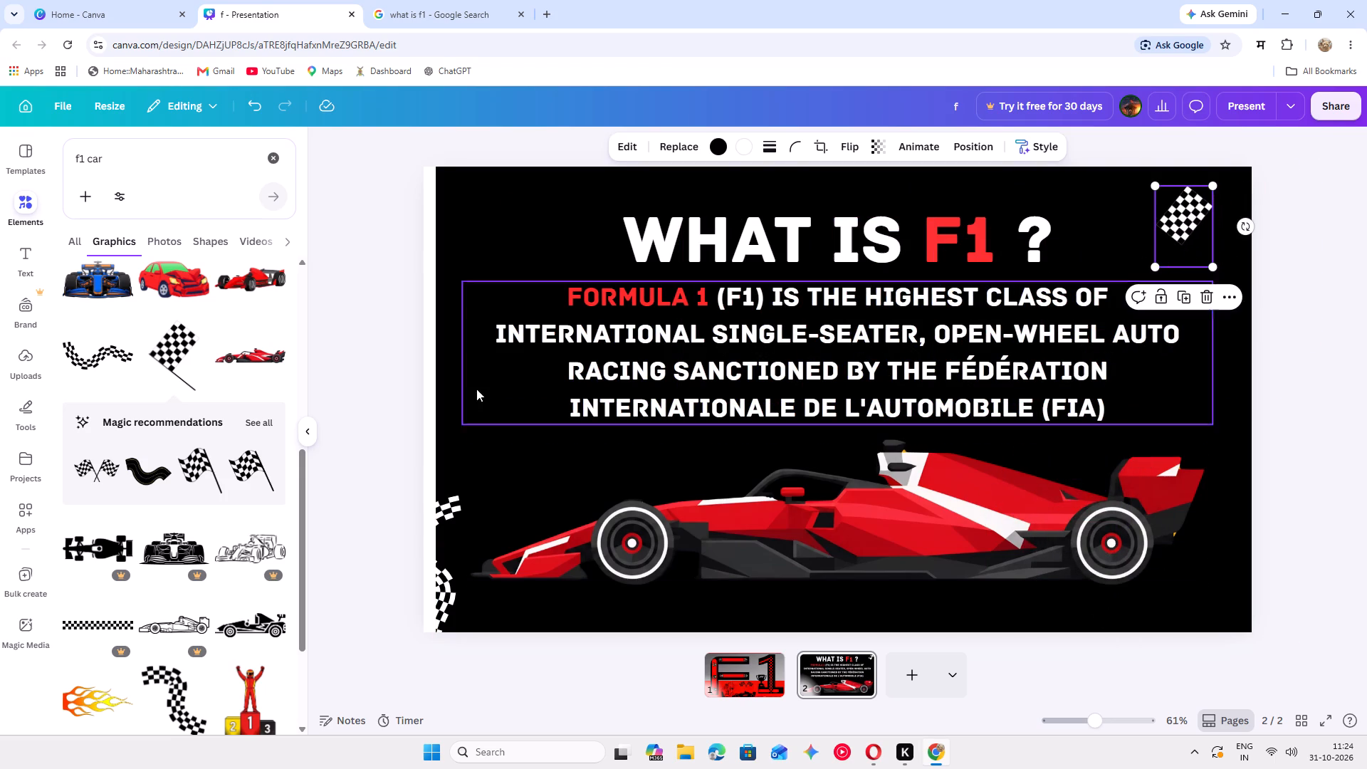
# Add a second checkered flag, flip it horizontally, and arrange the two flags side by side in the page's upper right corner.
pyautogui.click(170, 352)
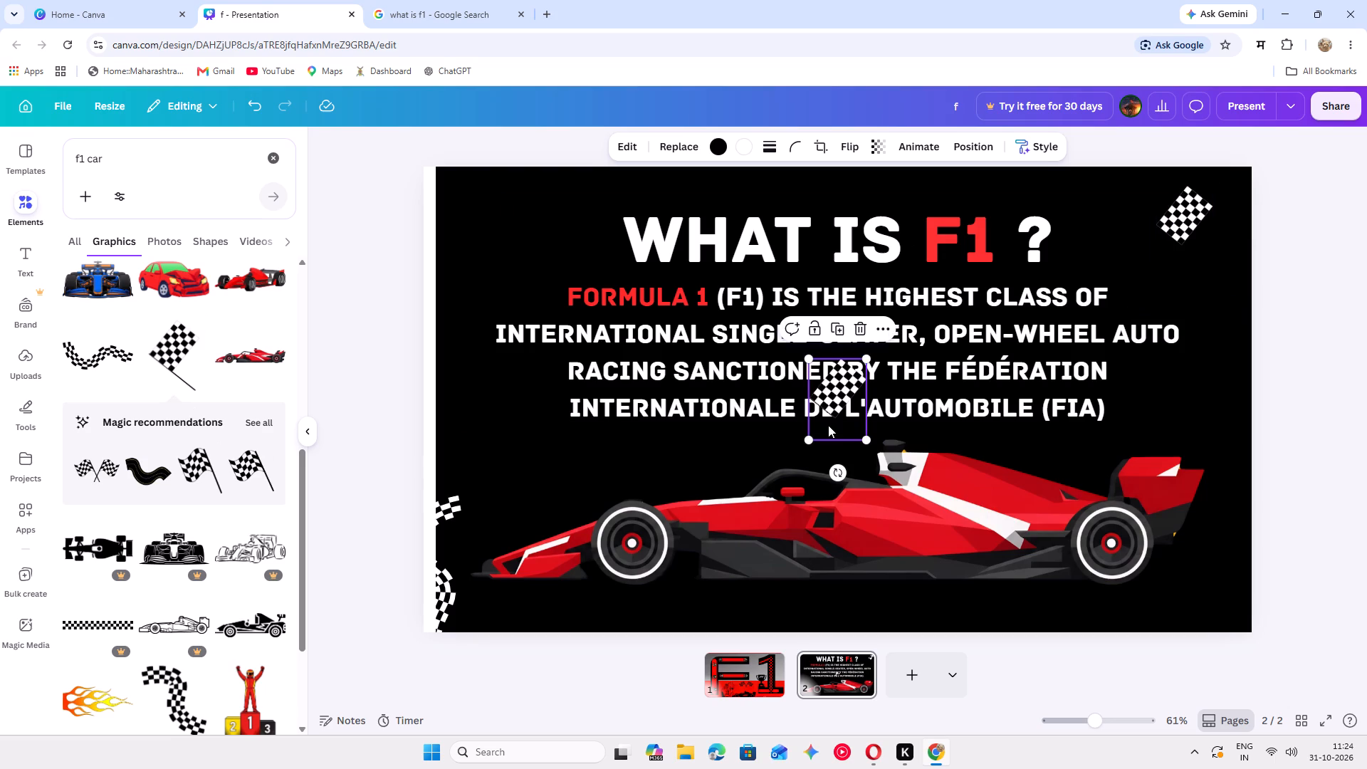
pyautogui.click(844, 147)
pyautogui.click(859, 191)
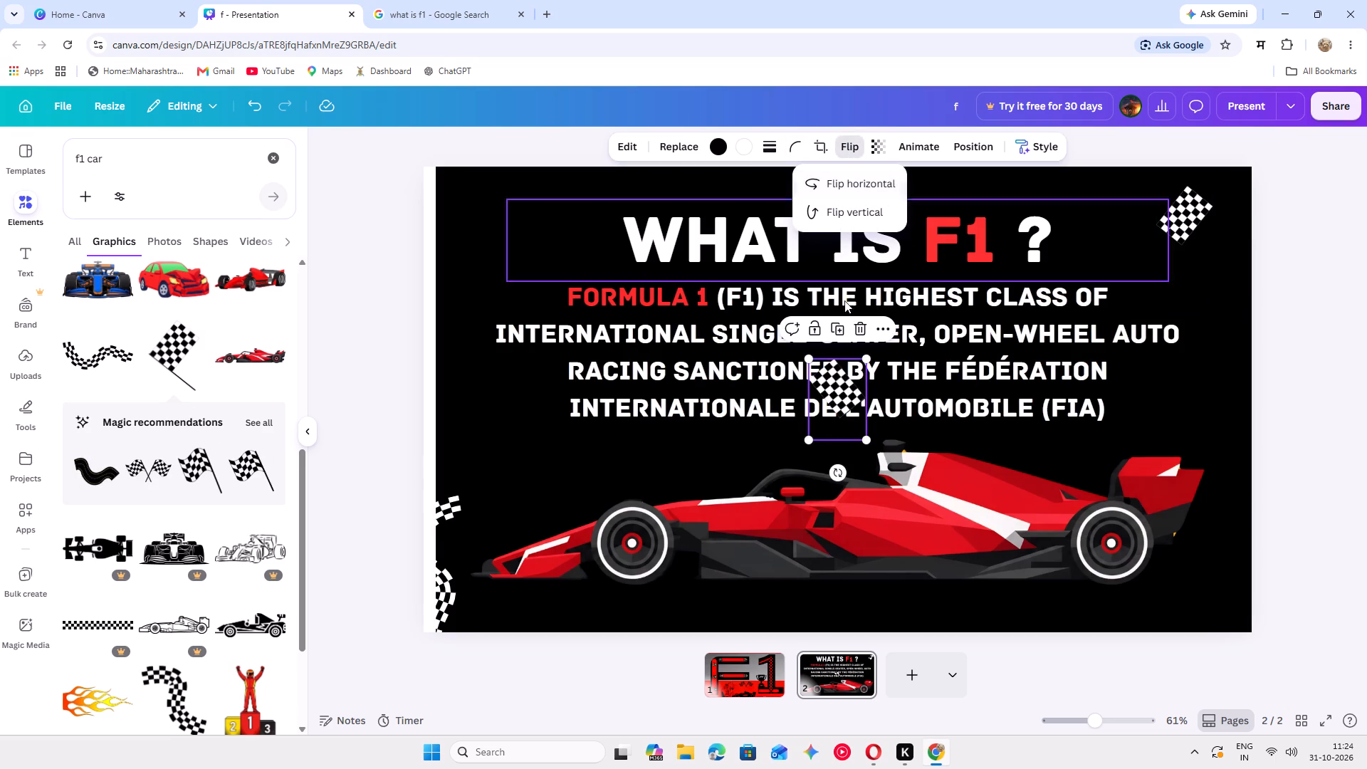
pyautogui.moveTo(834, 383); pyautogui.dragTo(1143, 204)
pyautogui.moveTo(1199, 209); pyautogui.dragTo(1207, 208)
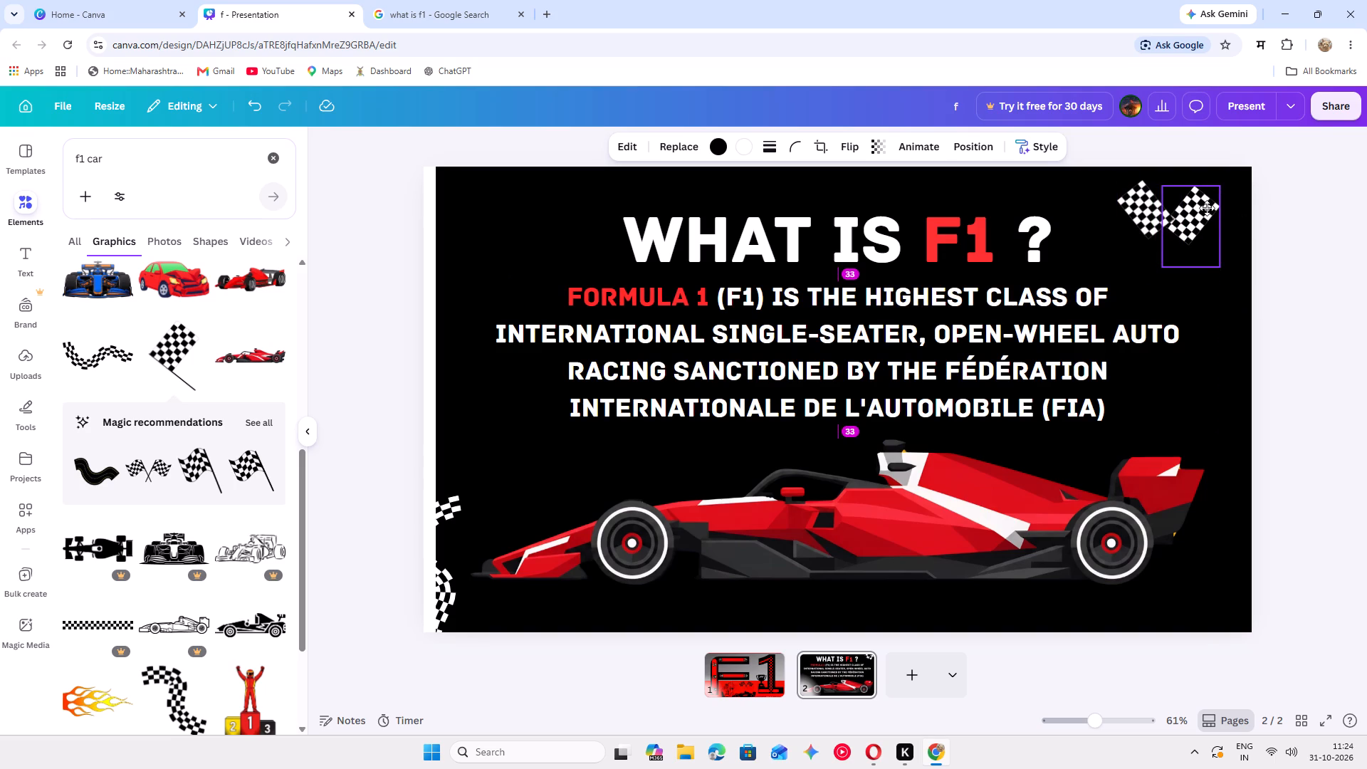
pyautogui.moveTo(1207, 208); pyautogui.dragTo(1213, 199)
pyautogui.moveTo(1213, 199); pyautogui.dragTo(1213, 200)
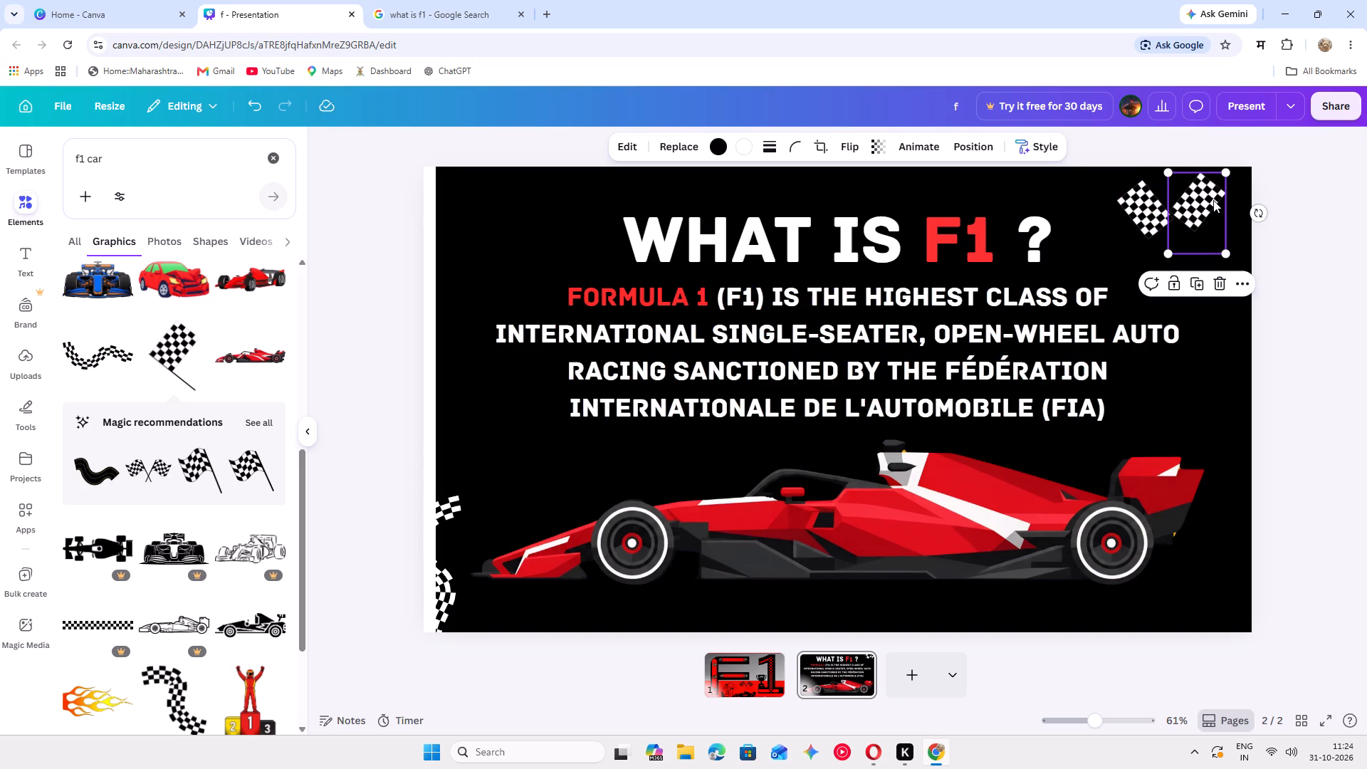
pyautogui.moveTo(1213, 200); pyautogui.dragTo(1212, 206)
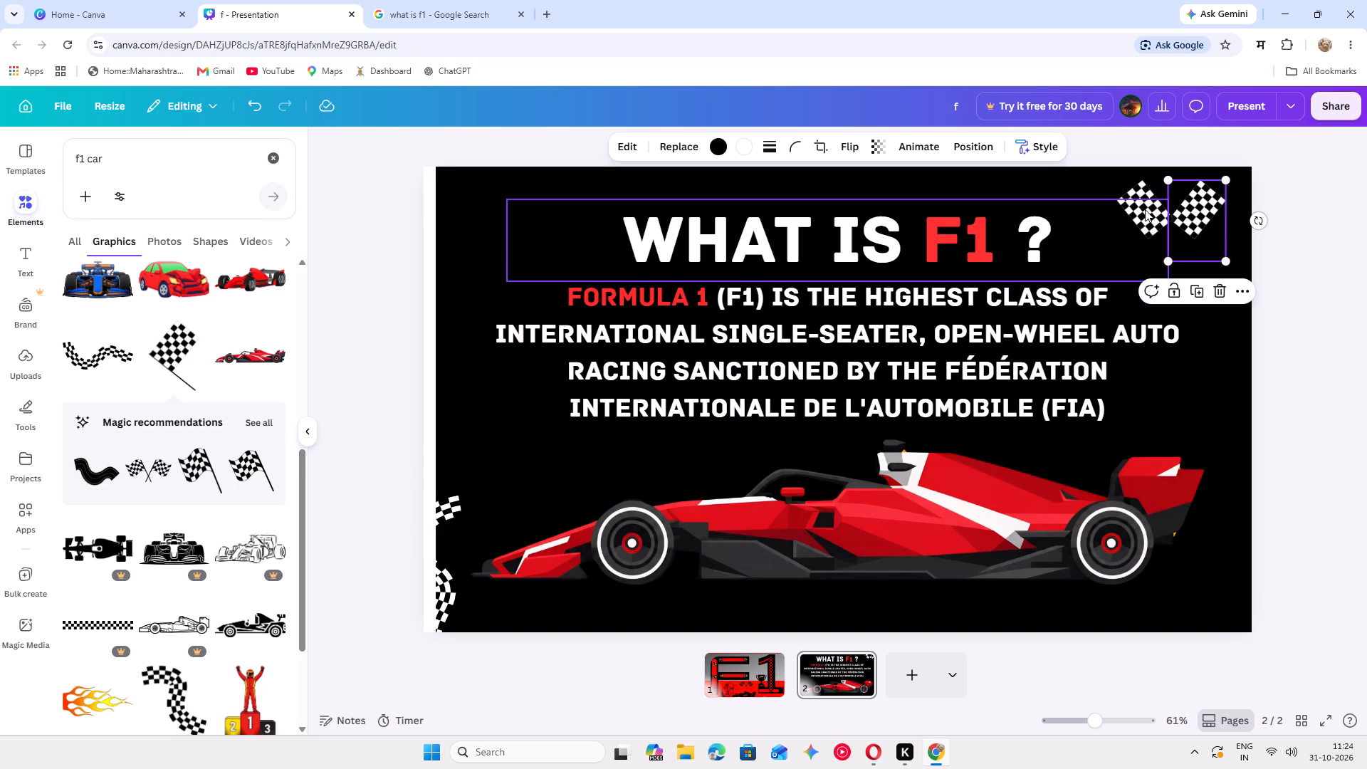
pyautogui.click(1295, 251)
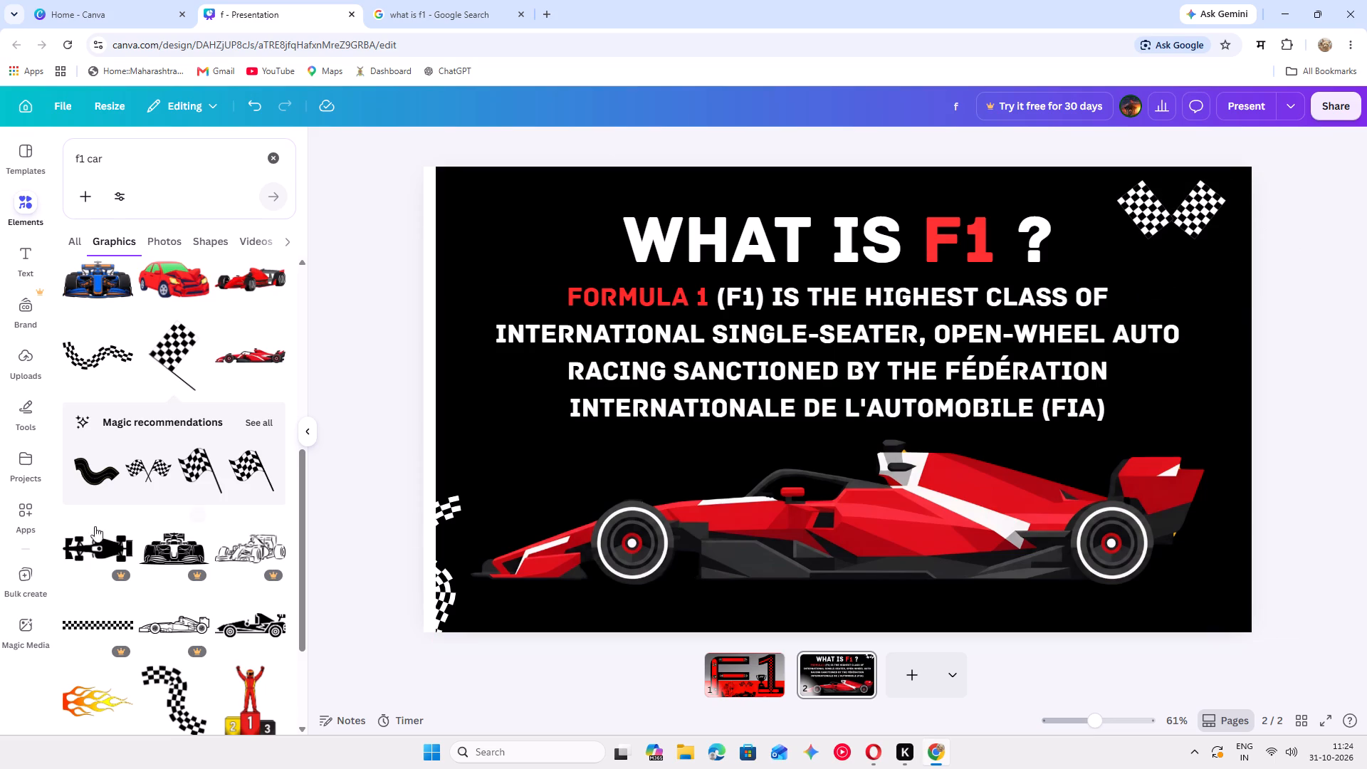
# Find the blue and pink racing helmet graphic, add it at a small size, and place it just below the two checkered flags.
pyautogui.scroll(10, 72, 523)
pyautogui.scroll(-8, 128, 486)
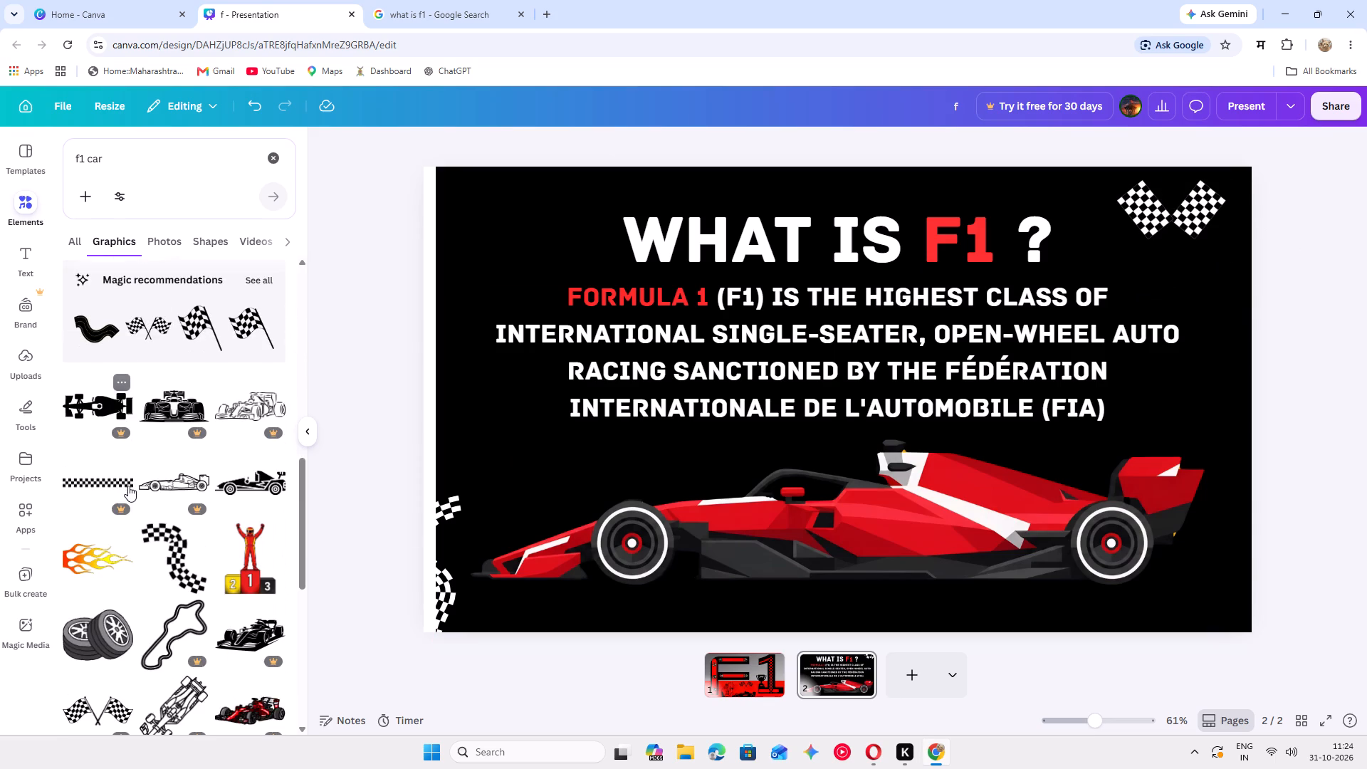
pyautogui.scroll(-2, 128, 486)
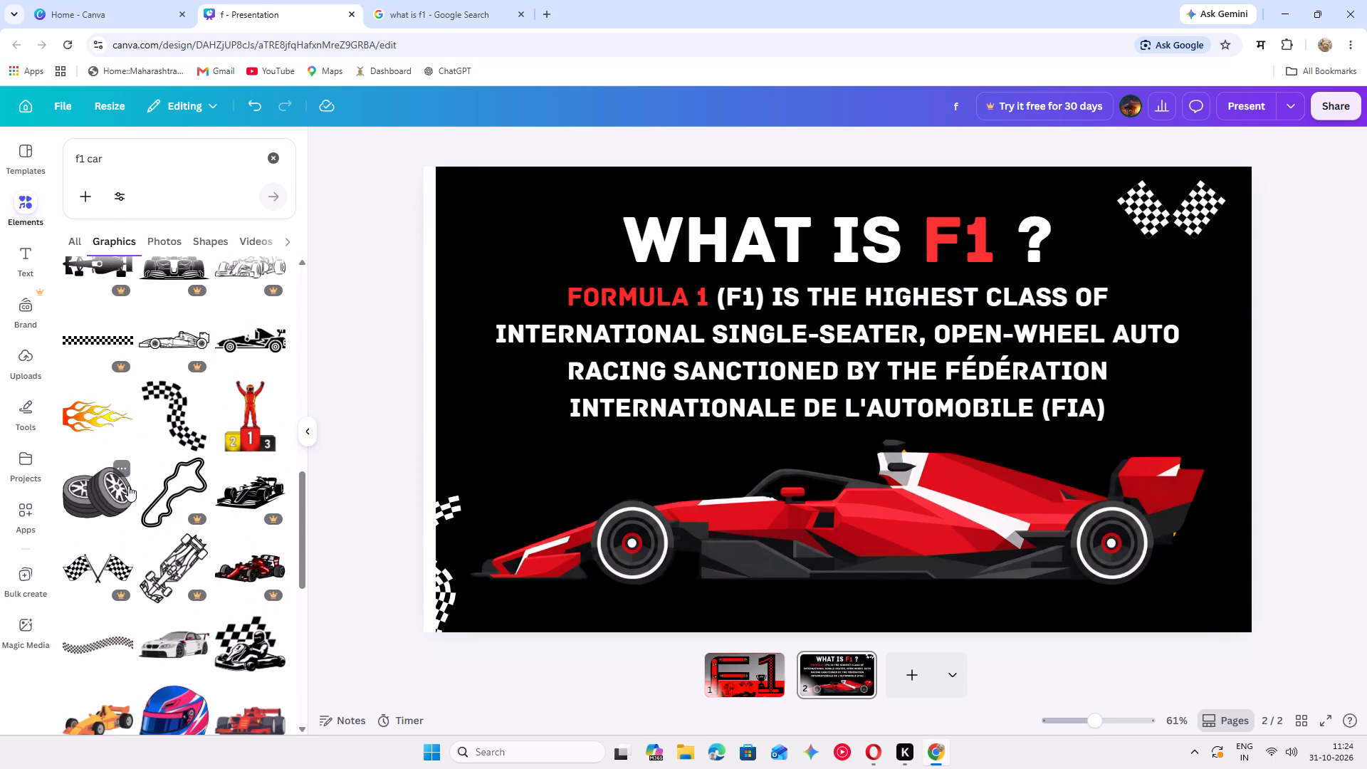
pyautogui.scroll(-3, 128, 486)
pyautogui.click(172, 516)
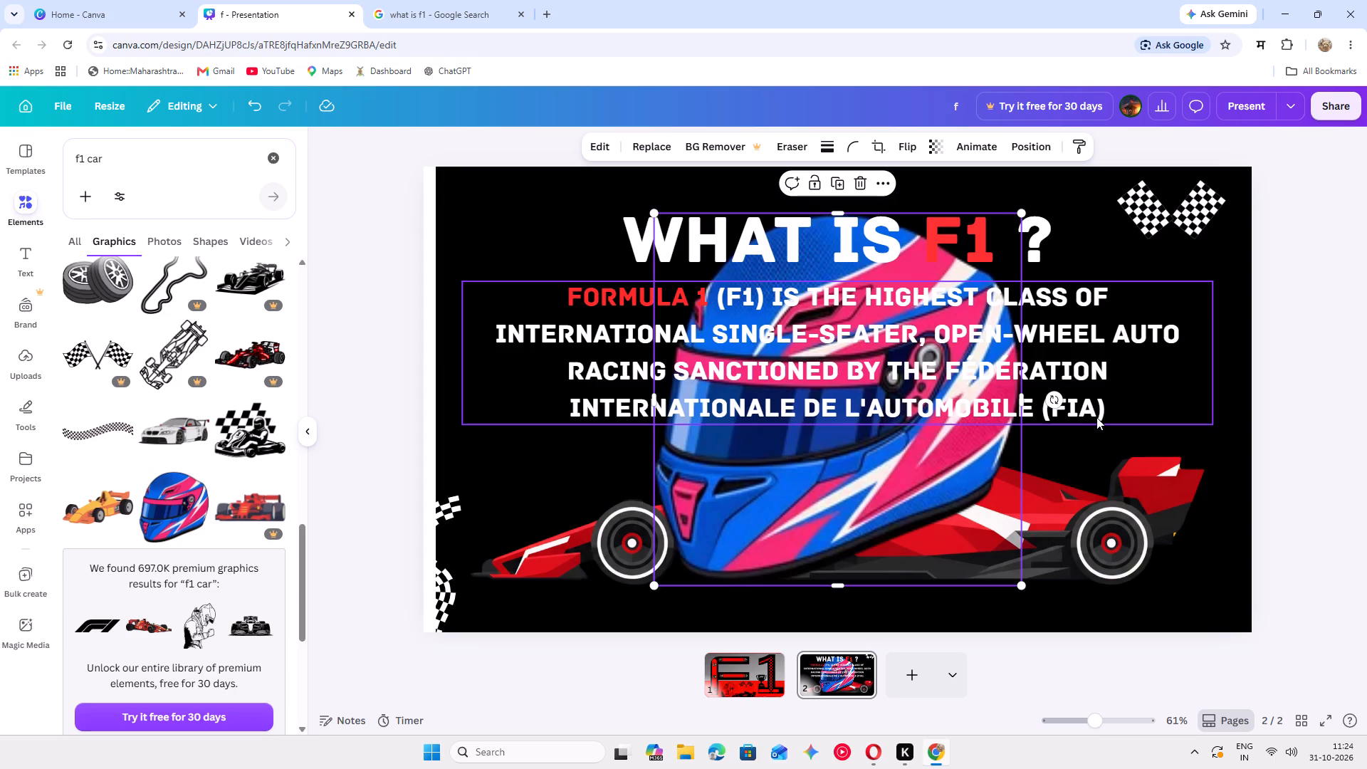
pyautogui.moveTo(1022, 211); pyautogui.dragTo(792, 476)
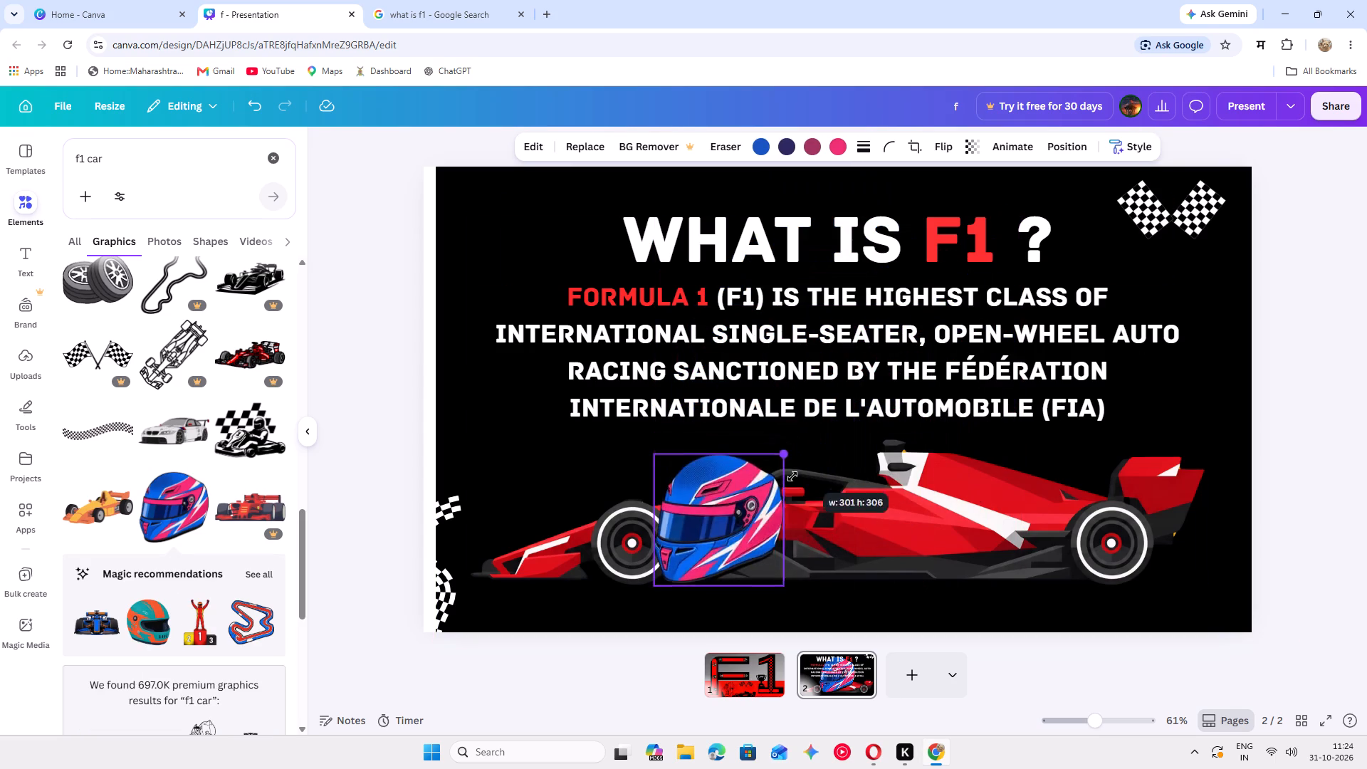
pyautogui.moveTo(792, 476); pyautogui.dragTo(727, 548)
pyautogui.moveTo(688, 562); pyautogui.dragTo(817, 488)
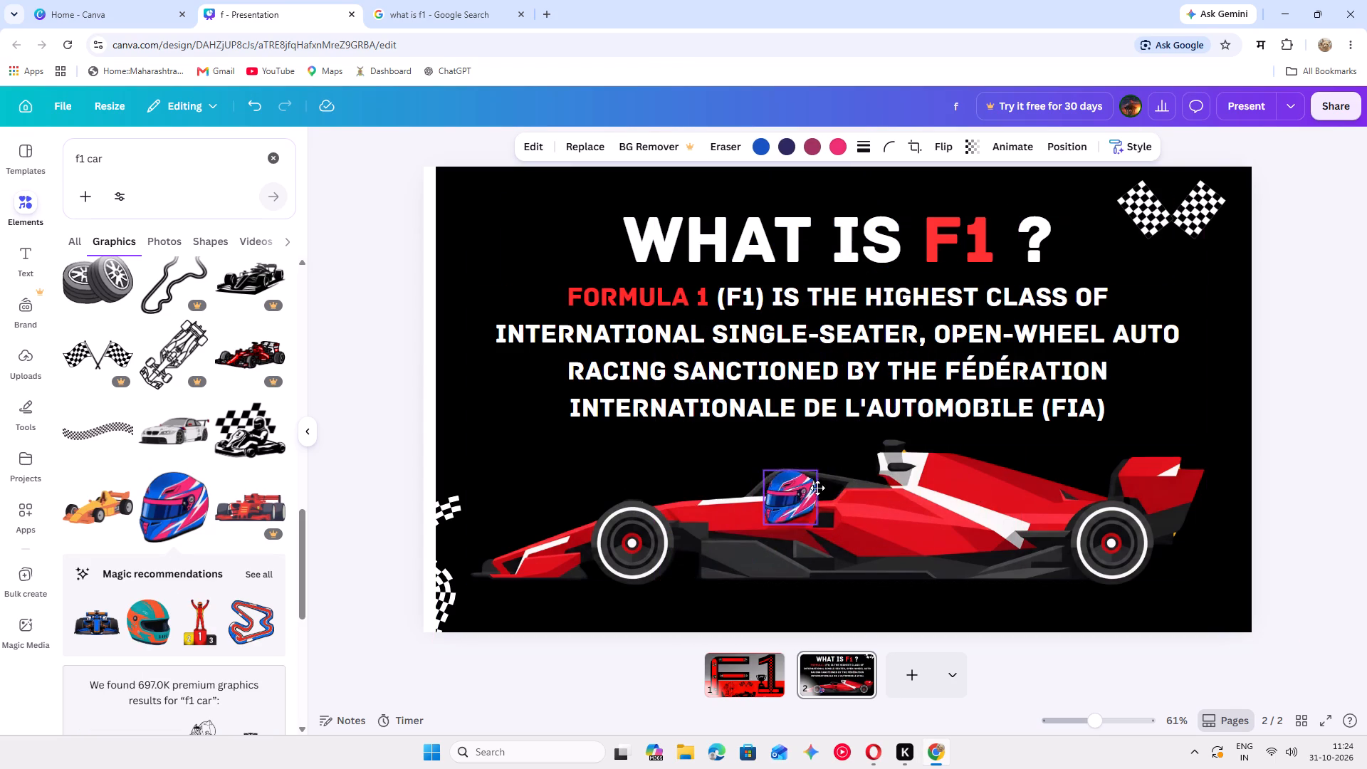
pyautogui.moveTo(817, 488); pyautogui.dragTo(889, 462)
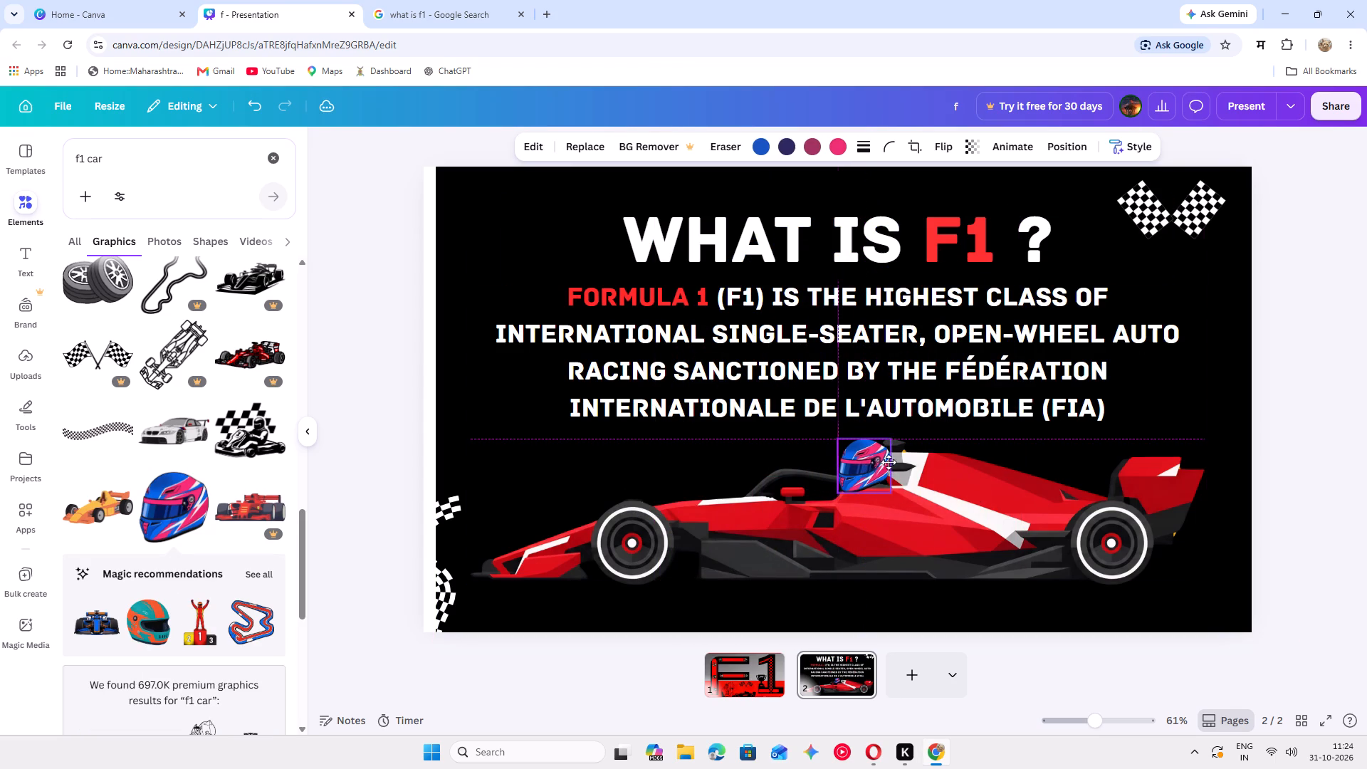
pyautogui.moveTo(889, 462); pyautogui.dragTo(1179, 260)
pyautogui.click(1292, 305)
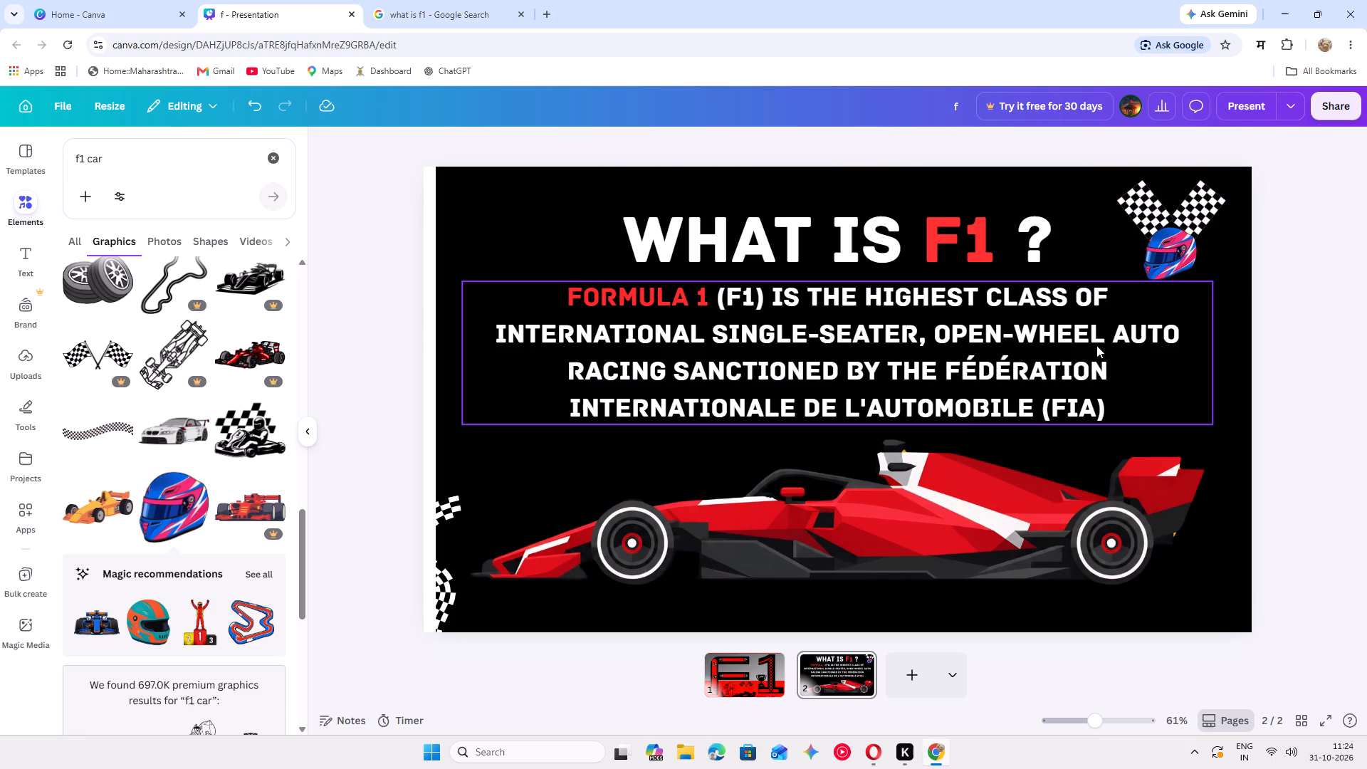
# Lower the red race car slightly below the definition paragraph, keeping it horizontally centred on the page.
pyautogui.moveTo(846, 531); pyautogui.dragTo(847, 539)
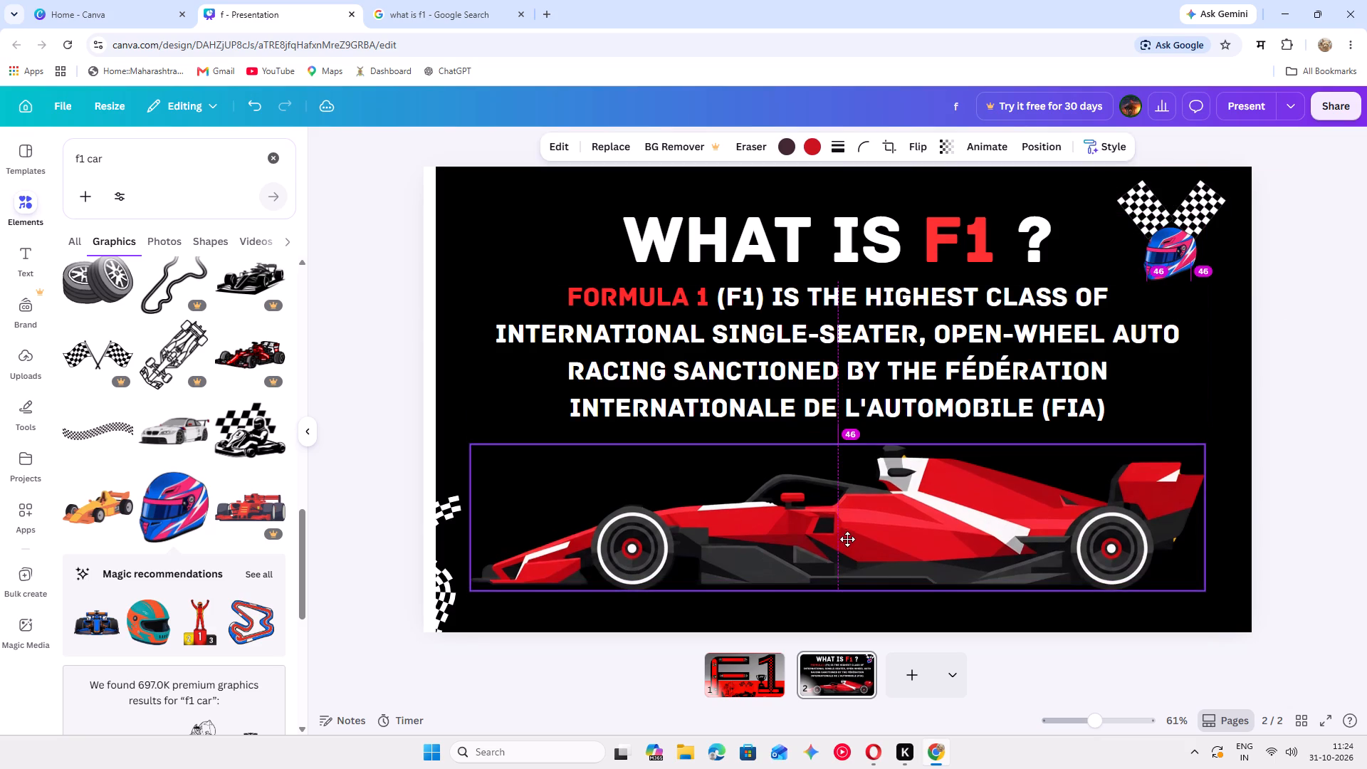
pyautogui.moveTo(847, 539); pyautogui.dragTo(848, 540)
pyautogui.click(1281, 347)
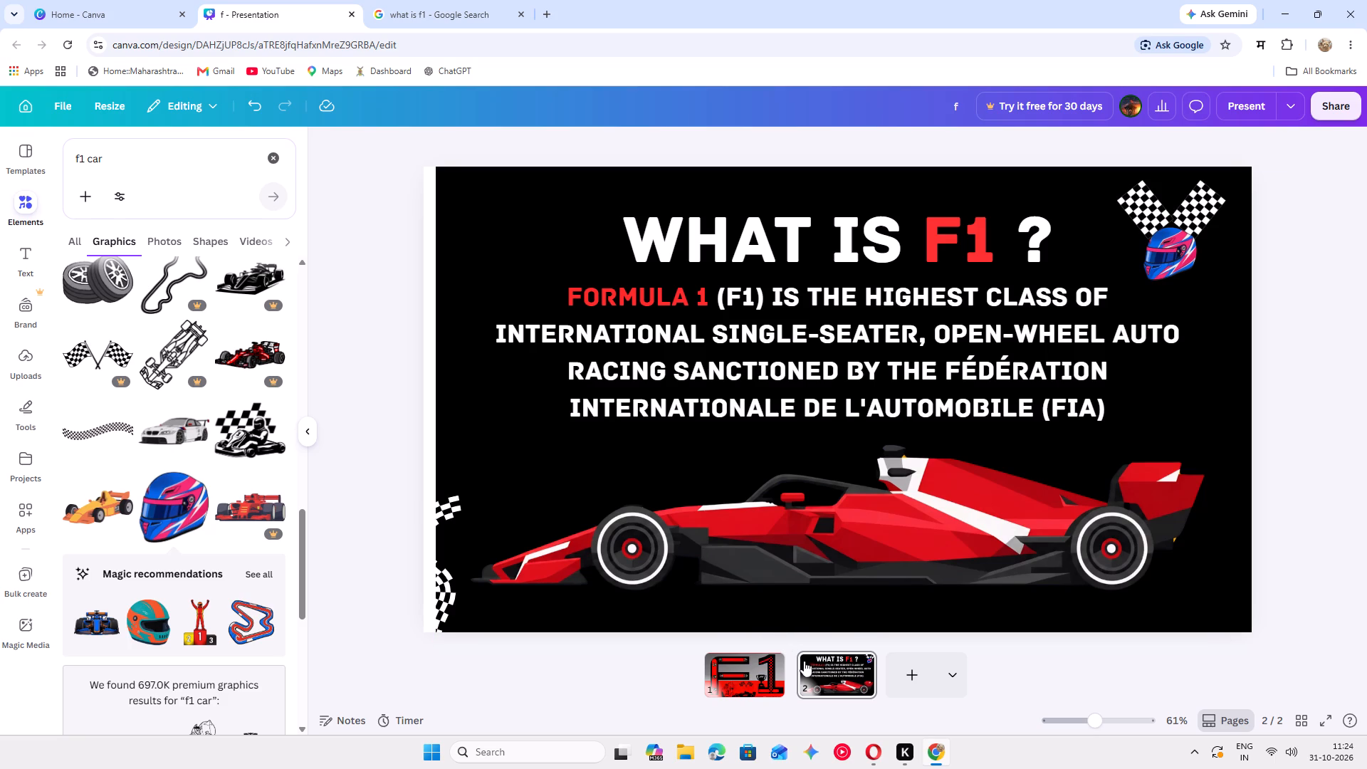
# Add a new blank third page to the presentation and set its background colour to black (#000000).
pyautogui.click(913, 664)
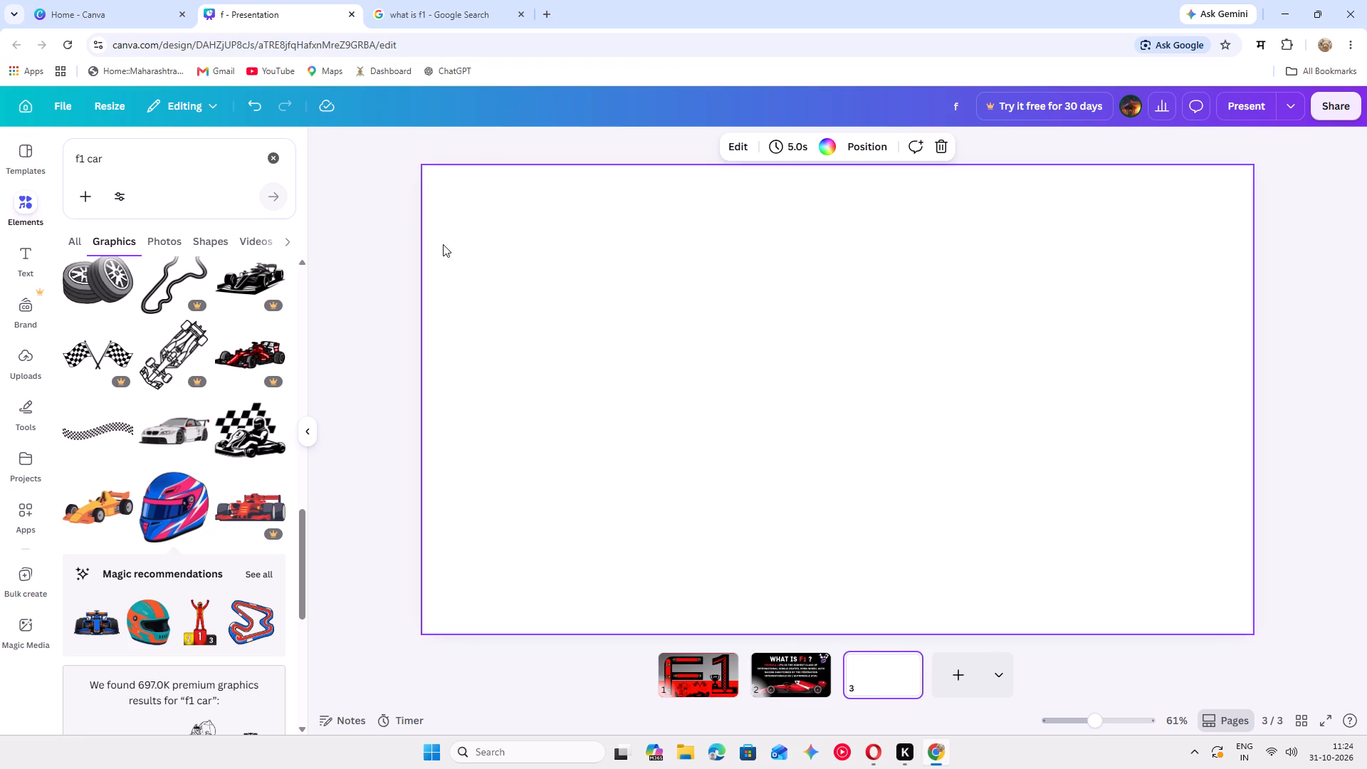
pyautogui.click(582, 273)
pyautogui.click(859, 141)
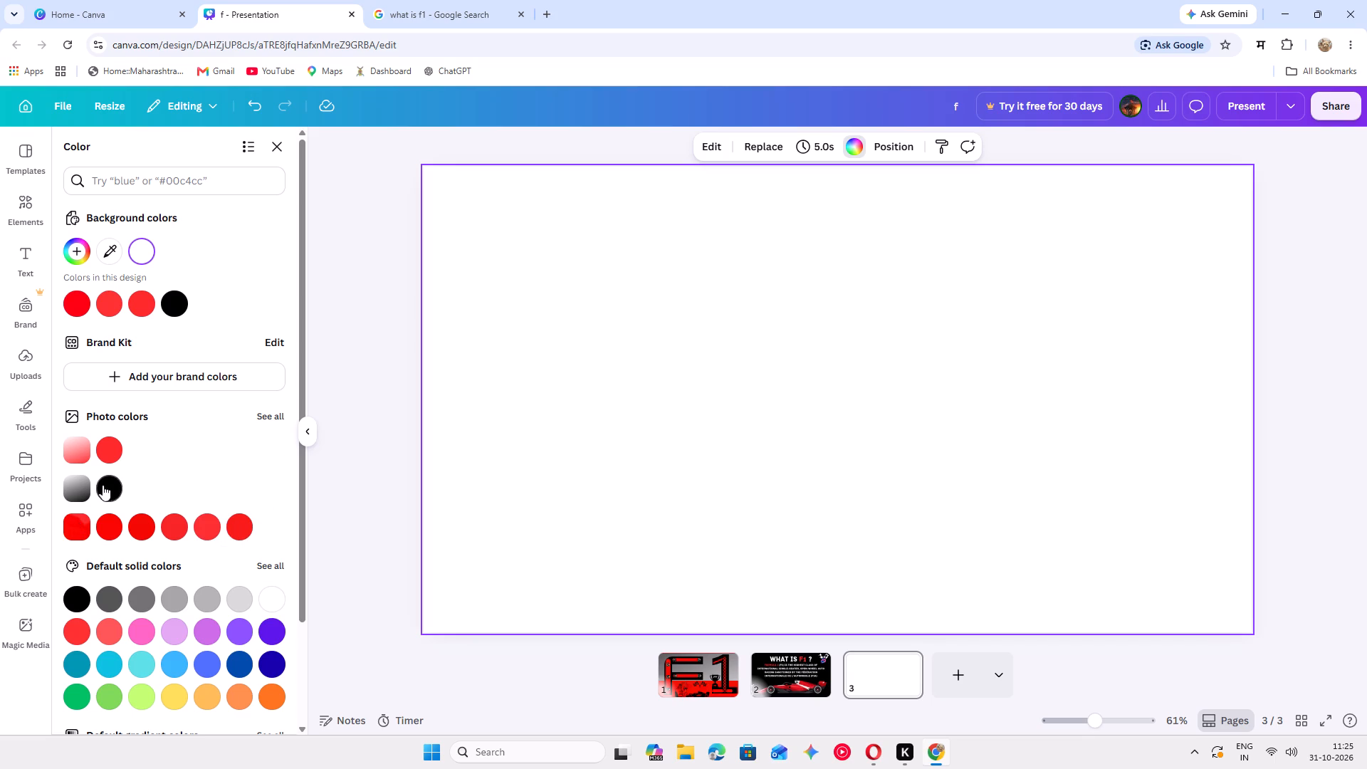
pyautogui.click(115, 483)
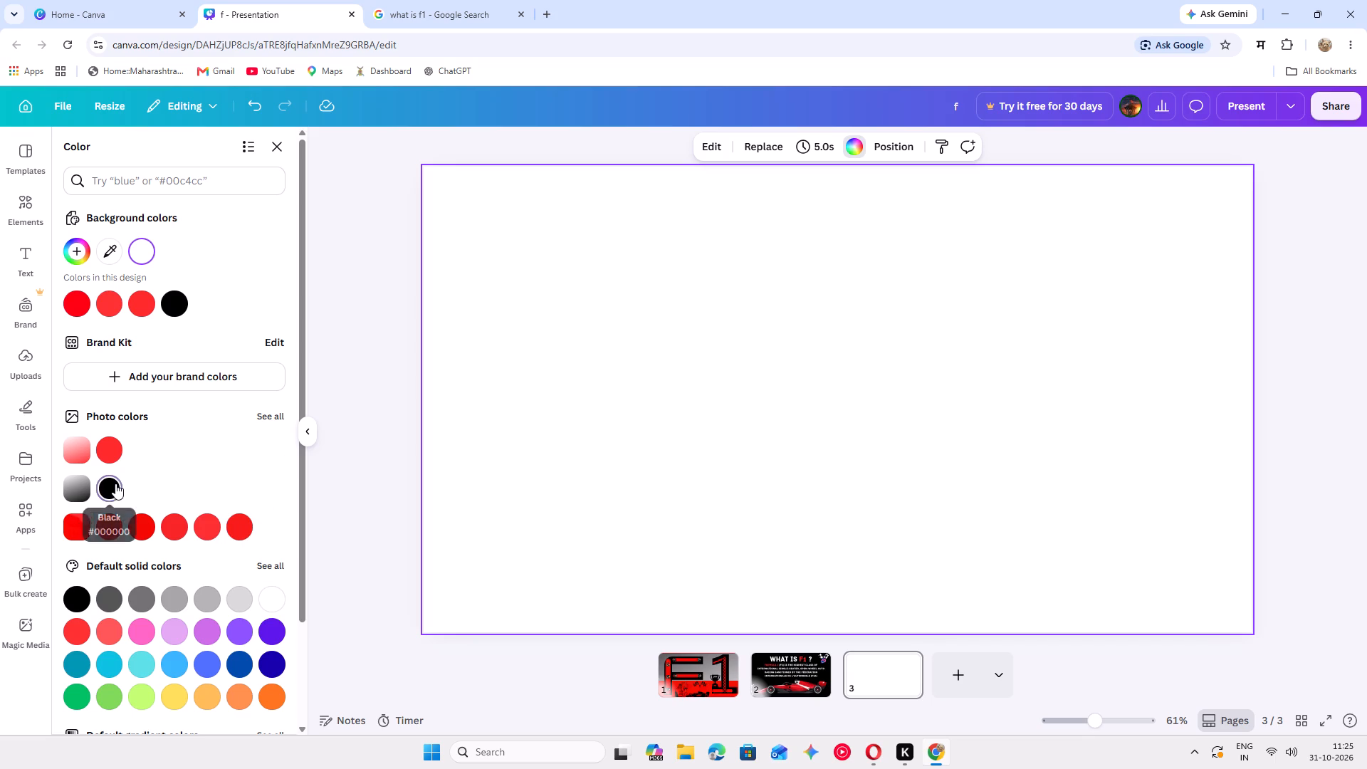
pyautogui.click(345, 424)
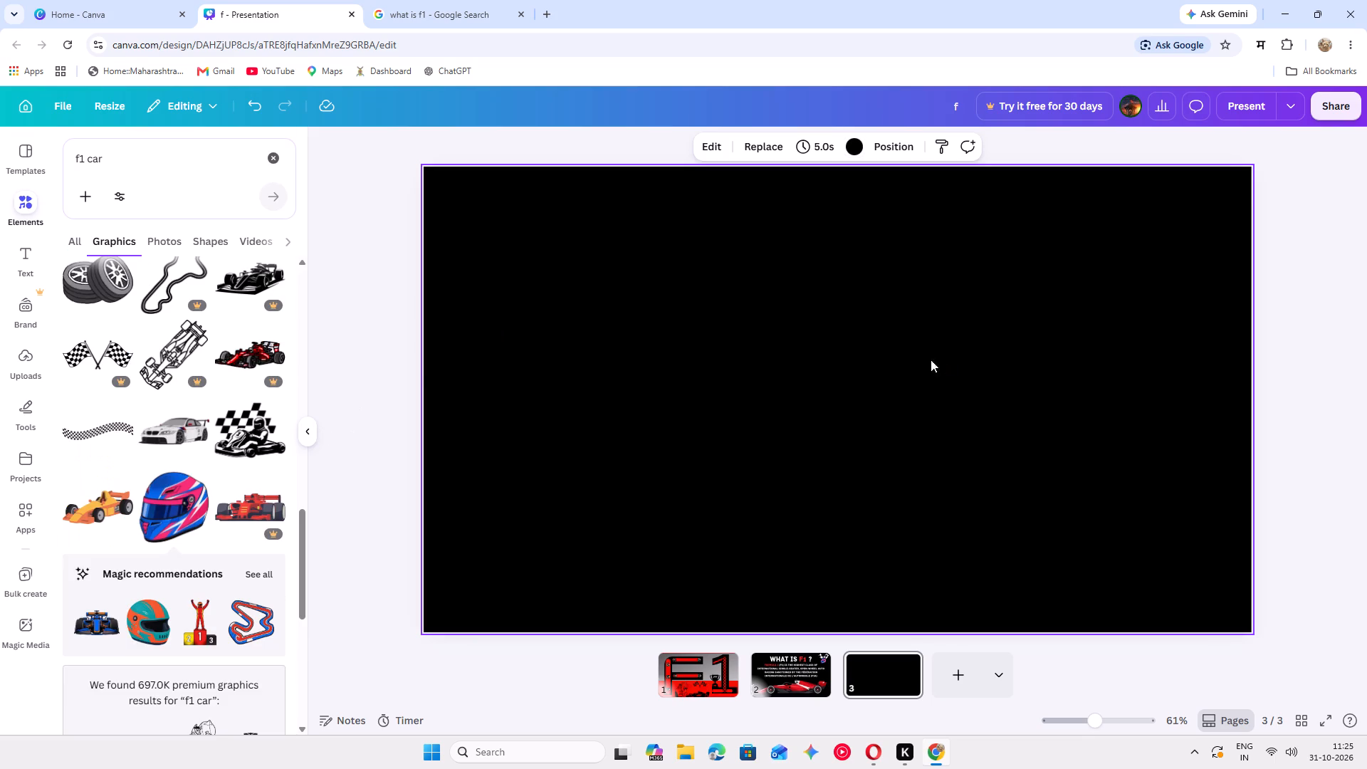
# Add a new text box to the black third page.
pyautogui.click(26, 244)
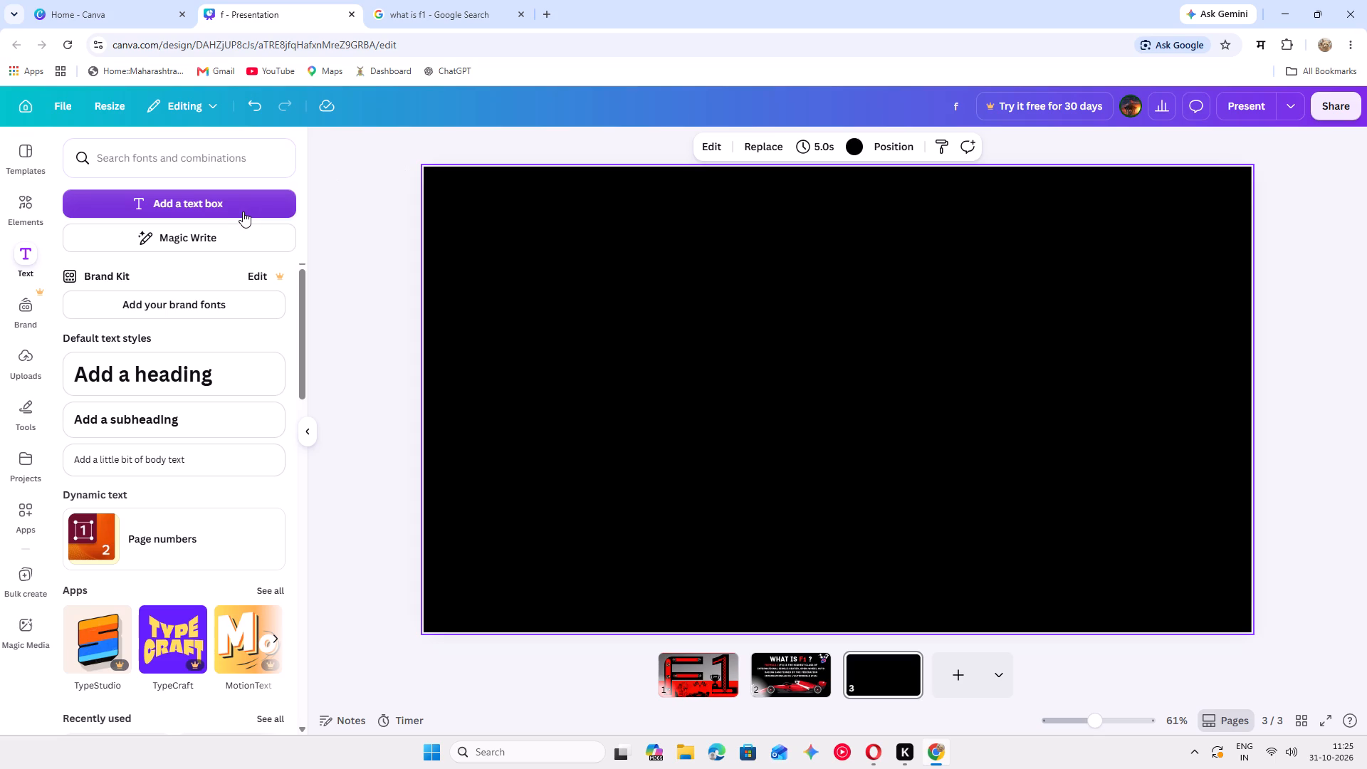
pyautogui.click(243, 211)
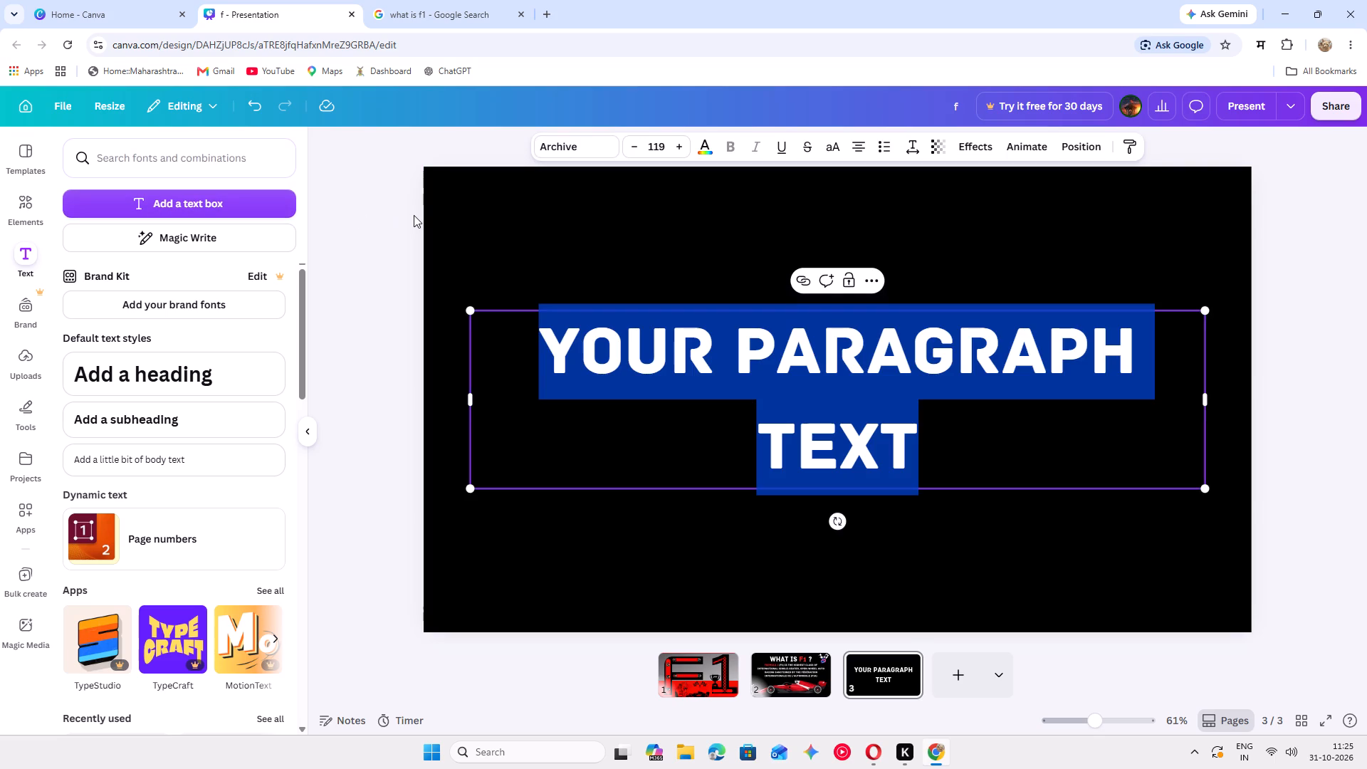
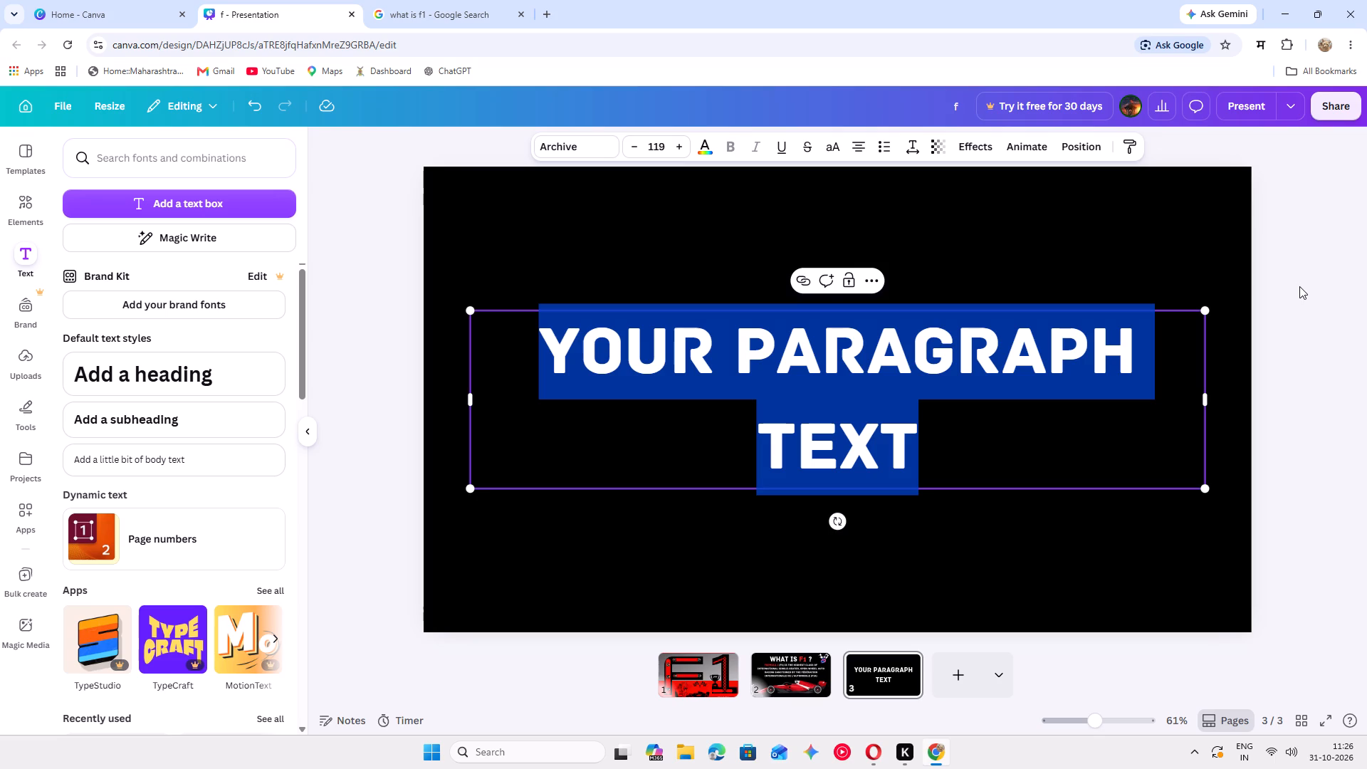
# Replace the placeholder text on the third page with "WHEN F1 START?" and move it up as the page heading.
pyautogui.press('BackSpace')
pyautogui.write('when f')
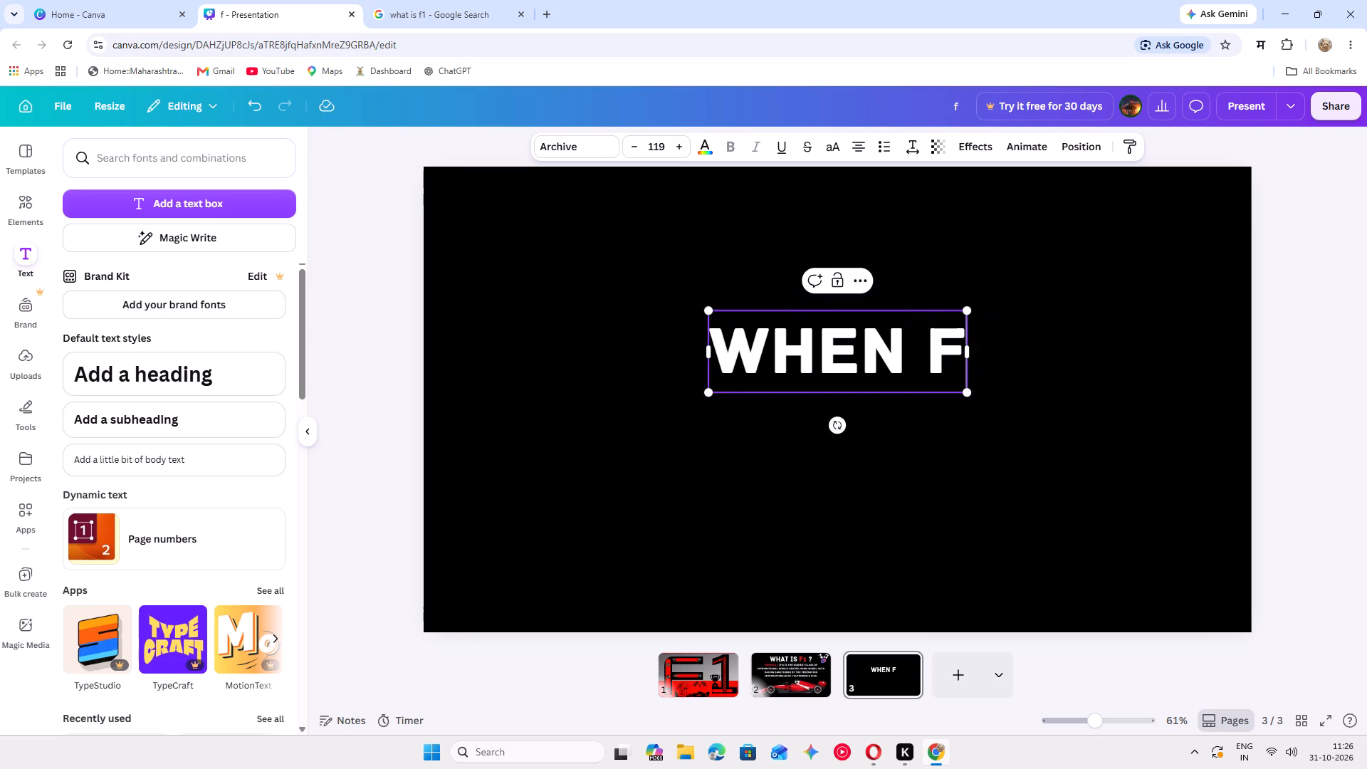
pyautogui.write('1 start')
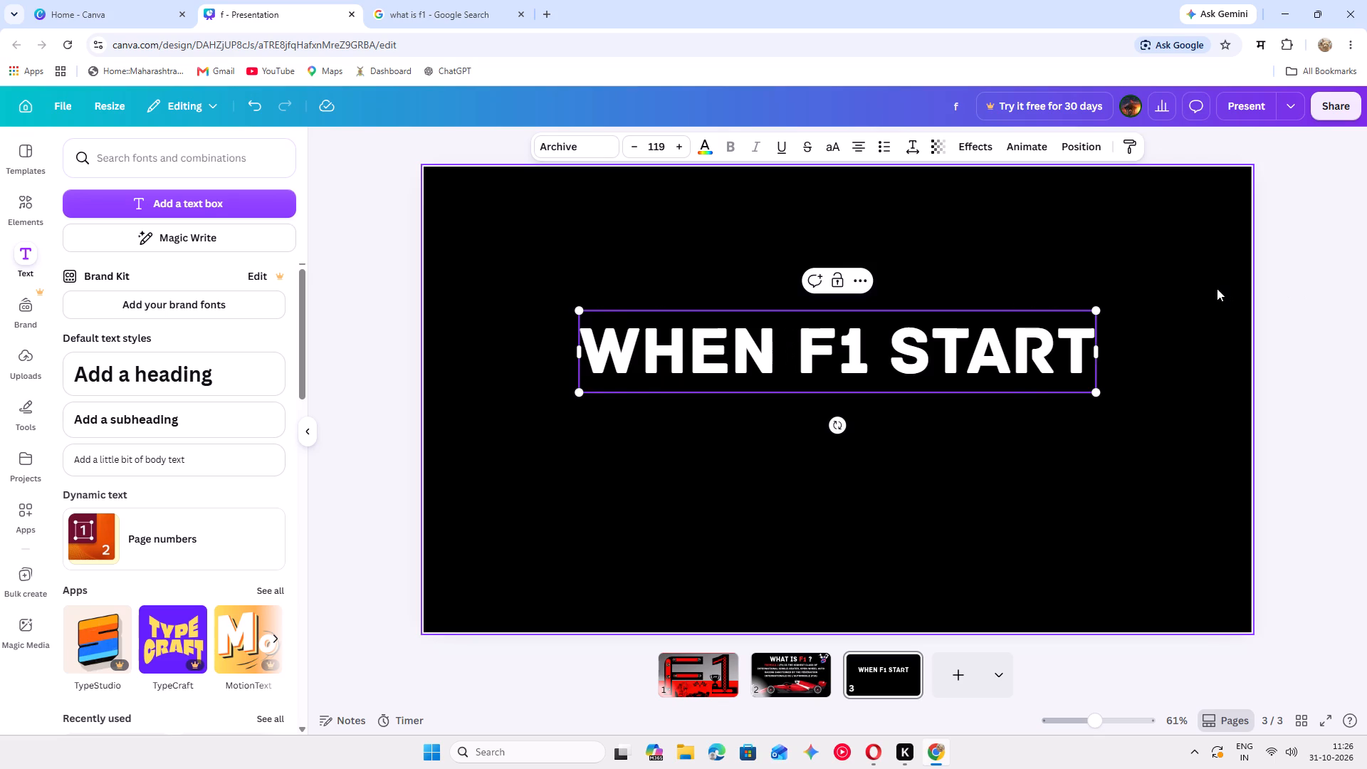
pyautogui.hotkey('shift', '?')
pyautogui.click(1285, 372)
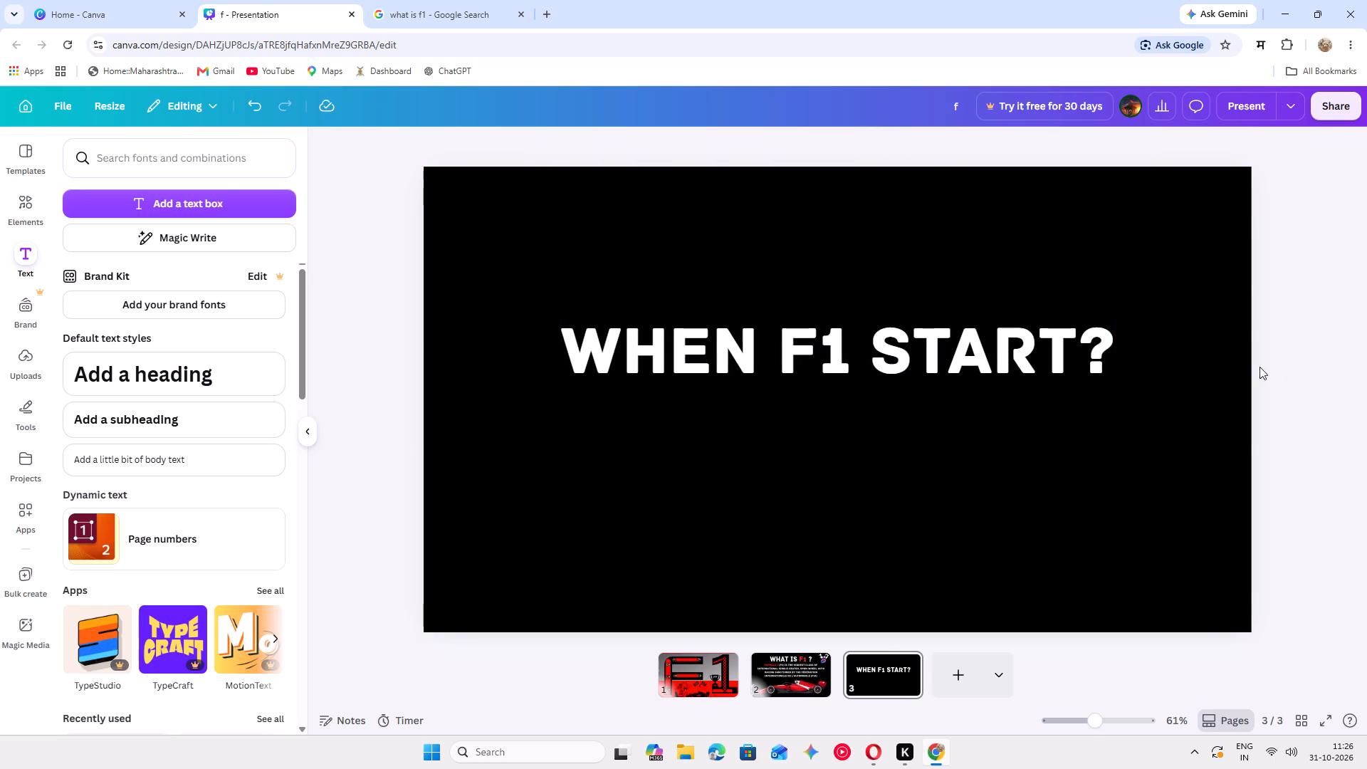
pyautogui.click(1348, 323)
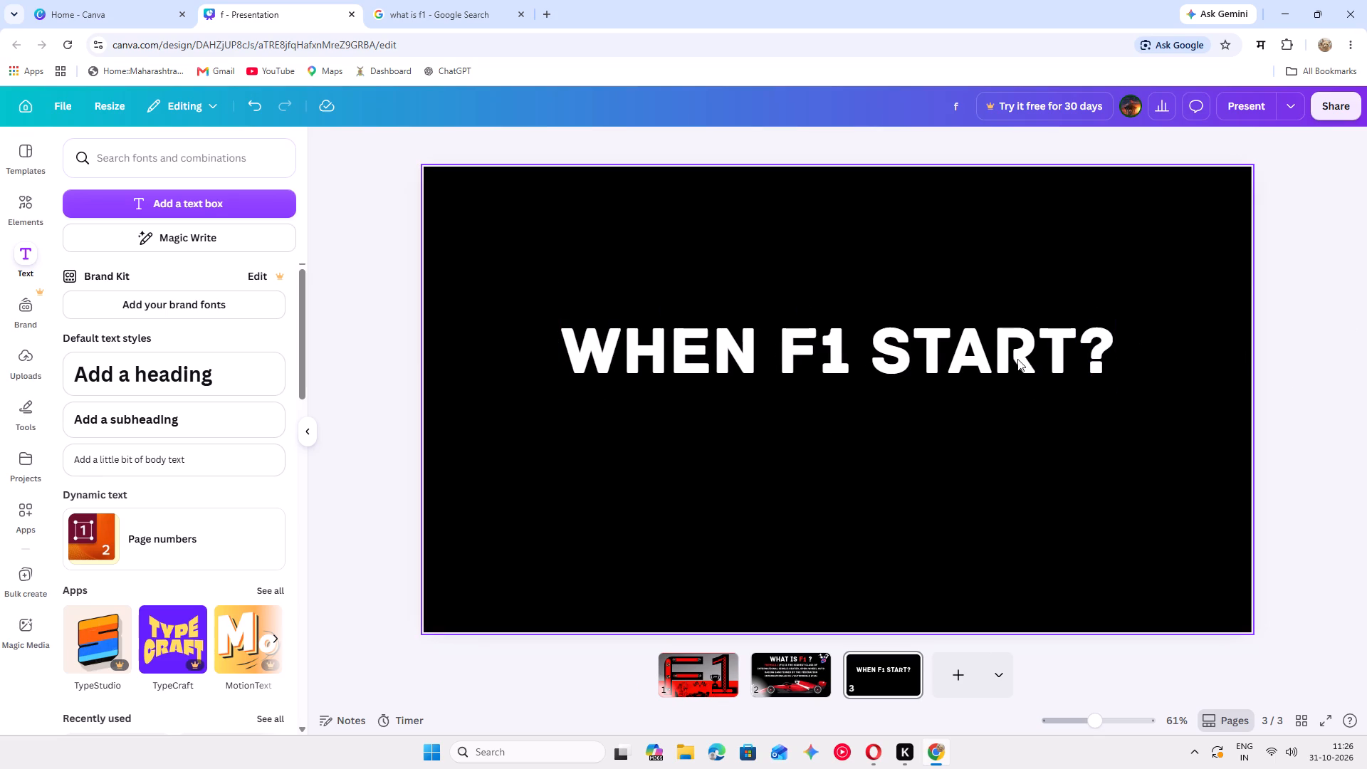
pyautogui.moveTo(875, 349); pyautogui.dragTo(910, 234)
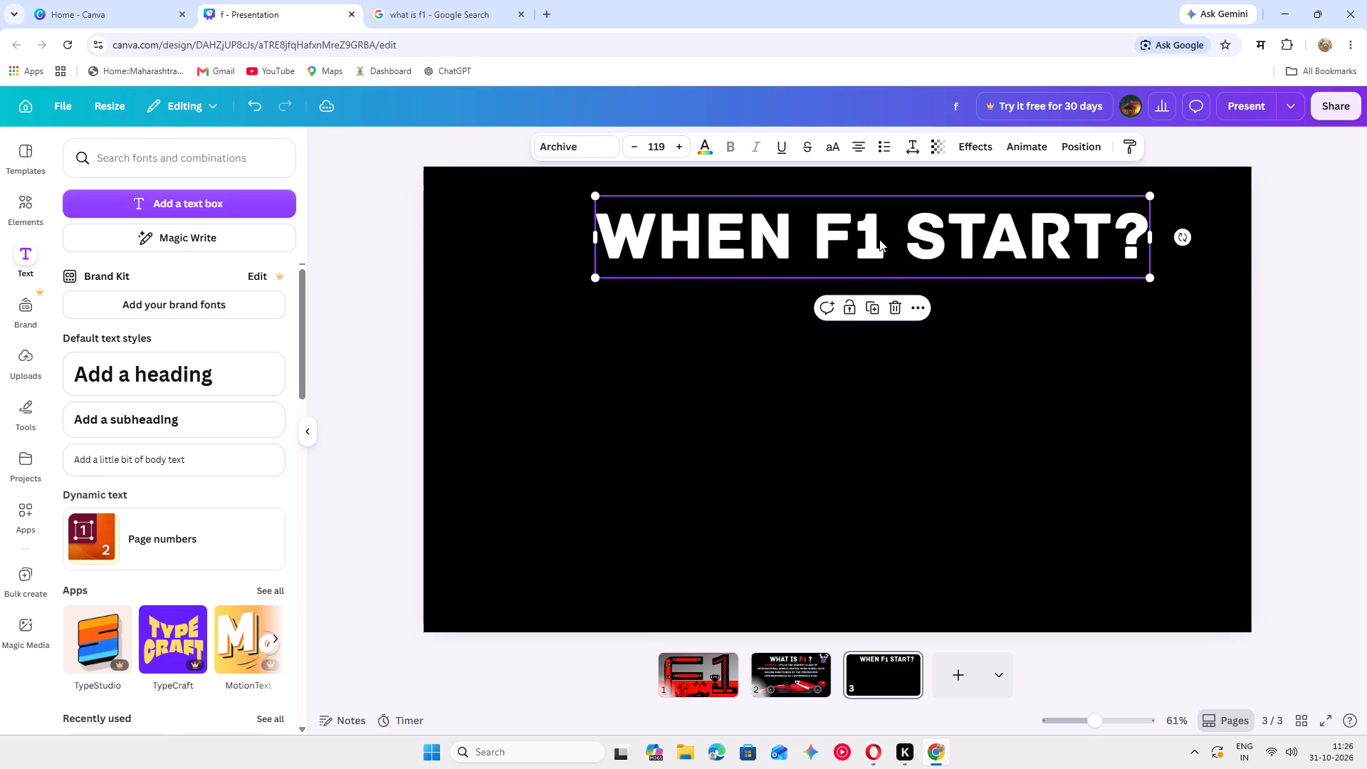
# Colour only the word "F1" in the "WHEN F1 START?" heading red, using the solid red from the photo colours.
pyautogui.click(879, 239)
pyautogui.moveTo(880, 240); pyautogui.dragTo(837, 240)
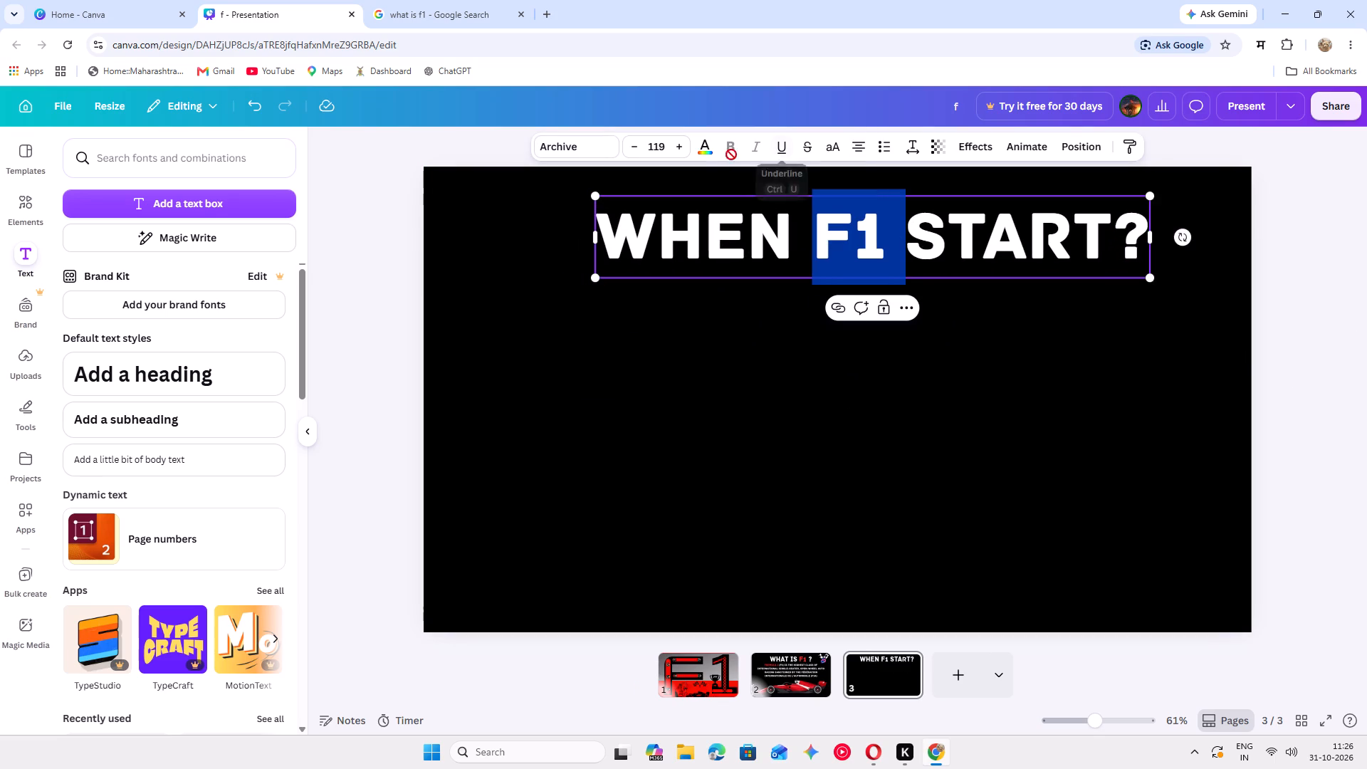
pyautogui.click(706, 150)
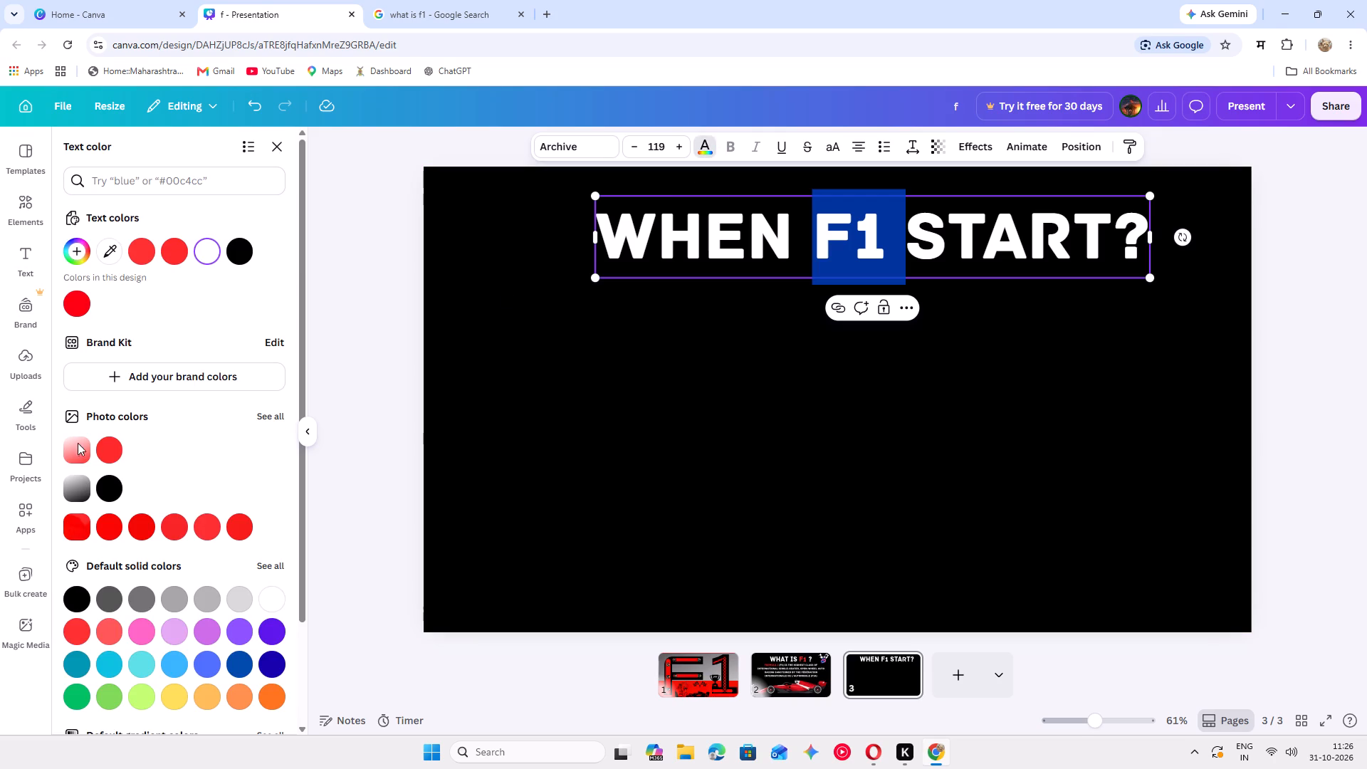
pyautogui.click(109, 453)
pyautogui.click(342, 350)
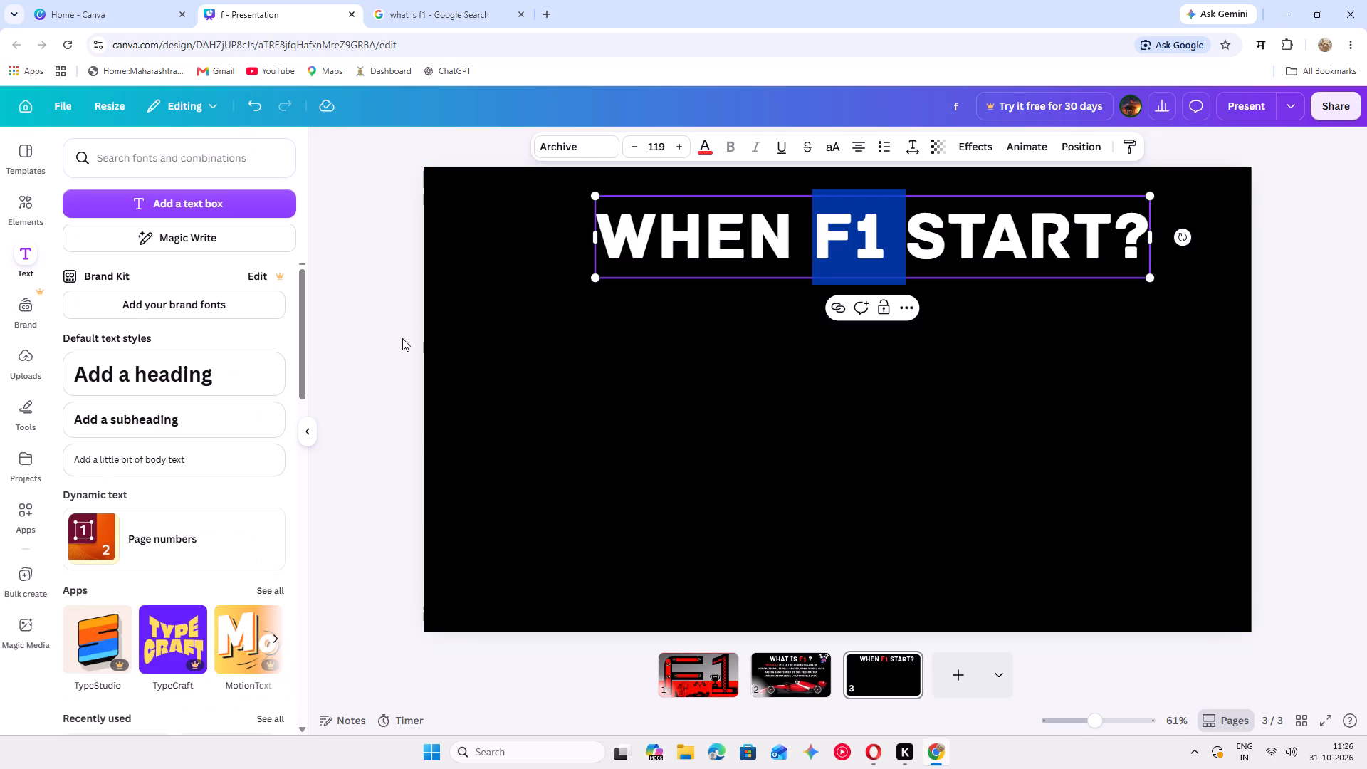
pyautogui.click(407, 338)
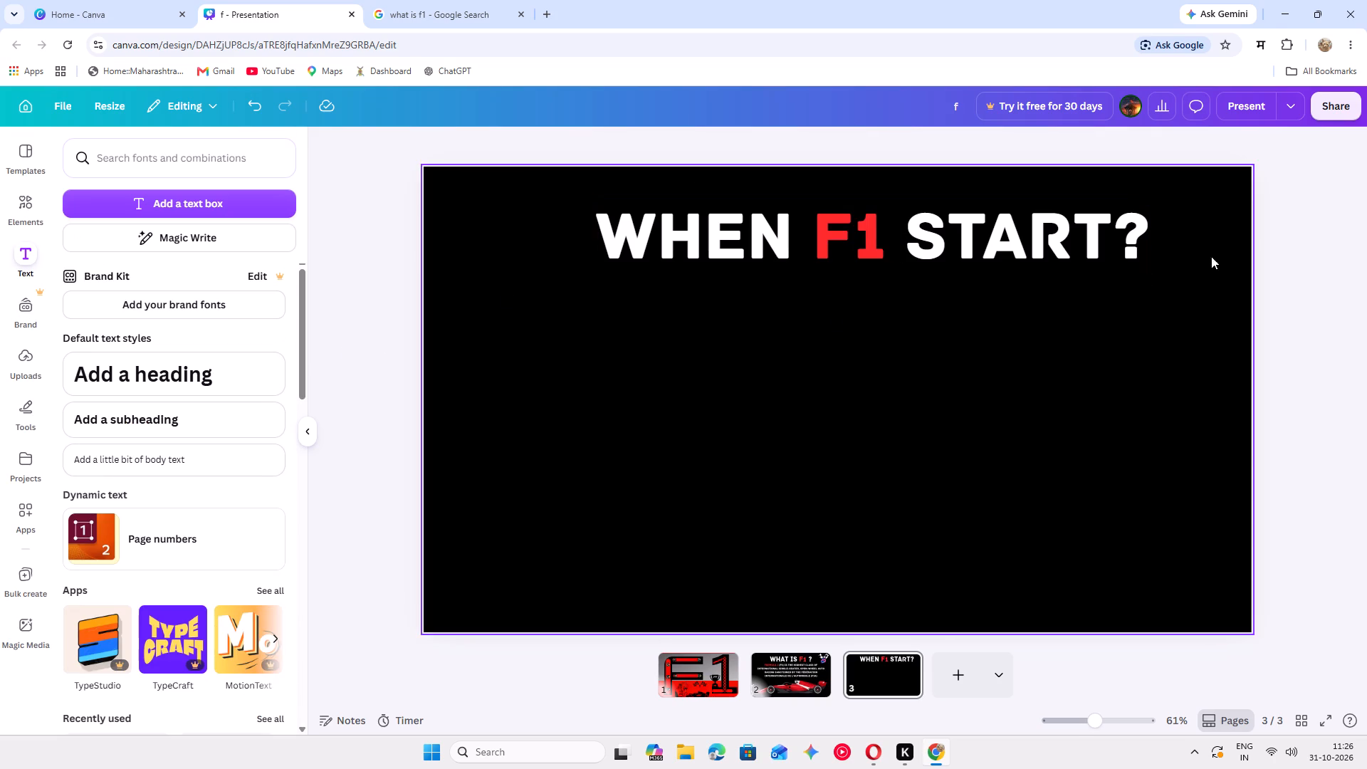
# Widen the "WHEN F1 START?" text box and centre the heading horizontally near the top of the black page.
pyautogui.moveTo(980, 260); pyautogui.dragTo(963, 281)
pyautogui.moveTo(1131, 253); pyautogui.dragTo(1068, 247)
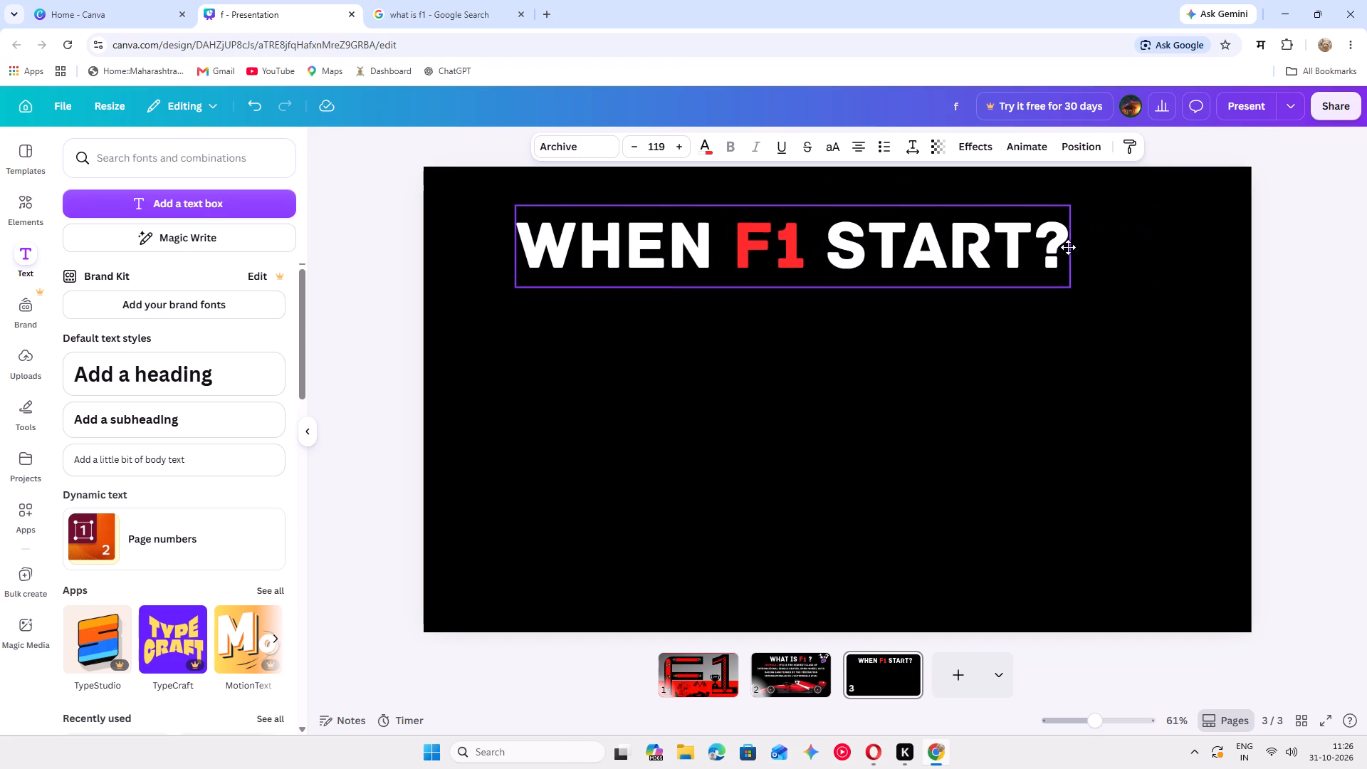
pyautogui.moveTo(1068, 247); pyautogui.dragTo(1068, 248)
pyautogui.moveTo(1070, 248); pyautogui.dragTo(1252, 276)
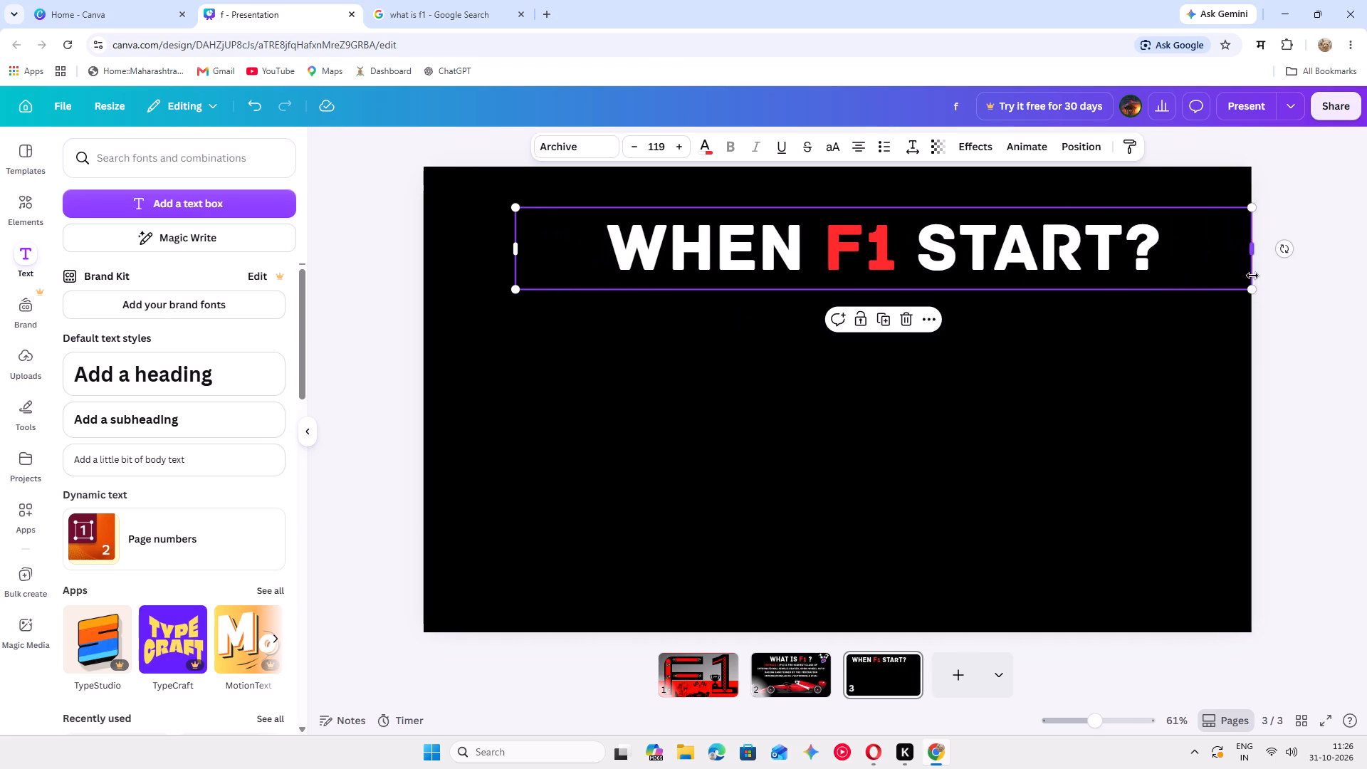
pyautogui.moveTo(1218, 274); pyautogui.dragTo(1173, 269)
pyautogui.click(384, 330)
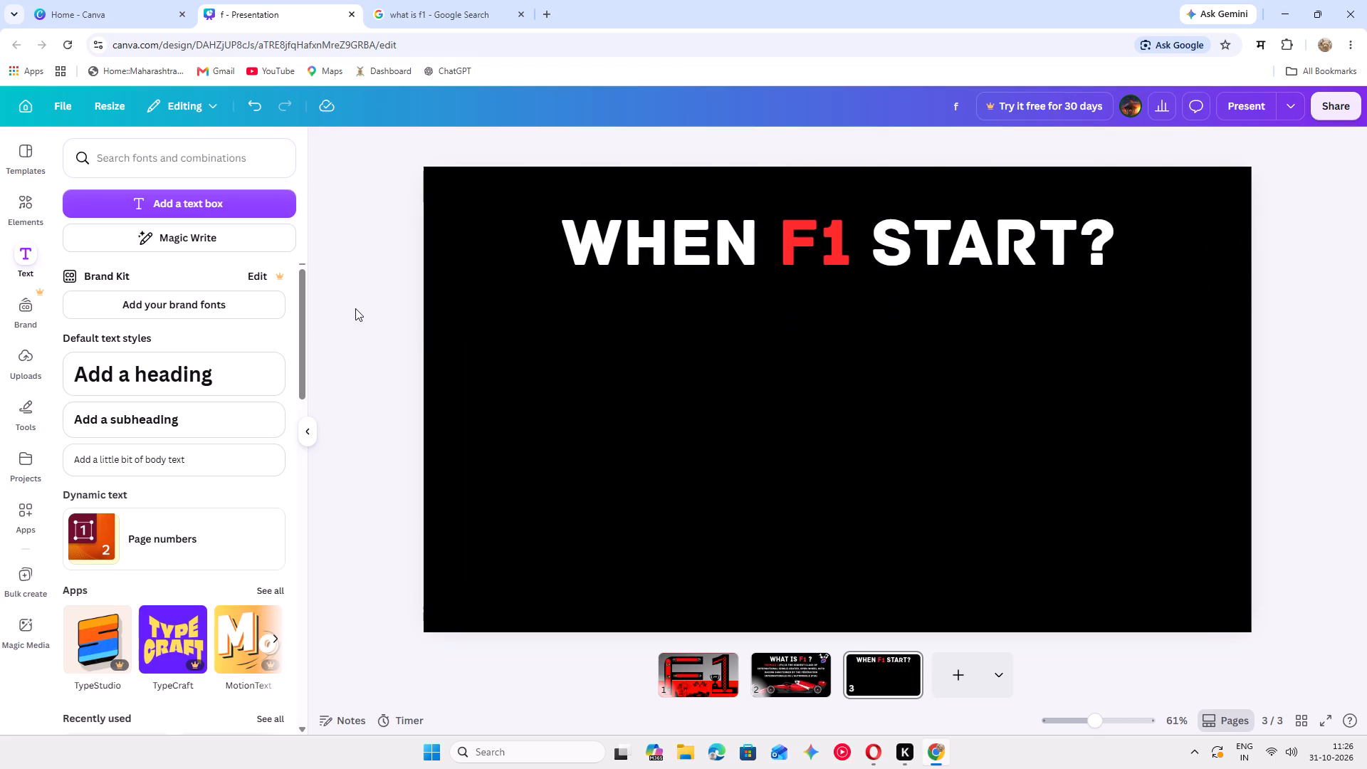
# Search the graphics for "yellow", add the stitched yellow fabric rectangle, and place it centred just below the heading.
pyautogui.click(12, 209)
pyautogui.click(268, 158)
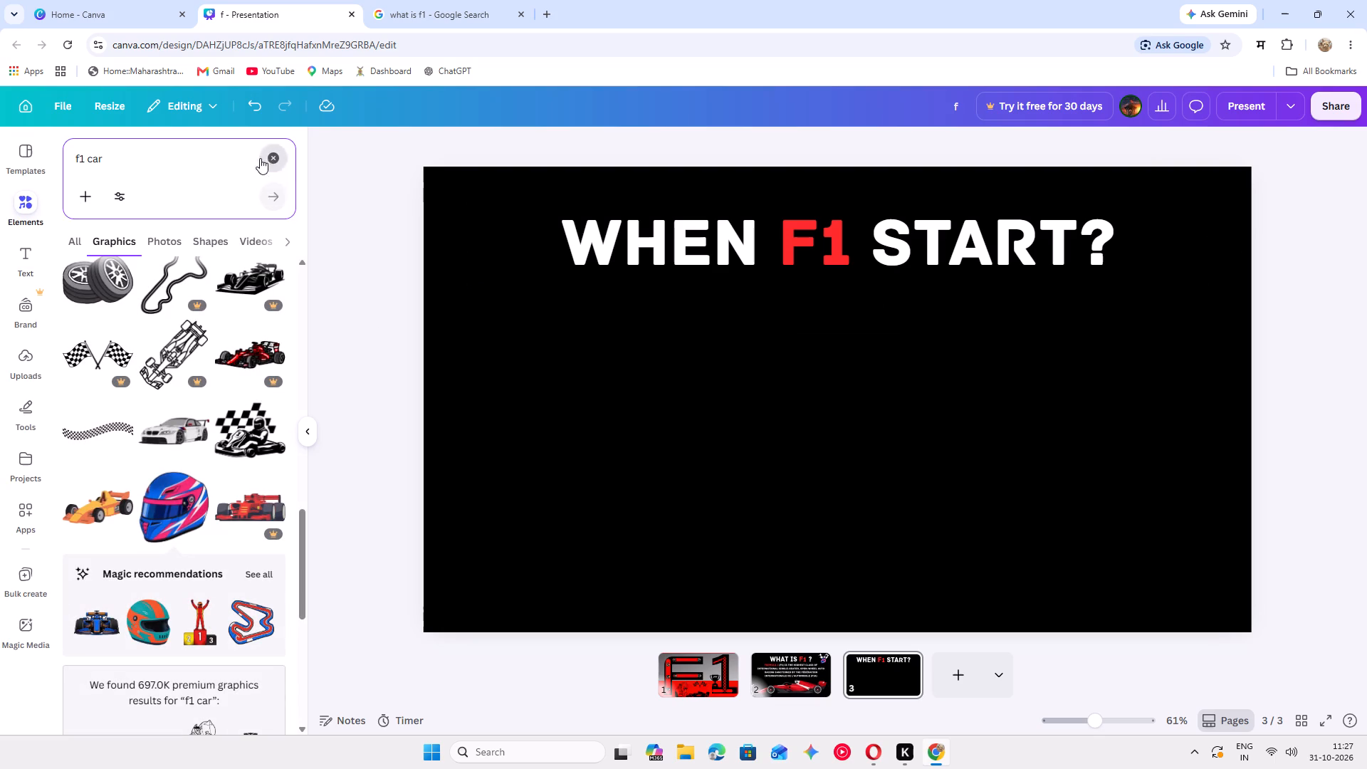
pyautogui.click(246, 157)
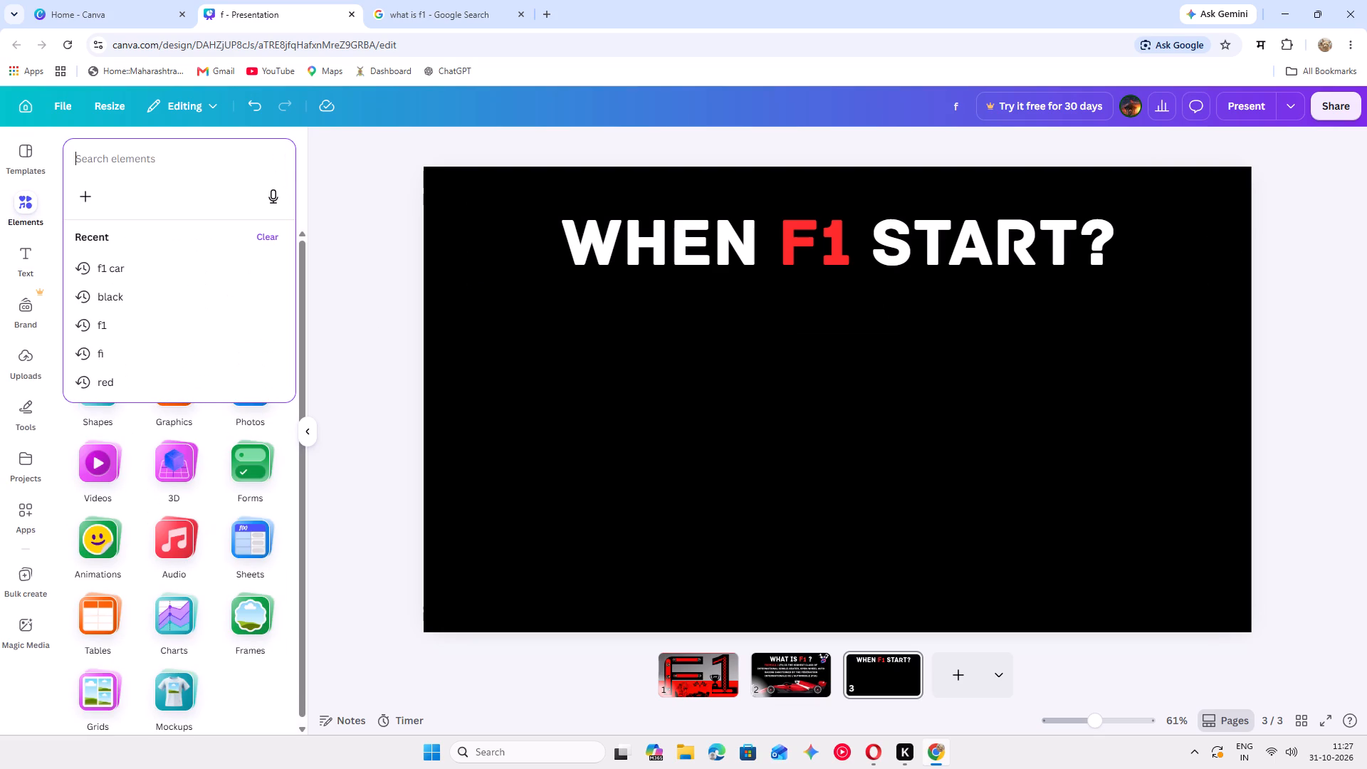
pyautogui.write('yellow')
pyautogui.press('Return')
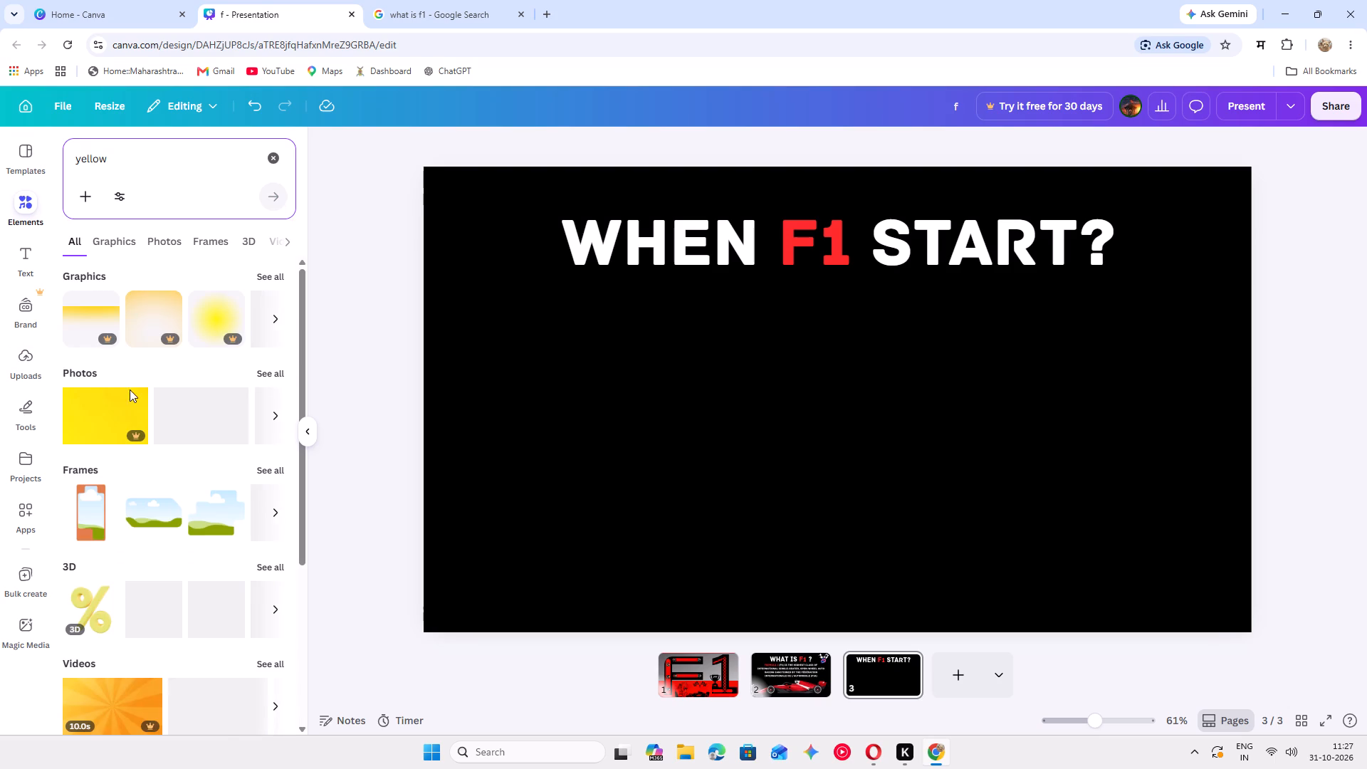
pyautogui.click(108, 237)
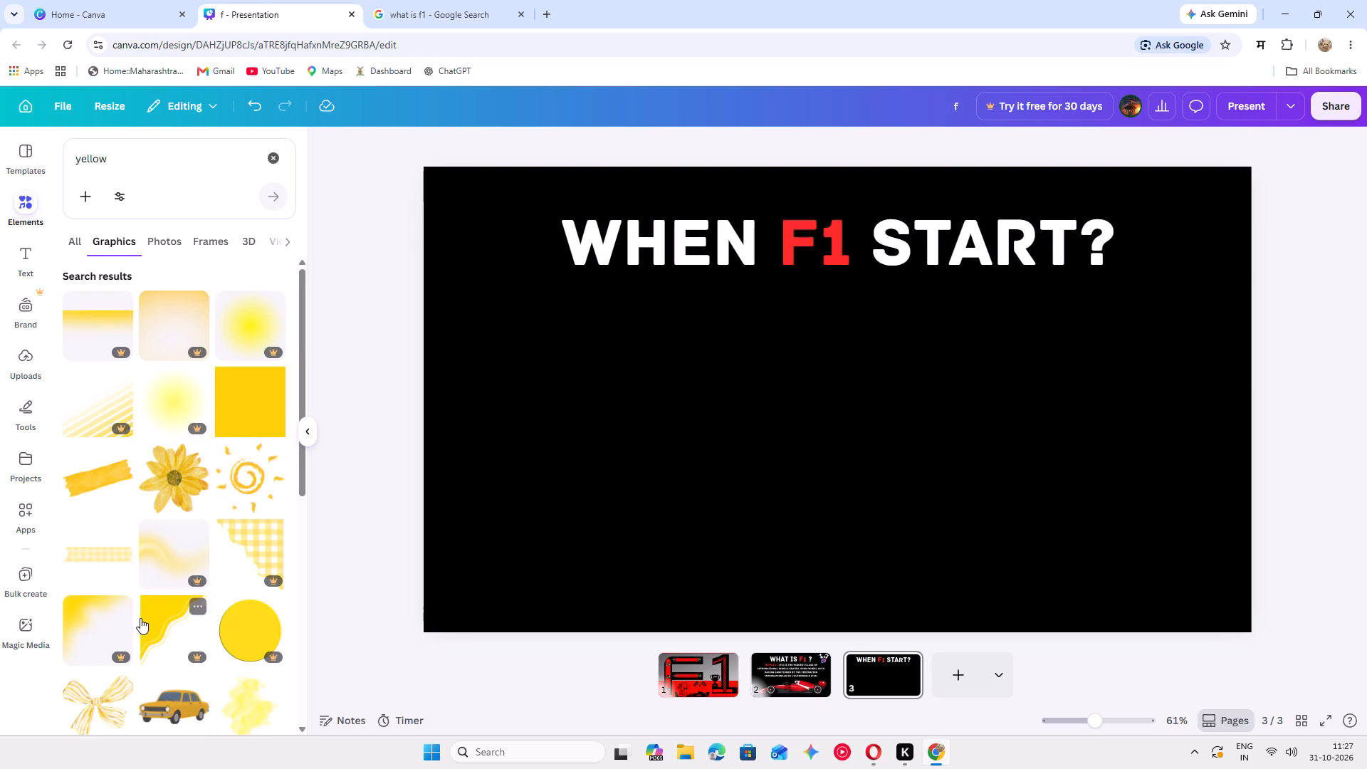
pyautogui.scroll(-8, 138, 617)
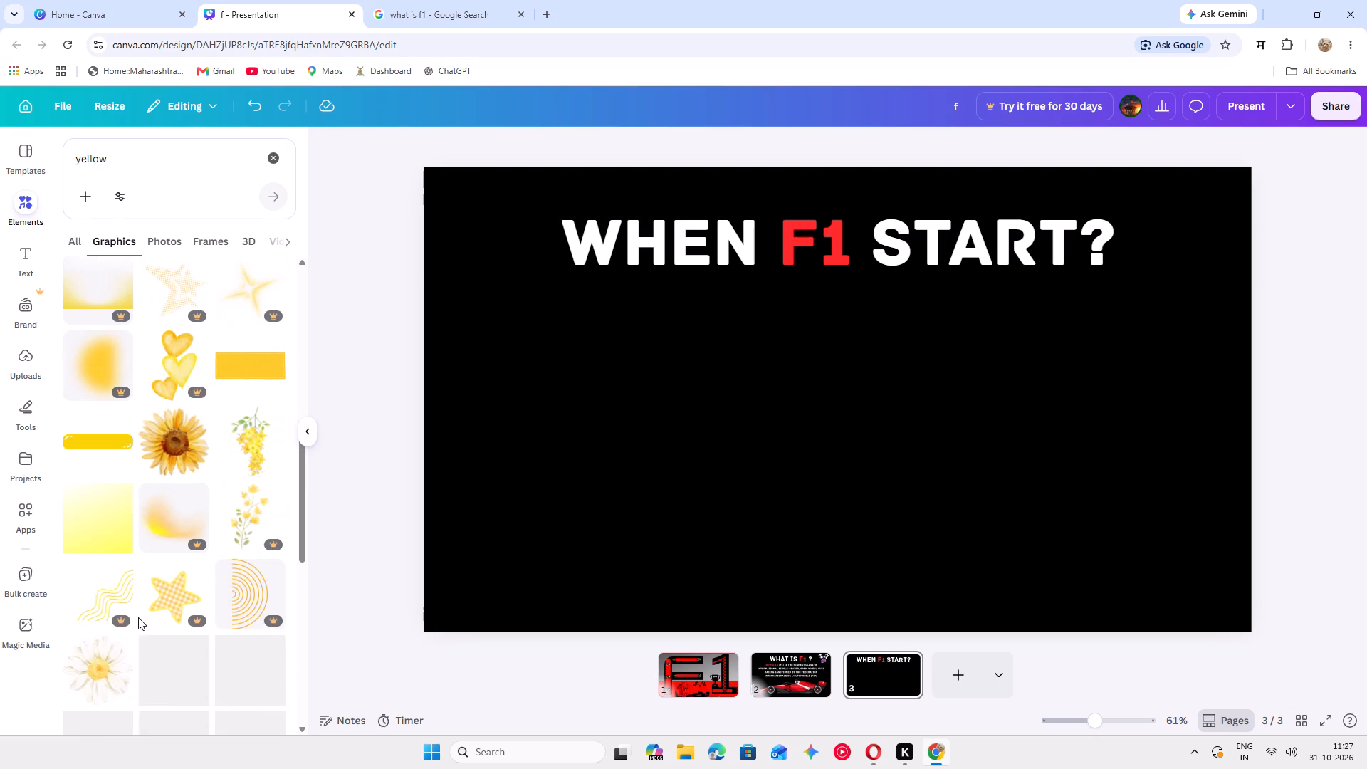
pyautogui.click(262, 384)
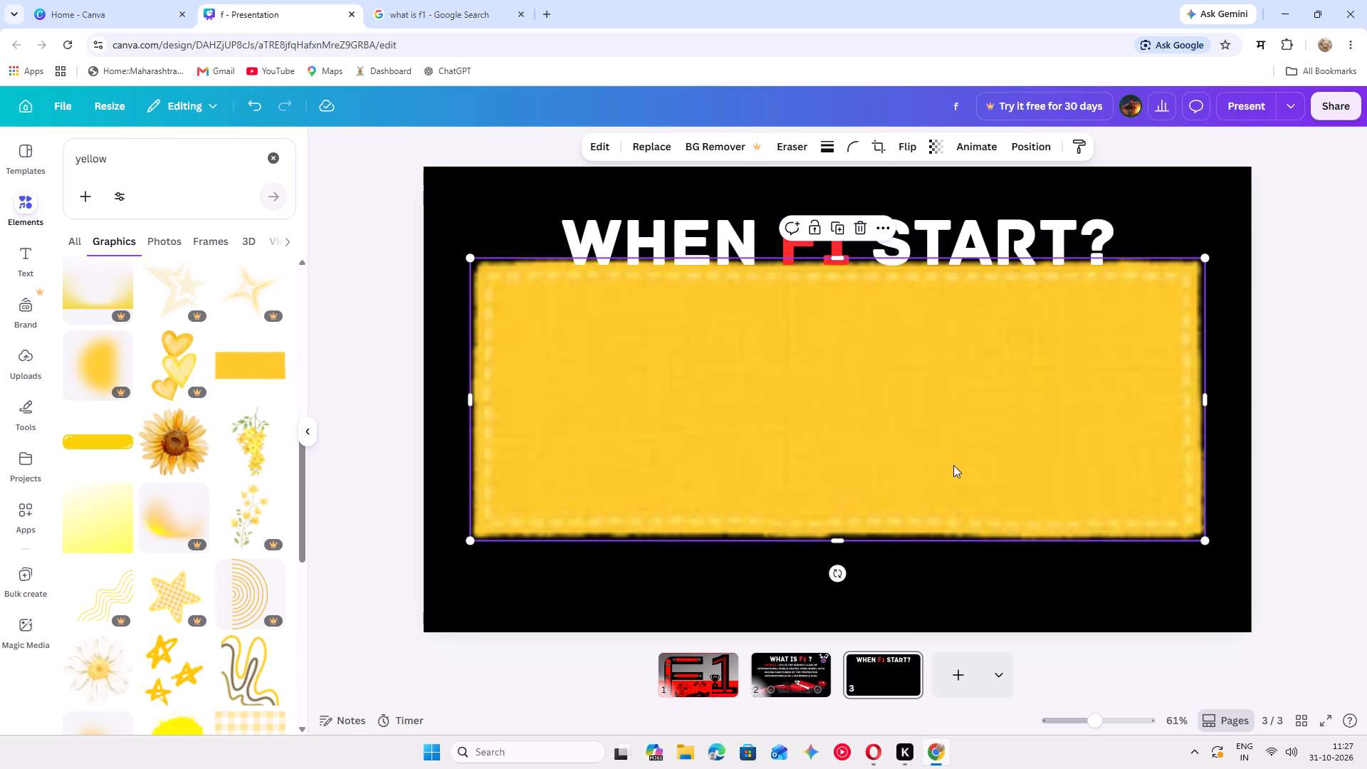
pyautogui.moveTo(954, 469); pyautogui.dragTo(953, 516)
pyautogui.click(955, 516)
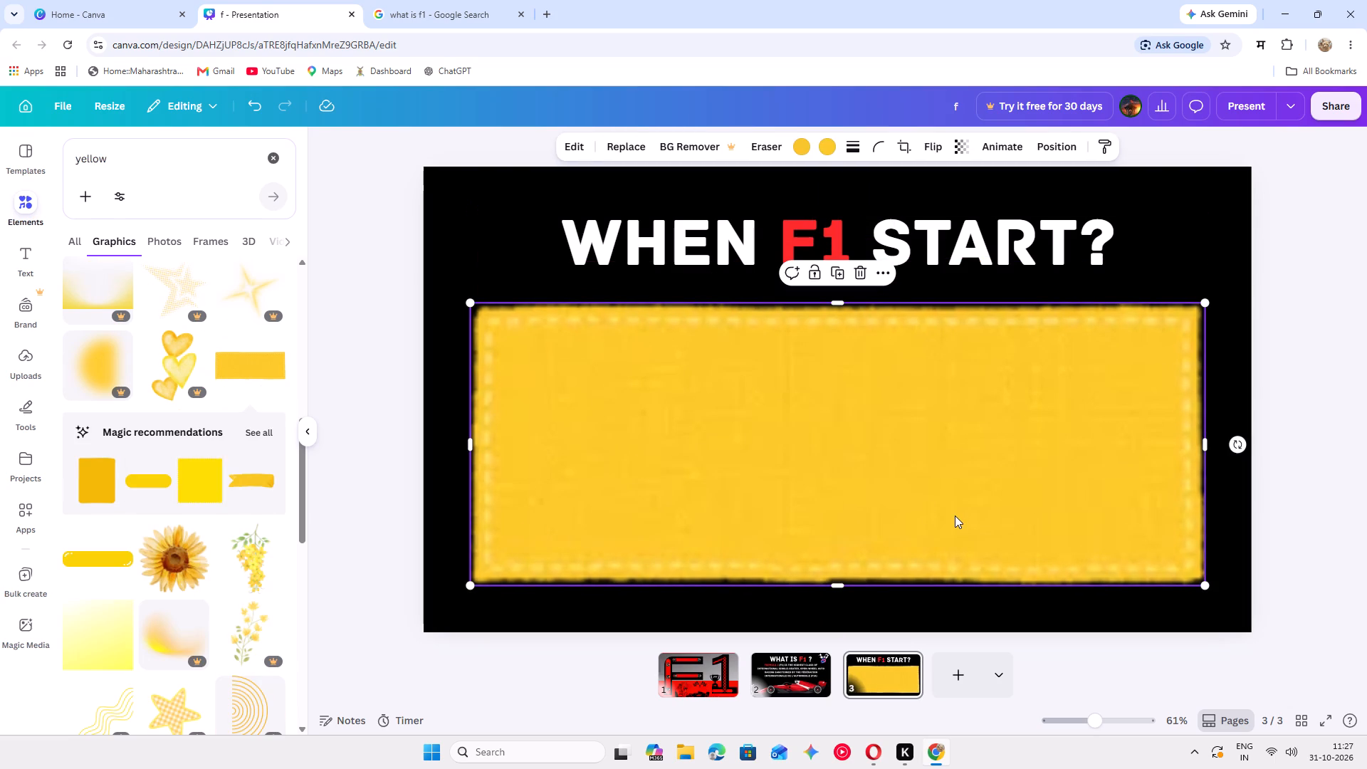
# Set the yellow fabric rectangle's transparency to 90.
pyautogui.click(829, 355)
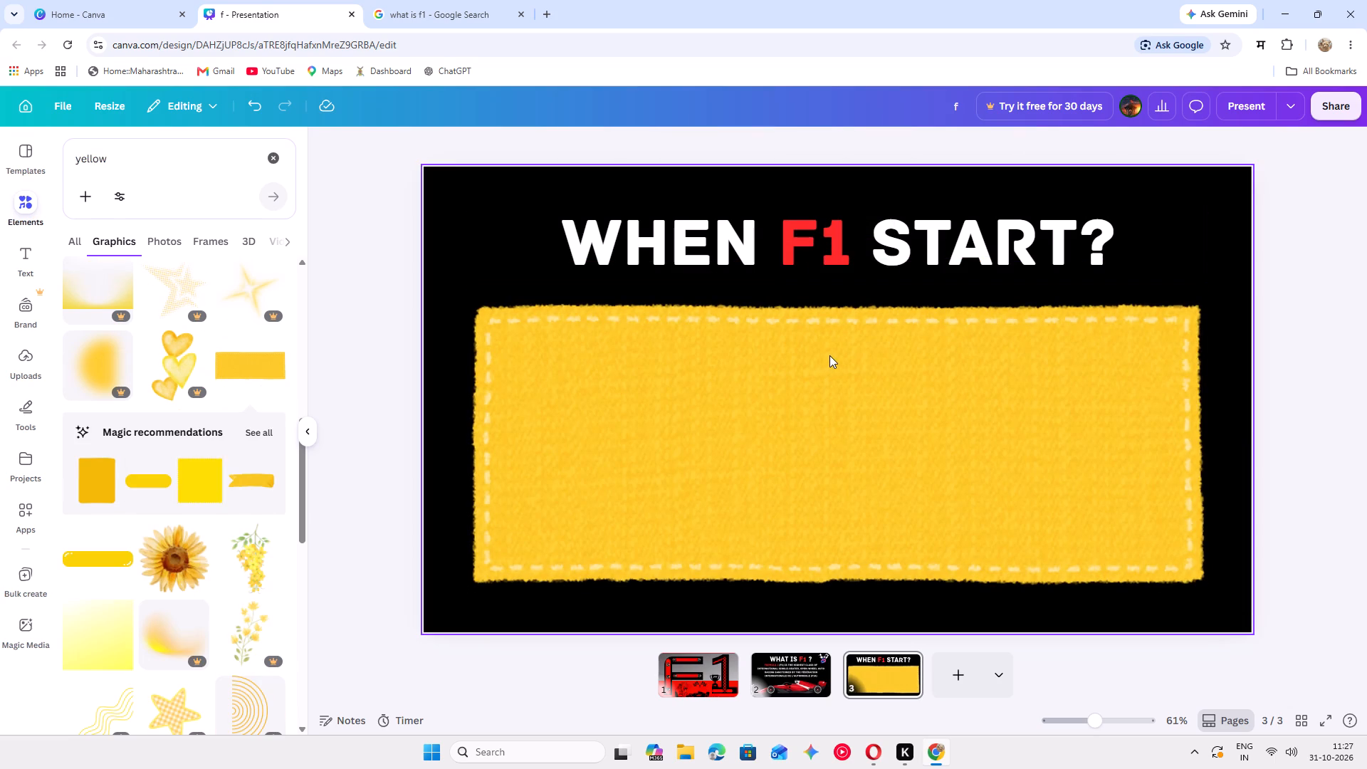
pyautogui.click(950, 150)
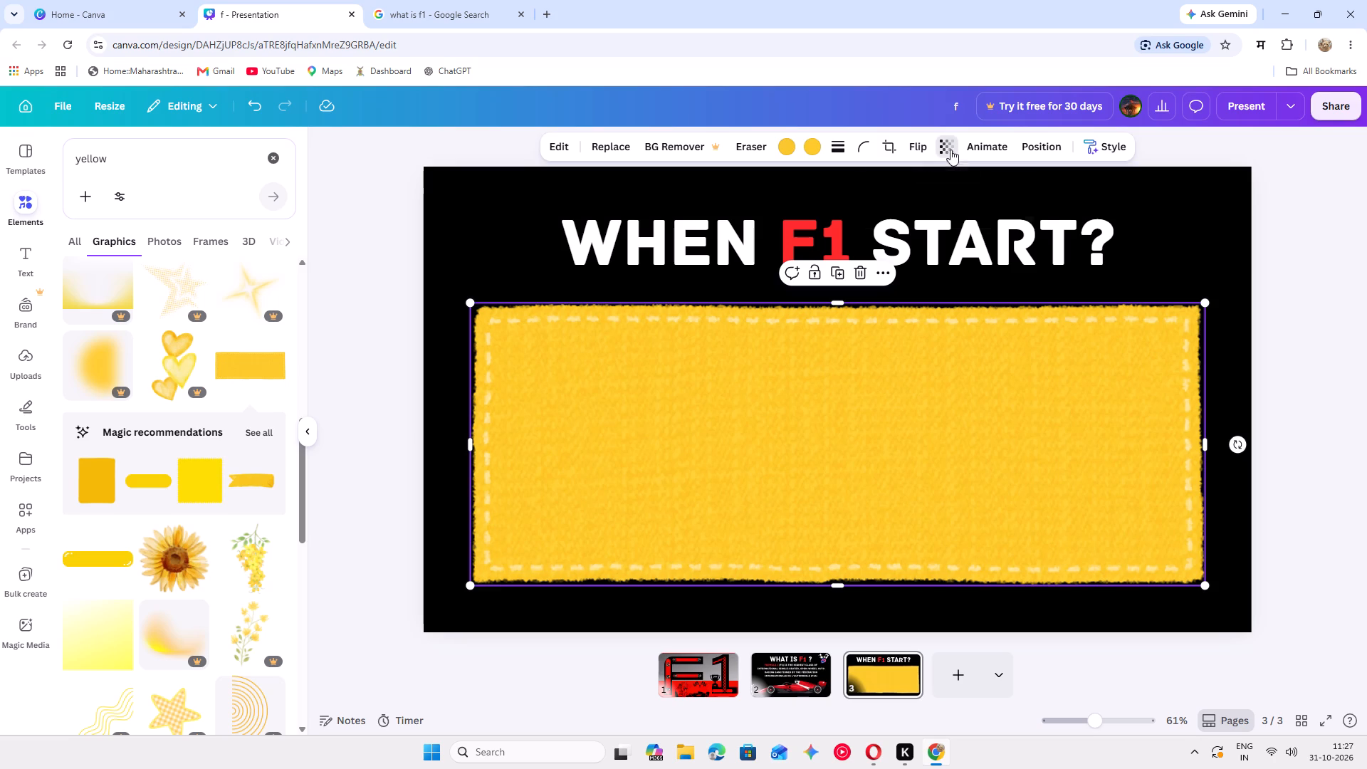
pyautogui.moveTo(978, 212); pyautogui.dragTo(955, 214)
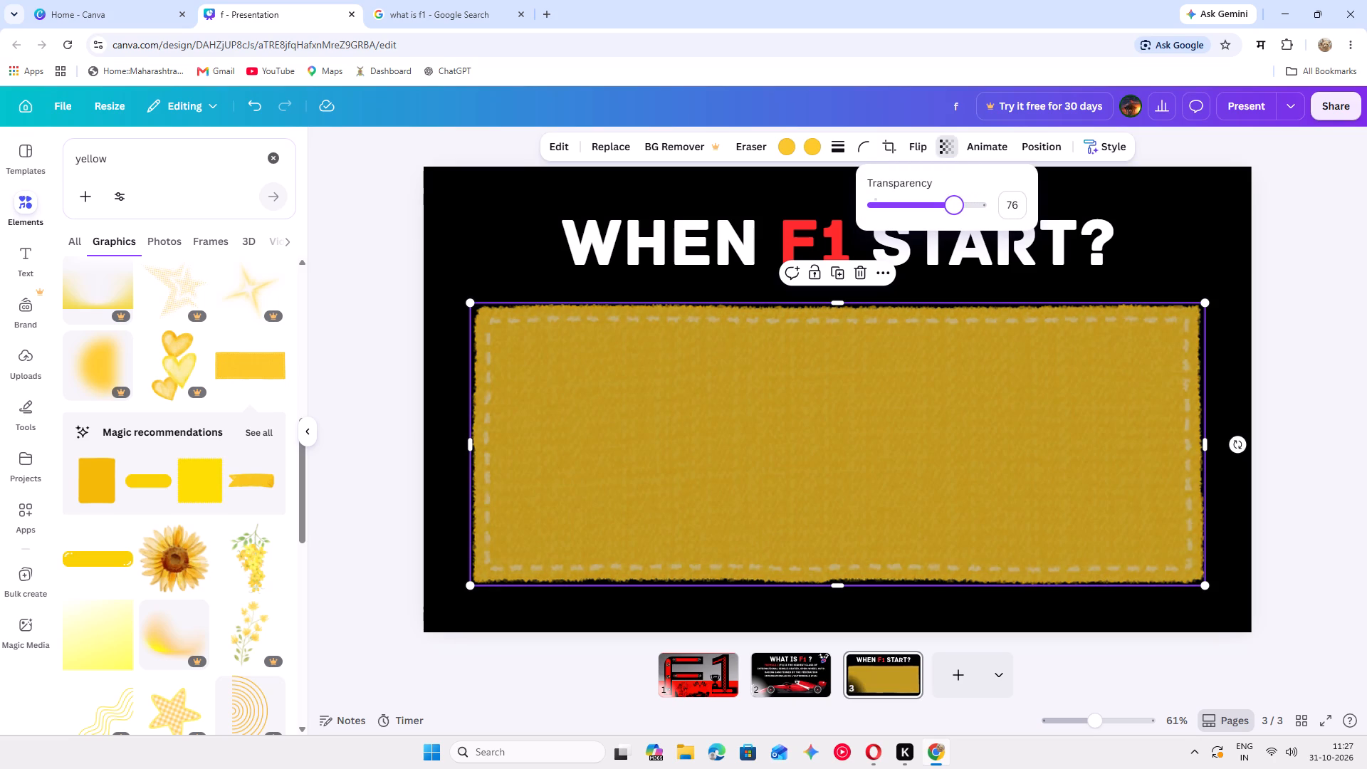
pyautogui.moveTo(955, 214); pyautogui.dragTo(970, 219)
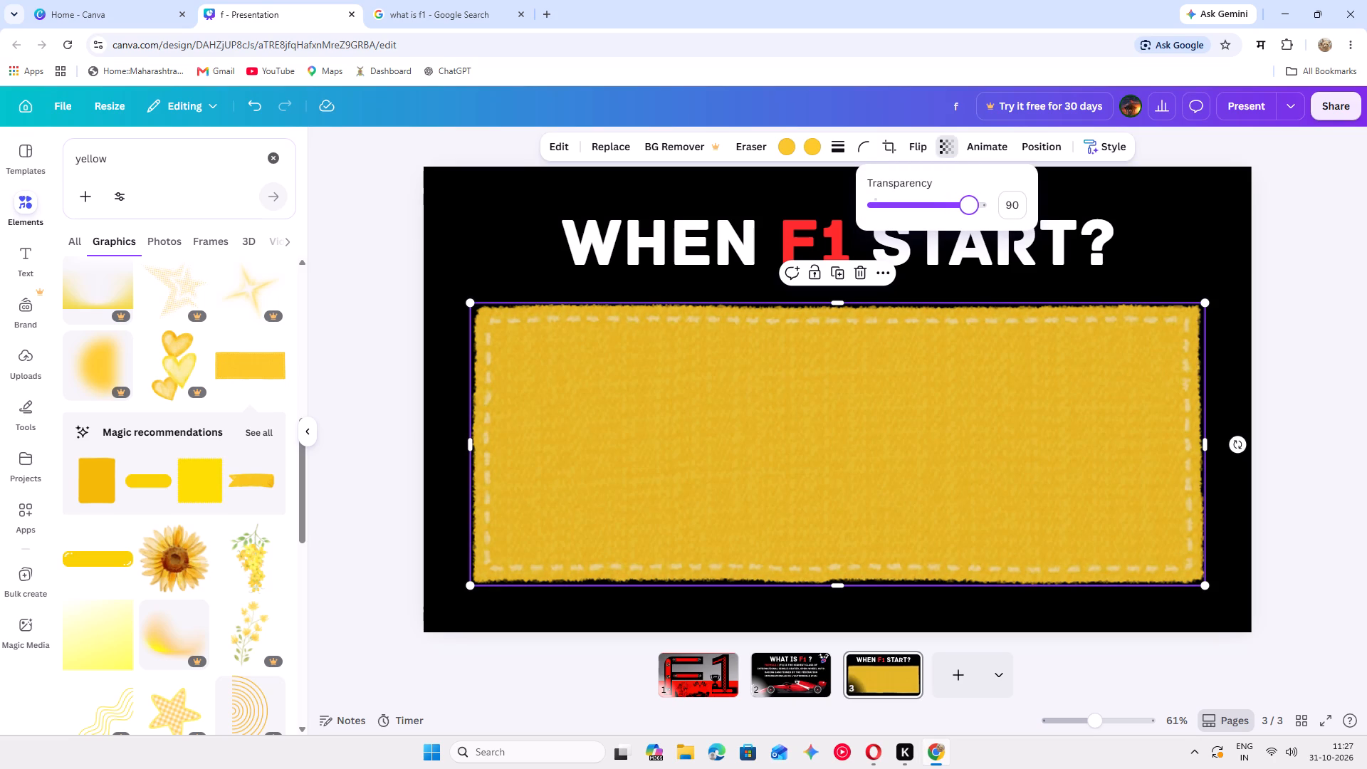
pyautogui.click(906, 371)
# Switch to the Google search tab and search for "when fi start".
pyautogui.click(462, 13)
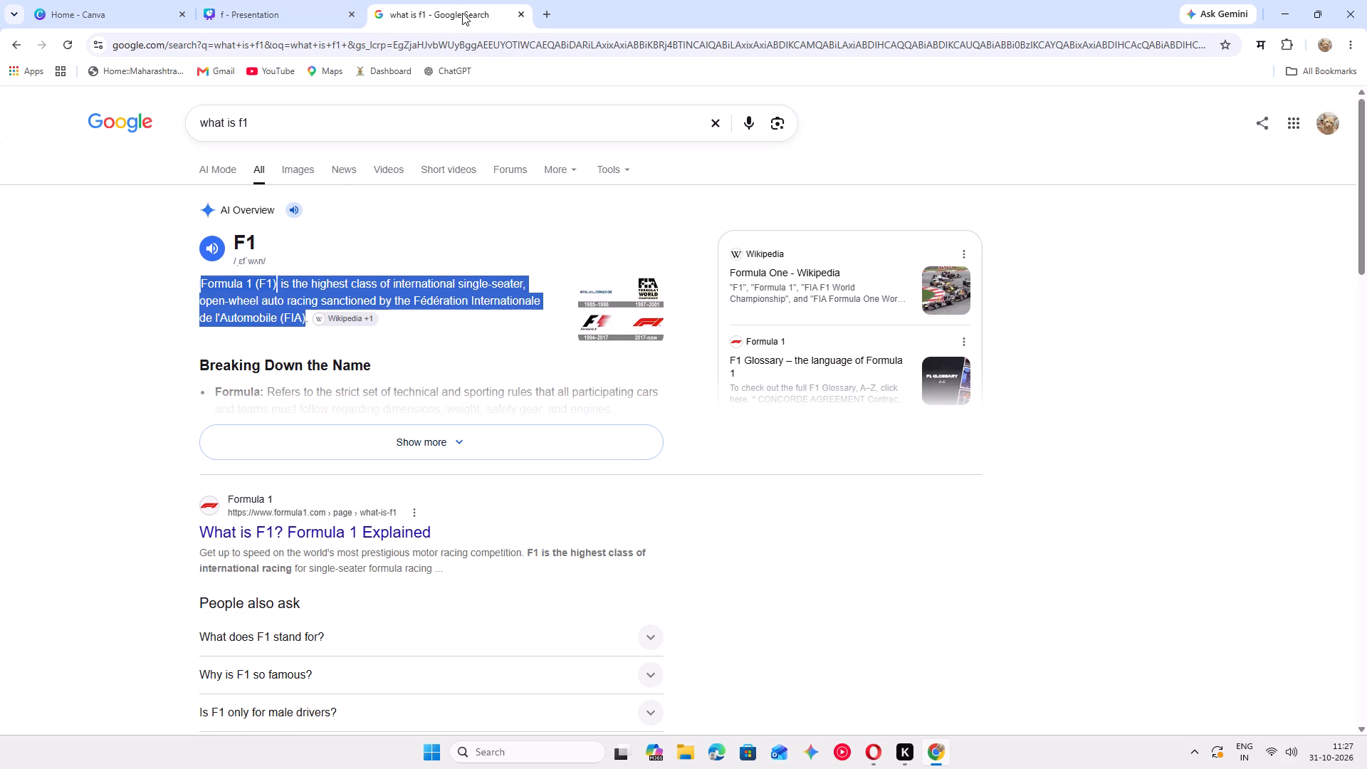
pyautogui.click(323, 115)
pyautogui.press('BackSpace')
pyautogui.press('BackSpace')
pyautogui.press('BackSpace')
pyautogui.press('BackSpace')
pyautogui.press('BackSpace')
pyautogui.press('BackSpace')
pyautogui.press('BackSpace')
pyautogui.press('BackSpace')
pyautogui.press('BackSpace')
pyautogui.press('BackSpace')
pyautogui.press('BackSpace')
pyautogui.press('BackSpace')
pyautogui.press('BackSpace')
pyautogui.press('BackSpace')
pyautogui.press('BackSpace')
pyautogui.press('BackSpace')
pyautogui.press('BackSpace')
pyautogui.press('BackSpace')
pyautogui.press('BackSpace')
pyautogui.press('BackSpace')
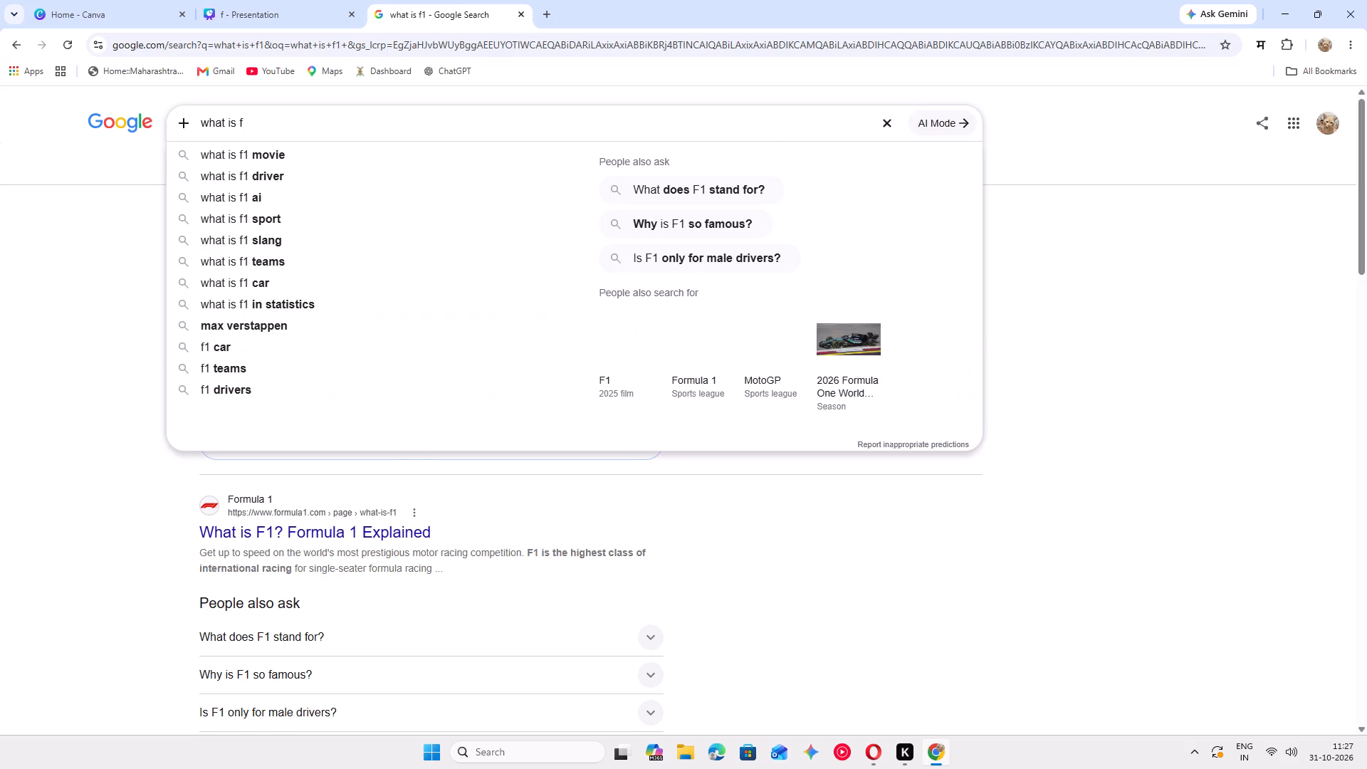
pyautogui.write('when fi st')
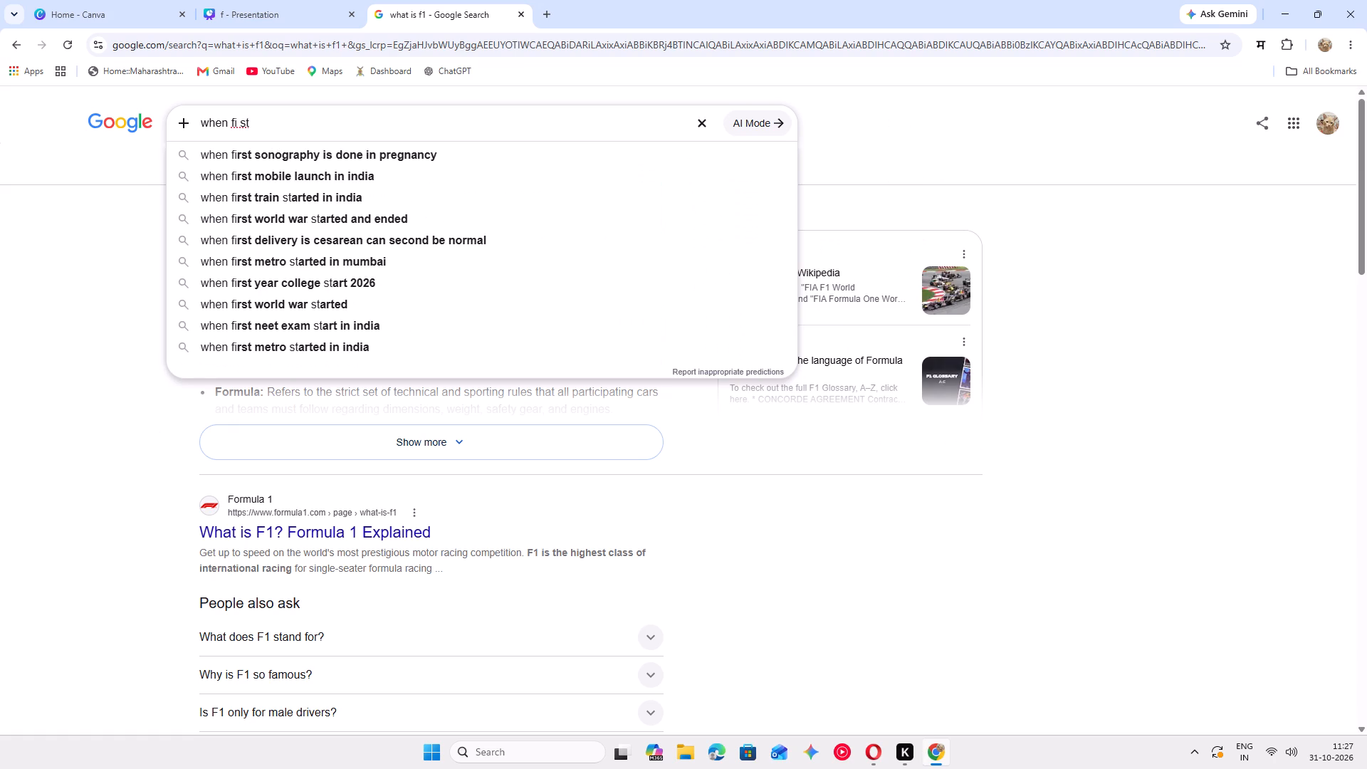
pyautogui.write('art')
pyautogui.press('space')
pyautogui.press('Return')
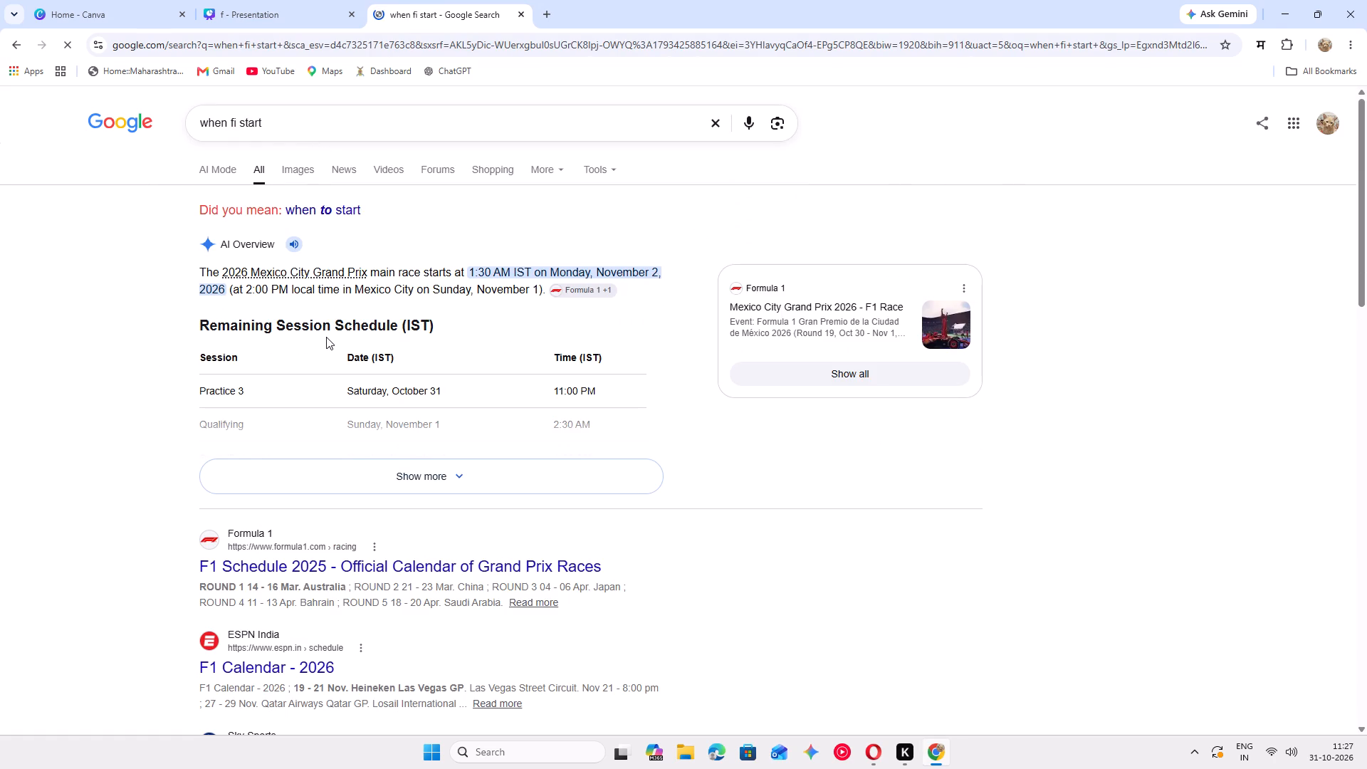
# Change the Google query to "when f1 start back" and look through the results for when F1 began.
pyautogui.click(309, 120)
pyautogui.press('BackSpace')
pyautogui.press('BackSpace')
pyautogui.press('BackSpace')
pyautogui.press('BackSpace')
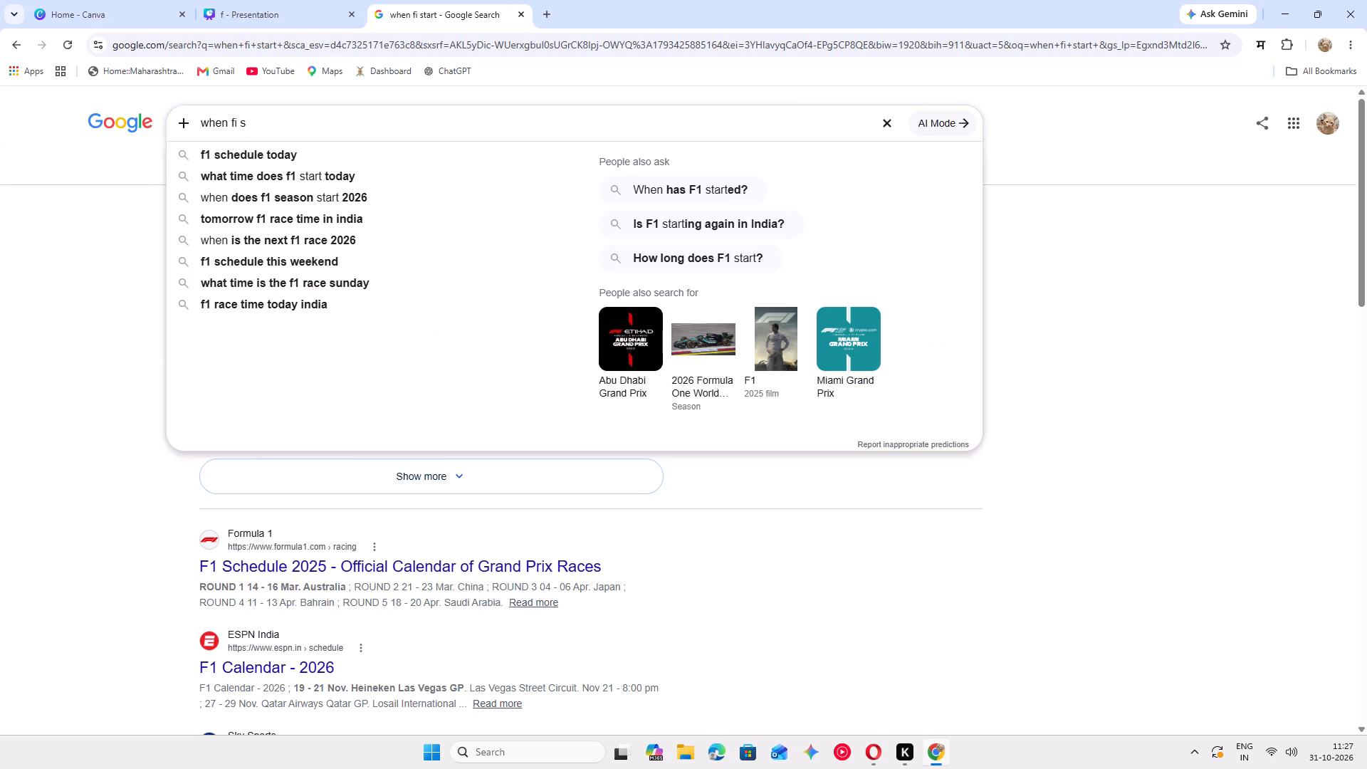
pyautogui.press('BackSpace')
pyautogui.press('BackSpace')
pyautogui.press('BackSpace')
pyautogui.write('1 st')
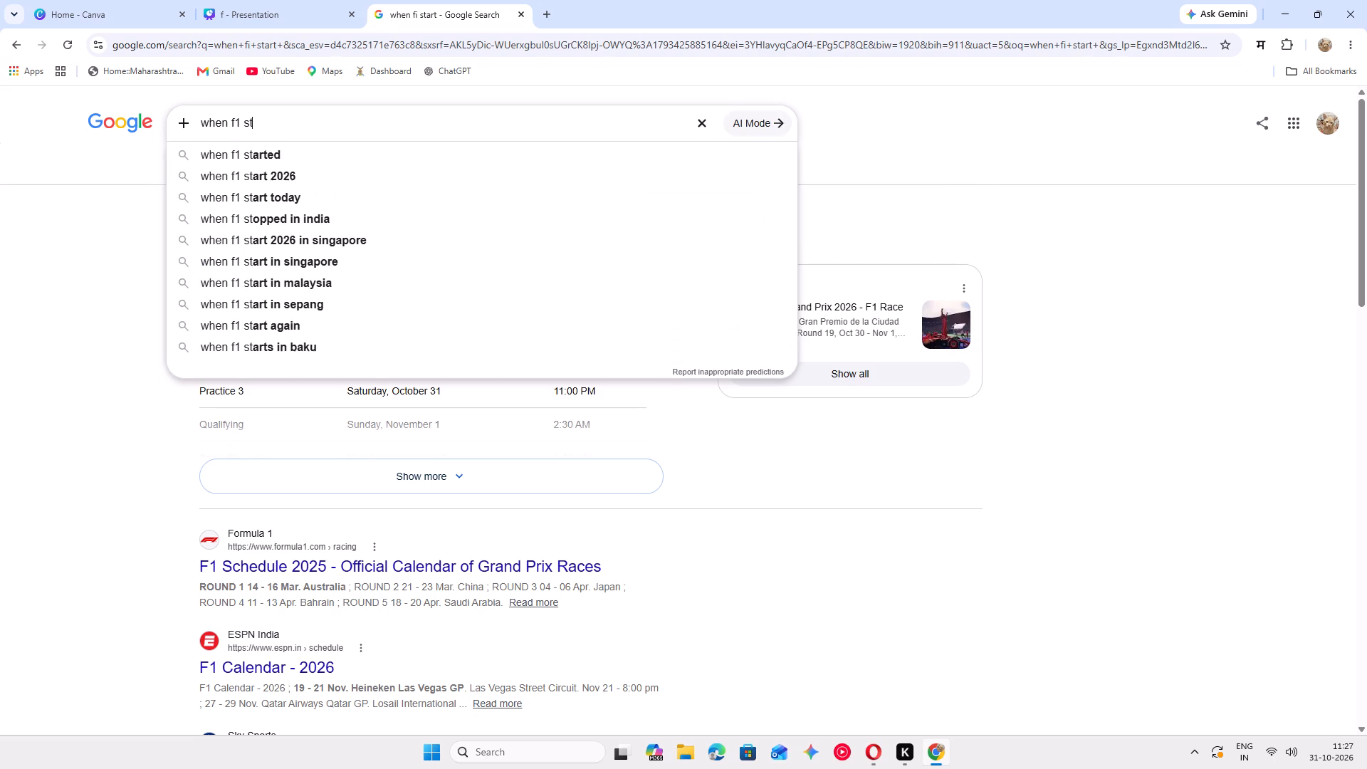
pyautogui.write('art')
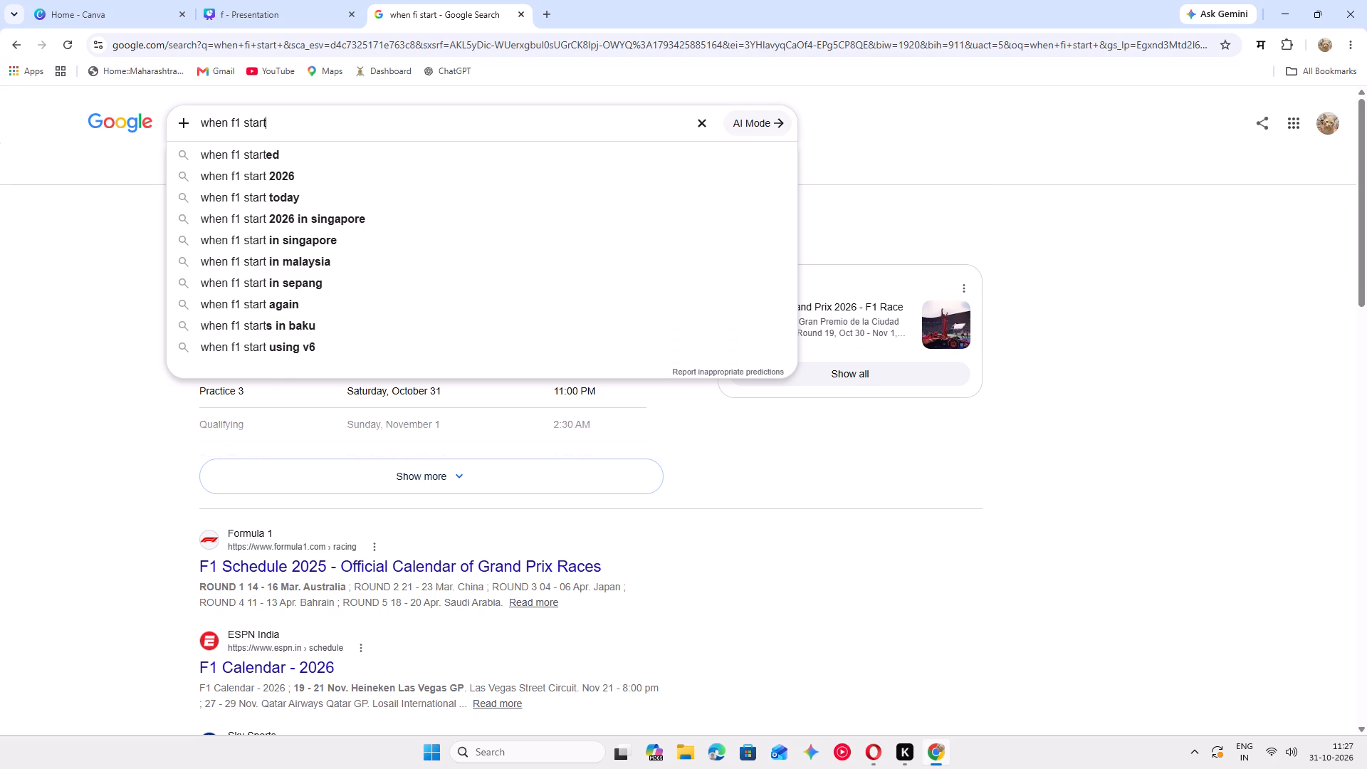
pyautogui.press('space')
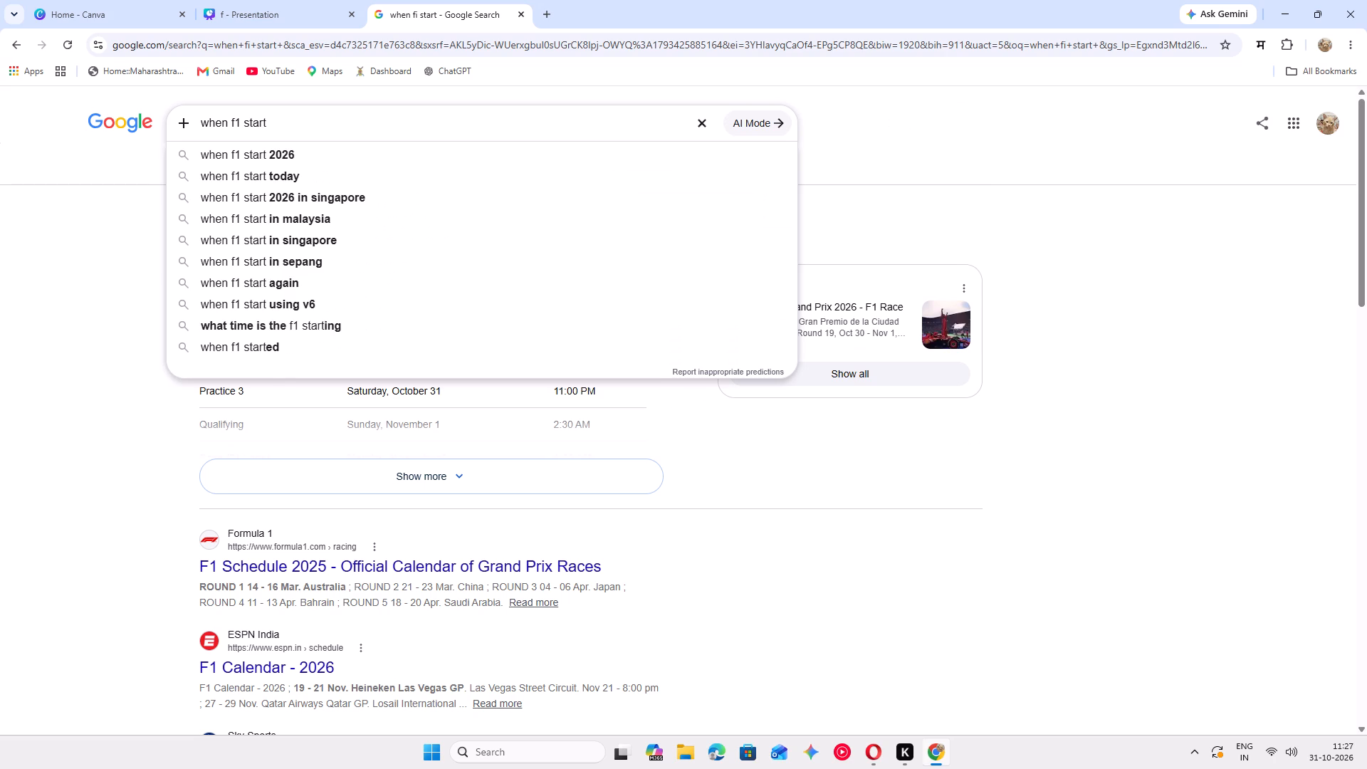
pyautogui.write('ba')
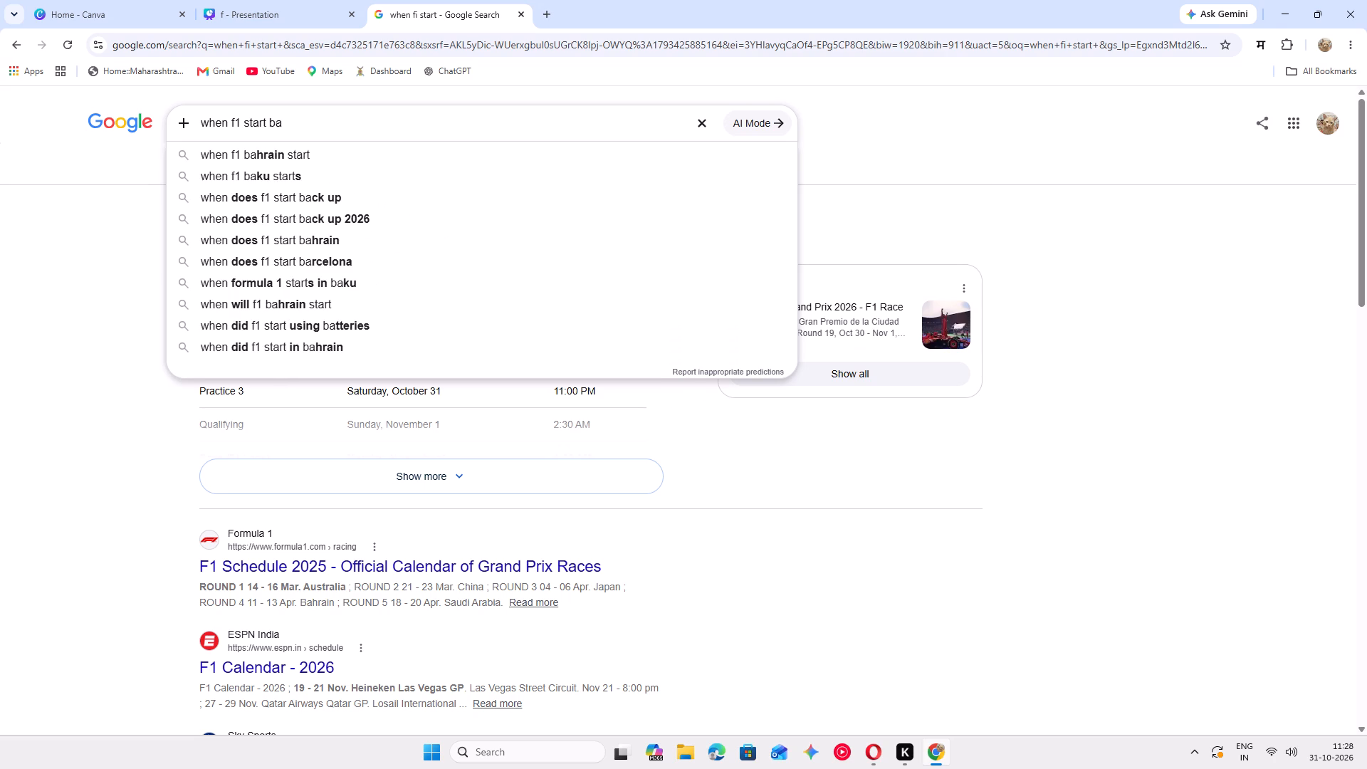
pyautogui.write('ck')
pyautogui.press('Return')
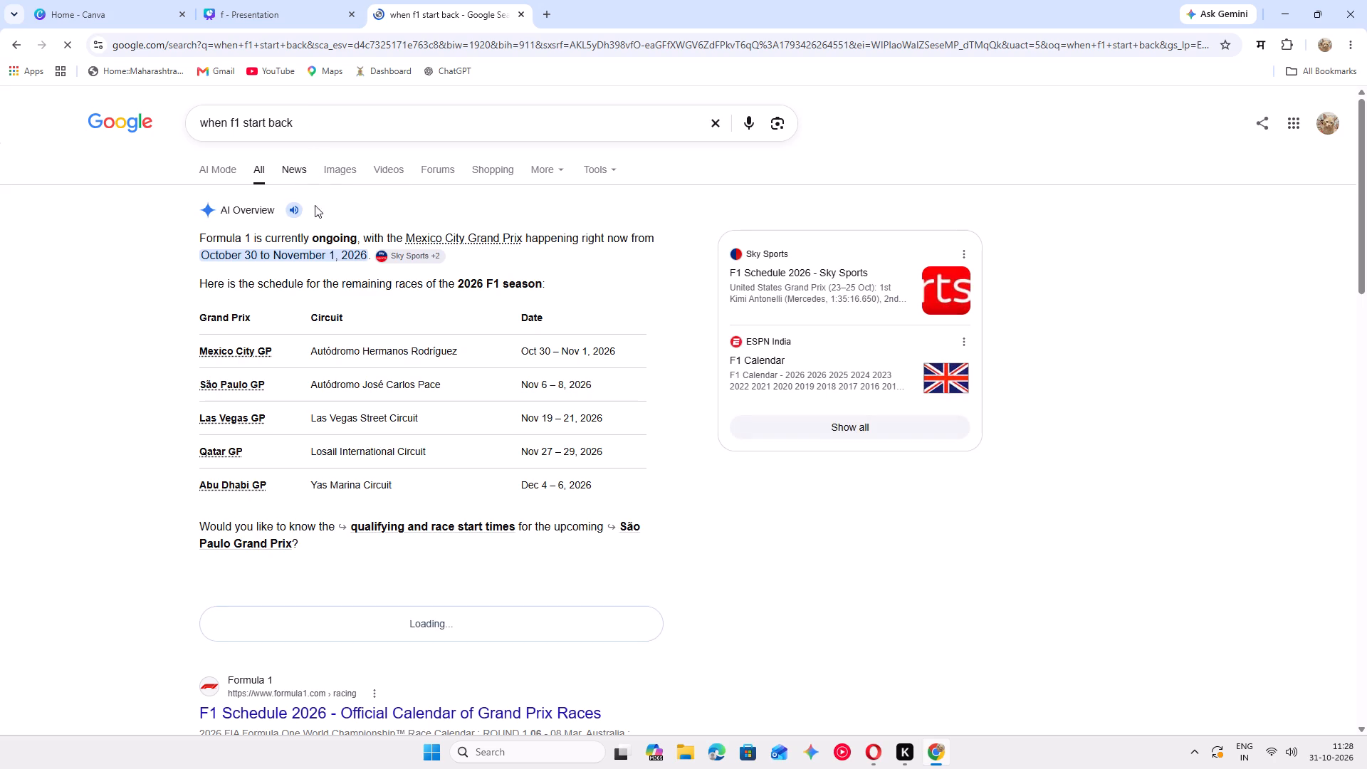
pyautogui.scroll(-1, 330, 354)
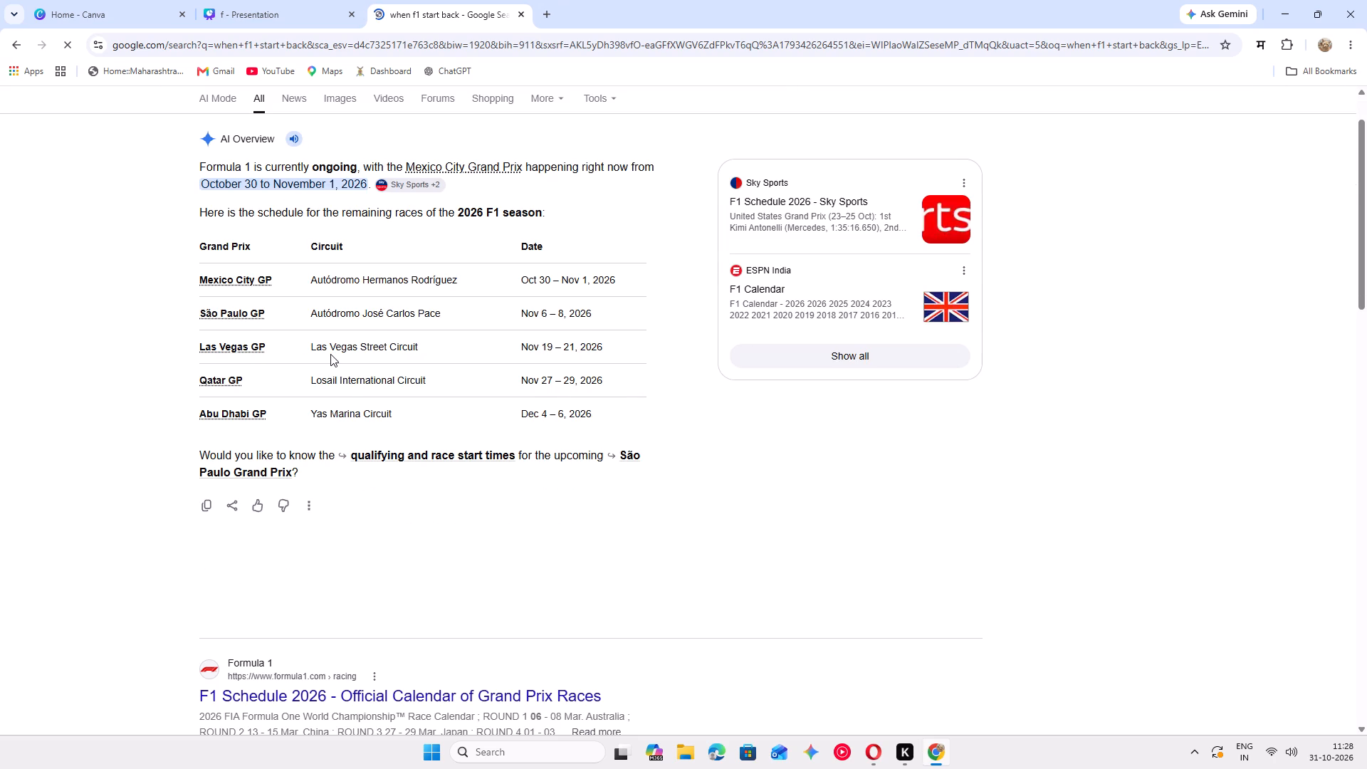
pyautogui.scroll(-1, 330, 354)
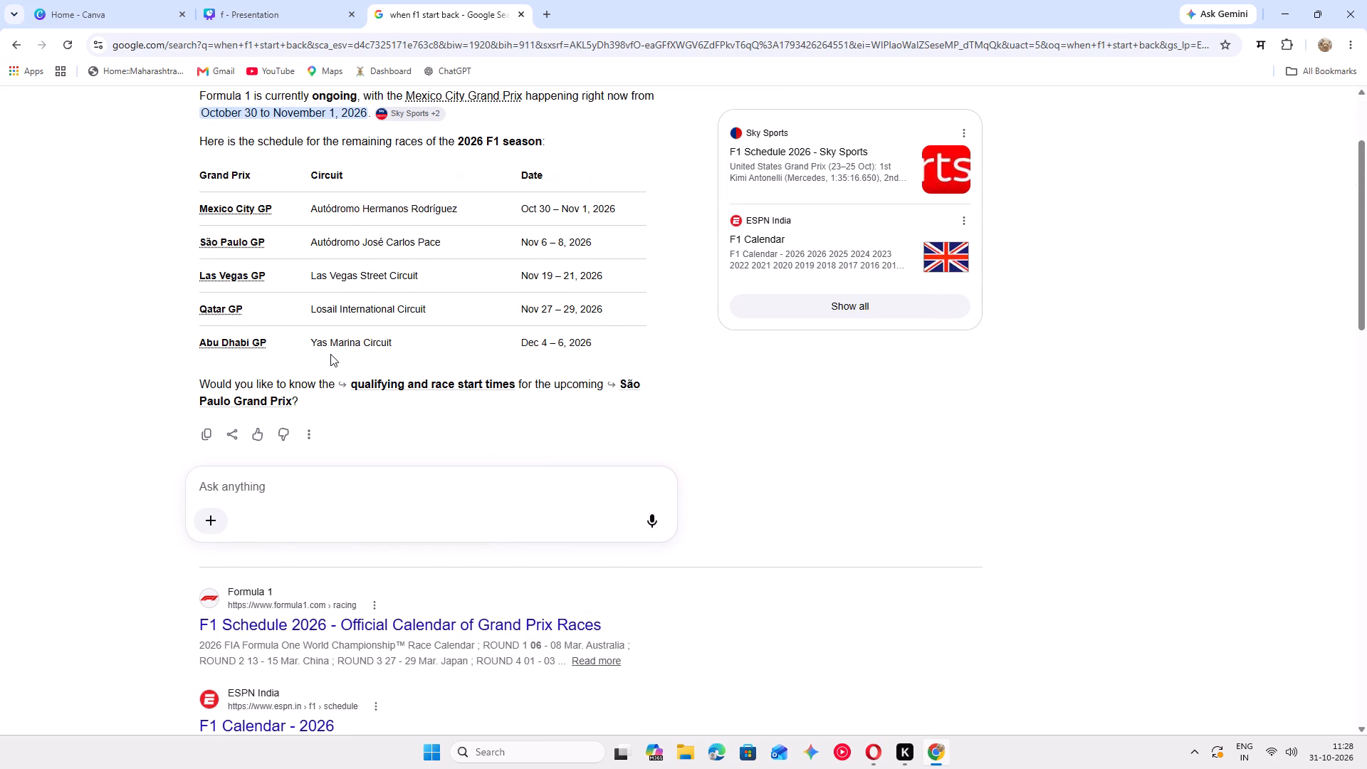
# Revise the Google query to "when f1 start fir" and run the suggested search "when does f1 start first race".
pyautogui.scroll(-1, 330, 354)
pyautogui.scroll(3, 330, 354)
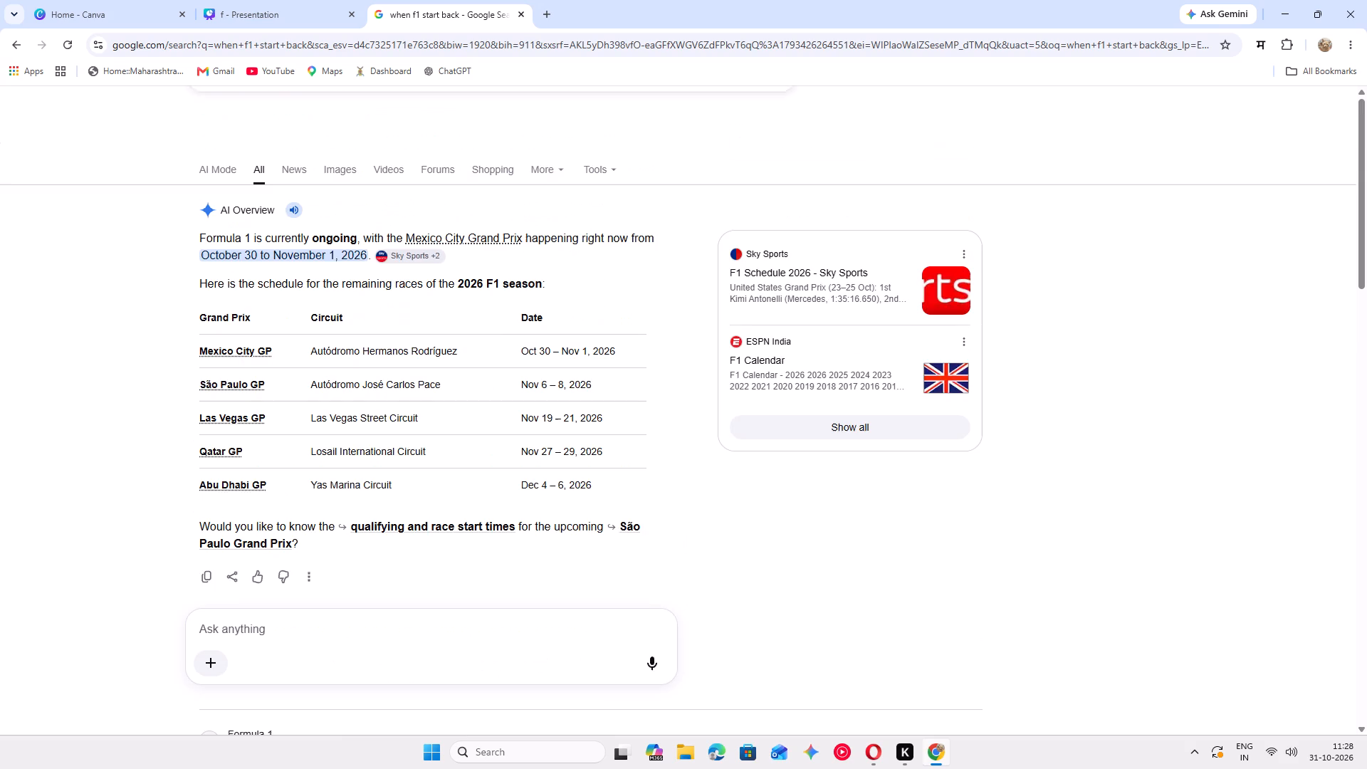
pyautogui.scroll(2, 330, 354)
pyautogui.click(320, 113)
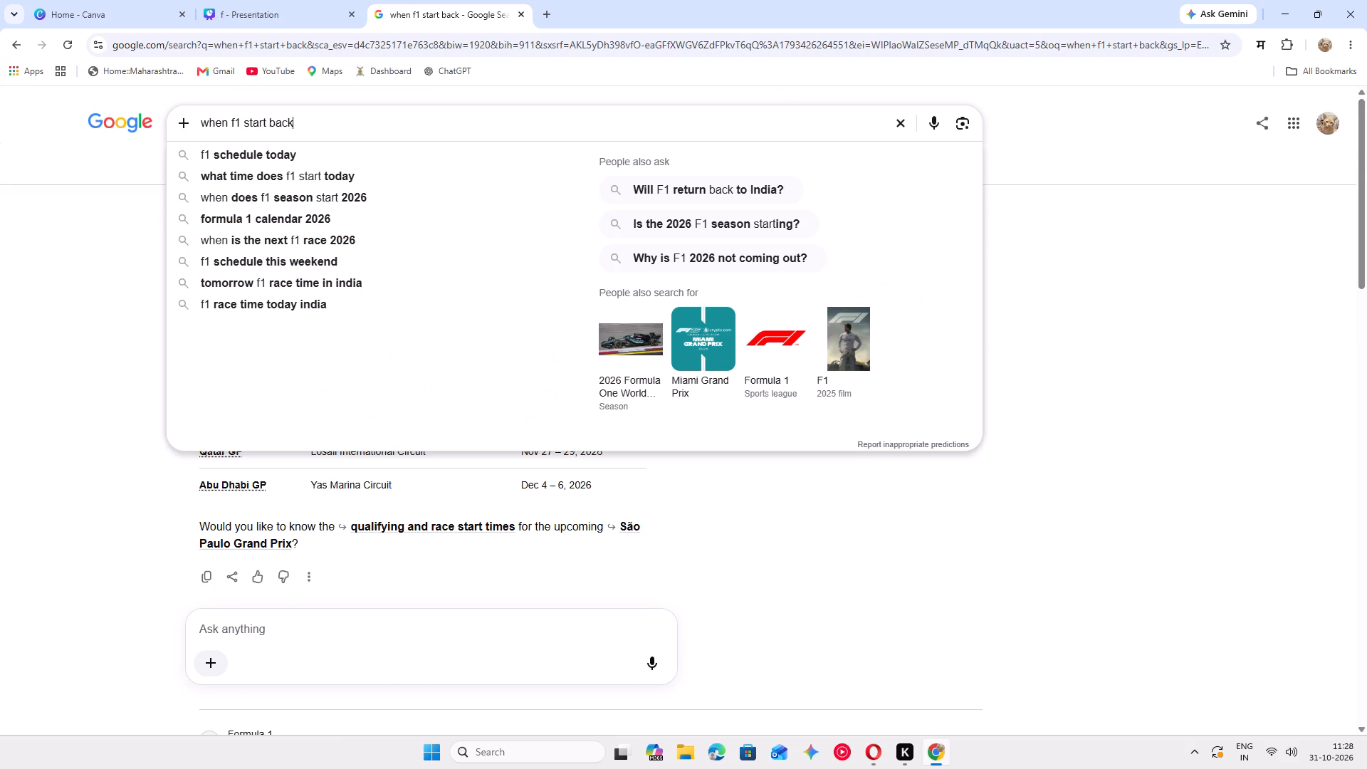
pyautogui.press('BackSpace')
pyautogui.press('BackSpace')
pyautogui.press('BackSpace')
pyautogui.press('BackSpace')
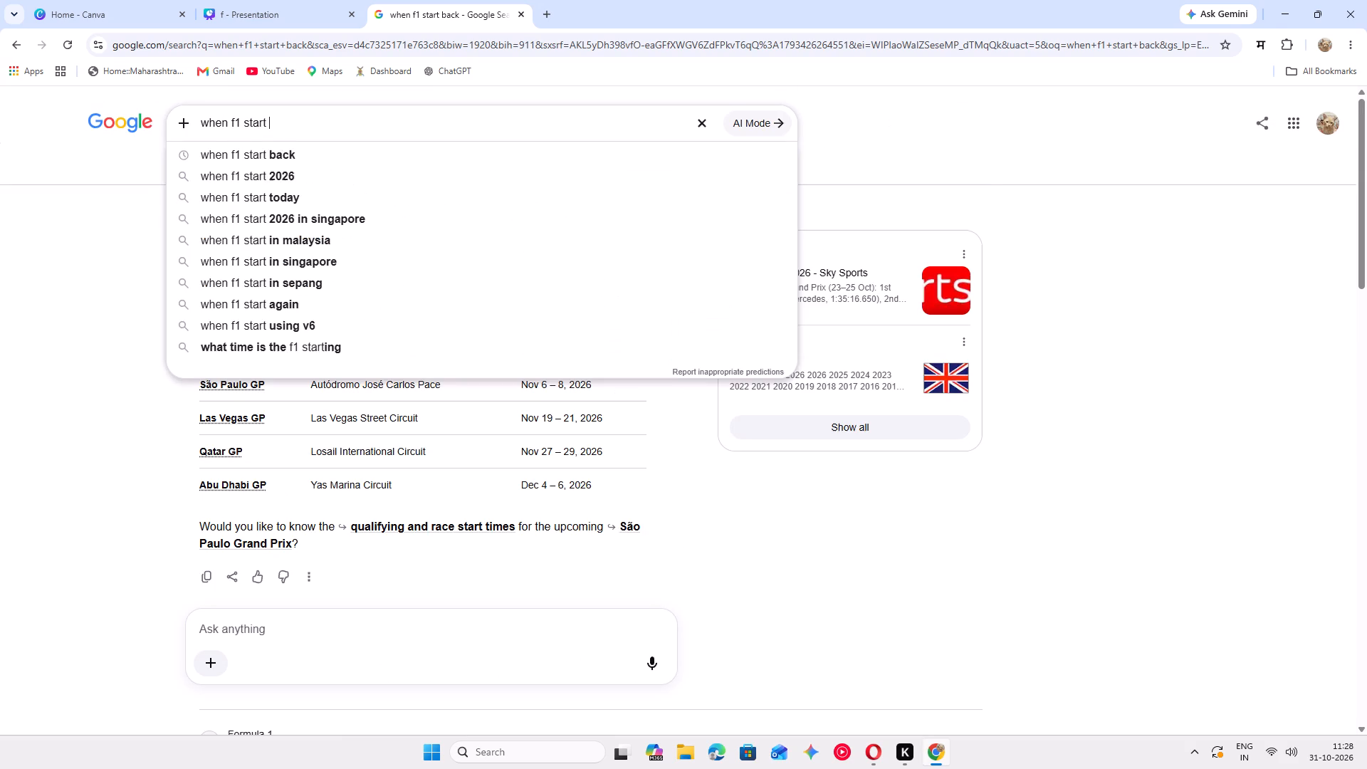
pyautogui.press('BackSpace')
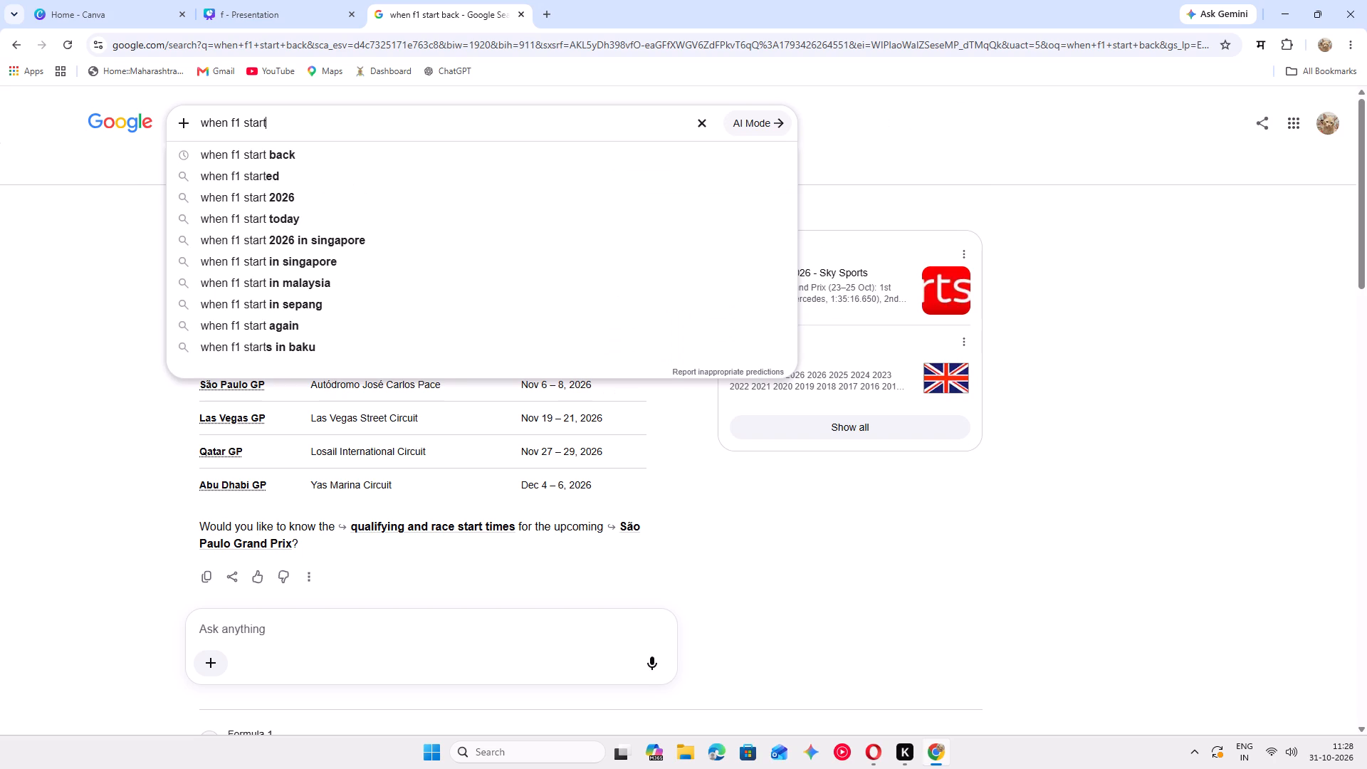
pyautogui.press('space')
pyautogui.write('fir')
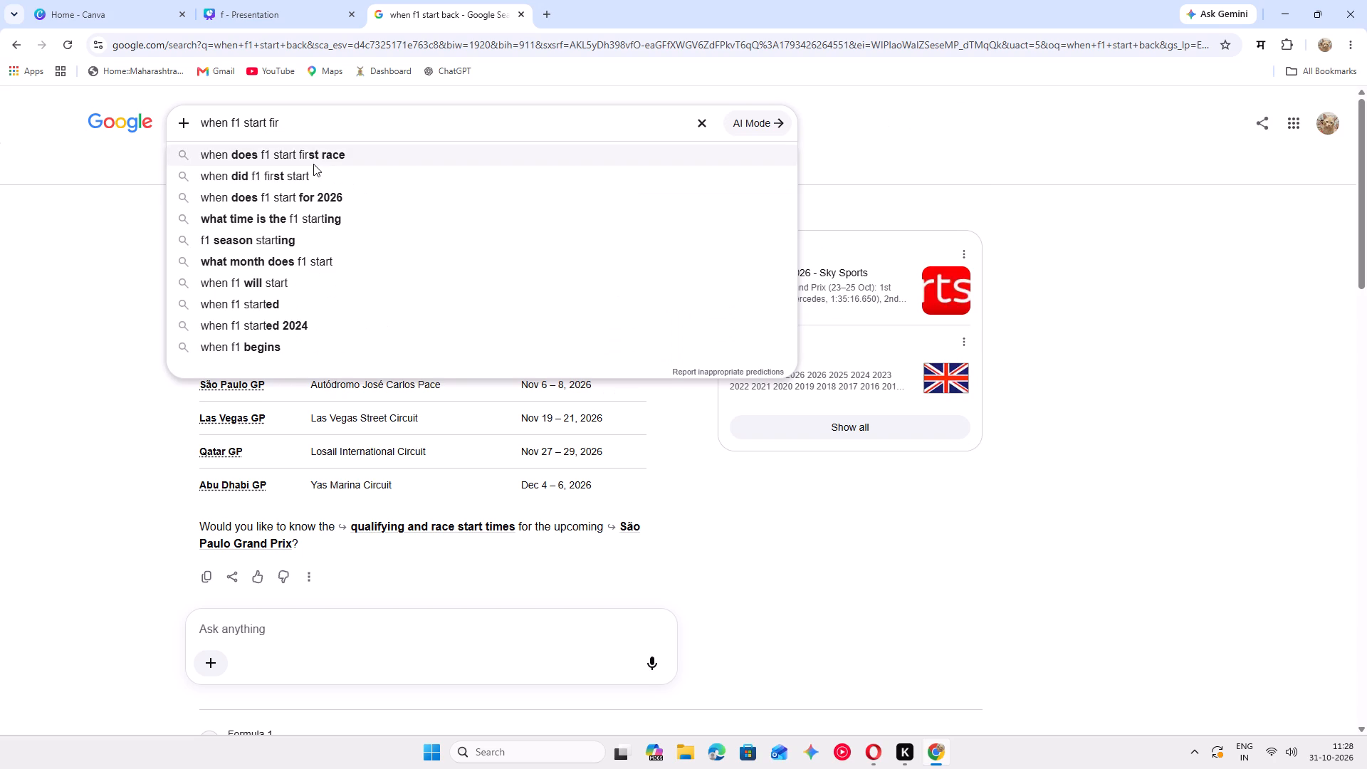
pyautogui.click(314, 159)
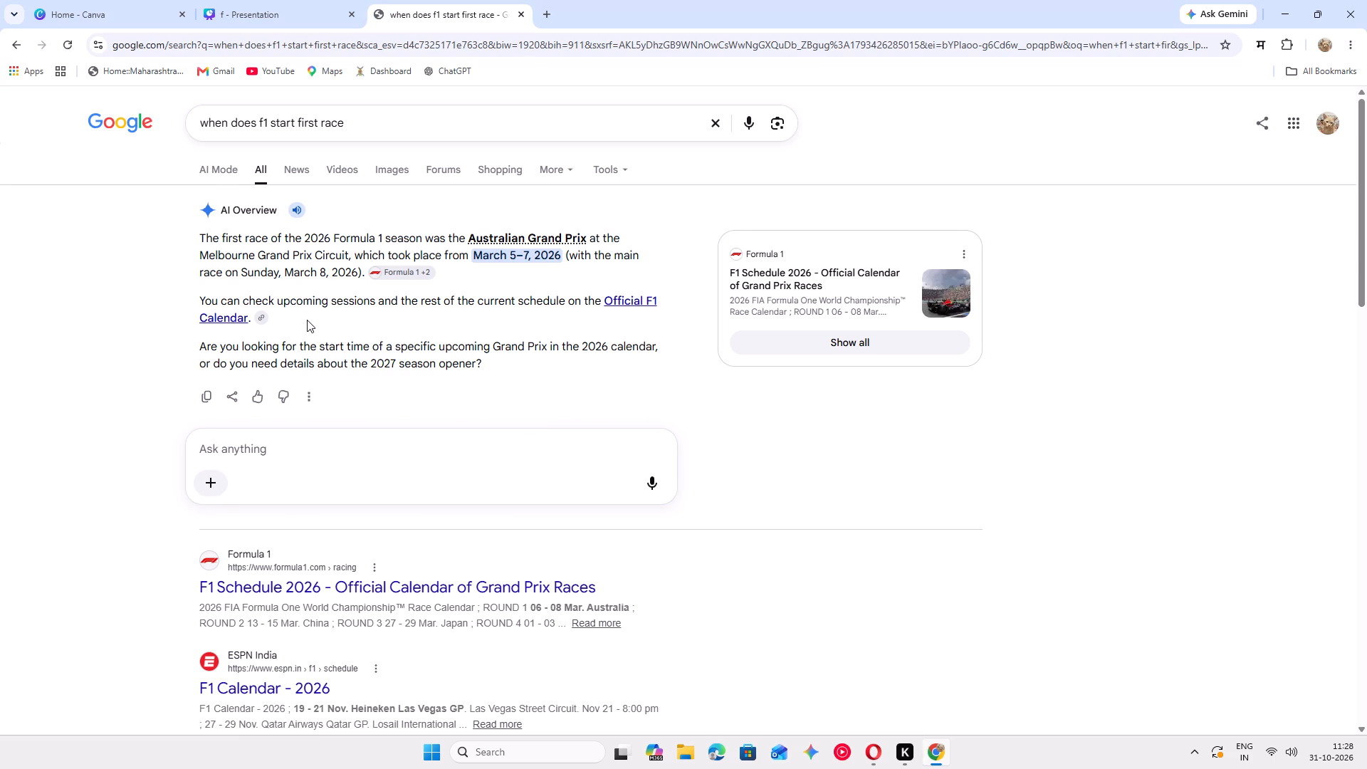
# Run the suggested search "What is the date of the first F1 race?" and look through the results for F1's origin.
pyautogui.click(347, 125)
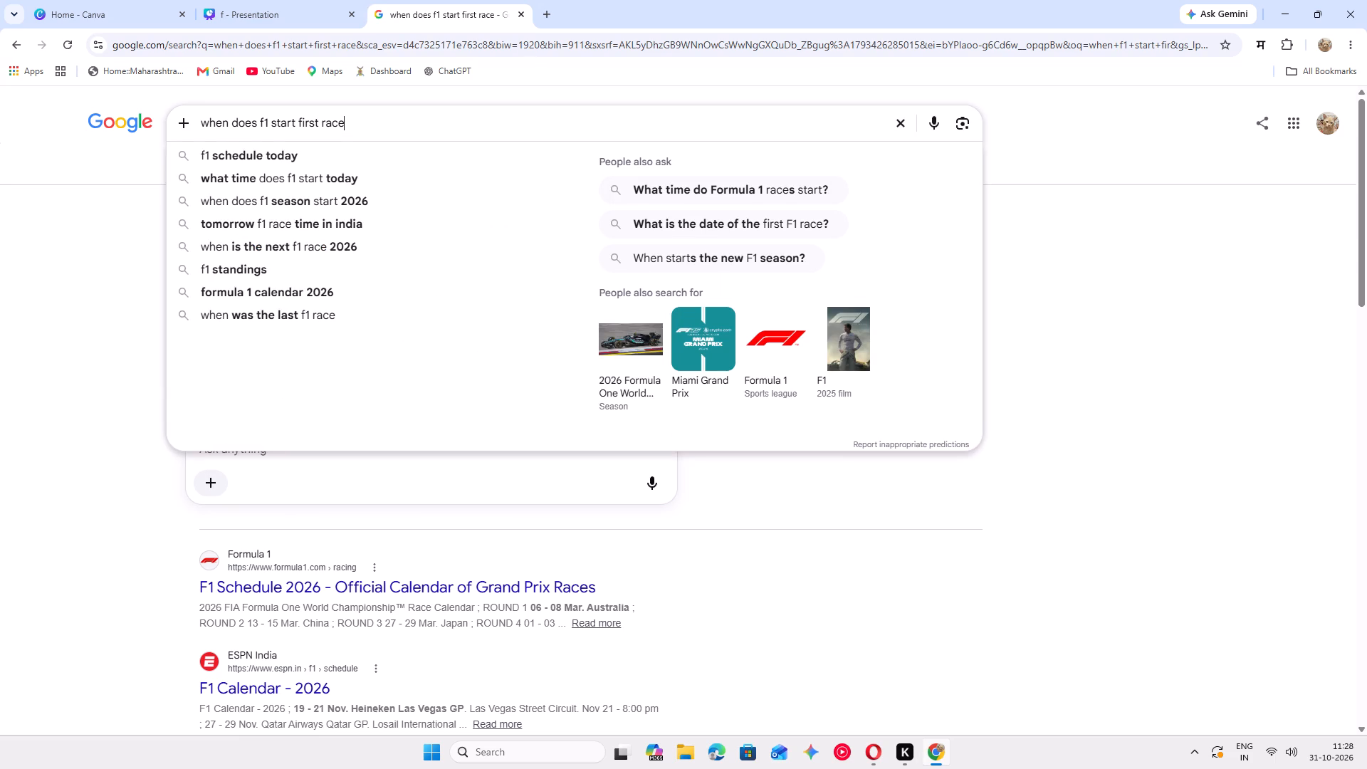
pyautogui.click(357, 123)
pyautogui.click(664, 222)
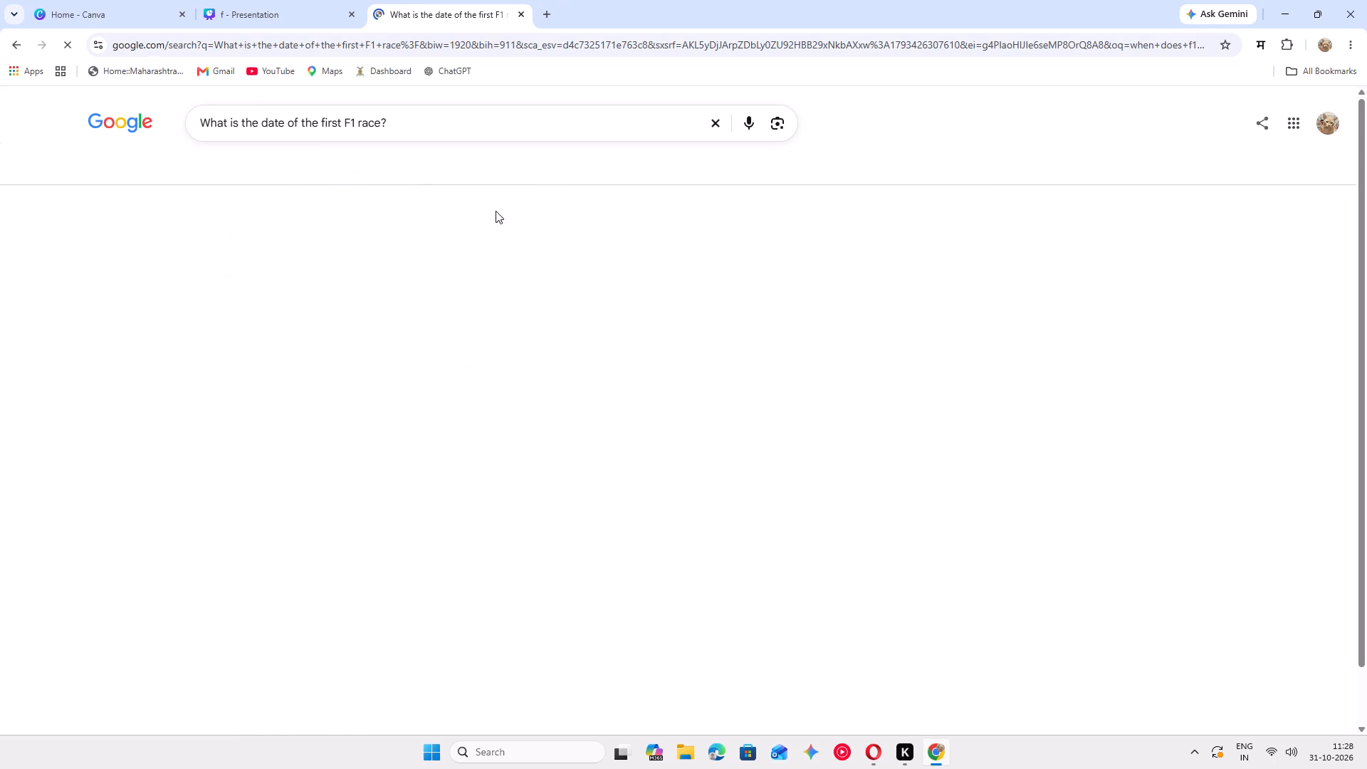
pyautogui.scroll(-3, 370, 300)
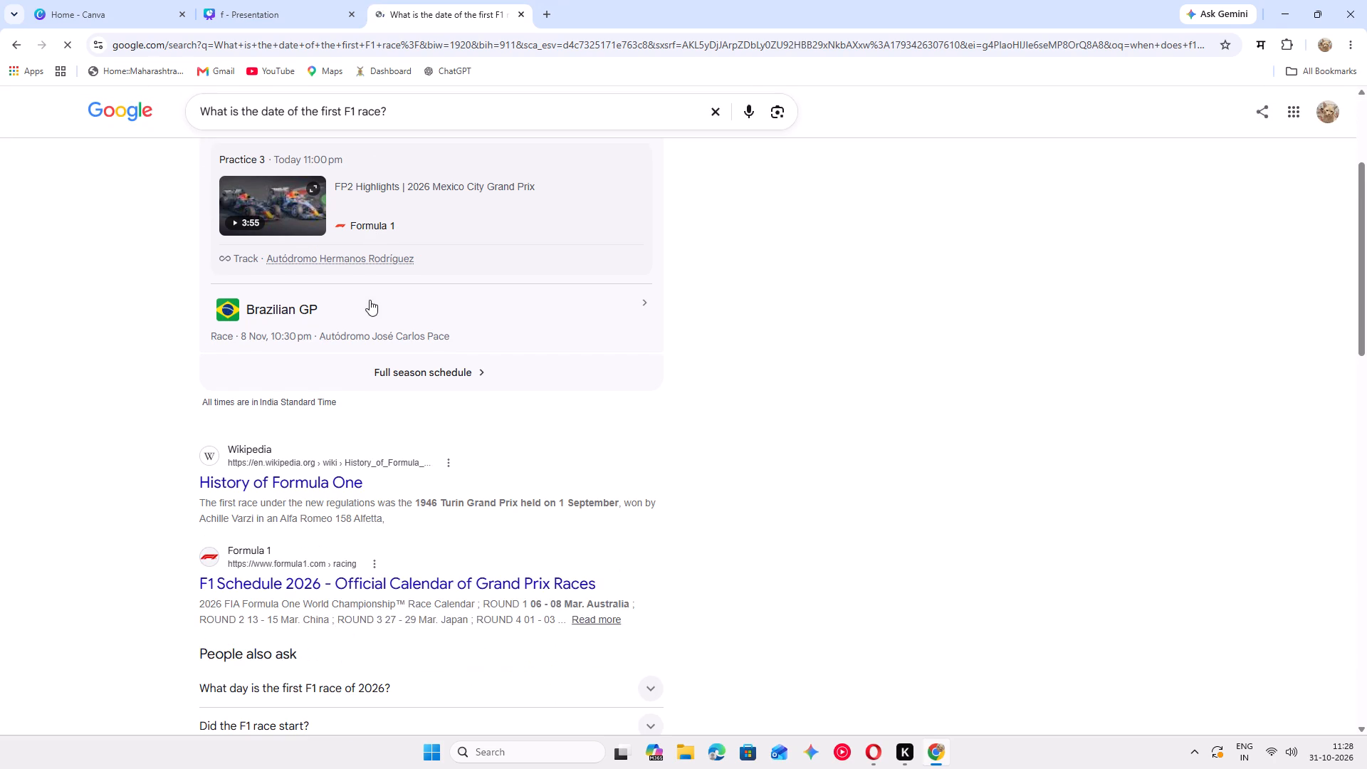
pyautogui.scroll(3, 370, 300)
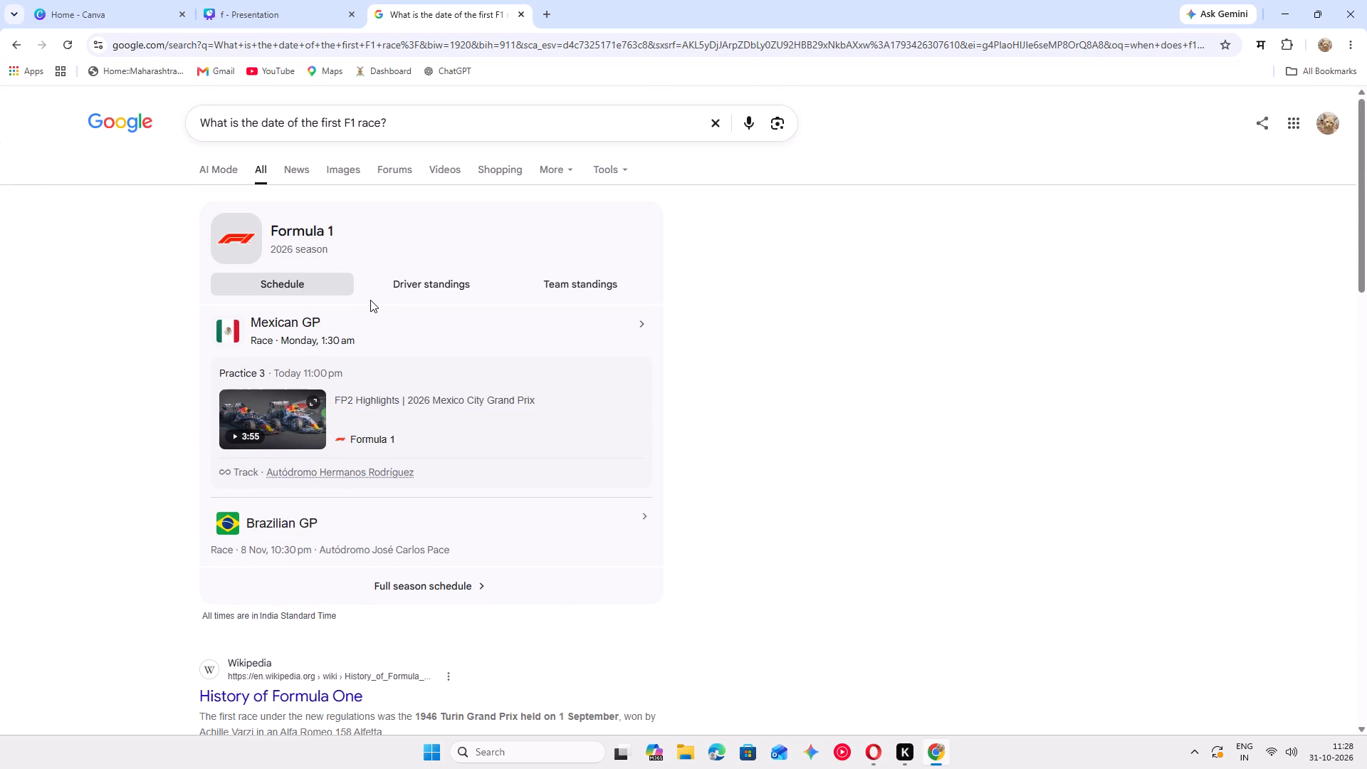
pyautogui.scroll(-1, 370, 300)
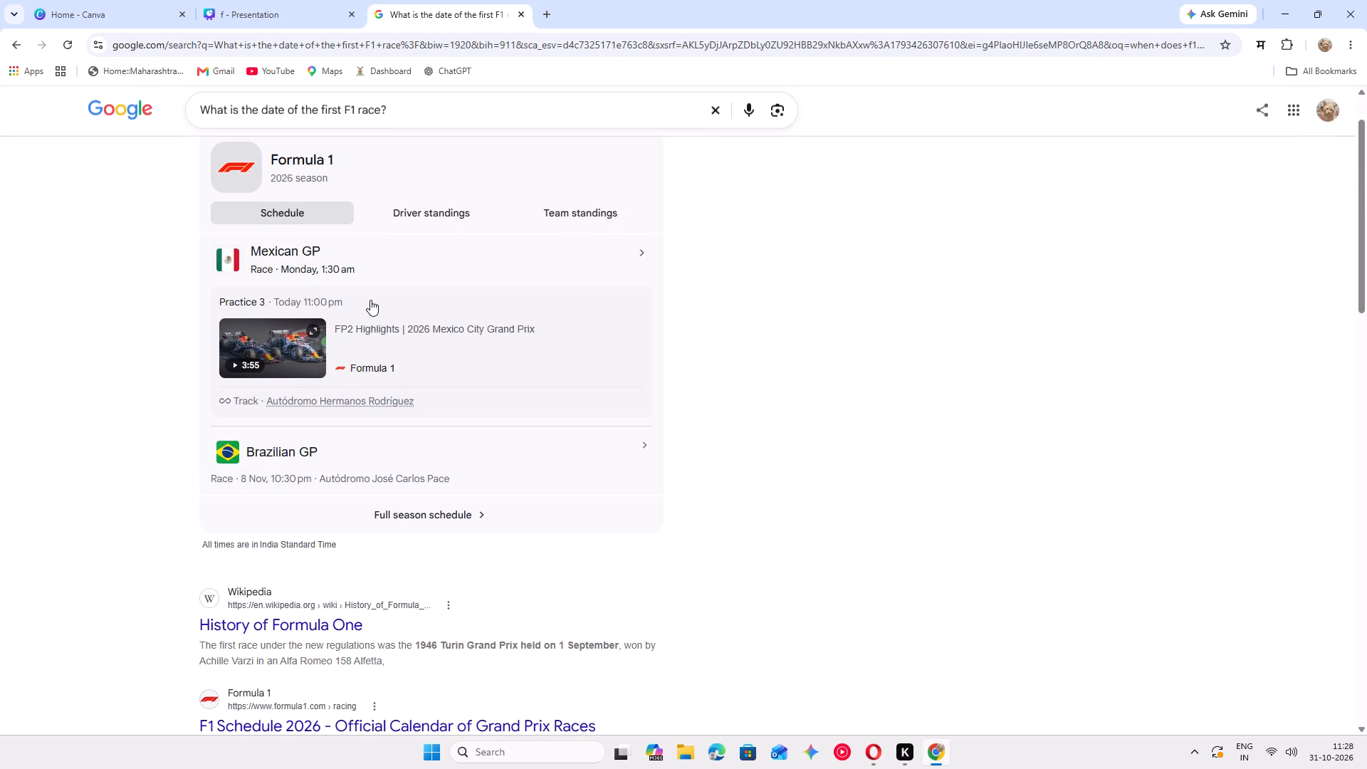
pyautogui.scroll(-4, 370, 300)
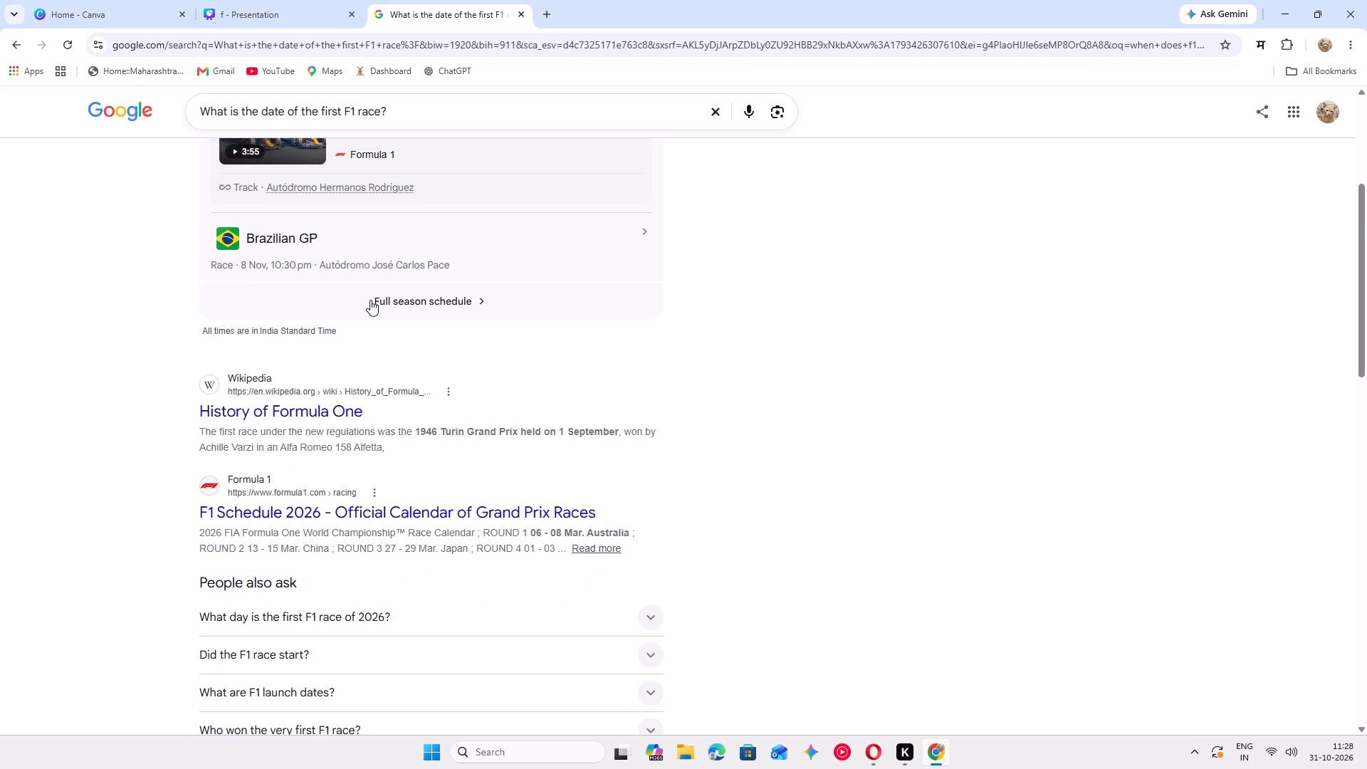
pyautogui.scroll(-1, 370, 300)
# Open Wikipedia's "History of Formula One" article and read through its introduction and early-years sections for how F1 began.
pyautogui.click(342, 273)
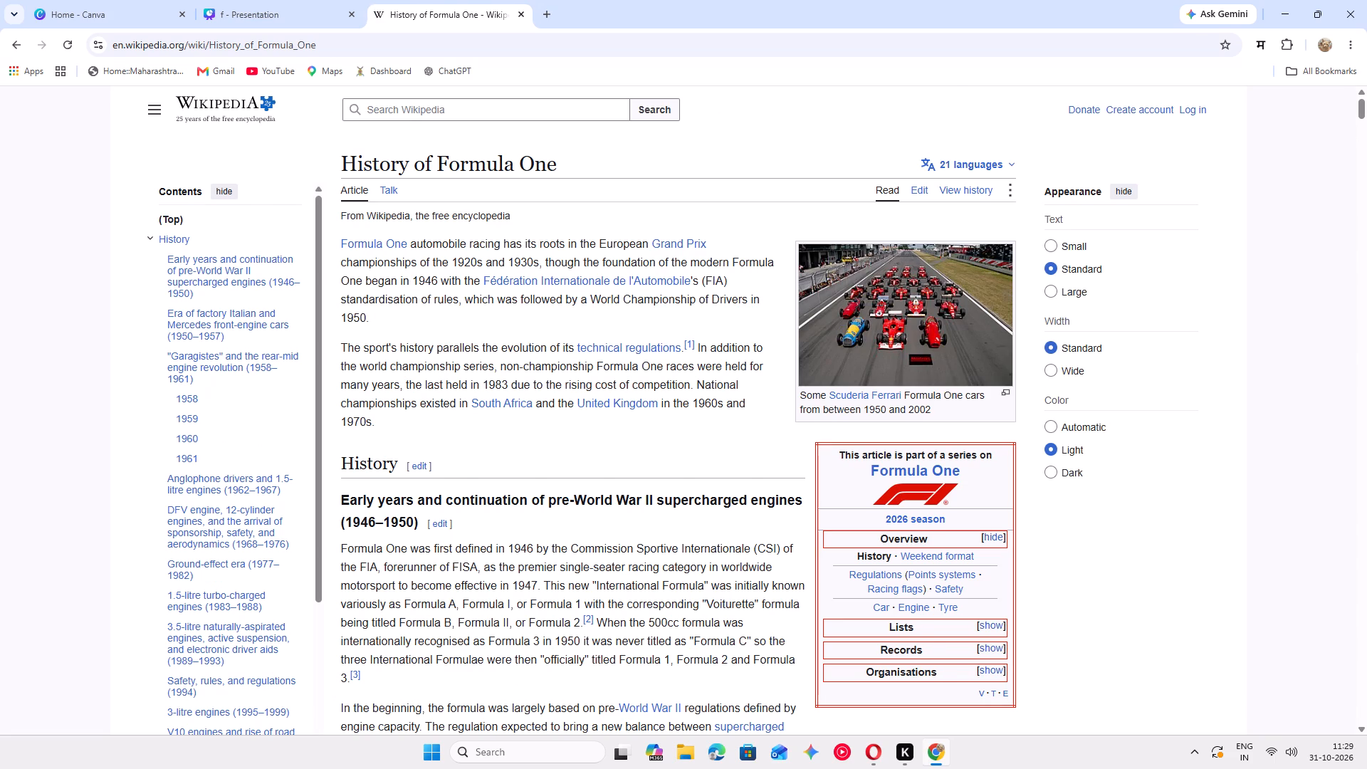
pyautogui.scroll(-2, 437, 299)
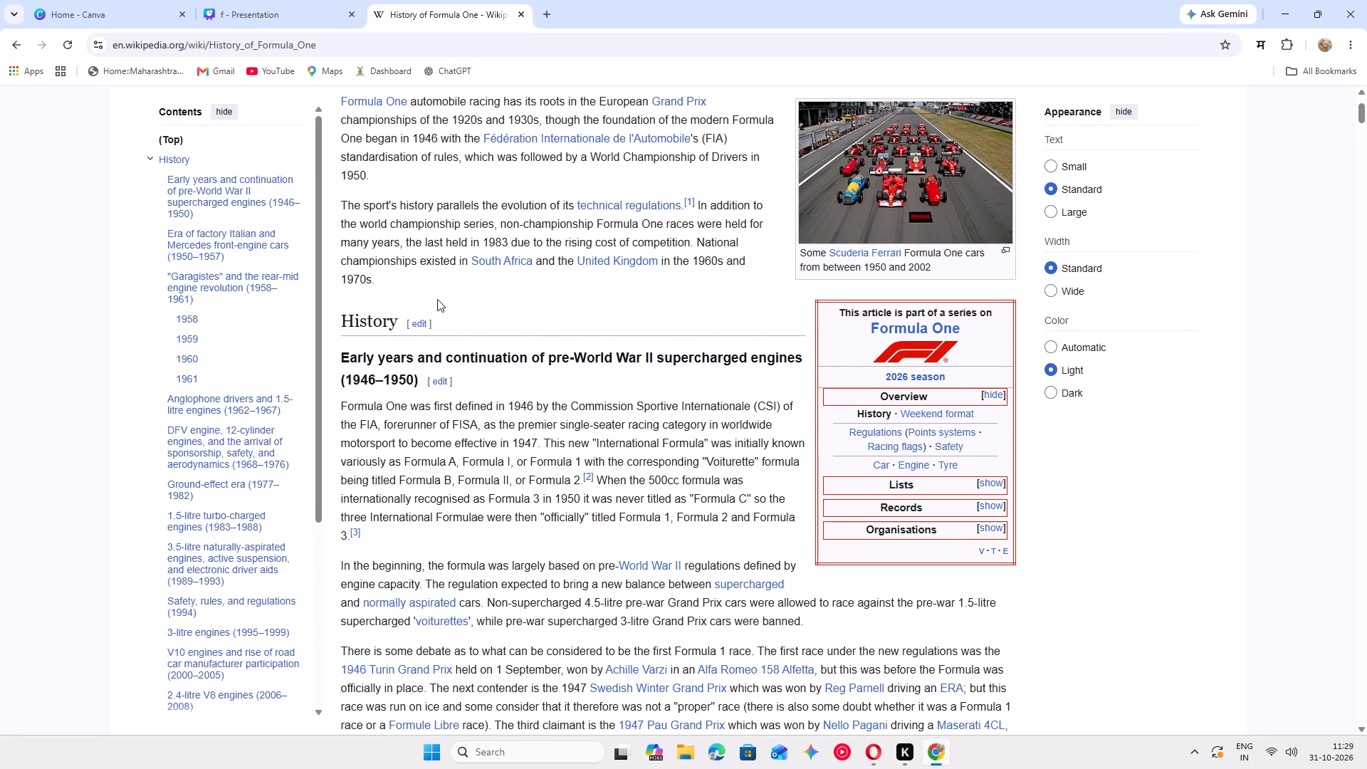
pyautogui.scroll(-5, 437, 299)
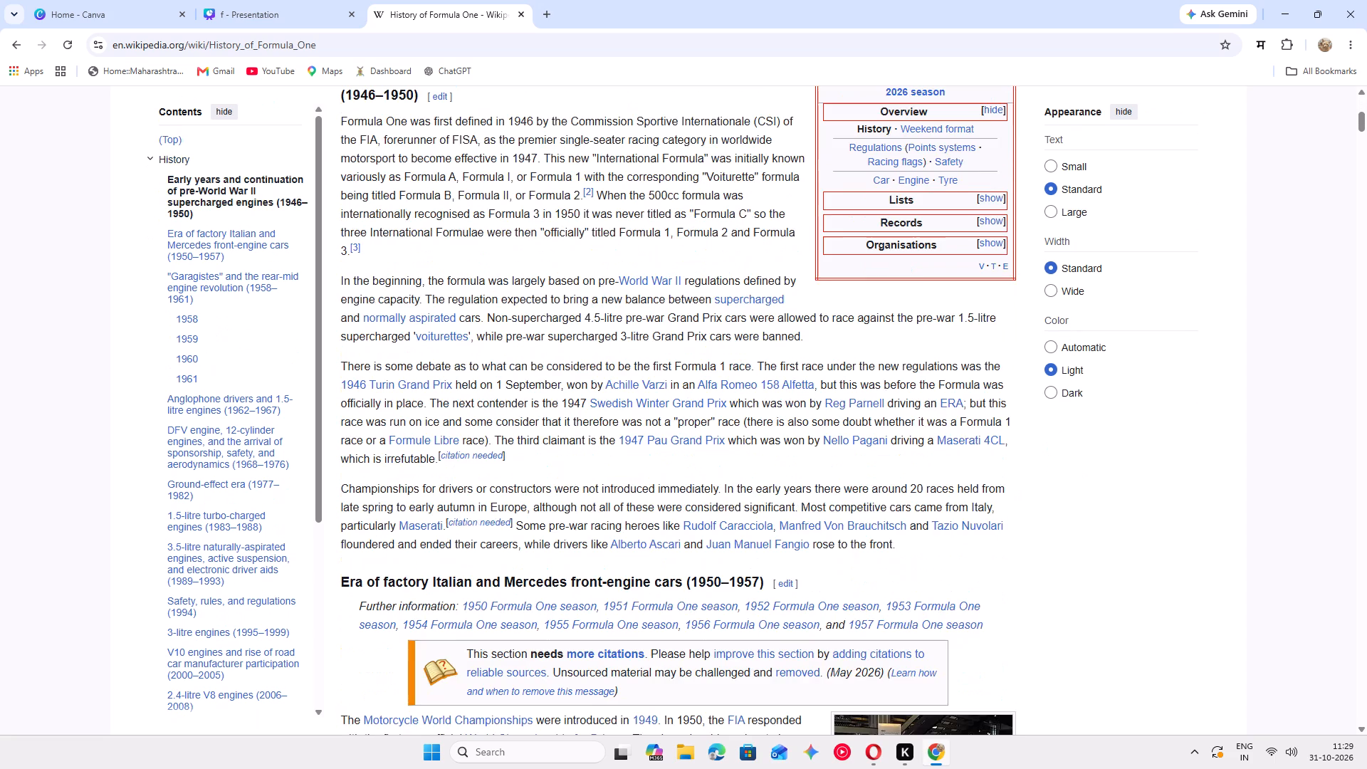
pyautogui.scroll(-5, 437, 299)
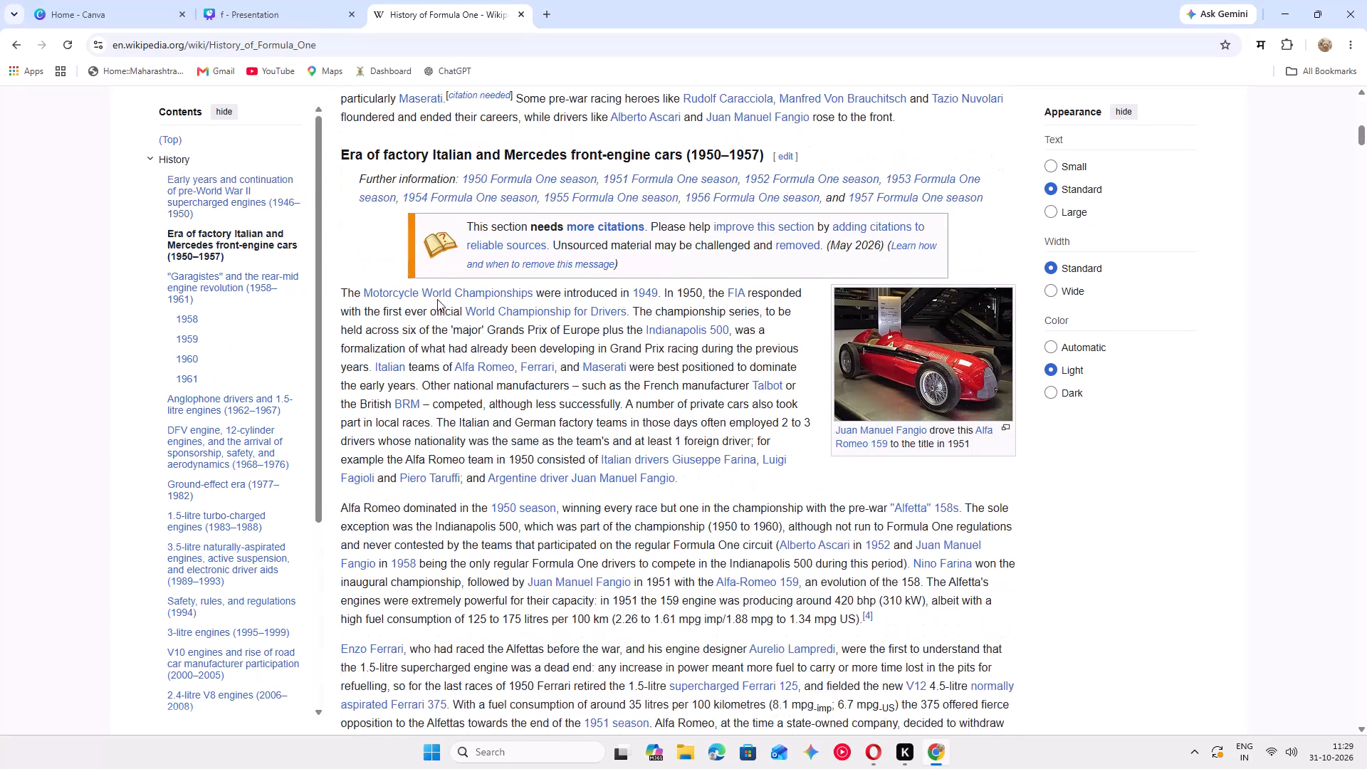
pyautogui.scroll(-8, 437, 299)
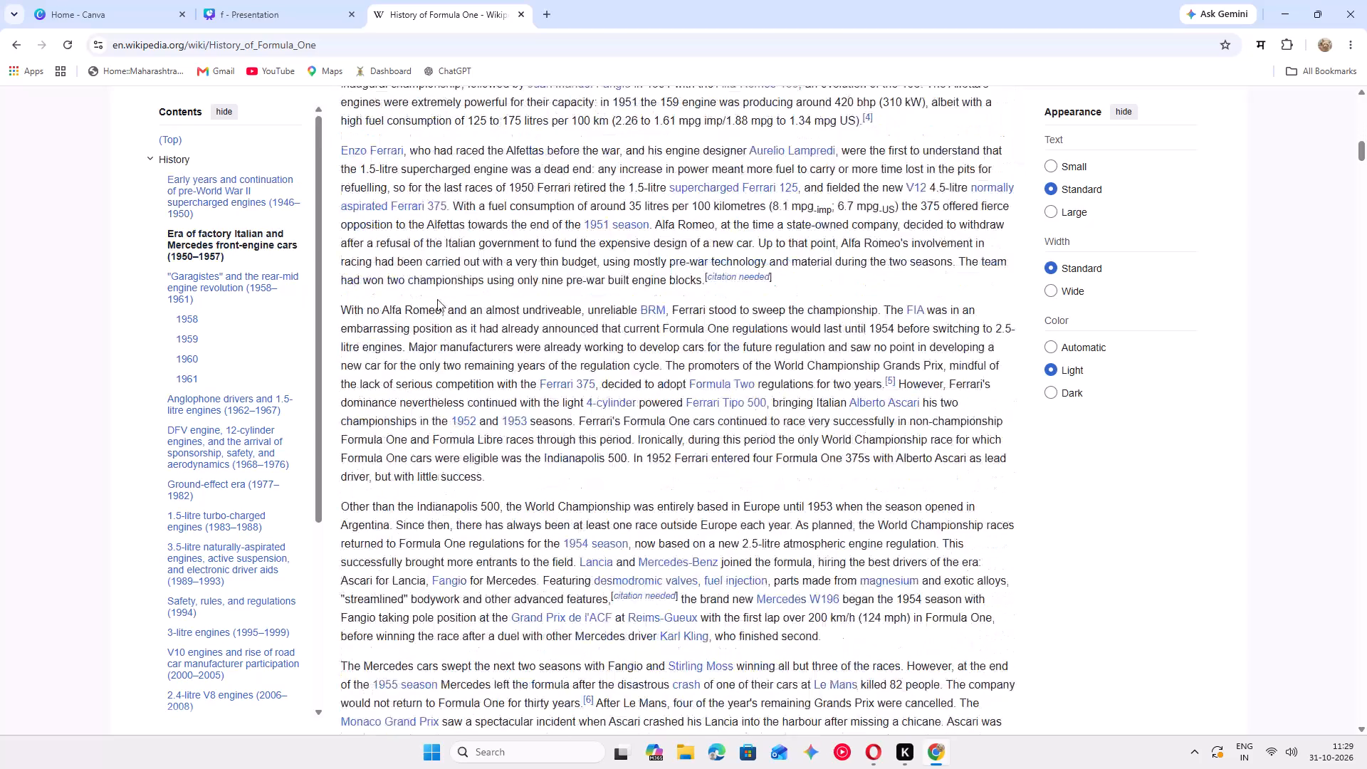
pyautogui.scroll(14, 437, 299)
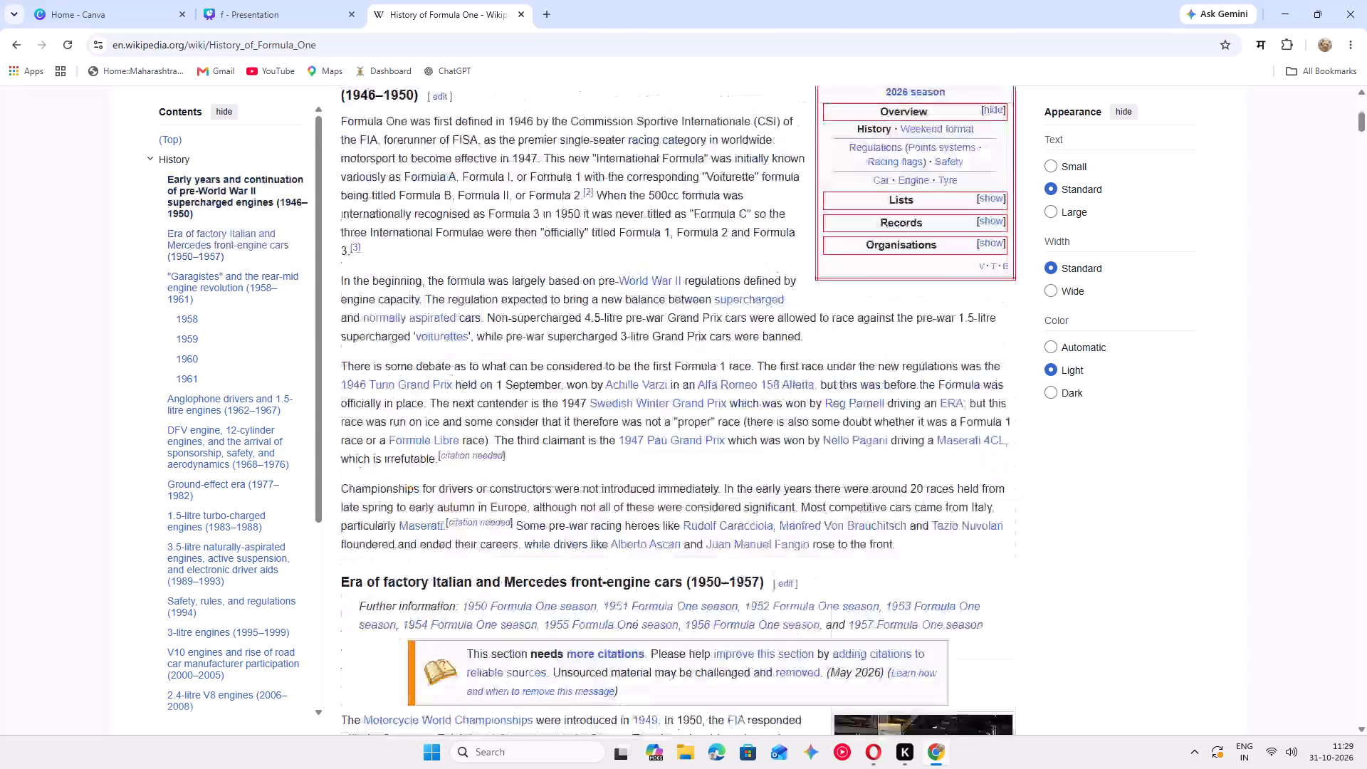
pyautogui.scroll(4, 437, 300)
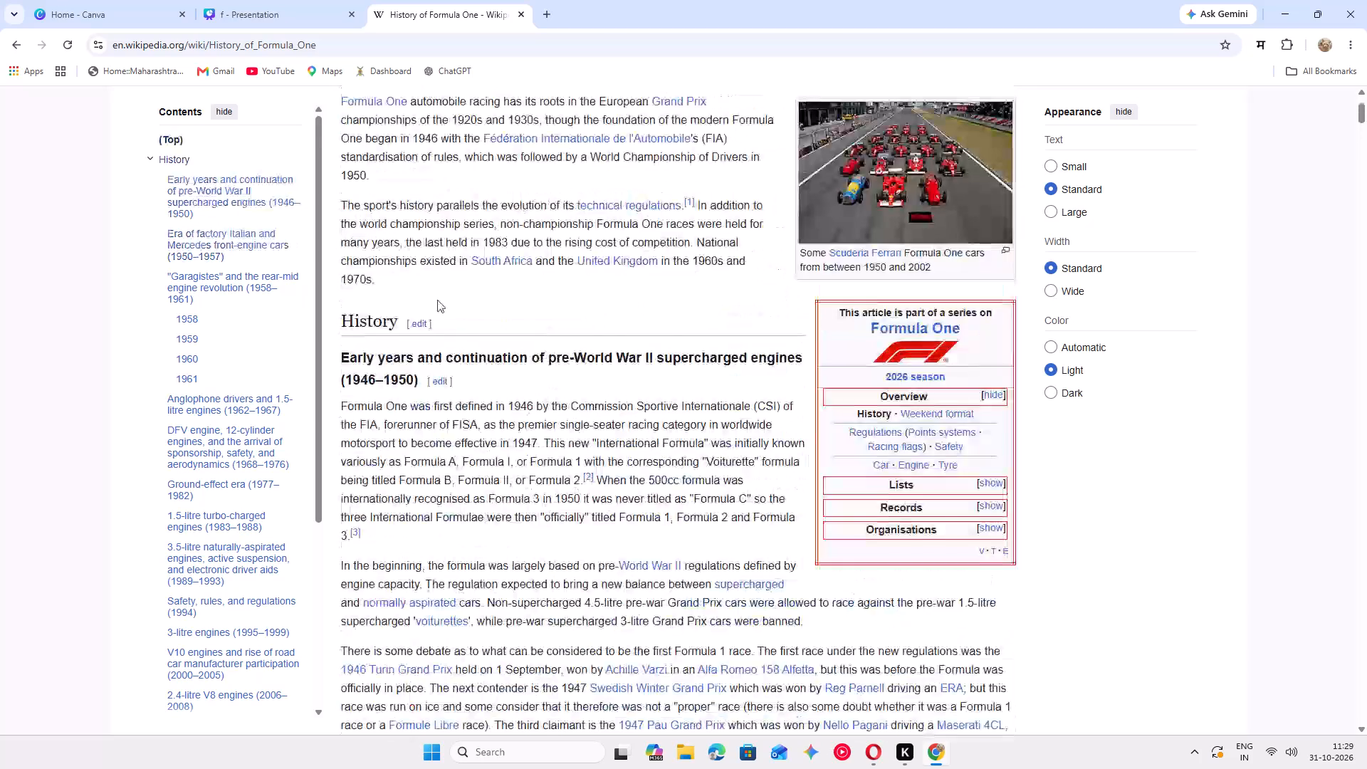
pyautogui.scroll(7, 437, 300)
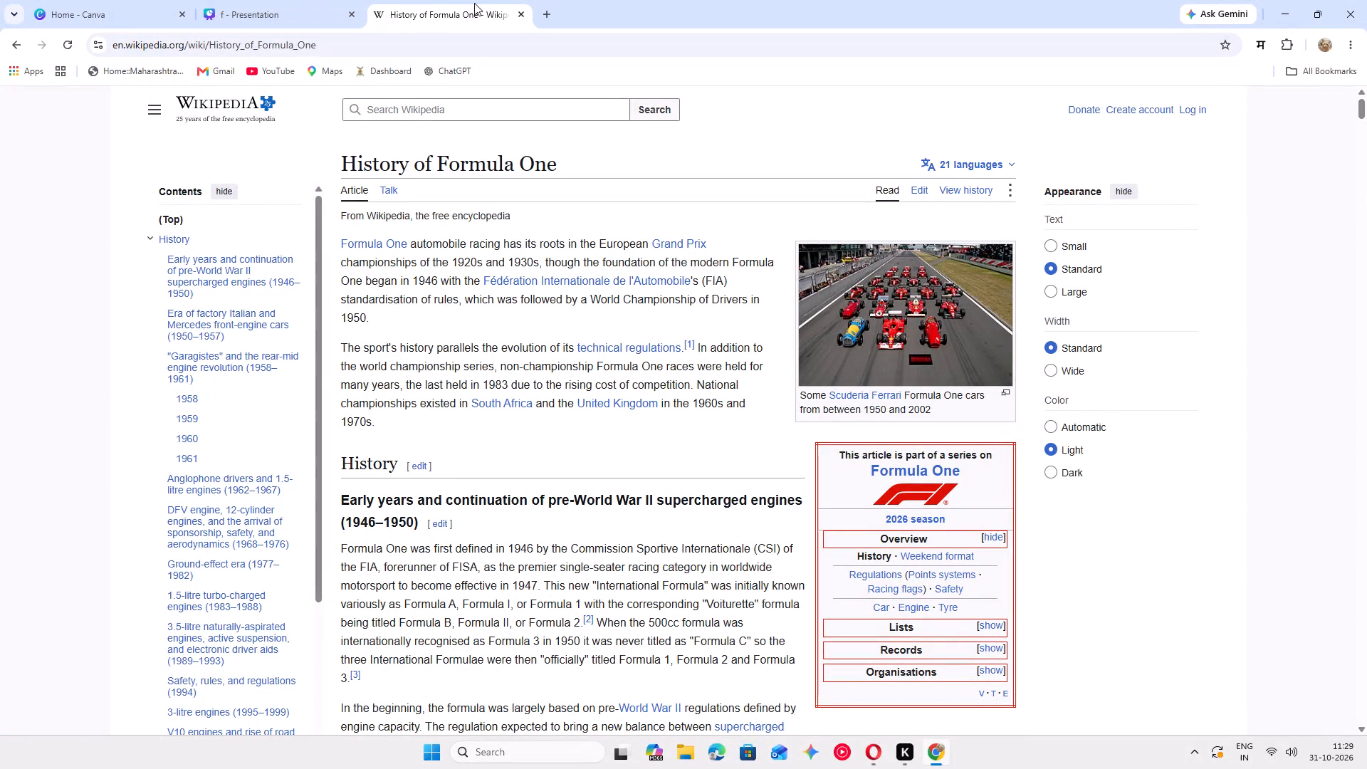
# Search Google in a new browser tab for "first race of f1 history".
pyautogui.click(552, 12)
pyautogui.click(506, 282)
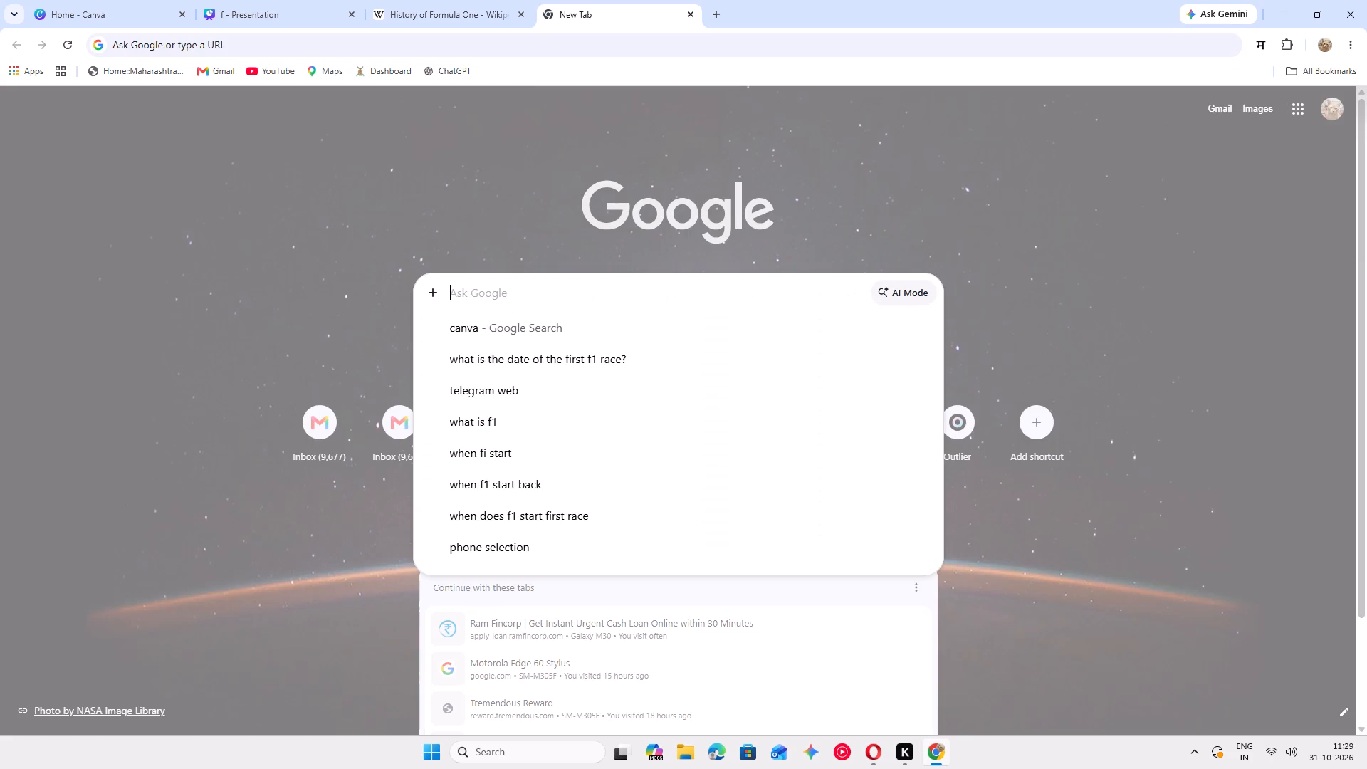
pyautogui.write('first race of f1 hi')
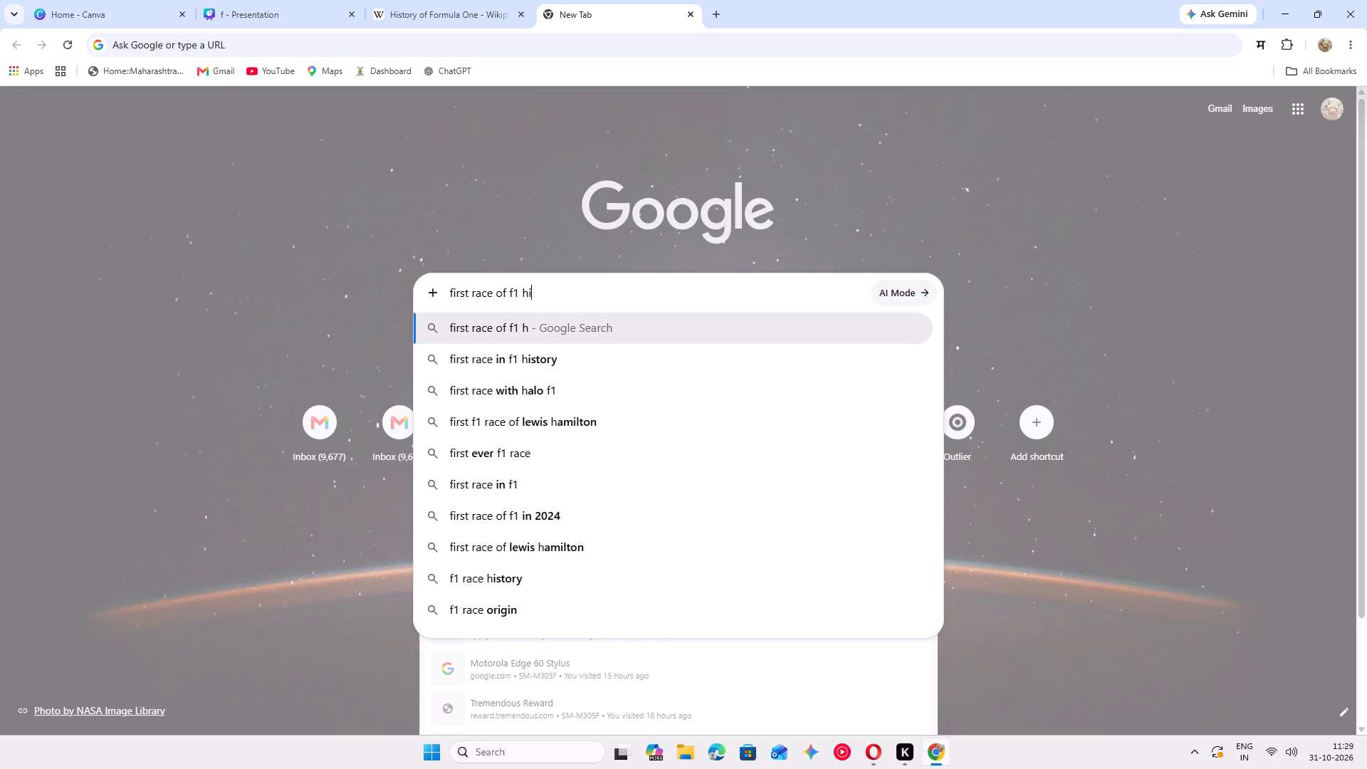
pyautogui.write('story')
pyautogui.press('space')
pyautogui.press('Return')
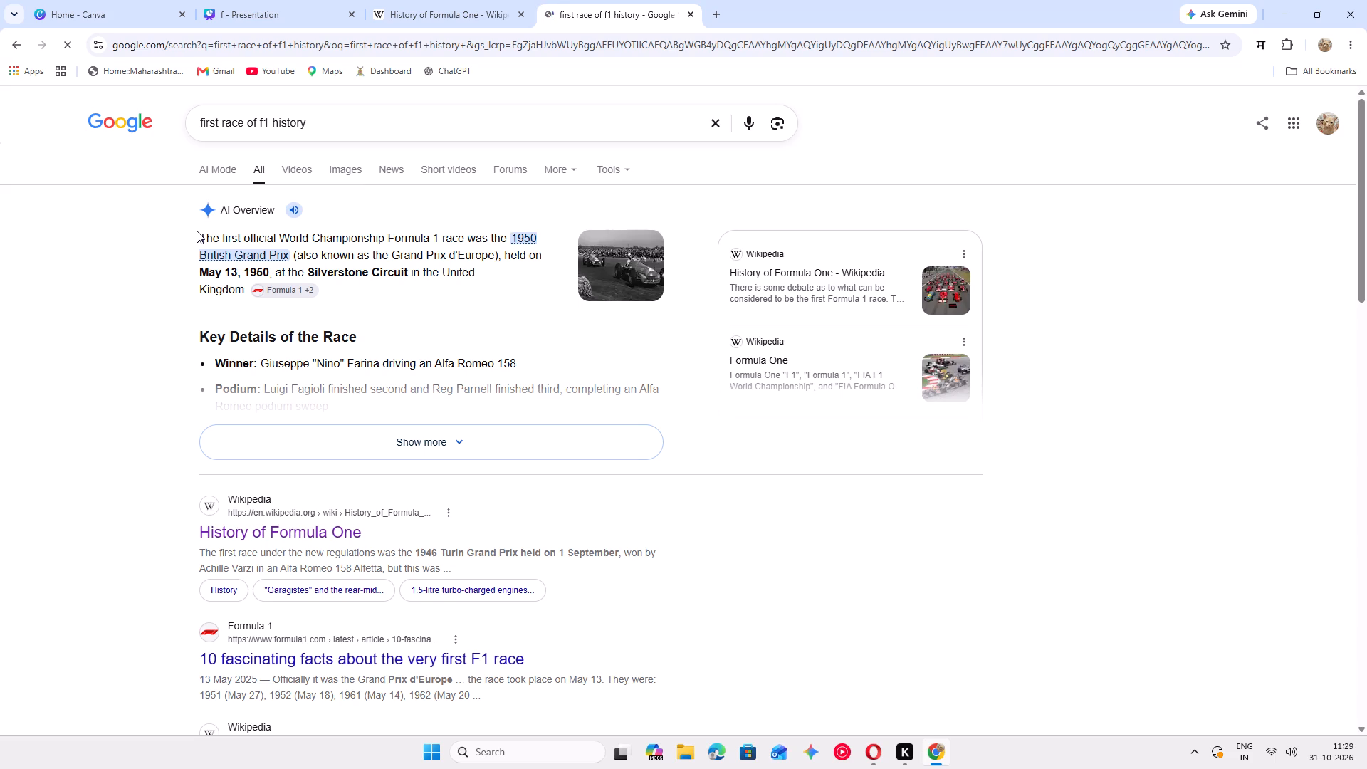
# Copy the AI Overview sentence about the first official World Championship race into a new text box on the Canva presentation's "WHEN F1 START?" page.
pyautogui.moveTo(197, 231); pyautogui.dragTo(253, 284)
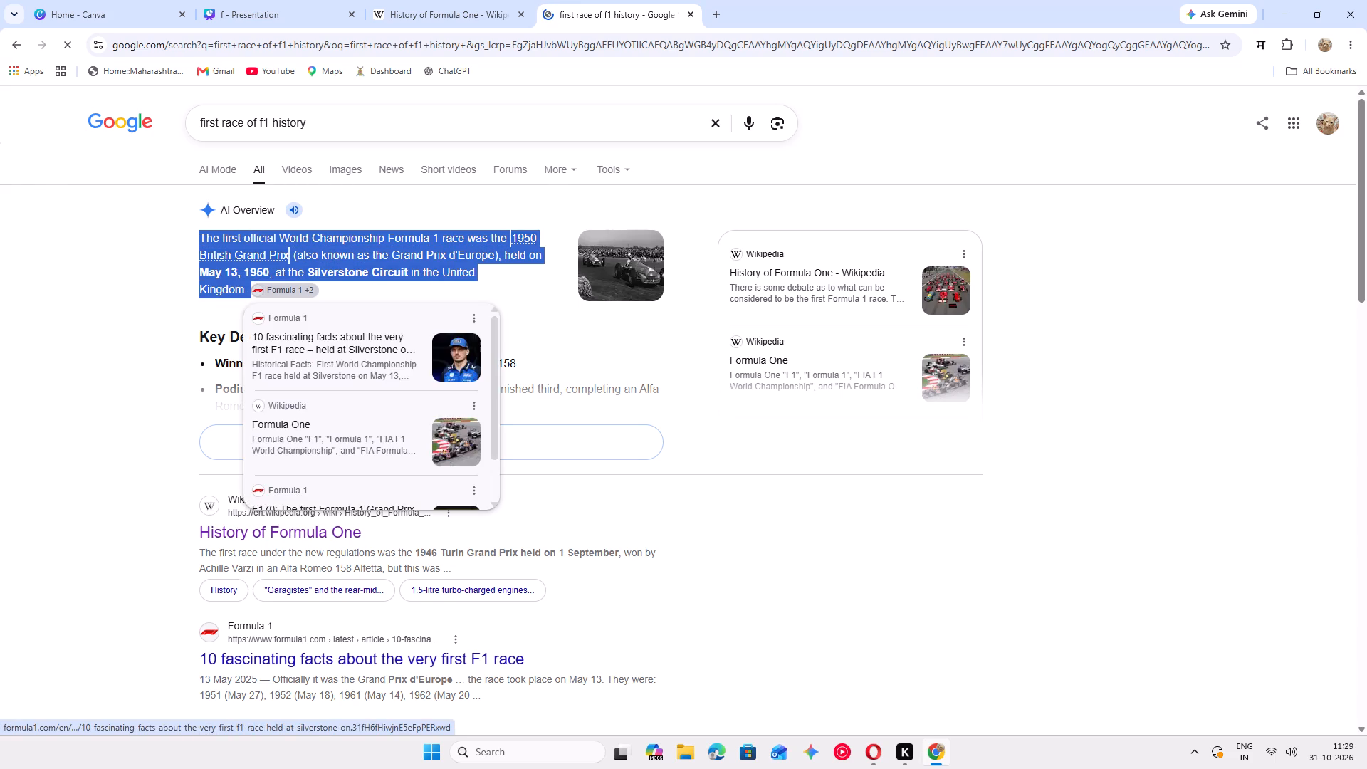
pyautogui.moveTo(253, 284); pyautogui.dragTo(250, 281)
pyautogui.rightClick(340, 250)
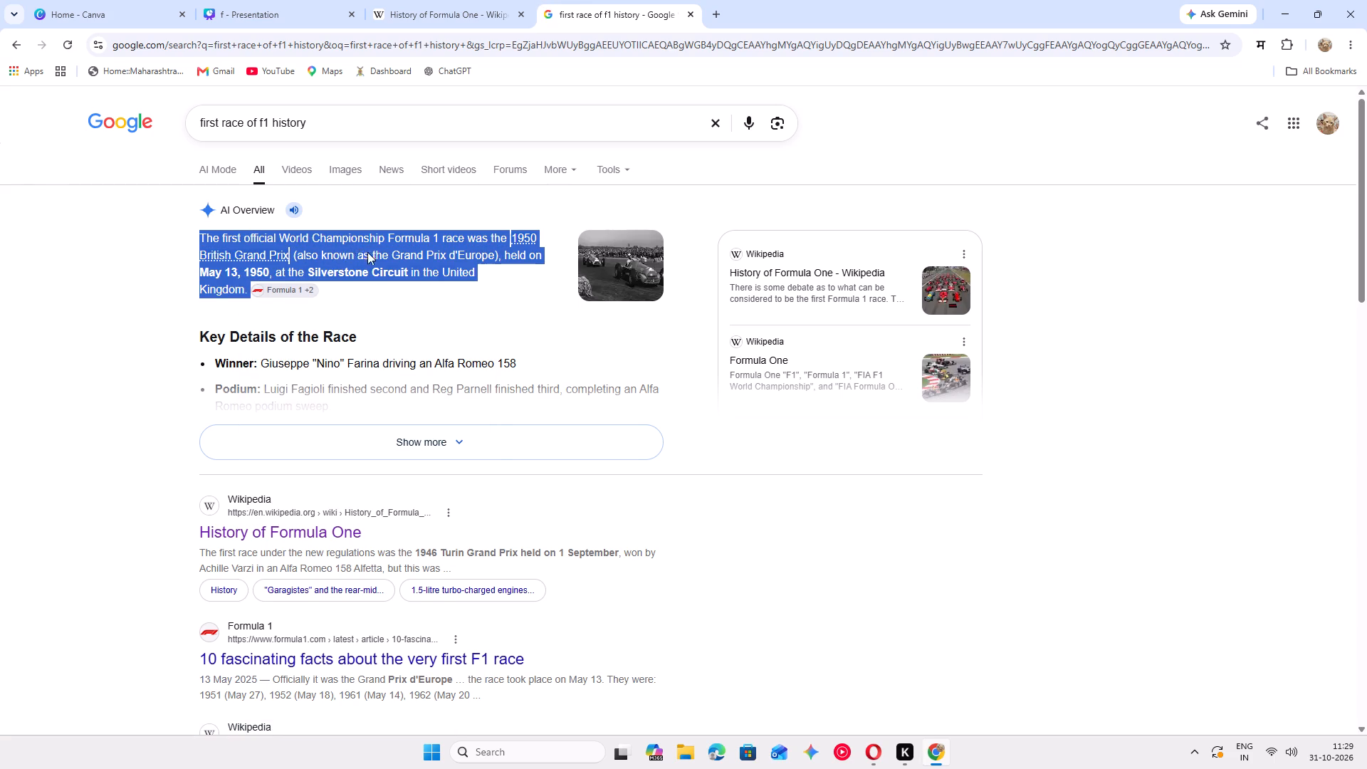
pyautogui.click(382, 266)
pyautogui.click(328, 11)
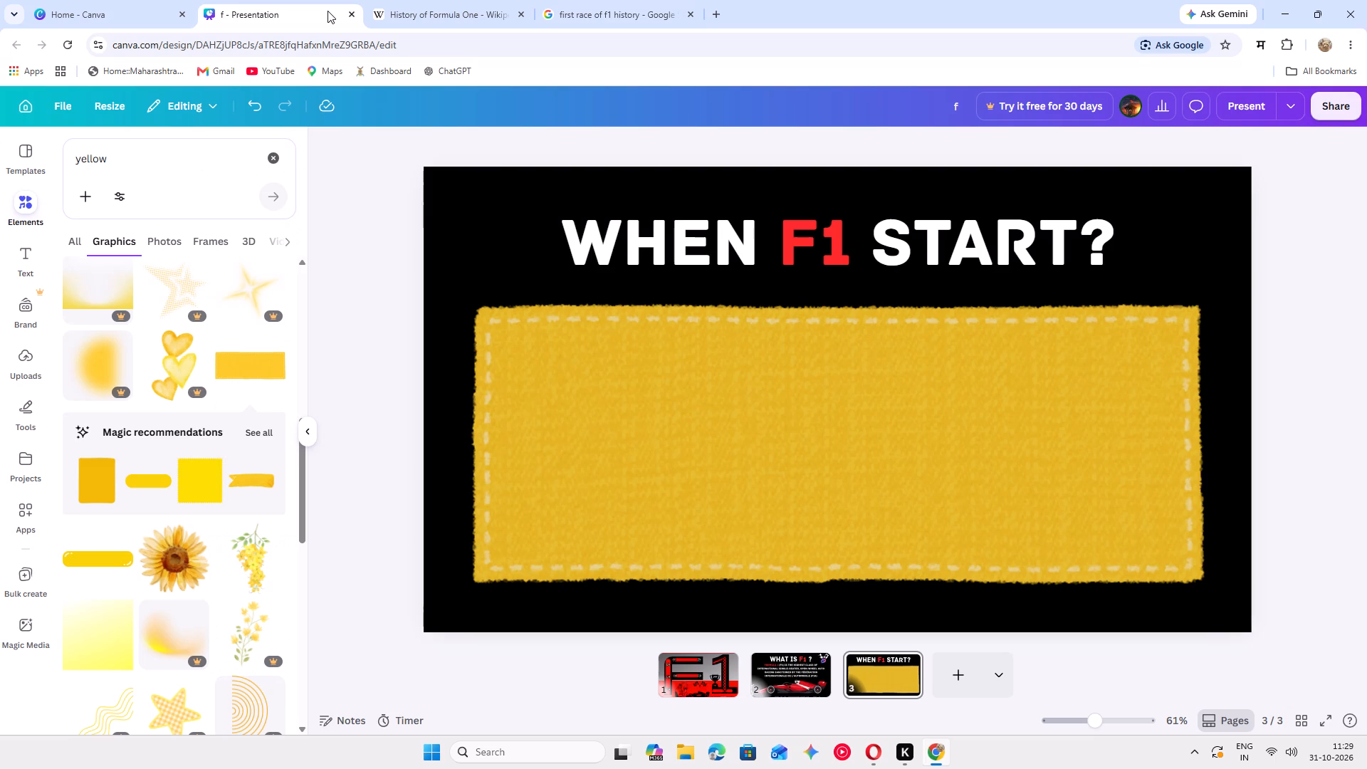
pyautogui.click(587, 371)
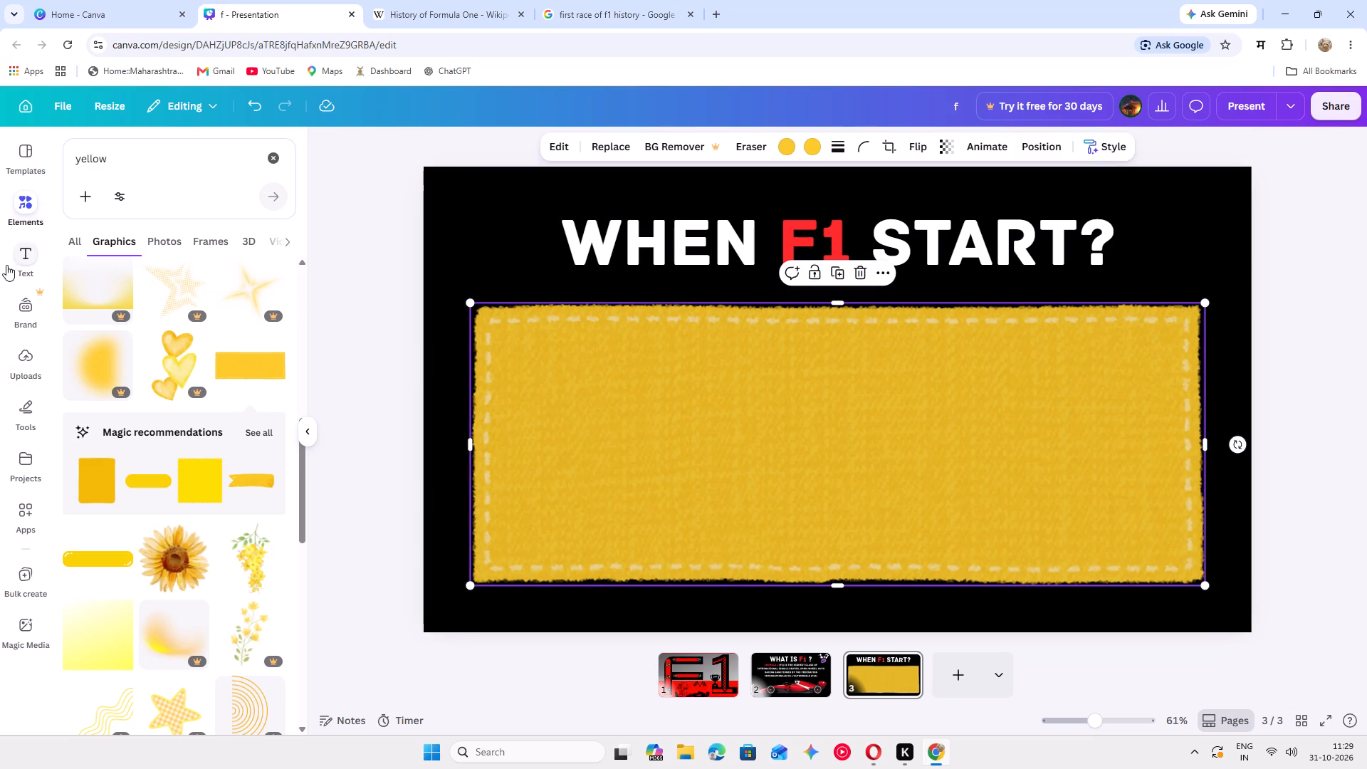
pyautogui.click(13, 259)
pyautogui.click(142, 206)
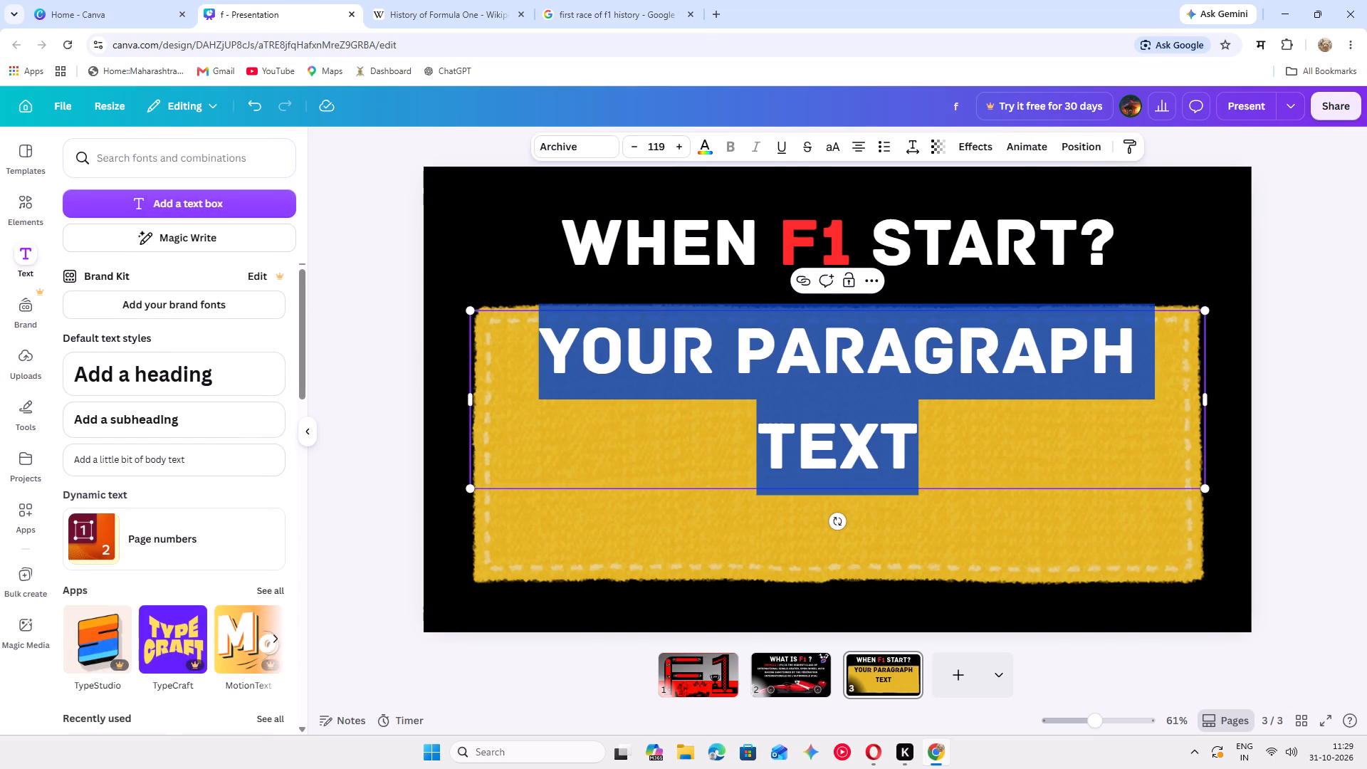
pyautogui.hotkey('ctrl', 'v')
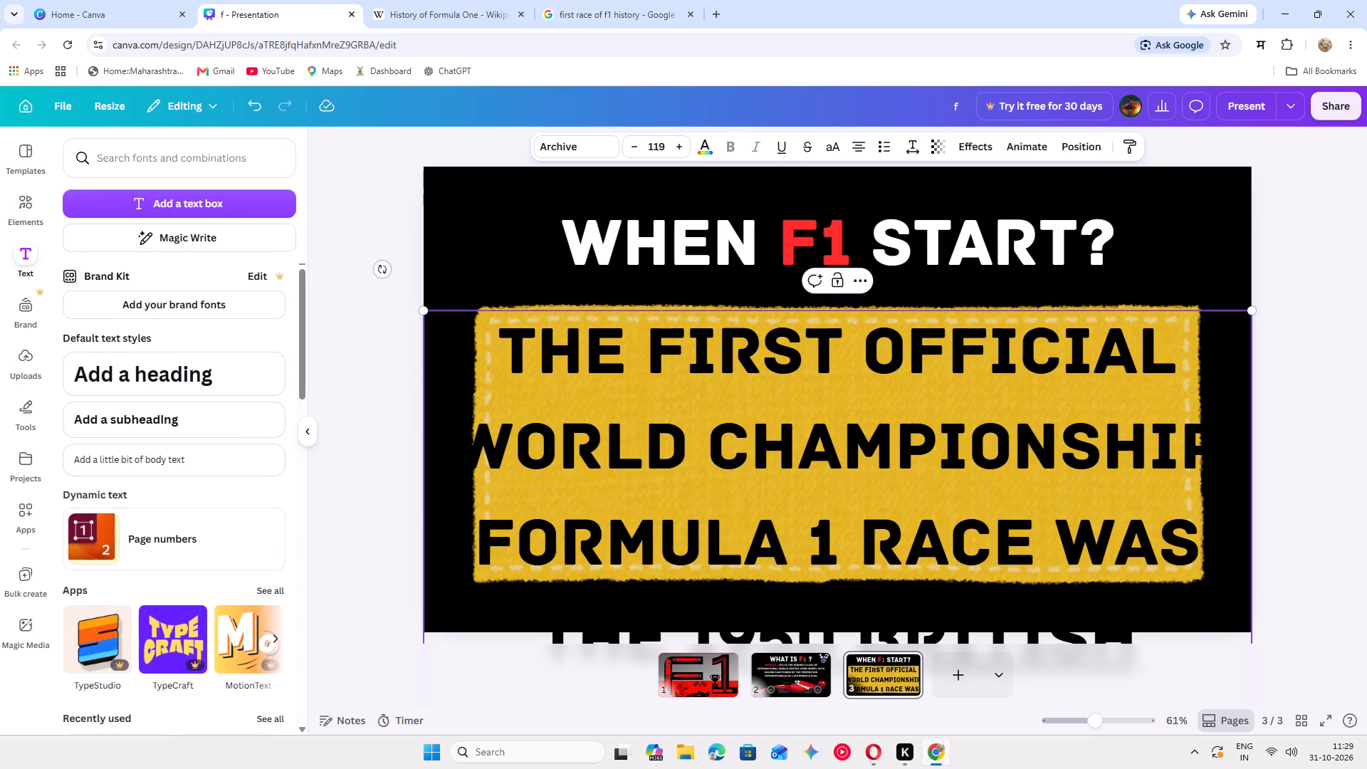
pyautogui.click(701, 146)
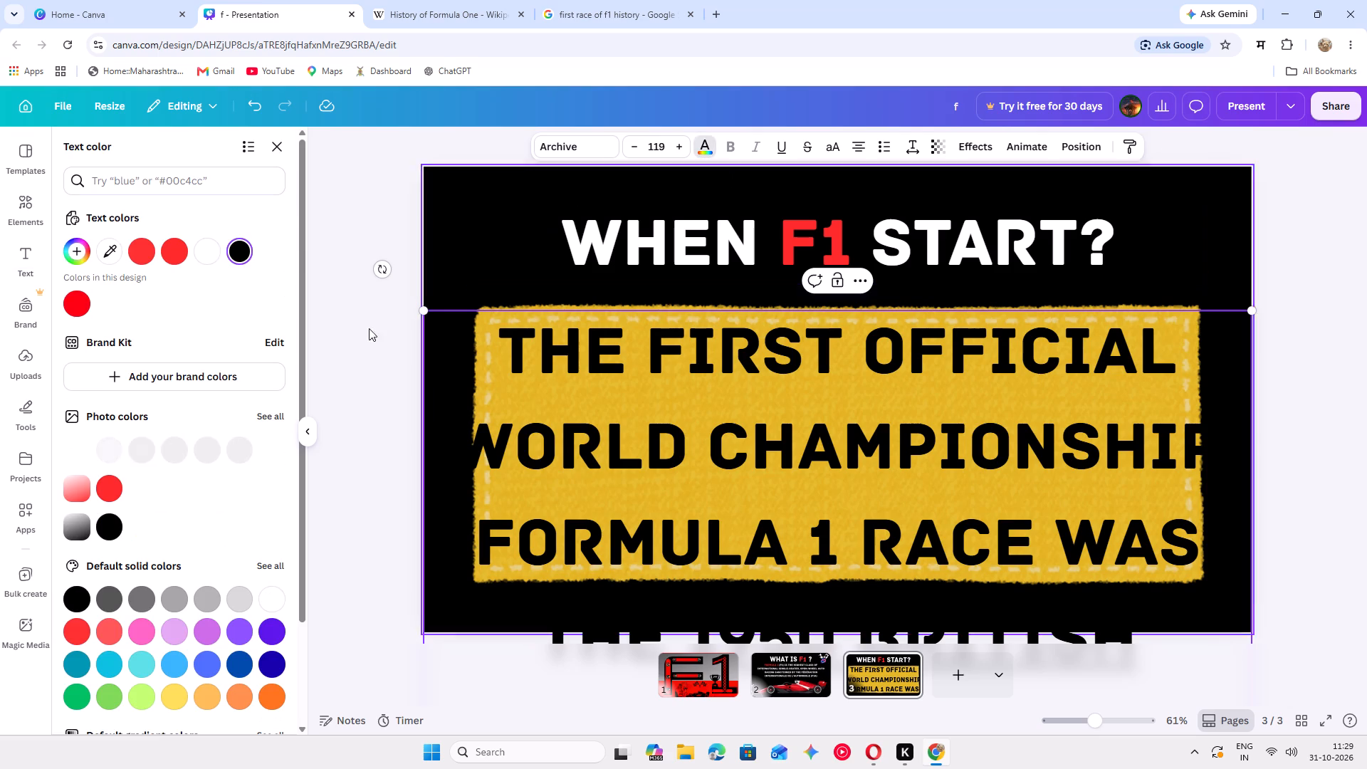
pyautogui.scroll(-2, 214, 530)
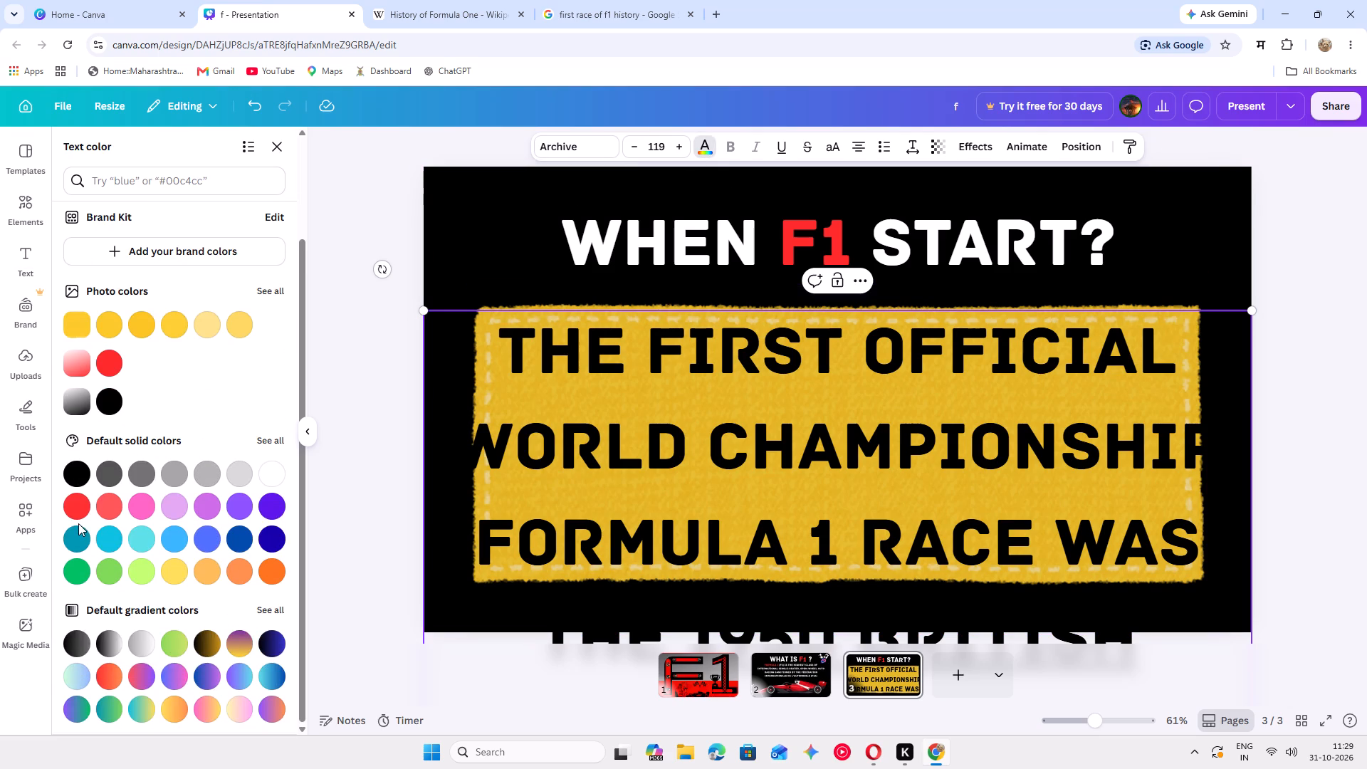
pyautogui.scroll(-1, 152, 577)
# Scale the first-race sentence on the "WHEN F1 START?" page down to font size 98.5.
pyautogui.moveTo(1254, 315); pyautogui.dragTo(1165, 375)
pyautogui.moveTo(1165, 375); pyautogui.dragTo(1197, 370)
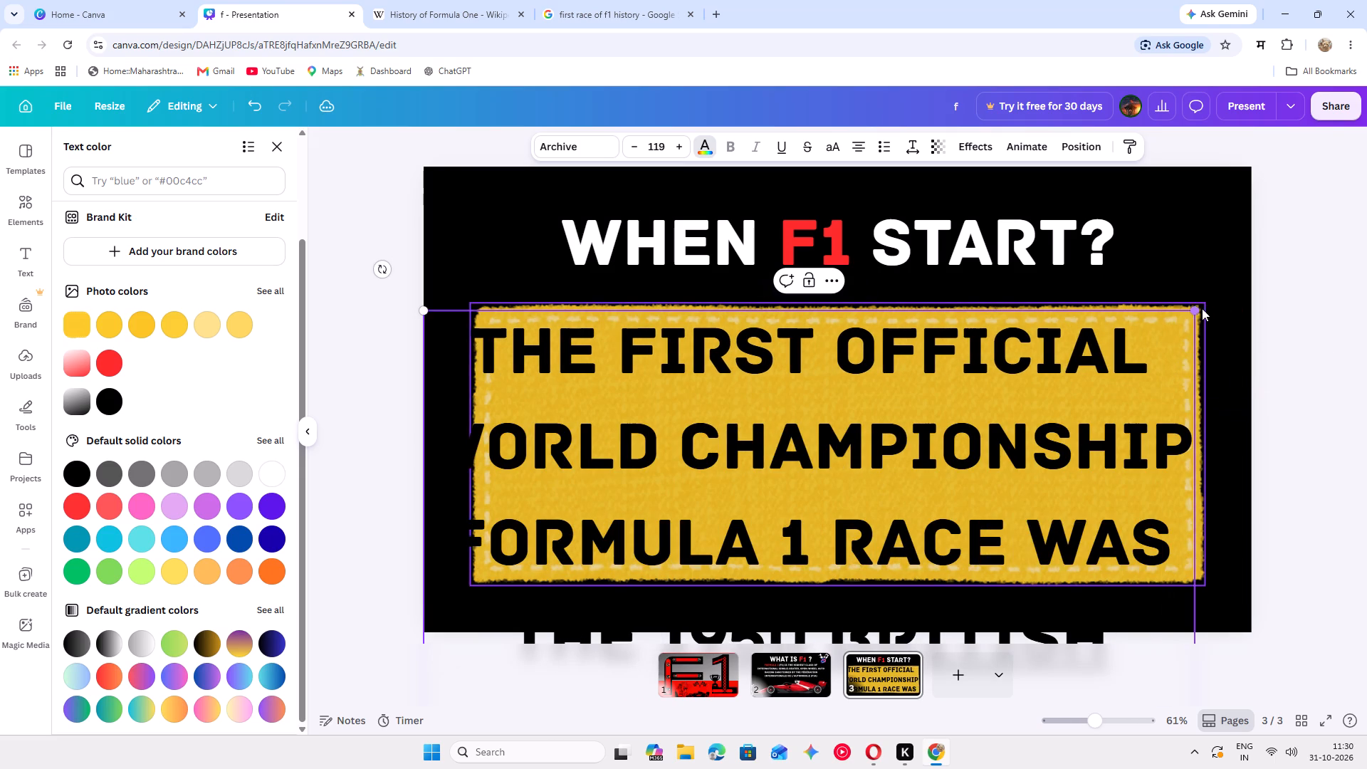
pyautogui.moveTo(1193, 309); pyautogui.dragTo(1047, 498)
pyautogui.moveTo(1027, 543); pyautogui.dragTo(1090, 463)
pyautogui.click(1042, 544)
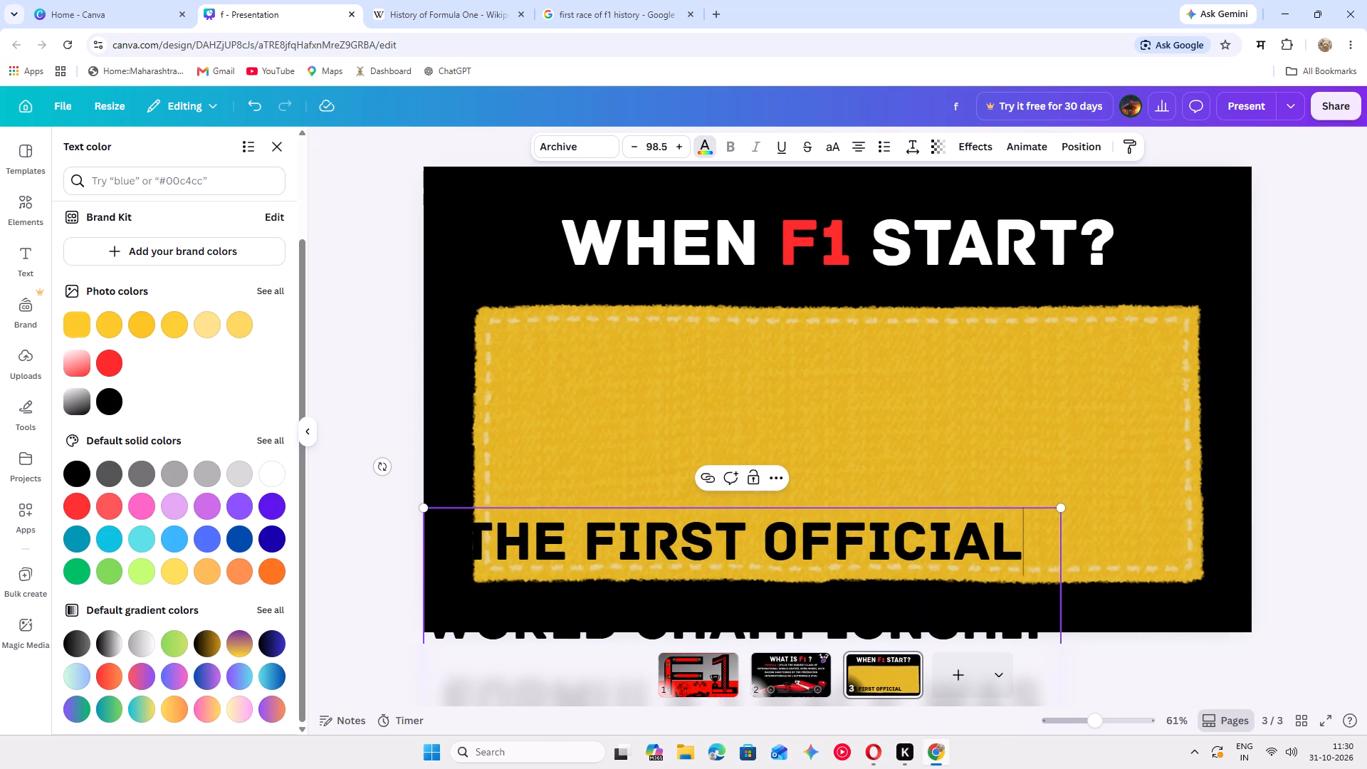
pyautogui.click(907, 581)
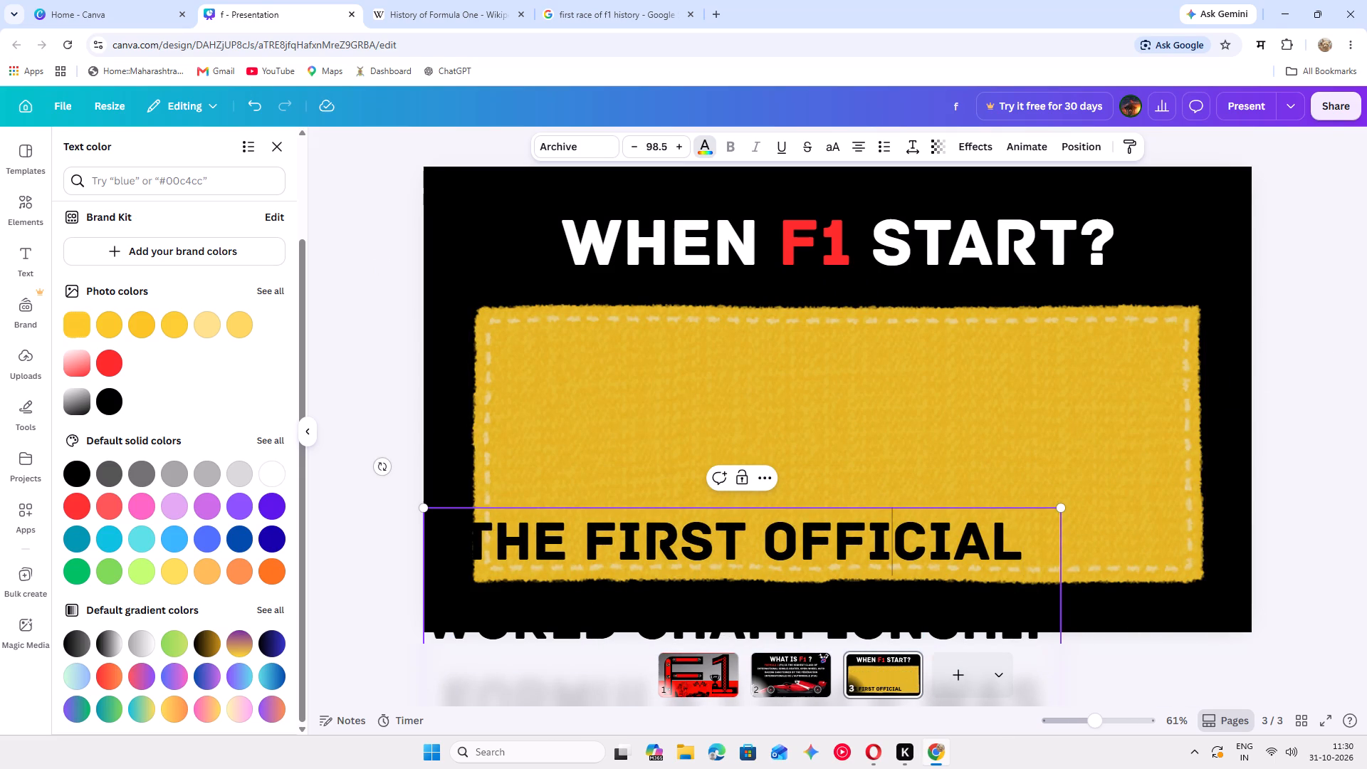
# Reposition the yellow fabric patch slightly up and to the right, just beneath the "WHEN F1 START?" heading.
pyautogui.click(832, 471)
pyautogui.moveTo(759, 526); pyautogui.dragTo(831, 429)
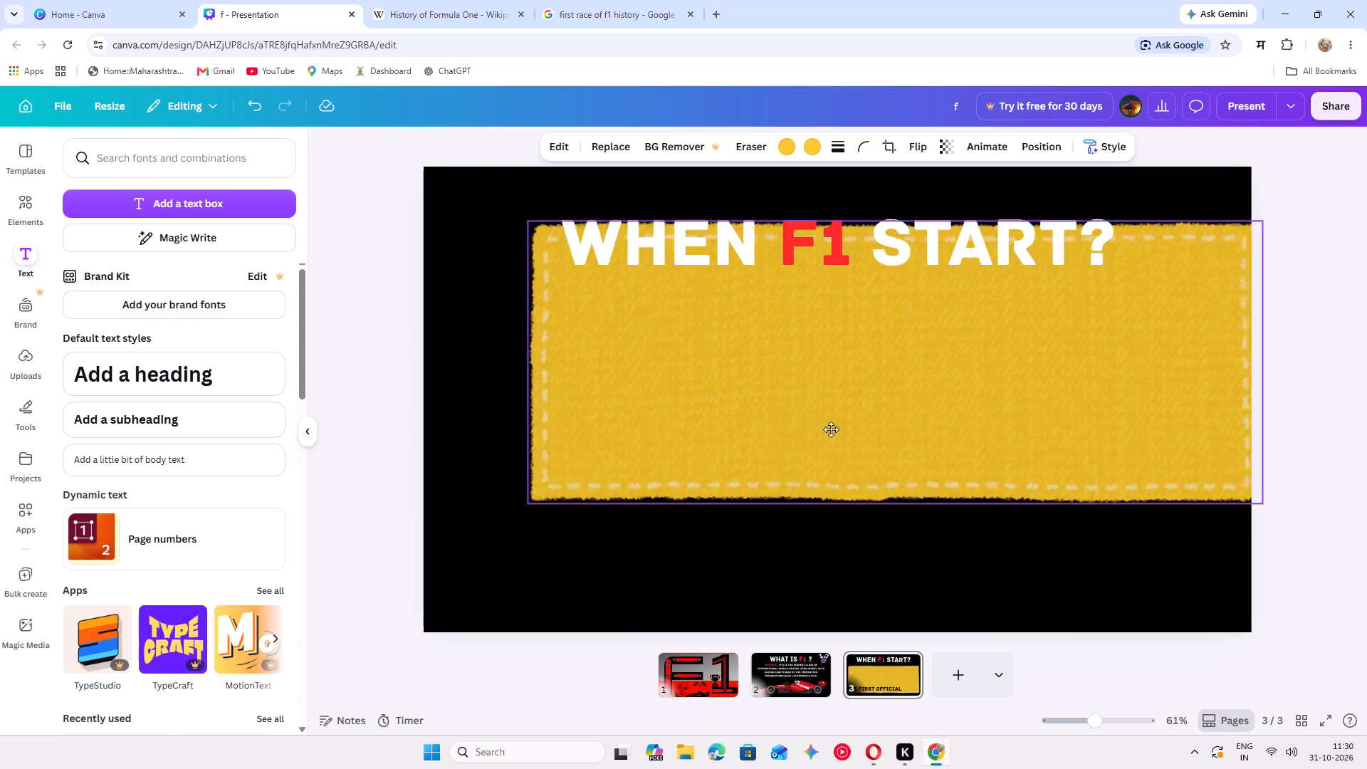
pyautogui.moveTo(831, 429); pyautogui.dragTo(770, 518)
# Shrink the first-race sentence to font size 78.7 and place its opening lines over the yellow patch.
pyautogui.click(760, 541)
pyautogui.moveTo(760, 541); pyautogui.dragTo(846, 405)
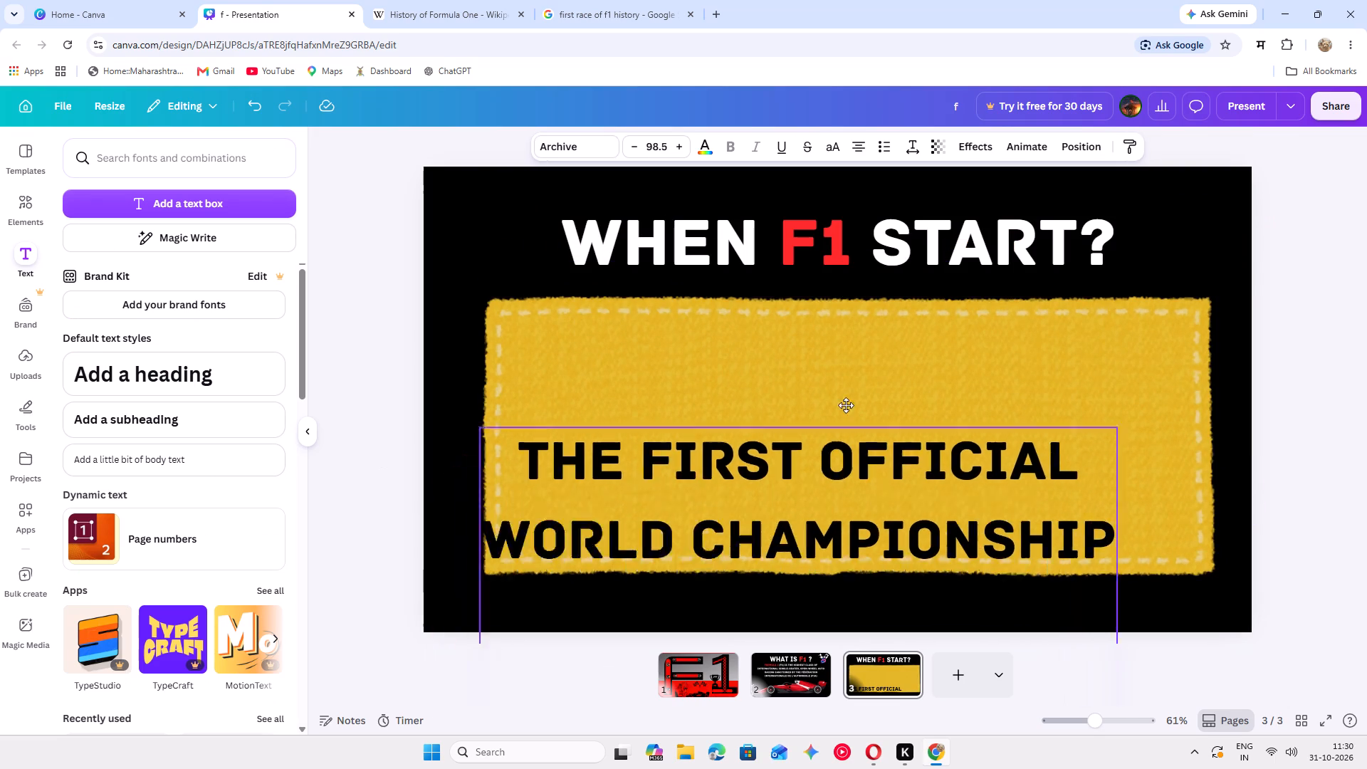
pyautogui.moveTo(846, 405); pyautogui.dragTo(888, 319)
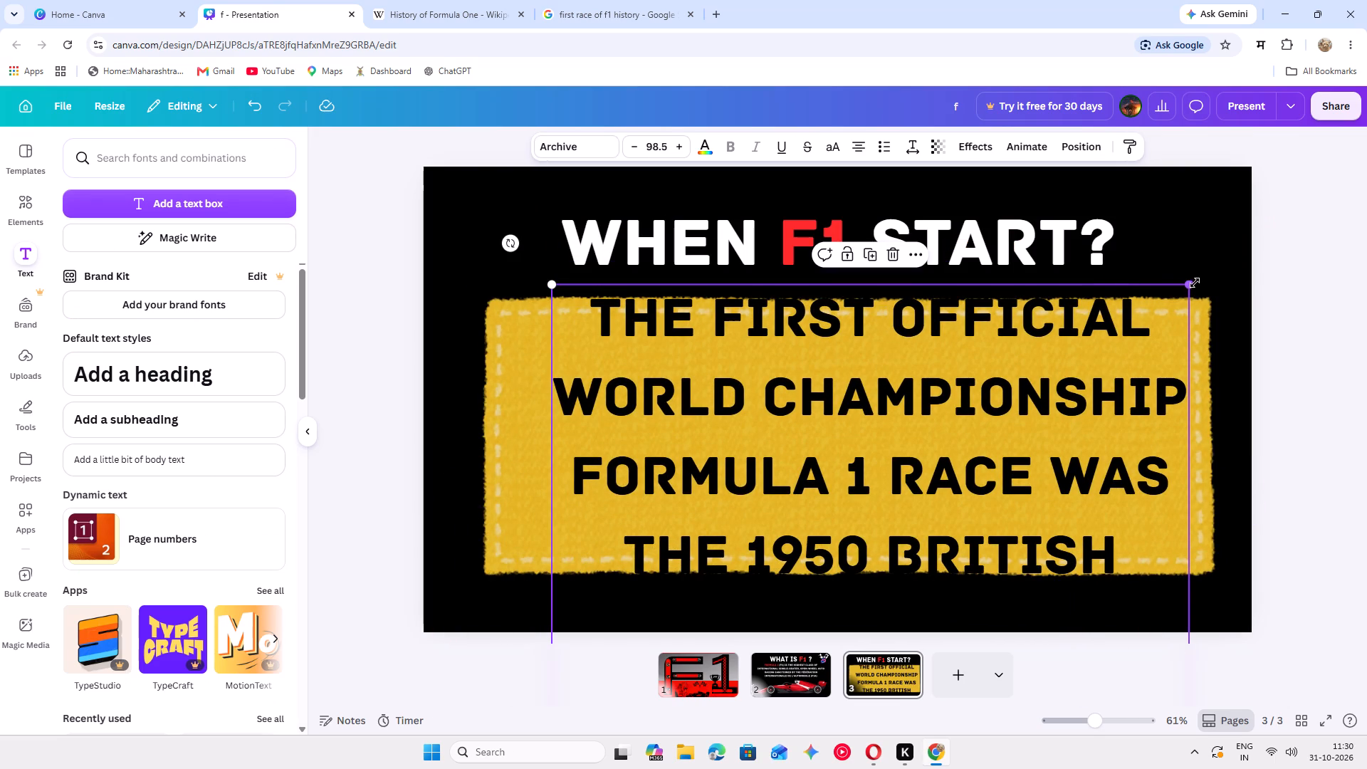
pyautogui.moveTo(1195, 283); pyautogui.dragTo(1004, 429)
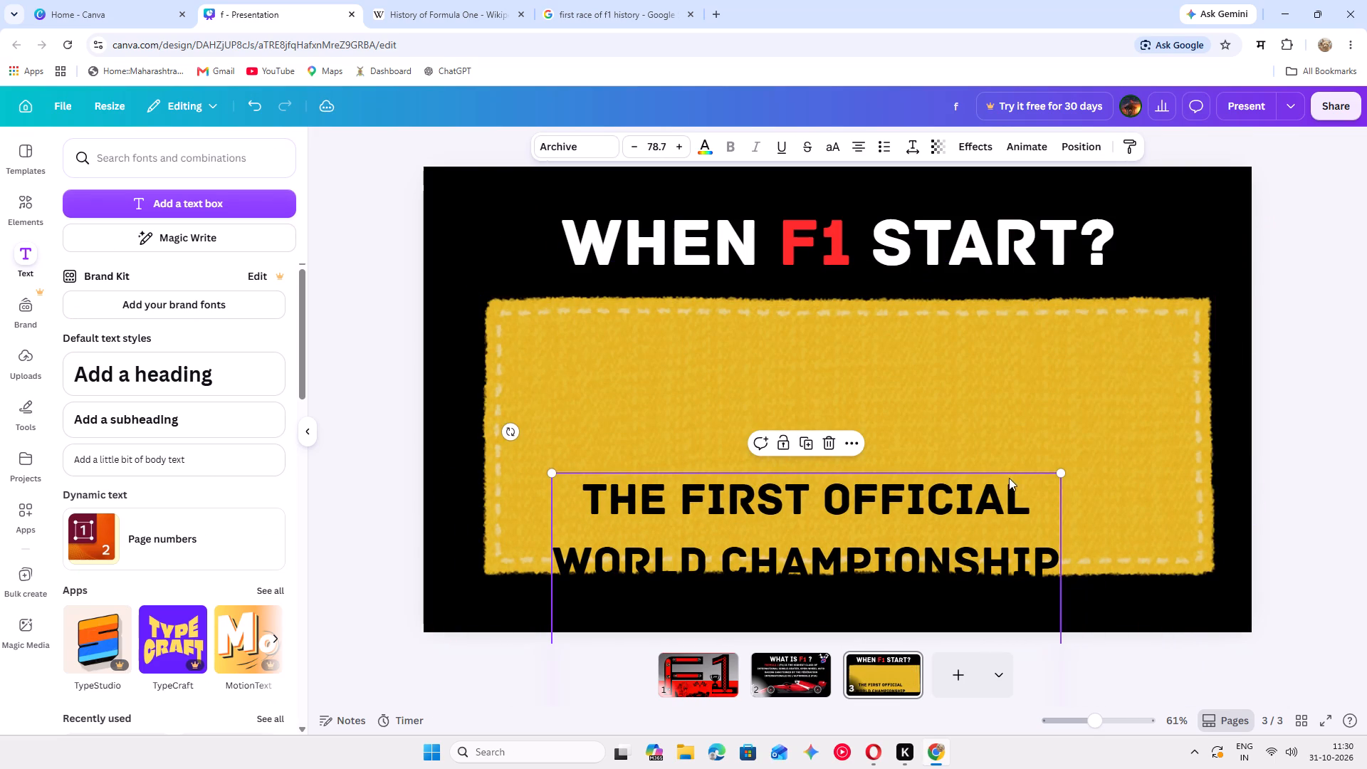
pyautogui.moveTo(1022, 485); pyautogui.dragTo(1049, 336)
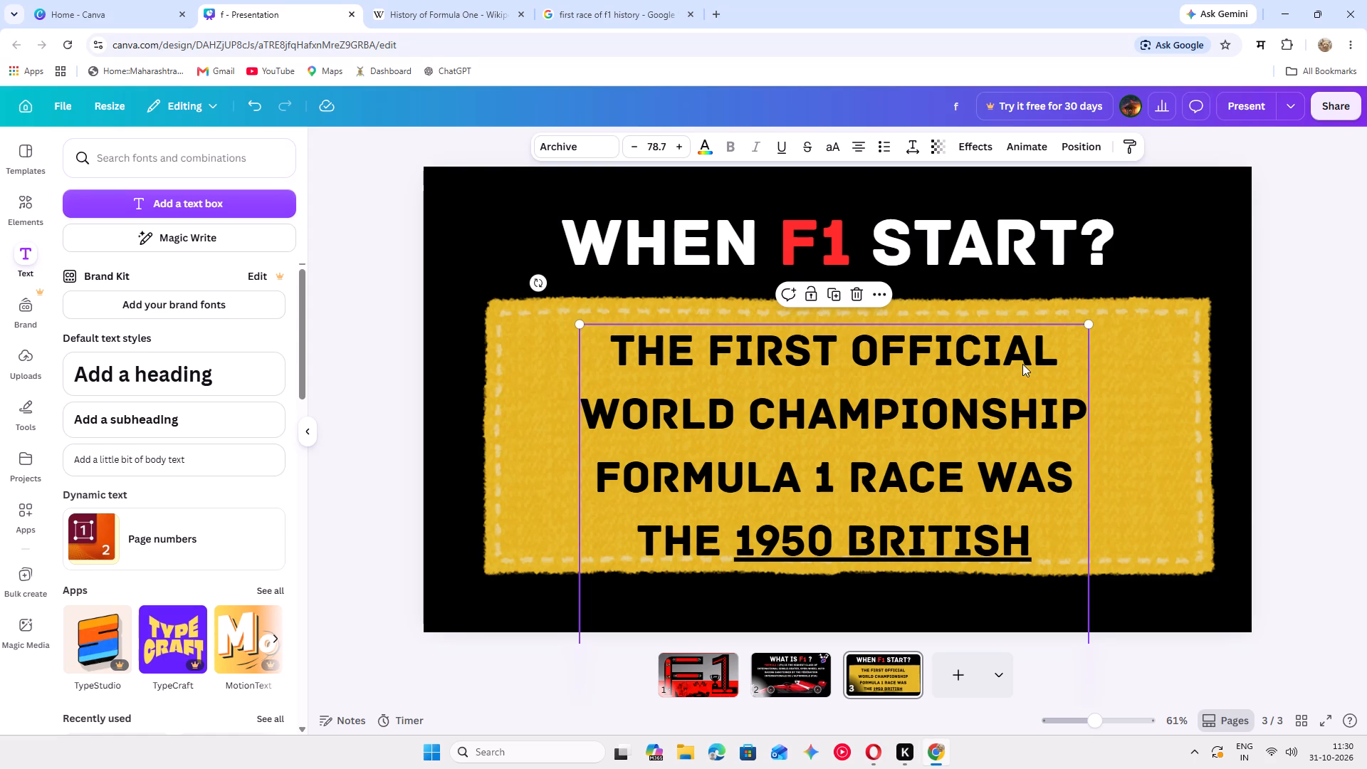
pyautogui.moveTo(1065, 351); pyautogui.dragTo(1141, 64)
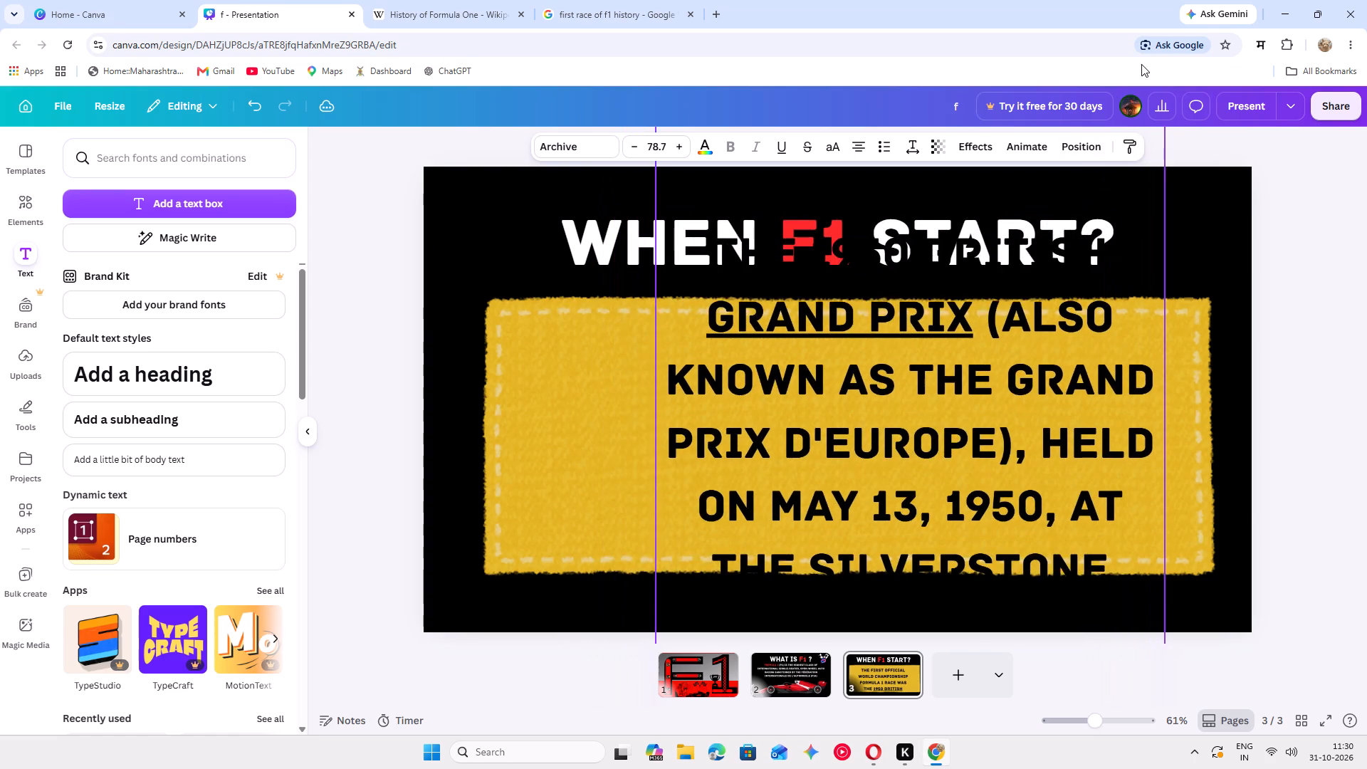
pyautogui.moveTo(1141, 64); pyautogui.dragTo(1056, 332)
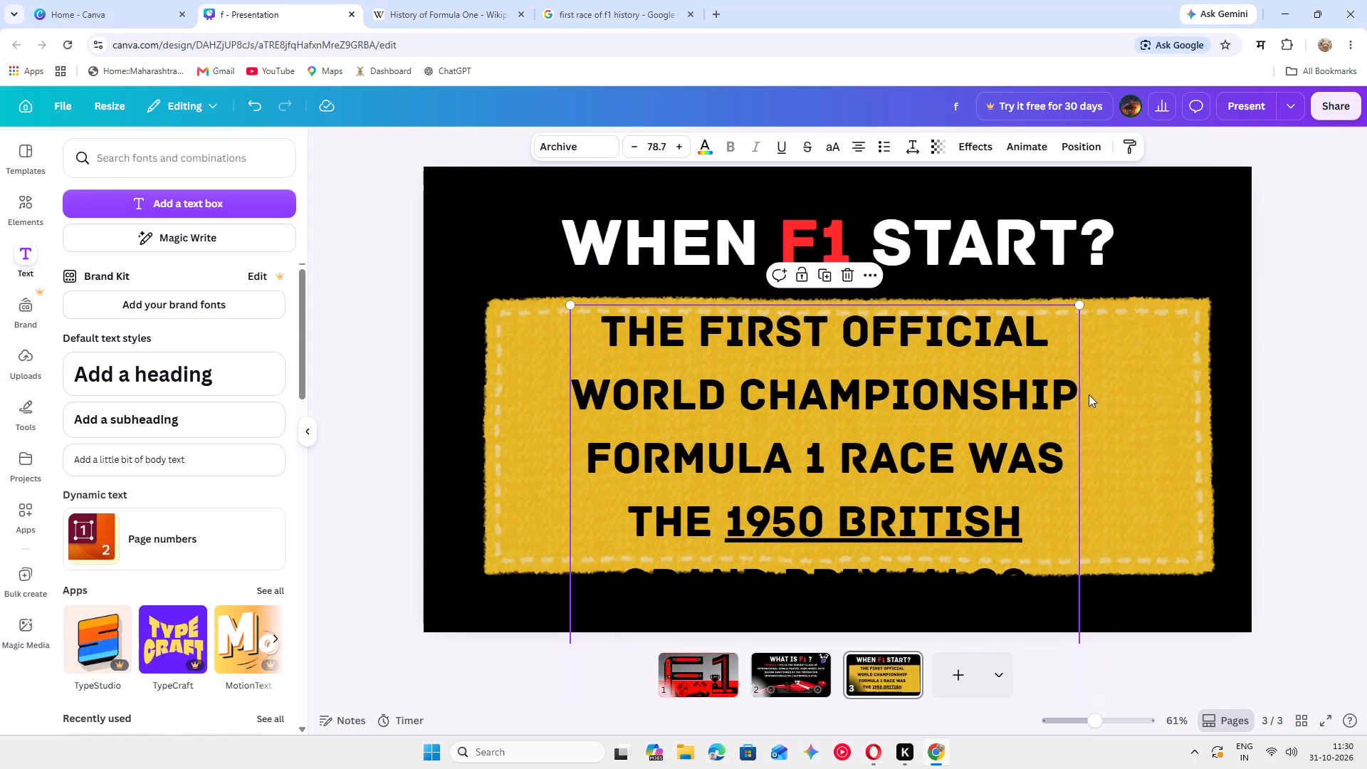
# Widen the sentence's text box, scale it to font size 53.3, and centre it on the page within the yellow patch.
pyautogui.moveTo(1082, 555); pyautogui.dragTo(1106, 548)
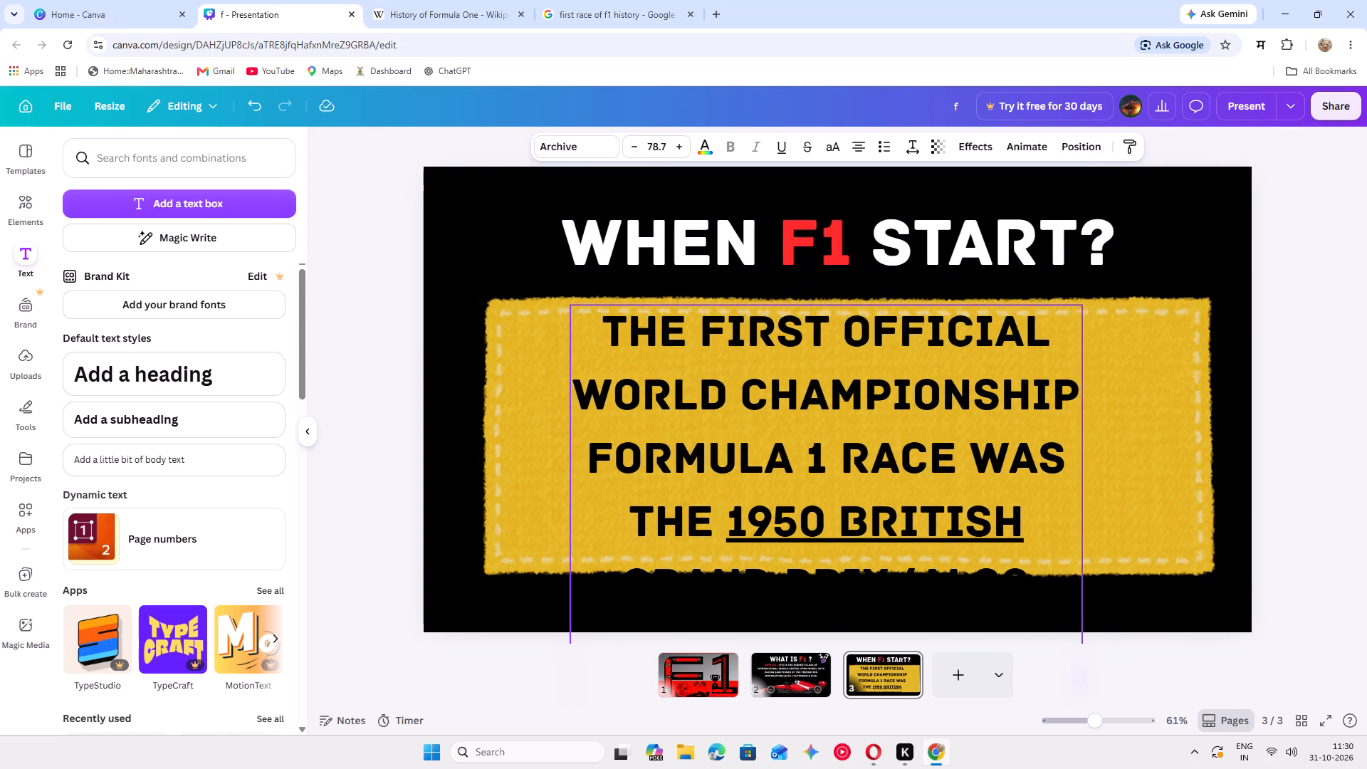
pyautogui.moveTo(1106, 548); pyautogui.dragTo(1366, 558)
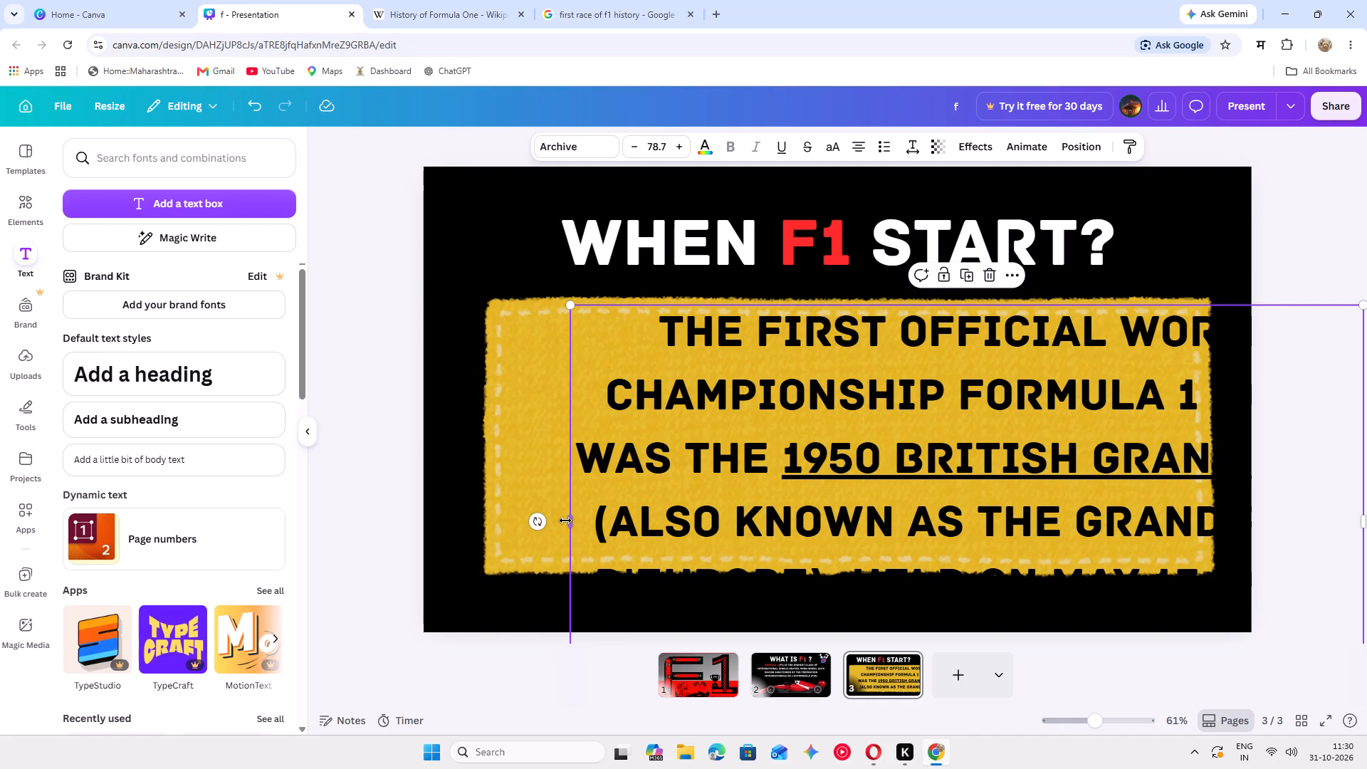
pyautogui.moveTo(565, 520); pyautogui.dragTo(364, 487)
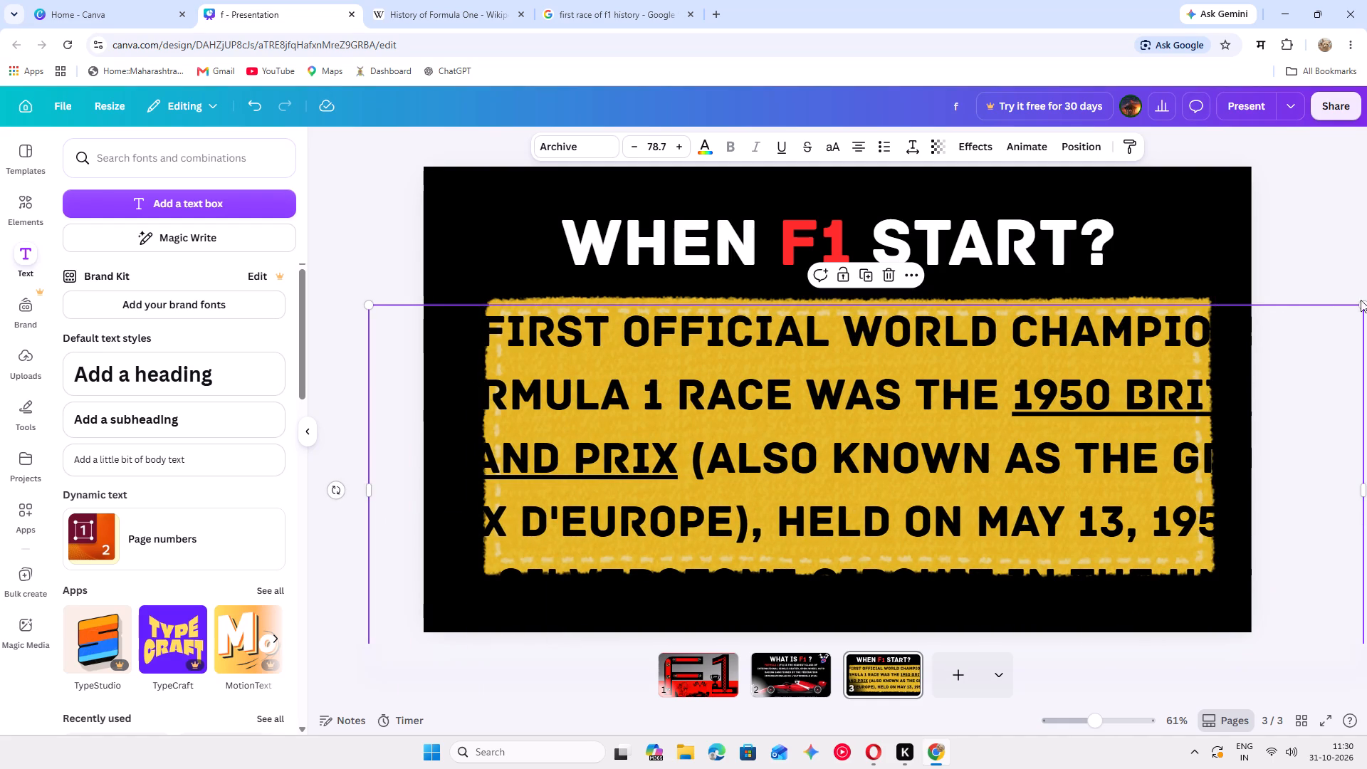
pyautogui.moveTo(1363, 300); pyautogui.dragTo(1101, 476)
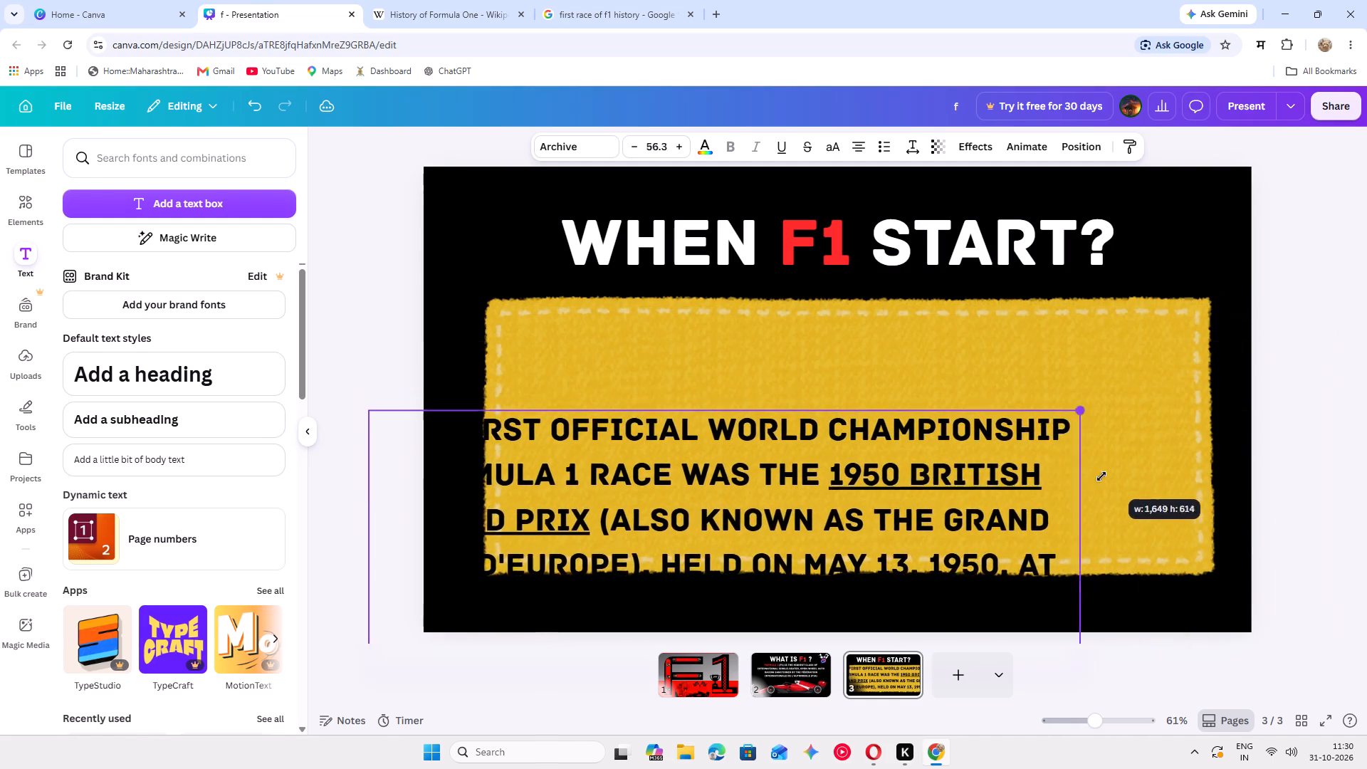
pyautogui.moveTo(1101, 476); pyautogui.dragTo(1069, 492)
pyautogui.moveTo(1032, 495); pyautogui.dragTo(1155, 393)
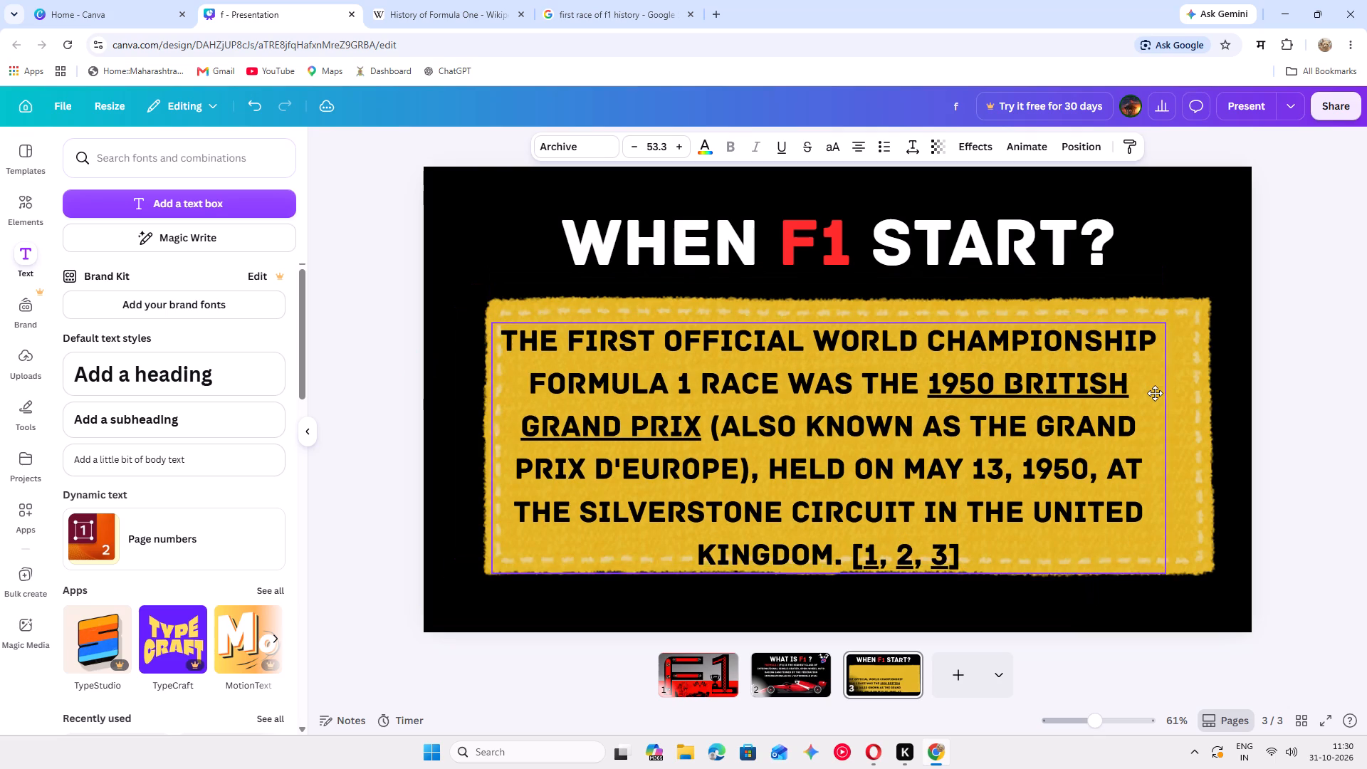
pyautogui.moveTo(1155, 393); pyautogui.dragTo(1161, 388)
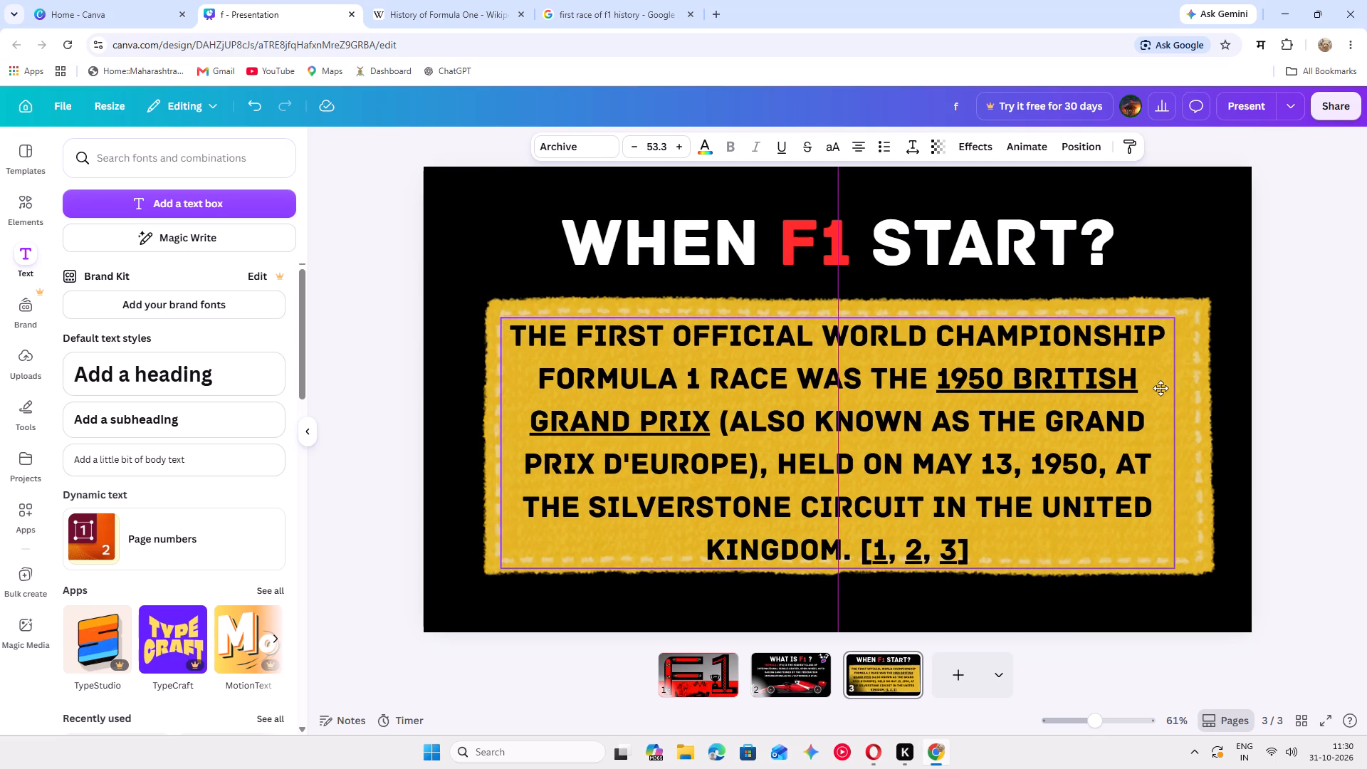
pyautogui.moveTo(1161, 388); pyautogui.dragTo(1161, 389)
pyautogui.click(1336, 373)
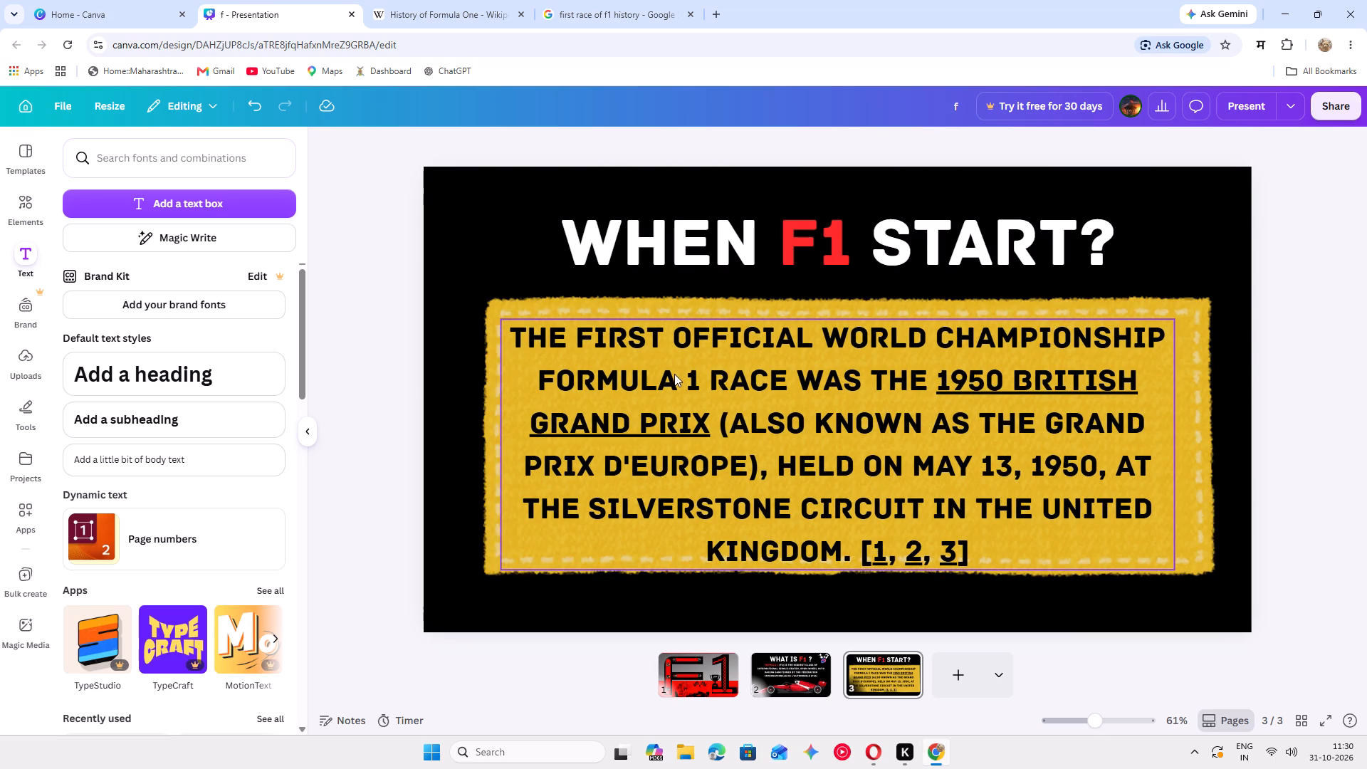
# Color the words "FORMULA 1" in the first-race sentence with the bright red already used in the design.
pyautogui.click(694, 376)
pyautogui.click(698, 380)
pyautogui.moveTo(698, 380); pyautogui.dragTo(641, 379)
pyautogui.click(703, 150)
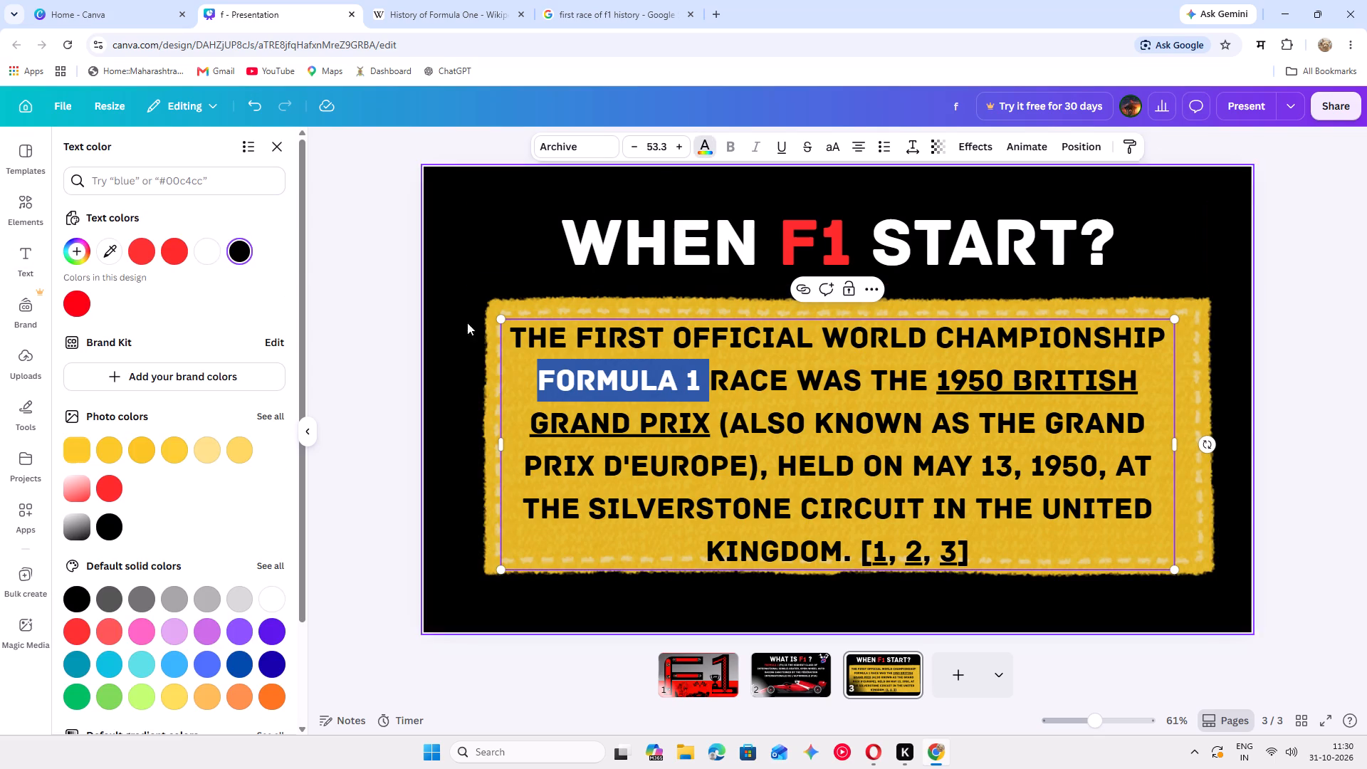
pyautogui.click(84, 312)
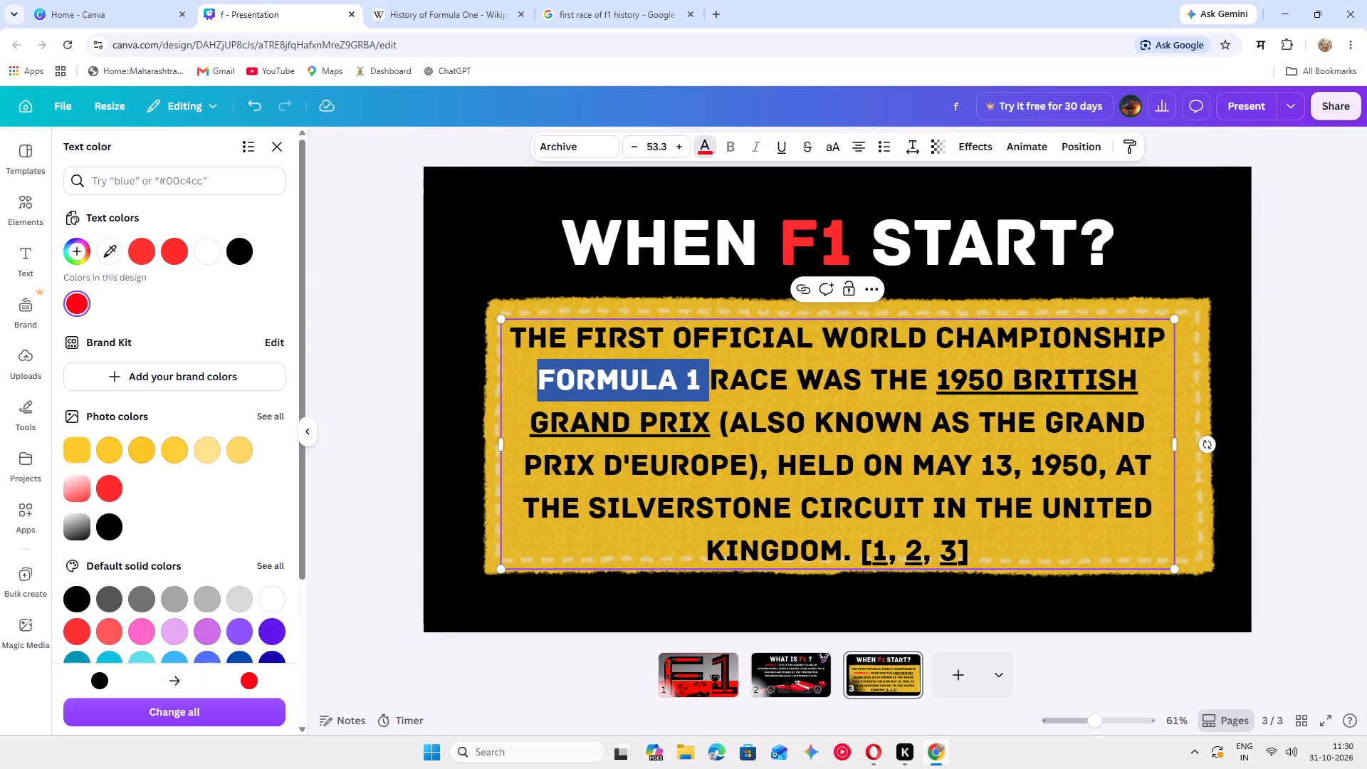
pyautogui.click(1109, 661)
pyautogui.click(1314, 605)
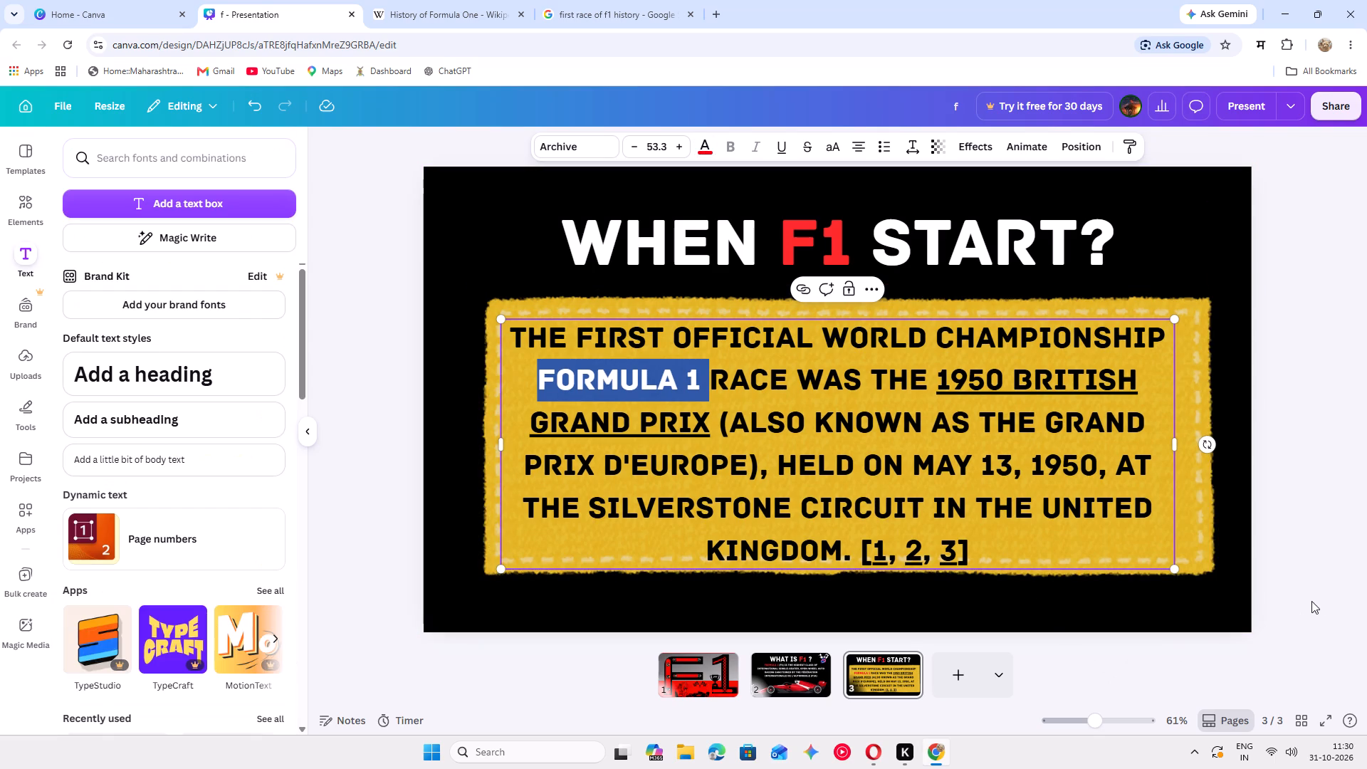
pyautogui.click(1316, 560)
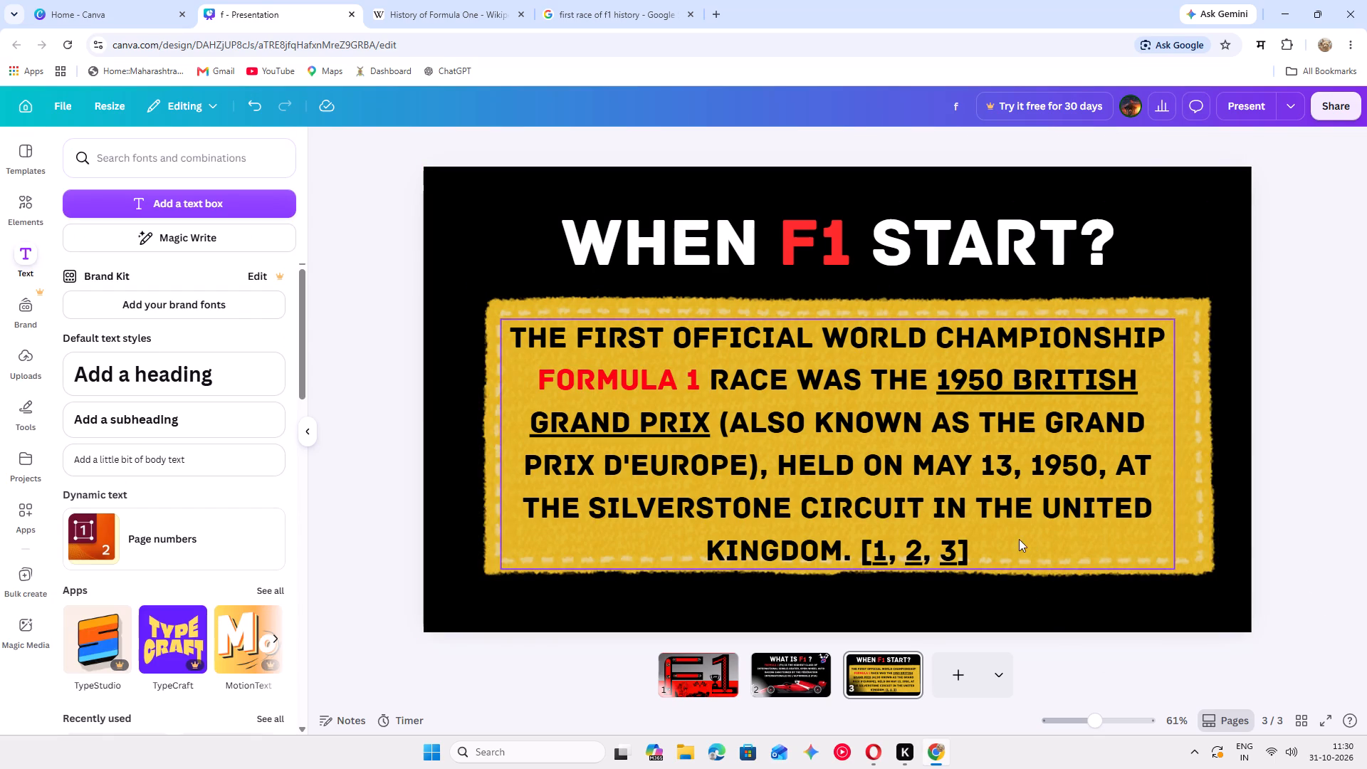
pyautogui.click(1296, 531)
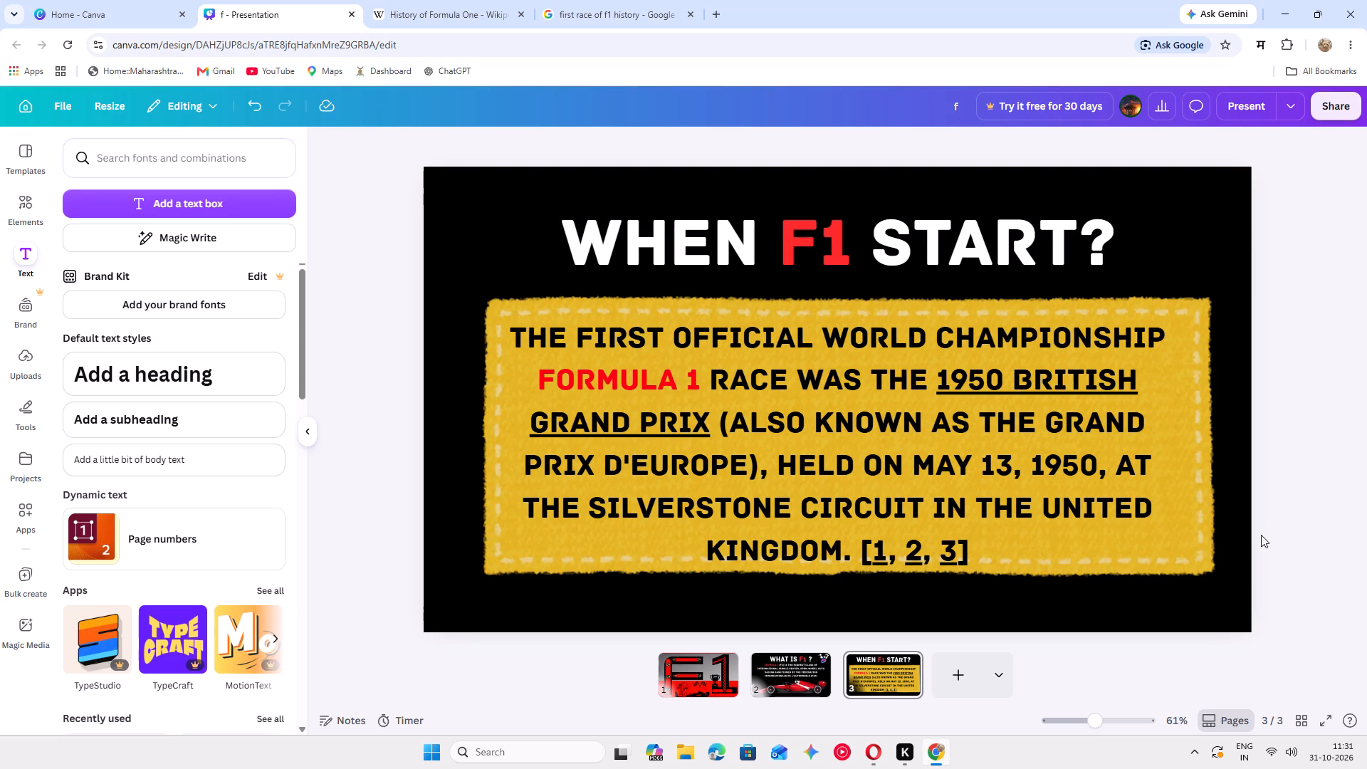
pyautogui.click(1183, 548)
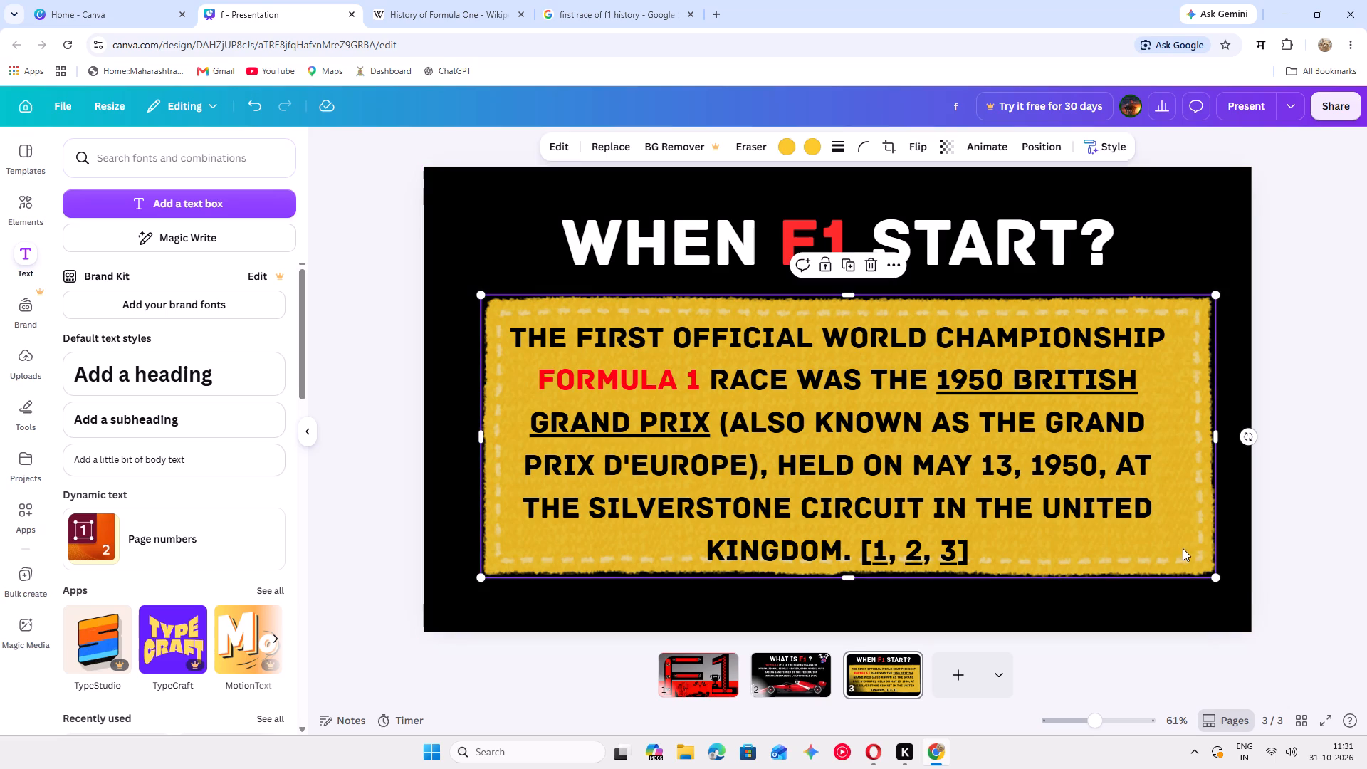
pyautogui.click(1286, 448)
# Play the presentation full screen from the F1 title page and review all three pages through "WHEN F1 START?".
pyautogui.click(718, 694)
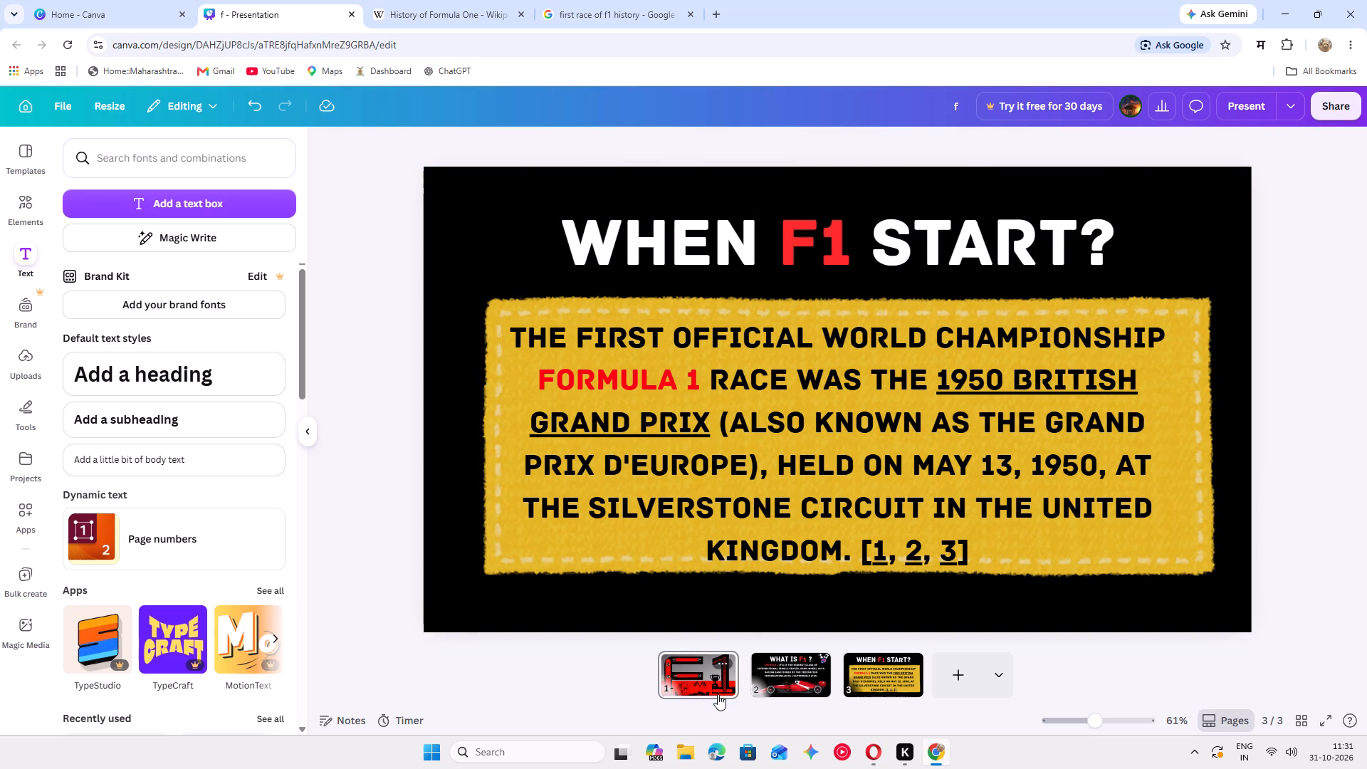
pyautogui.click(787, 676)
pyautogui.click(868, 674)
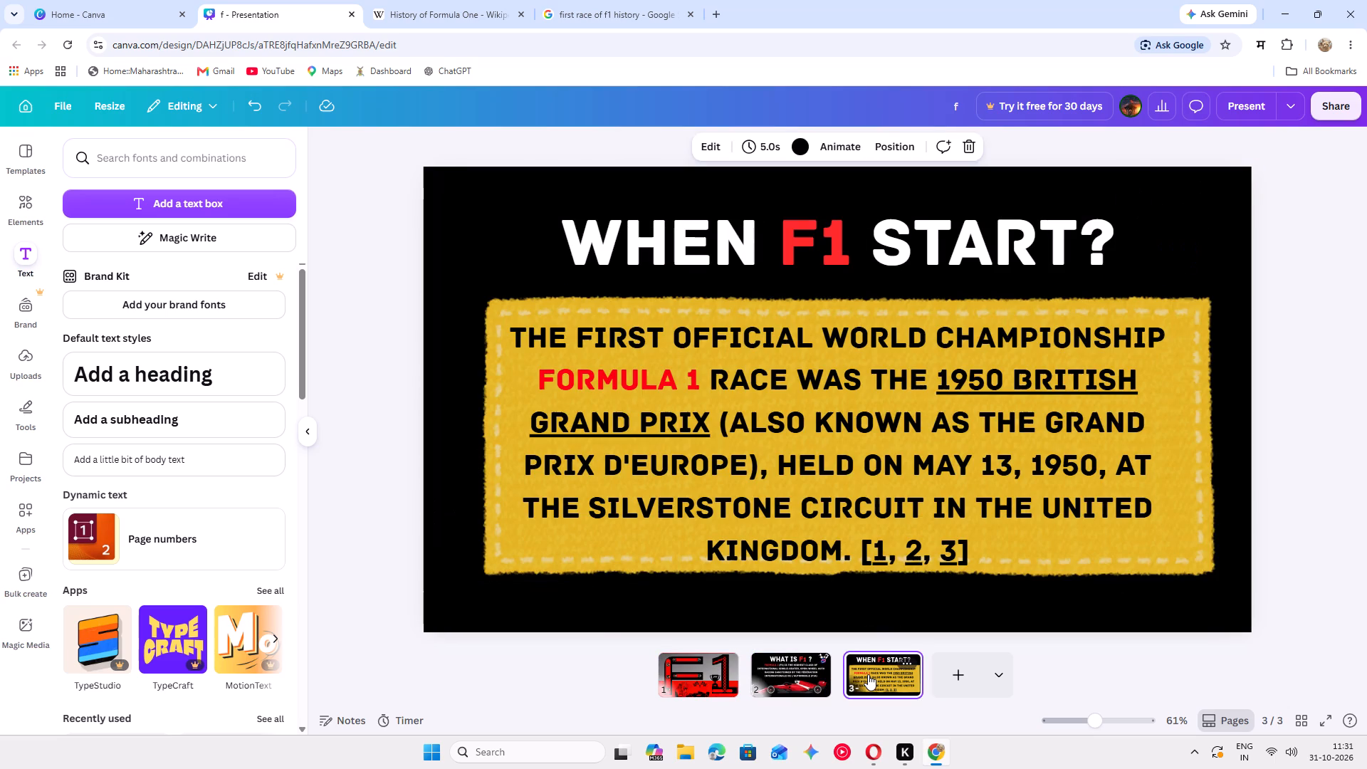
pyautogui.click(738, 657)
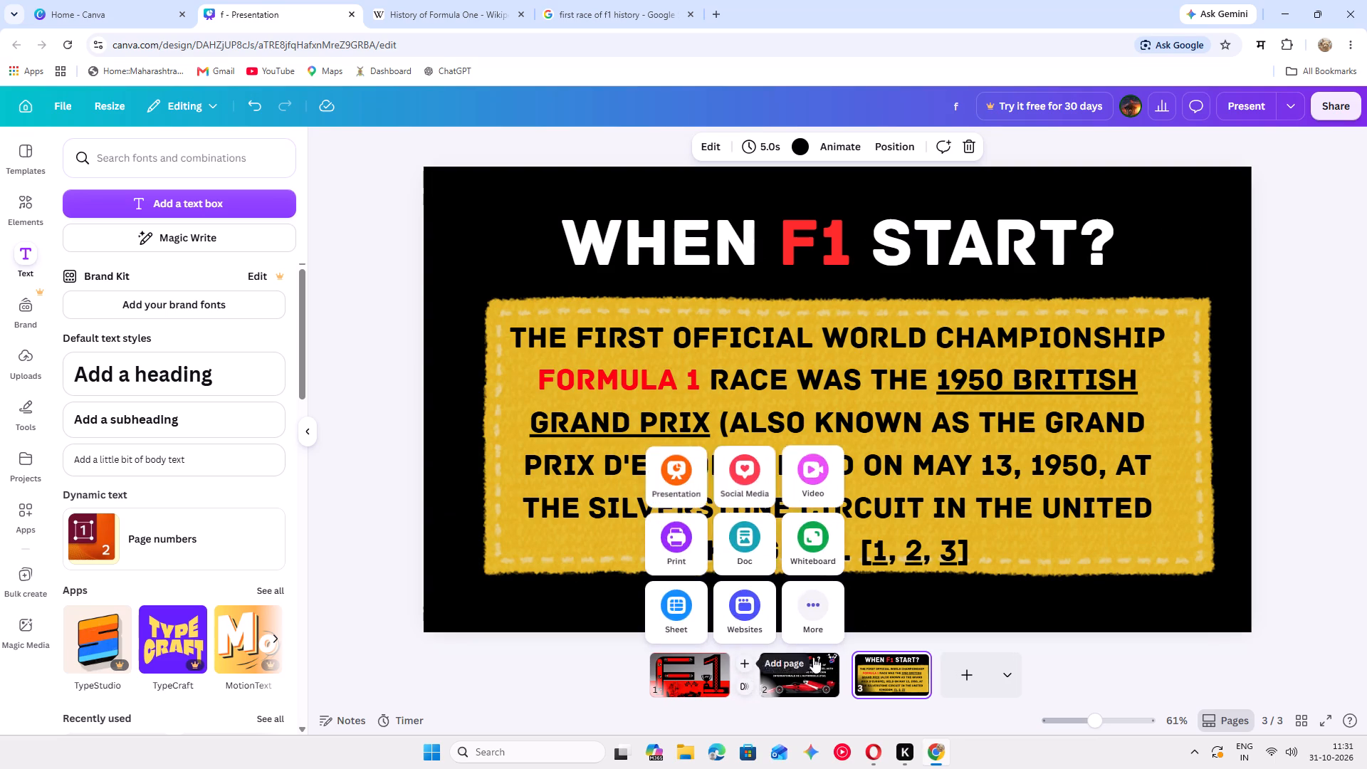
pyautogui.click(708, 677)
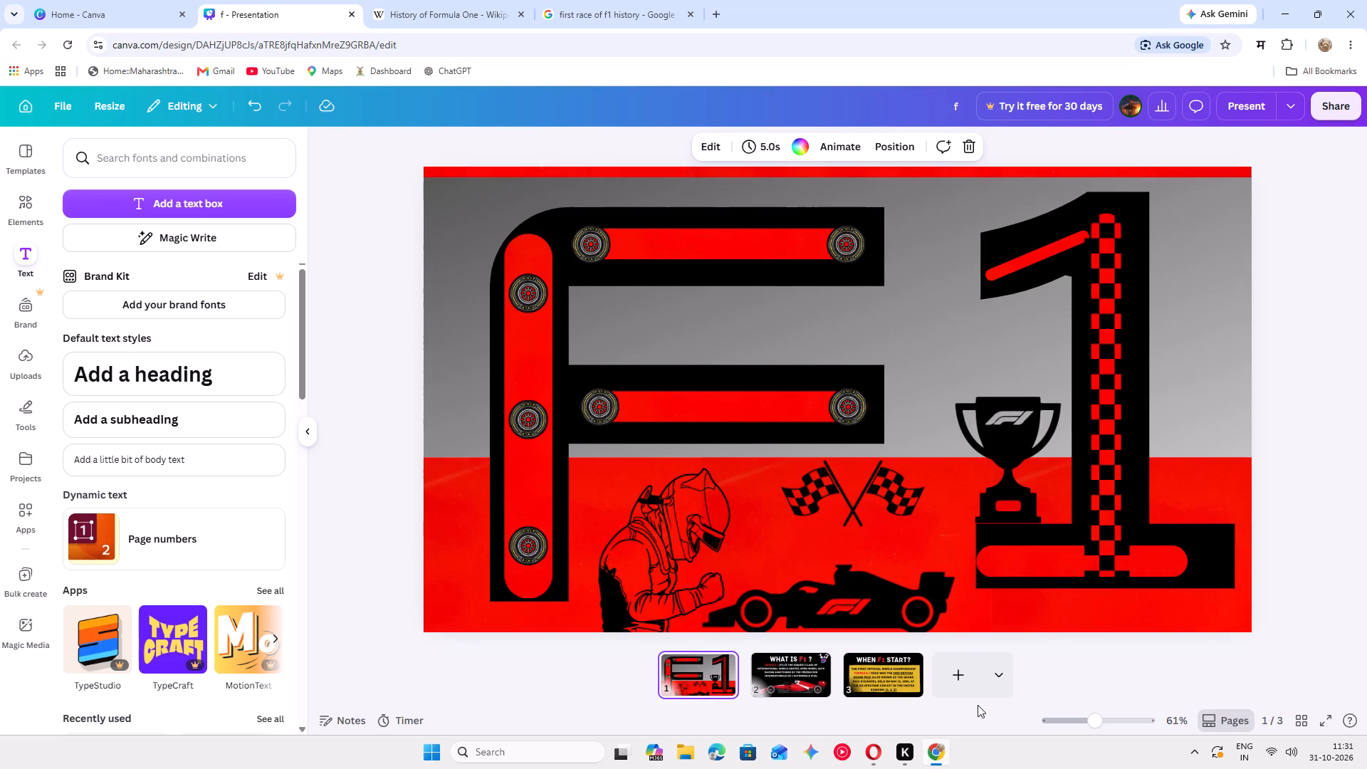
pyautogui.click(1064, 668)
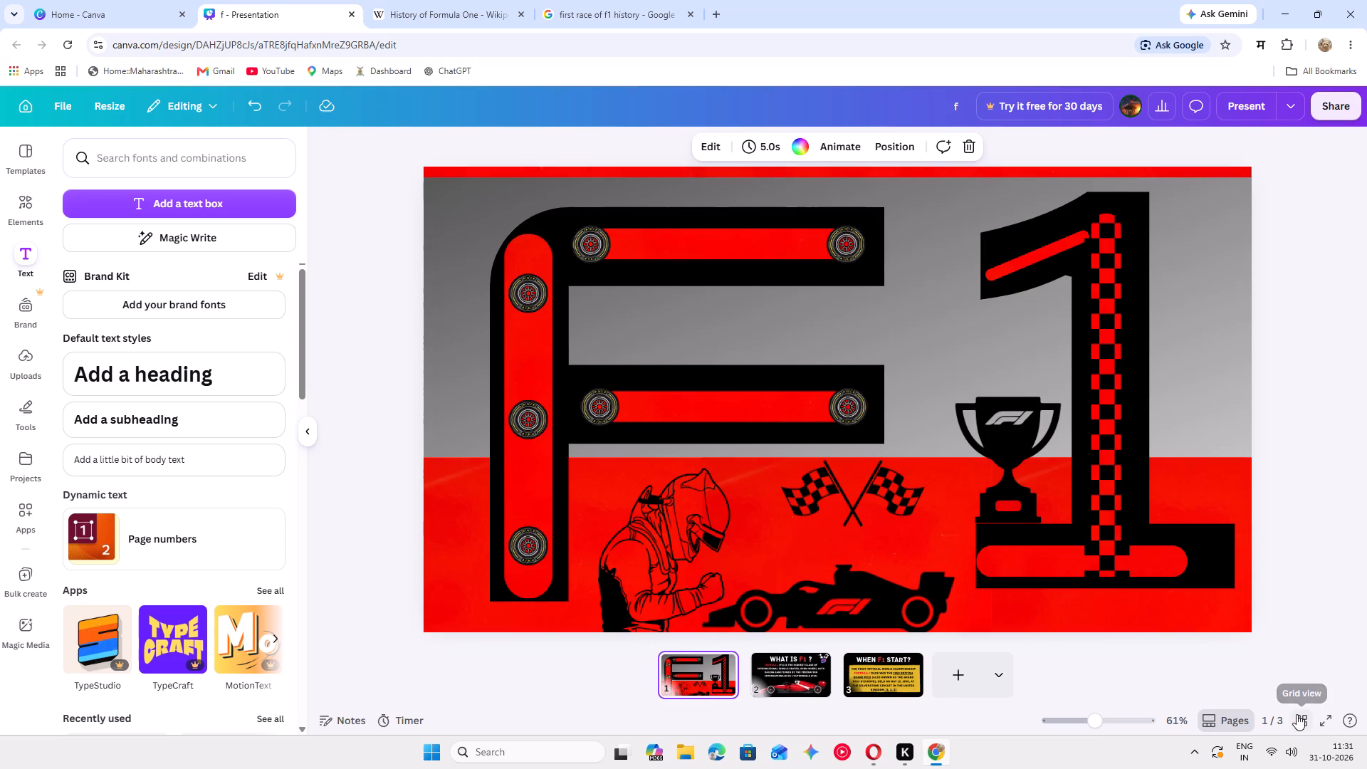
pyautogui.click(1330, 718)
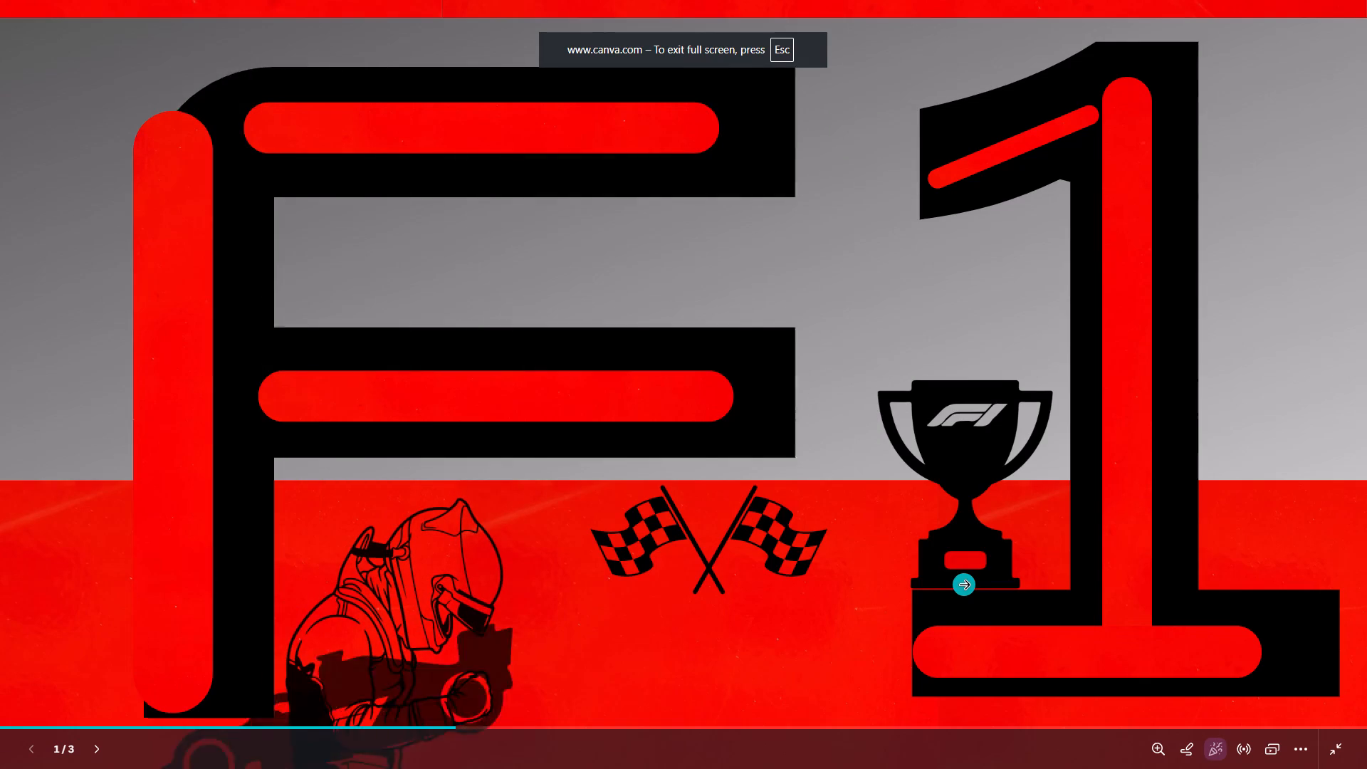
pyautogui.click(964, 585)
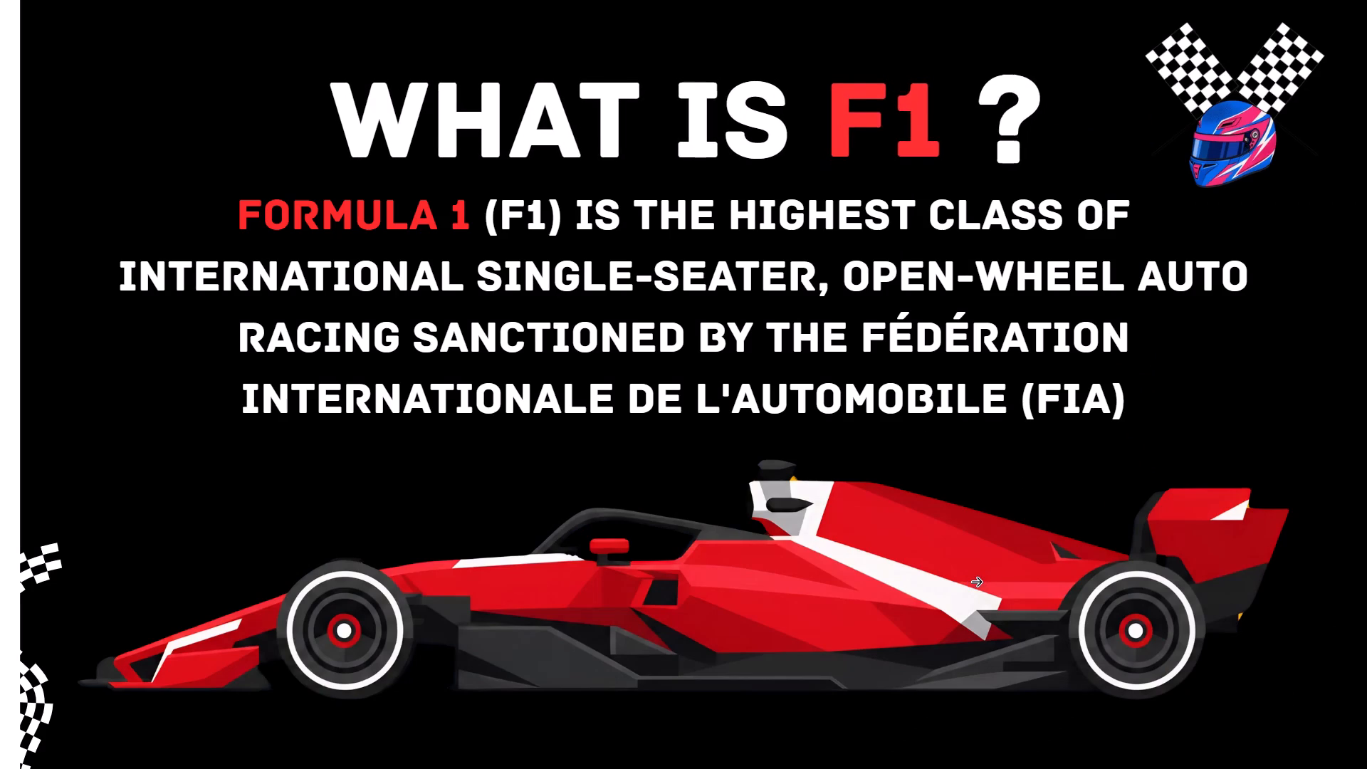
pyautogui.click(976, 582)
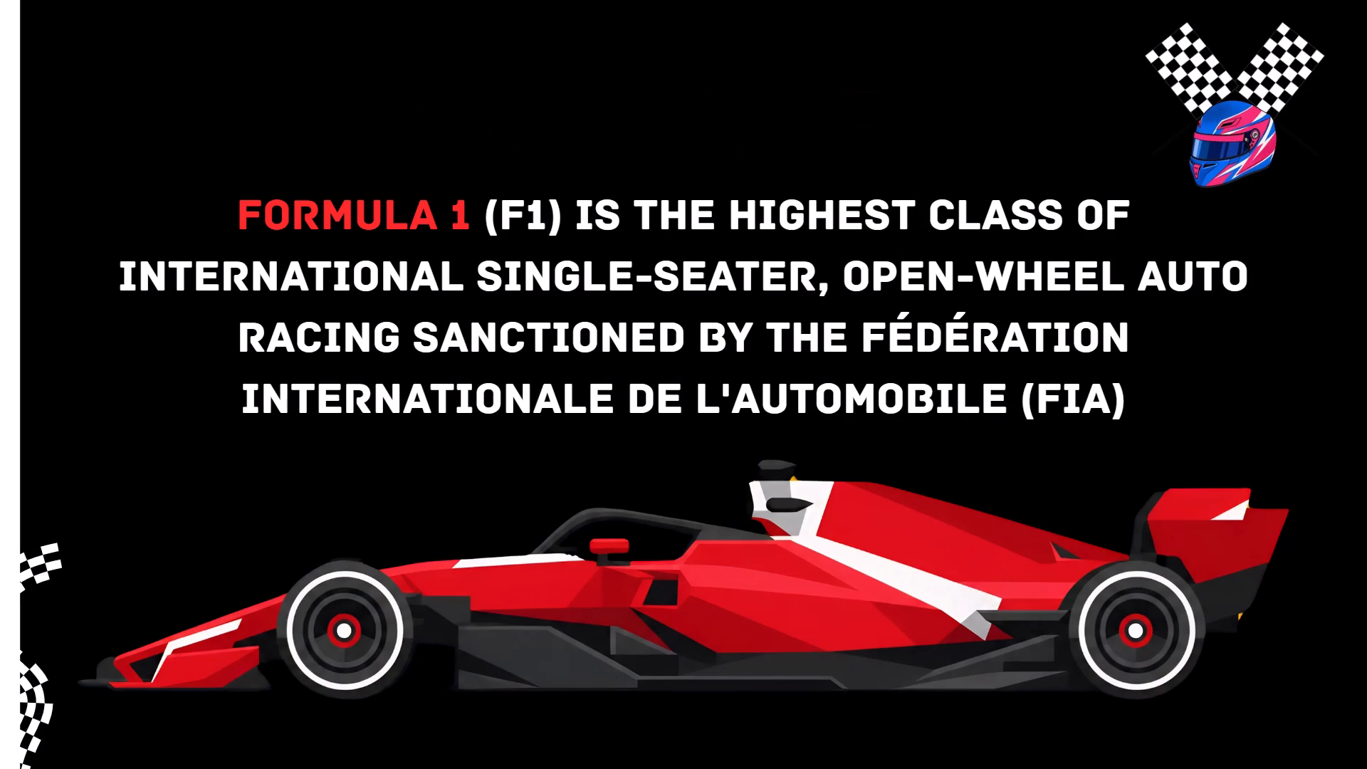
pyautogui.click(976, 582)
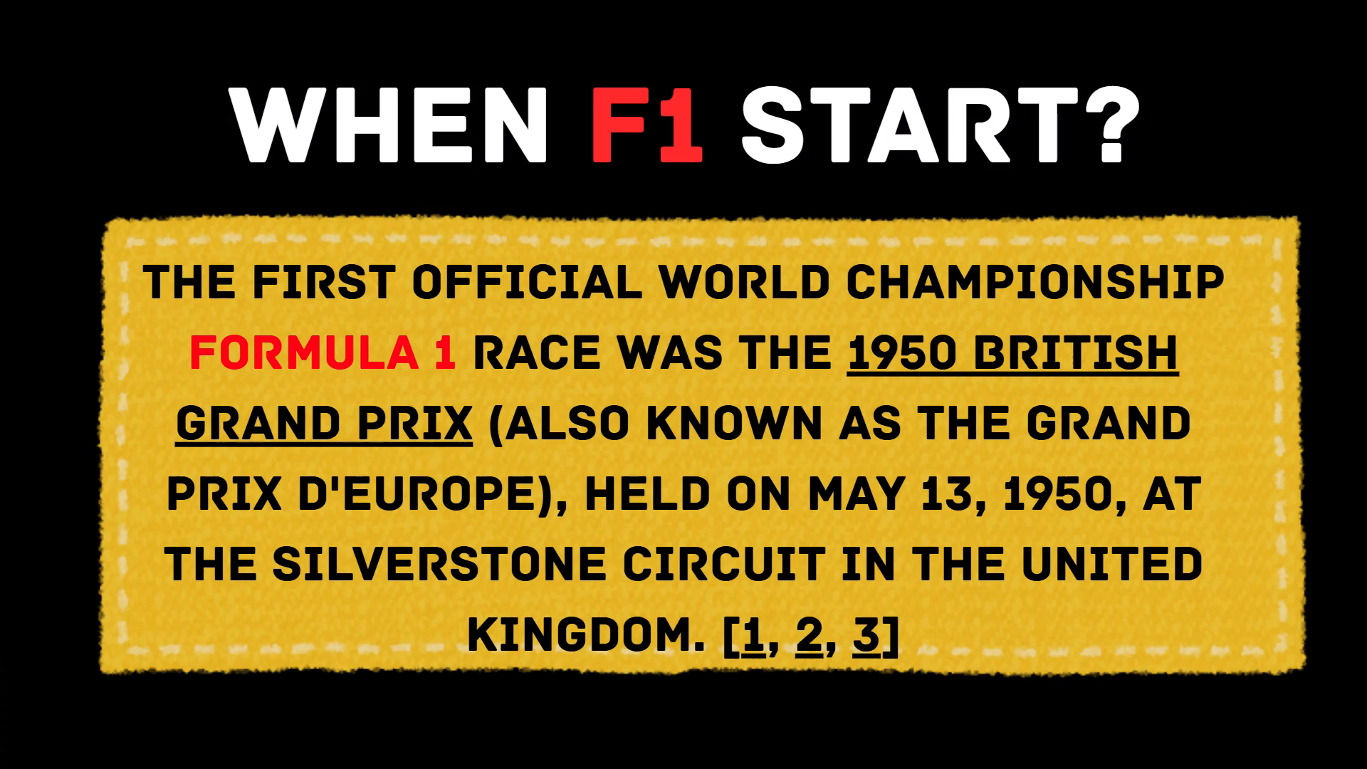
pyautogui.click(976, 582)
pyautogui.click(976, 582)
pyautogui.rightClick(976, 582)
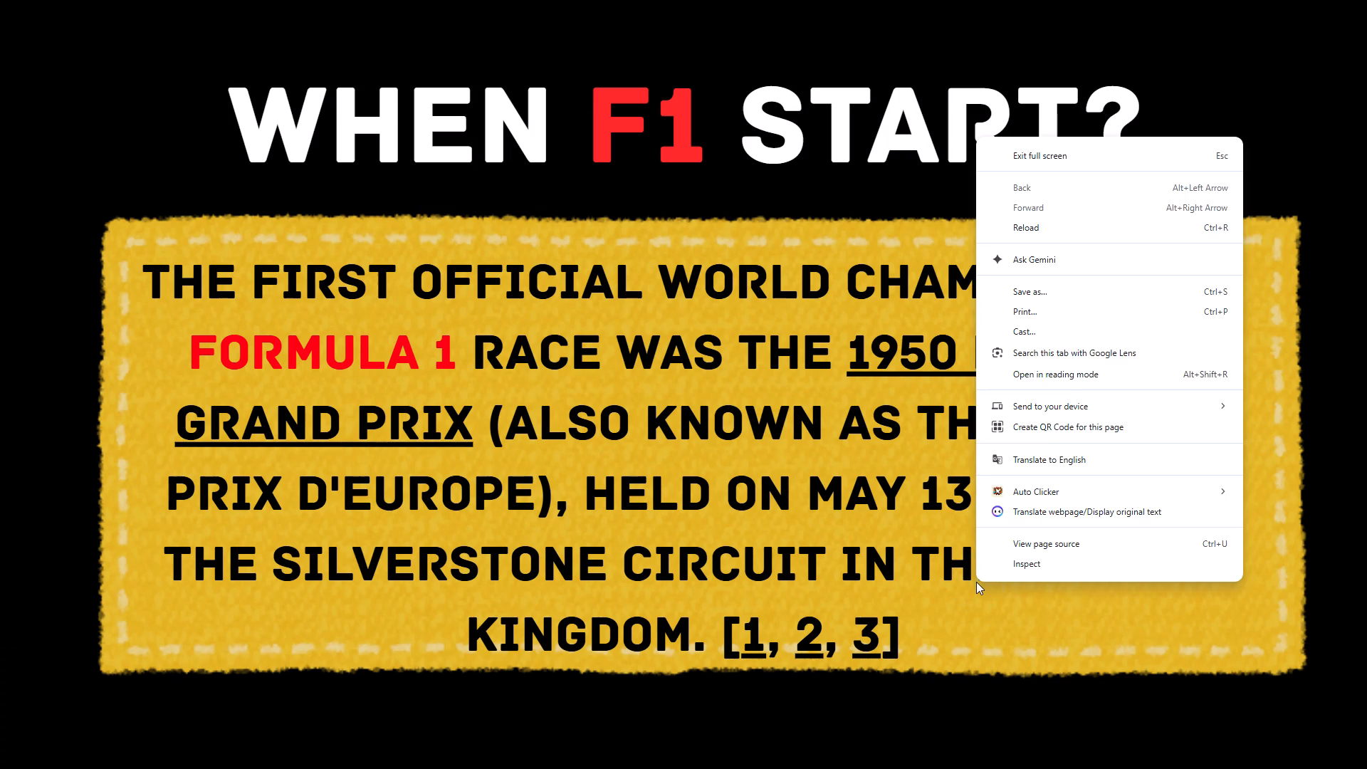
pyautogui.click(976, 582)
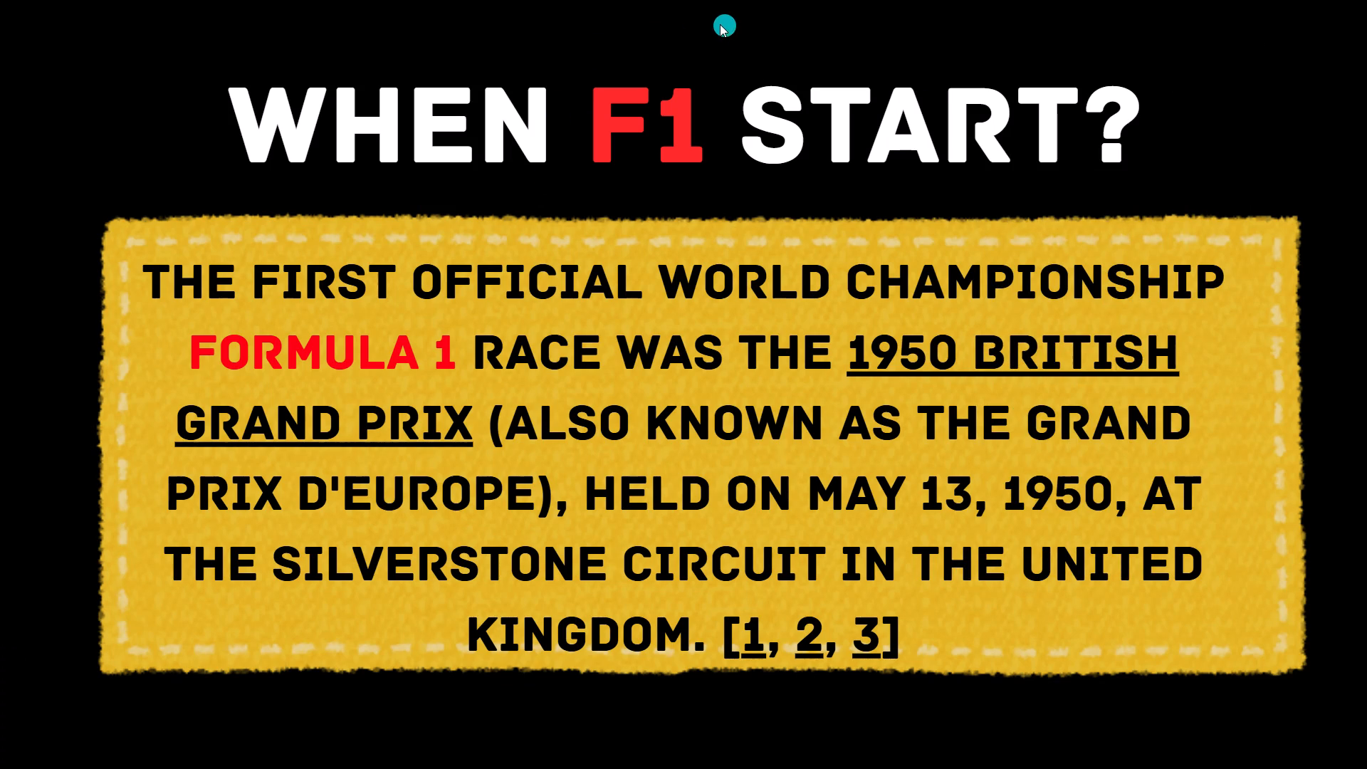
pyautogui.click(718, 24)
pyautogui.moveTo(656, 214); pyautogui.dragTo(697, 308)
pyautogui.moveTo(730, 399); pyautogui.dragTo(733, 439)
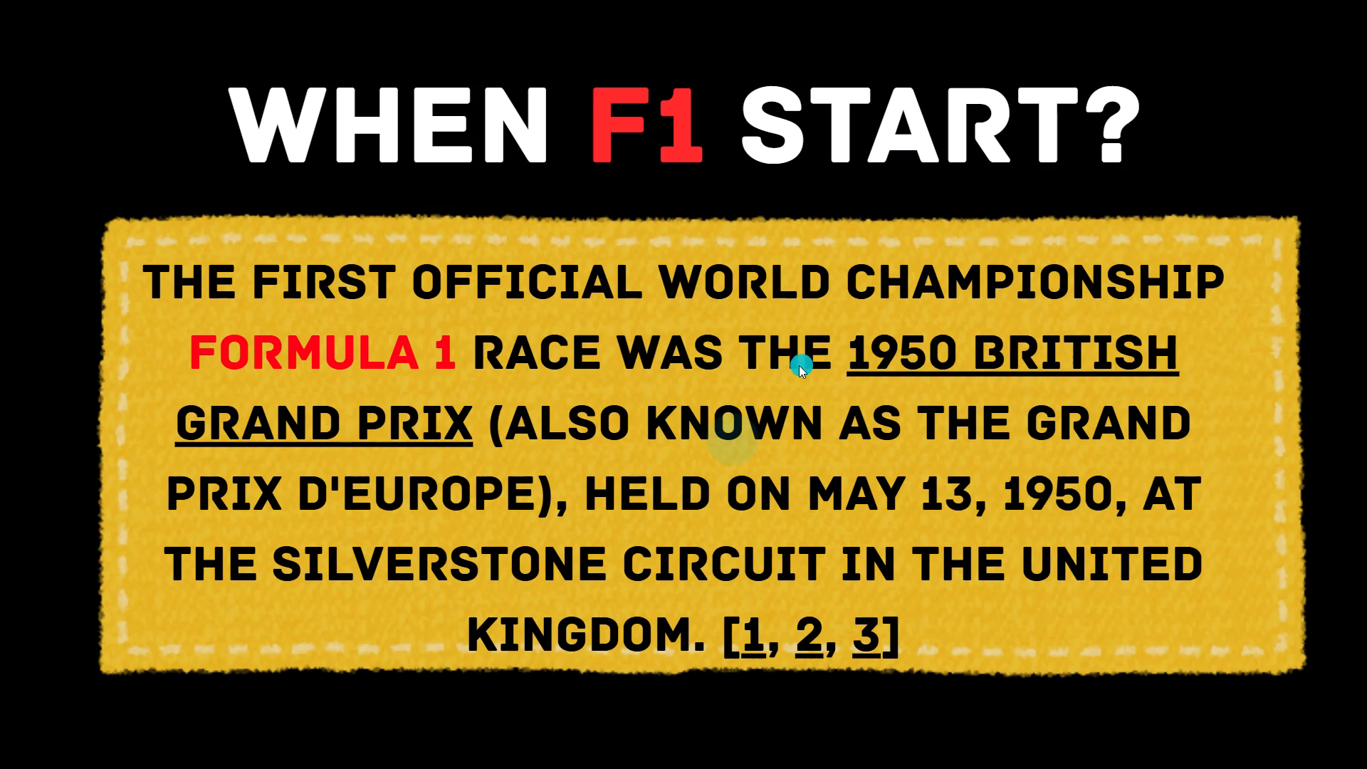
# Leave the full-screen presentation and shift the "WHEN F1 START?" heading slightly to centre it above the yellow patch.
pyautogui.moveTo(797, 366); pyautogui.dragTo(808, 424)
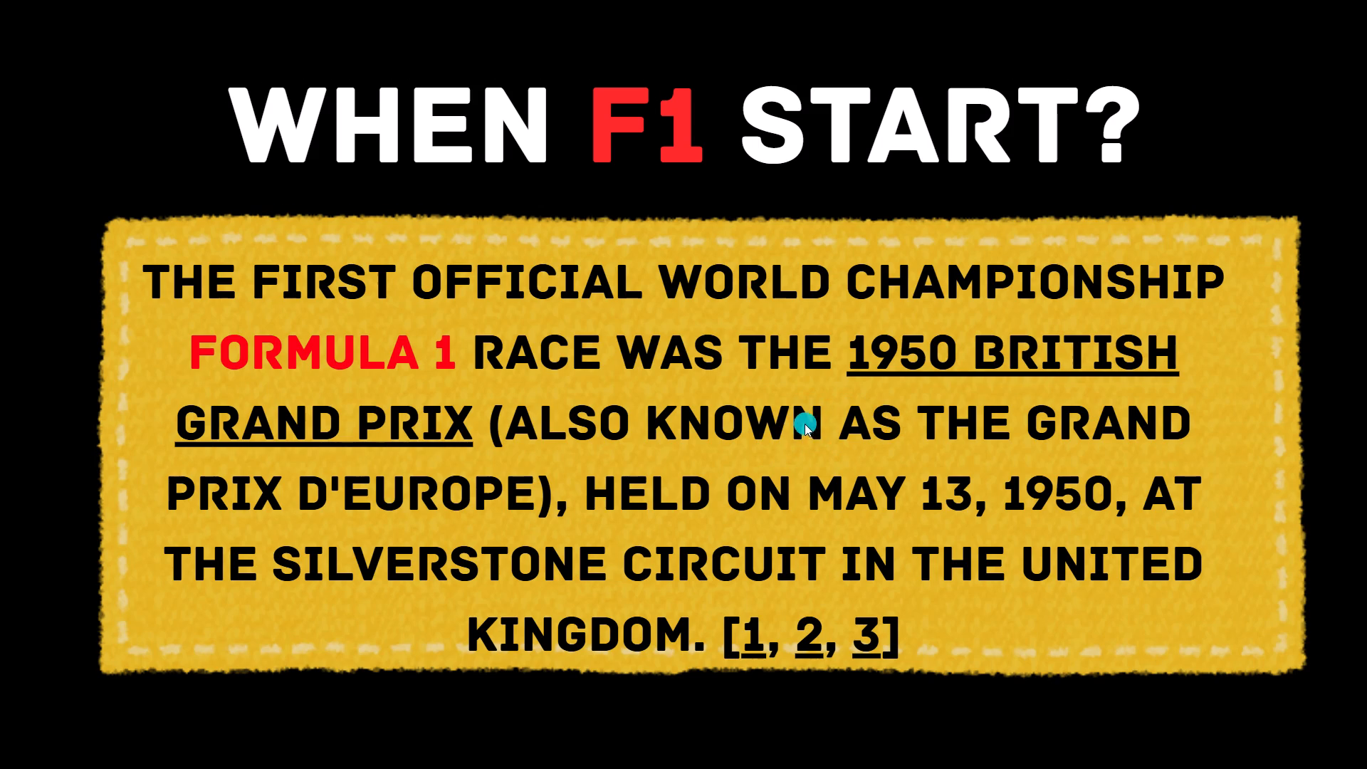
pyautogui.press('Escape')
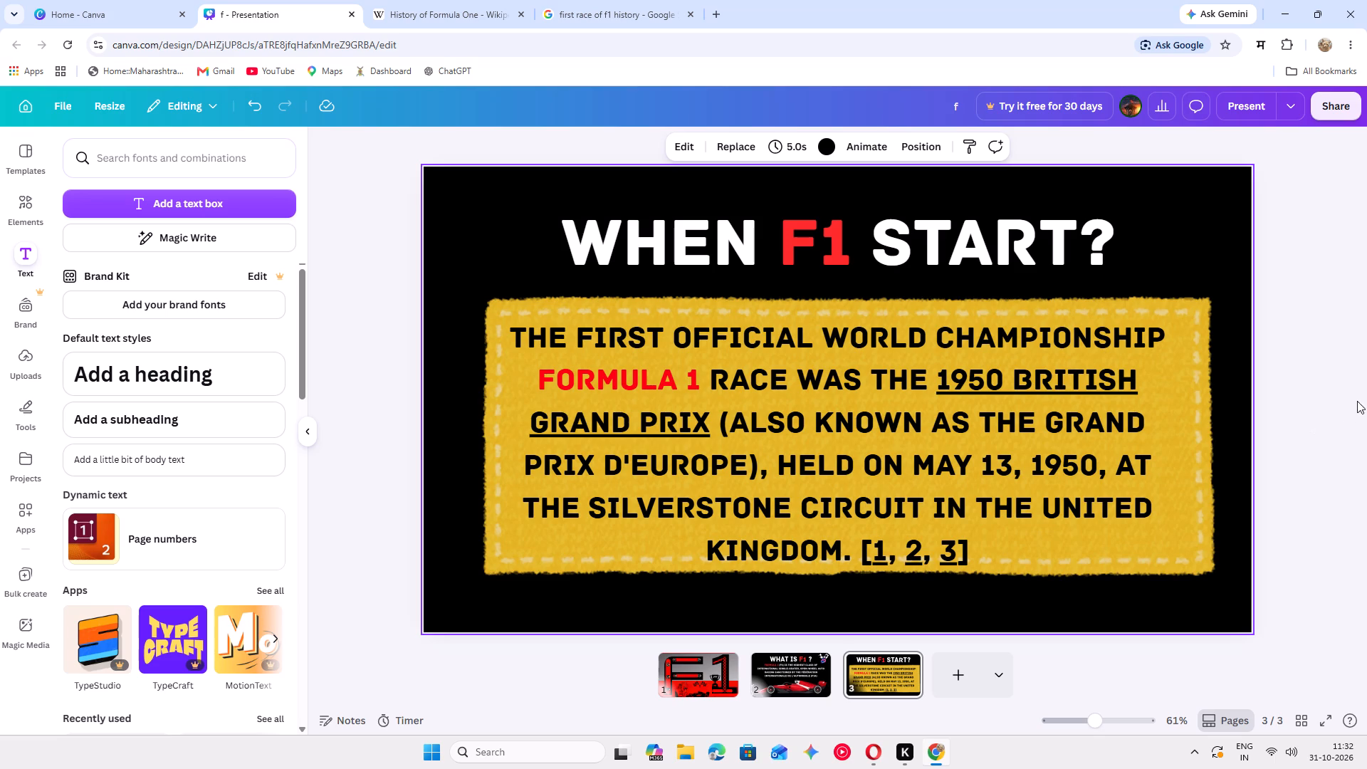
pyautogui.click(1281, 308)
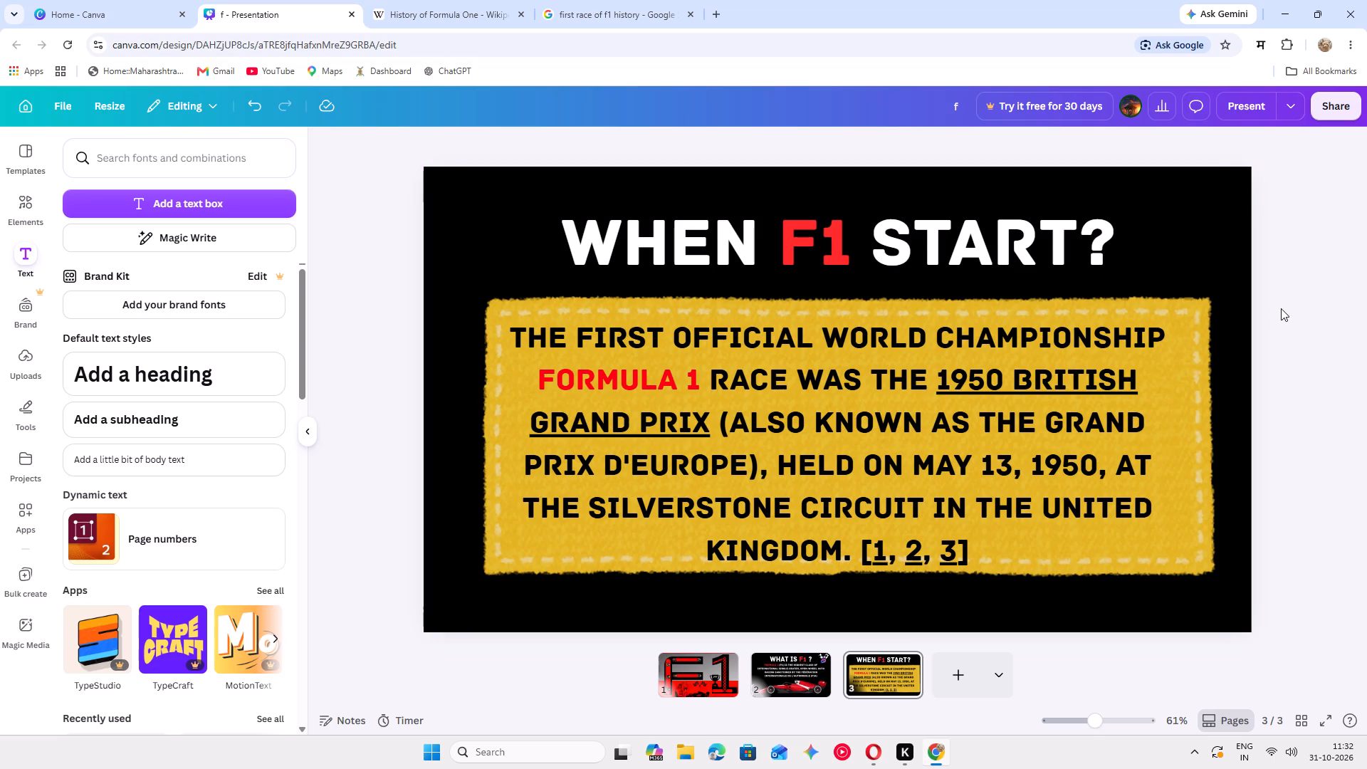
pyautogui.click(350, 209)
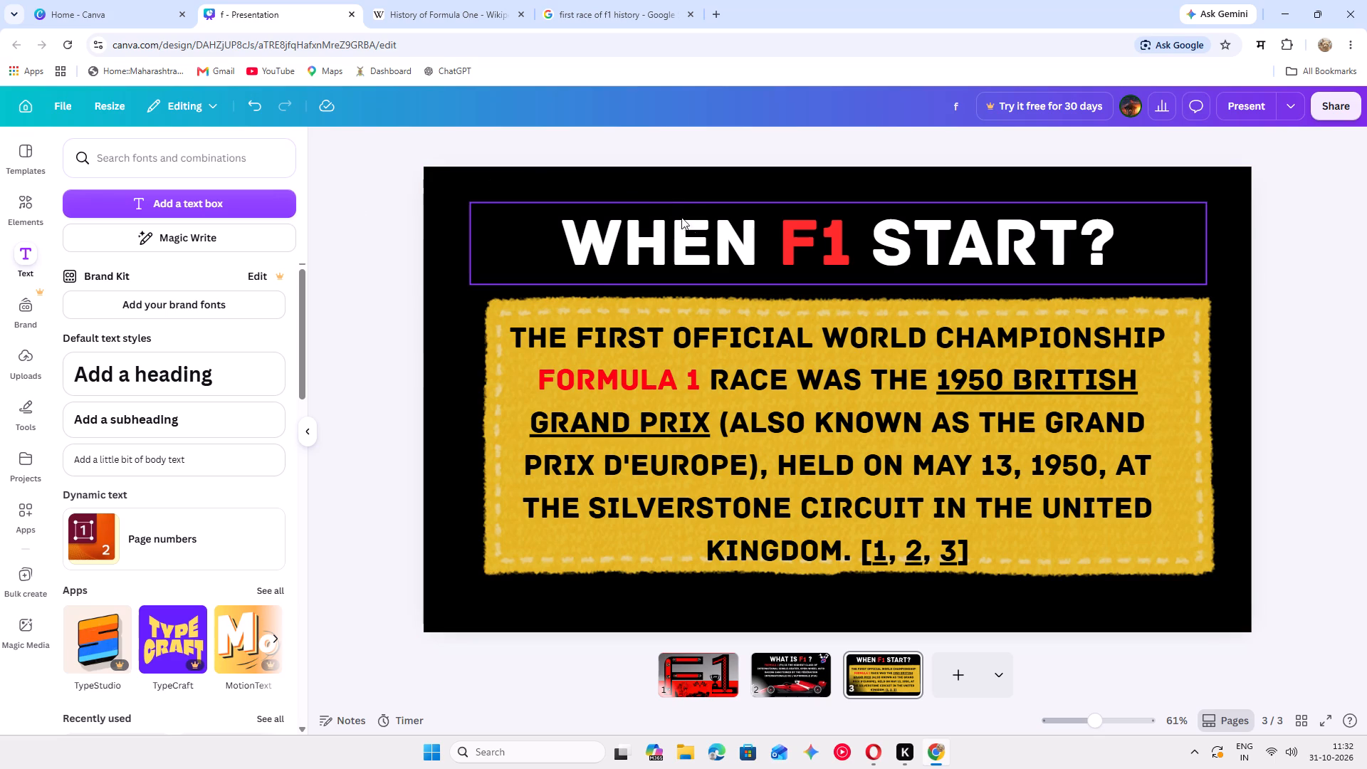
pyautogui.moveTo(769, 266); pyautogui.dragTo(776, 261)
pyautogui.click(1297, 313)
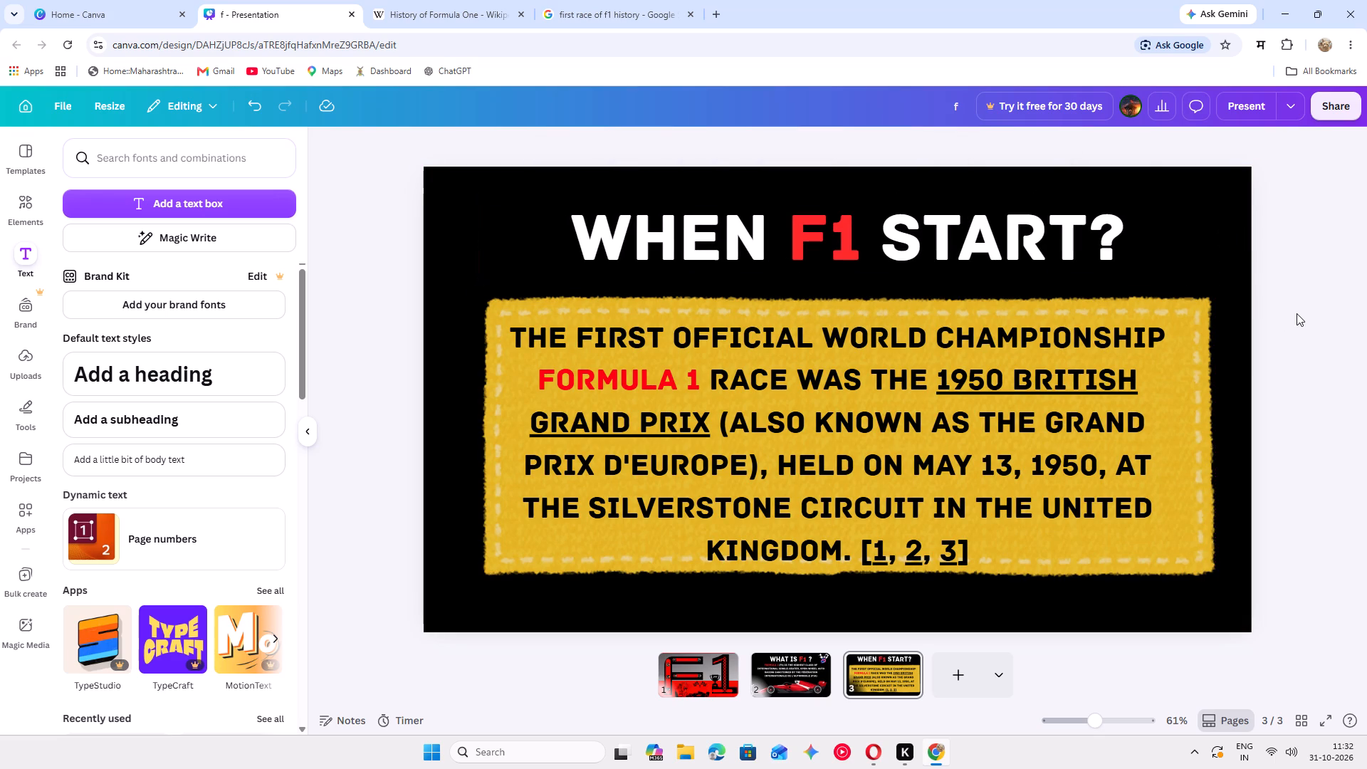
pyautogui.click(875, 310)
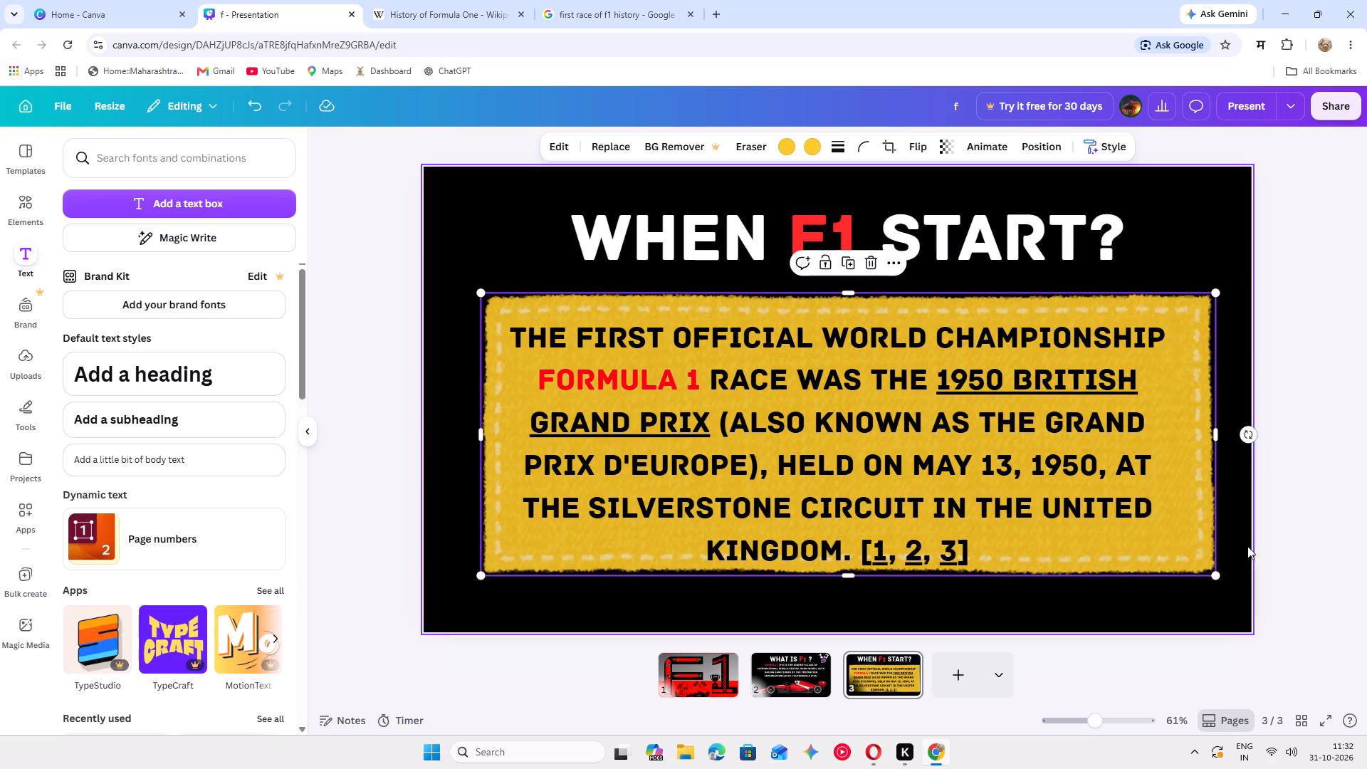
# Add a blank fourth page after the "WHEN F1 START?" page.
pyautogui.click(956, 667)
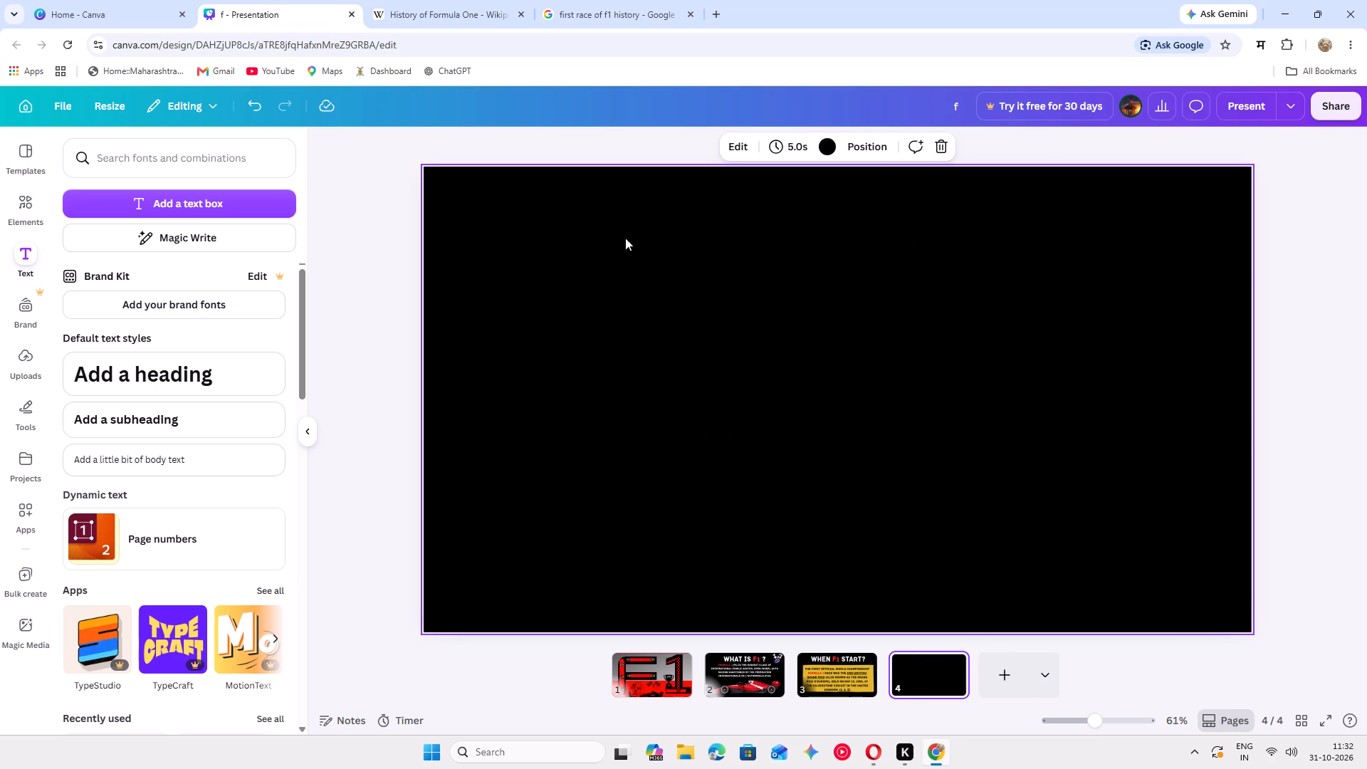
pyautogui.click(628, 216)
# Add a text box on the fourth page with the heading "BEST DRIVER OF F1 HISTORY?".
pyautogui.click(269, 216)
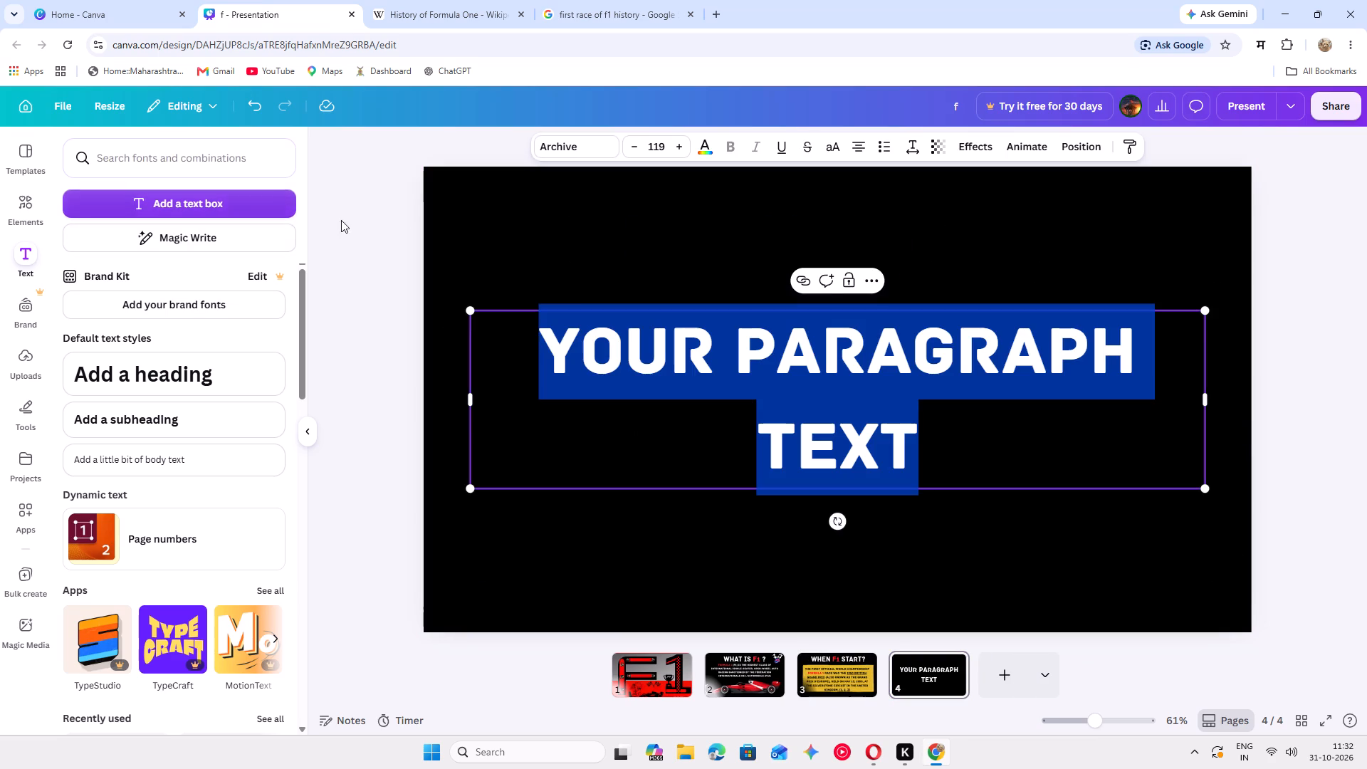
pyautogui.press('BackSpace')
pyautogui.write('best')
pyautogui.press('space')
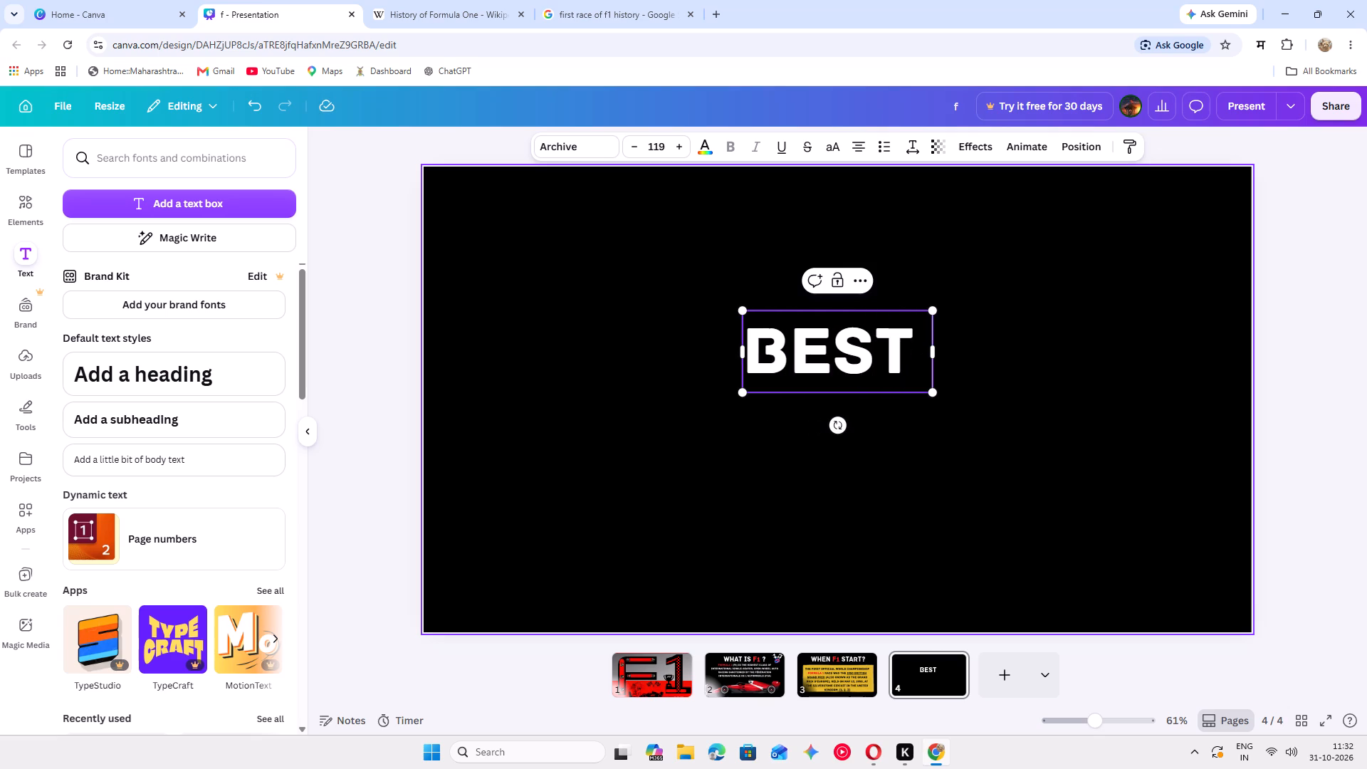
pyautogui.write('driver o')
pyautogui.write('f f1')
pyautogui.press('space')
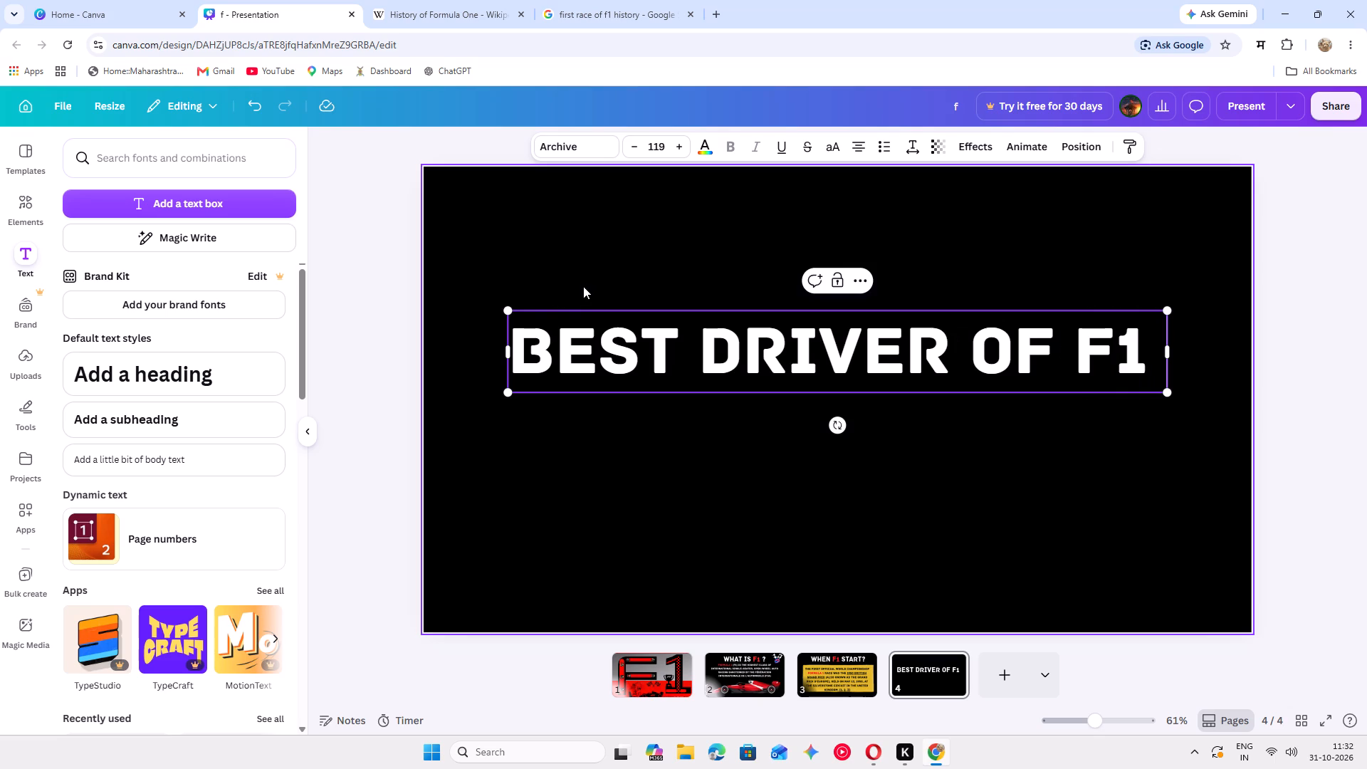
pyautogui.press('h')
pyautogui.press('i')
pyautogui.press('s')
pyautogui.press('t')
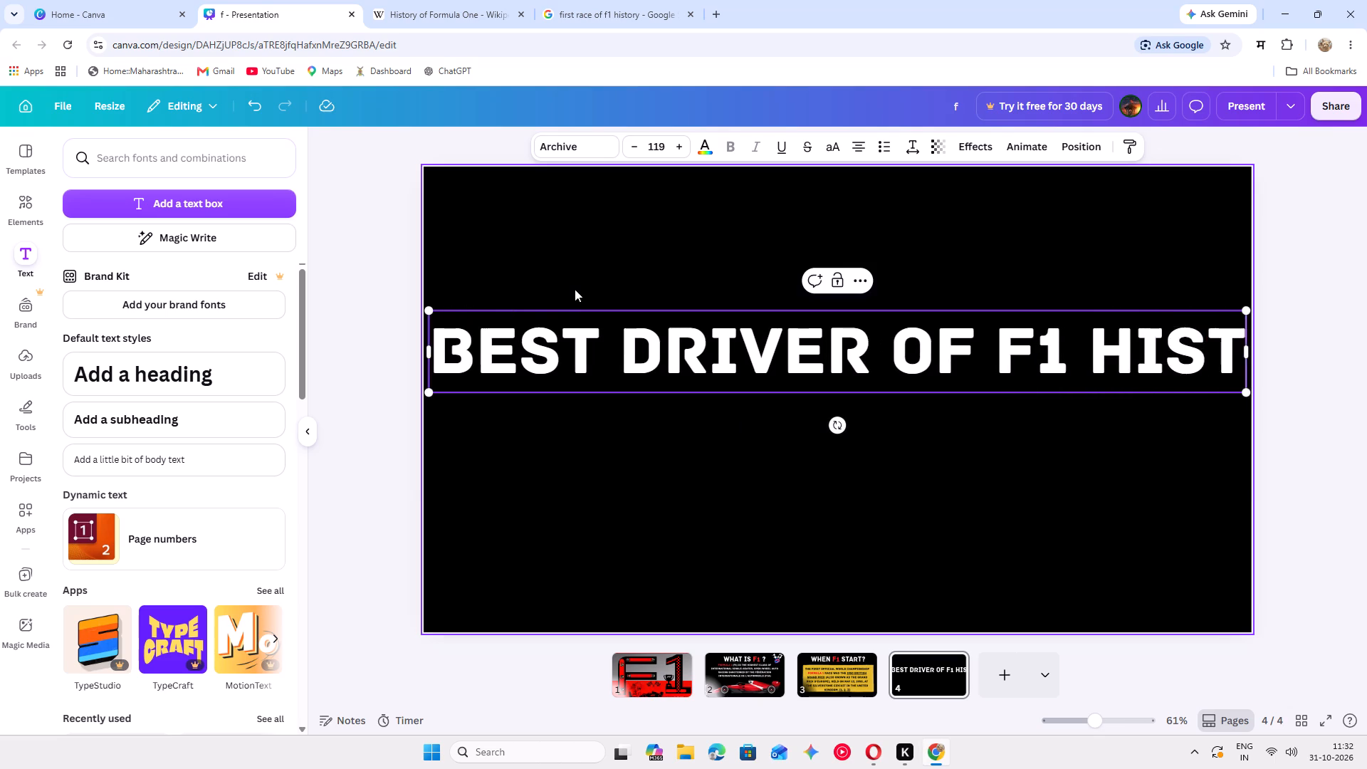
pyautogui.press('o')
pyautogui.press('r')
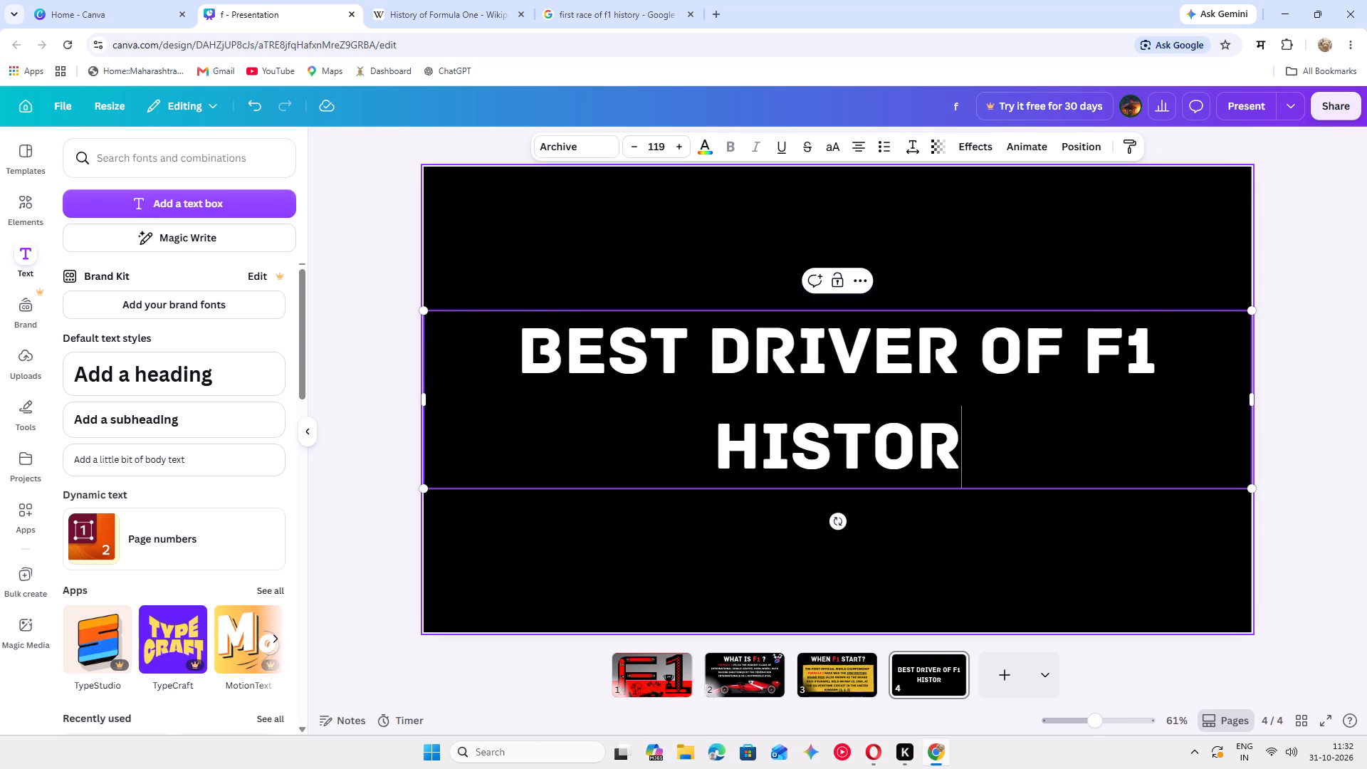
pyautogui.press('y')
pyautogui.hotkey('shift', '?')
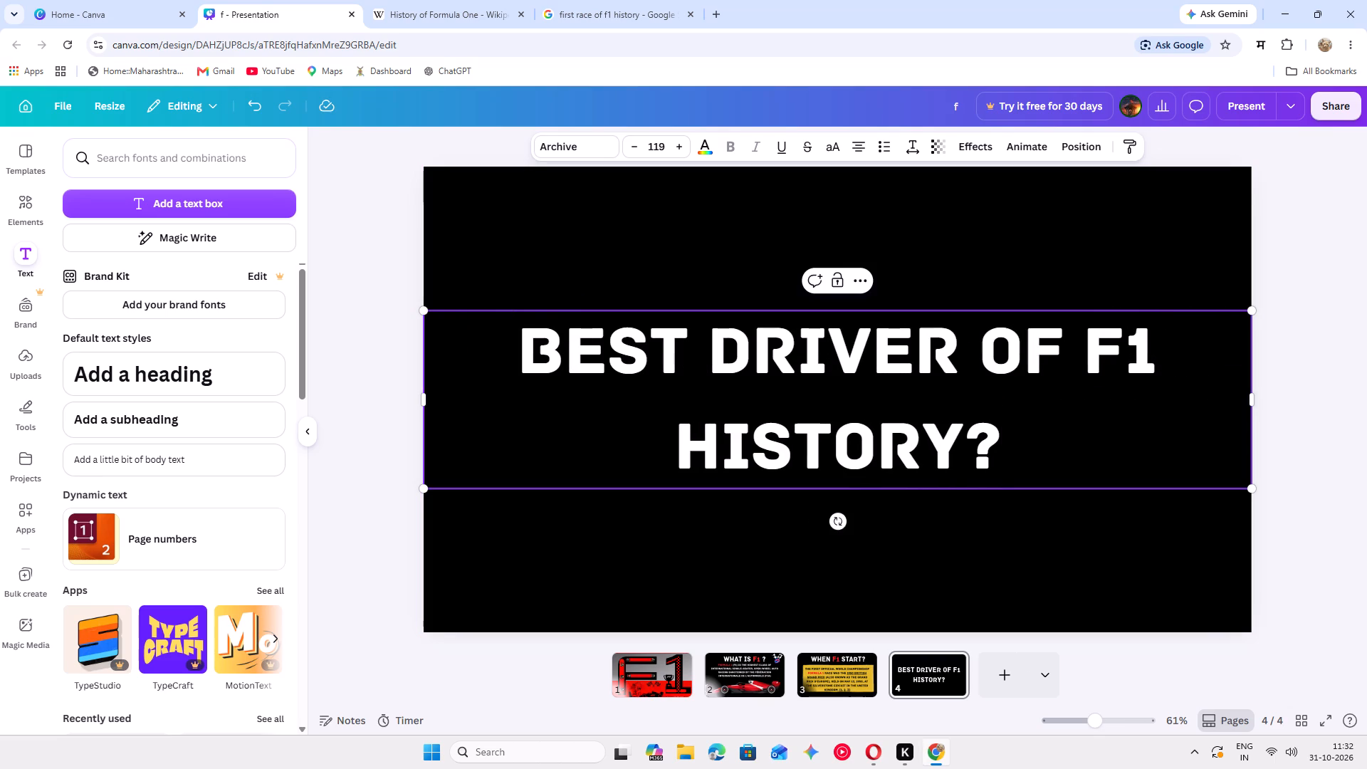
# Scale the heading to font size 85.8, widen its box to fit one line, and place it near the page's top edge.
pyautogui.moveTo(1257, 406); pyautogui.dragTo(1245, 409)
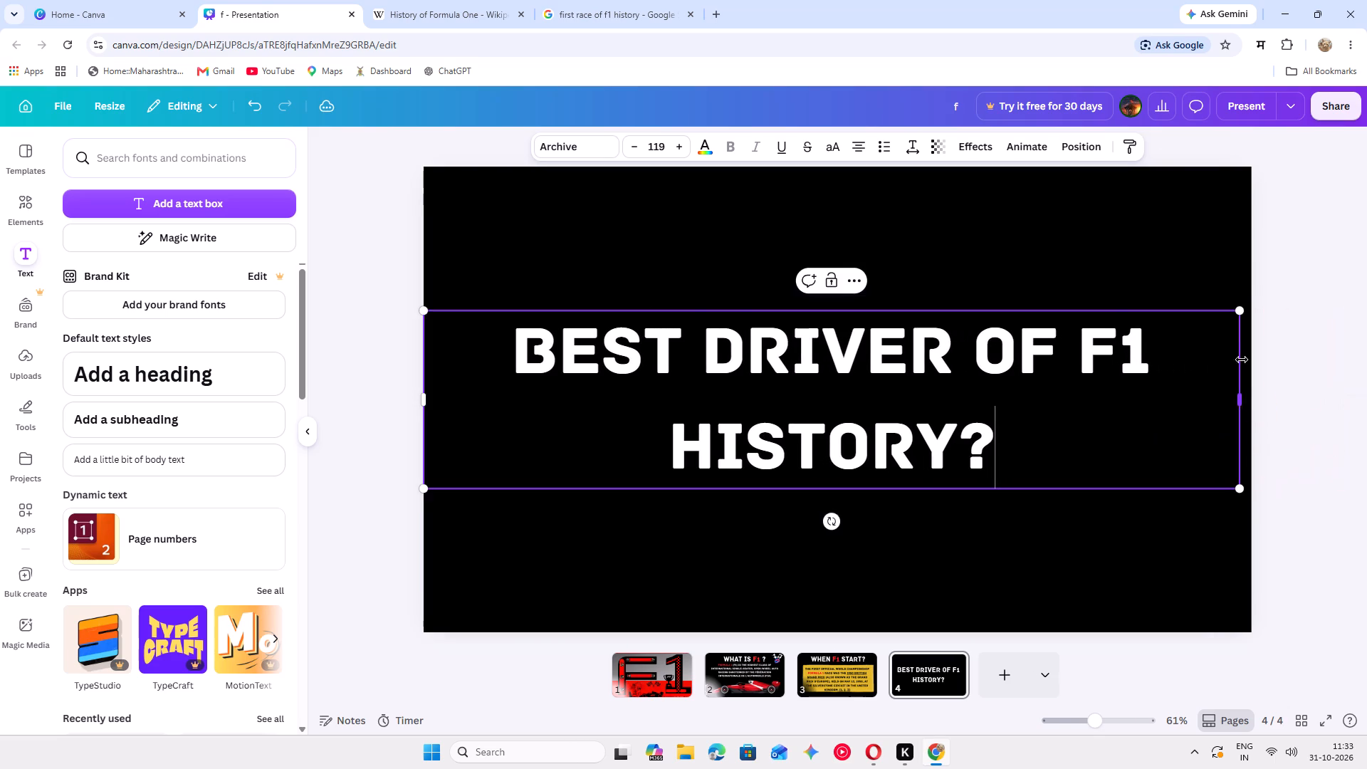
pyautogui.moveTo(1240, 311); pyautogui.dragTo(1072, 433)
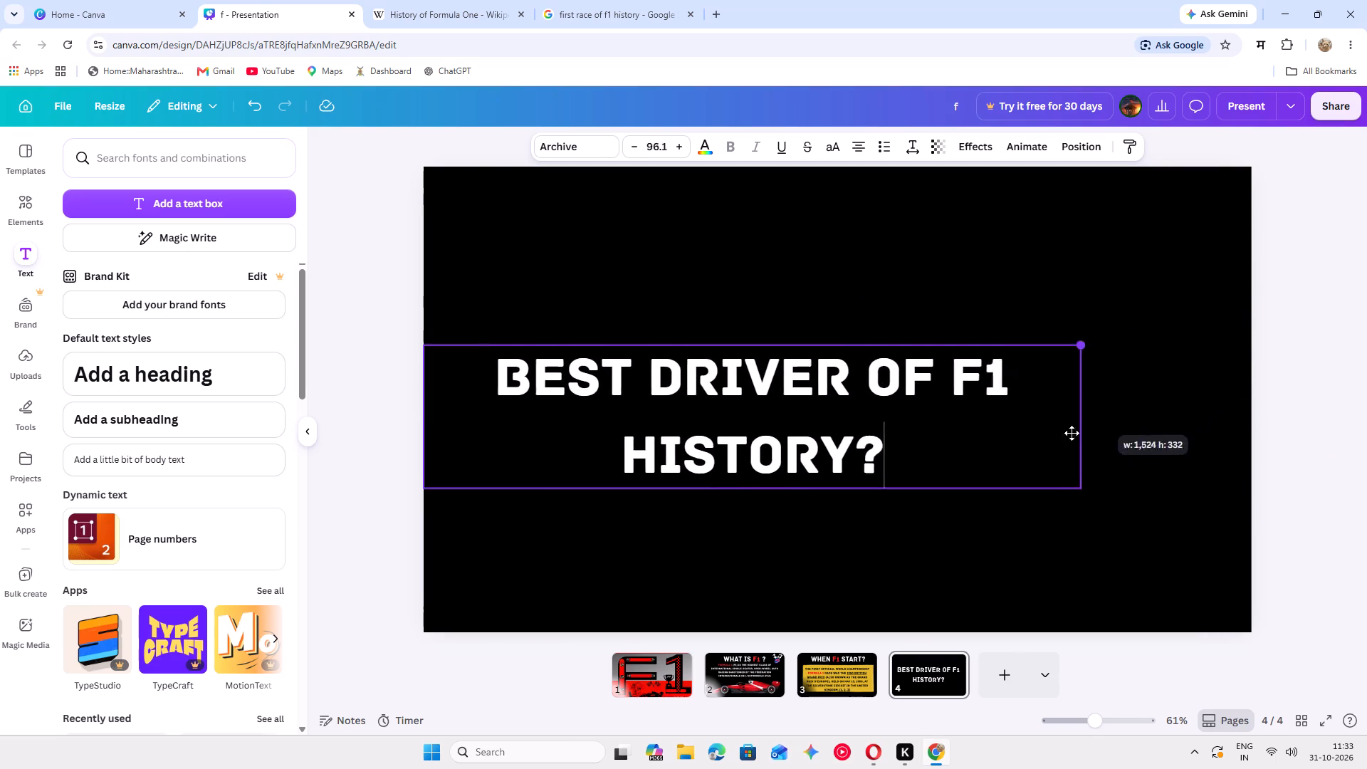
pyautogui.moveTo(1072, 433); pyautogui.dragTo(1033, 464)
pyautogui.moveTo(1013, 427); pyautogui.dragTo(1182, 424)
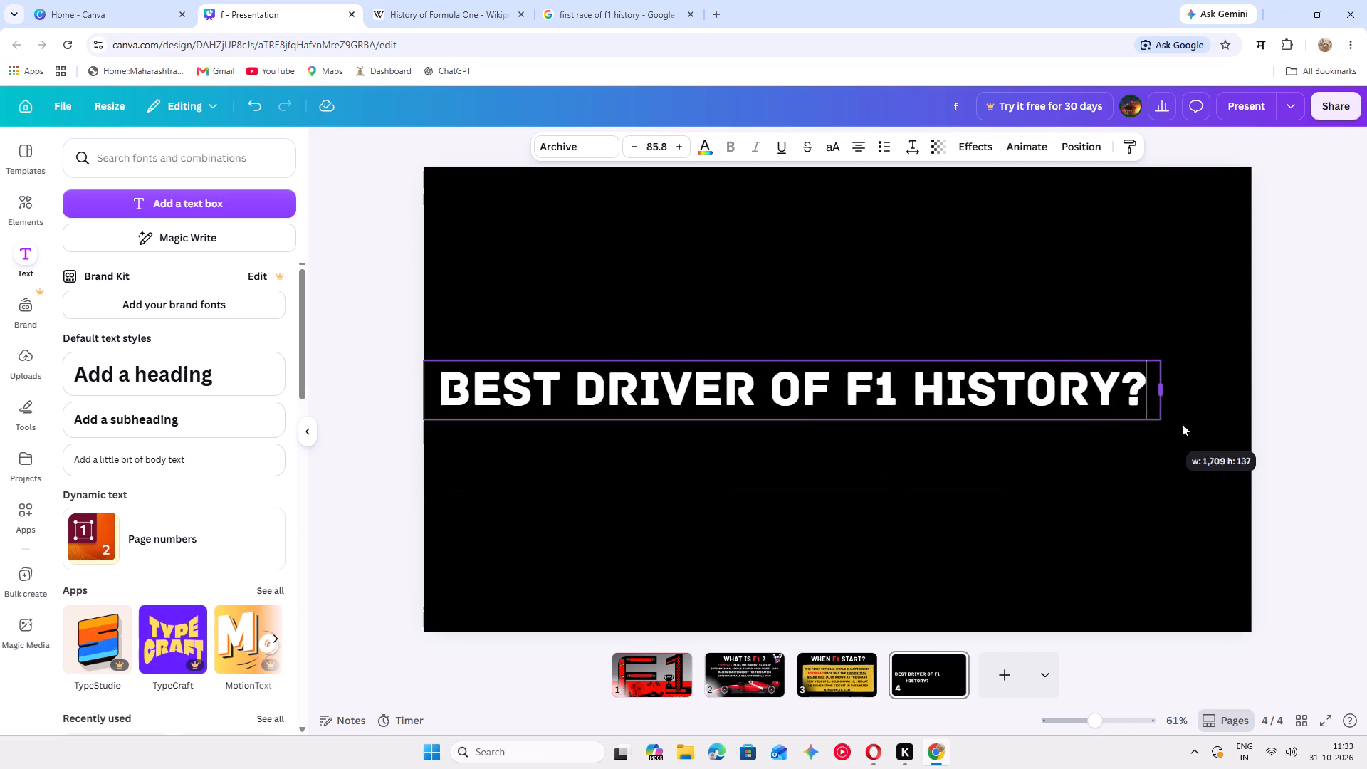
pyautogui.moveTo(1182, 424); pyautogui.dragTo(1250, 414)
pyautogui.click(1300, 377)
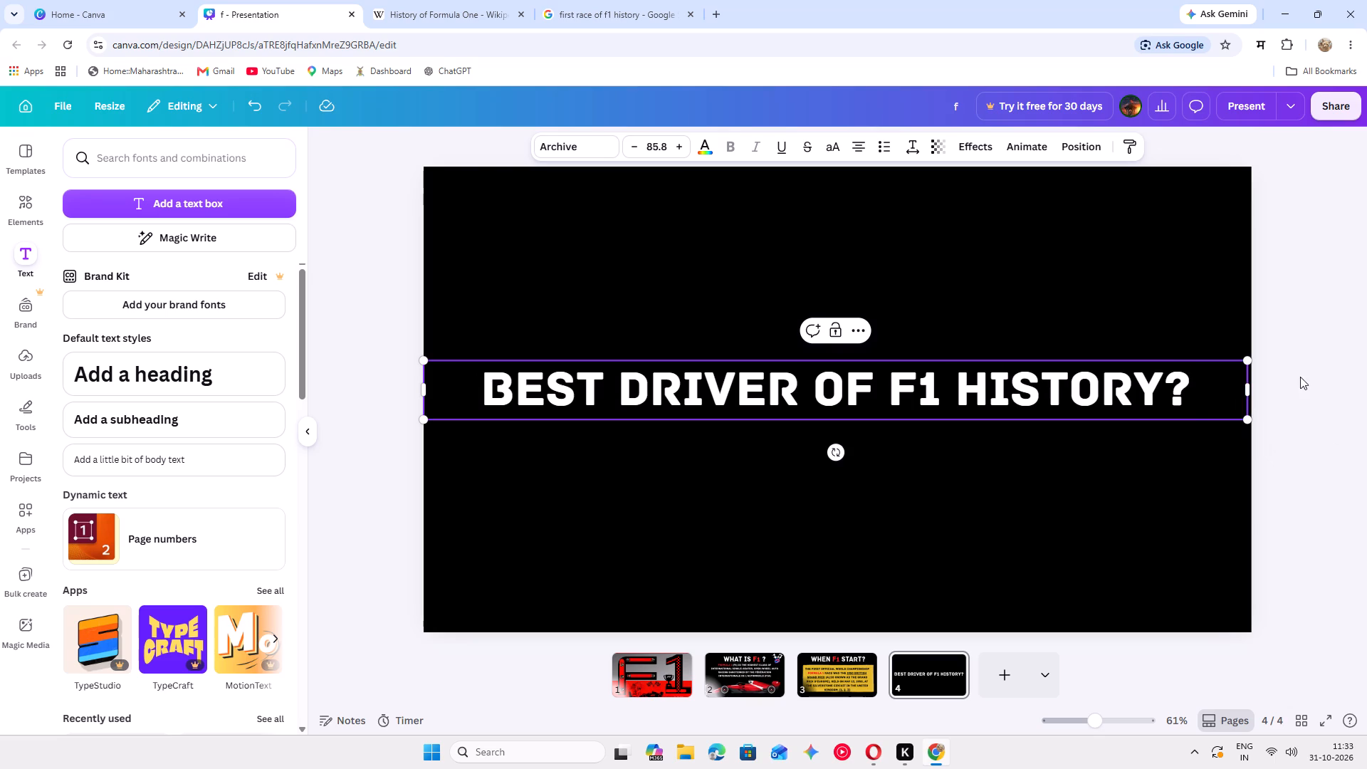
pyautogui.moveTo(1229, 389); pyautogui.dragTo(1238, 231)
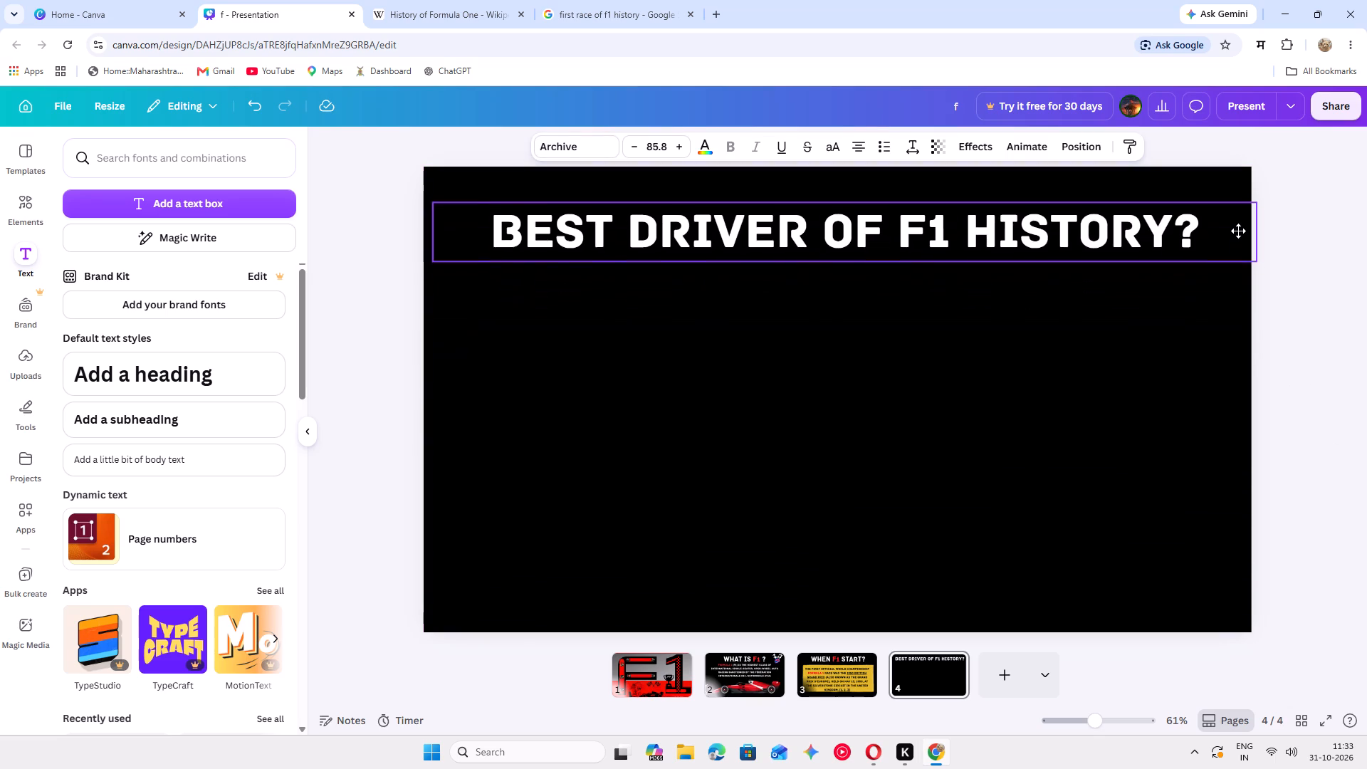
pyautogui.moveTo(1238, 231); pyautogui.dragTo(1240, 229)
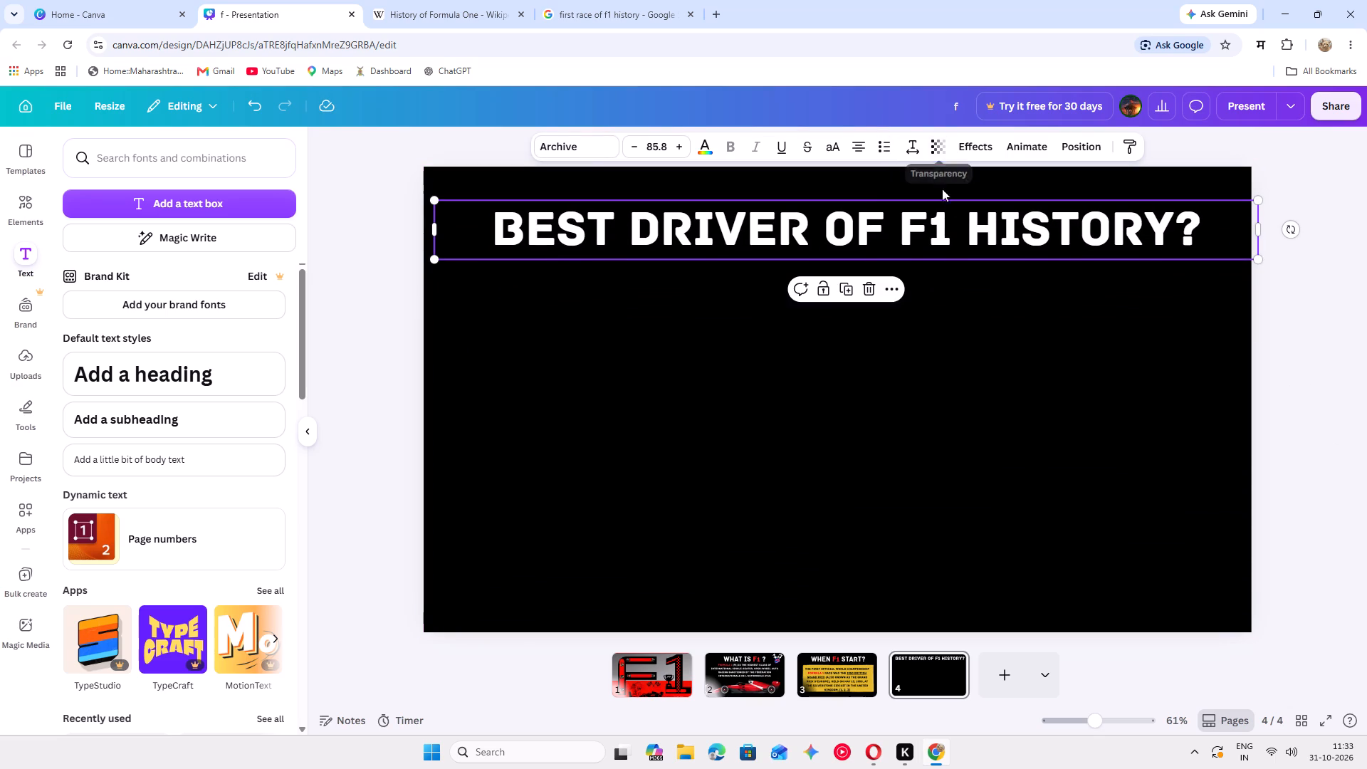
# Color the word "F1" in the "BEST DRIVER OF F1 HISTORY?" heading bright red from the photo colors.
pyautogui.click(954, 229)
pyautogui.moveTo(954, 229); pyautogui.dragTo(911, 229)
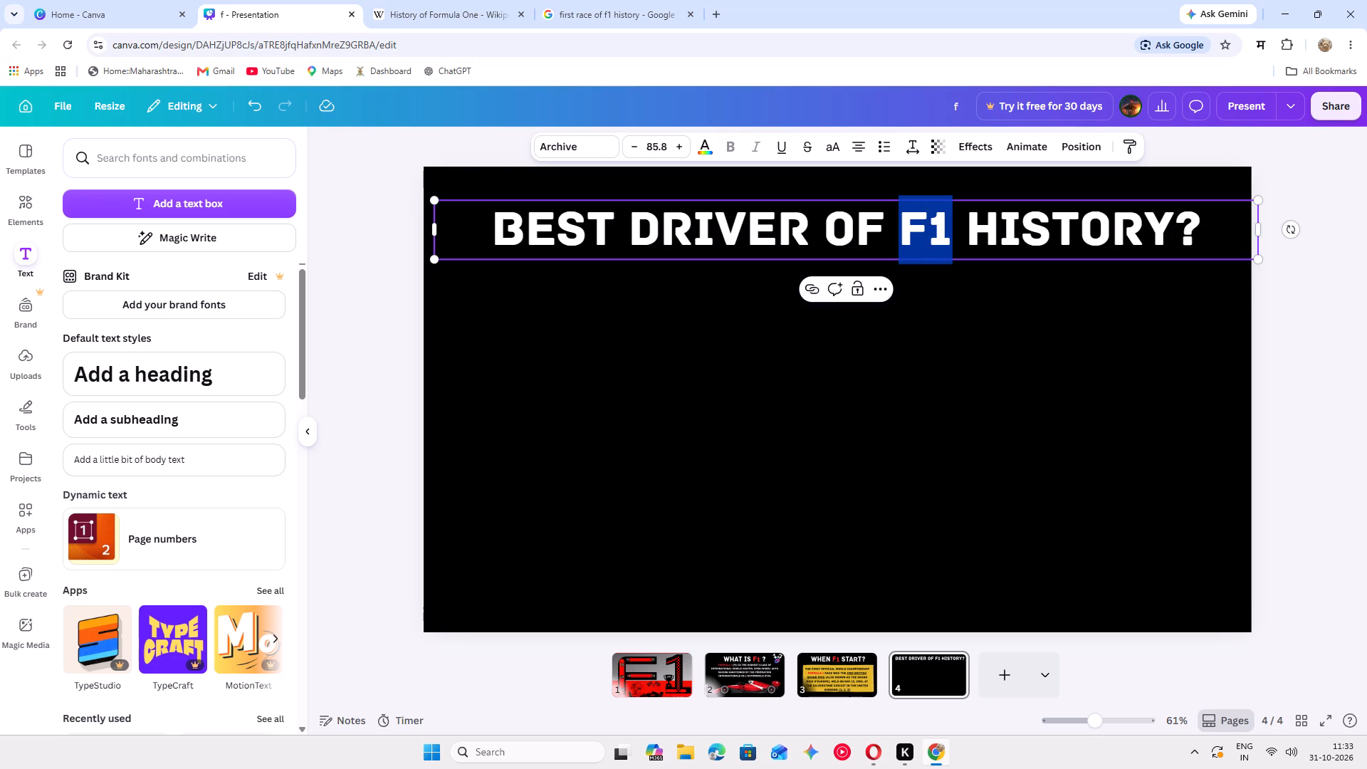
pyautogui.click(704, 150)
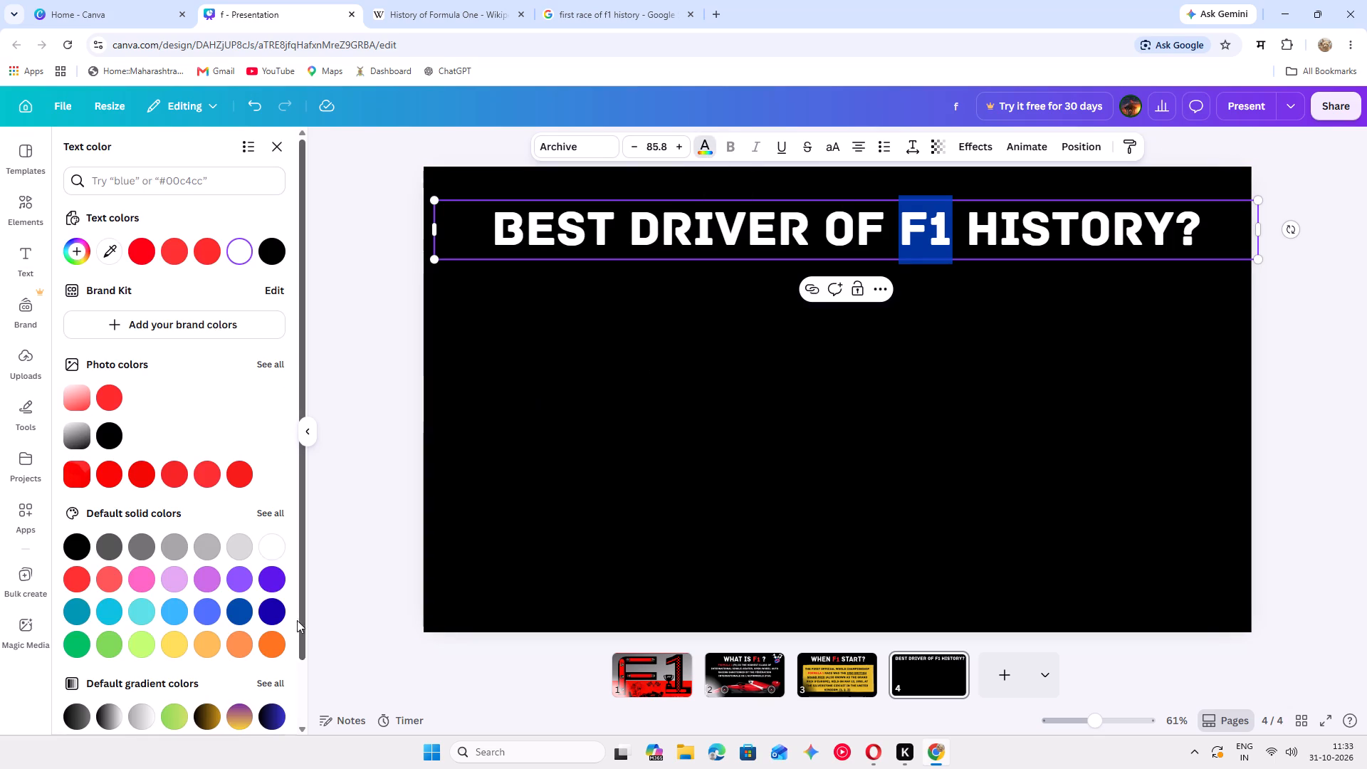
pyautogui.click(117, 477)
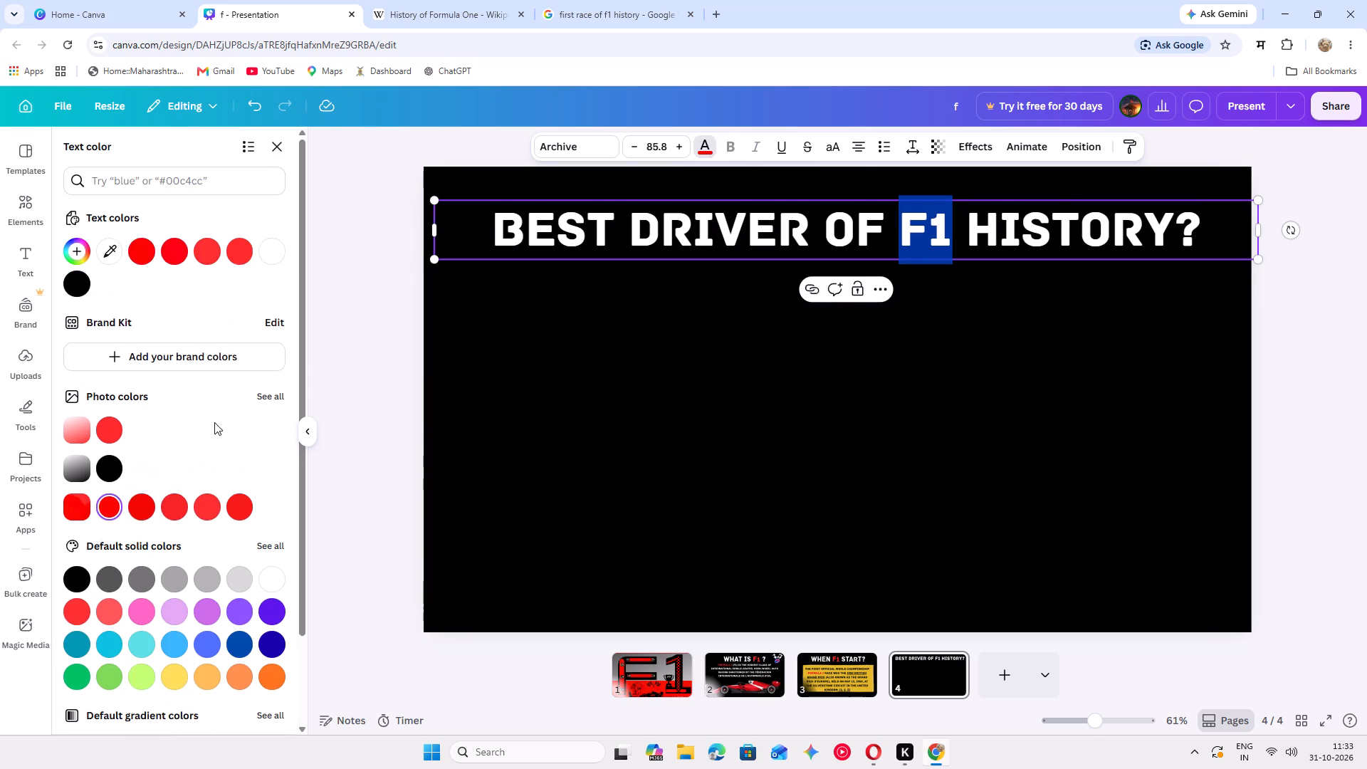
pyautogui.click(334, 362)
pyautogui.click(407, 295)
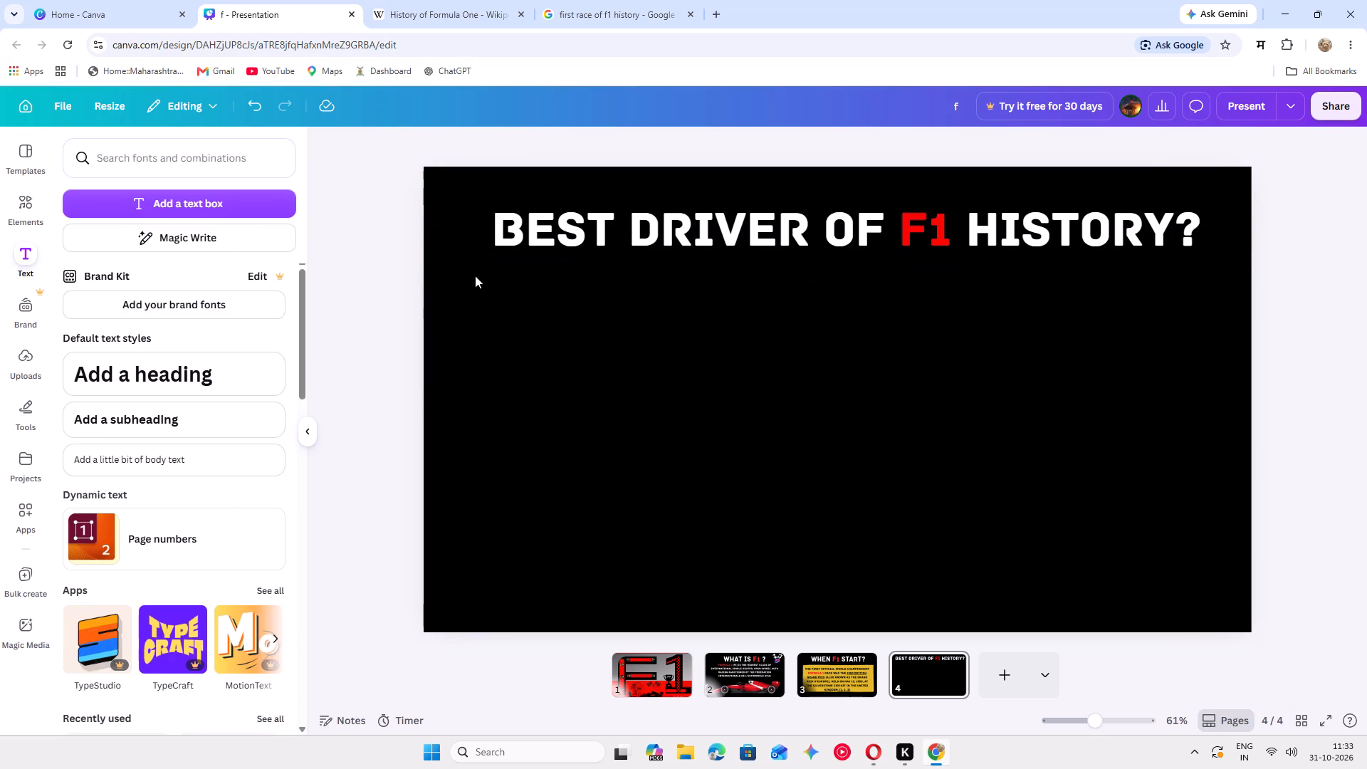
# Color the words "BEST DRIVER OF" in the heading with the default solid yellow.
pyautogui.click(880, 229)
pyautogui.click(889, 229)
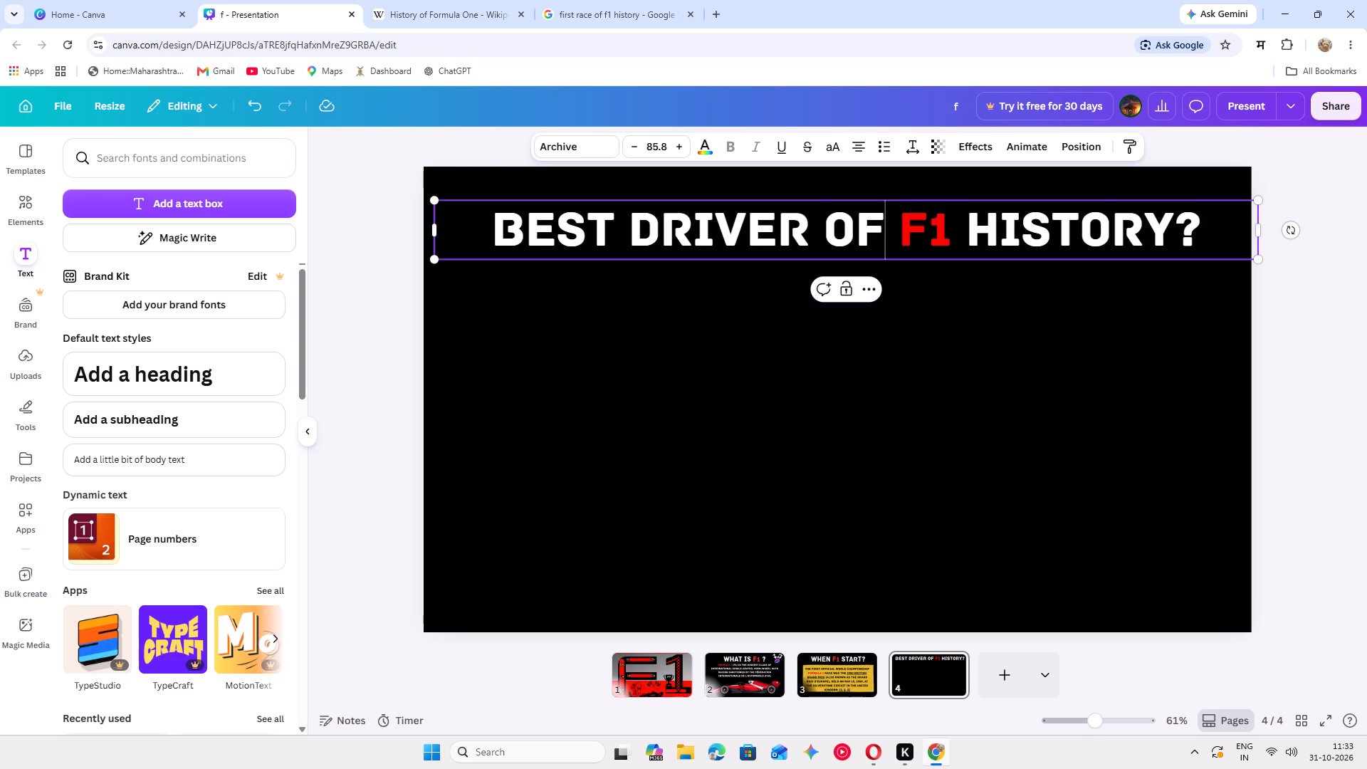
pyautogui.moveTo(889, 229); pyautogui.dragTo(545, 216)
pyautogui.click(694, 145)
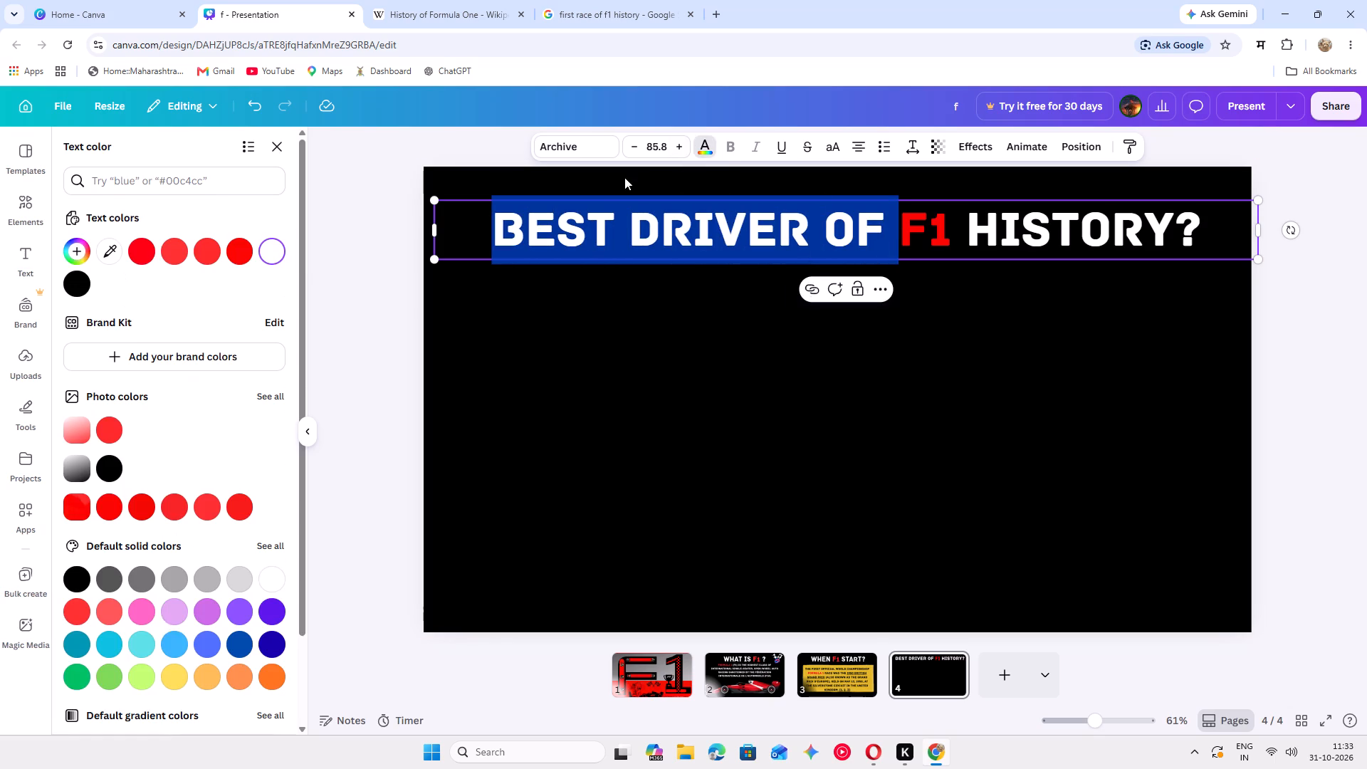
pyautogui.click(170, 676)
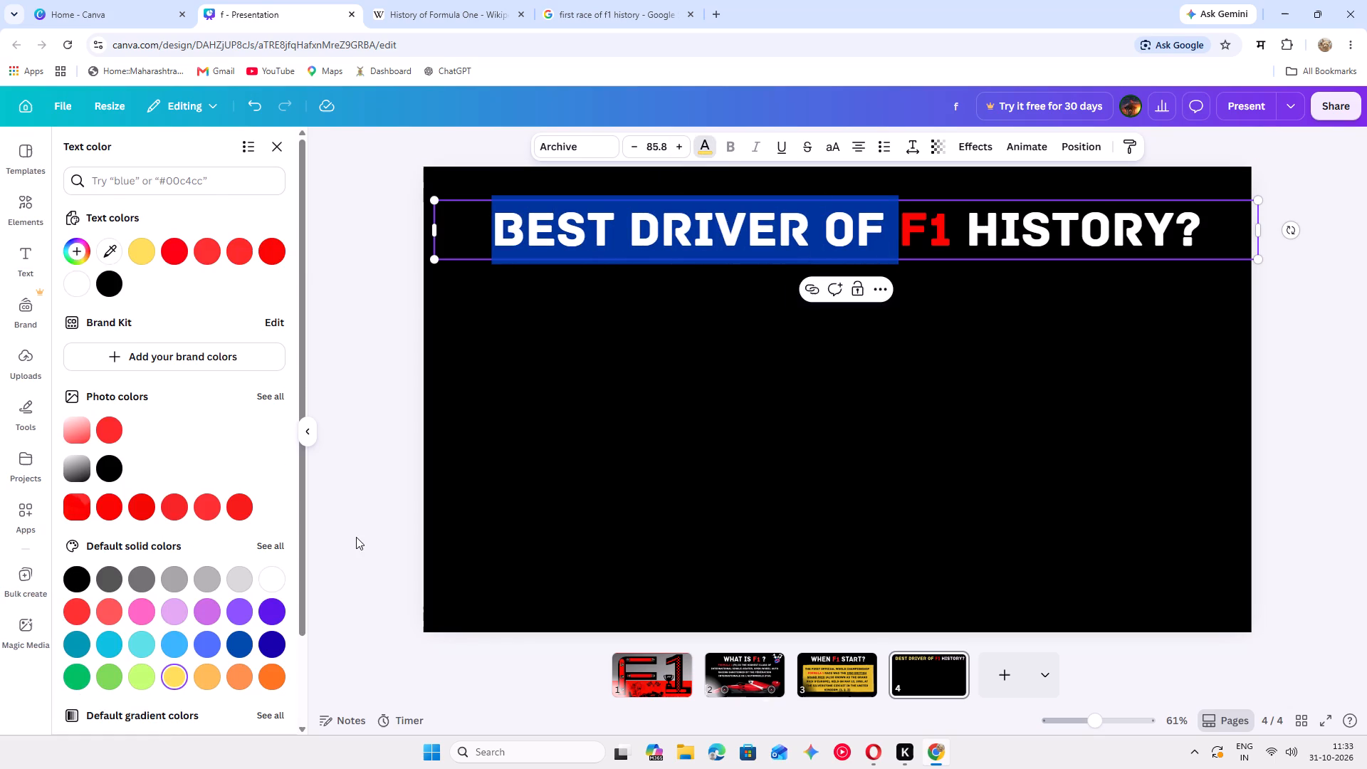
pyautogui.click(354, 535)
pyautogui.click(354, 535)
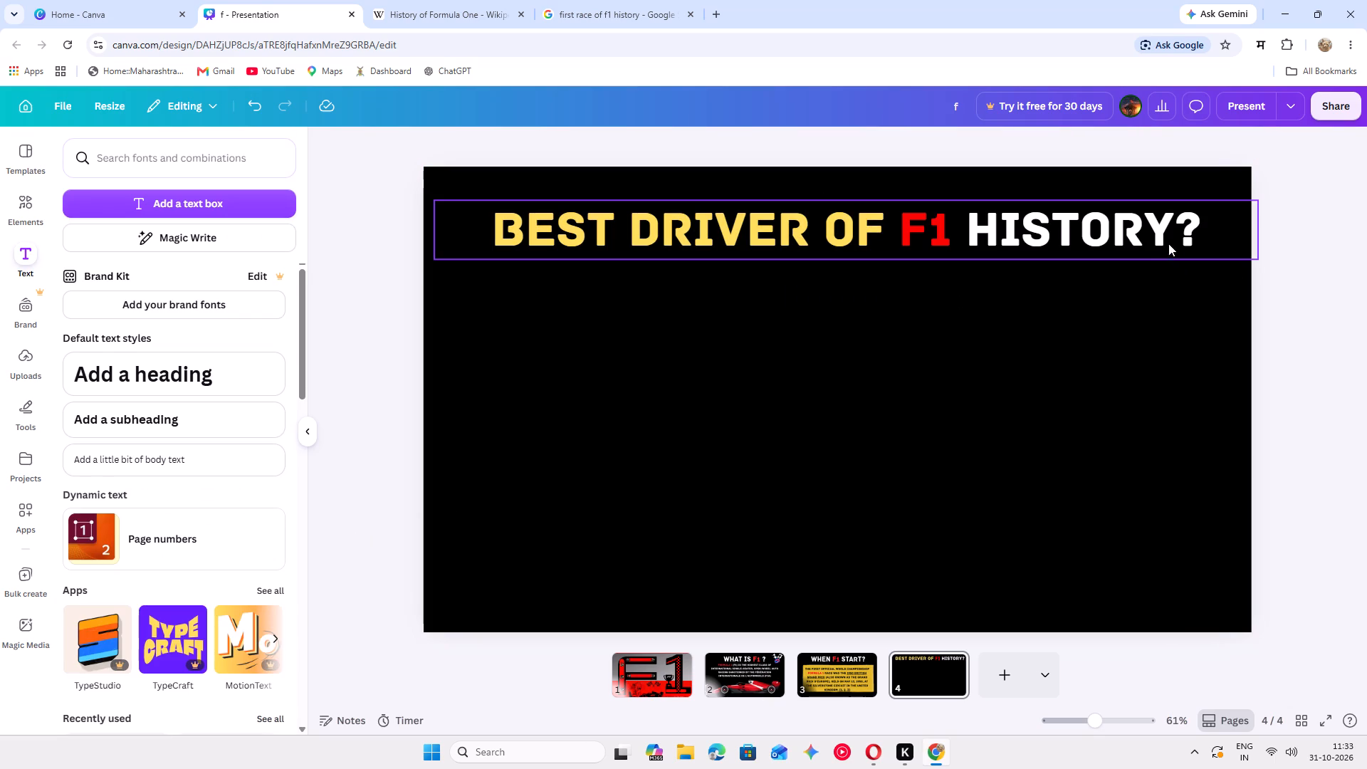
pyautogui.click(1213, 232)
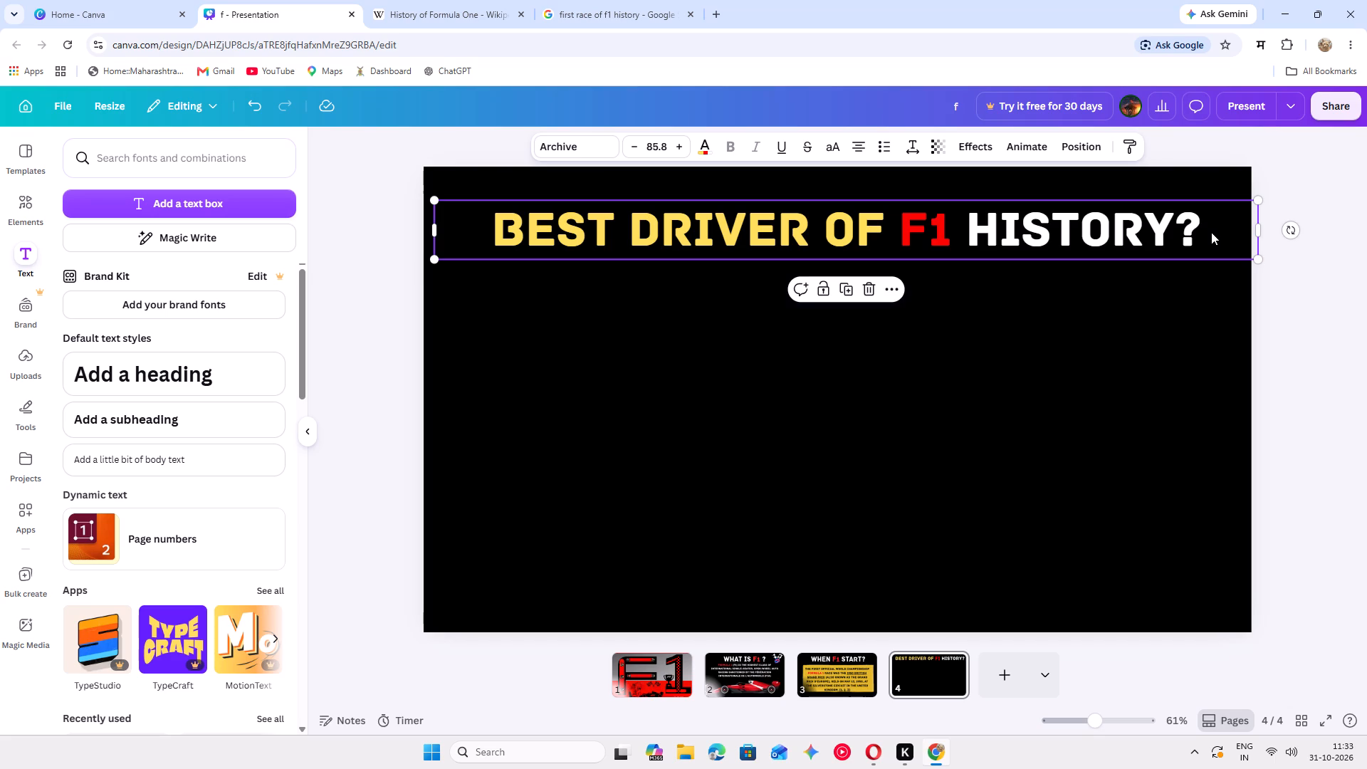
pyautogui.click(1298, 344)
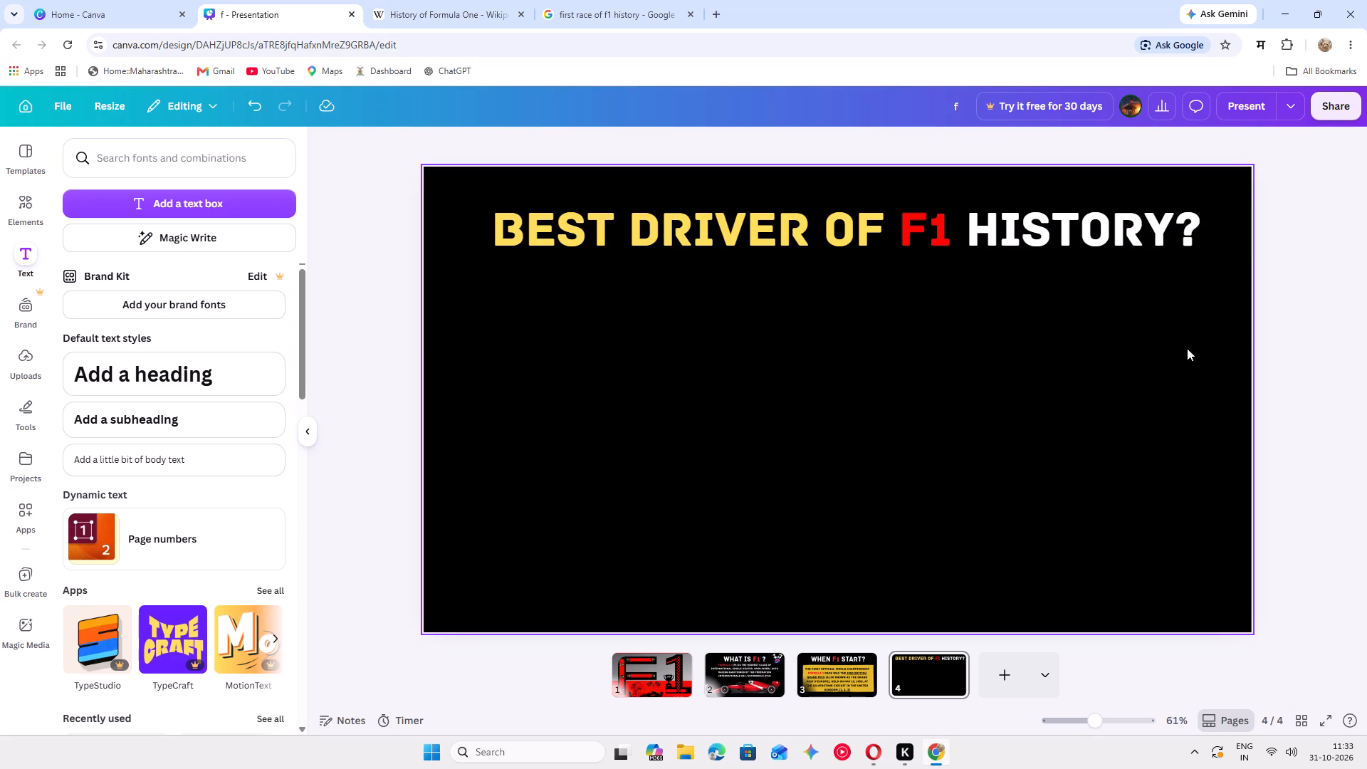
# Switch to the Google results tab and search for the best drivers of F1 history.
pyautogui.scroll(-1, 684, 365)
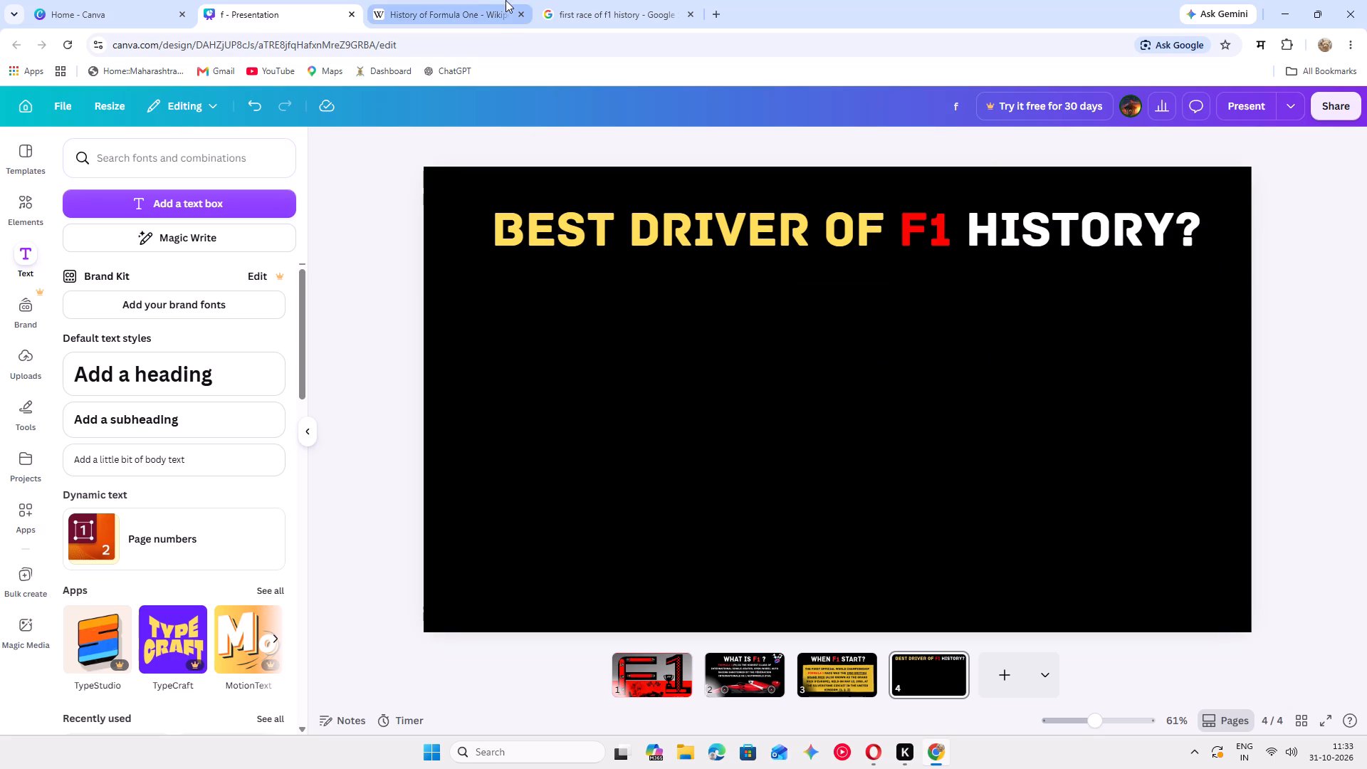
pyautogui.click(583, 13)
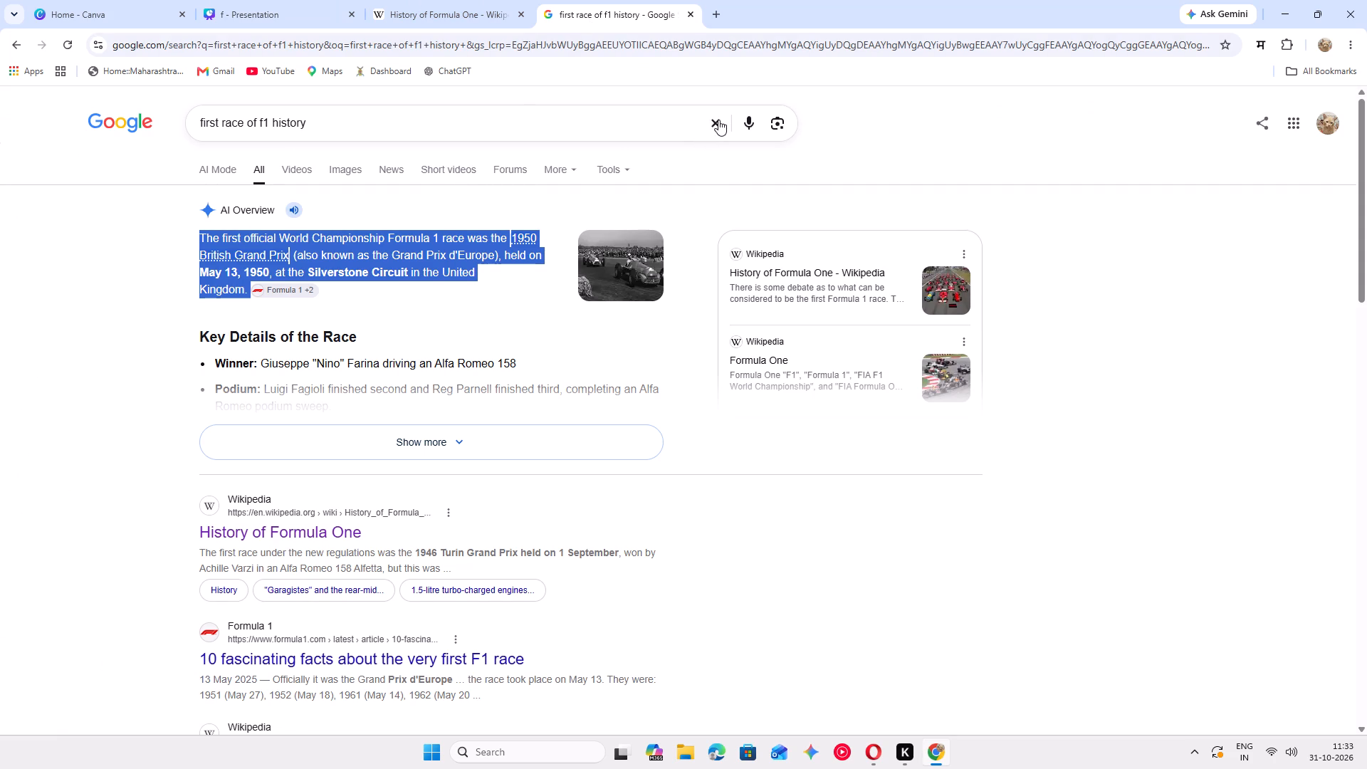
pyautogui.click(718, 120)
pyautogui.click(690, 120)
pyautogui.write('be')
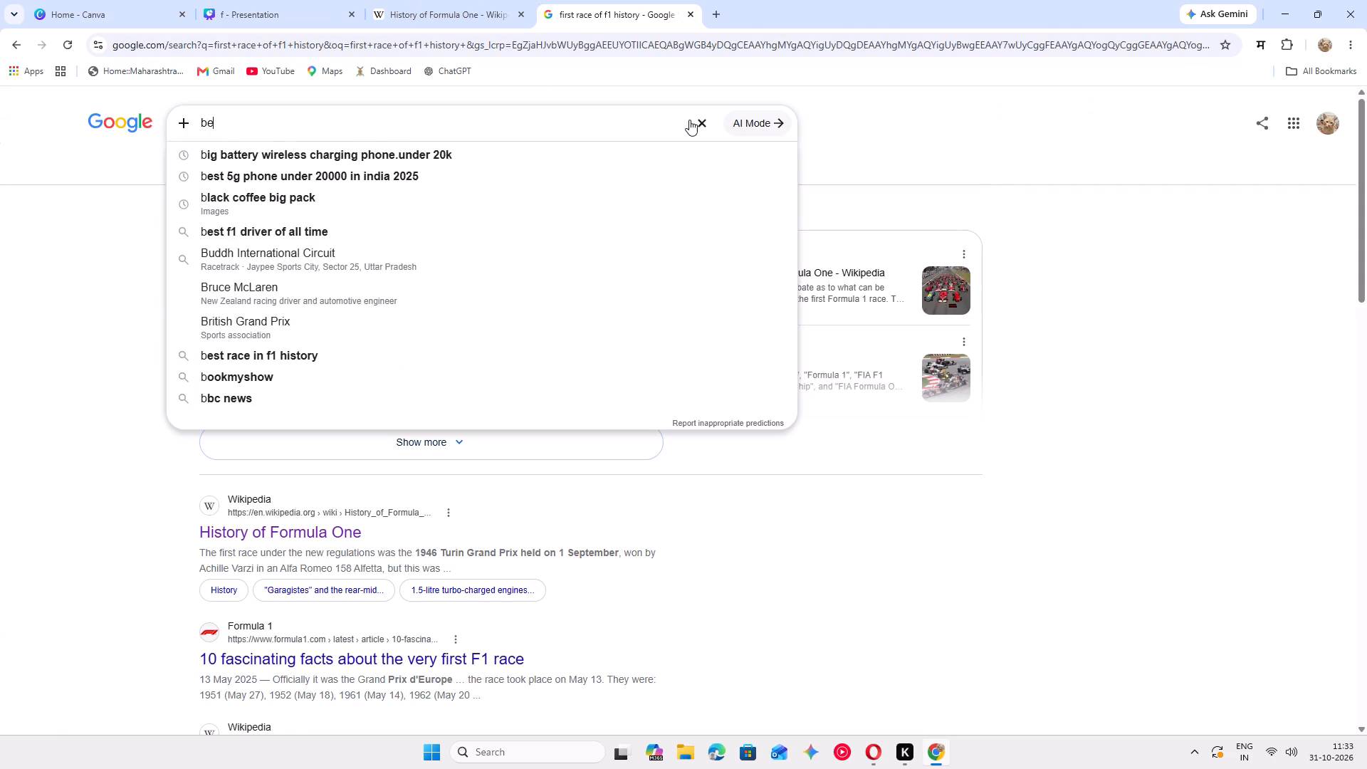
pyautogui.write('sr')
pyautogui.press('space')
pyautogui.write('dri')
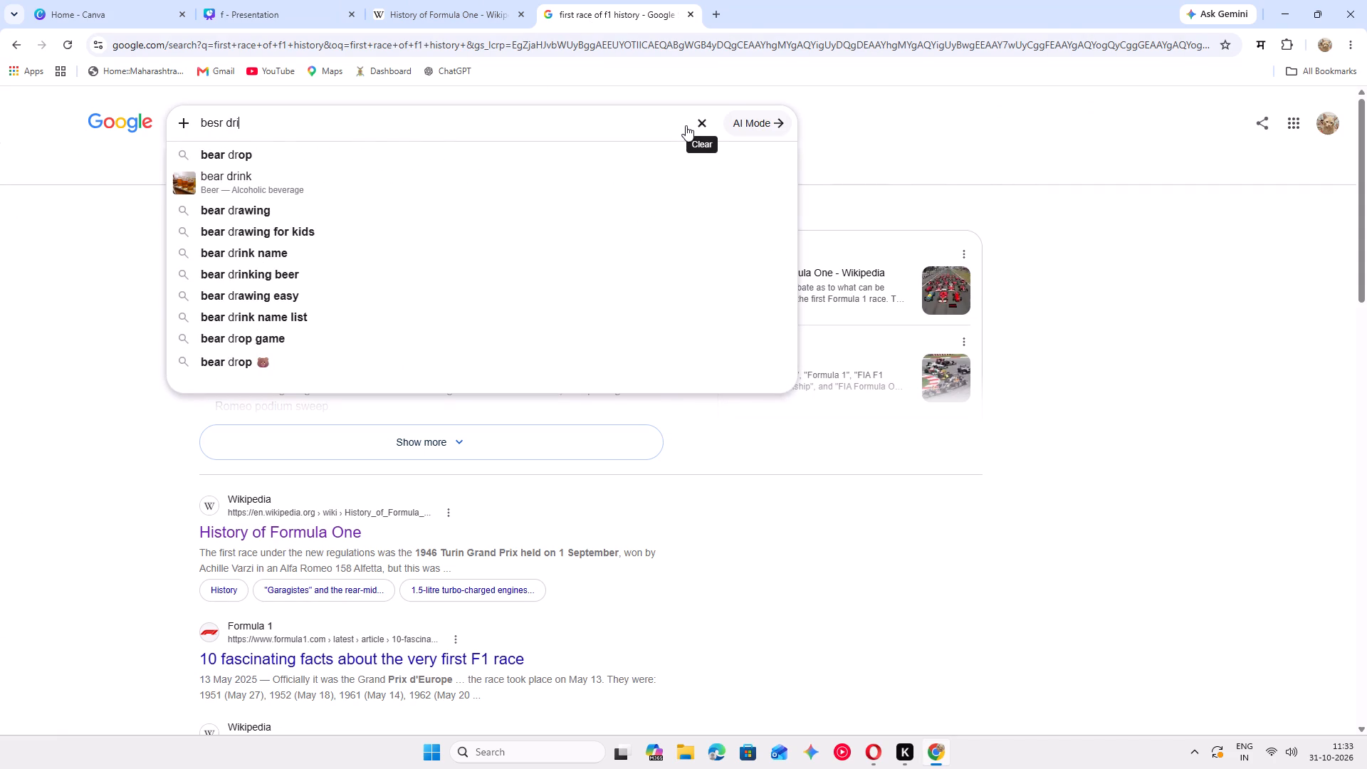
pyautogui.write('vers')
pyautogui.press('space')
pyautogui.press('o')
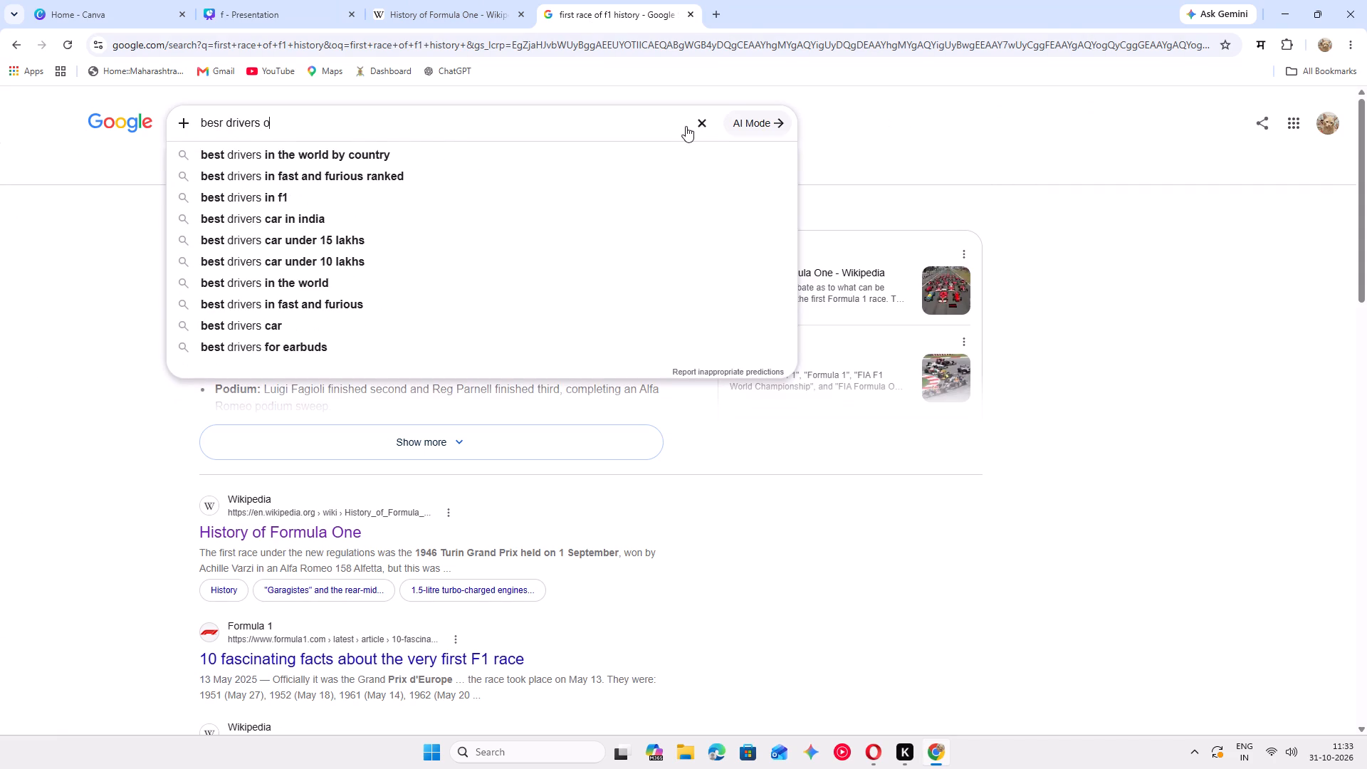
pyautogui.write('f f1 hi')
pyautogui.write('stor')
pyautogui.press('y')
pyautogui.press('Return')
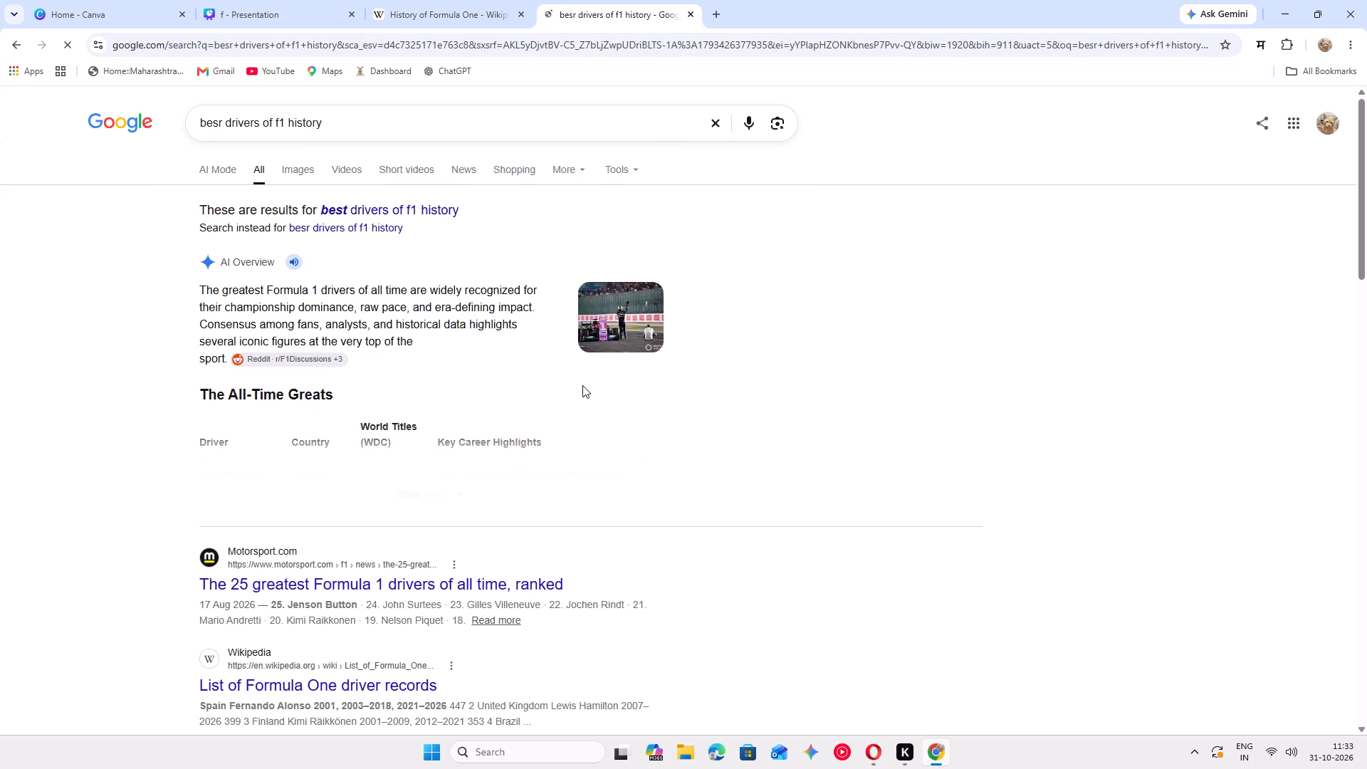
# Read the search overview's All-Time Greats table and Key Legends by Era section about the best F1 drivers.
pyautogui.click(459, 478)
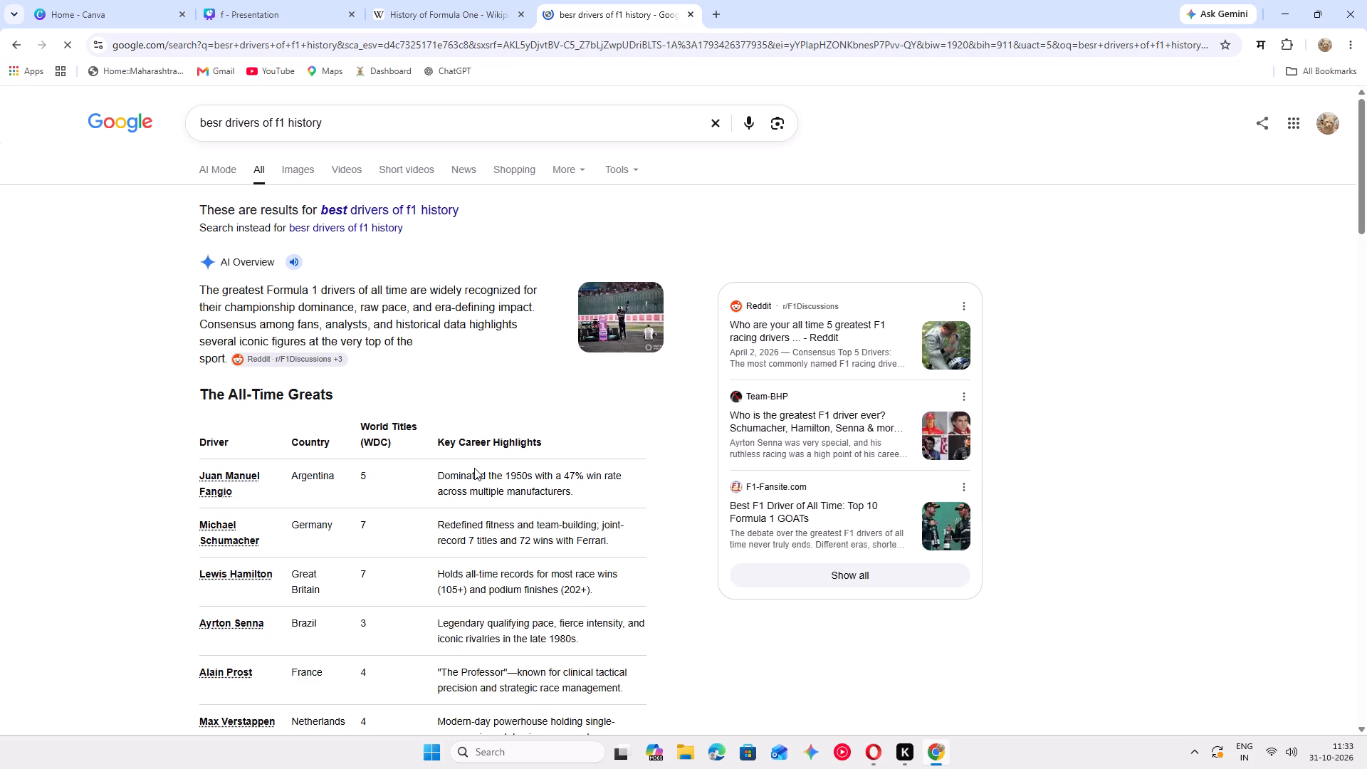
pyautogui.scroll(-2, 474, 468)
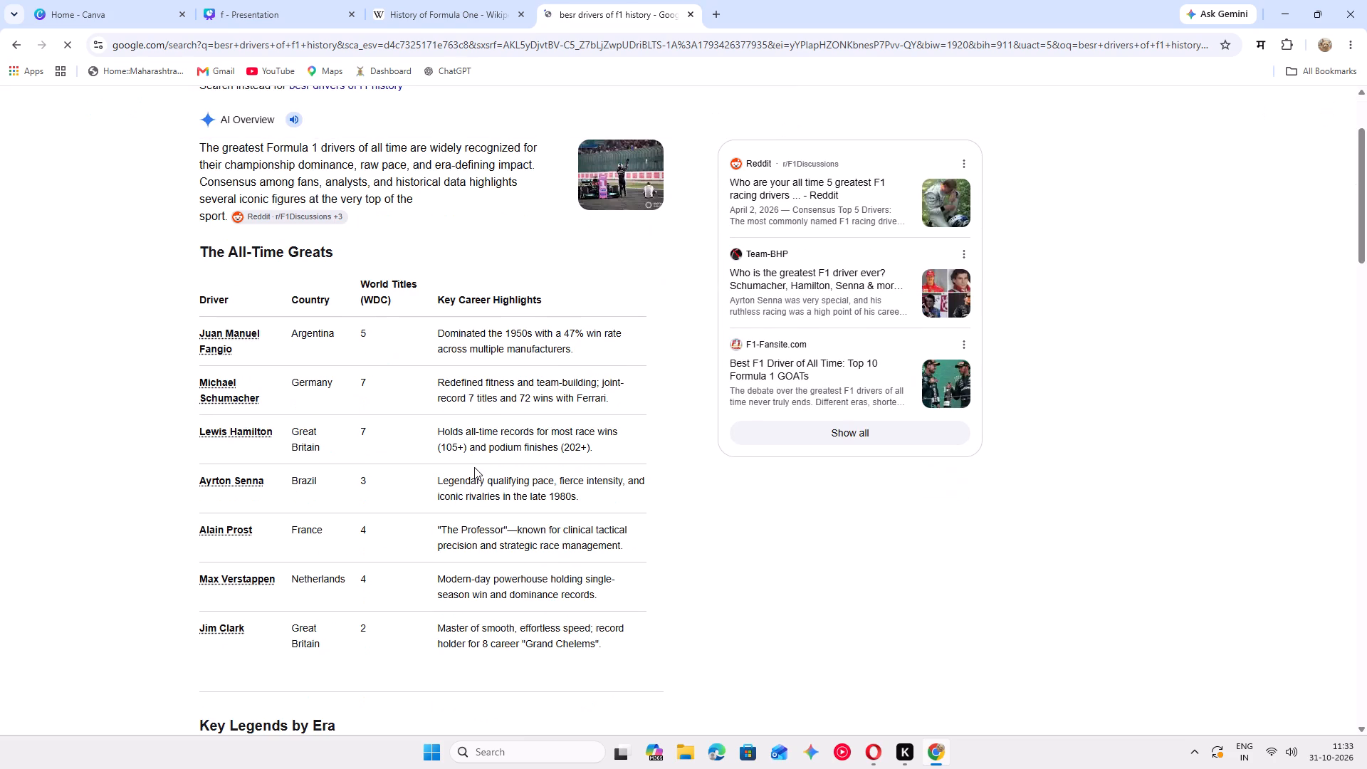
pyautogui.scroll(-1, 474, 467)
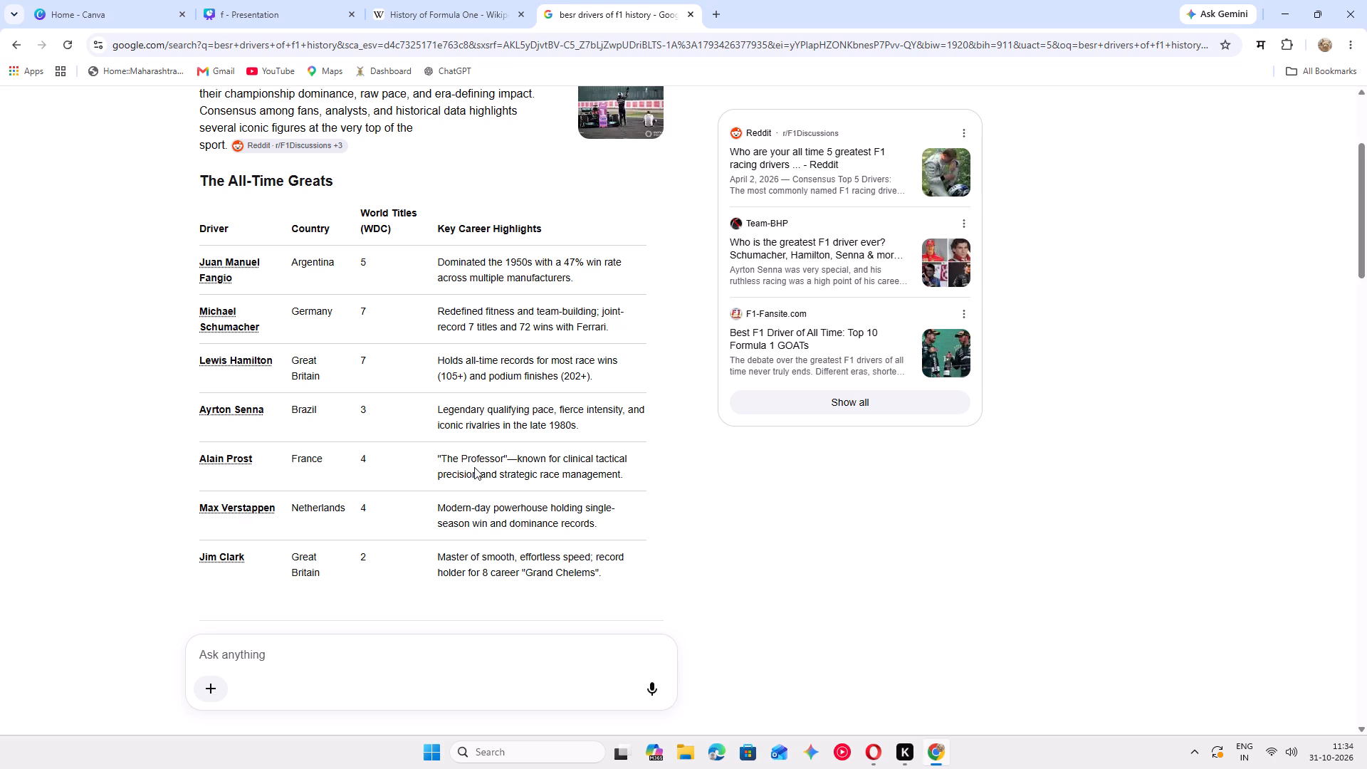
pyautogui.scroll(-1, 275, 316)
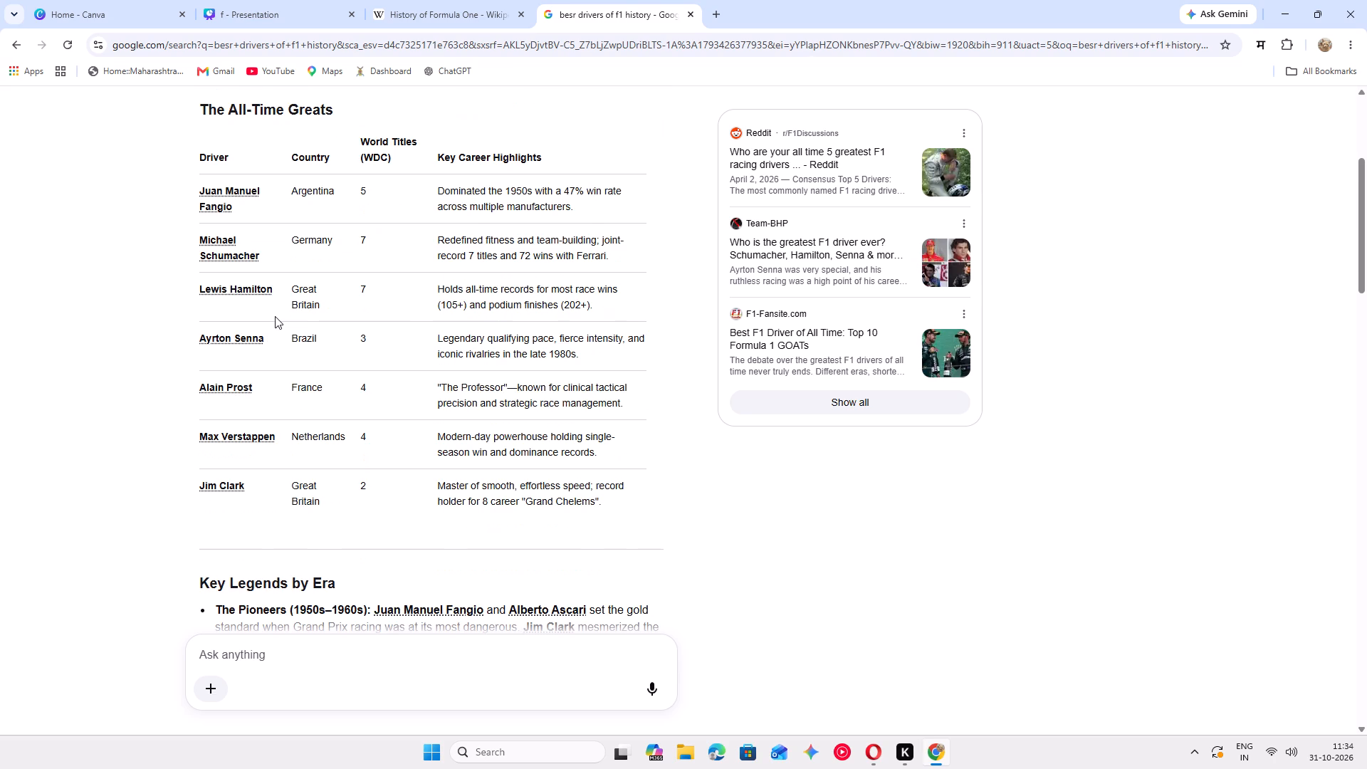
pyautogui.scroll(-3, 275, 316)
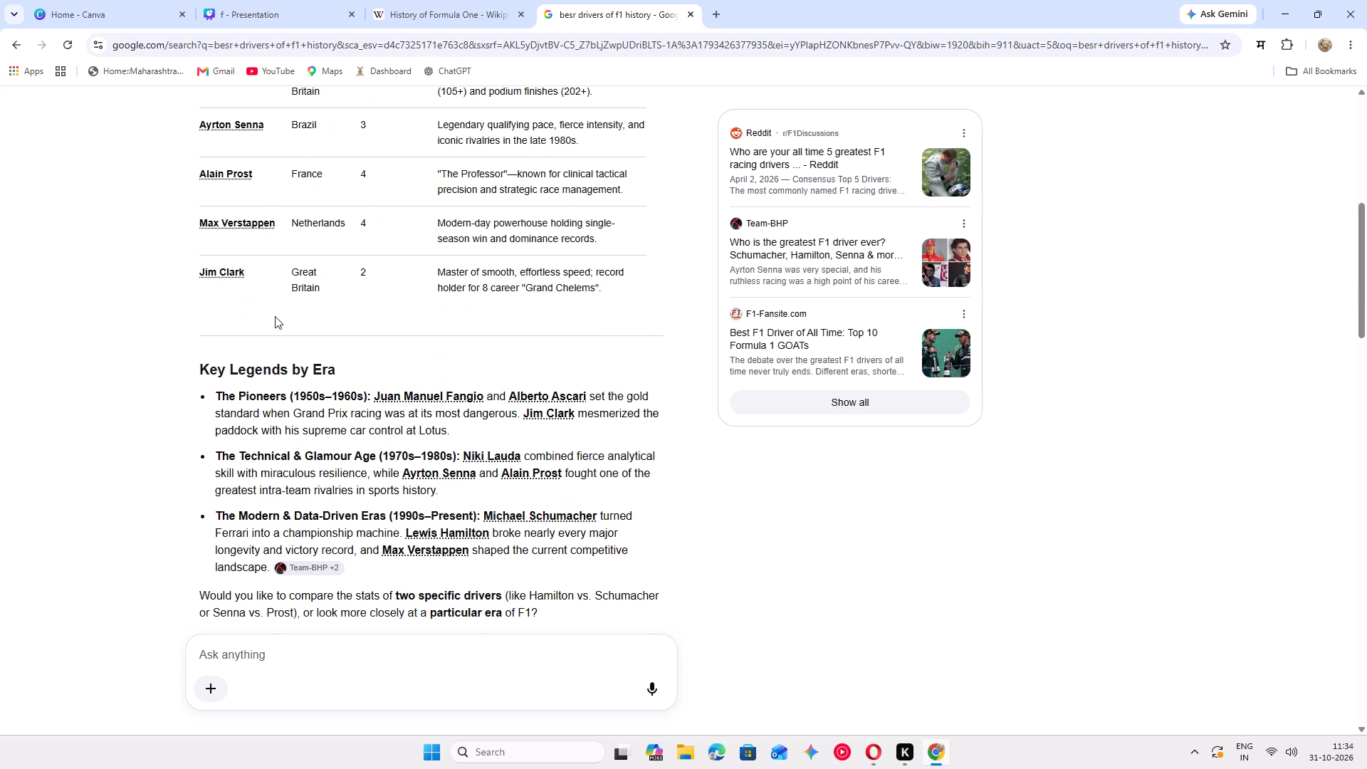
pyautogui.scroll(1, 275, 316)
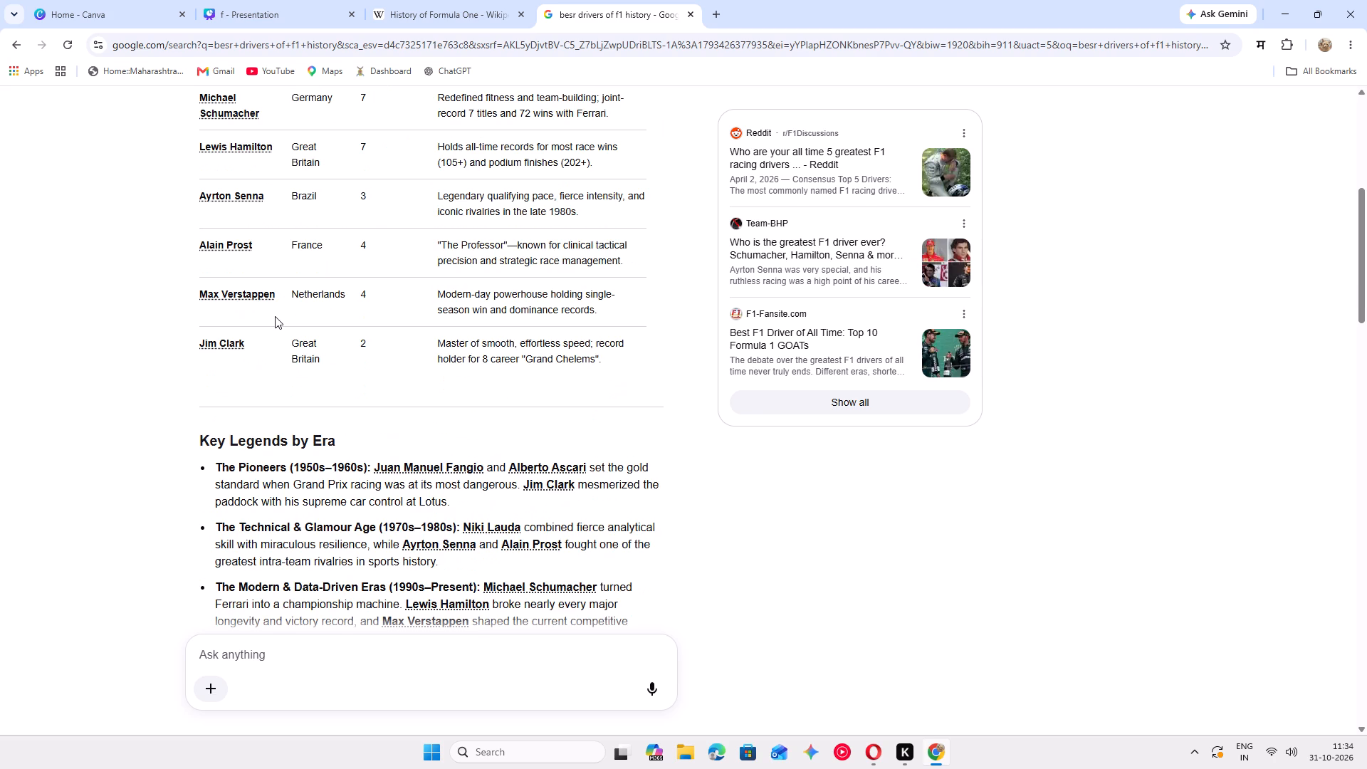
# Switch to the Wikipedia "History of Formula One" article and look through its early eras for information about notable drivers.
pyautogui.click(455, 0)
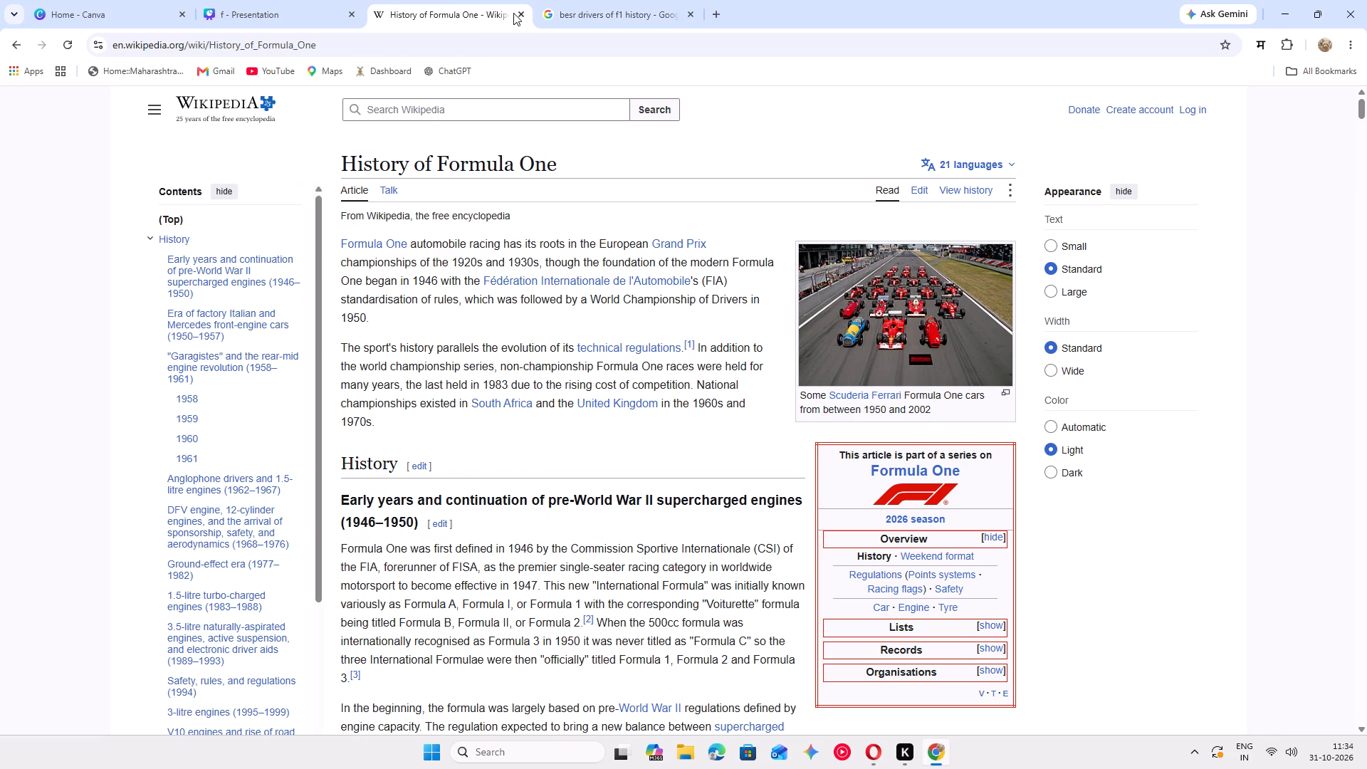
pyautogui.scroll(-6, 673, 382)
pyautogui.scroll(1, 683, 413)
pyautogui.scroll(-4, 683, 413)
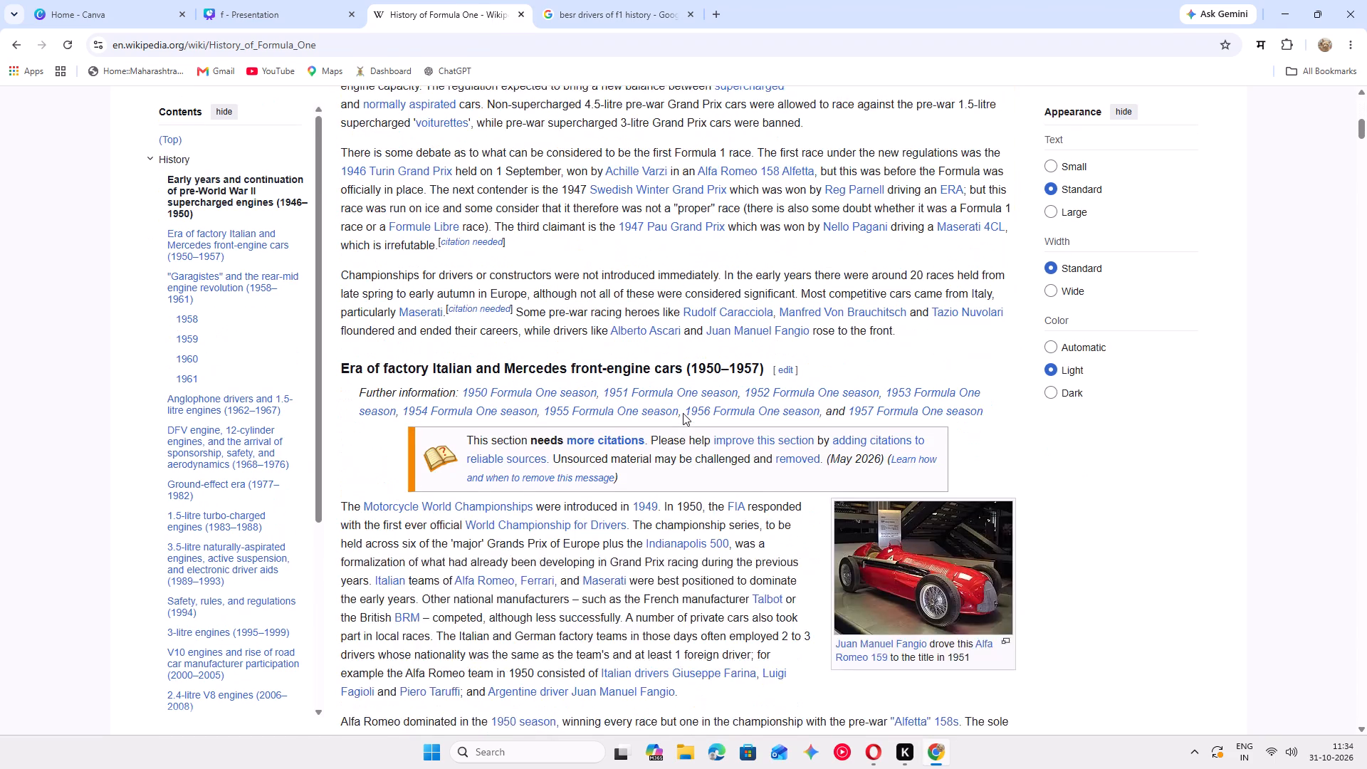
pyautogui.scroll(-15, 683, 413)
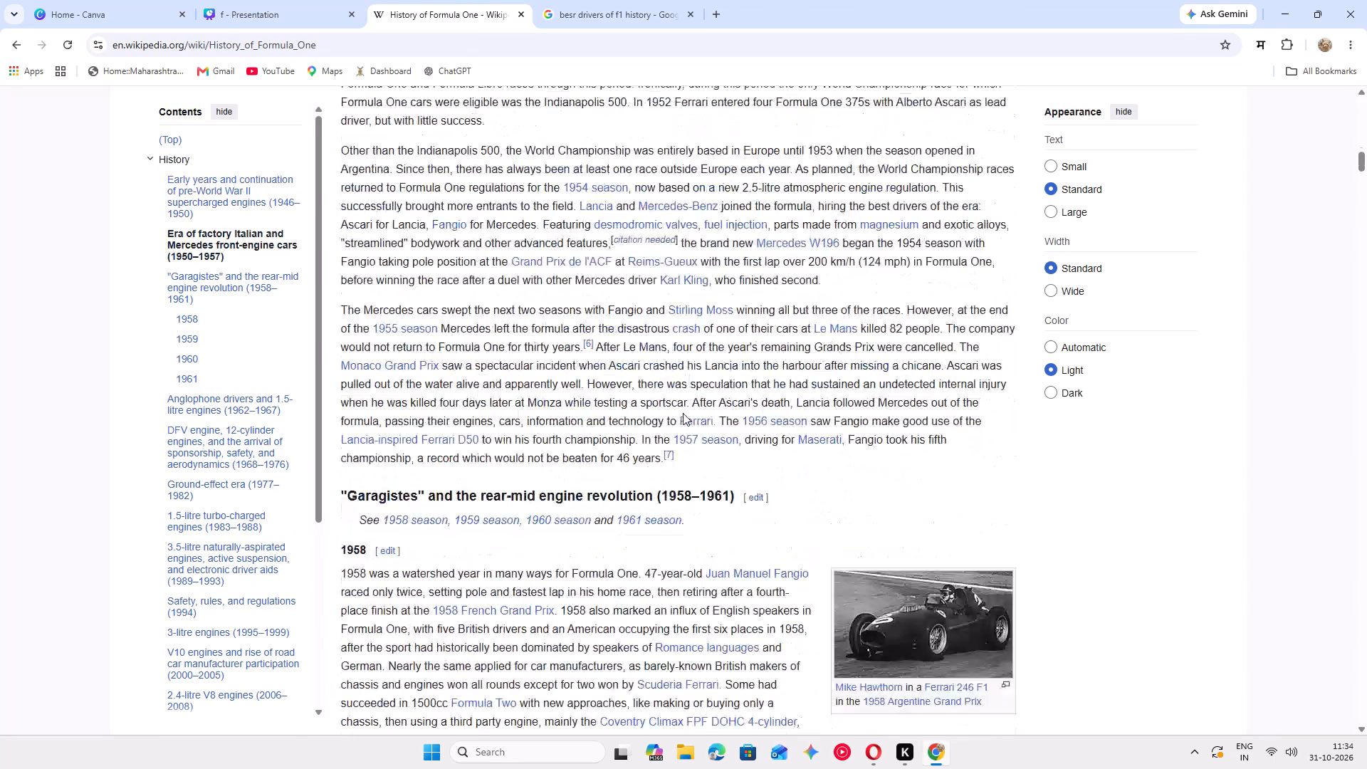
pyautogui.scroll(-19, 683, 413)
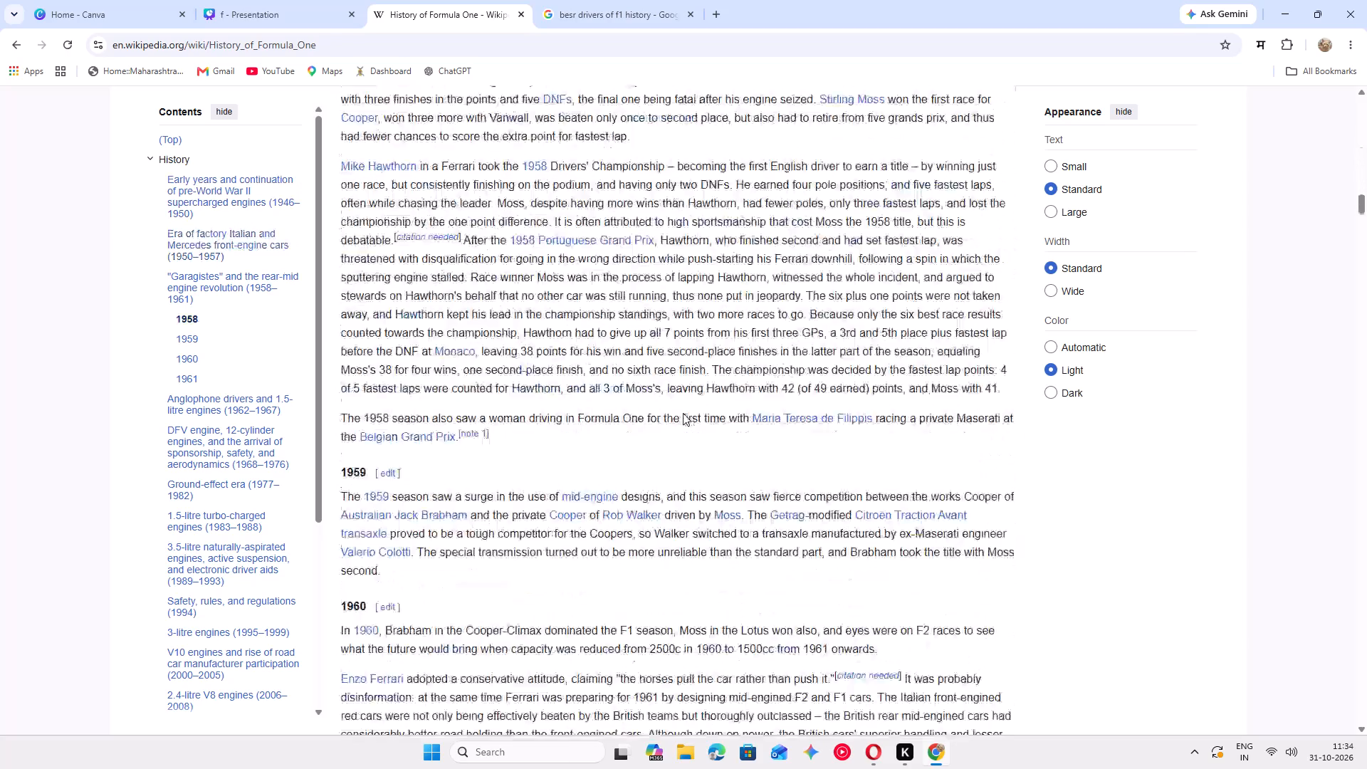
pyautogui.scroll(-12, 683, 413)
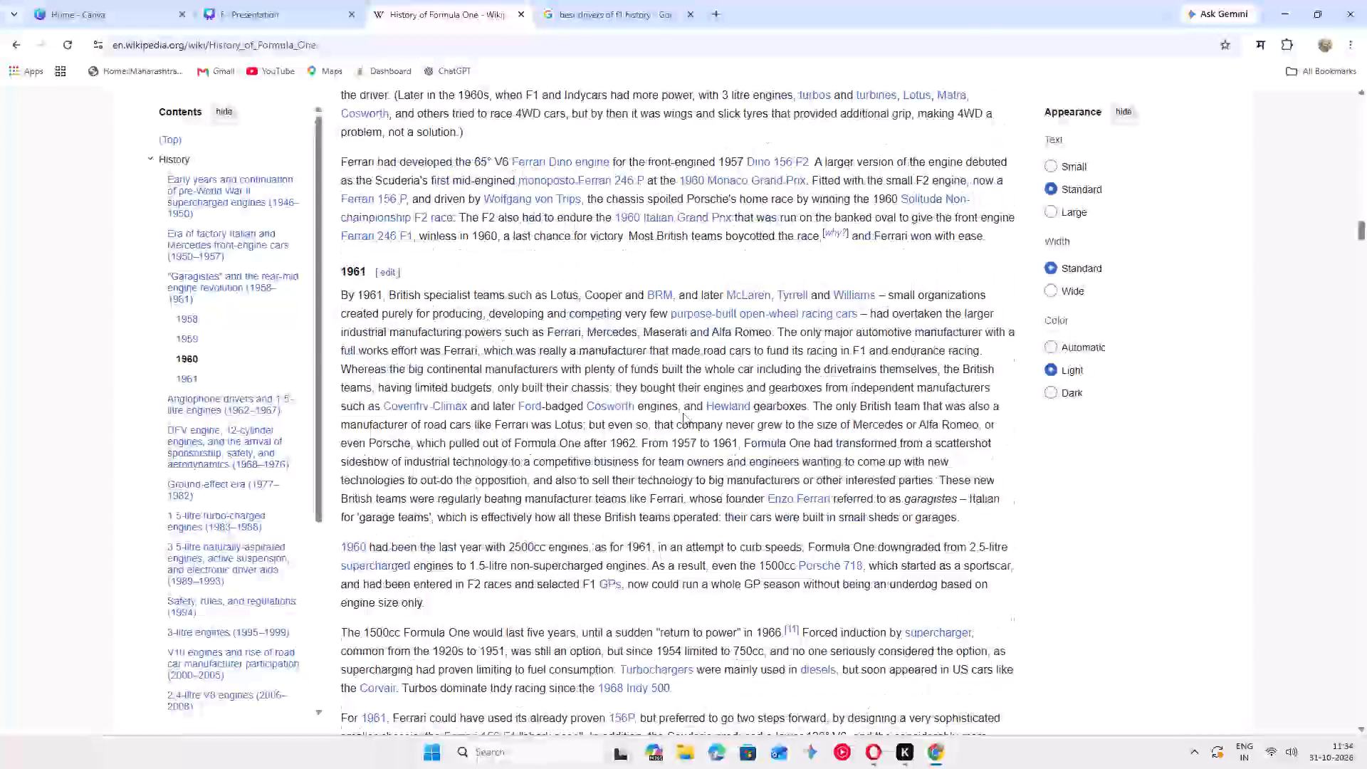
pyautogui.scroll(-10, 683, 413)
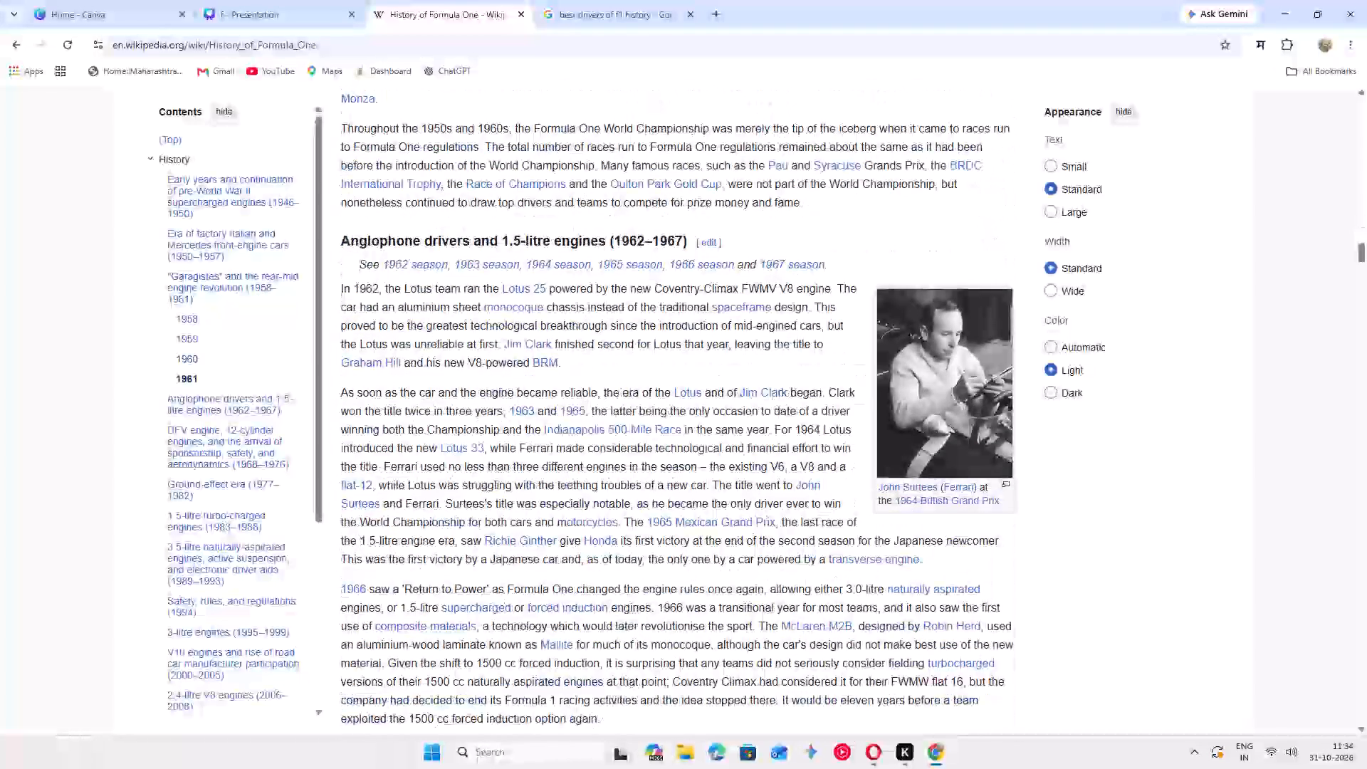
pyautogui.scroll(-1, 683, 413)
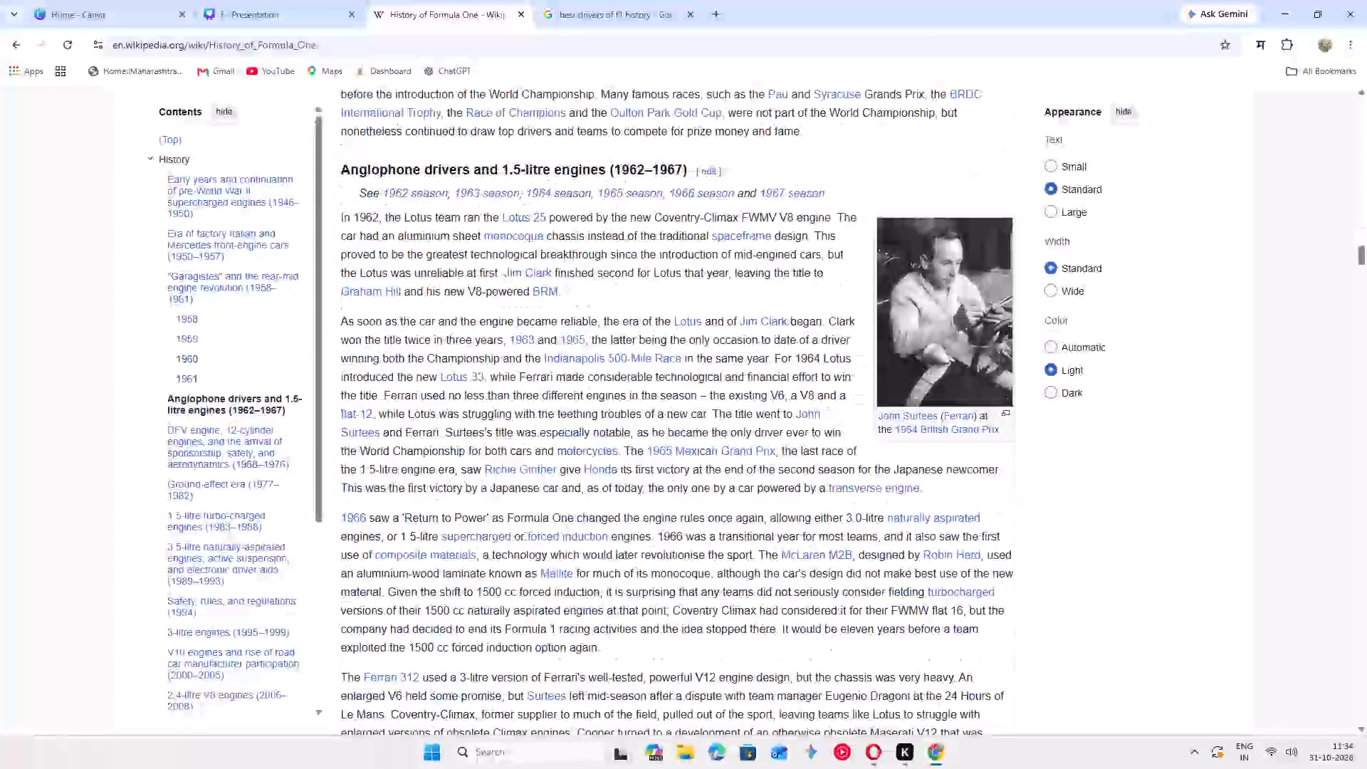
pyautogui.scroll(-9, 683, 413)
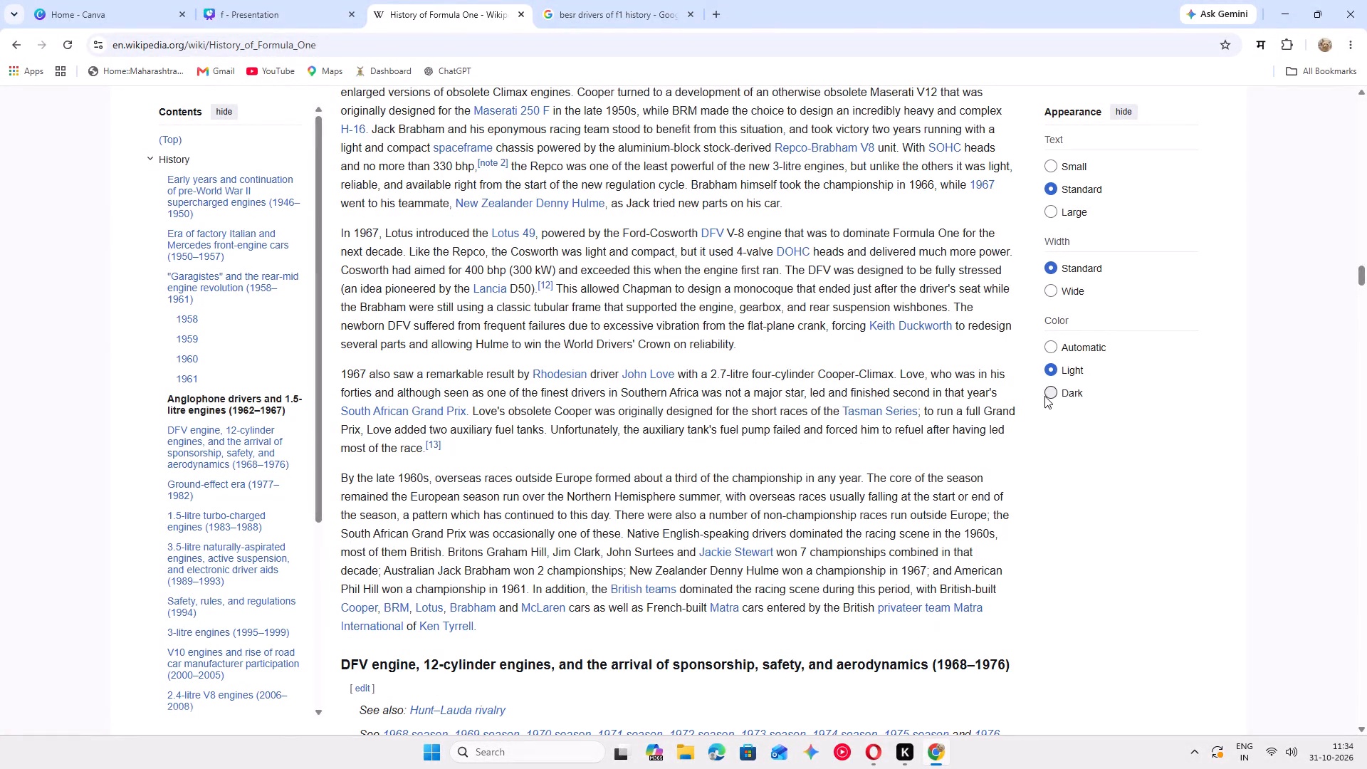
# Set the Wikipedia article's appearance to dark color, small text and standard width after trying the wide and large options.
pyautogui.click(1045, 396)
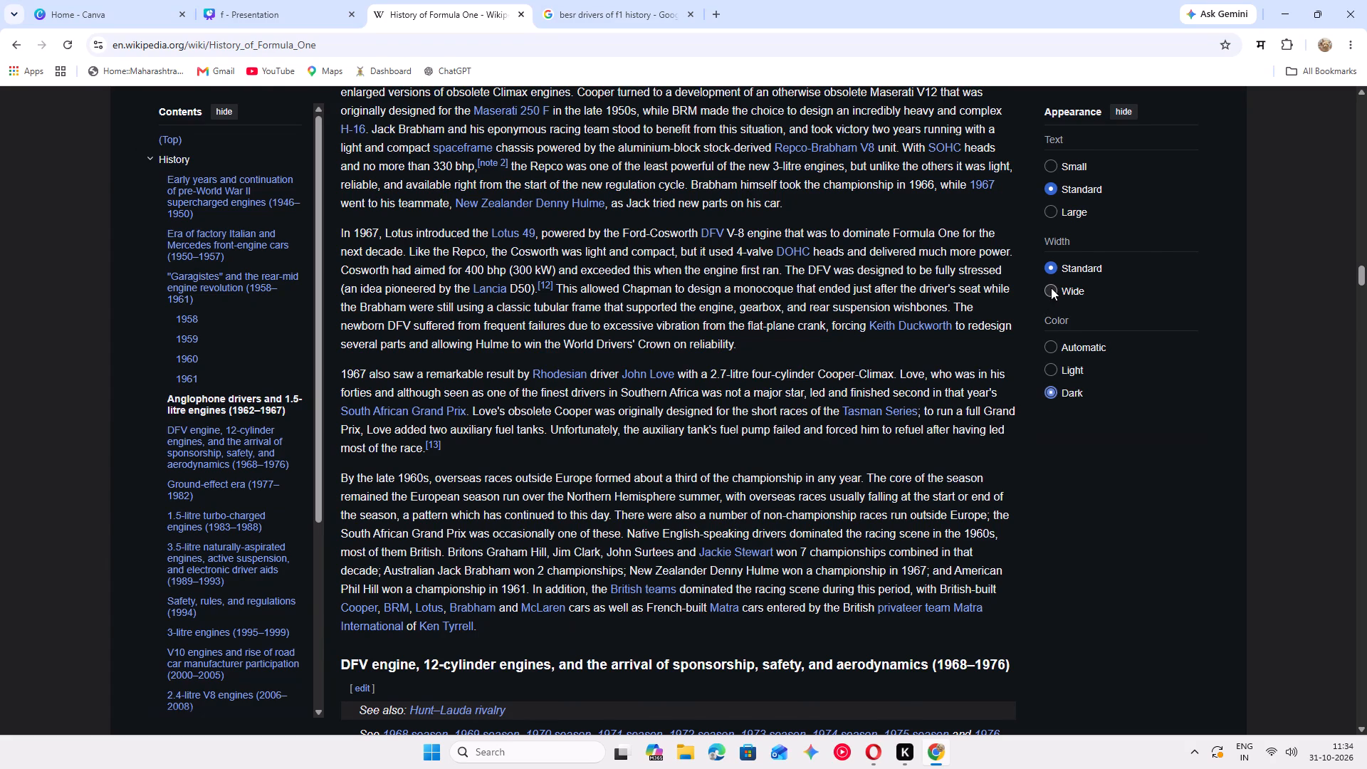
pyautogui.click(1051, 288)
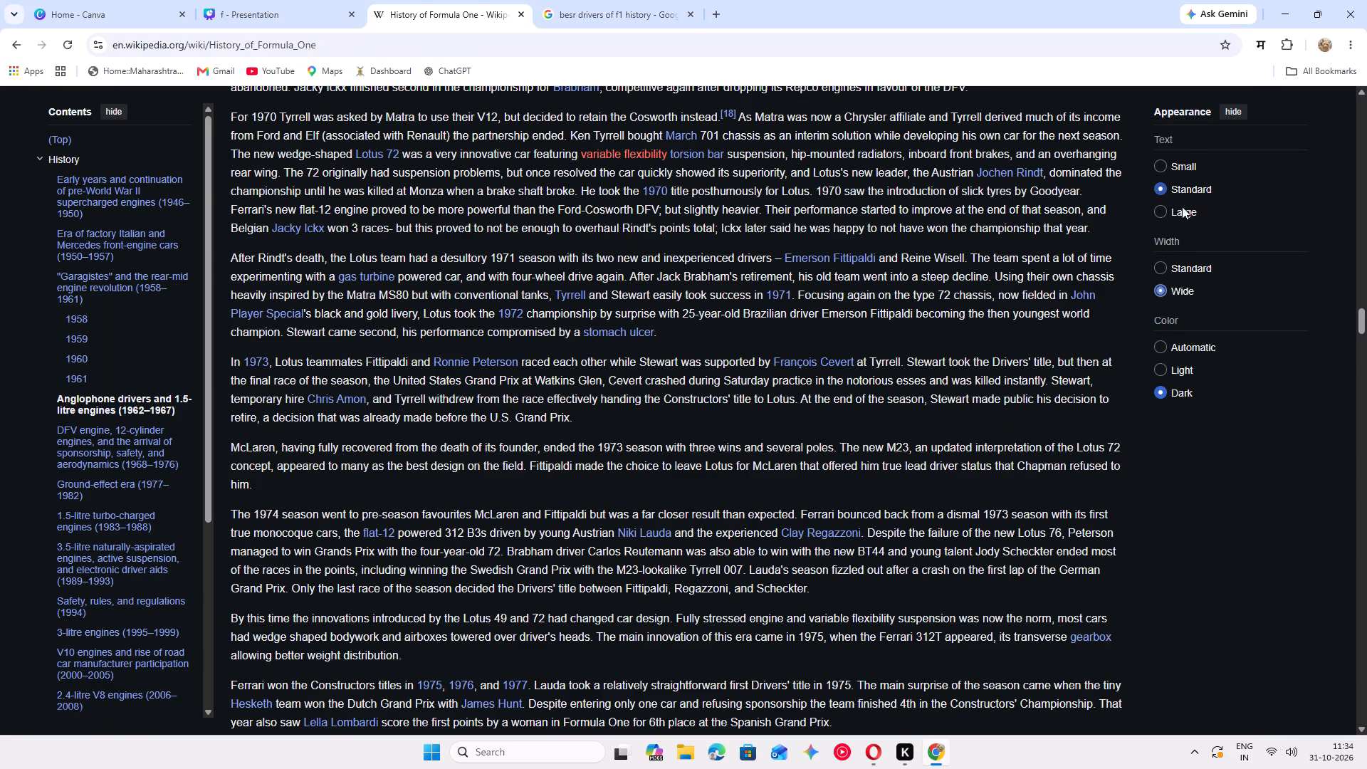
pyautogui.click(1162, 210)
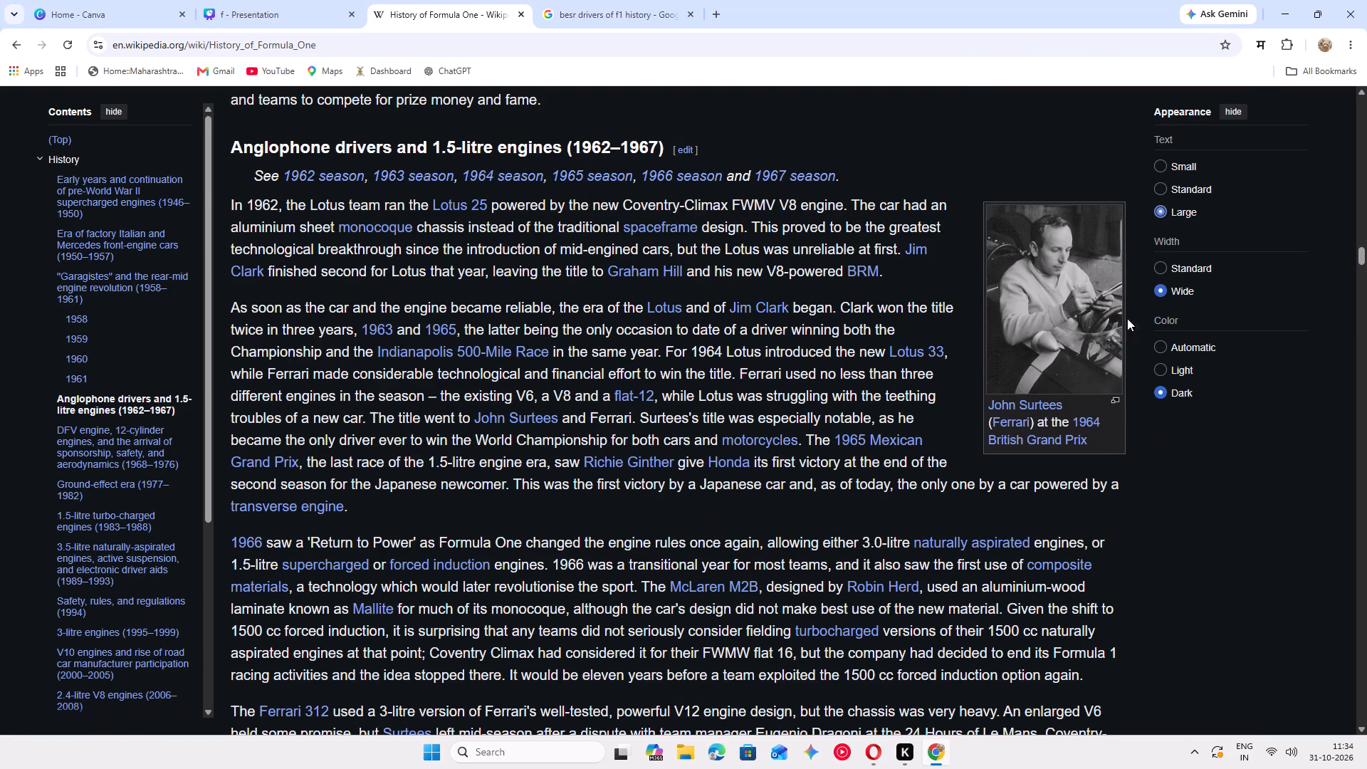
pyautogui.click(1156, 169)
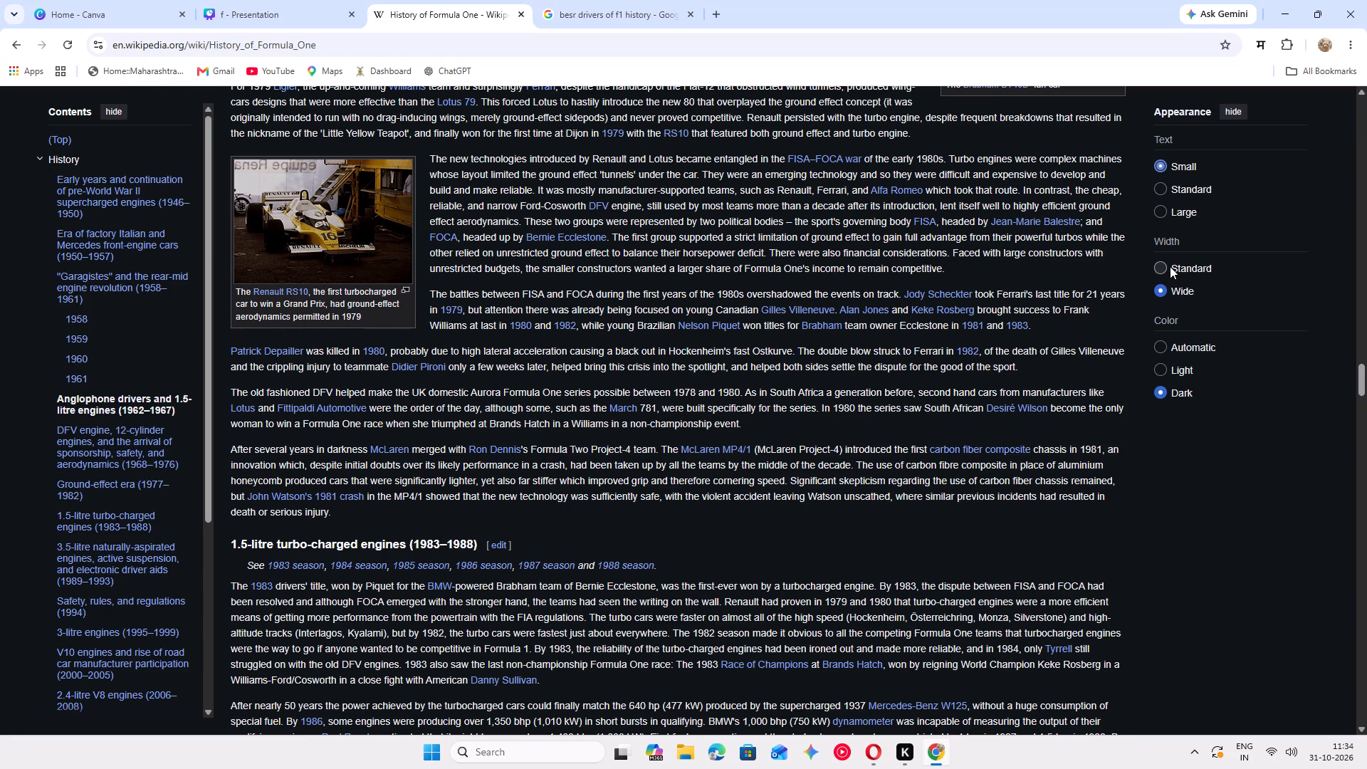
pyautogui.click(1169, 266)
pyautogui.scroll(-5, 1000, 558)
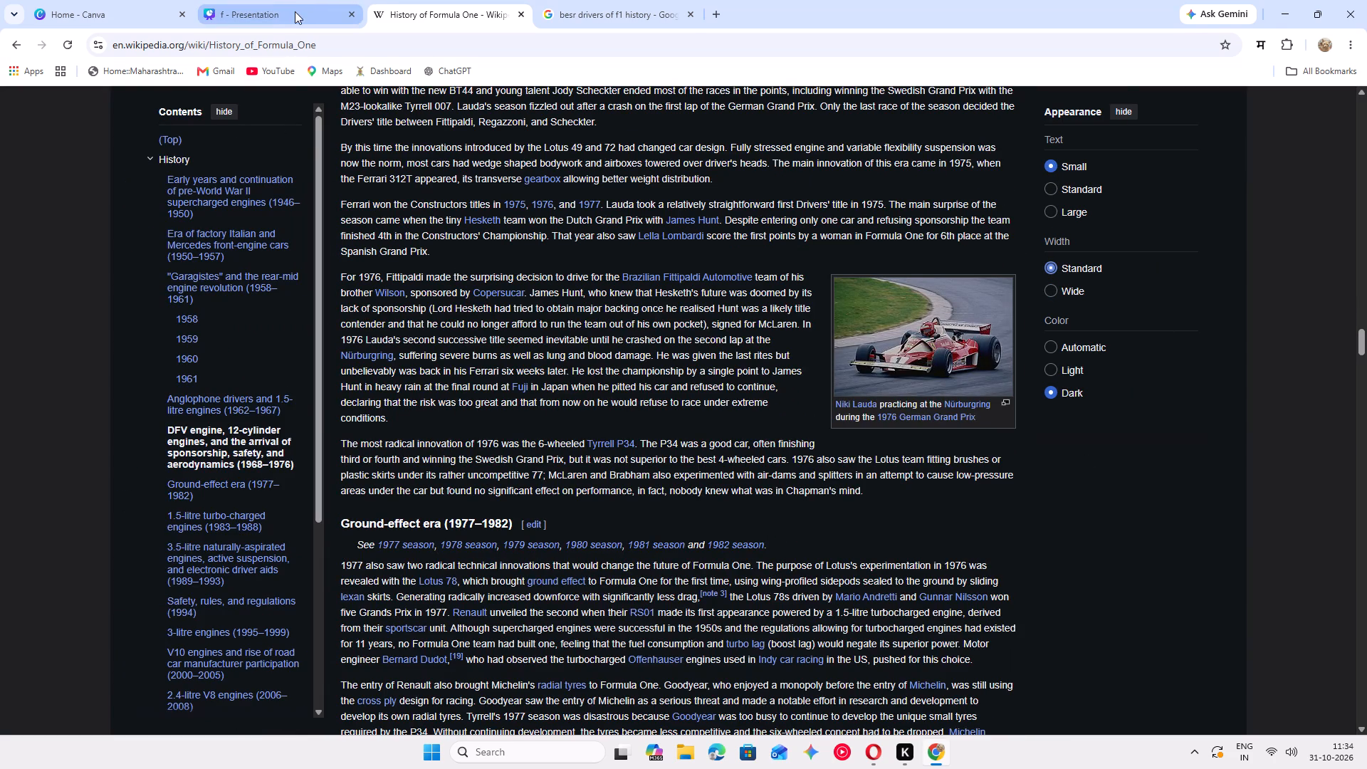
# Return to the Google results and copy the whole All-Time Greats table, from the Driver header through the Jim Clark row.
pyautogui.click(602, 0)
pyautogui.scroll(2, 544, 462)
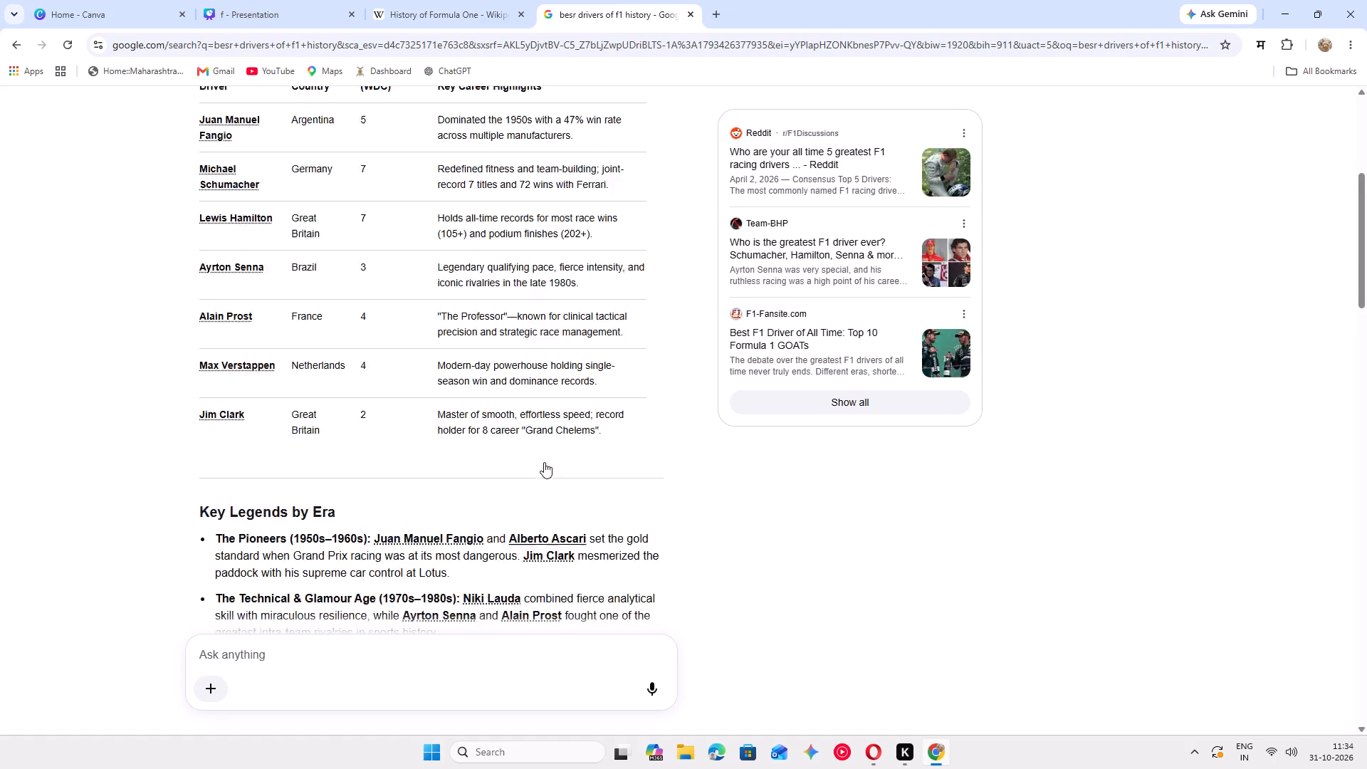
pyautogui.scroll(2, 544, 462)
pyautogui.scroll(-1, 250, 404)
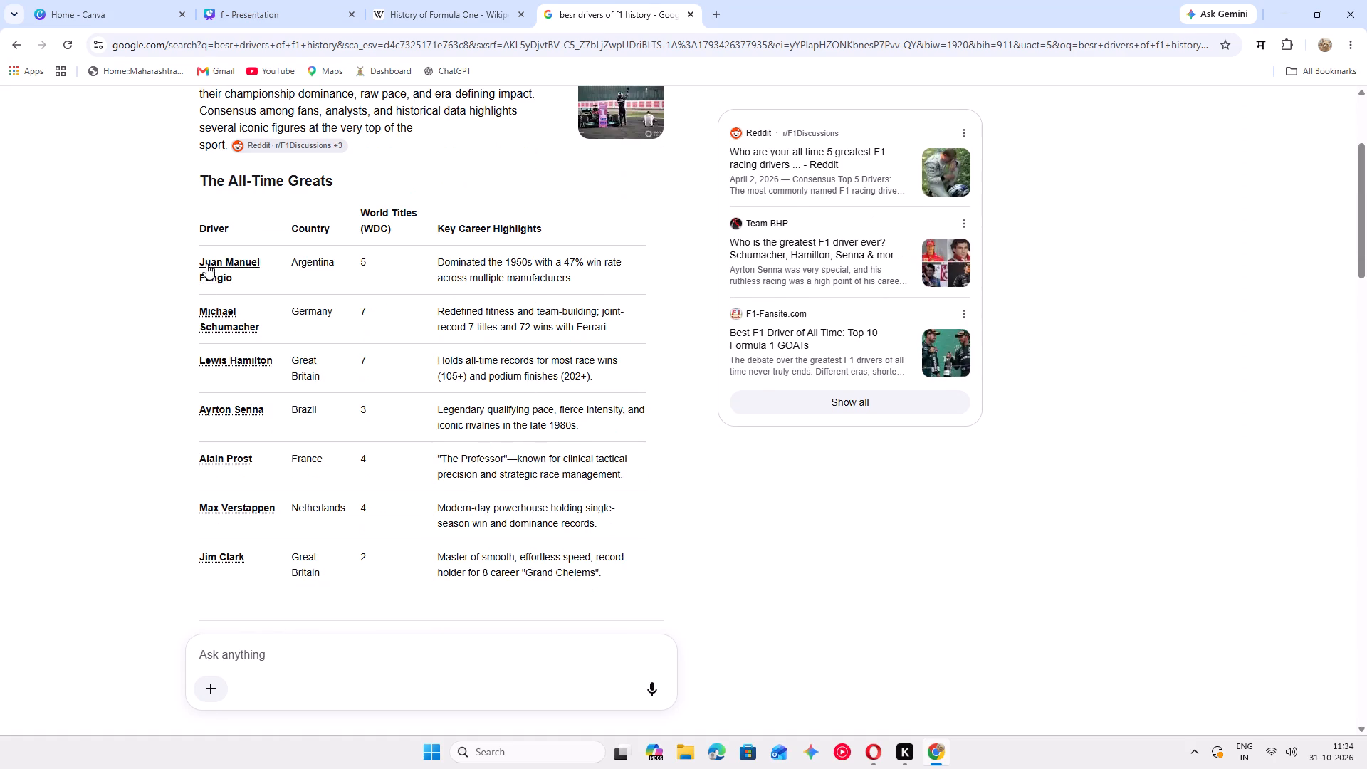
pyautogui.moveTo(236, 279); pyautogui.dragTo(199, 266)
pyautogui.moveTo(199, 266); pyautogui.dragTo(197, 264)
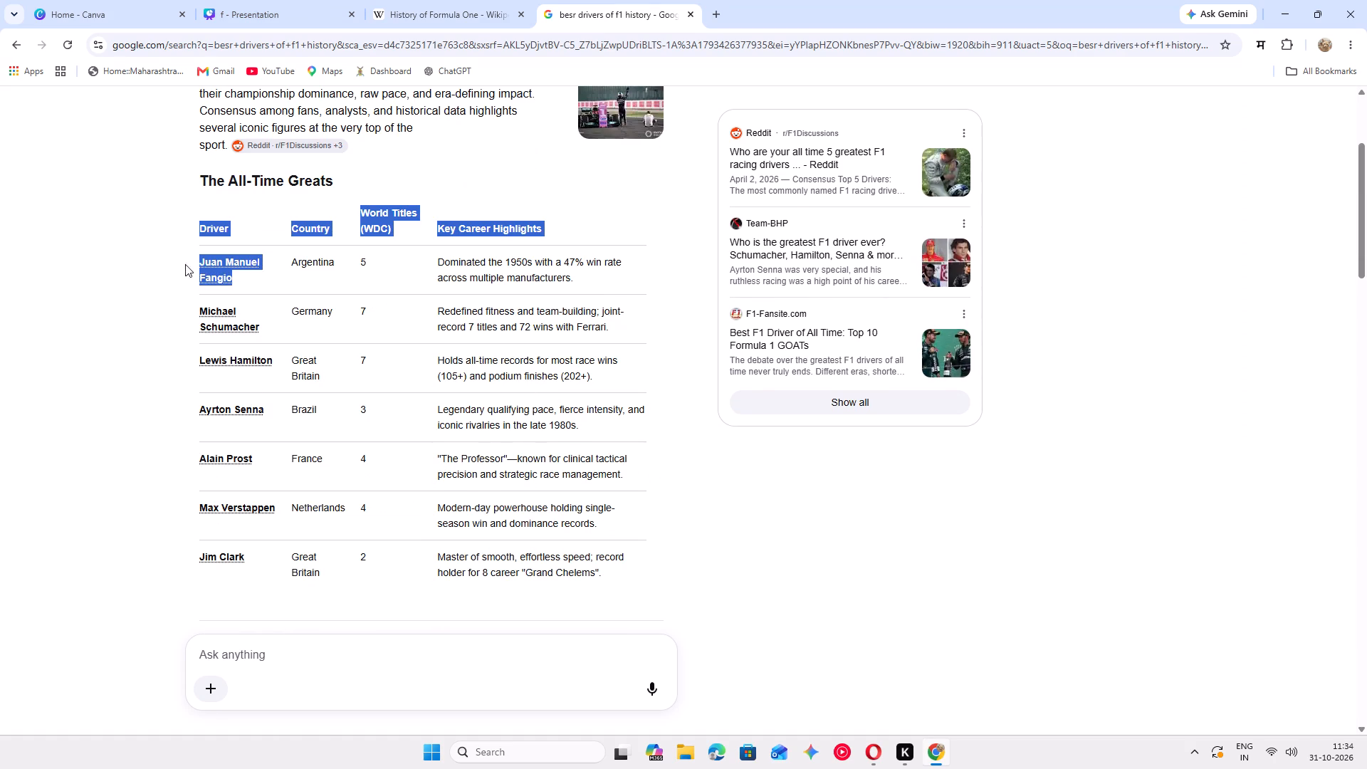
pyautogui.click(177, 264)
pyautogui.moveTo(189, 227); pyautogui.dragTo(423, 312)
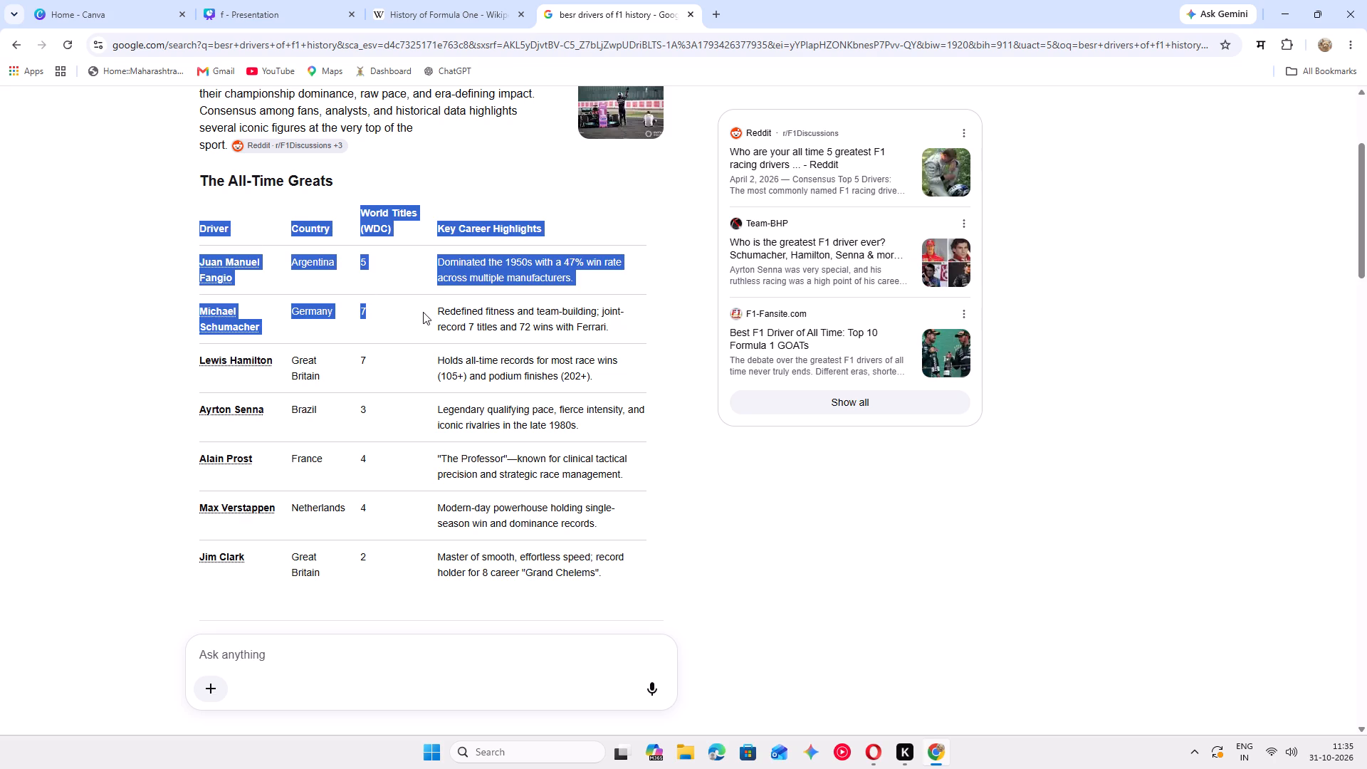
pyautogui.moveTo(423, 312); pyautogui.dragTo(633, 567)
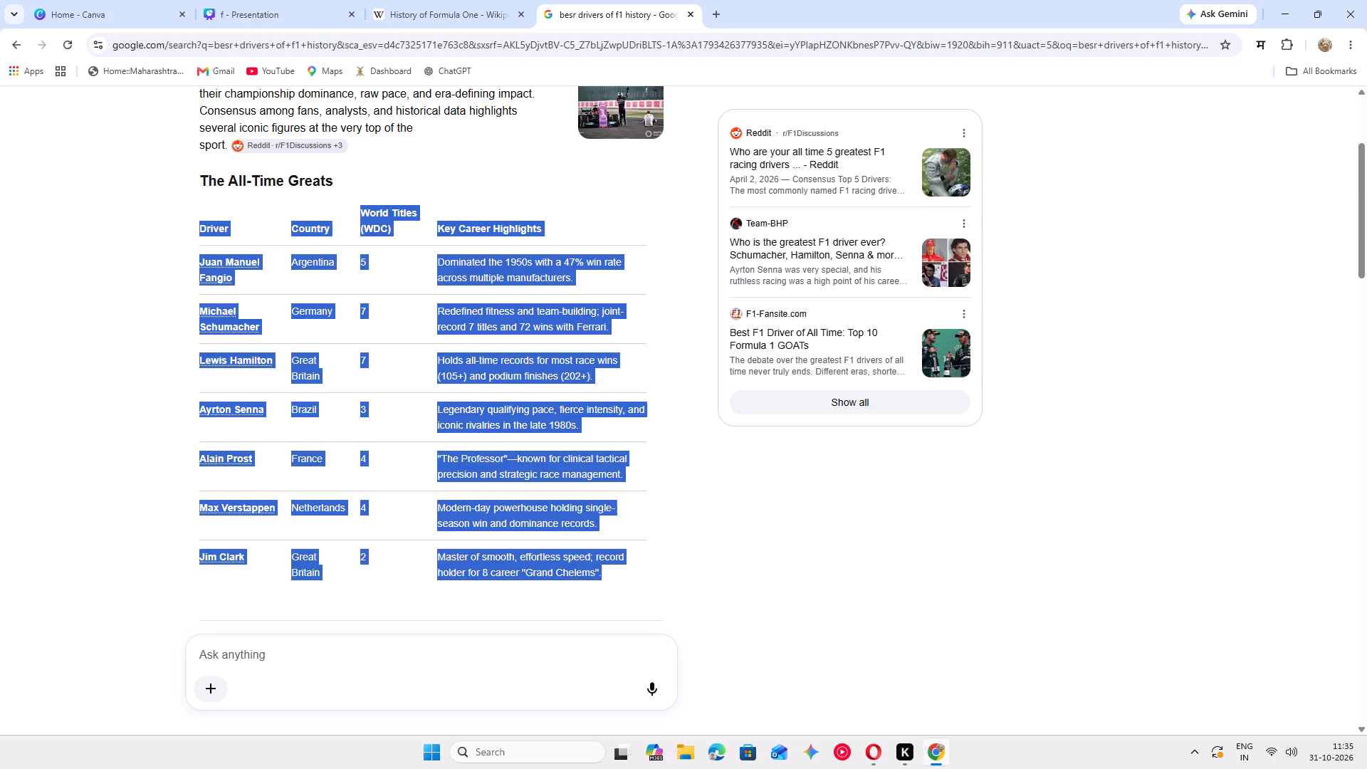
pyautogui.rightClick(589, 475)
pyautogui.click(625, 491)
pyautogui.click(735, 488)
# Switch to the Canva presentation, add a heading at font size 37 on page 4, and paste the copied driver table into it.
pyautogui.click(274, 23)
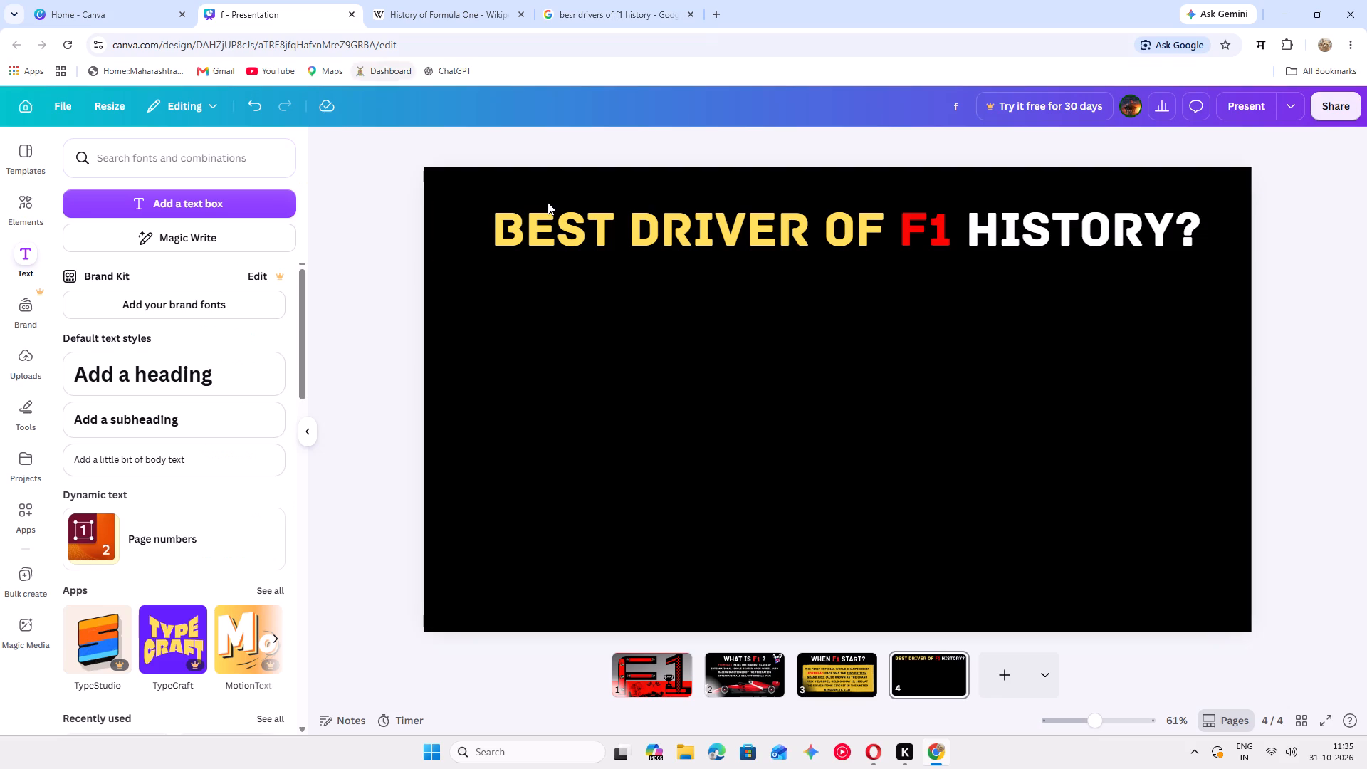
pyautogui.click(160, 371)
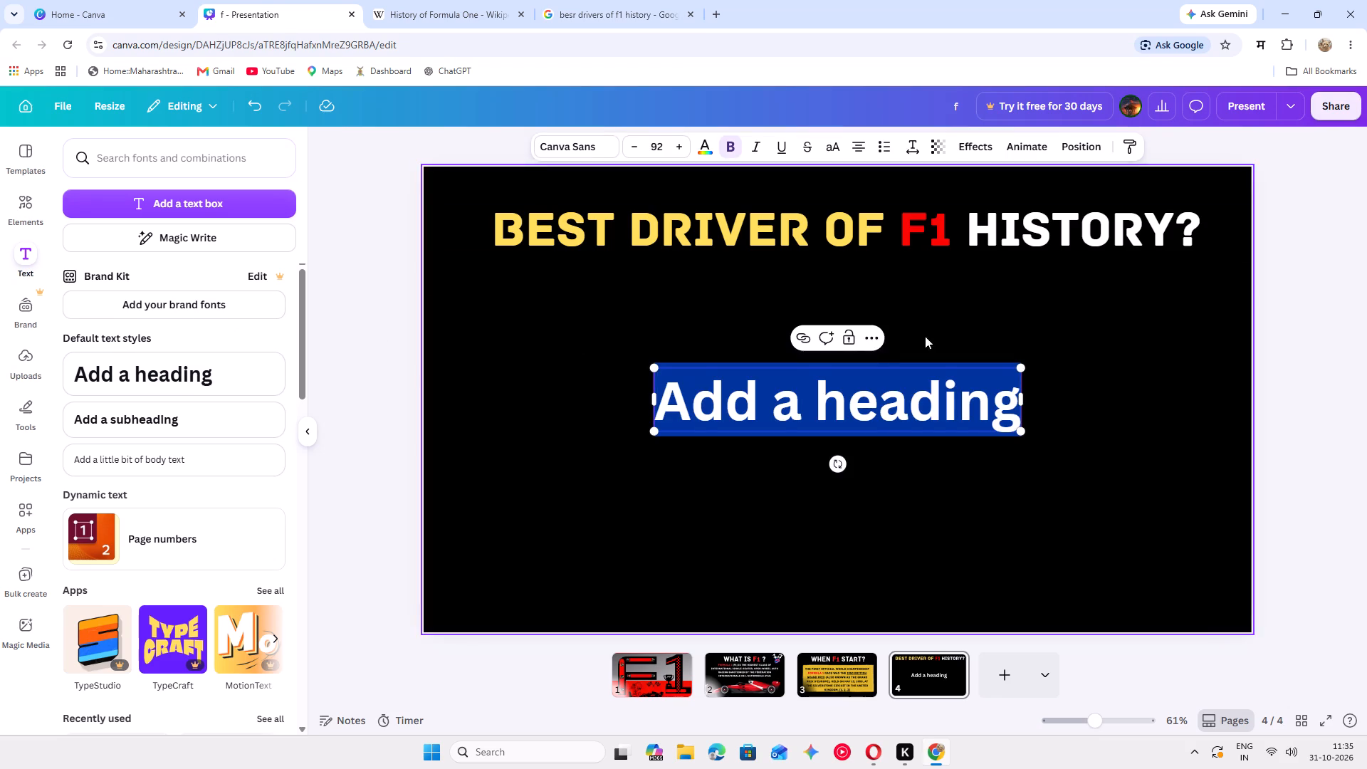
pyautogui.click(630, 147)
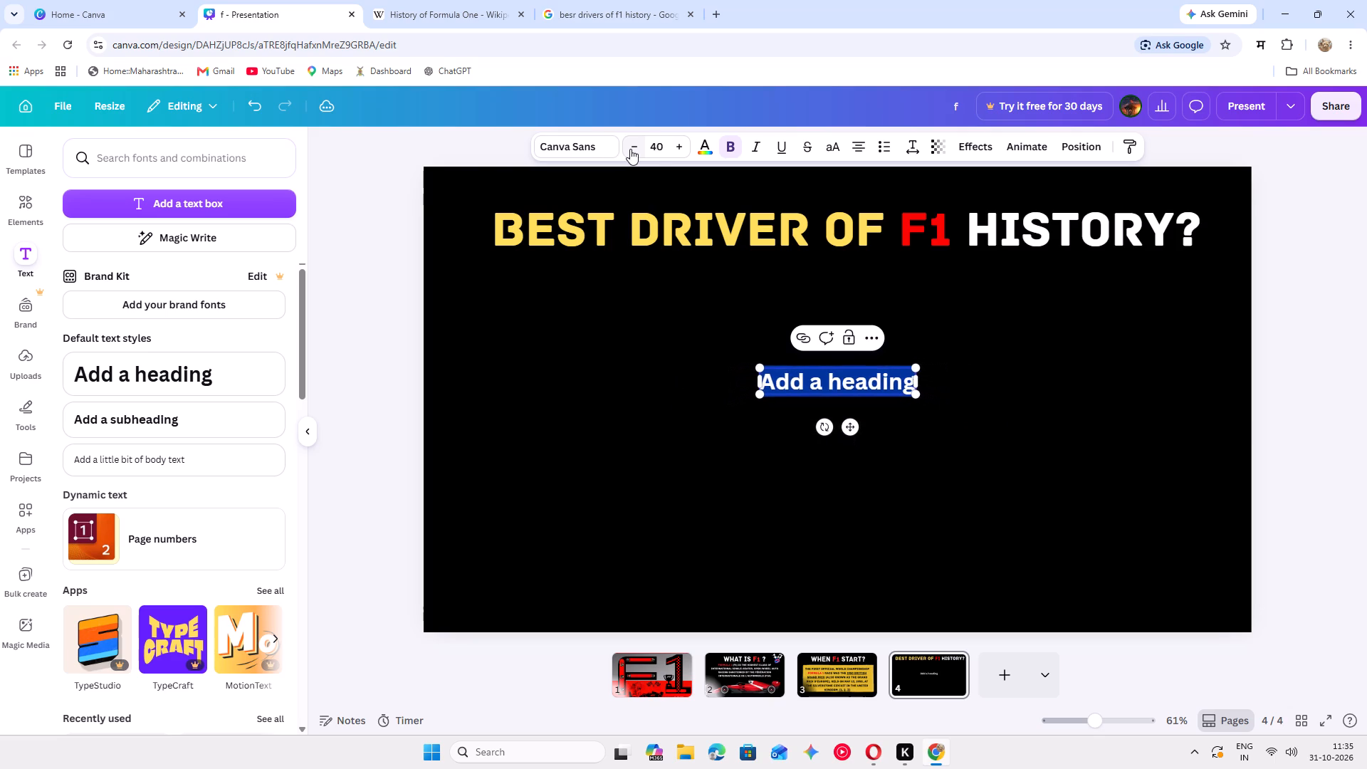
pyautogui.hotkey('ctrl', 'v')
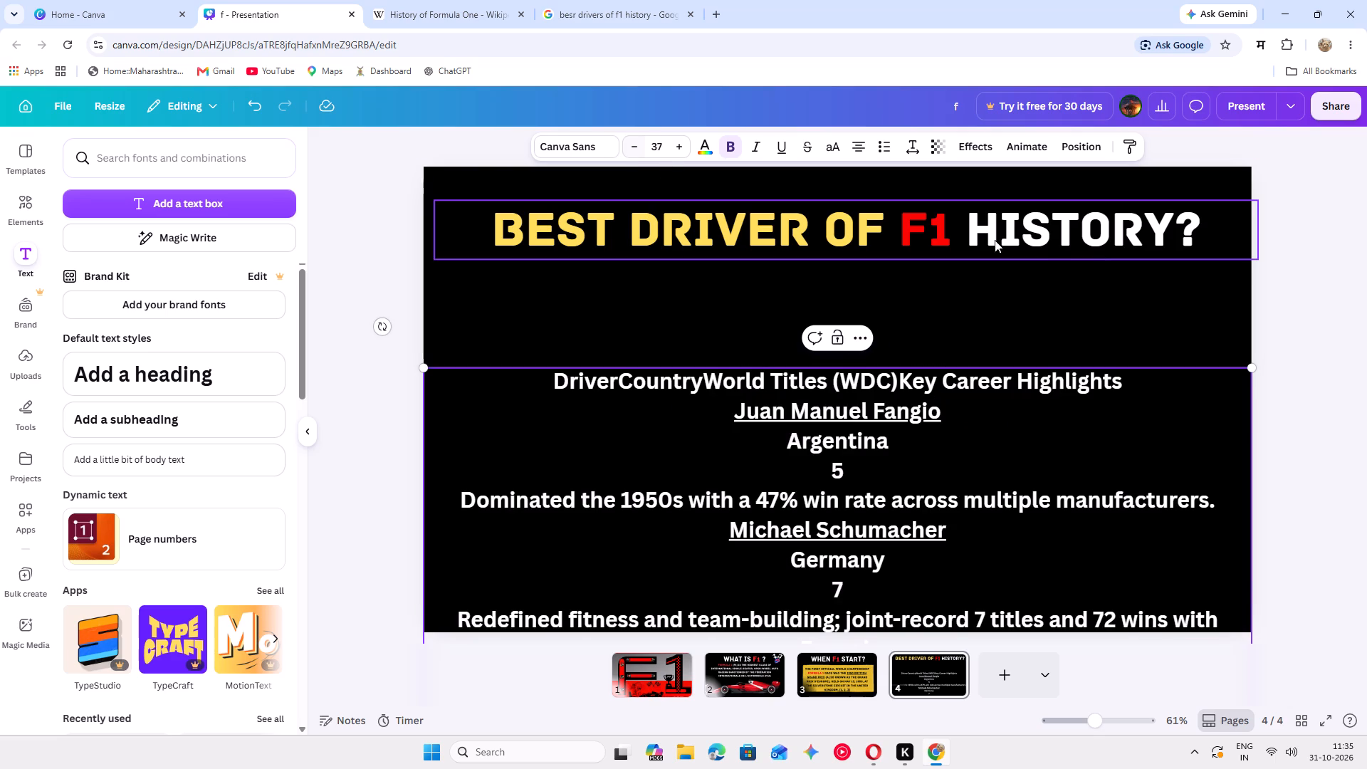
# Shrink the pasted driver text on page 4 to about font size 22.4 and place it directly below the title.
pyautogui.moveTo(1252, 367); pyautogui.dragTo(1128, 427)
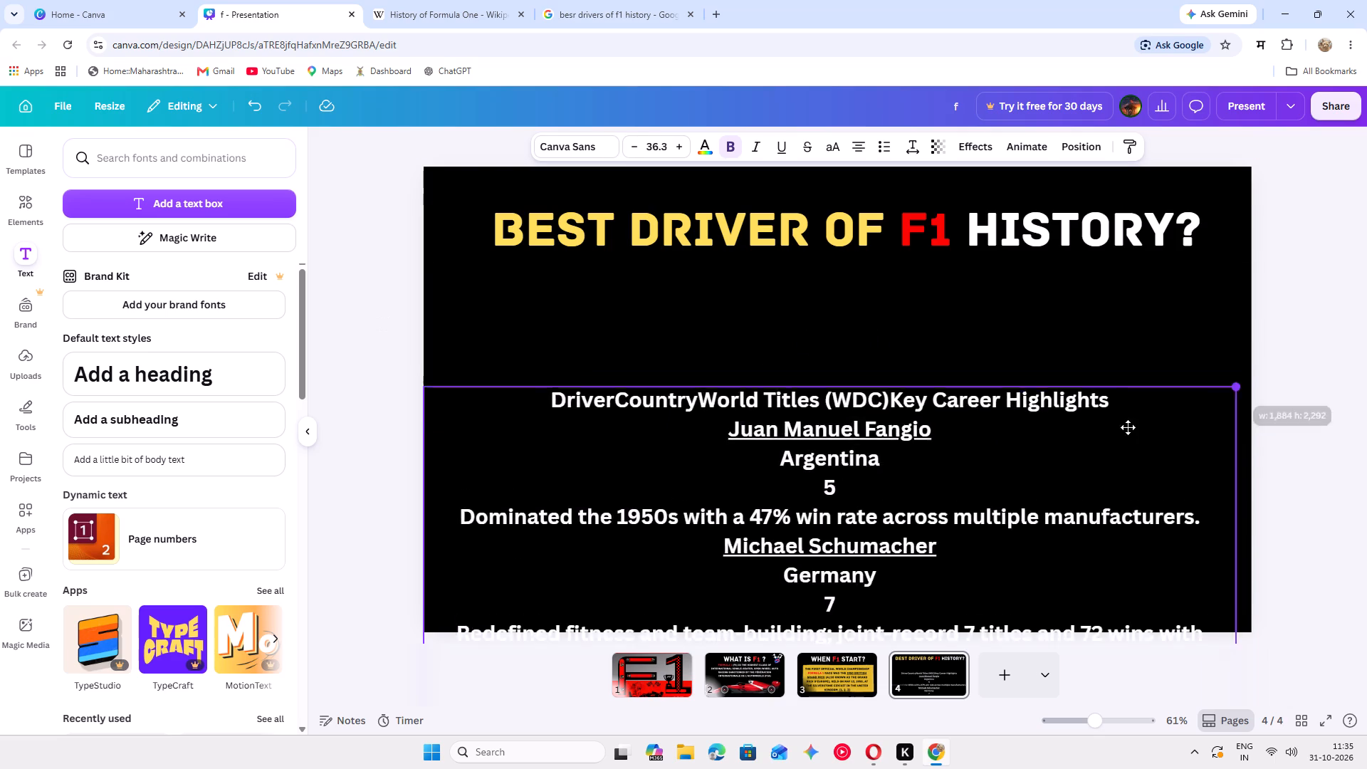
pyautogui.moveTo(1128, 427); pyautogui.dragTo(1037, 441)
pyautogui.moveTo(1039, 559); pyautogui.dragTo(1042, 531)
pyautogui.click(1096, 474)
pyautogui.click(1061, 556)
pyautogui.moveTo(1061, 556); pyautogui.dragTo(1115, 325)
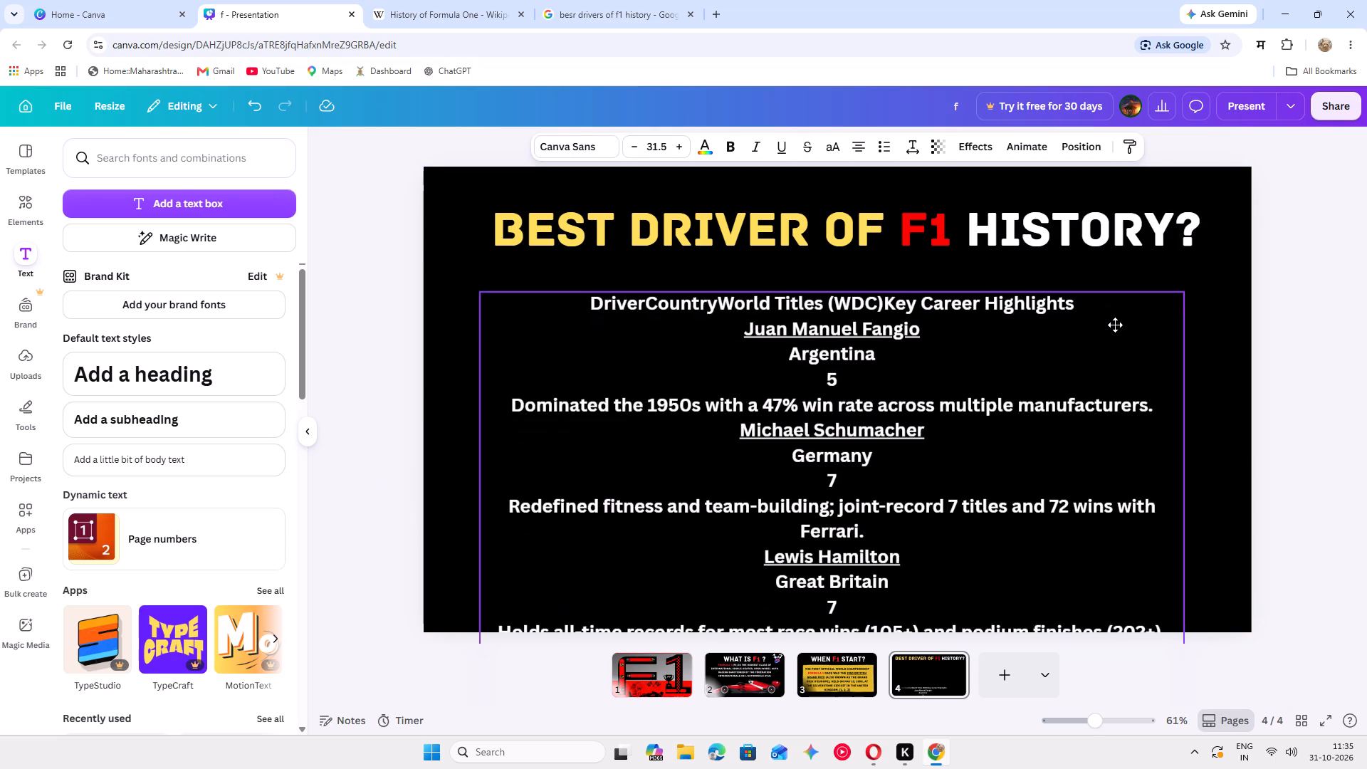
pyautogui.moveTo(1115, 325); pyautogui.dragTo(1113, 320)
pyautogui.moveTo(1182, 281); pyautogui.dragTo(921, 474)
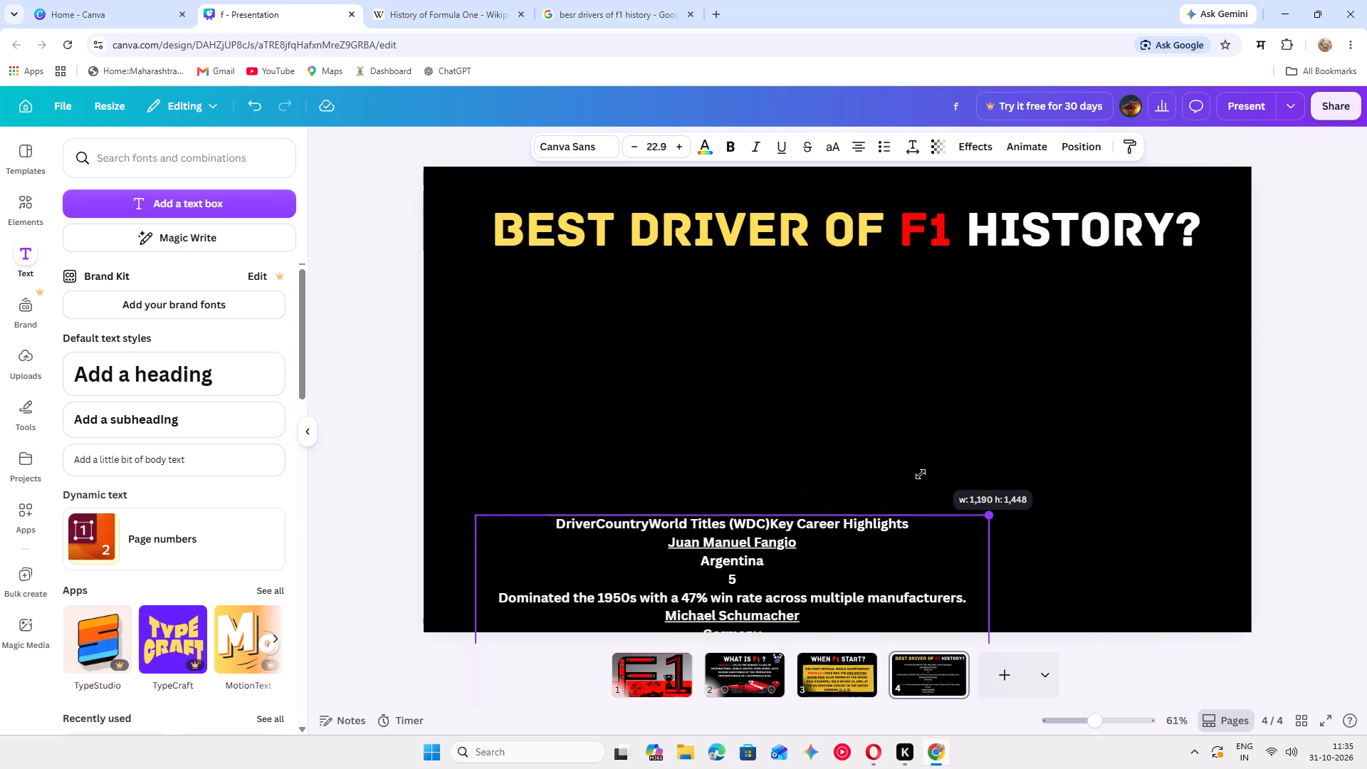
pyautogui.moveTo(921, 474); pyautogui.dragTo(916, 478)
pyautogui.moveTo(923, 556); pyautogui.dragTo(1001, 283)
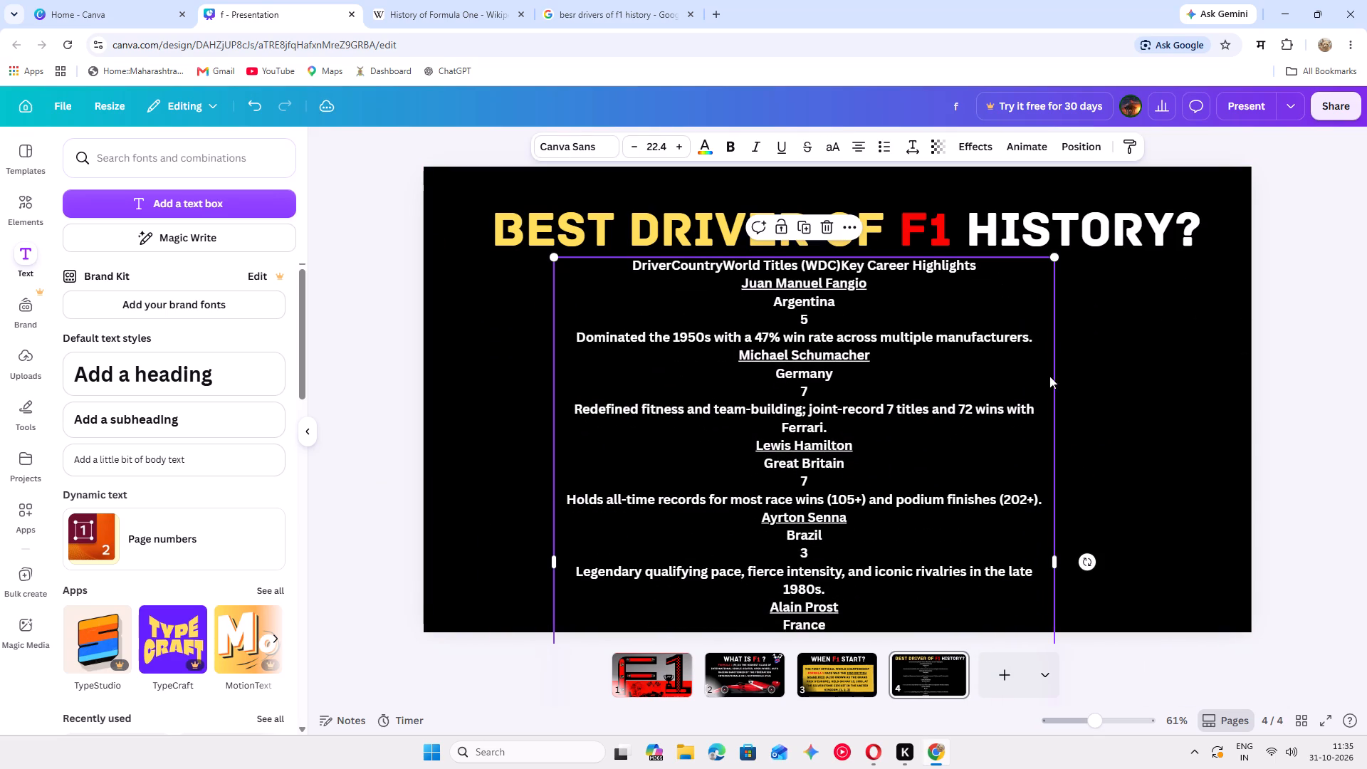
# Scale the driver text down to about size 12.6, widen its box to nearly the page width, and fit the whole list below the title.
pyautogui.moveTo(1057, 563); pyautogui.dragTo(1366, 481)
pyautogui.moveTo(651, 474); pyautogui.dragTo(480, 439)
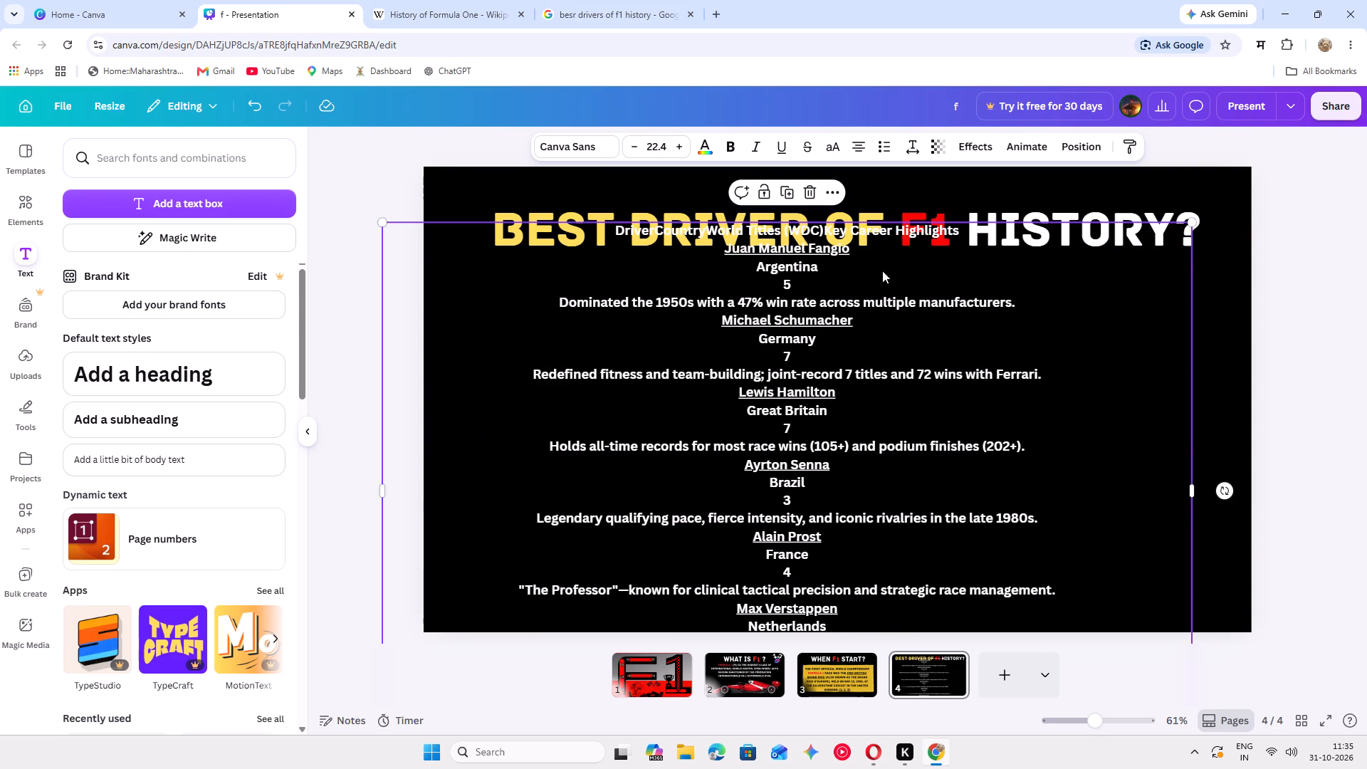
pyautogui.moveTo(1193, 223); pyautogui.dragTo(1187, 229)
pyautogui.moveTo(1187, 229); pyautogui.dragTo(896, 545)
pyautogui.moveTo(809, 545); pyautogui.dragTo(889, 368)
pyautogui.moveTo(920, 432); pyautogui.dragTo(1267, 447)
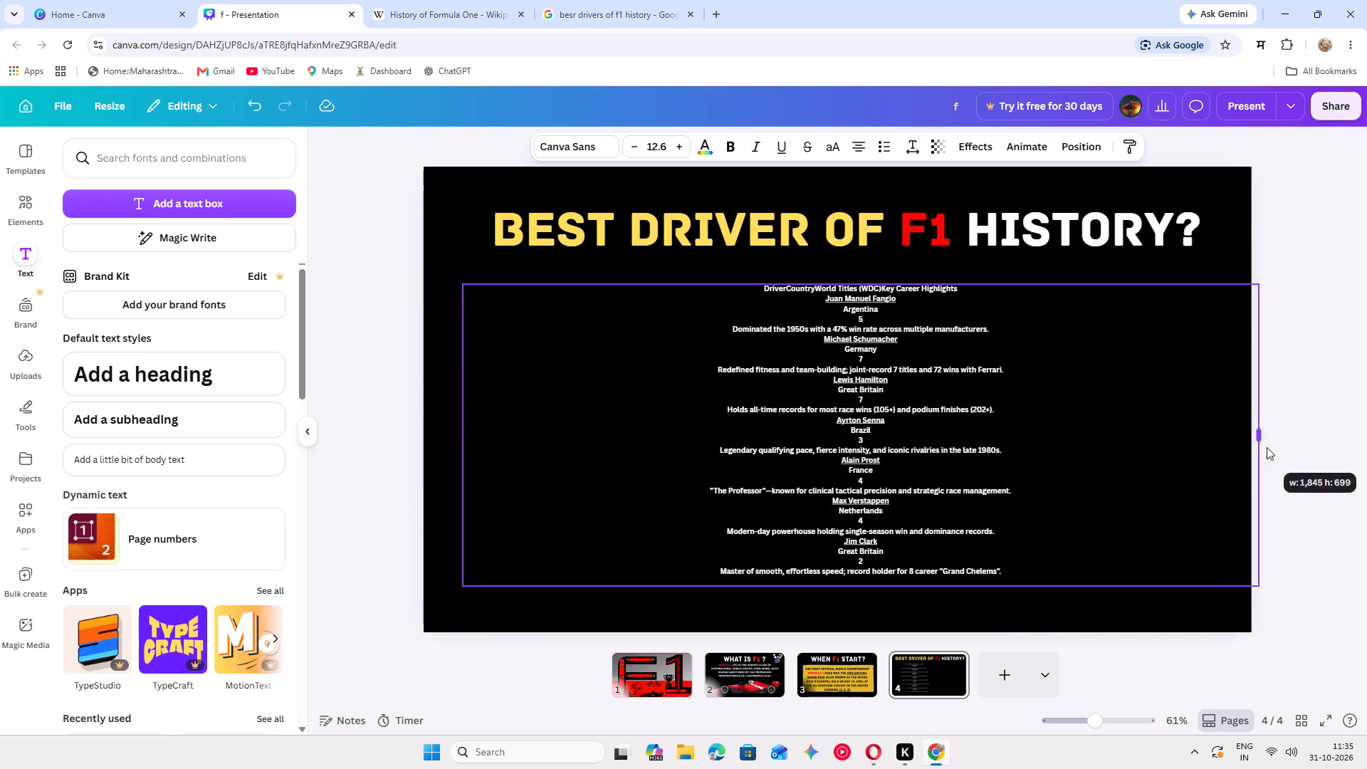
pyautogui.moveTo(1267, 447); pyautogui.dragTo(1272, 447)
pyautogui.moveTo(1210, 444); pyautogui.dragTo(1197, 471)
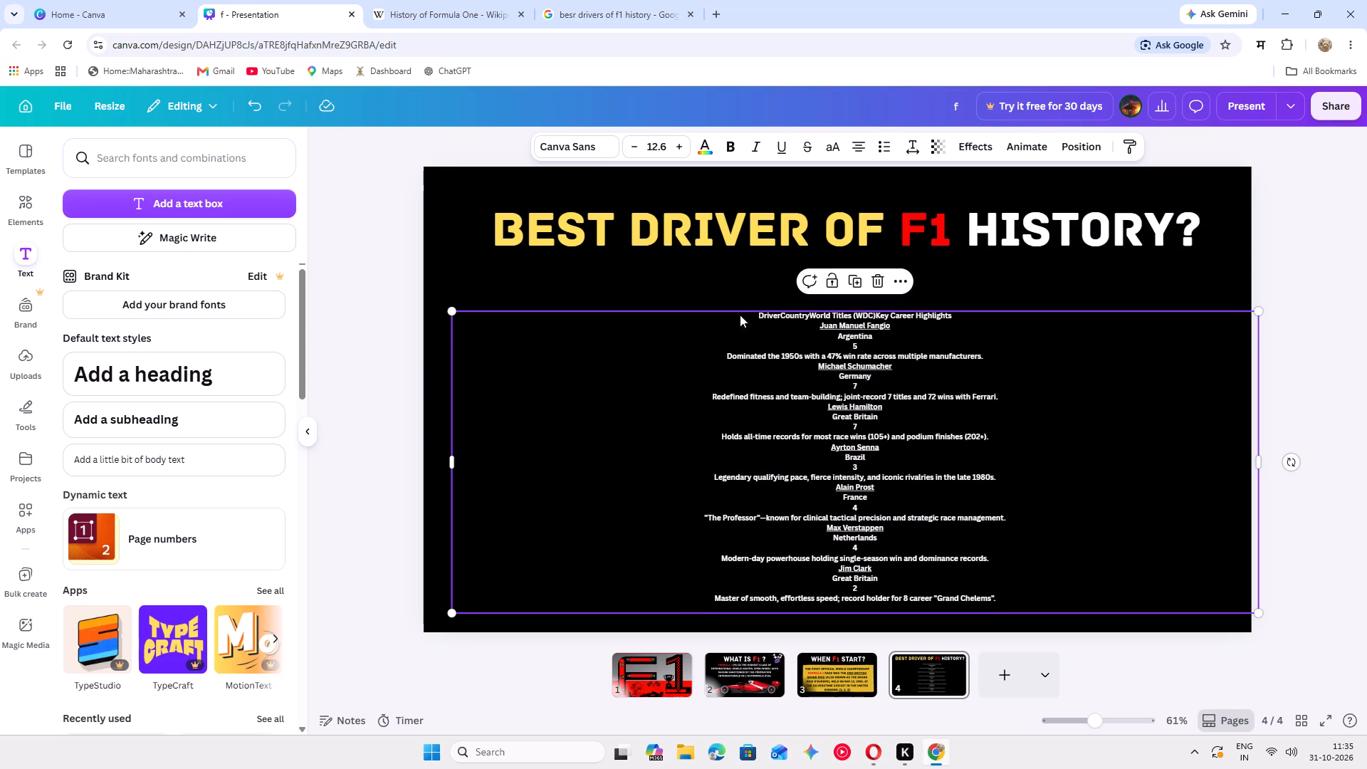
# Enlarge the driver text to about size 14.2, then narrow its box and centre it on the page beneath the title.
pyautogui.moveTo(451, 313); pyautogui.dragTo(365, 224)
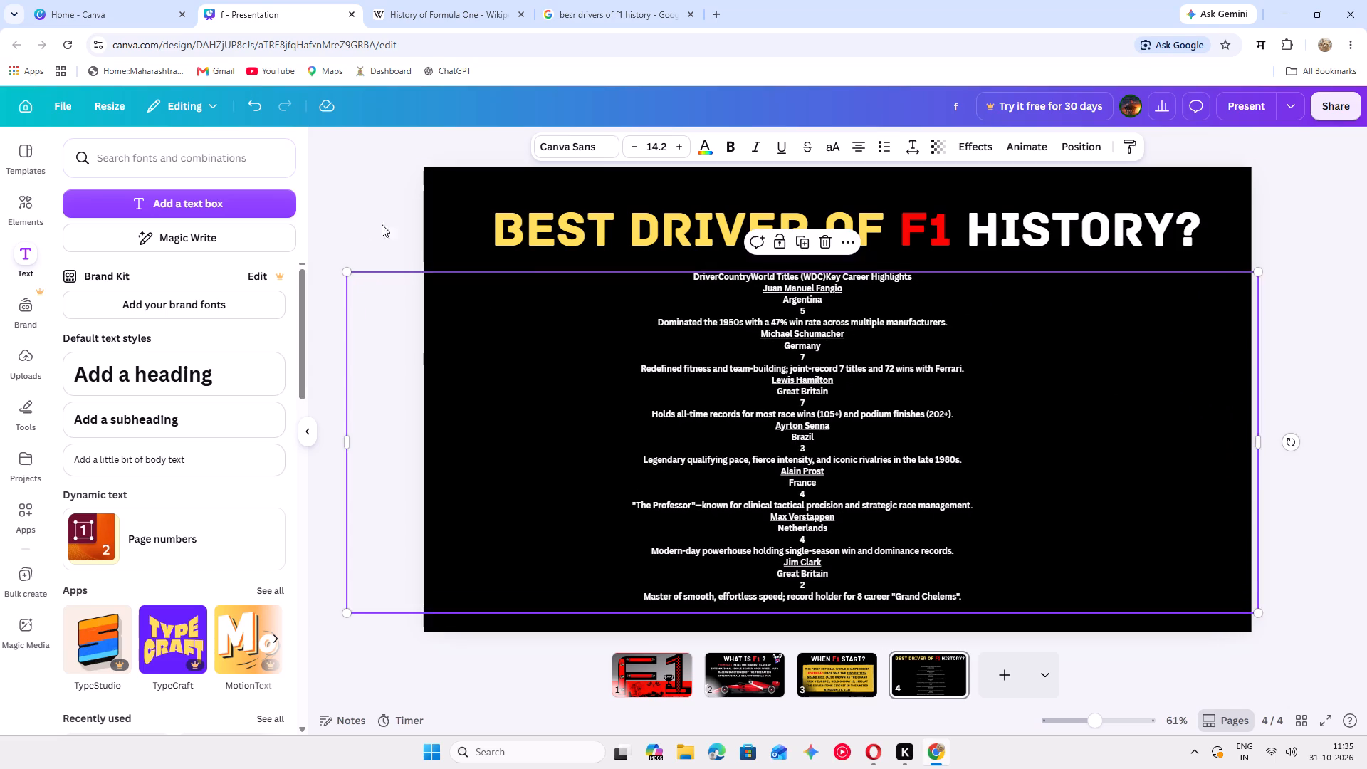
pyautogui.moveTo(1094, 389); pyautogui.dragTo(1107, 389)
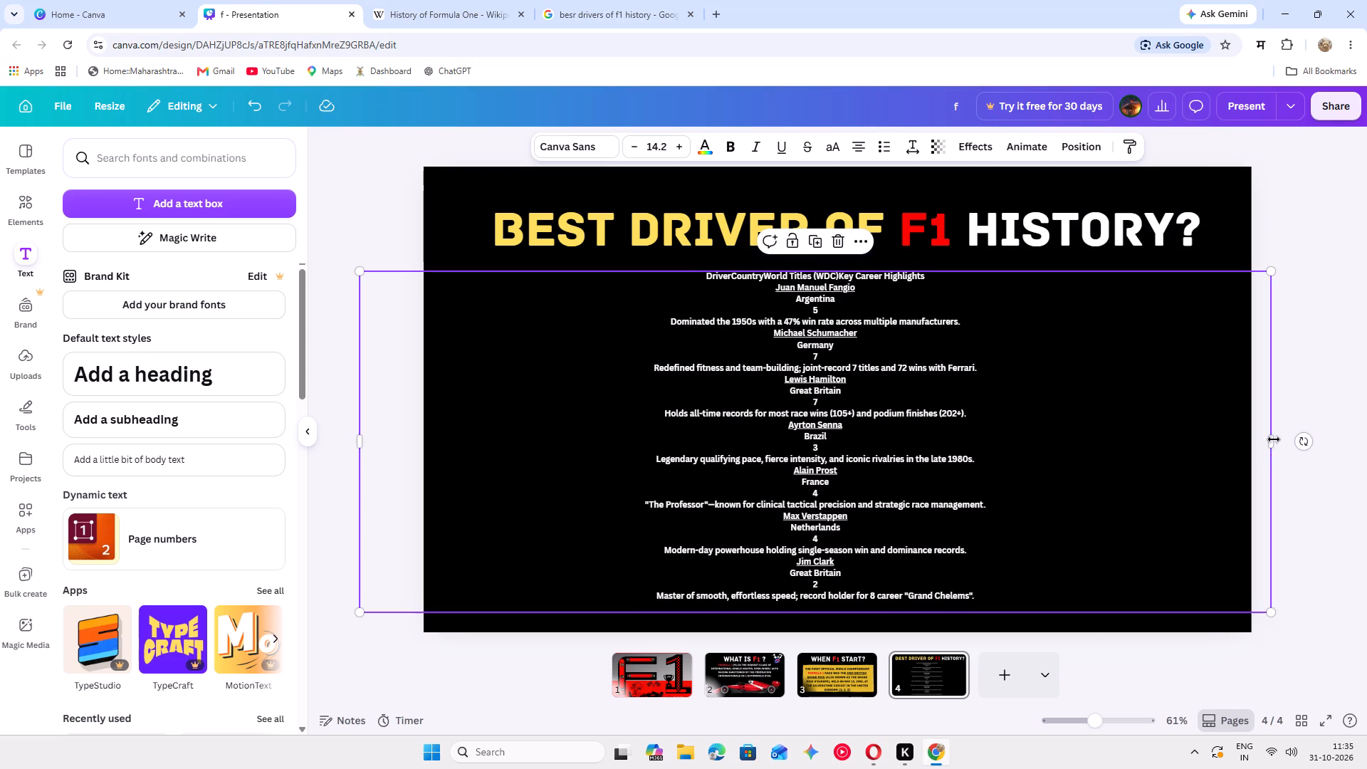
pyautogui.moveTo(1274, 439); pyautogui.dragTo(813, 435)
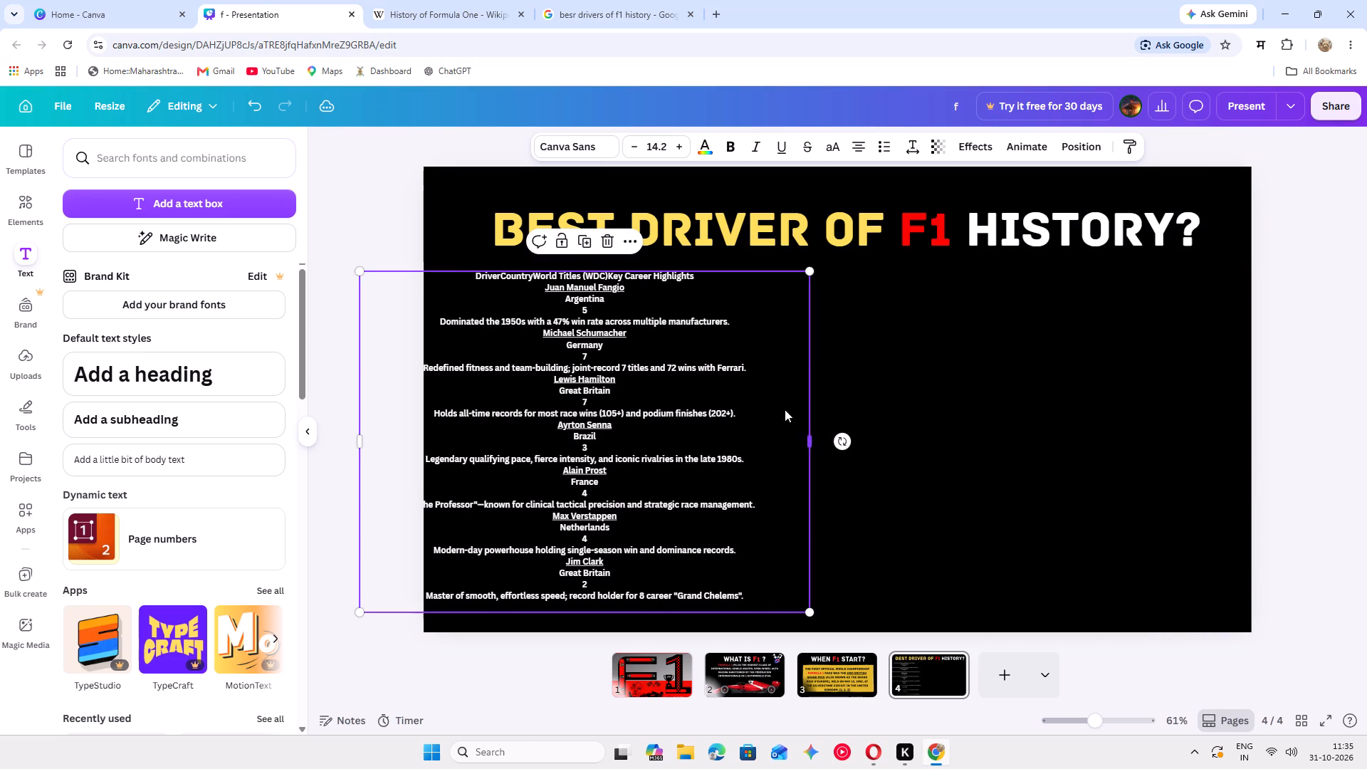
pyautogui.moveTo(775, 398); pyautogui.dragTo(983, 397)
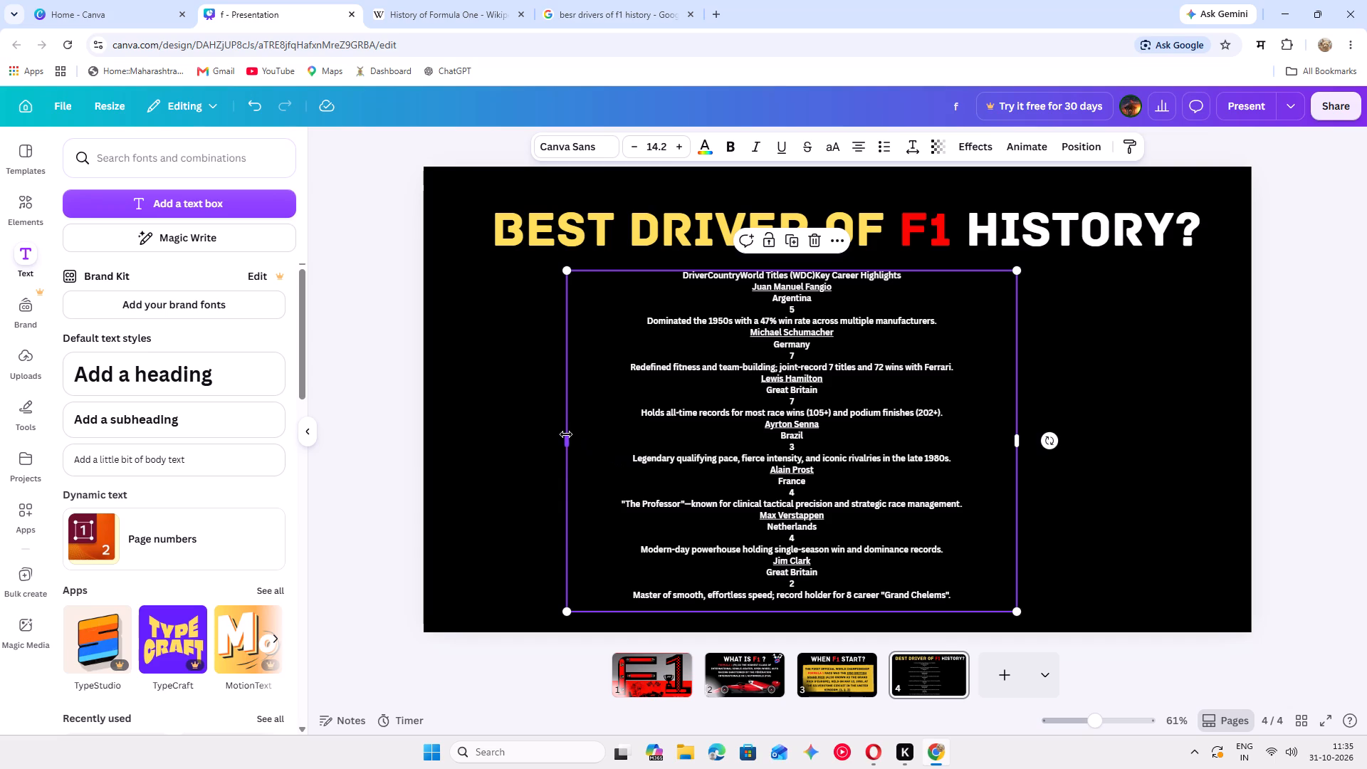
pyautogui.moveTo(566, 434); pyautogui.dragTo(412, 446)
pyautogui.moveTo(923, 471); pyautogui.dragTo(1009, 471)
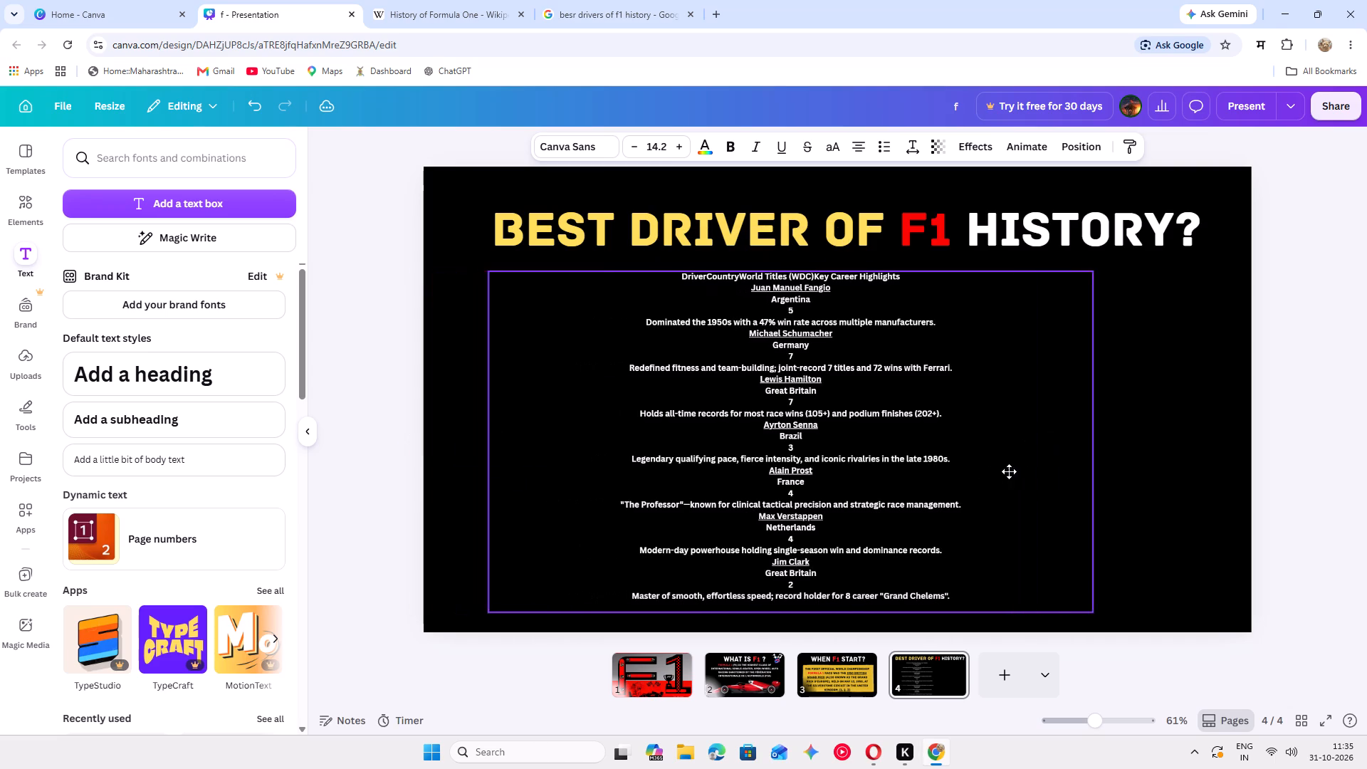
pyautogui.moveTo(1009, 471); pyautogui.dragTo(1018, 471)
pyautogui.moveTo(1044, 471); pyautogui.dragTo(1067, 471)
# Widen the driver text box on page 4 to almost the full page width and centre it beneath the title.
pyautogui.scroll(5, 1018, 436)
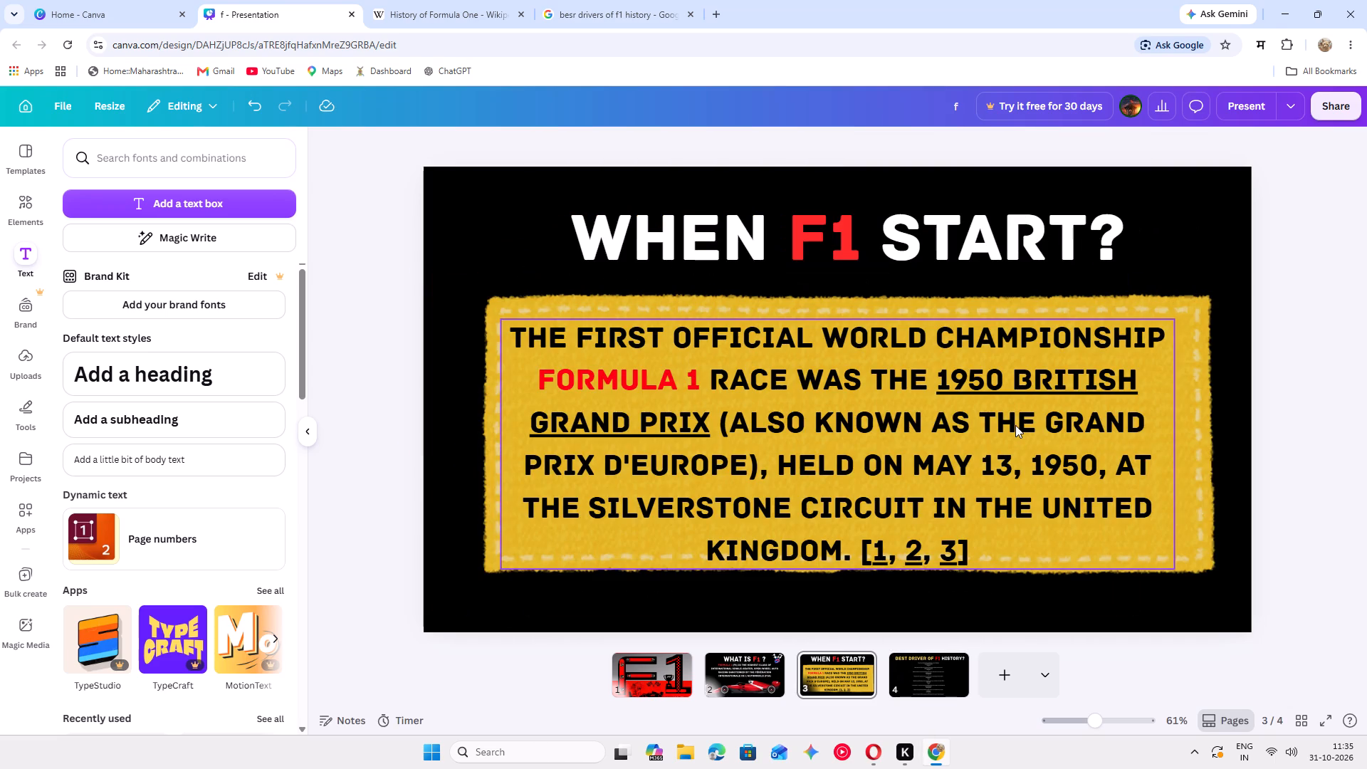
pyautogui.scroll(-2, 1015, 425)
pyautogui.click(1097, 434)
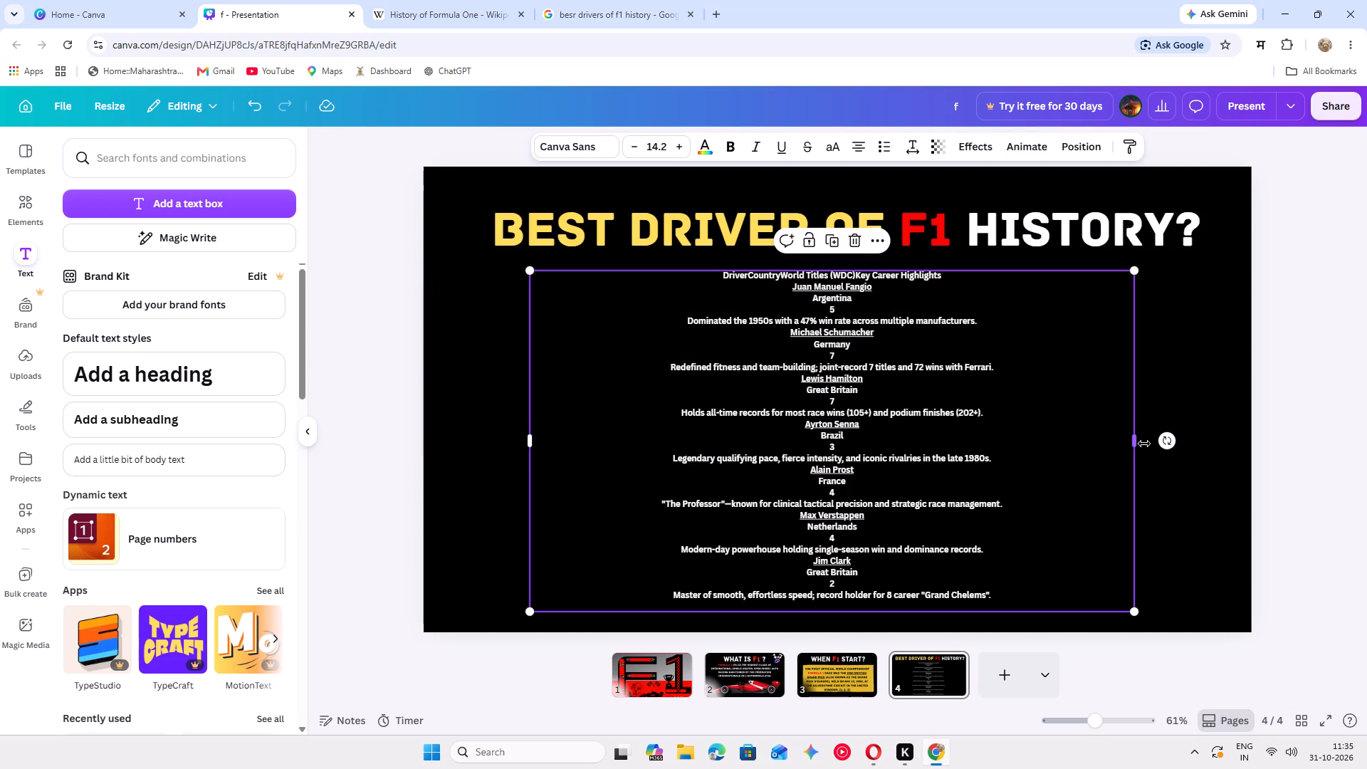
pyautogui.click(1134, 444)
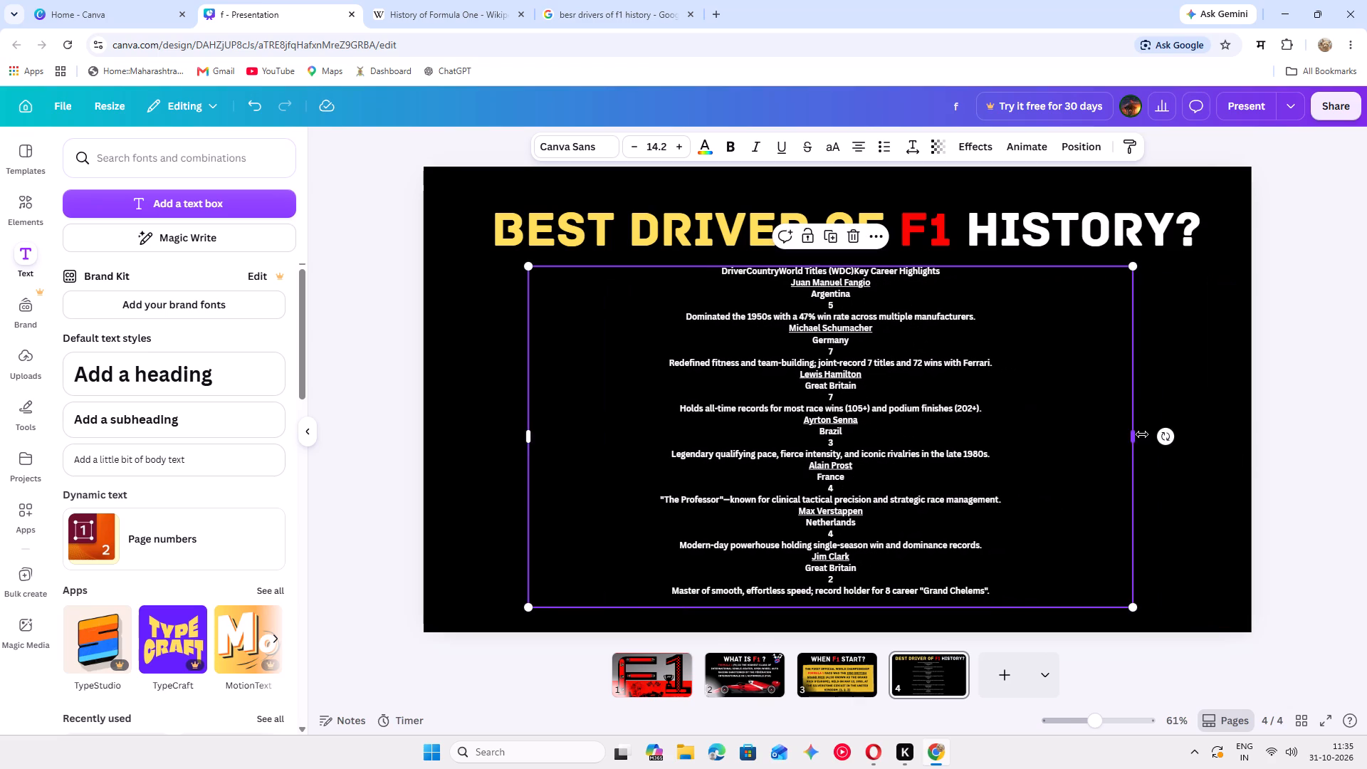
pyautogui.moveTo(1137, 434); pyautogui.dragTo(1158, 435)
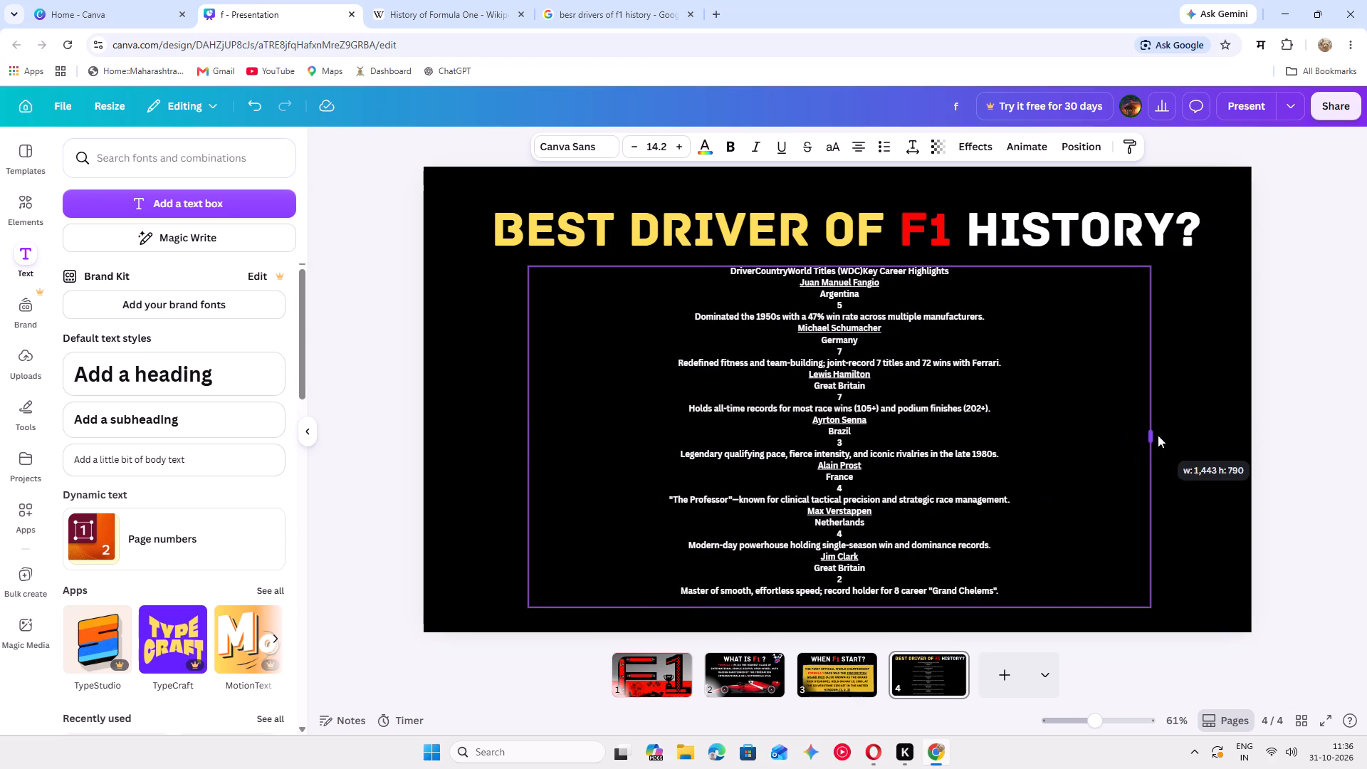
pyautogui.moveTo(1158, 435); pyautogui.dragTo(1336, 461)
pyautogui.moveTo(1274, 461); pyautogui.dragTo(1173, 458)
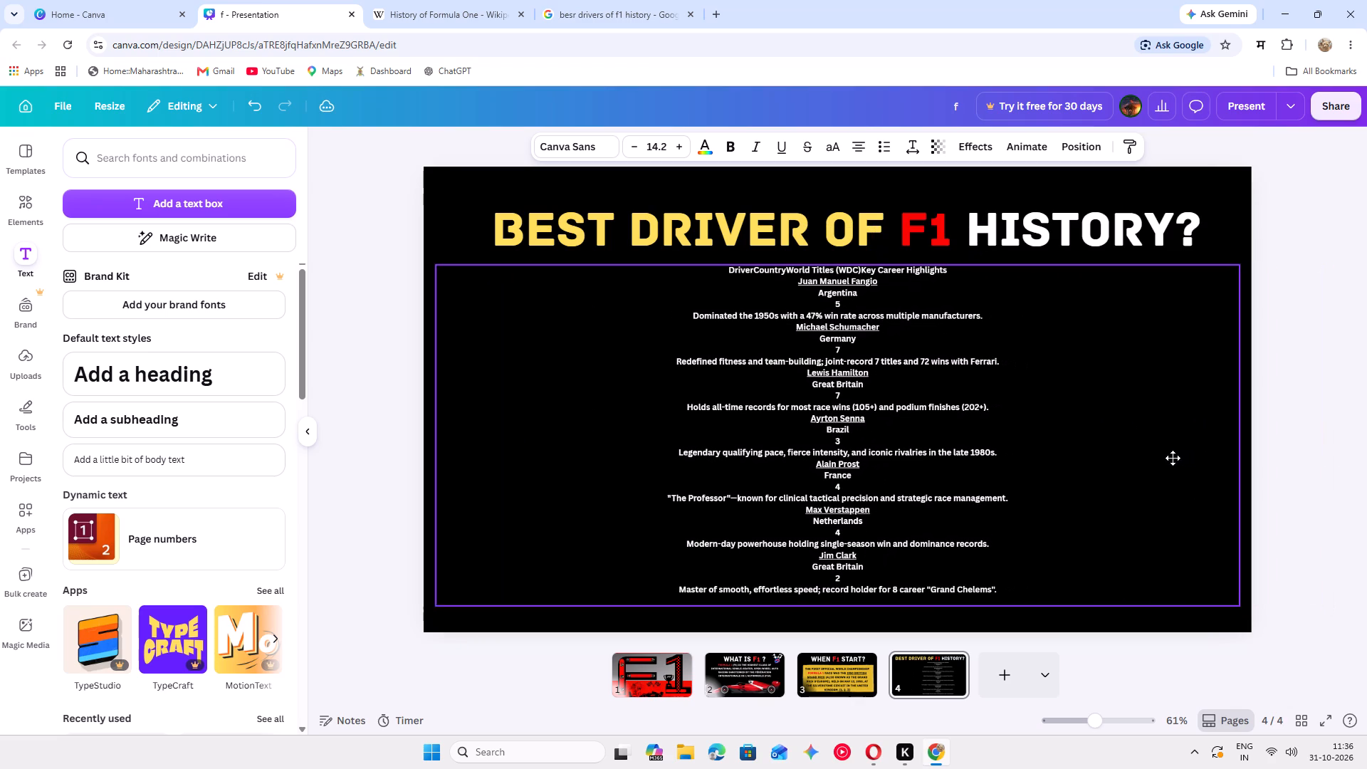
pyautogui.moveTo(1173, 458); pyautogui.dragTo(1166, 464)
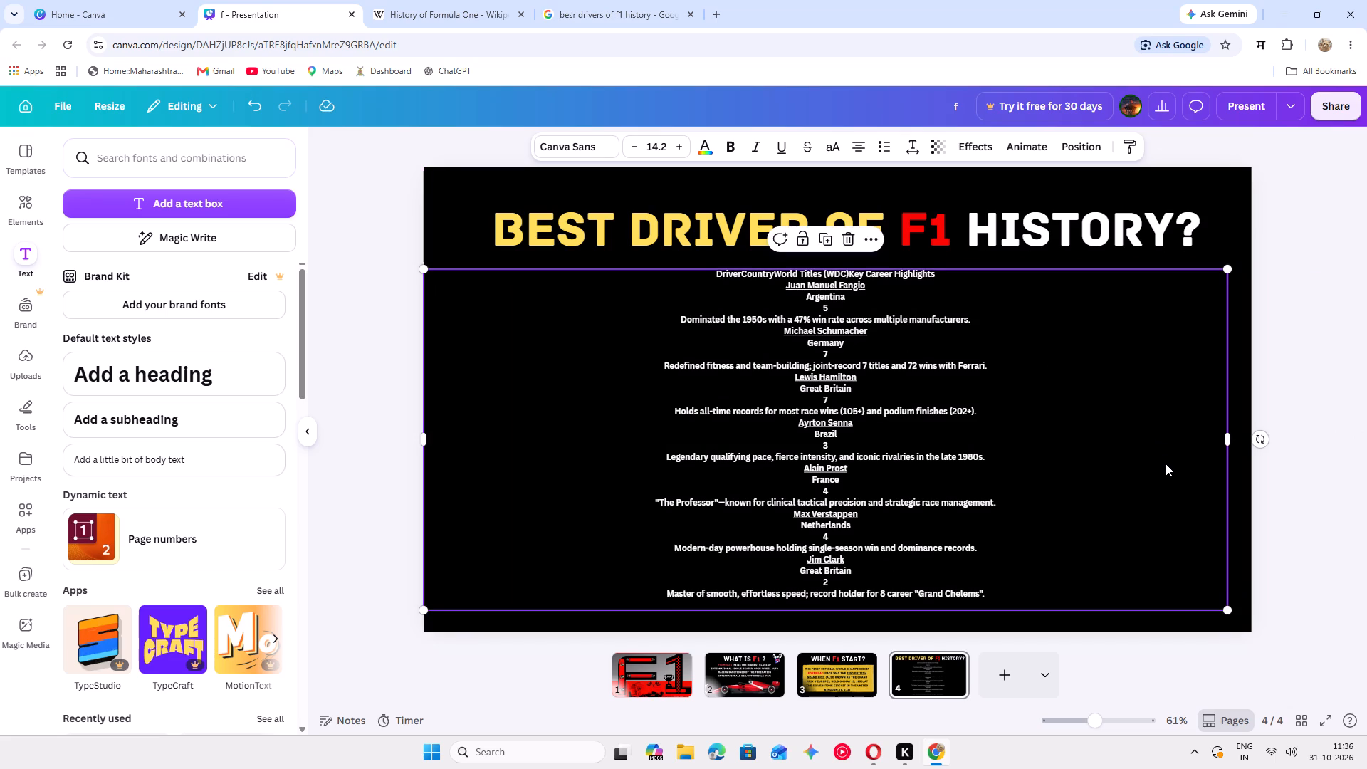
pyautogui.moveTo(1166, 464); pyautogui.dragTo(1172, 464)
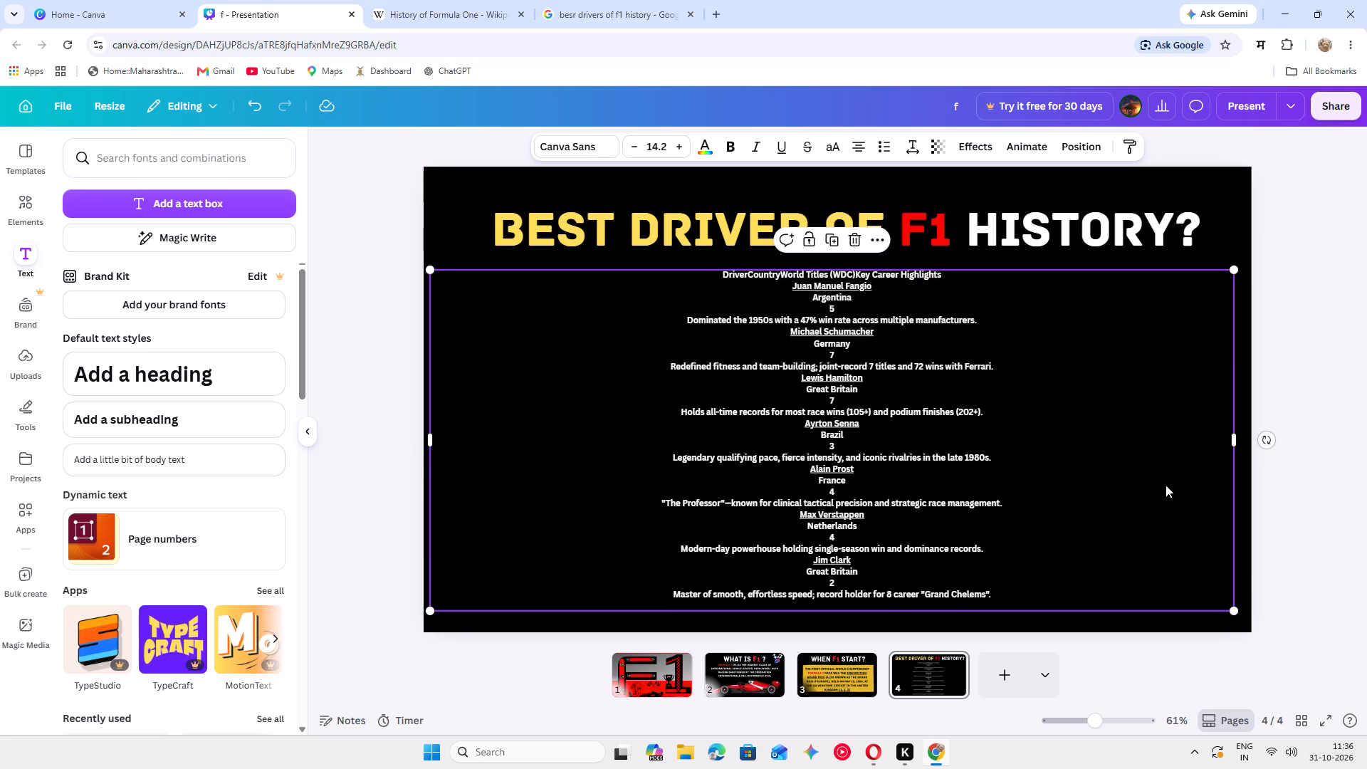
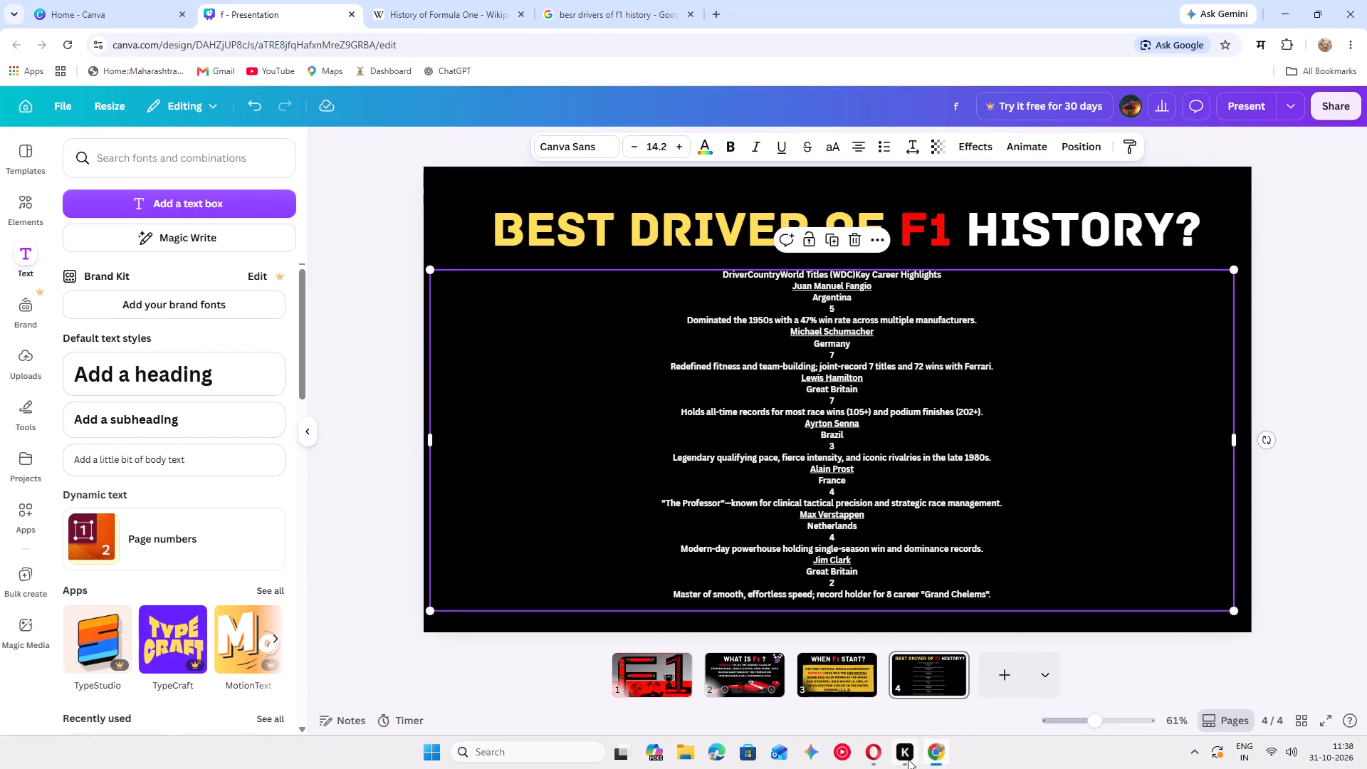
# Delete all the pasted driver text from the text box on page 4, keeping the empty box below the title.
pyautogui.click(1331, 466)
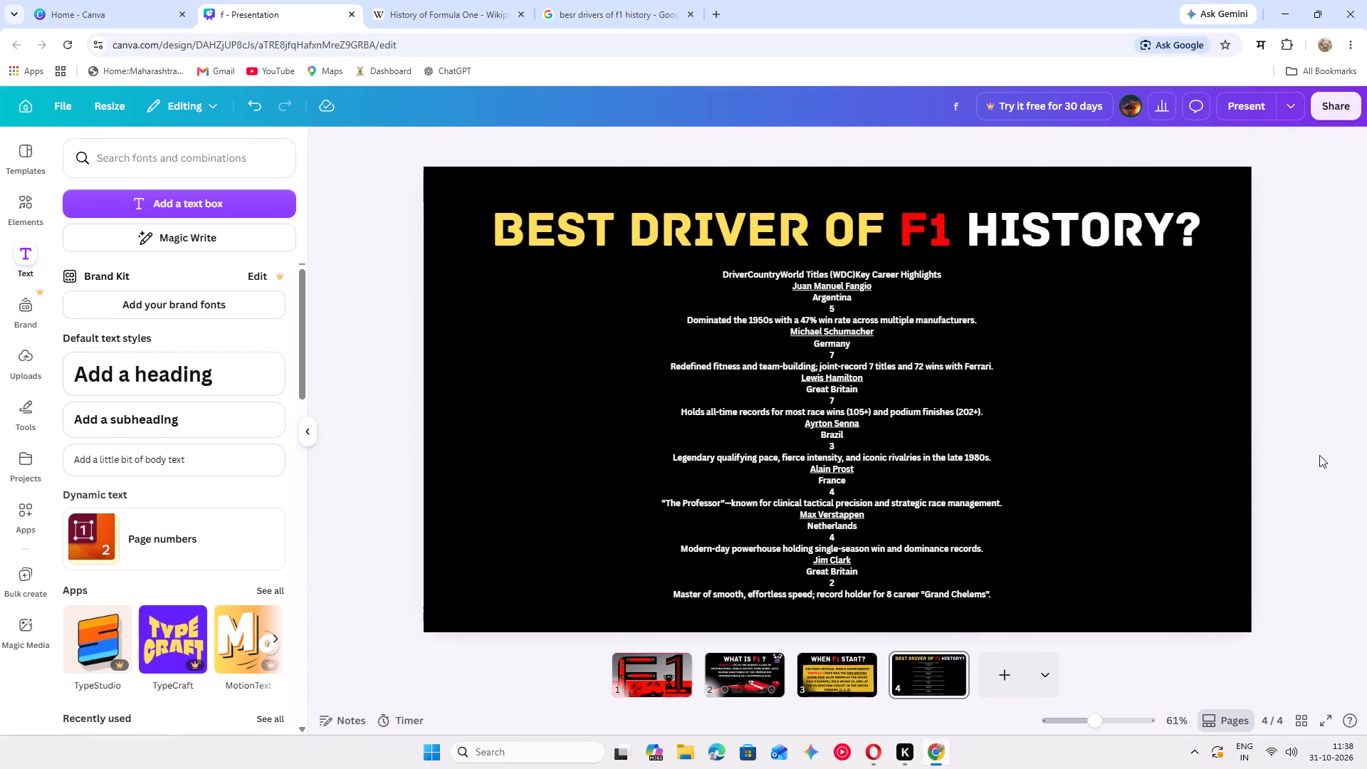
pyautogui.click(1106, 355)
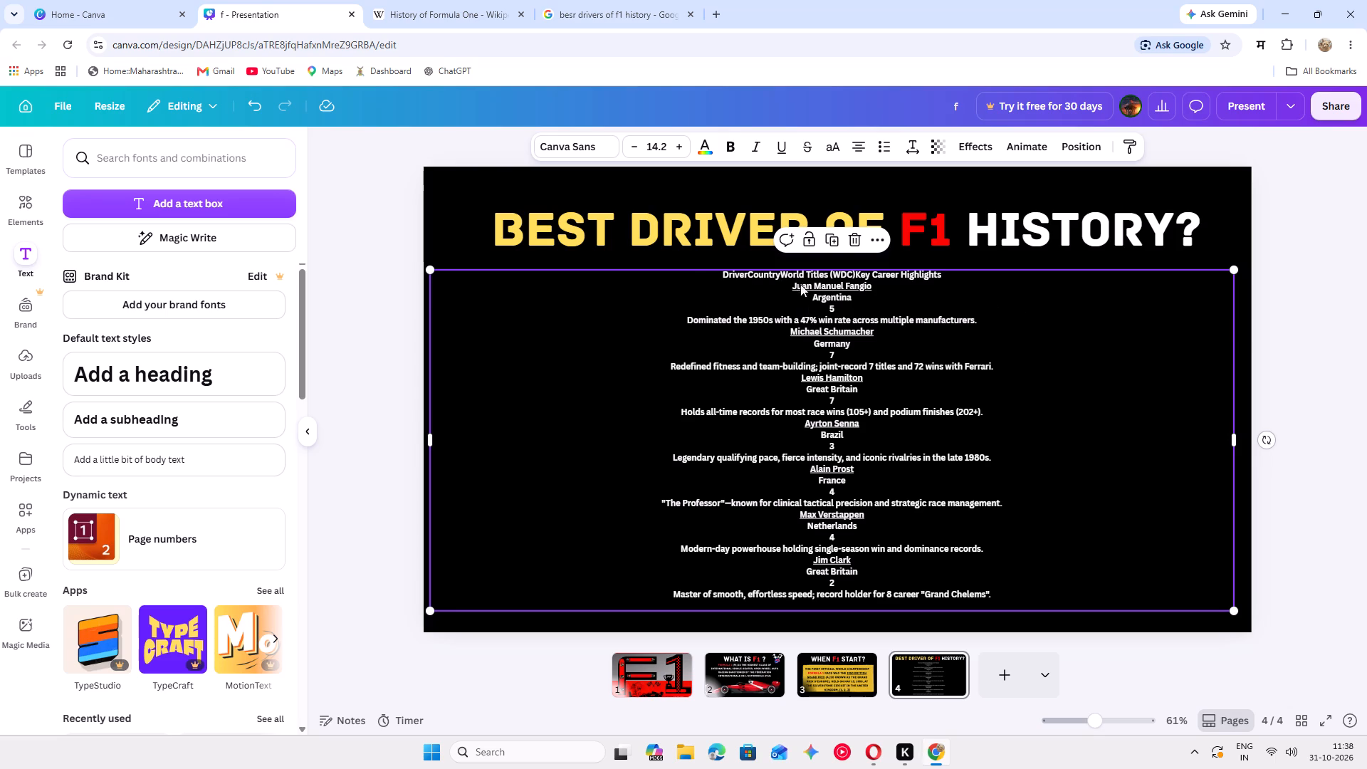
pyautogui.click(957, 272)
pyautogui.moveTo(957, 272); pyautogui.dragTo(884, 278)
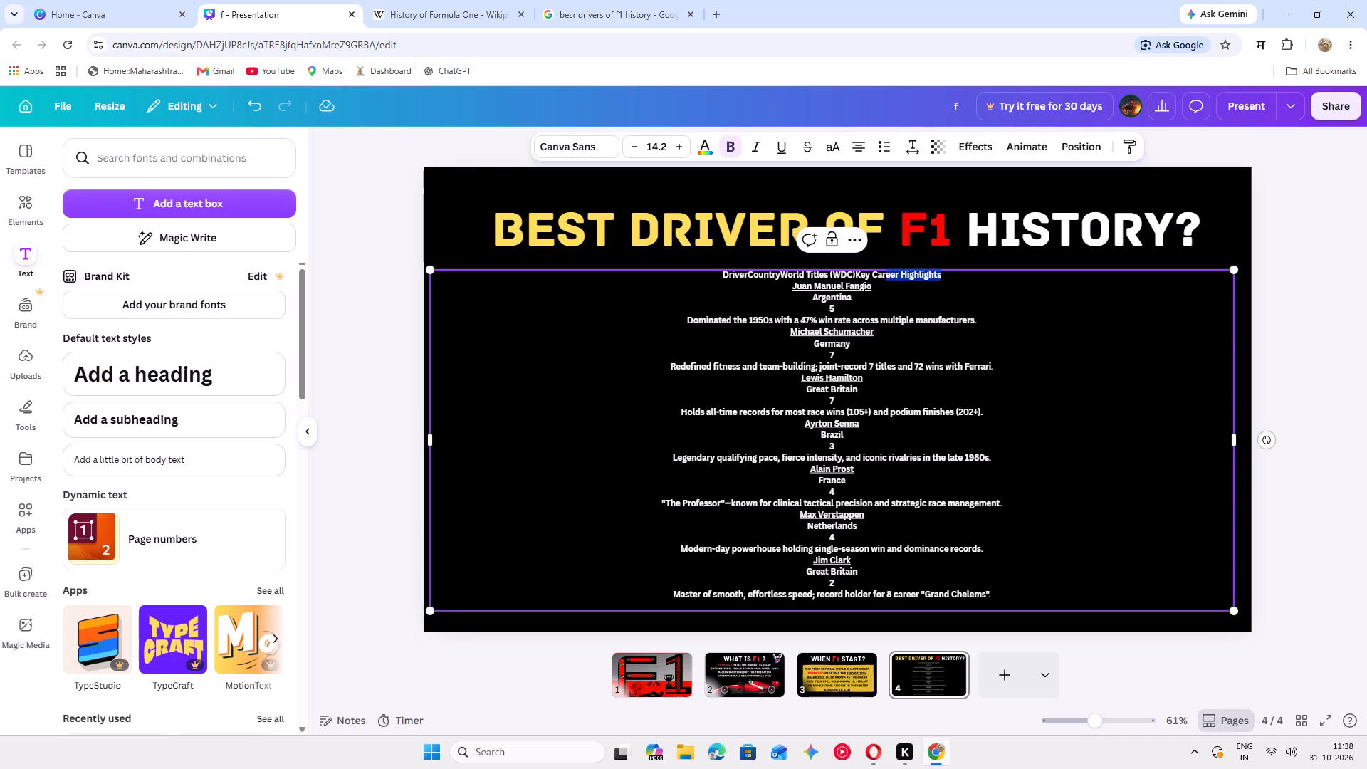
pyautogui.moveTo(884, 278); pyautogui.dragTo(716, 279)
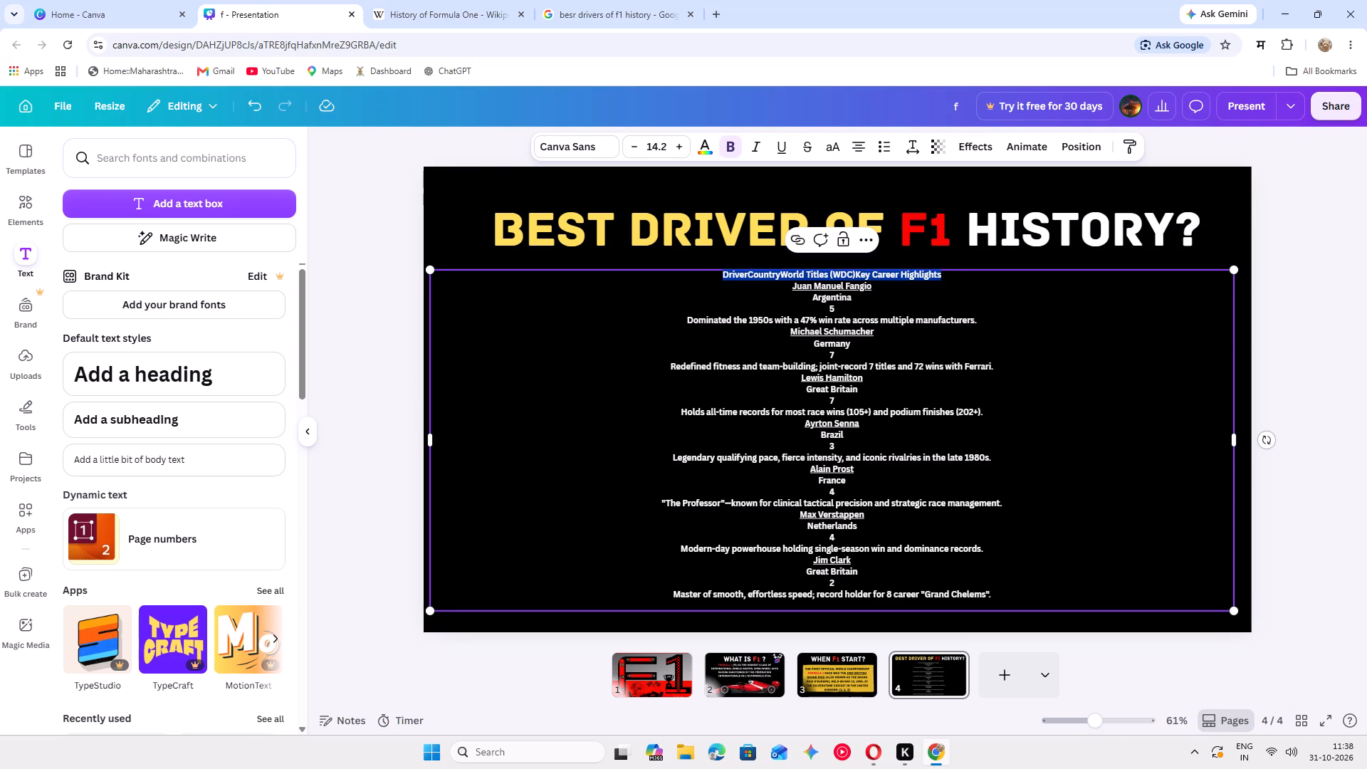
pyautogui.hotkey('ctrl', 'a')
pyautogui.press('BackSpace')
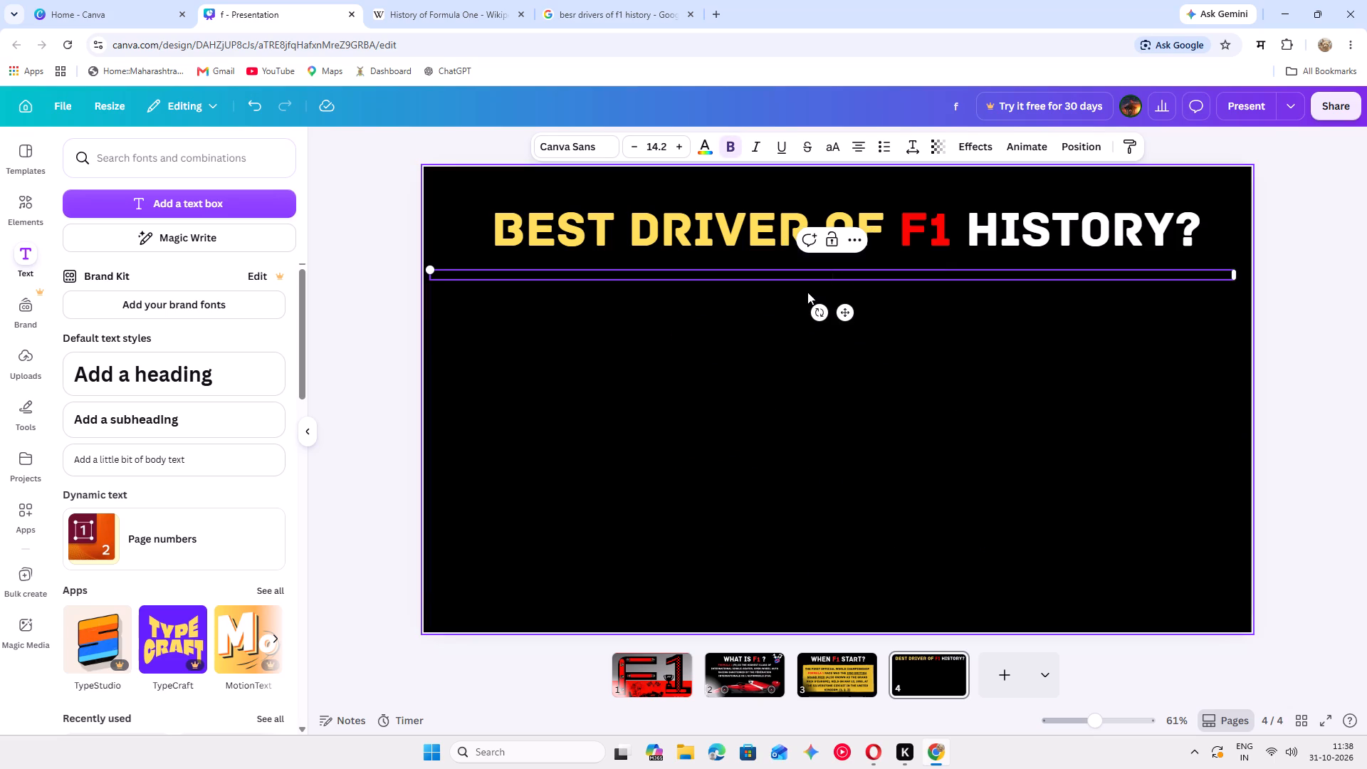
# Copy "Juan Manuel Fangio" from the Google driver table into the empty text box on page 4, closing the History of Formula One page on the way.
pyautogui.click(562, 0)
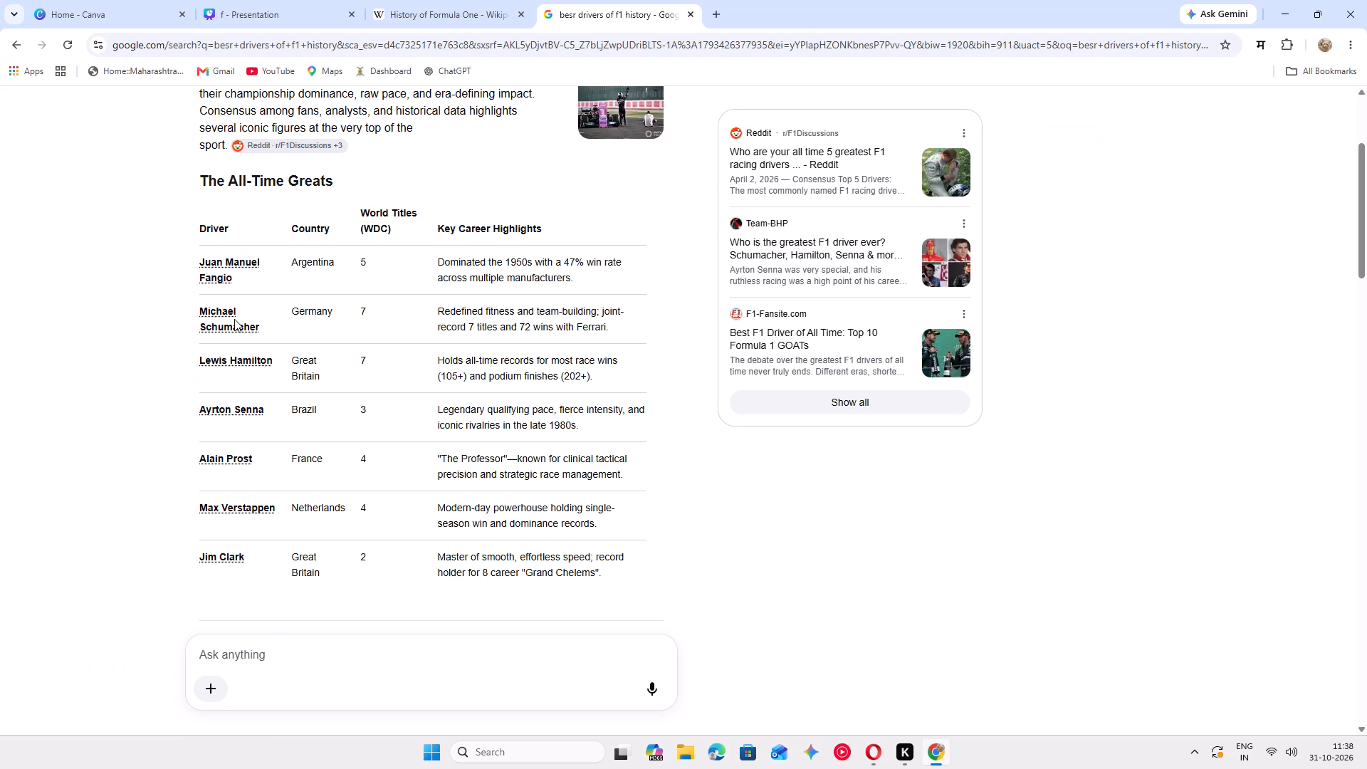
pyautogui.moveTo(236, 286); pyautogui.dragTo(190, 271)
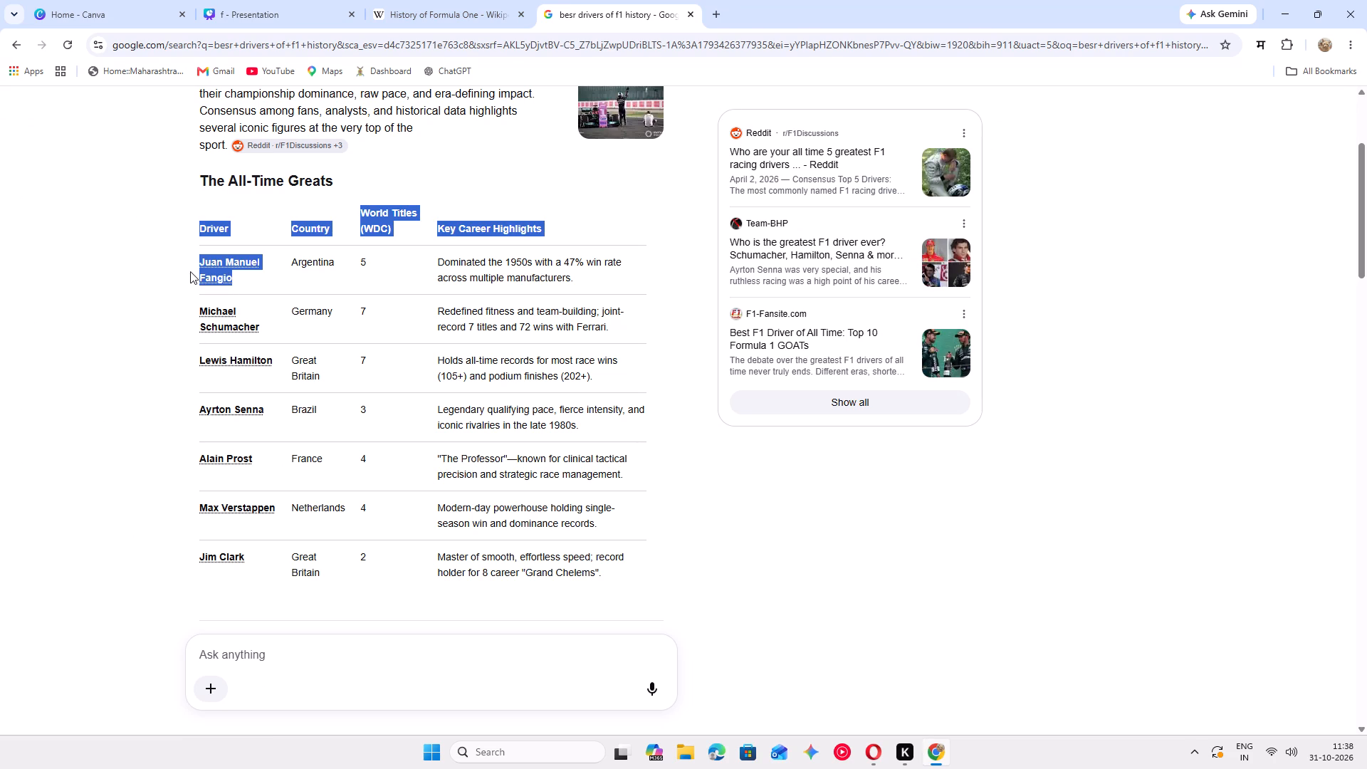
pyautogui.moveTo(190, 271); pyautogui.dragTo(202, 268)
pyautogui.click(251, 283)
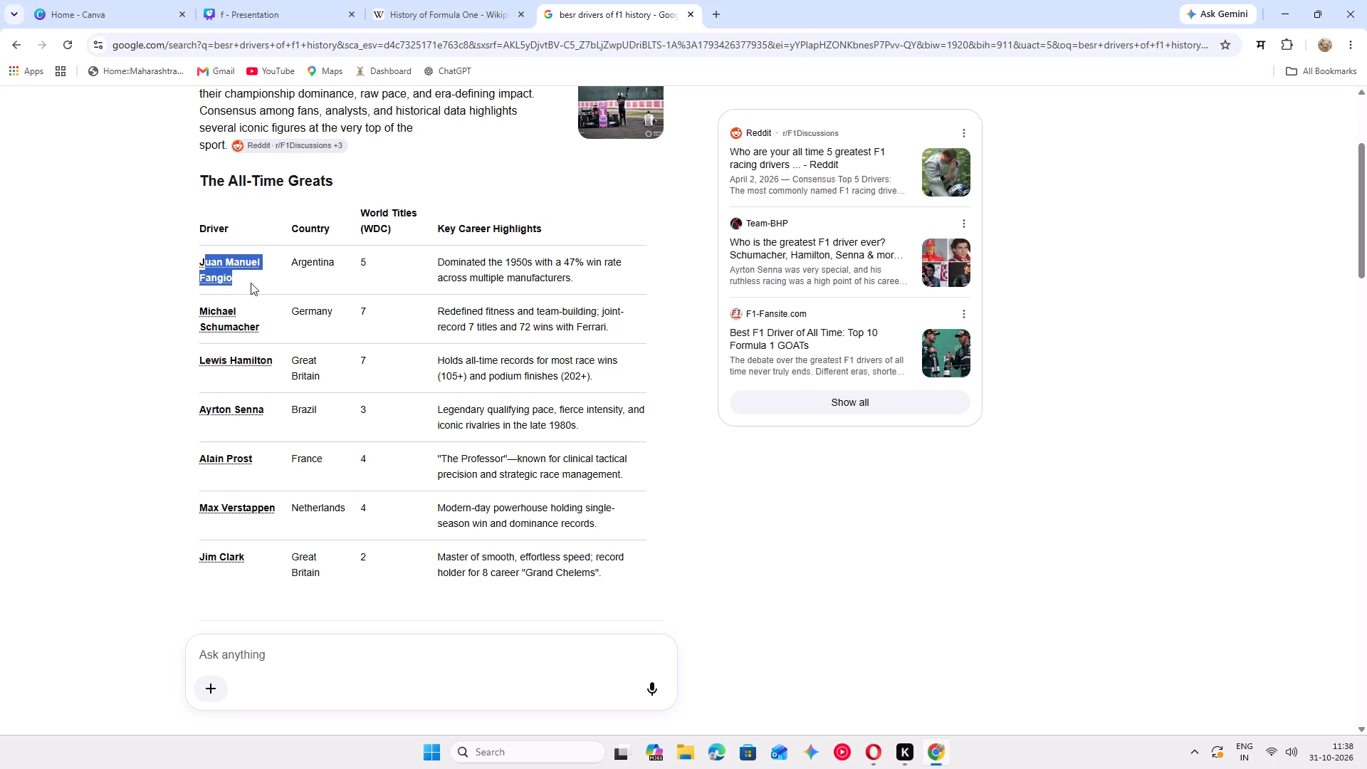
pyautogui.moveTo(251, 283); pyautogui.dragTo(194, 258)
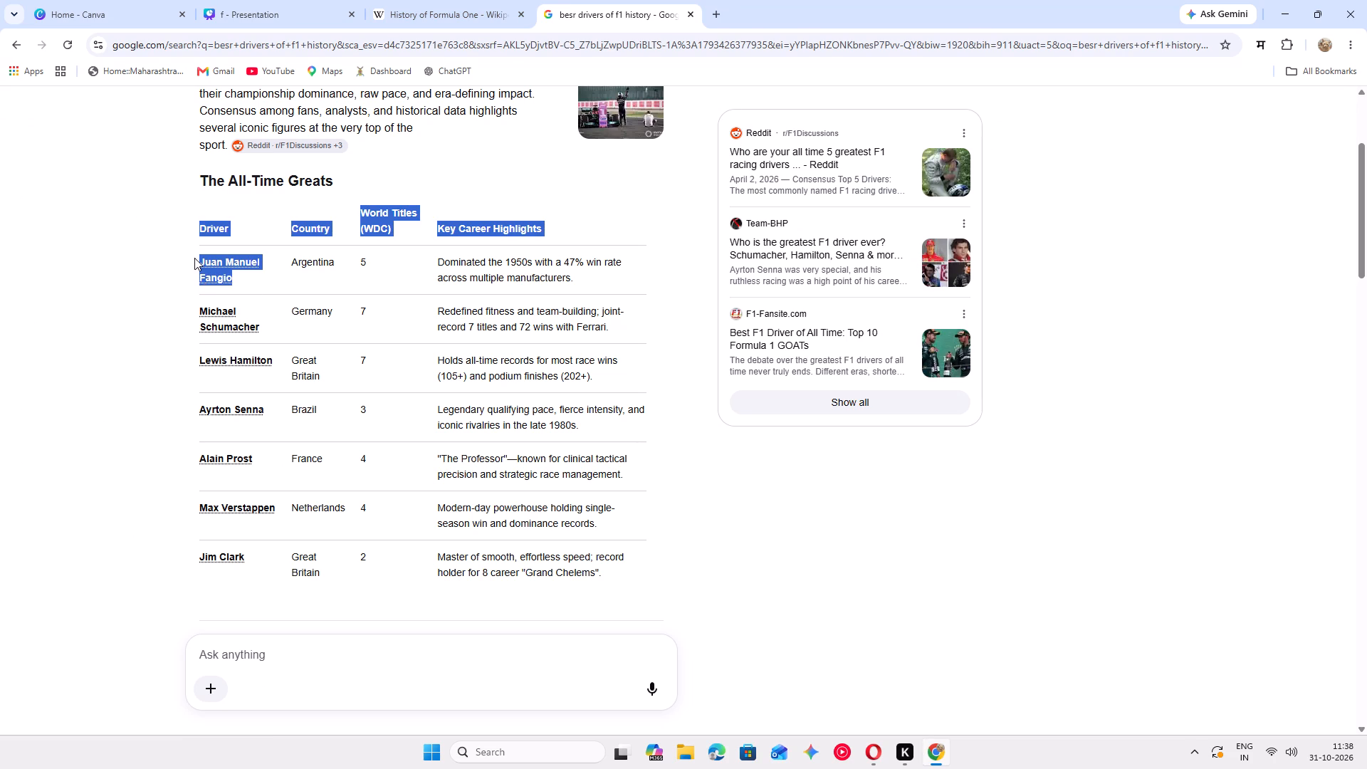
pyautogui.moveTo(194, 258); pyautogui.dragTo(204, 261)
pyautogui.rightClick(204, 261)
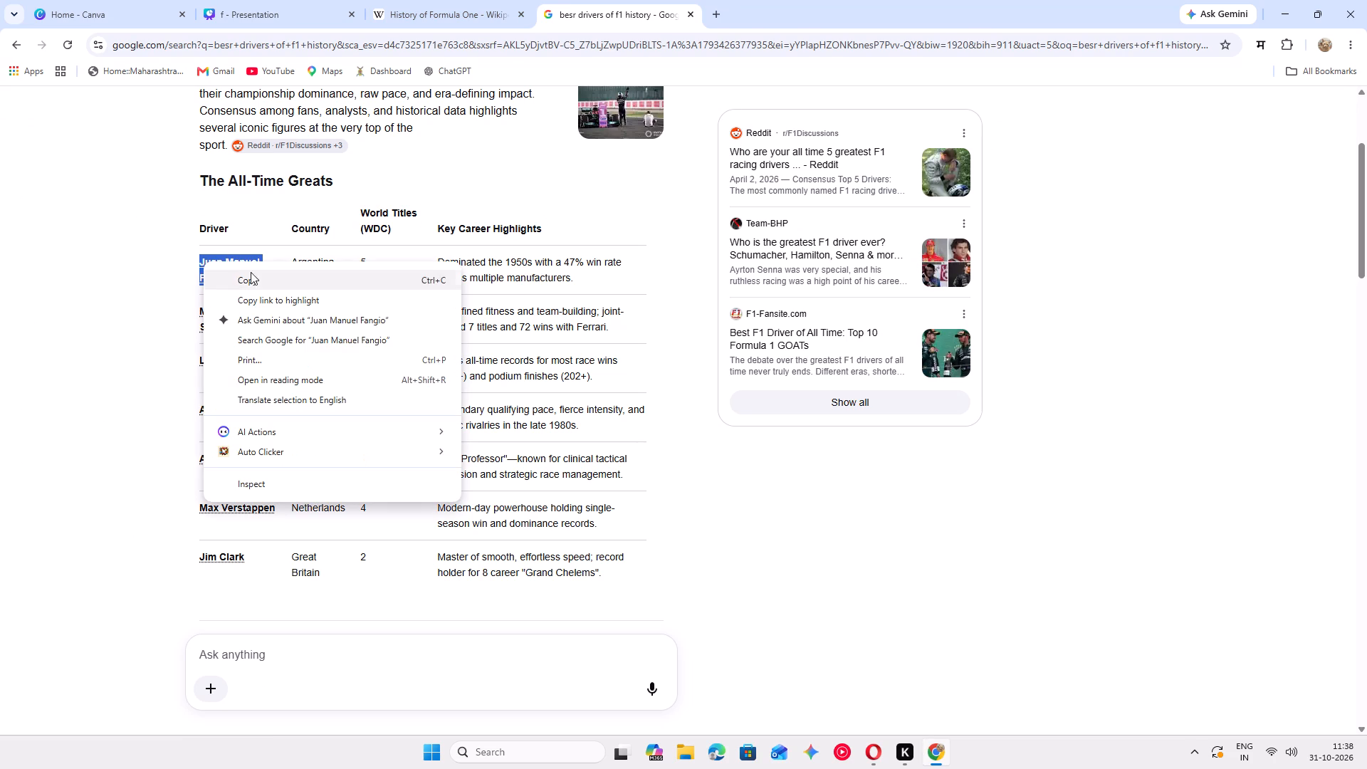
pyautogui.click(252, 277)
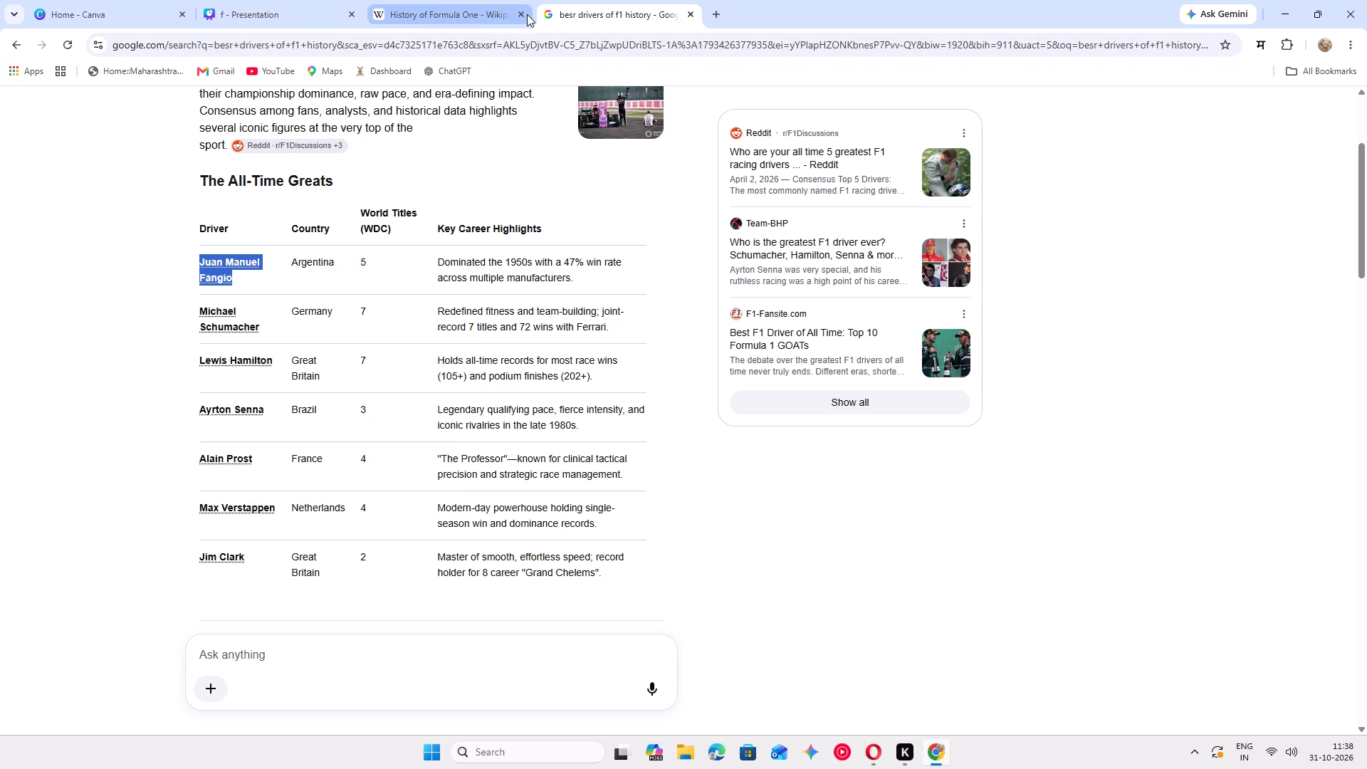
pyautogui.click(527, 14)
pyautogui.click(523, 14)
pyautogui.click(319, 18)
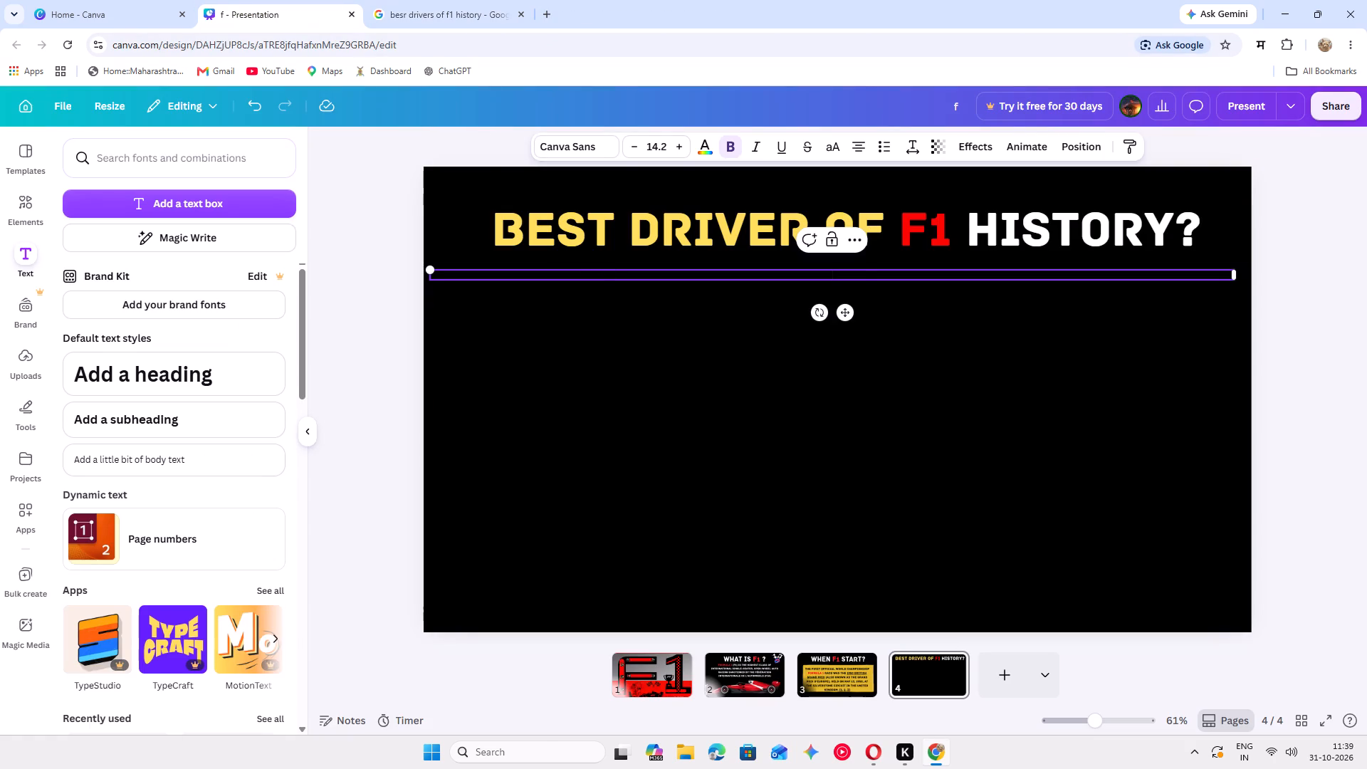
pyautogui.hotkey('ctrl', 'v')
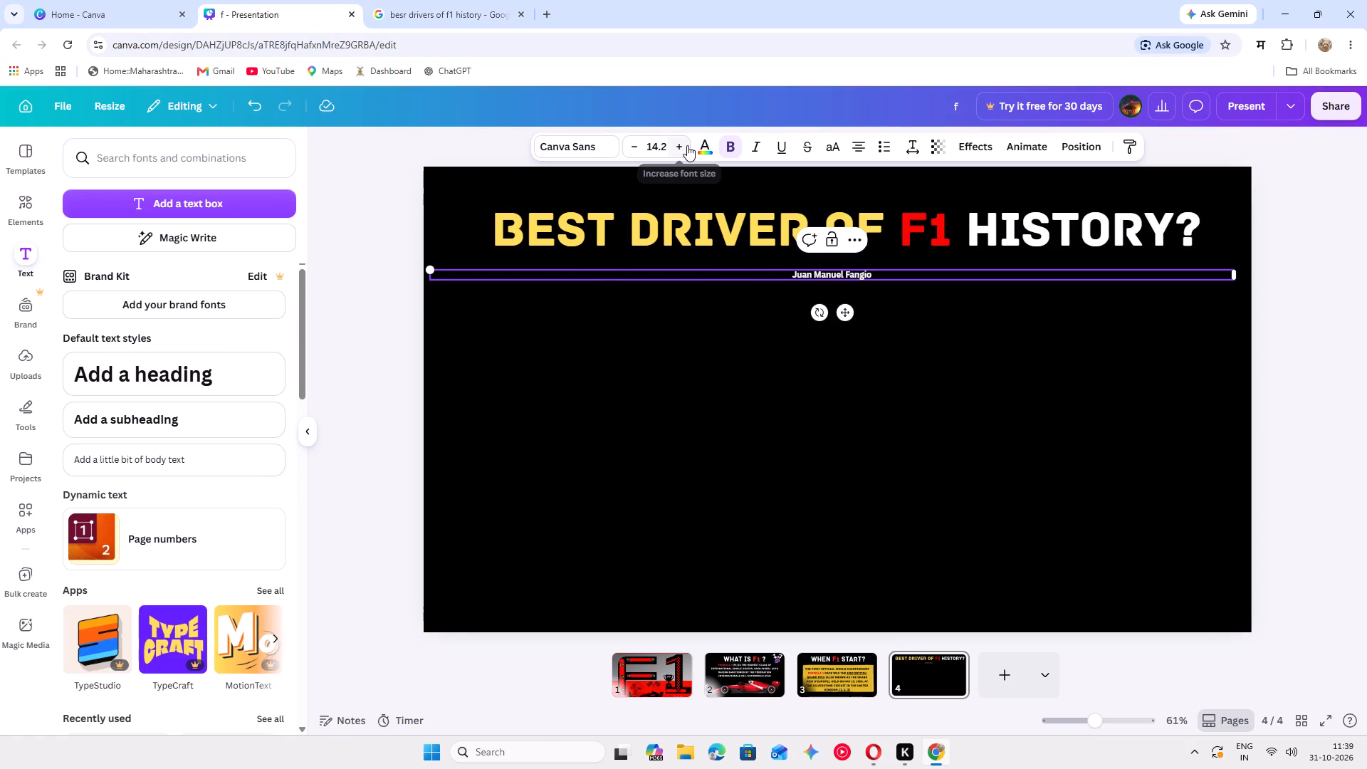
# Enlarge the driver name to font size 62.2 and make it item 1 of a numbered list.
pyautogui.click(687, 145)
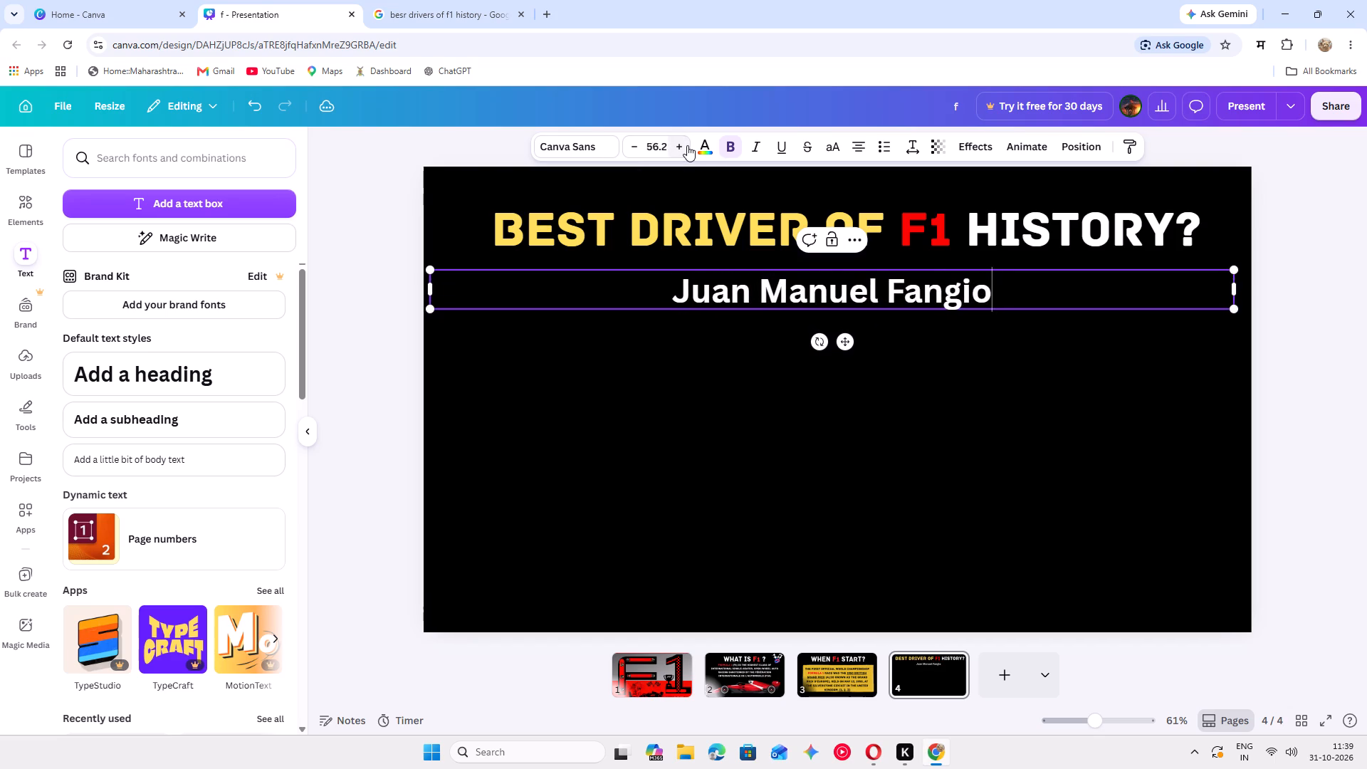
pyautogui.click(656, 291)
pyautogui.write('1.')
pyautogui.press('space')
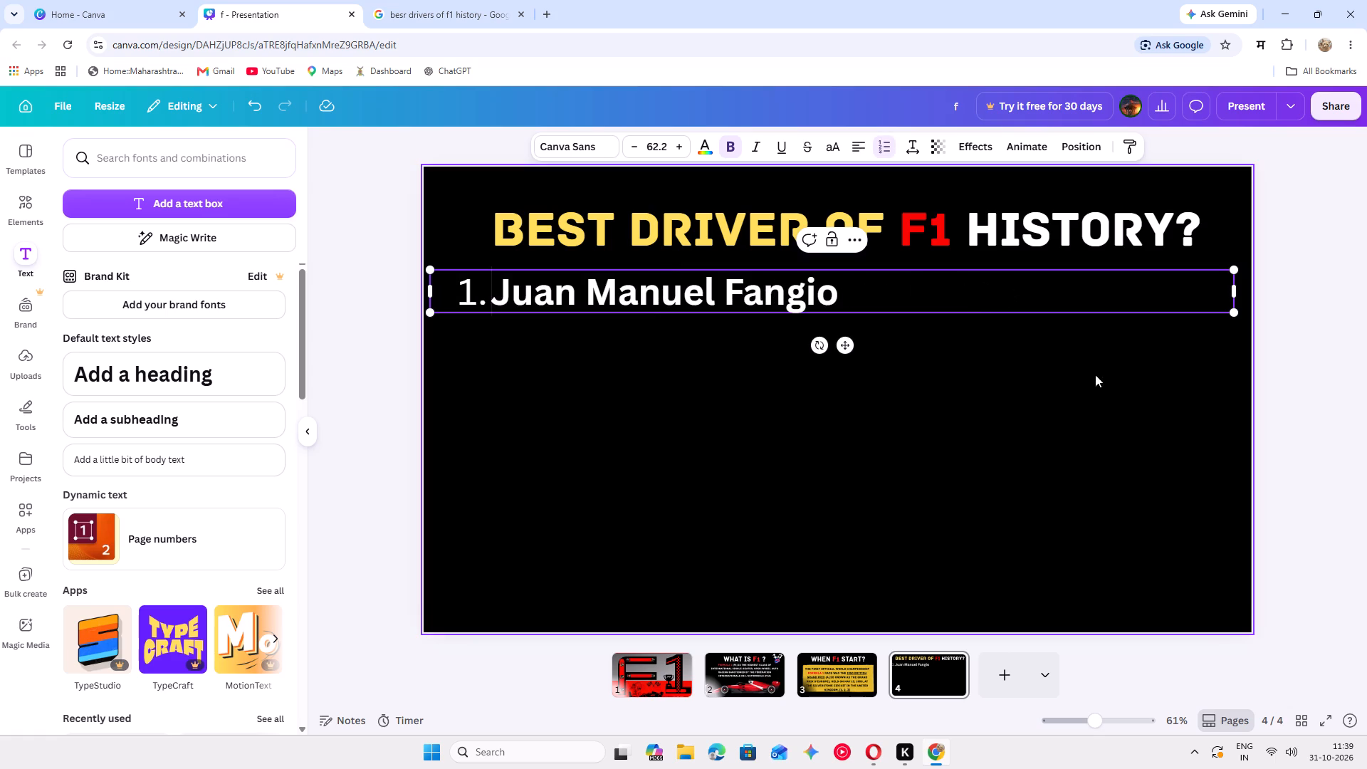
pyautogui.click(1319, 429)
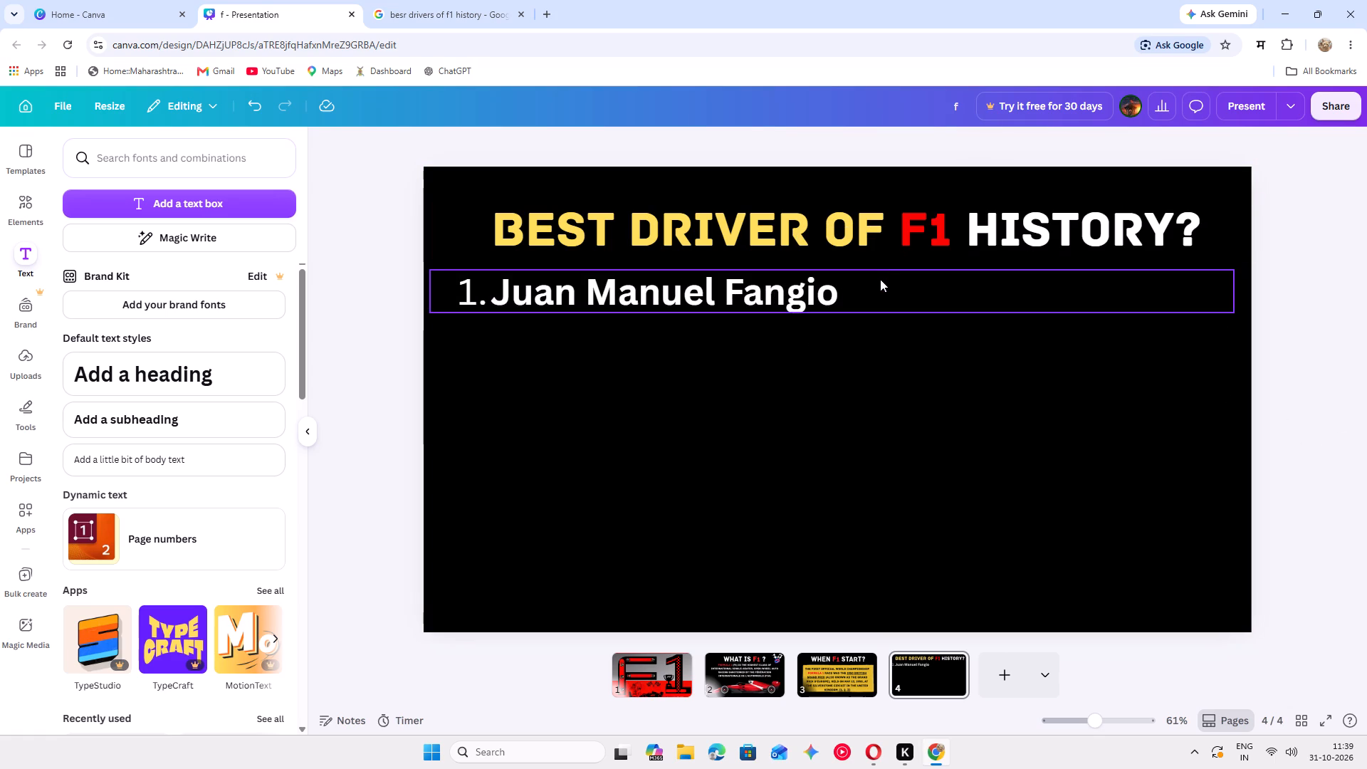
# Narrow the driver name's text box to about 986 wide and move it to the middle of the page.
pyautogui.click(879, 283)
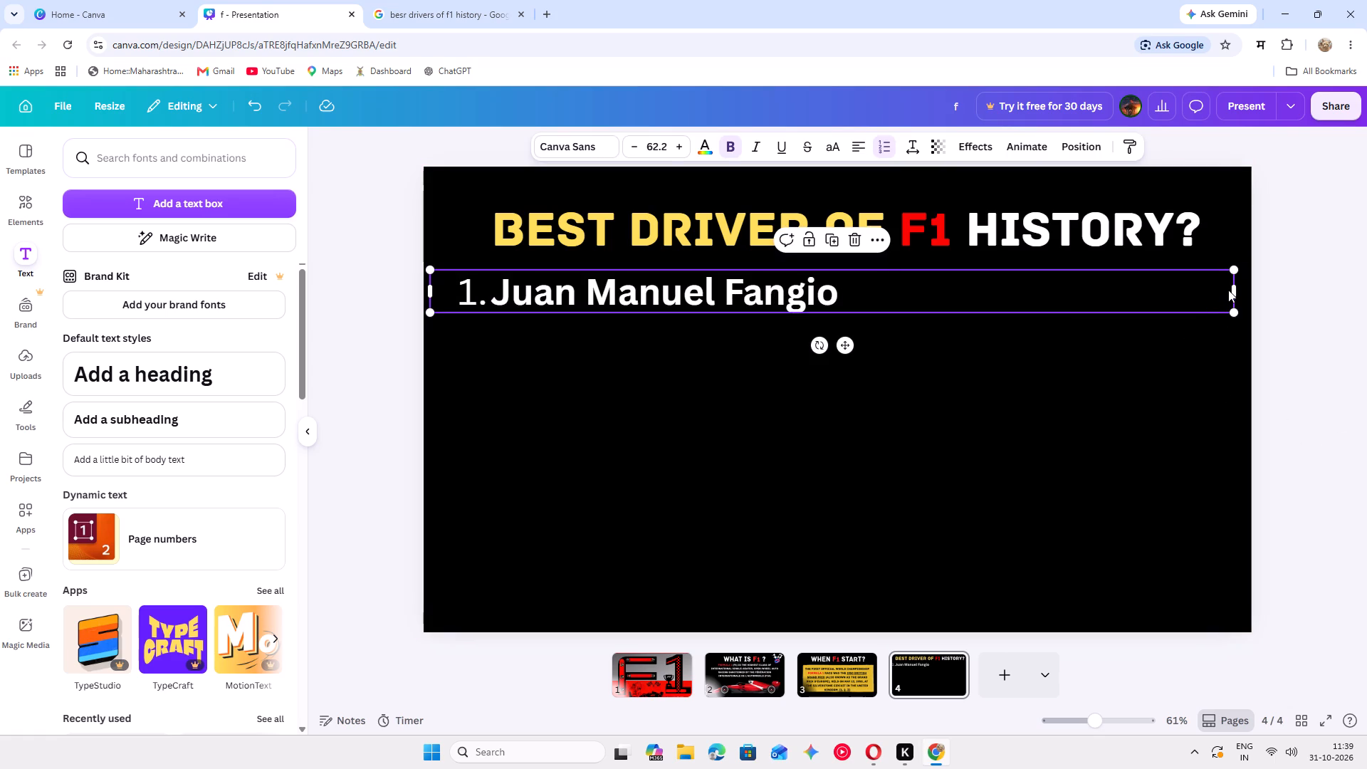
pyautogui.moveTo(1237, 290); pyautogui.dragTo(856, 286)
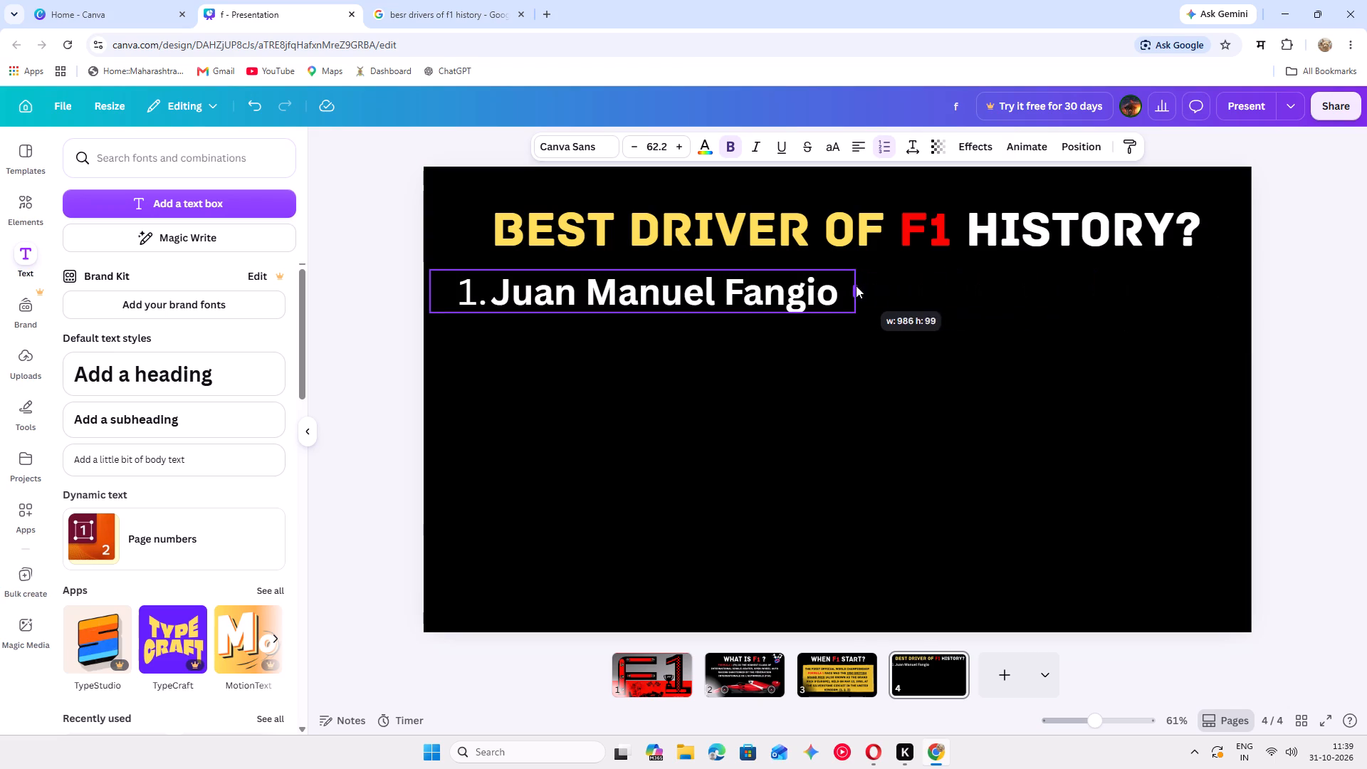
pyautogui.moveTo(856, 286); pyautogui.dragTo(855, 286)
pyautogui.click(838, 286)
pyautogui.click(840, 286)
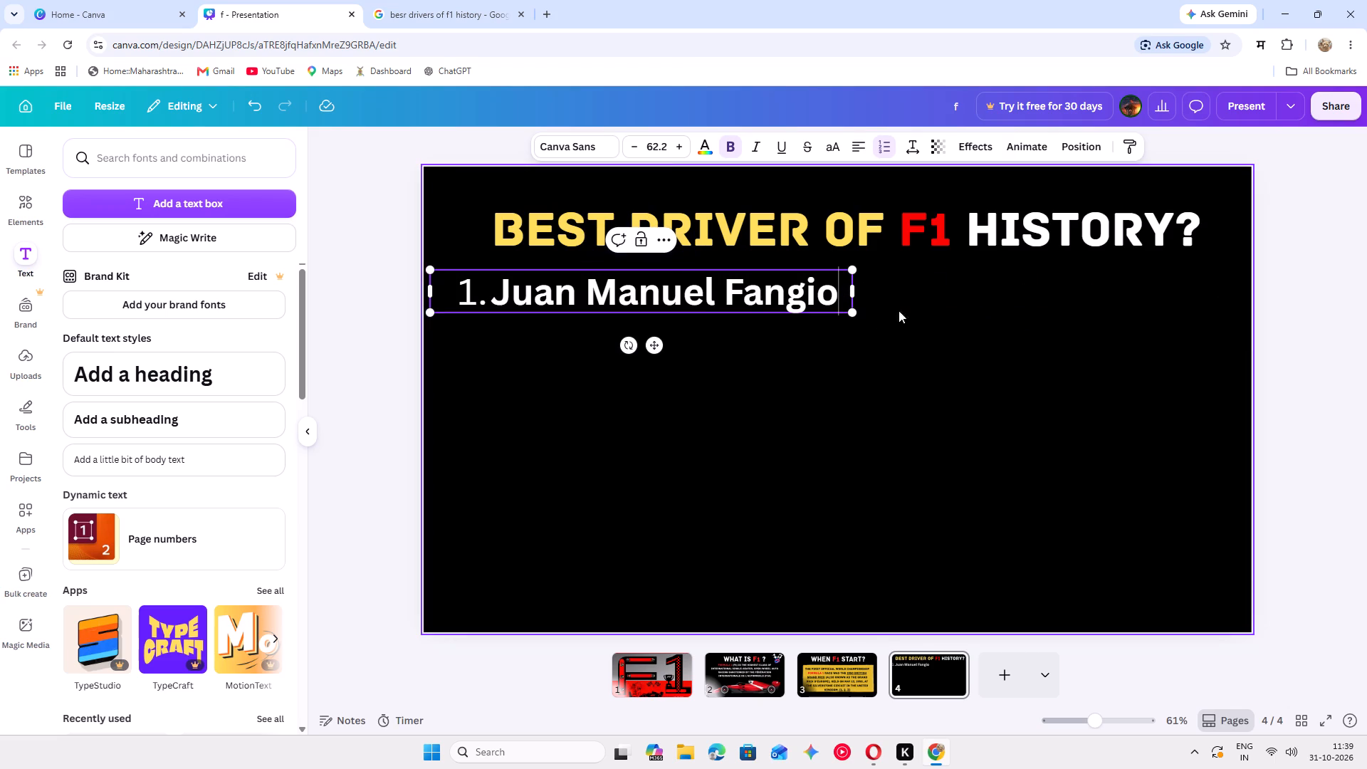
pyautogui.click(919, 316)
pyautogui.click(829, 282)
pyautogui.moveTo(829, 282); pyautogui.dragTo(843, 291)
pyautogui.moveTo(843, 291); pyautogui.dragTo(1005, 365)
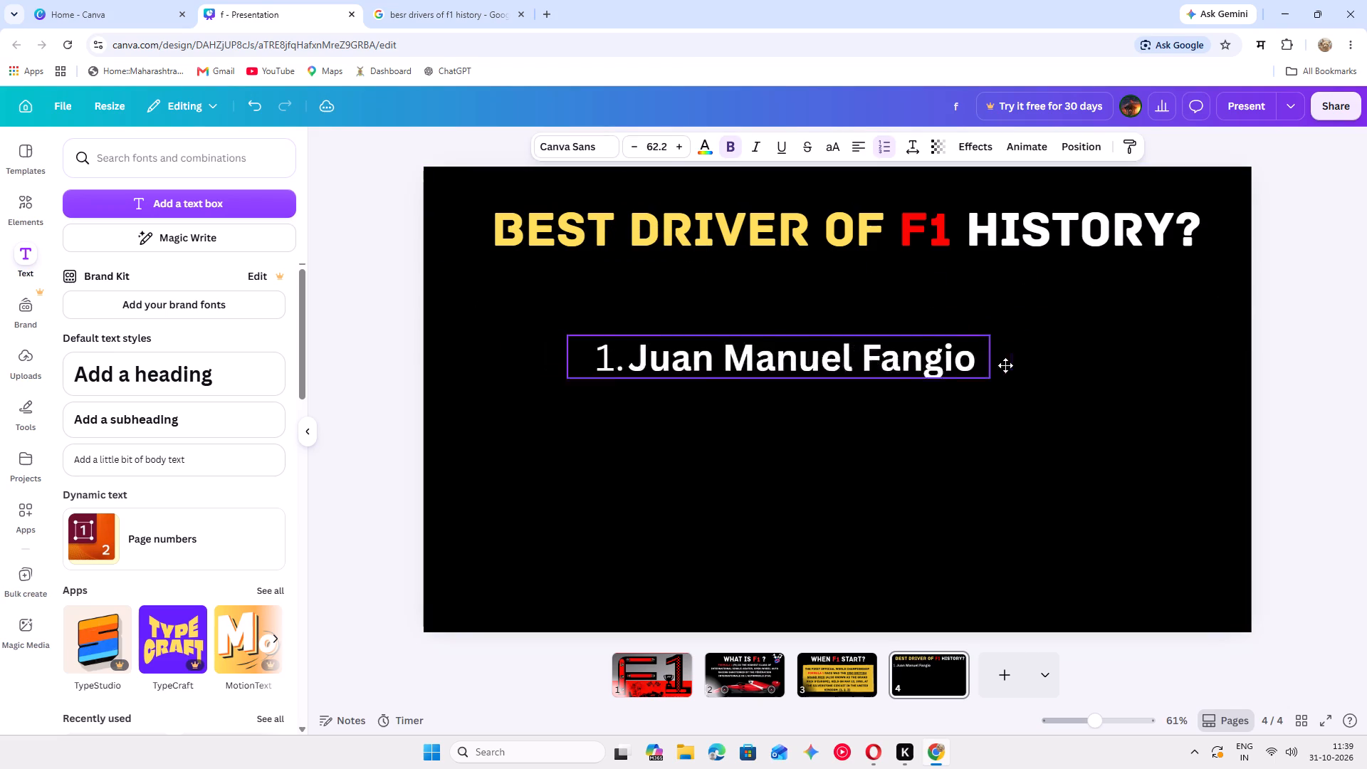
pyautogui.moveTo(1005, 365); pyautogui.dragTo(1027, 375)
pyautogui.click(1036, 385)
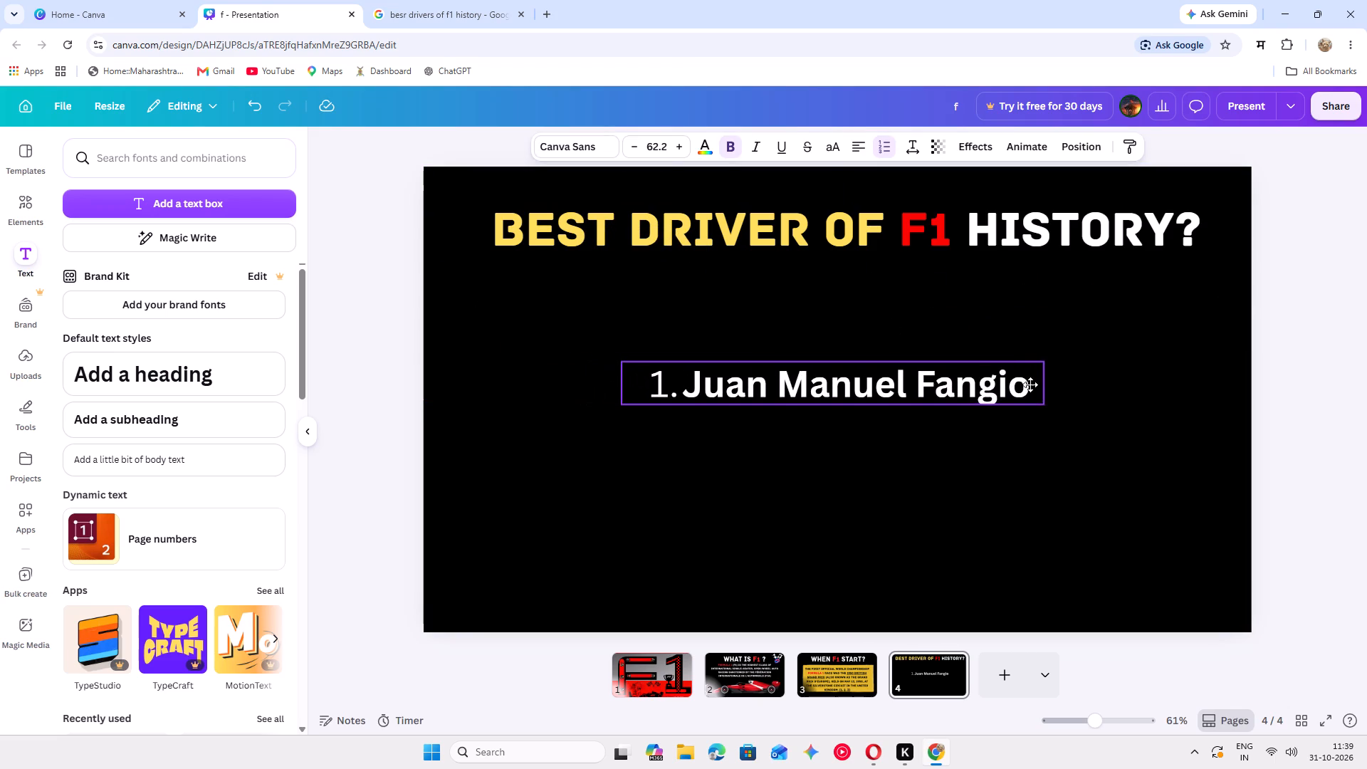
# Change the font of "Juan Manuel Fangio" to Arvo.
pyautogui.hotkey('ctrl', 'a')
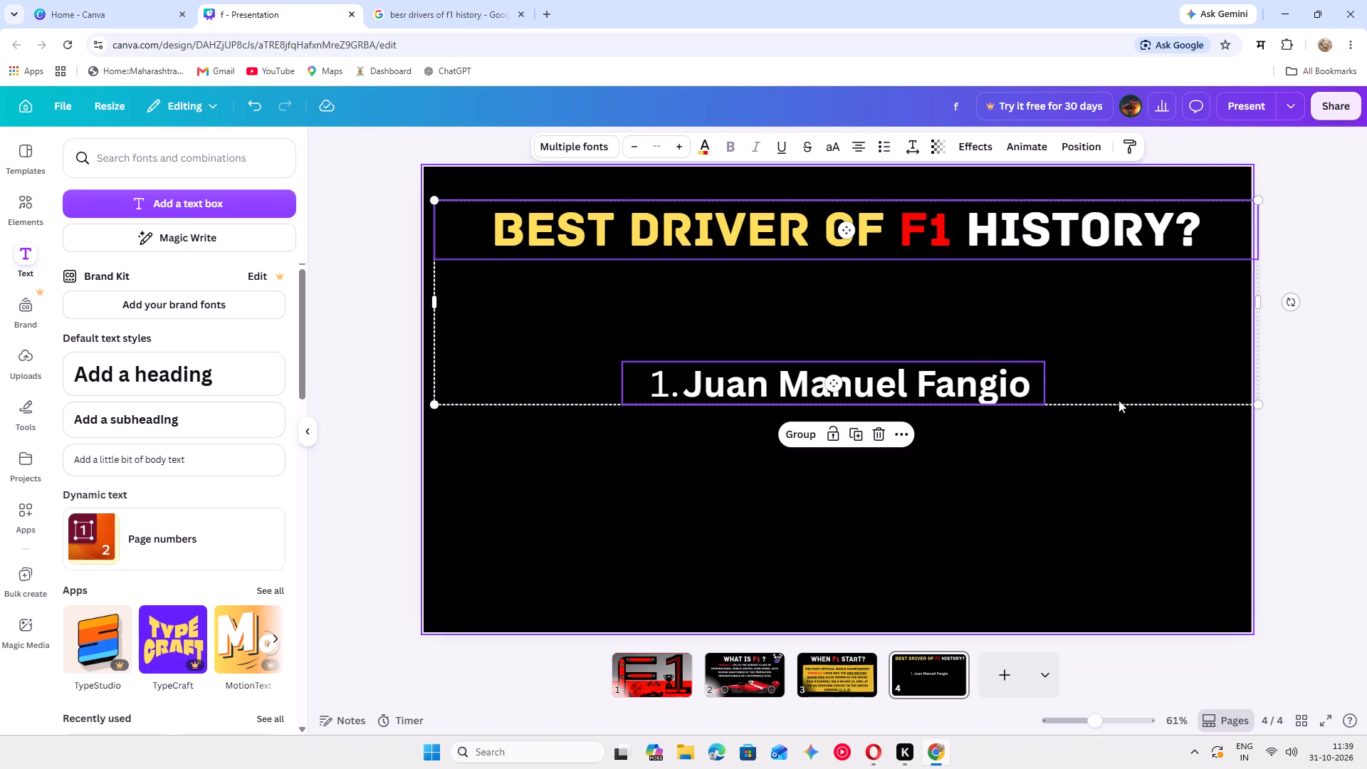
pyautogui.click(1109, 436)
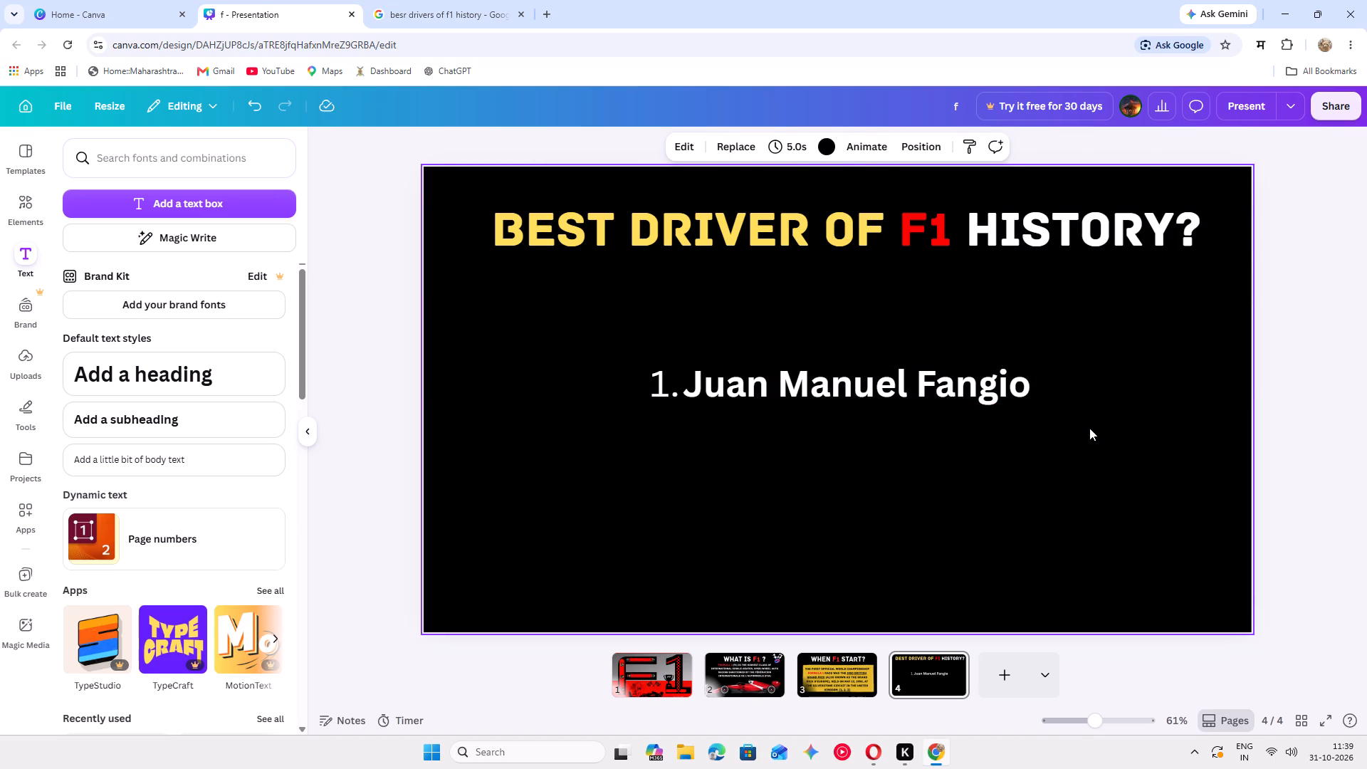
pyautogui.click(1035, 388)
pyautogui.click(1035, 388)
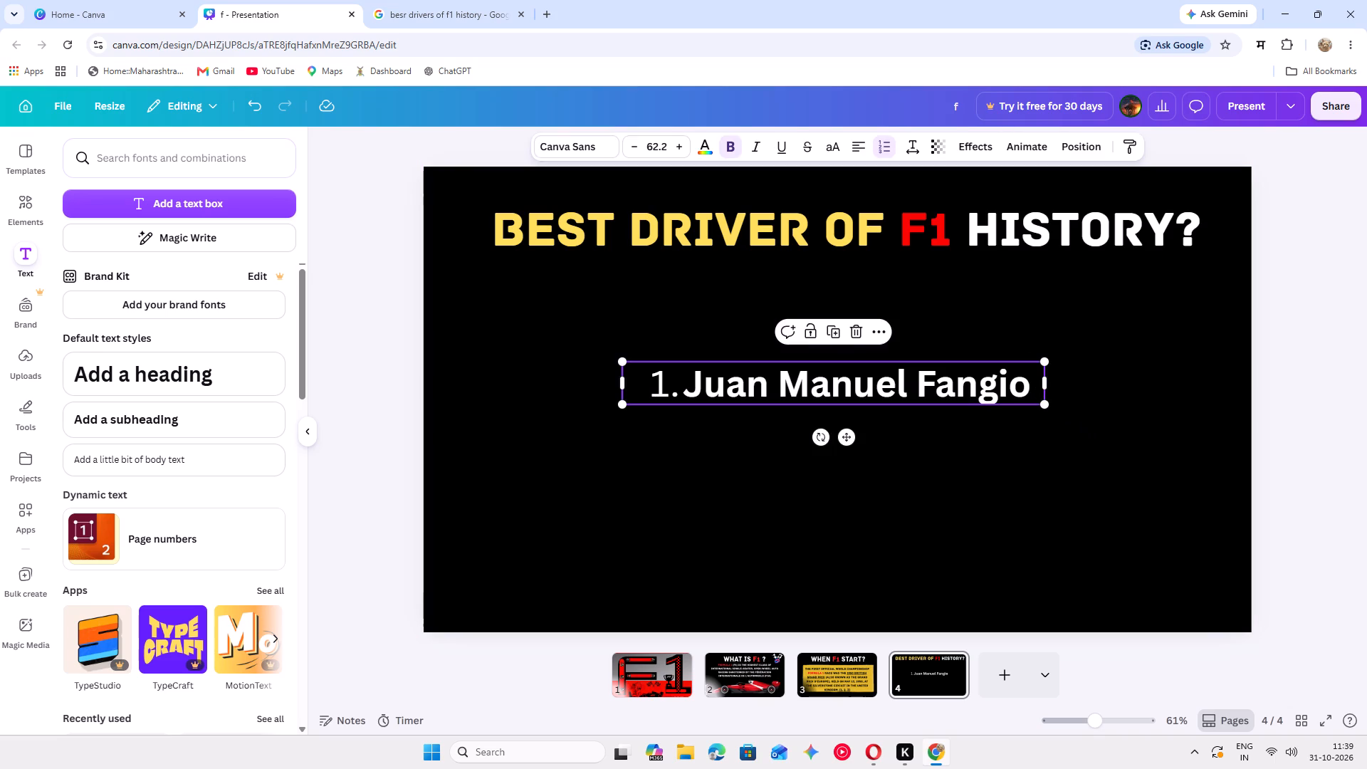
pyautogui.moveTo(1035, 388); pyautogui.dragTo(668, 381)
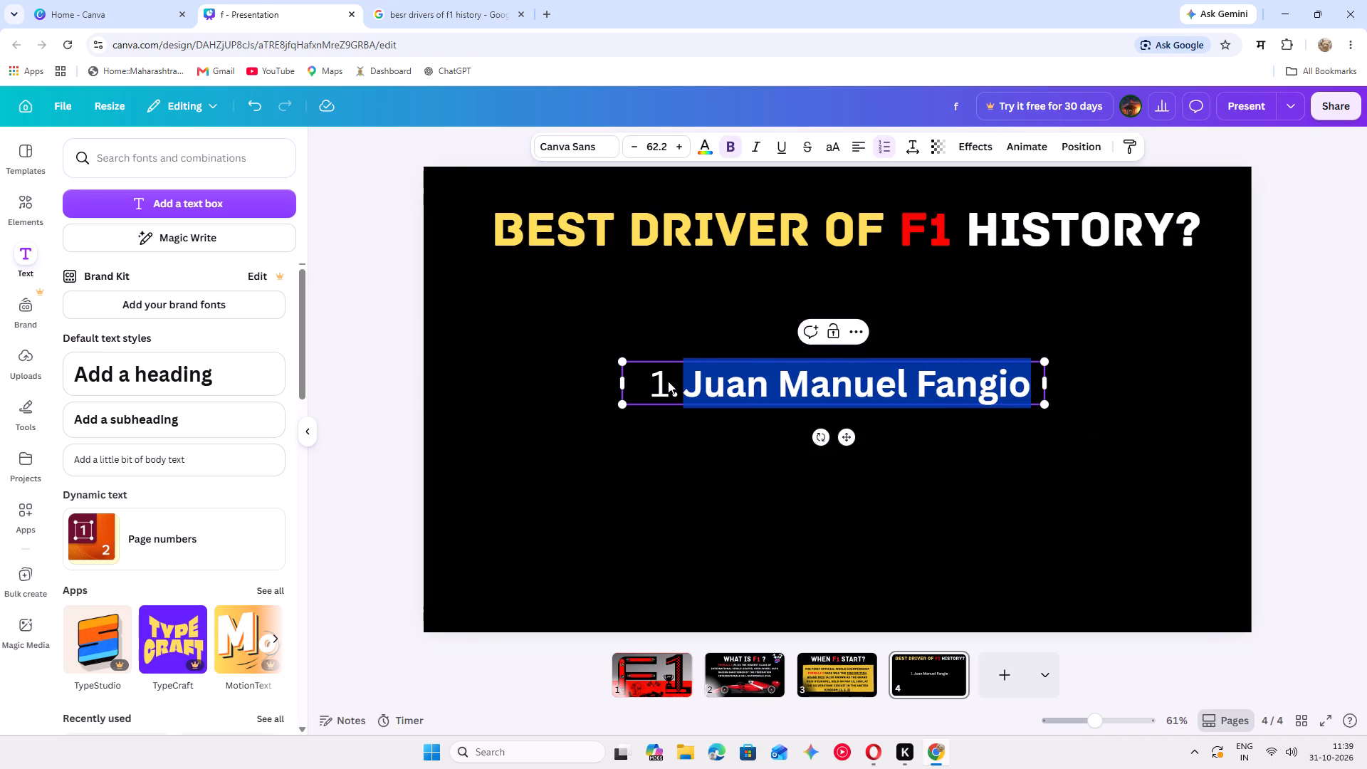
pyautogui.moveTo(668, 381); pyautogui.dragTo(651, 381)
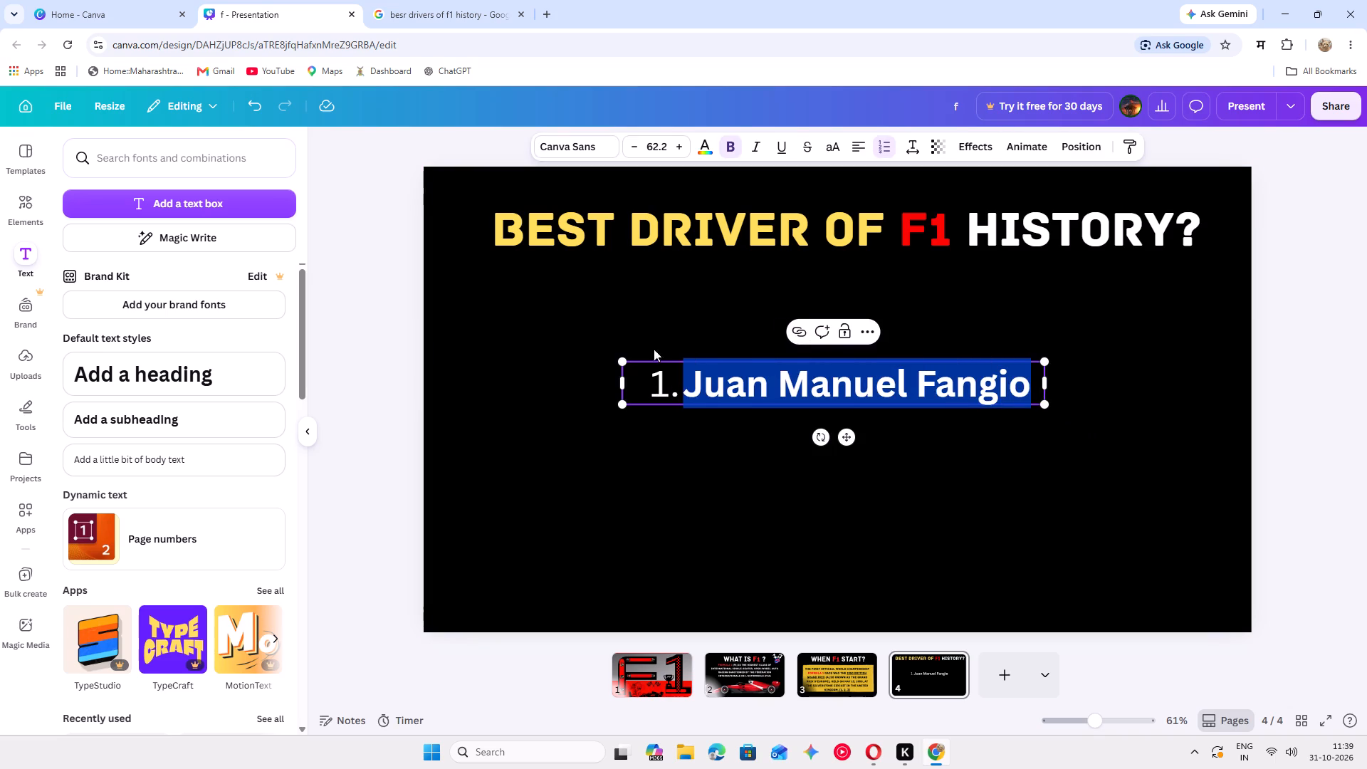
pyautogui.click(594, 144)
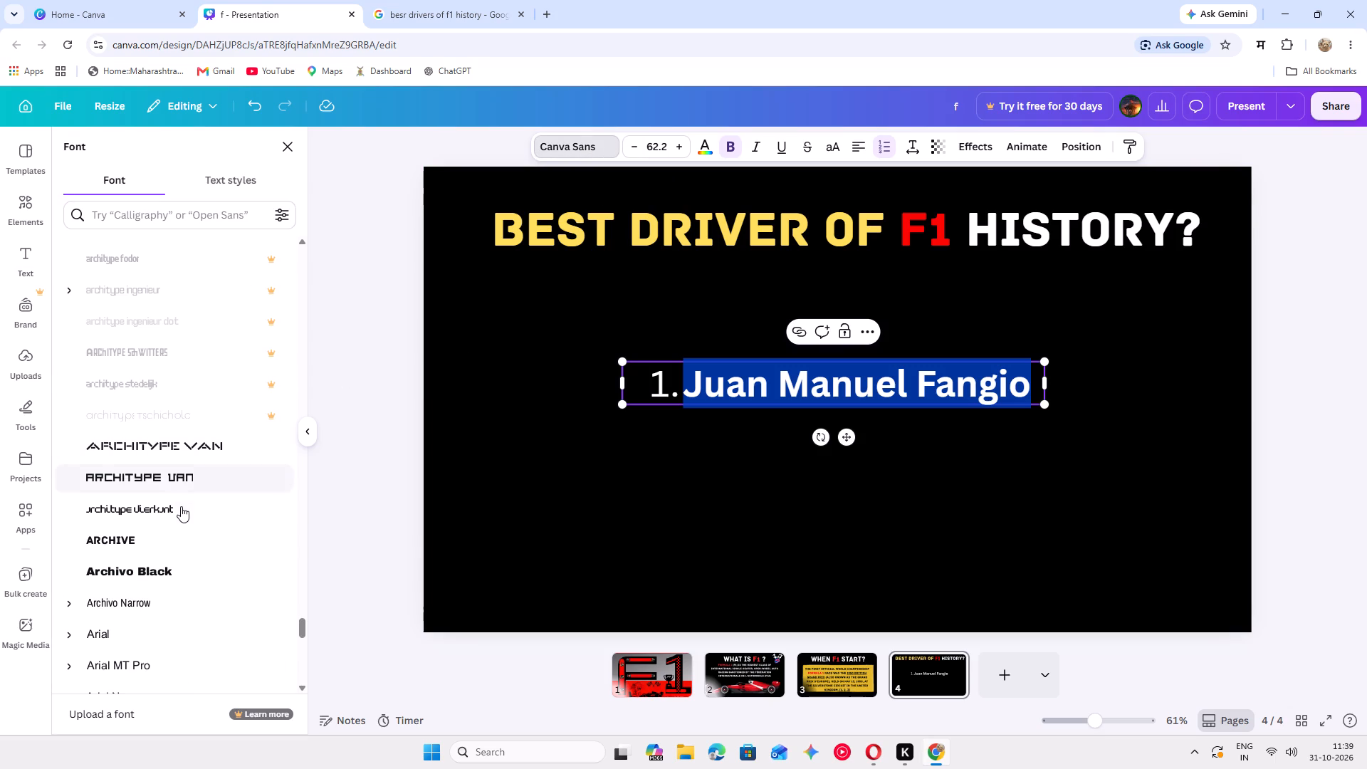
pyautogui.scroll(-3, 174, 574)
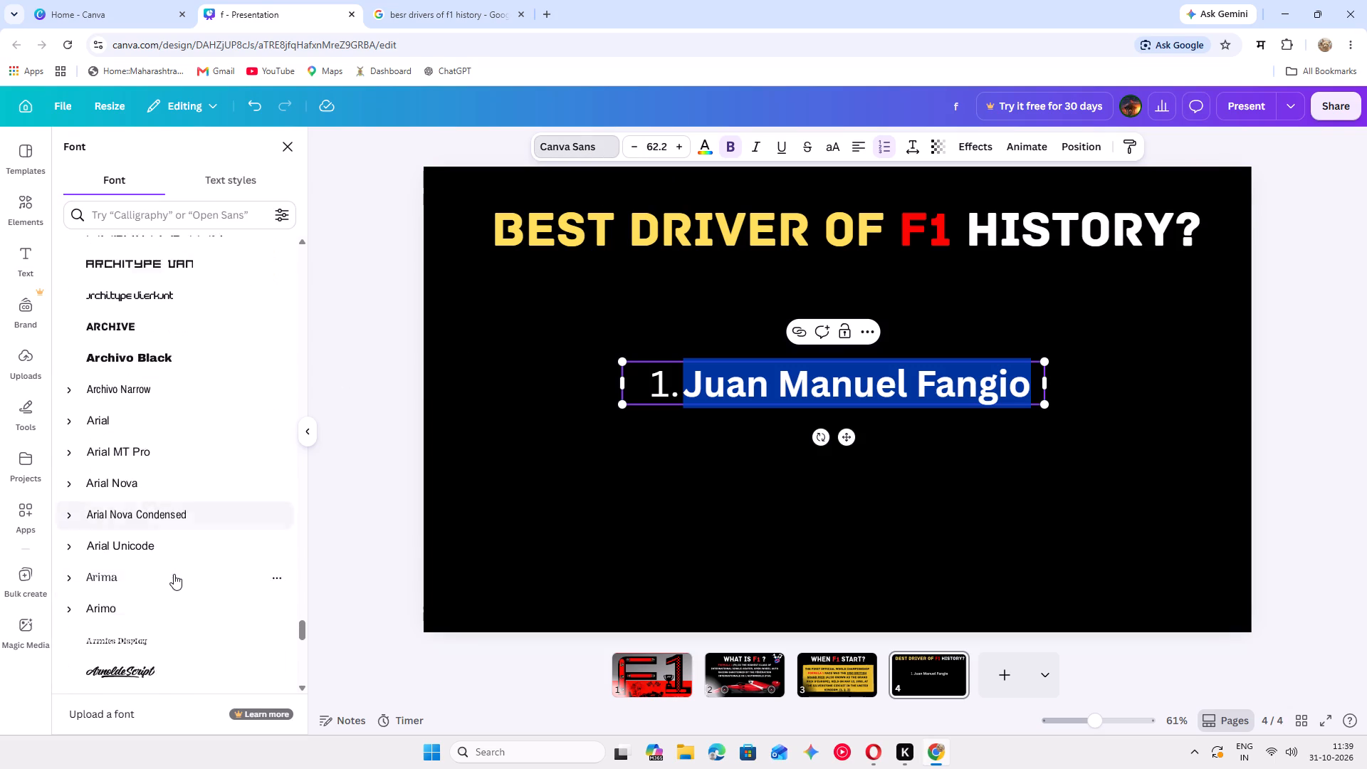
pyautogui.scroll(-3, 174, 574)
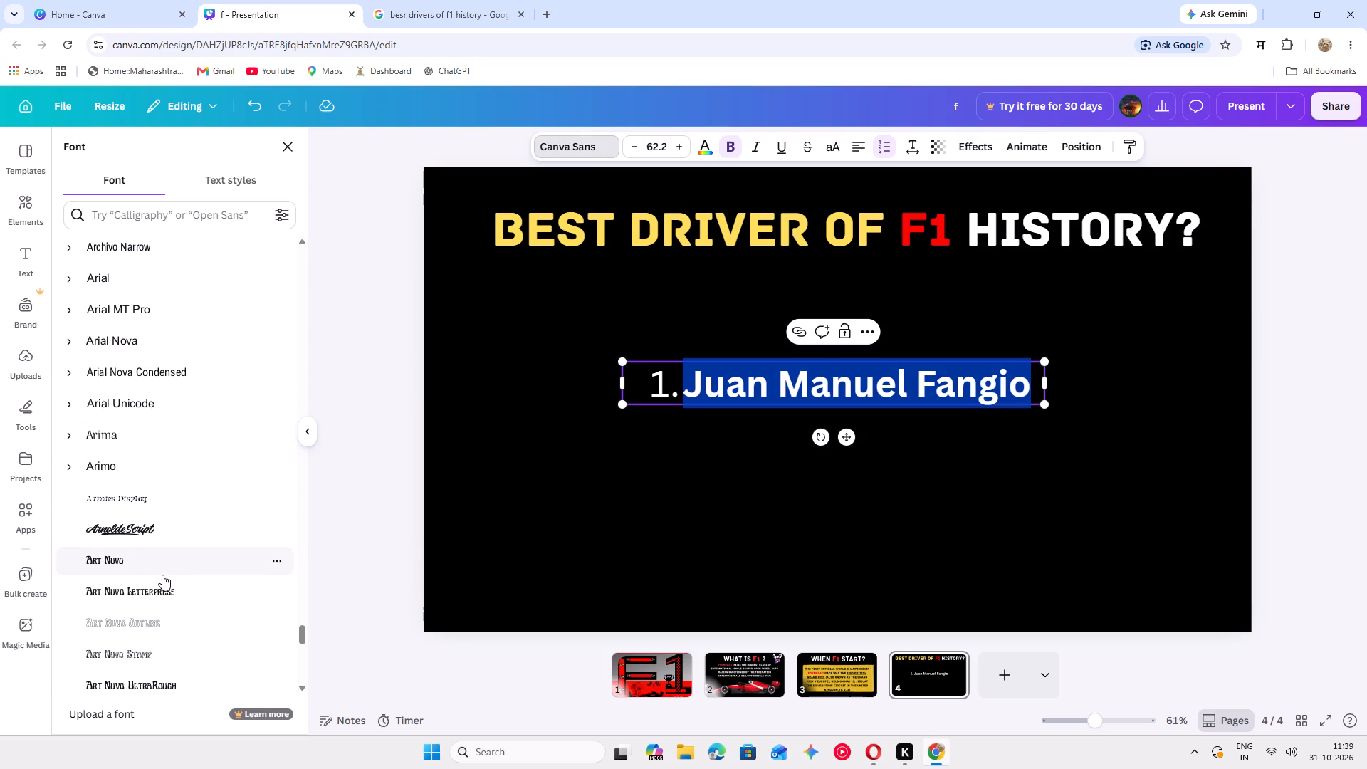
pyautogui.scroll(-1, 162, 575)
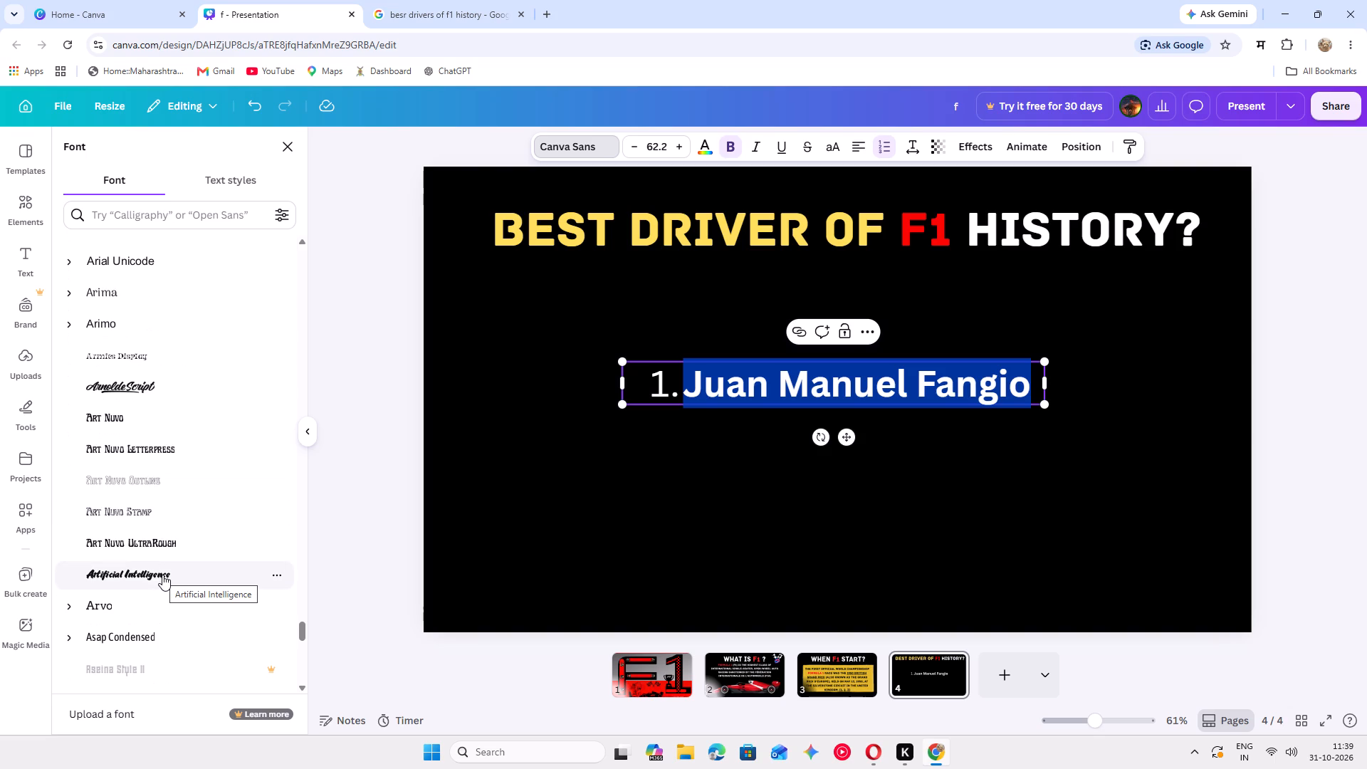
pyautogui.scroll(-1, 162, 575)
pyautogui.click(145, 536)
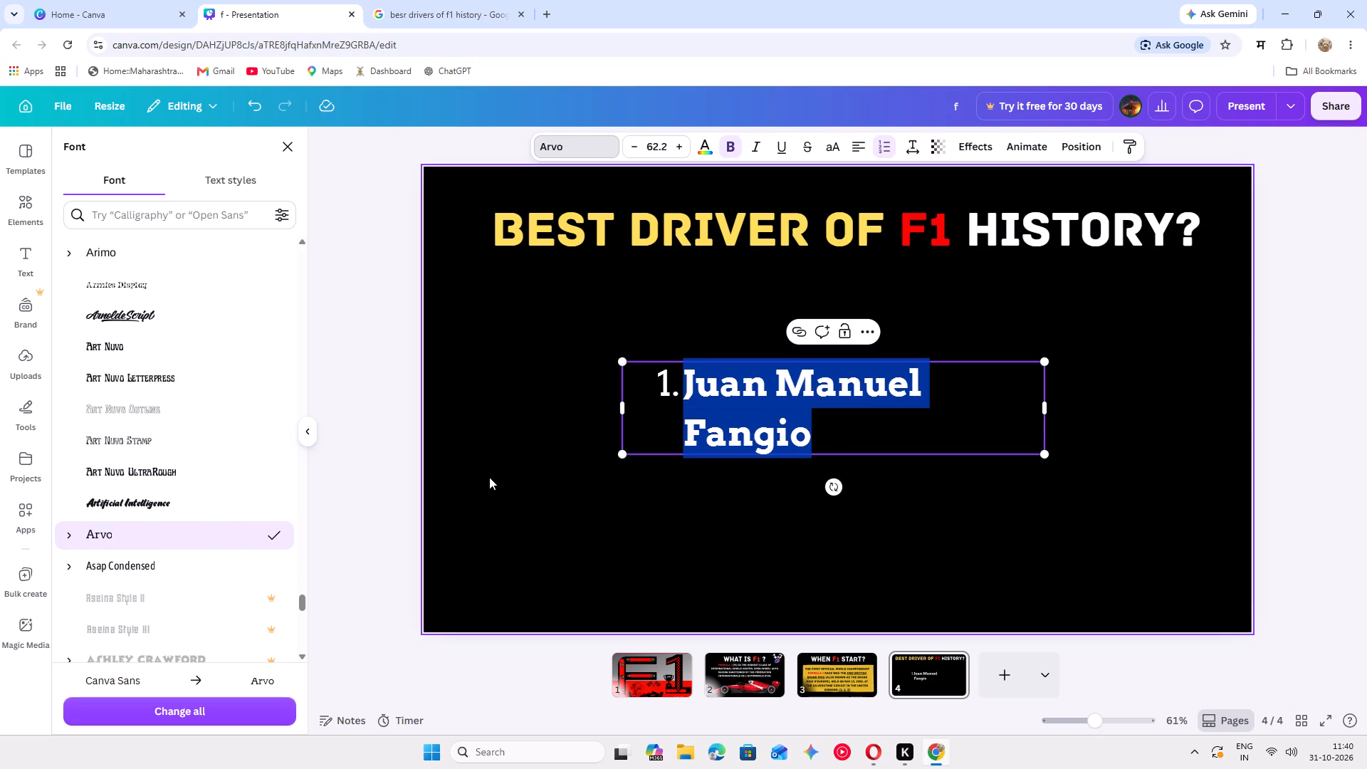
pyautogui.click(593, 483)
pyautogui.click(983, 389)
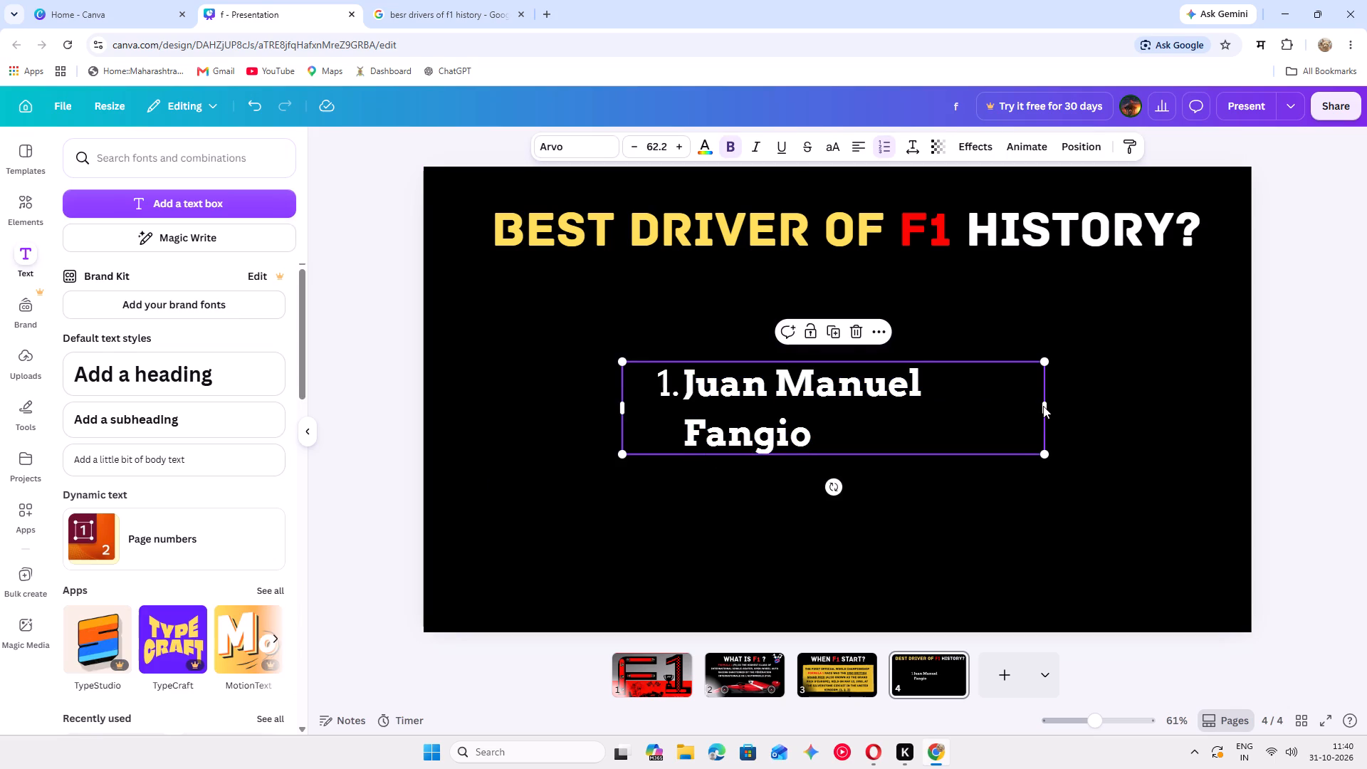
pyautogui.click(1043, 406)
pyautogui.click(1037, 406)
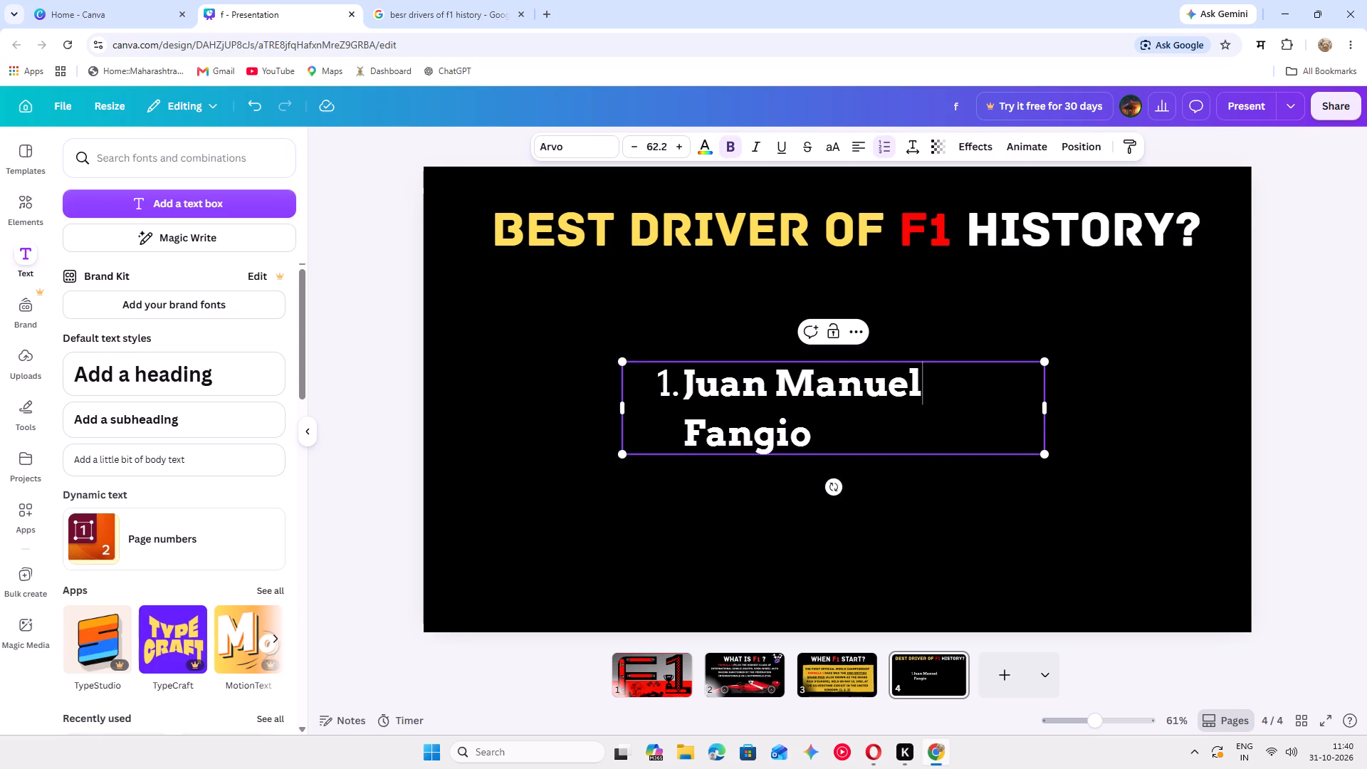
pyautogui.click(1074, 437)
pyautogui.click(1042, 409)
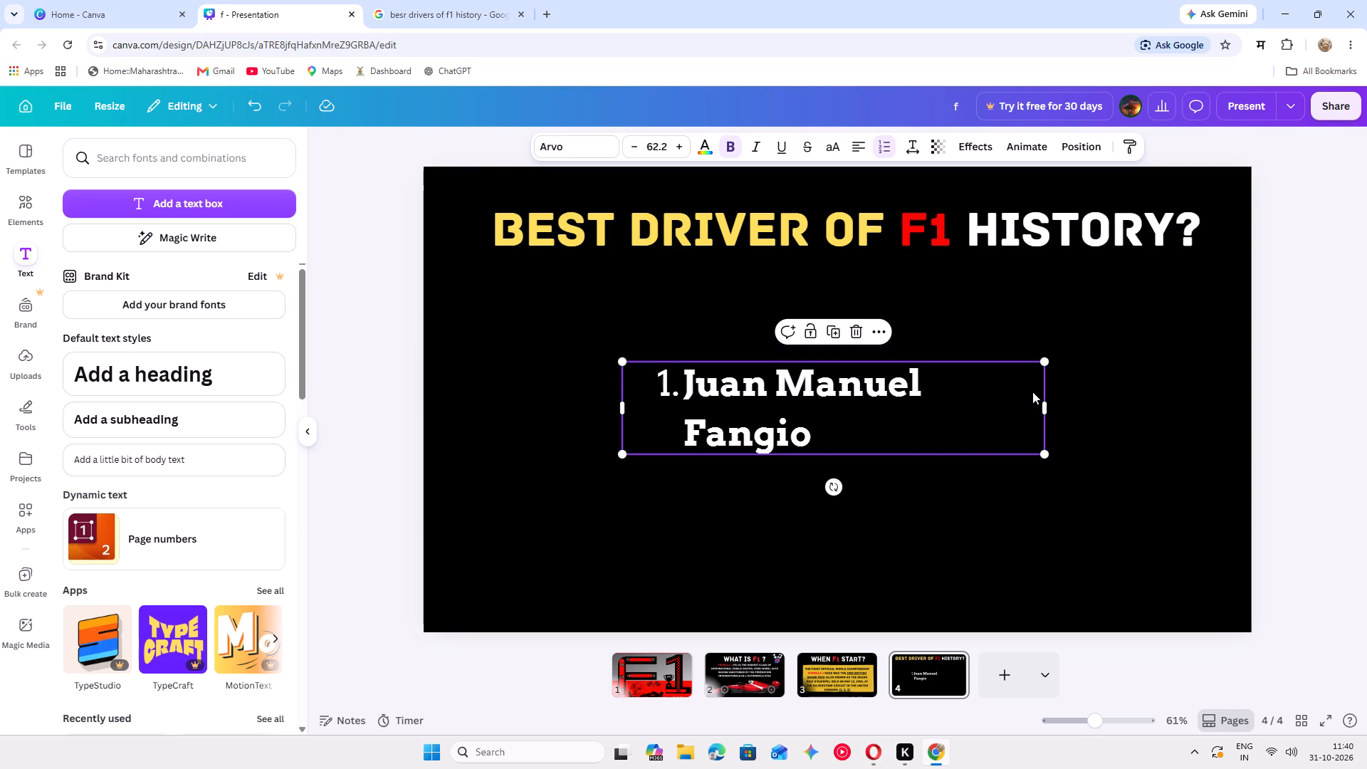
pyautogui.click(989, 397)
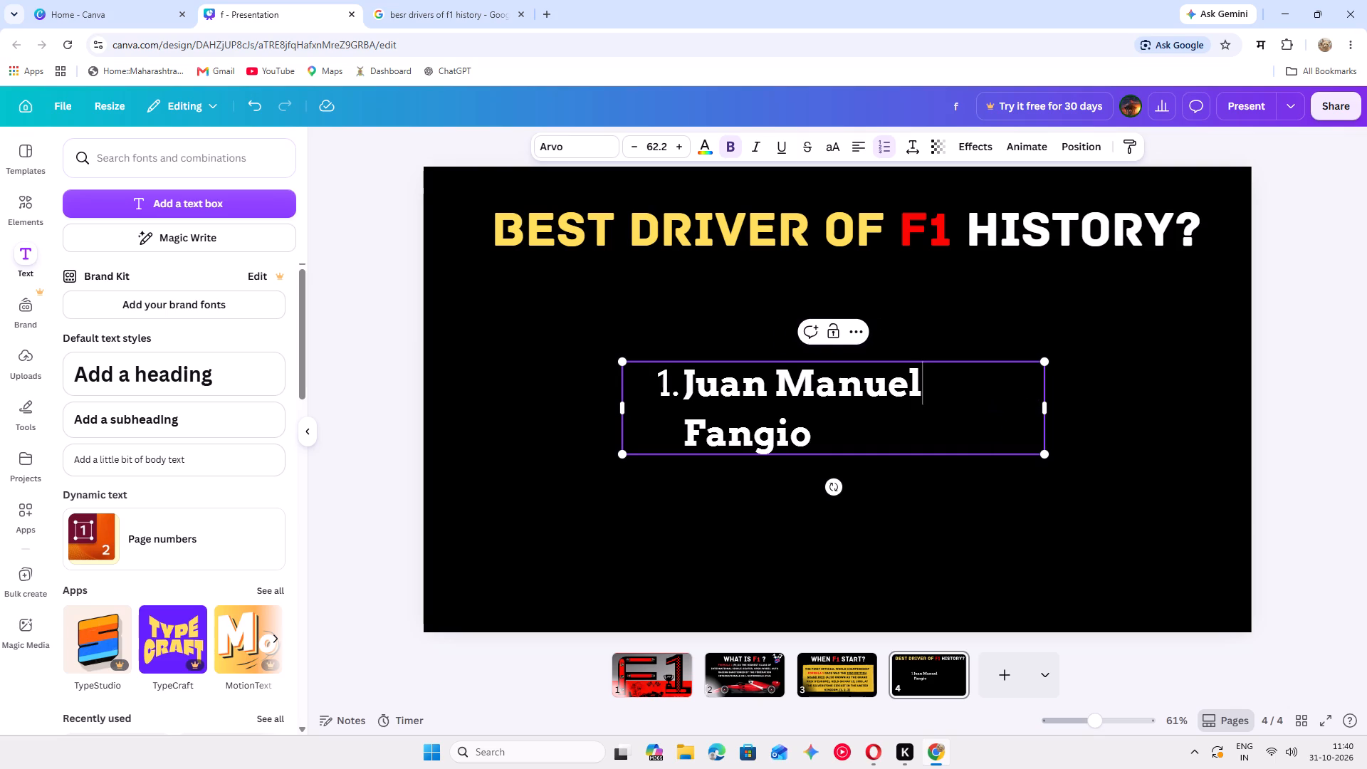
# Widen the "Juan Manuel Fangio" text box so the name fits on one line and move it just below the page heading's left part.
pyautogui.click(1113, 412)
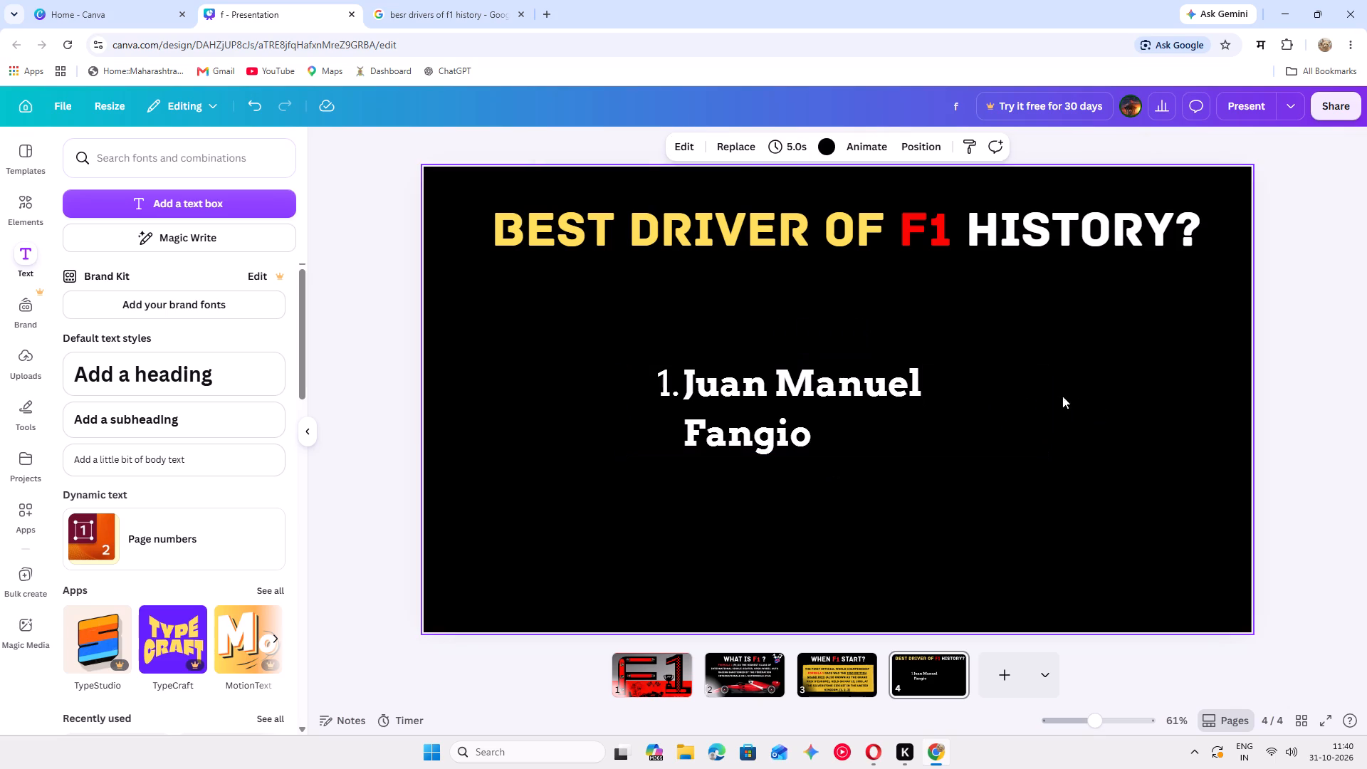
pyautogui.click(965, 392)
pyautogui.moveTo(1051, 407); pyautogui.dragTo(1059, 407)
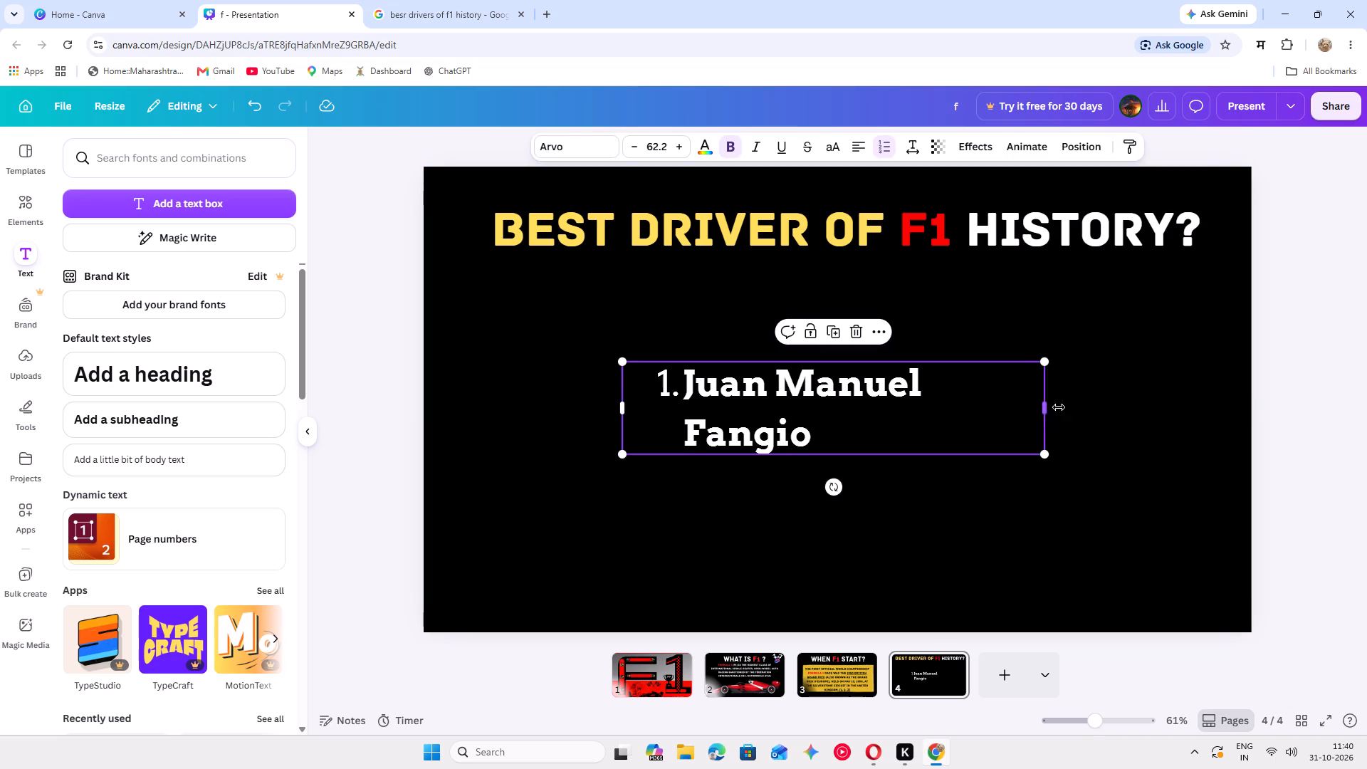
pyautogui.moveTo(1059, 407); pyautogui.dragTo(1230, 377)
pyautogui.click(1131, 374)
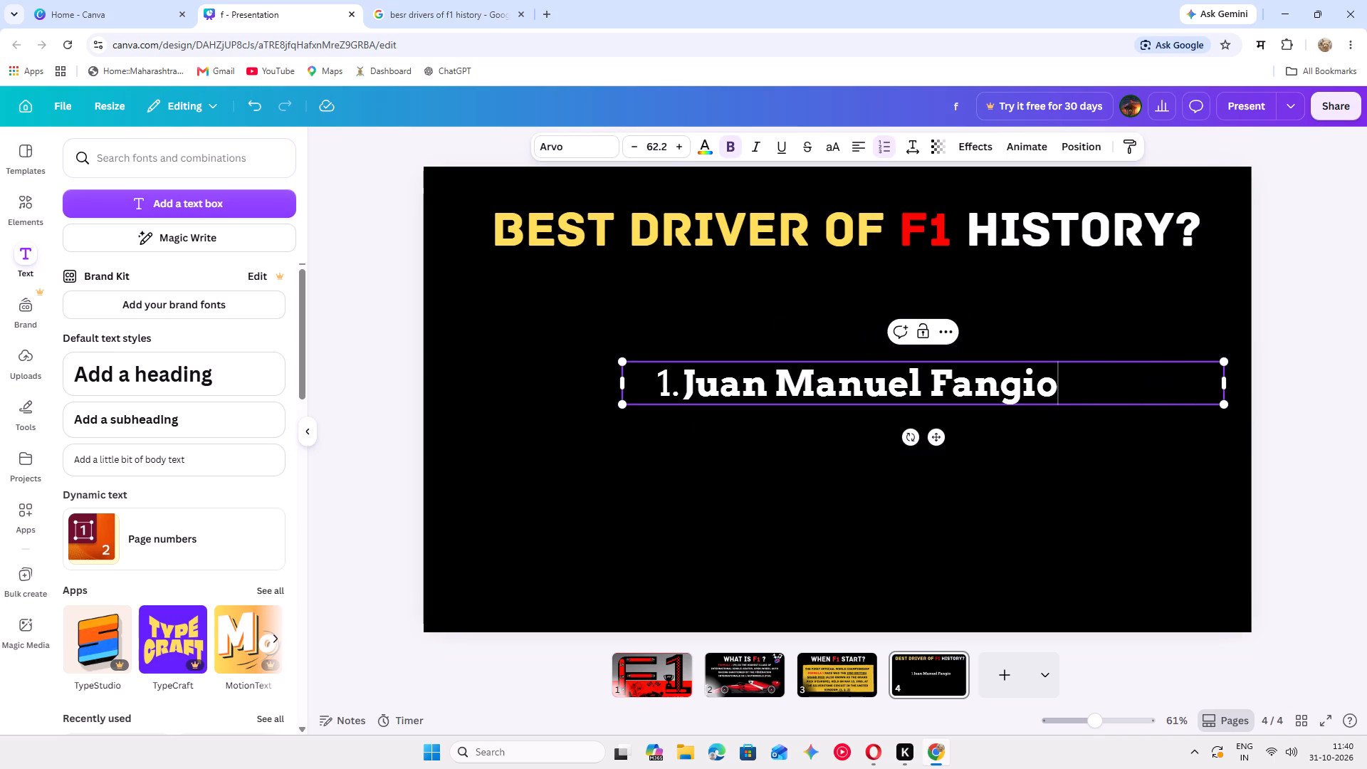
pyautogui.moveTo(1227, 384); pyautogui.dragTo(1048, 384)
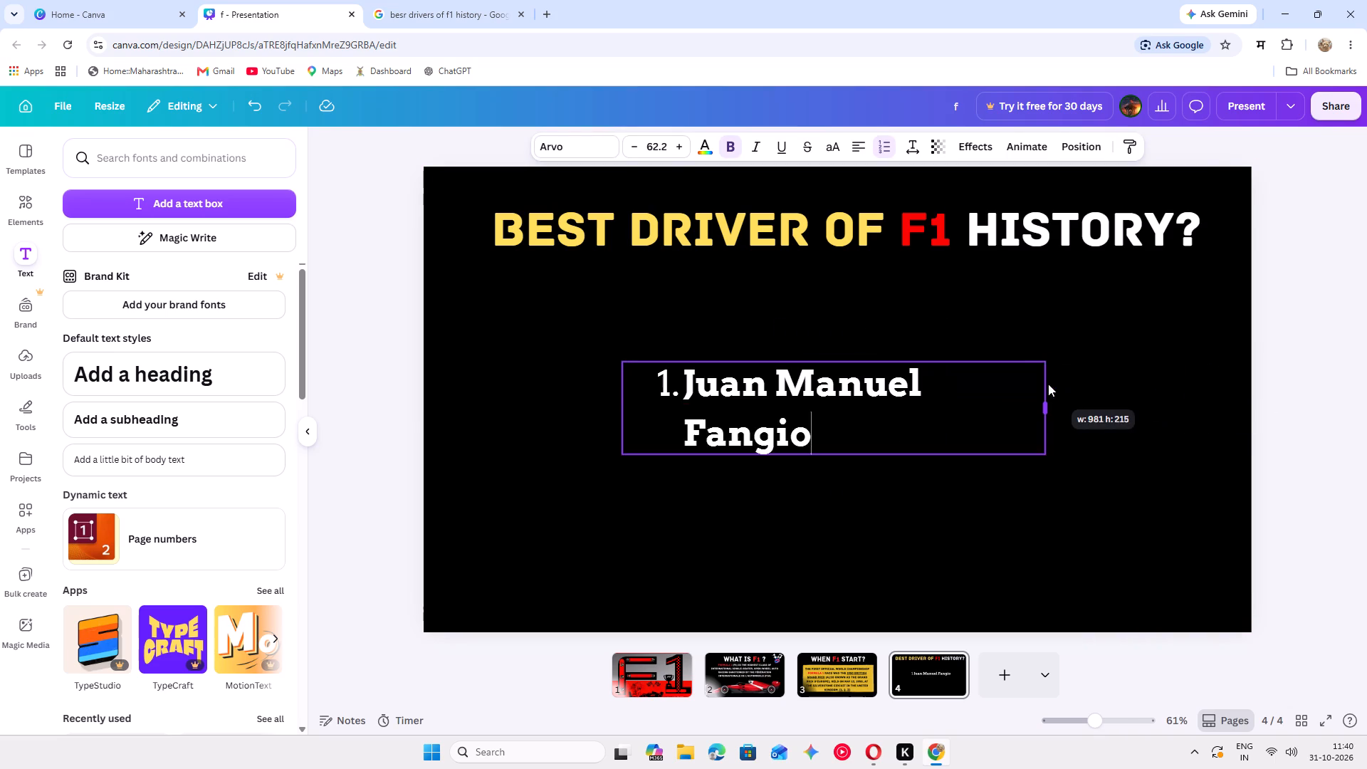
pyautogui.moveTo(1048, 384); pyautogui.dragTo(1064, 370)
pyautogui.click(1119, 370)
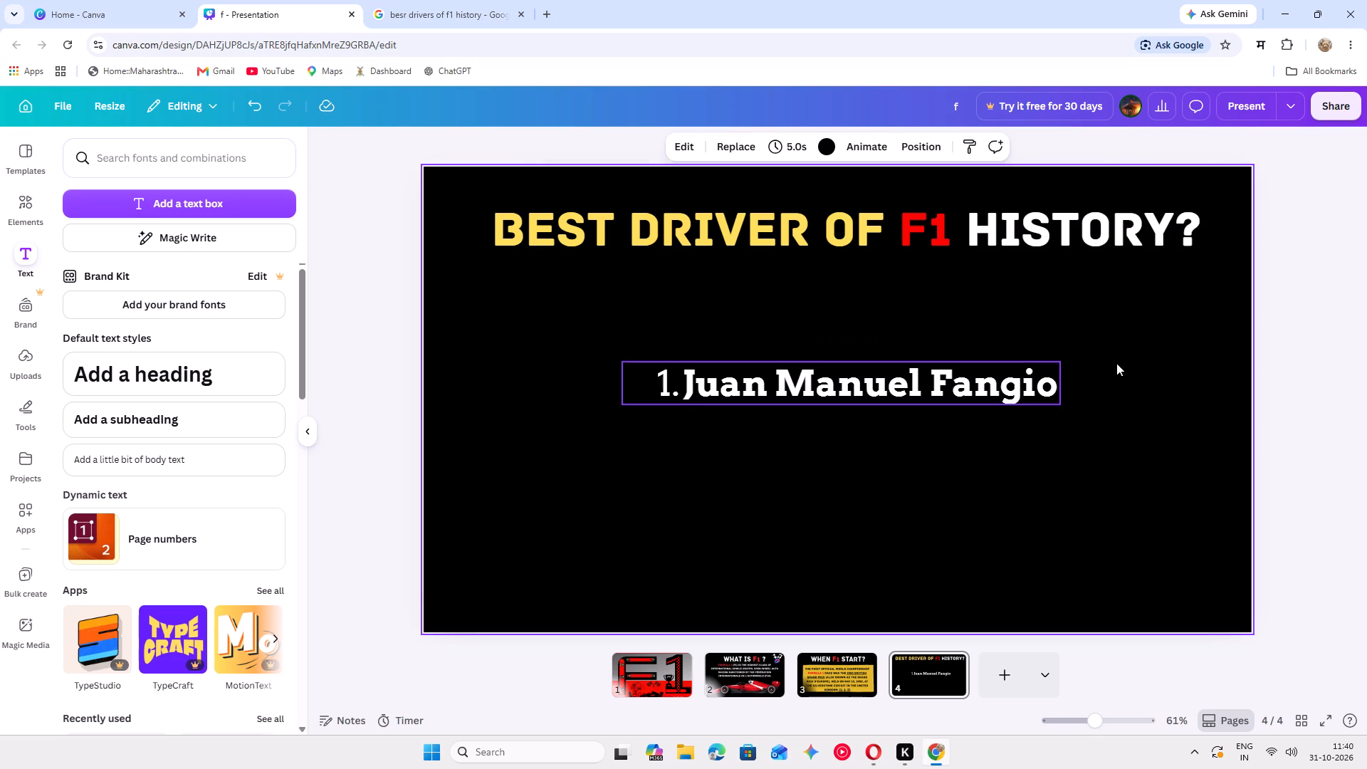
pyautogui.click(1059, 369)
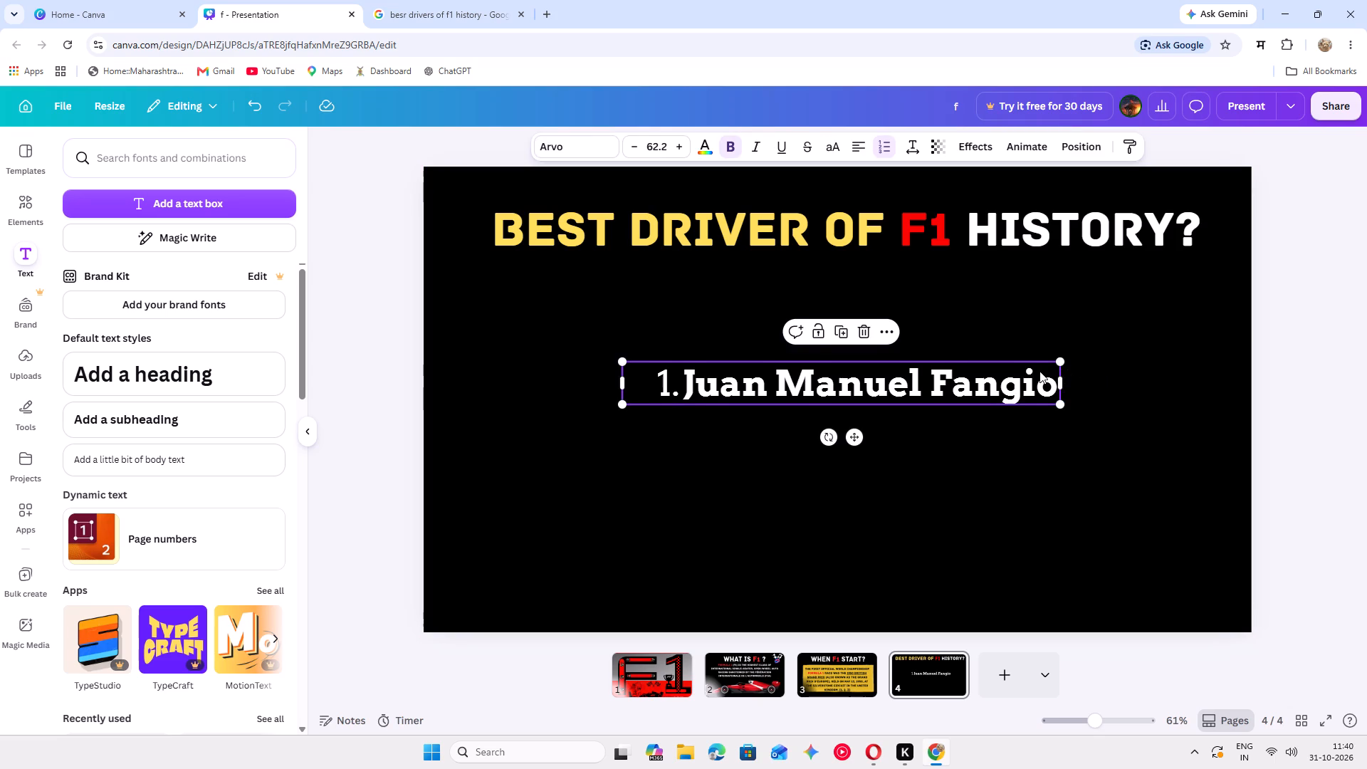
pyautogui.moveTo(1039, 371); pyautogui.dragTo(867, 287)
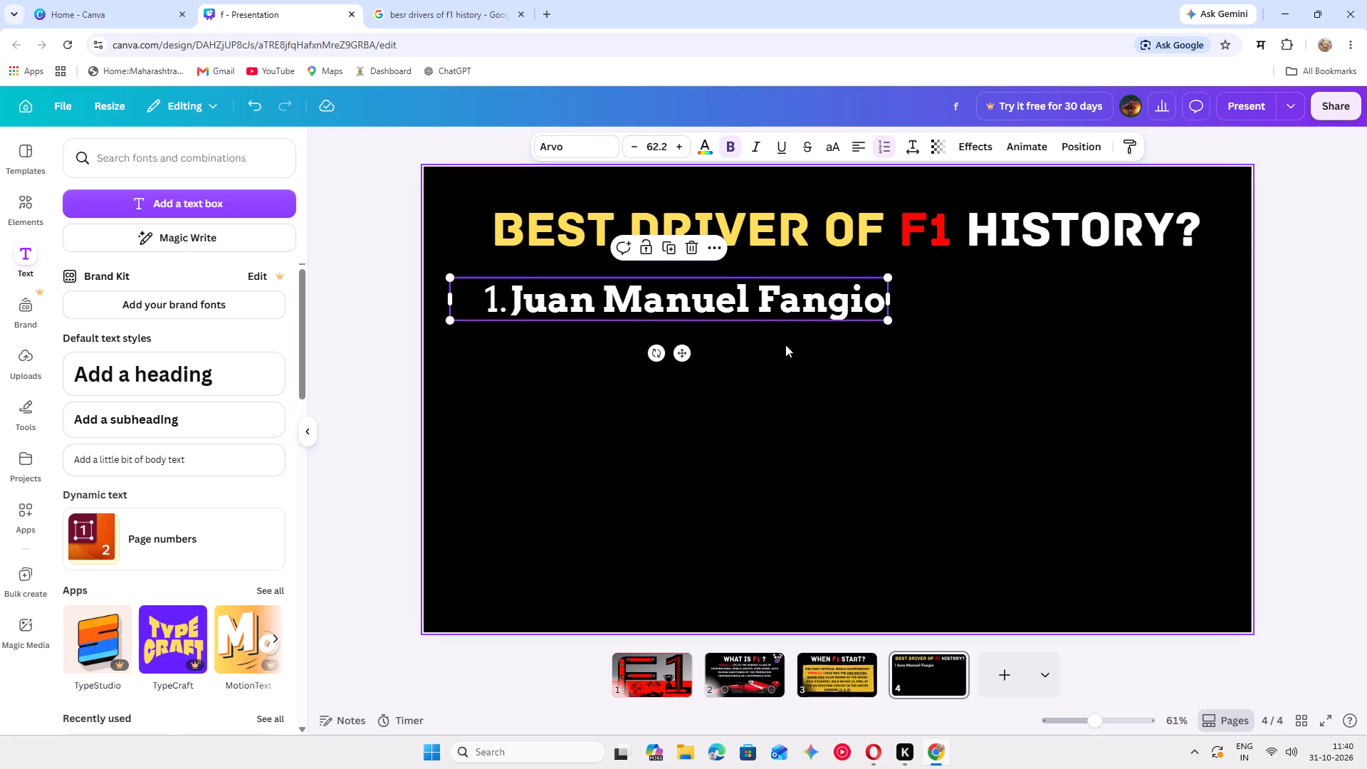
# Add "Michael Schumacher" as item 2 of the numbered list, copying the name from the Google driver table.
pyautogui.press('Return')
pyautogui.press('Return')
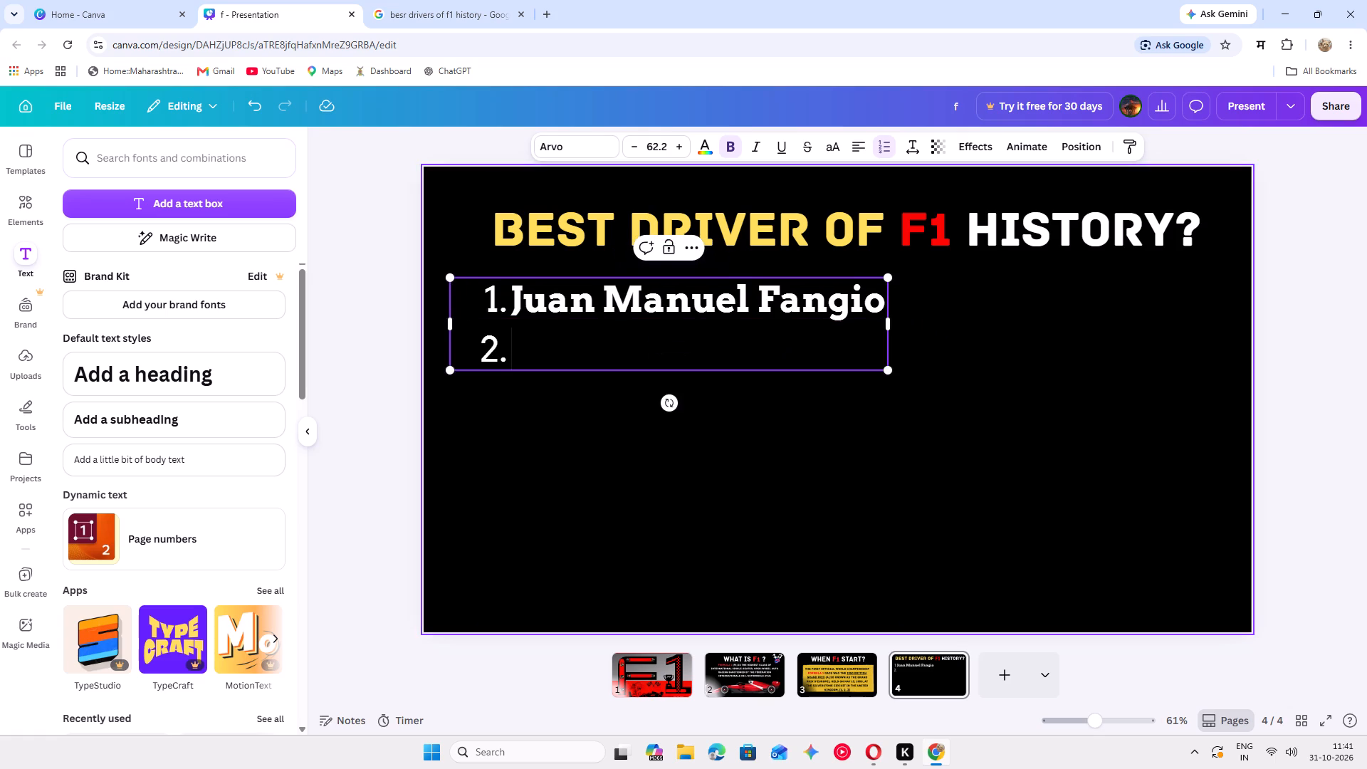
pyautogui.click(384, 2)
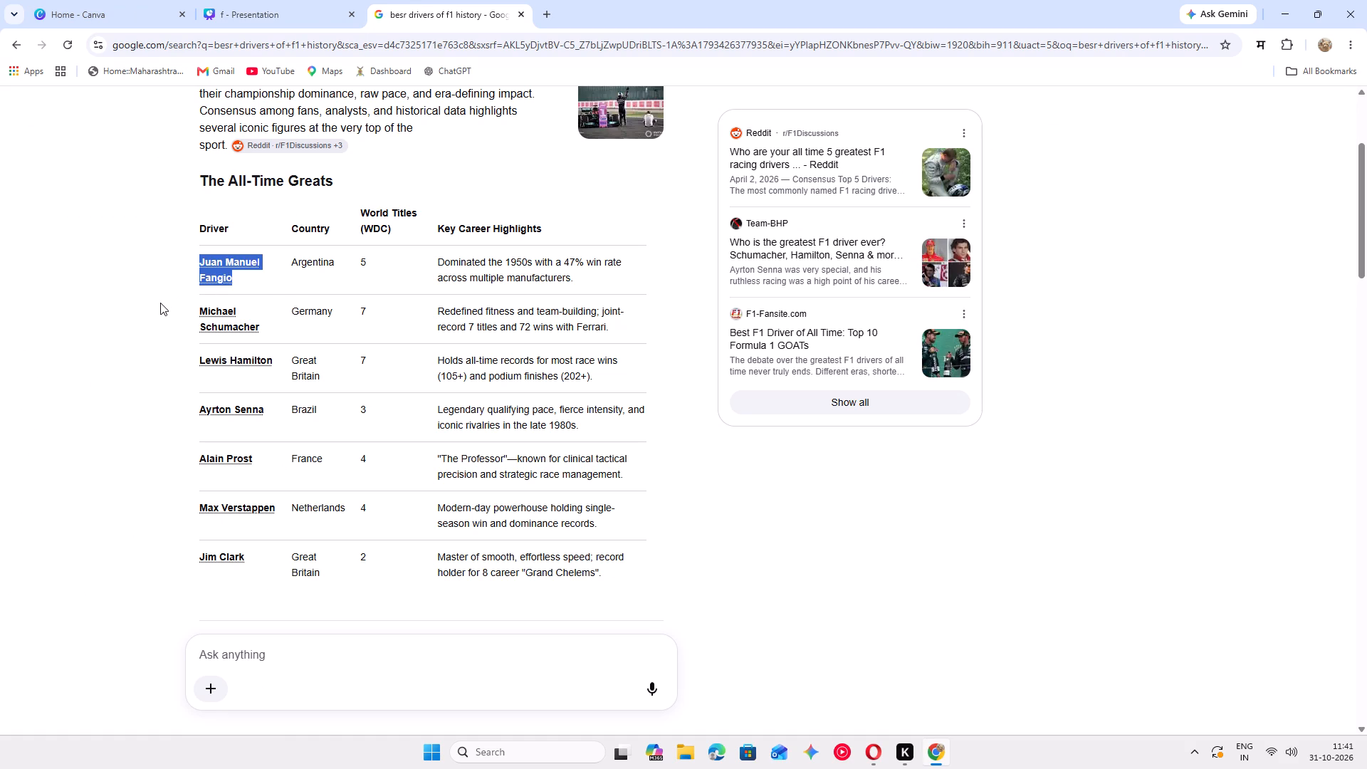
pyautogui.click(160, 303)
pyautogui.click(274, 323)
pyautogui.moveTo(267, 328); pyautogui.dragTo(197, 318)
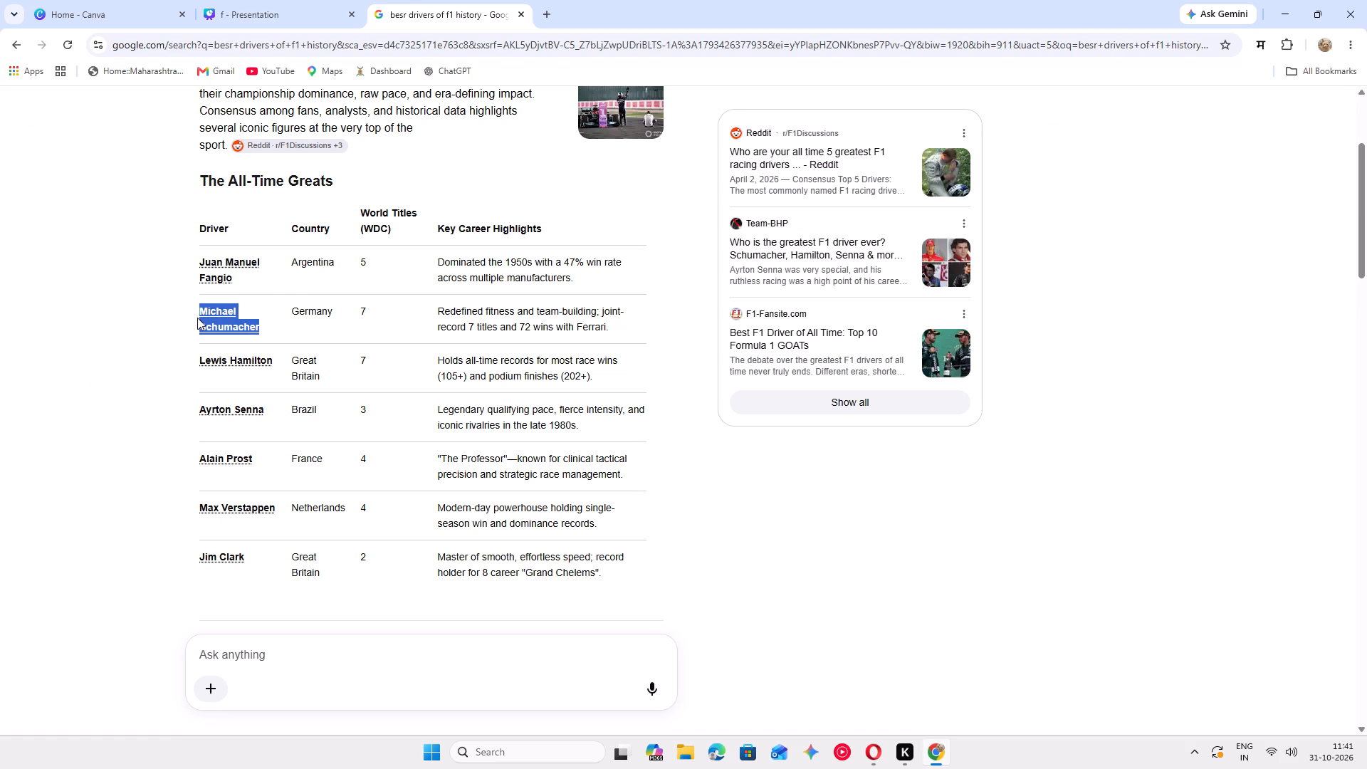
pyautogui.moveTo(197, 318); pyautogui.dragTo(200, 318)
pyautogui.rightClick(204, 318)
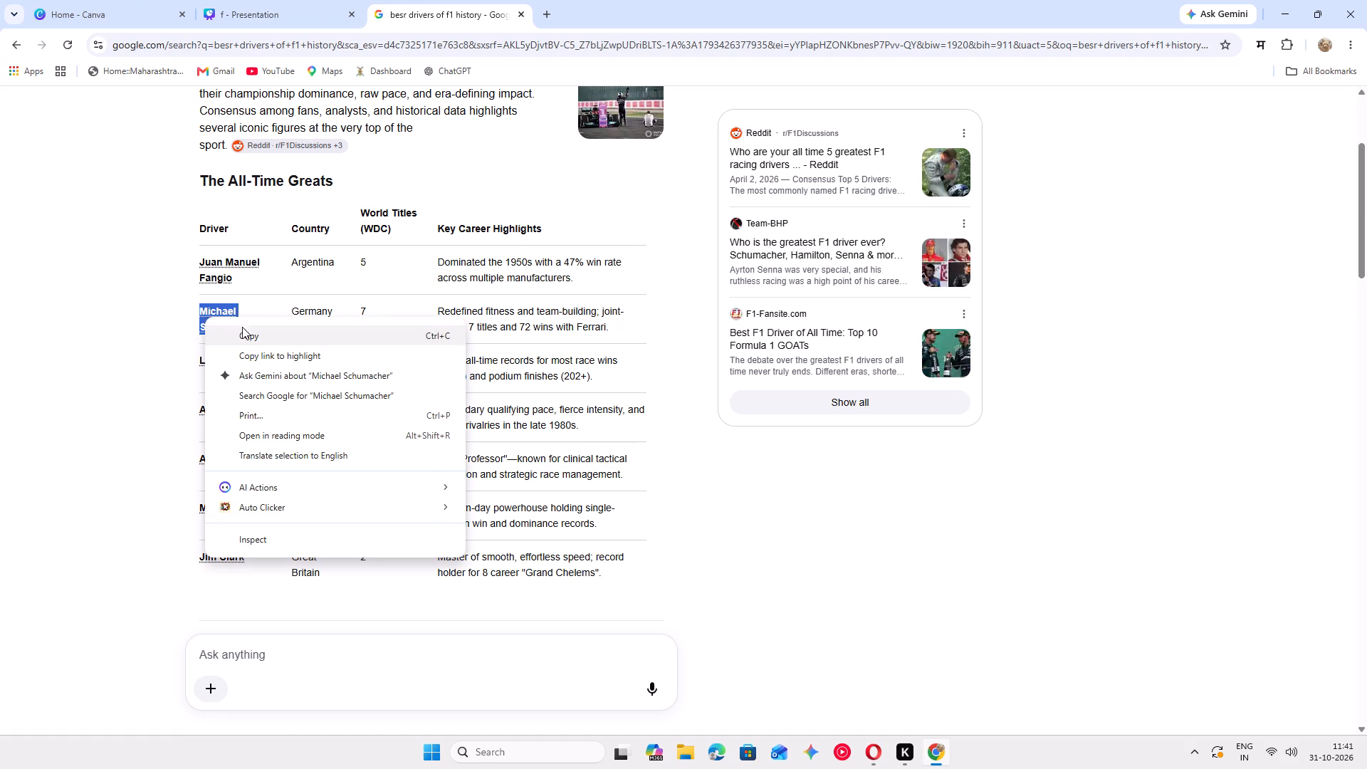
pyautogui.click(245, 335)
pyautogui.click(293, 0)
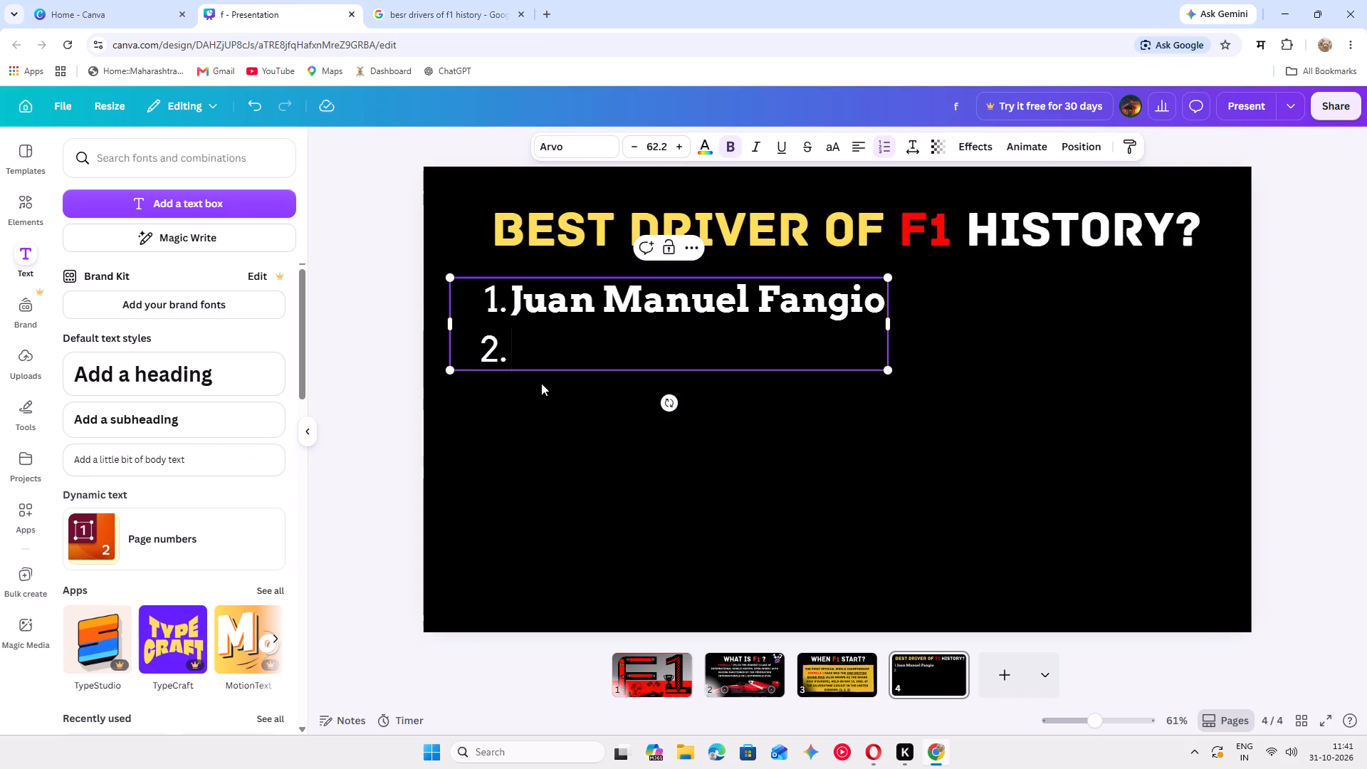
pyautogui.click(526, 350)
pyautogui.rightClick(526, 350)
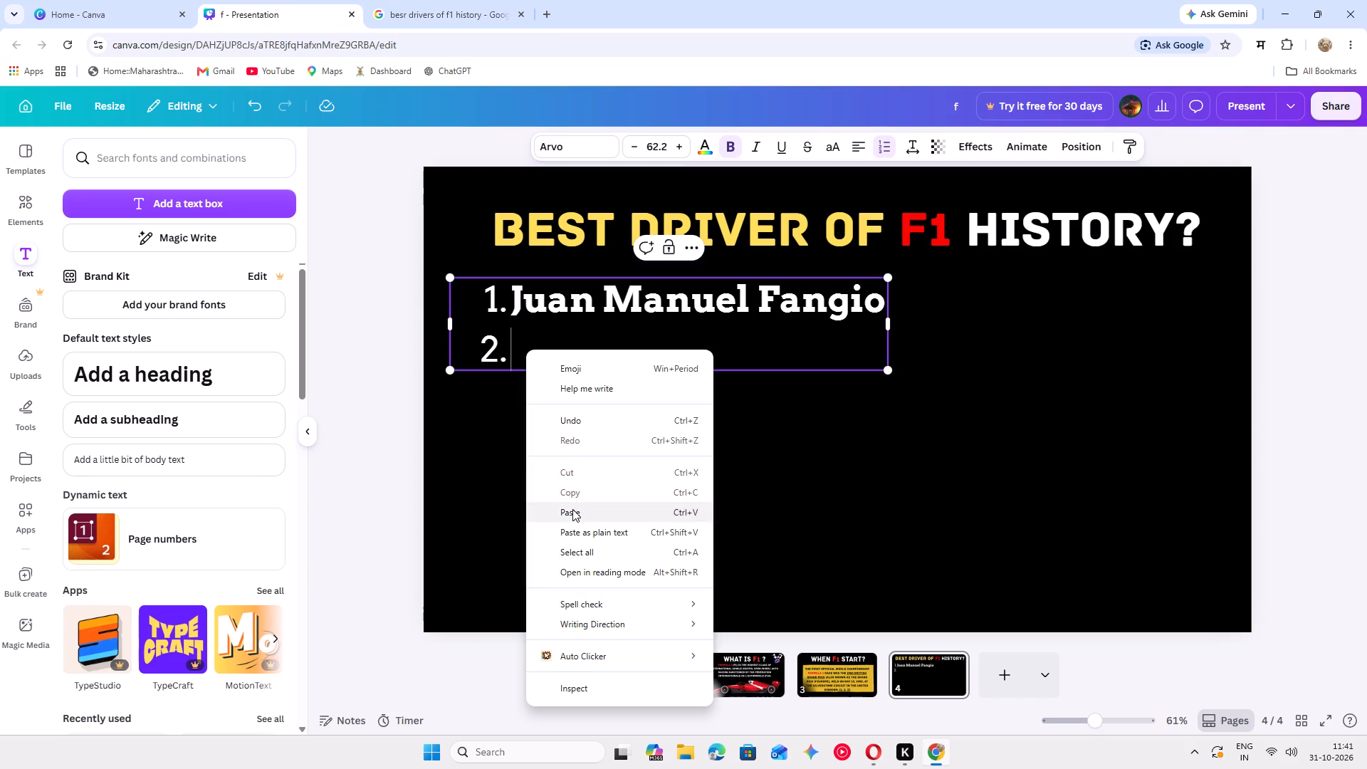
pyautogui.click(572, 509)
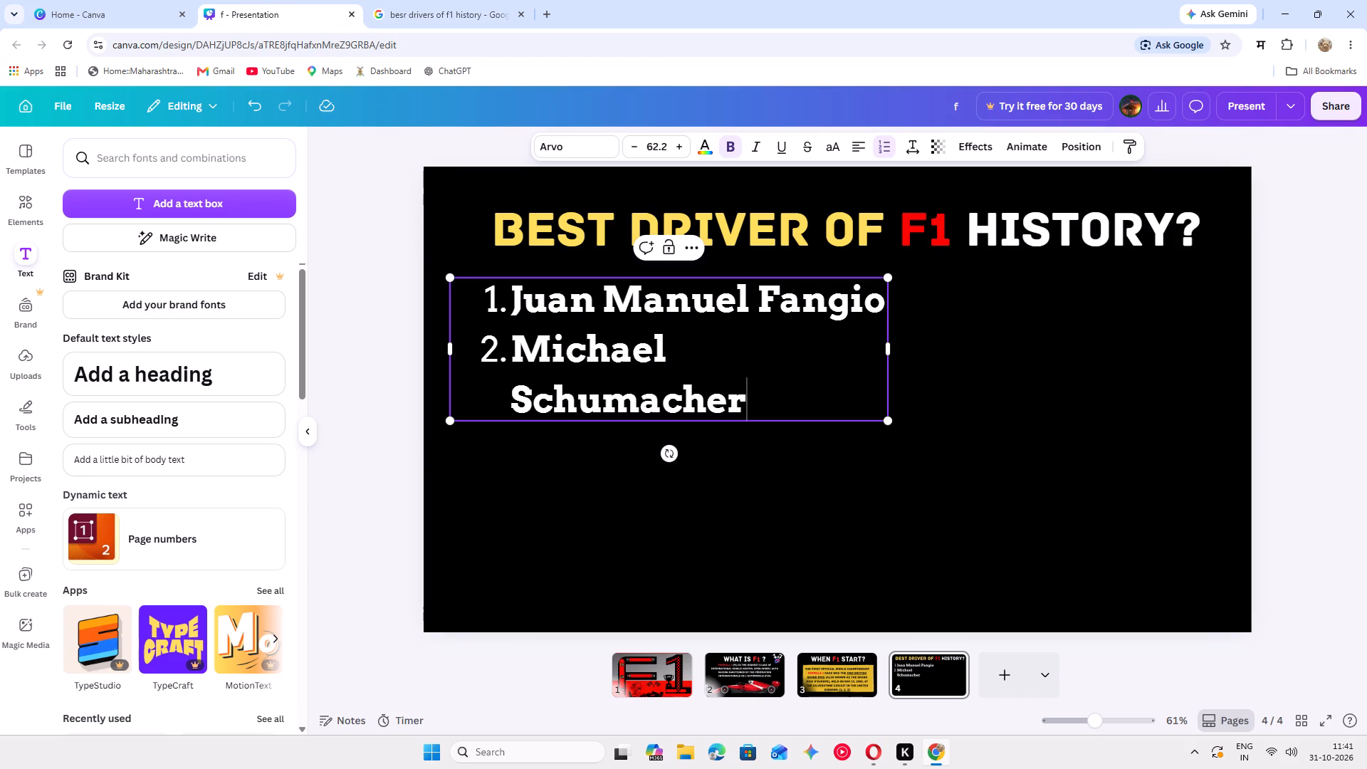
# In list item 2, replace the final "l" of "Michael" and the space before "Schumacher" with two spaces.
pyautogui.click(492, 402)
pyautogui.press('BackSpace')
pyautogui.press('BackSpace')
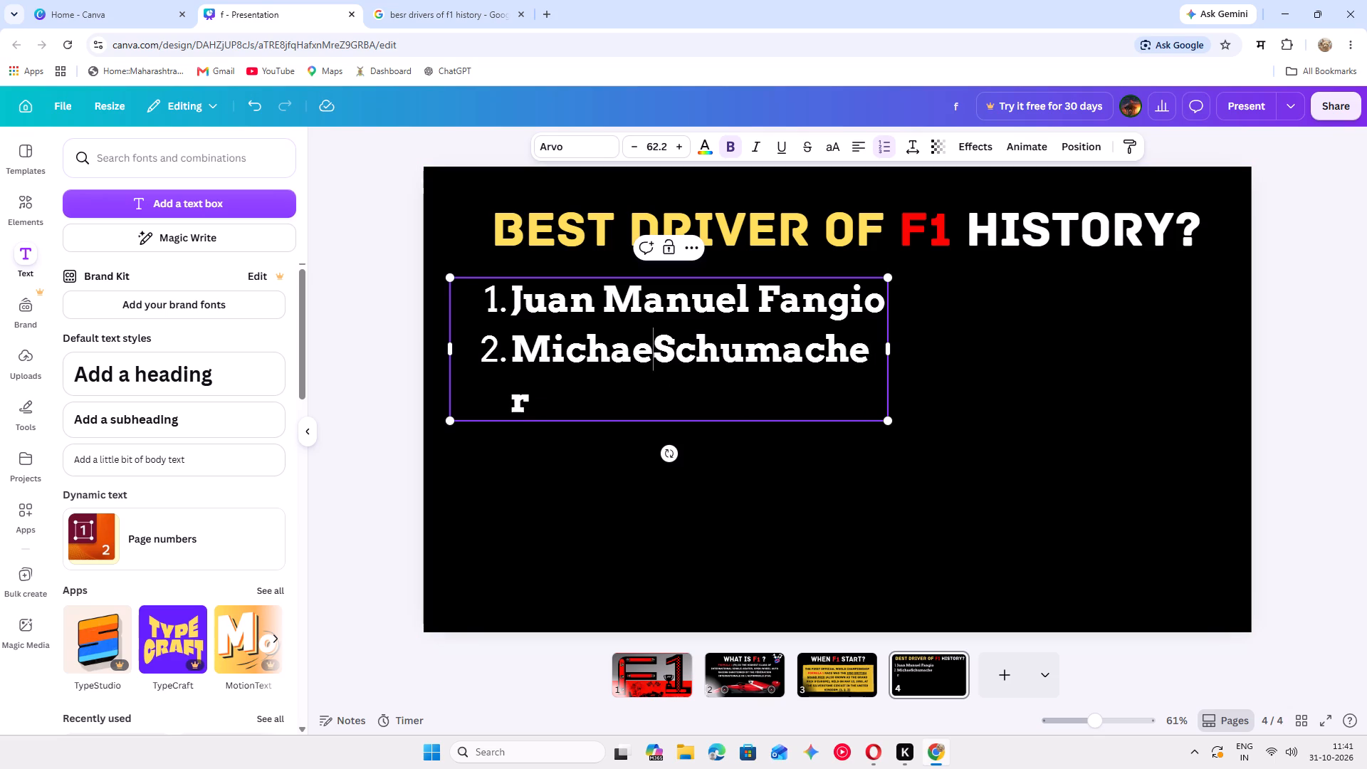
pyautogui.press('space')
pyautogui.press('space')
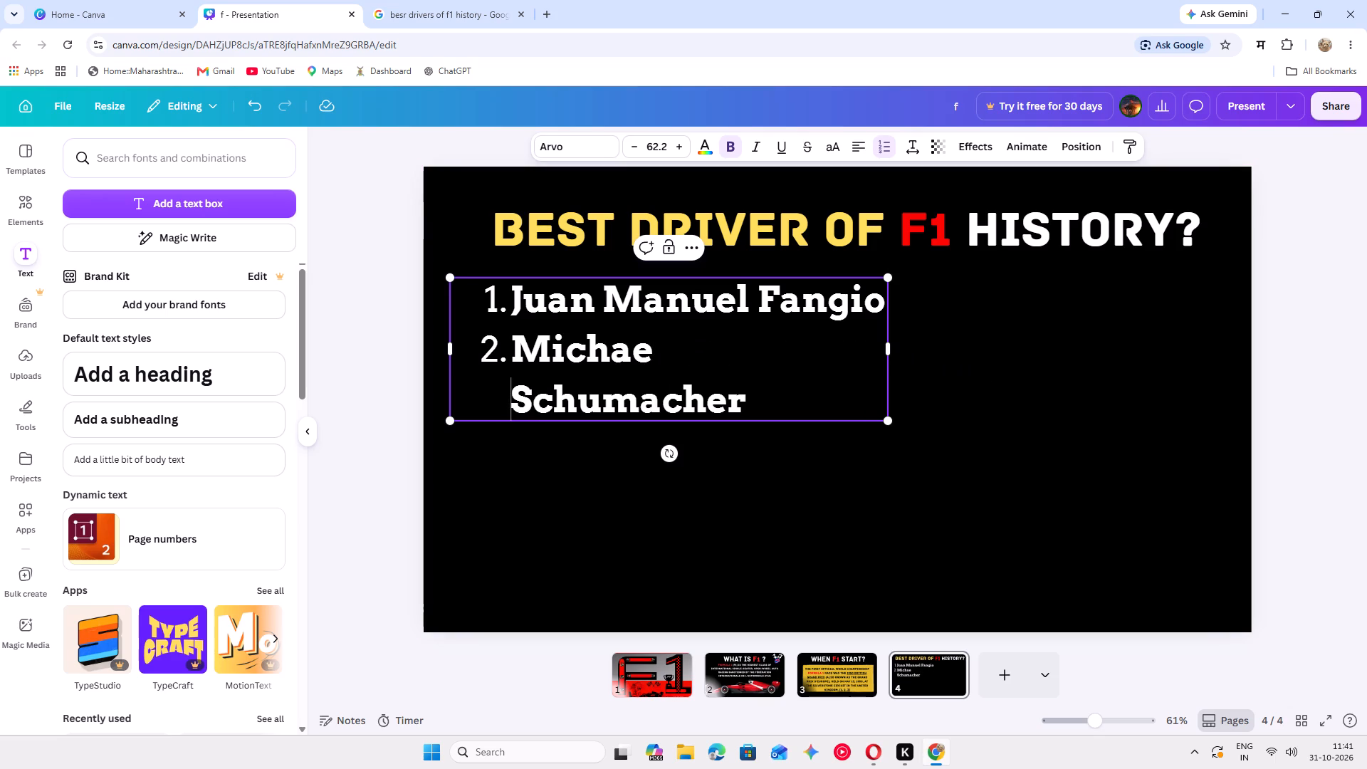
# Shift the driver list slightly to the right and widen its text box so item 2 fits on one line.
pyautogui.click(888, 349)
pyautogui.moveTo(888, 349); pyautogui.dragTo(918, 349)
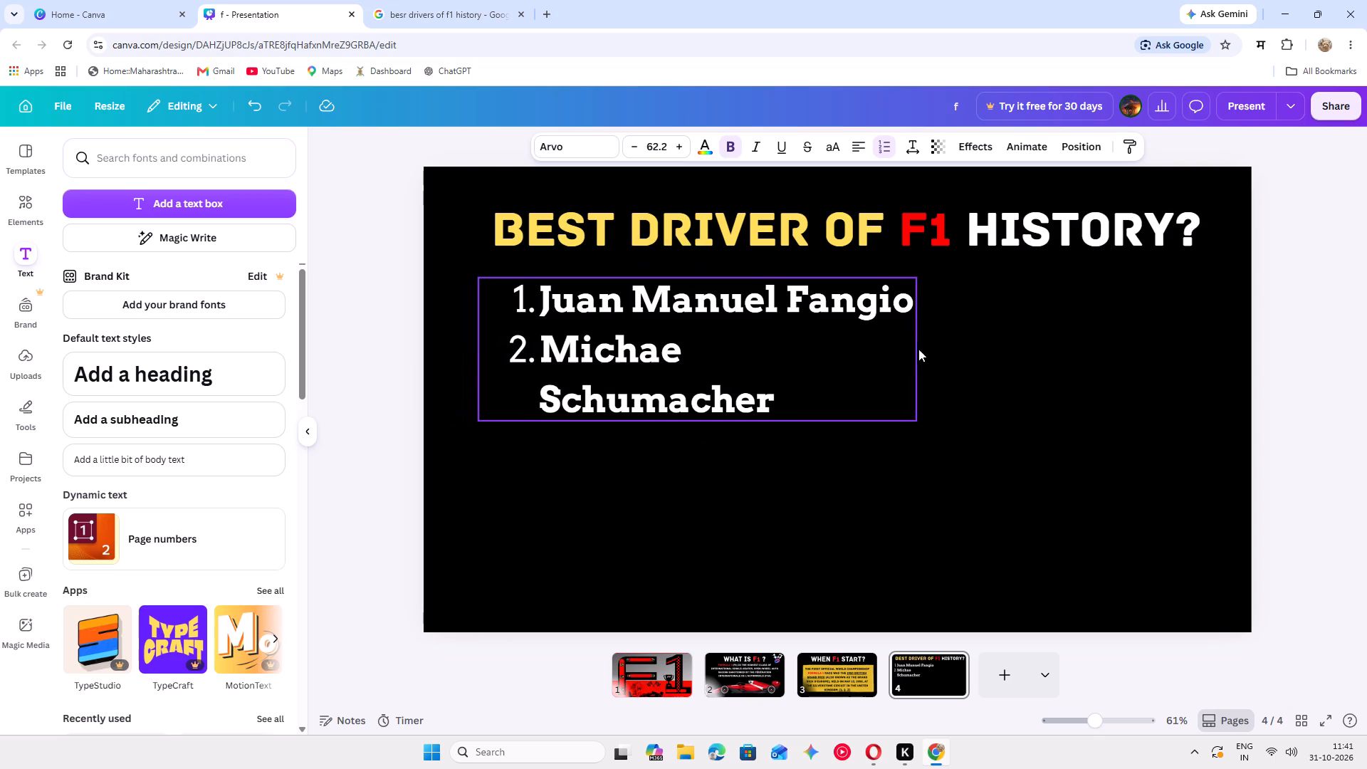
pyautogui.moveTo(918, 349); pyautogui.dragTo(921, 349)
pyautogui.moveTo(927, 349); pyautogui.dragTo(996, 344)
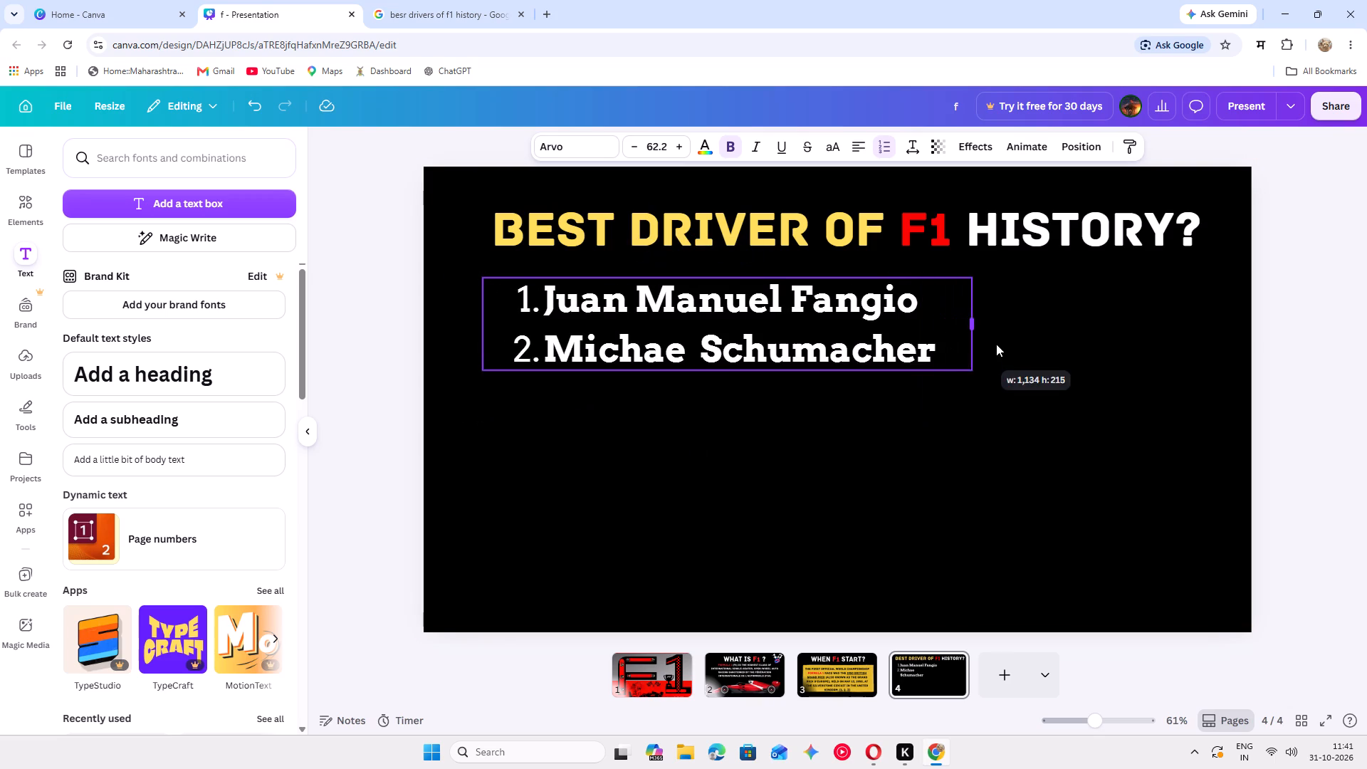
pyautogui.moveTo(996, 344); pyautogui.dragTo(968, 339)
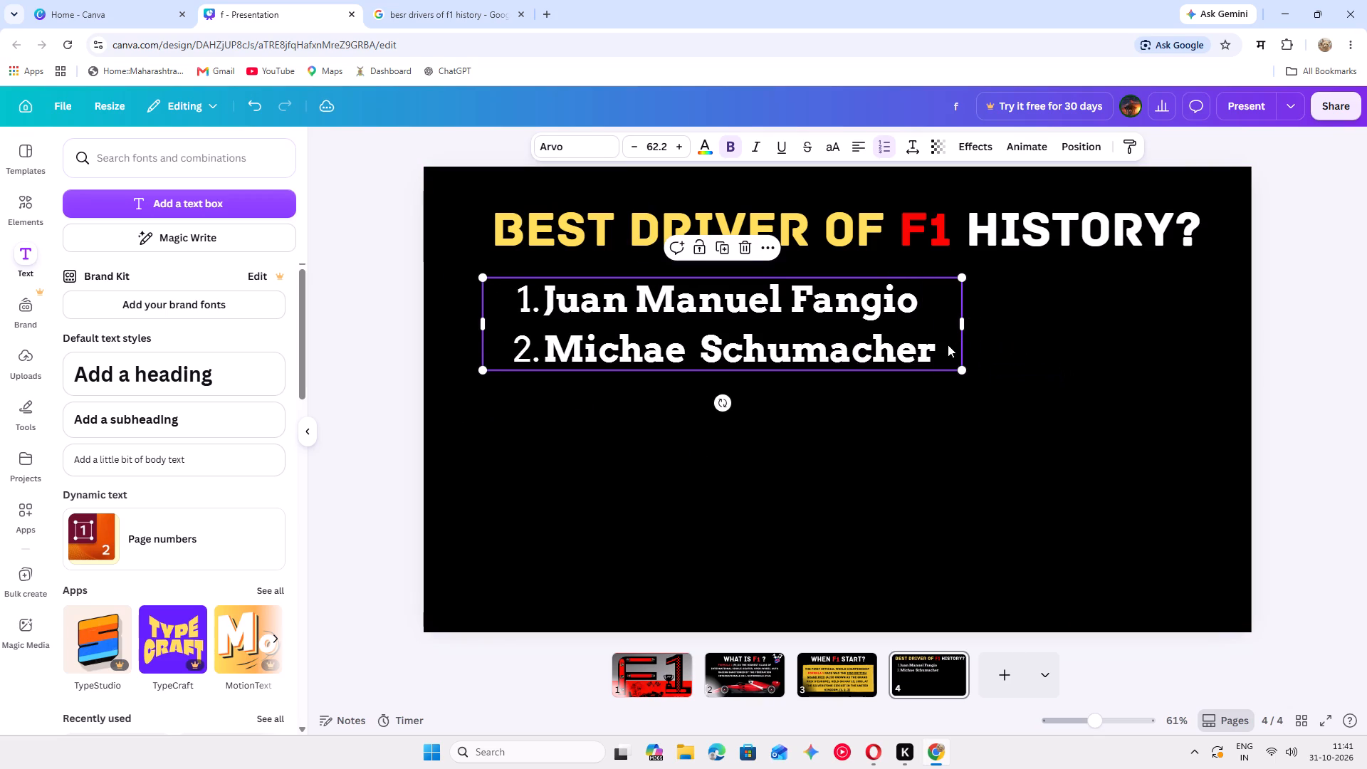
# Add "Lewis Hamilton" as item 3 of the numbered list, copying the name from the Google driver table.
pyautogui.click(947, 345)
pyautogui.press('Return')
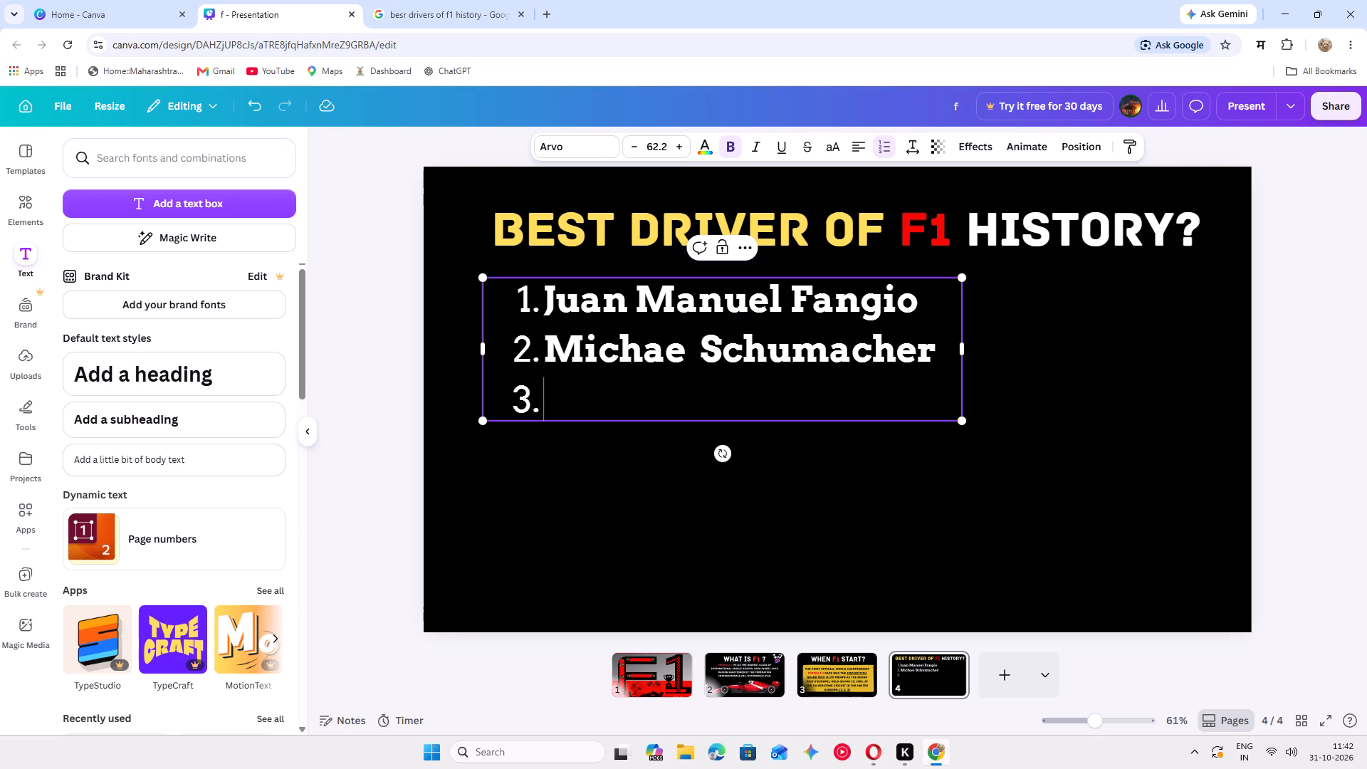
pyautogui.click(444, 0)
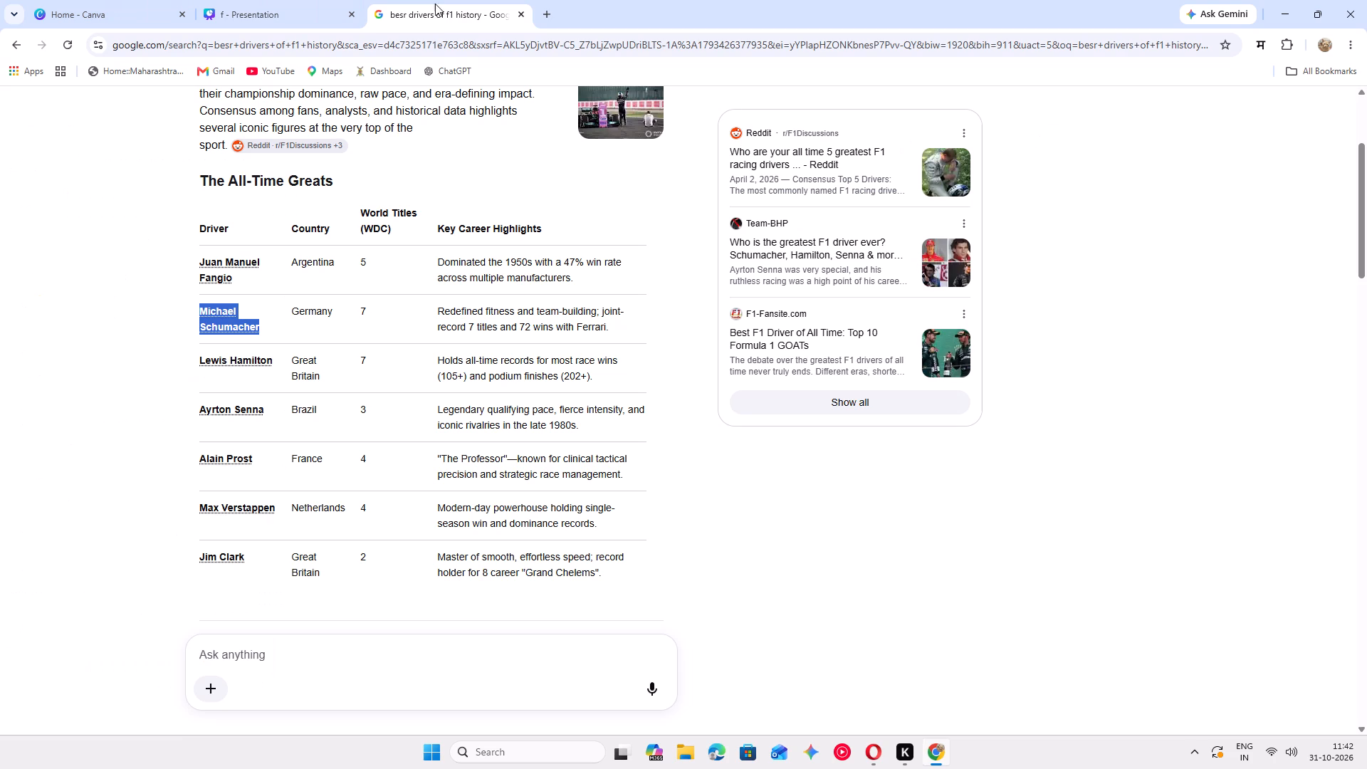
pyautogui.click(169, 375)
pyautogui.click(275, 362)
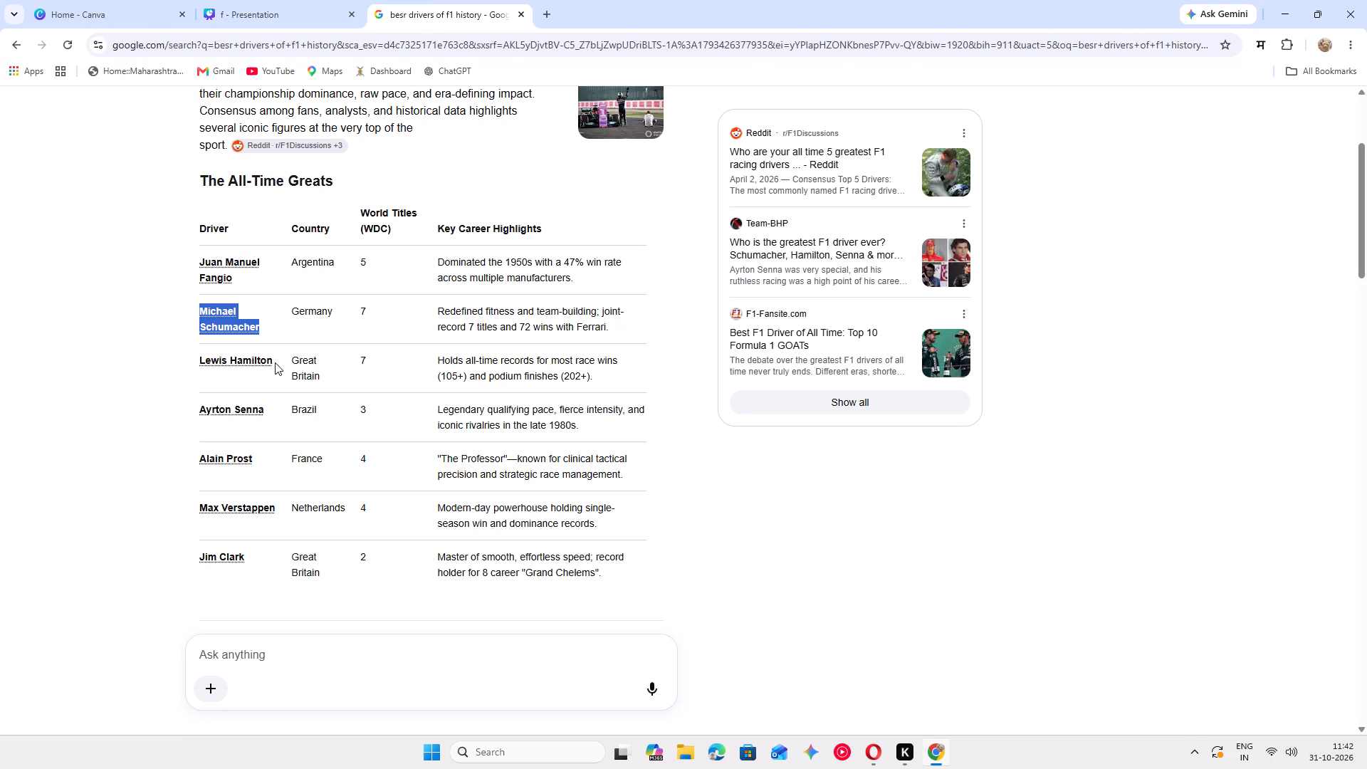
pyautogui.click(271, 358)
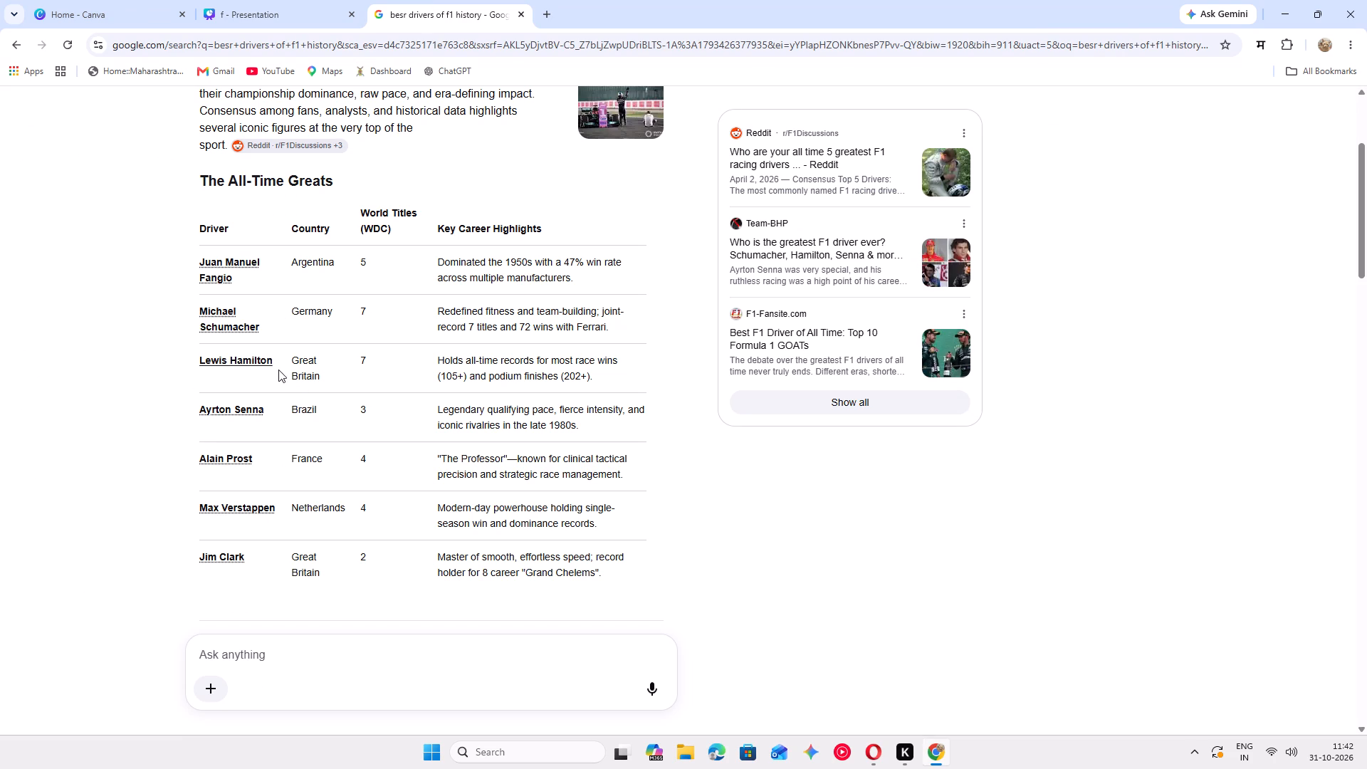
pyautogui.click(278, 370)
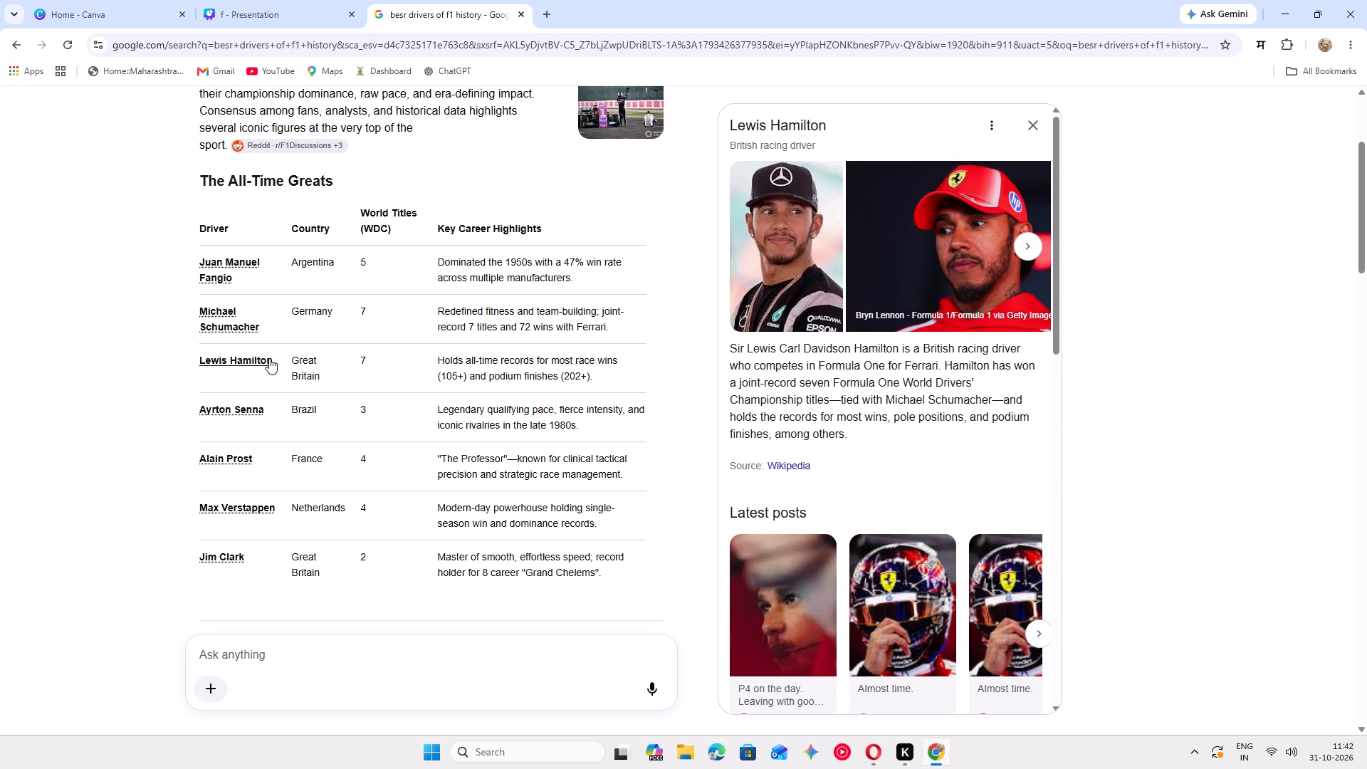
pyautogui.click(285, 382)
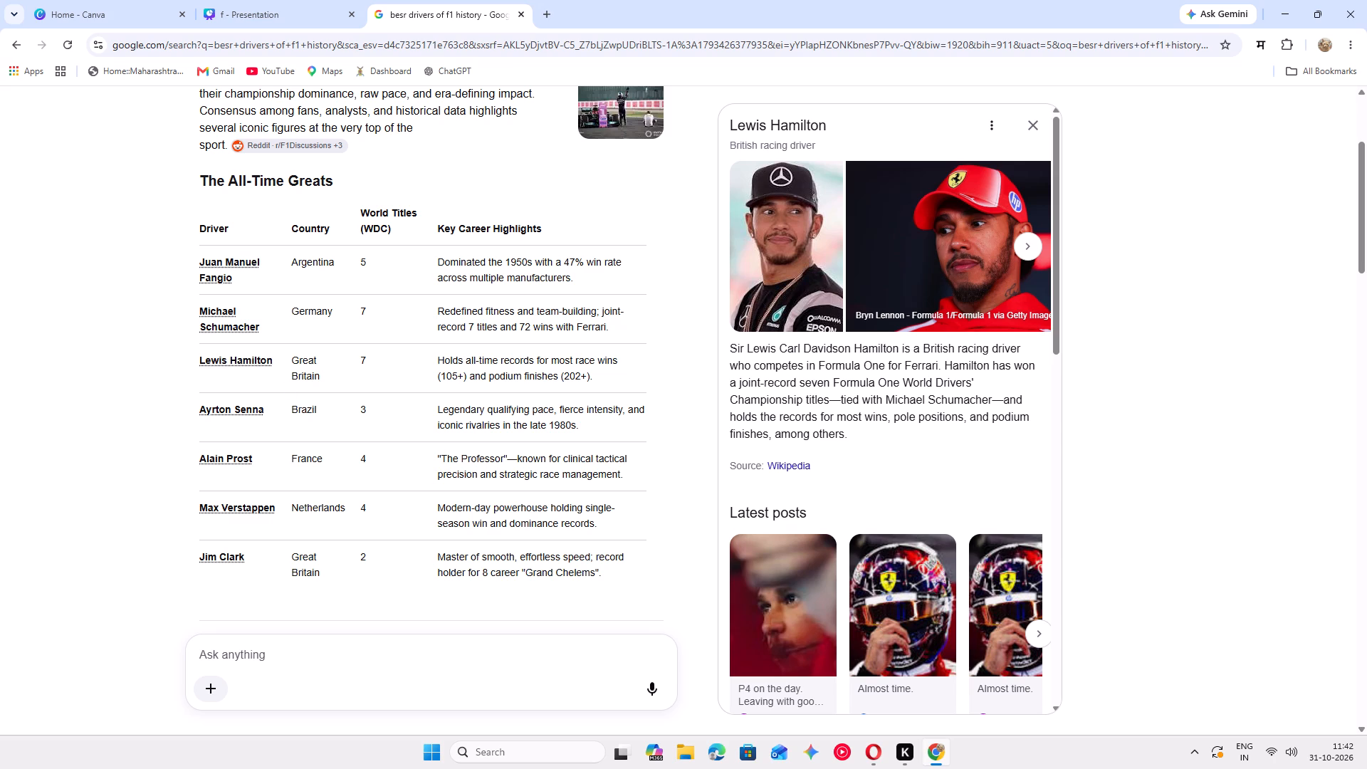
pyautogui.click(306, 377)
pyautogui.moveTo(277, 359); pyautogui.dragTo(233, 355)
pyautogui.moveTo(233, 355); pyautogui.dragTo(200, 365)
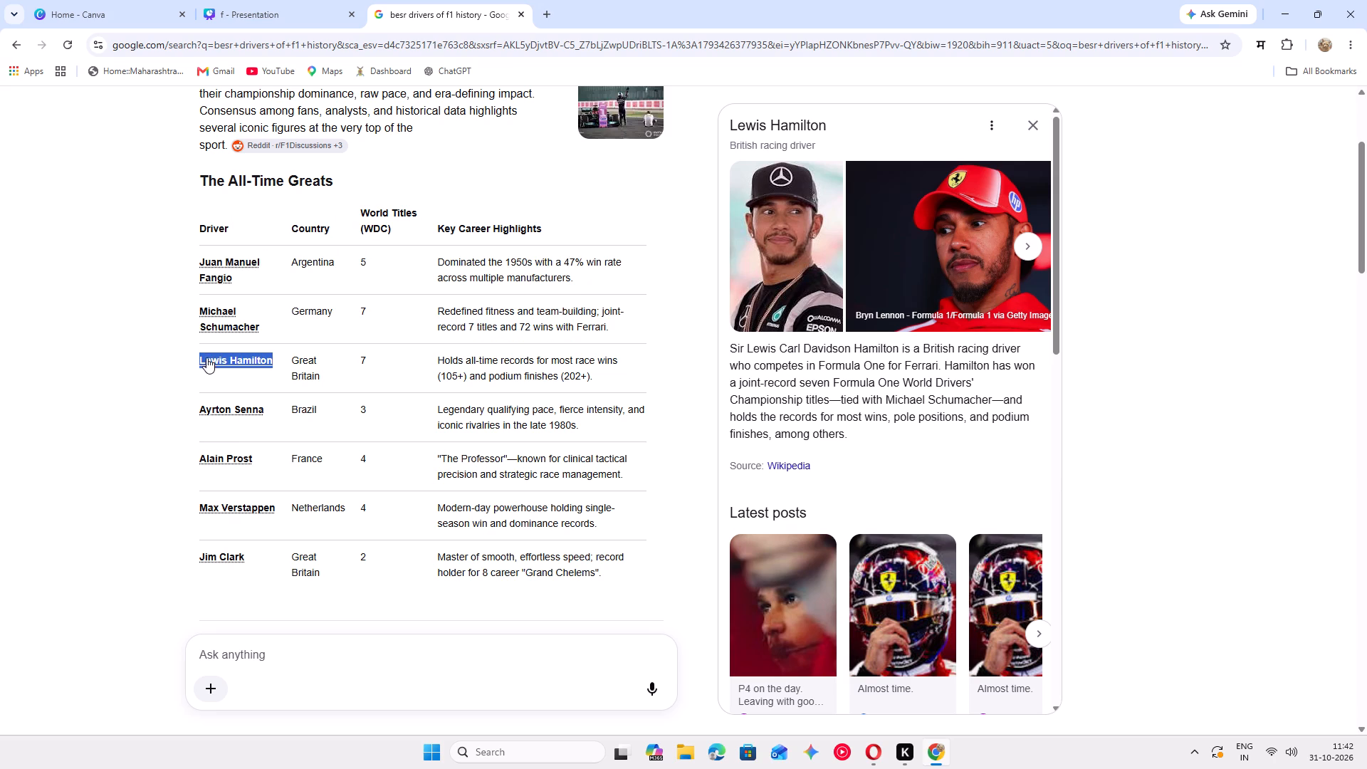
pyautogui.rightClick(206, 357)
pyautogui.click(250, 383)
pyautogui.click(286, 0)
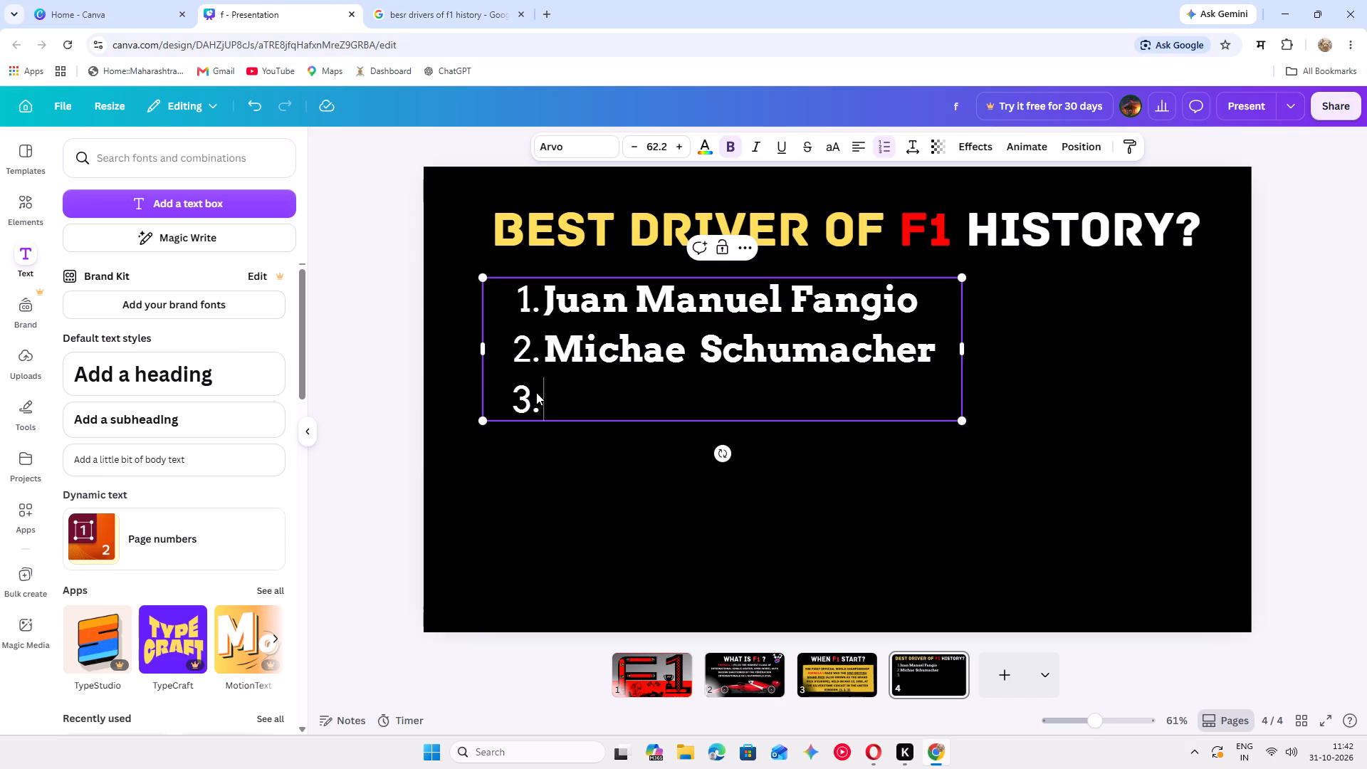
pyautogui.click(545, 397)
pyautogui.rightClick(545, 398)
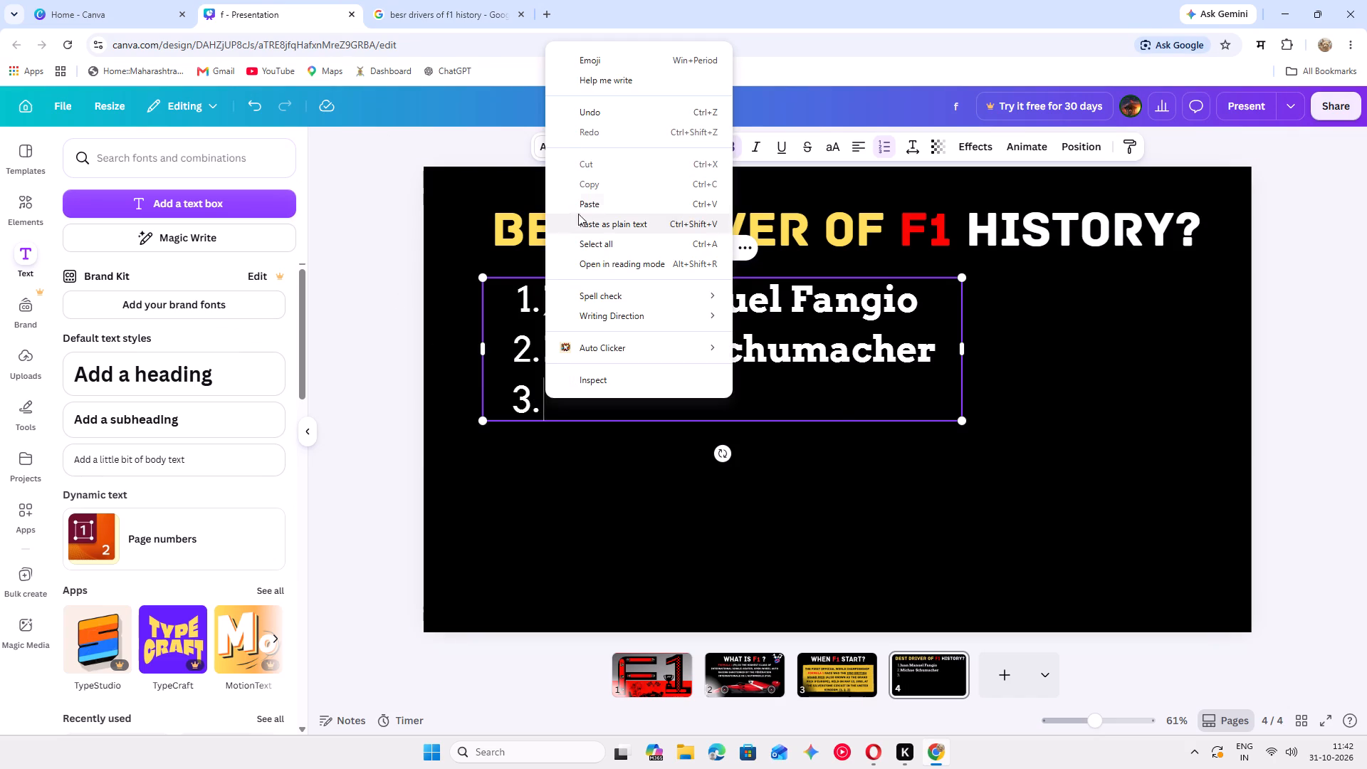
pyautogui.click(585, 204)
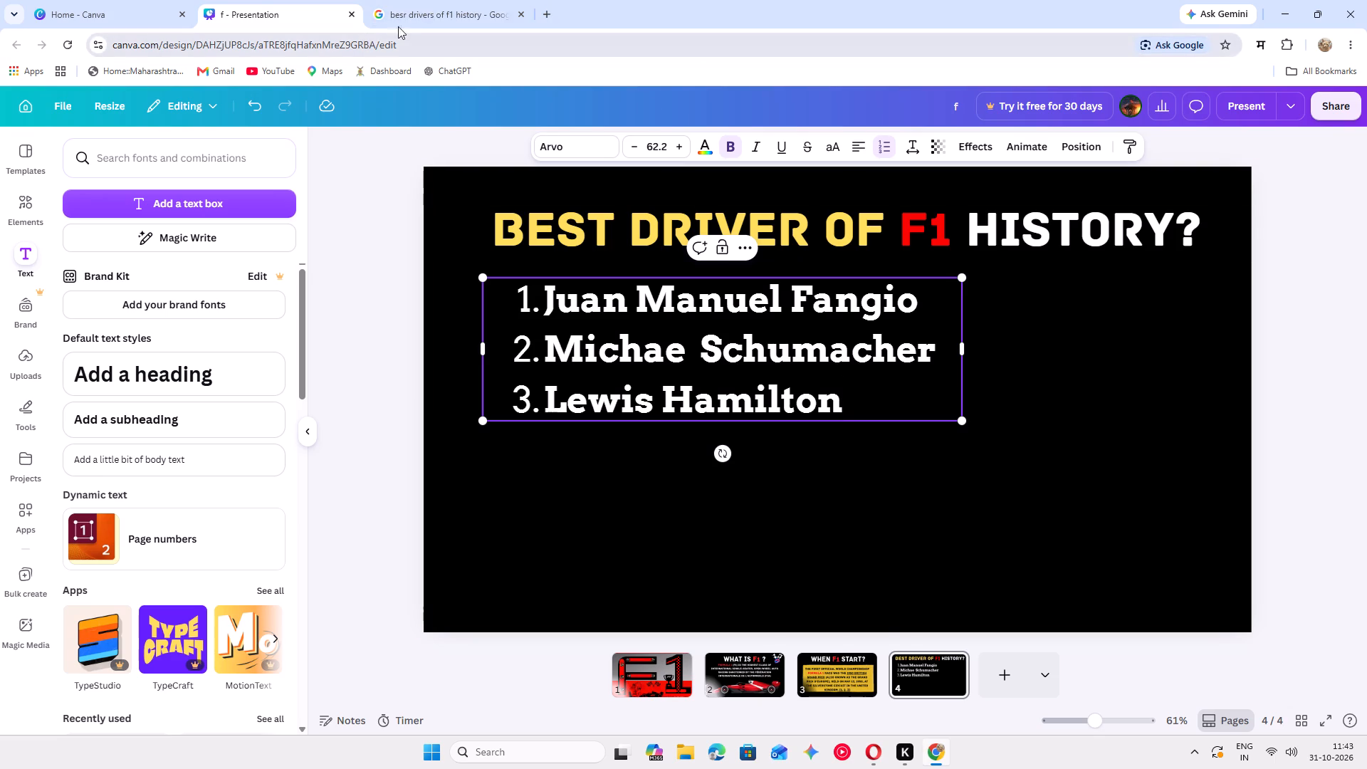
# Add "Ayrton Senna" as item 4 of the numbered list, copying the name from the Google driver table.
pyautogui.click(417, 17)
pyautogui.click(263, 423)
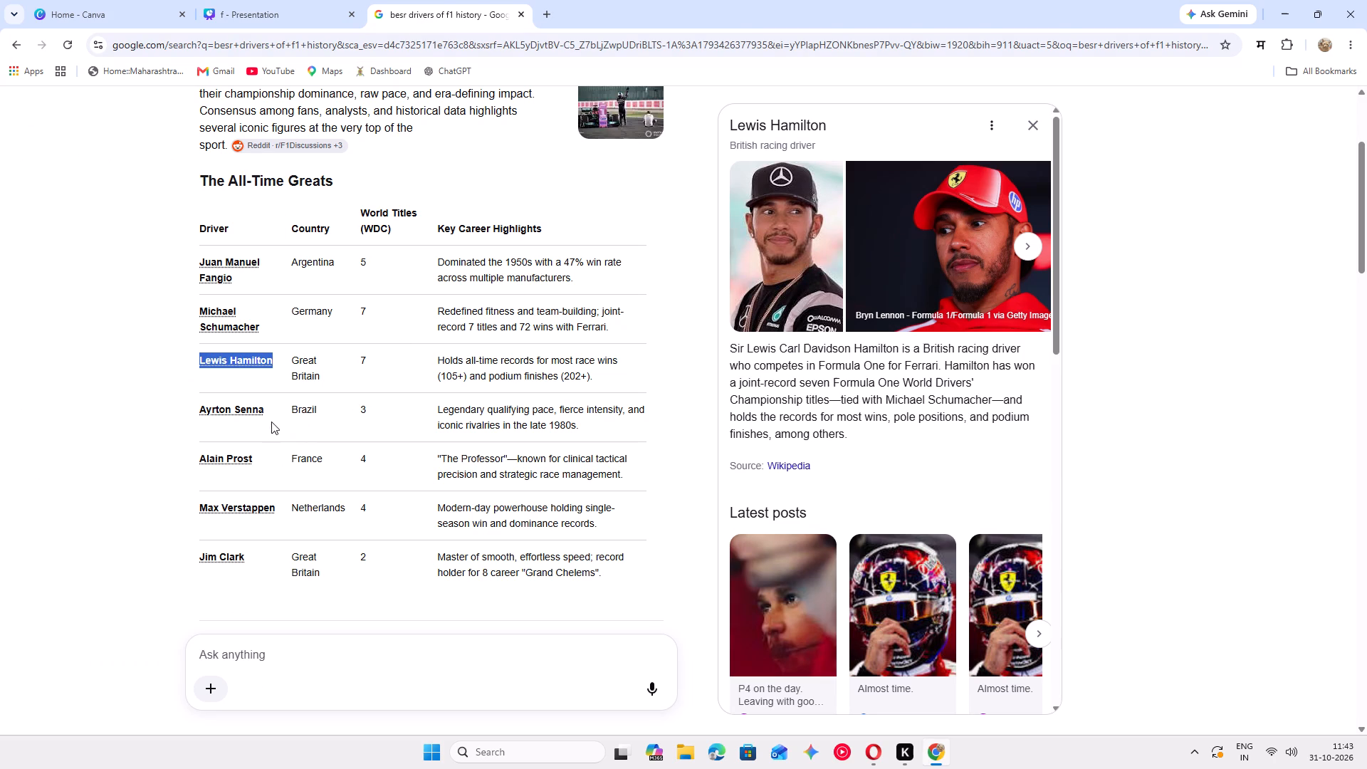
pyautogui.moveTo(263, 409); pyautogui.dragTo(205, 409)
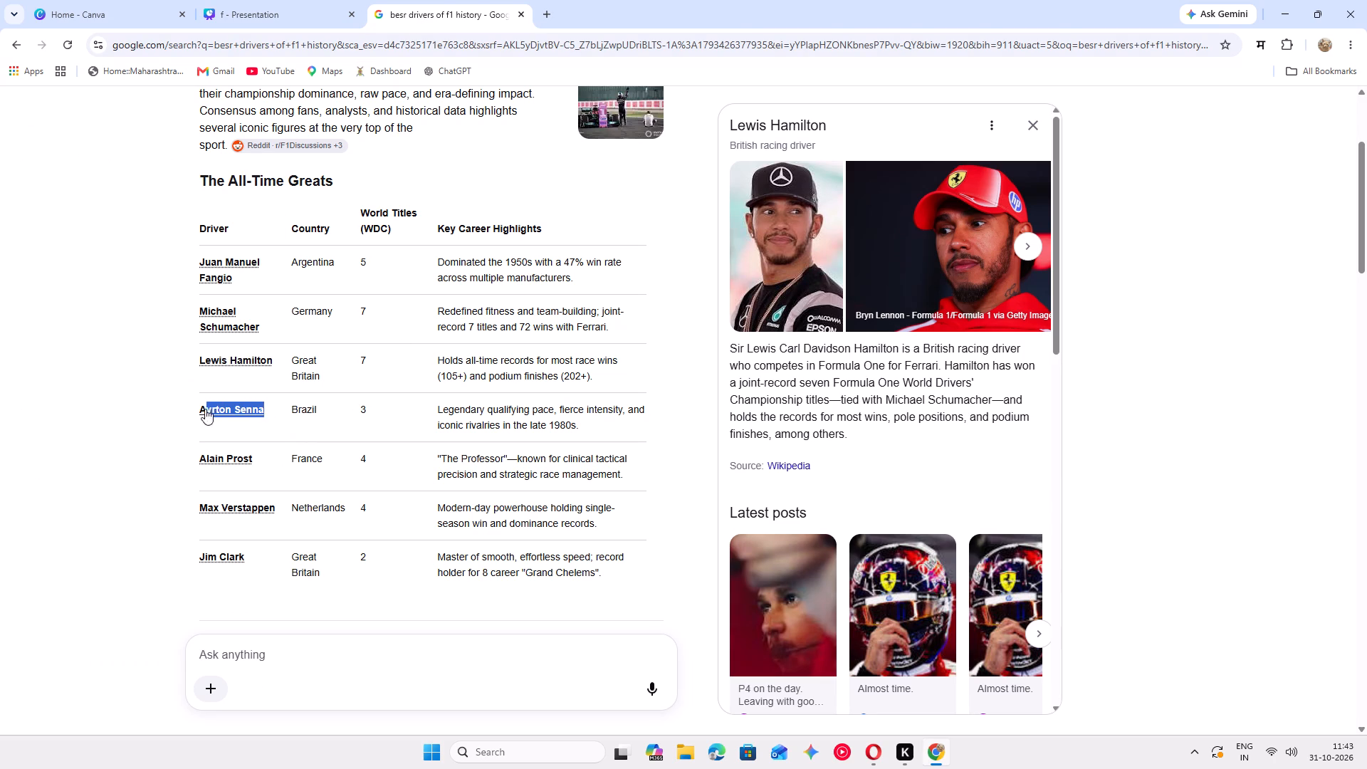
pyautogui.moveTo(205, 409); pyautogui.dragTo(201, 407)
pyautogui.rightClick(201, 407)
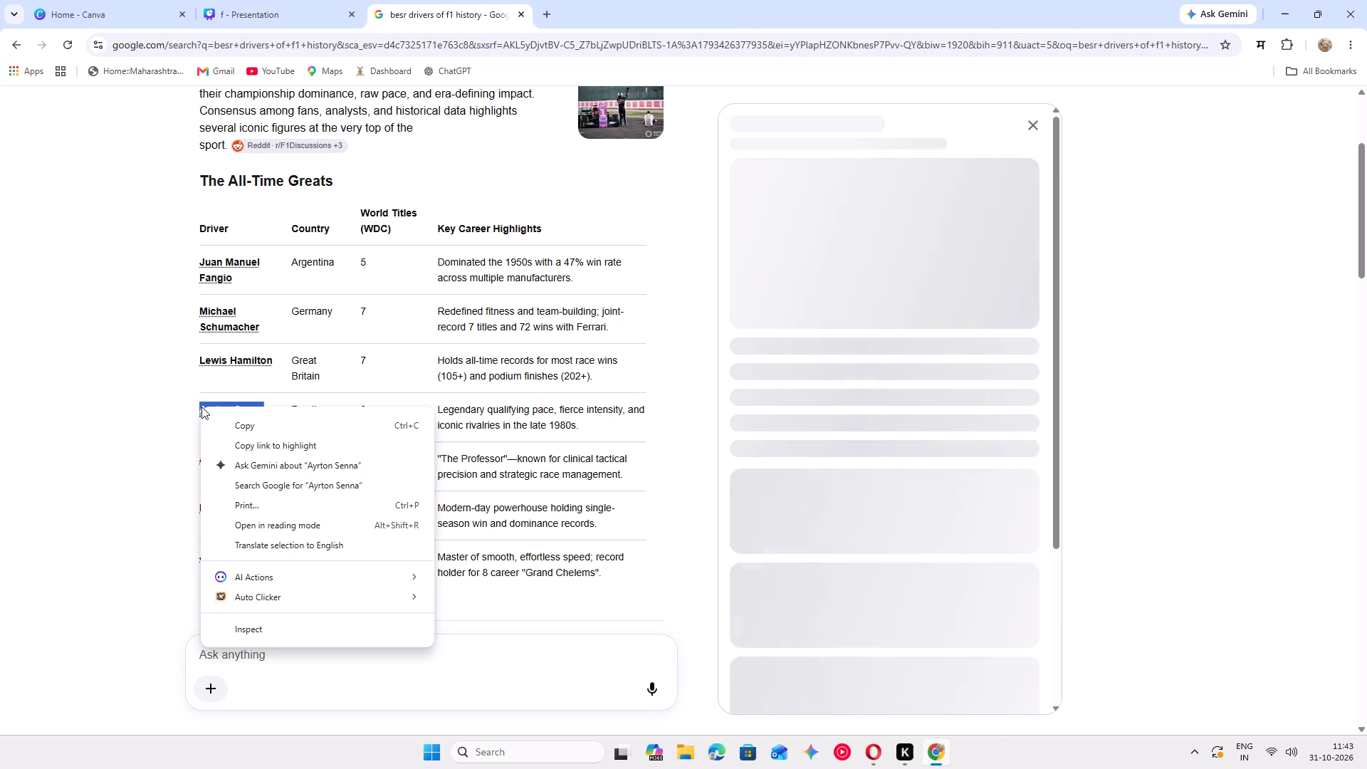
pyautogui.click(236, 420)
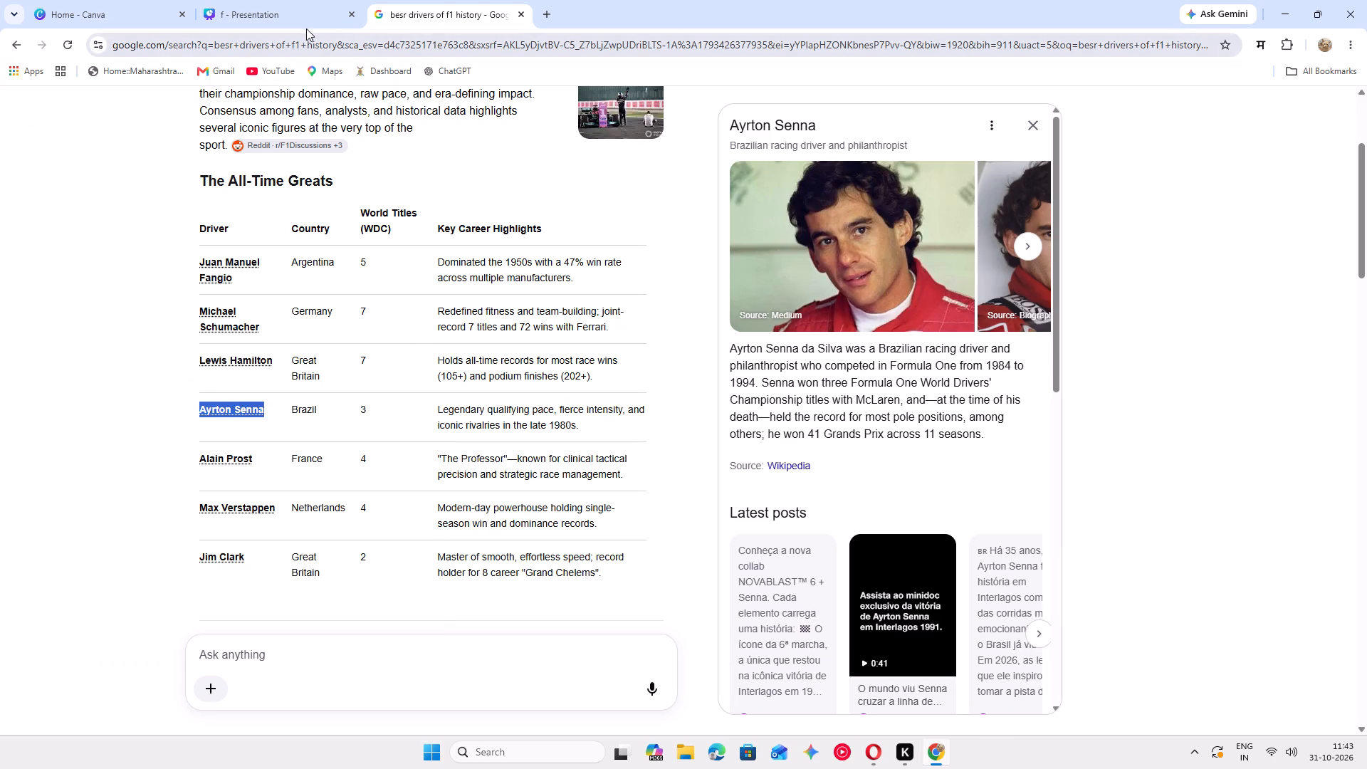
pyautogui.click(303, 16)
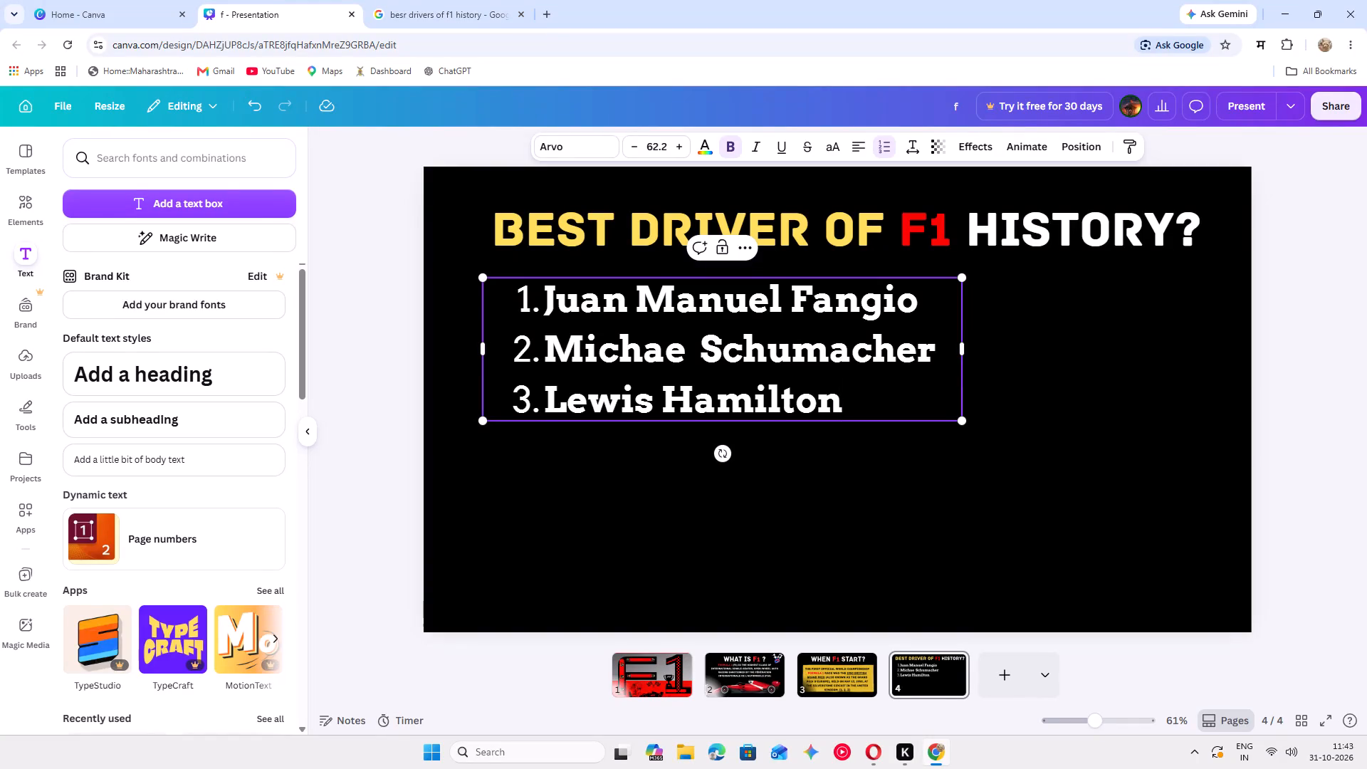
pyautogui.press('Return')
pyautogui.rightClick(561, 453)
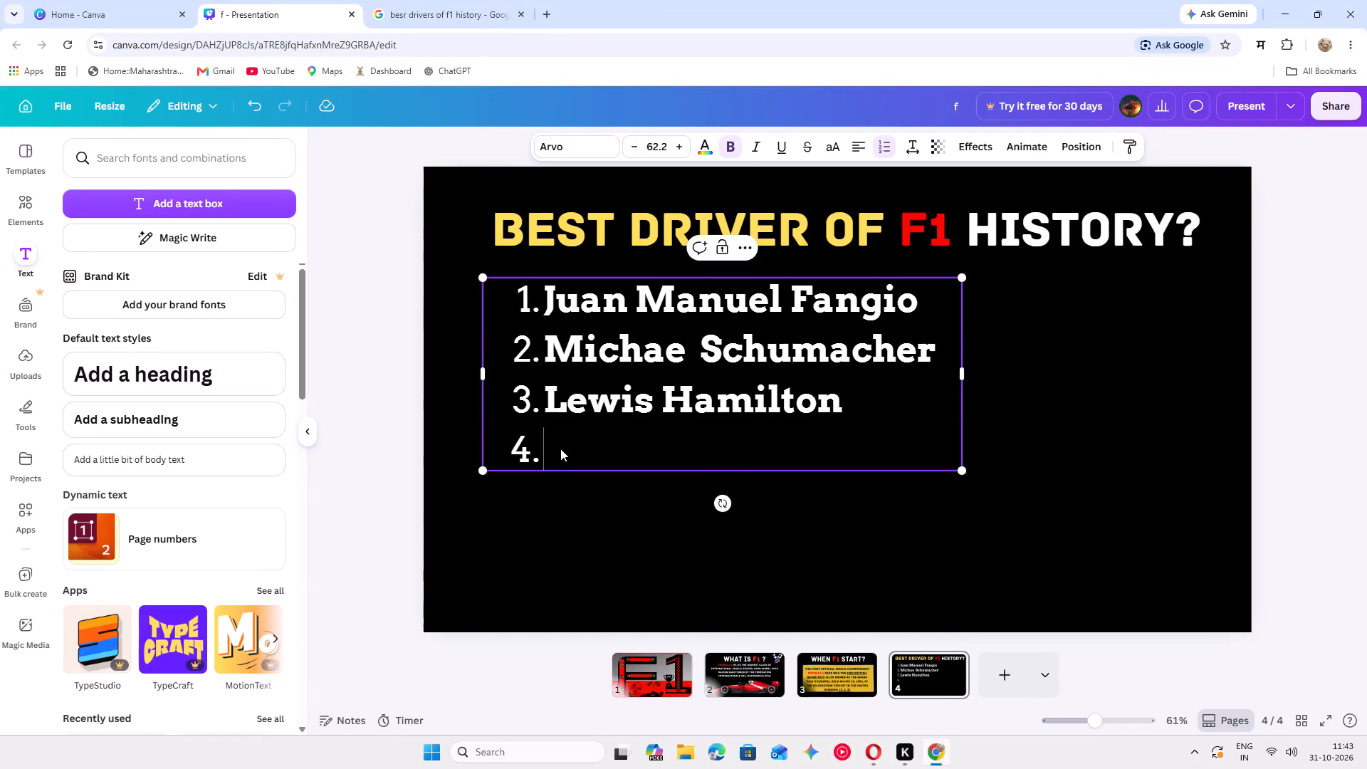
pyautogui.click(586, 256)
# Add "Alain Prost" as item 5 of the numbered list, copying the name from the Google driver table.
pyautogui.press('Return')
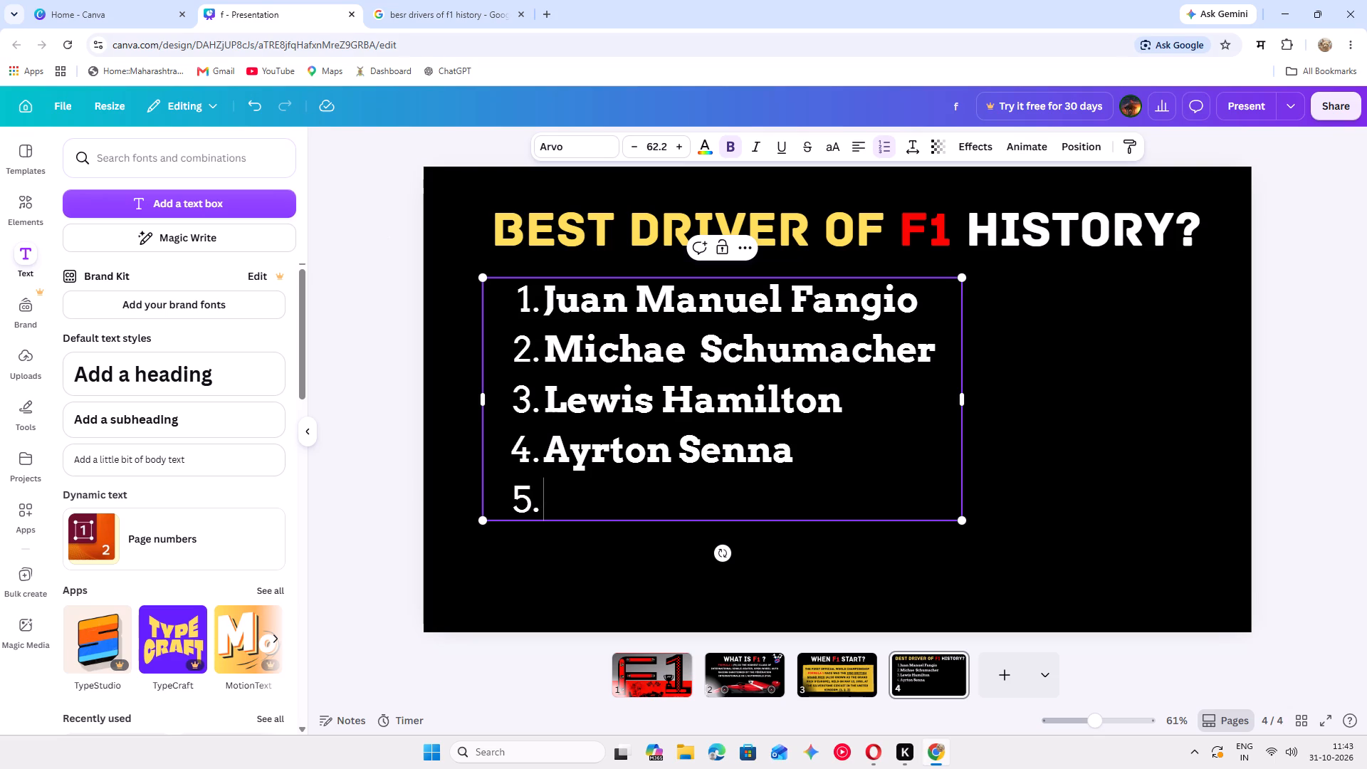
pyautogui.click(426, 15)
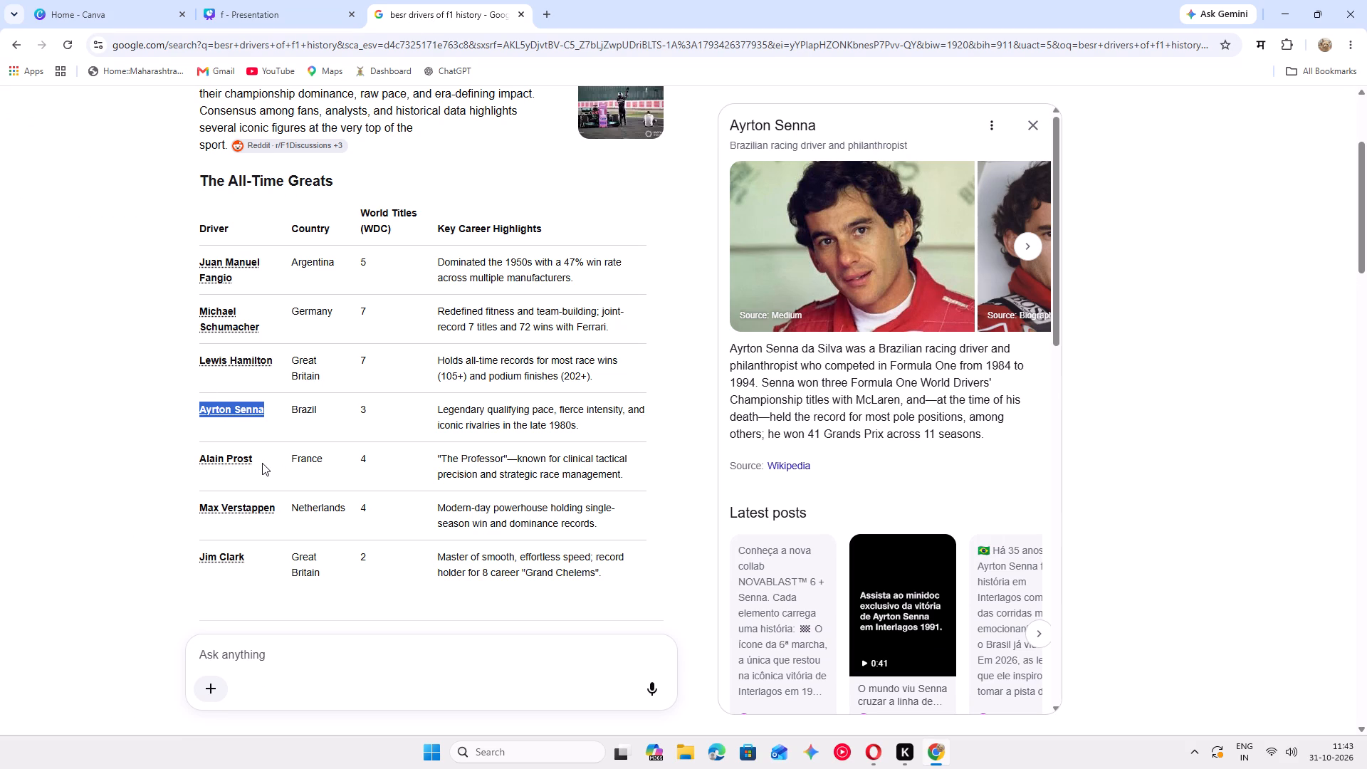
pyautogui.click(262, 463)
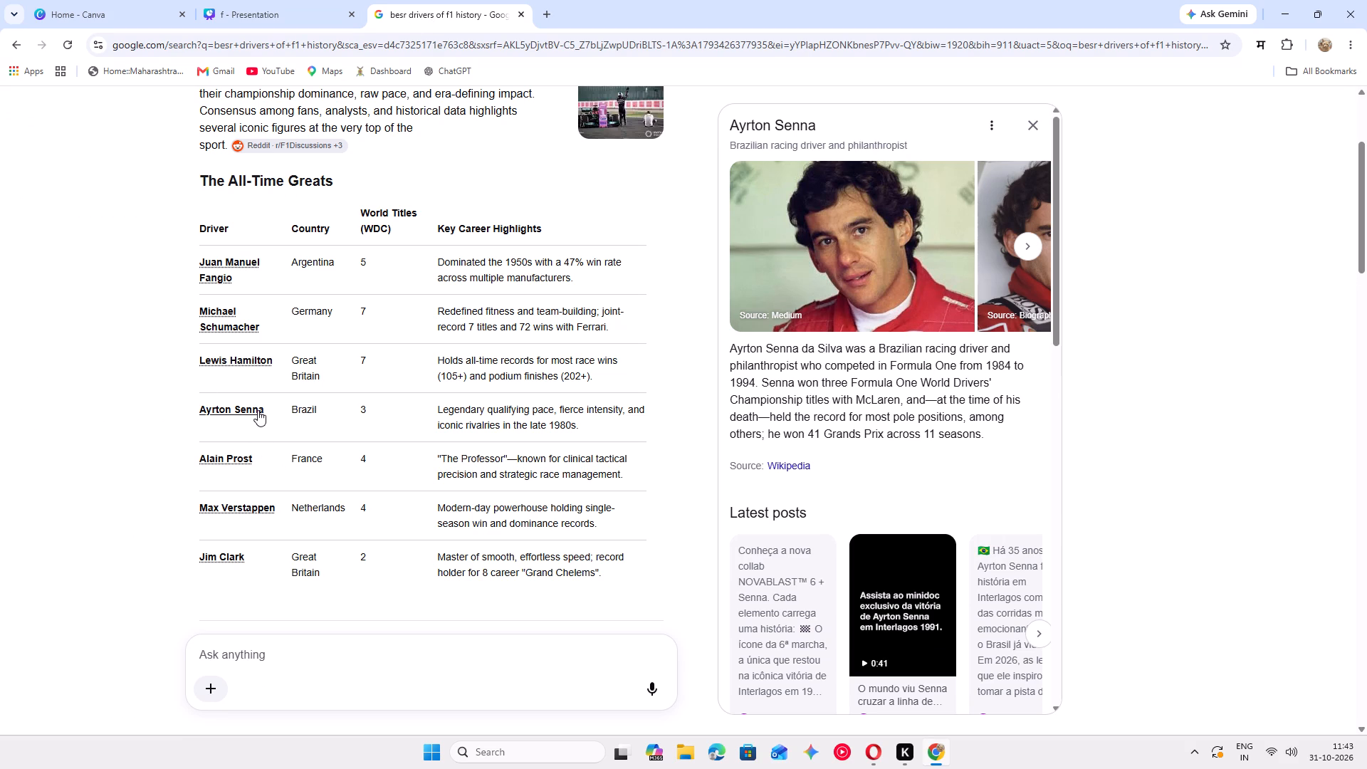
pyautogui.click(332, 16)
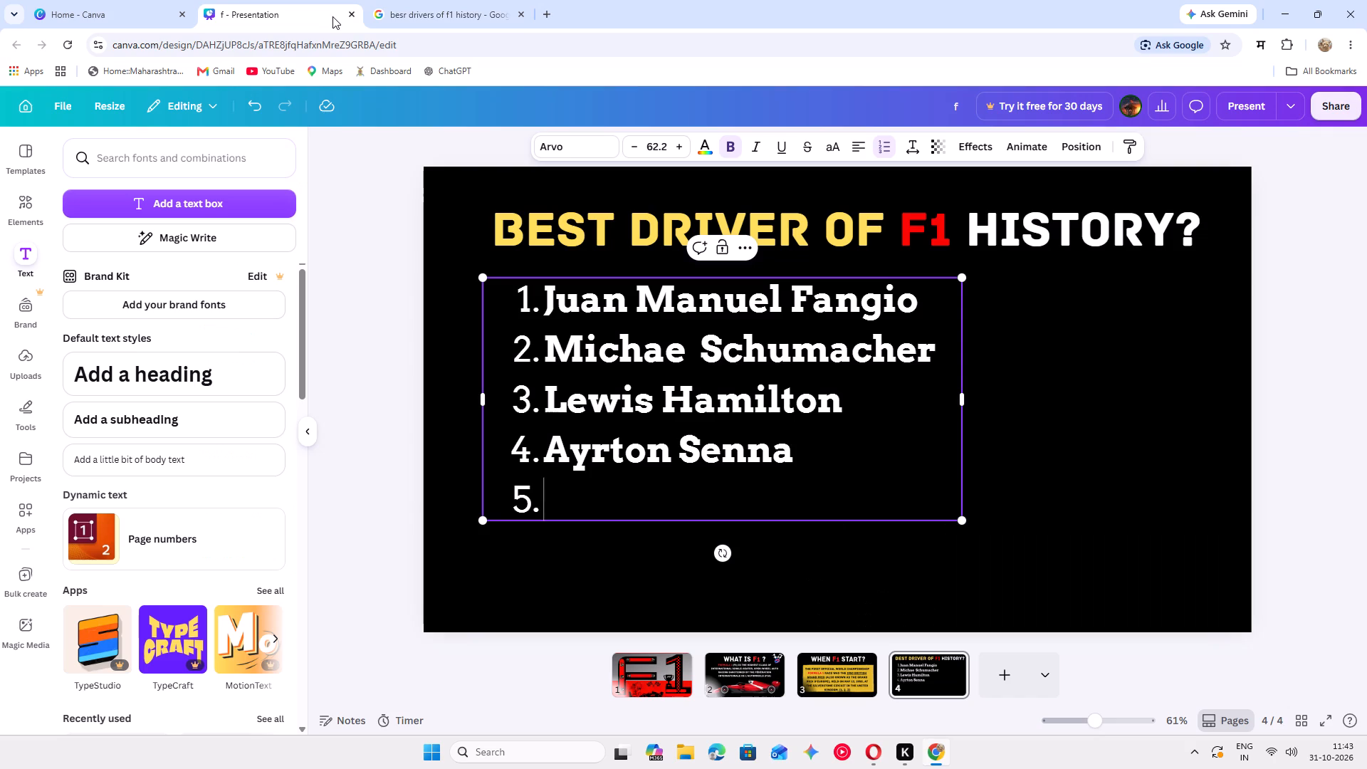
pyautogui.click(411, 2)
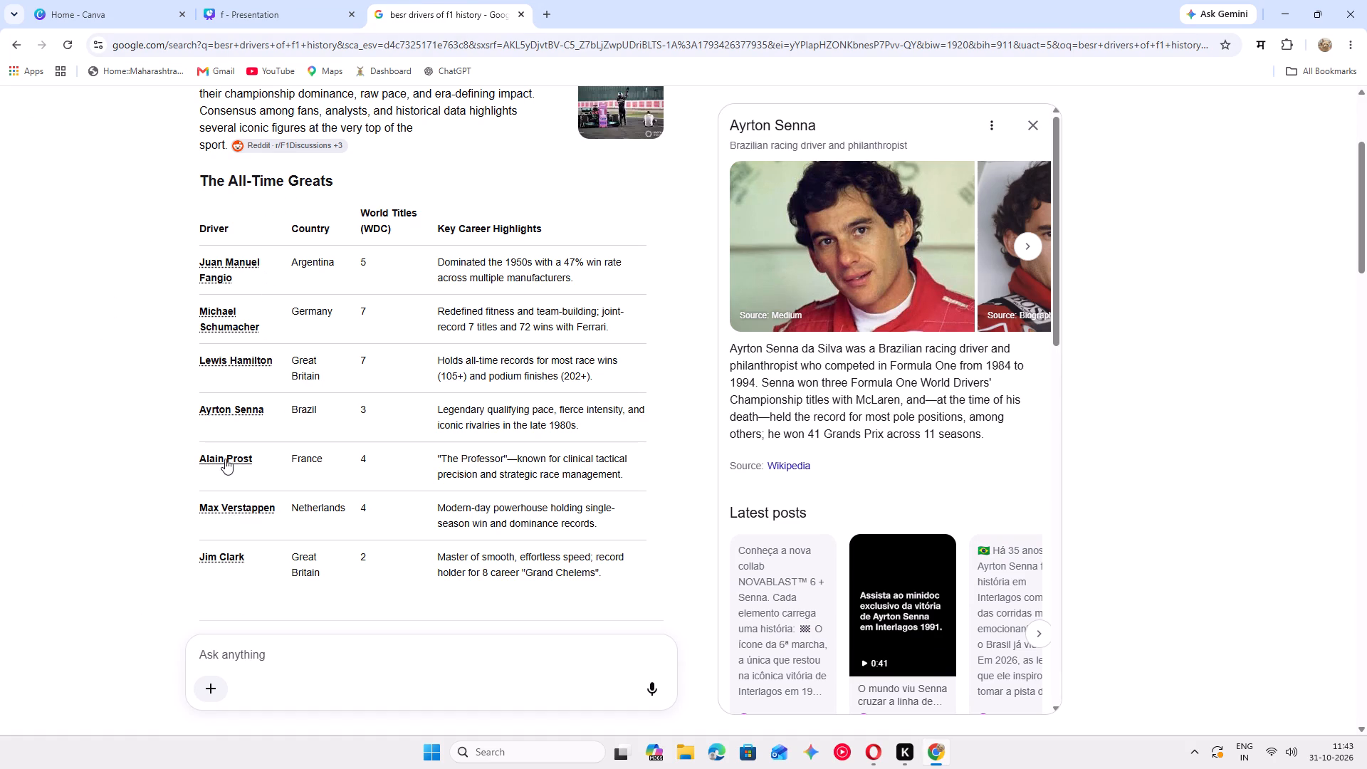
pyautogui.click(225, 461)
pyautogui.moveTo(259, 457); pyautogui.dragTo(234, 455)
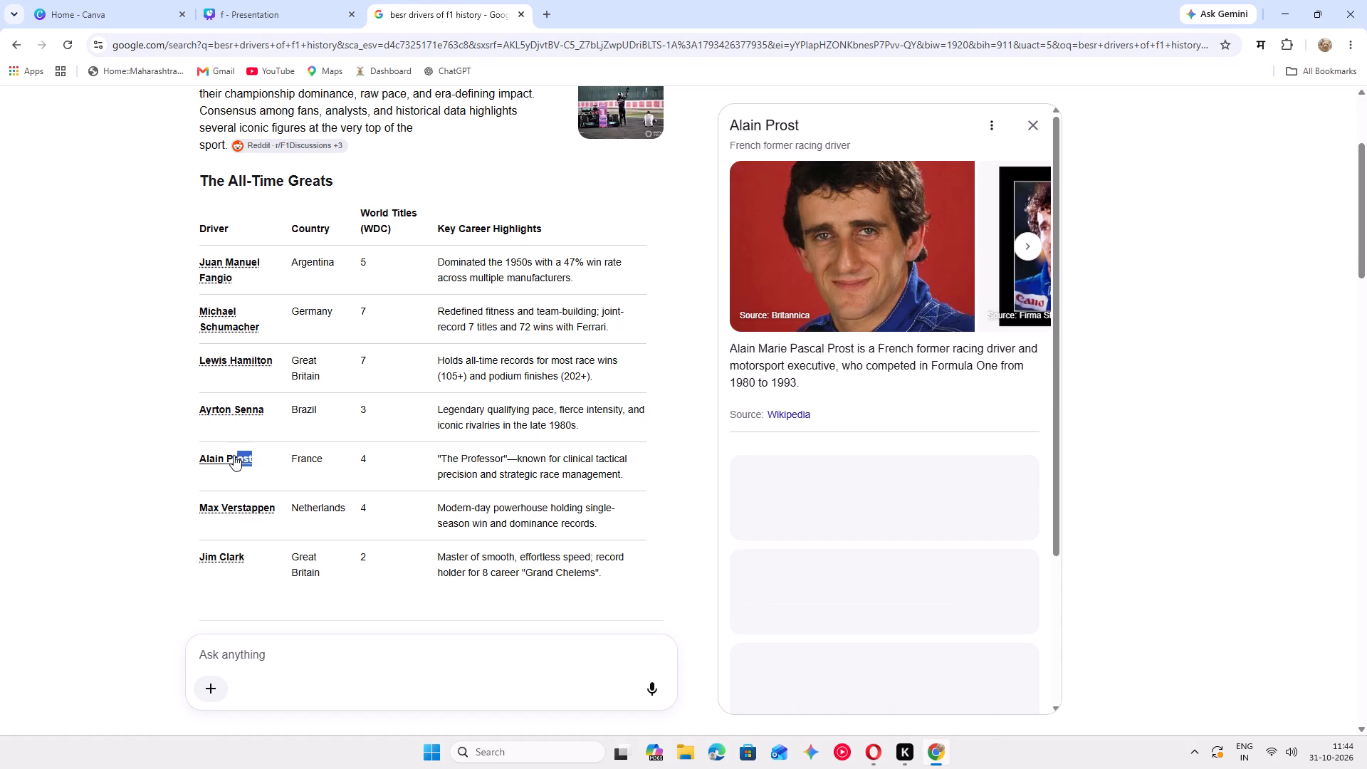
pyautogui.moveTo(234, 455); pyautogui.dragTo(201, 462)
pyautogui.rightClick(201, 462)
pyautogui.click(232, 474)
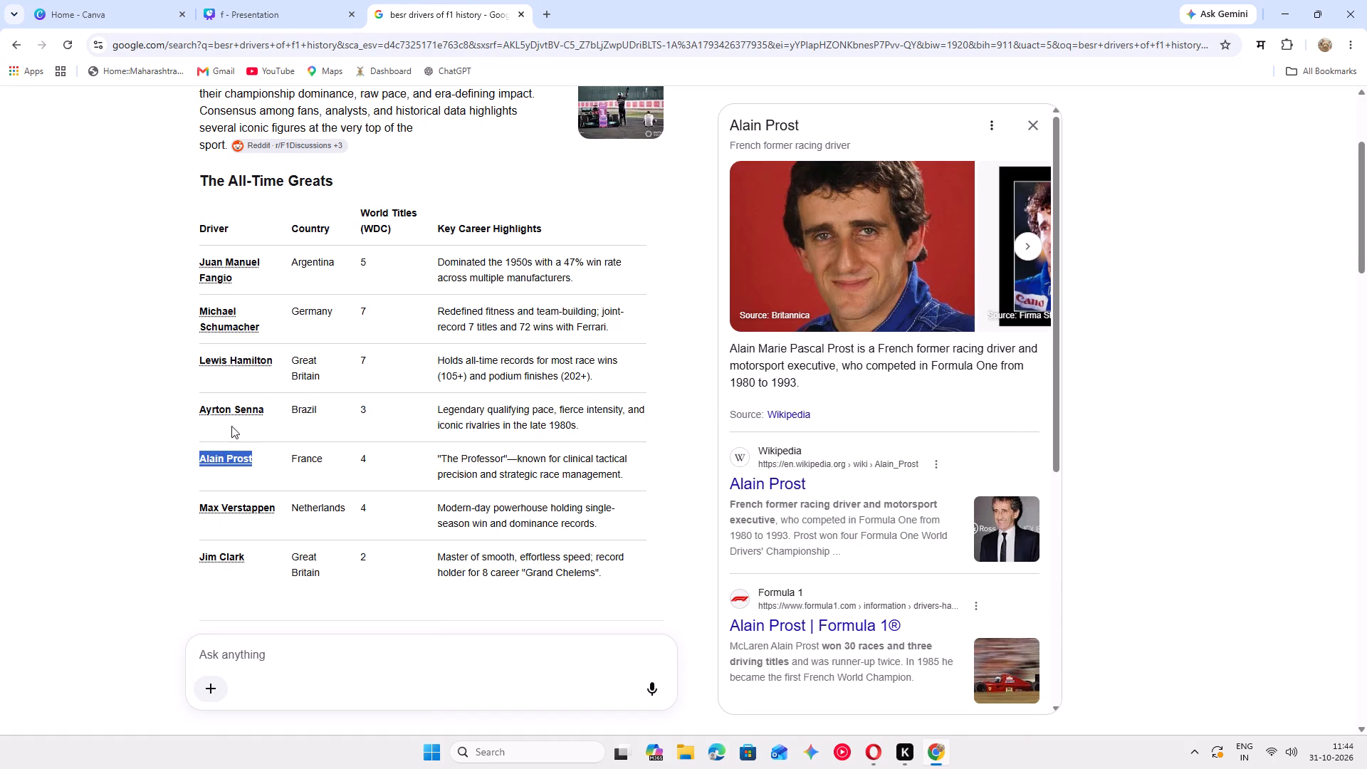
pyautogui.click(314, 0)
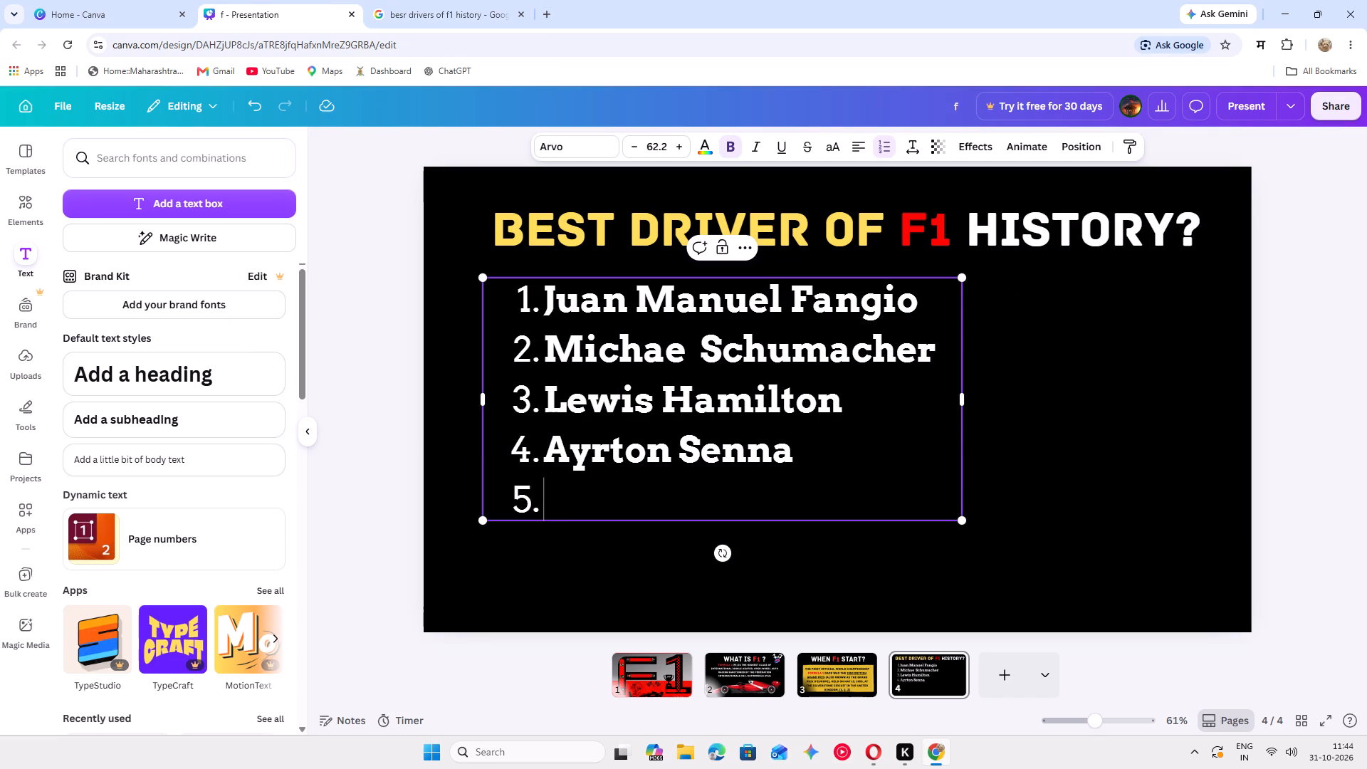
pyautogui.click(550, 494)
pyautogui.rightClick(550, 494)
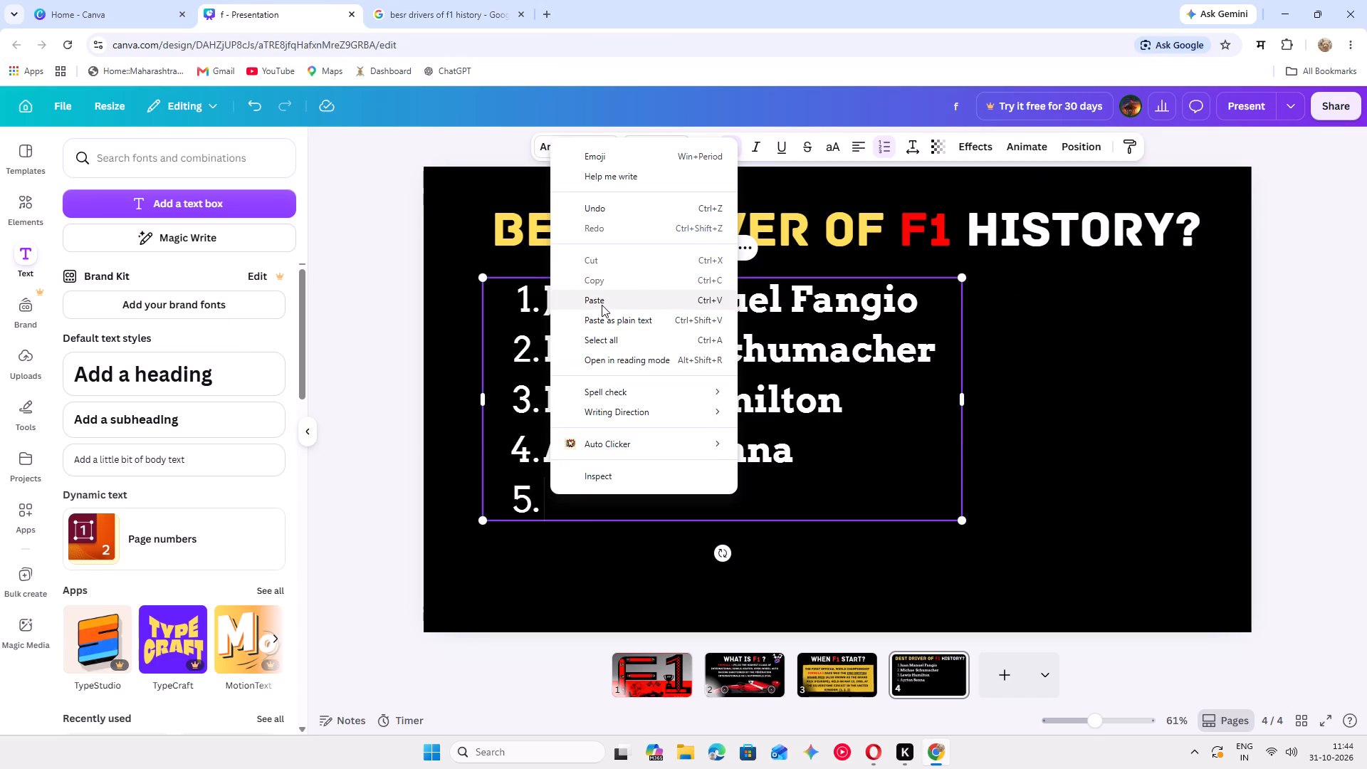
pyautogui.click(602, 305)
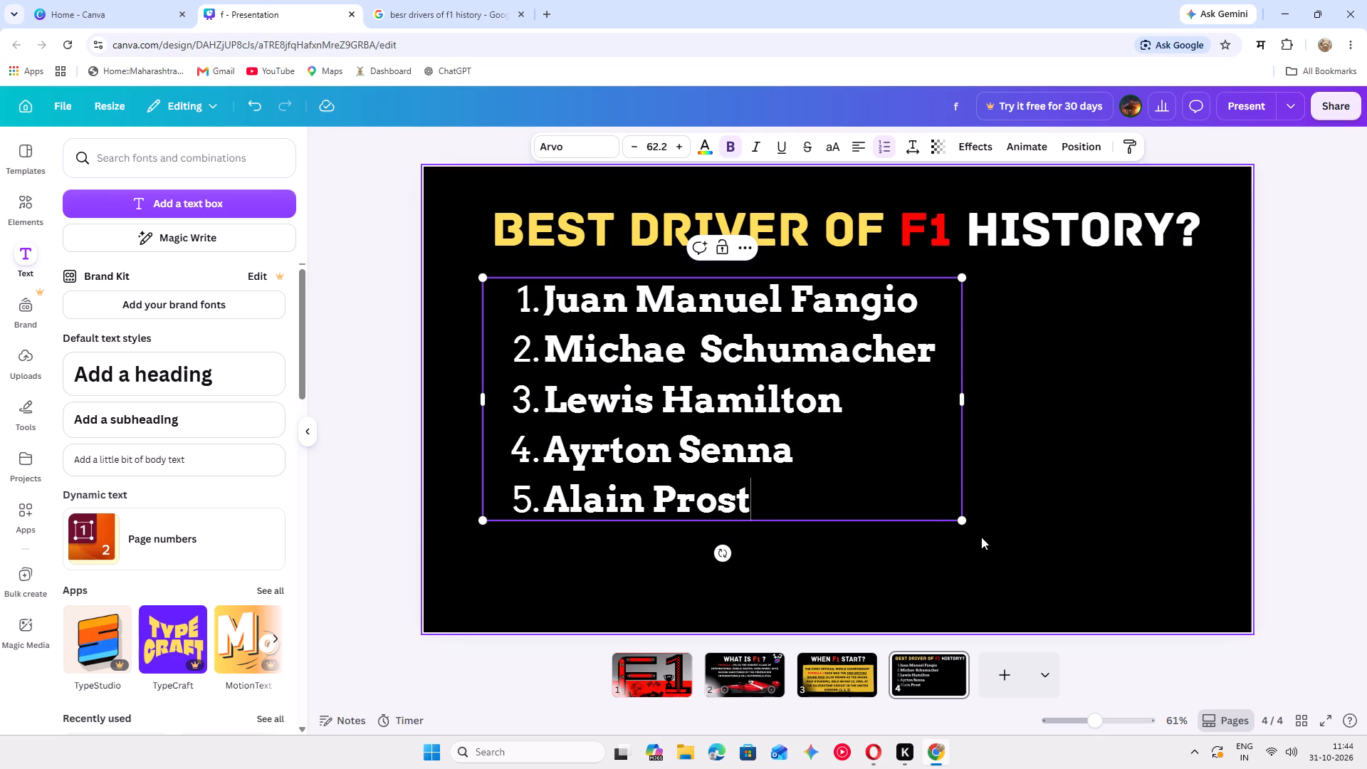
# Add "Max Verstappen" as item 6 of the numbered list, copying the name from the Google driver table.
pyautogui.click(864, 493)
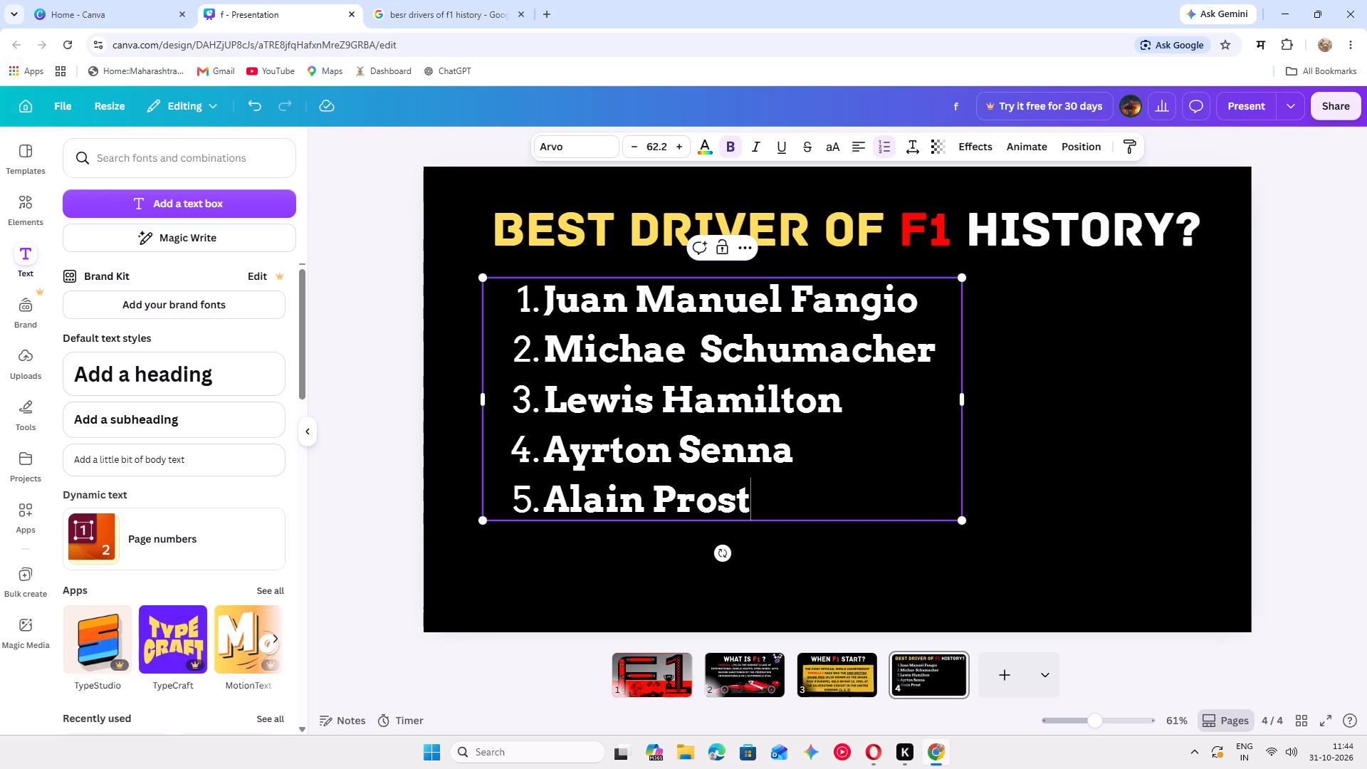
pyautogui.press('Return')
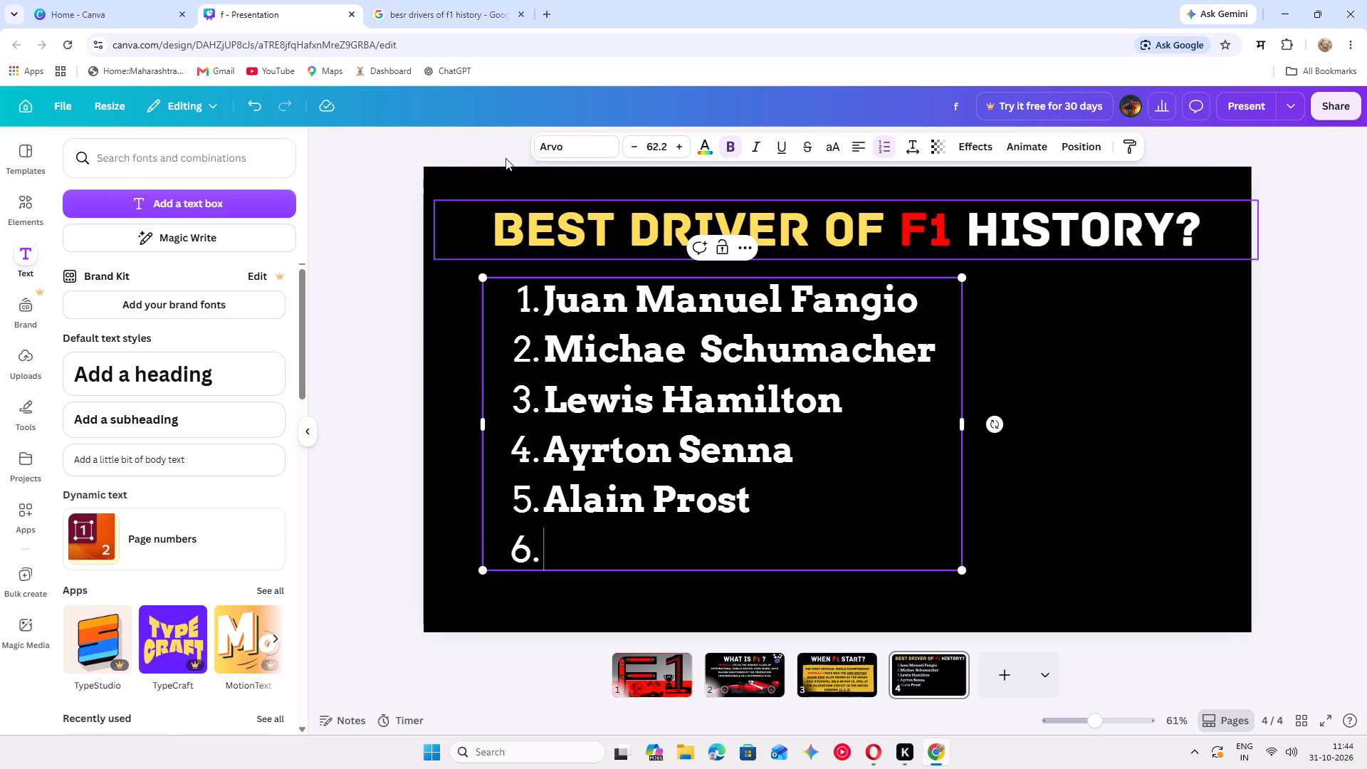
pyautogui.click(424, 6)
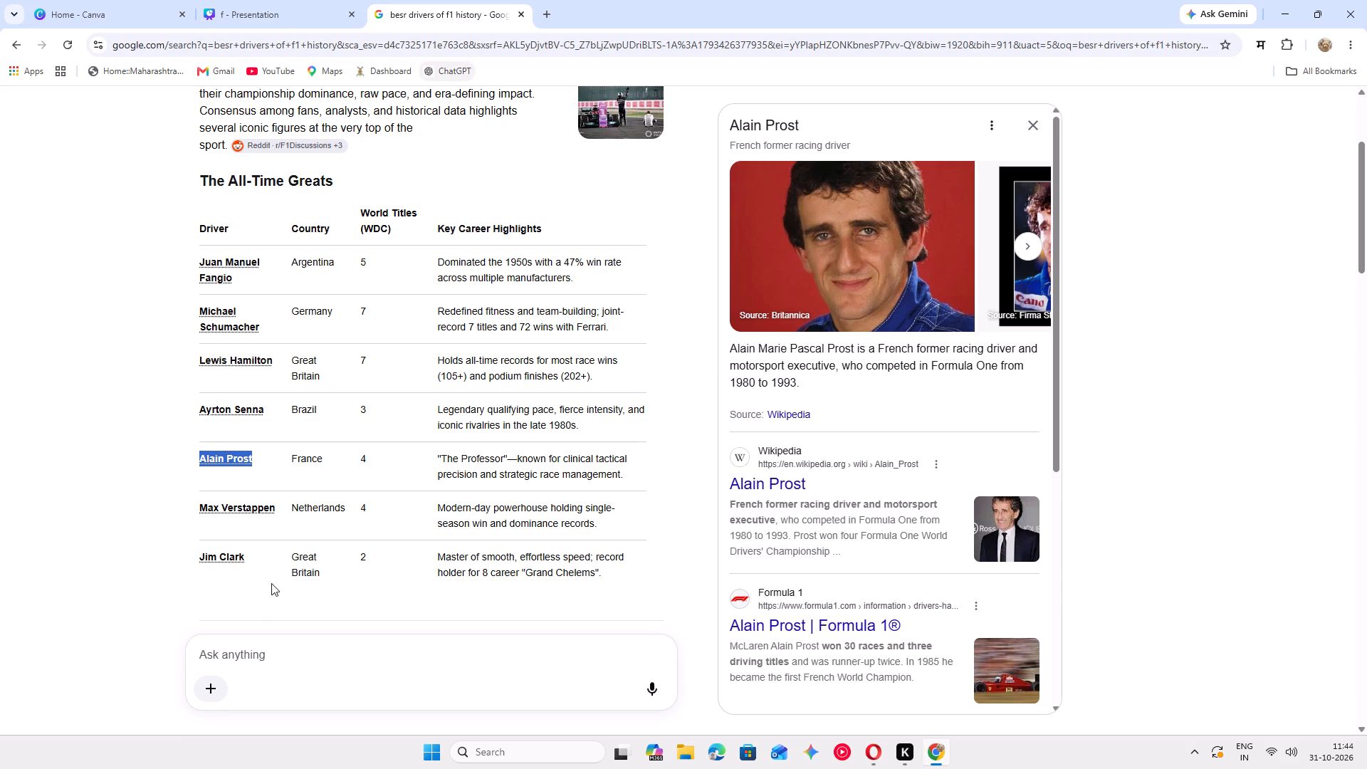
pyautogui.click(271, 583)
pyautogui.moveTo(280, 509); pyautogui.dragTo(225, 507)
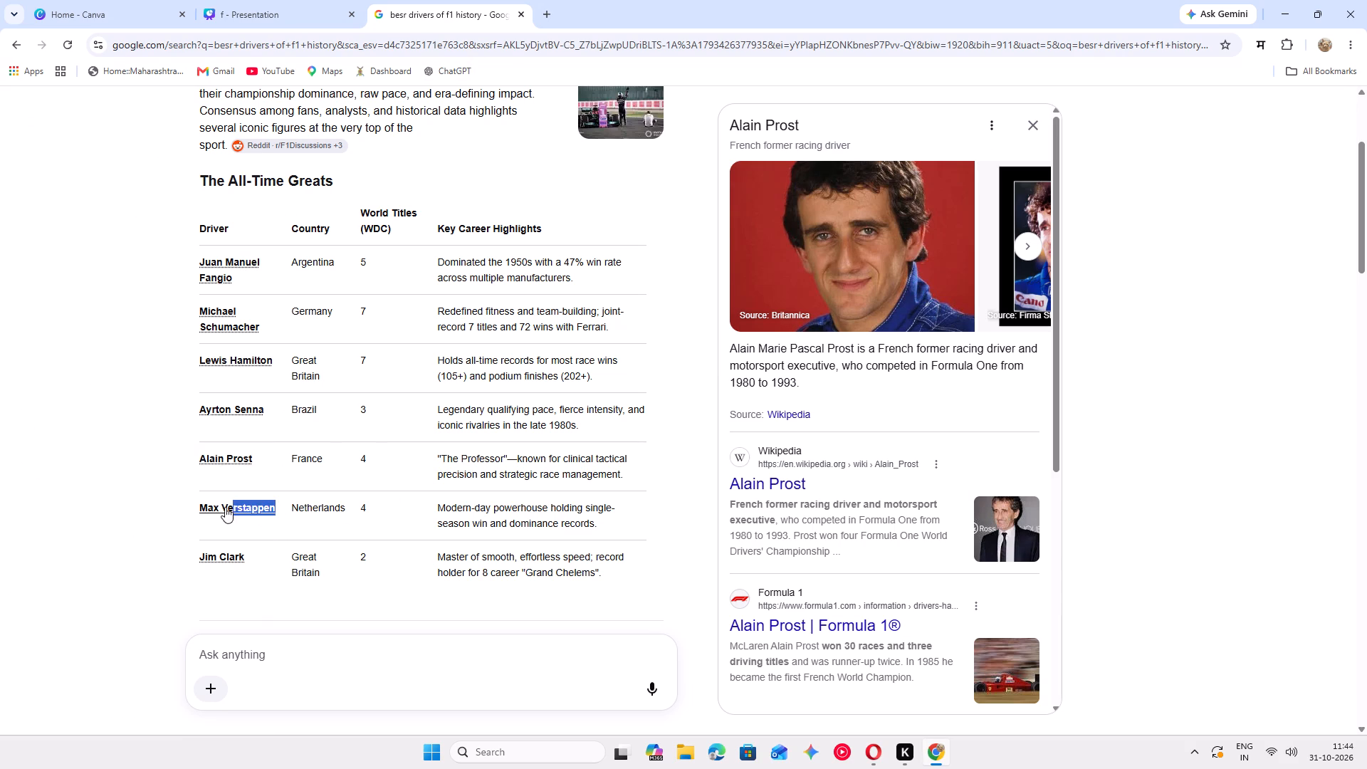
pyautogui.moveTo(225, 507); pyautogui.dragTo(201, 511)
pyautogui.rightClick(201, 511)
pyautogui.click(281, 295)
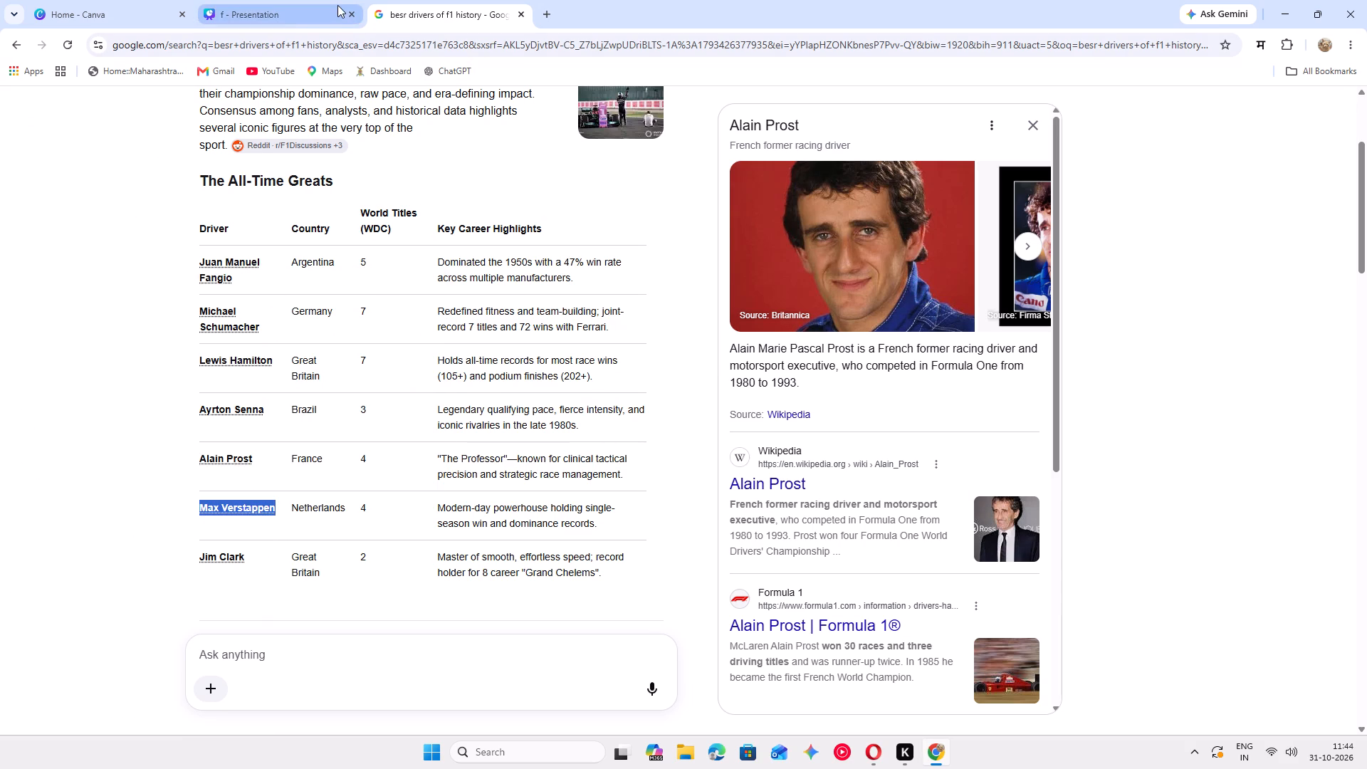
pyautogui.click(334, 5)
pyautogui.click(614, 548)
pyautogui.rightClick(614, 548)
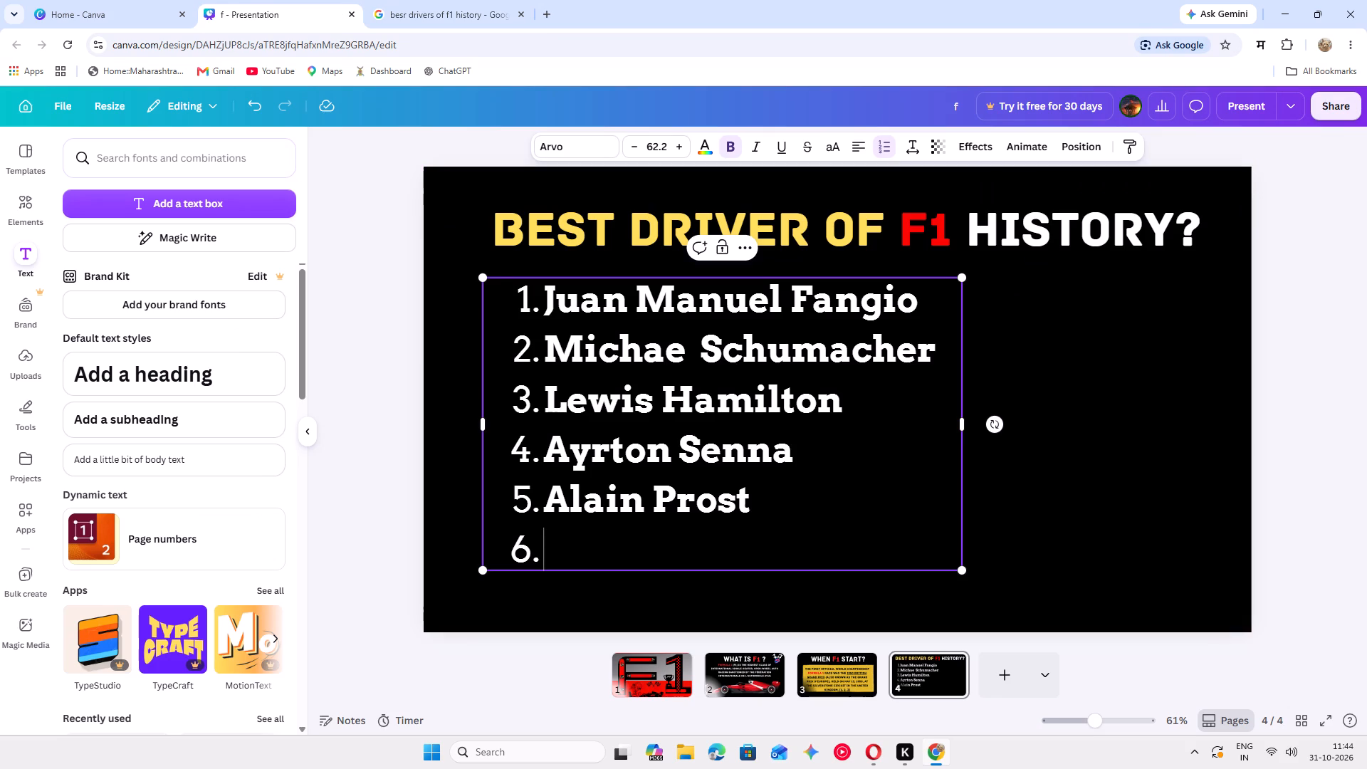
pyautogui.click(639, 361)
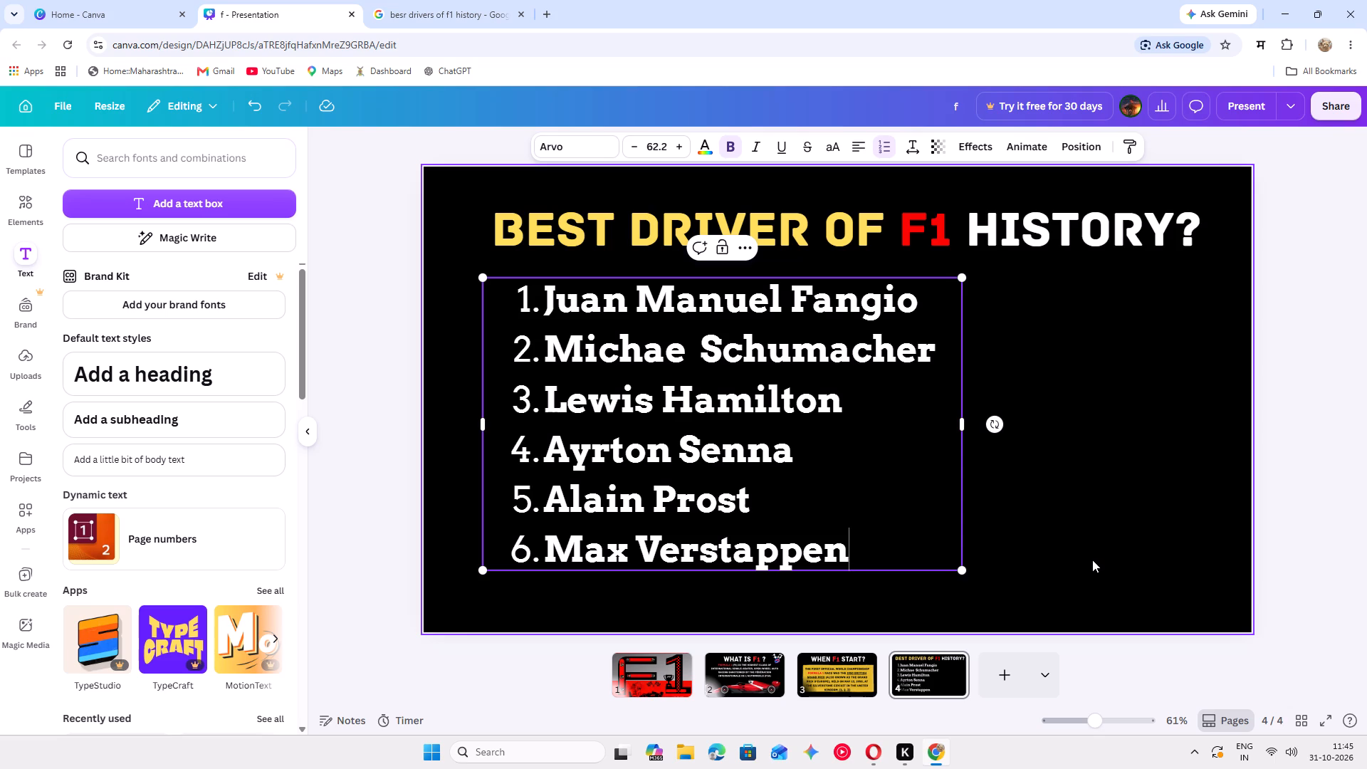
pyautogui.click(1277, 429)
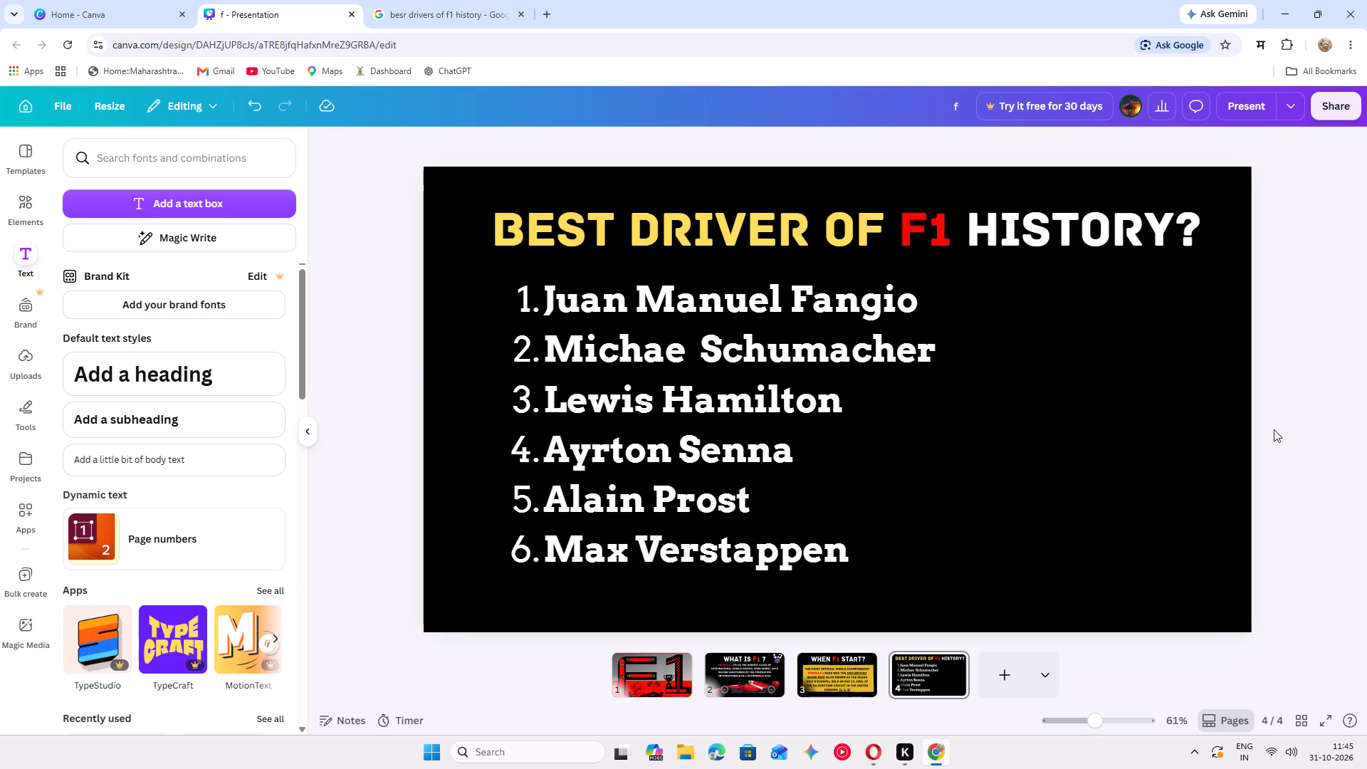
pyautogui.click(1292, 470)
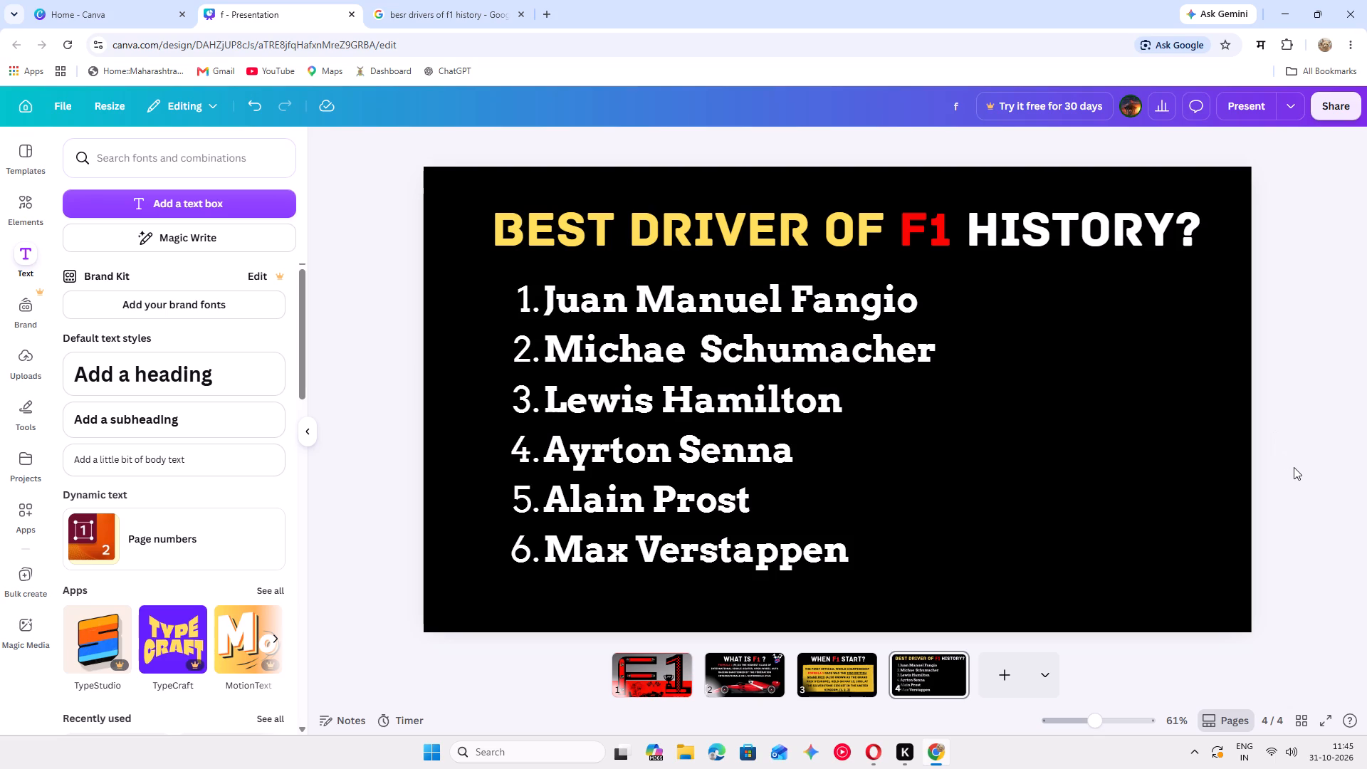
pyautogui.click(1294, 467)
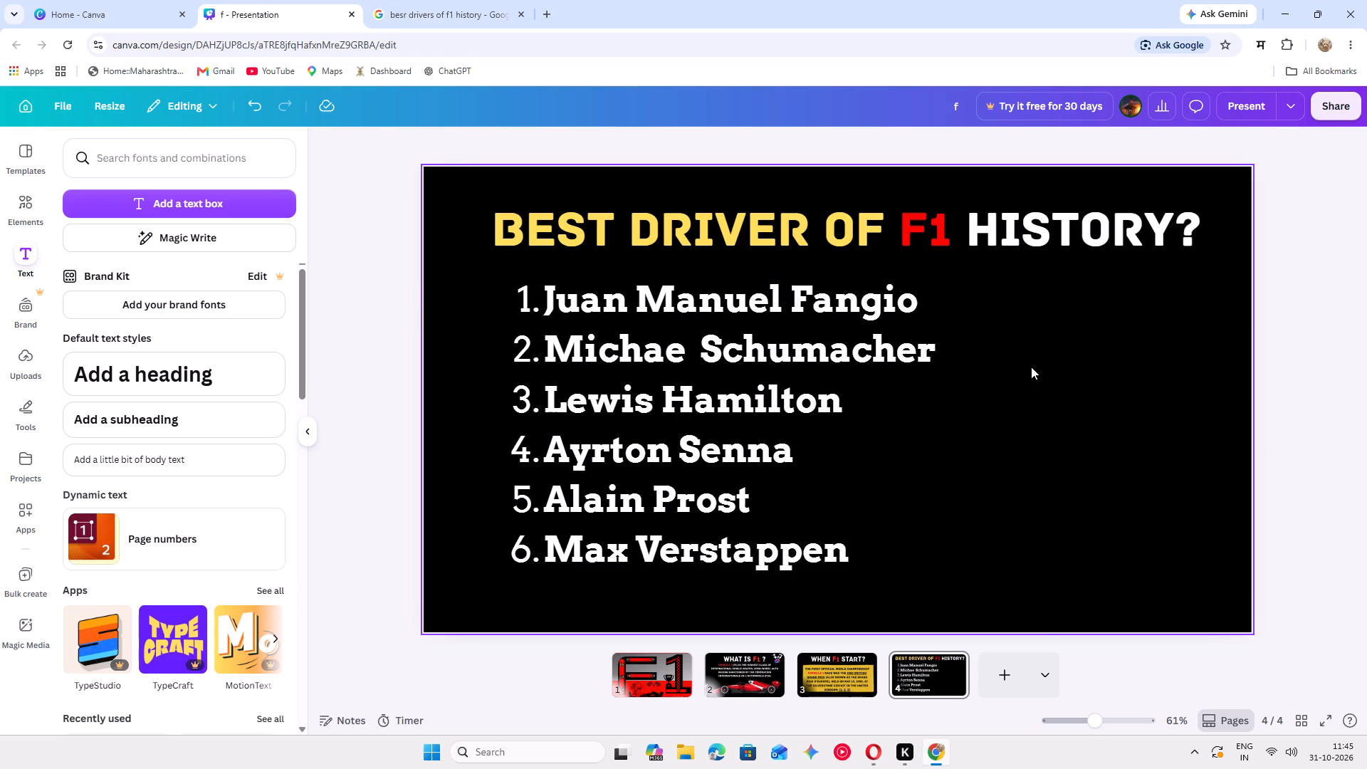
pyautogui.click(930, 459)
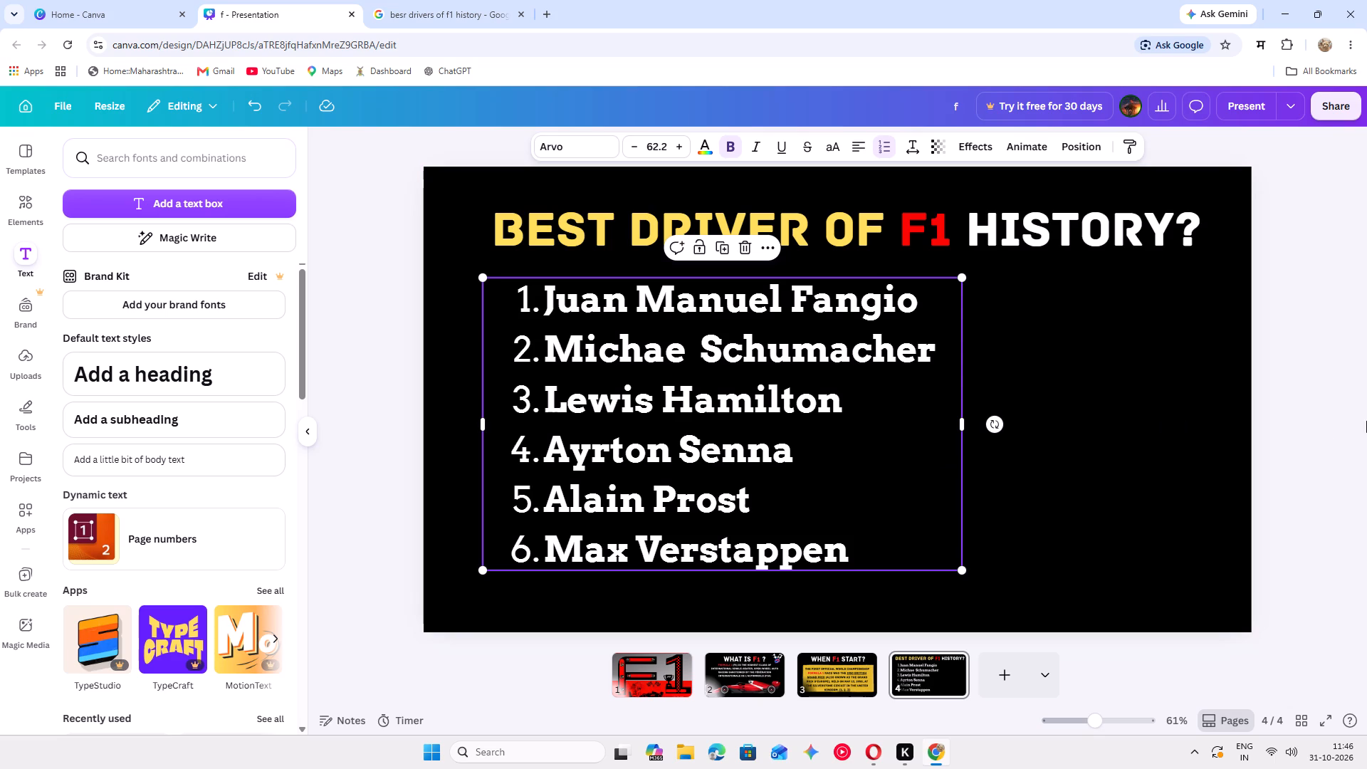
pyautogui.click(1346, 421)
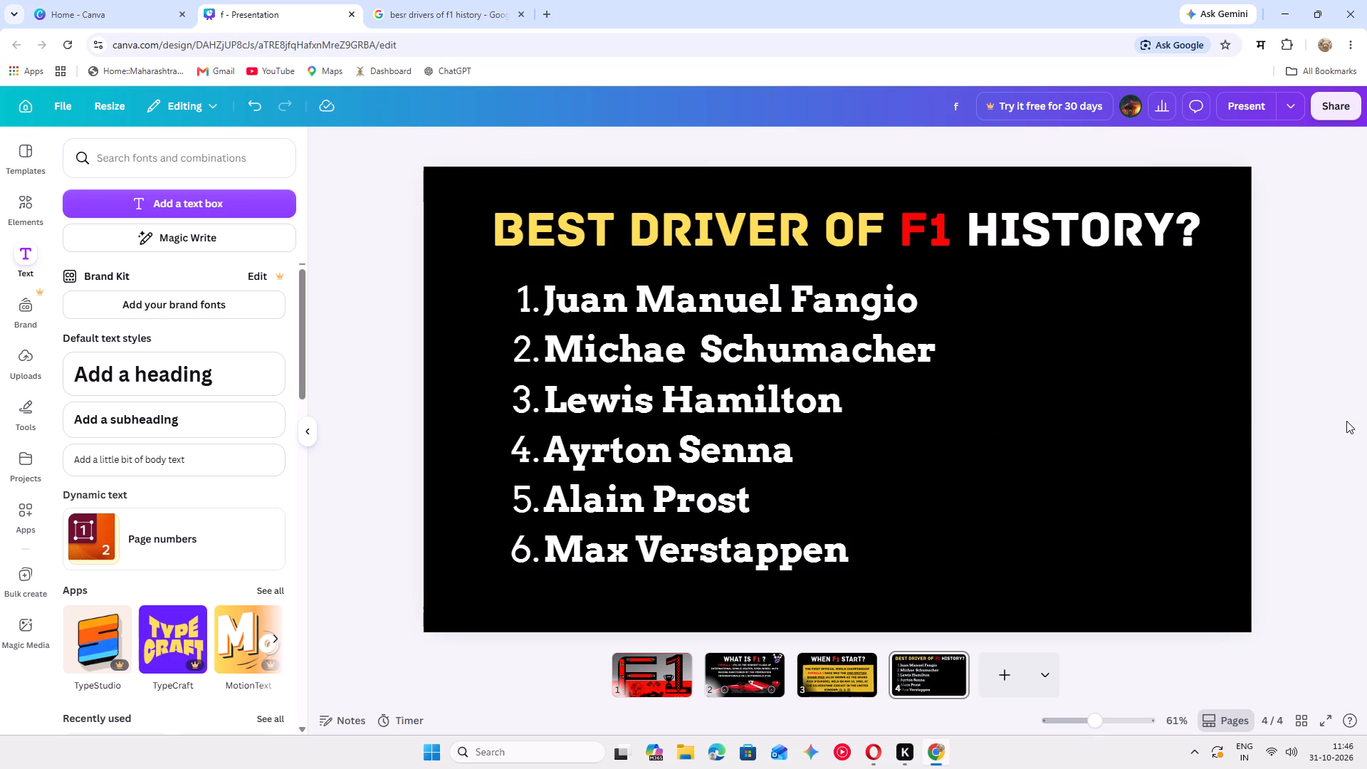
# Move the driver list slightly down and to the left, leaving more space below the page heading.
pyautogui.moveTo(923, 414); pyautogui.dragTo(937, 424)
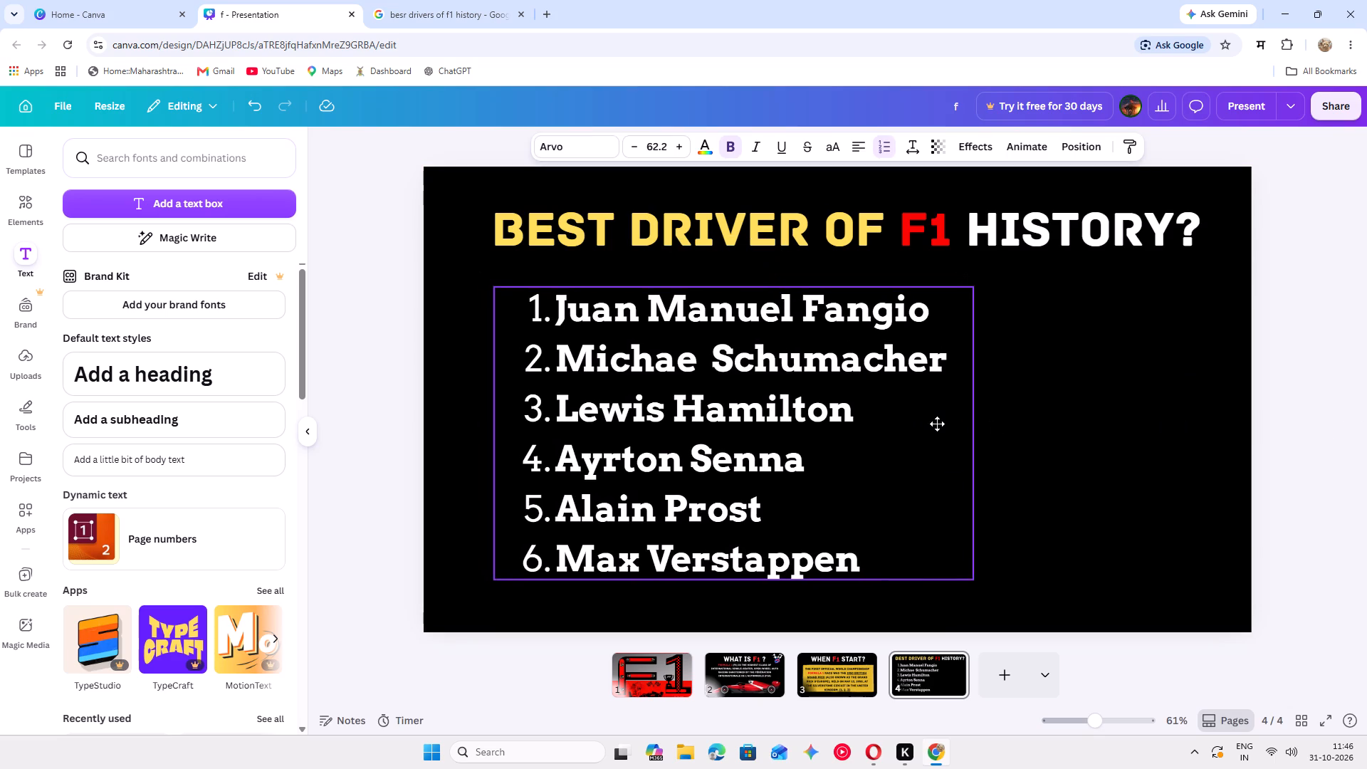
pyautogui.moveTo(937, 424); pyautogui.dragTo(907, 427)
# Search the graphic elements for "f1" and insert the red-suited driver celebrating on the winners' podium.
pyautogui.click(36, 209)
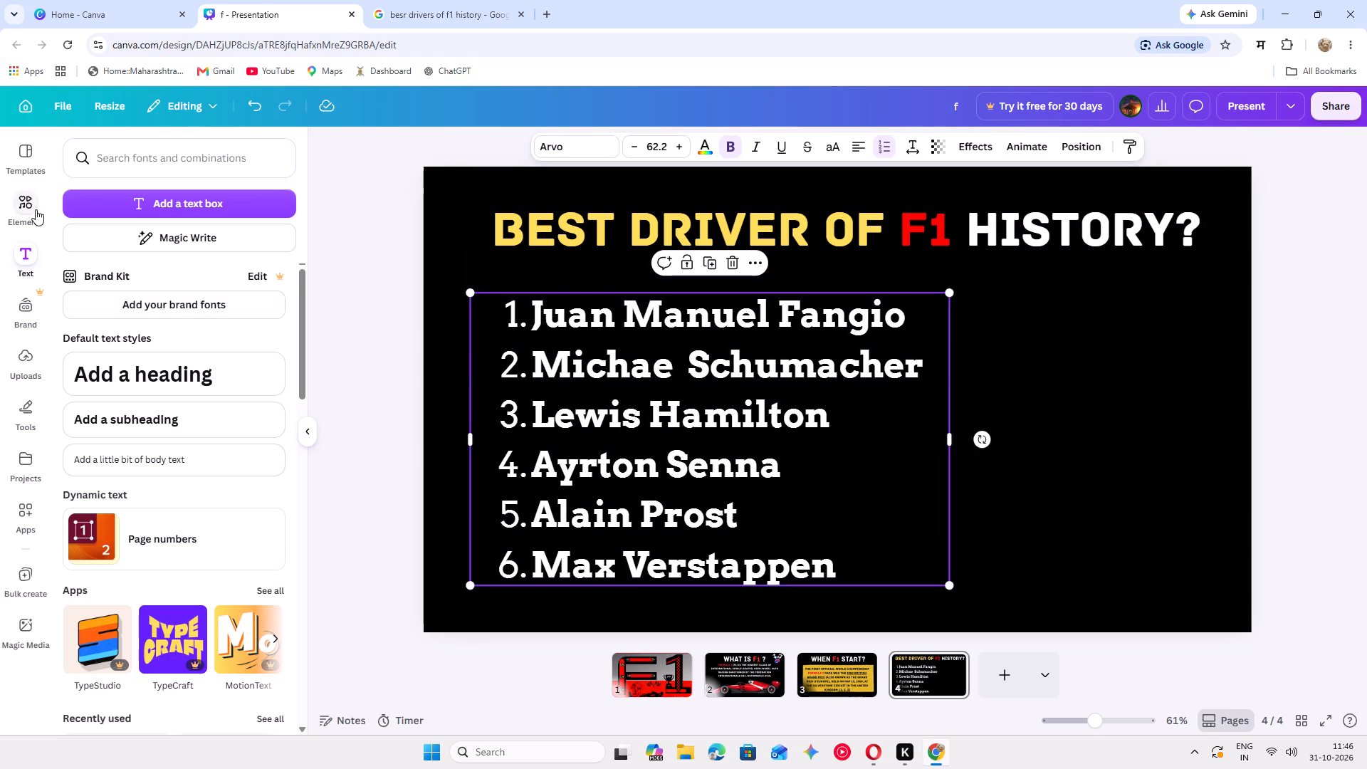
pyautogui.click(147, 145)
pyautogui.click(270, 159)
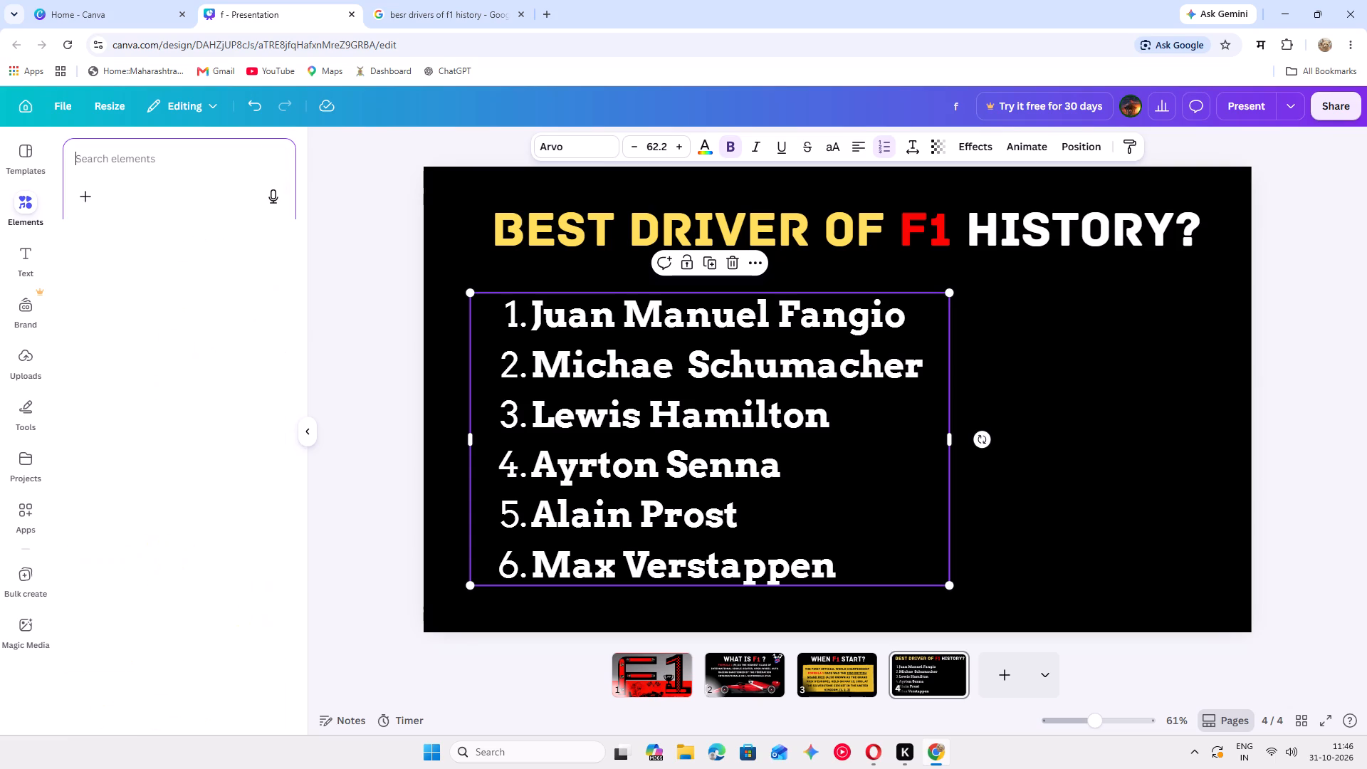
pyautogui.click(269, 159)
pyautogui.write('f1')
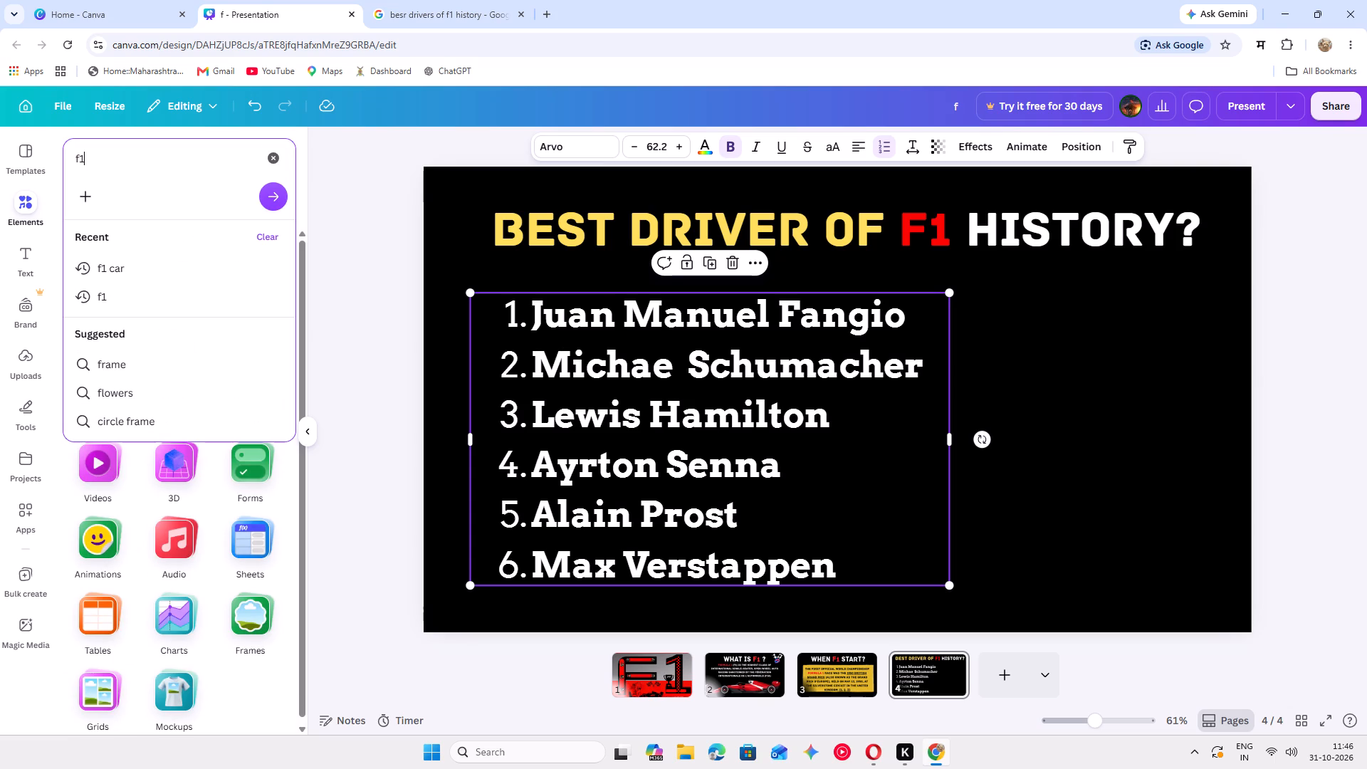
pyautogui.press('Return')
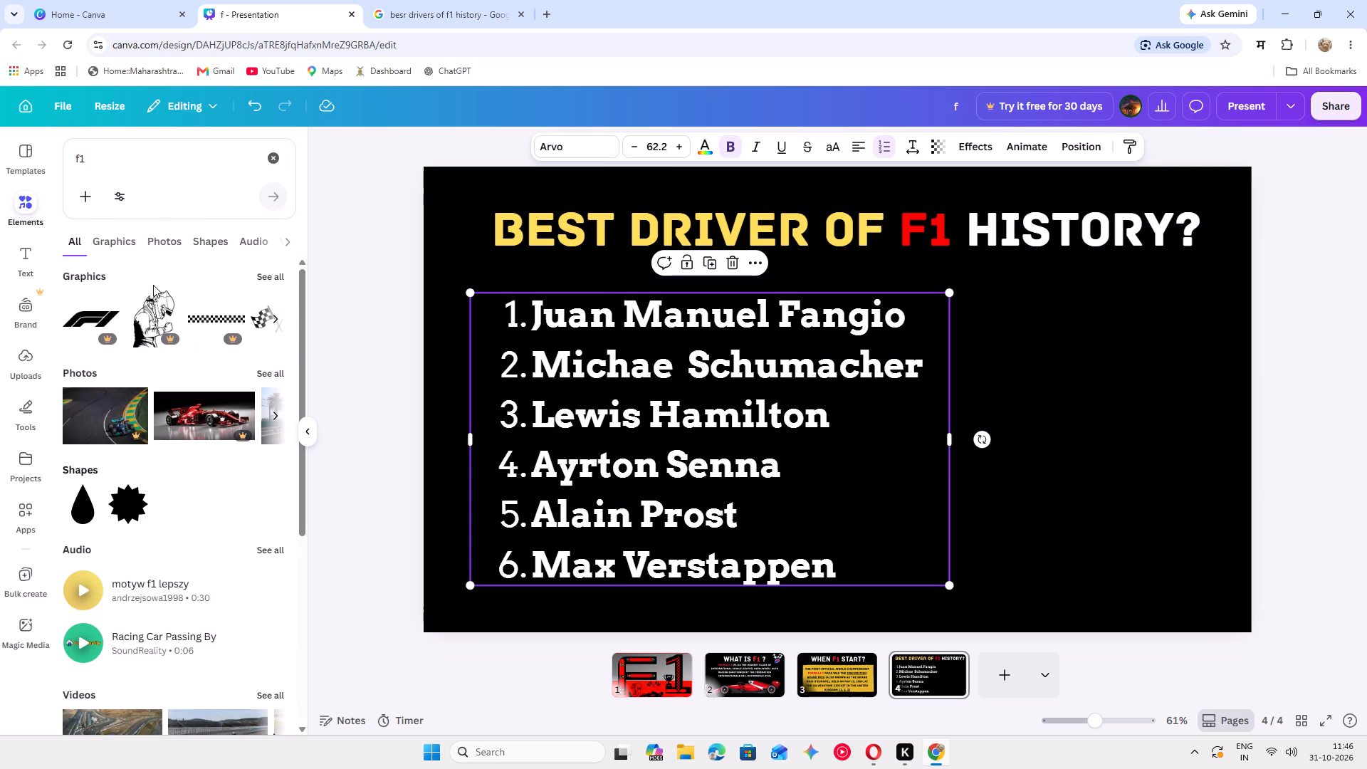
pyautogui.click(117, 246)
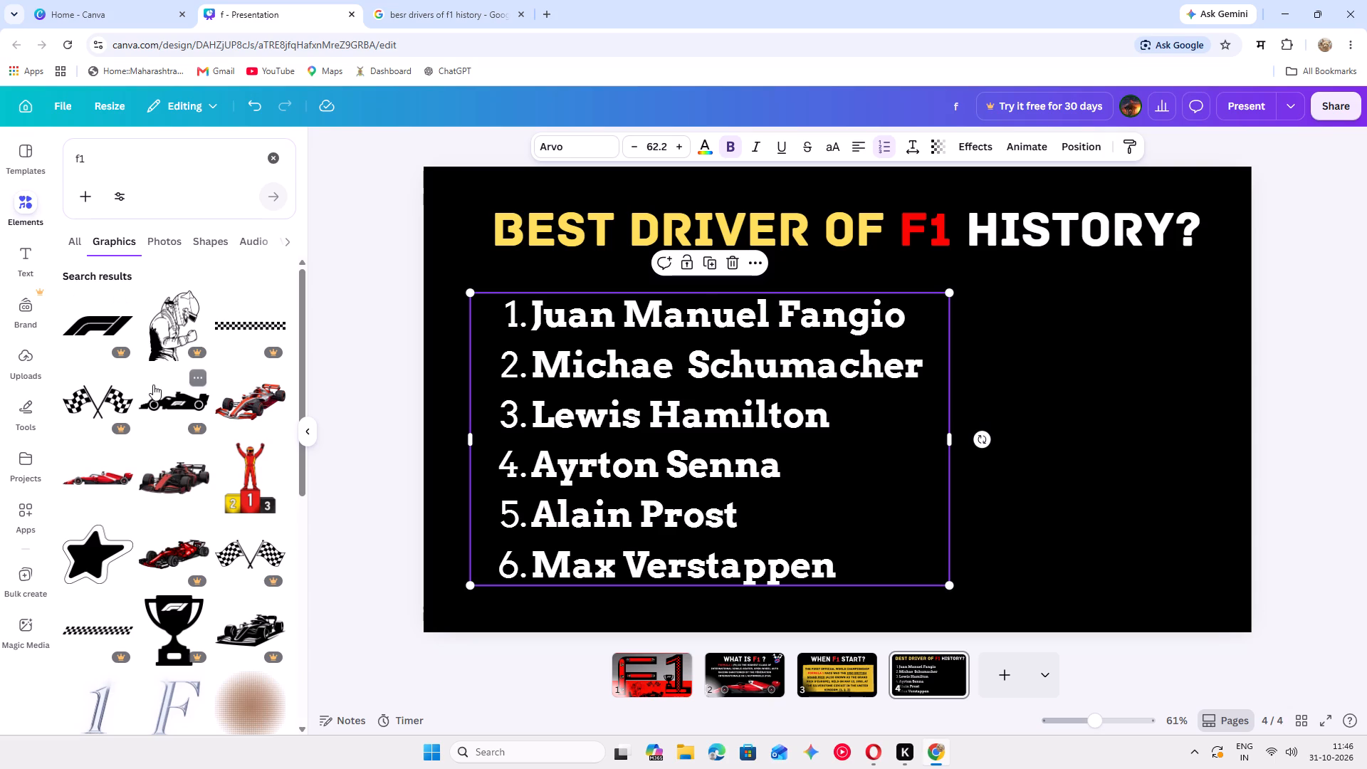
pyautogui.scroll(-2, 153, 384)
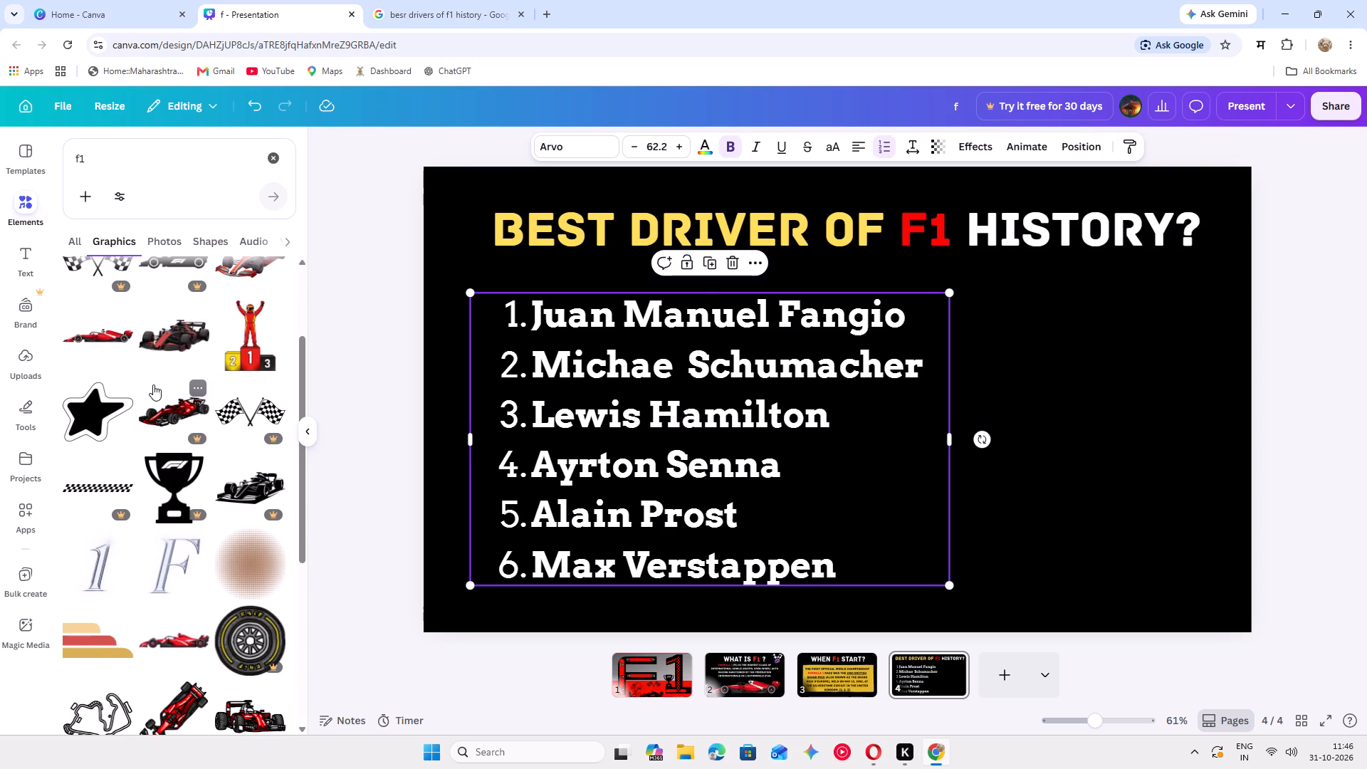
pyautogui.click(231, 346)
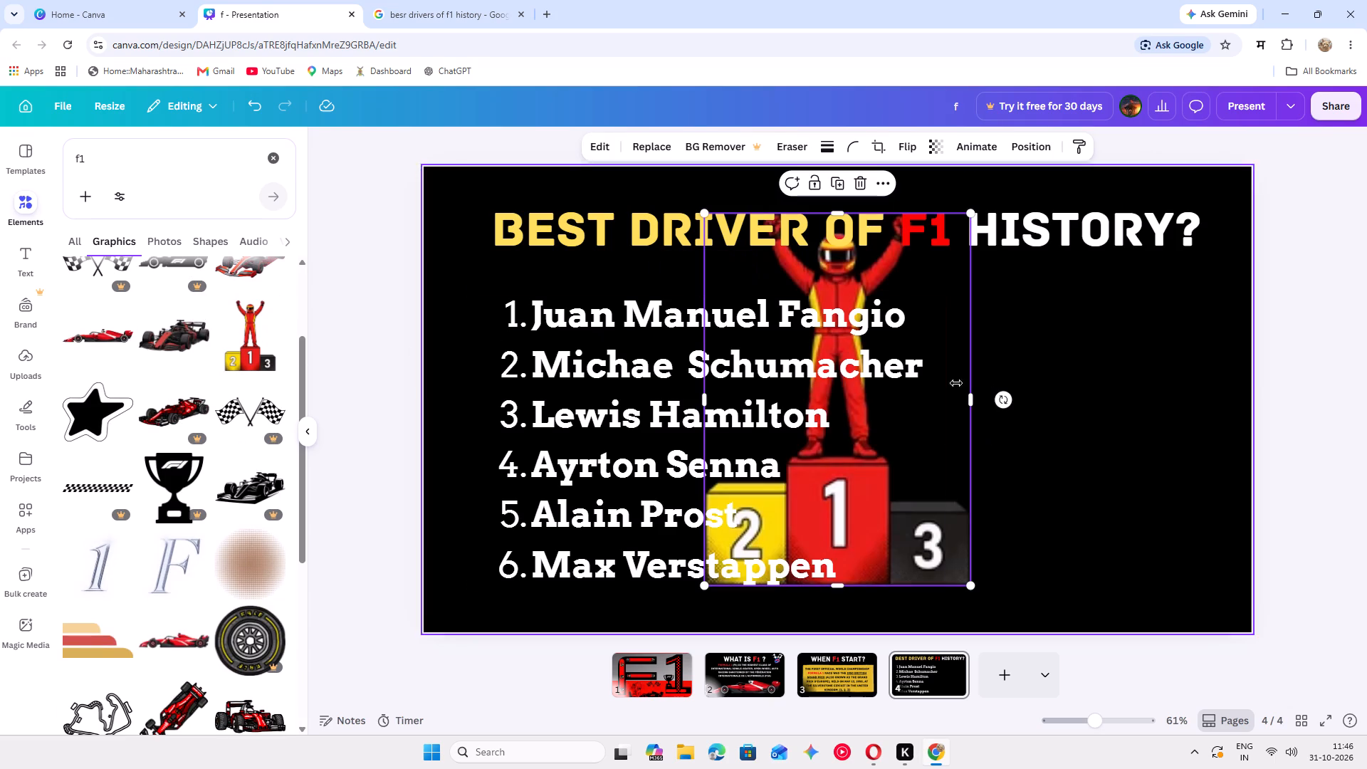
# Shrink the podium driver graphic and place it beside the driver list, below the word "HISTORY?" in the heading.
pyautogui.moveTo(867, 439); pyautogui.dragTo(1140, 469)
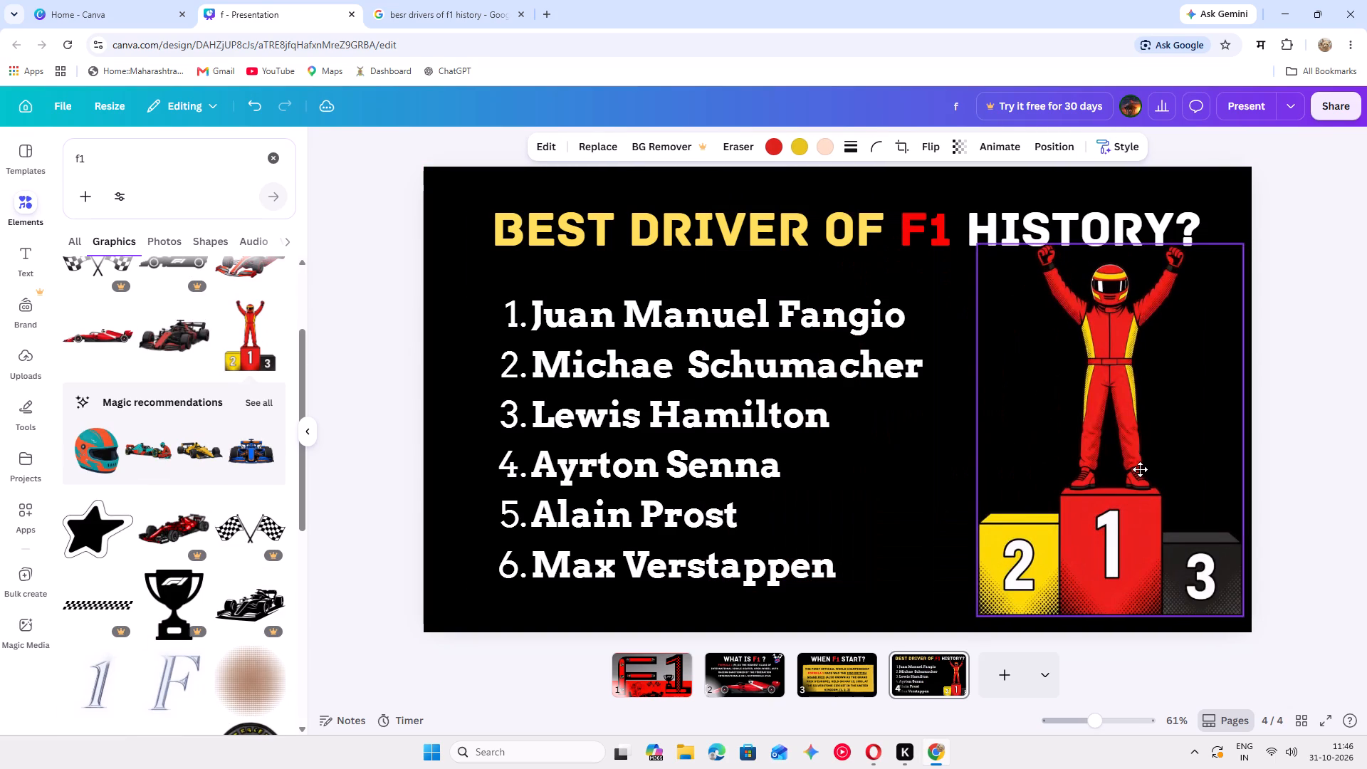
pyautogui.moveTo(1140, 469); pyautogui.dragTo(1143, 467)
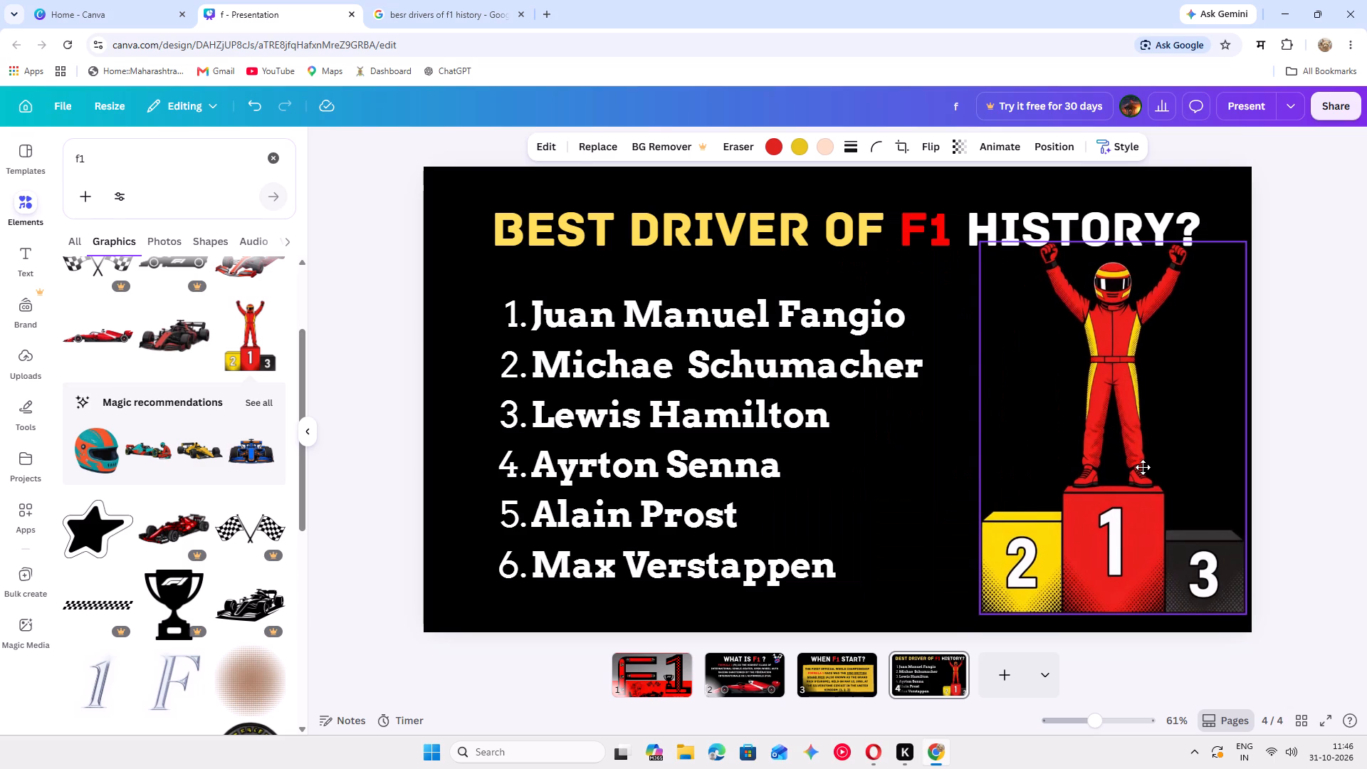
pyautogui.moveTo(1143, 467); pyautogui.dragTo(1127, 467)
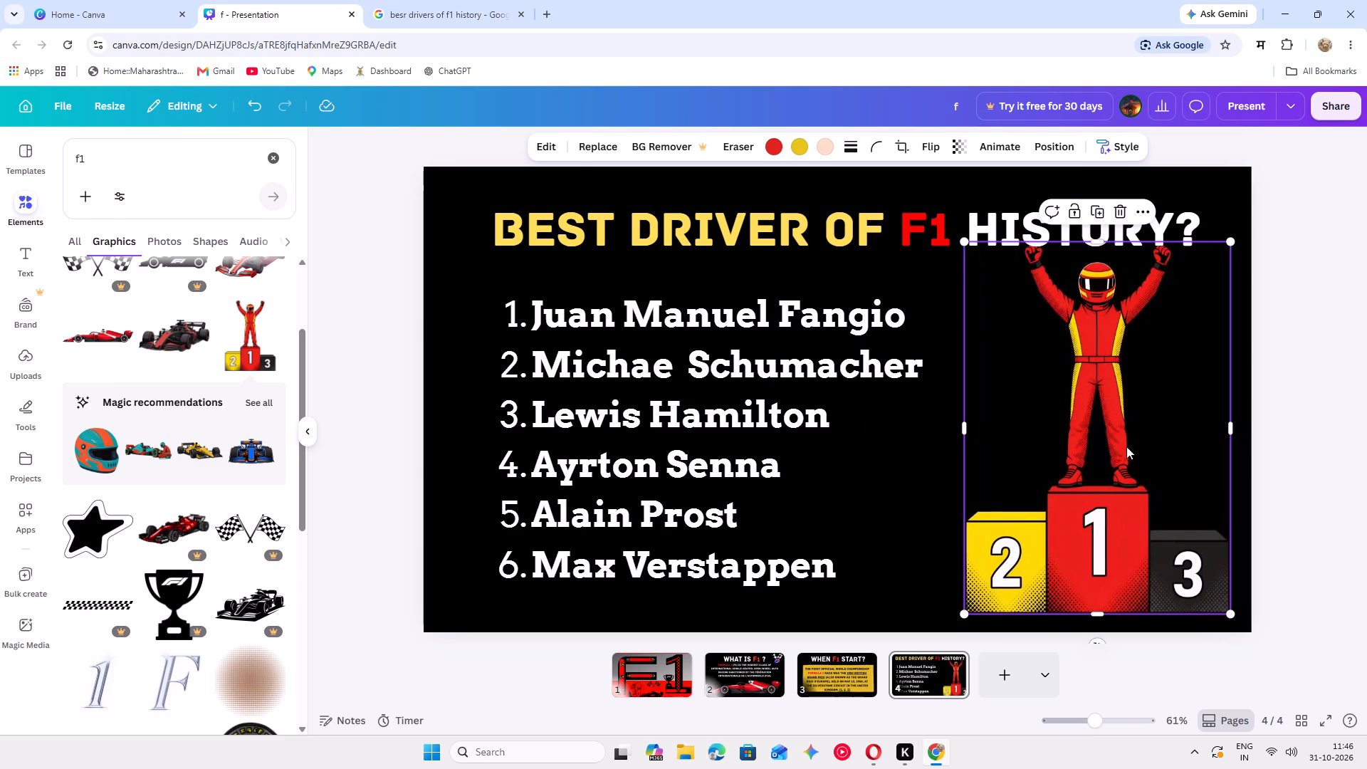
pyautogui.moveTo(1227, 242); pyautogui.dragTo(1195, 299)
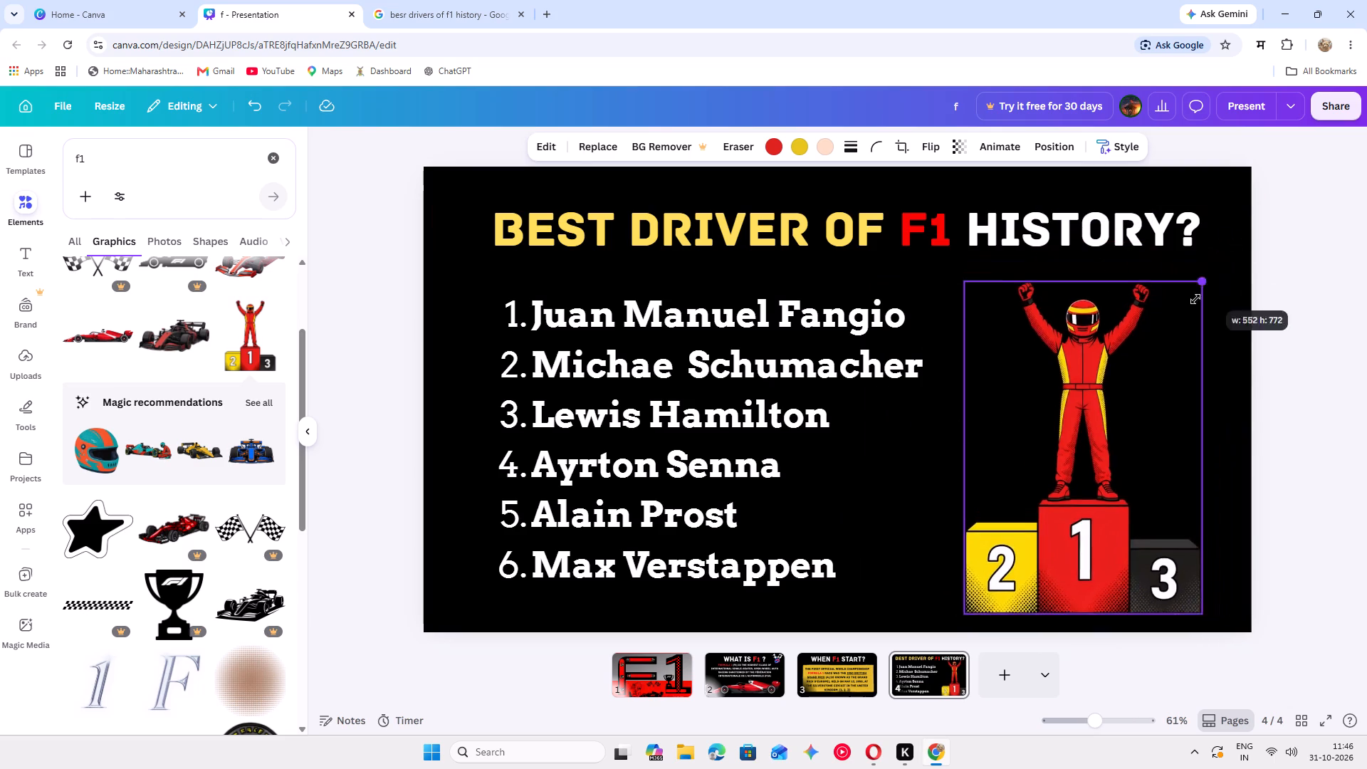
pyautogui.moveTo(1195, 299); pyautogui.dragTo(1163, 367)
pyautogui.moveTo(1121, 422); pyautogui.dragTo(1133, 399)
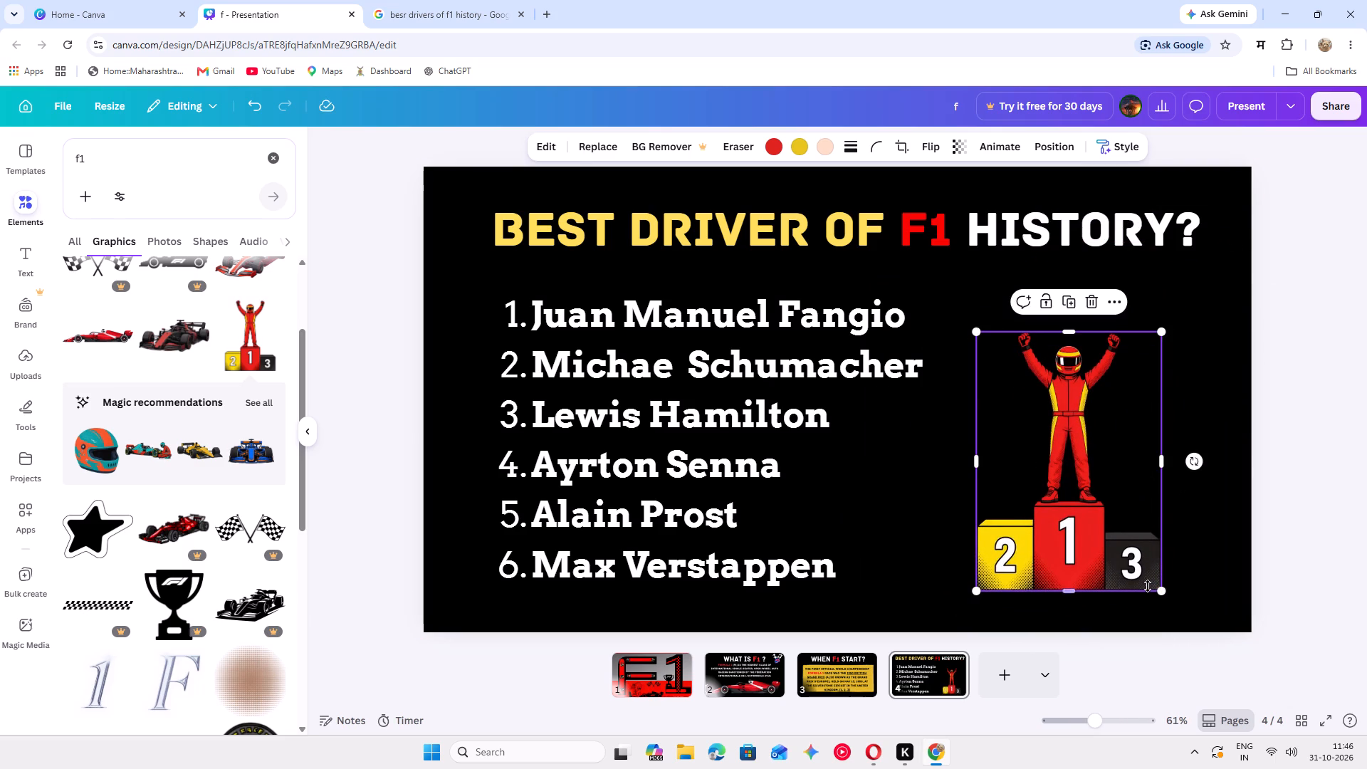
pyautogui.moveTo(1158, 586); pyautogui.dragTo(1198, 597)
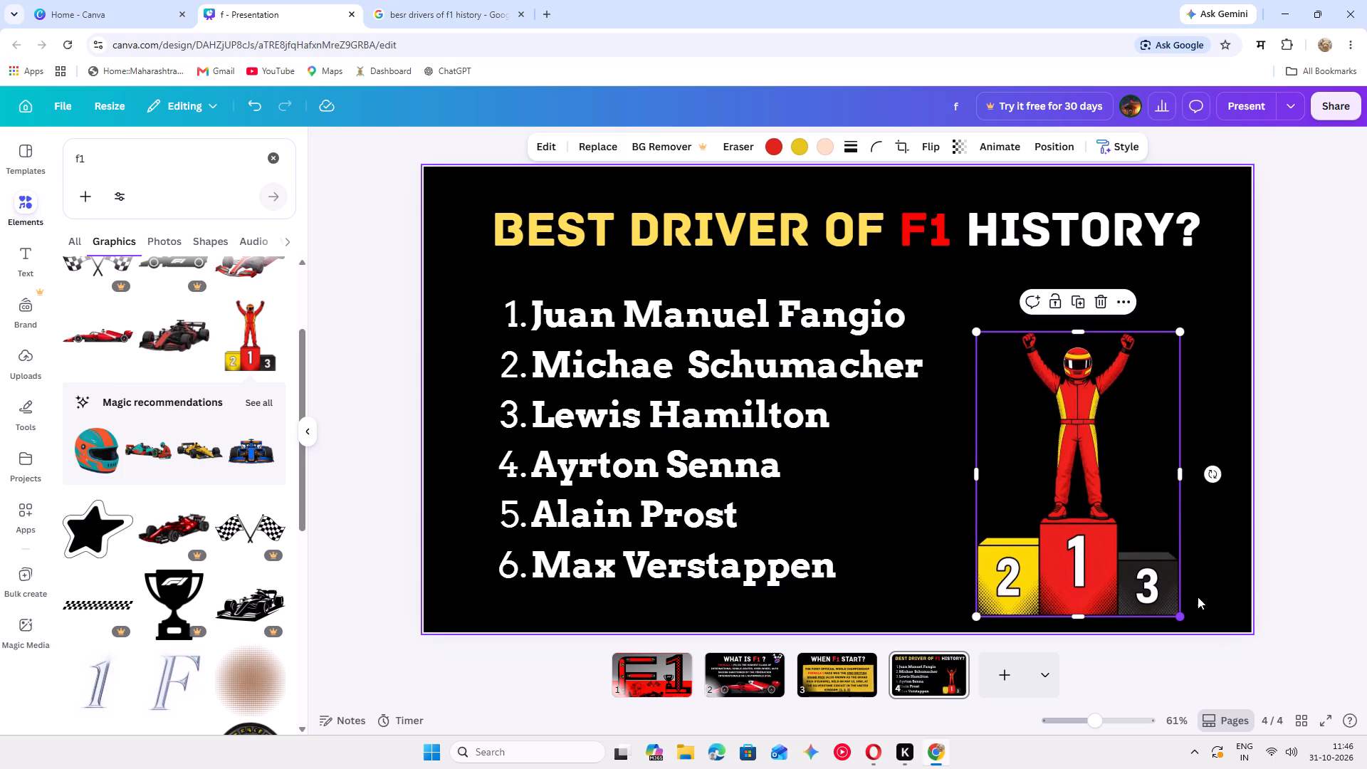
pyautogui.moveTo(1173, 587); pyautogui.dragTo(1191, 553)
pyautogui.click(1299, 541)
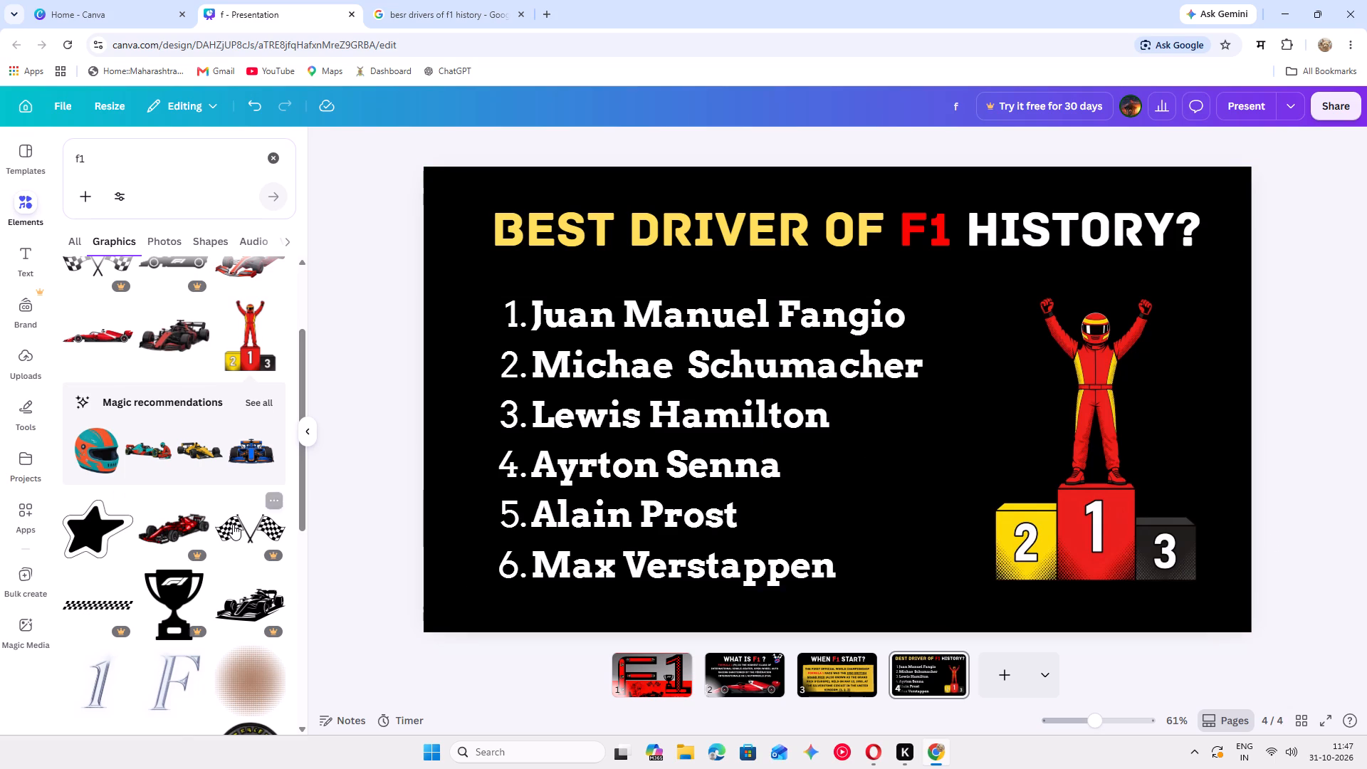
# Browse the remaining "f1" graphics for further elements that could suit the best driver page.
pyautogui.scroll(-3, 233, 524)
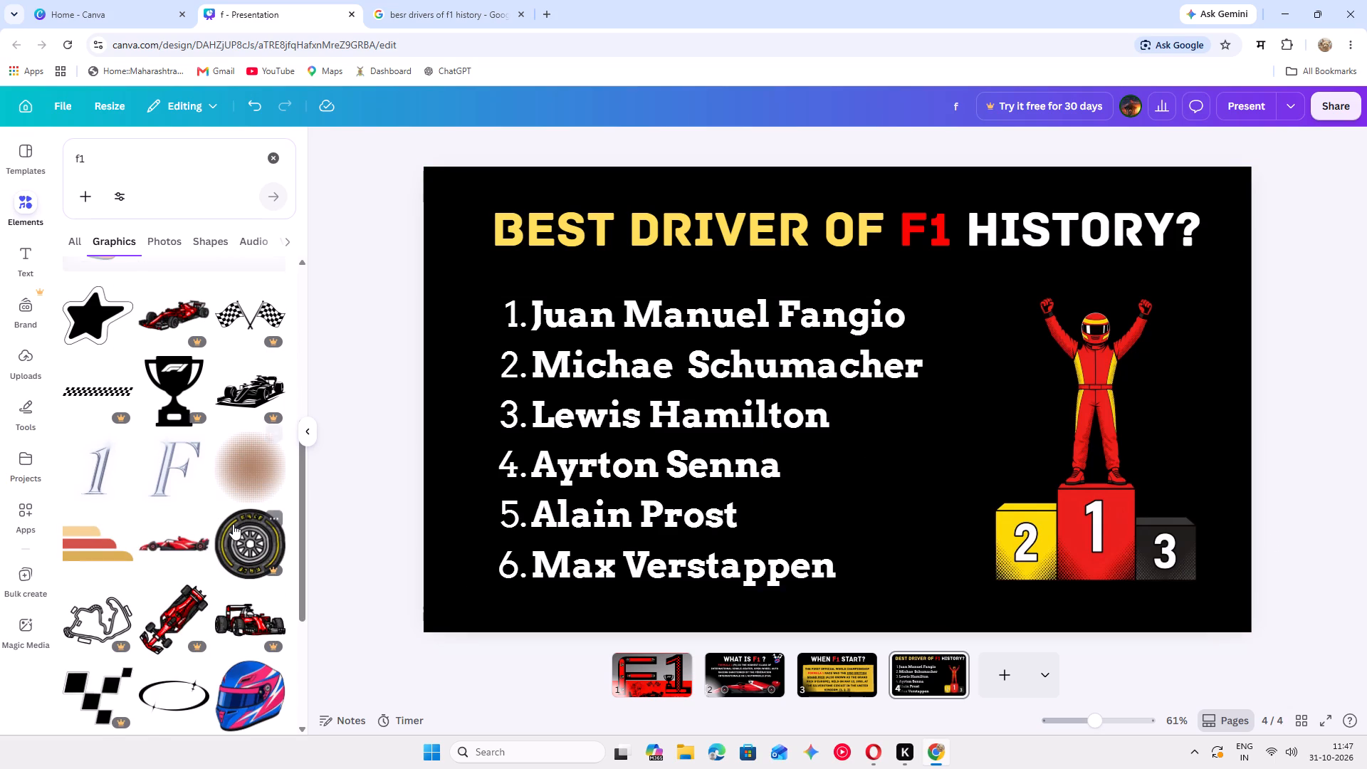
pyautogui.scroll(-1, 233, 524)
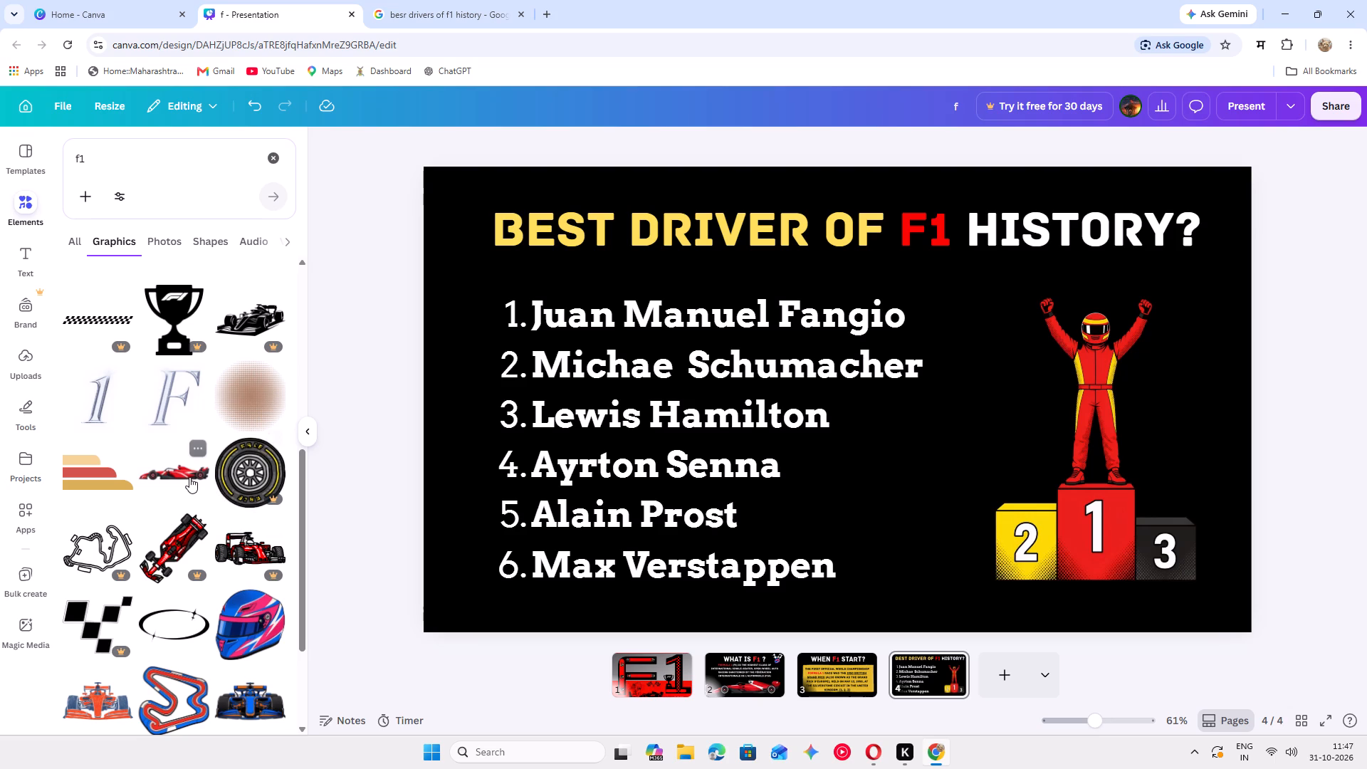
pyautogui.scroll(-4, 189, 477)
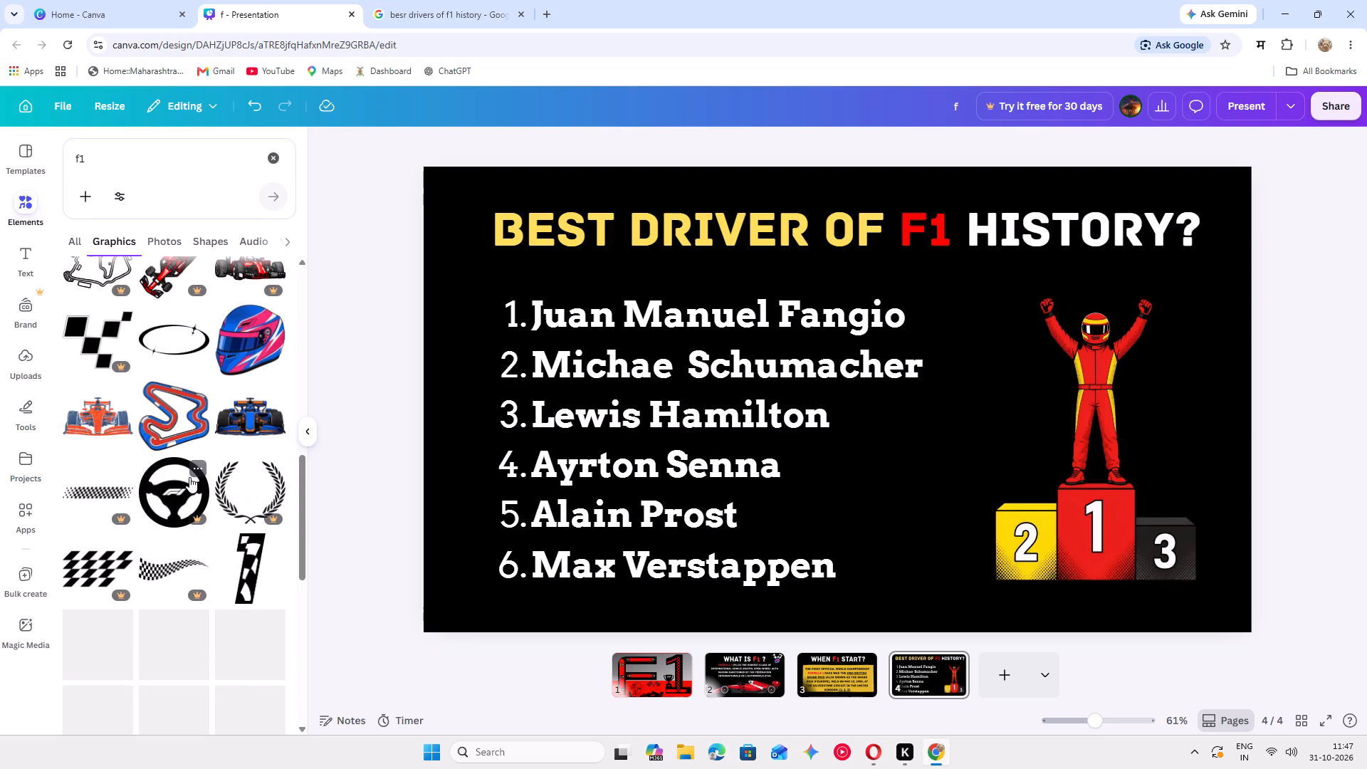
pyautogui.scroll(-2, 189, 477)
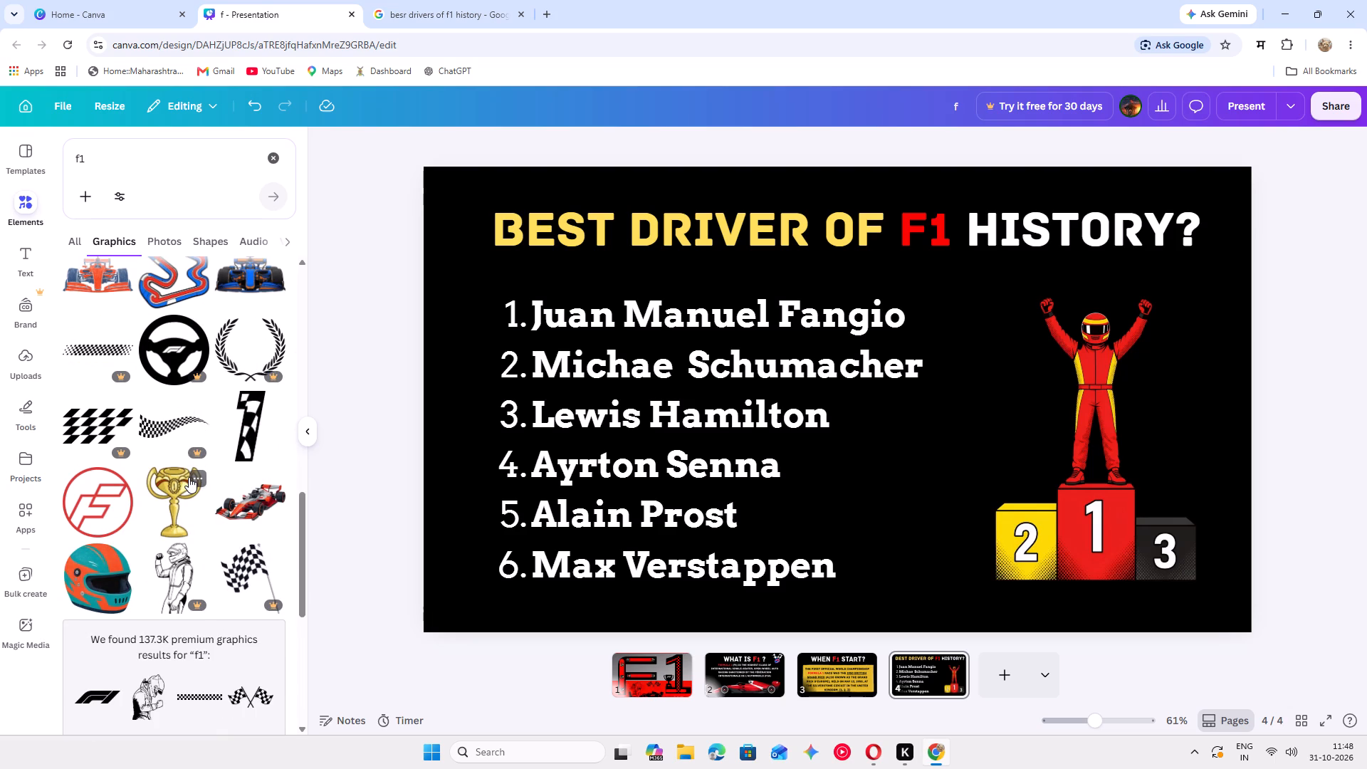
pyautogui.scroll(-3, 189, 477)
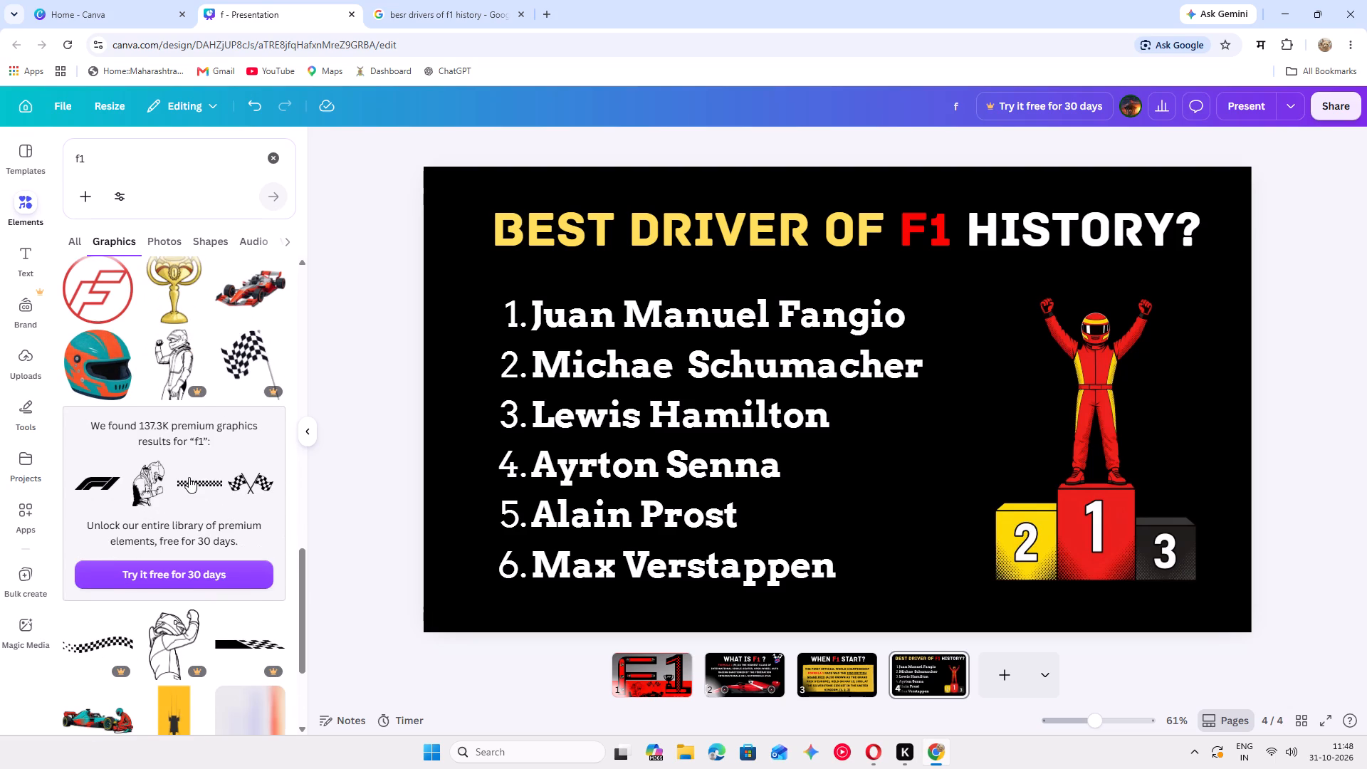
pyautogui.scroll(-4, 189, 477)
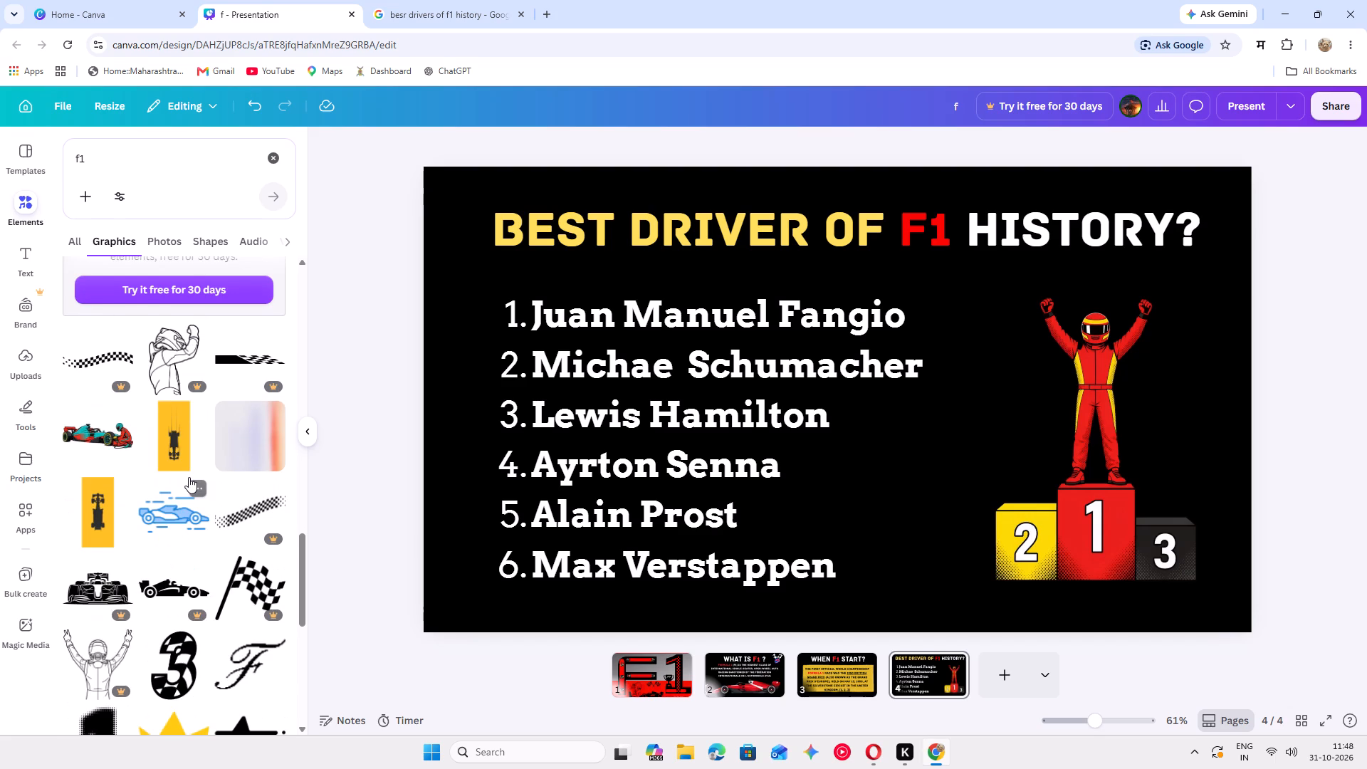
pyautogui.scroll(-1, 182, 459)
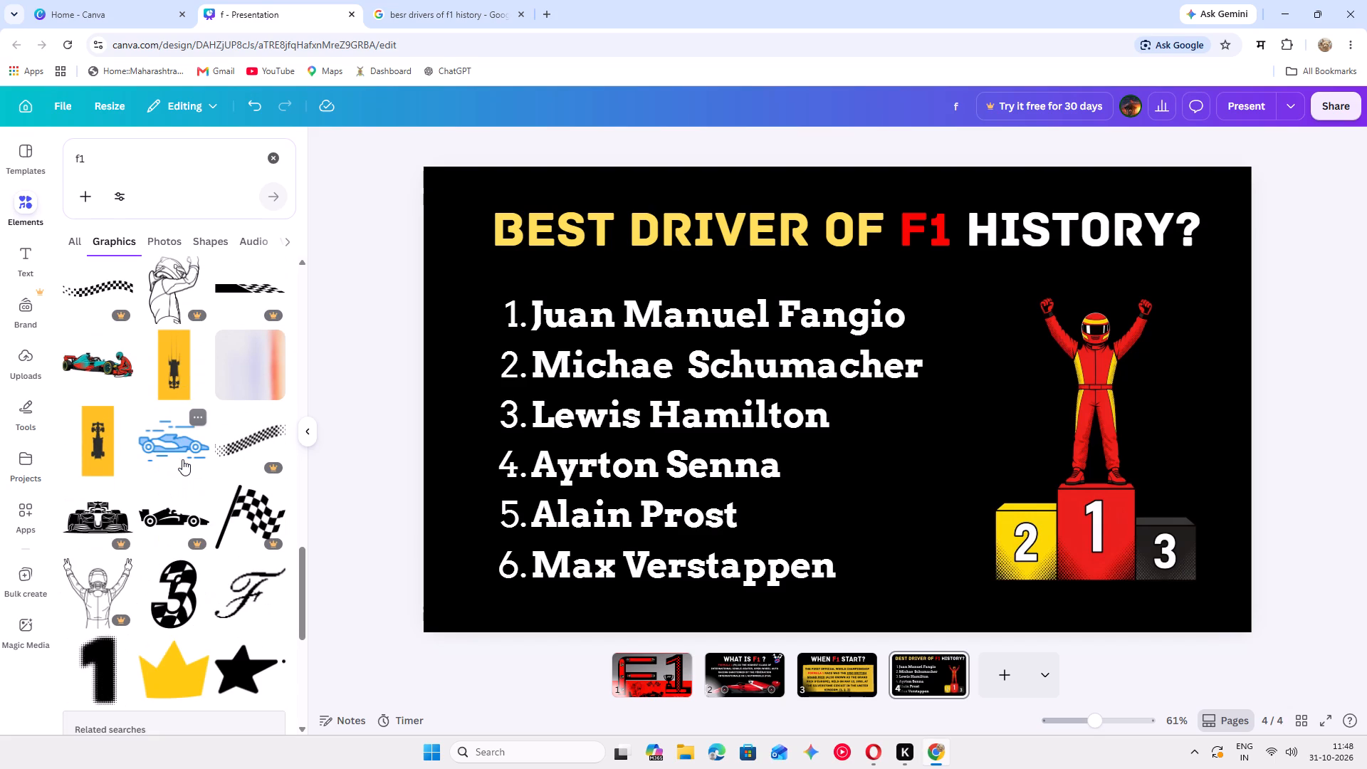
pyautogui.scroll(-2, 182, 459)
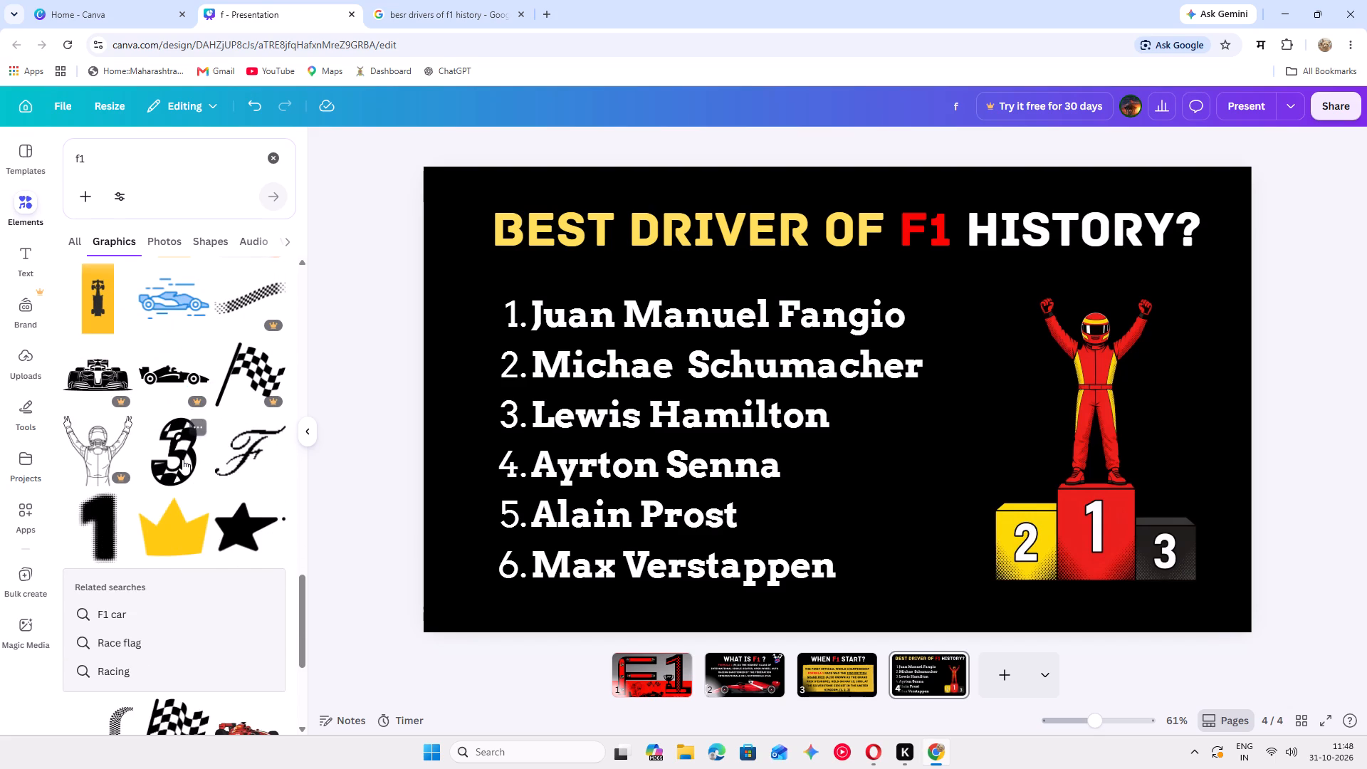
pyautogui.scroll(-8, 182, 459)
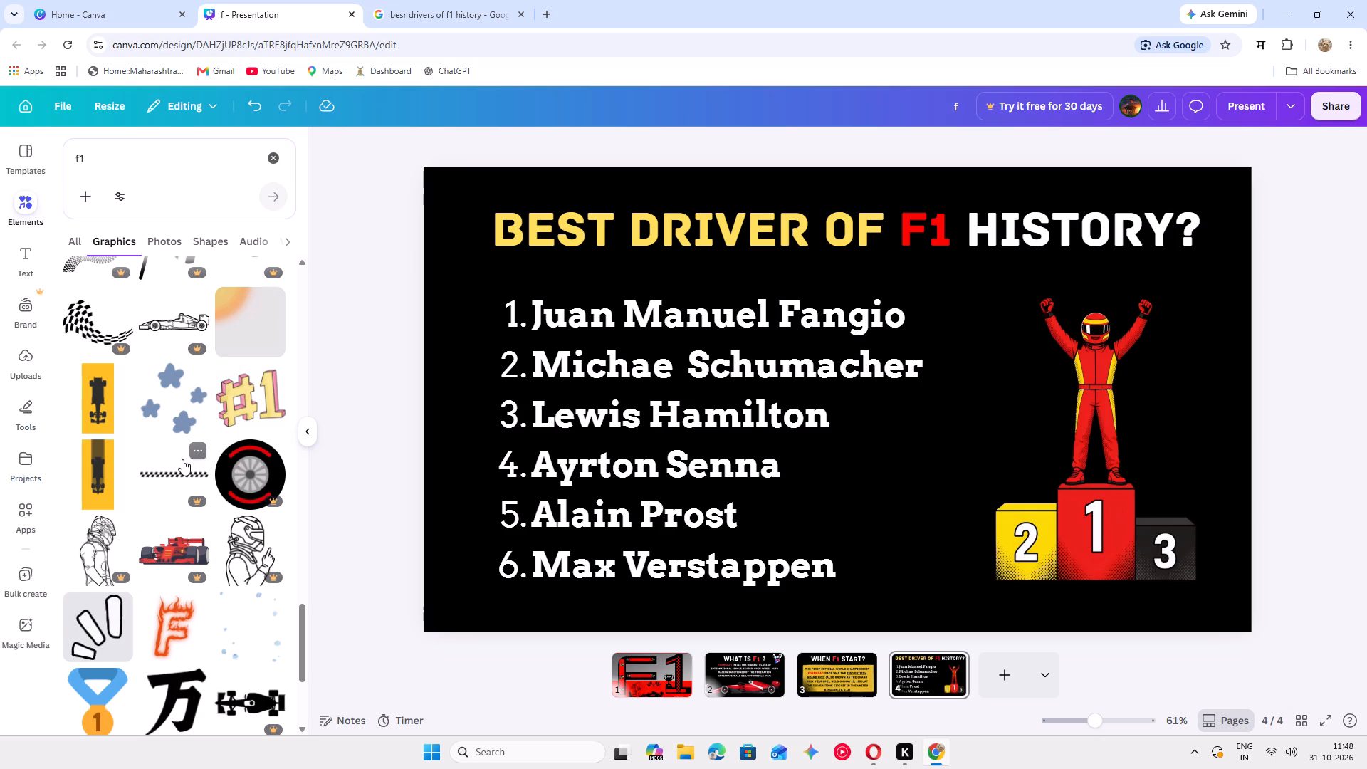
pyautogui.scroll(-2, 182, 459)
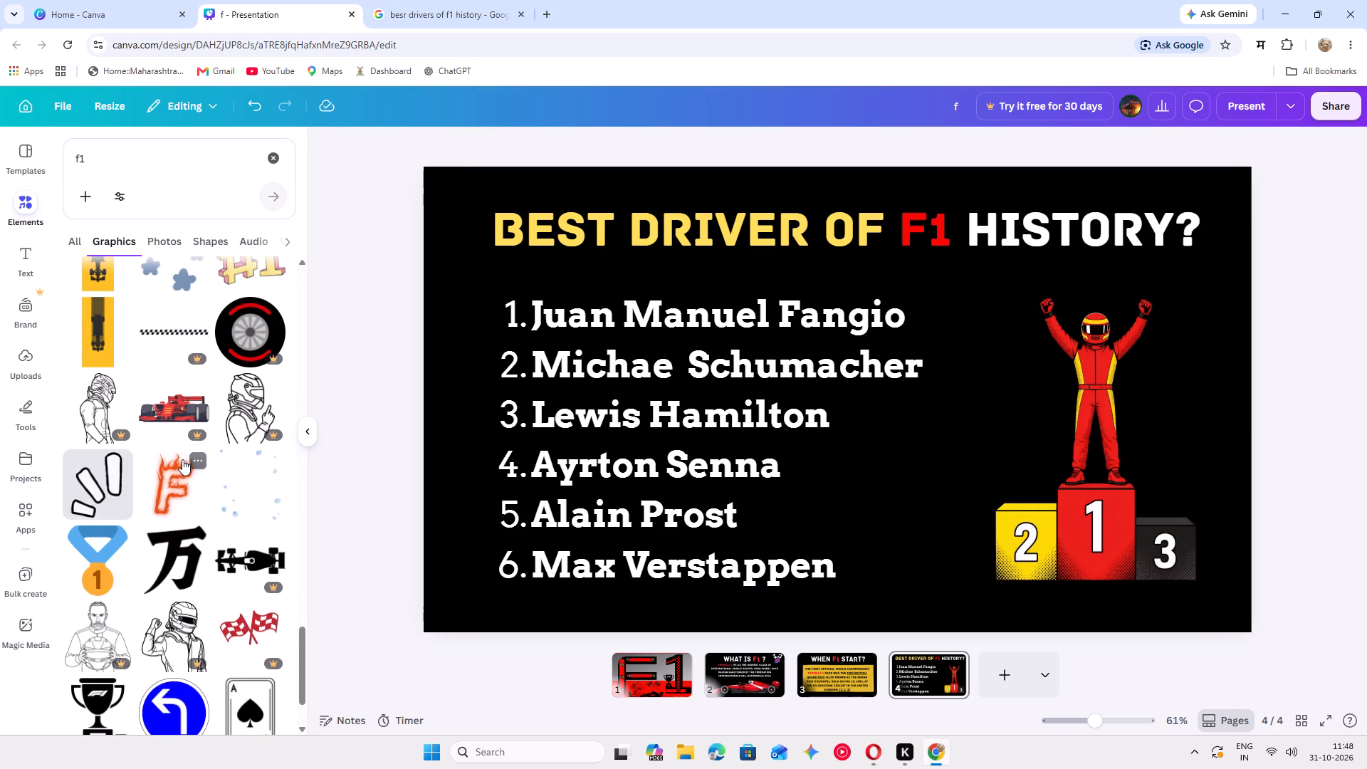
pyautogui.scroll(-4, 182, 459)
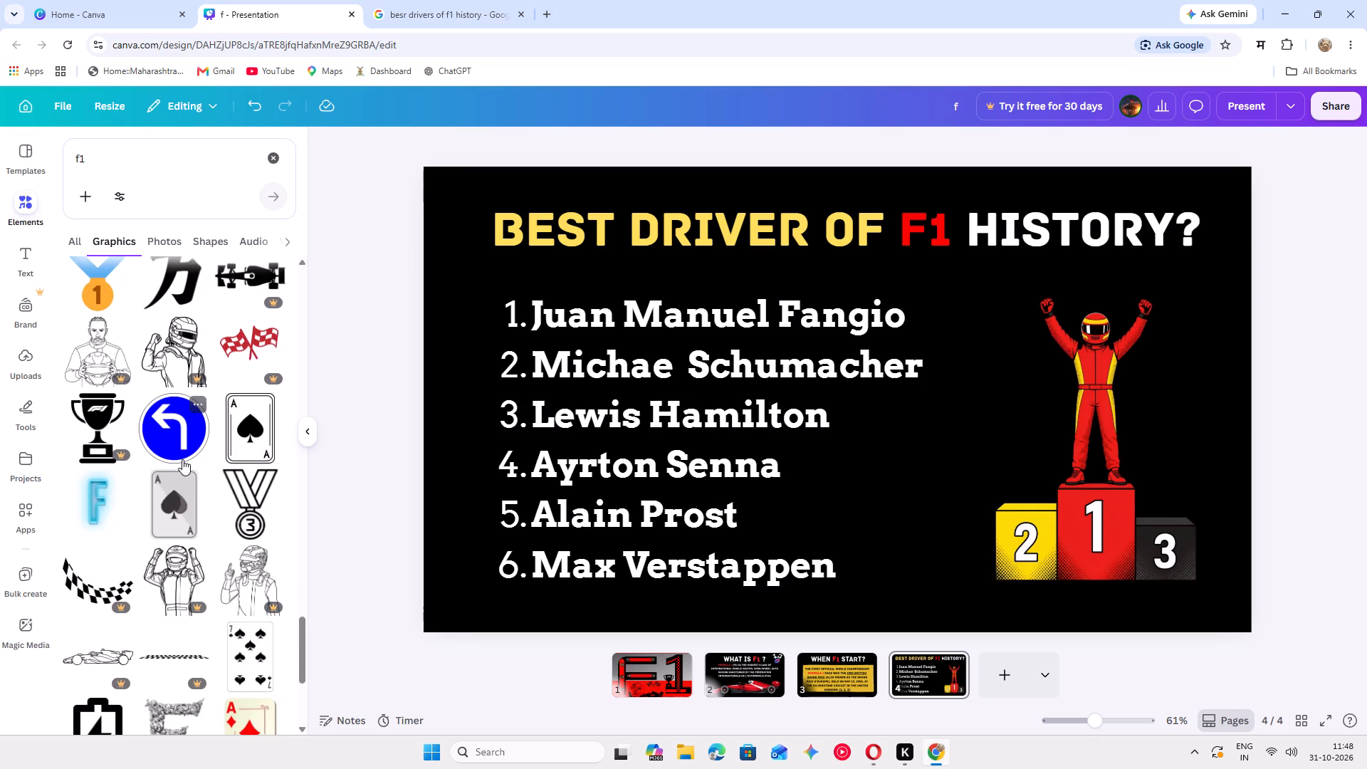
pyautogui.scroll(-8, 182, 459)
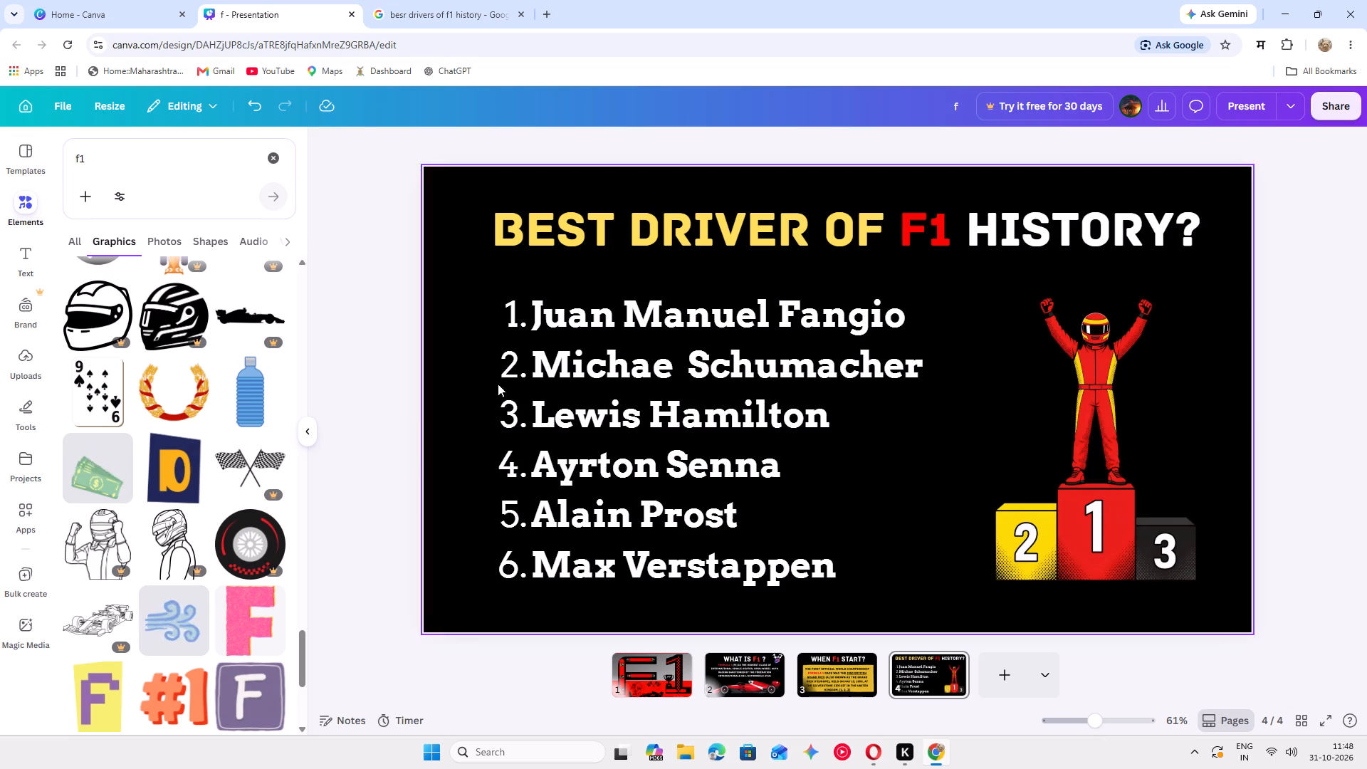
pyautogui.click(1317, 381)
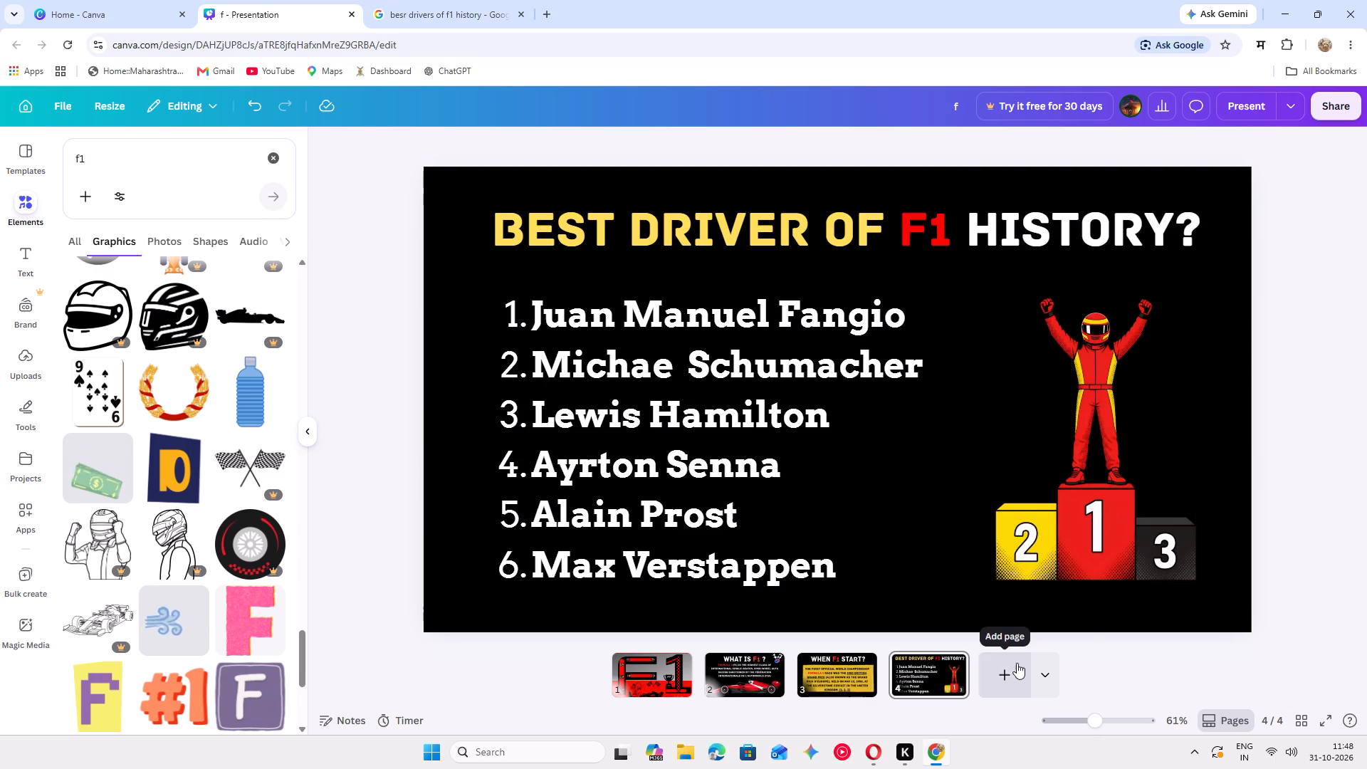
pyautogui.click(1274, 530)
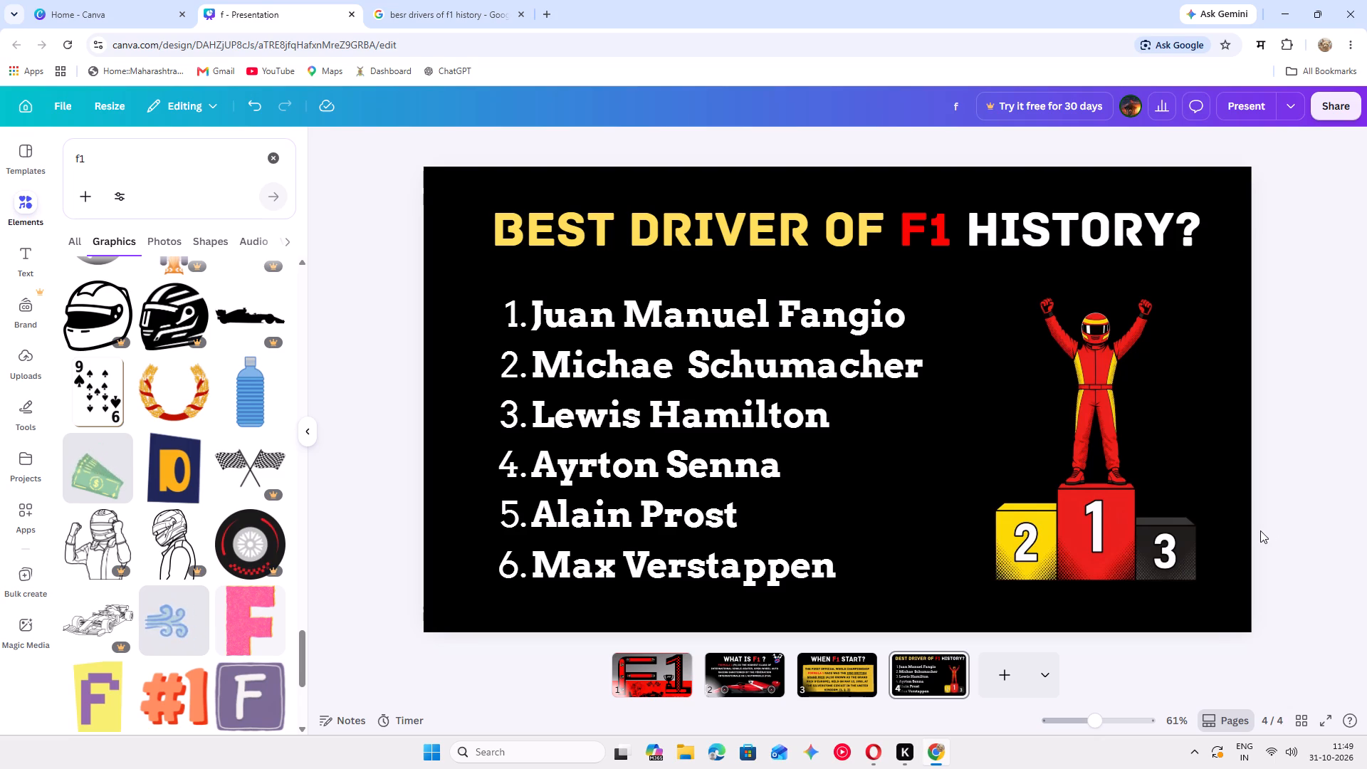
# Add a blank black page after the "BEST DRIVER OF F1 HISTORY?" page and open it for editing.
pyautogui.click(1000, 681)
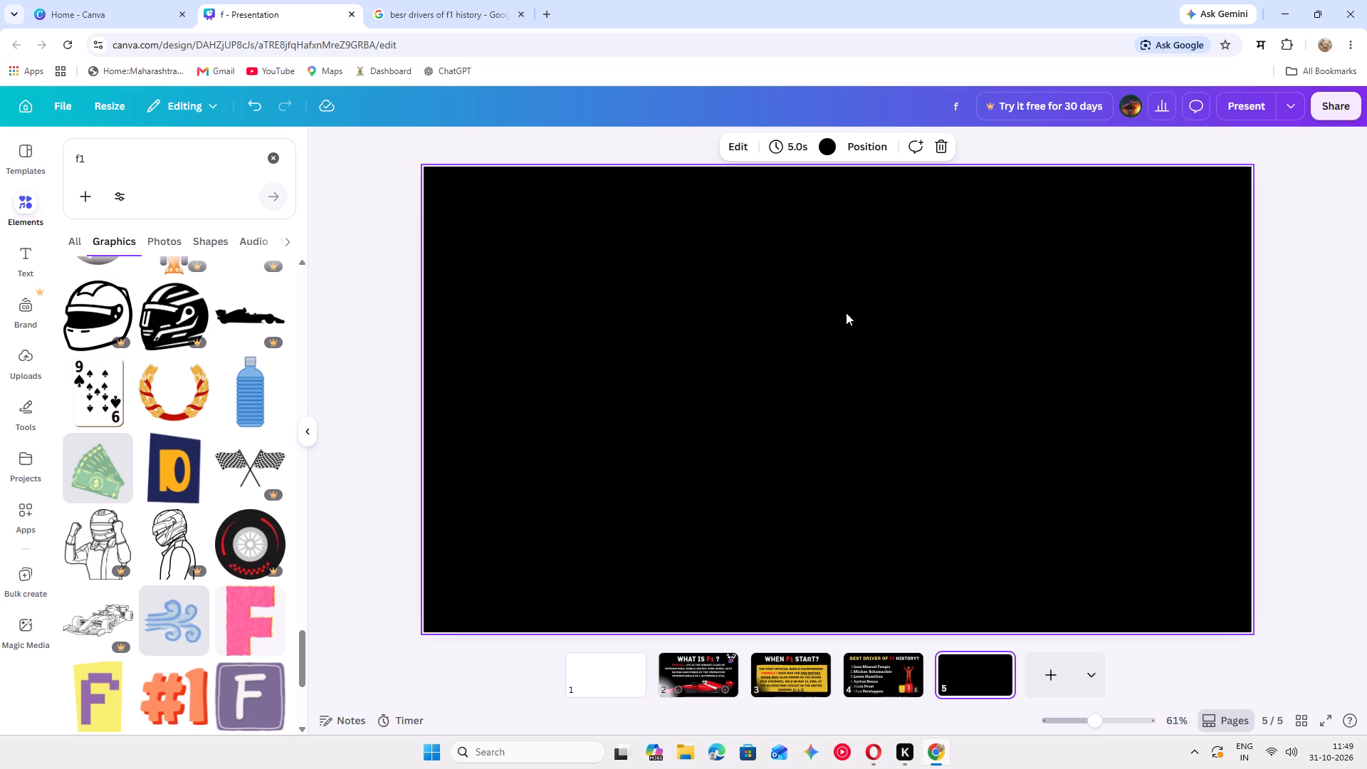
pyautogui.click(906, 669)
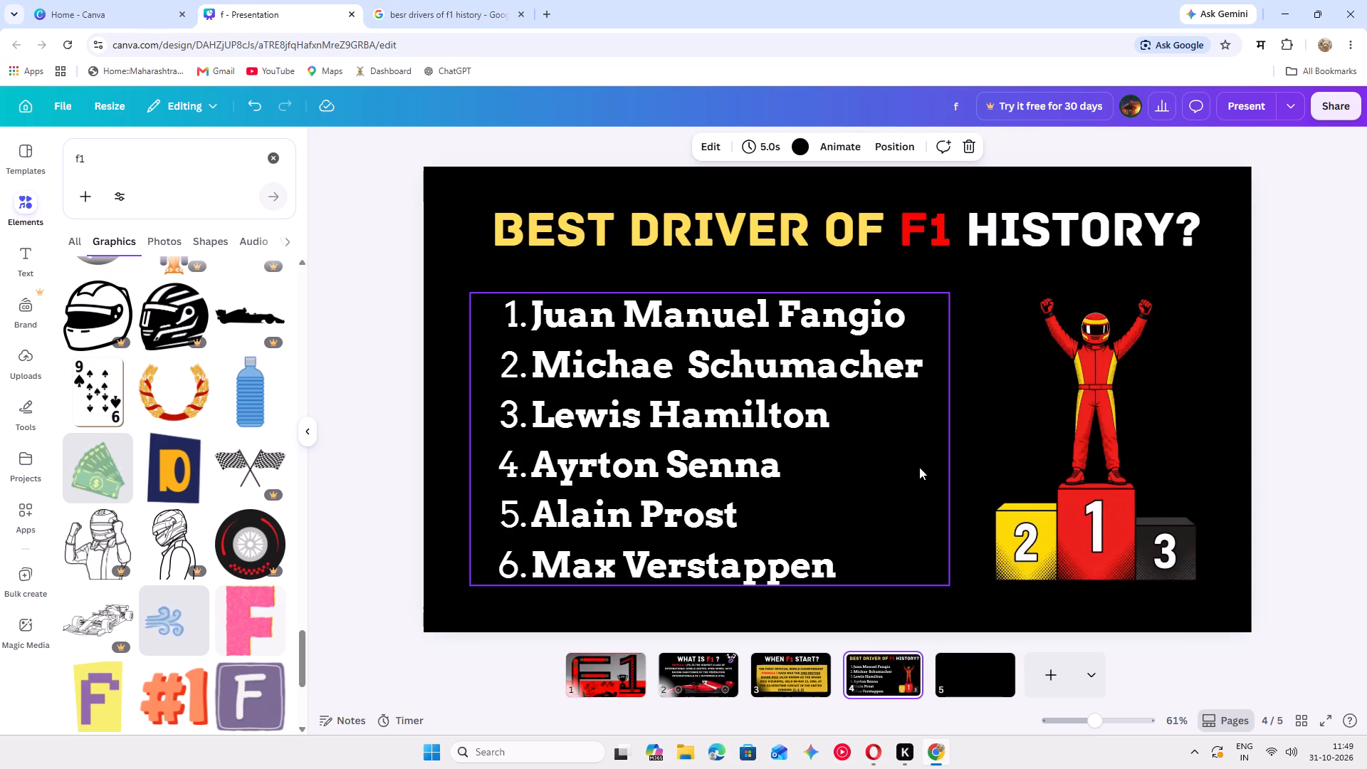
pyautogui.click(955, 665)
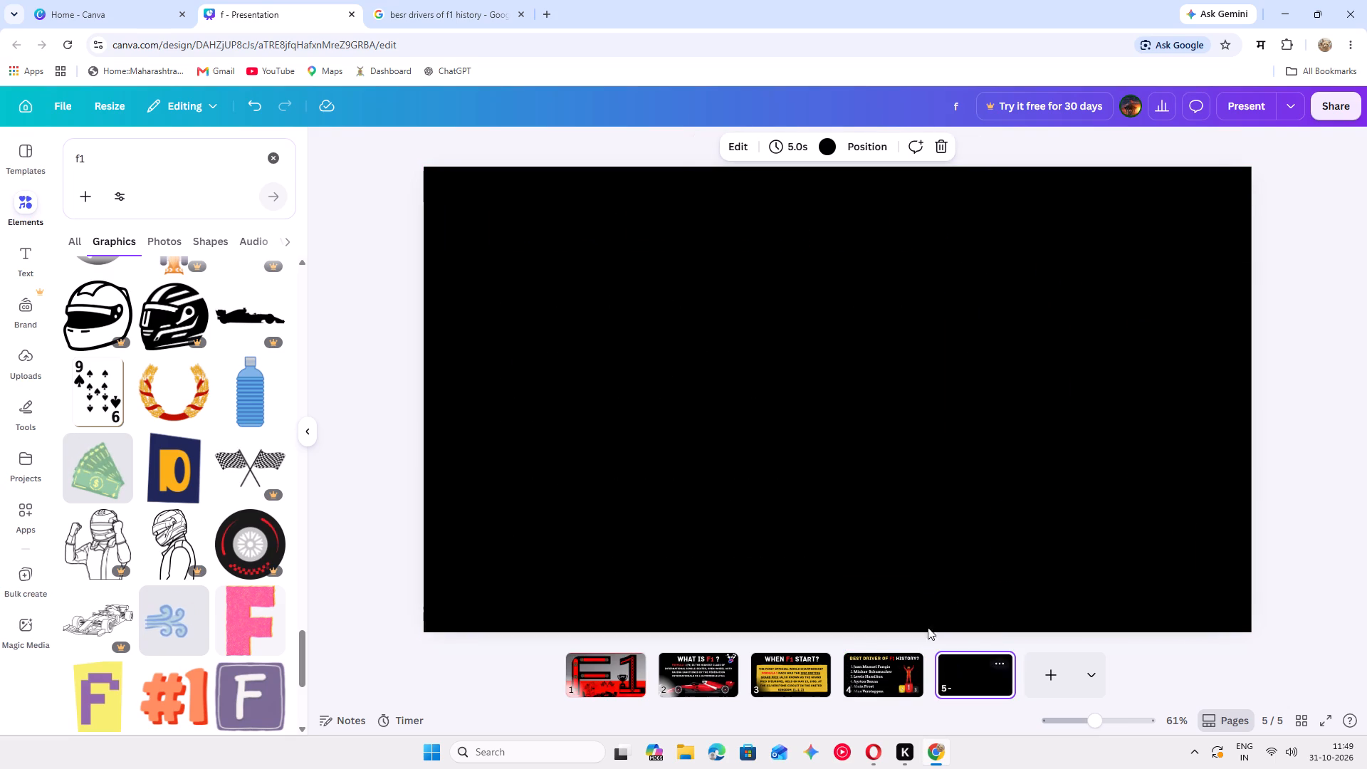
# Add a text box to the blank fifth page.
pyautogui.click(26, 257)
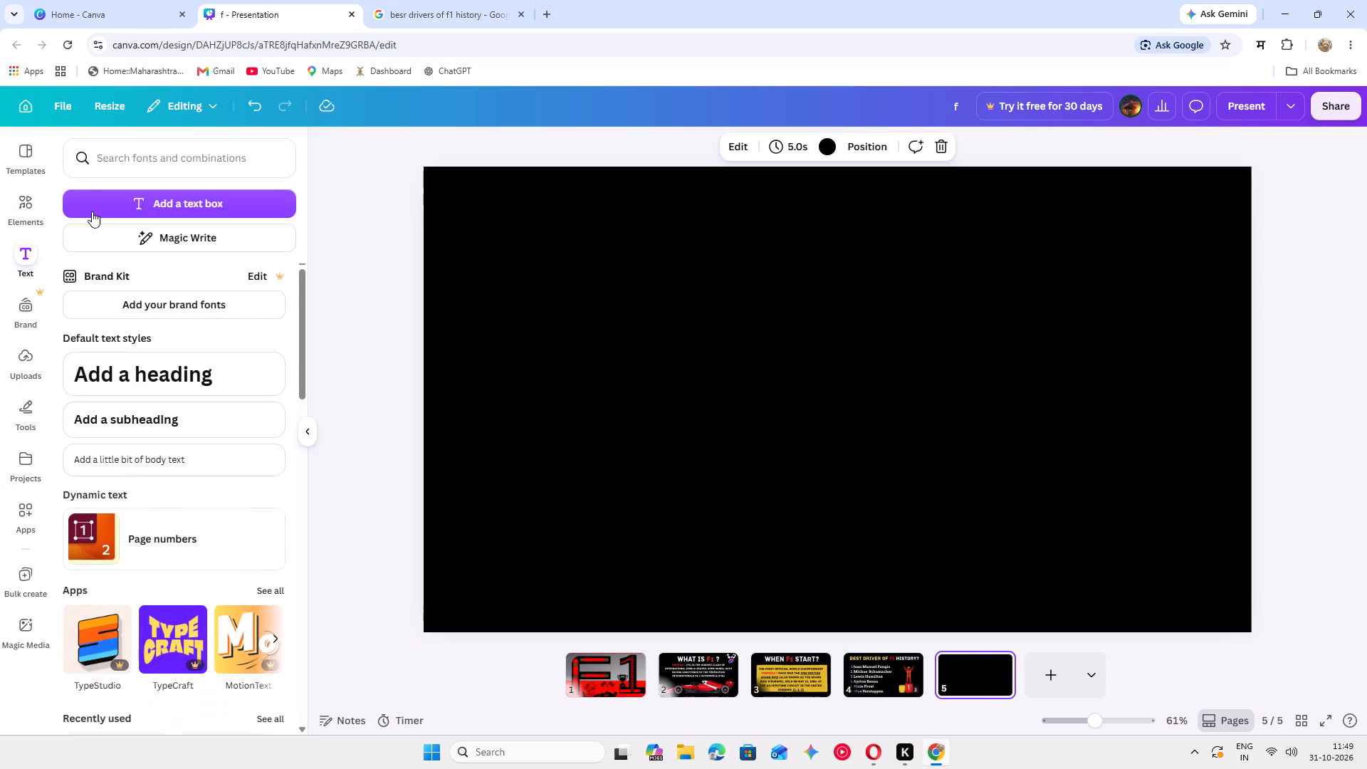
pyautogui.click(127, 202)
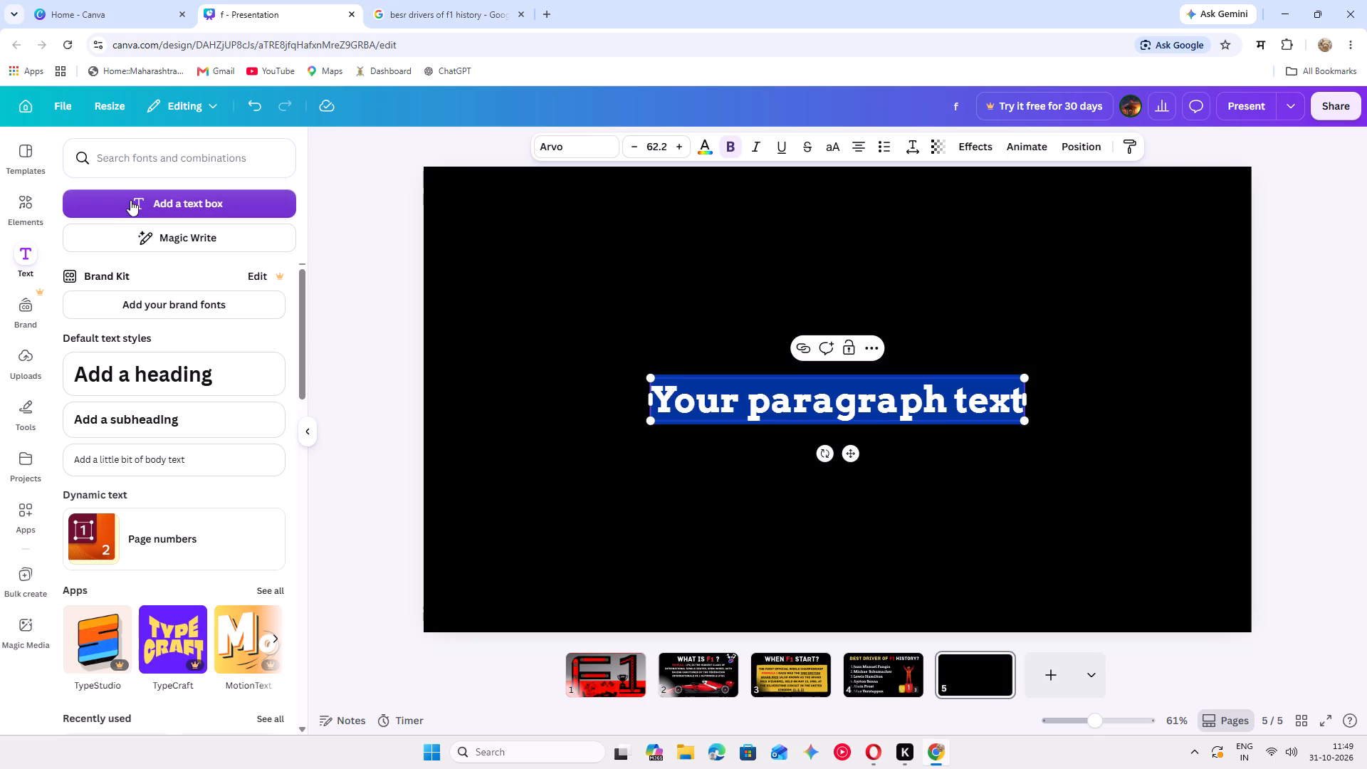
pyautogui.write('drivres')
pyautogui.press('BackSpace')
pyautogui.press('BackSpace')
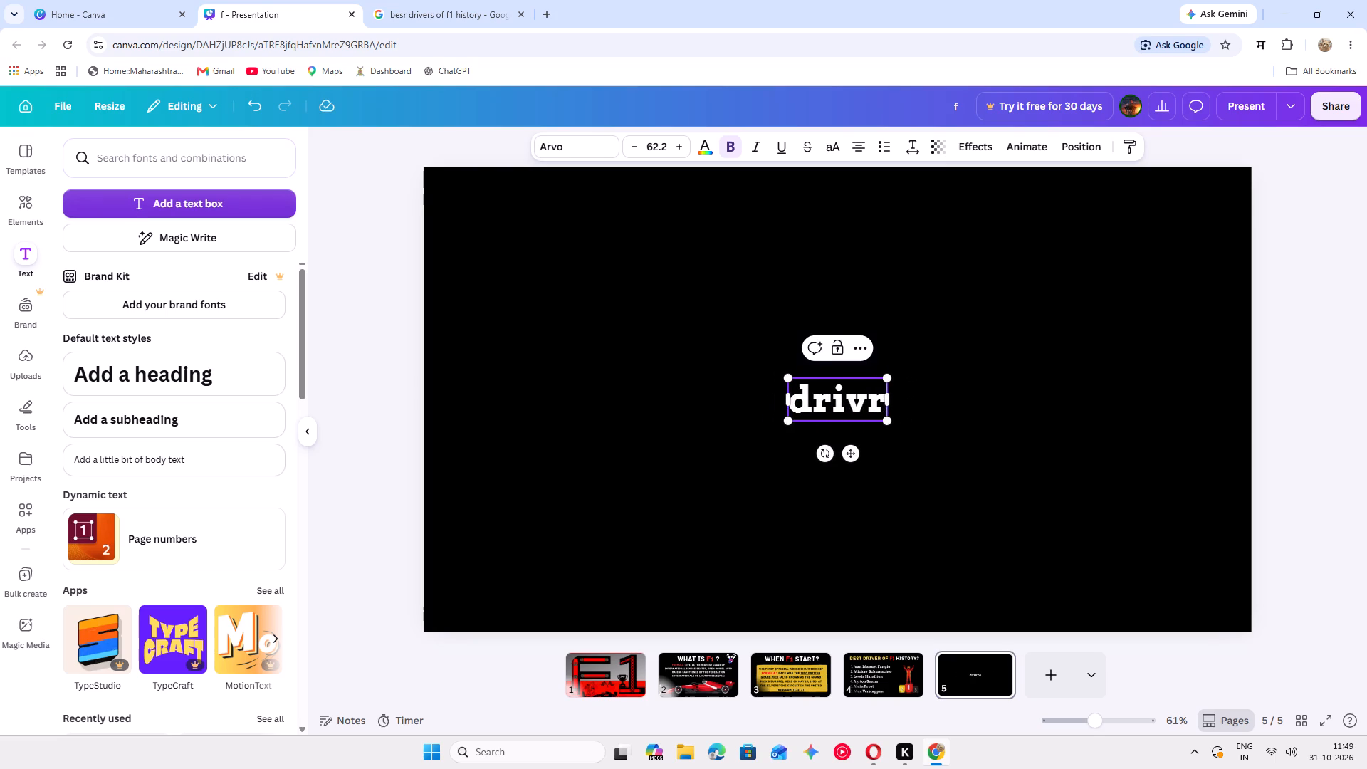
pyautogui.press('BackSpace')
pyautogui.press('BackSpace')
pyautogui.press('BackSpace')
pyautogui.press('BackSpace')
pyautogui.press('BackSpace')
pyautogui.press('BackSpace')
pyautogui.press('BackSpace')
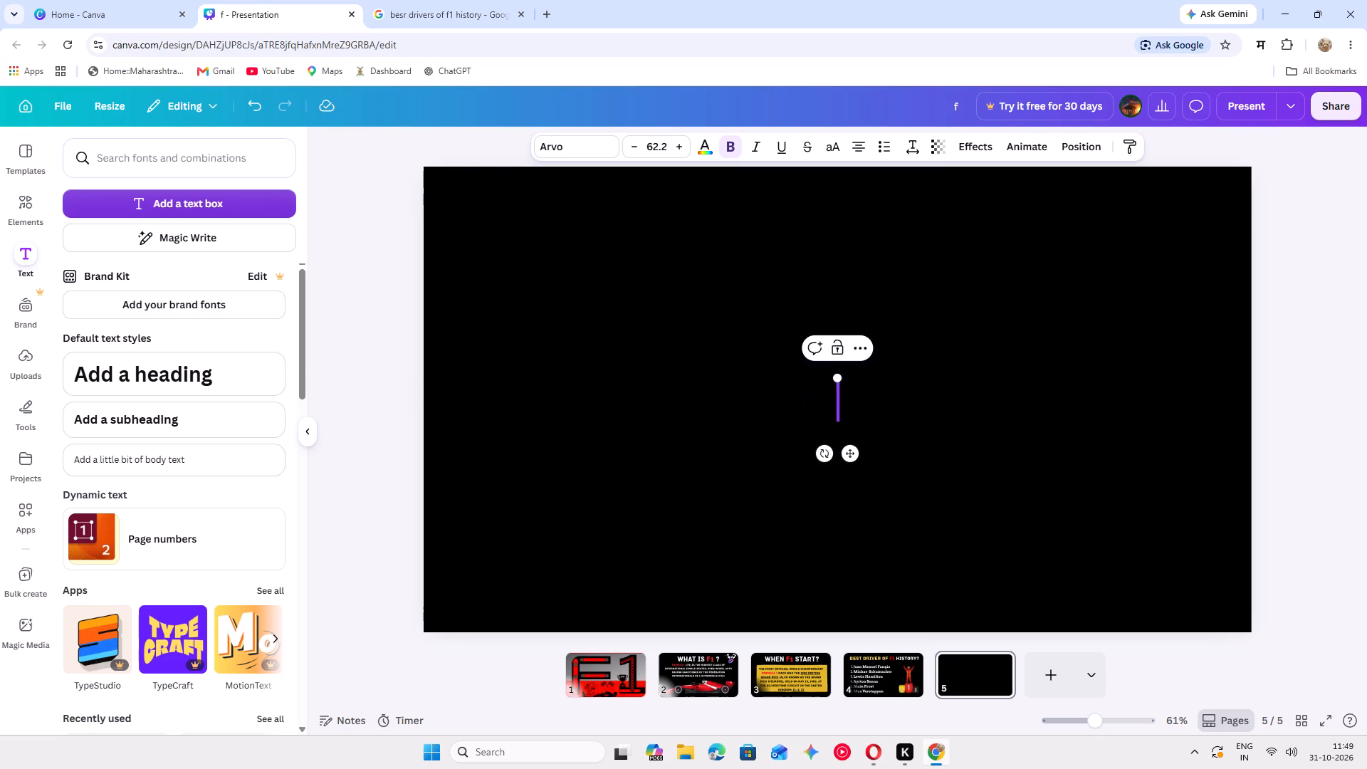
# Enter "DRIVERS" as the fifth page's heading, widen its text box and move it to the top of the page.
pyautogui.write('DRIVERS')
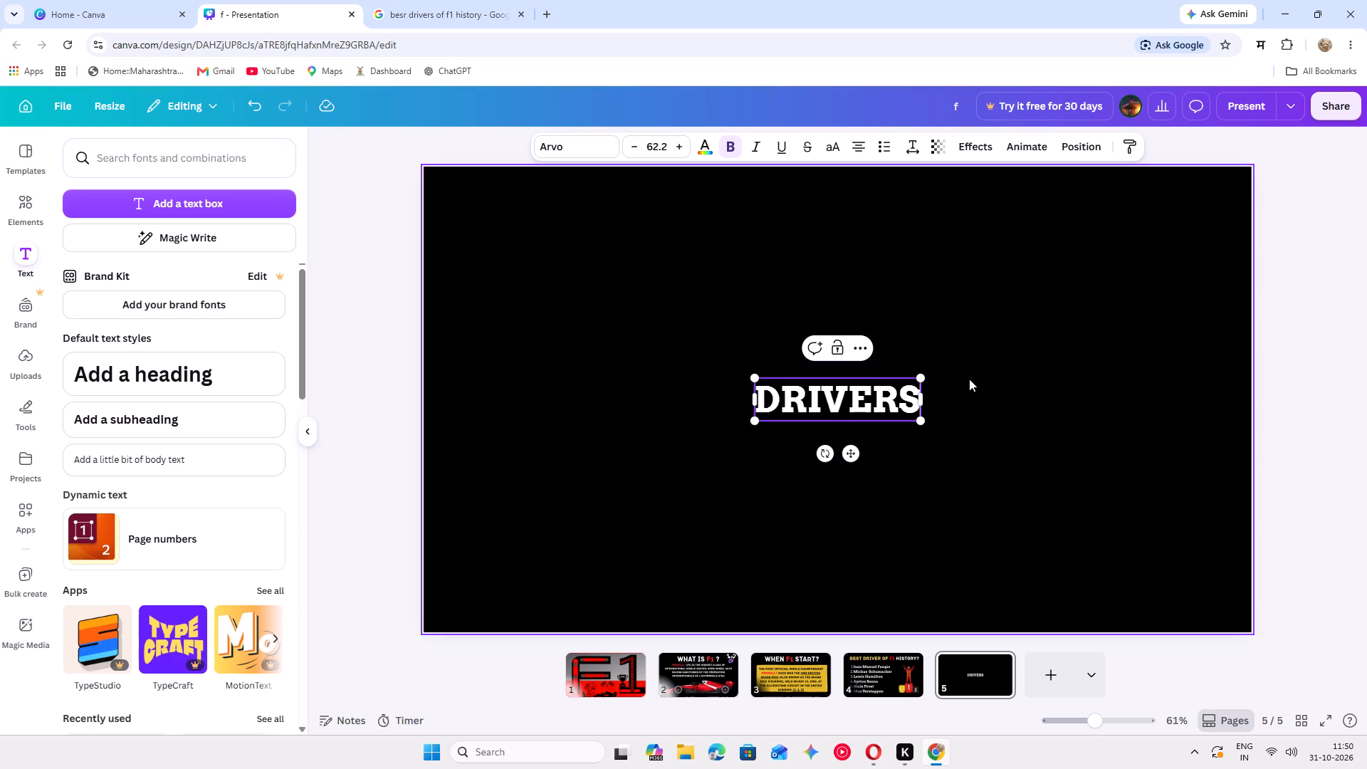
pyautogui.moveTo(926, 400); pyautogui.dragTo(1014, 409)
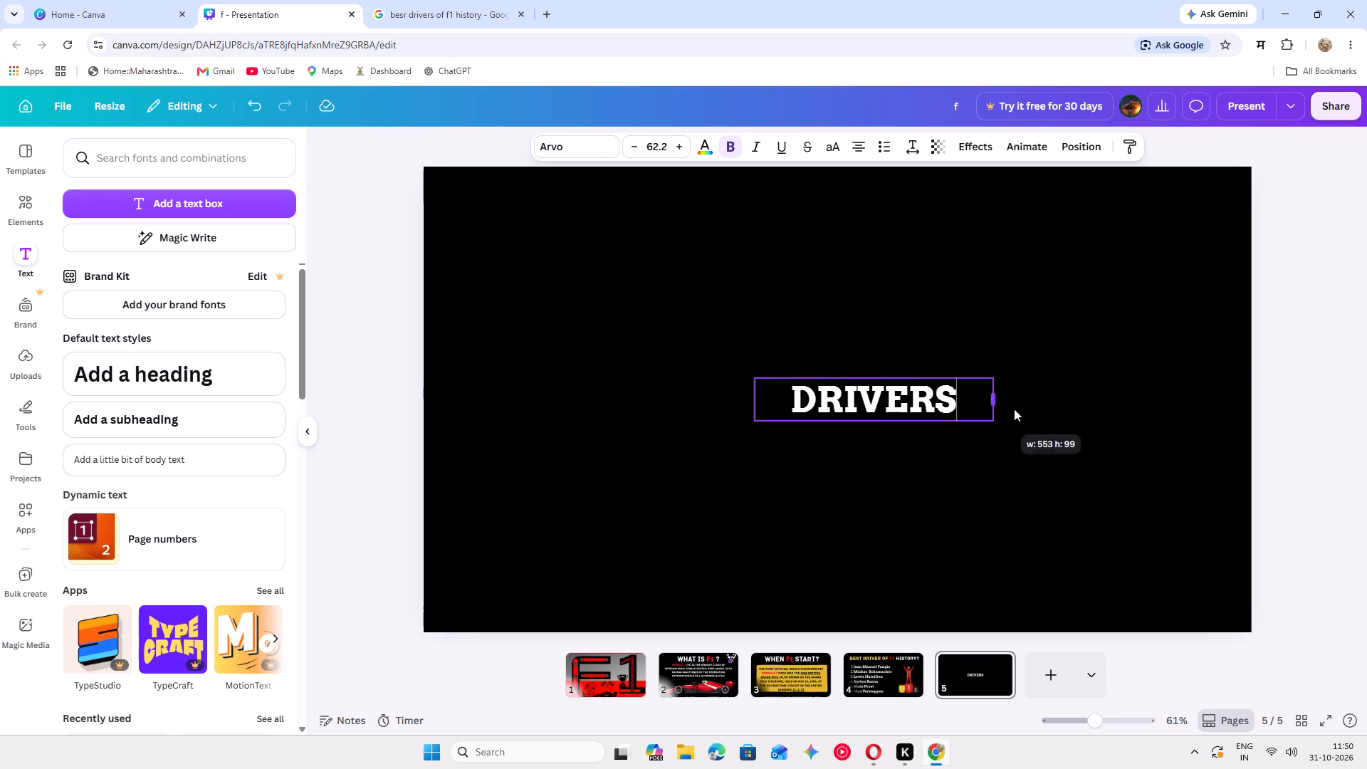
pyautogui.moveTo(1014, 409); pyautogui.dragTo(1098, 413)
pyautogui.click(1076, 465)
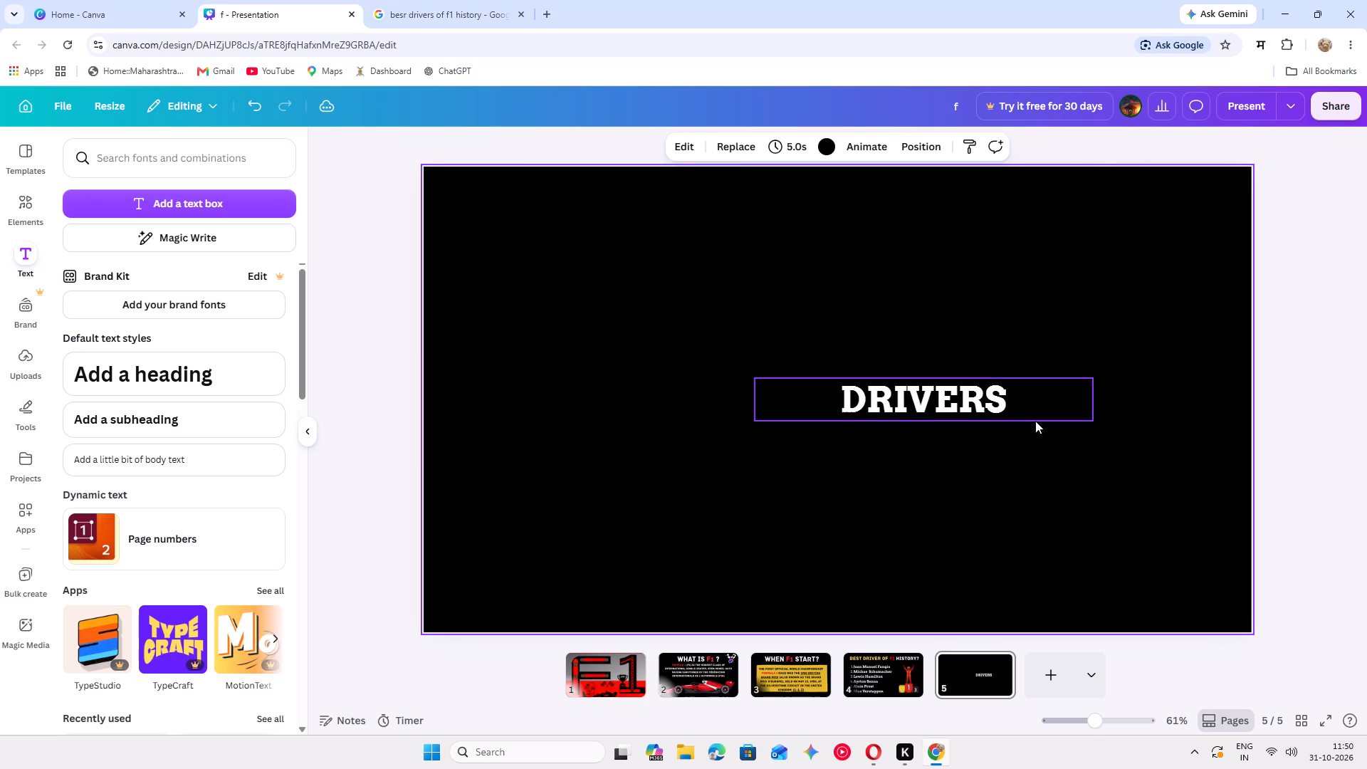
pyautogui.moveTo(1035, 421); pyautogui.dragTo(980, 301)
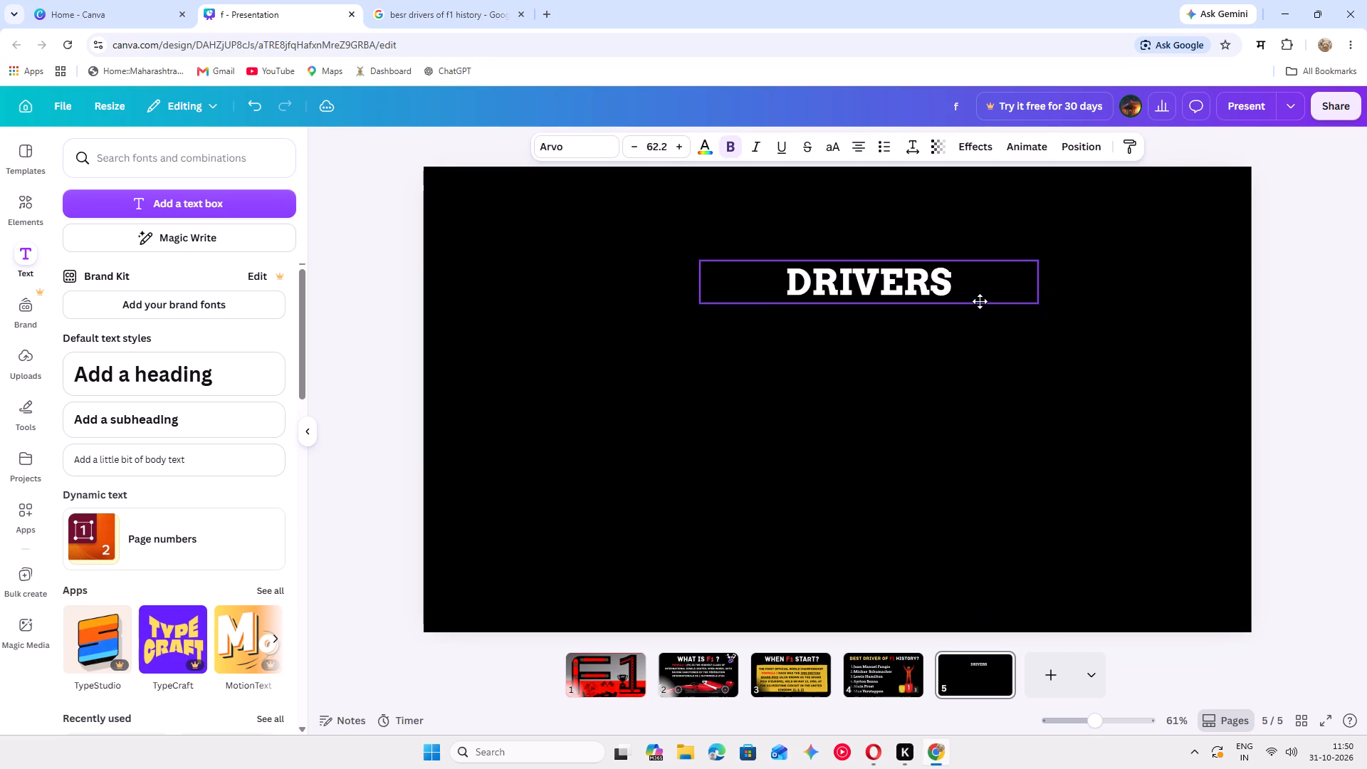
pyautogui.moveTo(980, 301); pyautogui.dragTo(975, 256)
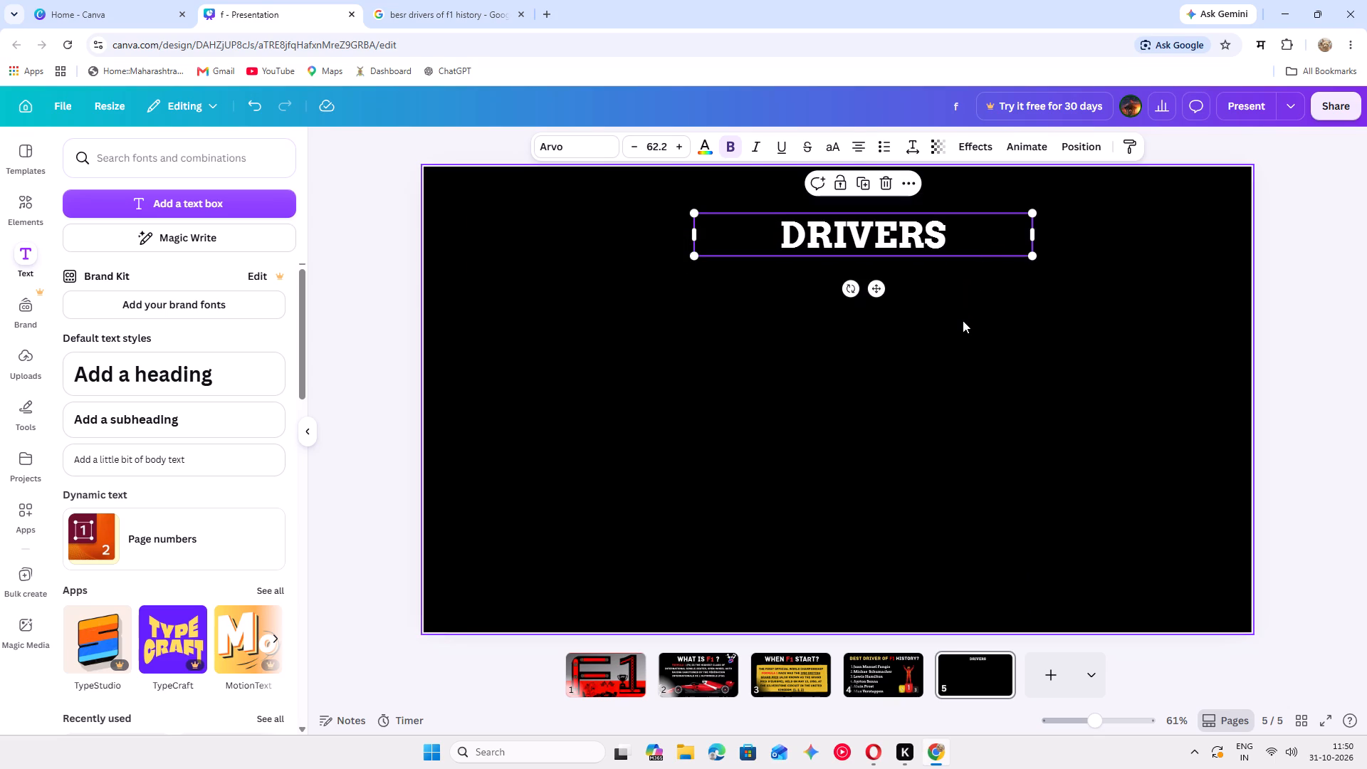
pyautogui.click(963, 320)
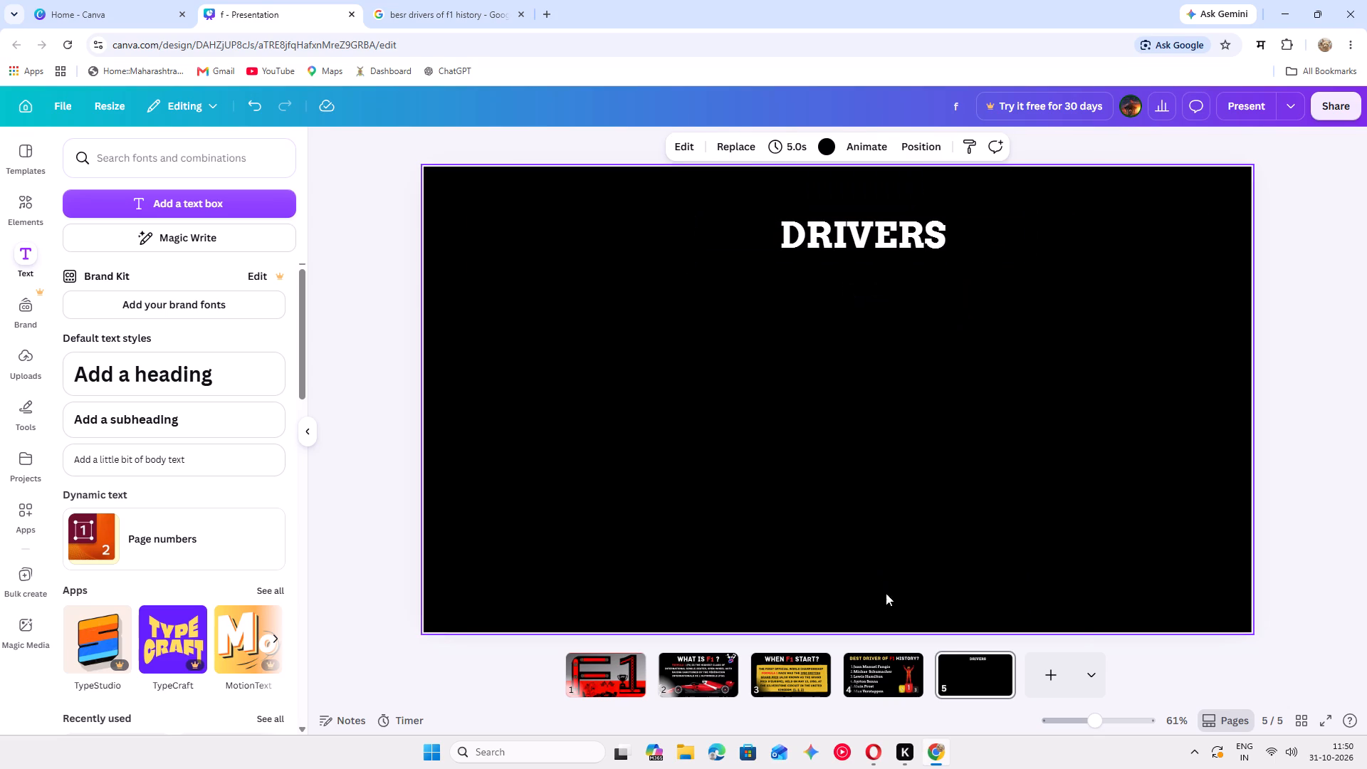
# Copy "Juan Manuel Fangio" from the driver list on page 4 into a new text box on page 5.
pyautogui.click(887, 681)
pyautogui.click(916, 320)
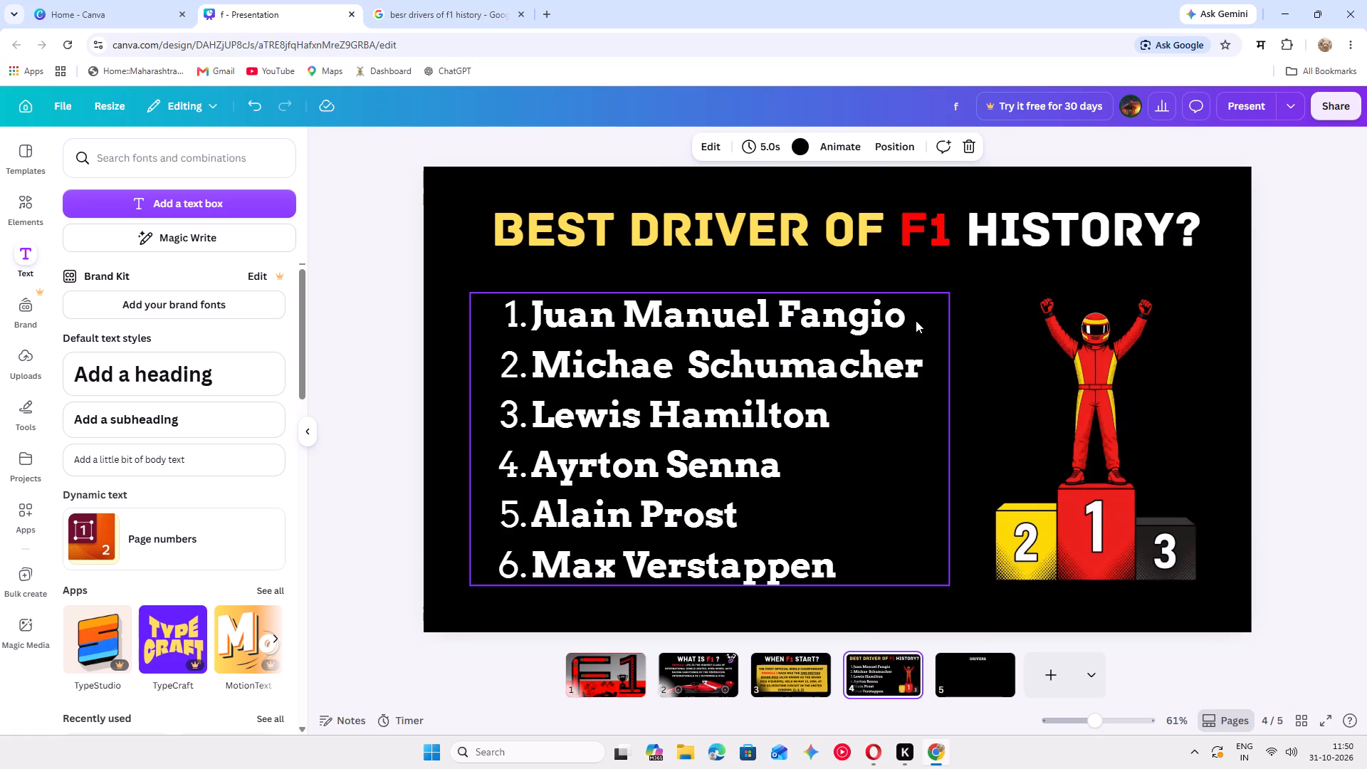
pyautogui.click(916, 320)
pyautogui.moveTo(916, 320); pyautogui.dragTo(716, 350)
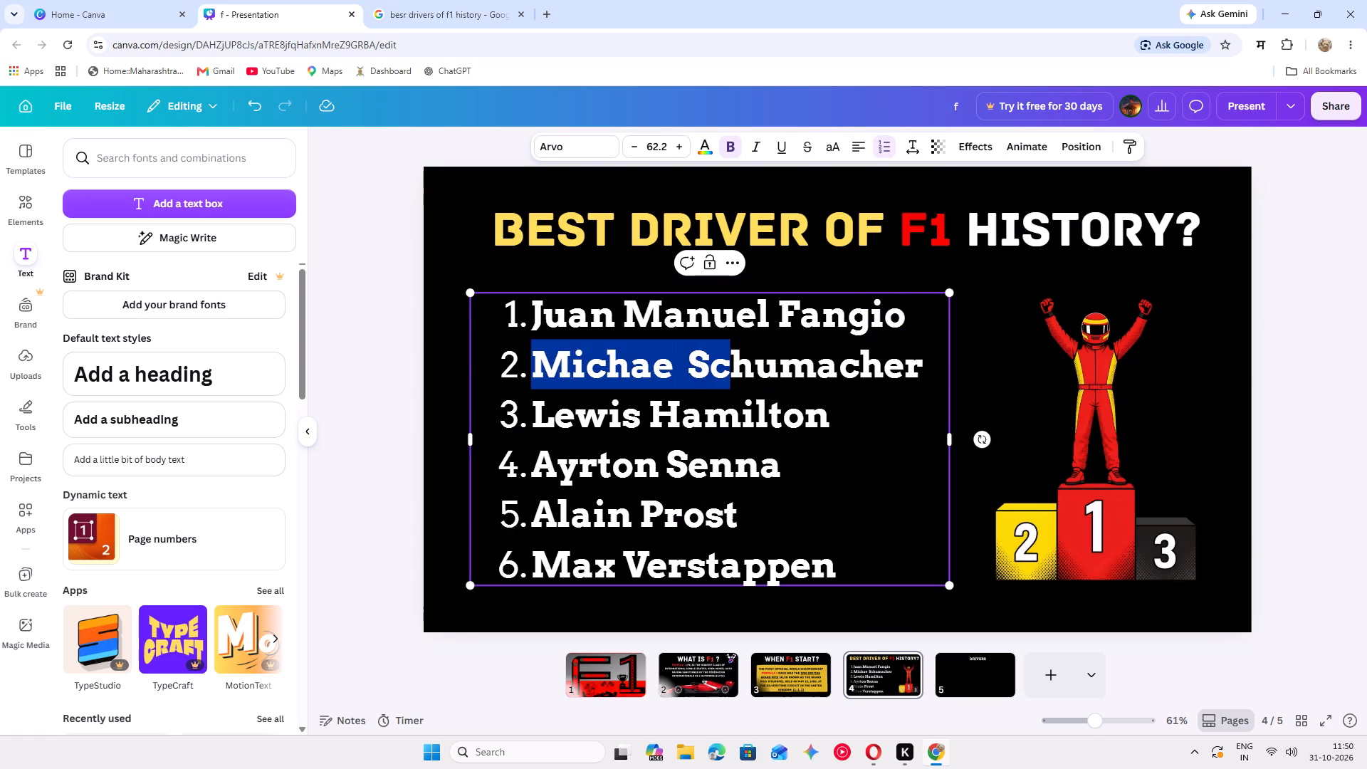
pyautogui.moveTo(716, 350); pyautogui.dragTo(533, 322)
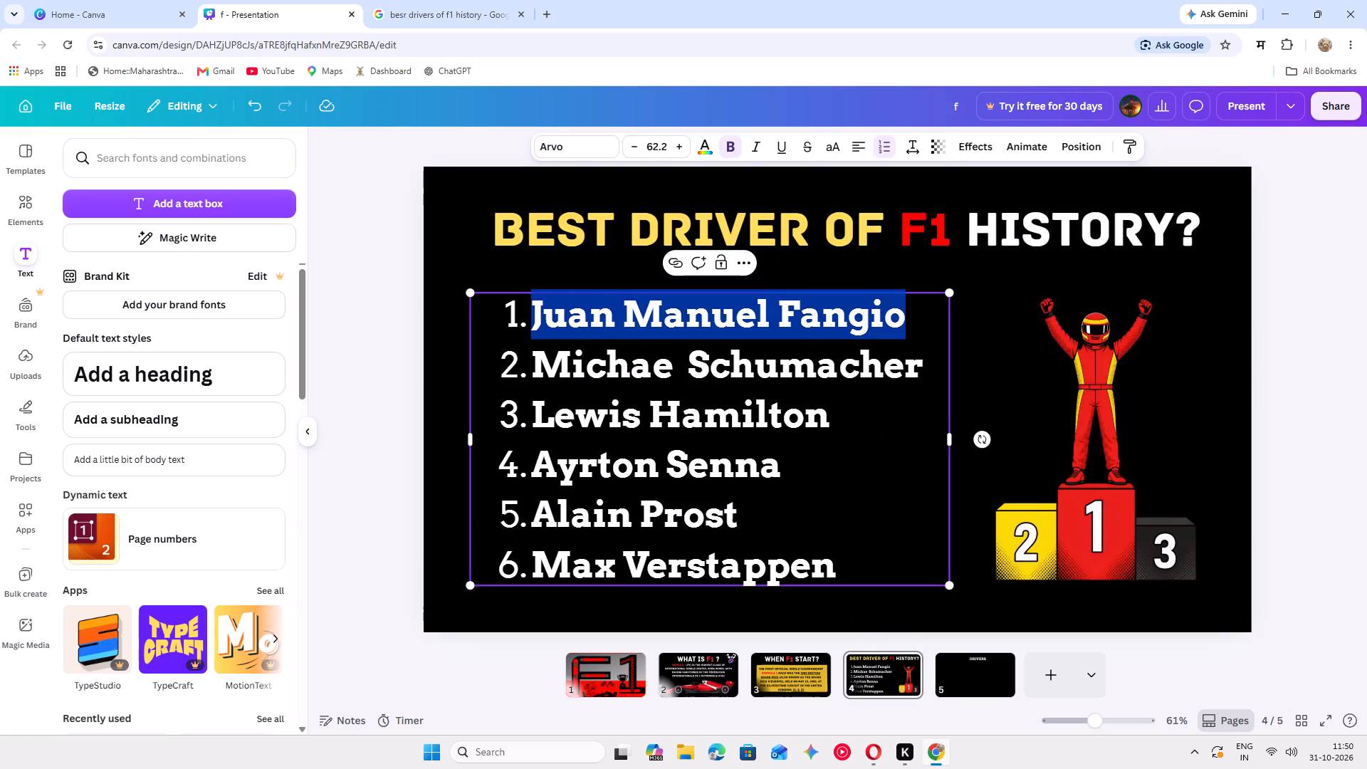
pyautogui.rightClick(552, 317)
pyautogui.click(598, 405)
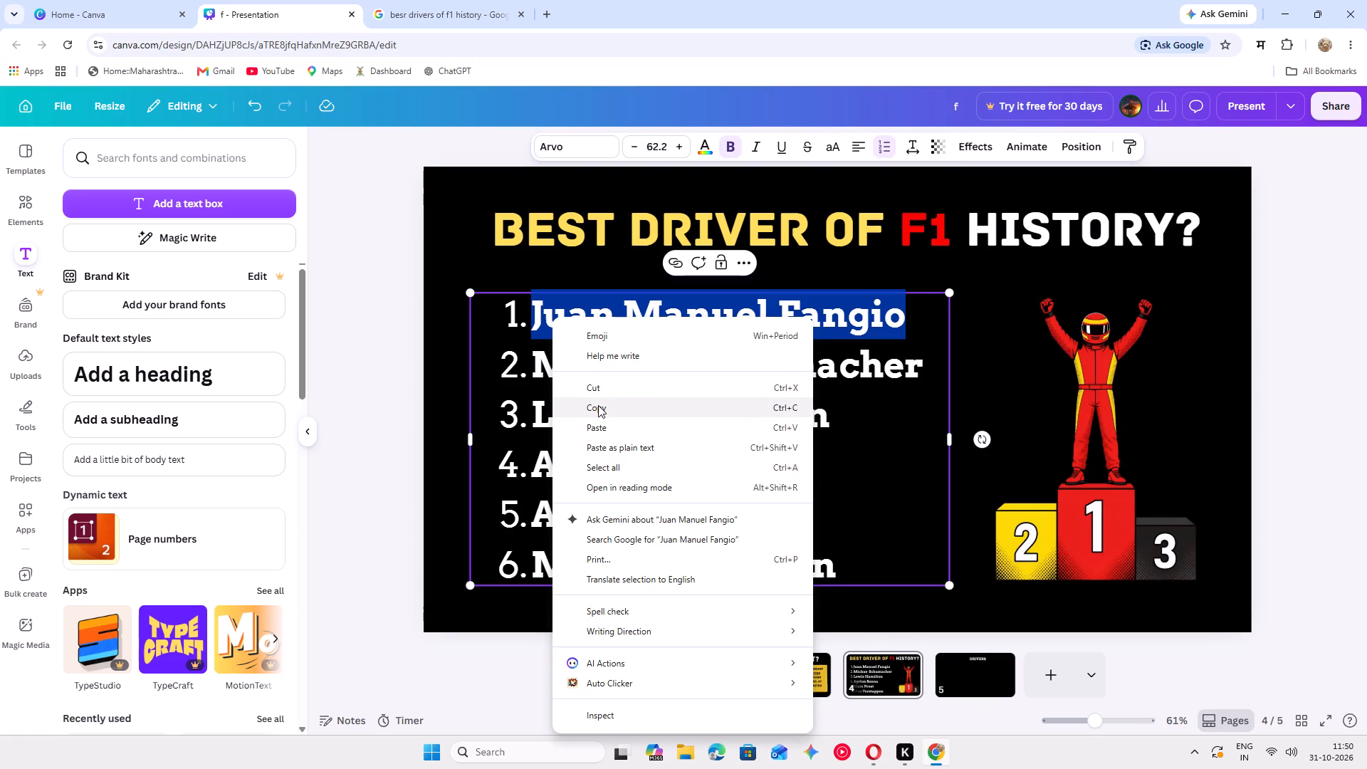
pyautogui.click(958, 669)
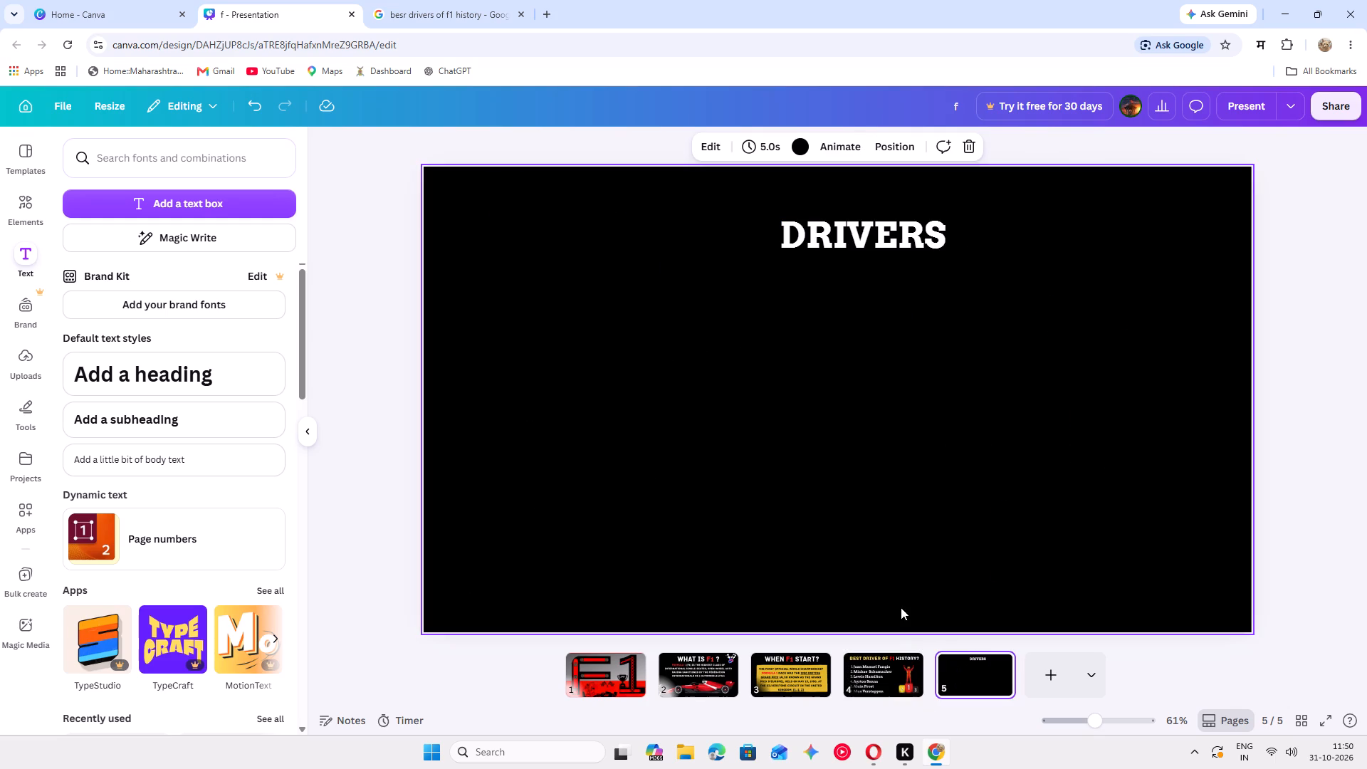
pyautogui.click(562, 328)
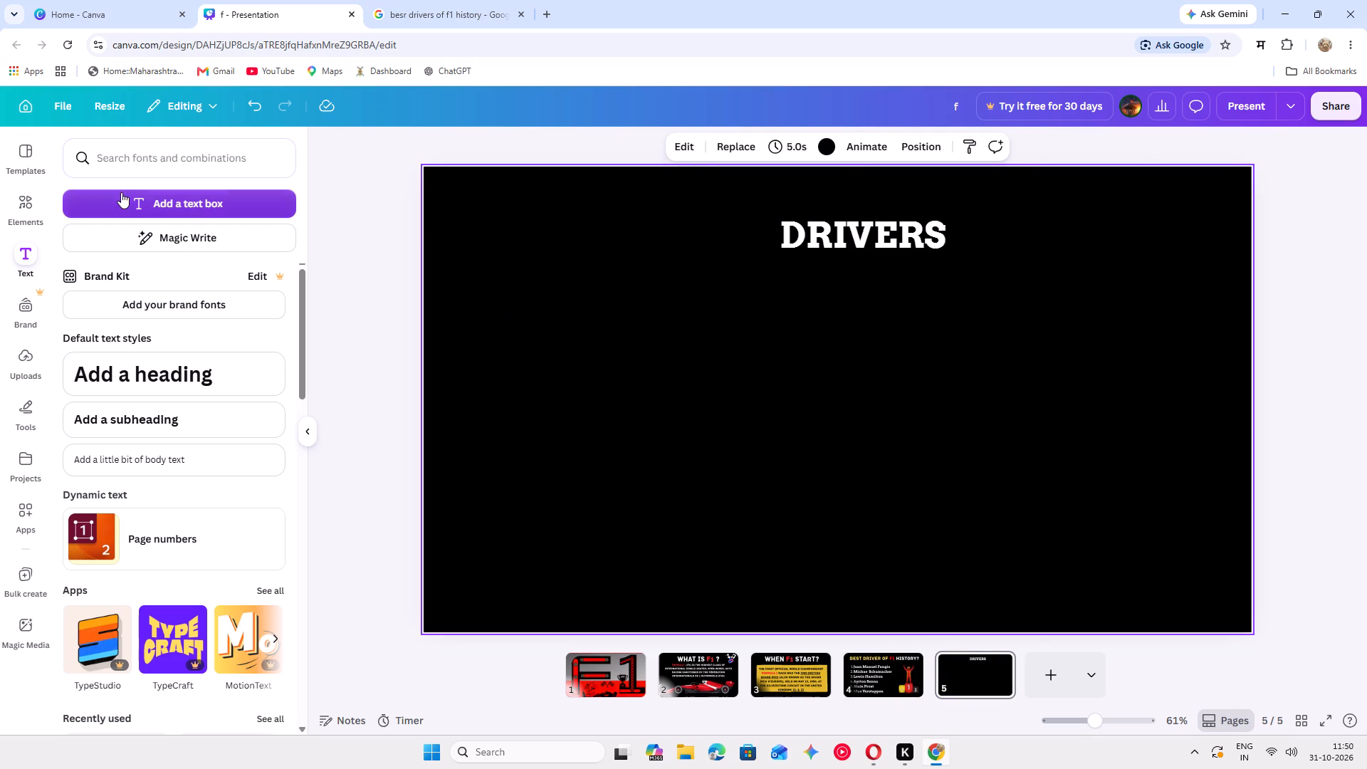
pyautogui.click(135, 199)
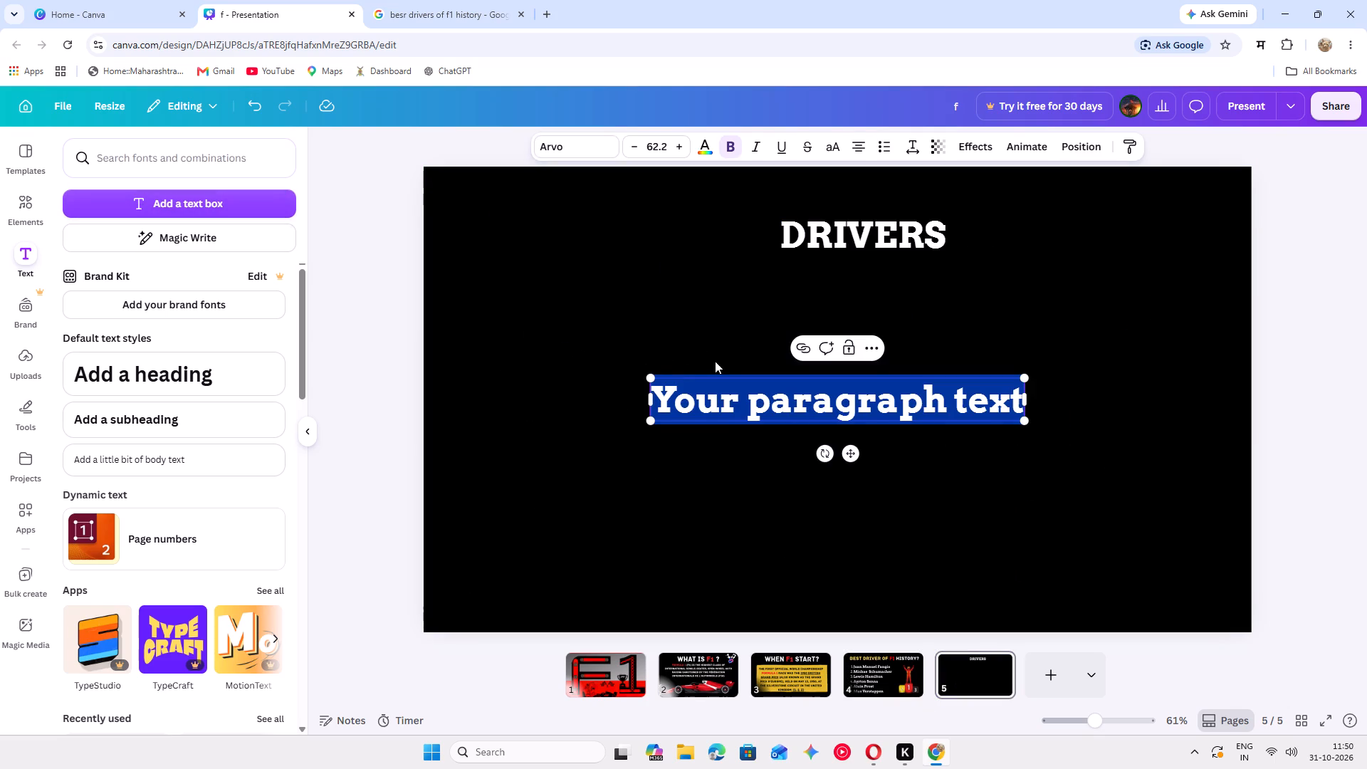
pyautogui.hotkey('ctrl', 'v')
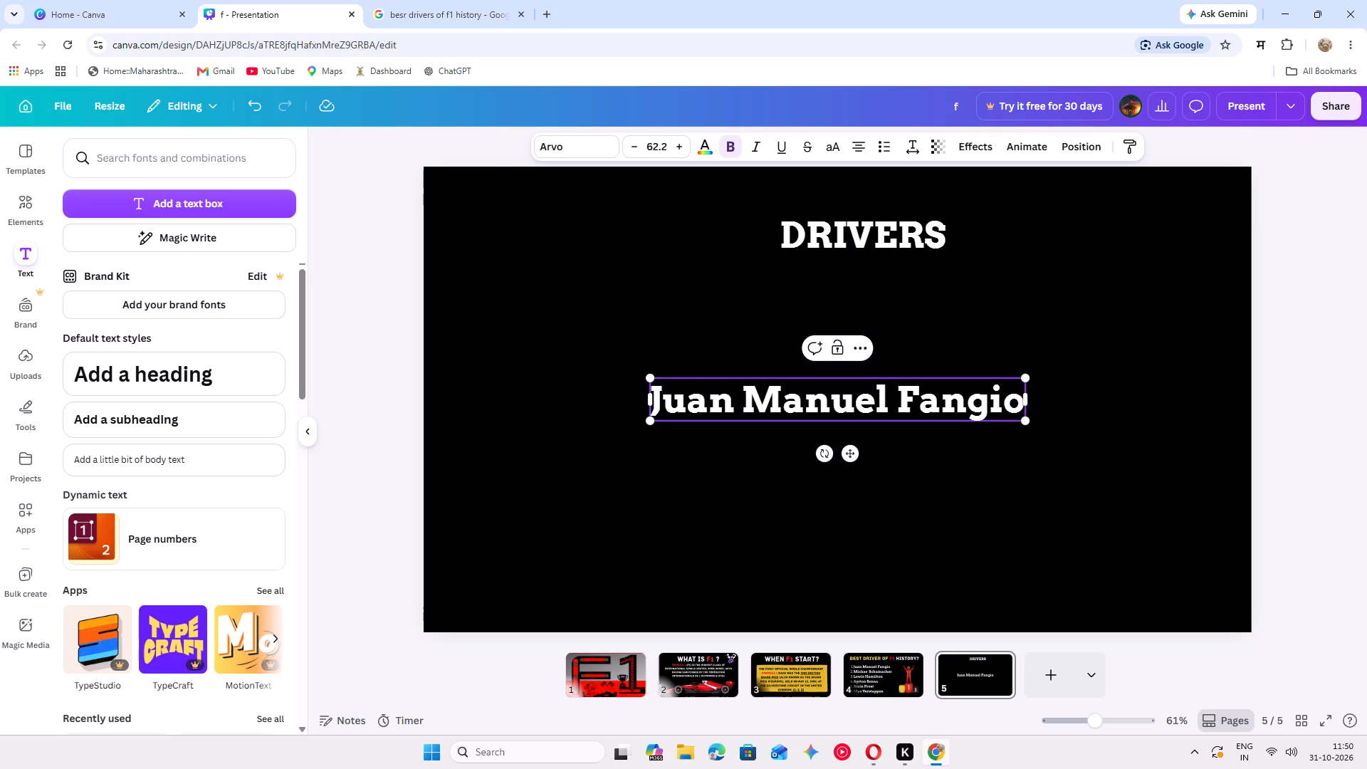
pyautogui.click(1077, 439)
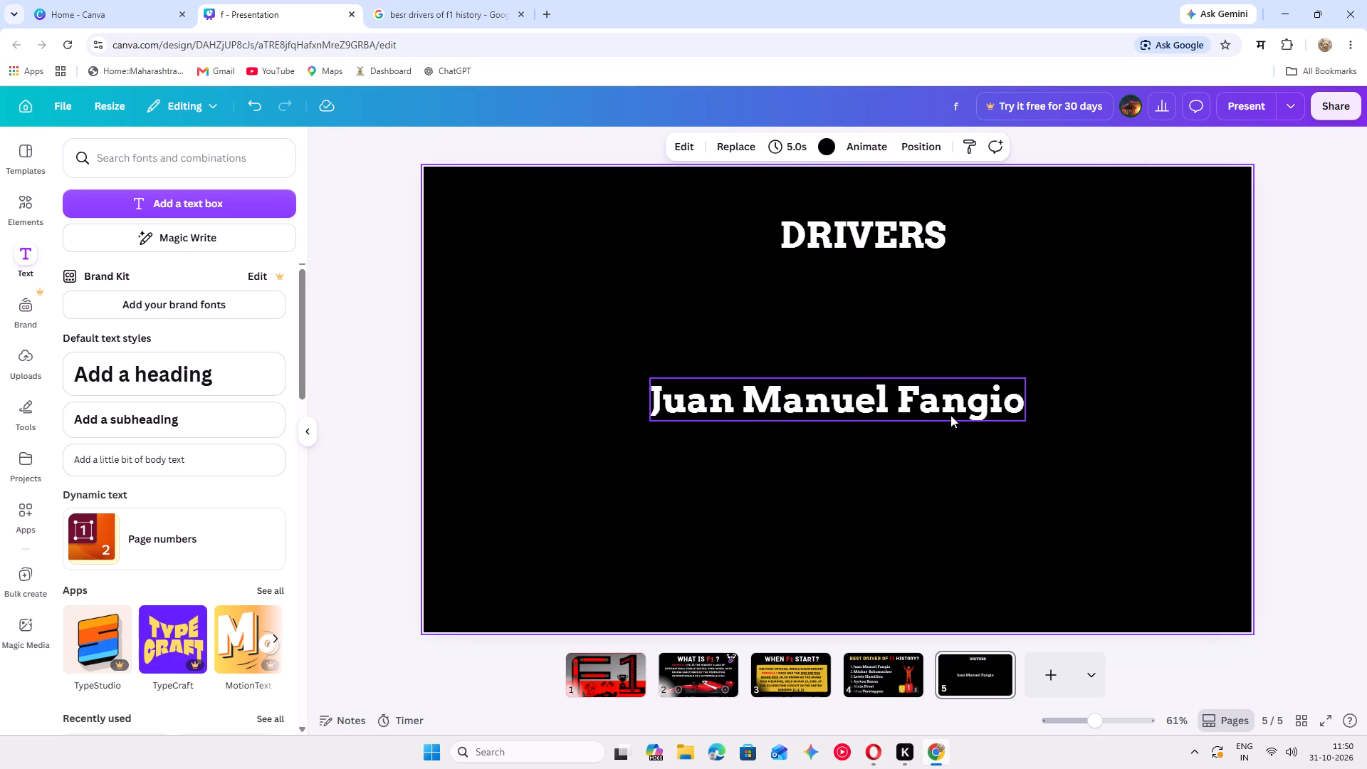
# Place the "Juan Manuel Fangio" text horizontally centred on the page, just below the "DRIVERS" heading.
pyautogui.moveTo(950, 414); pyautogui.dragTo(822, 325)
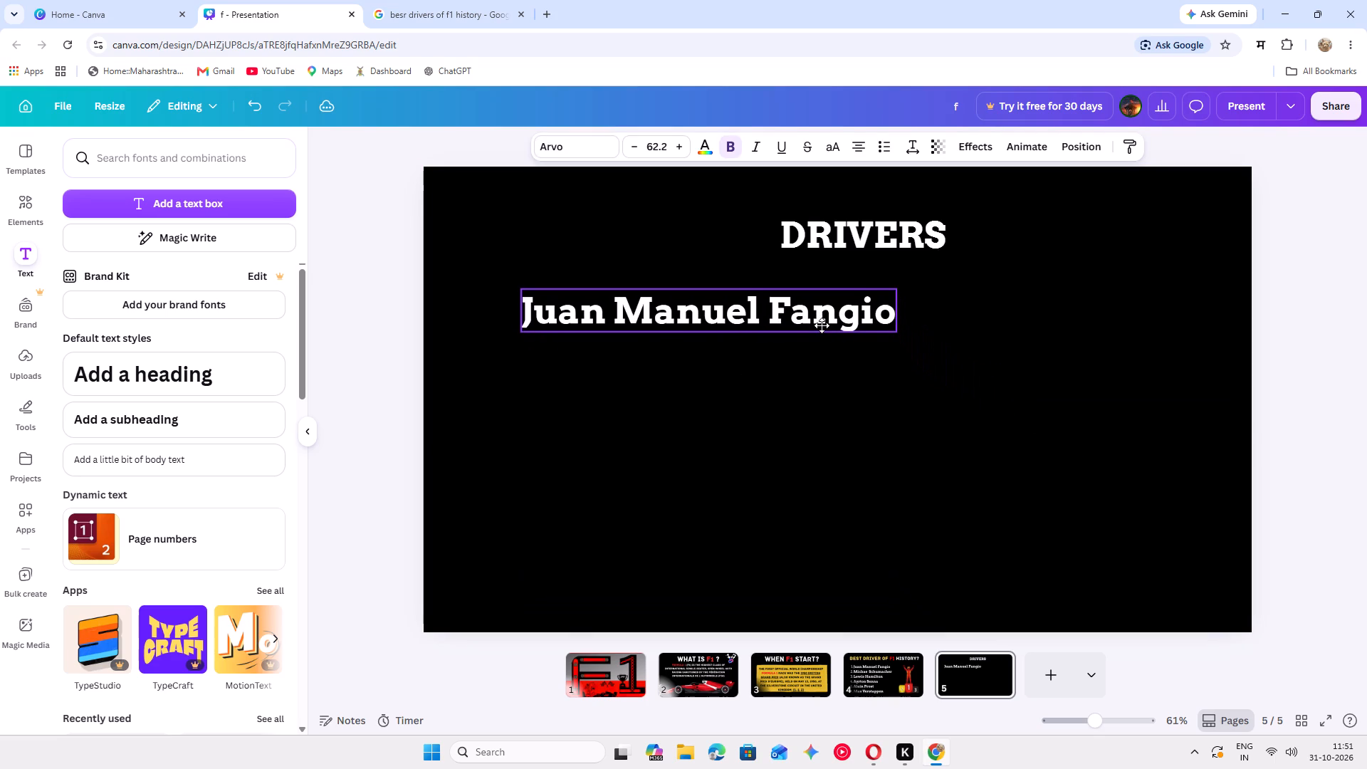
pyautogui.moveTo(822, 325); pyautogui.dragTo(806, 323)
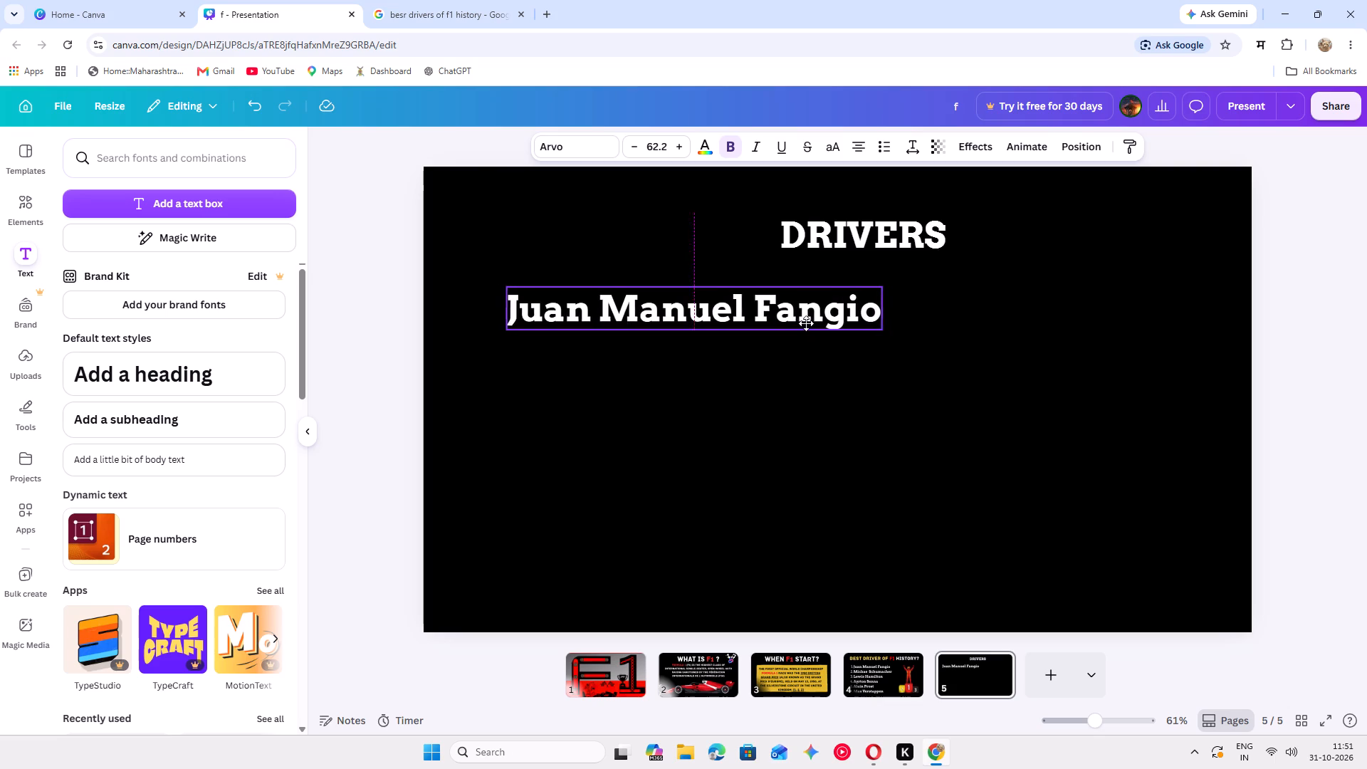
pyautogui.moveTo(806, 323); pyautogui.dragTo(952, 318)
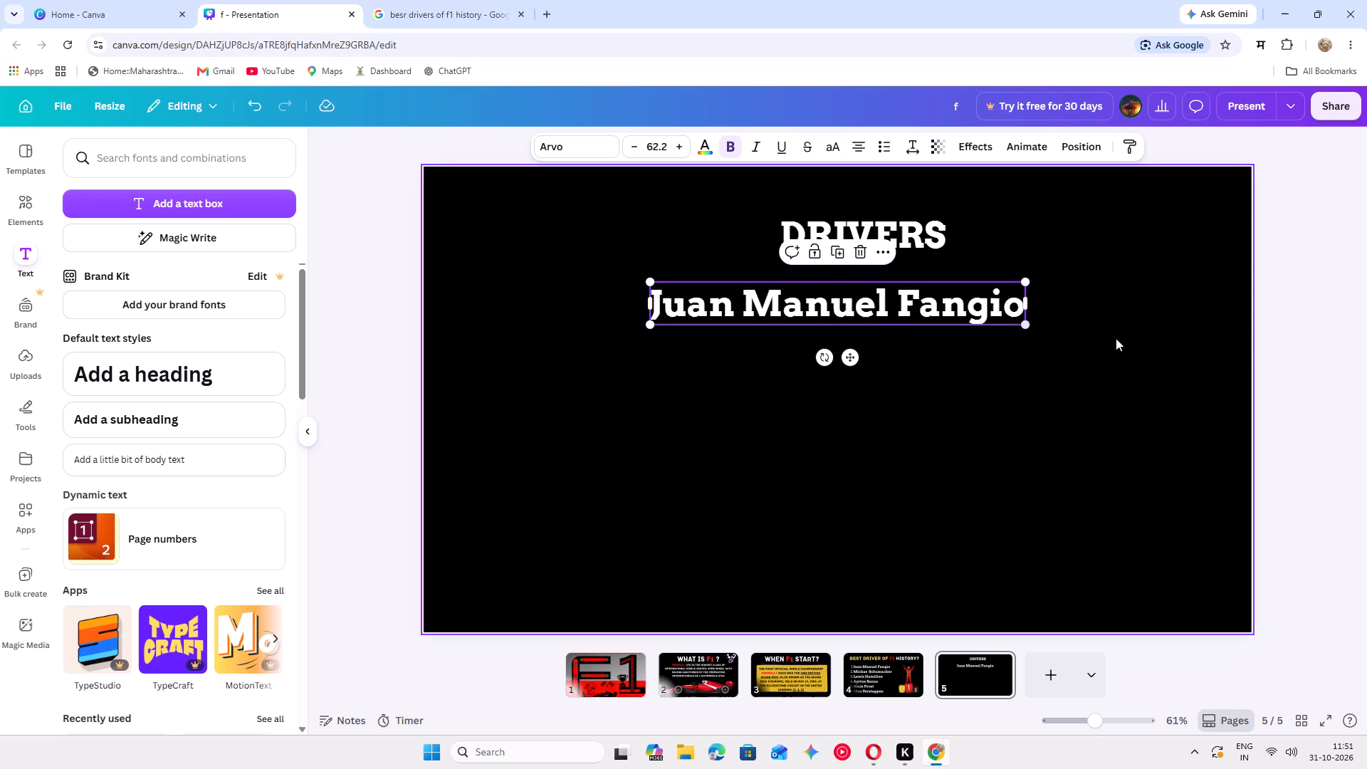
pyautogui.click(1116, 338)
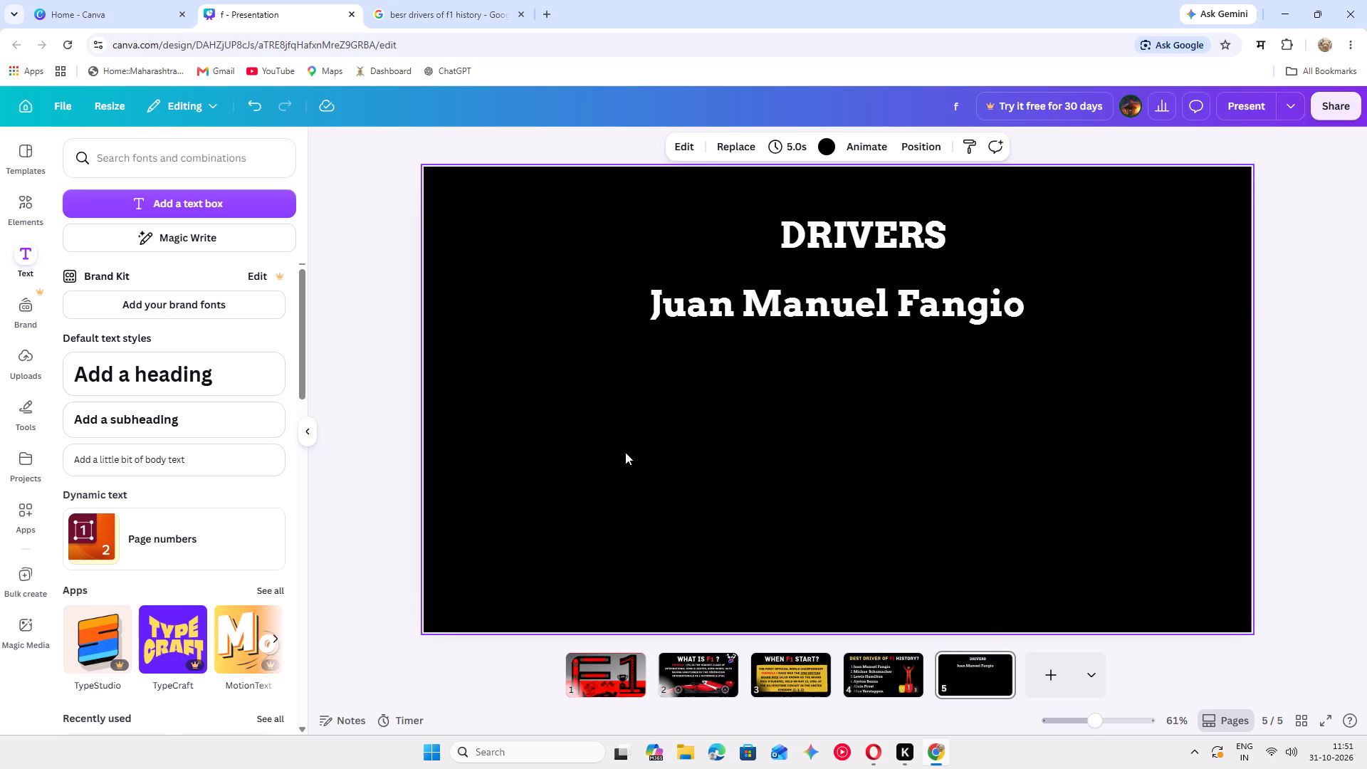
# From the Google results for Juan Manuel Fangio, save the black-and-white portrait in a dark buttoned shirt to Downloads as 1.
pyautogui.click(491, 17)
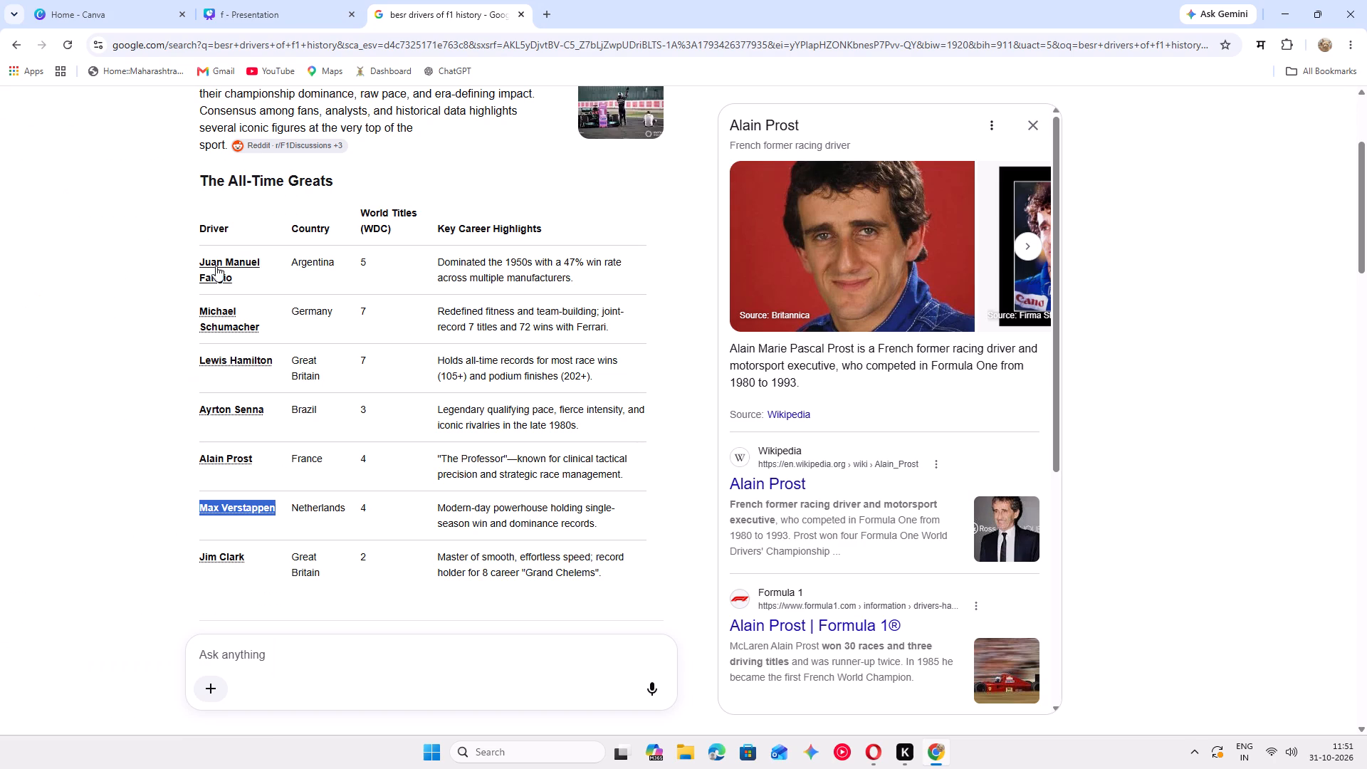
pyautogui.click(233, 262)
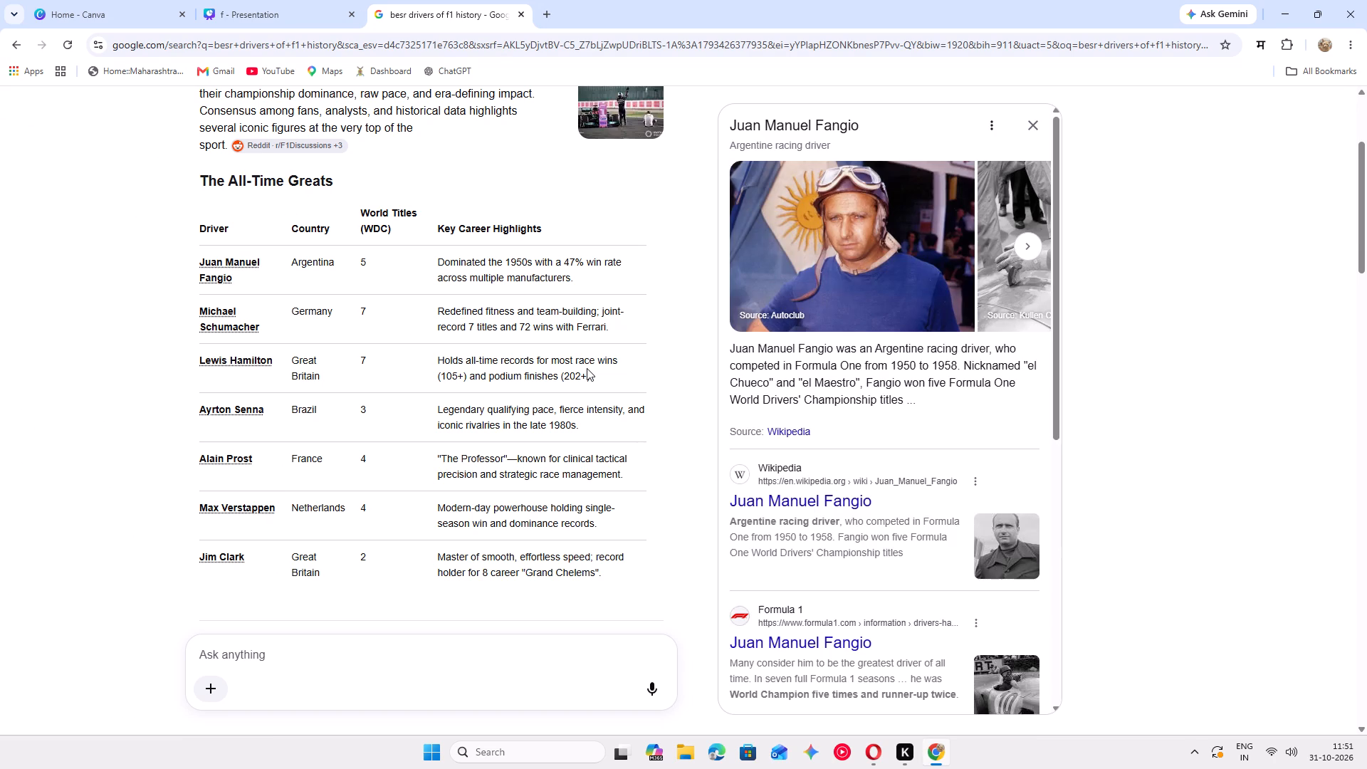
pyautogui.scroll(1, 873, 385)
pyautogui.click(1020, 239)
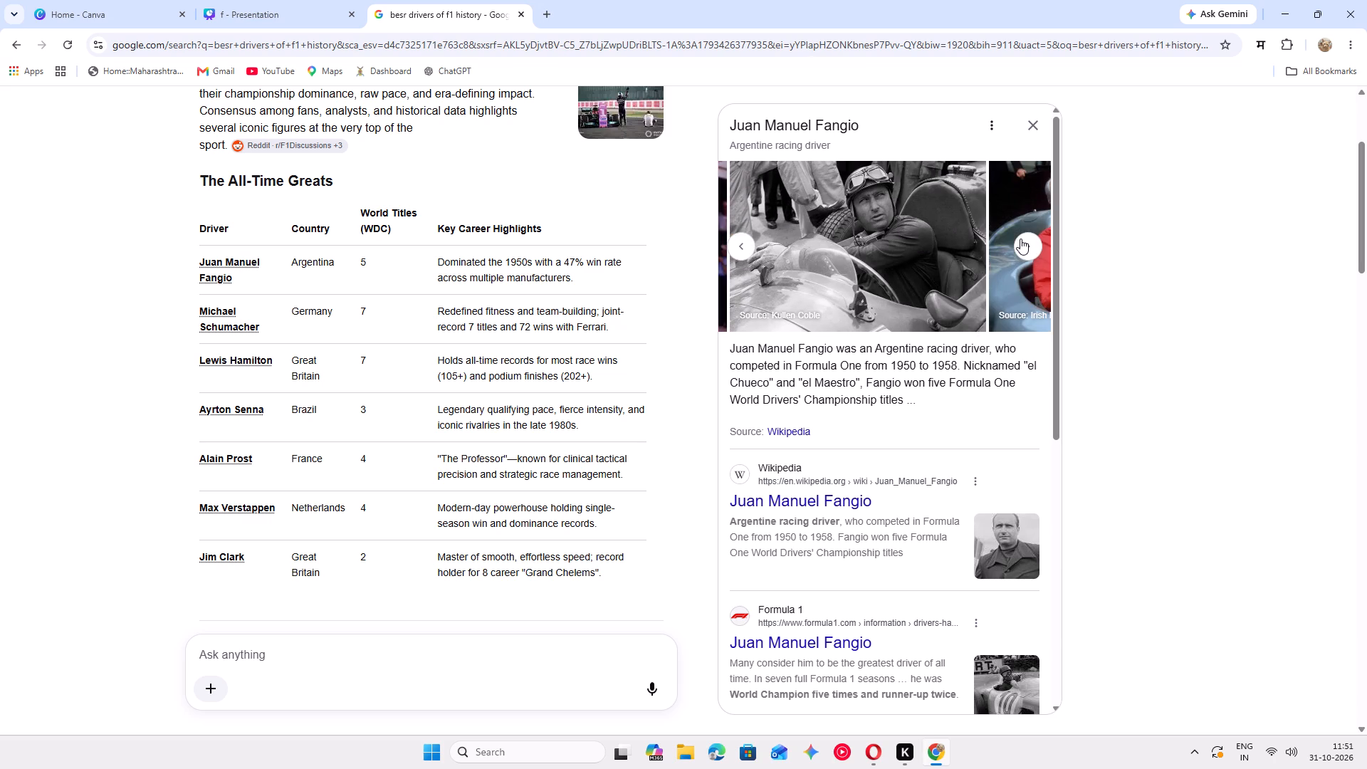
pyautogui.click(1020, 239)
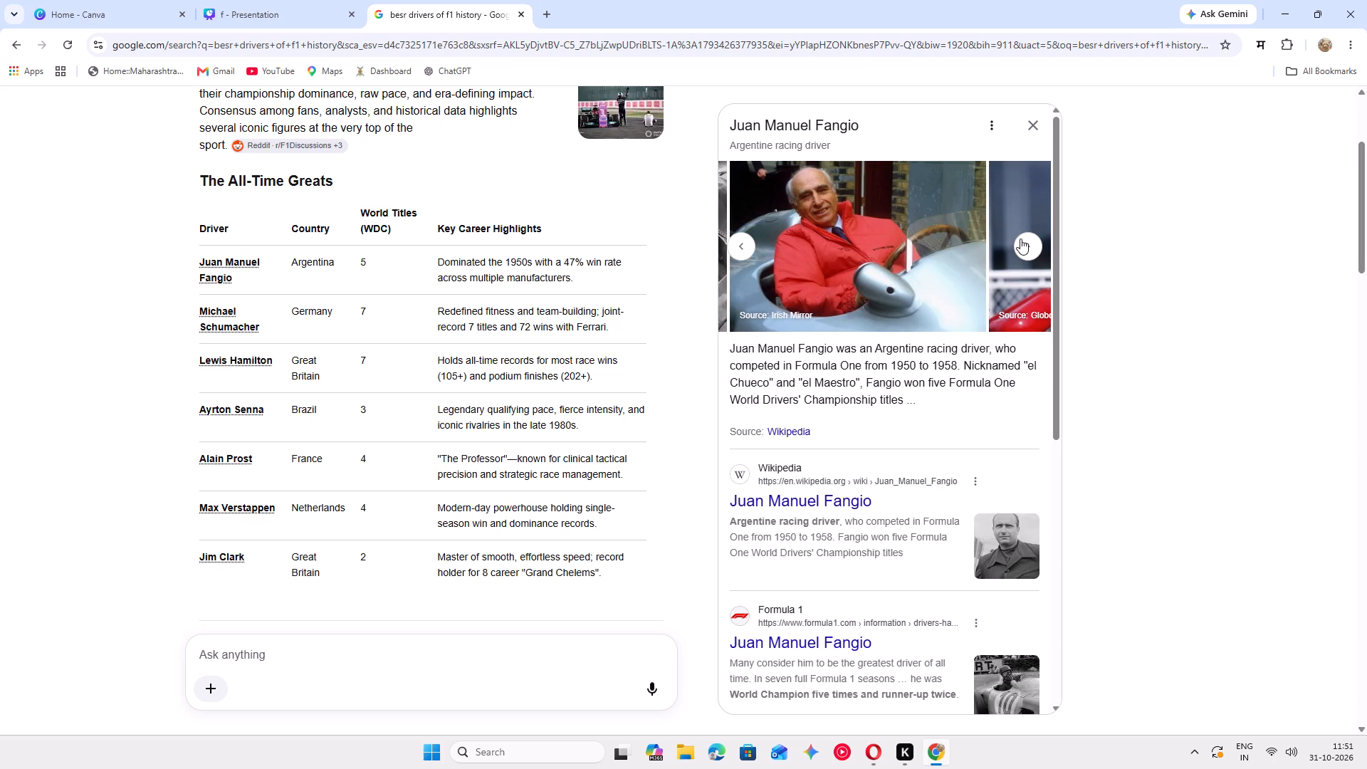
pyautogui.click(1020, 239)
pyautogui.click(1020, 239)
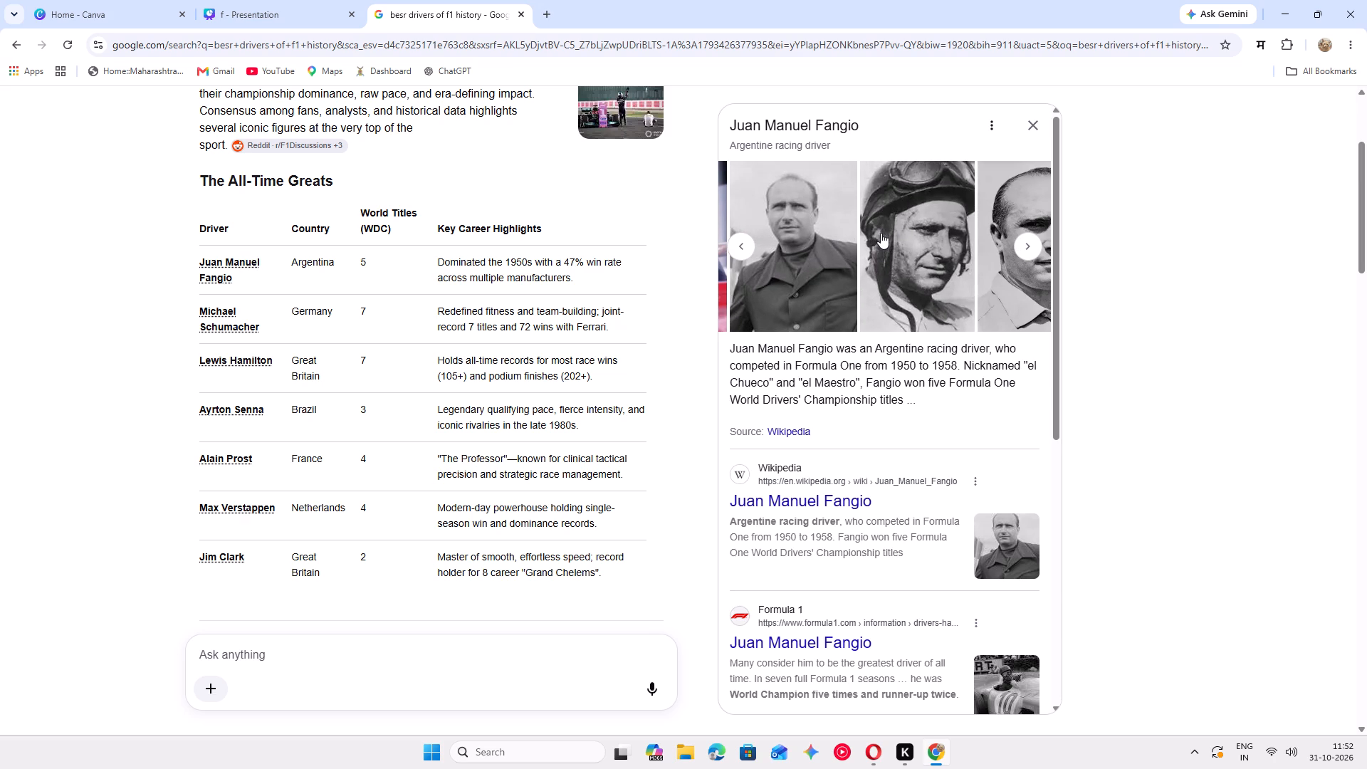
pyautogui.rightClick(797, 234)
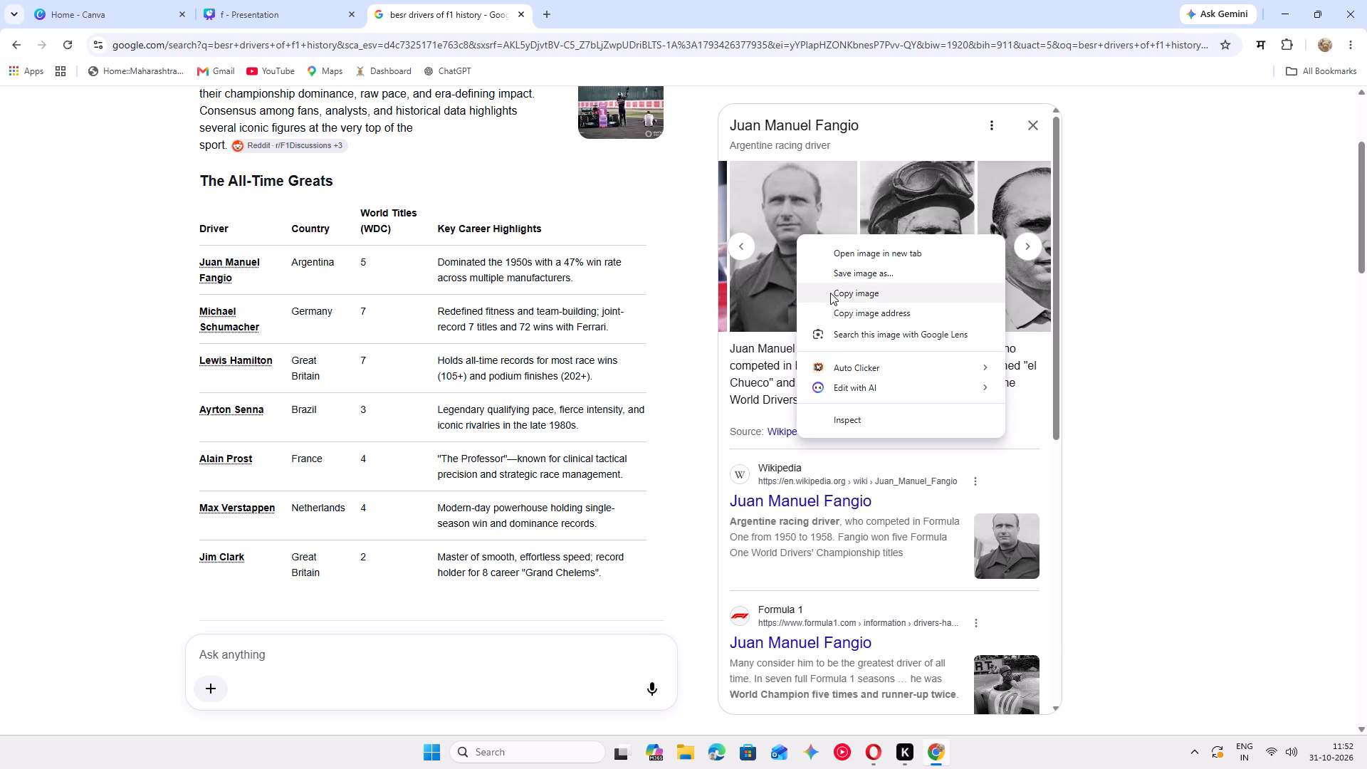
pyautogui.click(832, 275)
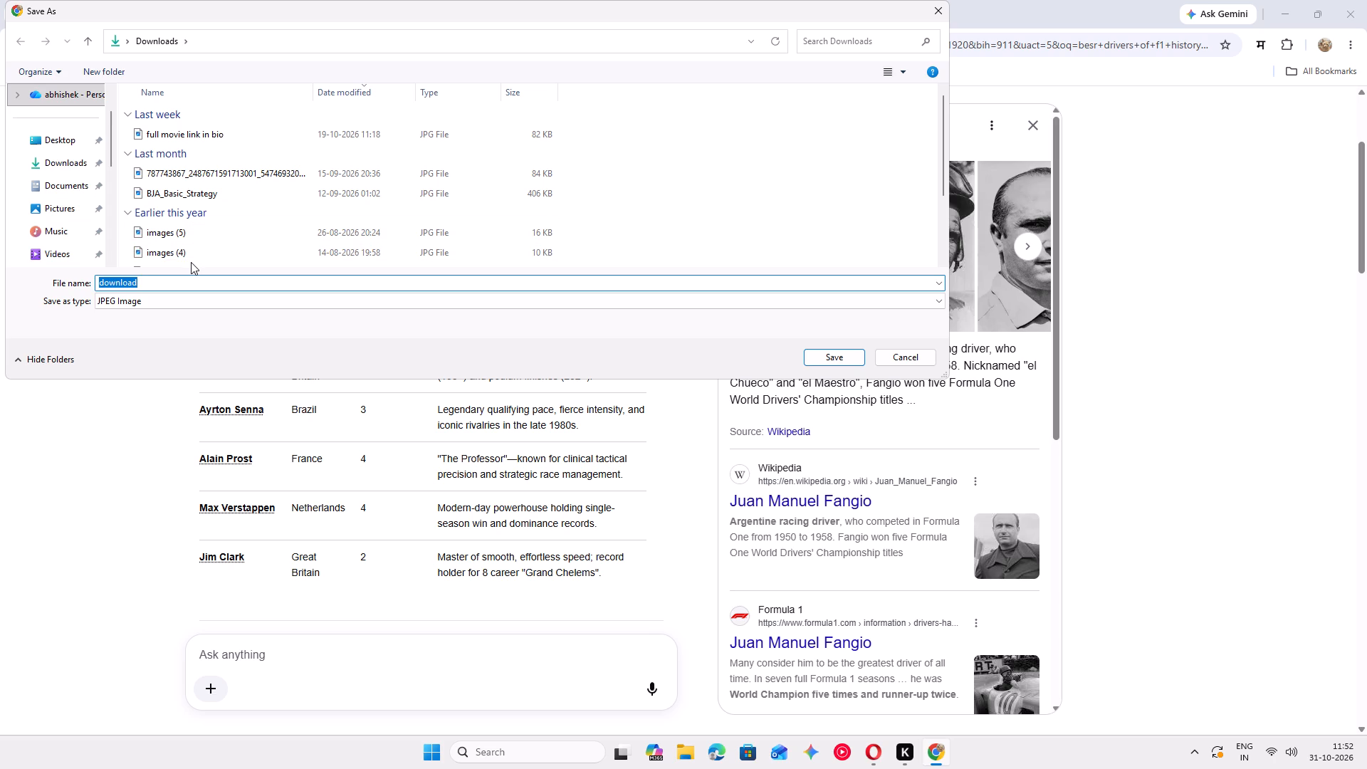
pyautogui.press('BackSpace')
pyautogui.press('1')
pyautogui.press('Return')
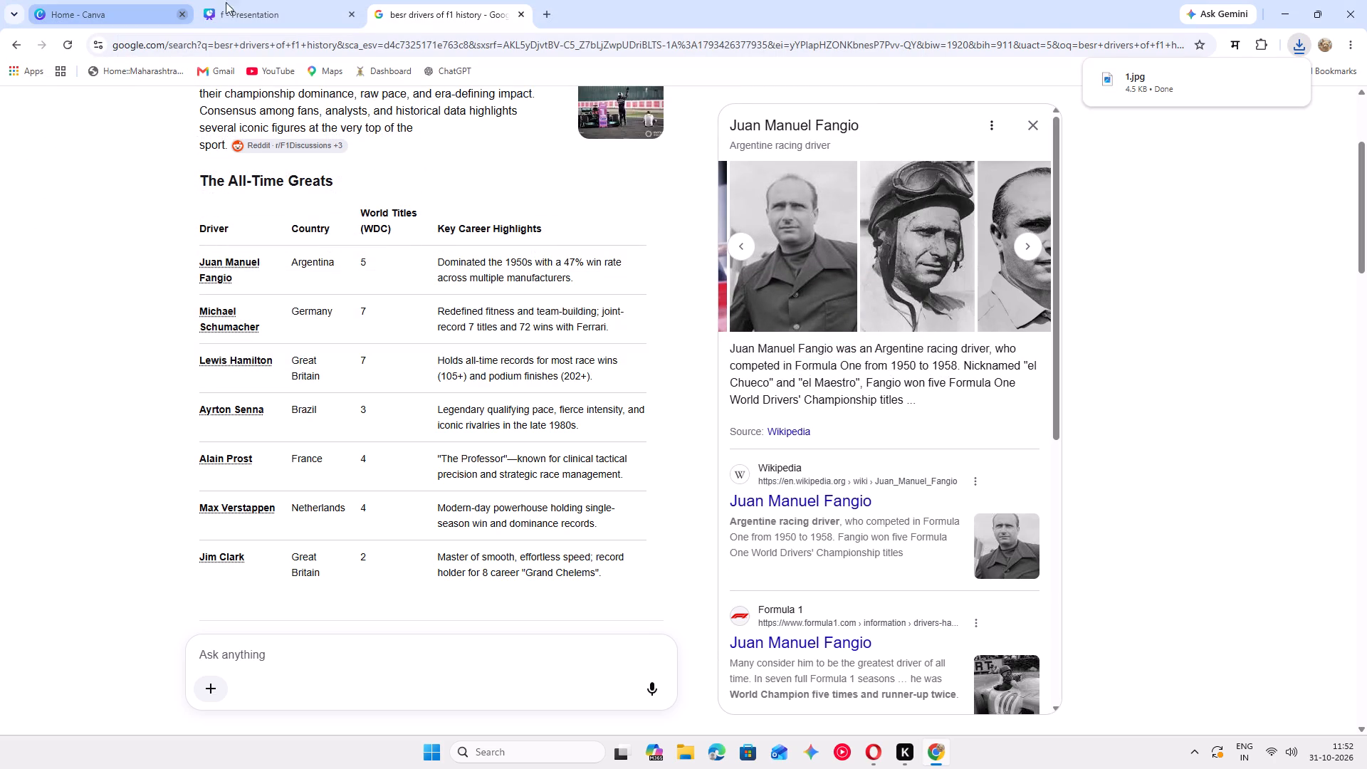
# Back in the Canva presentation, upload the image file 1 from the Downloads folder.
pyautogui.click(295, 3)
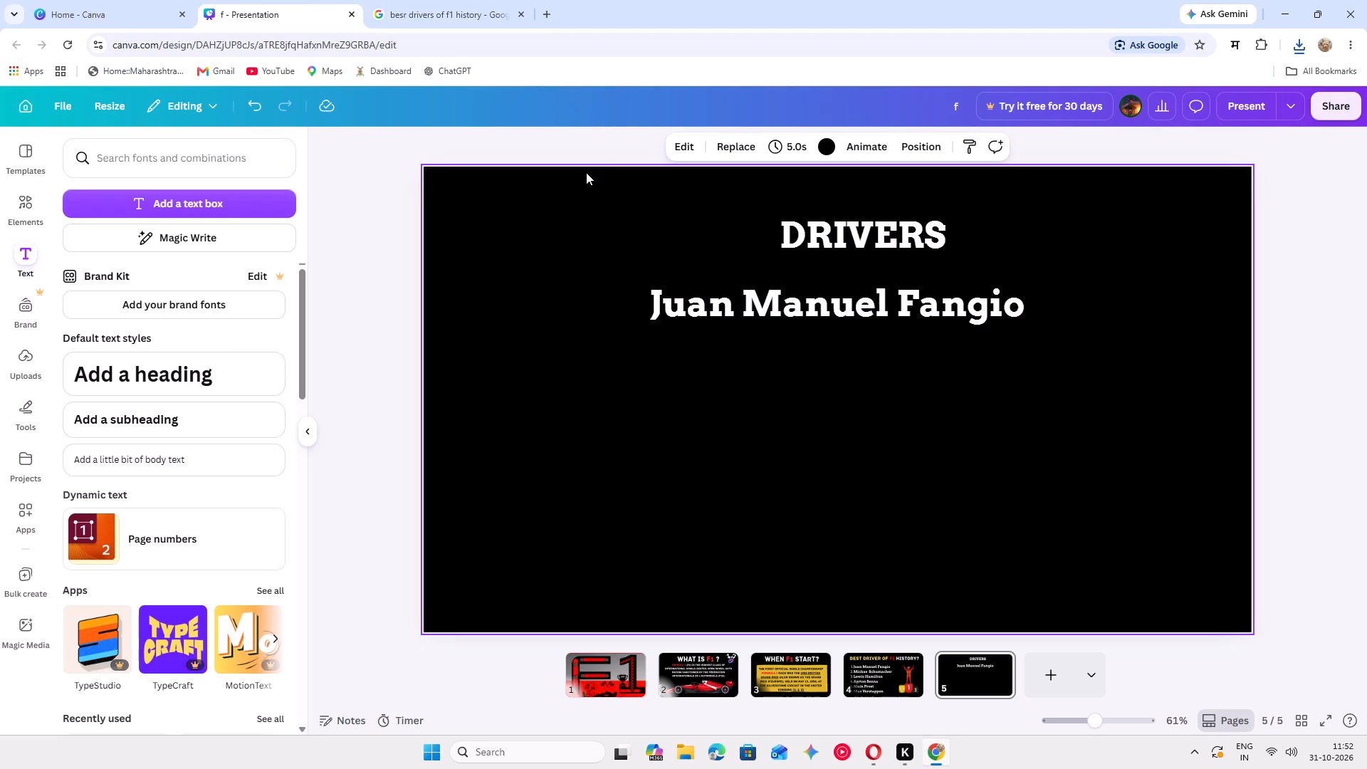
pyautogui.click(41, 366)
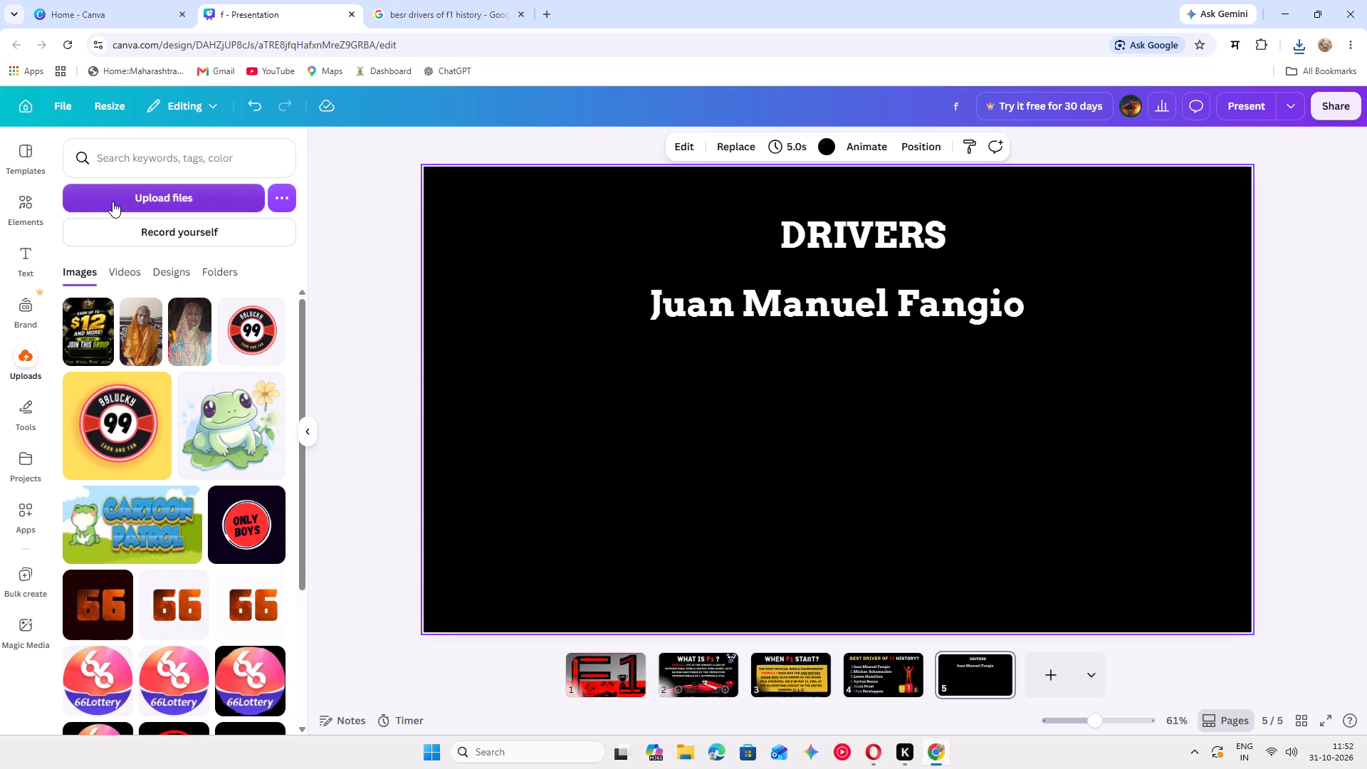
pyautogui.click(112, 202)
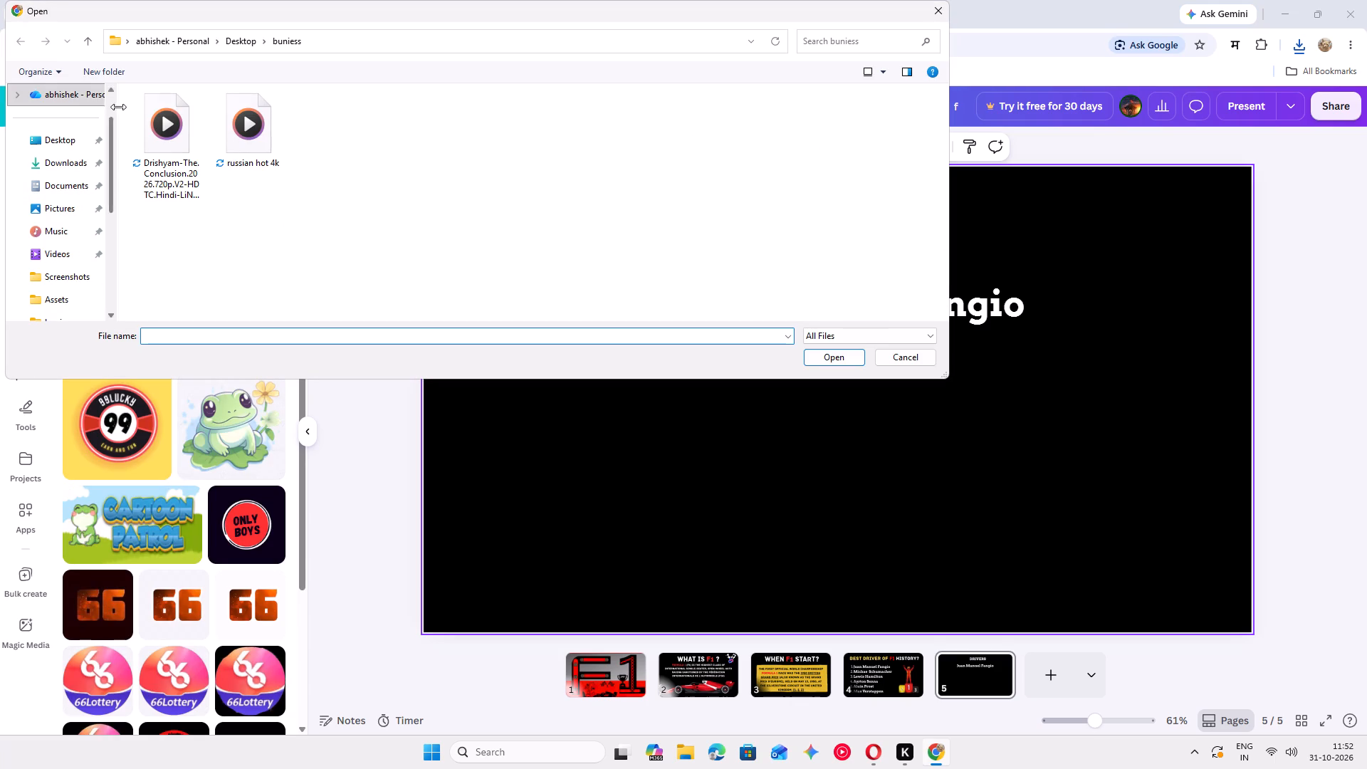
pyautogui.click(68, 167)
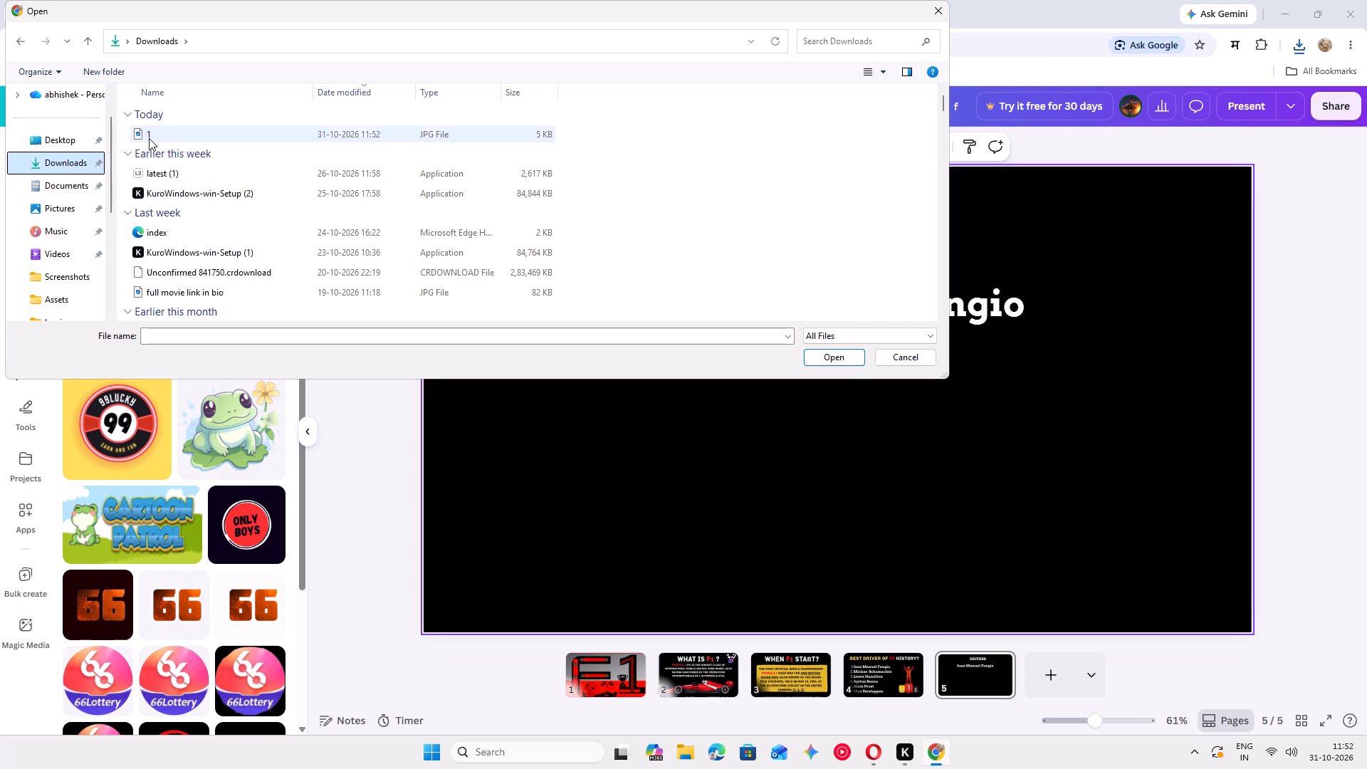
pyautogui.click(149, 138)
pyautogui.click(811, 354)
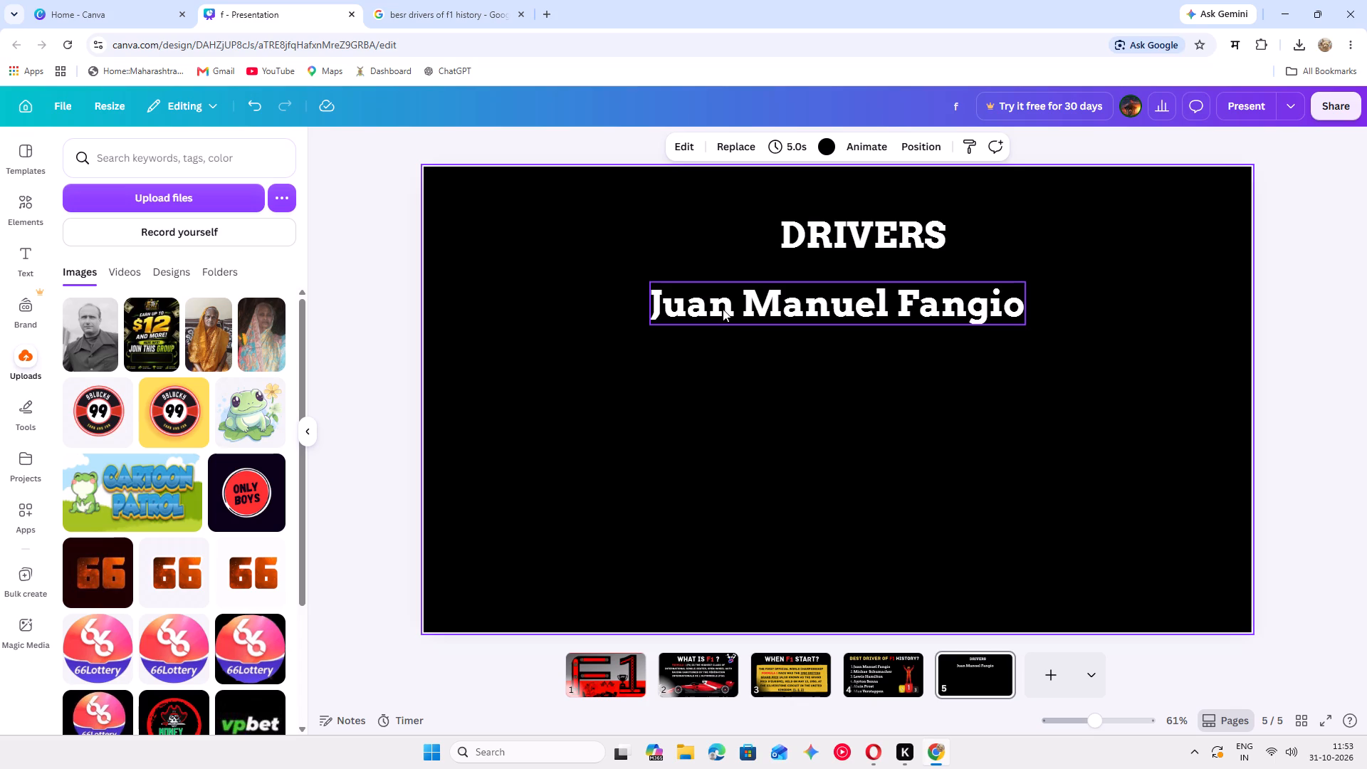
# Add the uploaded Fangio portrait to page 5, enlarge it slightly and place it directly below the driver's name.
pyautogui.click(93, 347)
pyautogui.moveTo(894, 372); pyautogui.dragTo(894, 425)
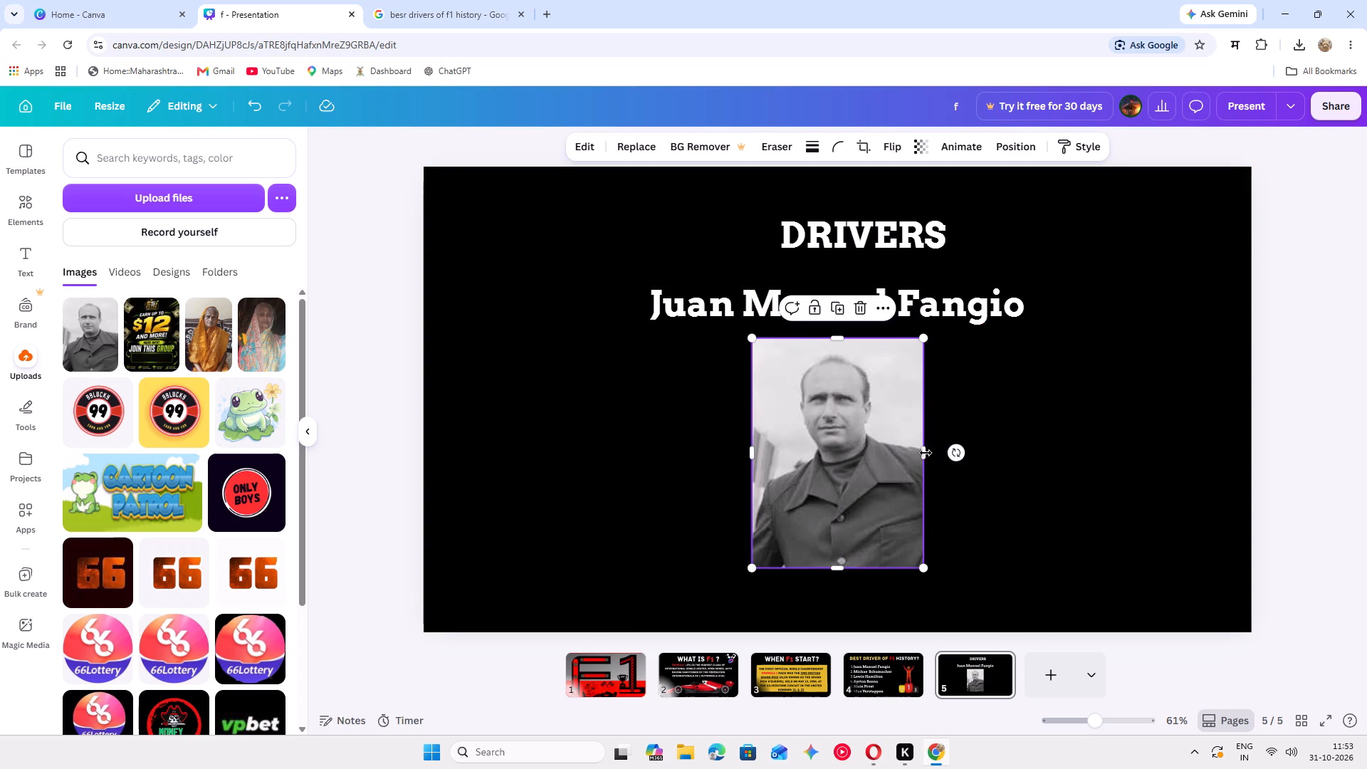
pyautogui.moveTo(924, 453); pyautogui.dragTo(1010, 449)
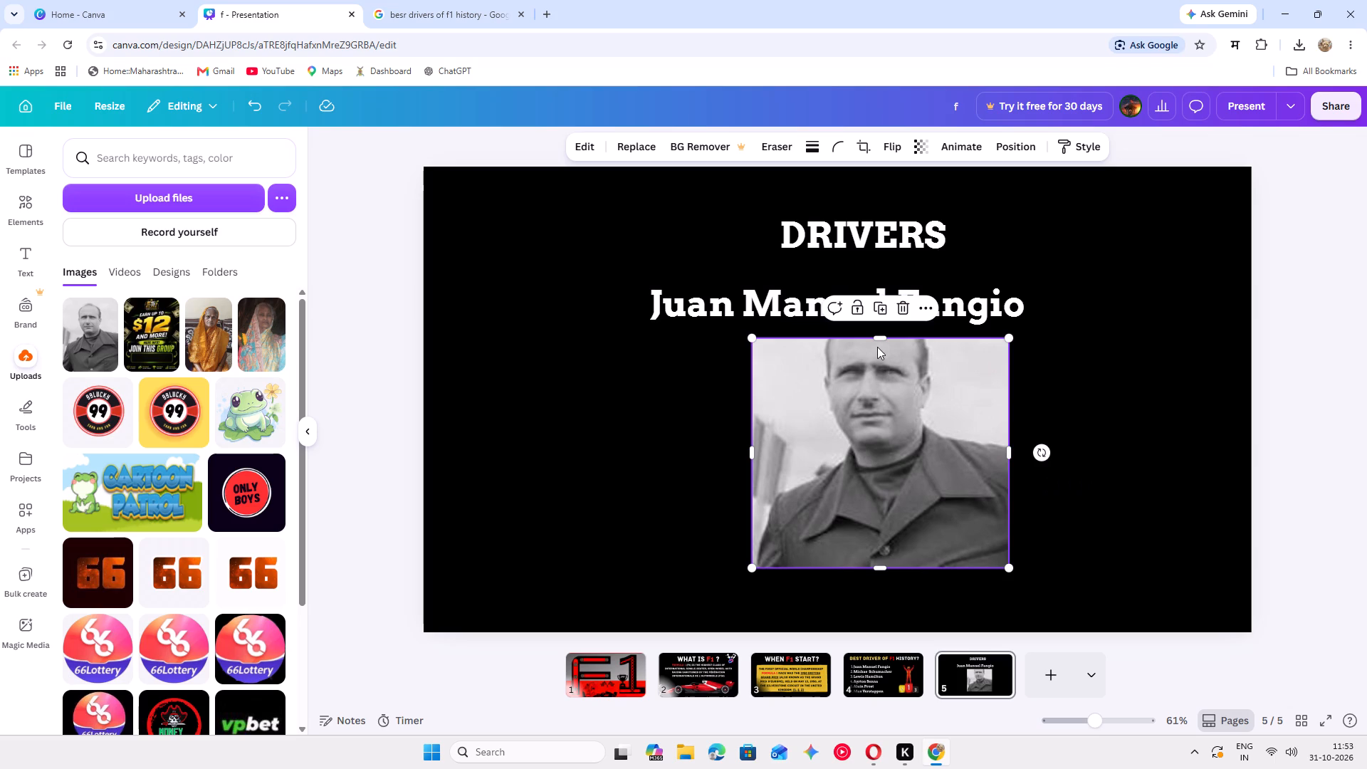
pyautogui.moveTo(879, 336); pyautogui.dragTo(881, 225)
pyautogui.moveTo(877, 377); pyautogui.dragTo(772, 459)
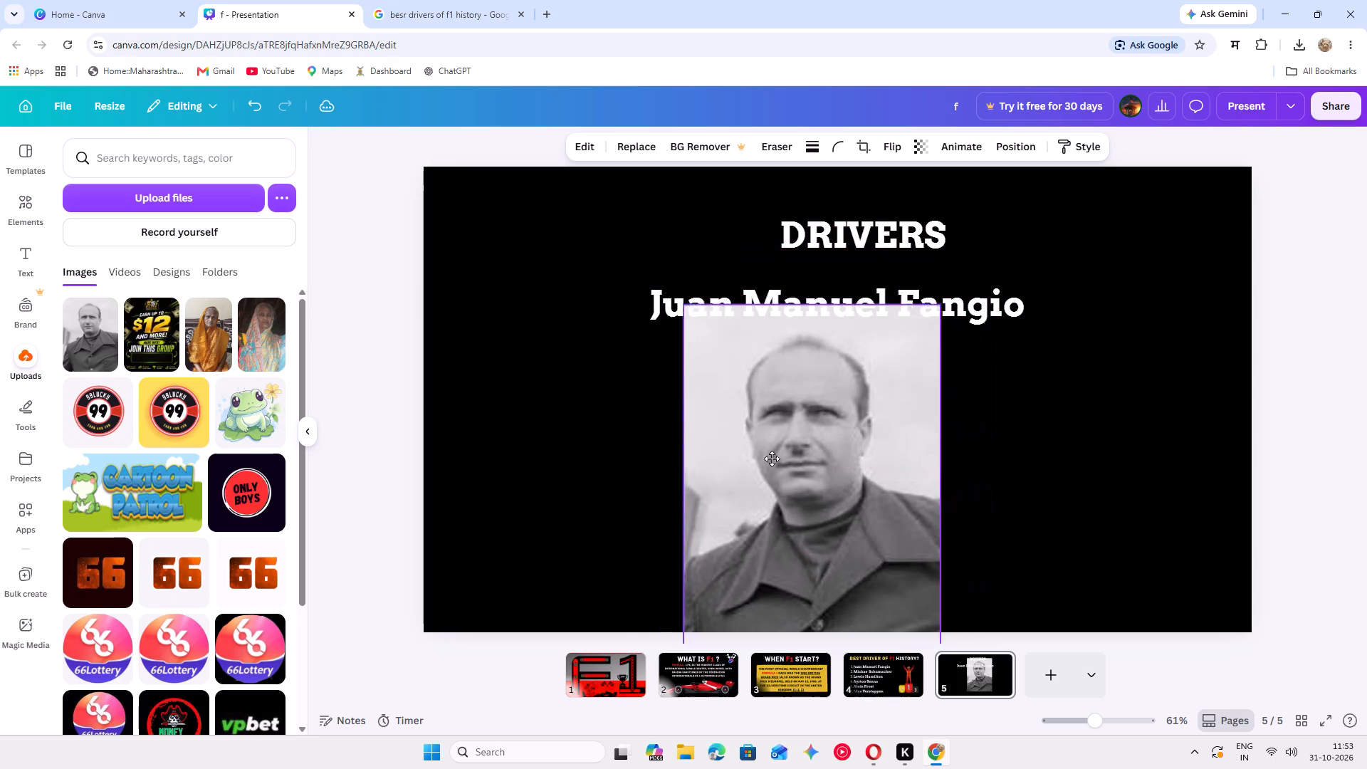
pyautogui.moveTo(772, 459); pyautogui.dragTo(561, 389)
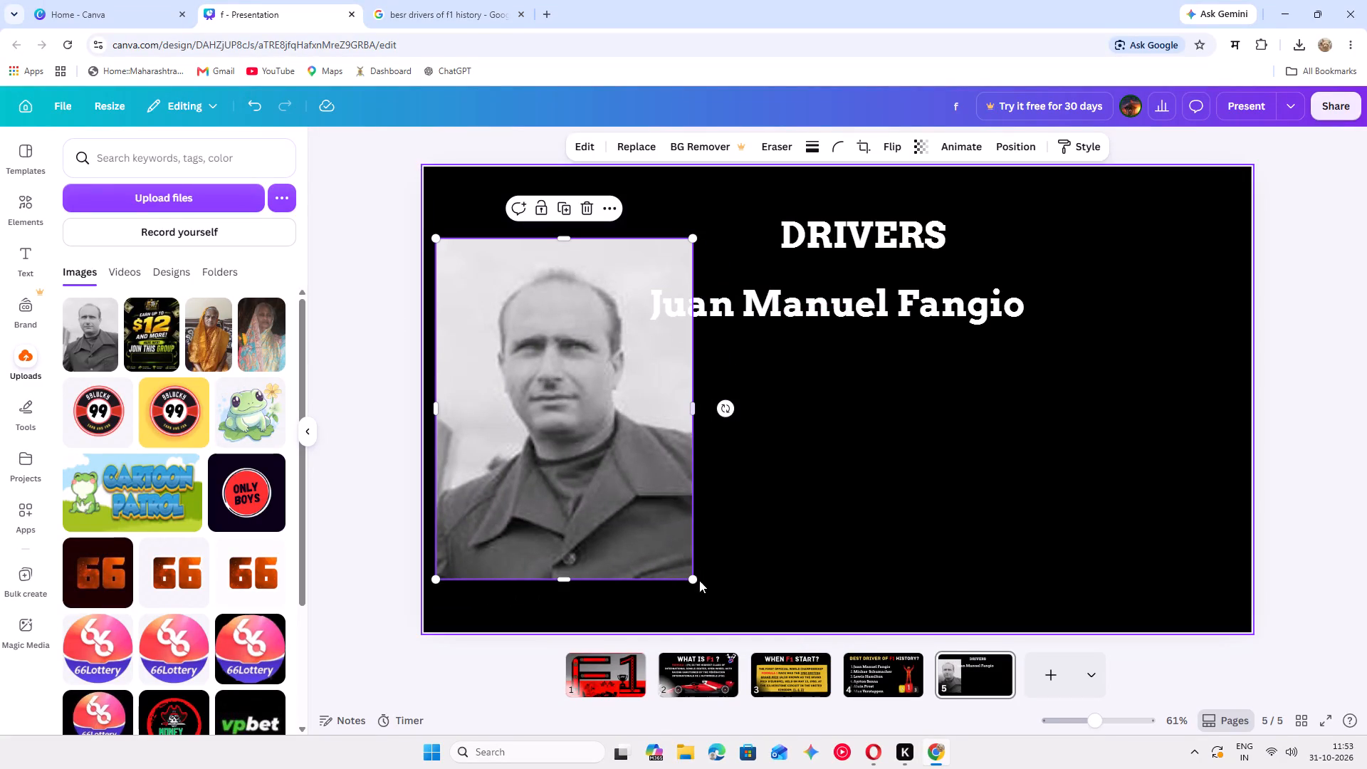
pyautogui.moveTo(692, 582); pyautogui.dragTo(644, 511)
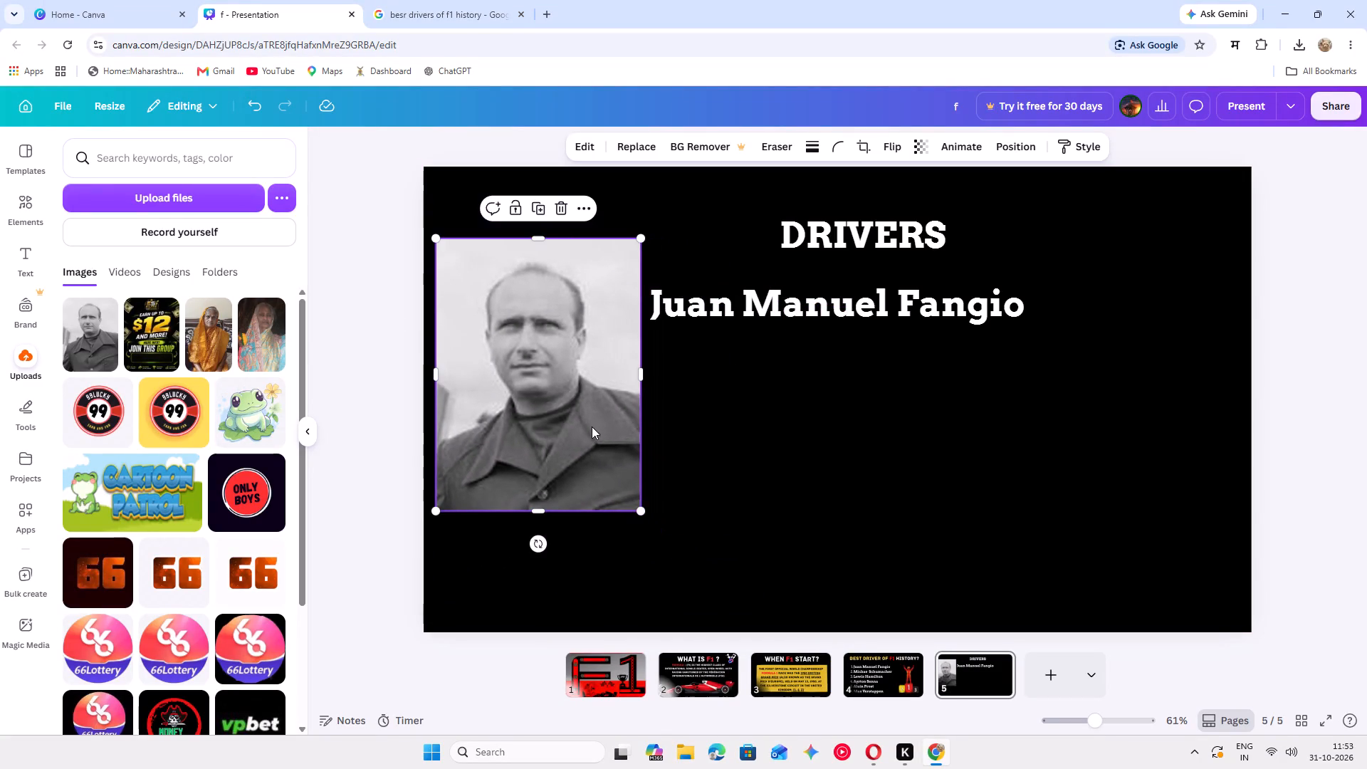
pyautogui.moveTo(592, 427); pyautogui.dragTo(911, 528)
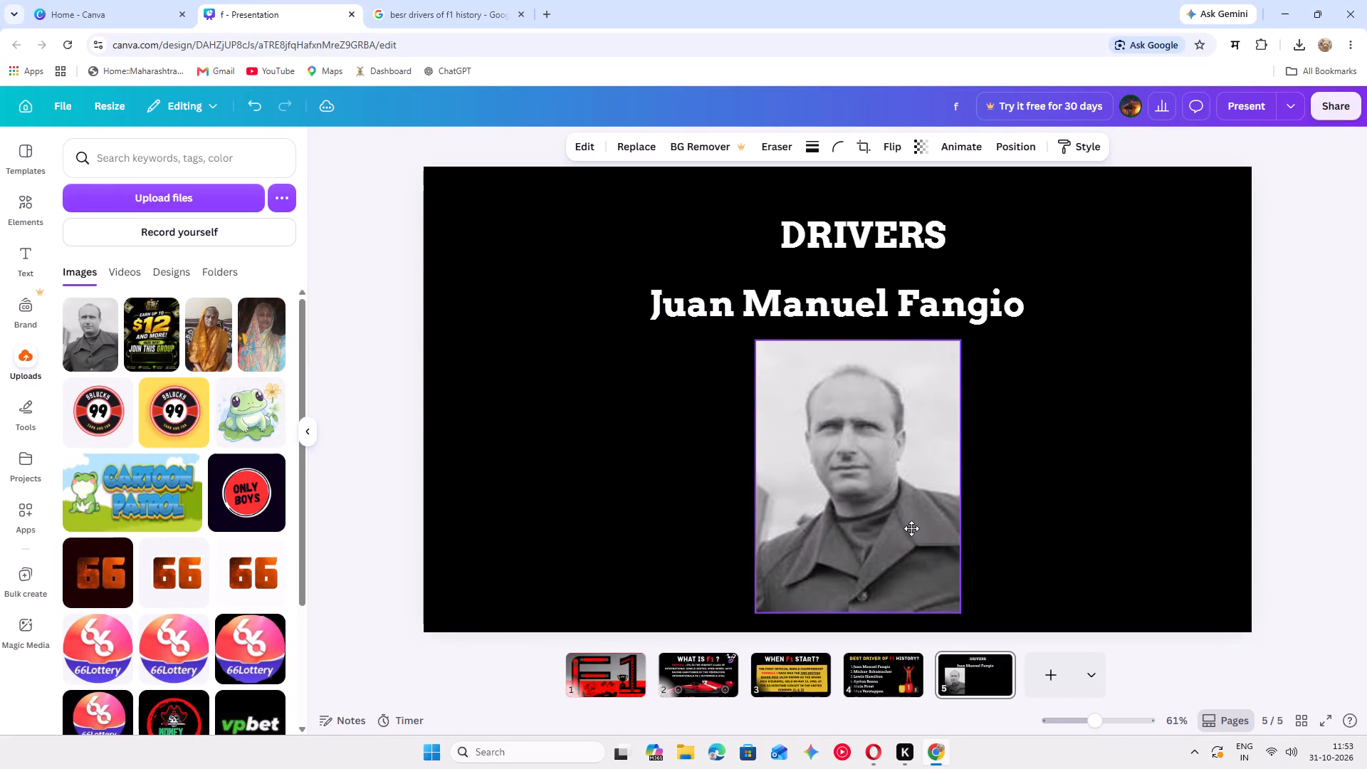
pyautogui.moveTo(911, 528); pyautogui.dragTo(911, 516)
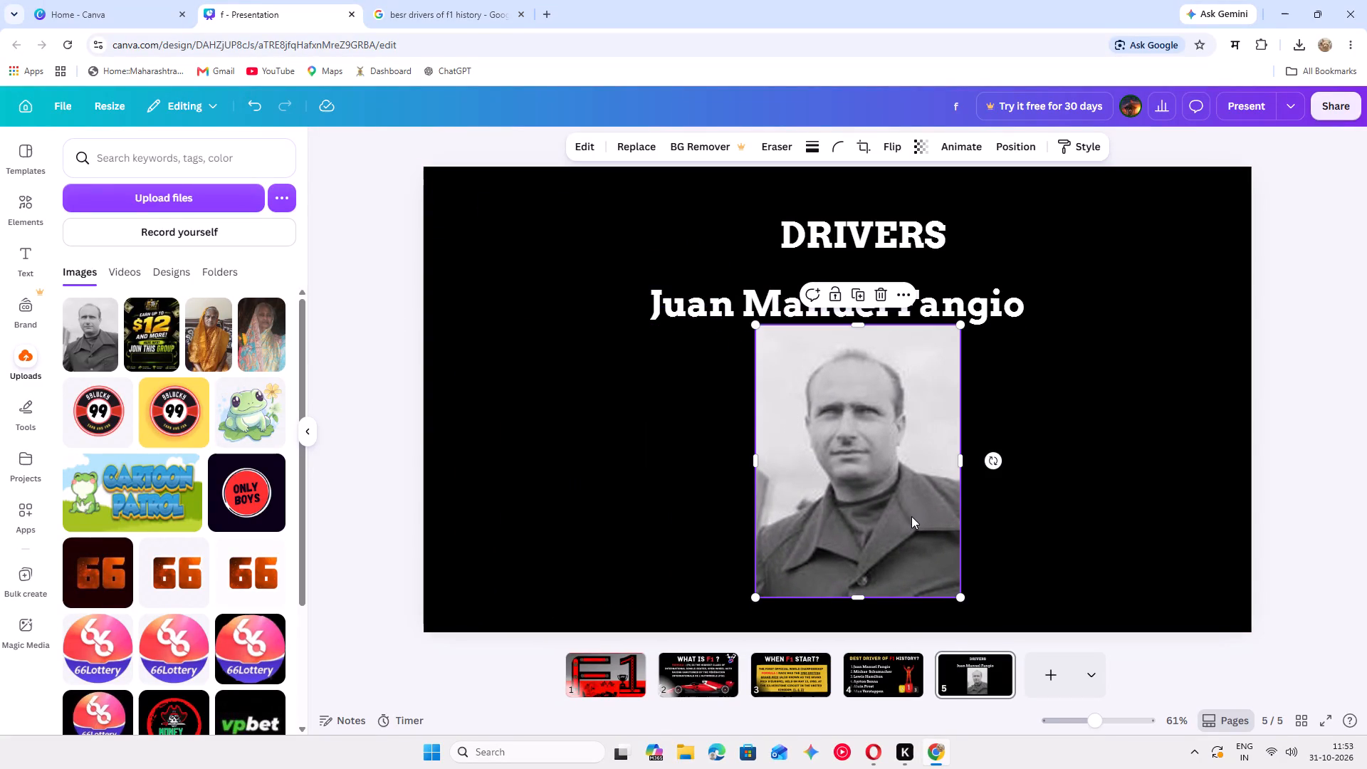
# From the Google results, copy "Juan Manuel Fangio was an Argentine racing driver, who competed in Formula One from 1950 to 1958".
pyautogui.click(438, 1)
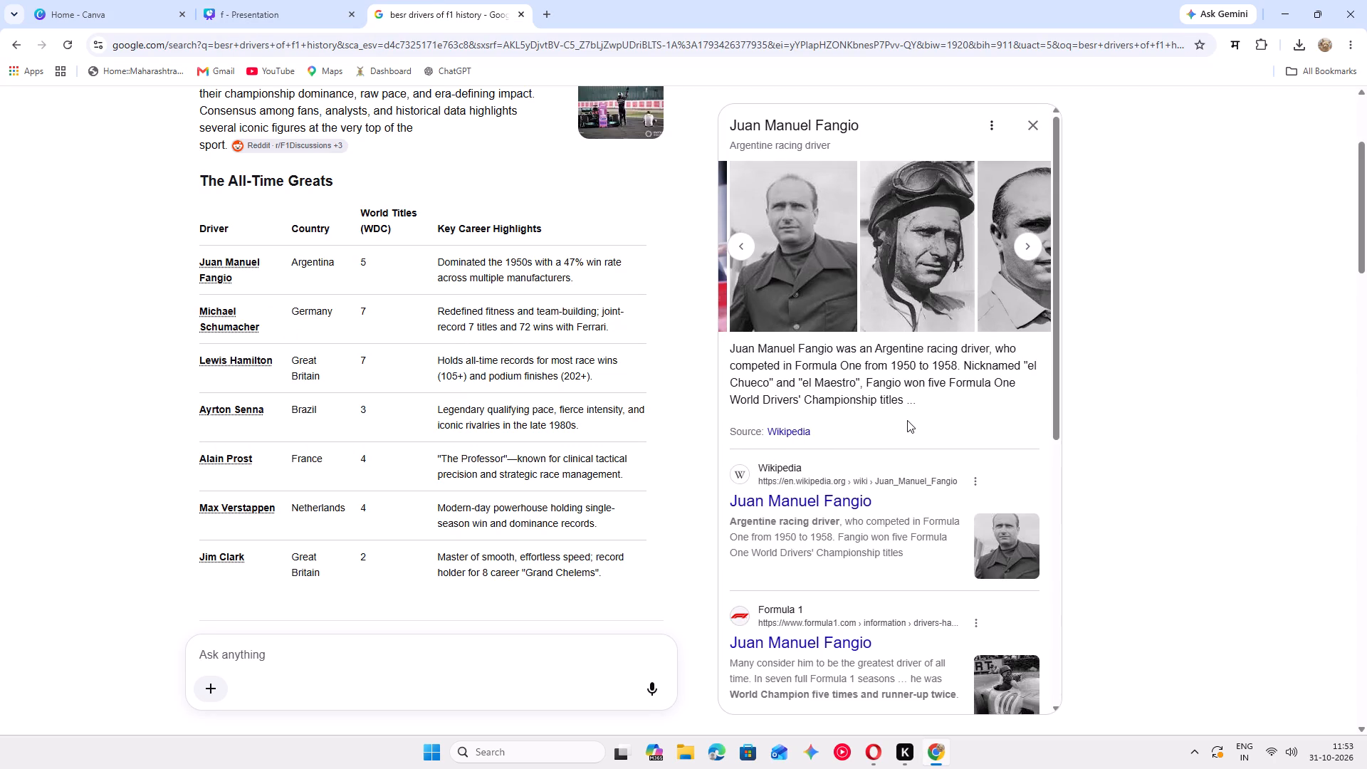
pyautogui.scroll(1, 907, 420)
pyautogui.click(912, 403)
pyautogui.moveTo(727, 345); pyautogui.dragTo(968, 368)
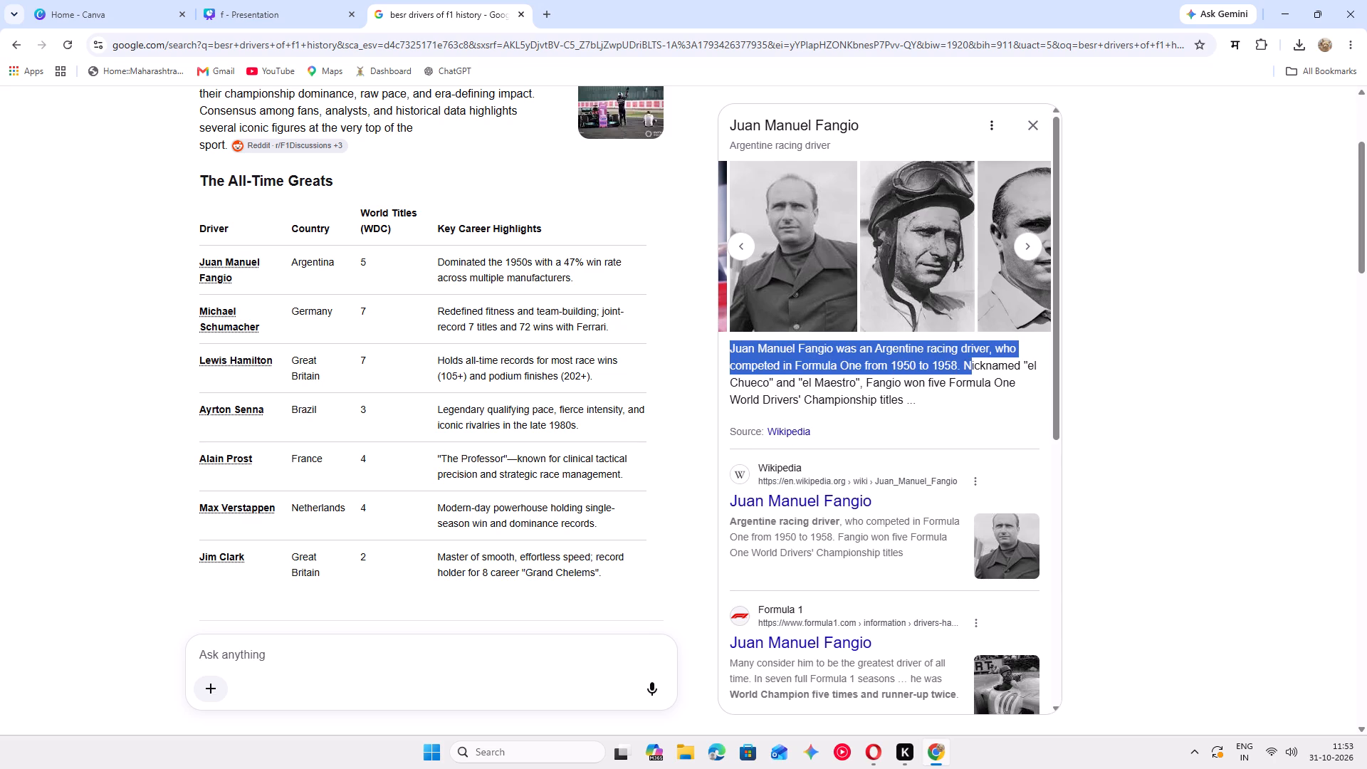
pyautogui.moveTo(968, 368); pyautogui.dragTo(911, 371)
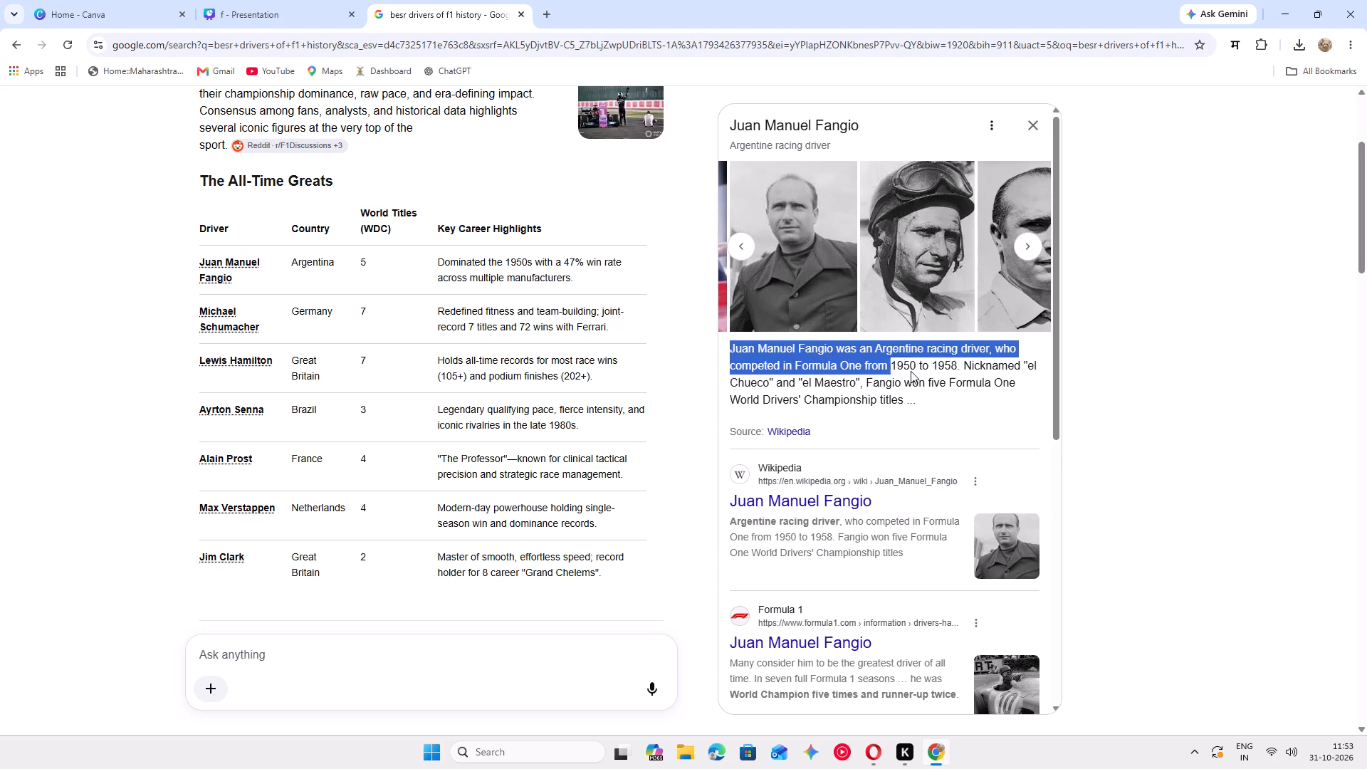
pyautogui.moveTo(911, 371); pyautogui.dragTo(958, 365)
pyautogui.rightClick(940, 361)
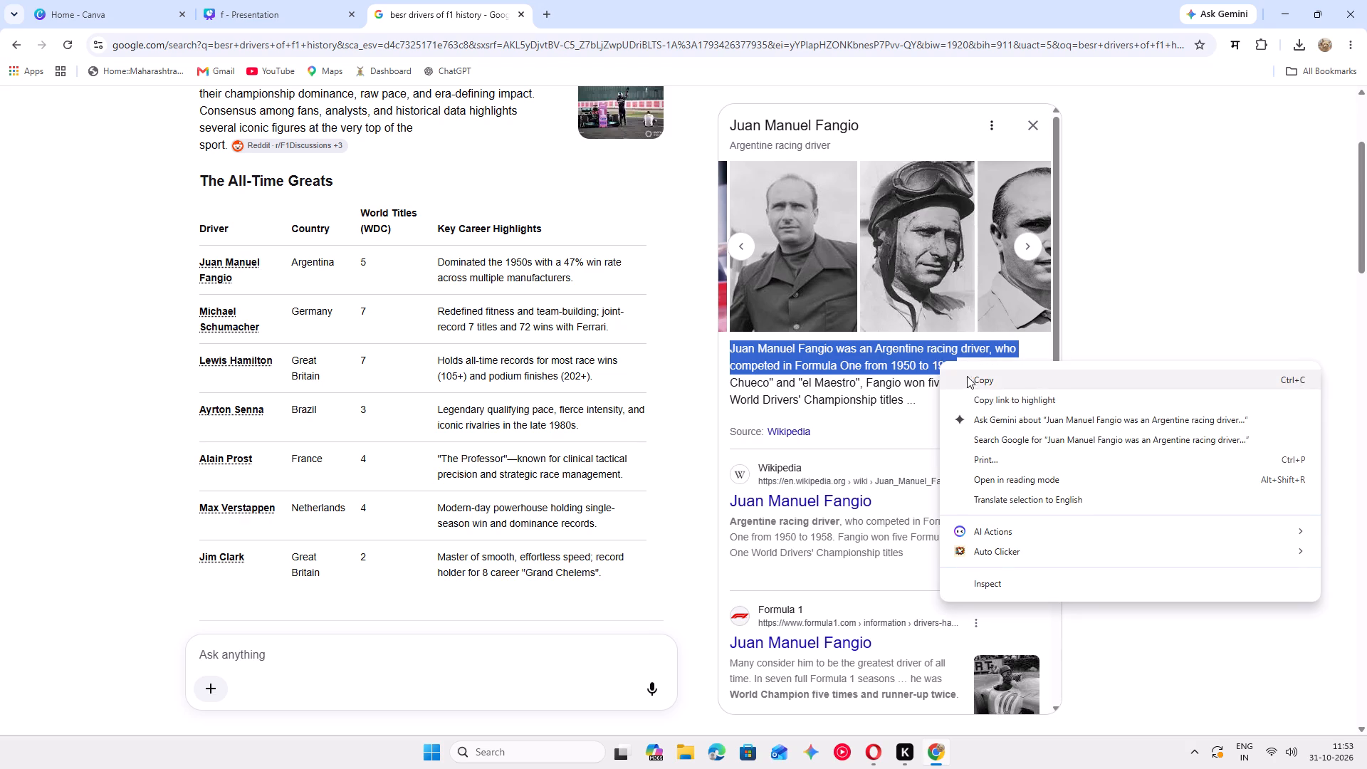
pyautogui.click(971, 377)
# Back in the Canva presentation, move the portrait to the left side of page 5, below the name's level.
pyautogui.click(286, 6)
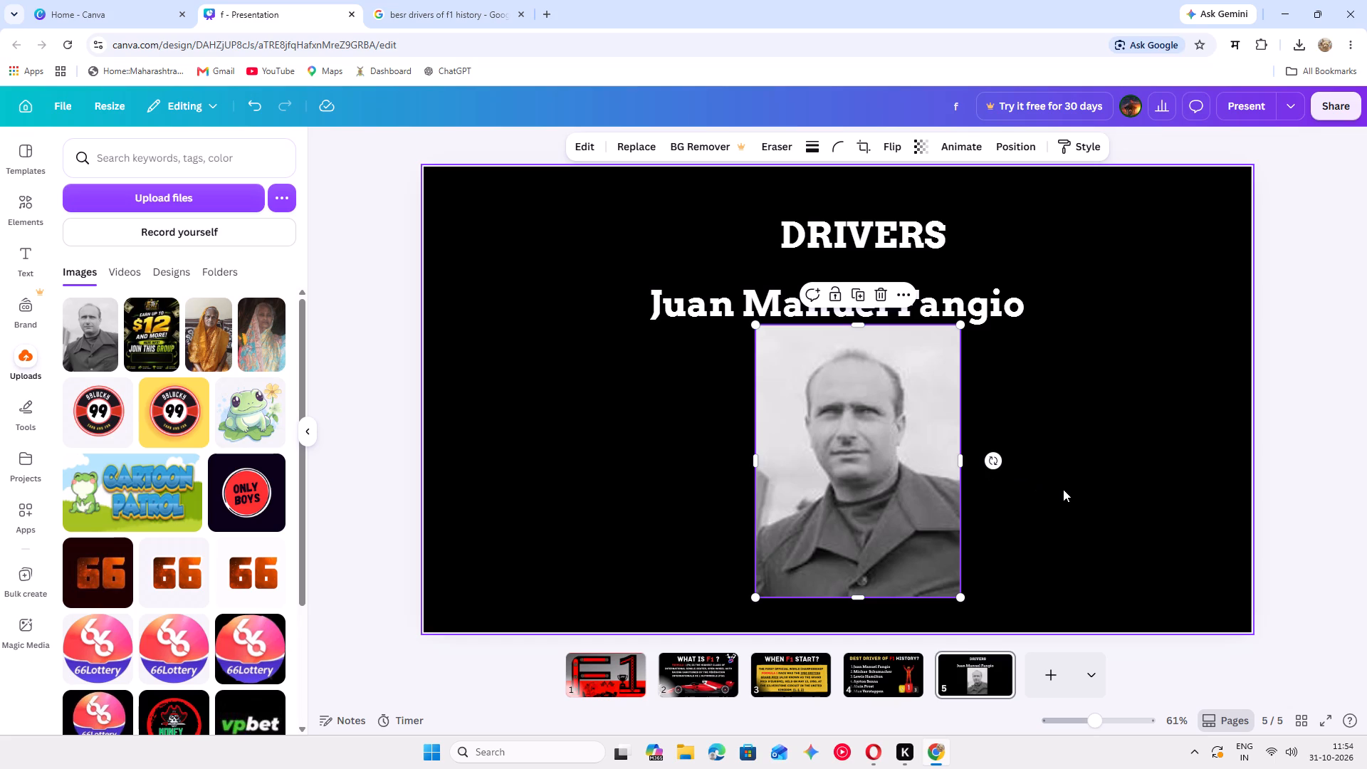
pyautogui.click(1063, 489)
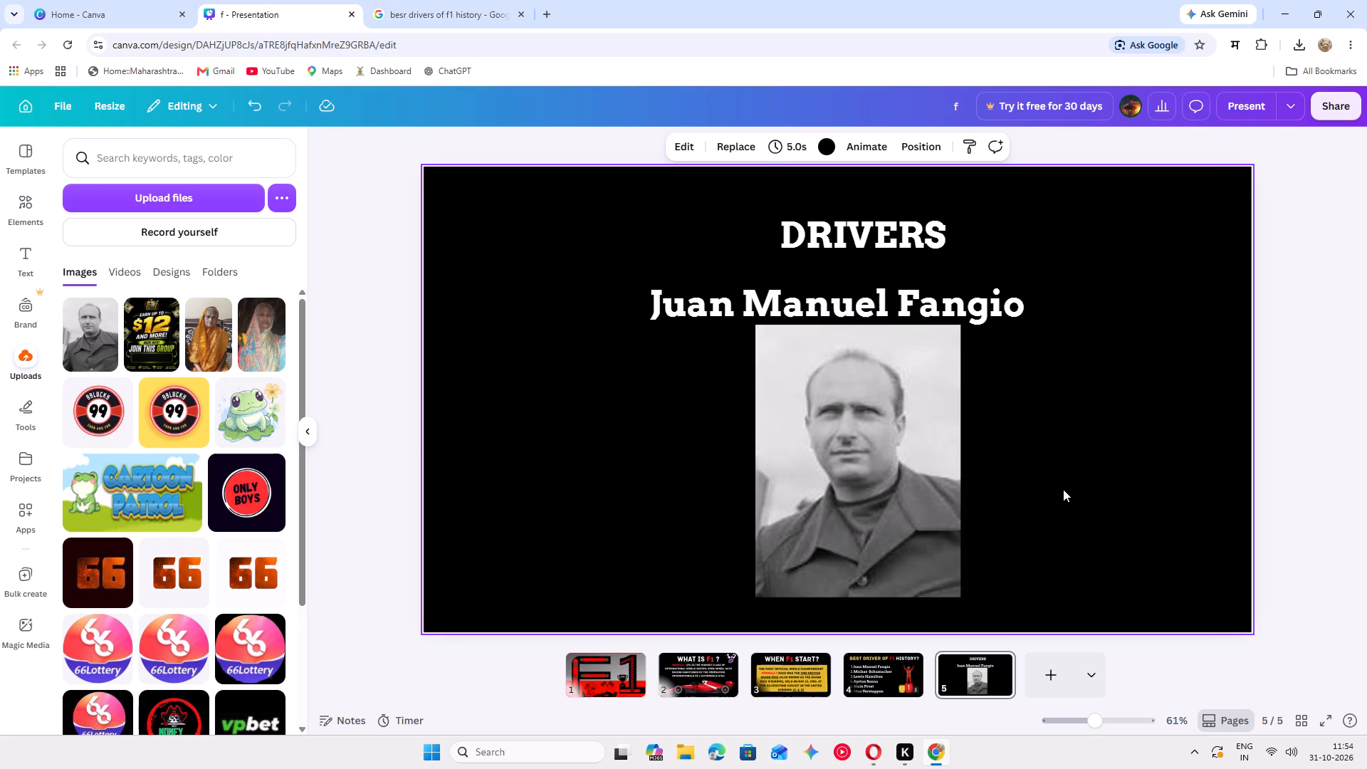
pyautogui.moveTo(868, 431); pyautogui.dragTo(573, 419)
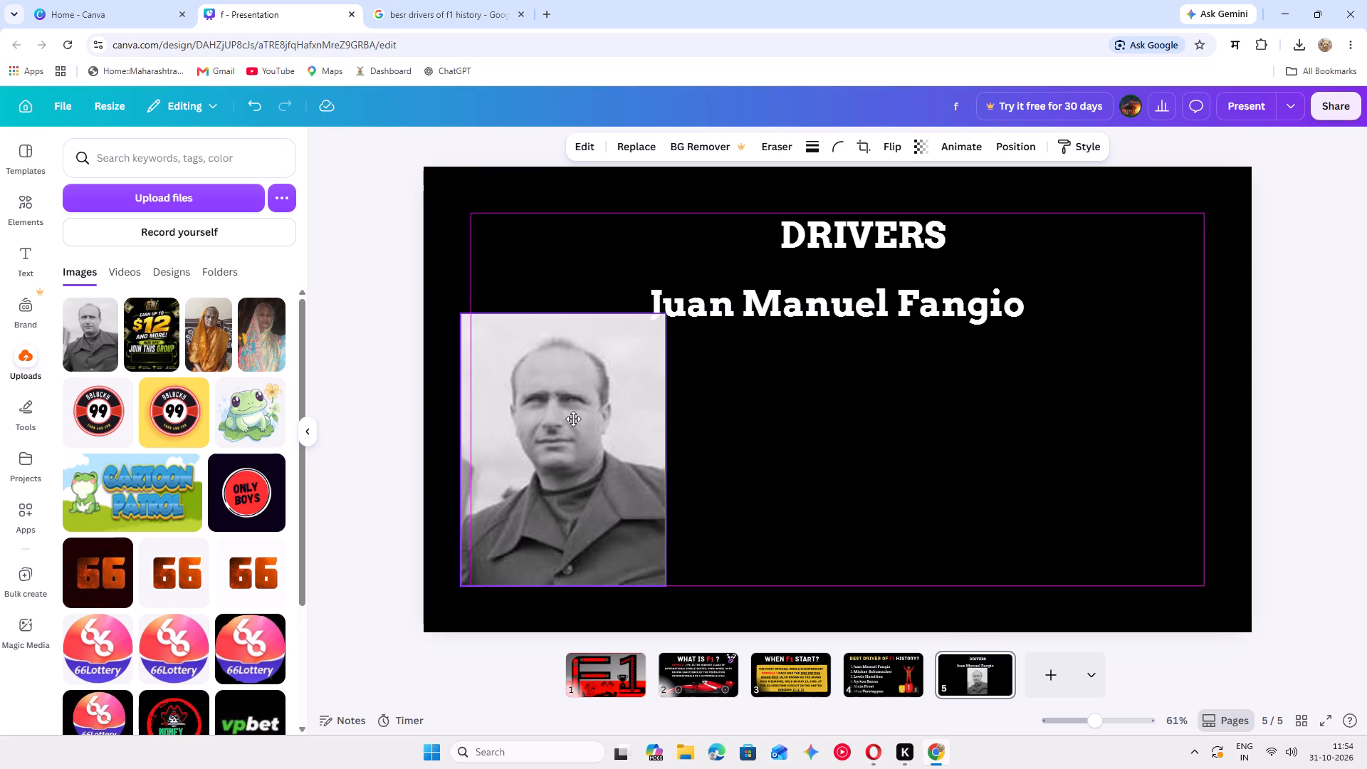
pyautogui.moveTo(573, 419); pyautogui.dragTo(567, 431)
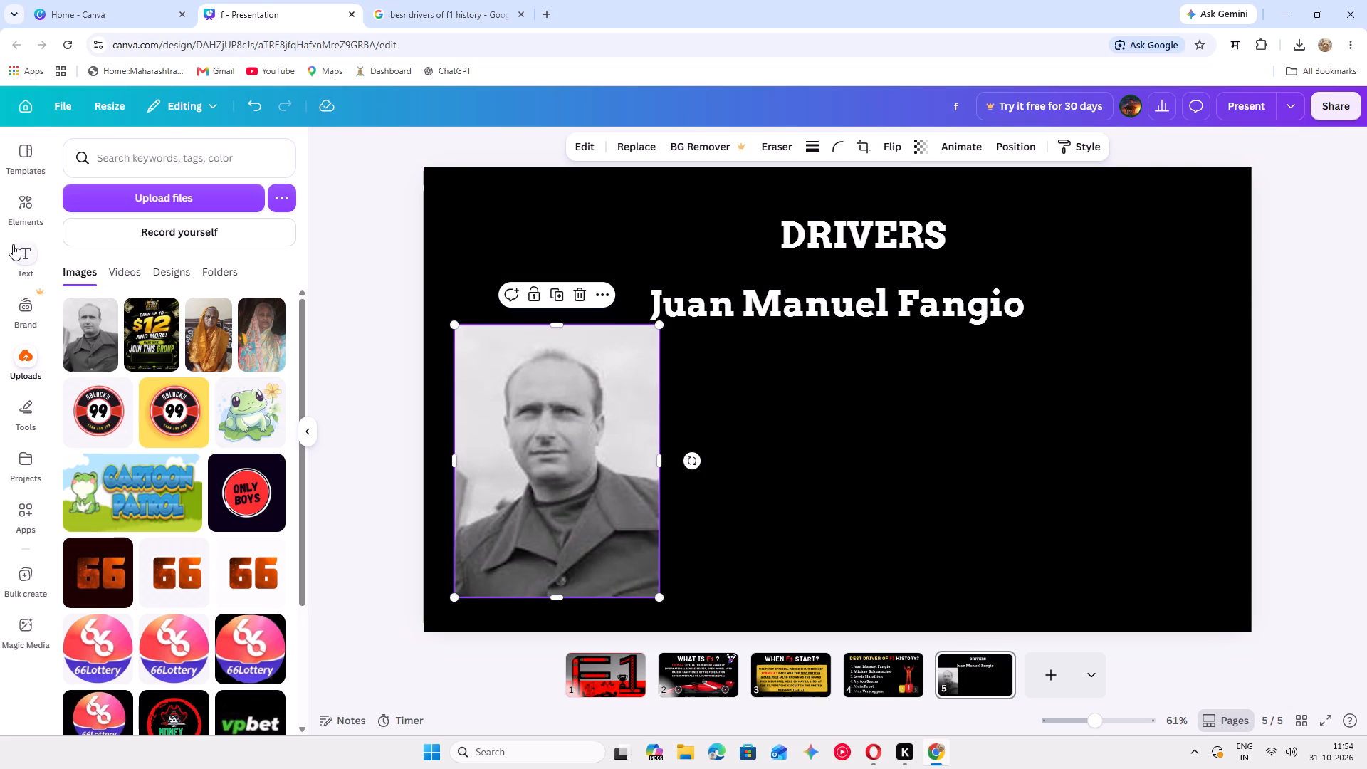
# Paste the copied Fangio sentence into a new text box, scale it to size 37.2 and place it beside the portrait.
pyautogui.click(11, 244)
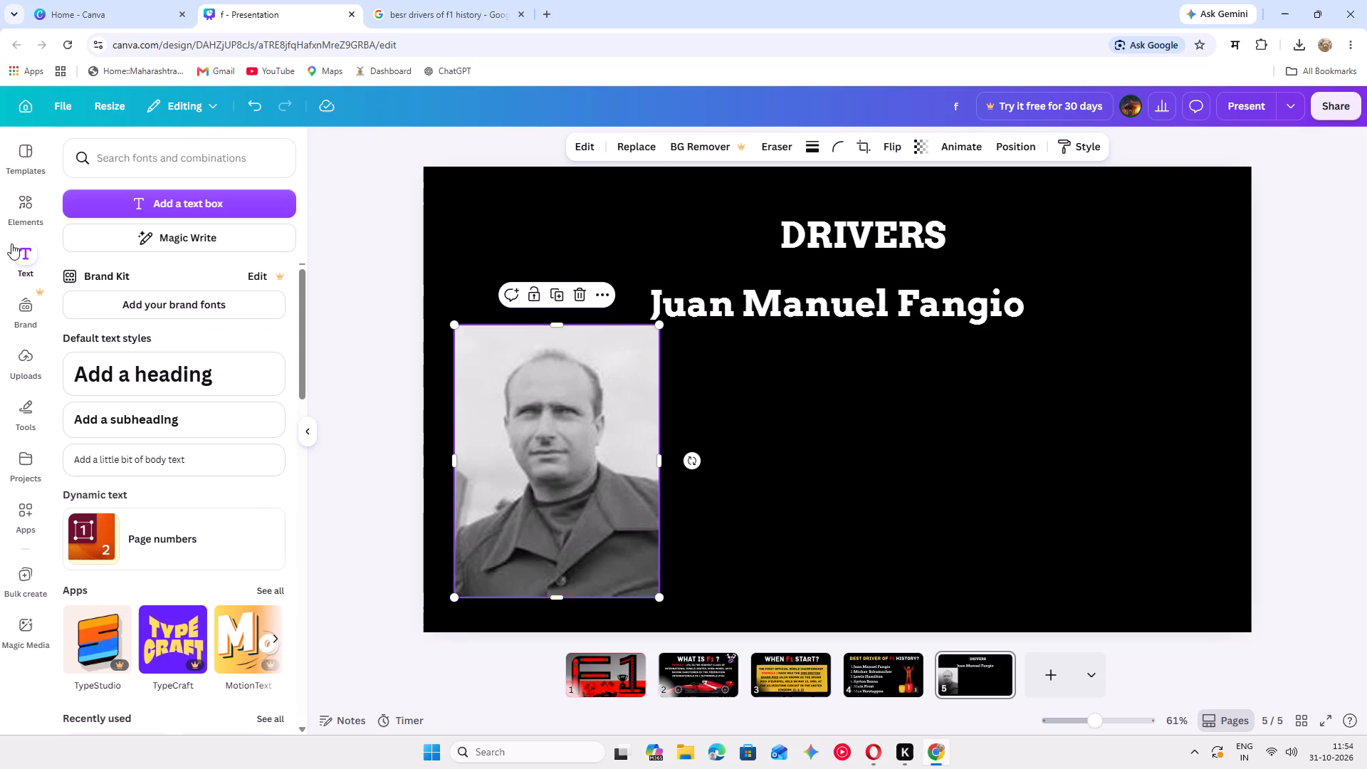
pyautogui.click(112, 202)
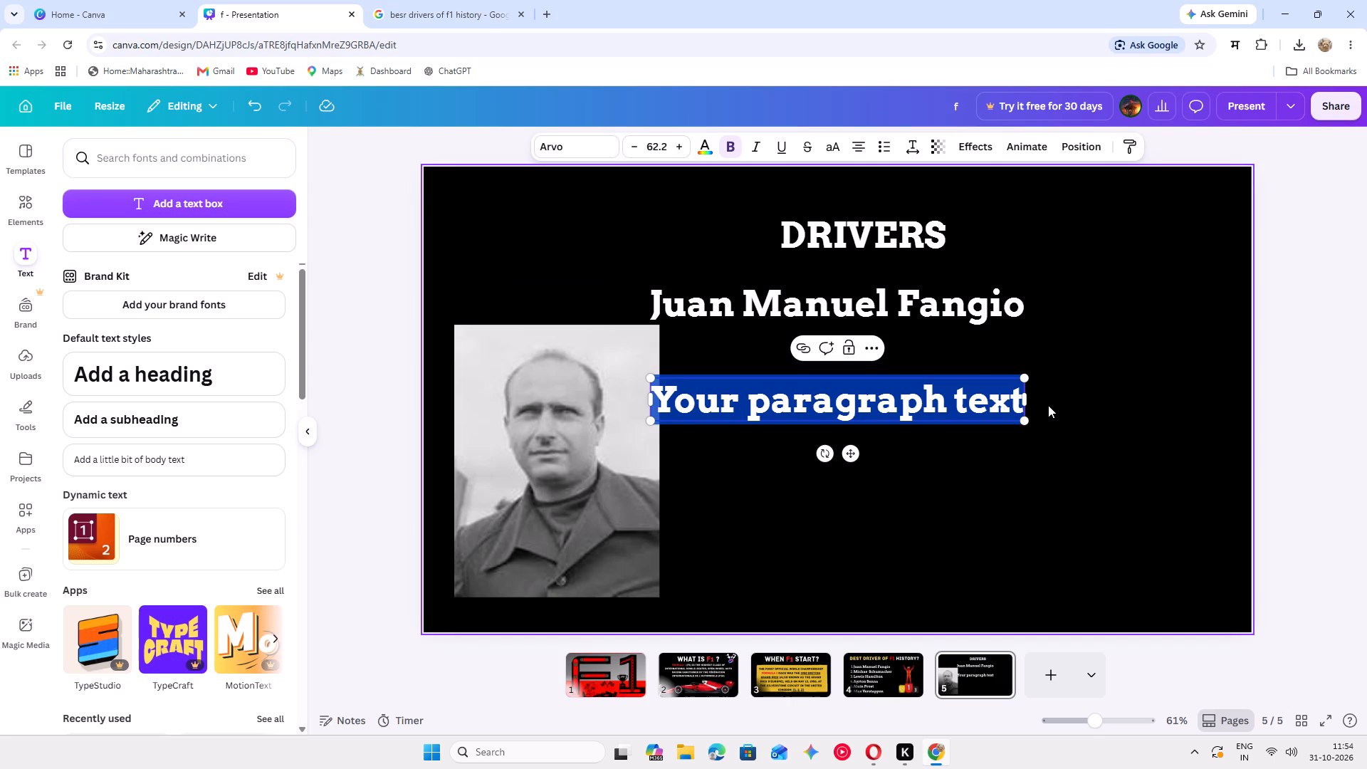
pyautogui.hotkey('ctrl', 'v')
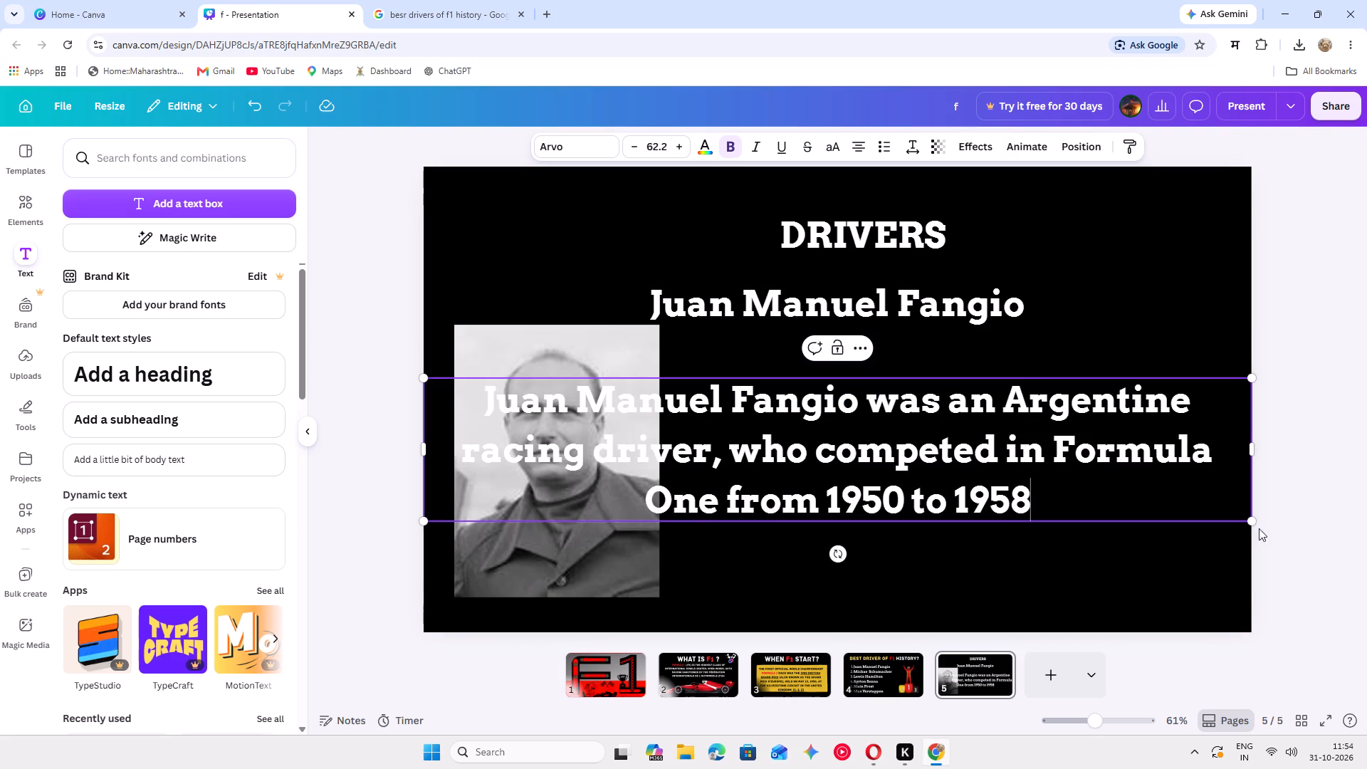
pyautogui.moveTo(1255, 523); pyautogui.dragTo(916, 503)
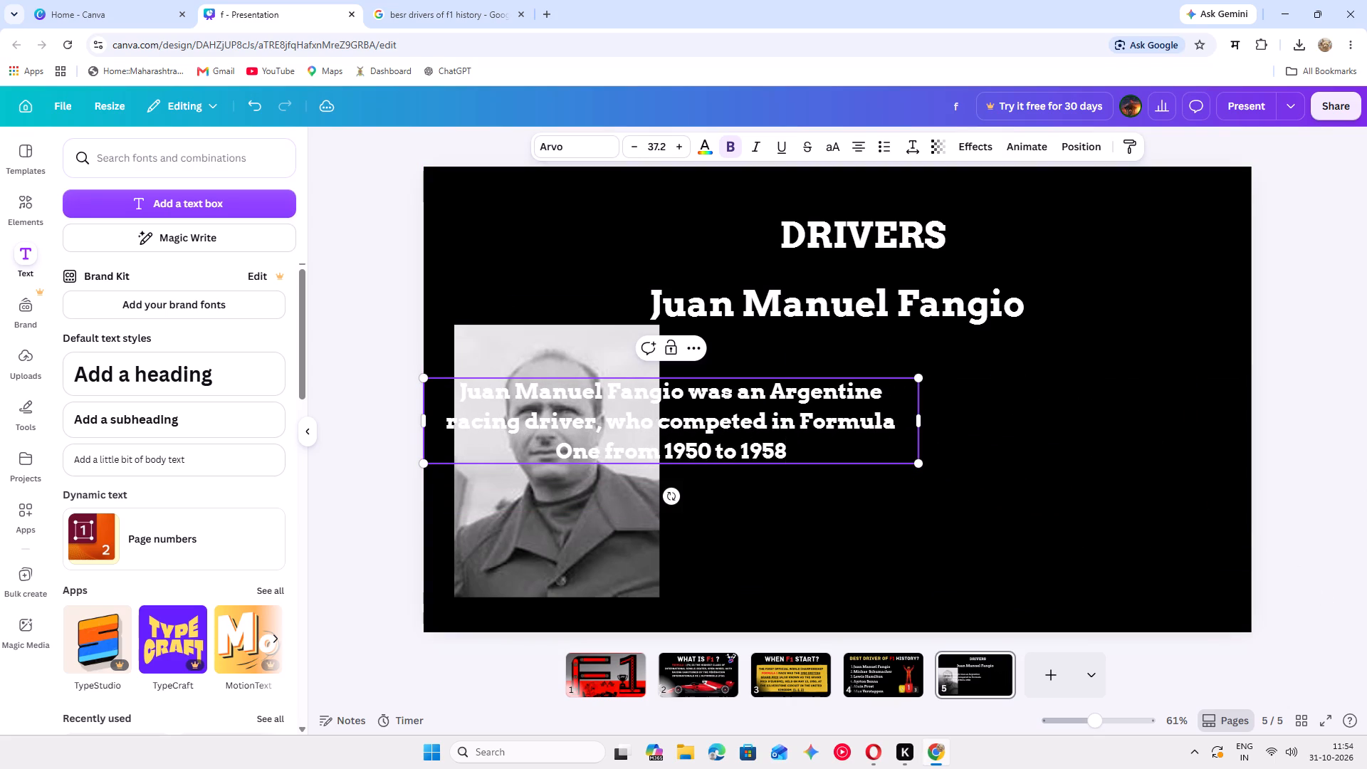
pyautogui.click(984, 450)
pyautogui.moveTo(904, 437); pyautogui.dragTo(1246, 474)
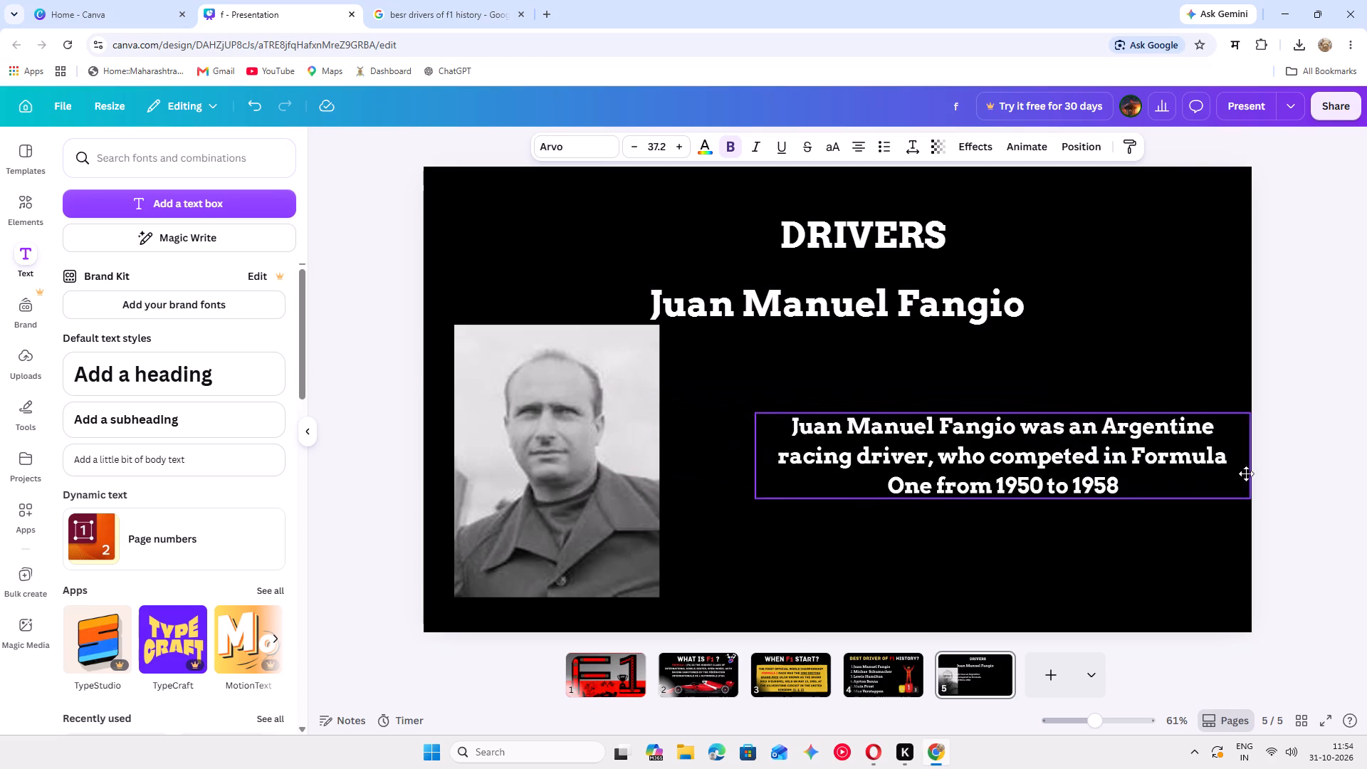
pyautogui.moveTo(1246, 474); pyautogui.dragTo(1172, 444)
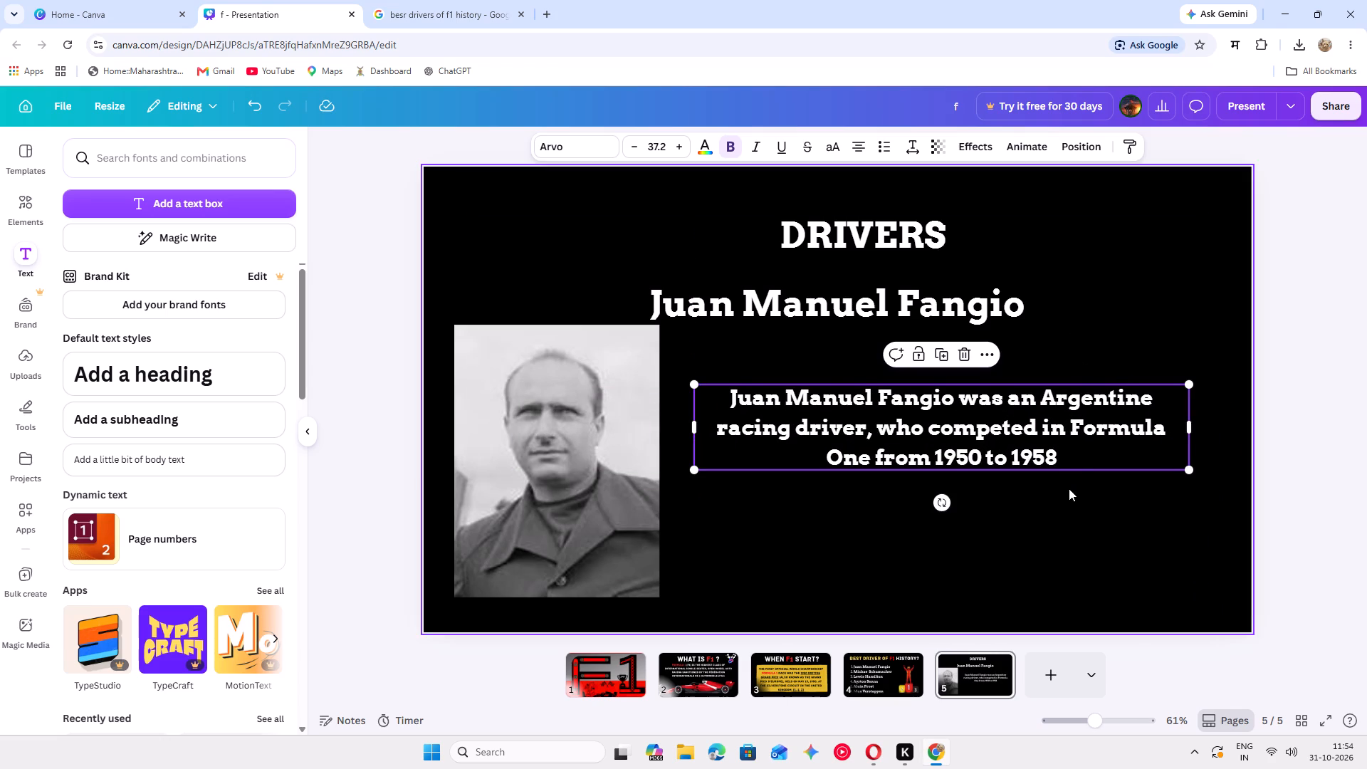
# Colour the whole biography sentence coral red from the default solid colours.
pyautogui.click(1071, 459)
pyautogui.hotkey('ctrl', 'a')
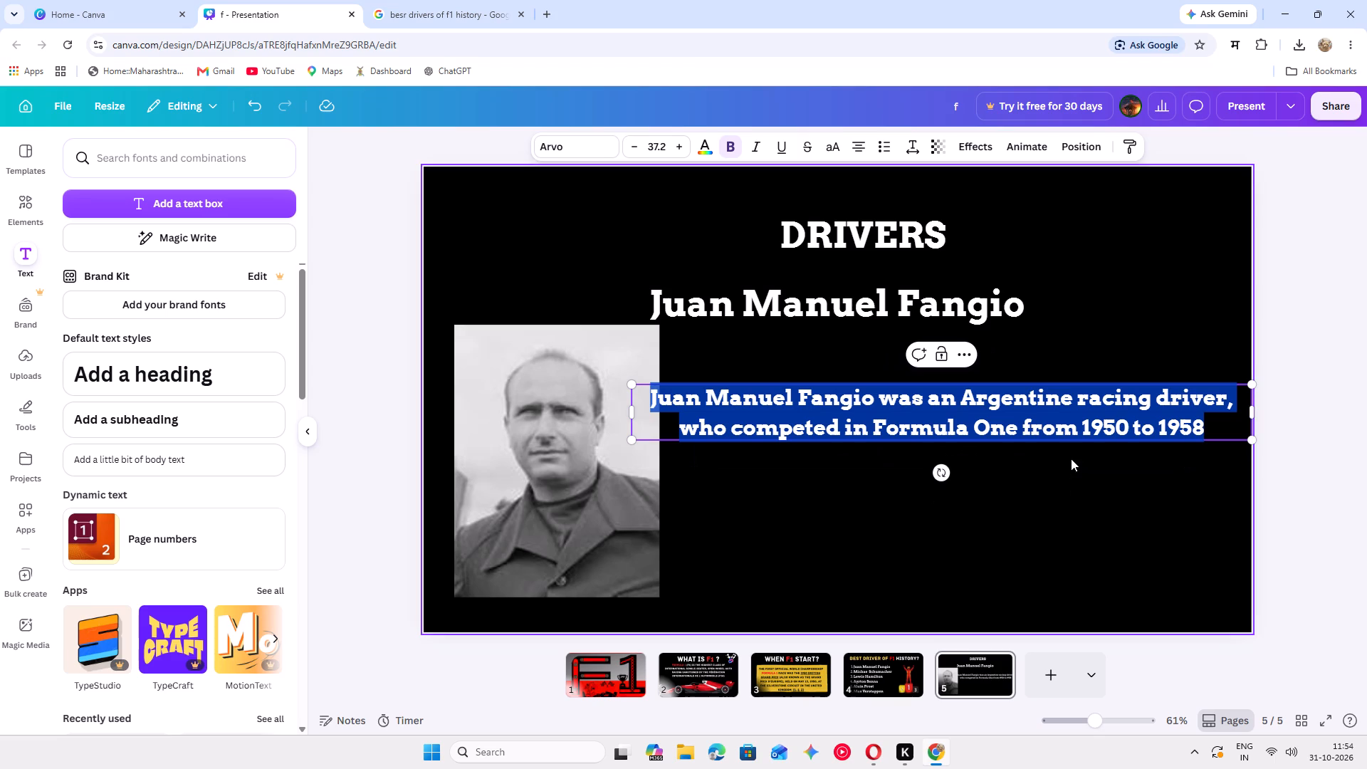
pyautogui.click(698, 150)
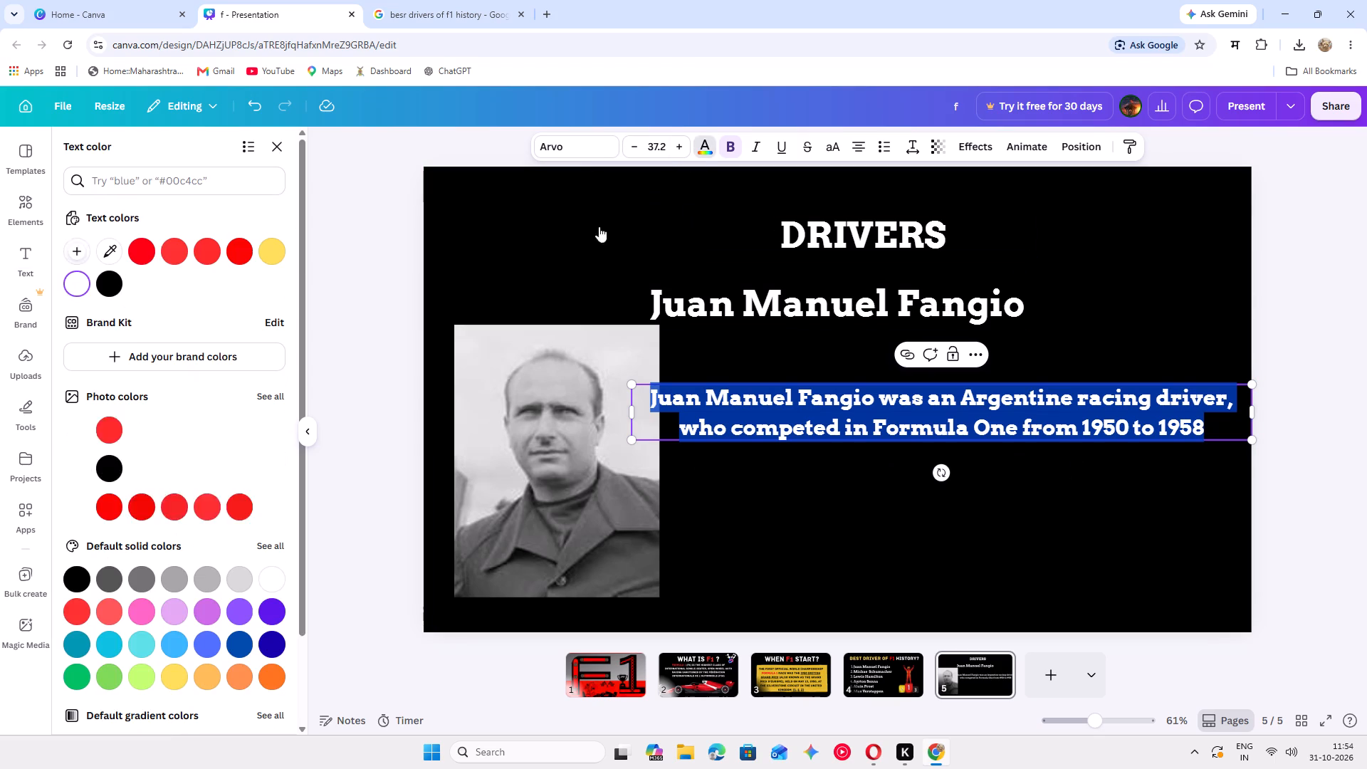
pyautogui.click(103, 613)
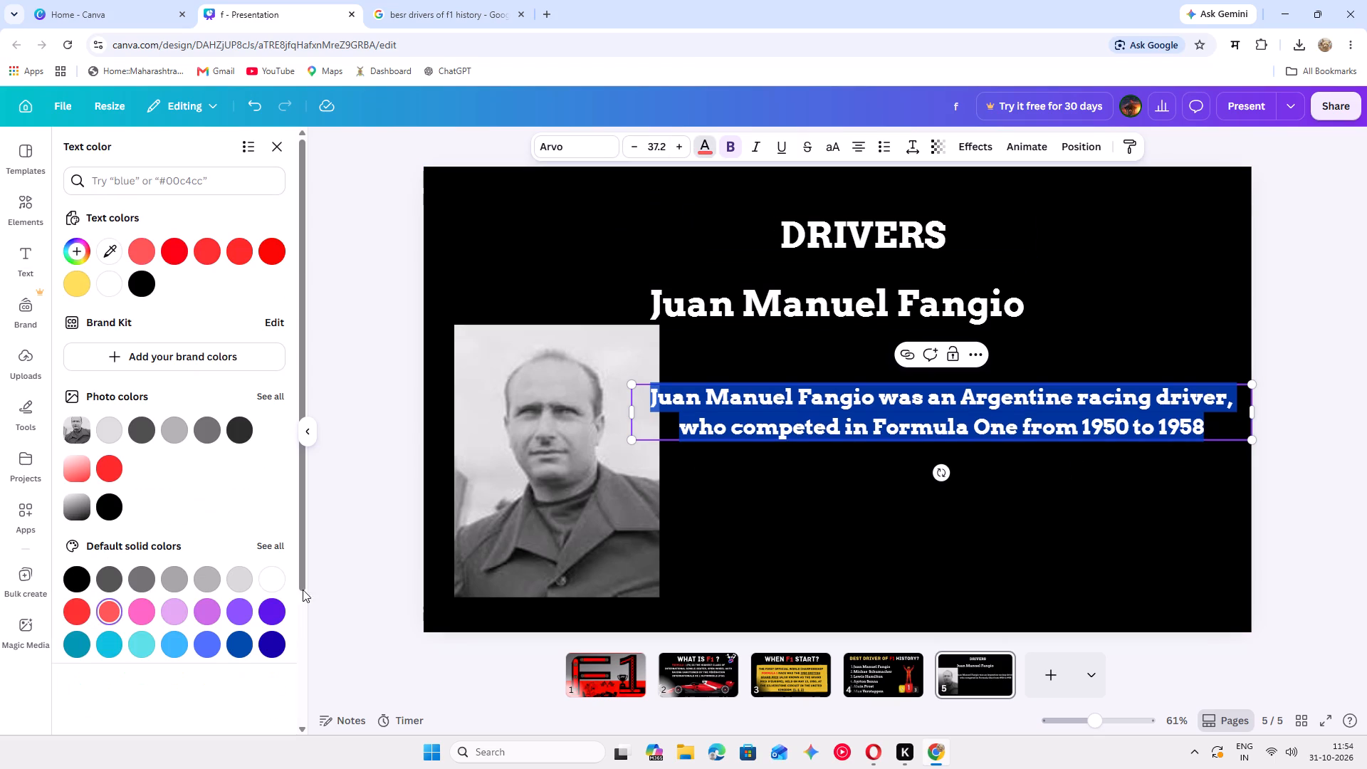
pyautogui.click(322, 575)
pyautogui.click(344, 556)
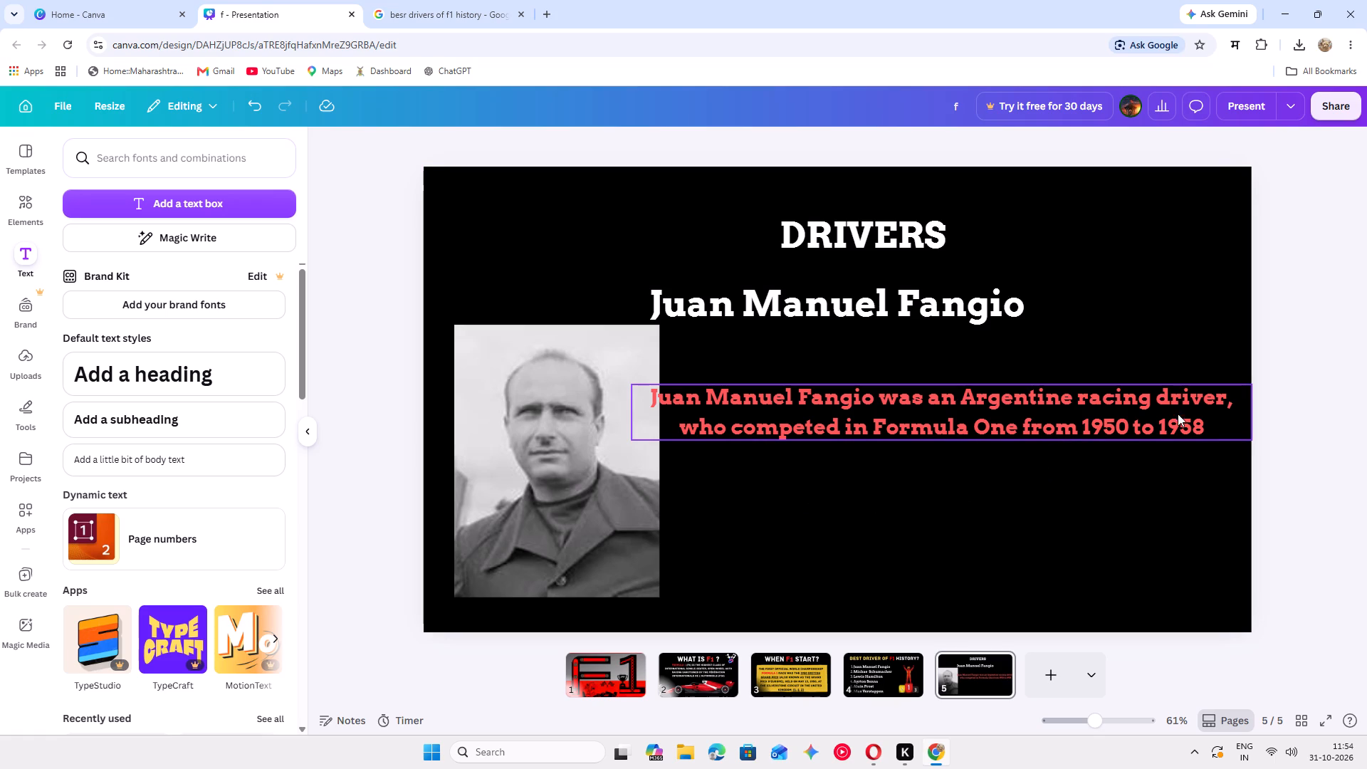
# Scale the biography text to size 30.4, narrow it to three lines and position it clear of the portrait's right side.
pyautogui.moveTo(1214, 423); pyautogui.dragTo(1230, 440)
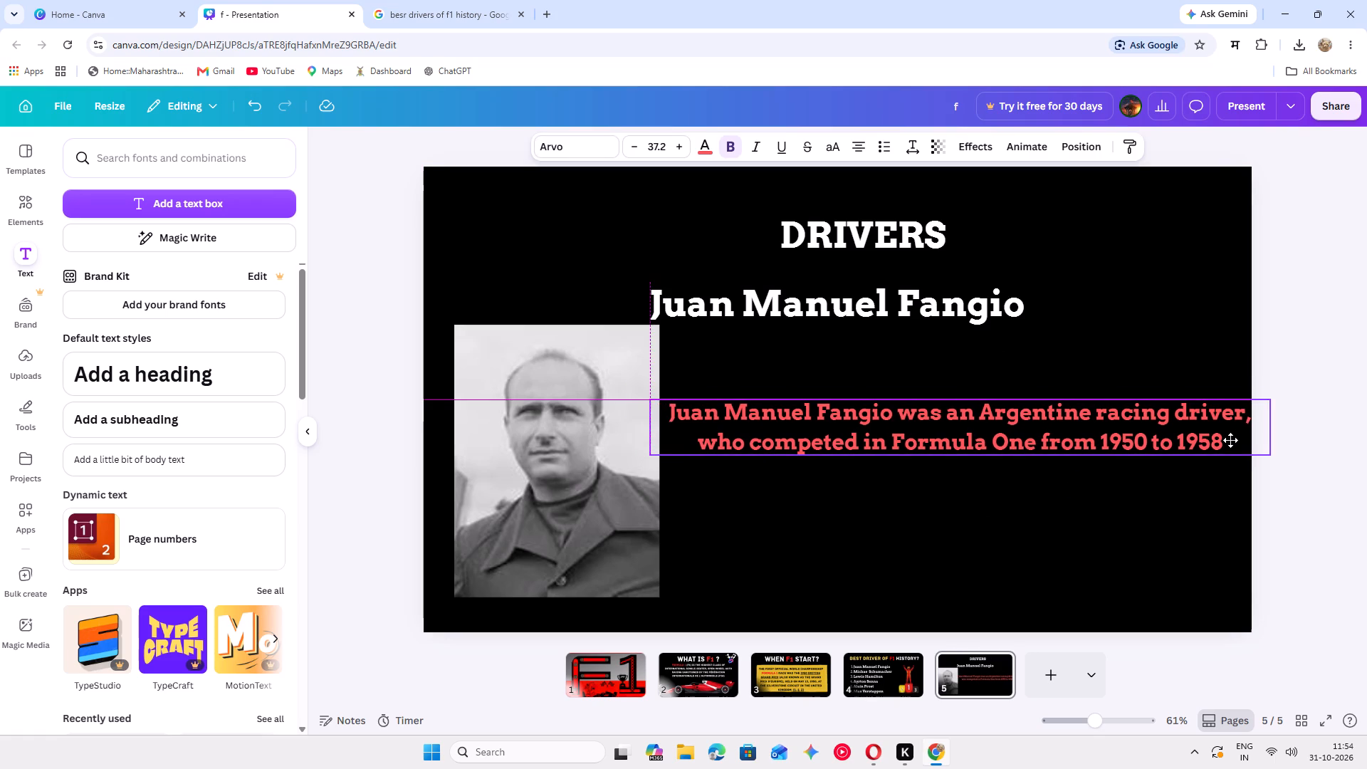
pyautogui.moveTo(1230, 440); pyautogui.dragTo(1225, 440)
pyautogui.moveTo(1260, 396); pyautogui.dragTo(1148, 416)
pyautogui.moveTo(1154, 440); pyautogui.dragTo(1152, 440)
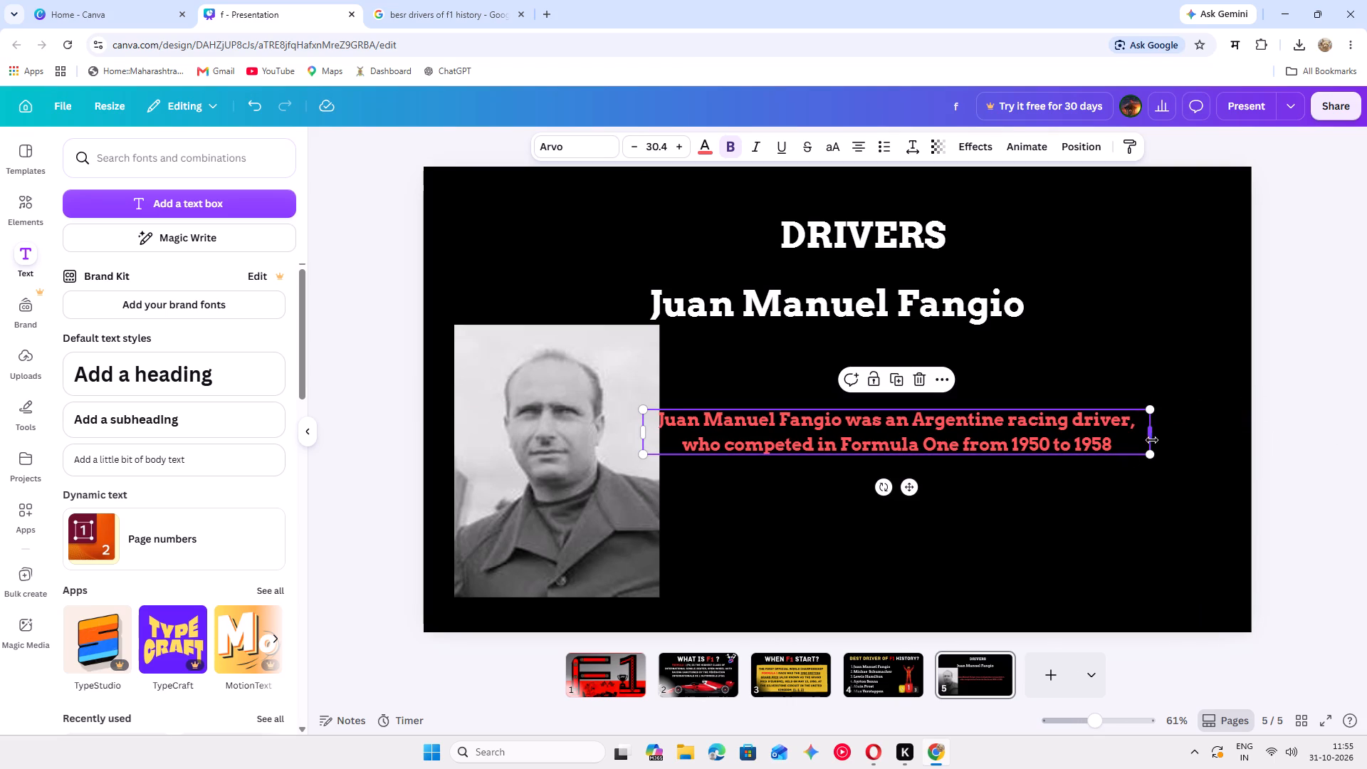
pyautogui.moveTo(1152, 440); pyautogui.dragTo(1102, 444)
pyautogui.click(1209, 454)
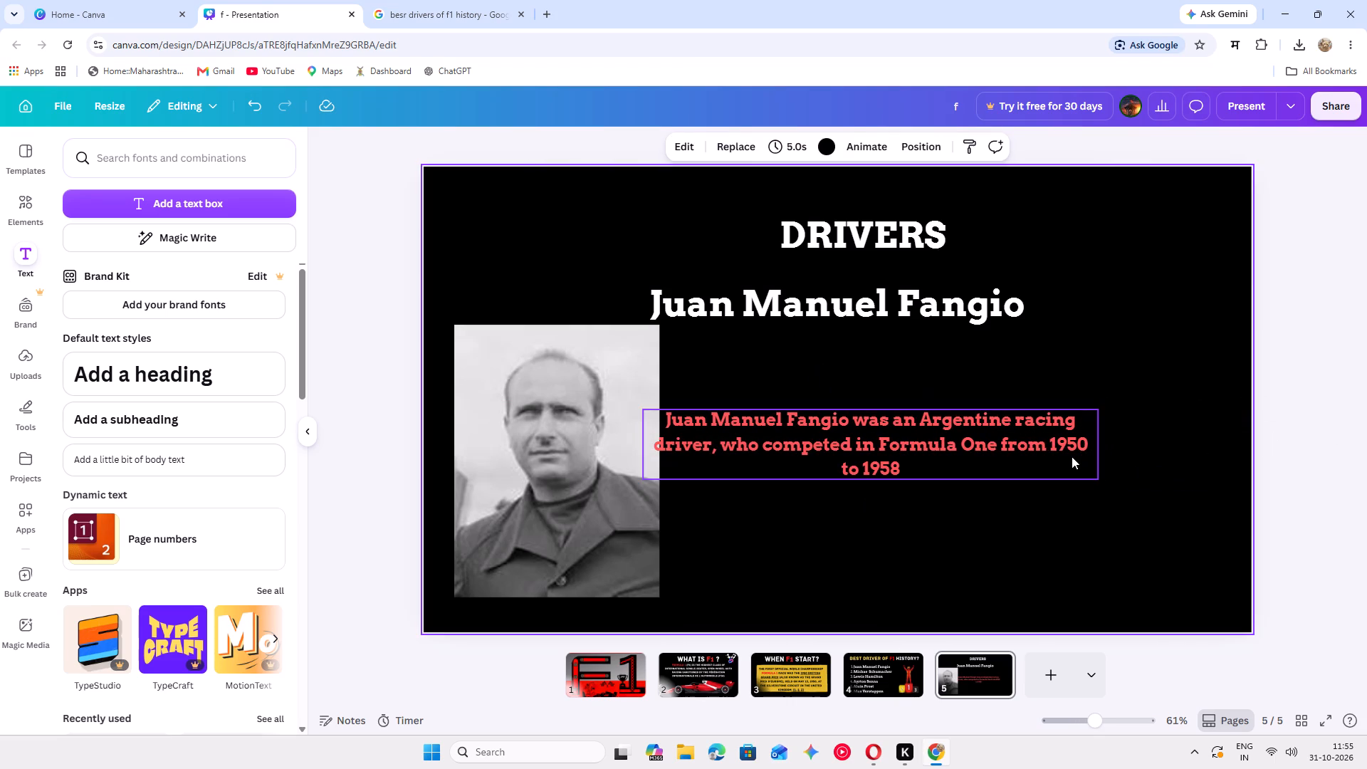
pyautogui.moveTo(1063, 458); pyautogui.dragTo(1148, 461)
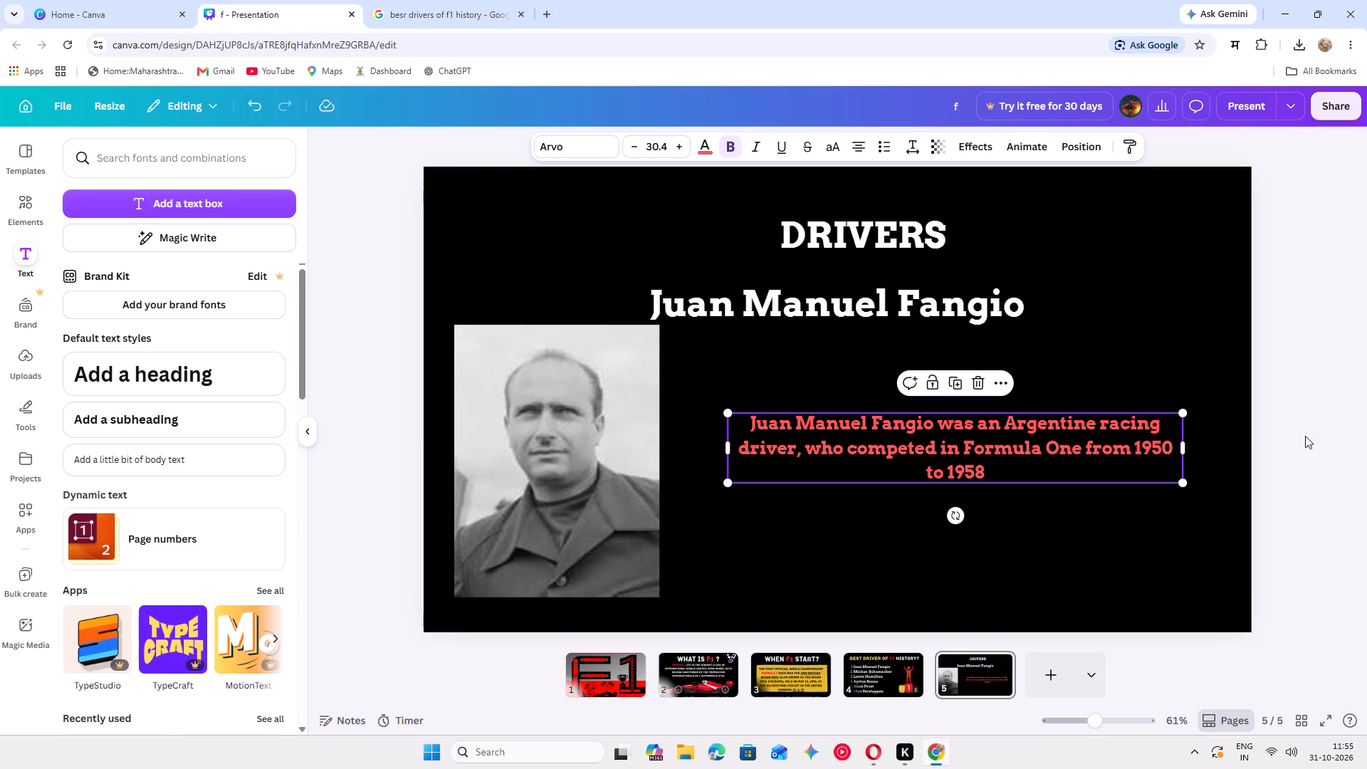
pyautogui.click(1339, 436)
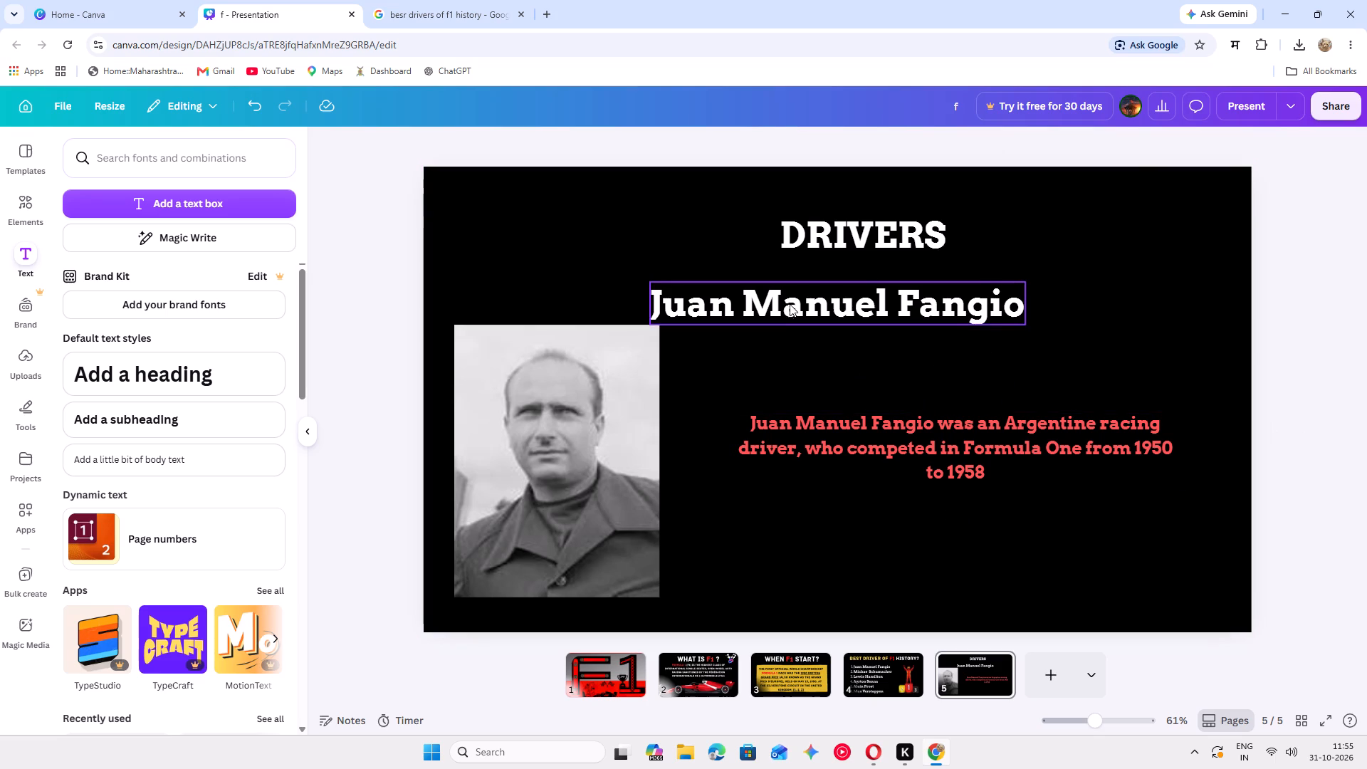
# Shift the "Juan Manuel Fangio" name right, above the biography, and raise the "DRIVERS" heading closer to the page's top edge.
pyautogui.moveTo(797, 306); pyautogui.dragTo(881, 308)
pyautogui.moveTo(828, 234); pyautogui.dragTo(822, 225)
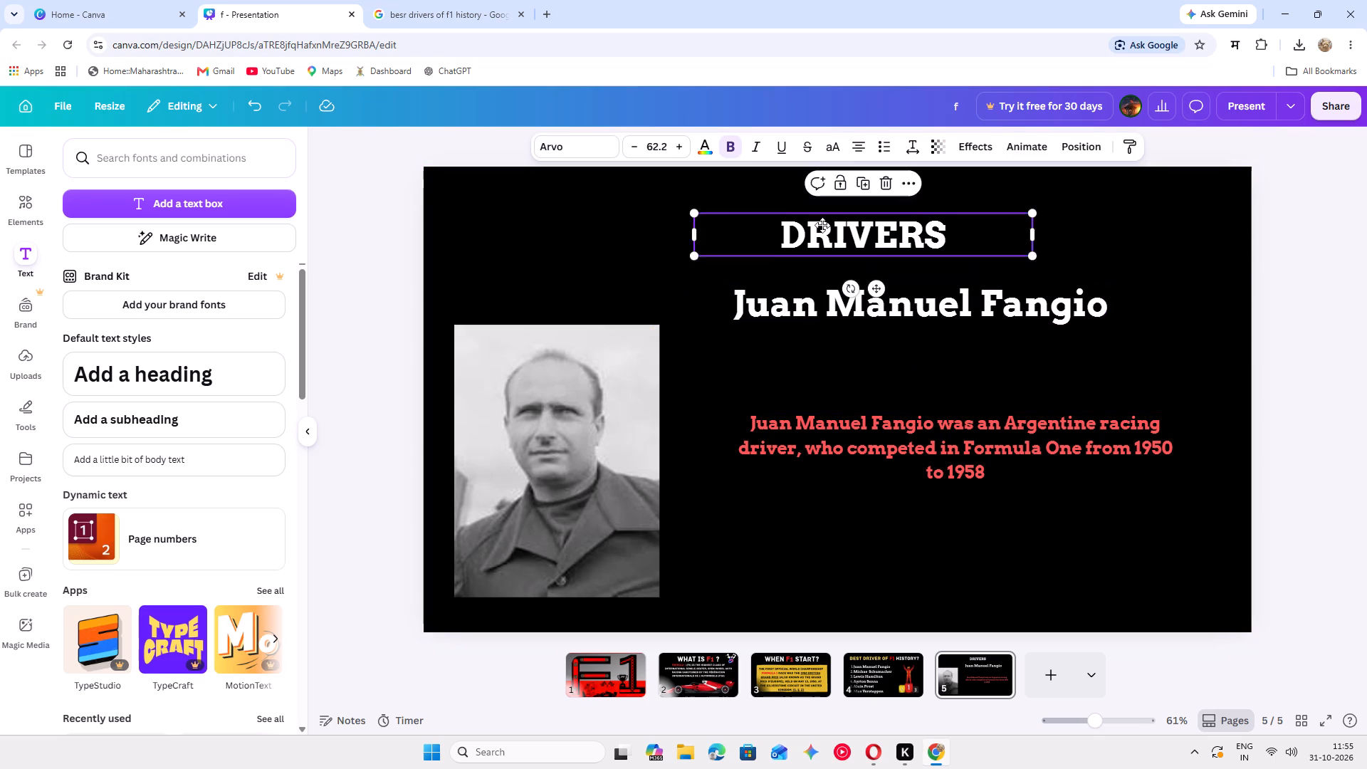
pyautogui.moveTo(822, 225); pyautogui.dragTo(809, 206)
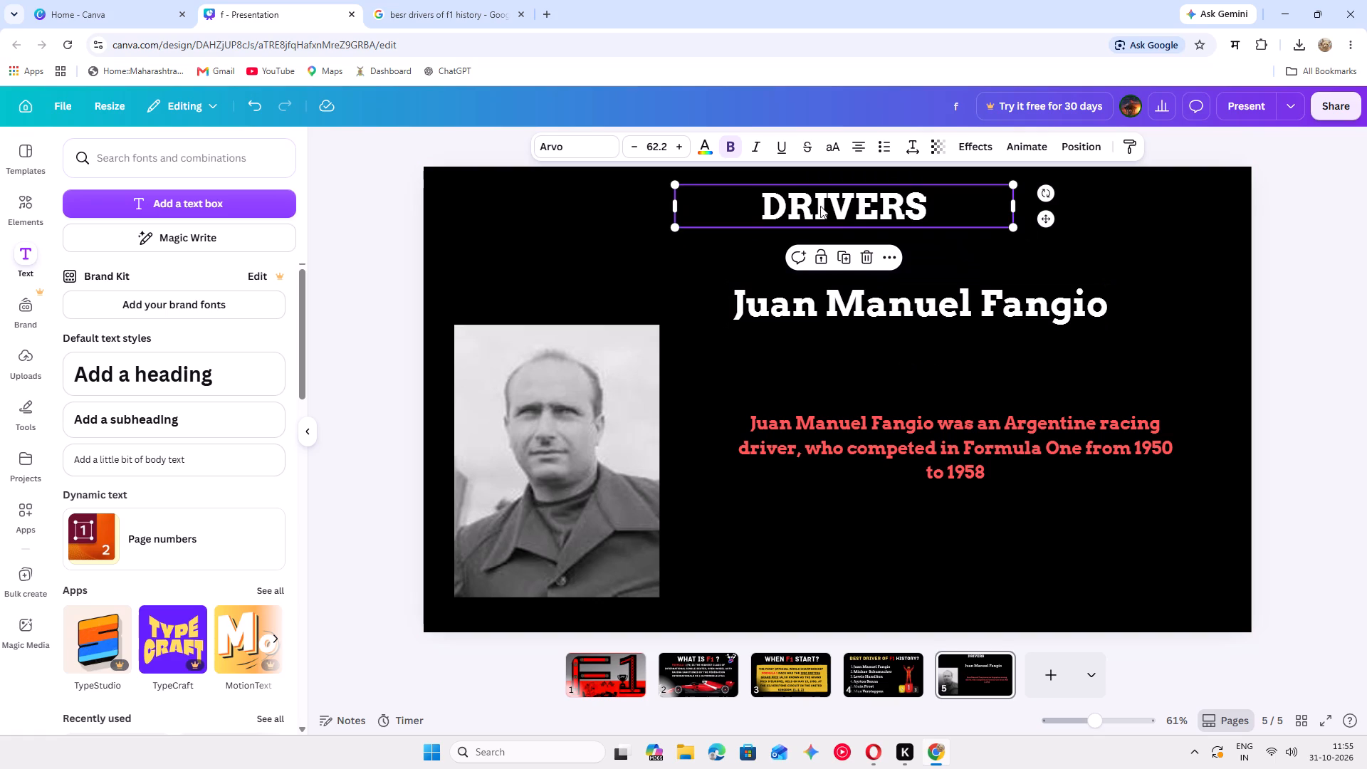
pyautogui.click(1272, 298)
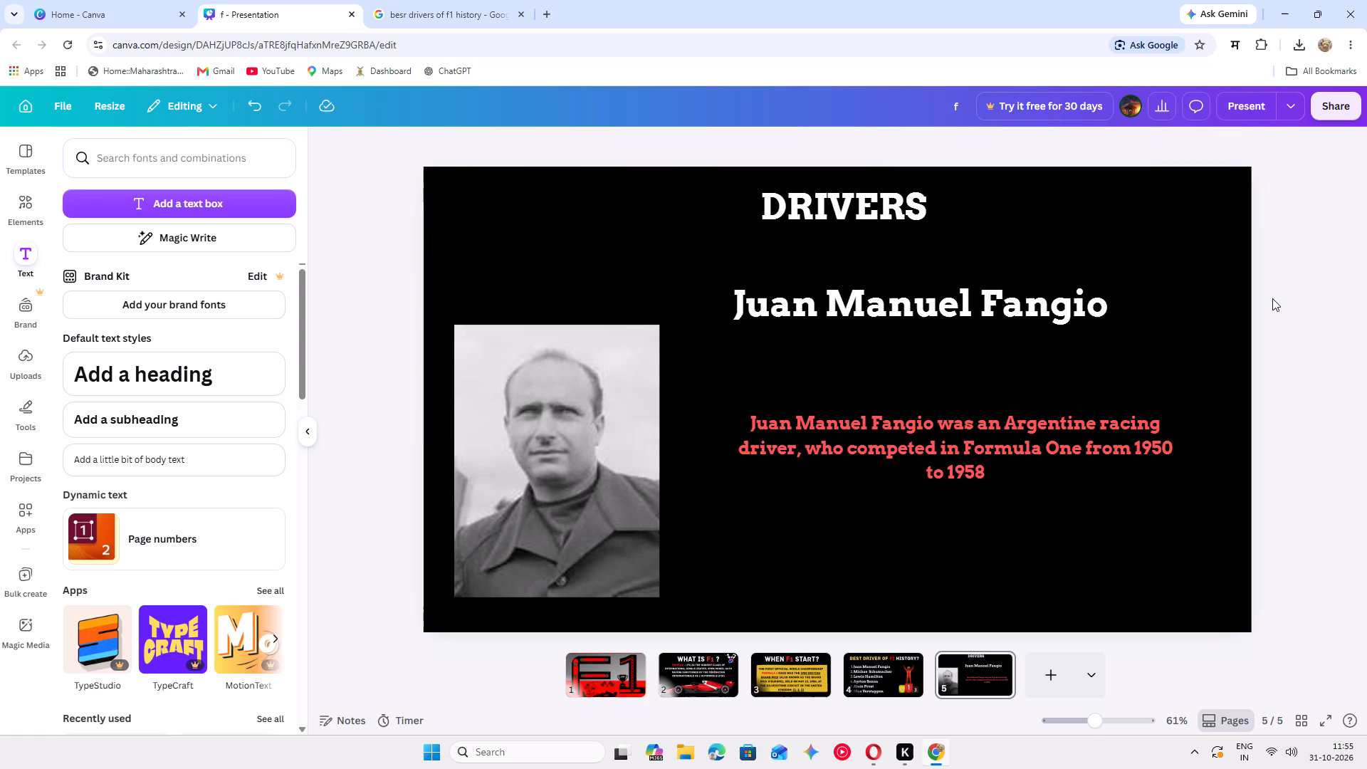
# Shift the biography text slightly left and place the "Juan Manuel Fangio" name centred just above it.
pyautogui.moveTo(872, 461); pyautogui.dragTo(848, 459)
pyautogui.moveTo(896, 320); pyautogui.dragTo(934, 325)
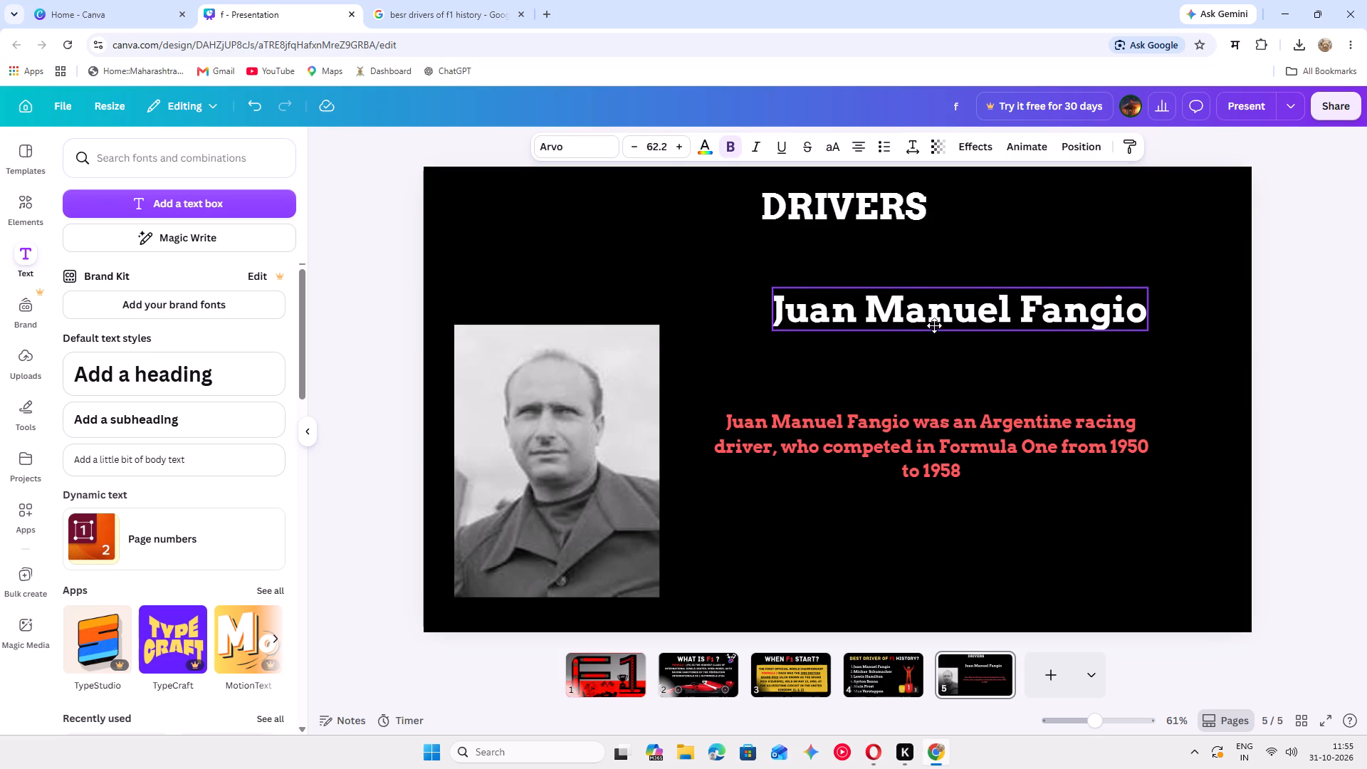
pyautogui.moveTo(934, 325); pyautogui.dragTo(908, 375)
# Browse the "f1" graphics results for an element that suits the Fangio page.
pyautogui.click(22, 206)
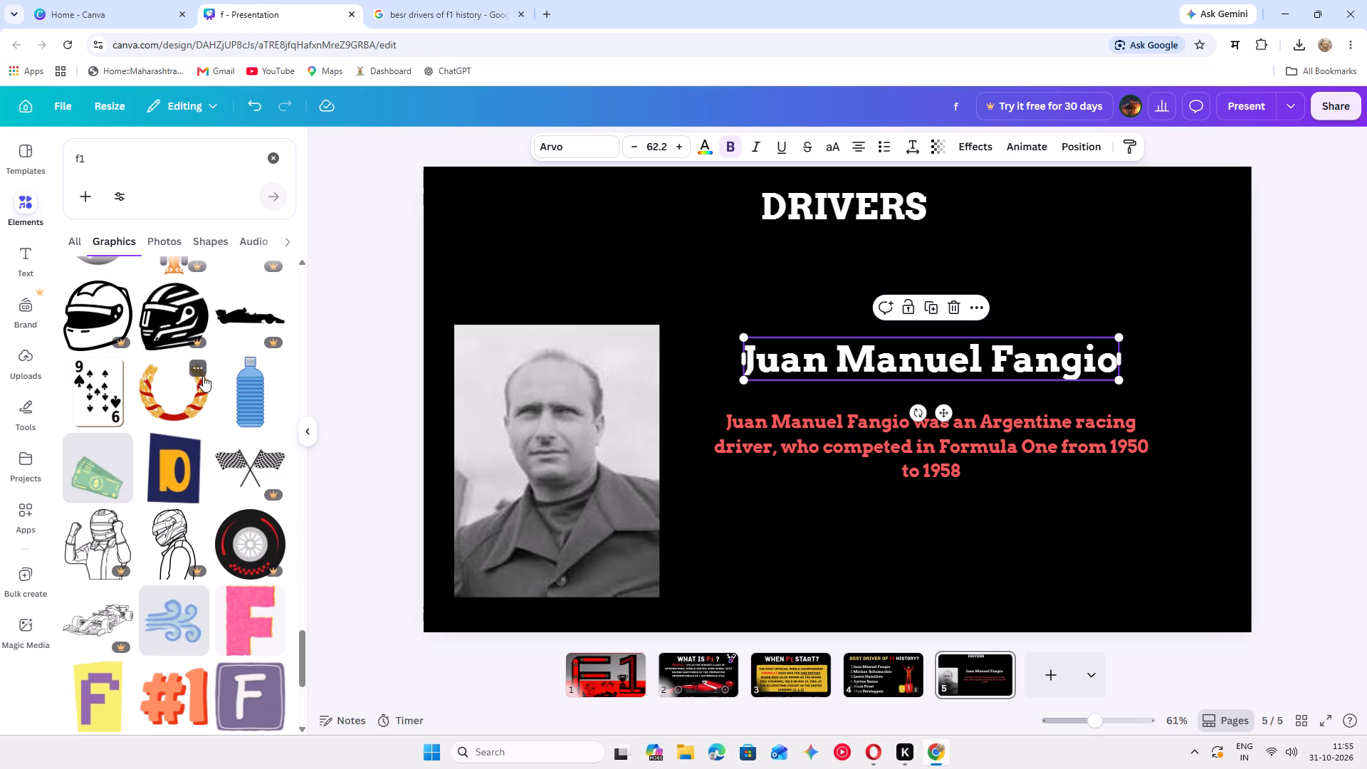
pyautogui.scroll(-2, 203, 376)
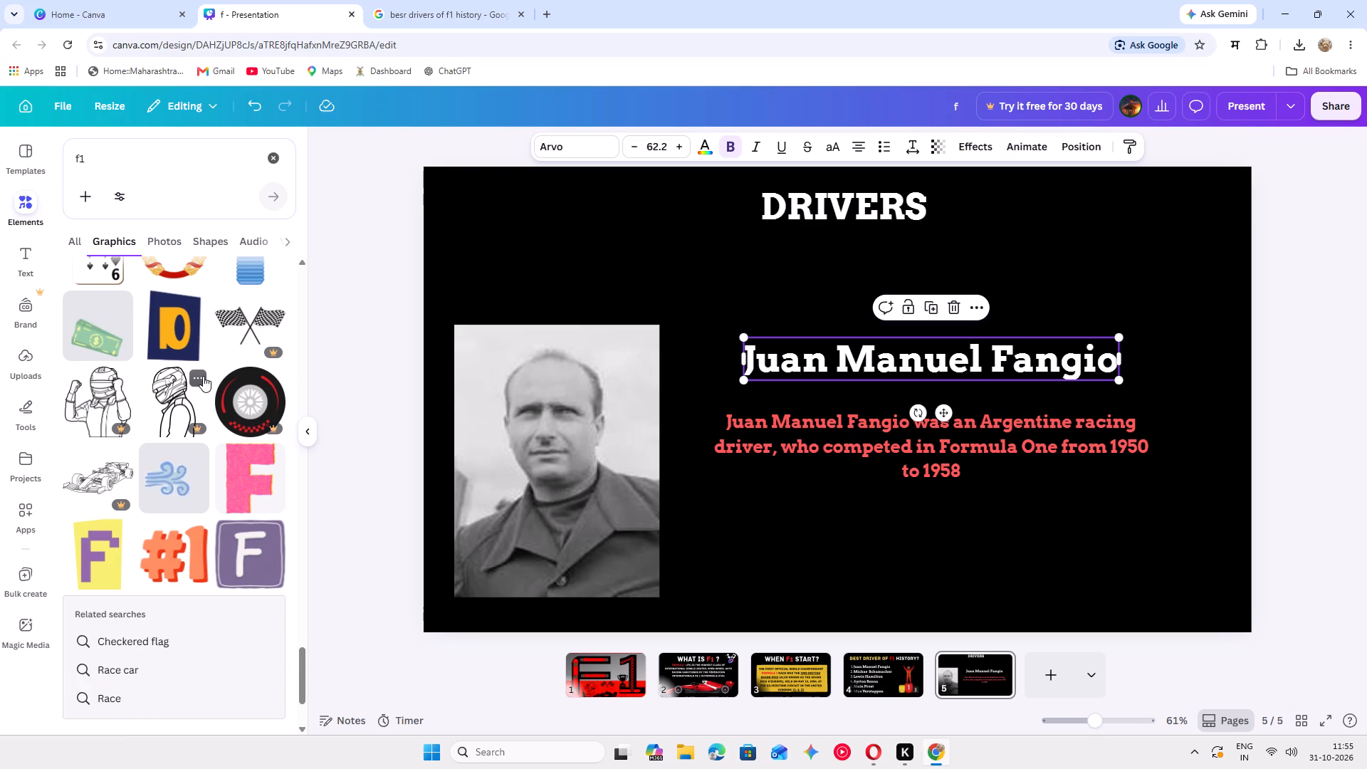
pyautogui.scroll(-4, 203, 376)
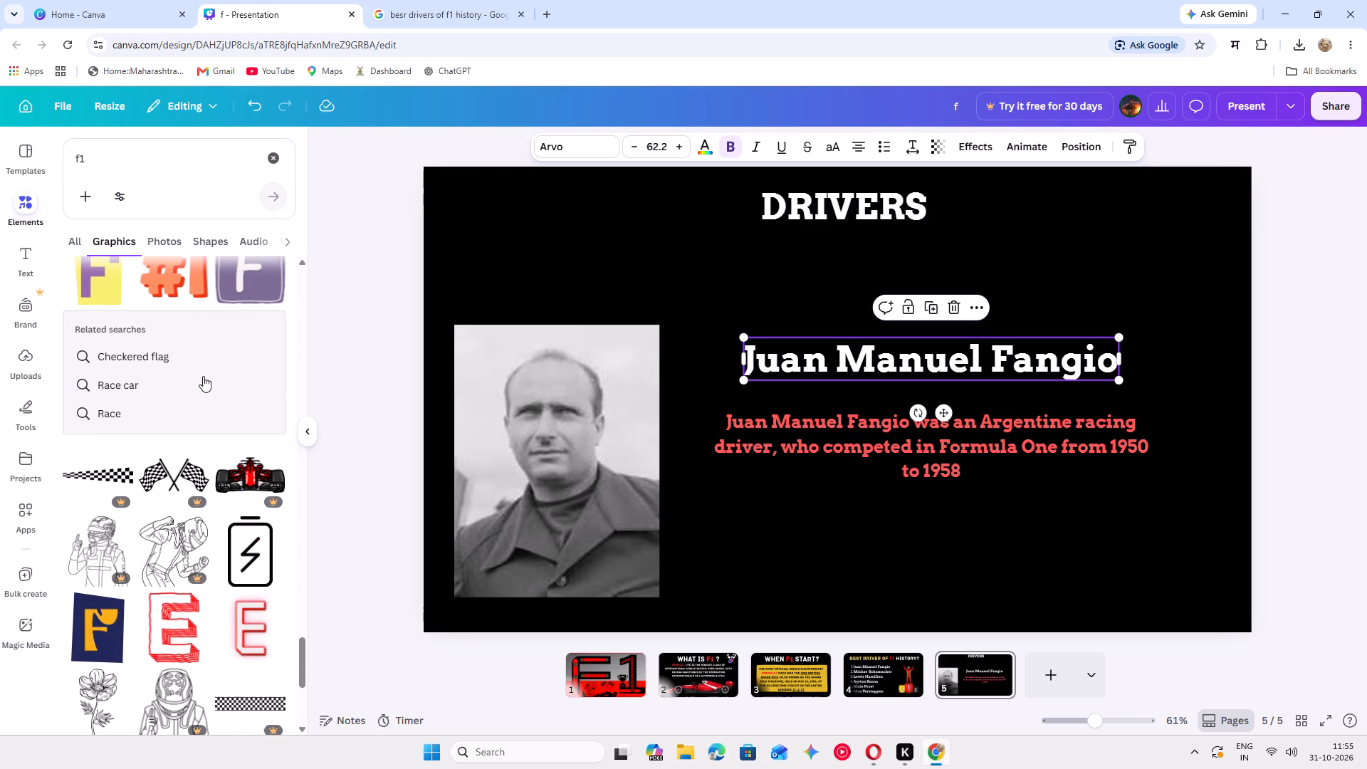
pyautogui.scroll(-1, 203, 376)
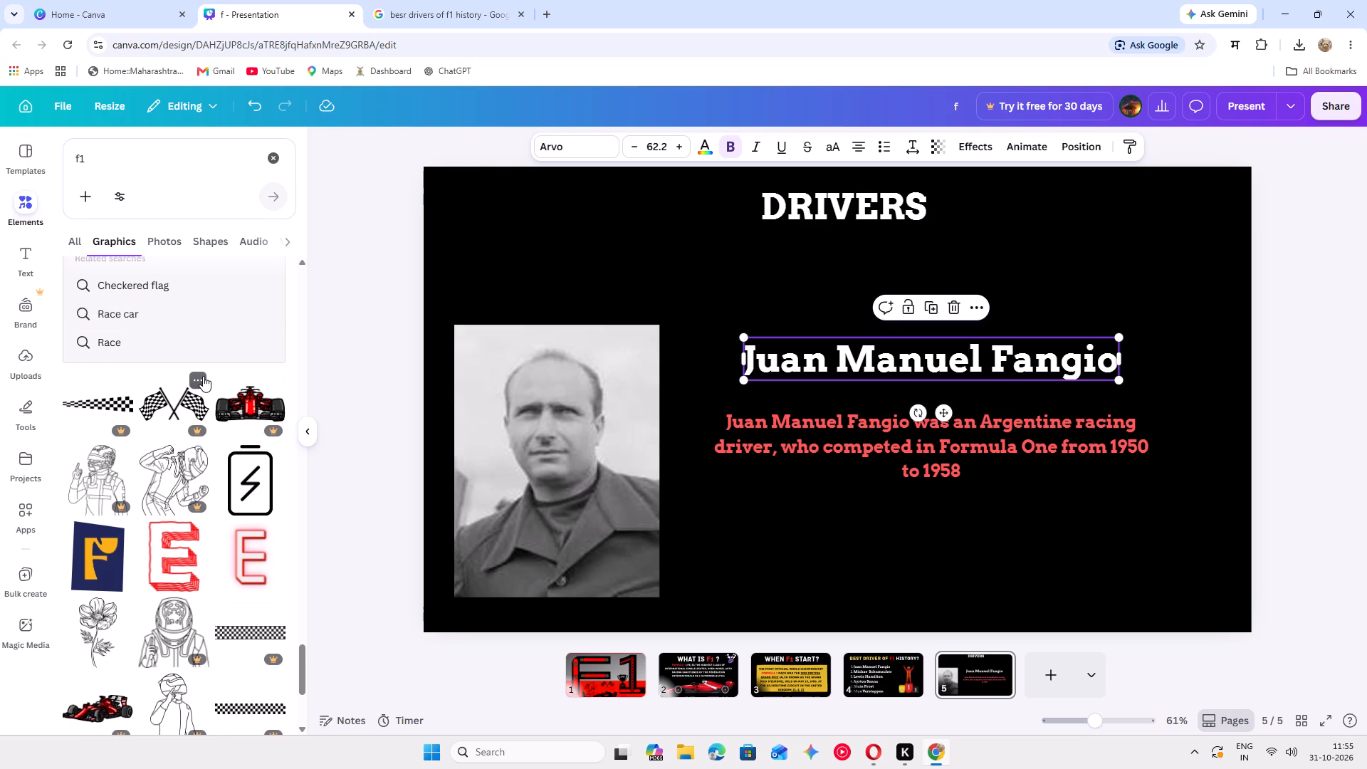
pyautogui.scroll(-1, 203, 376)
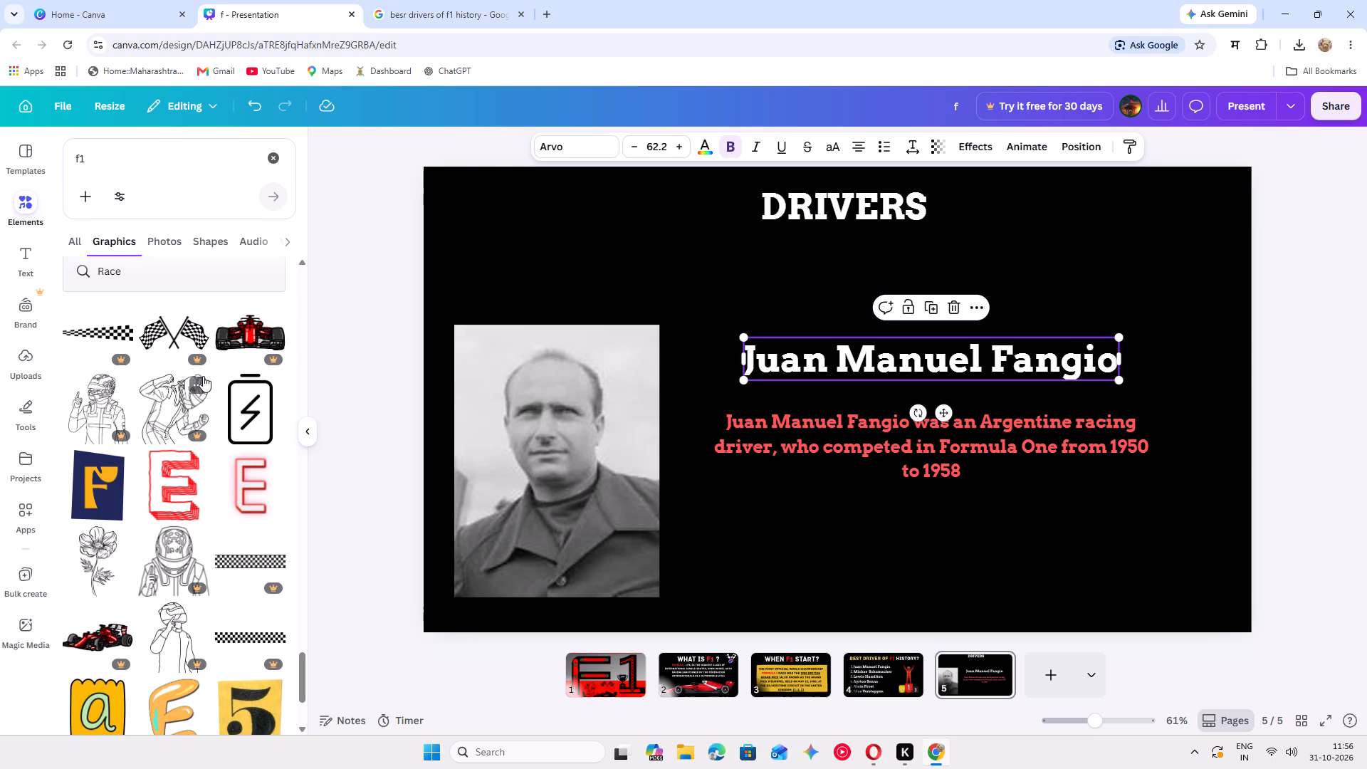
pyautogui.scroll(-2, 203, 376)
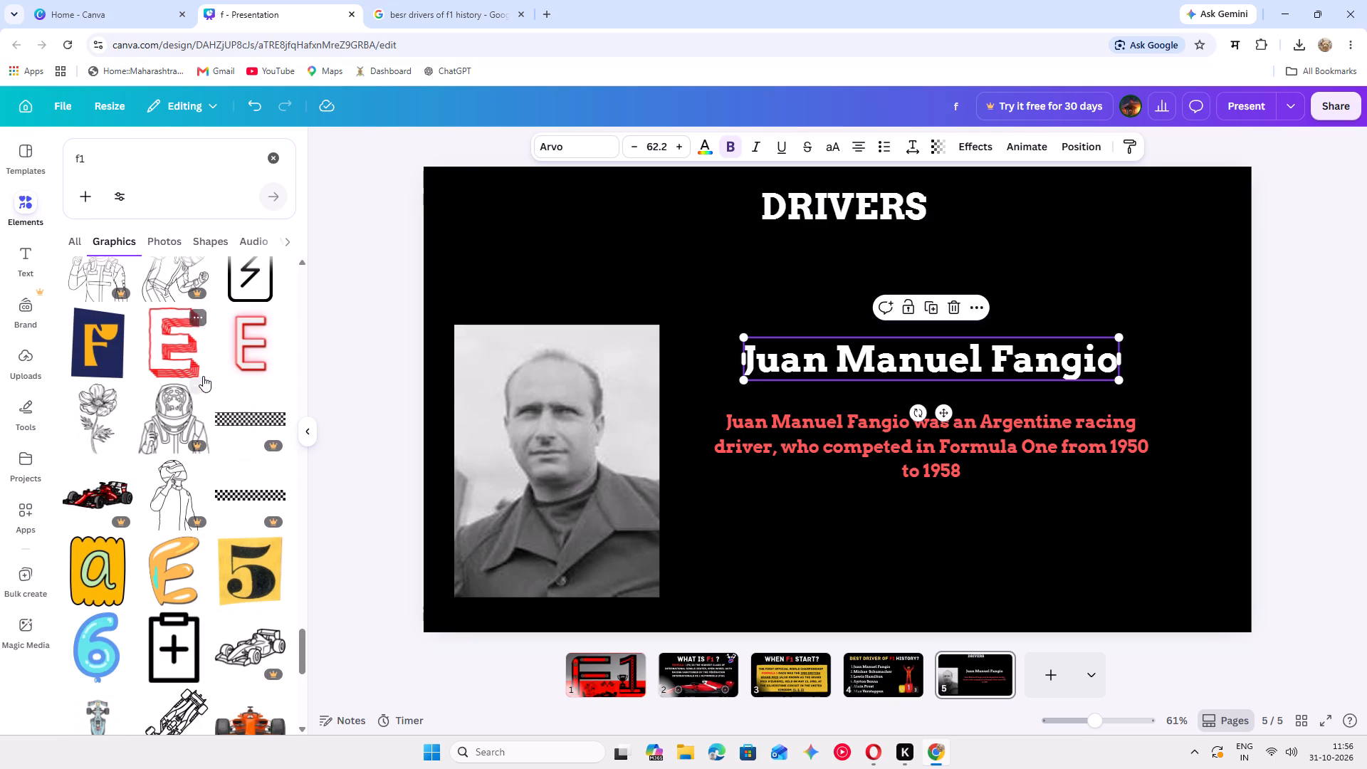
pyautogui.scroll(-1, 203, 376)
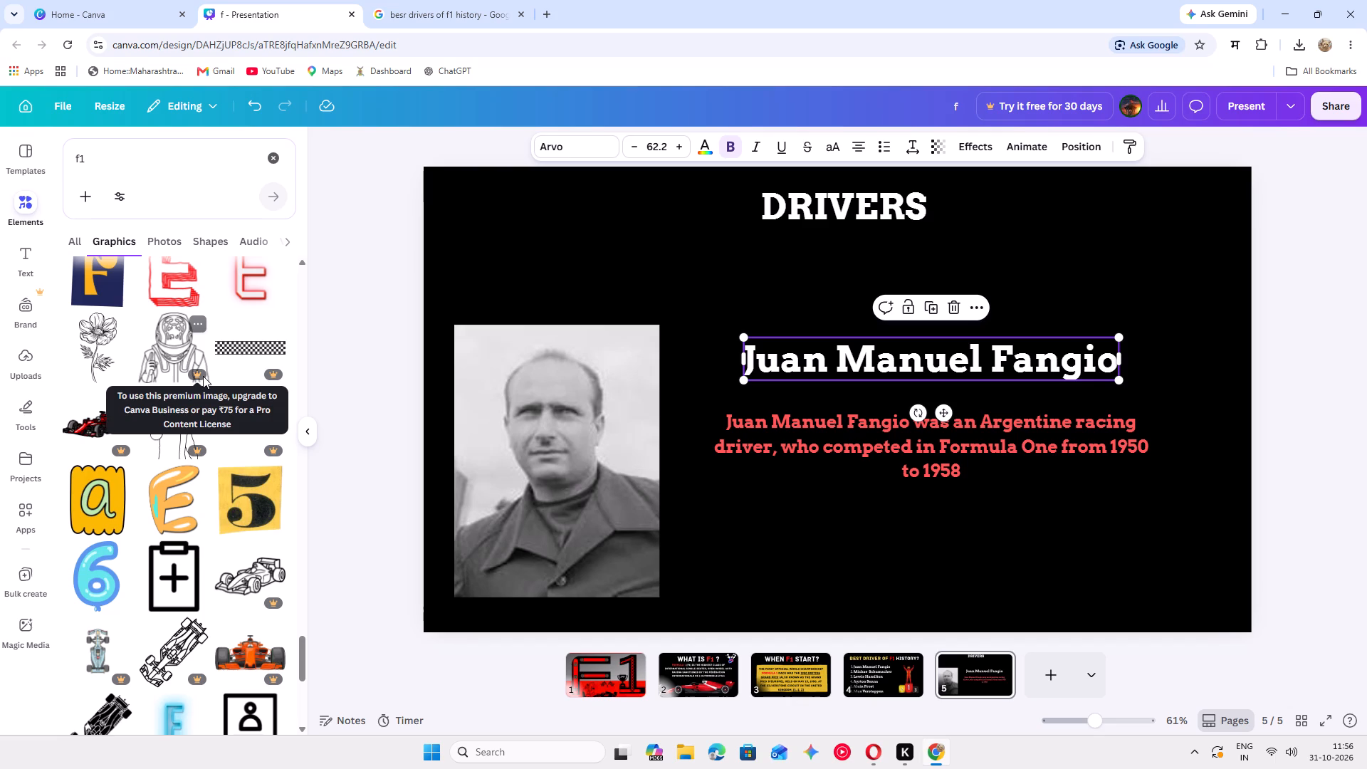
pyautogui.scroll(-4, 203, 376)
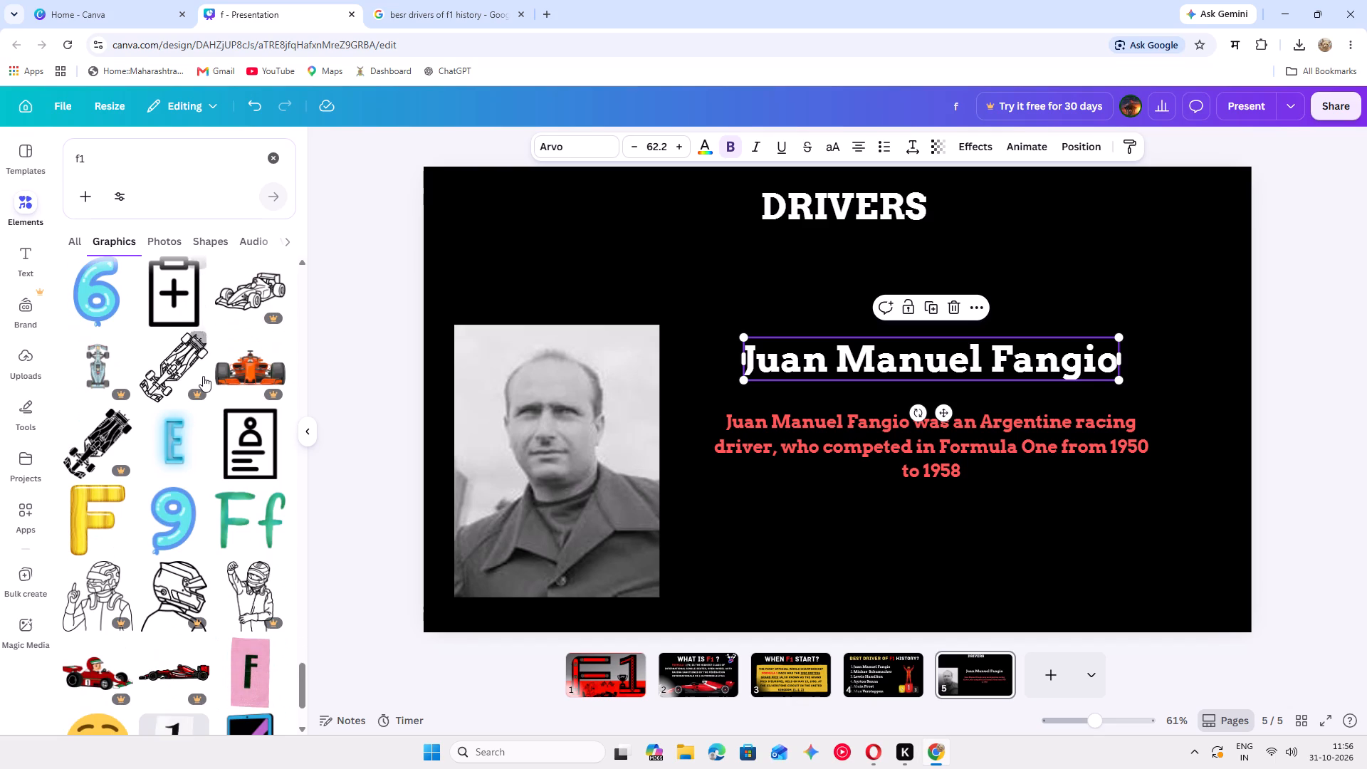
pyautogui.scroll(-6, 203, 376)
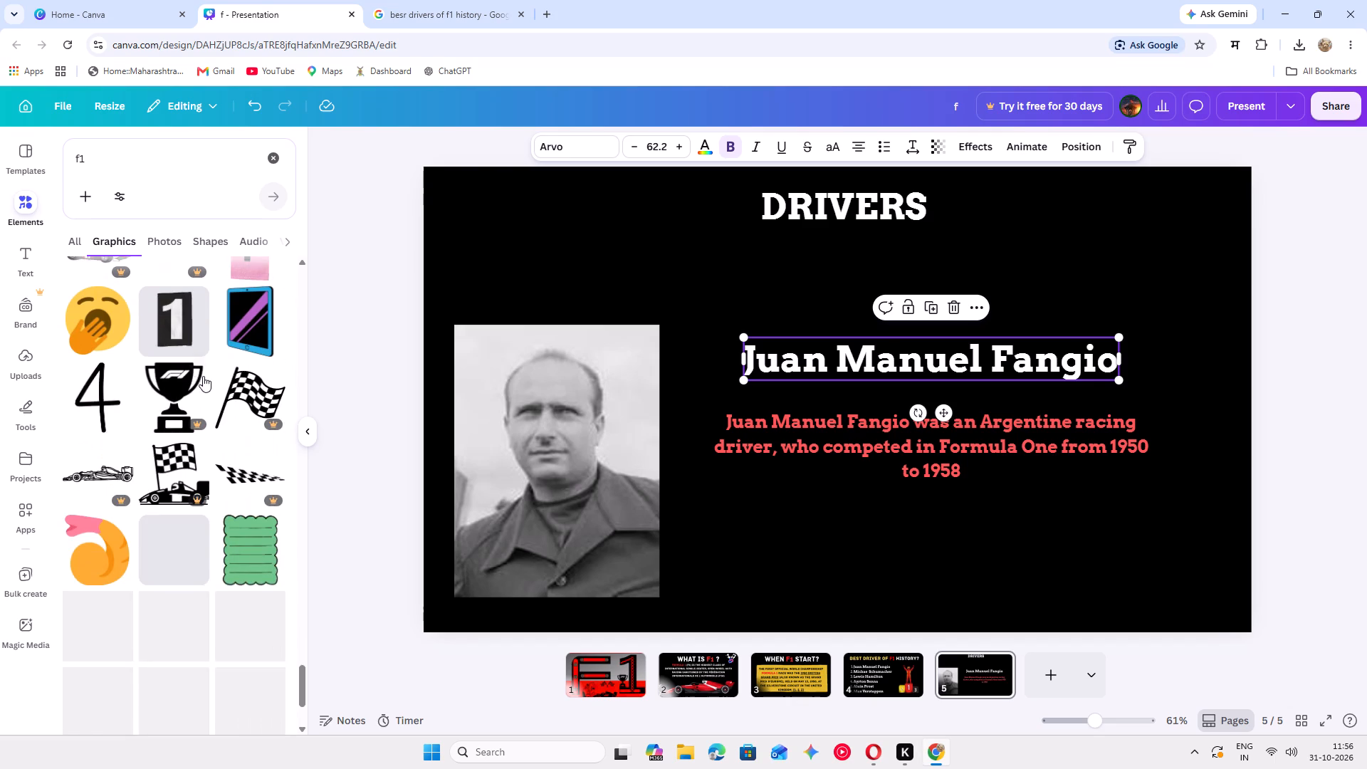
pyautogui.scroll(-4, 203, 376)
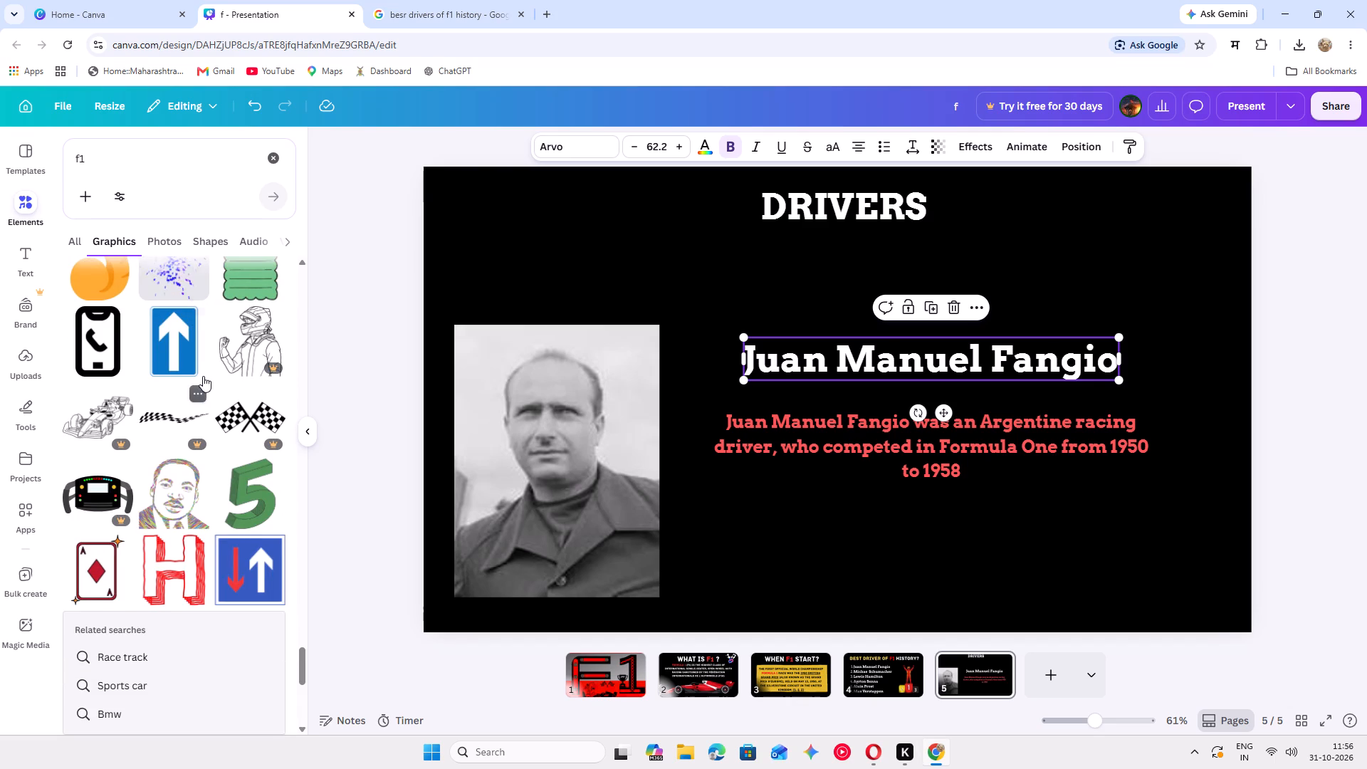
pyautogui.scroll(-2, 203, 376)
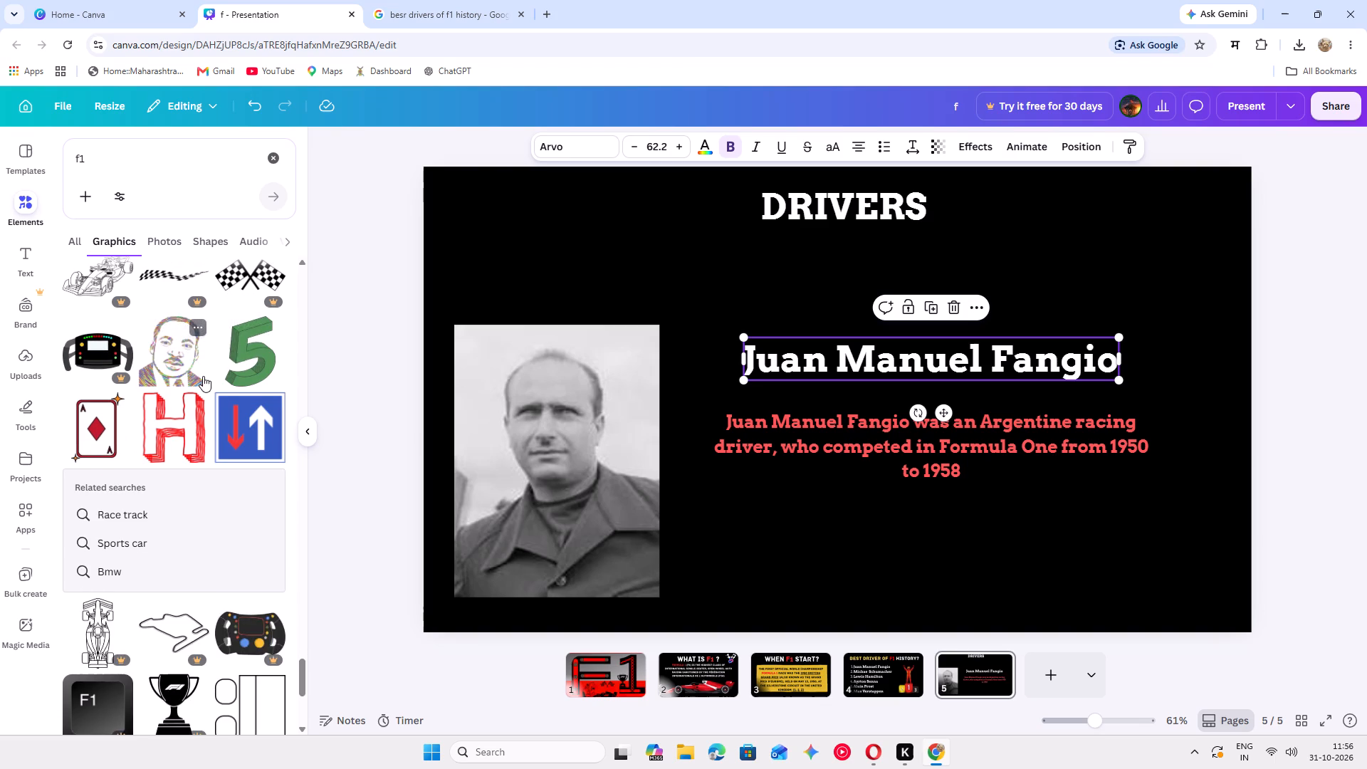
pyautogui.scroll(-2, 203, 376)
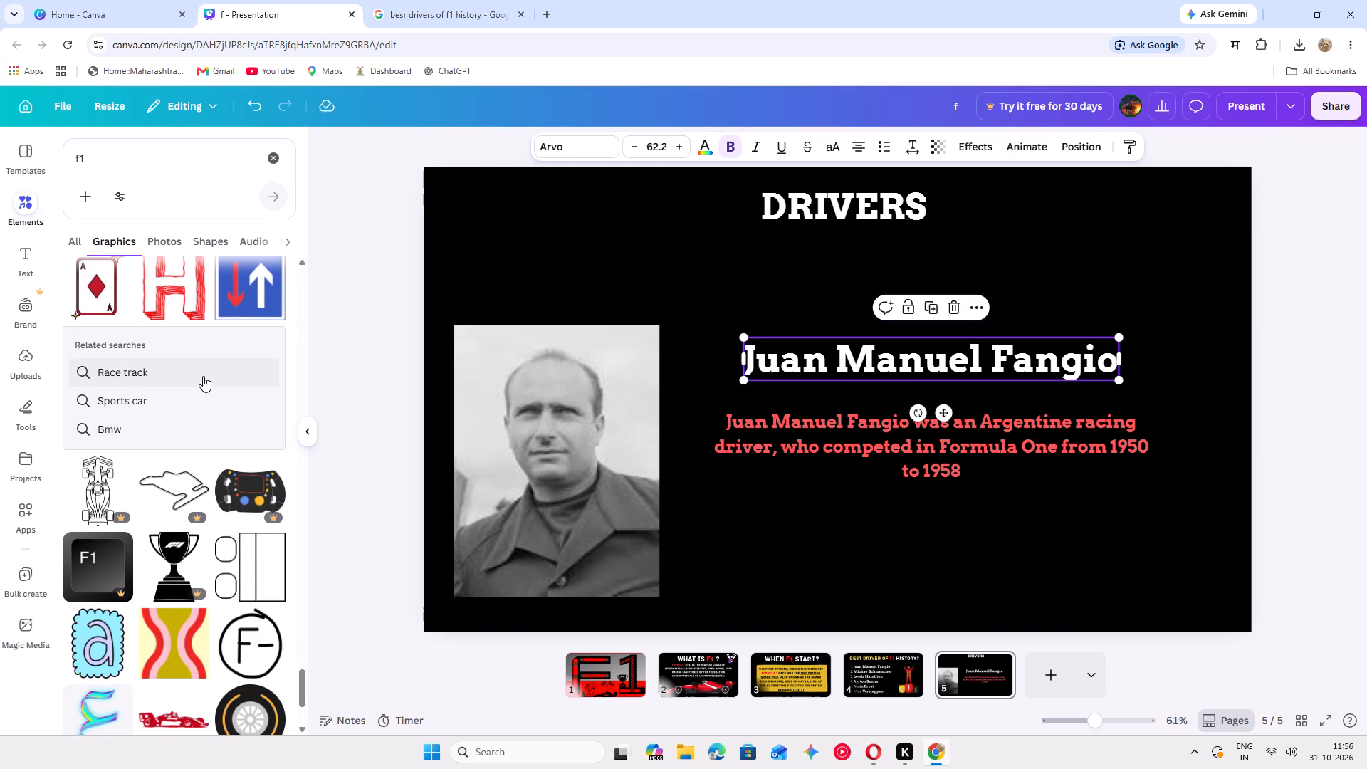
pyautogui.scroll(-5, 203, 376)
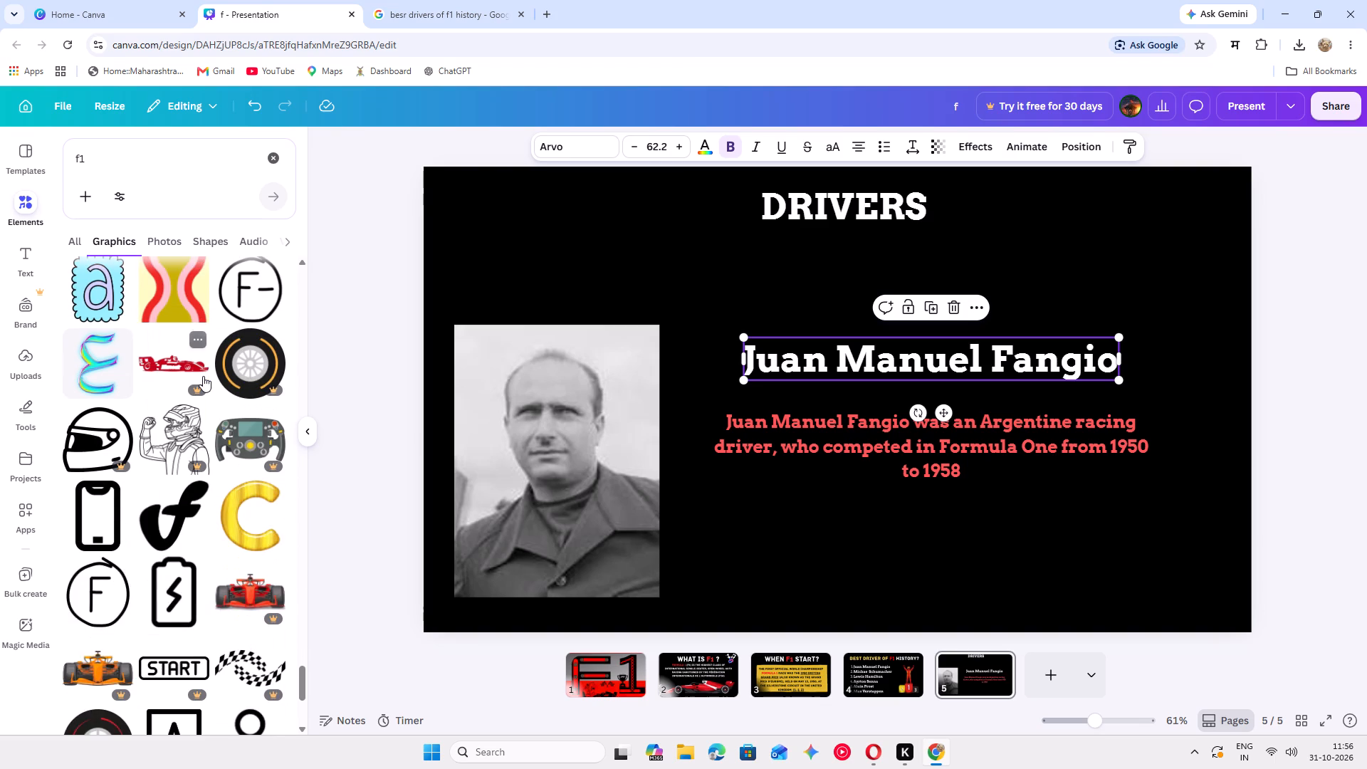
pyautogui.scroll(-1, 203, 376)
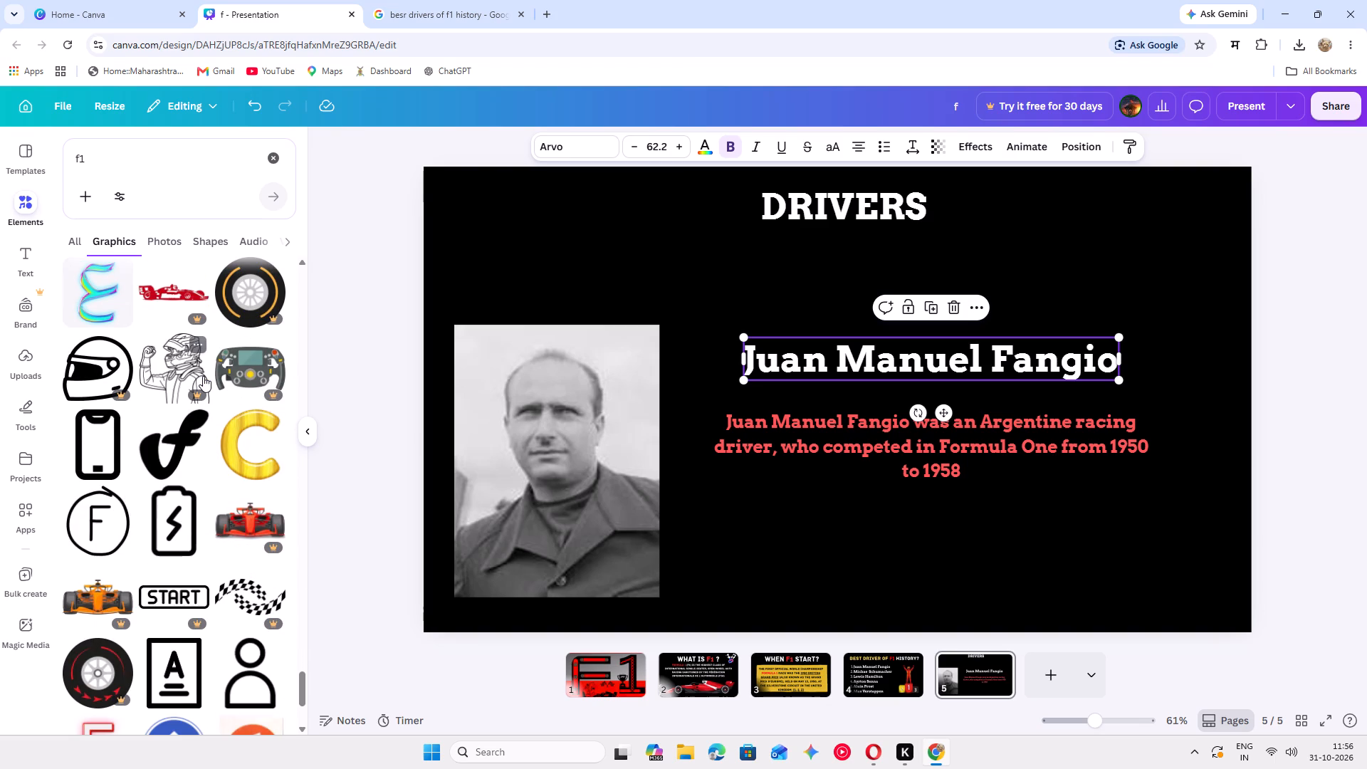
pyautogui.scroll(-1, 203, 376)
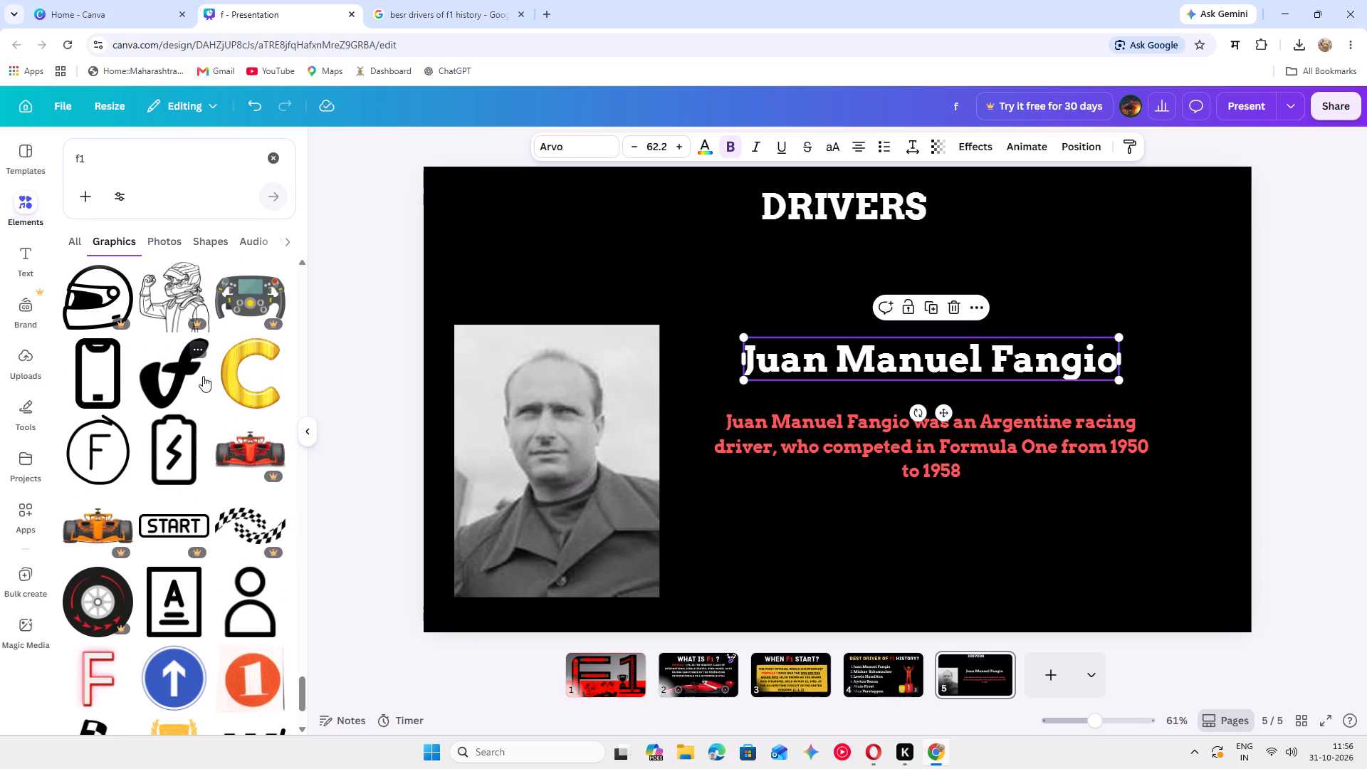
pyautogui.scroll(-4, 203, 376)
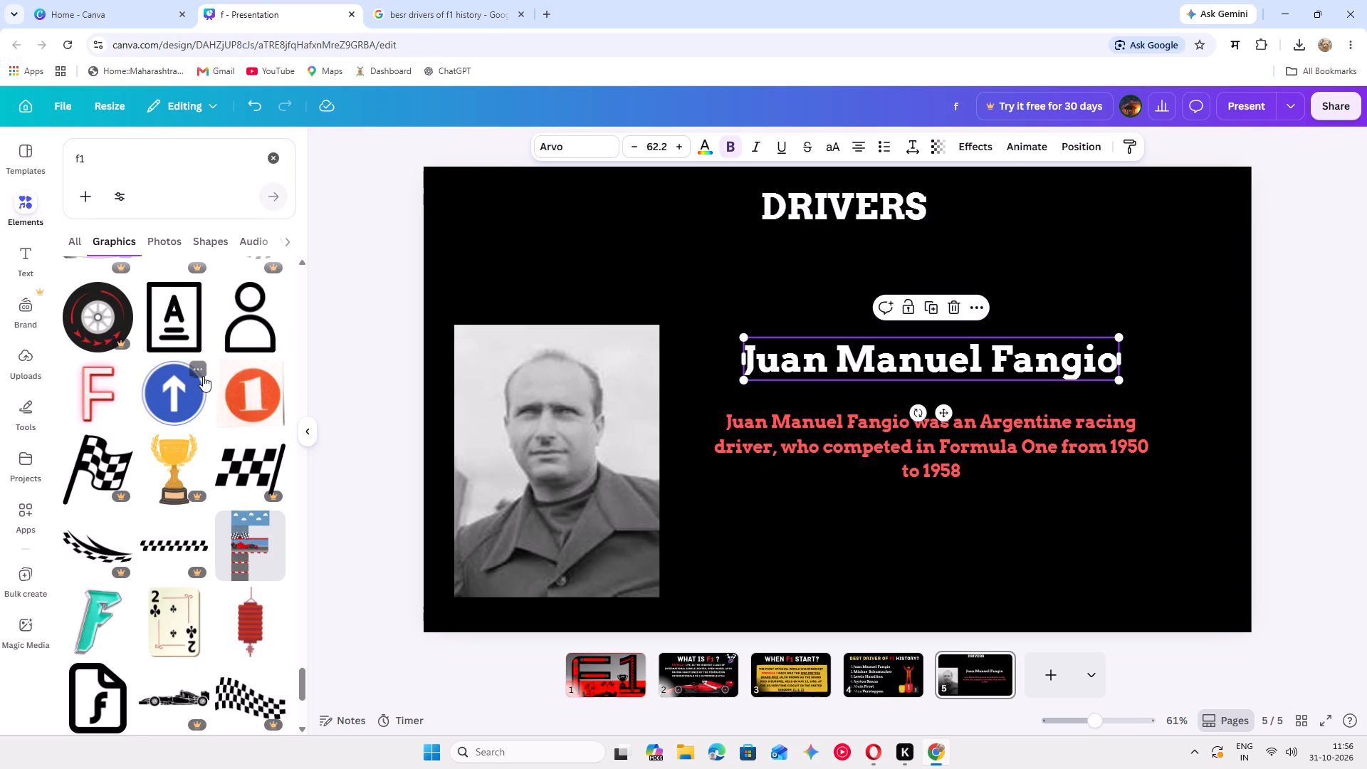
pyautogui.scroll(-4, 203, 376)
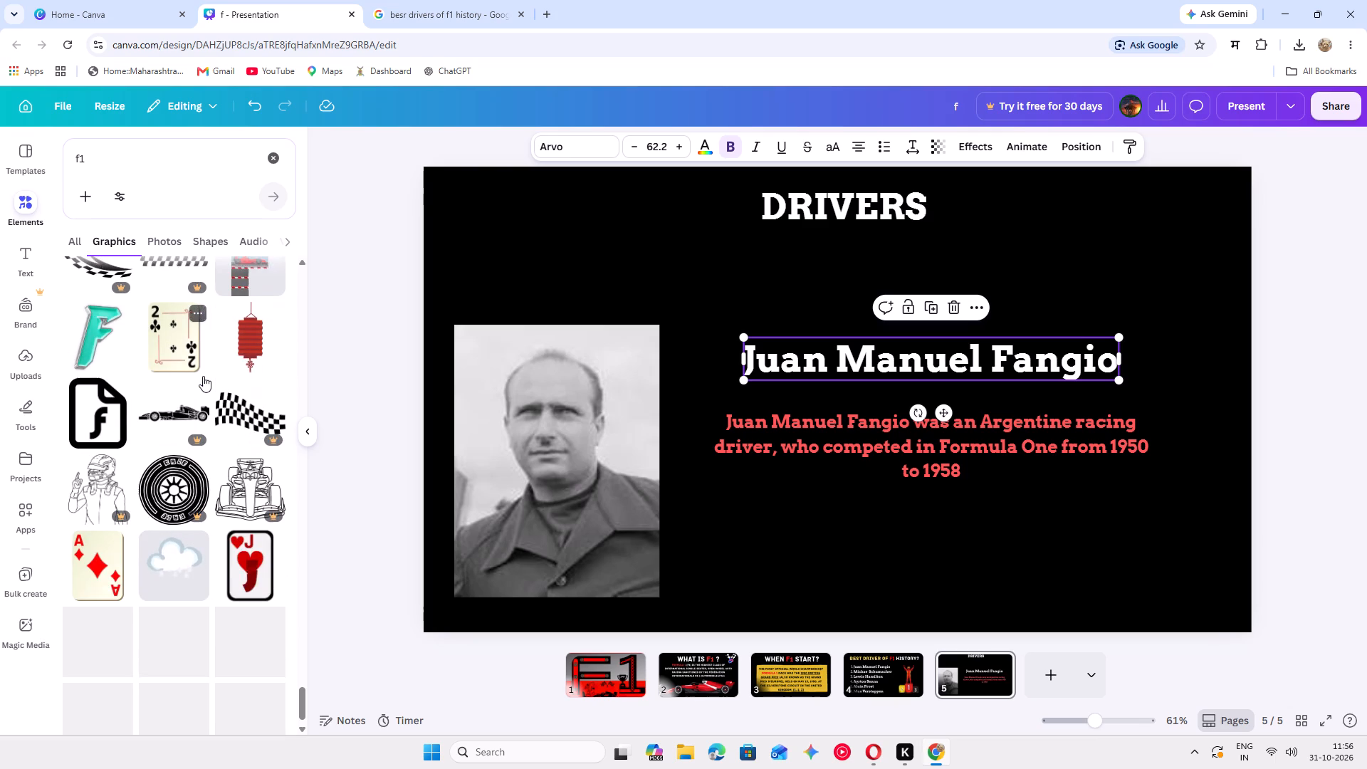
pyautogui.scroll(-4, 203, 376)
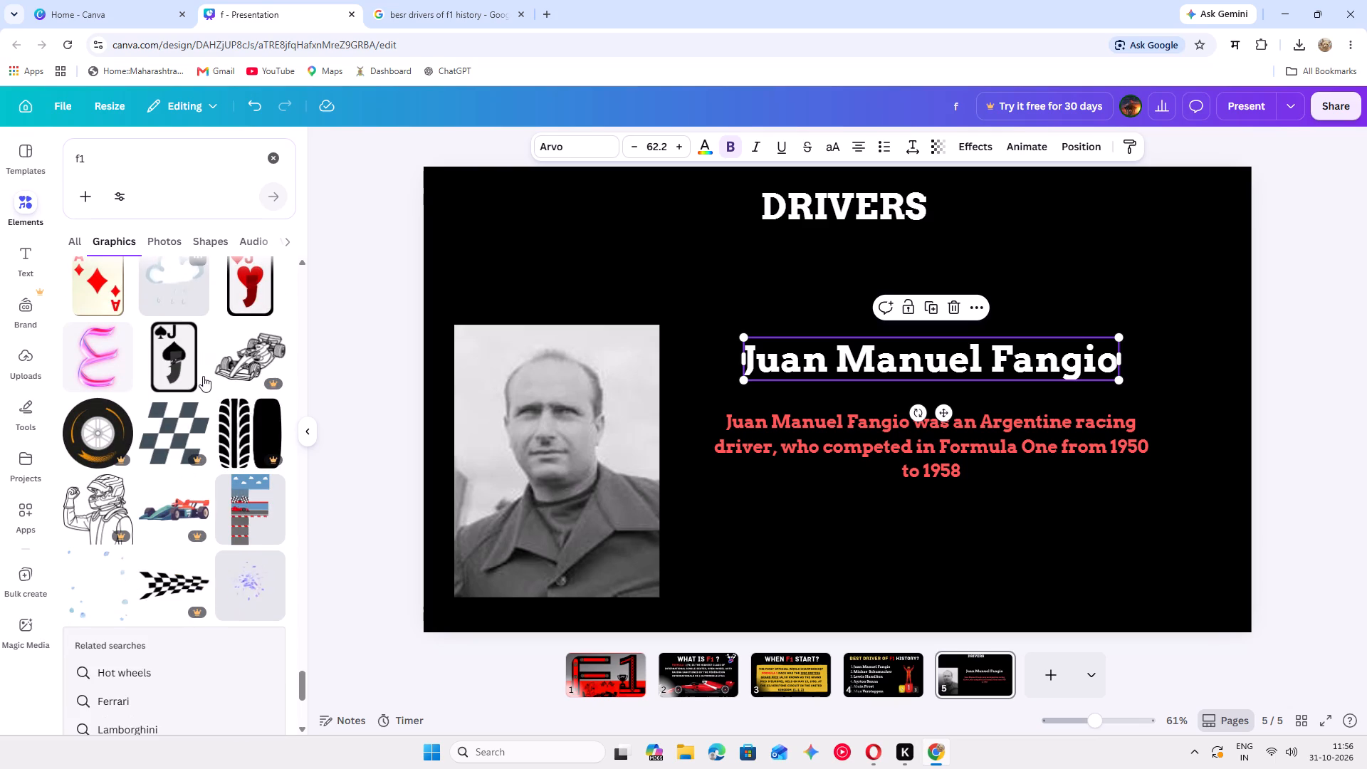
pyautogui.scroll(-4, 203, 376)
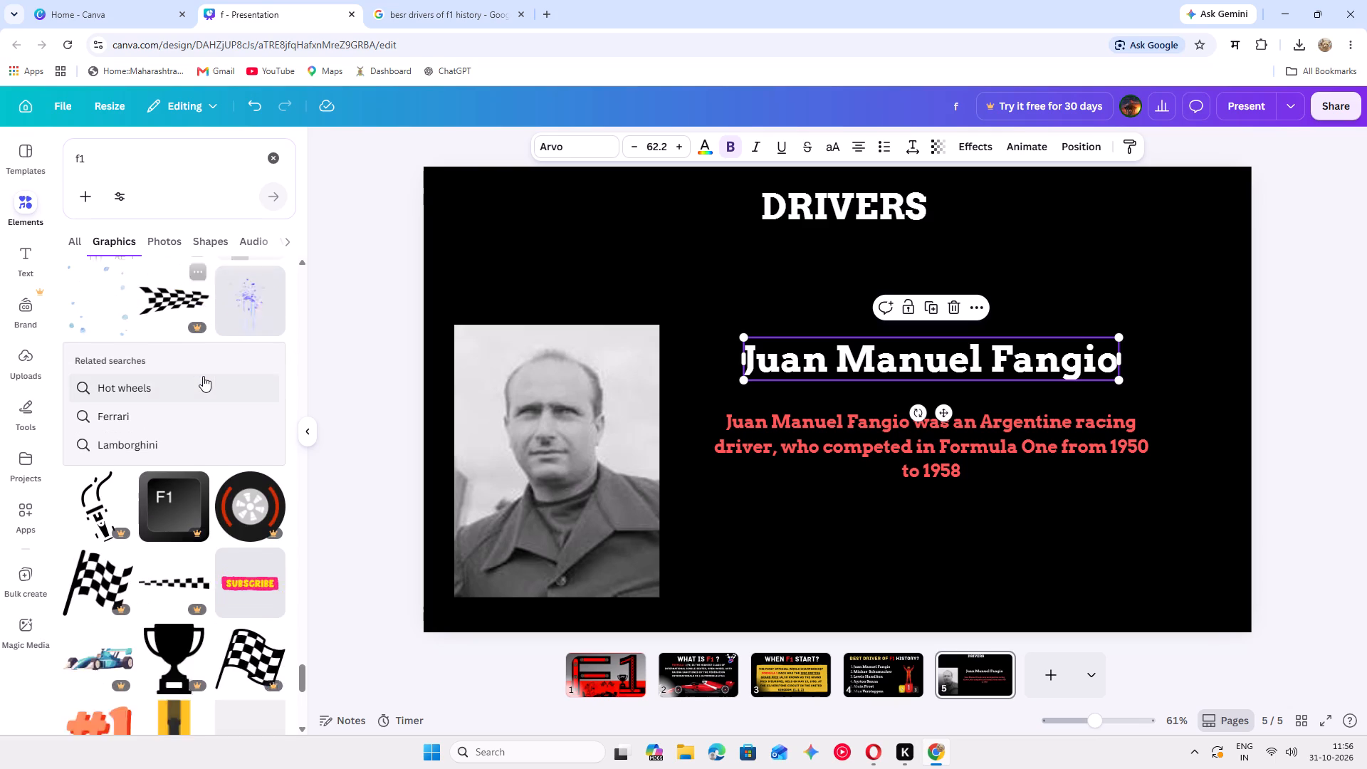
pyautogui.scroll(-5, 203, 376)
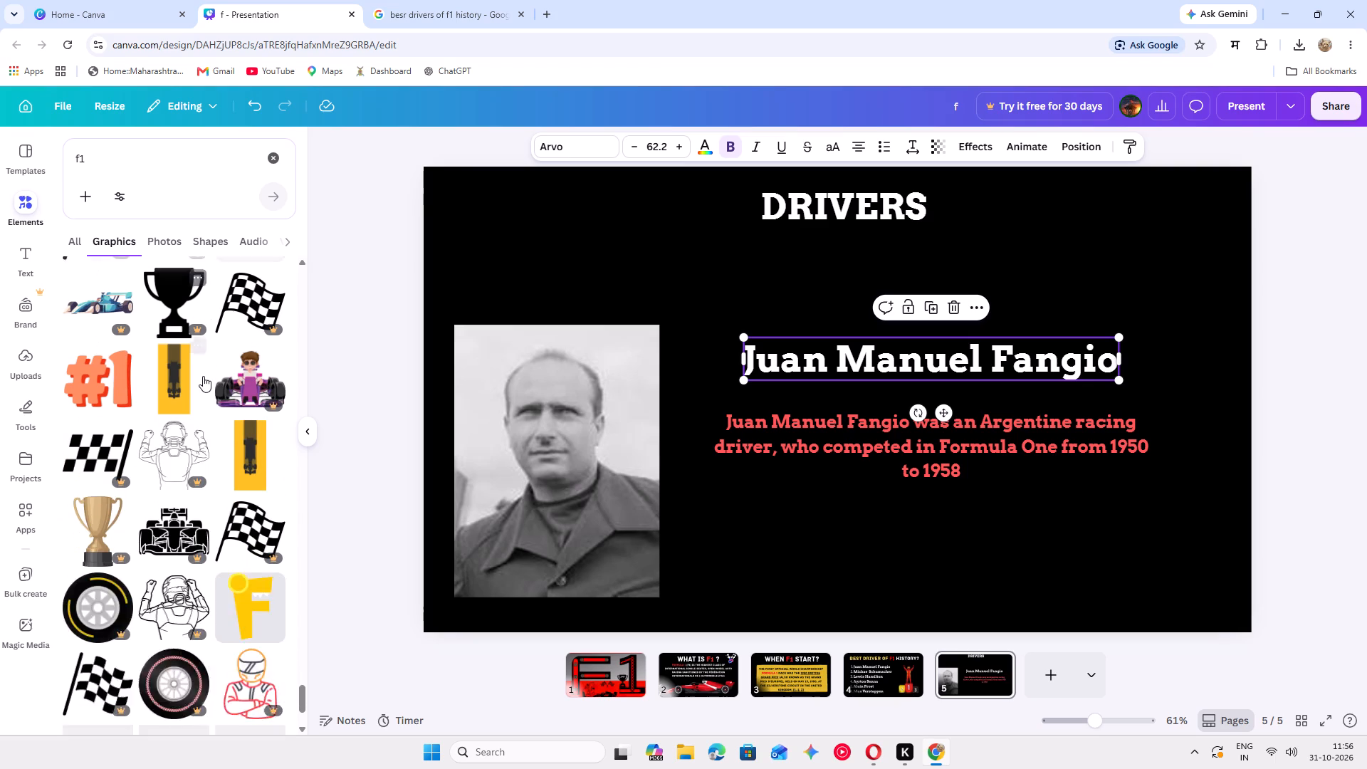
pyautogui.scroll(-4, 203, 376)
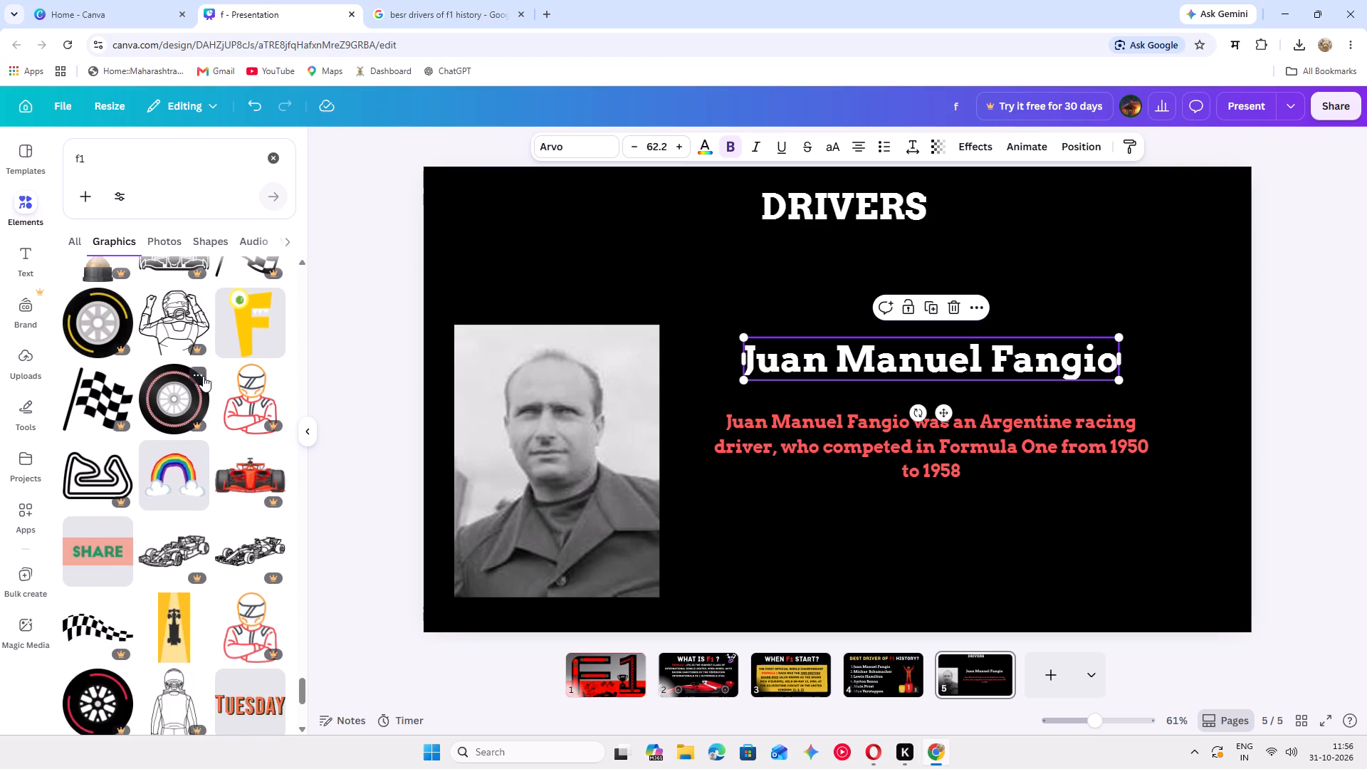
pyautogui.scroll(-6, 203, 376)
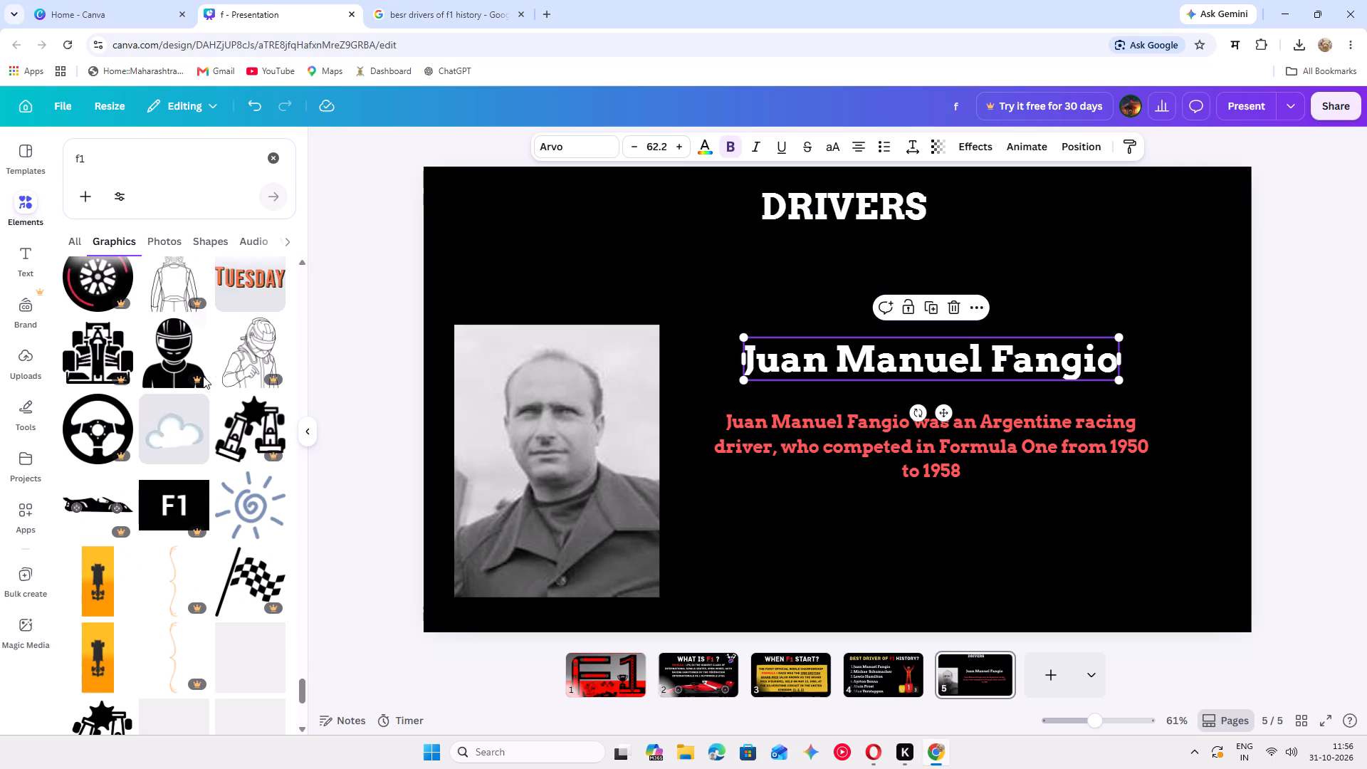
pyautogui.scroll(-3, 203, 376)
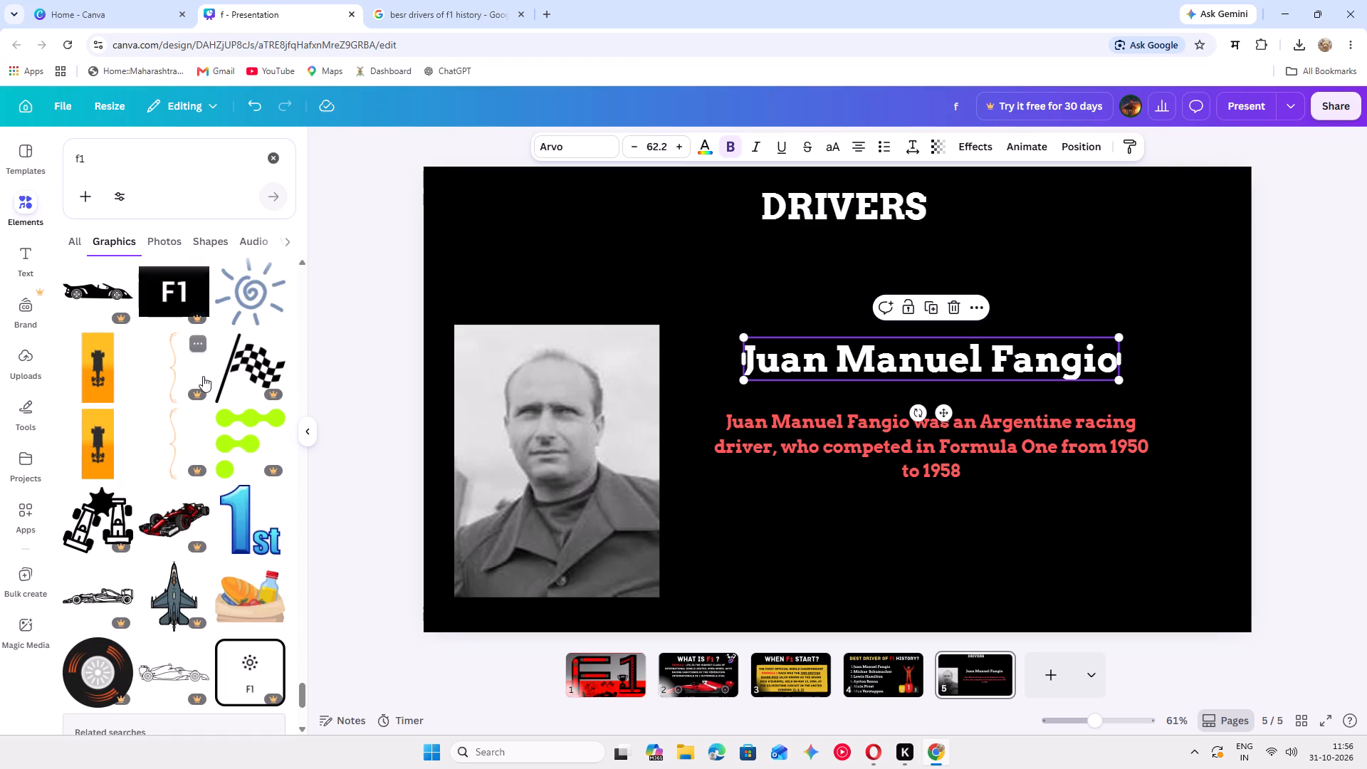
pyautogui.scroll(-2, 203, 376)
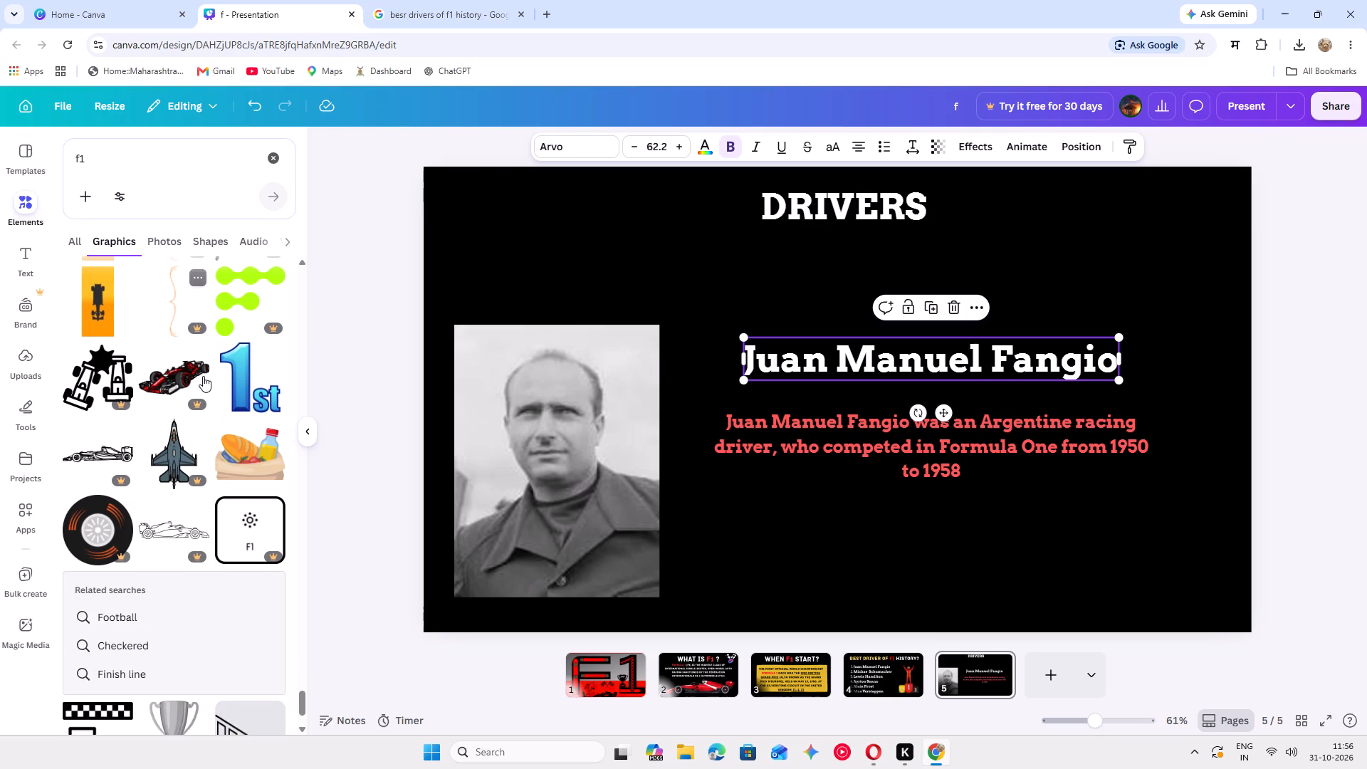
pyautogui.scroll(-8, 203, 376)
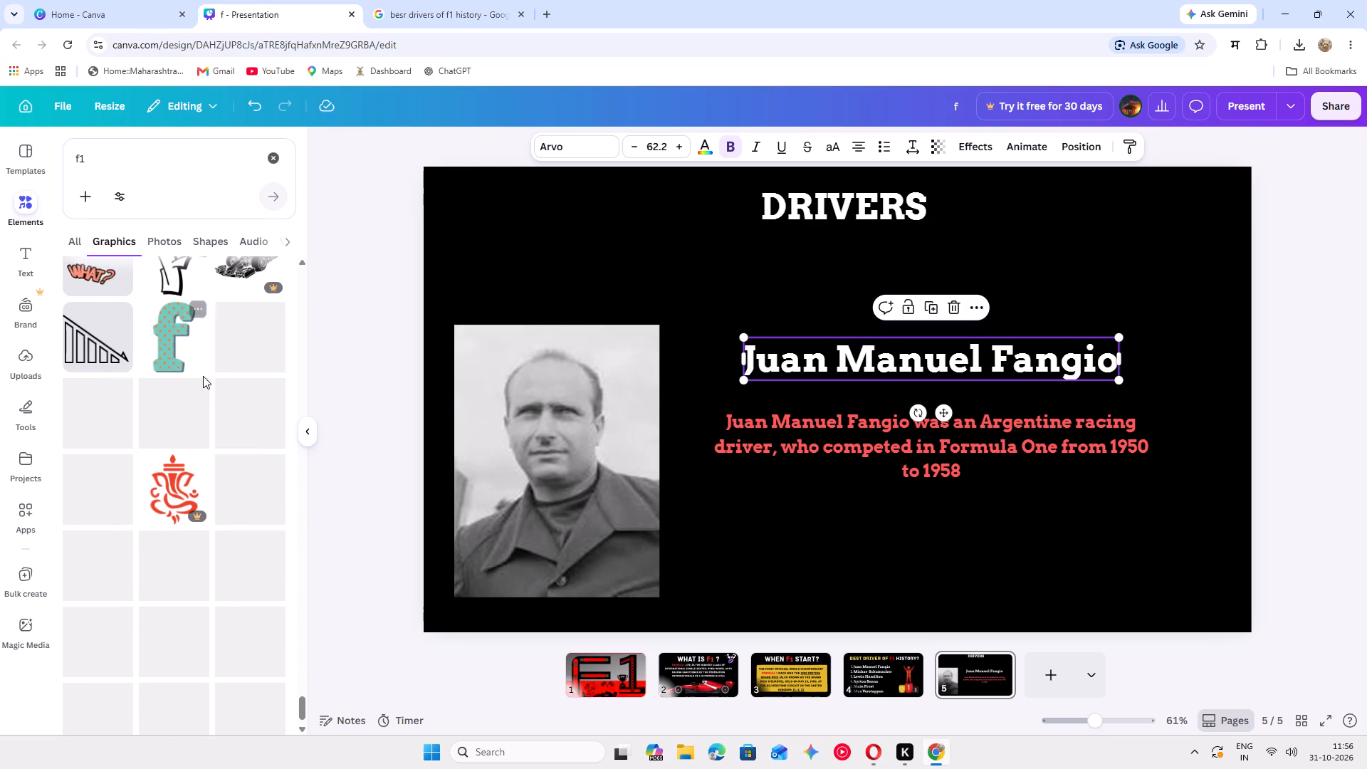
pyautogui.scroll(-4, 240, 484)
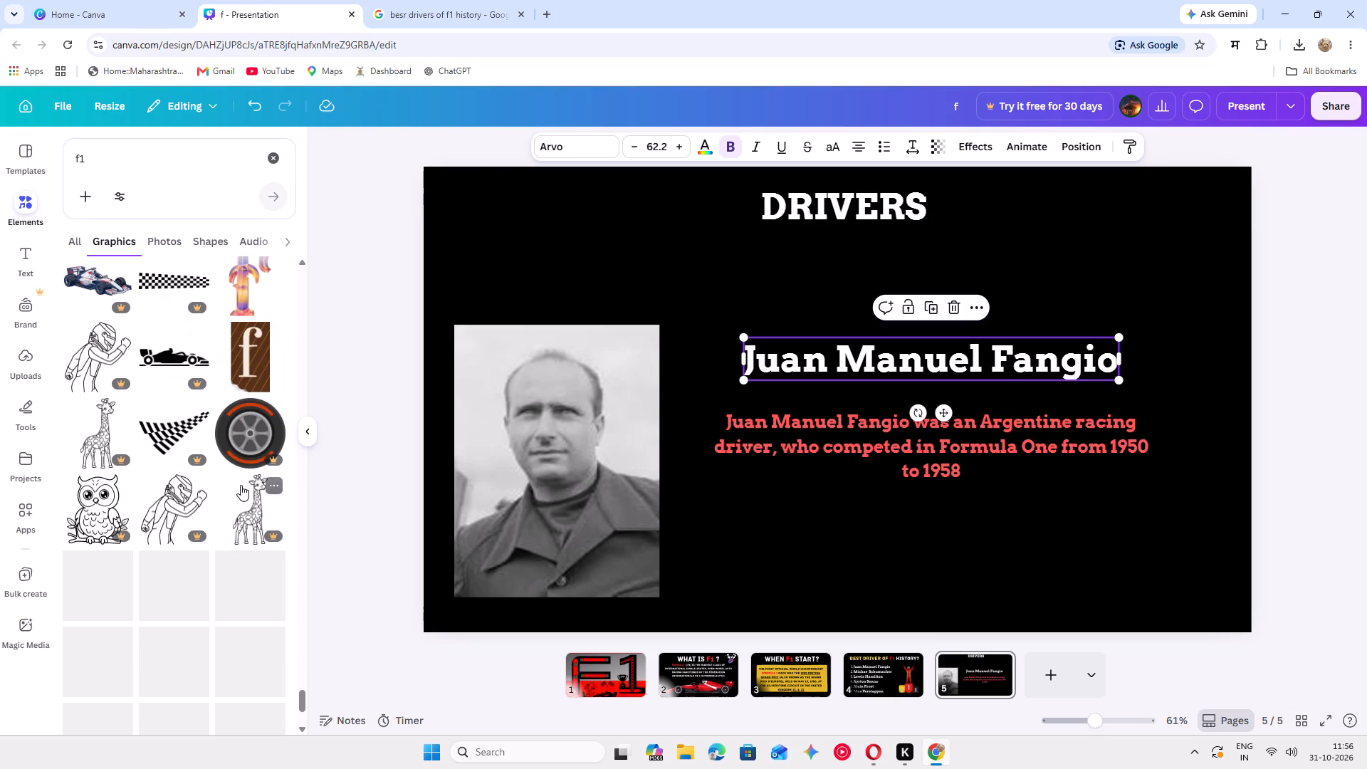
pyautogui.scroll(4, 150, 457)
pyautogui.scroll(-4, 151, 457)
pyautogui.scroll(-4, 246, 508)
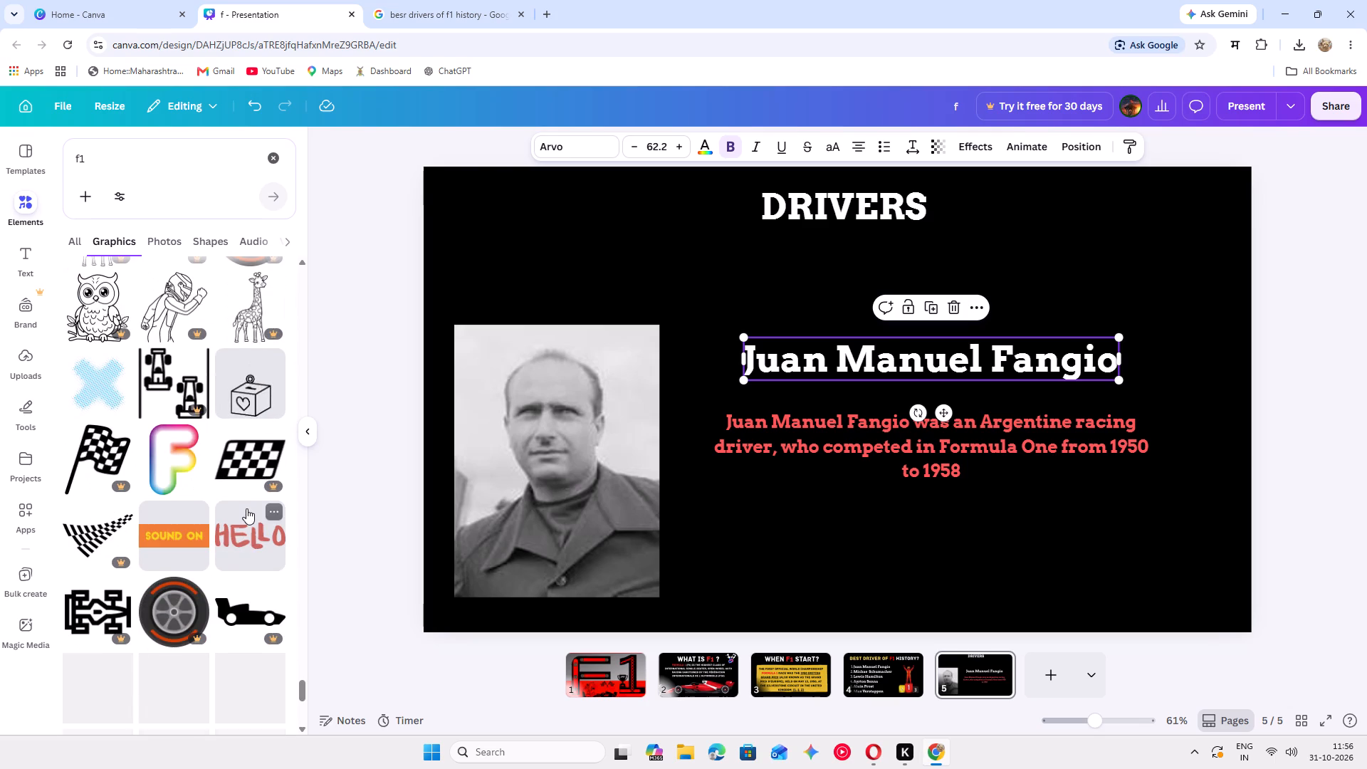
pyautogui.scroll(-1, 246, 508)
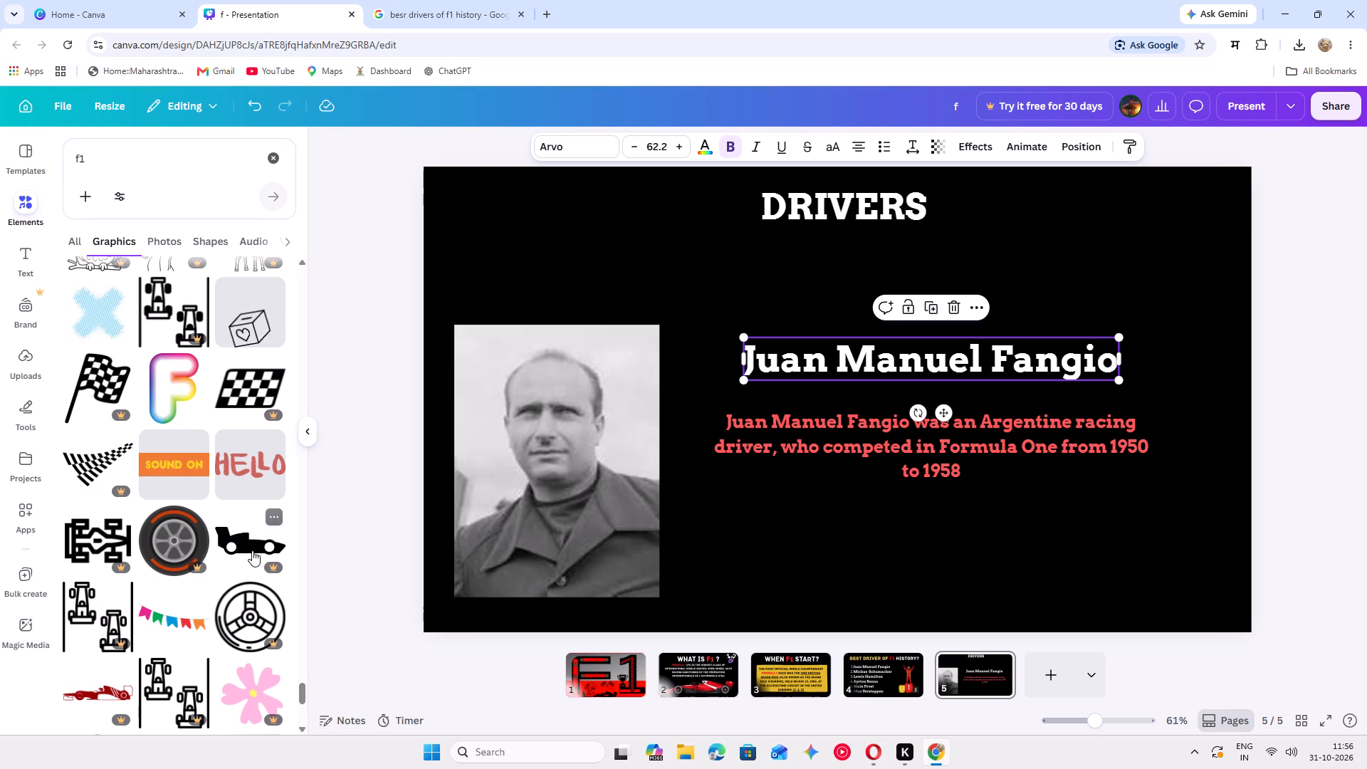
pyautogui.scroll(-4, 252, 550)
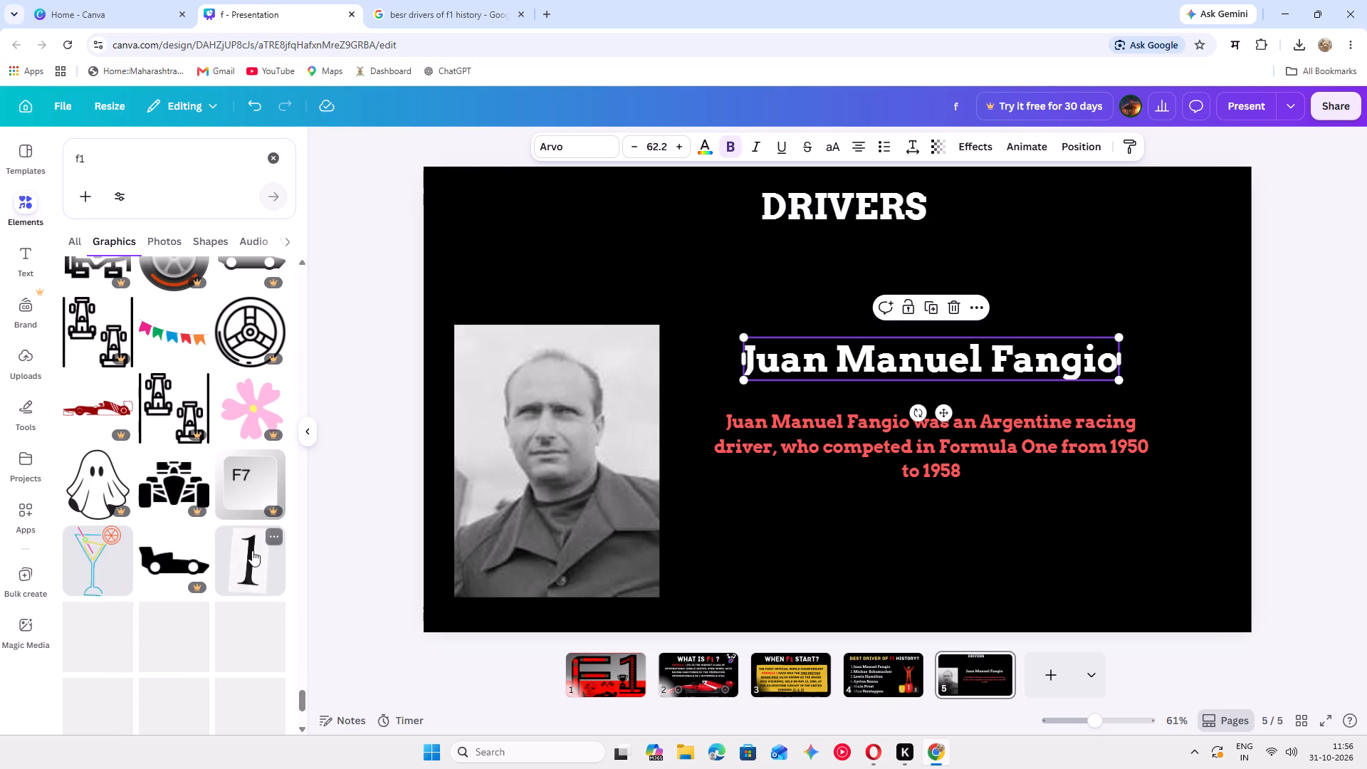
pyautogui.scroll(-2, 249, 545)
pyautogui.scroll(4, 249, 545)
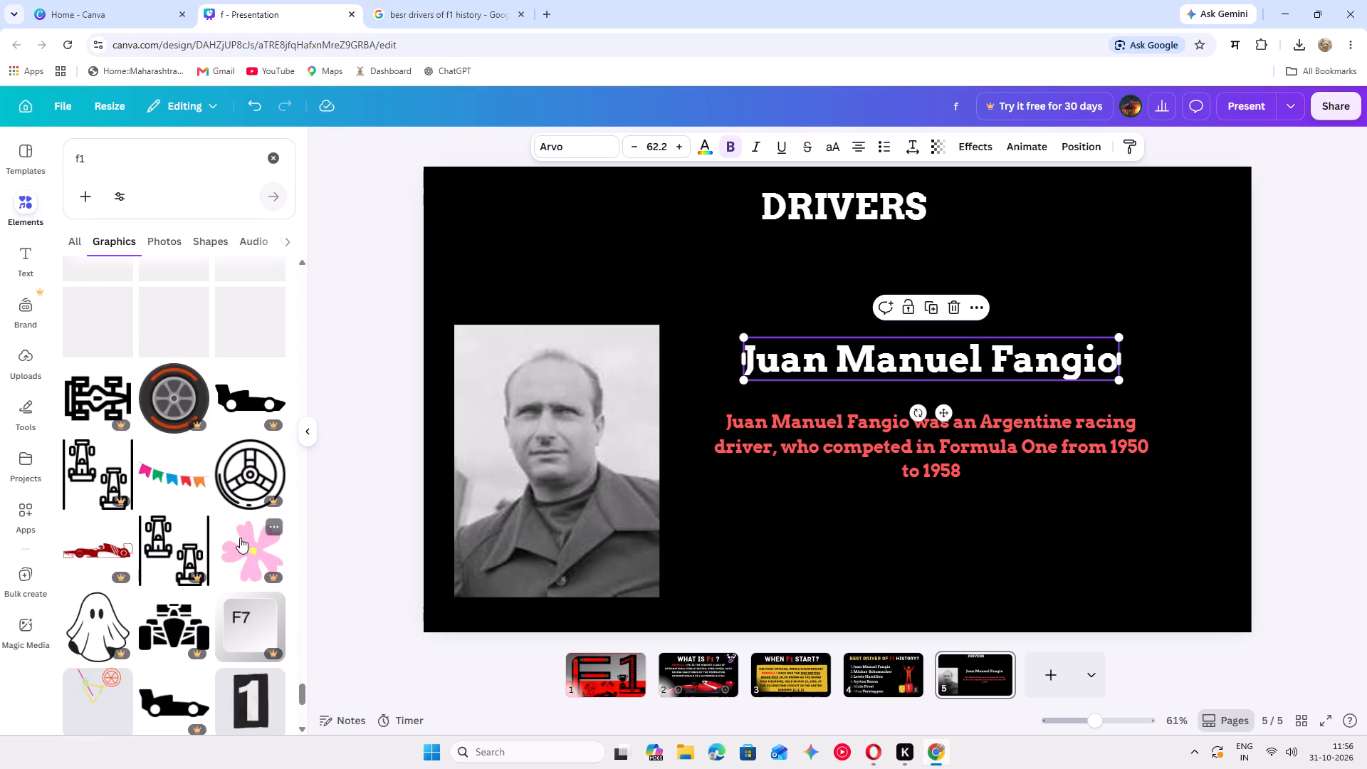
pyautogui.scroll(7, 240, 538)
# Add the "f1" photo of a red-and-white car on a track, crop its top slightly, shrink it and place it below the biography's right end.
pyautogui.click(156, 239)
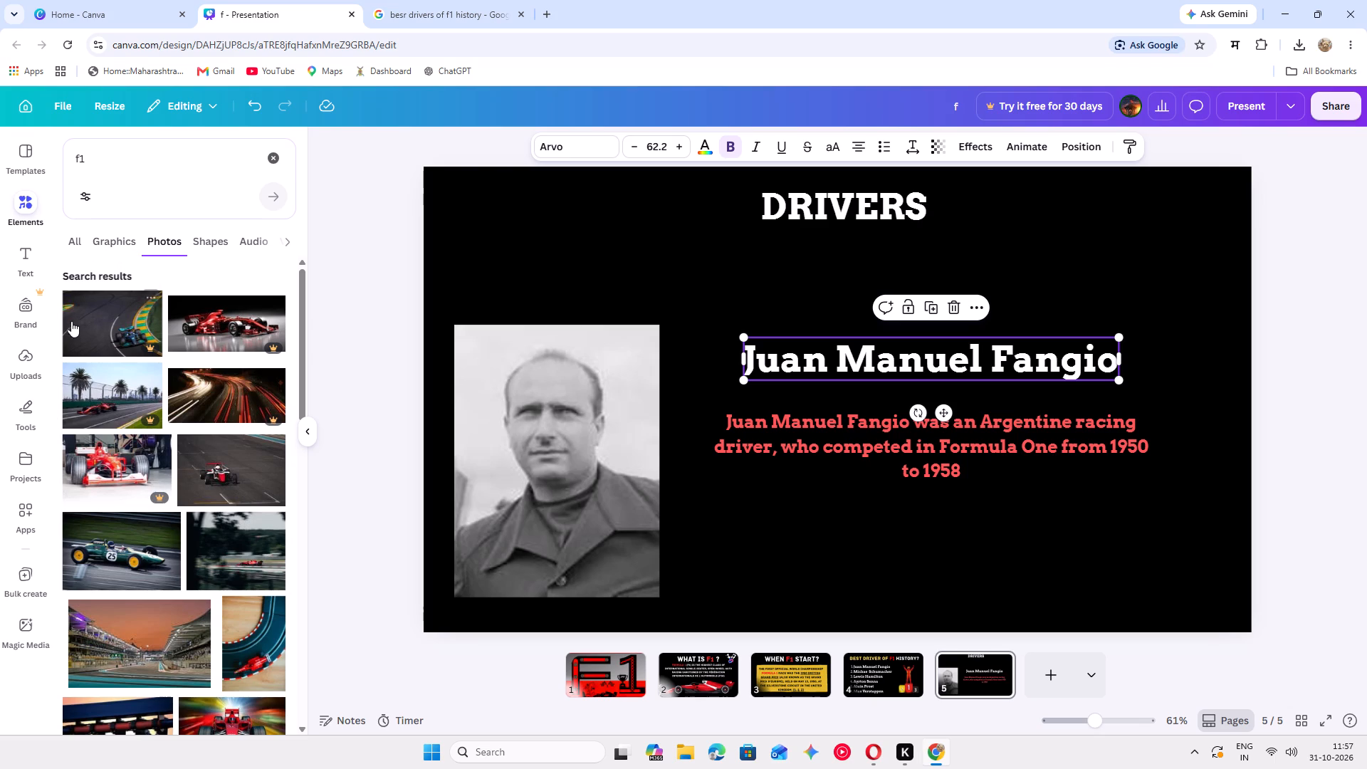
pyautogui.click(218, 467)
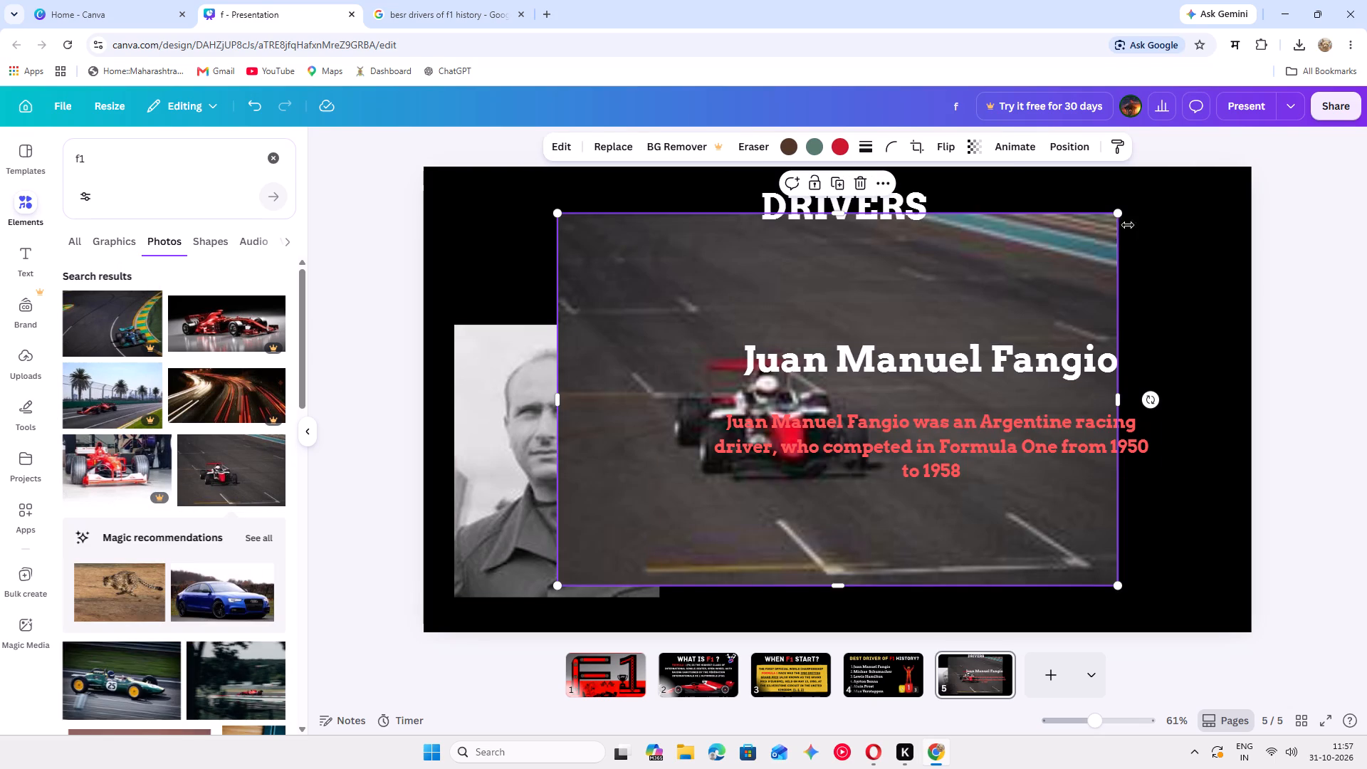
pyautogui.moveTo(1111, 216); pyautogui.dragTo(790, 417)
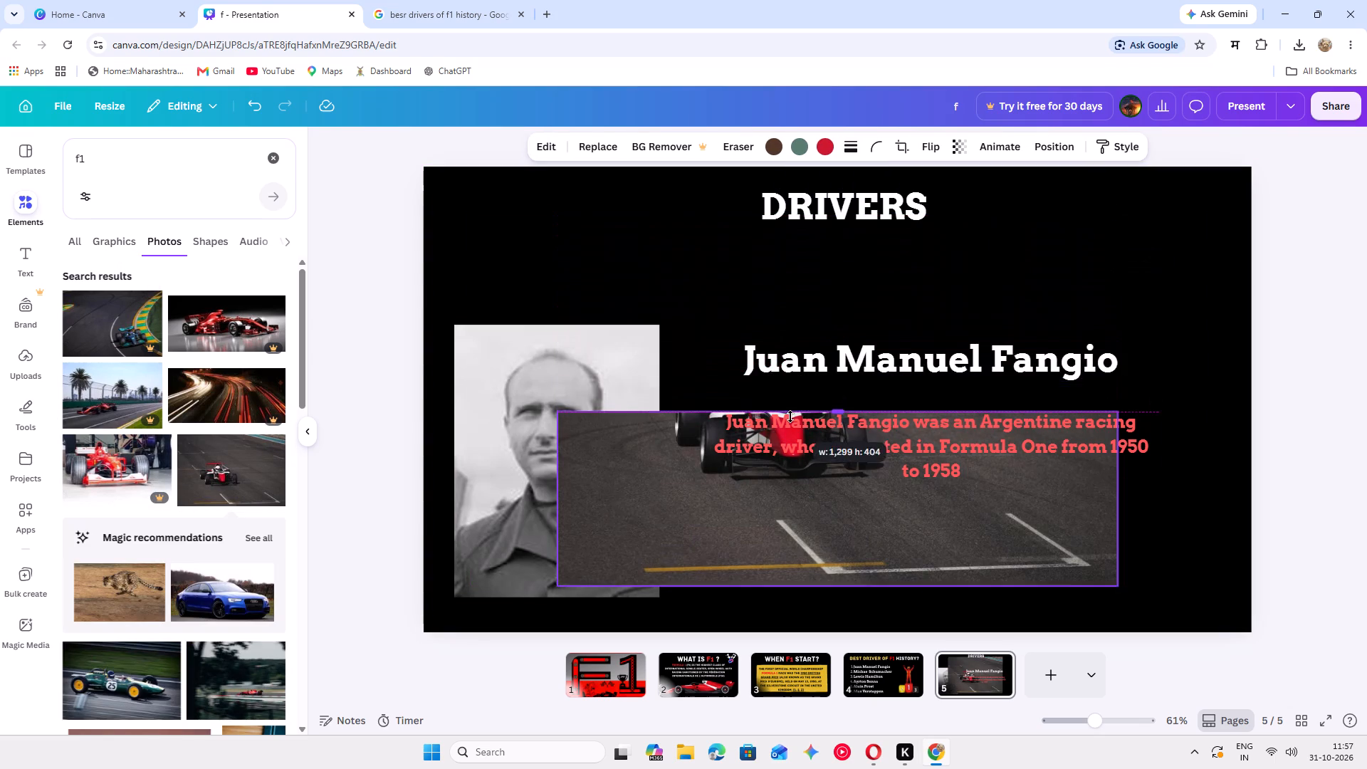
pyautogui.moveTo(790, 417); pyautogui.dragTo(886, 268)
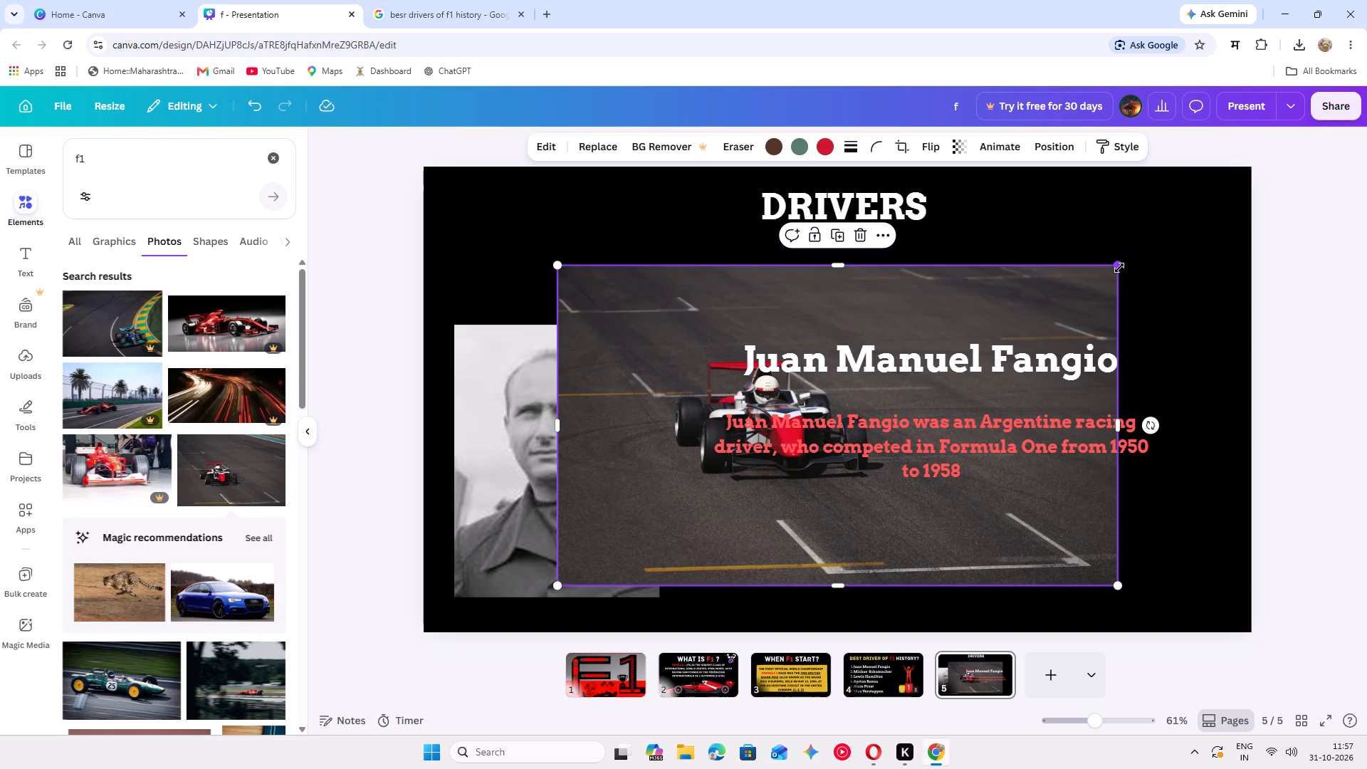
pyautogui.moveTo(1119, 268); pyautogui.dragTo(738, 493)
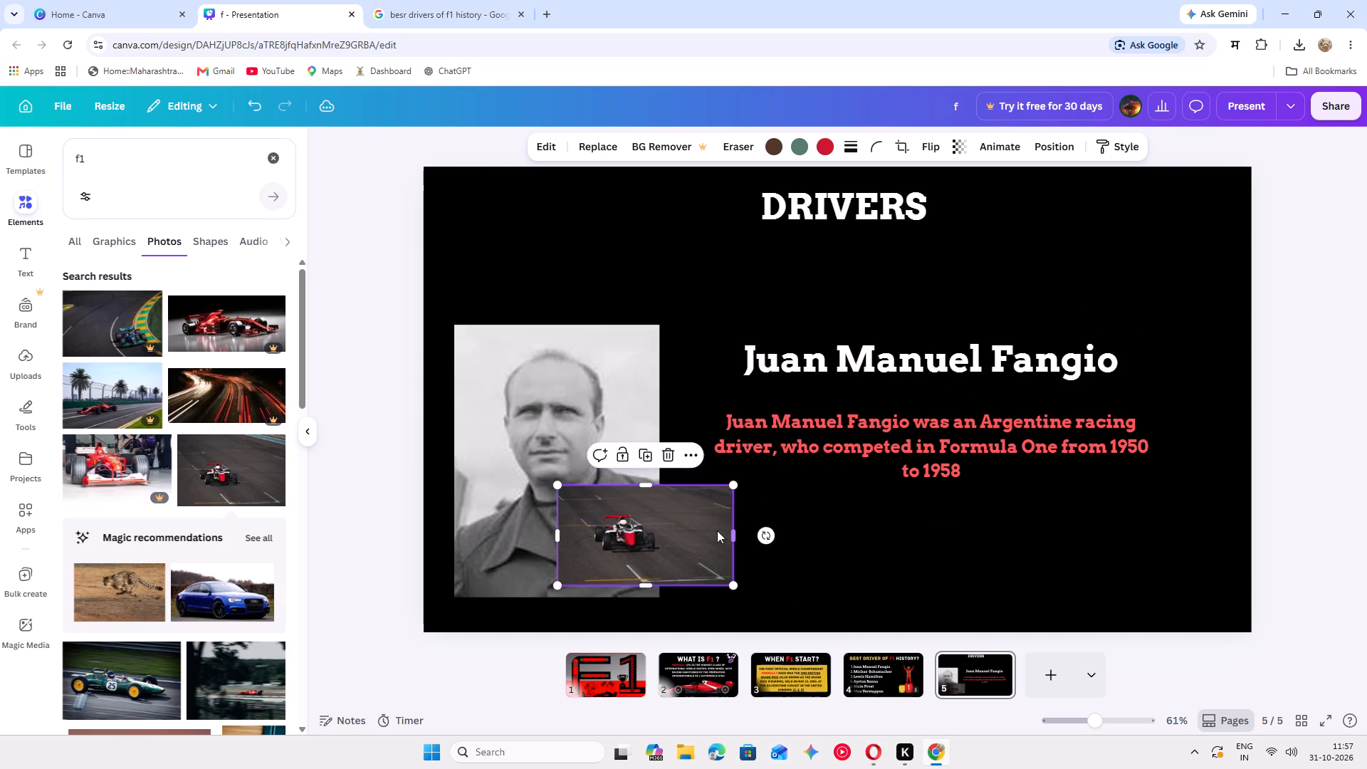
pyautogui.moveTo(713, 540); pyautogui.dragTo(1160, 536)
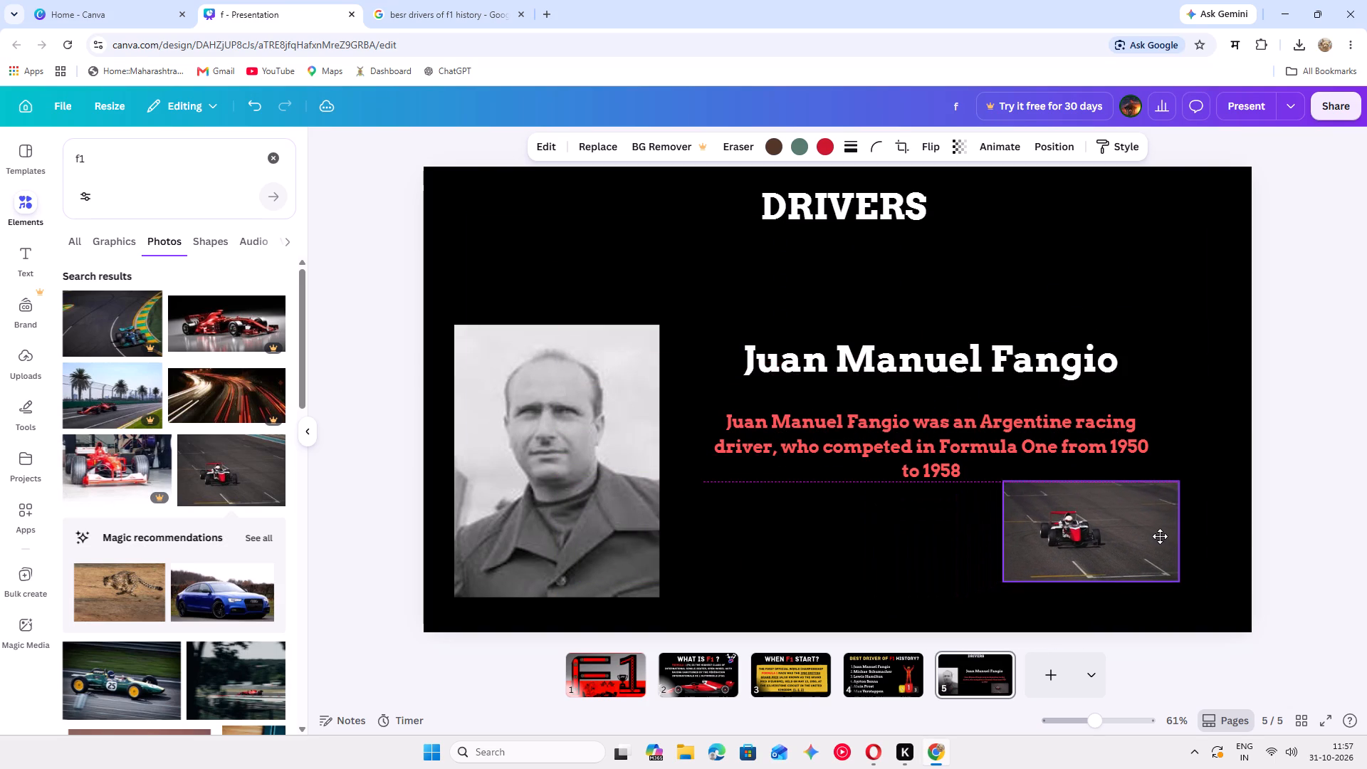
pyautogui.moveTo(1160, 536); pyautogui.dragTo(1161, 536)
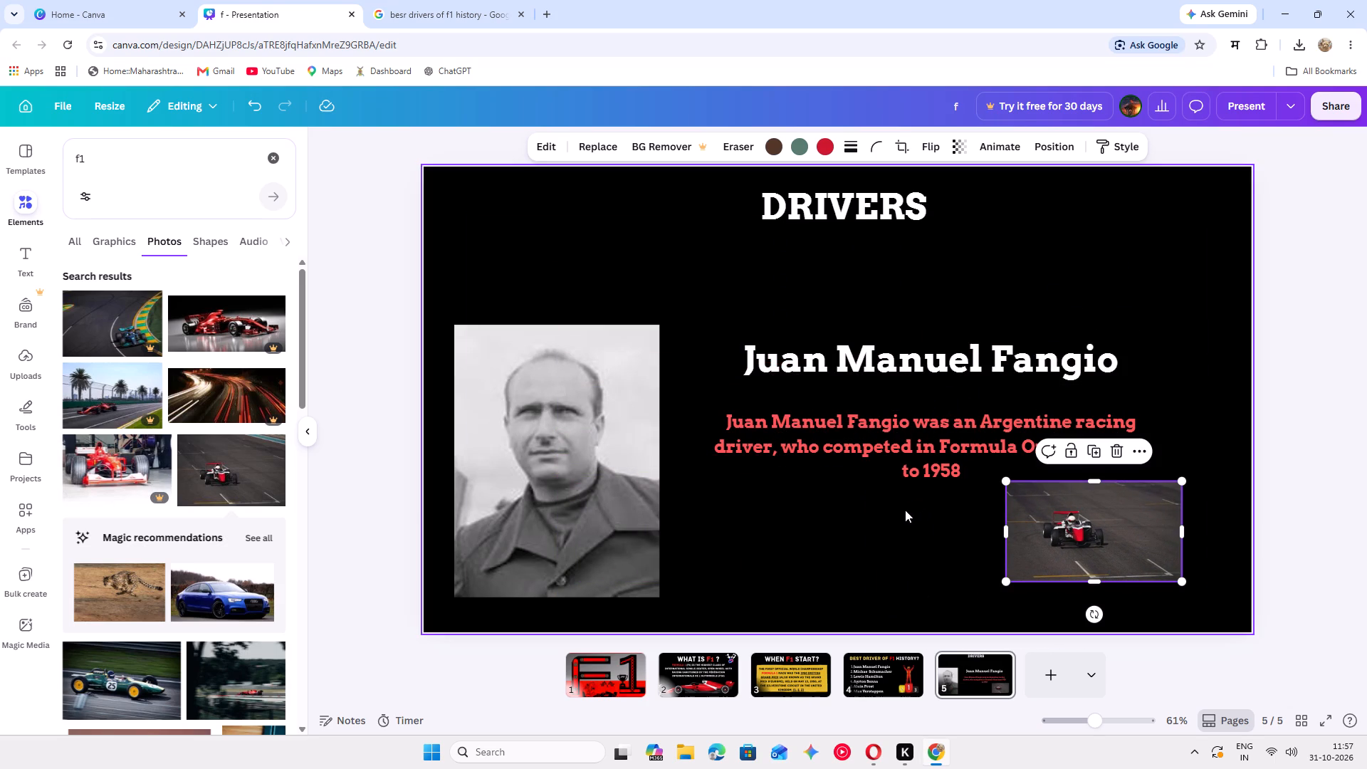
pyautogui.click(905, 510)
# Raise the Fangio portrait slightly and centre the race car photo directly beneath the biography text.
pyautogui.moveTo(592, 468); pyautogui.dragTo(611, 399)
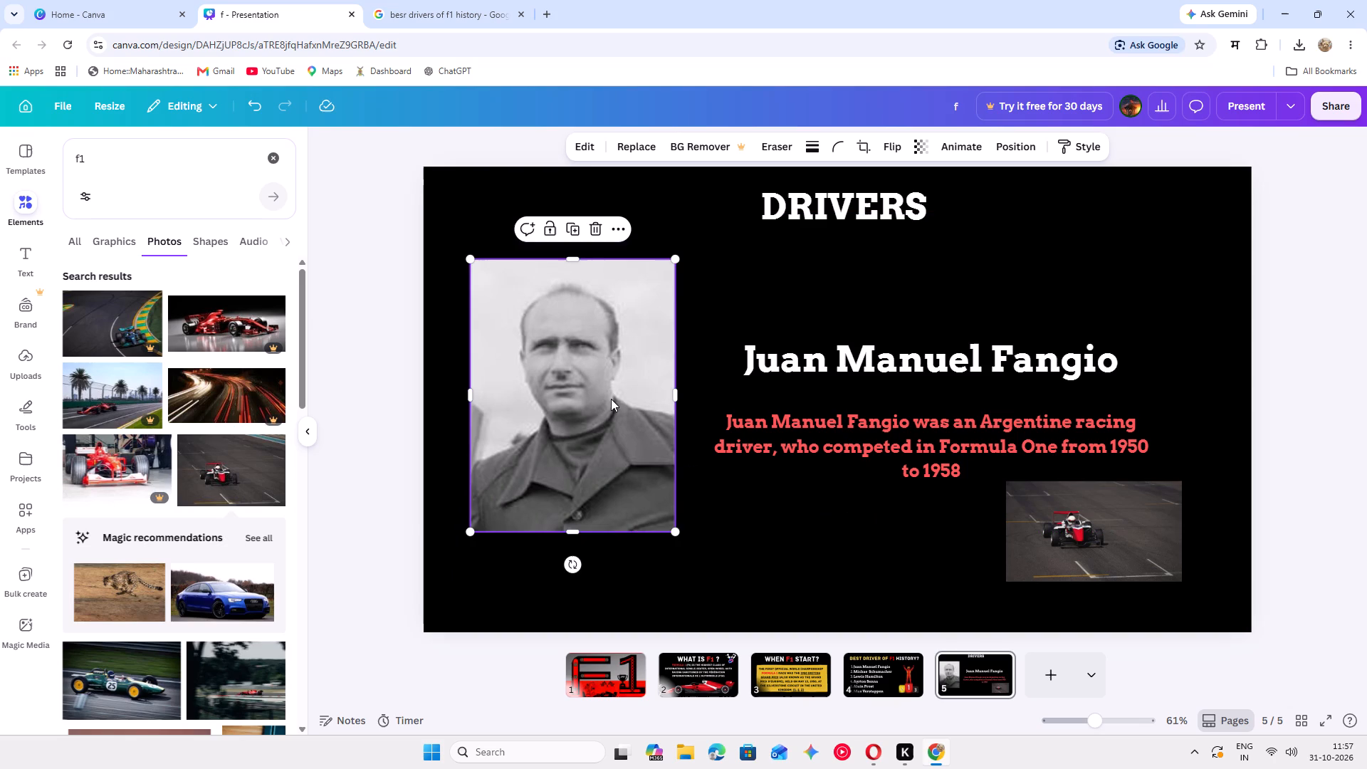
pyautogui.moveTo(1095, 540); pyautogui.dragTo(921, 553)
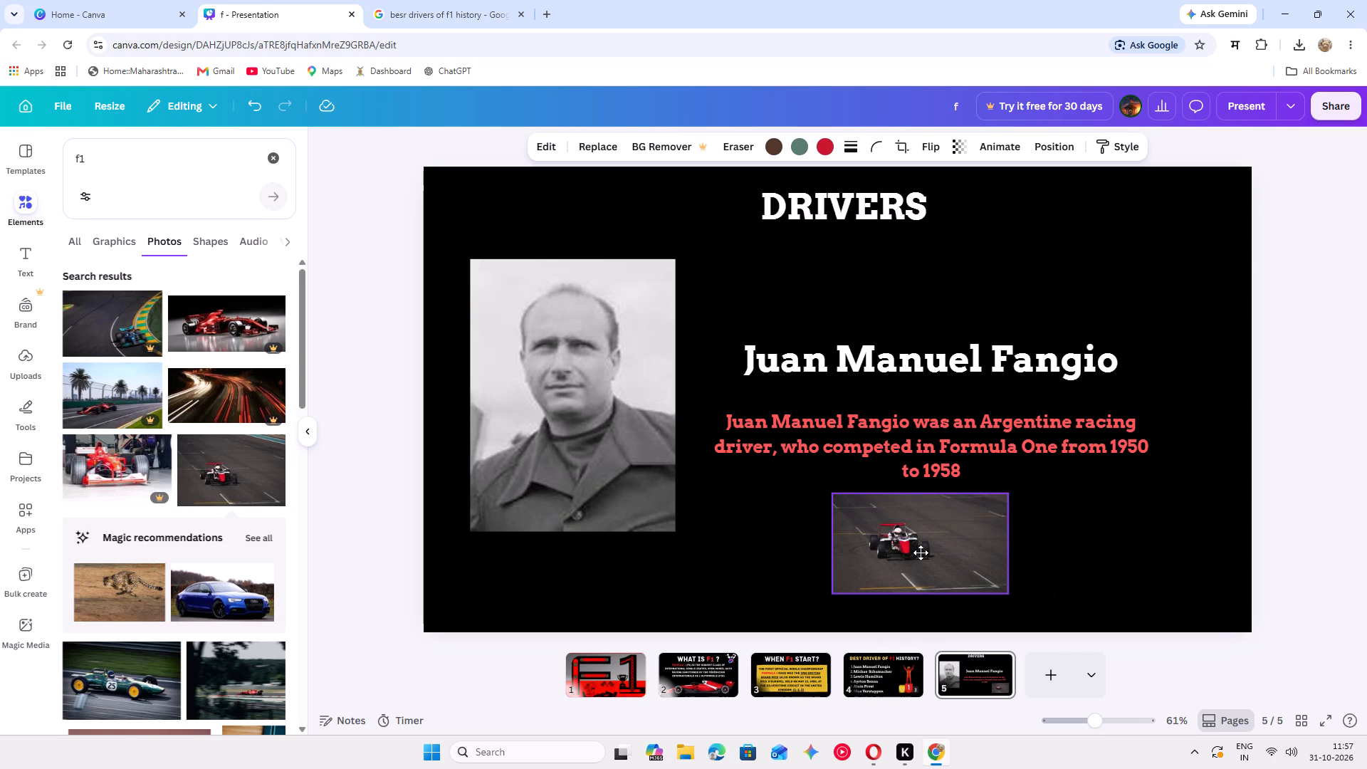
pyautogui.moveTo(921, 553); pyautogui.dragTo(928, 552)
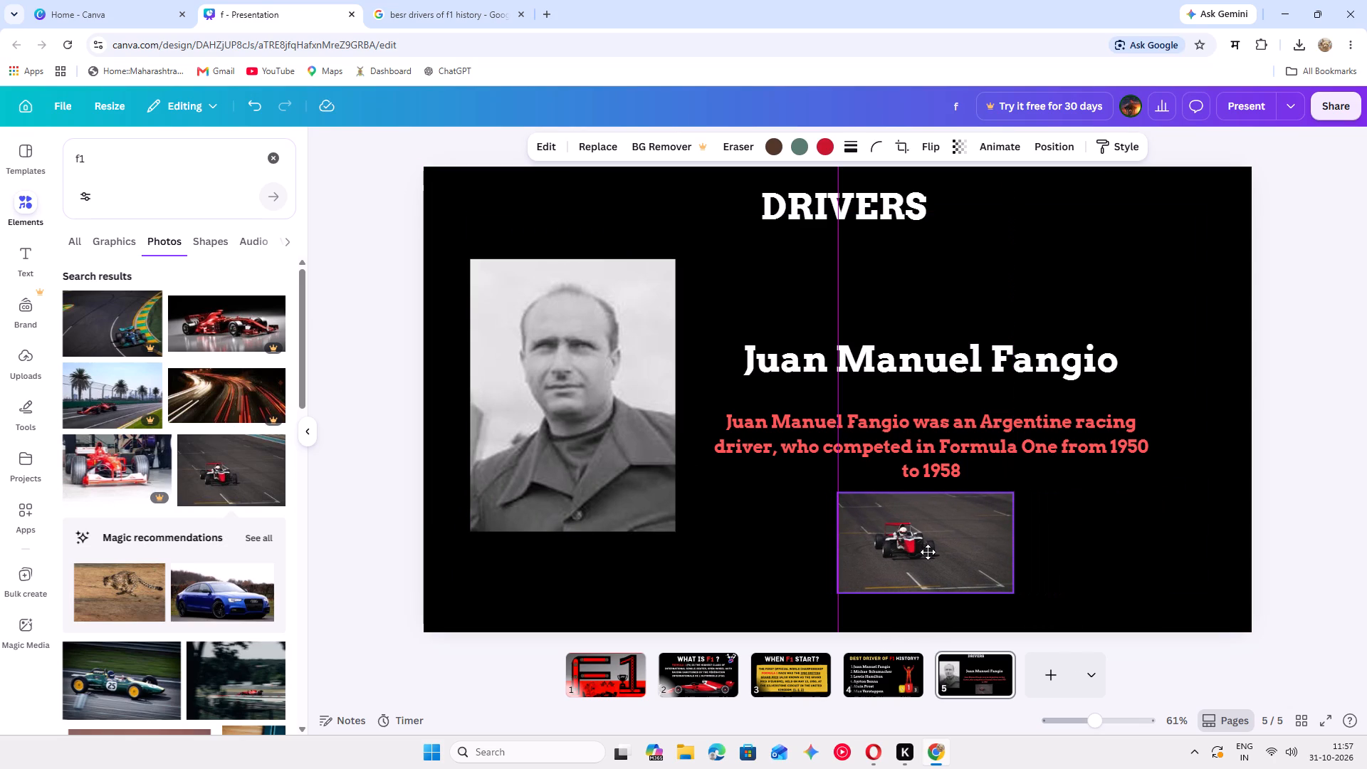
pyautogui.moveTo(928, 552); pyautogui.dragTo(936, 551)
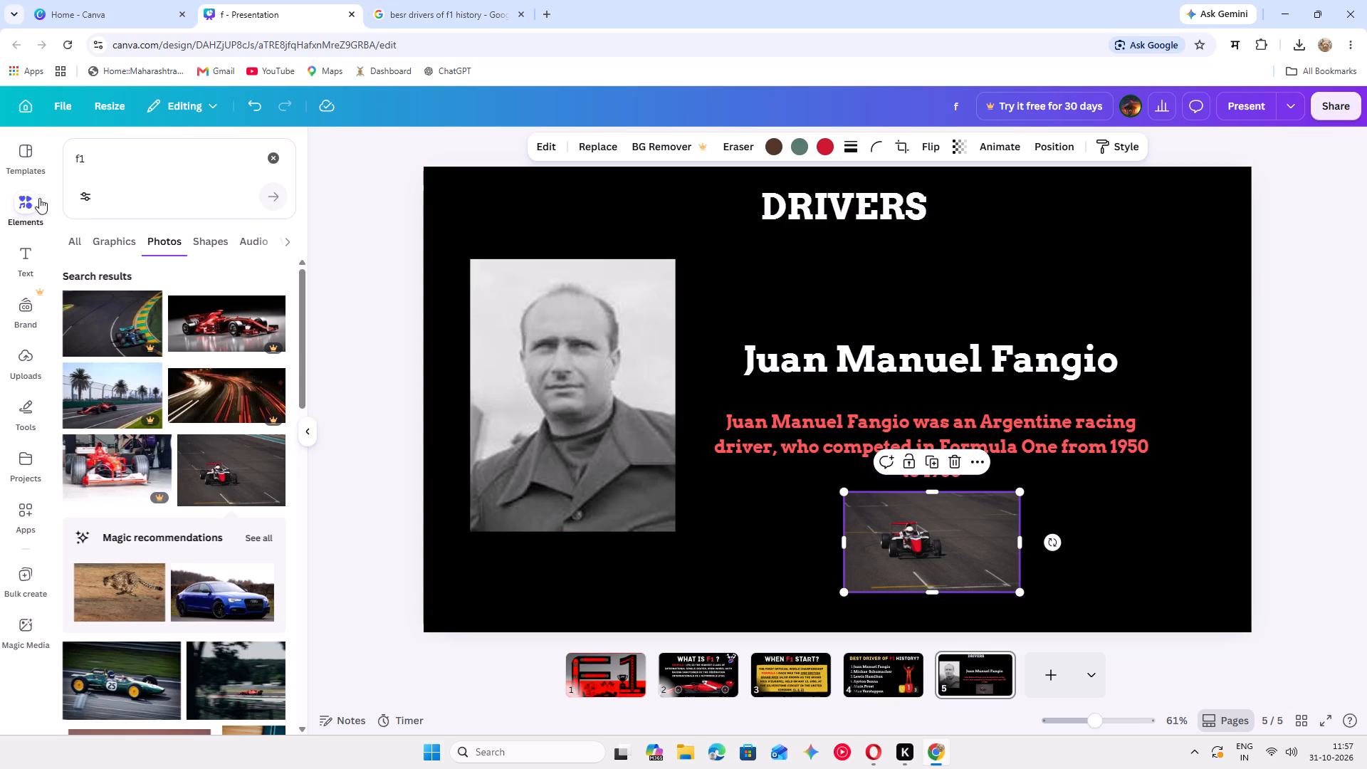
# Add the blue-and-orange front-view F1 car graphic from the "f1" results, shrink it and place it just right of the race photo.
pyautogui.click(126, 244)
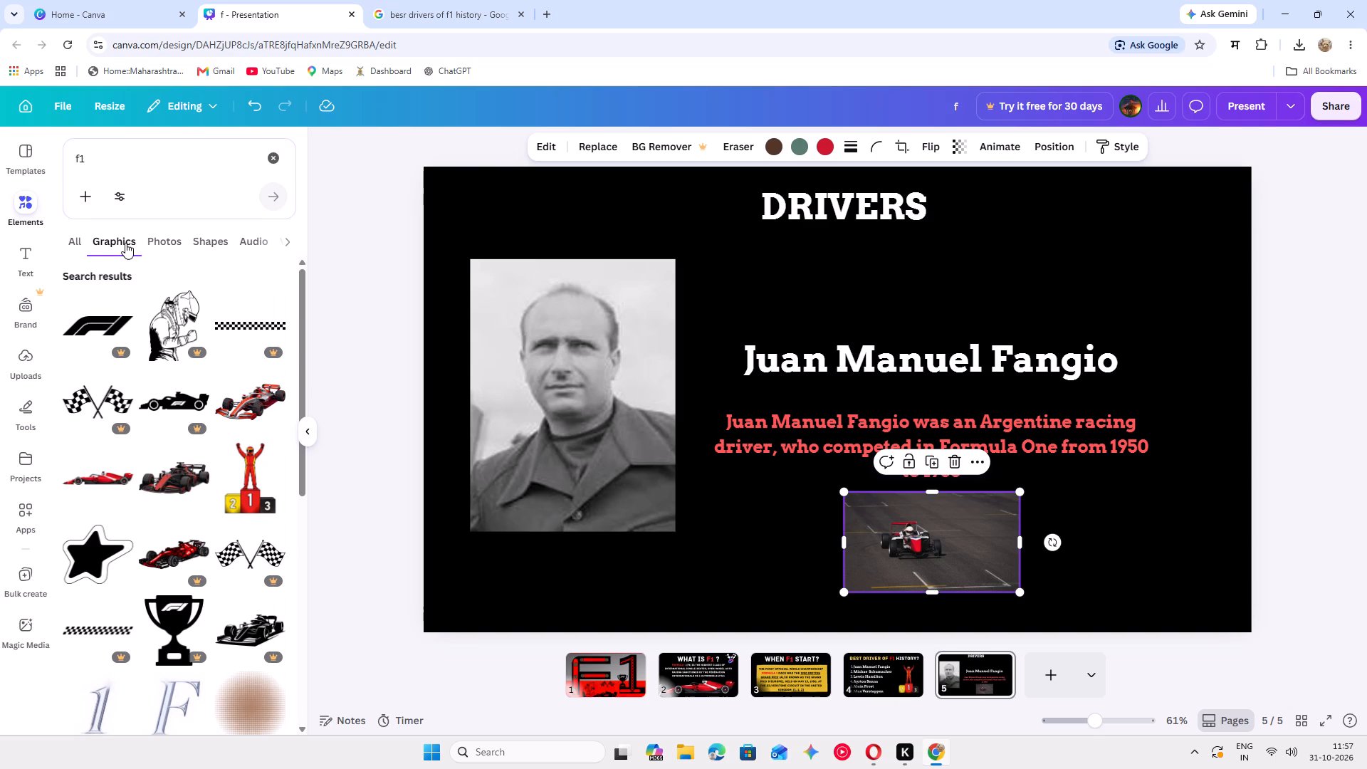
pyautogui.scroll(-2, 98, 355)
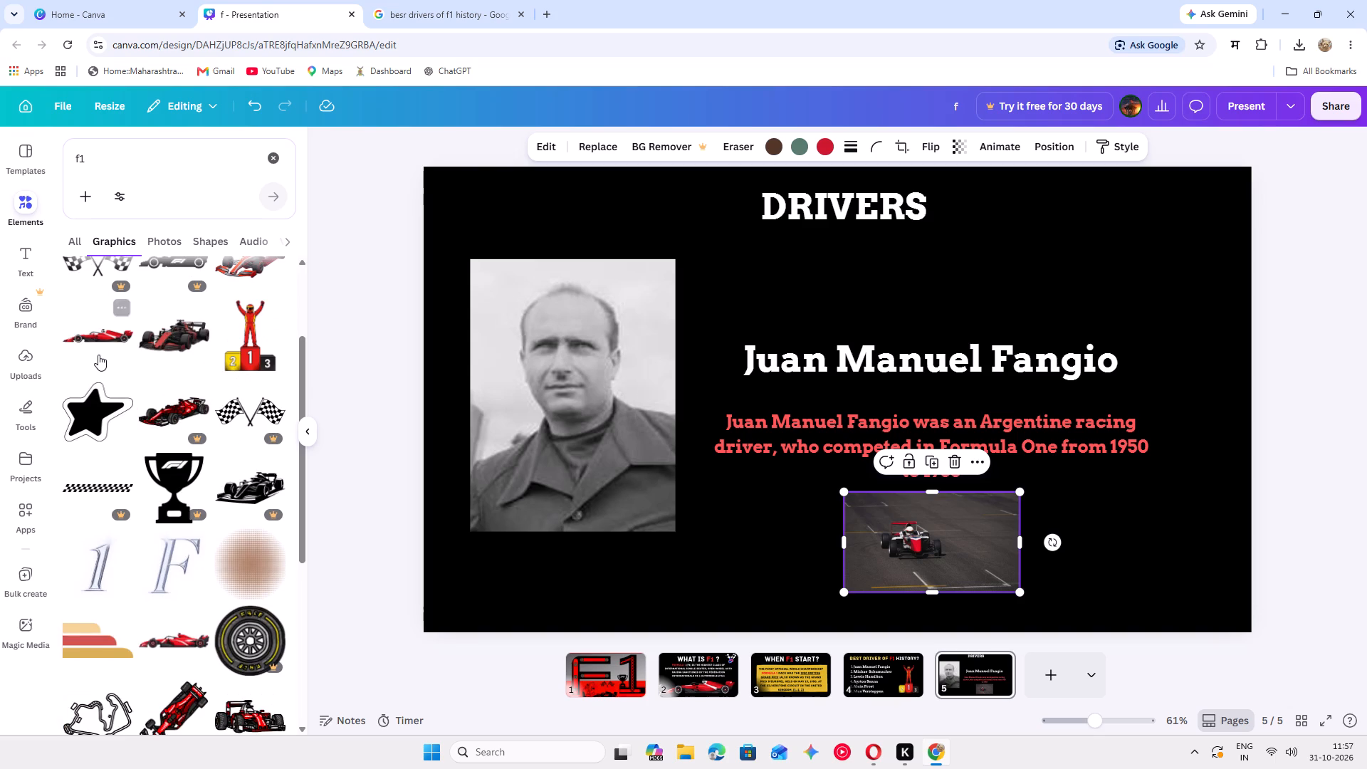
pyautogui.scroll(-3, 98, 355)
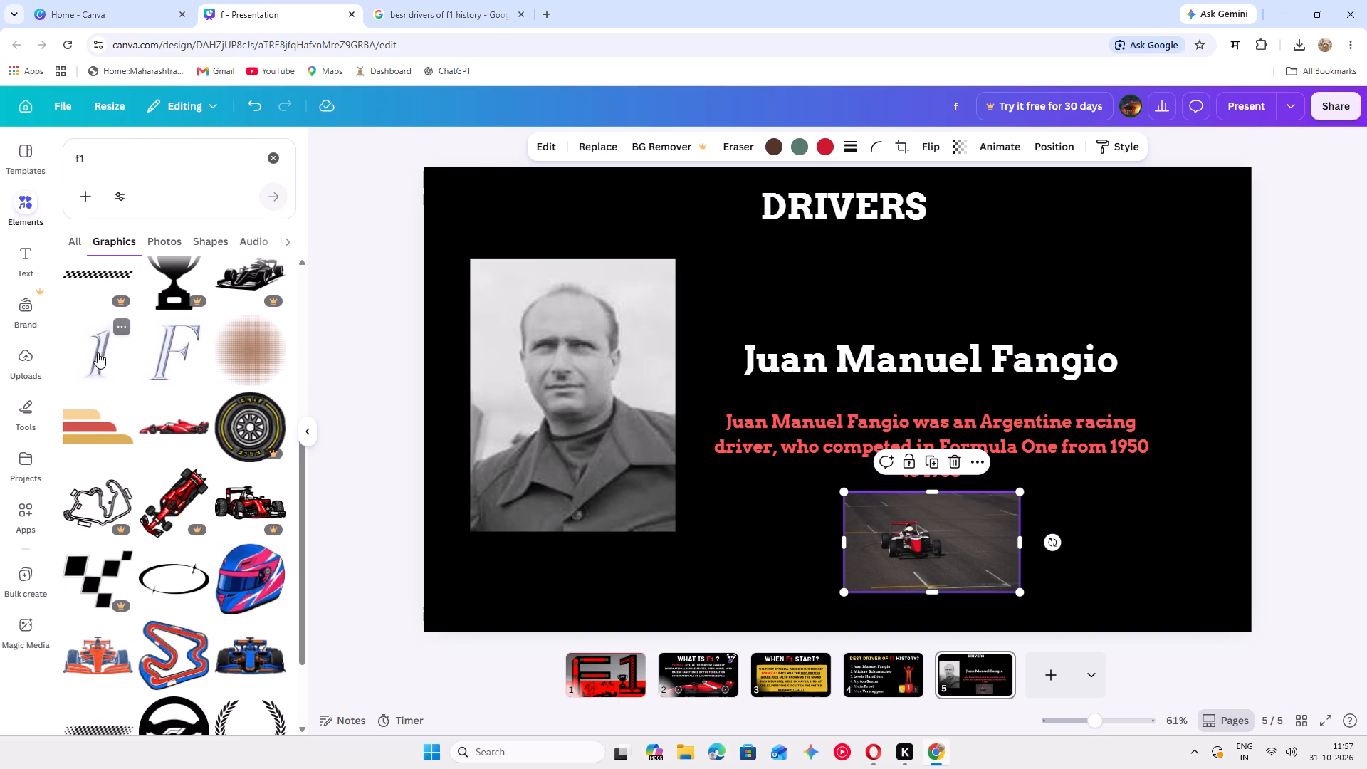
pyautogui.scroll(-1, 169, 458)
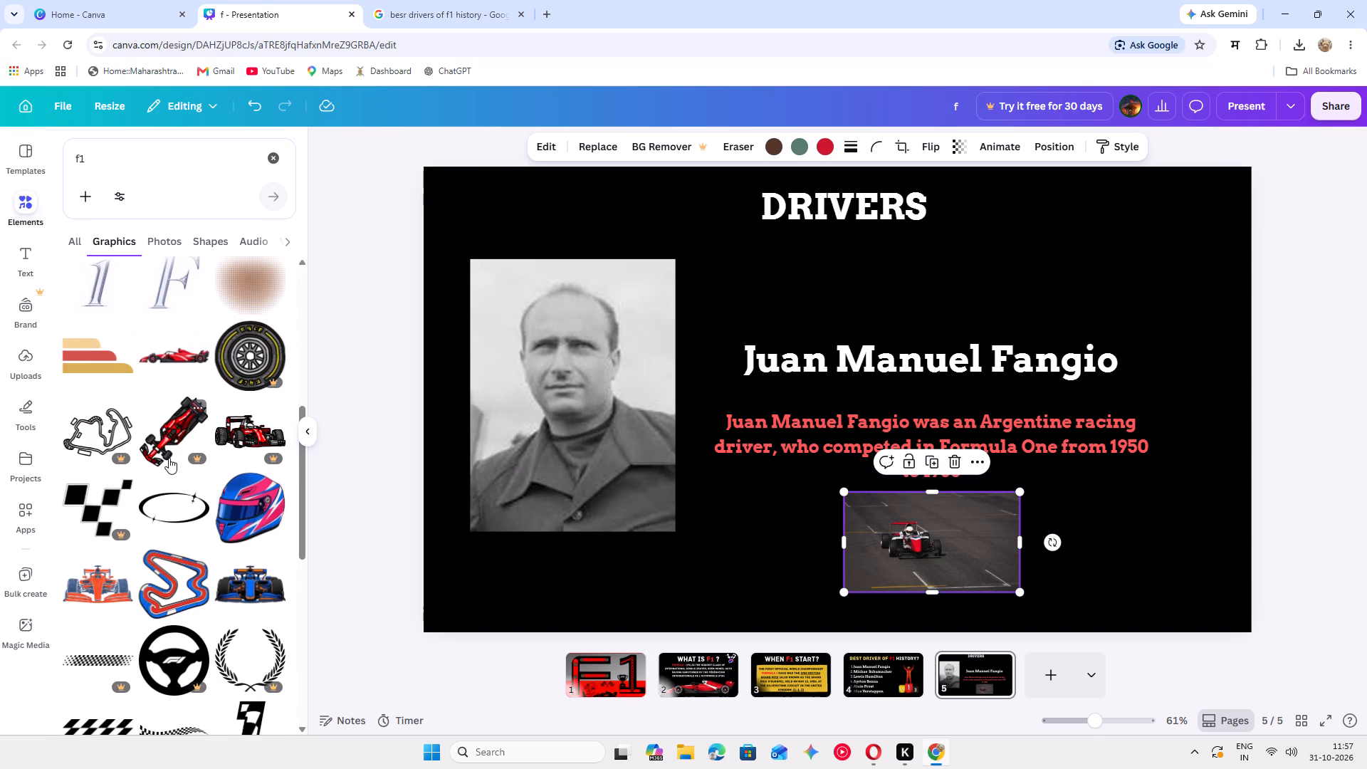
pyautogui.scroll(-1, 169, 458)
pyautogui.click(244, 514)
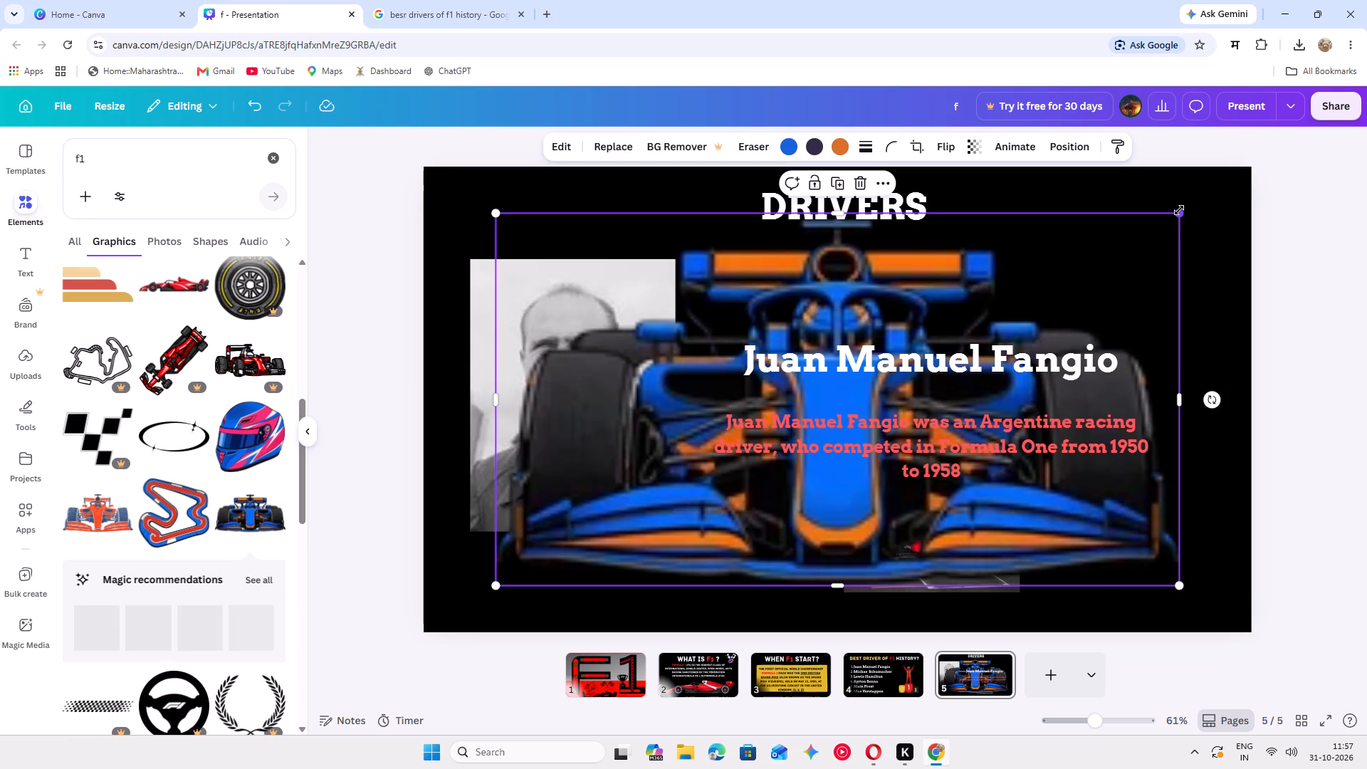
pyautogui.moveTo(1179, 210); pyautogui.dragTo(712, 451)
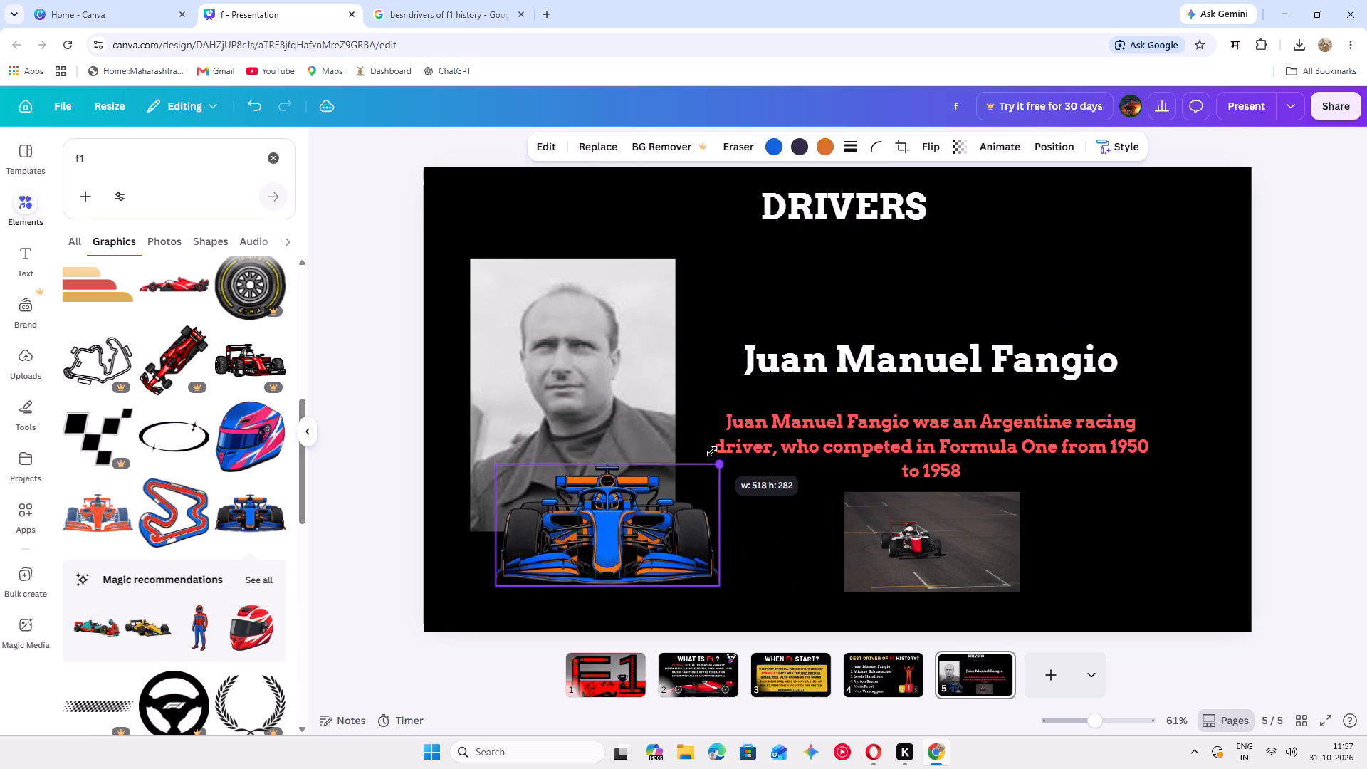
pyautogui.moveTo(712, 451); pyautogui.dragTo(703, 461)
pyautogui.moveTo(664, 546); pyautogui.dragTo(755, 546)
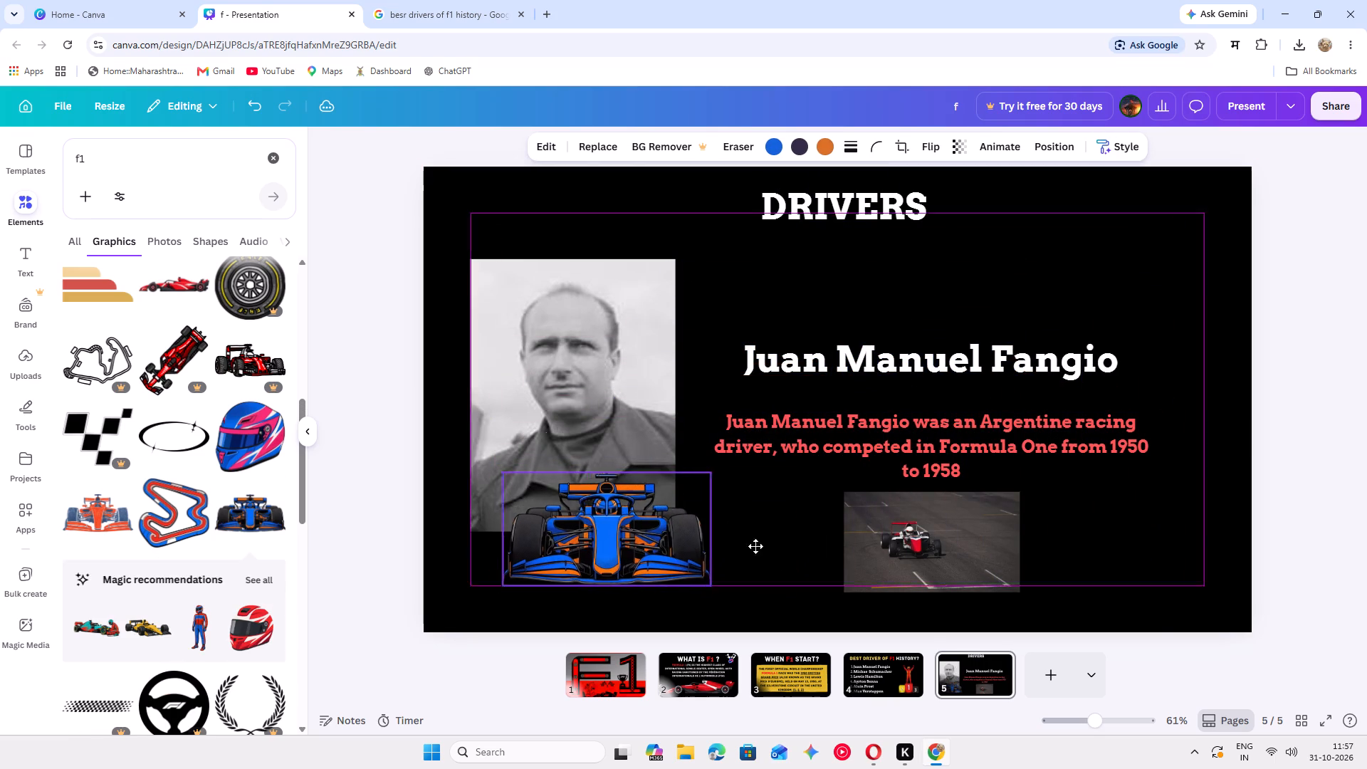
pyautogui.moveTo(755, 546); pyautogui.dragTo(1197, 560)
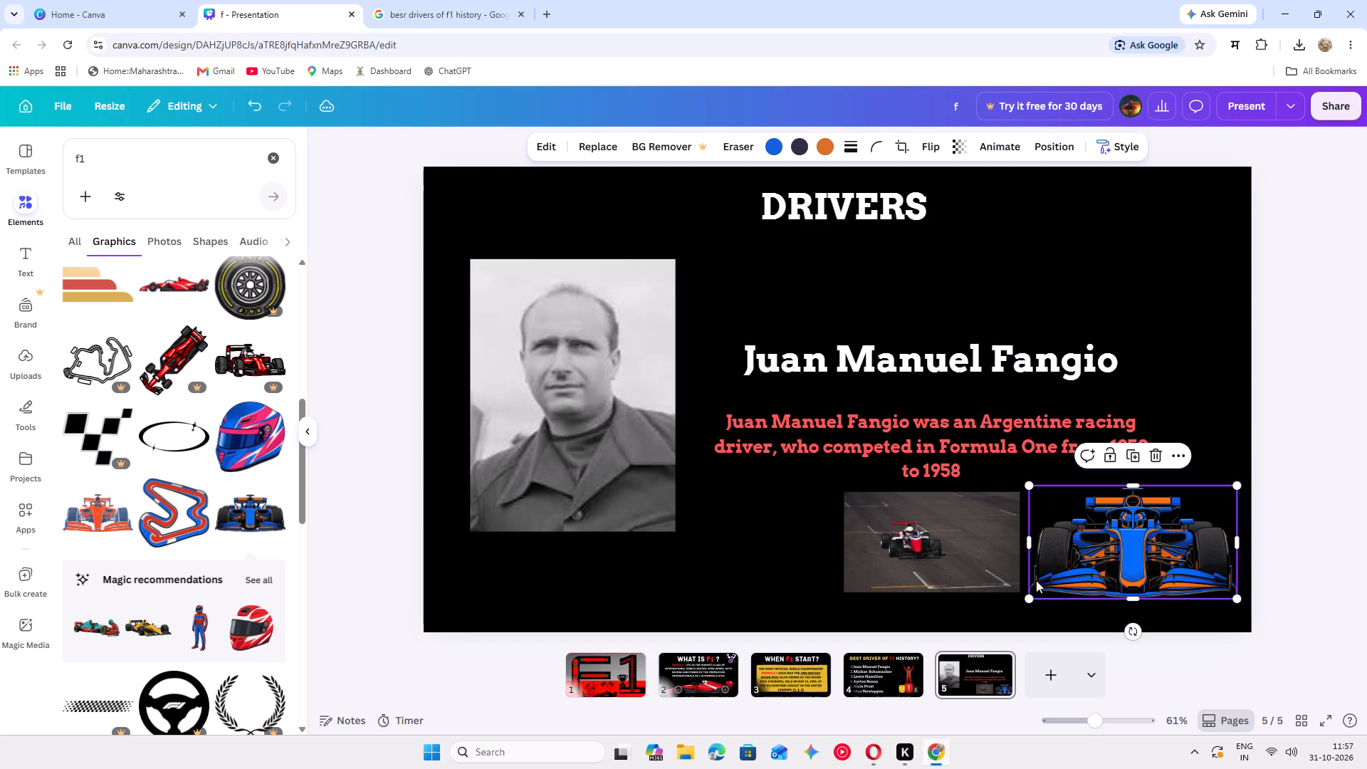
# Space the race photo and blue car graphic apart below the biography, with the car at the right margin and their bottom edges level.
pyautogui.moveTo(996, 577); pyautogui.dragTo(889, 578)
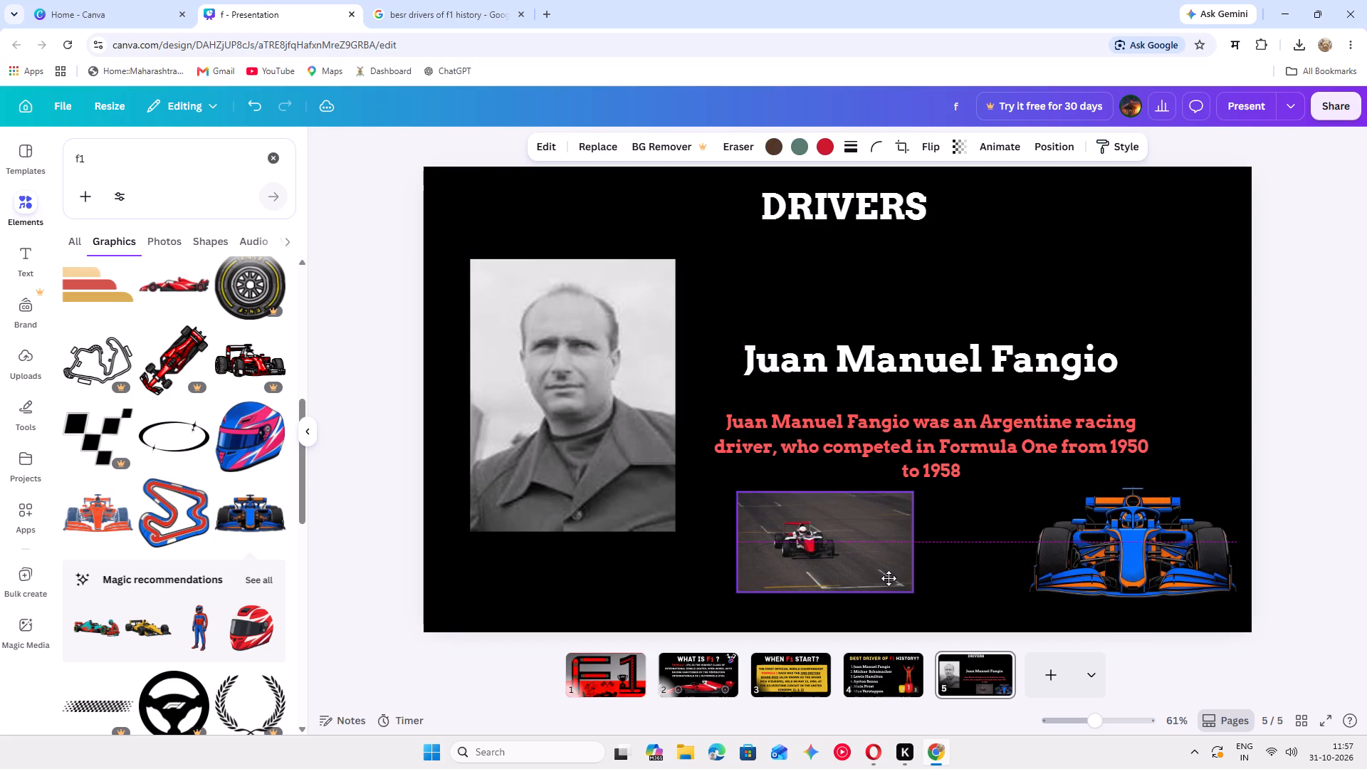
pyautogui.moveTo(889, 578); pyautogui.dragTo(887, 580)
pyautogui.moveTo(1113, 551); pyautogui.dragTo(1081, 551)
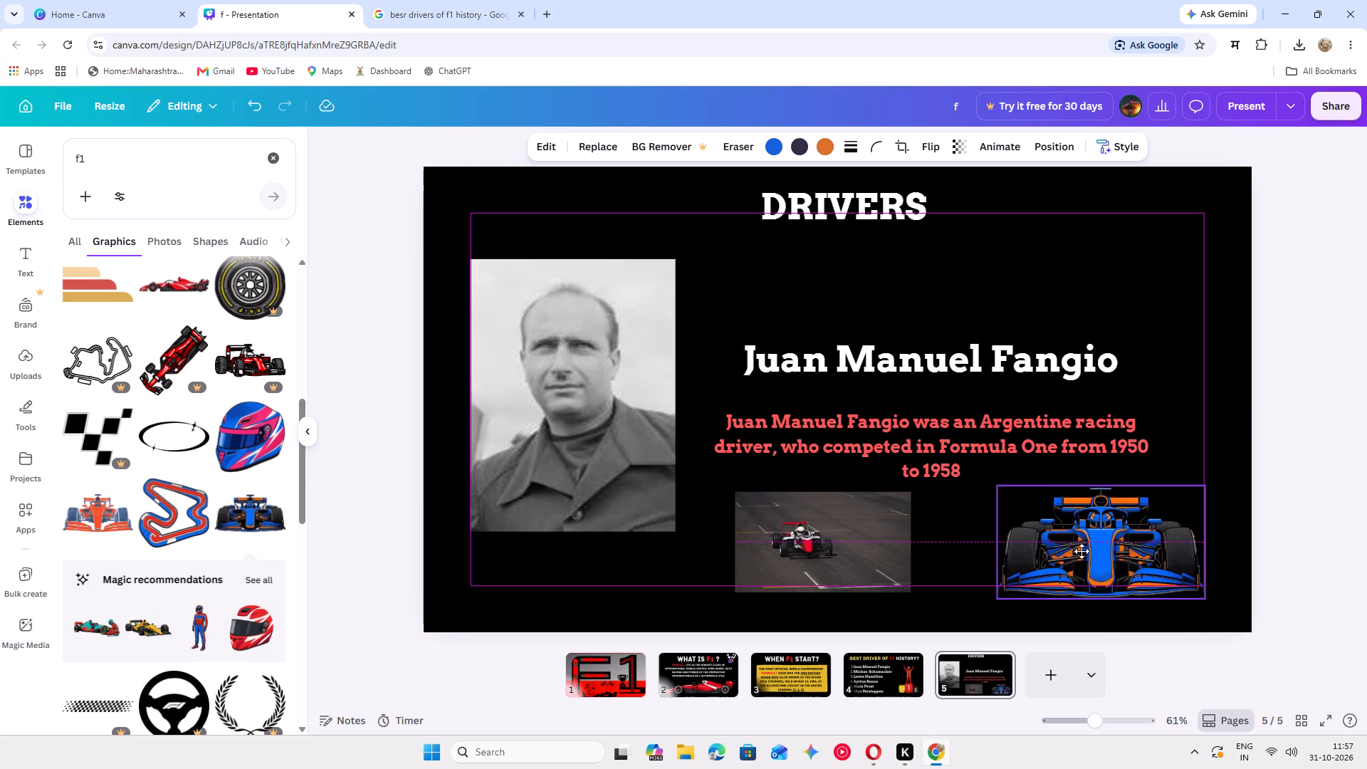
pyautogui.moveTo(1081, 551); pyautogui.dragTo(1077, 540)
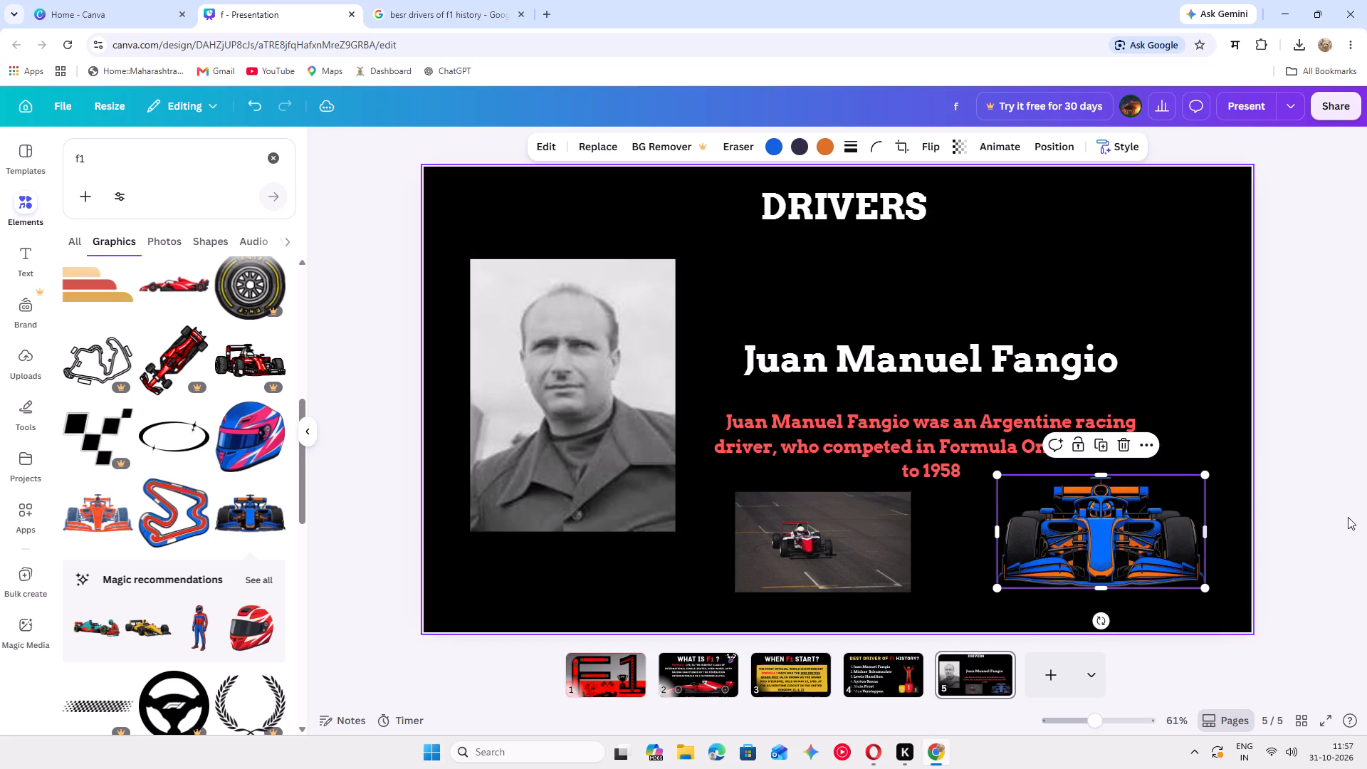
pyautogui.click(1348, 517)
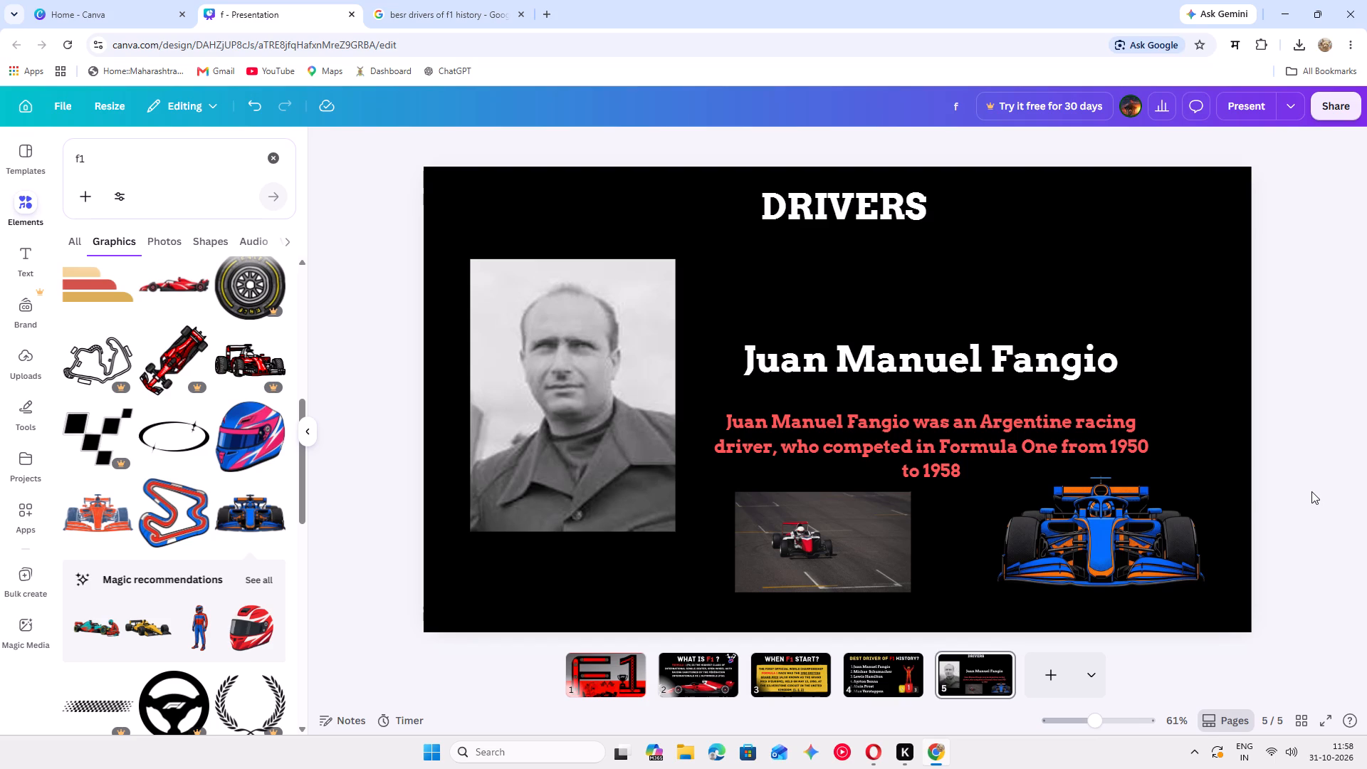
pyautogui.click(1311, 491)
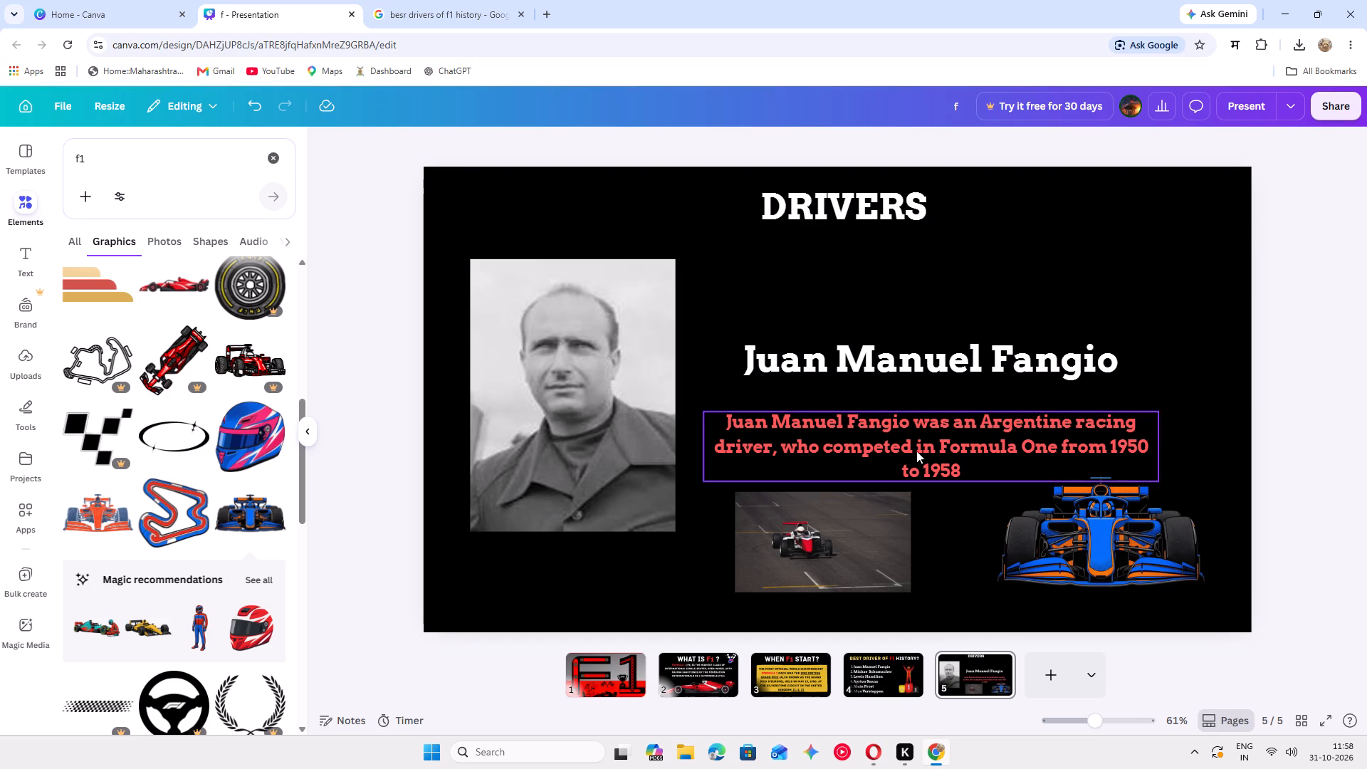
pyautogui.moveTo(864, 546); pyautogui.dragTo(878, 545)
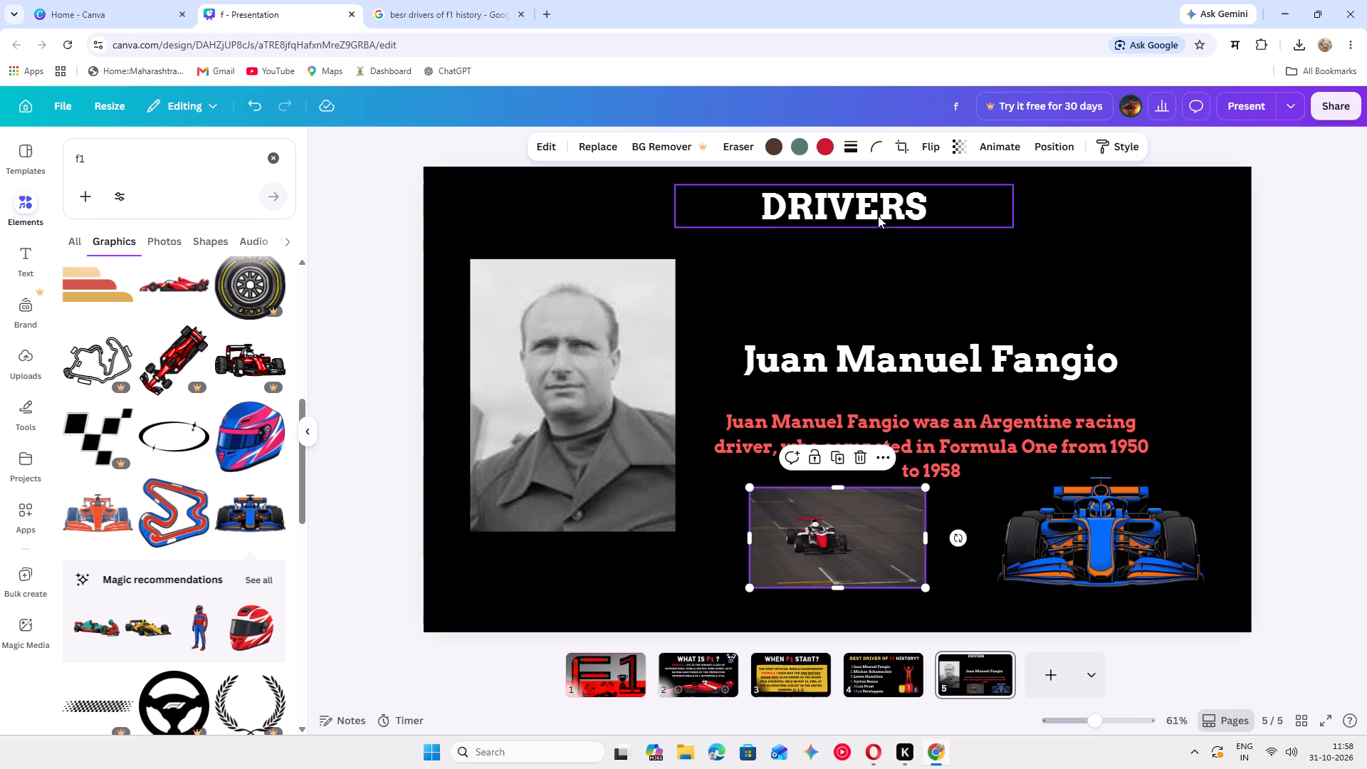
# Round the race car photo's corners to the maximum.
pyautogui.click(880, 154)
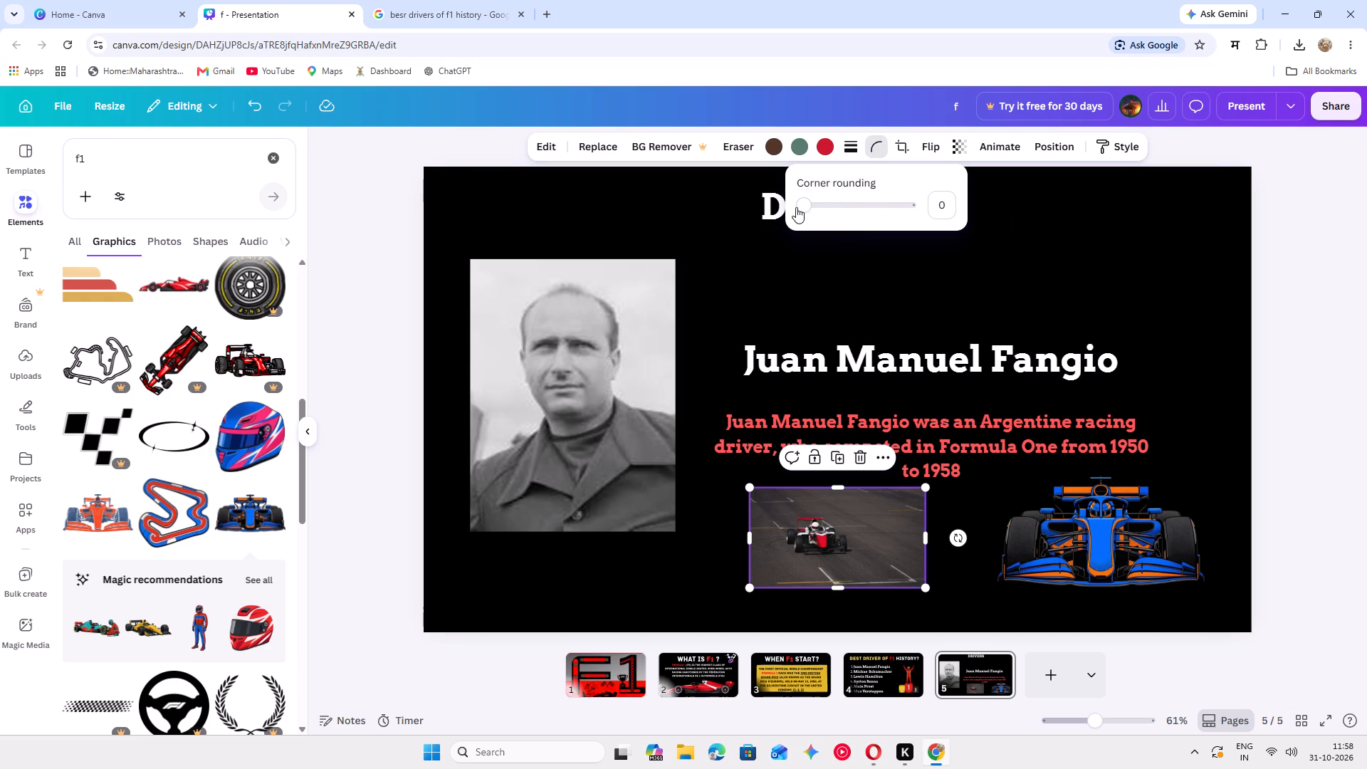
pyautogui.moveTo(796, 207); pyautogui.dragTo(978, 221)
pyautogui.moveTo(811, 206); pyautogui.dragTo(942, 208)
pyautogui.click(1329, 324)
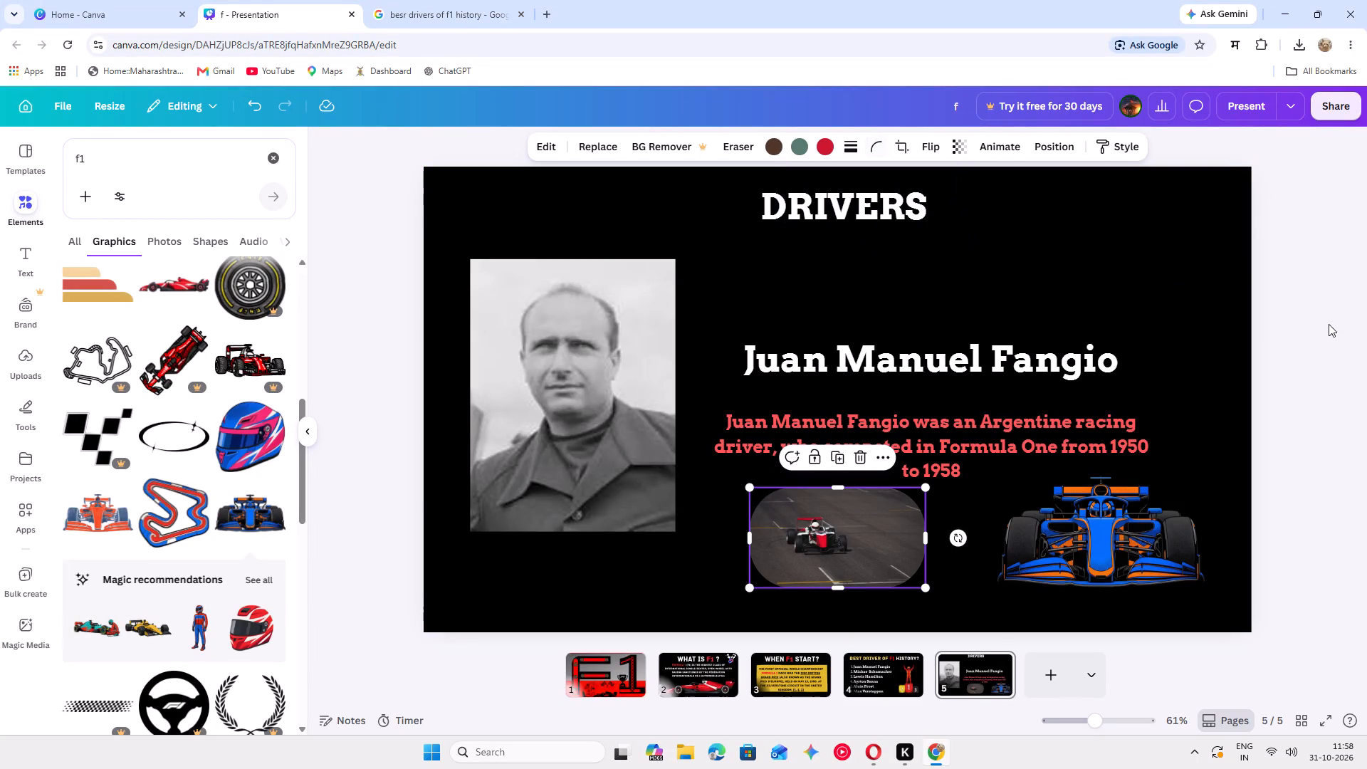
# Set the blue F1 car graphic's corner rounding to 85.
pyautogui.click(1042, 543)
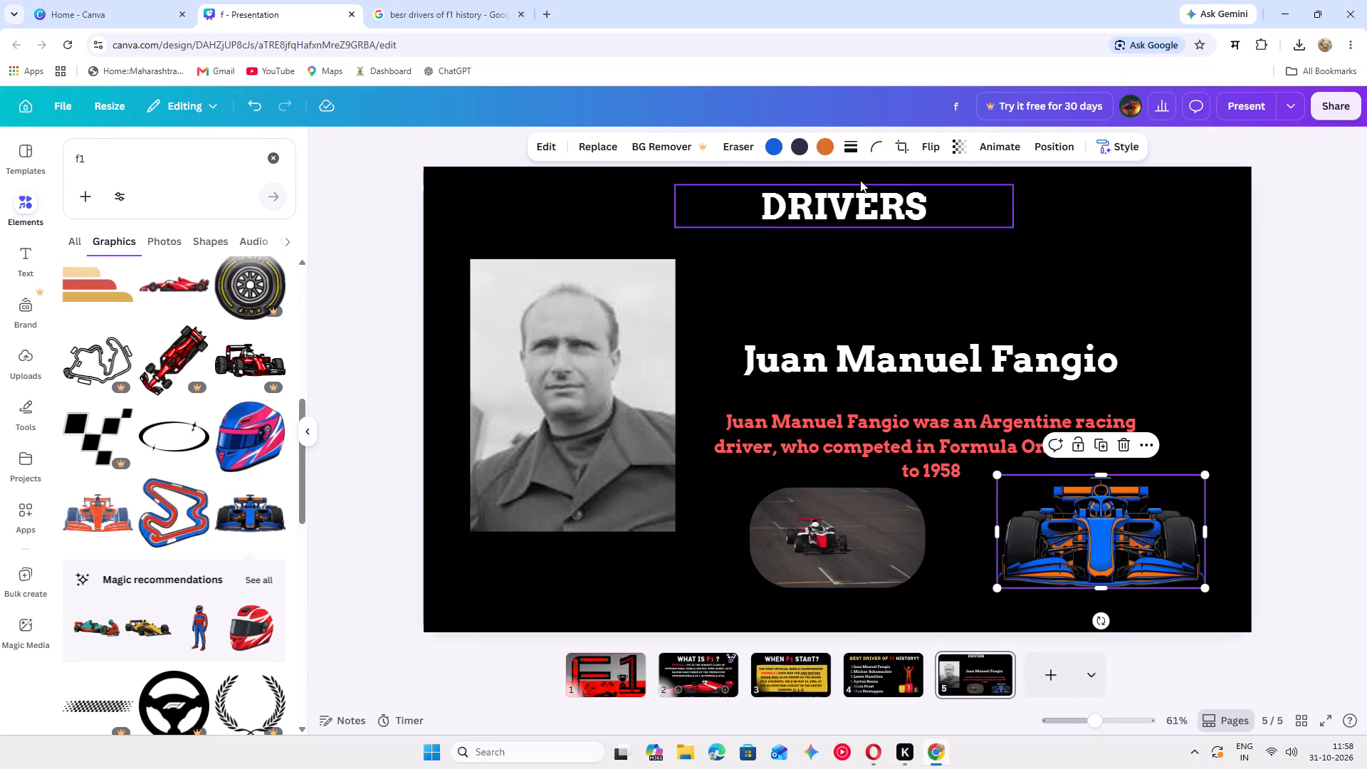
pyautogui.click(871, 152)
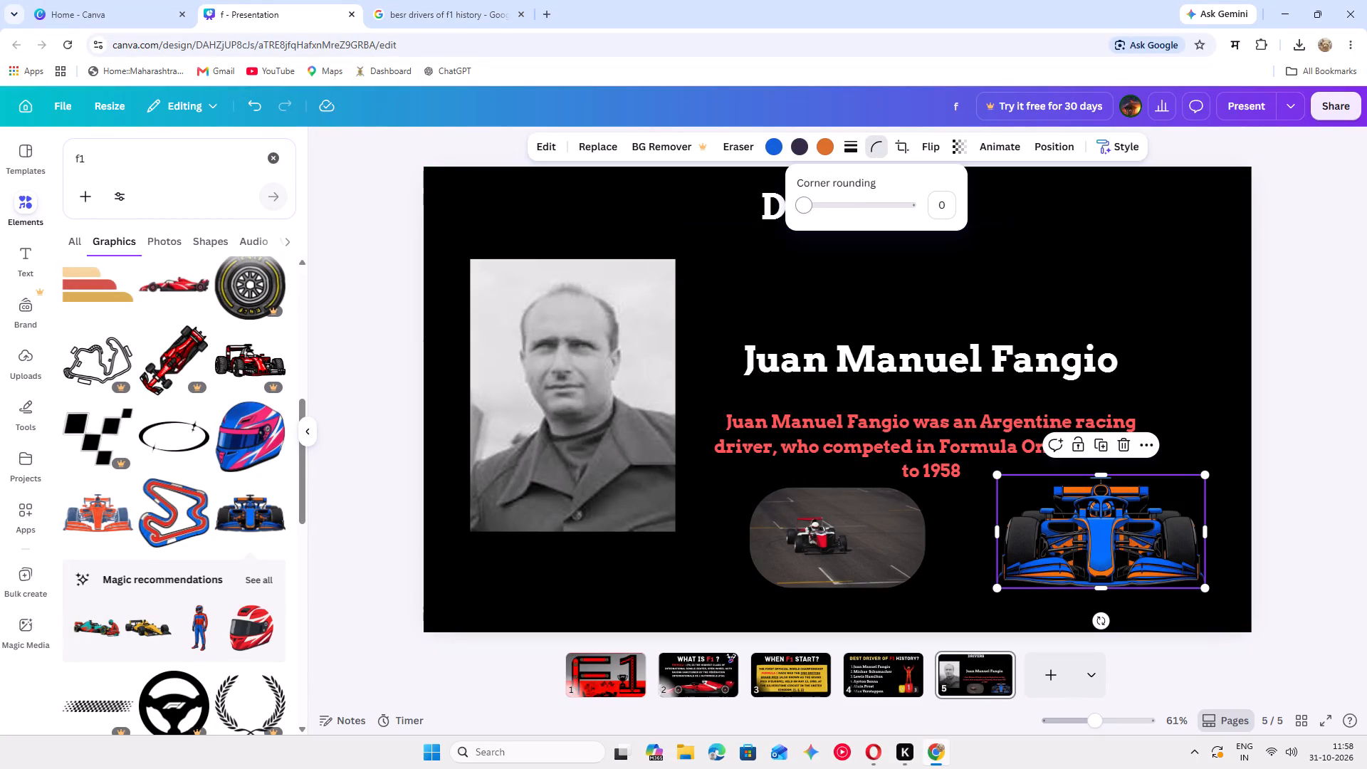
pyautogui.moveTo(805, 210); pyautogui.dragTo(812, 212)
pyautogui.moveTo(867, 213); pyautogui.dragTo(894, 214)
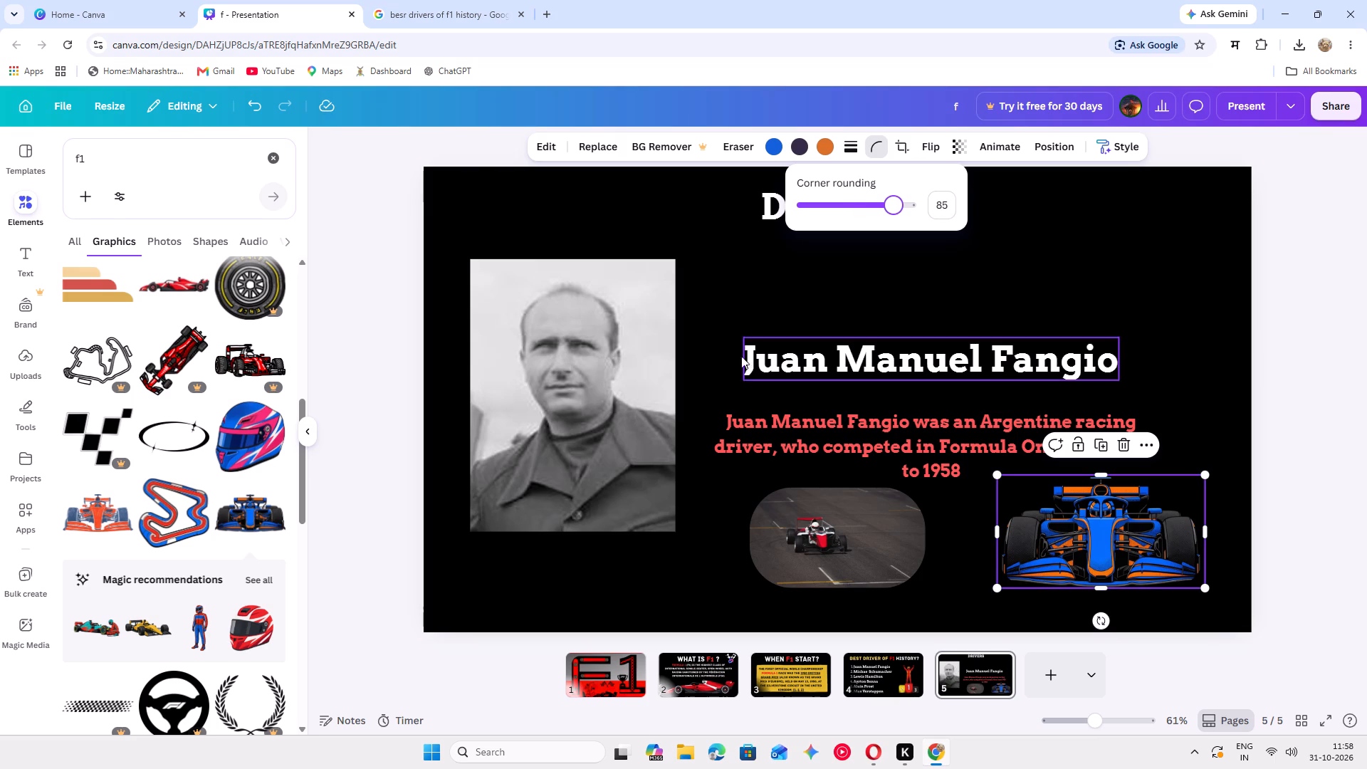
# Round the corners of the Juan Manuel Fangio portrait to the maximum.
pyautogui.click(648, 373)
pyautogui.click(832, 150)
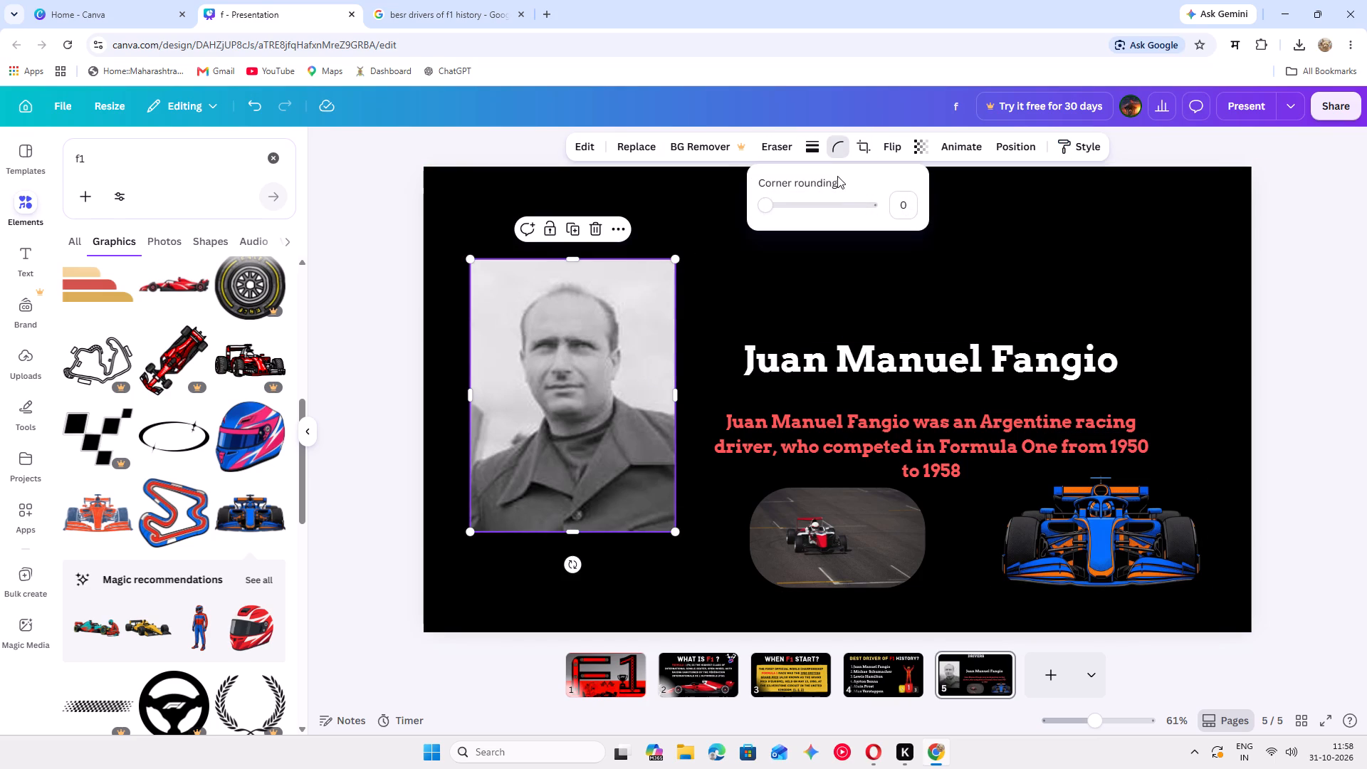
pyautogui.moveTo(767, 204); pyautogui.dragTo(883, 220)
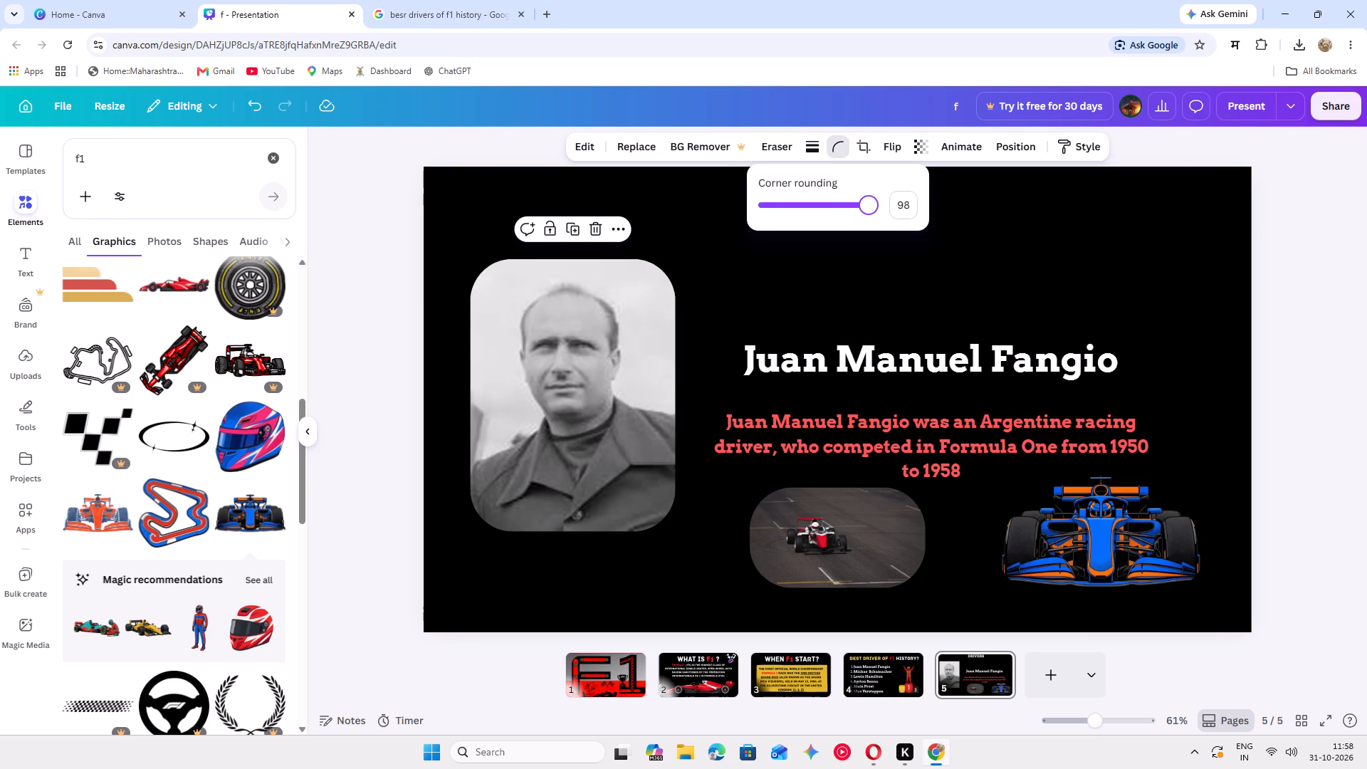
pyautogui.moveTo(883, 220); pyautogui.dragTo(899, 222)
pyautogui.click(982, 229)
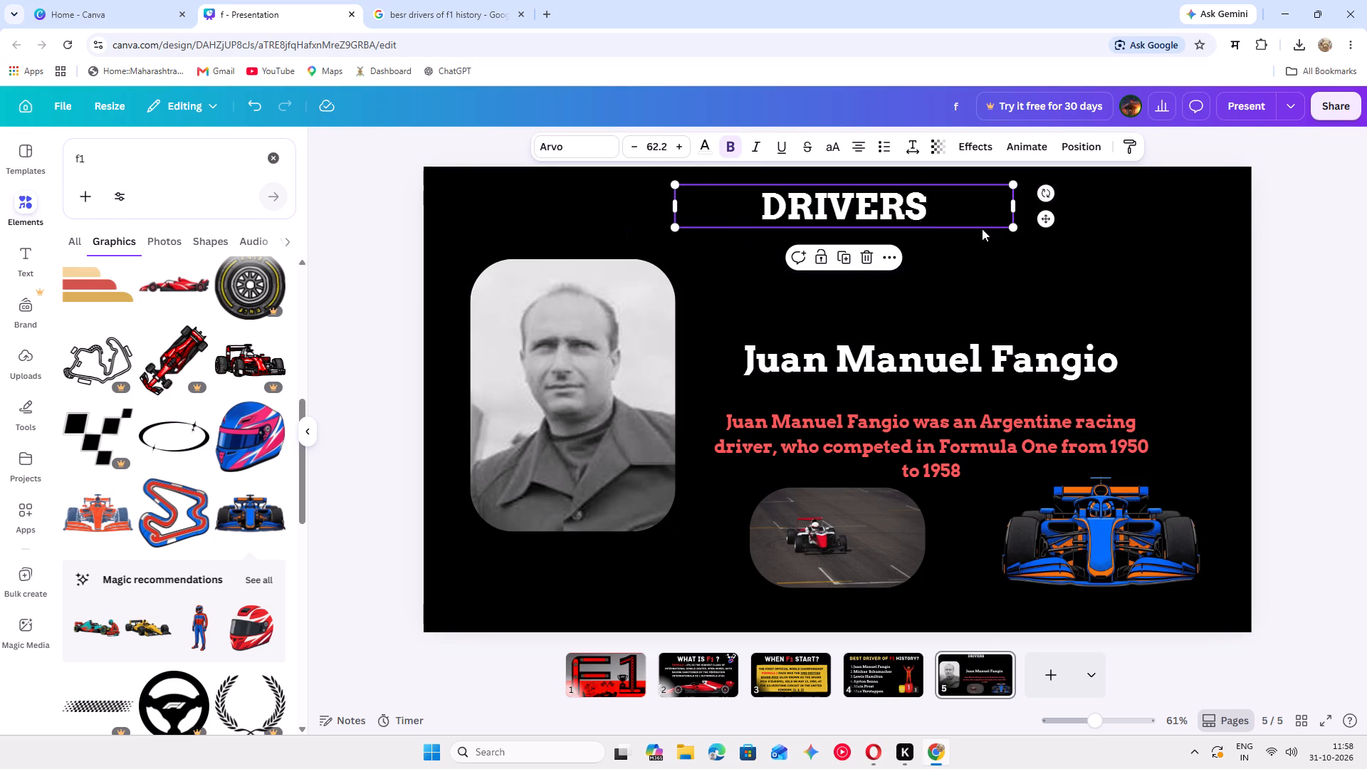
pyautogui.click(1019, 246)
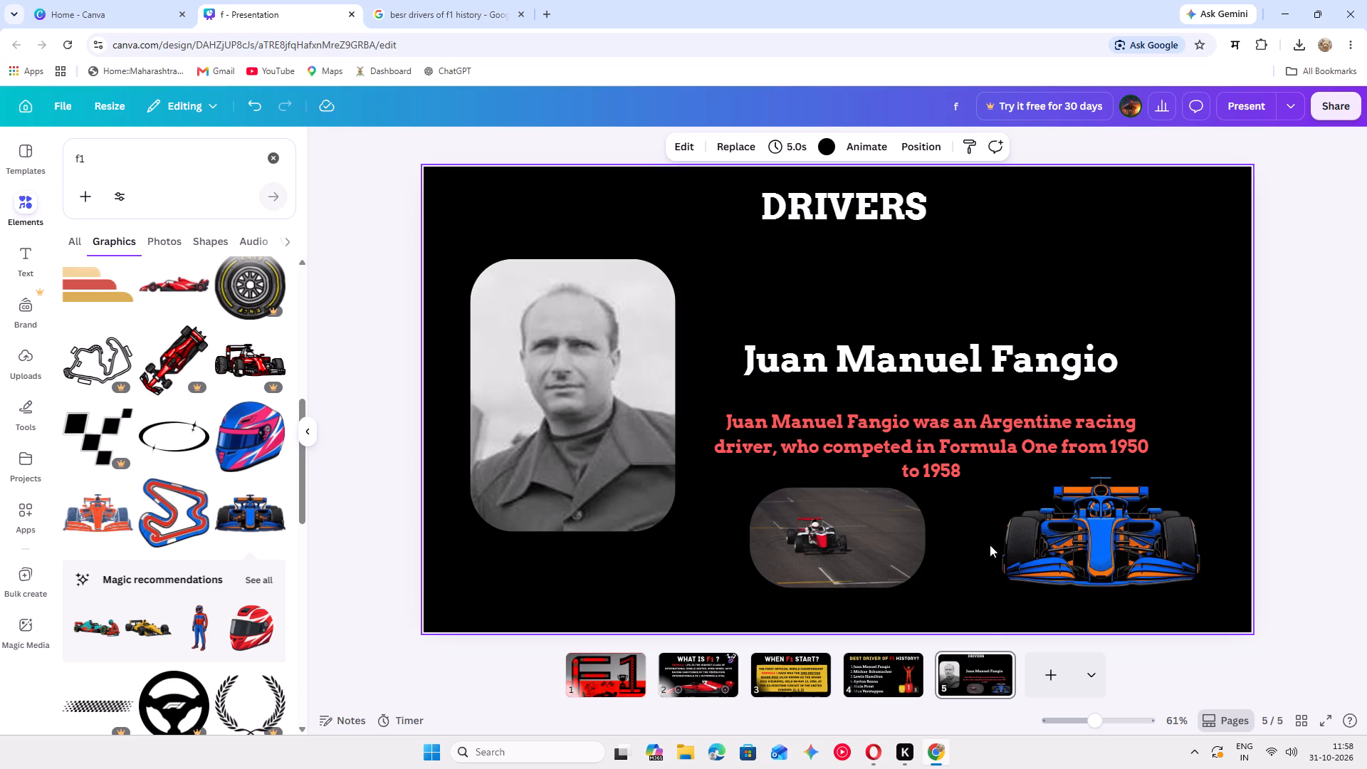
# Add a blank sixth page after the Juan Manuel Fangio page.
pyautogui.click(1051, 685)
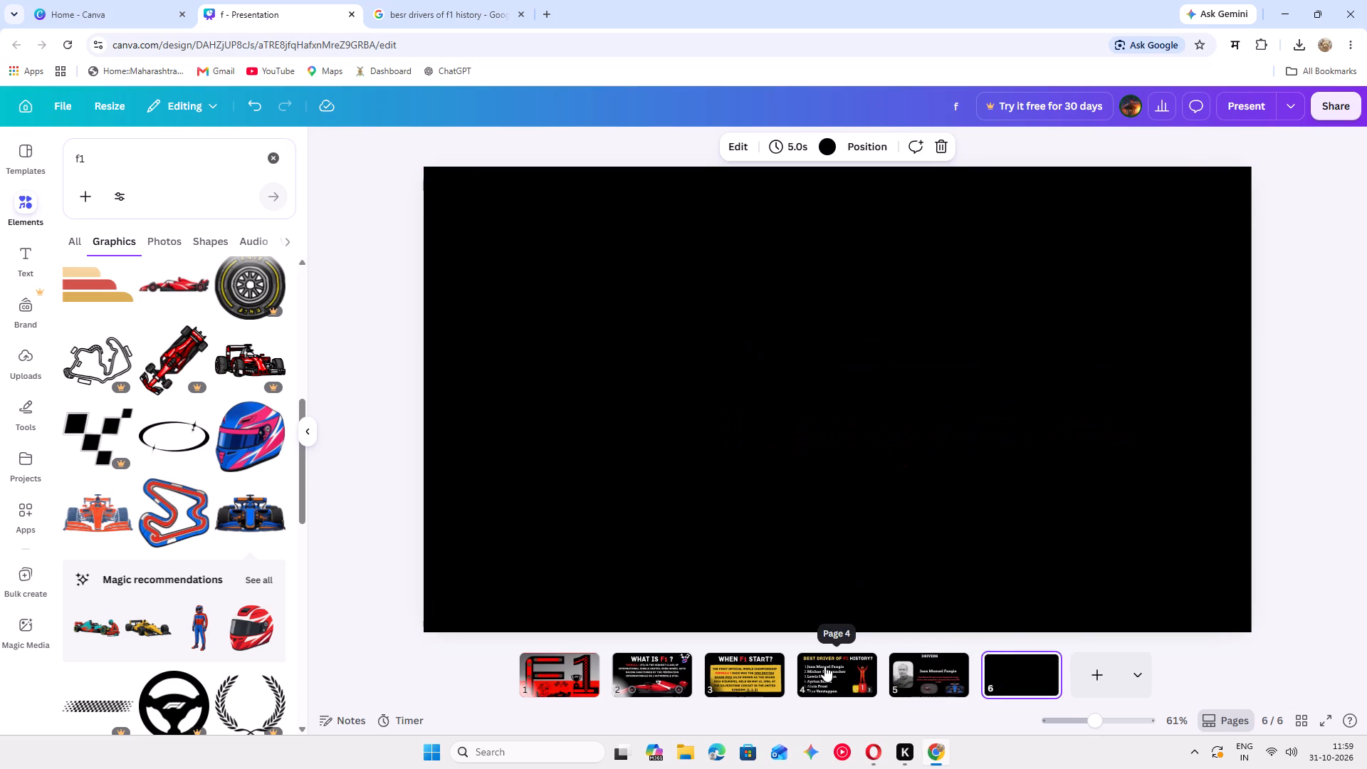
# Copy the name "Michae Schumacher" from the numbered driver list on page 4.
pyautogui.click(824, 666)
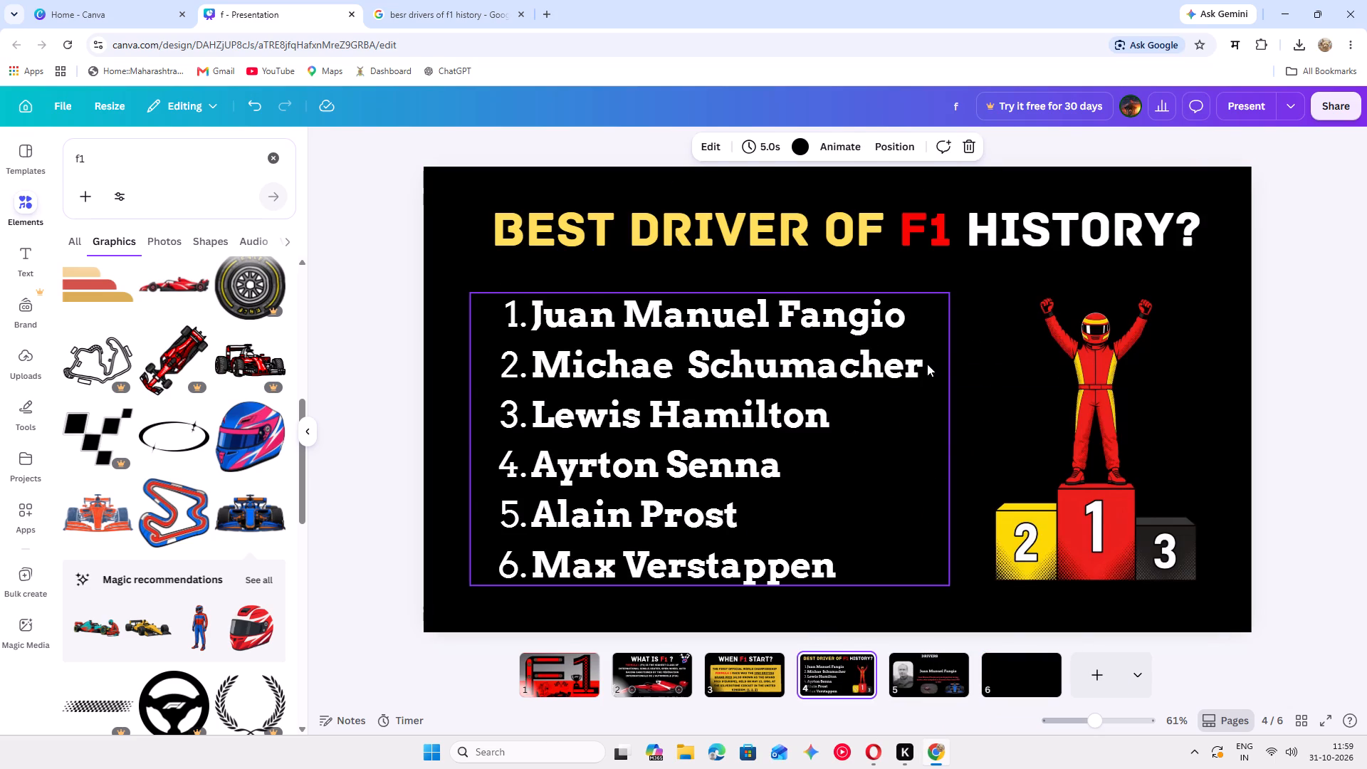
pyautogui.click(923, 364)
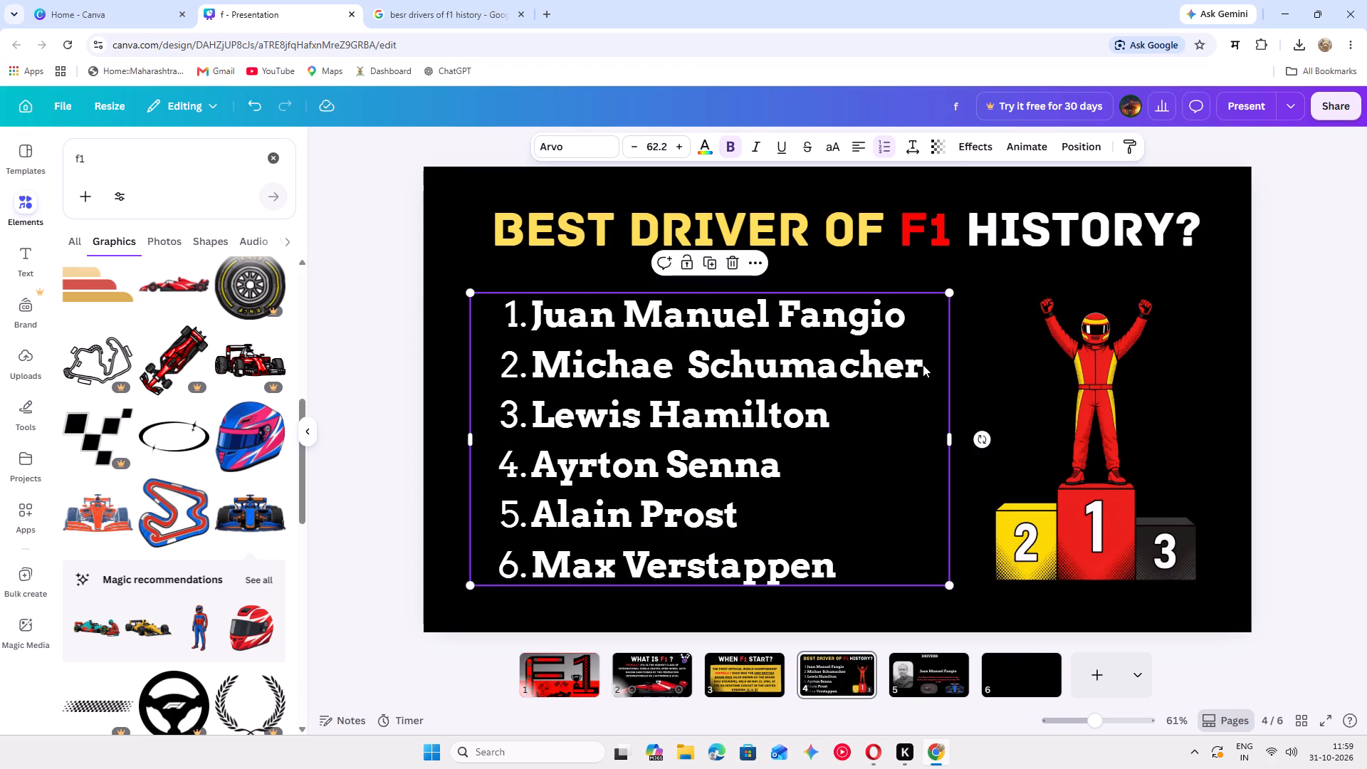
pyautogui.click(926, 367)
pyautogui.moveTo(926, 367); pyautogui.dragTo(909, 370)
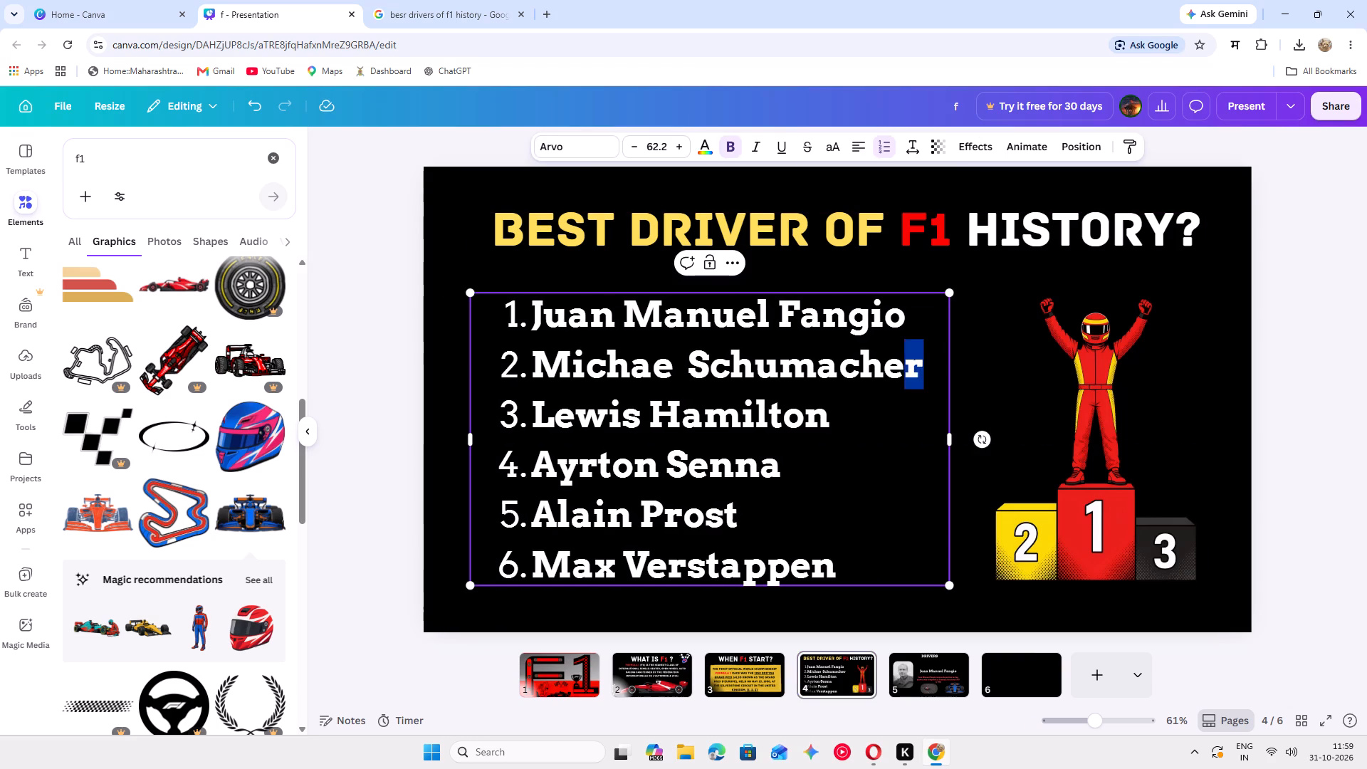
pyautogui.moveTo(909, 370); pyautogui.dragTo(542, 362)
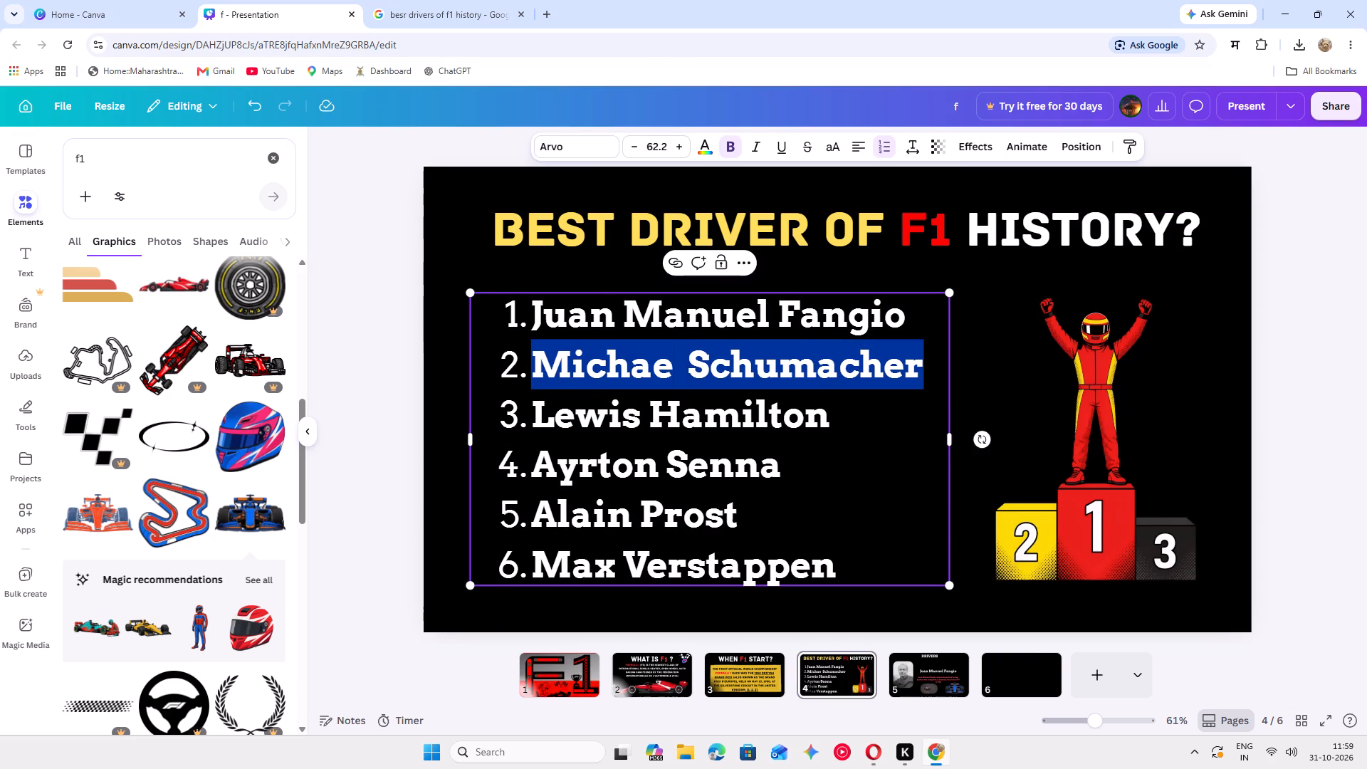
pyautogui.rightClick(542, 362)
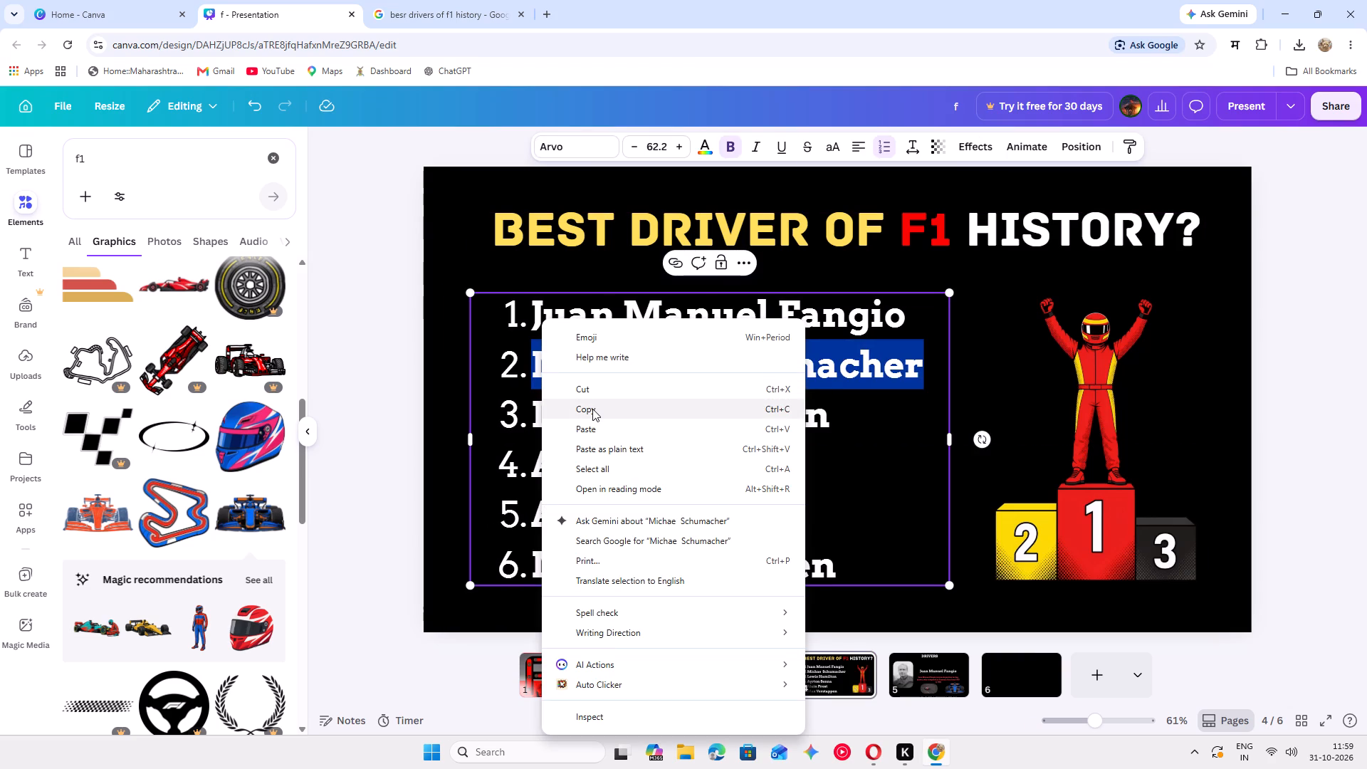
pyautogui.click(592, 409)
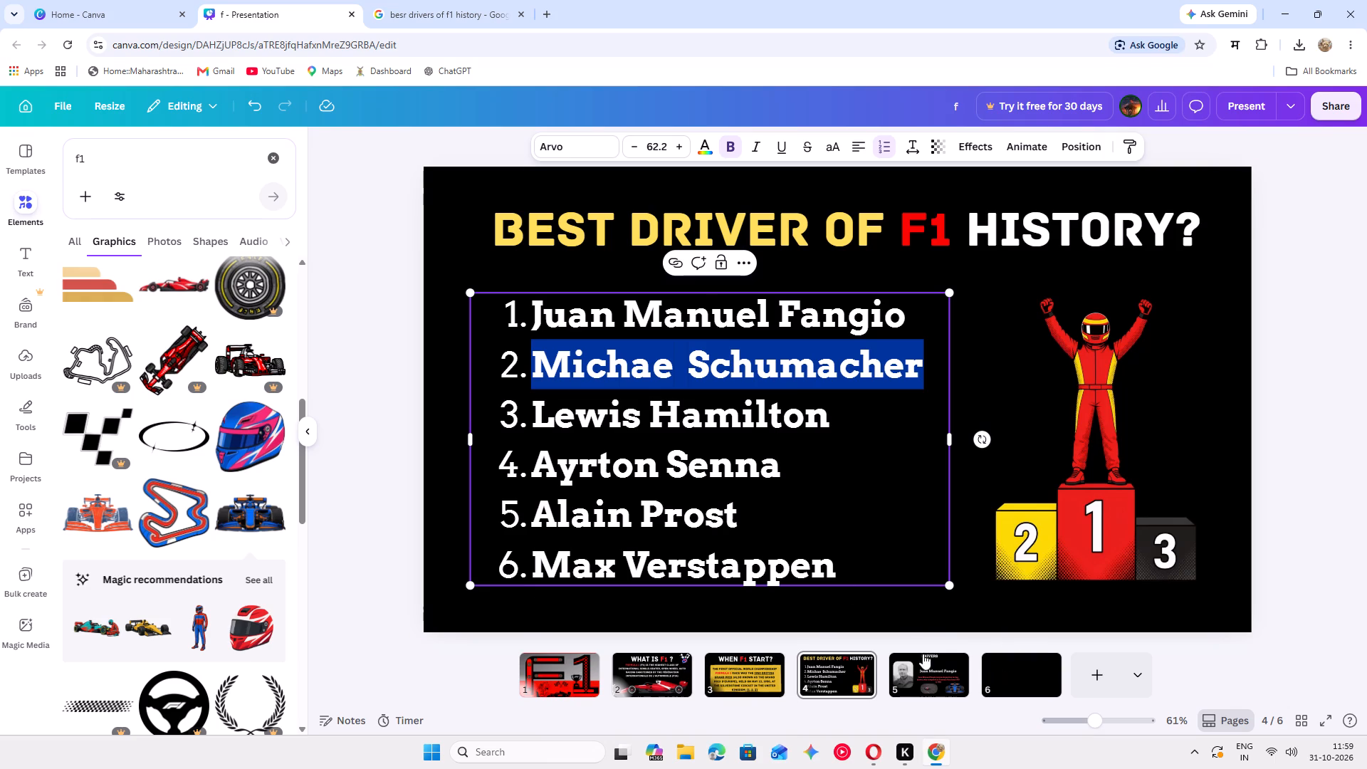
pyautogui.click(906, 708)
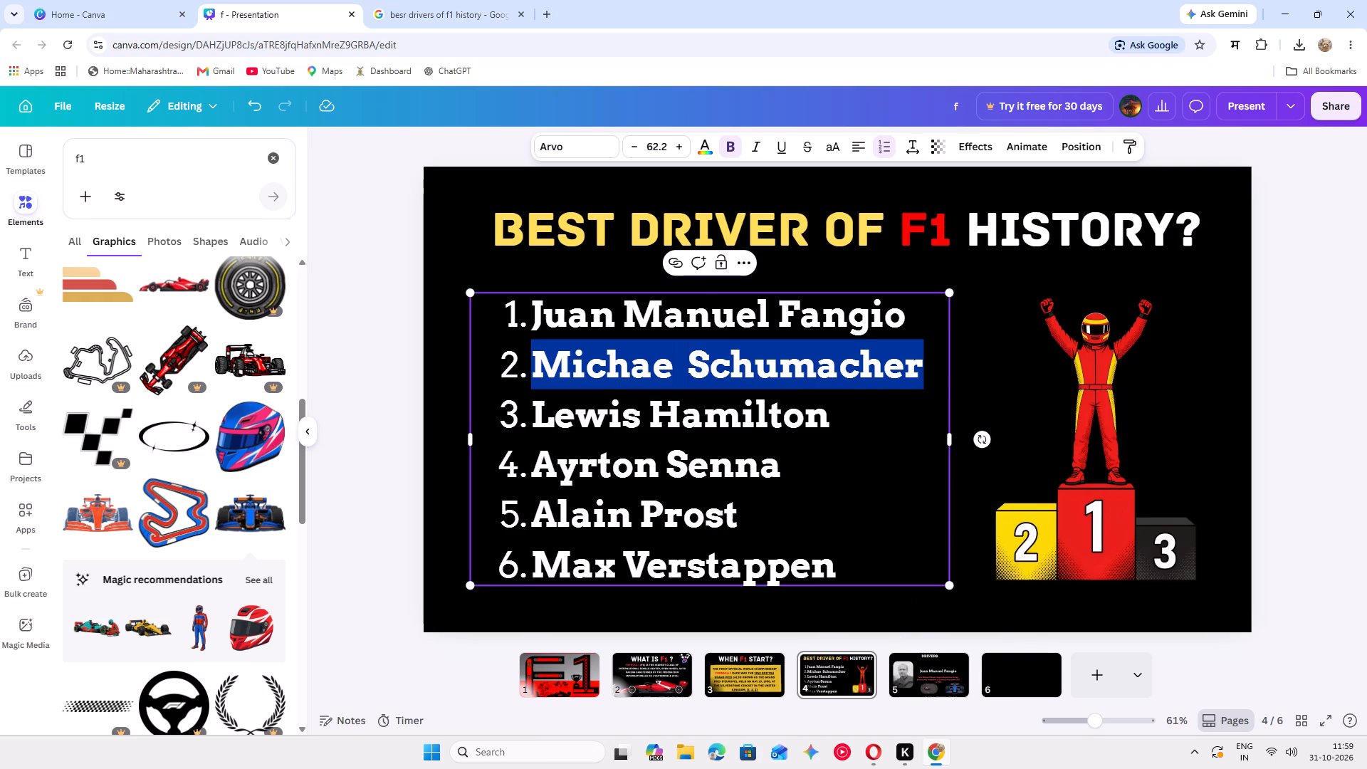
pyautogui.click(923, 498)
# Add a text box reading "DRIVER" on the blank page 6.
pyautogui.click(1029, 674)
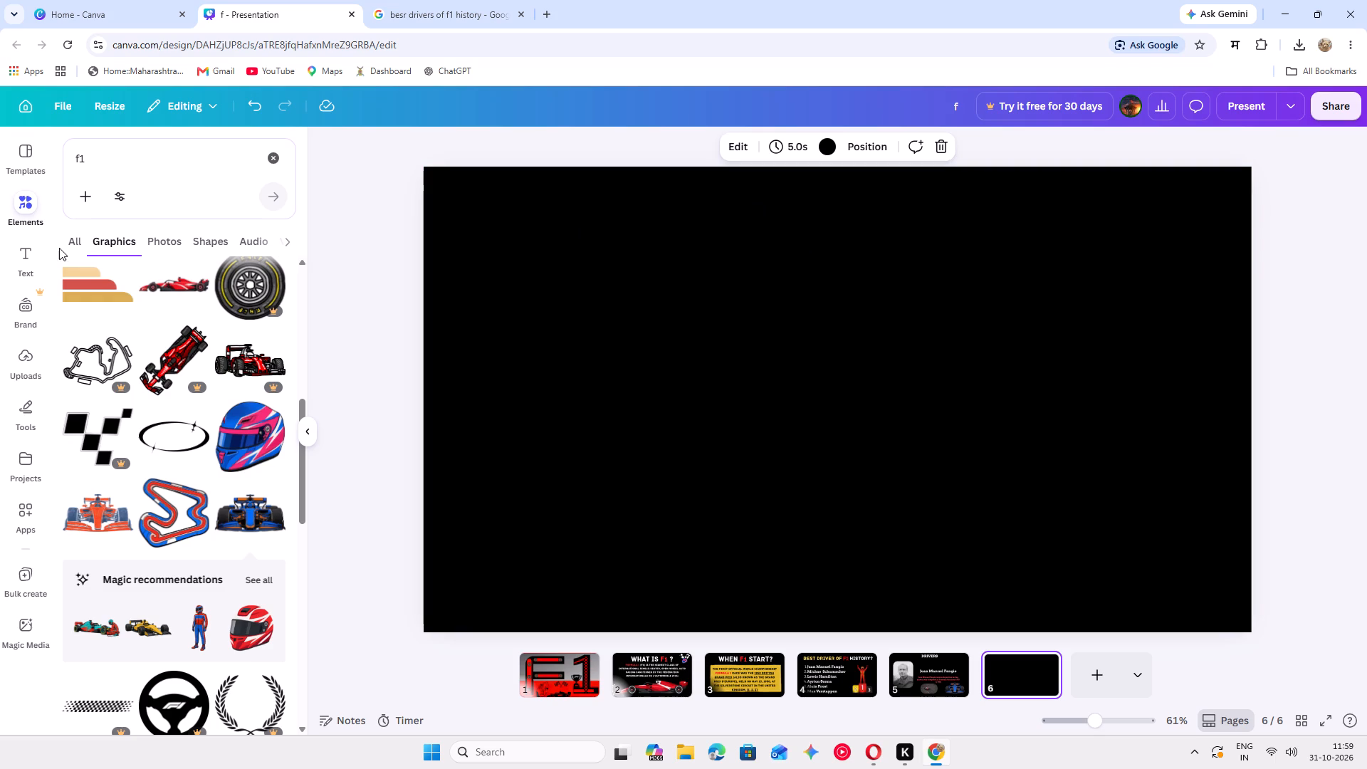
pyautogui.click(36, 250)
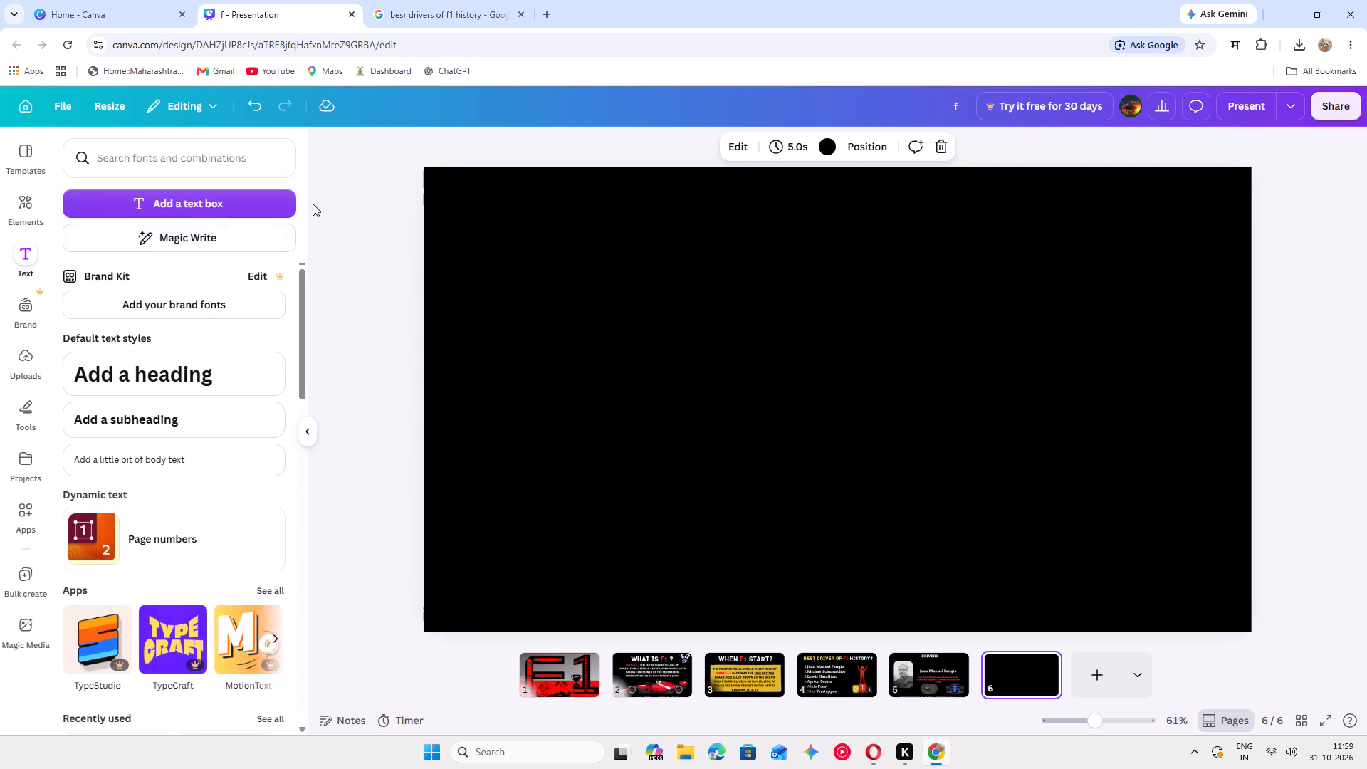
pyautogui.click(215, 207)
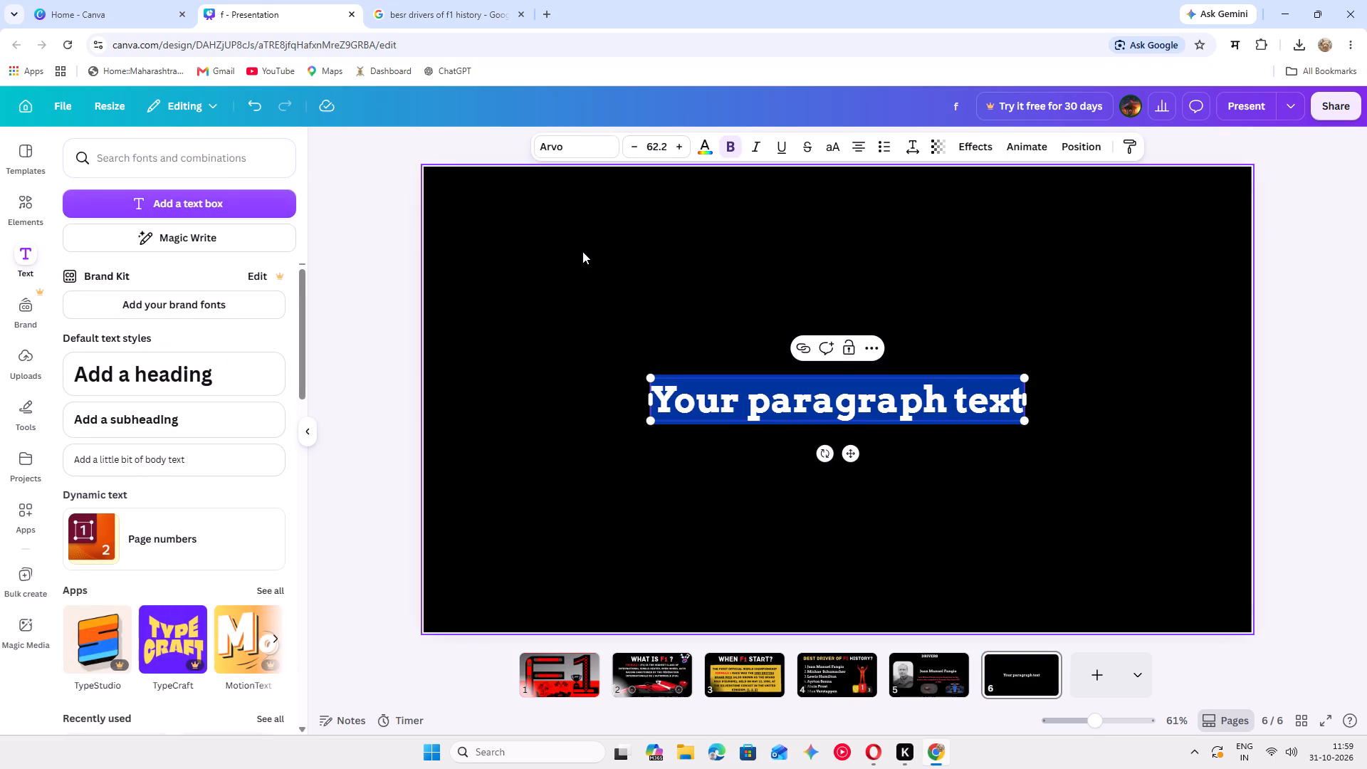
pyautogui.press('BackSpace')
pyautogui.write('DRI')
pyautogui.write('VER')
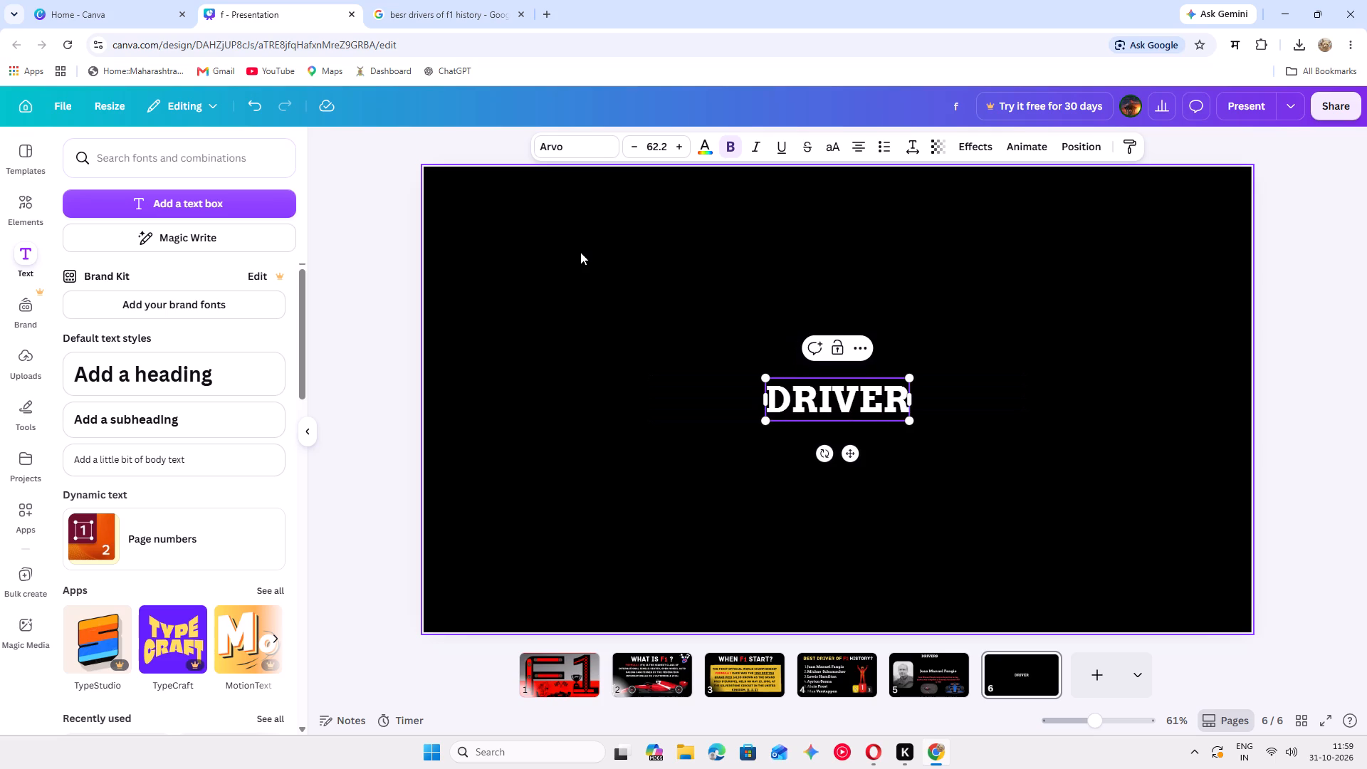
pyautogui.click(952, 394)
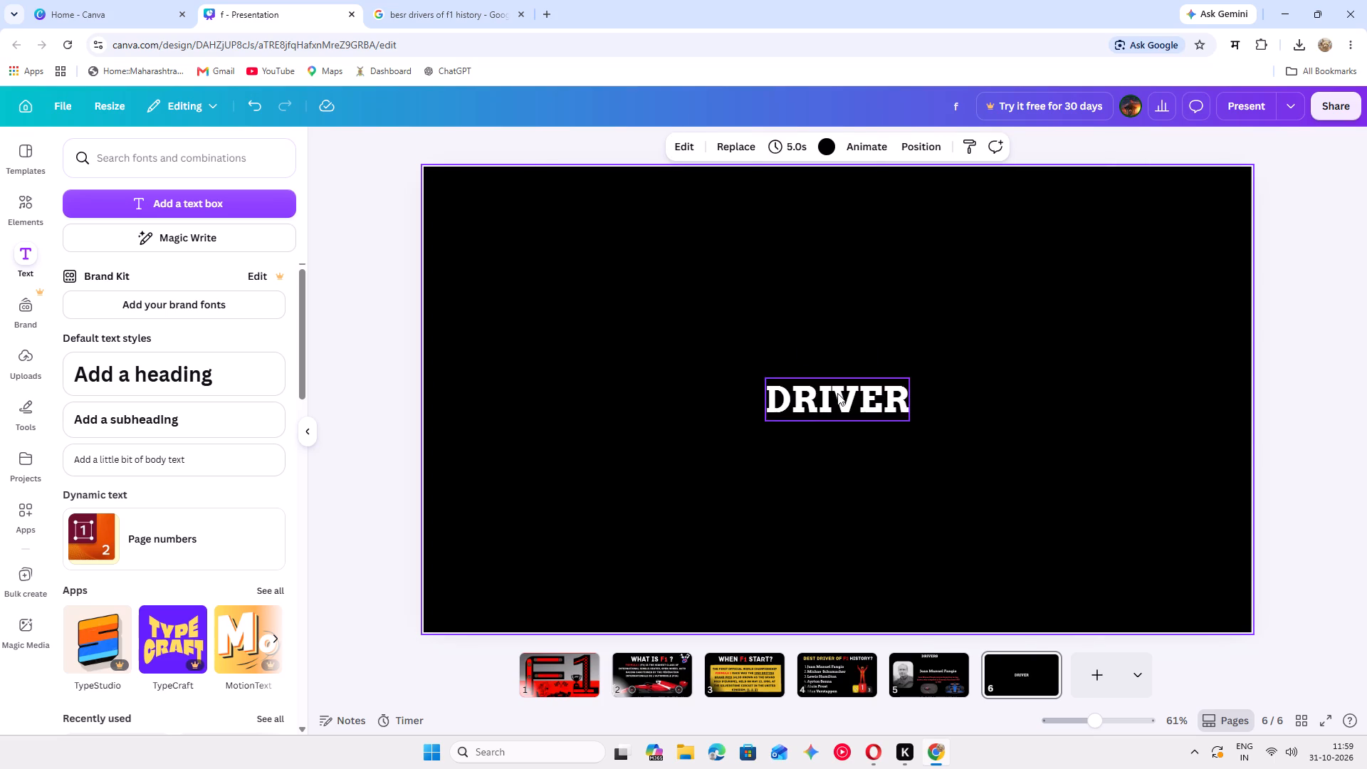
# Enlarge the "DRIVER" heading to a font size of about 80 and place it near the top centre of the page.
pyautogui.moveTo(837, 393); pyautogui.dragTo(838, 234)
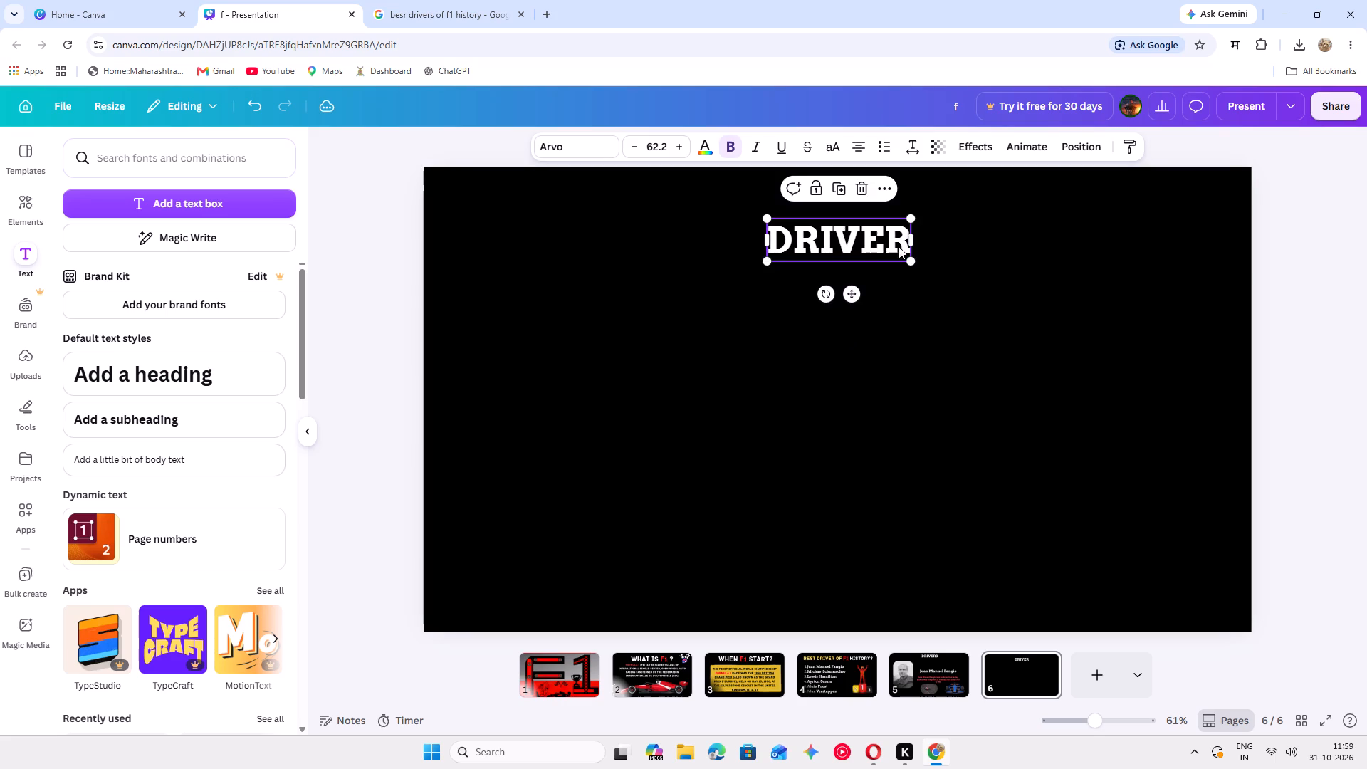
pyautogui.moveTo(907, 252); pyautogui.dragTo(837, 256)
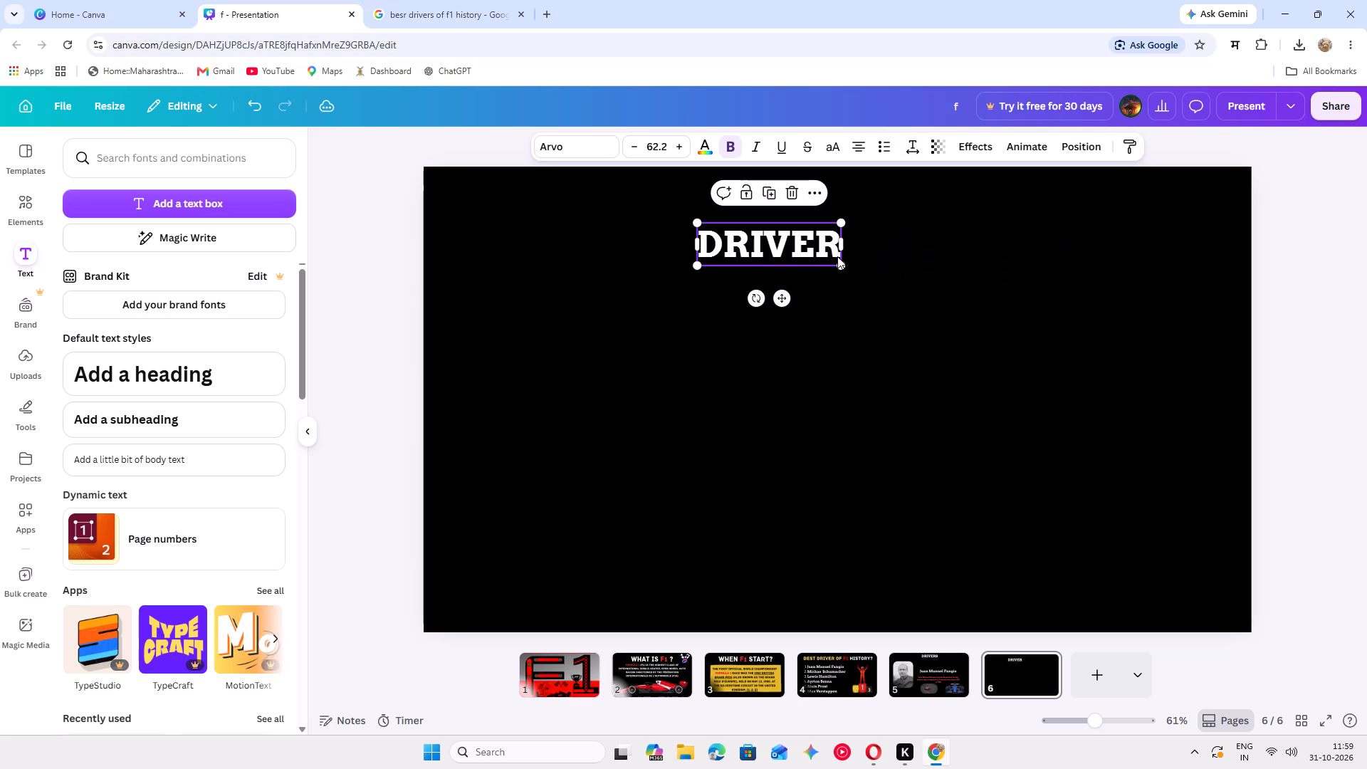
pyautogui.moveTo(842, 263); pyautogui.dragTo(1009, 298)
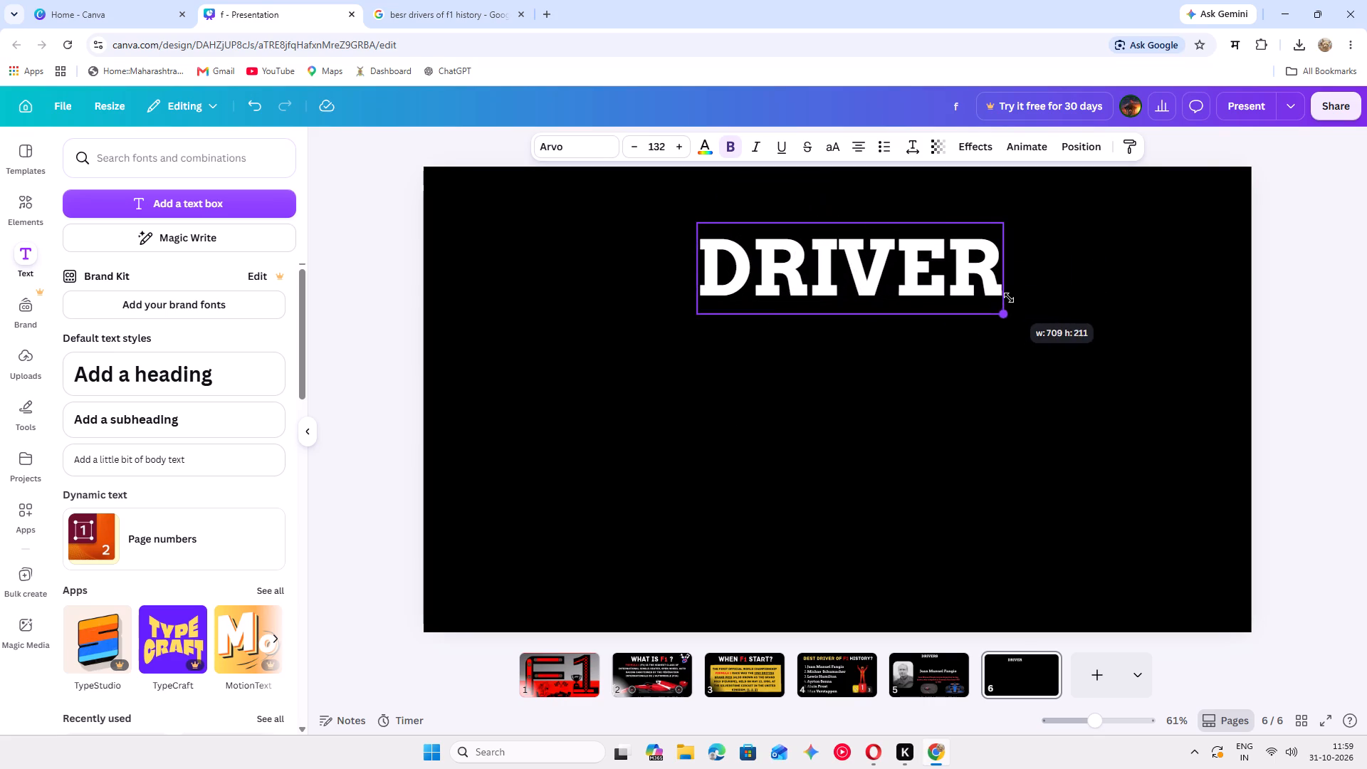
pyautogui.moveTo(1009, 298); pyautogui.dragTo(983, 291)
pyautogui.click(1001, 291)
pyautogui.moveTo(928, 286); pyautogui.dragTo(914, 283)
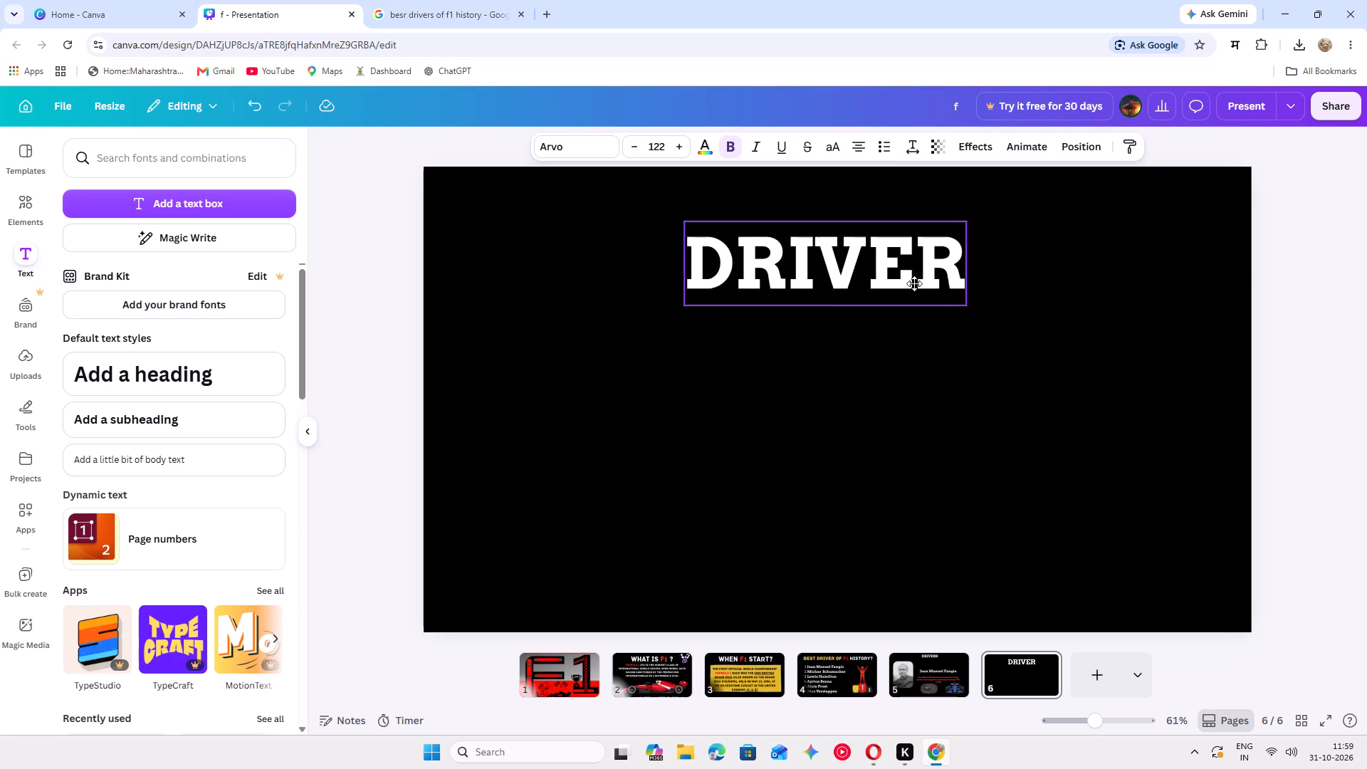
pyautogui.moveTo(914, 283); pyautogui.dragTo(908, 273)
pyautogui.moveTo(956, 210); pyautogui.dragTo(863, 234)
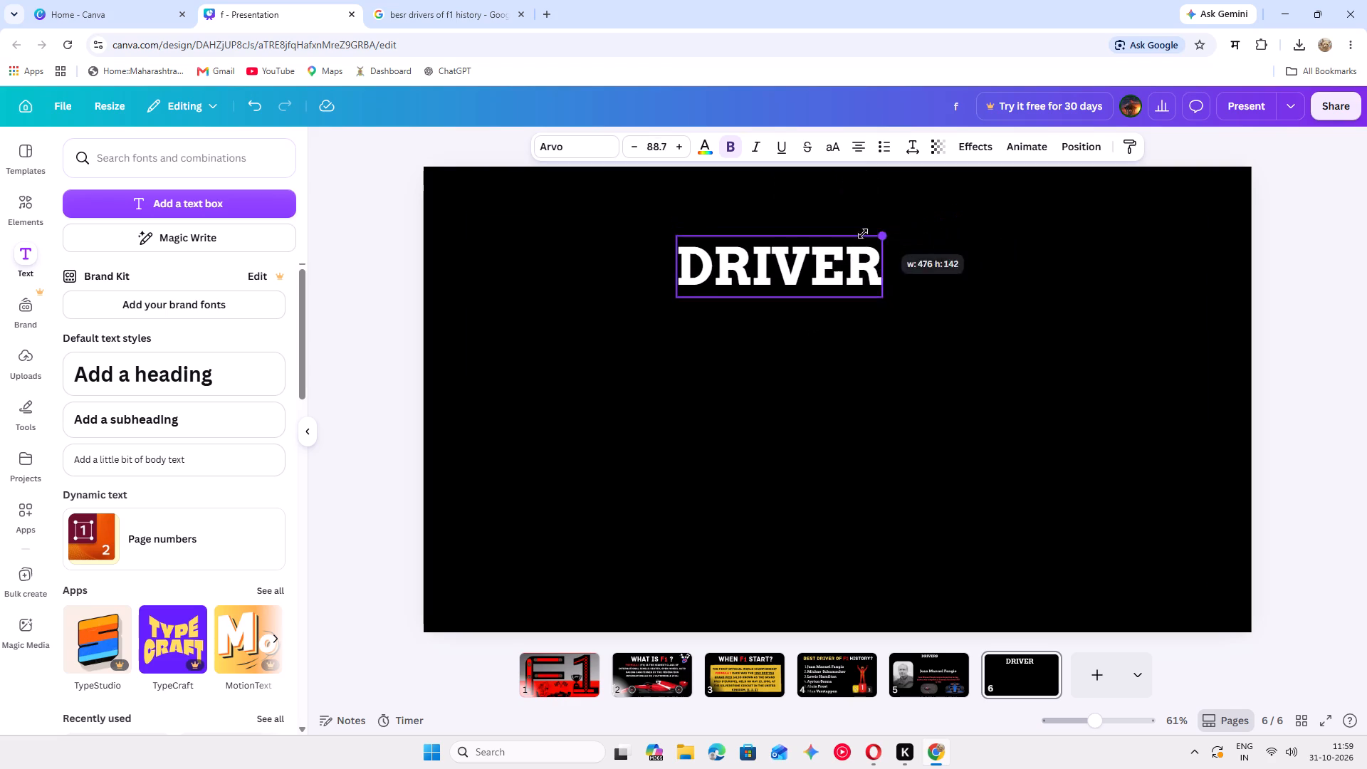
pyautogui.moveTo(863, 234); pyautogui.dragTo(859, 234)
pyautogui.moveTo(829, 272); pyautogui.dragTo(889, 254)
pyautogui.click(709, 317)
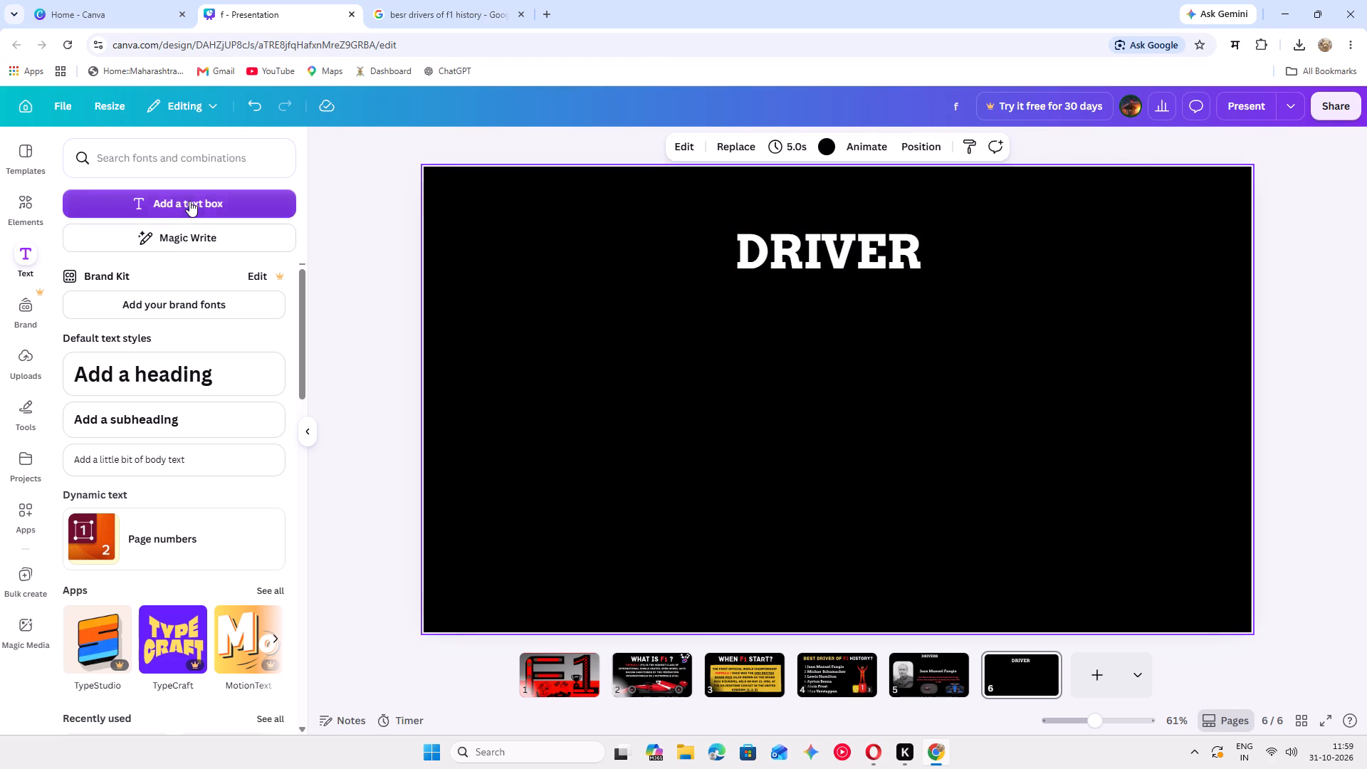
# Add a second text box on page 6 containing the copied name "Michae Schumacher".
pyautogui.click(189, 201)
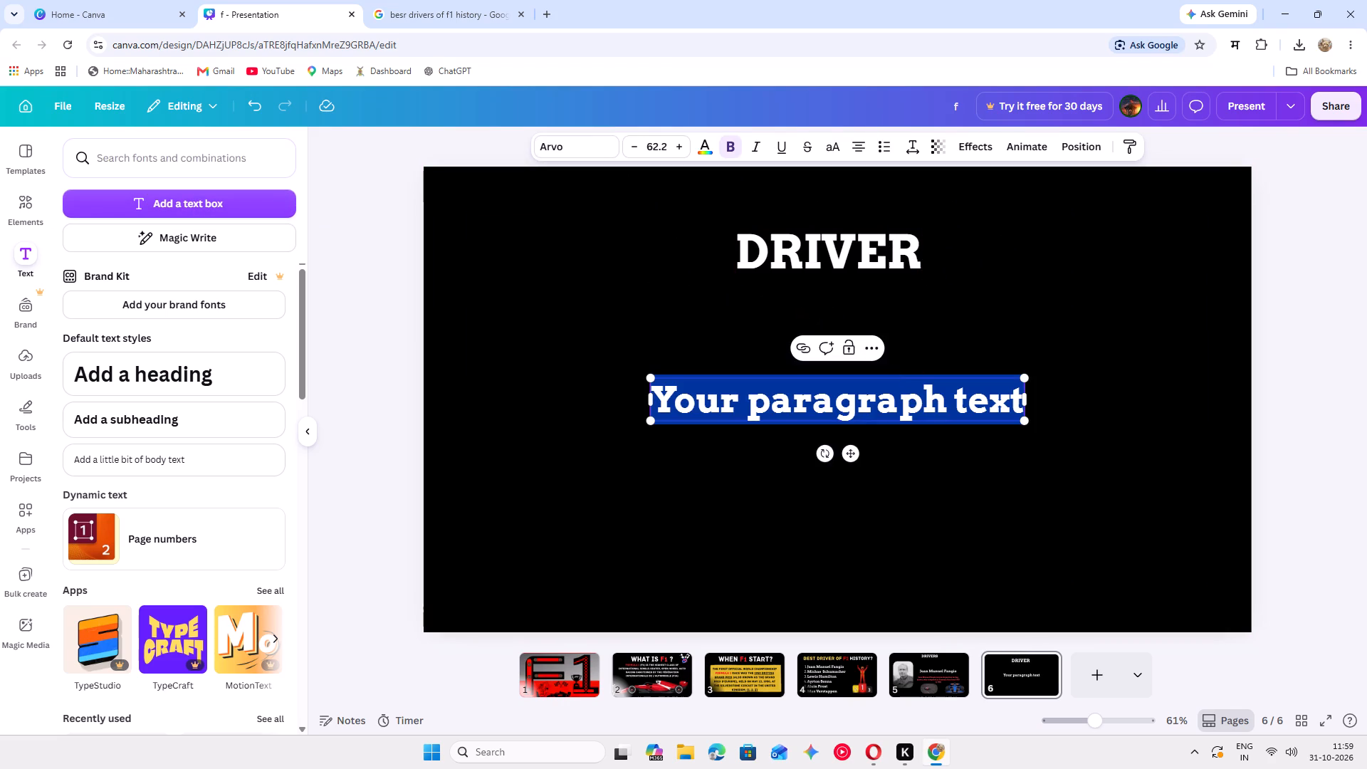
pyautogui.hotkey('ctrl', 'v')
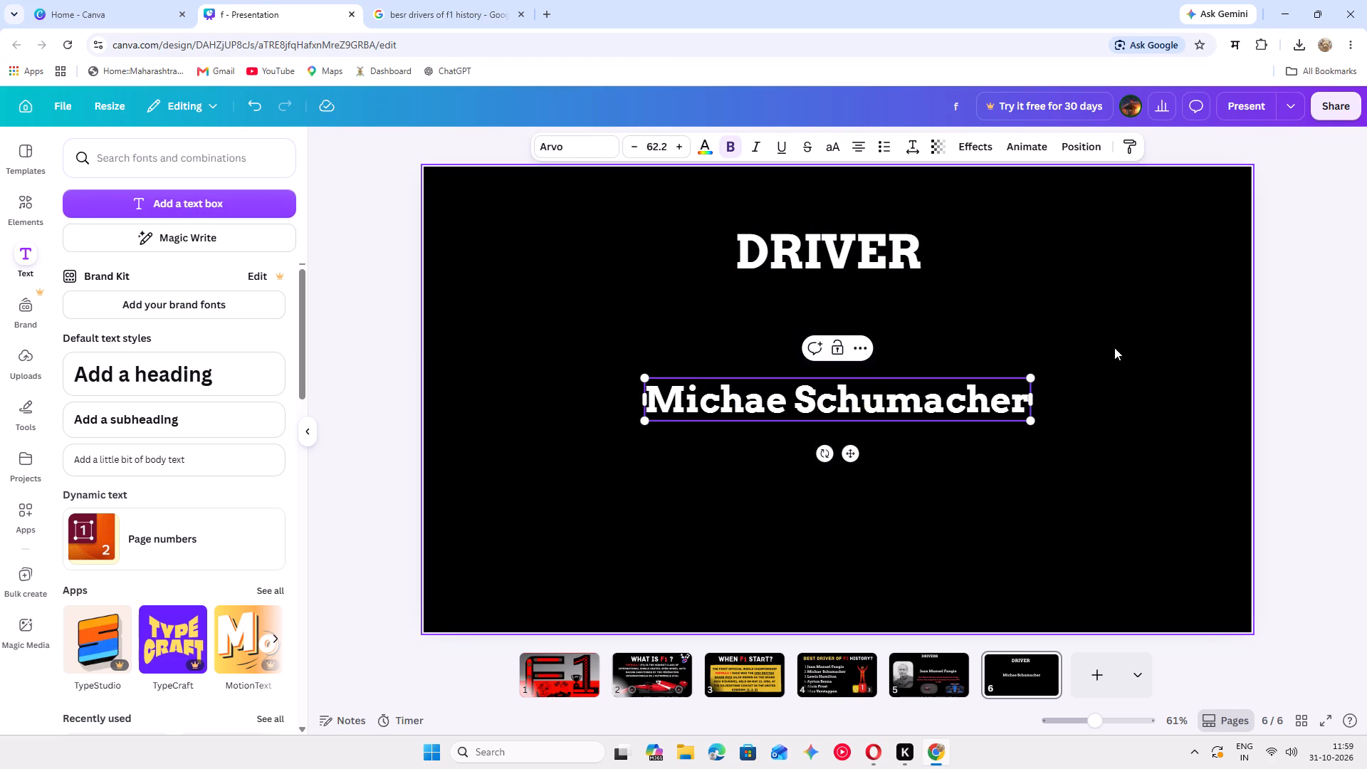
pyautogui.click(1111, 350)
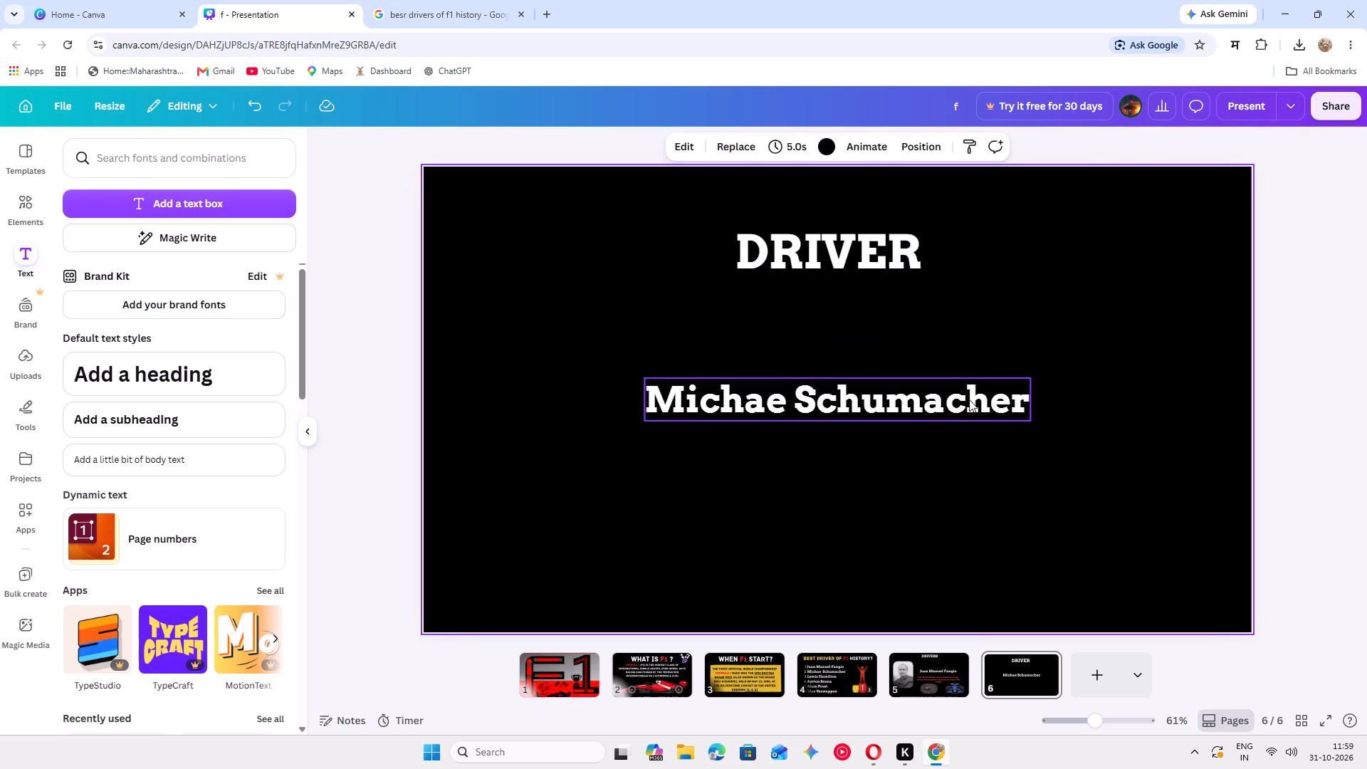
# Move the driver's name up beneath the "DRIVER" heading and shift the heading slightly closer to the page's top edge.
pyautogui.moveTo(969, 399); pyautogui.dragTo(953, 333)
pyautogui.moveTo(876, 263); pyautogui.dragTo(878, 239)
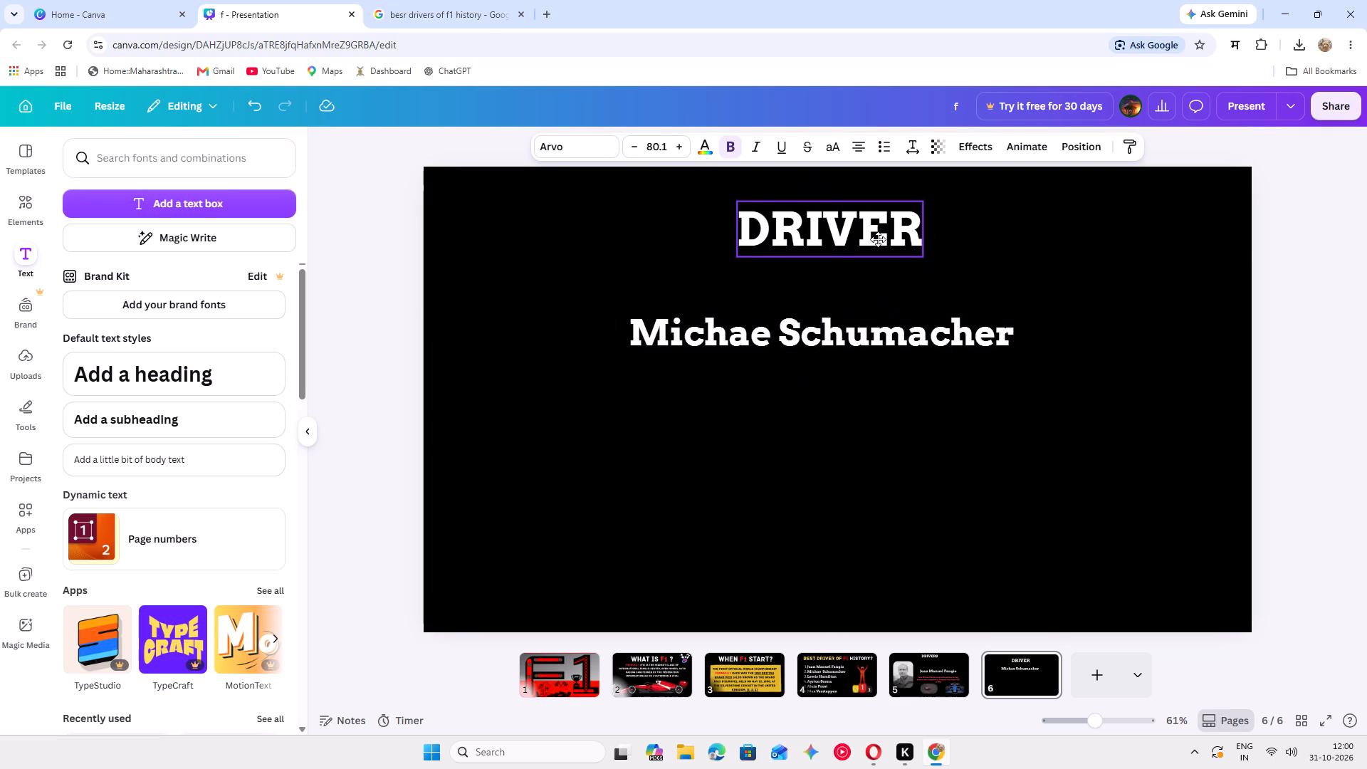
pyautogui.moveTo(878, 239); pyautogui.dragTo(878, 244)
pyautogui.click(844, 338)
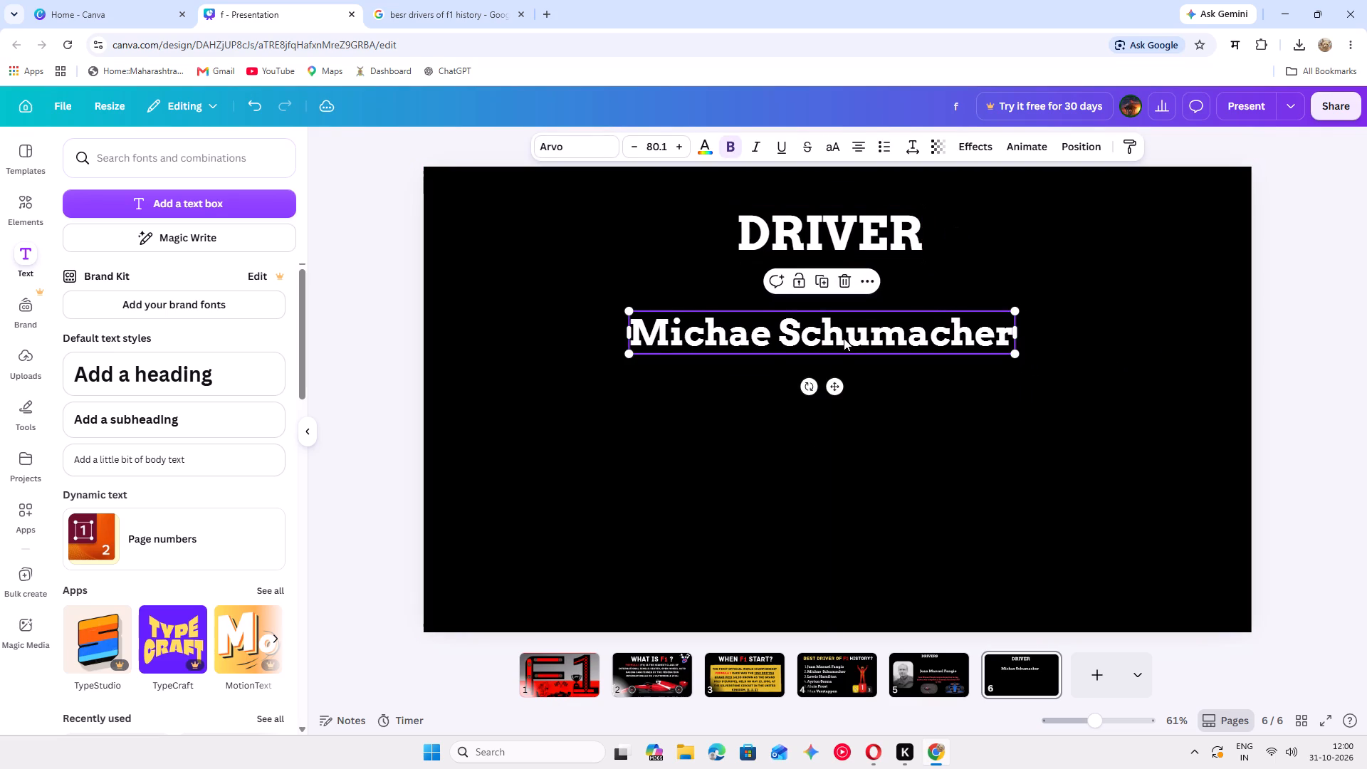
# Switch to the Google results and save Michael Schumacher's red-cap photo to Downloads as the WEBP file "images".
pyautogui.click(382, 14)
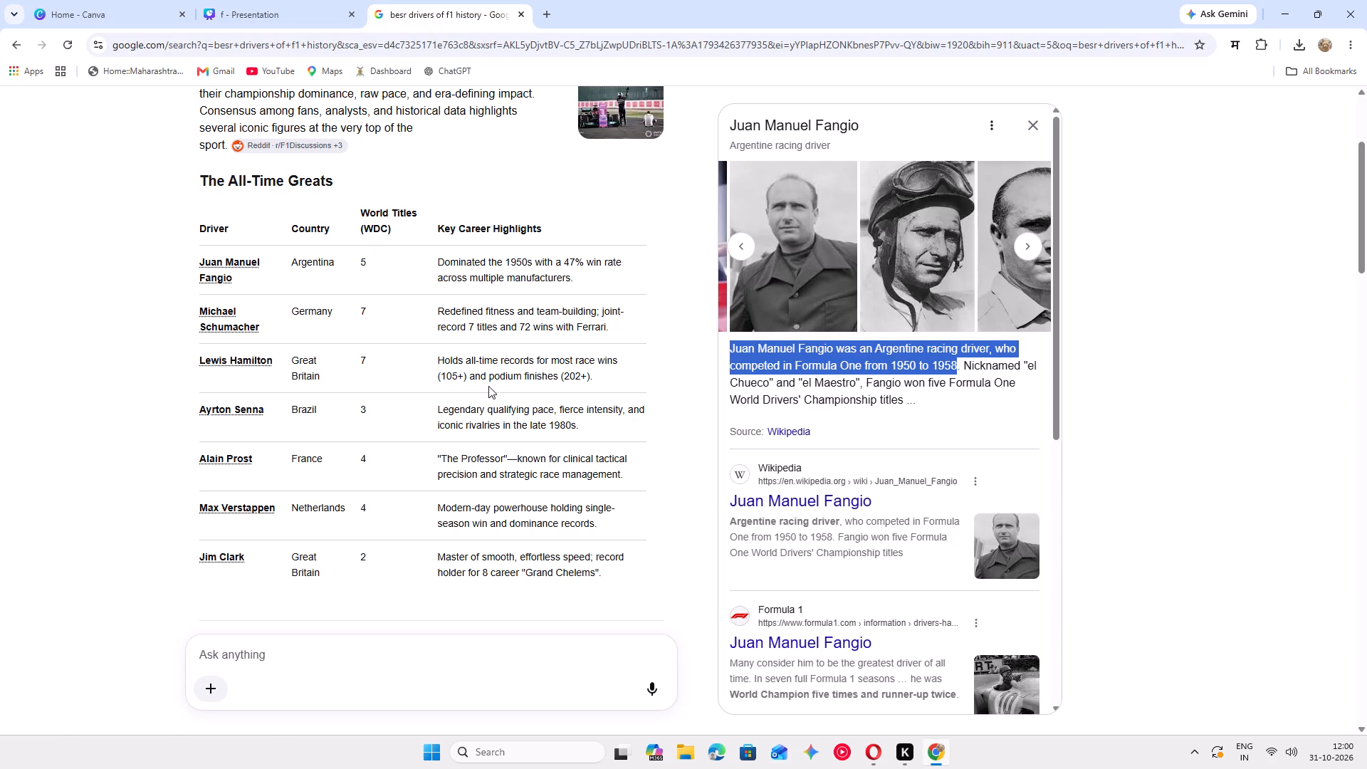
pyautogui.click(236, 330)
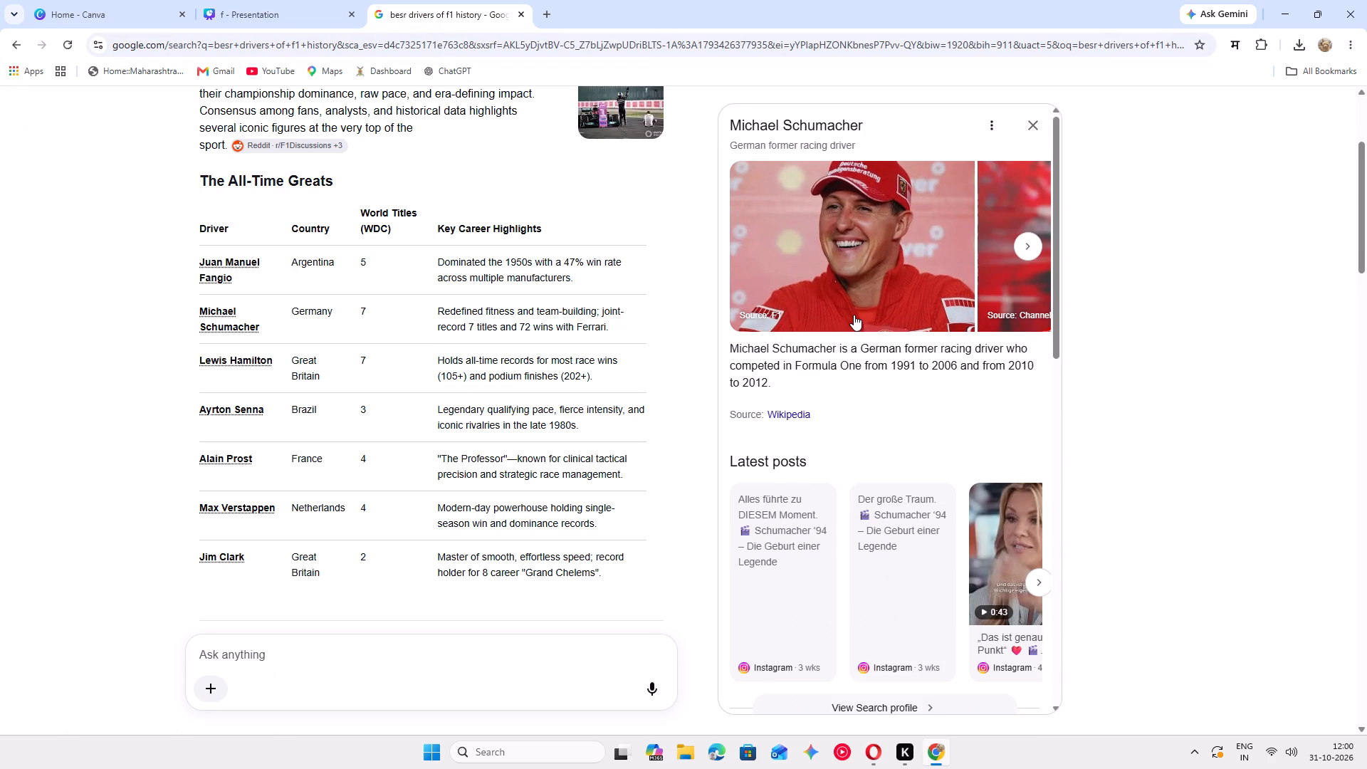
pyautogui.rightClick(883, 219)
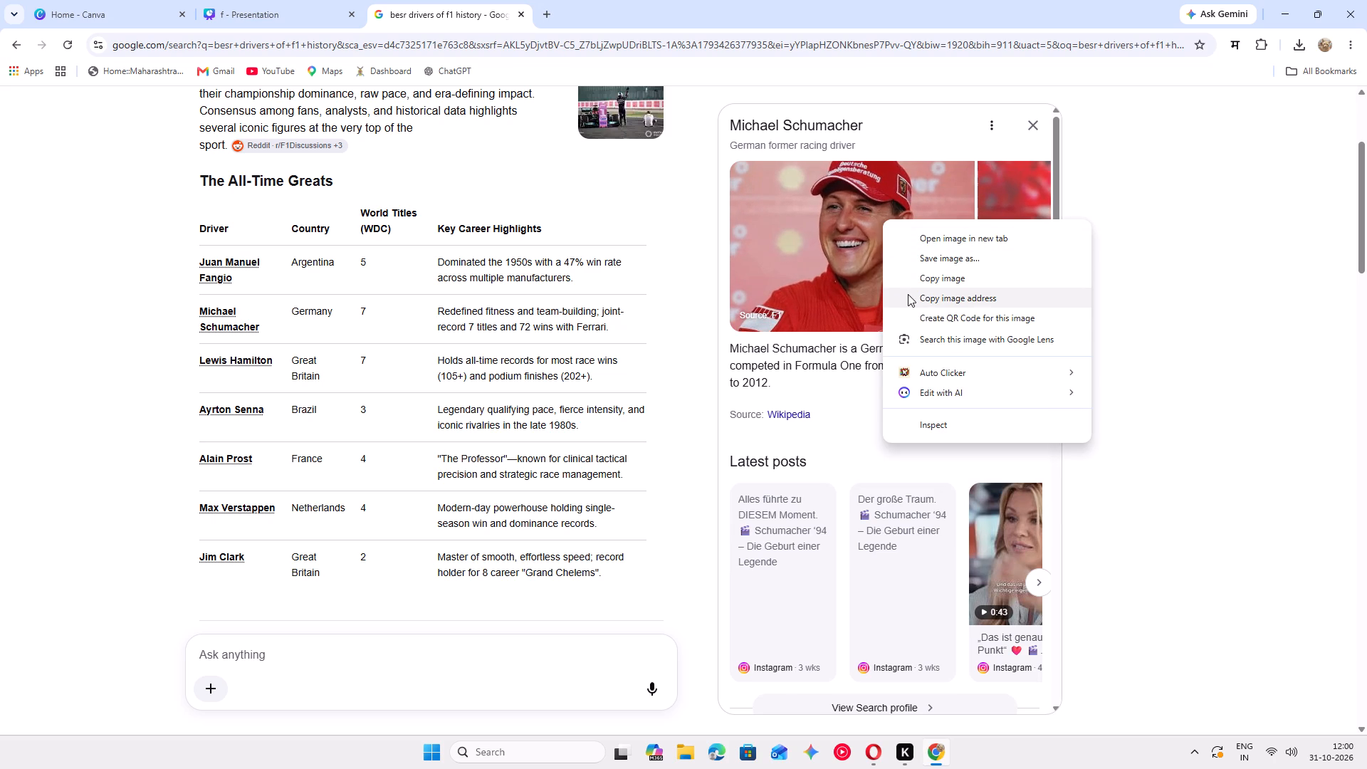
pyautogui.click(928, 261)
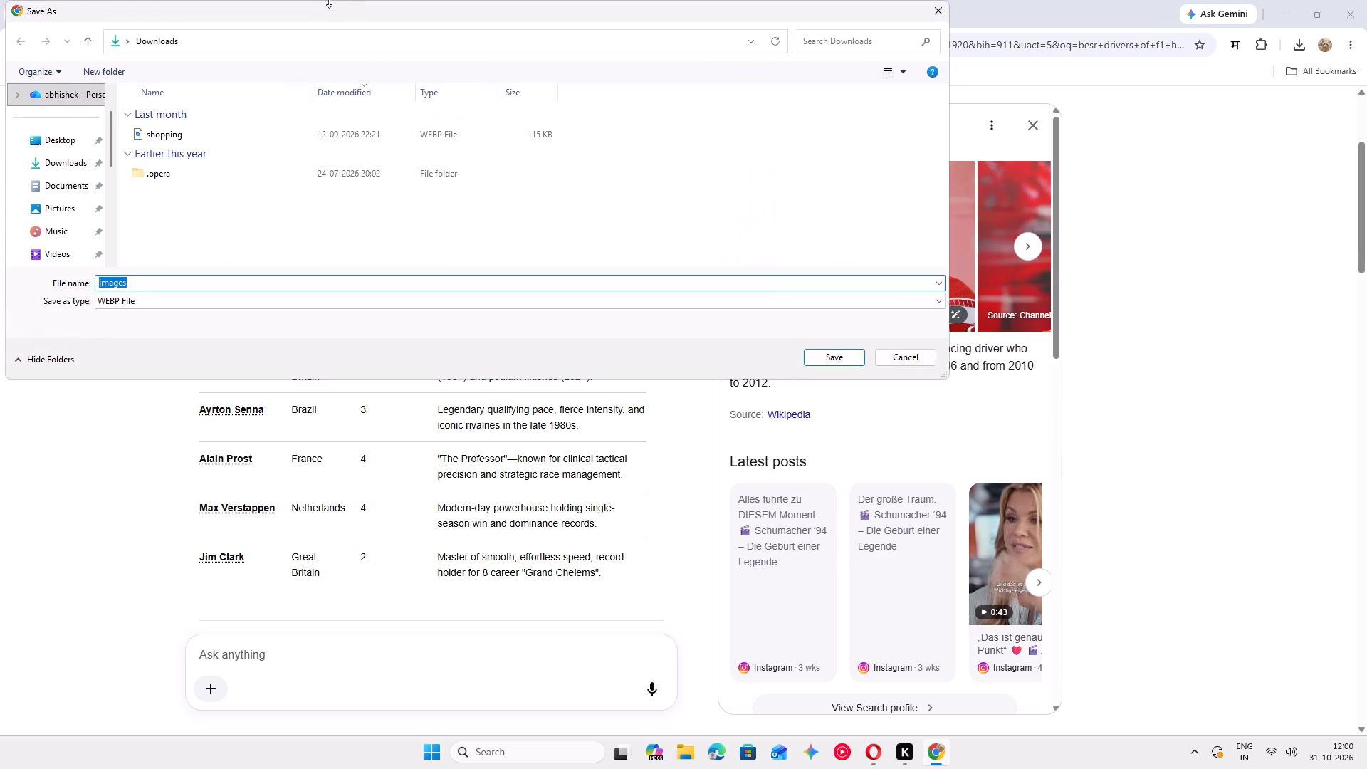
pyautogui.click(66, 171)
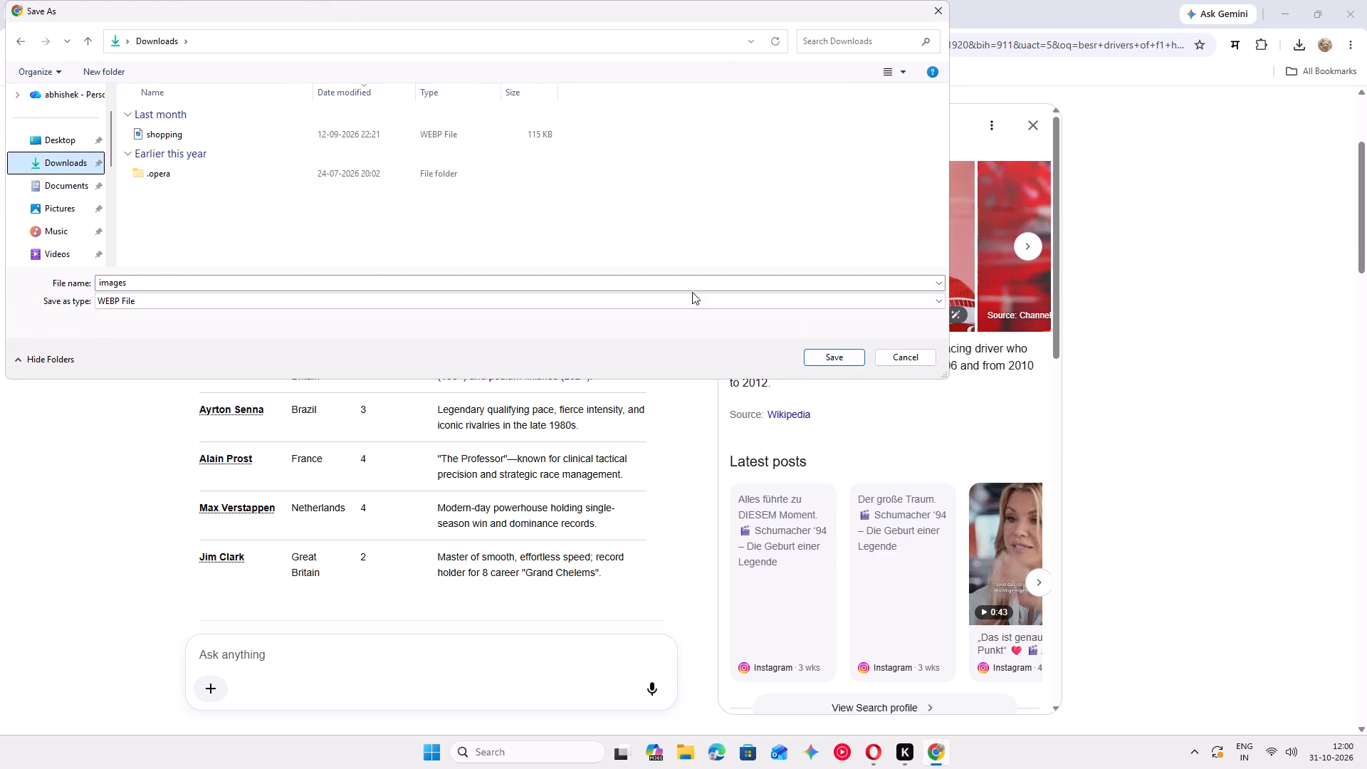
pyautogui.click(810, 357)
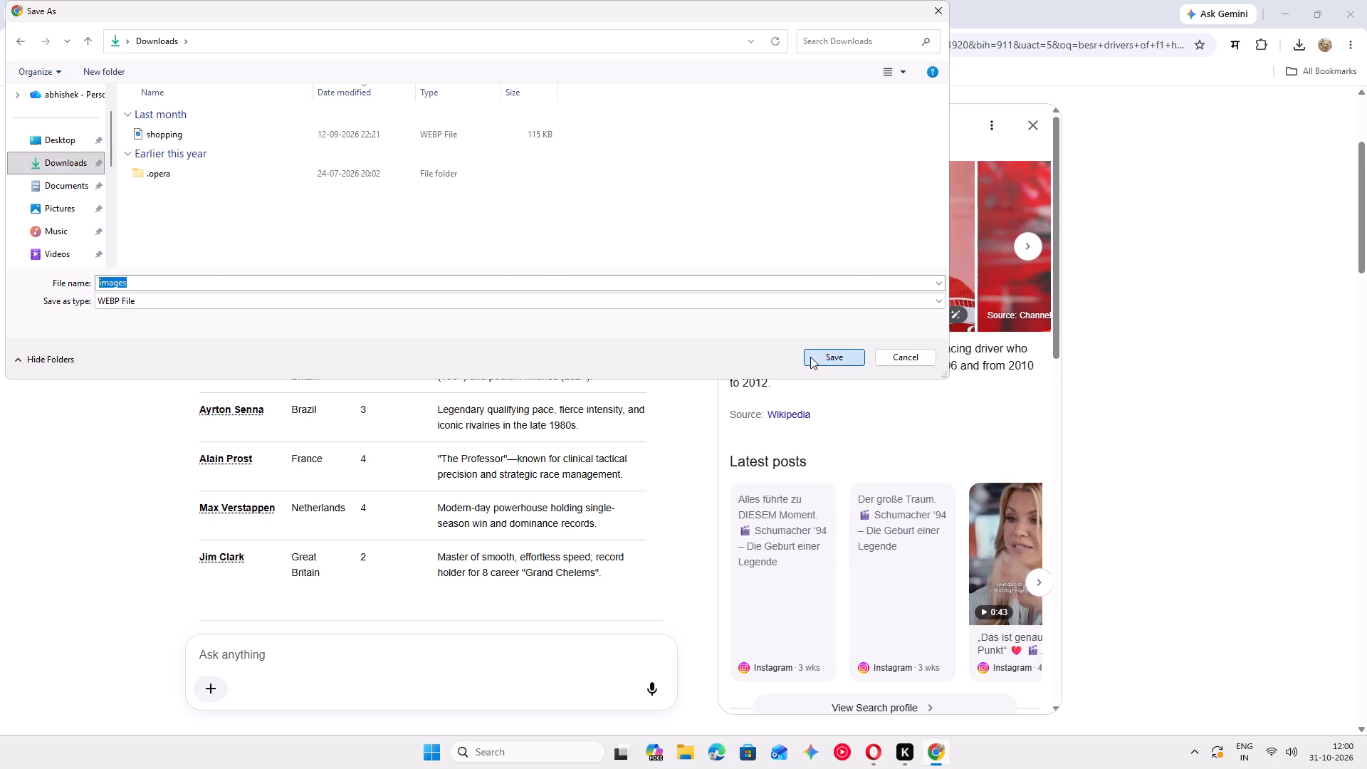
# Return to the Canva presentation and upload the "images" file from Downloads.
pyautogui.click(251, 0)
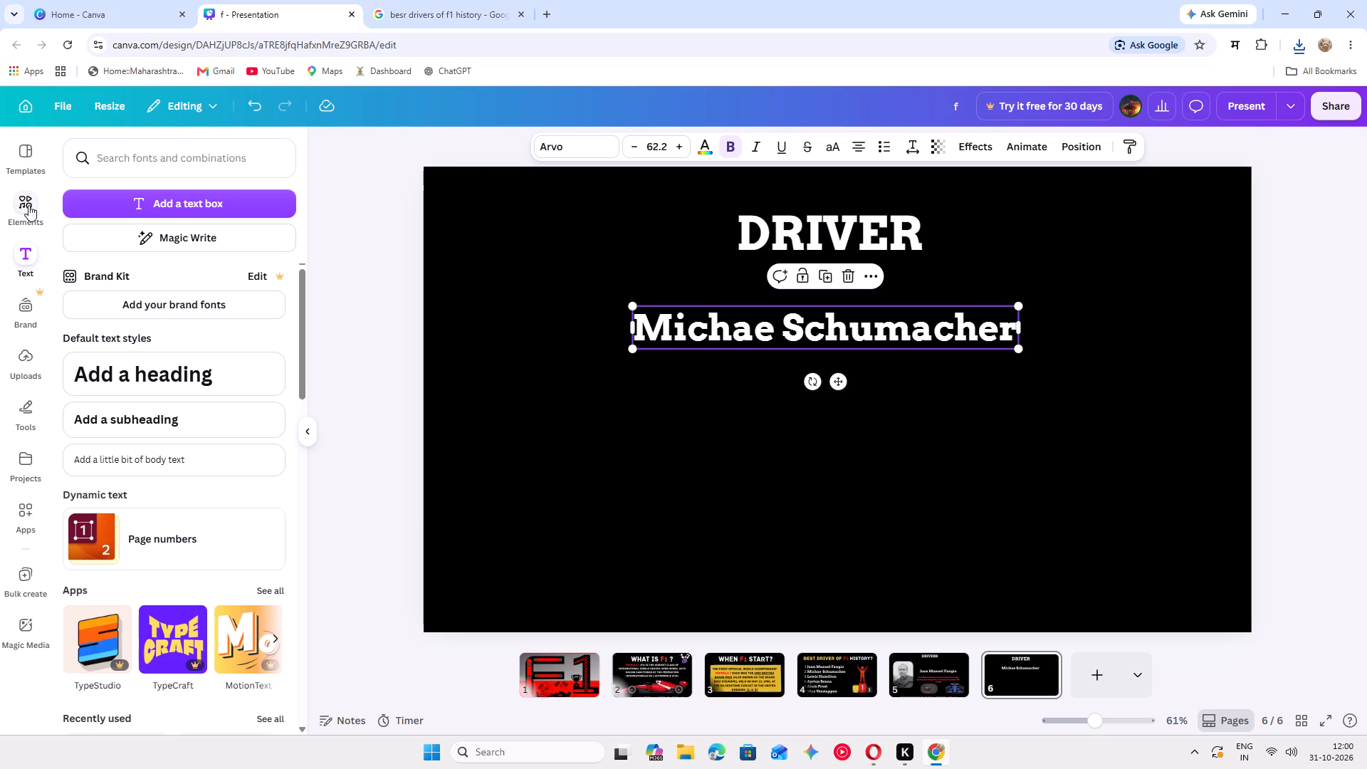
pyautogui.click(28, 205)
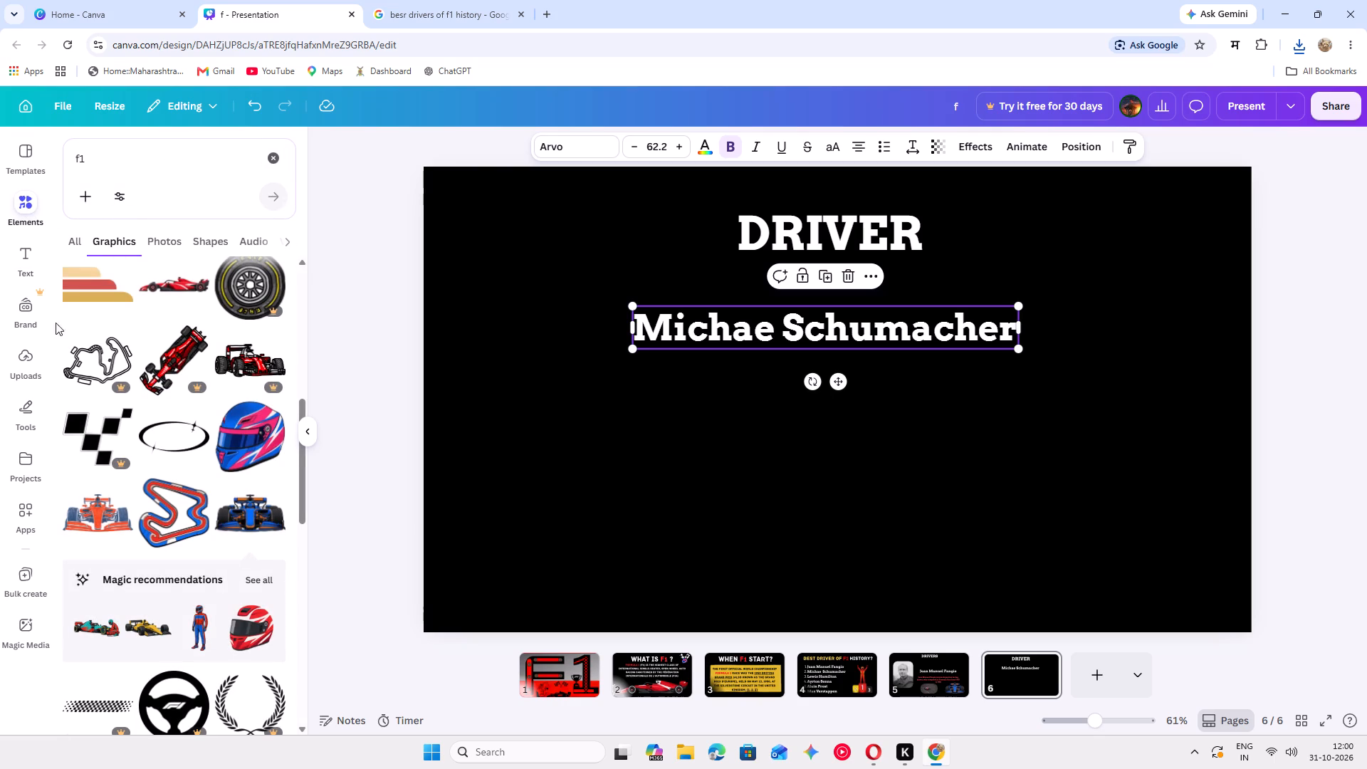
pyautogui.click(23, 352)
pyautogui.click(119, 196)
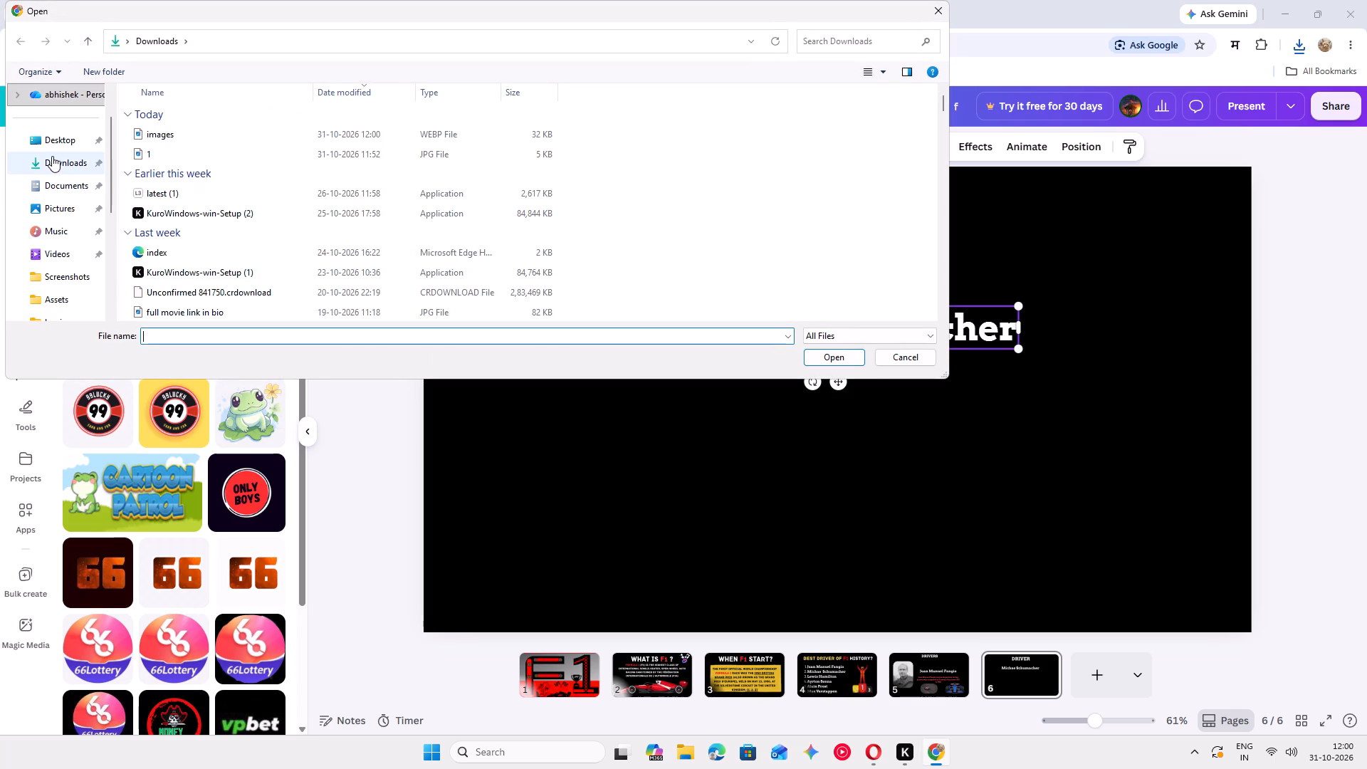
pyautogui.click(189, 141)
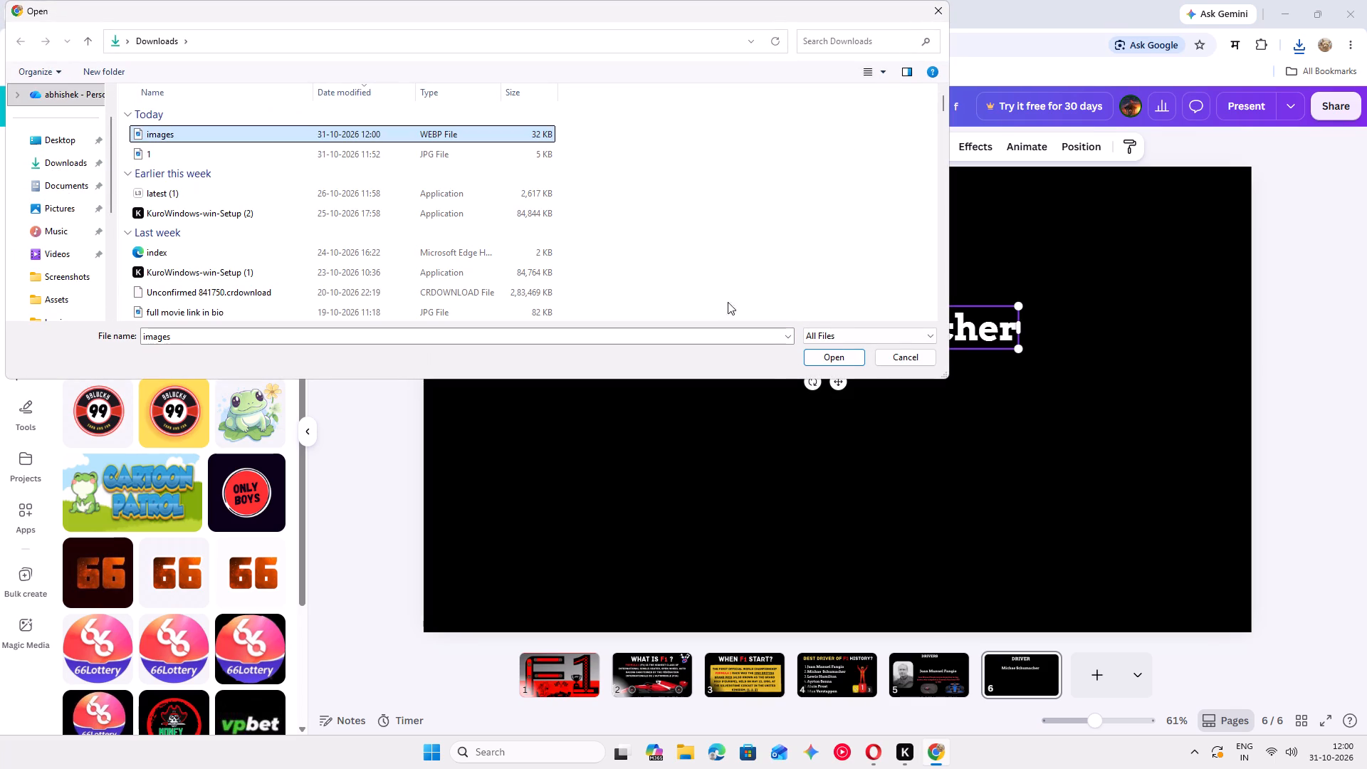
pyautogui.click(831, 358)
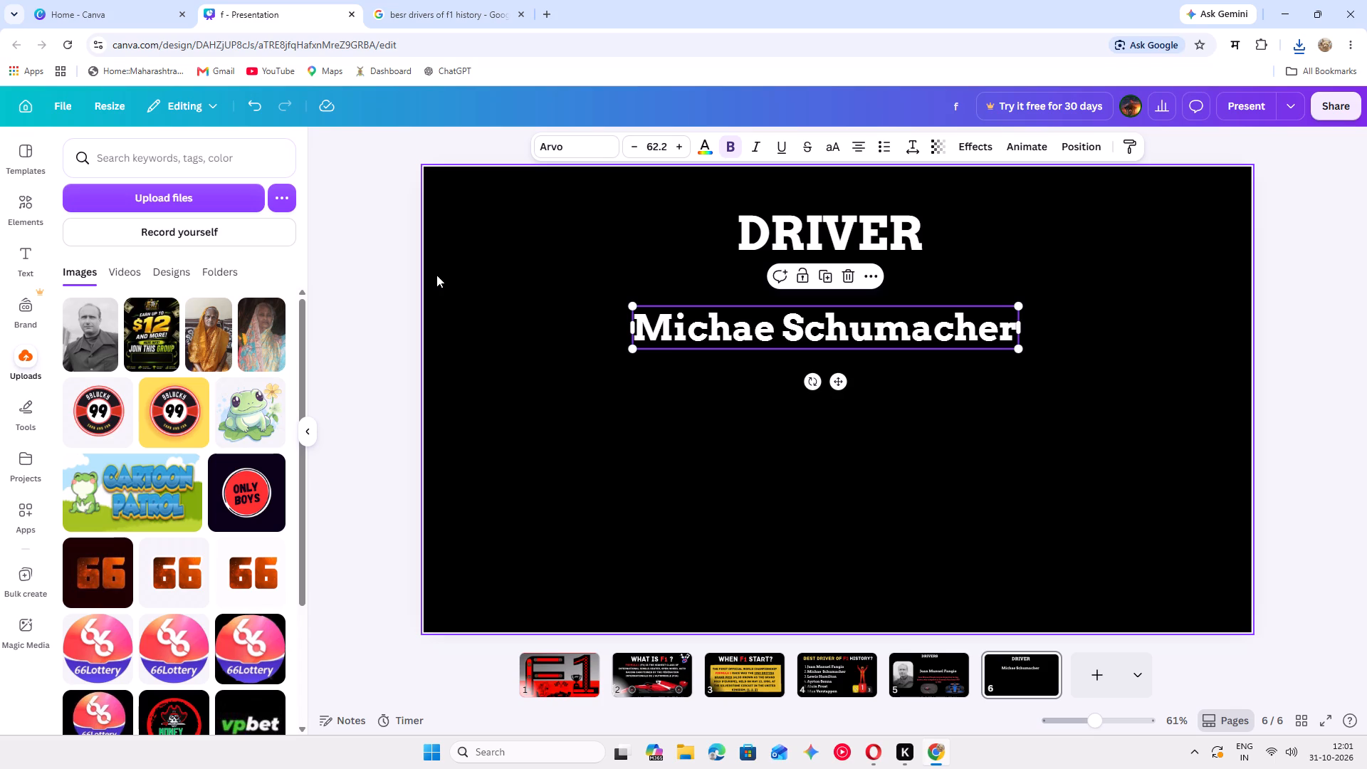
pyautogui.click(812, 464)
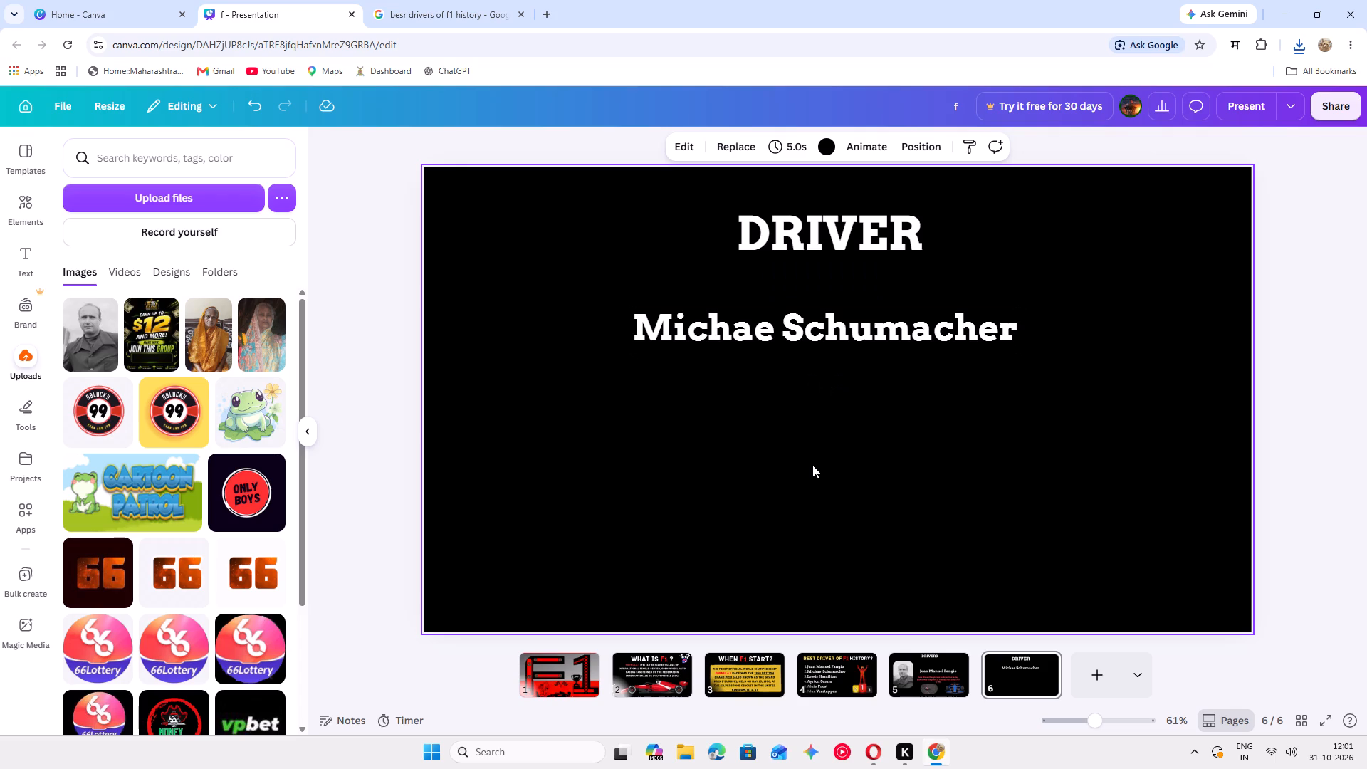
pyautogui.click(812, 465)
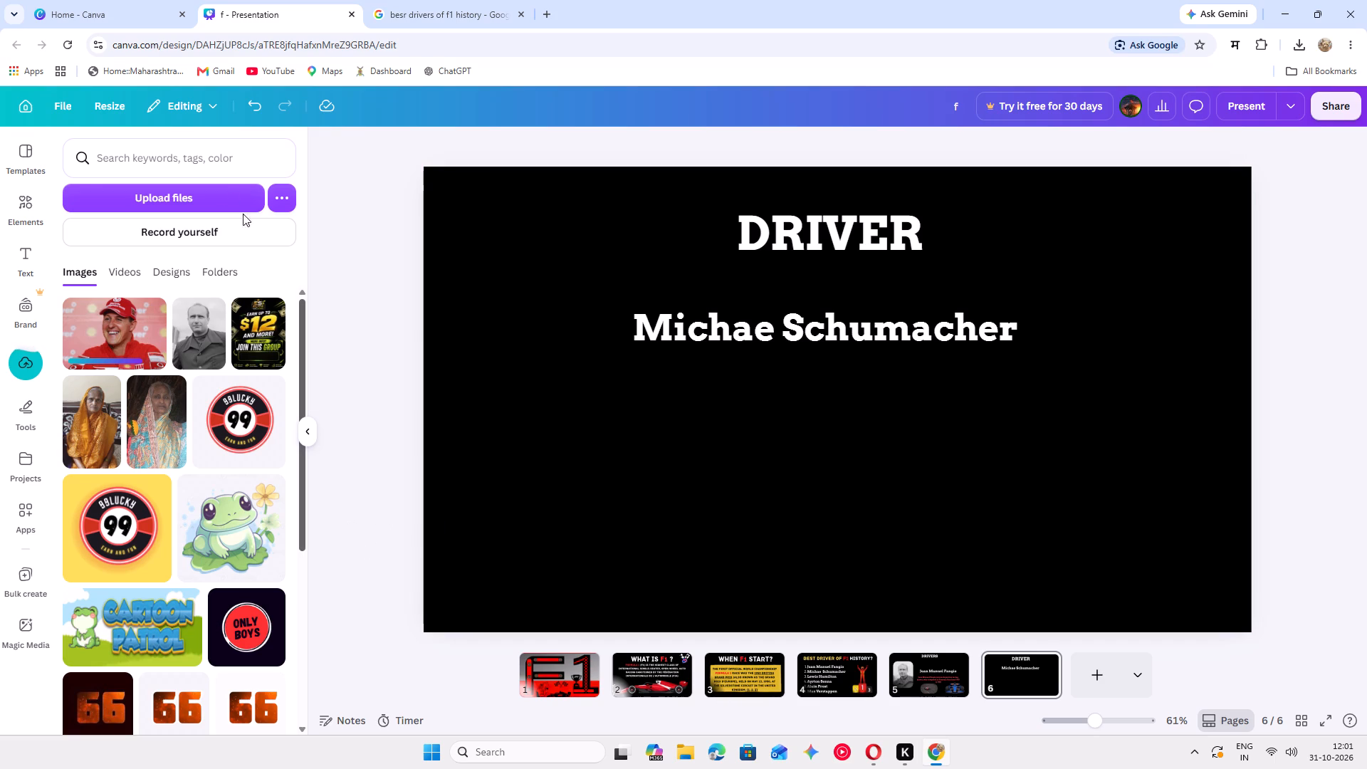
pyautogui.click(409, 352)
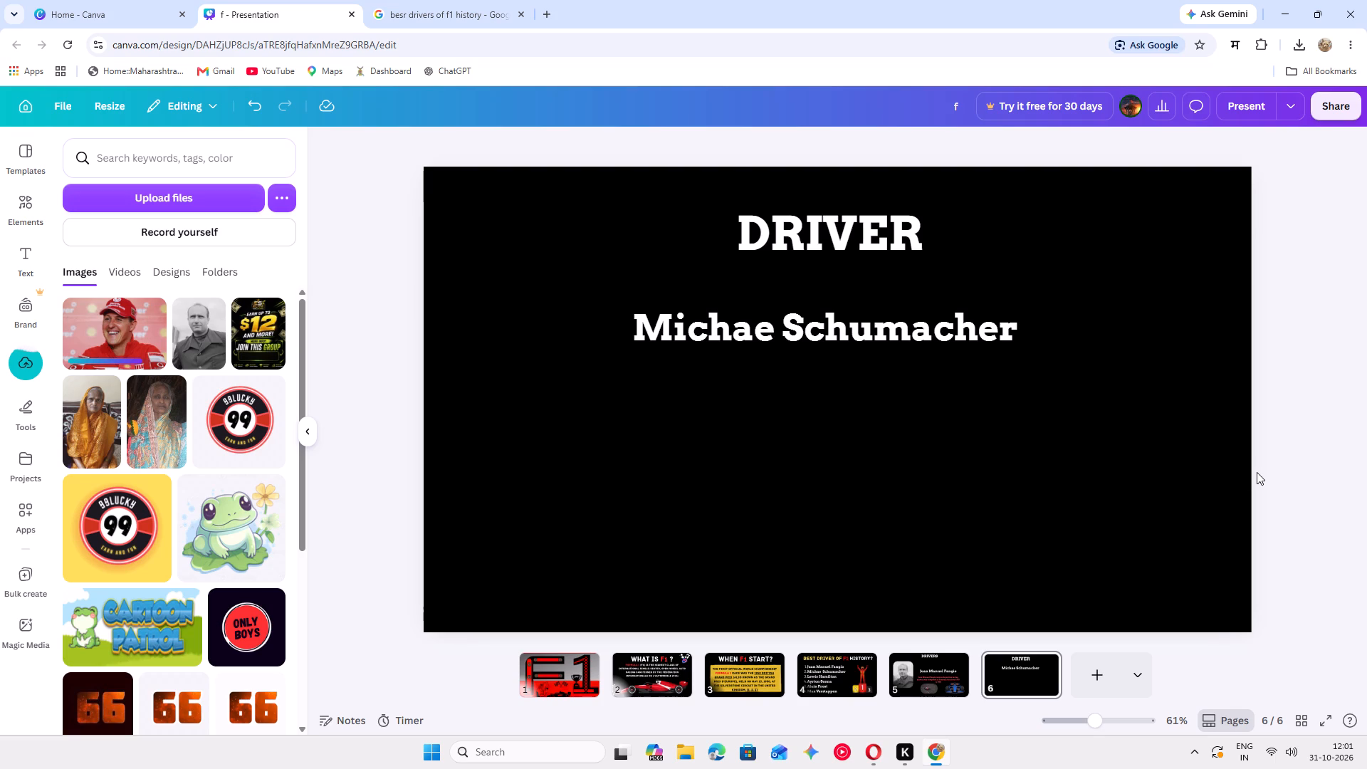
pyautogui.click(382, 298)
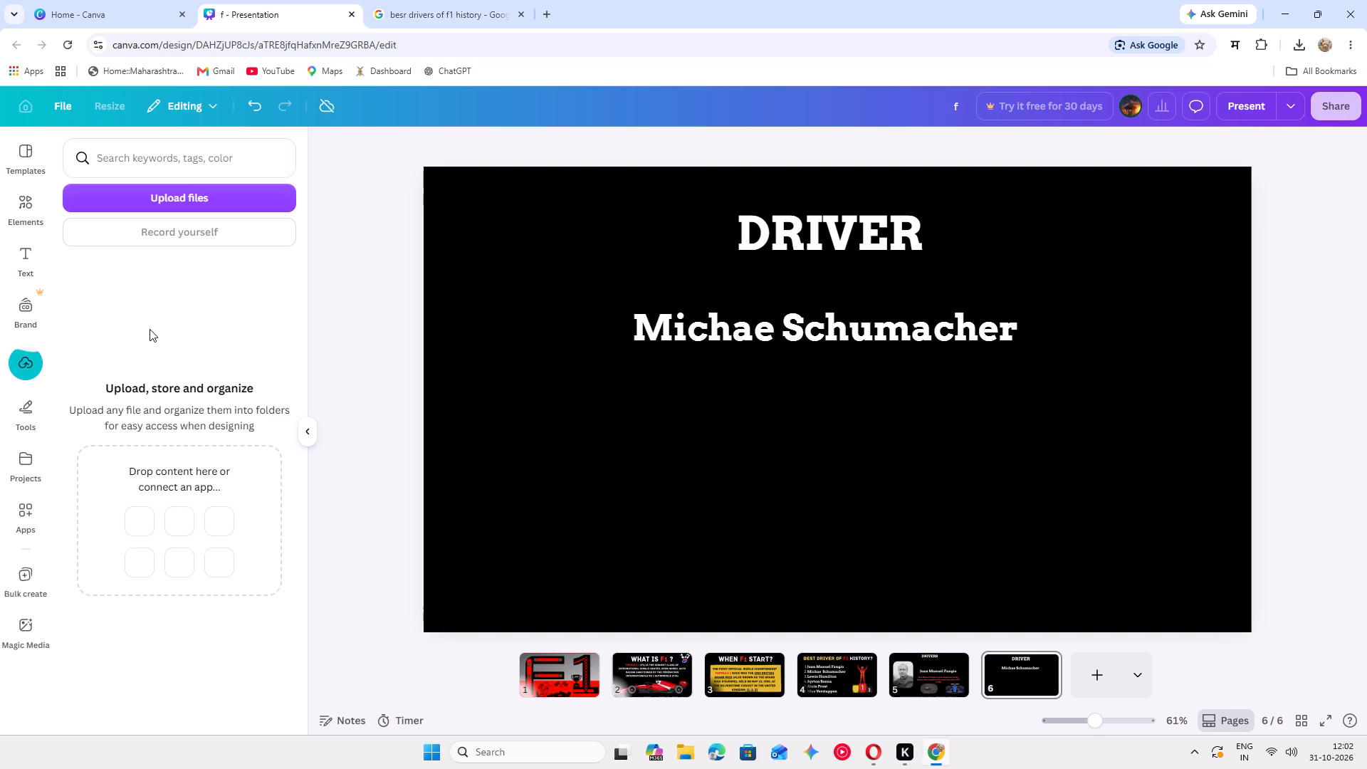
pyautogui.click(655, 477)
# Centre the name "Michae Schumacher" horizontally on page 6 and move it slightly closer to the "DRIVER" heading.
pyautogui.moveTo(770, 313); pyautogui.dragTo(775, 298)
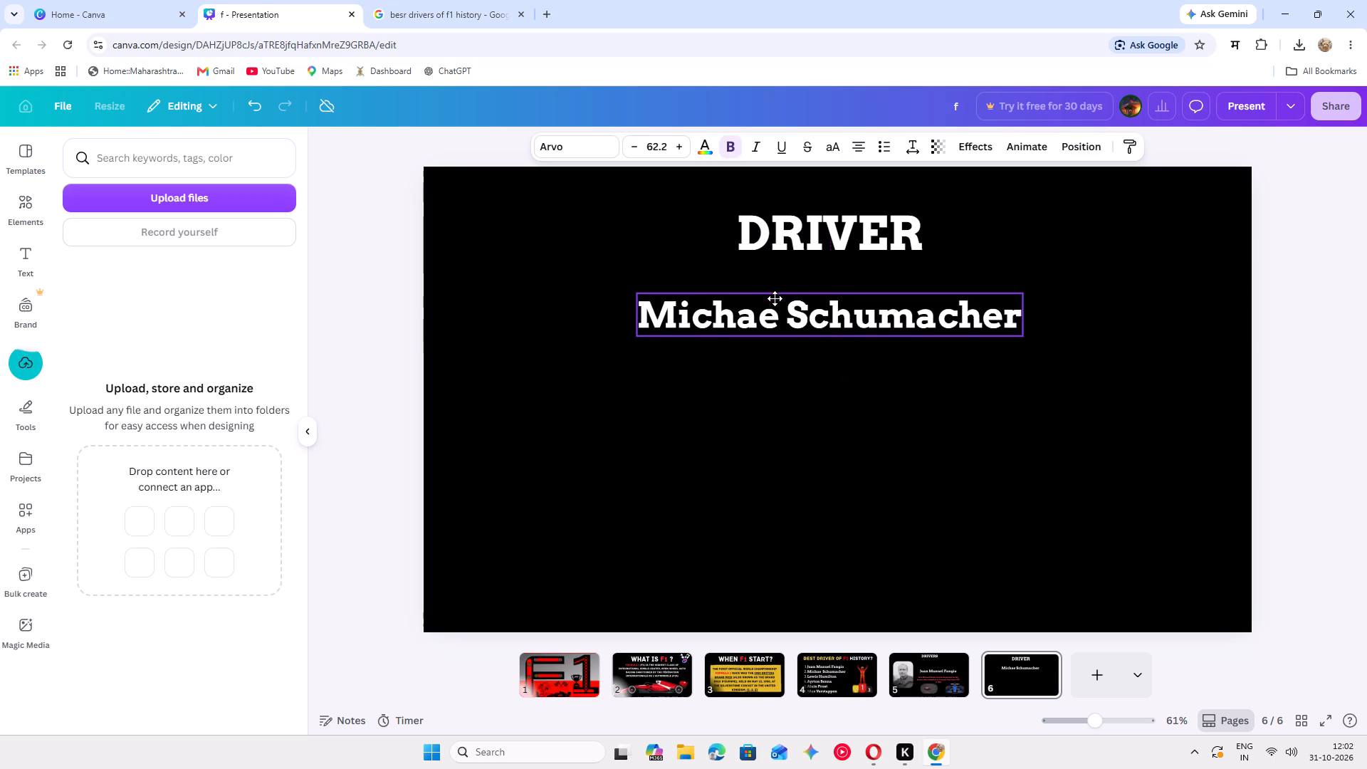
pyautogui.moveTo(775, 298); pyautogui.dragTo(779, 297)
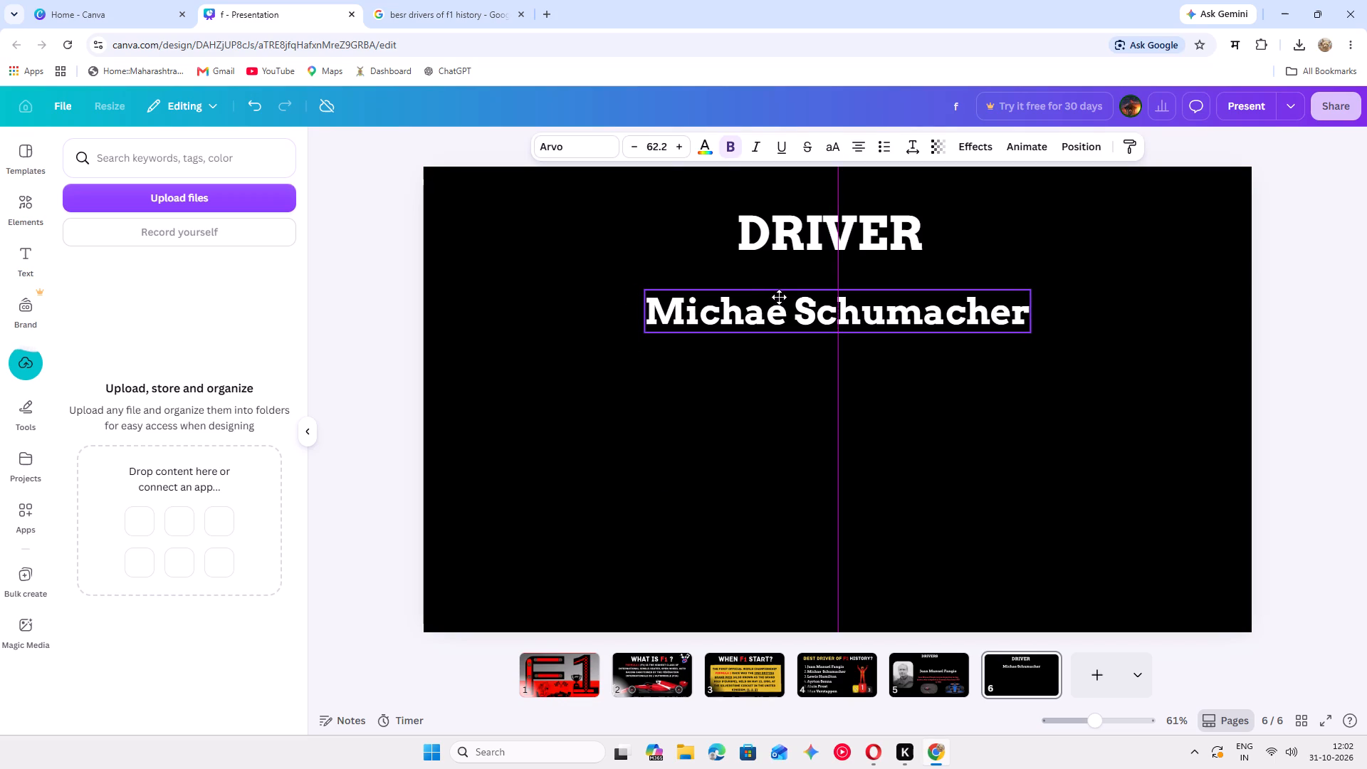
pyautogui.moveTo(779, 297); pyautogui.dragTo(786, 298)
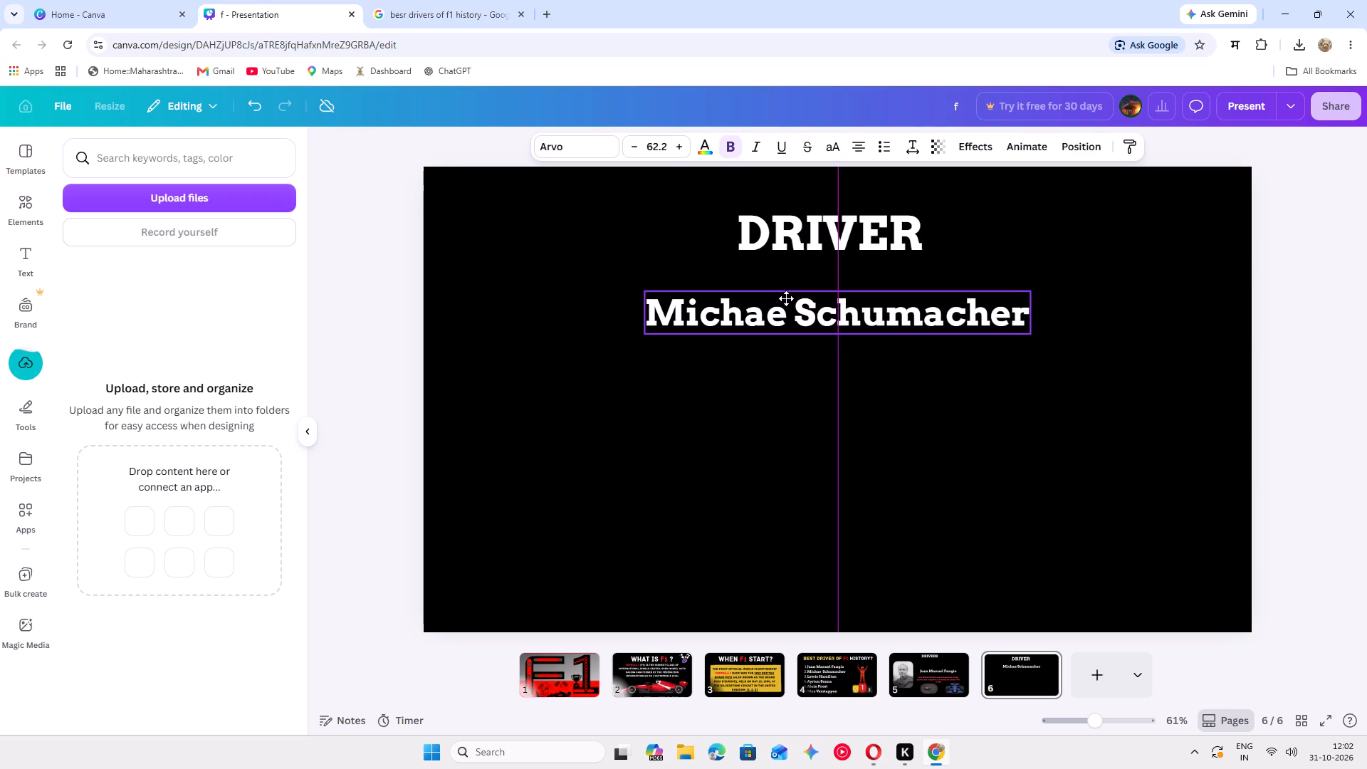
pyautogui.moveTo(786, 298); pyautogui.dragTo(780, 291)
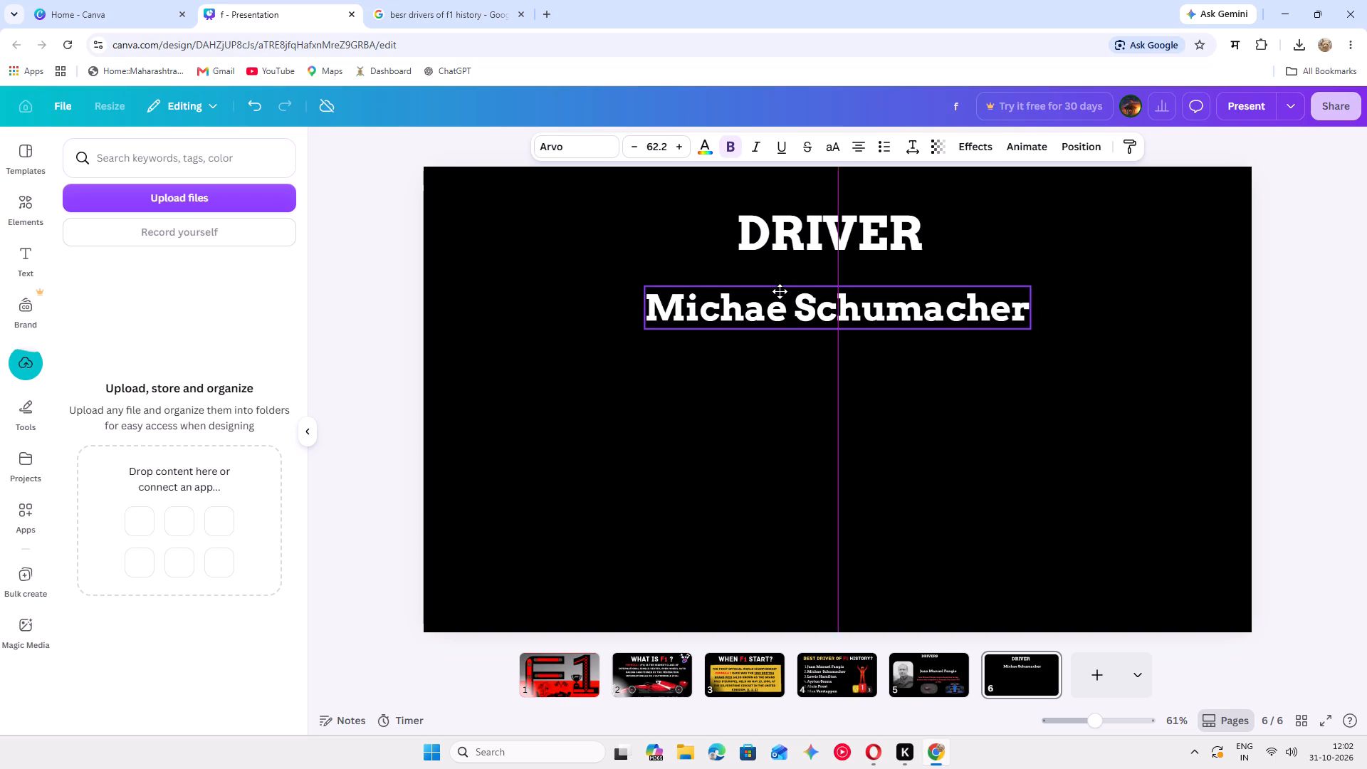
pyautogui.moveTo(780, 291); pyautogui.dragTo(782, 288)
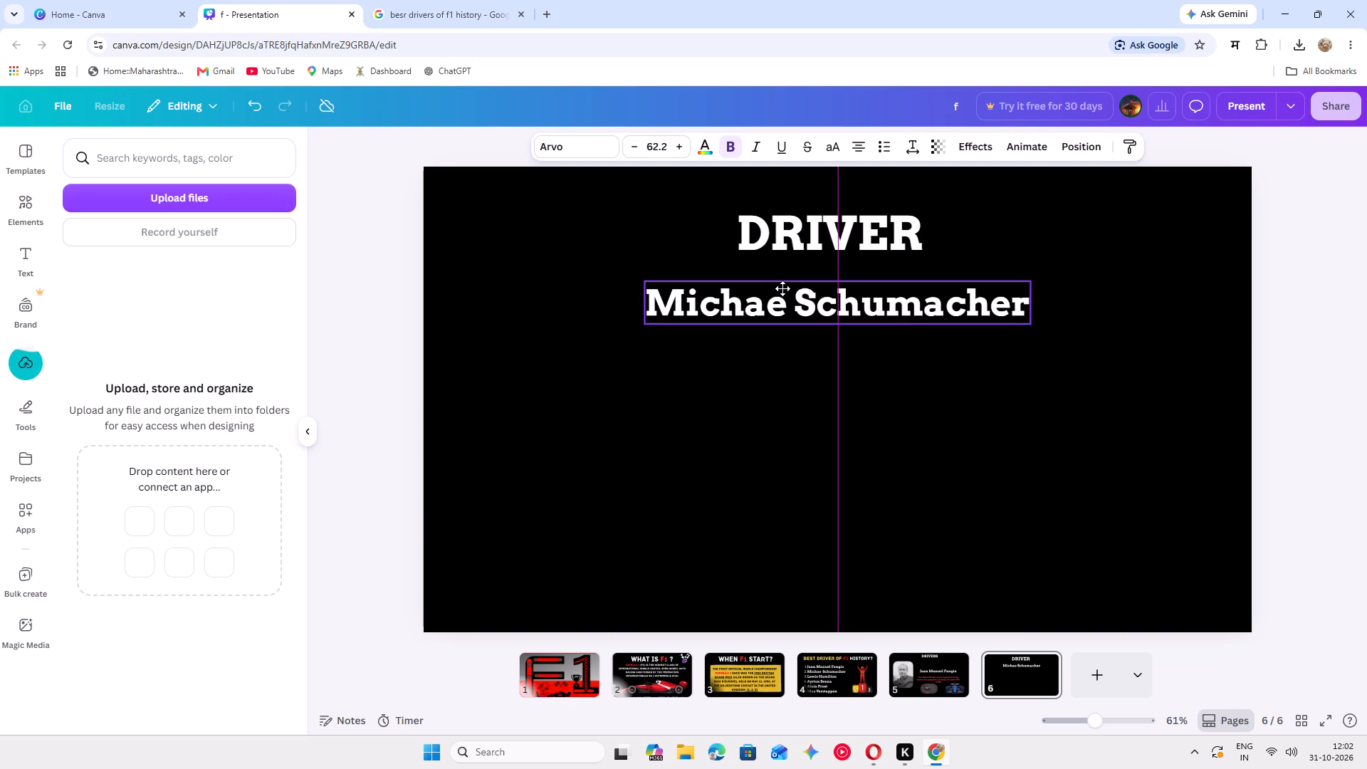
pyautogui.moveTo(782, 288); pyautogui.dragTo(774, 319)
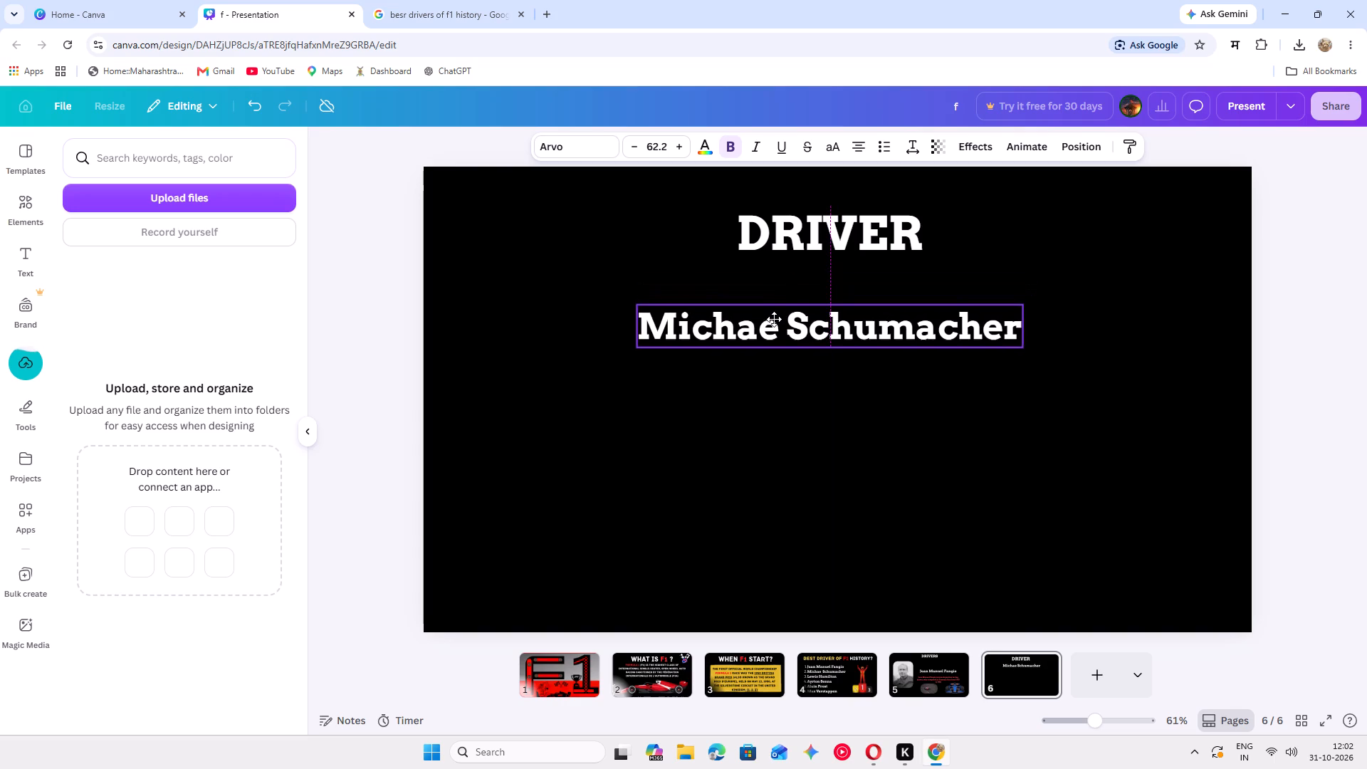
pyautogui.moveTo(774, 319); pyautogui.dragTo(778, 317)
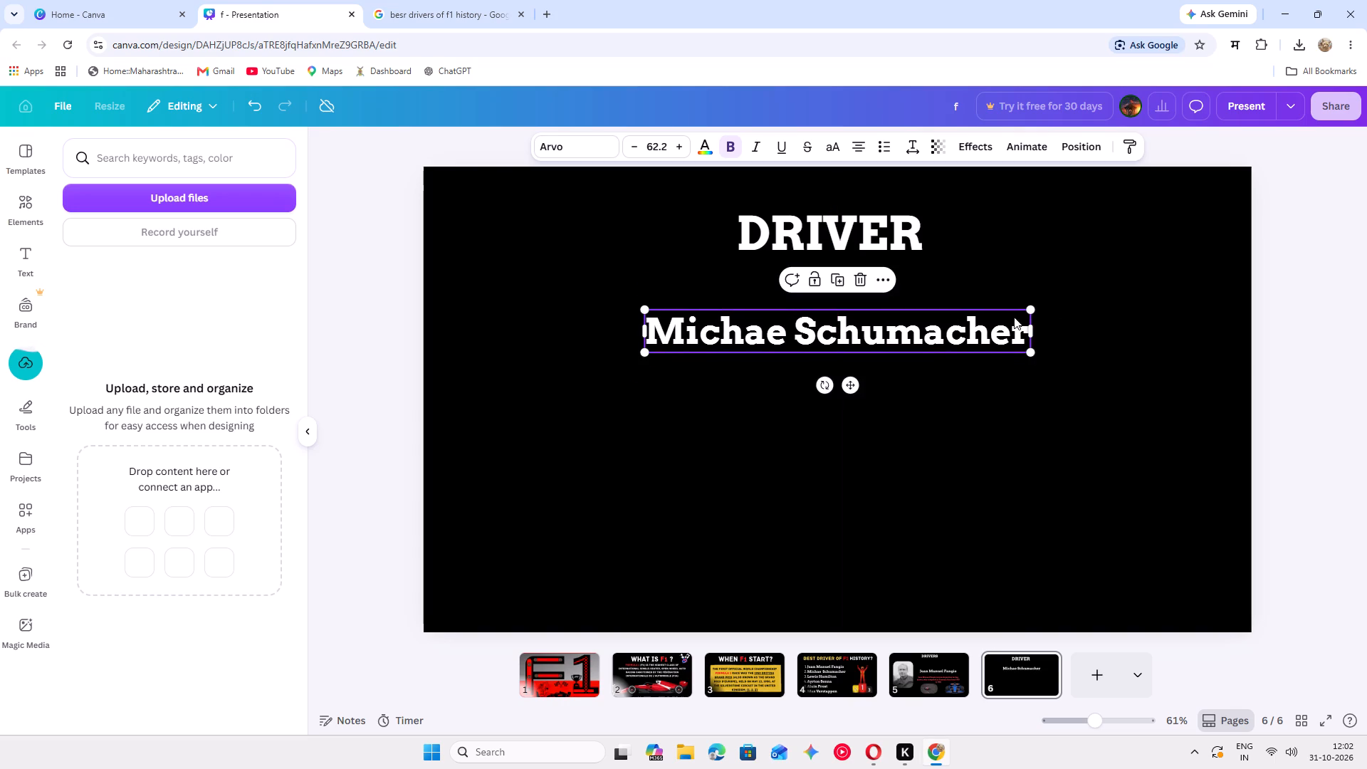
pyautogui.click(1108, 324)
pyautogui.click(1108, 324)
pyautogui.moveTo(1018, 329); pyautogui.dragTo(1020, 320)
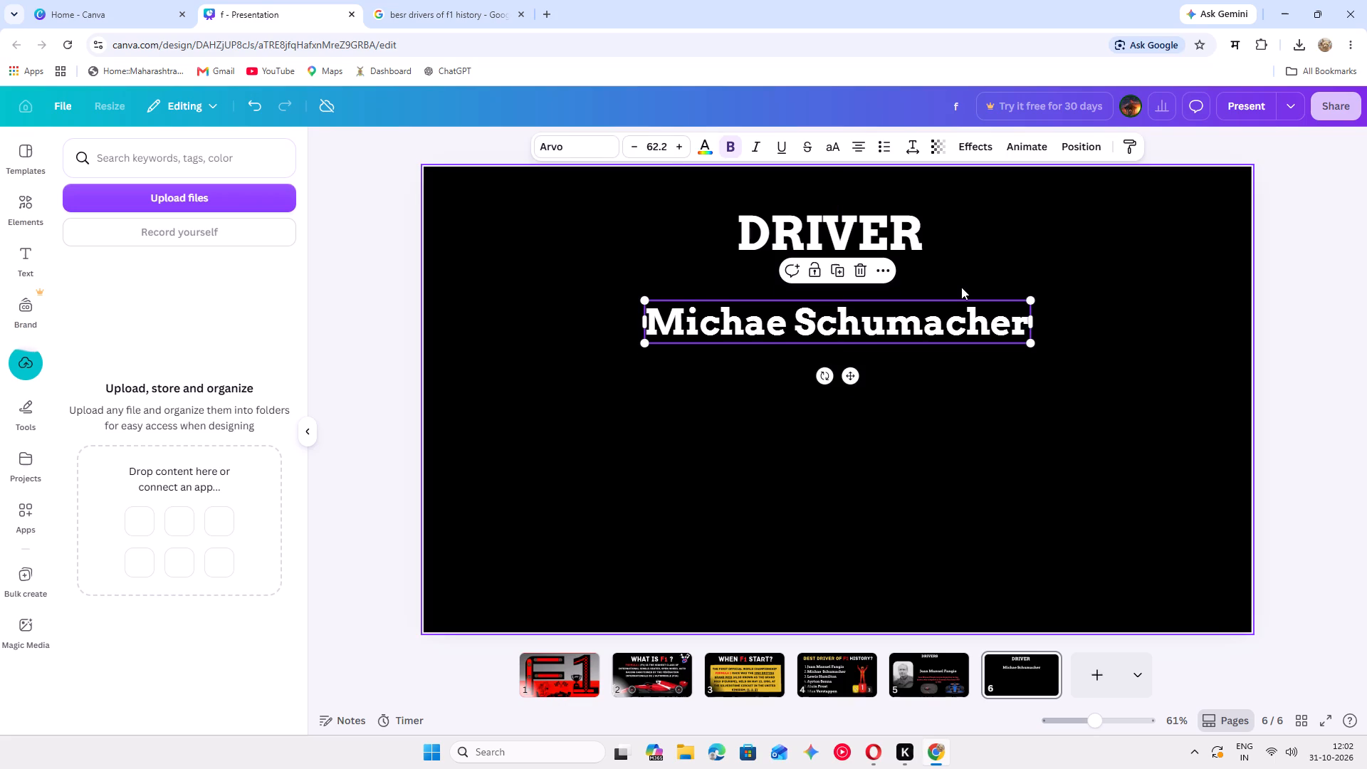
pyautogui.click(960, 286)
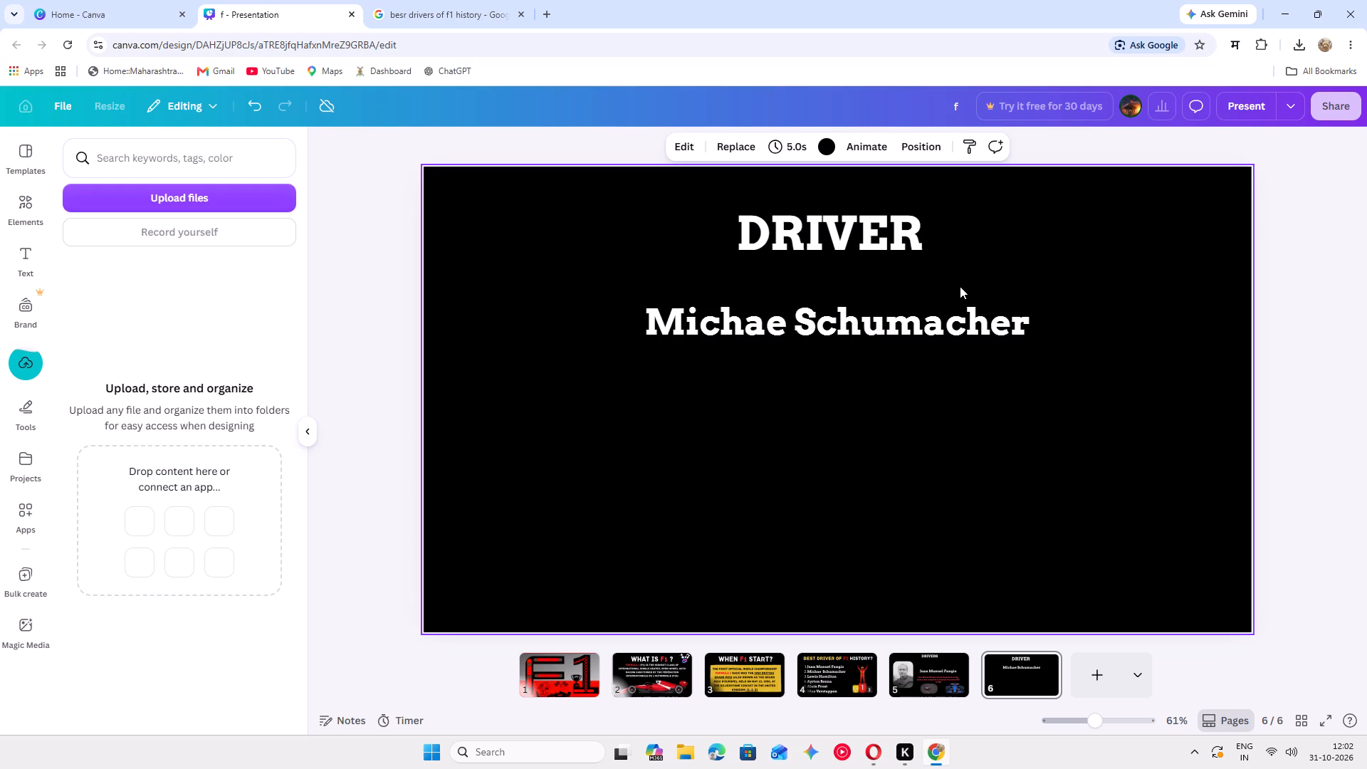
pyautogui.click(960, 286)
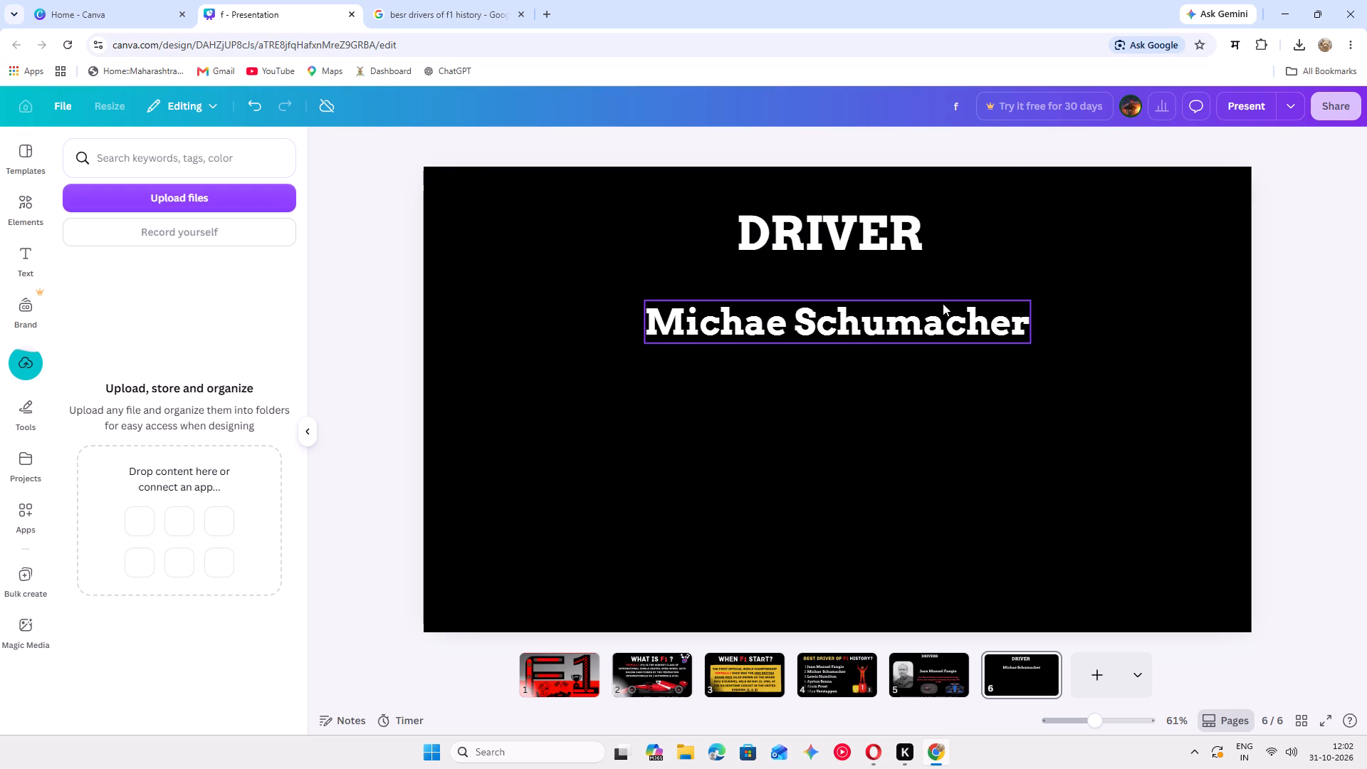
pyautogui.moveTo(943, 303); pyautogui.dragTo(943, 278)
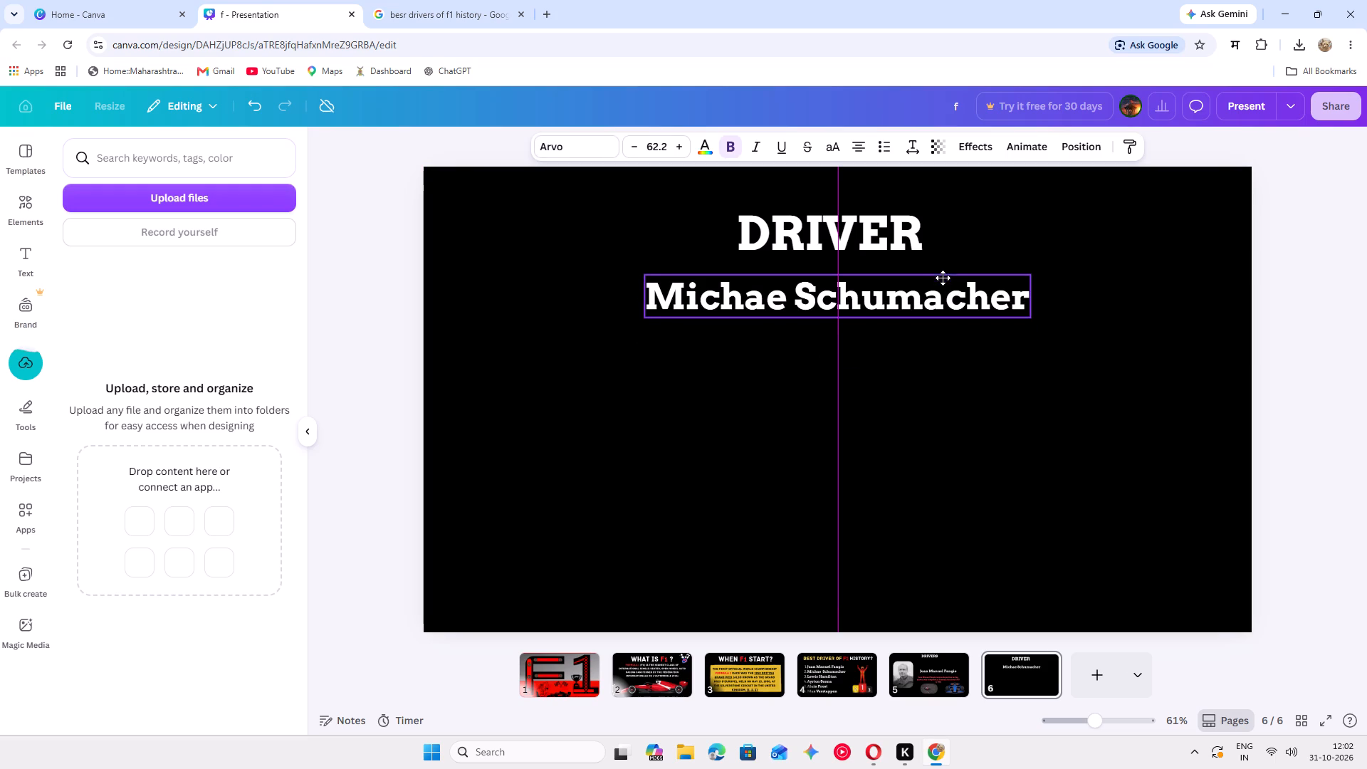
pyautogui.moveTo(943, 278); pyautogui.dragTo(934, 280)
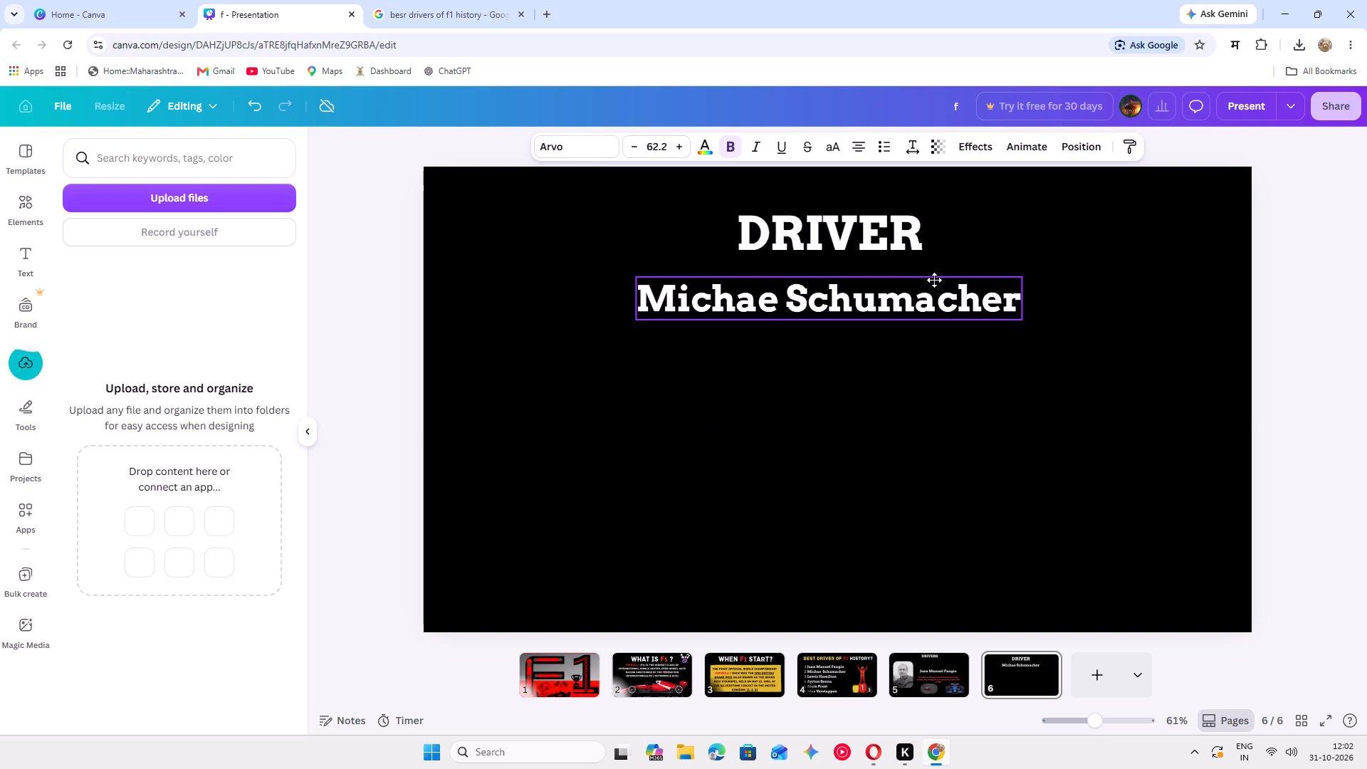
pyautogui.moveTo(934, 280); pyautogui.dragTo(941, 291)
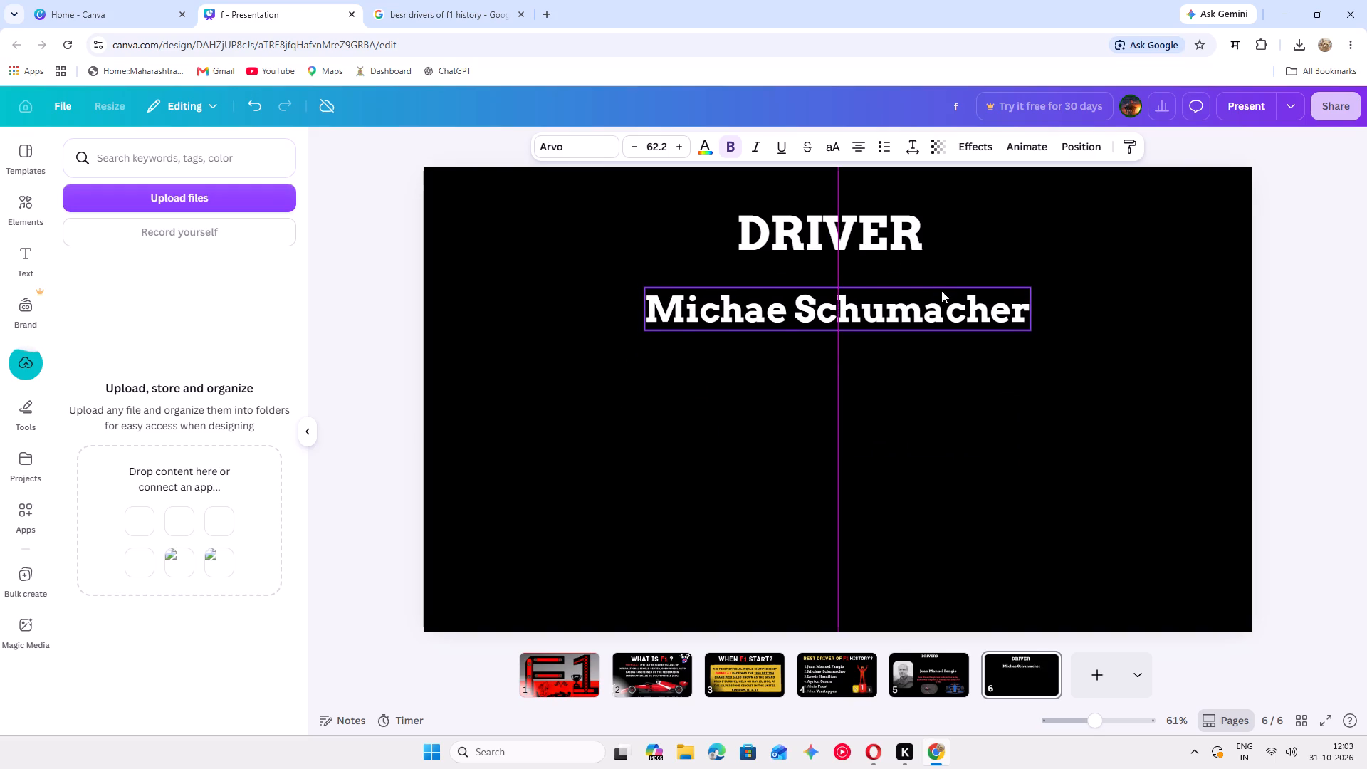
pyautogui.click(941, 291)
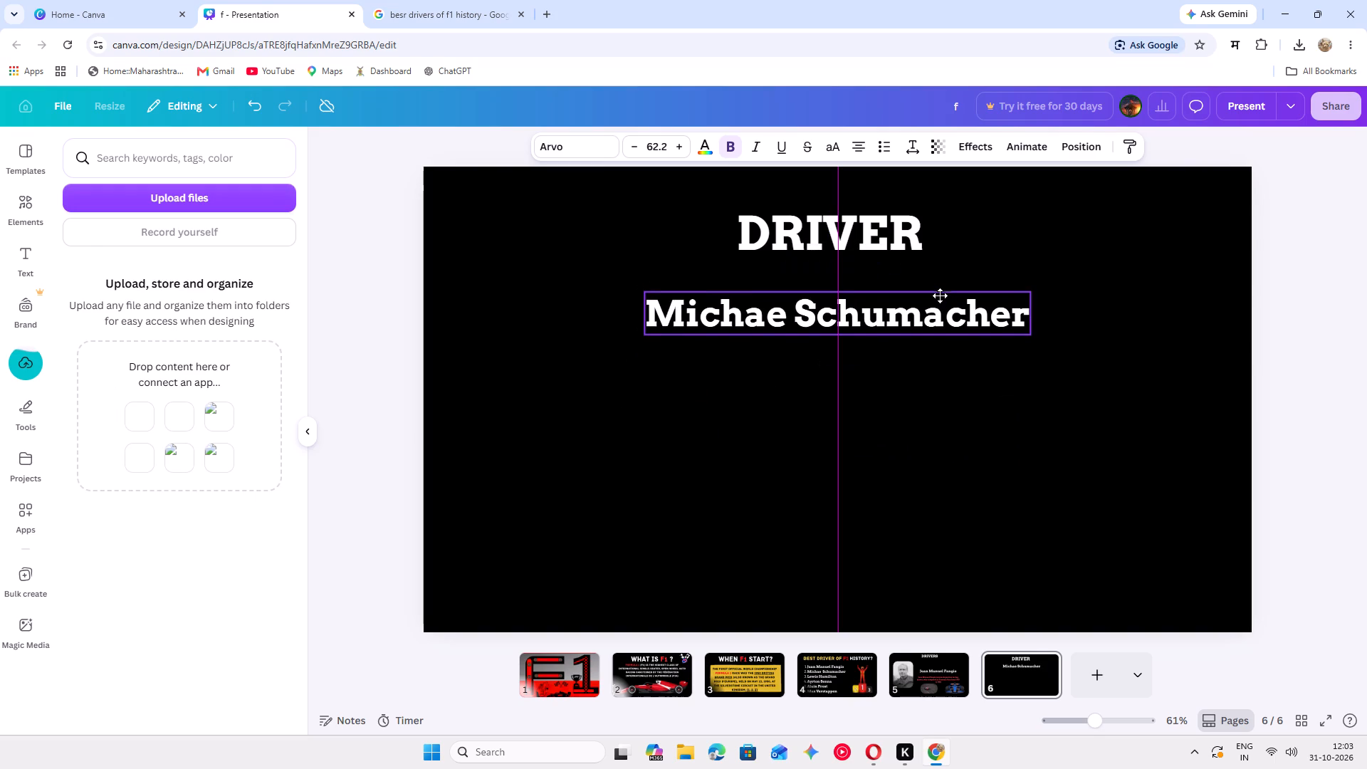
pyautogui.click(940, 295)
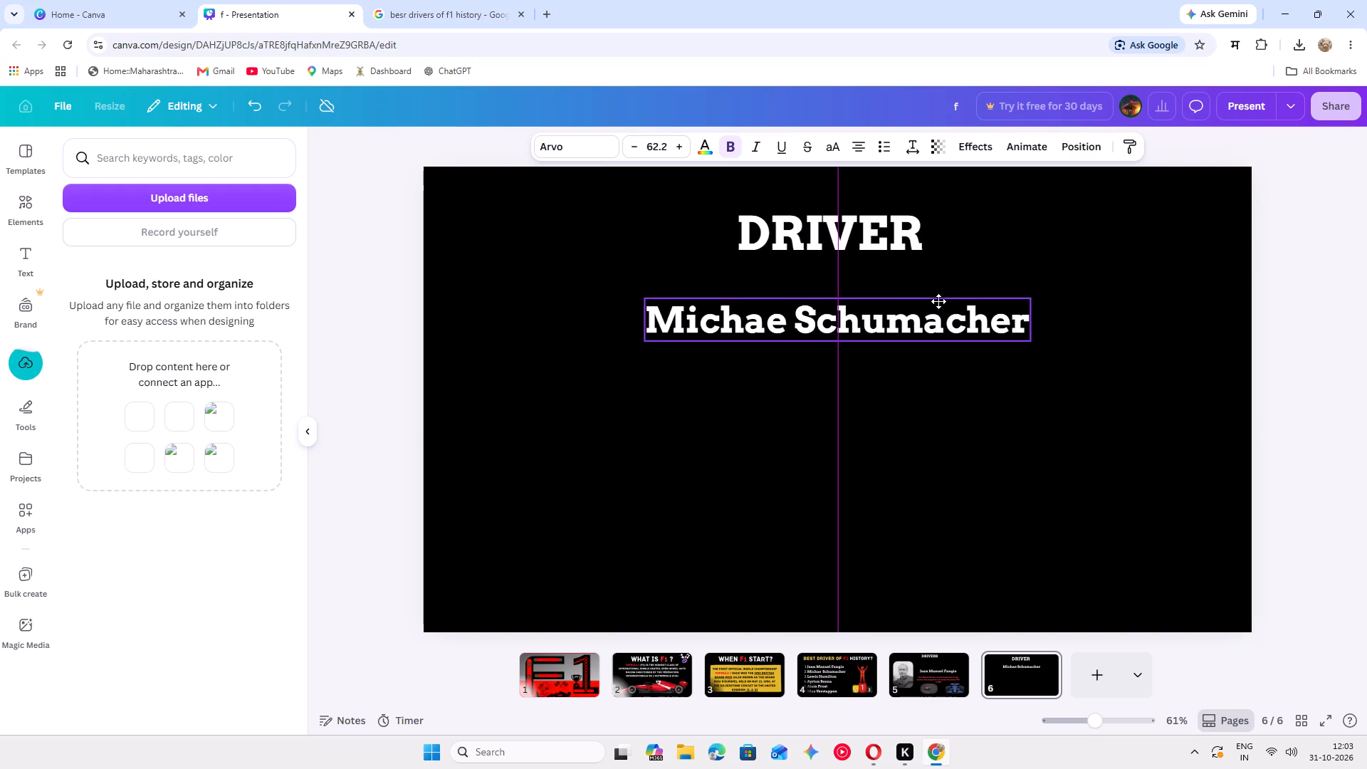
pyautogui.click(1082, 286)
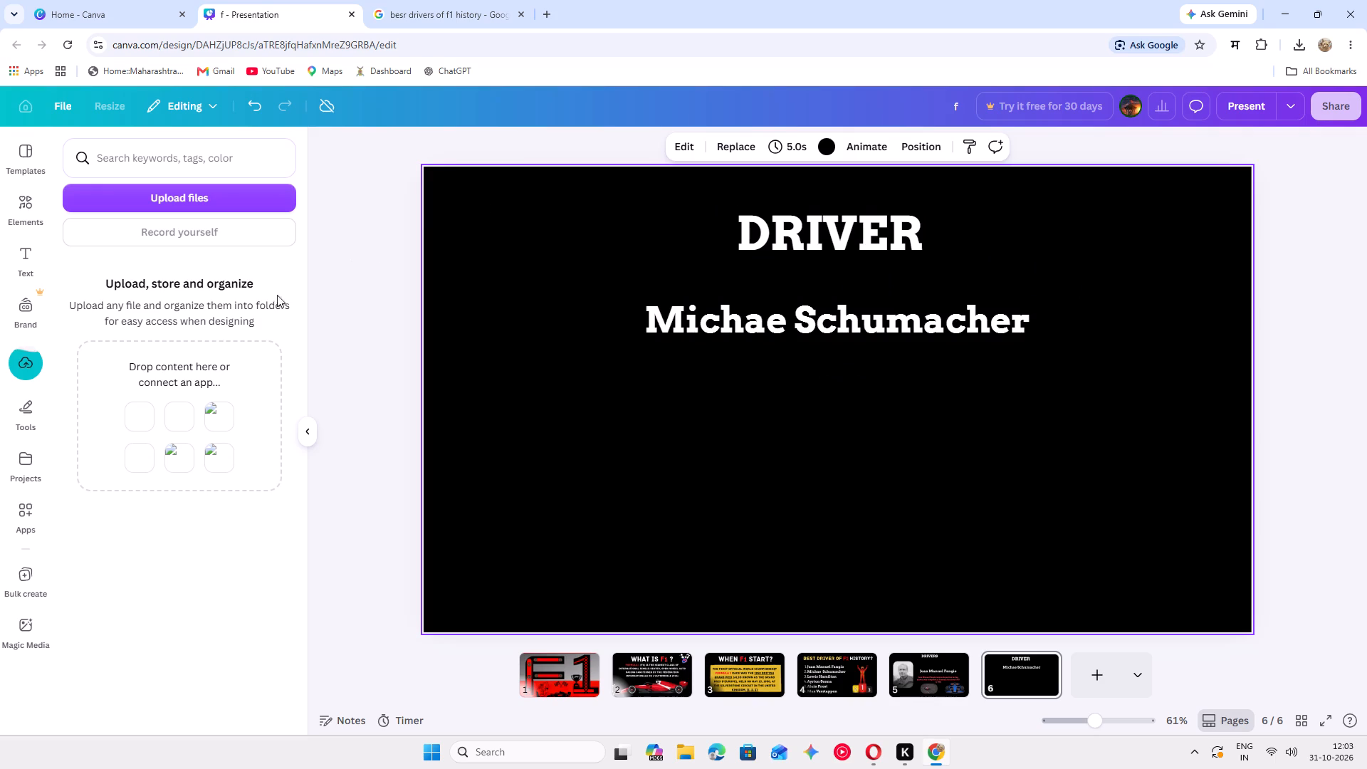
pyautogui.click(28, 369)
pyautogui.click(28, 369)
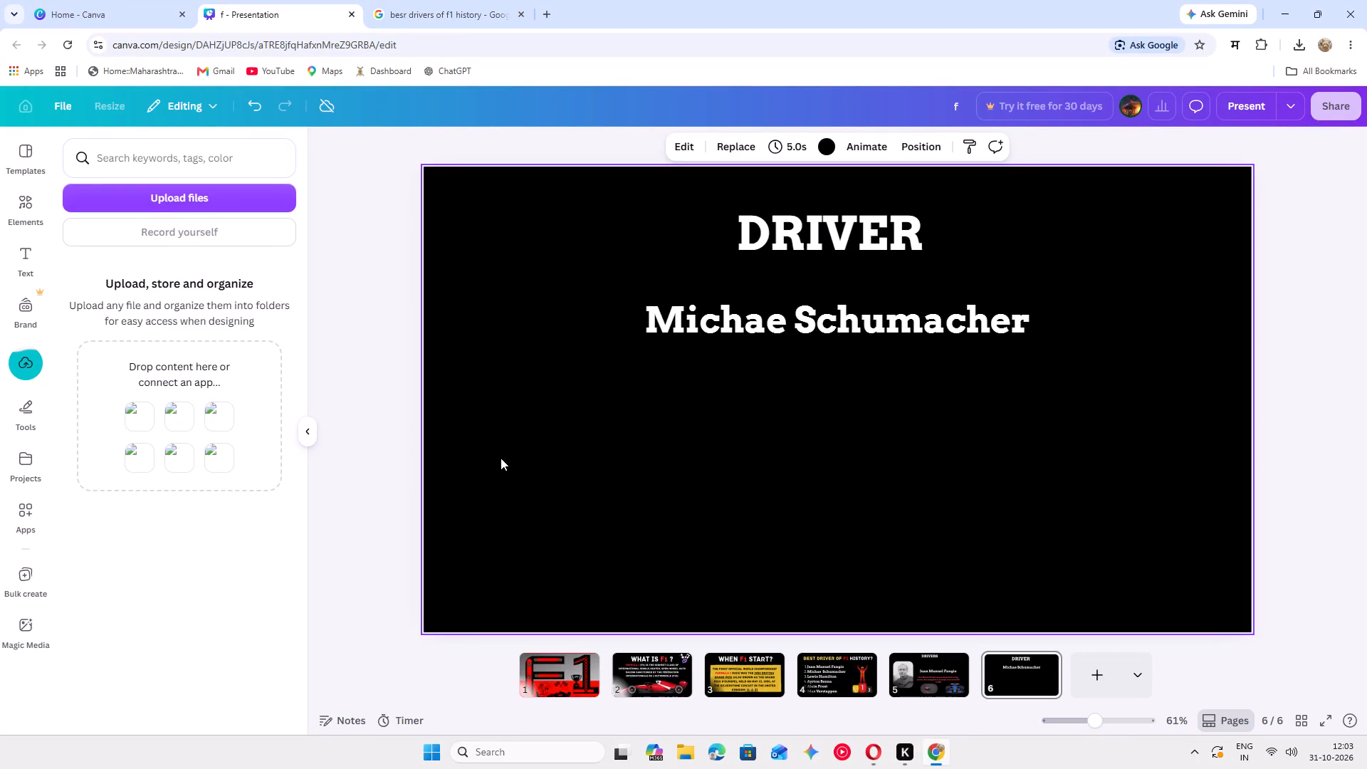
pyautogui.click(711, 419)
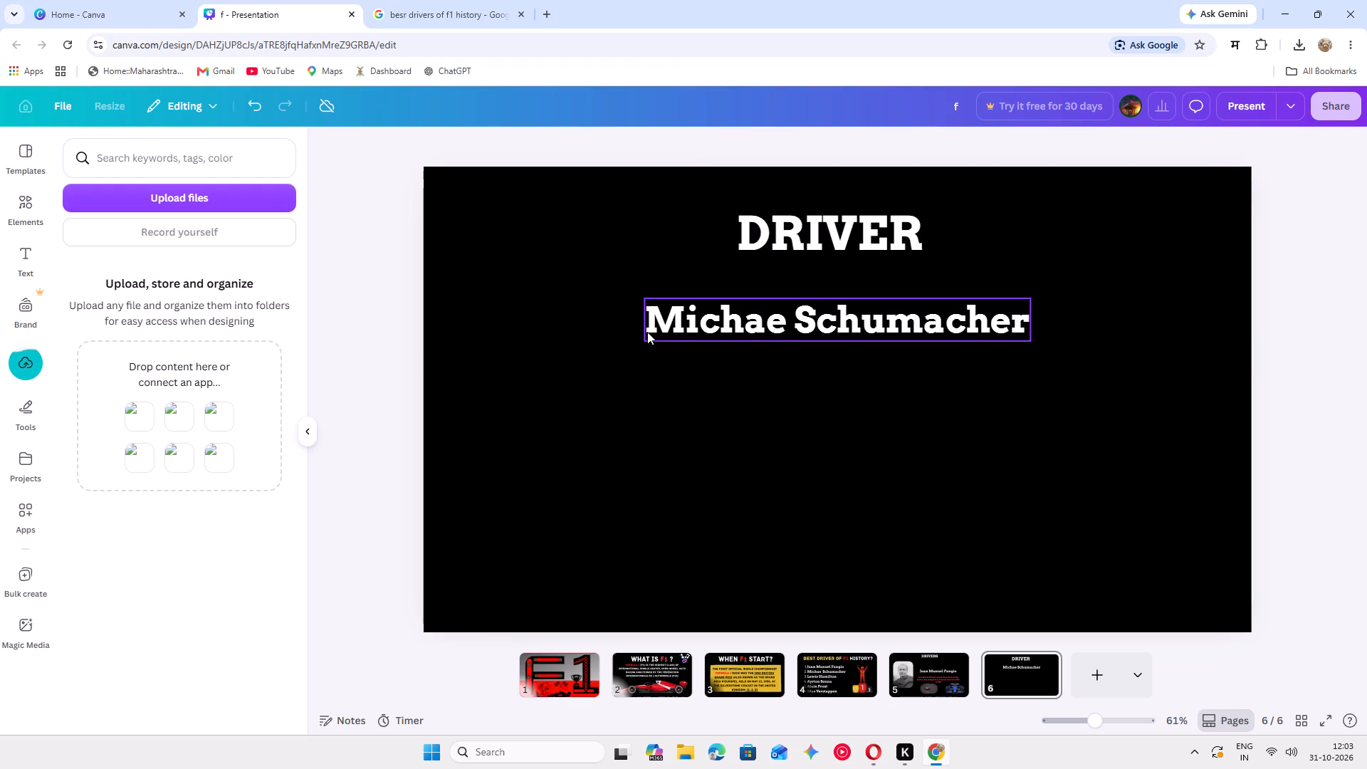
# Enlarge the "Michae Schumacher" text to font size 65.7 and centre it beneath the "DRIVER" heading.
pyautogui.click(646, 333)
pyautogui.moveTo(644, 339); pyautogui.dragTo(617, 357)
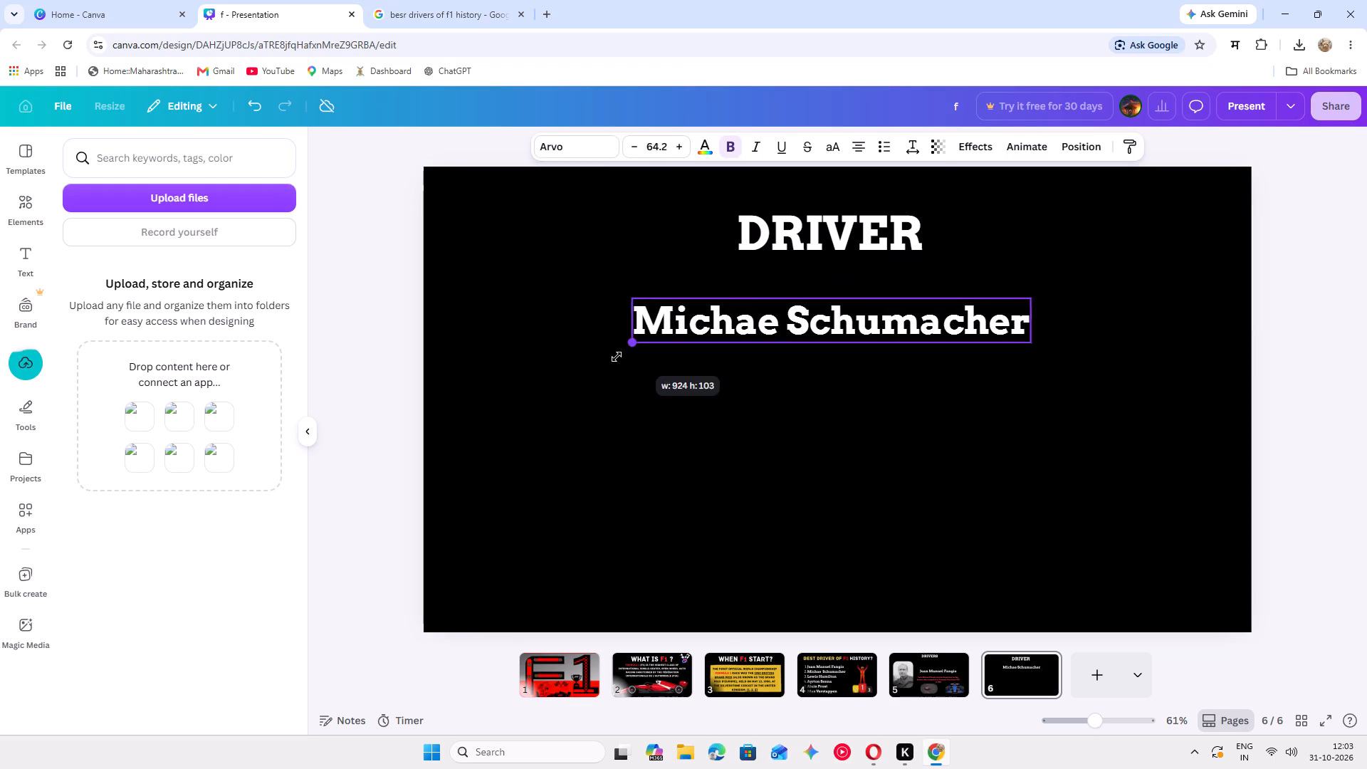
pyautogui.moveTo(617, 357); pyautogui.dragTo(628, 389)
pyautogui.click(1220, 461)
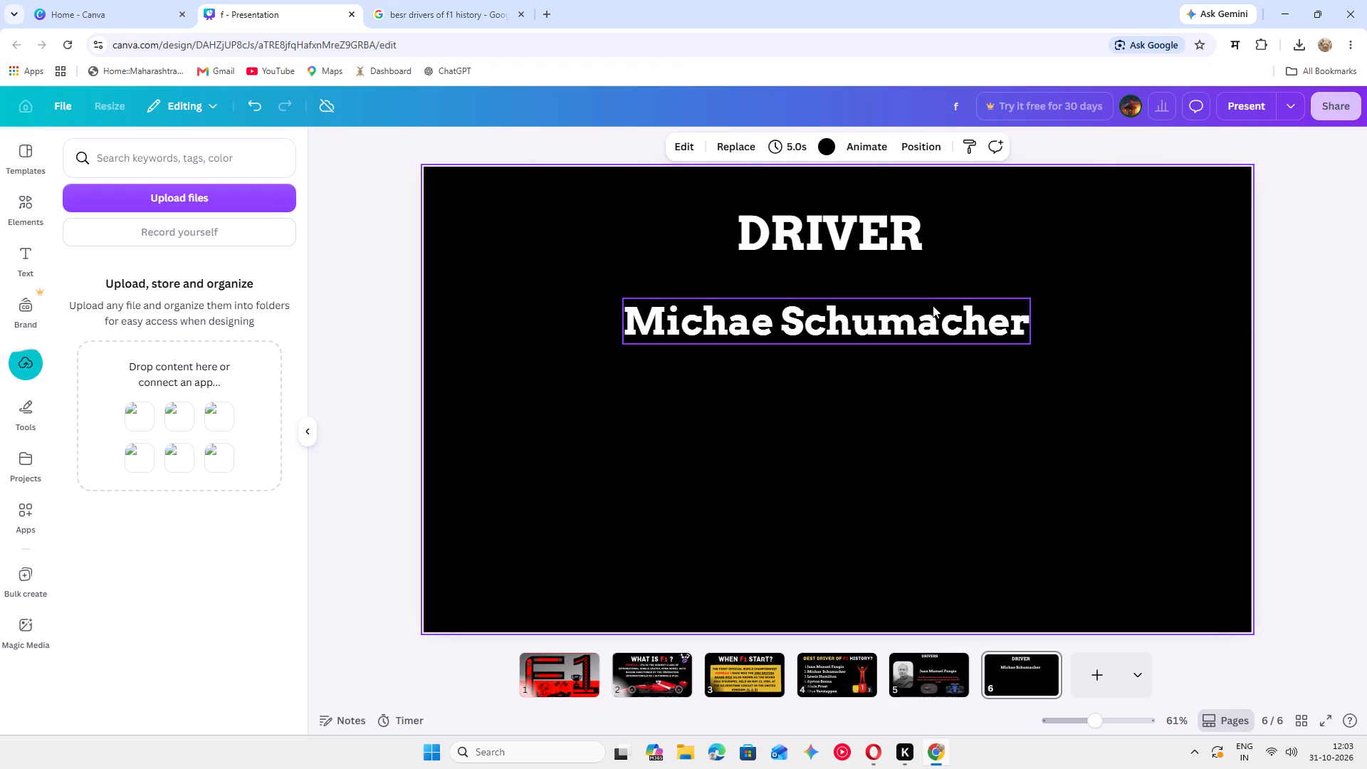
pyautogui.click(933, 305)
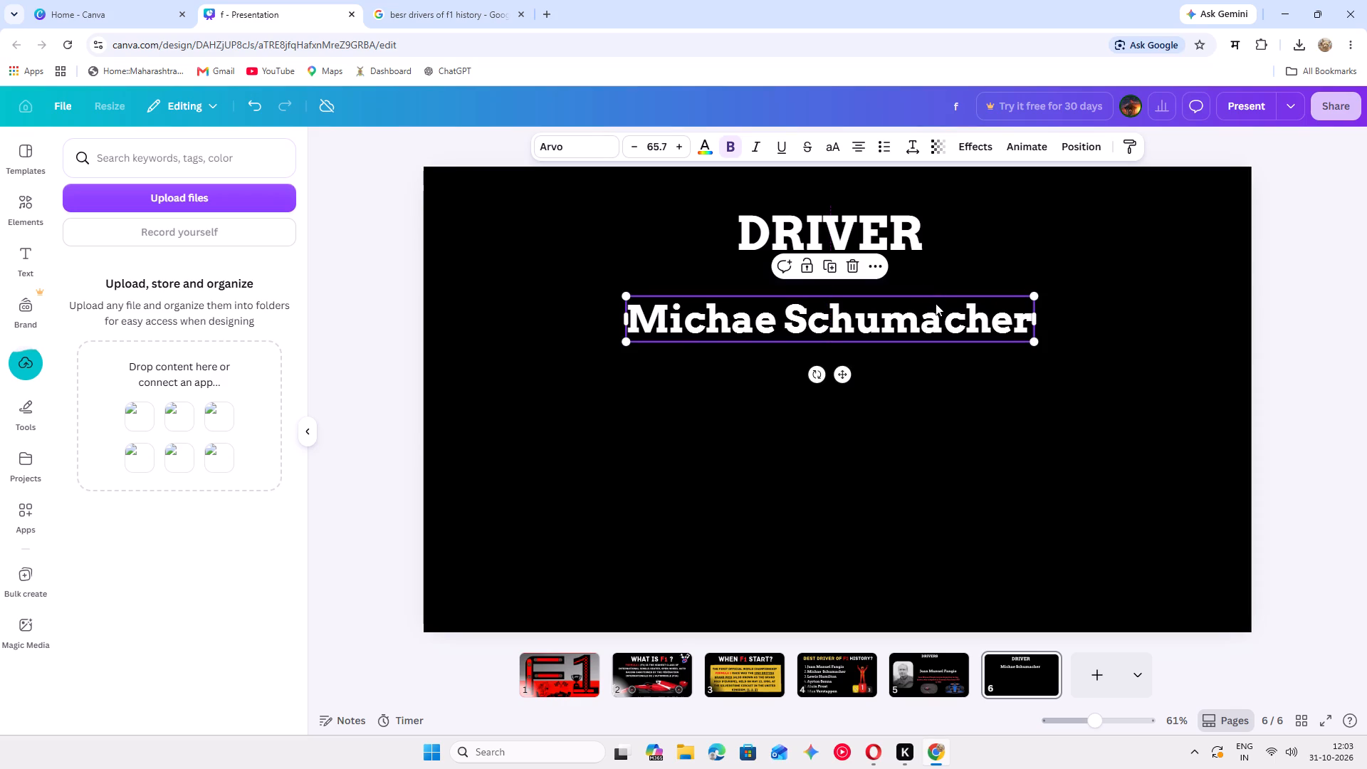
# Open the text colour choices for the "DRIVER" heading on page 6.
pyautogui.click(936, 259)
pyautogui.click(933, 248)
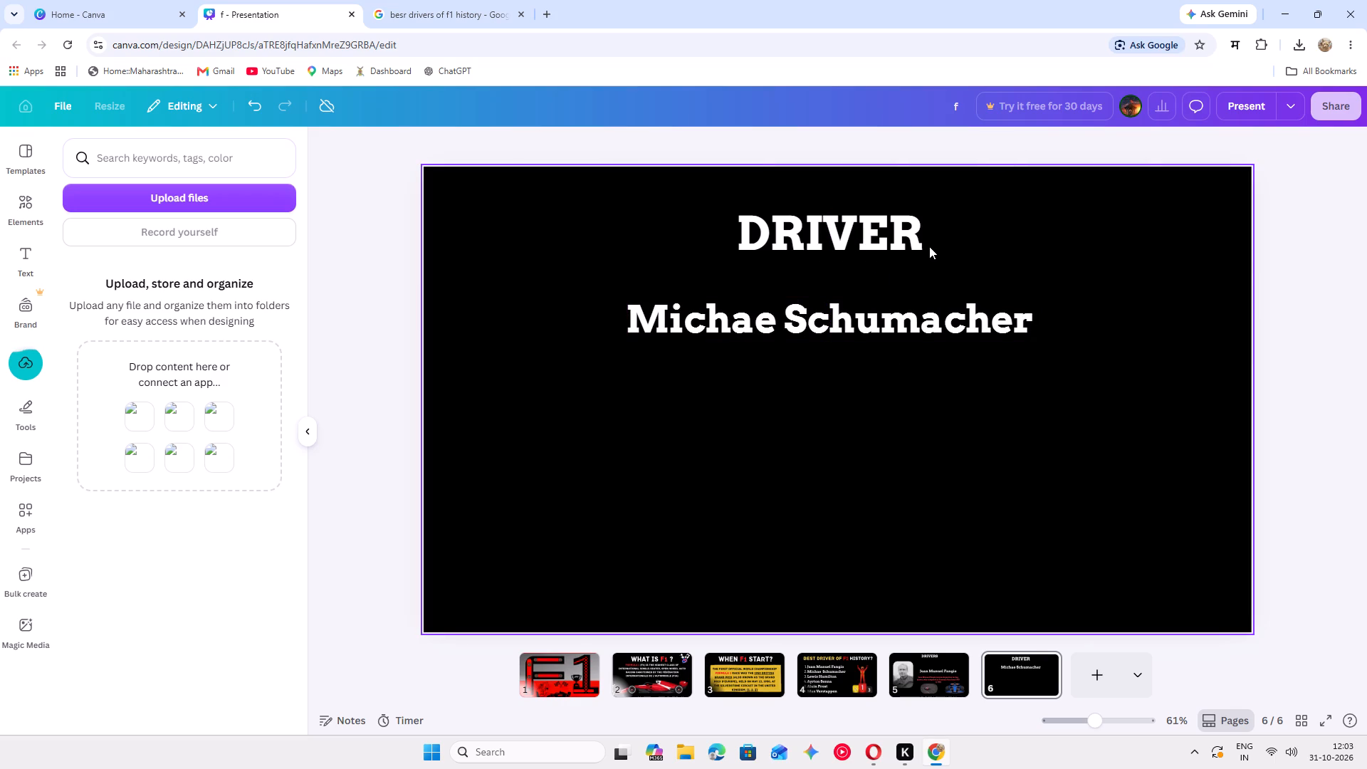
pyautogui.click(916, 243)
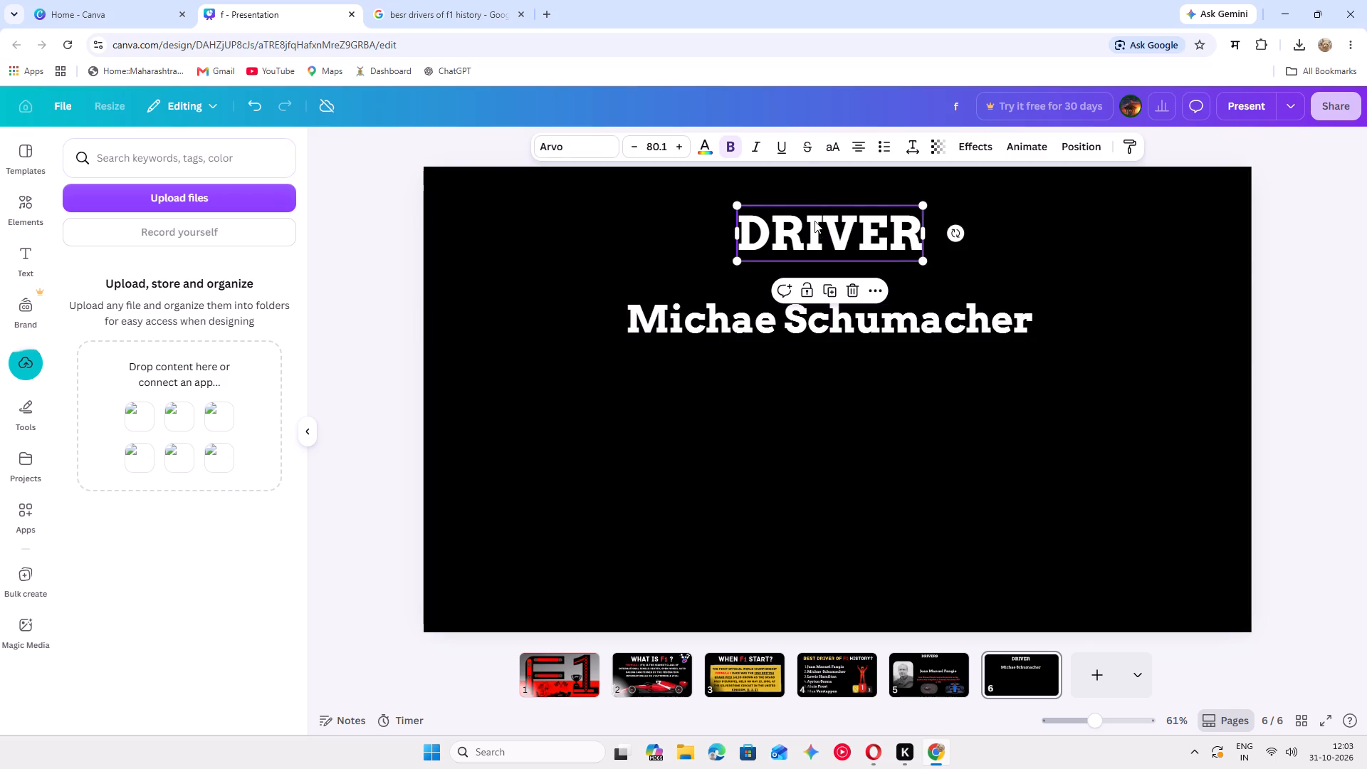
pyautogui.click(708, 152)
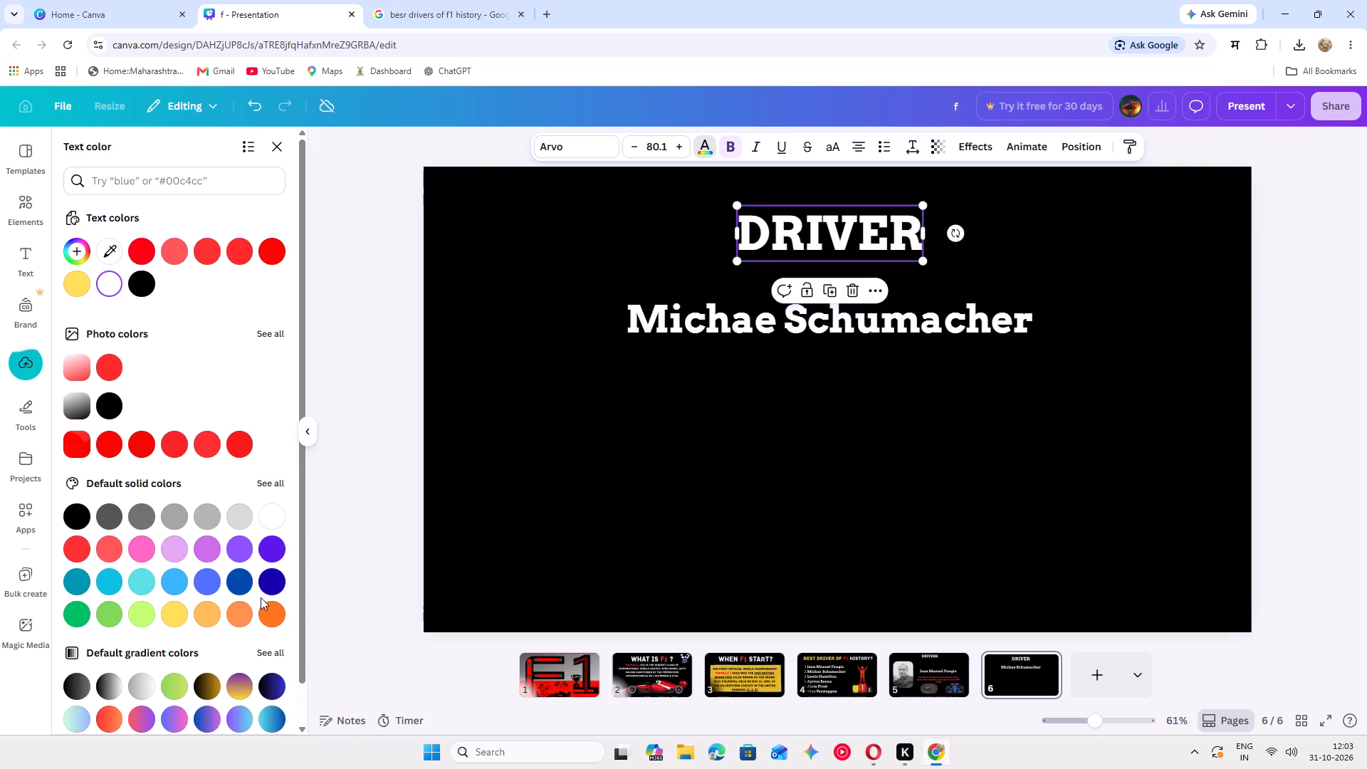
pyautogui.scroll(1, 723, 645)
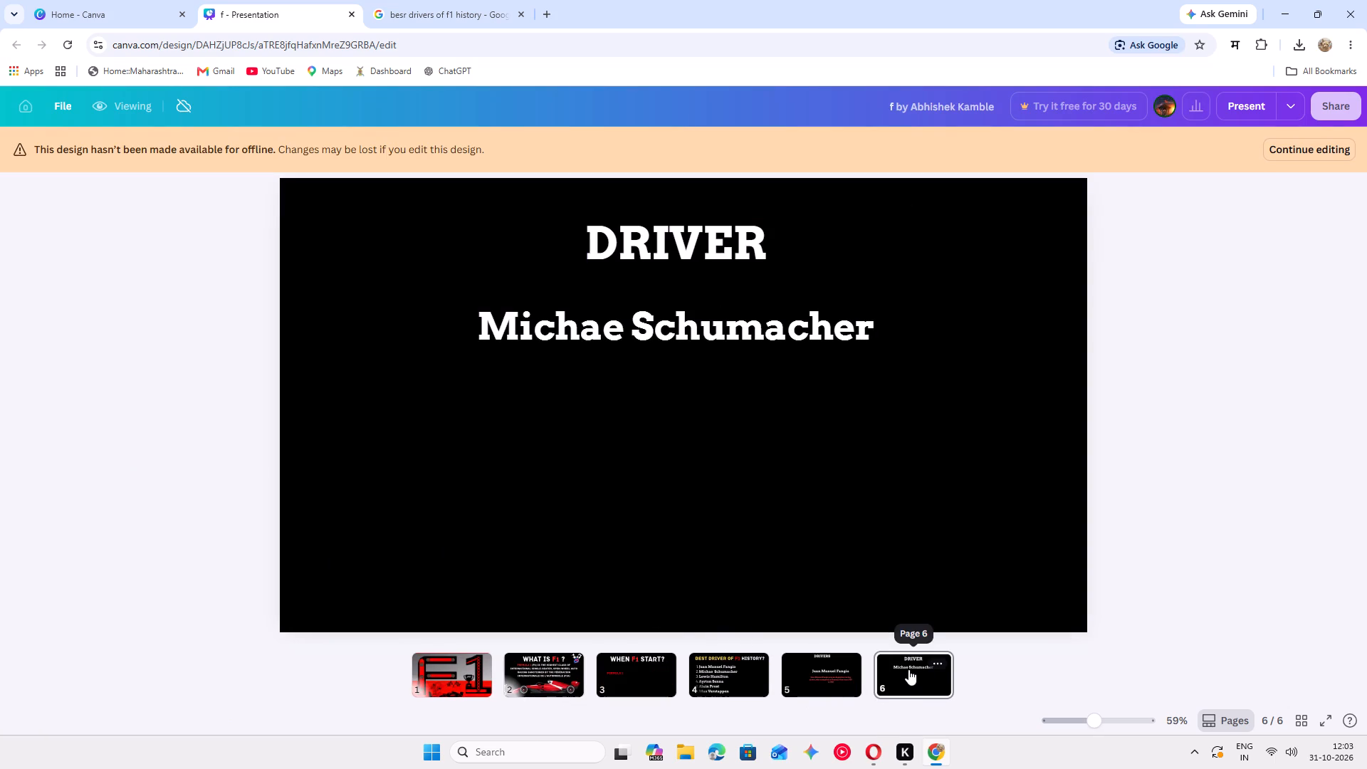
# Look through the presentation's pages from page 5 back to page 1 and forward again to page 6.
pyautogui.click(842, 659)
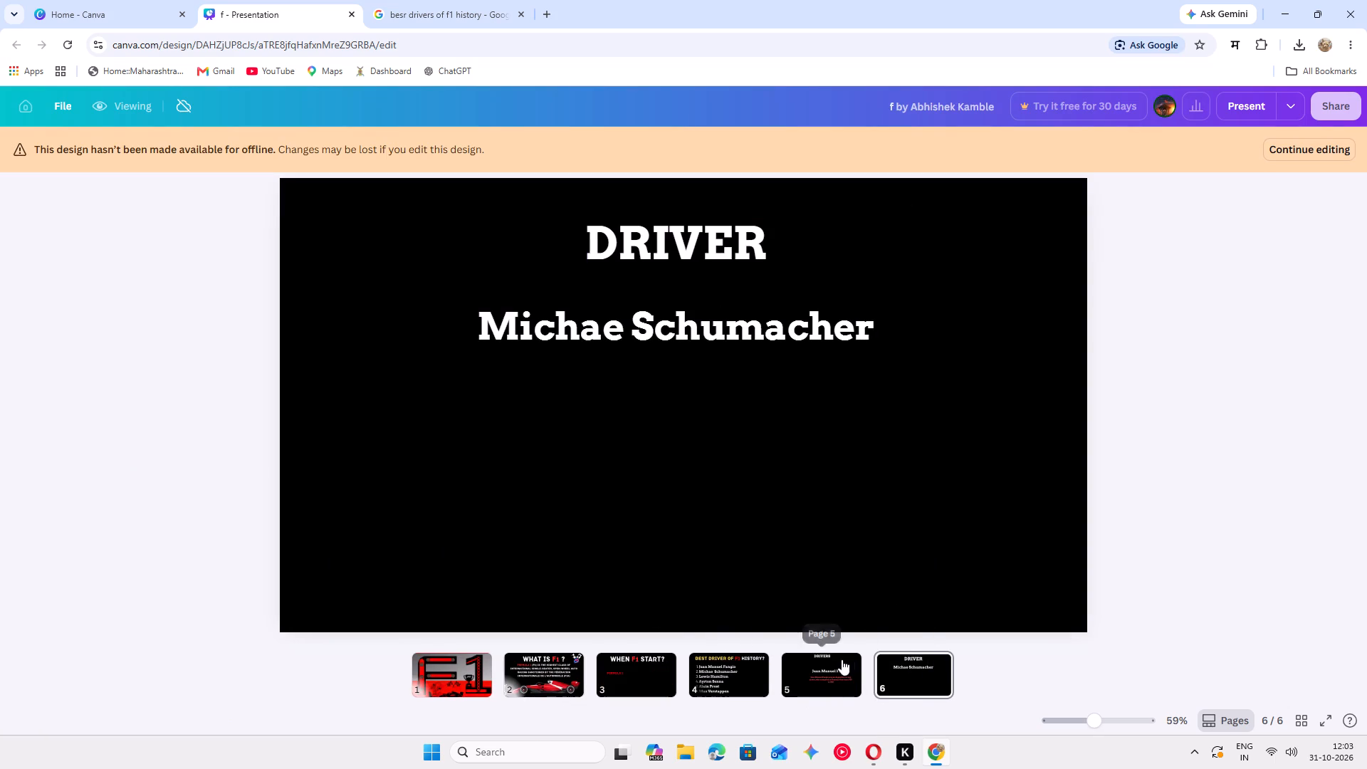
pyautogui.click(704, 684)
pyautogui.click(668, 676)
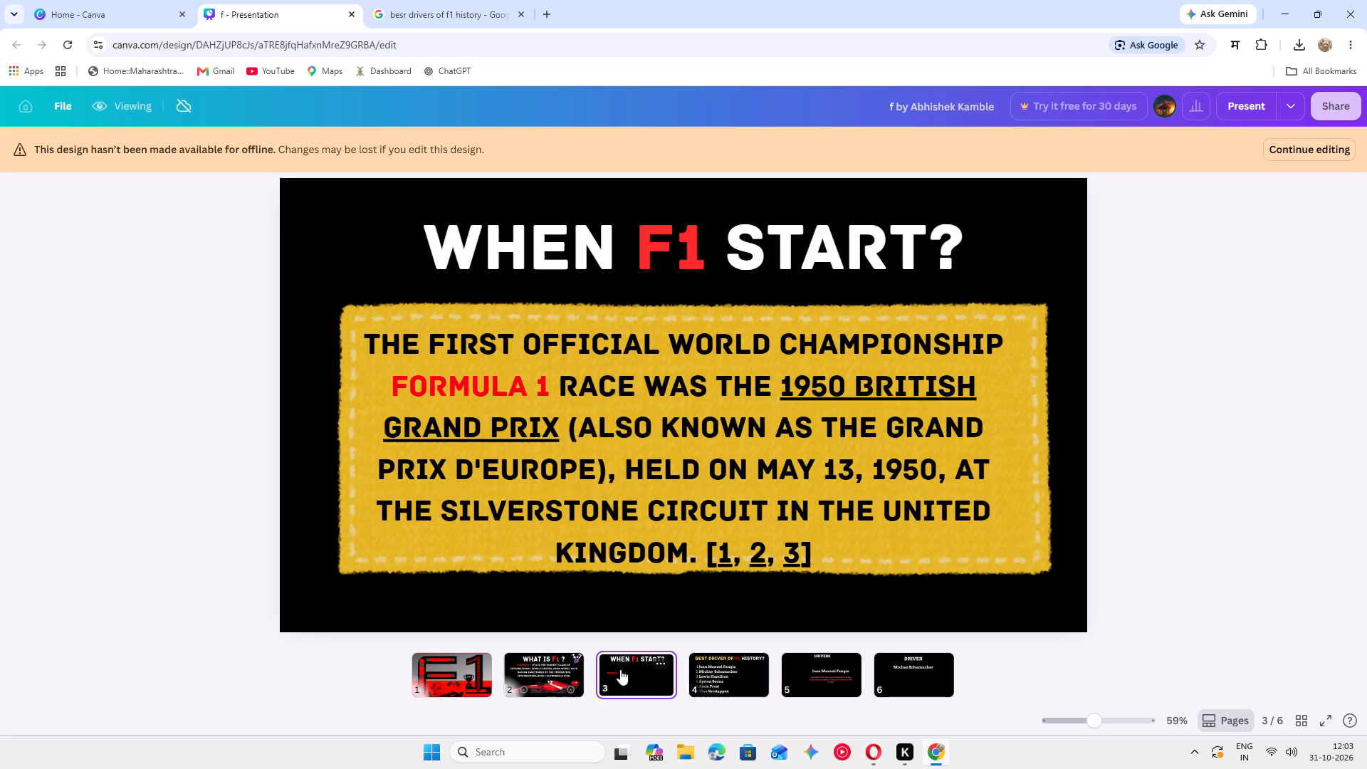
pyautogui.click(534, 671)
pyautogui.click(432, 681)
pyautogui.click(559, 684)
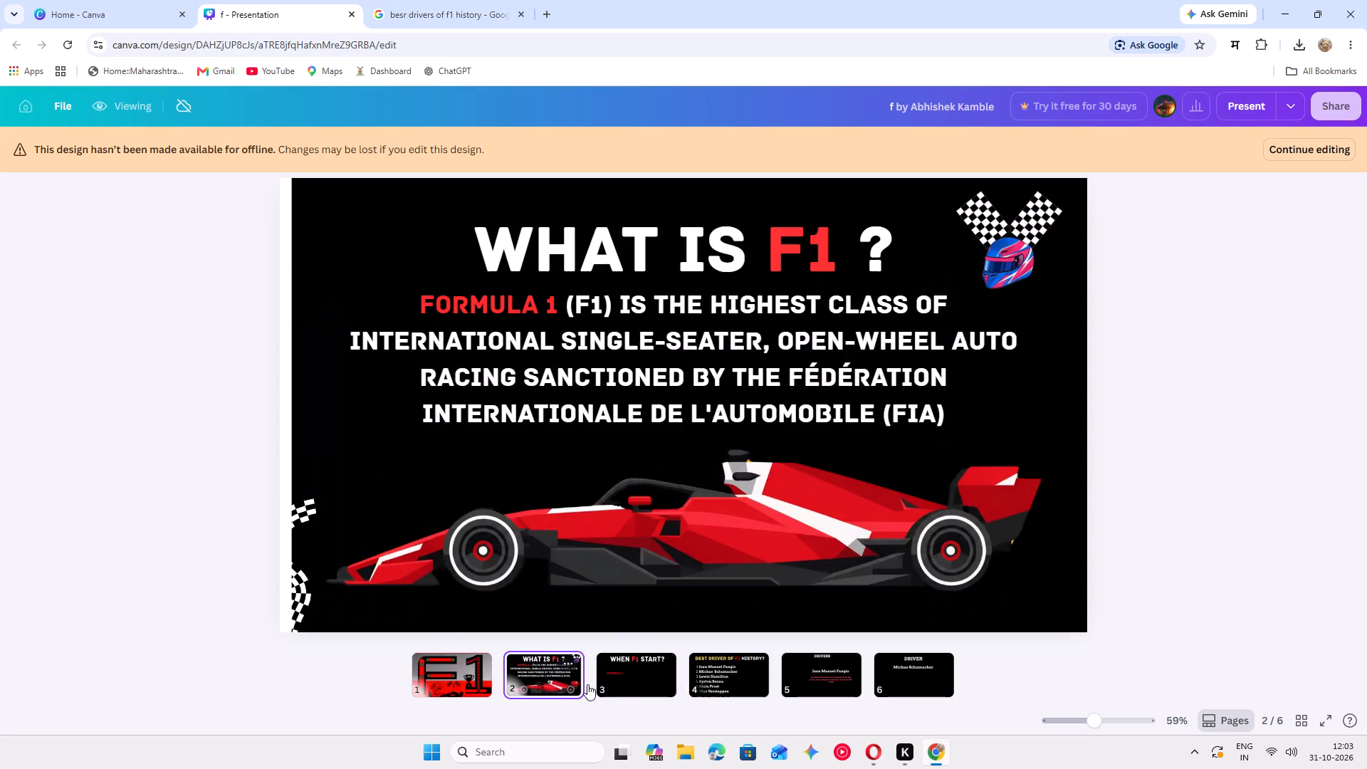
pyautogui.click(614, 684)
pyautogui.click(715, 682)
pyautogui.click(816, 671)
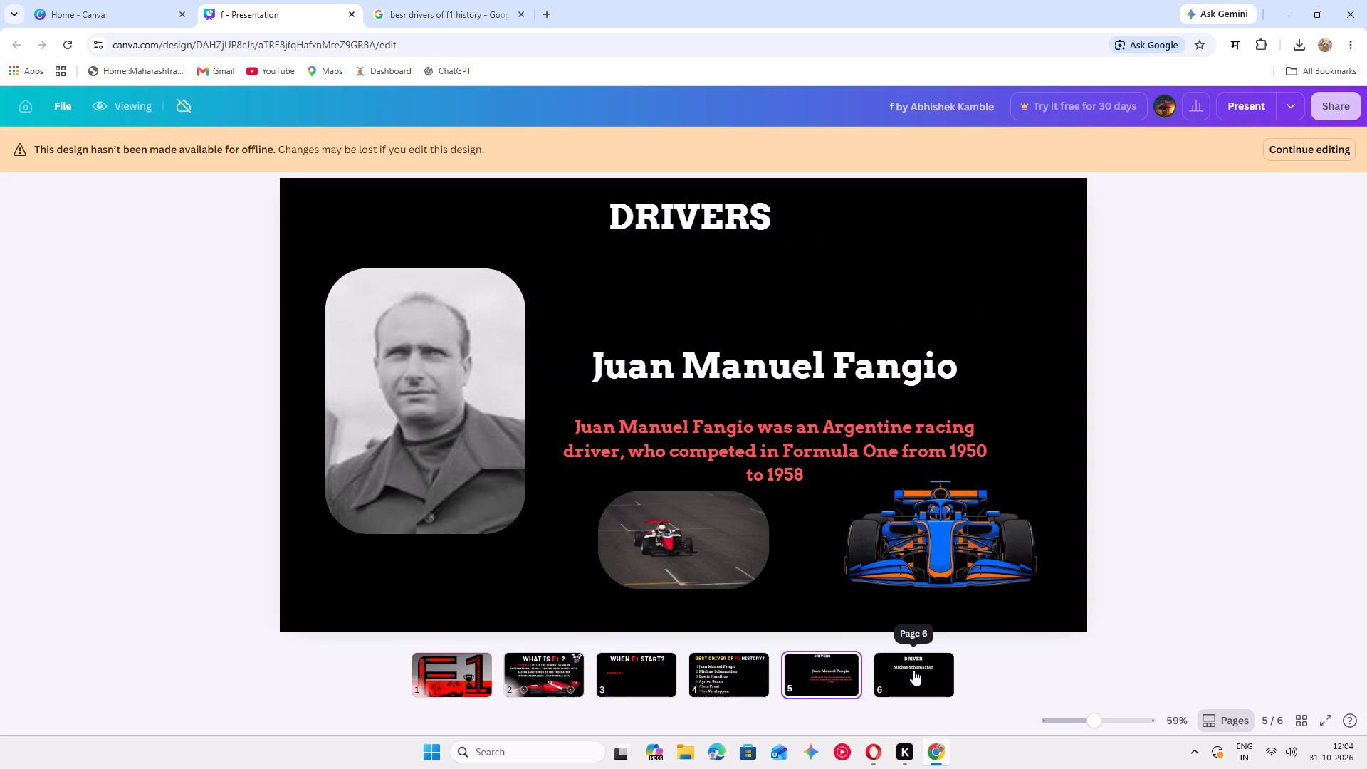
pyautogui.click(913, 670)
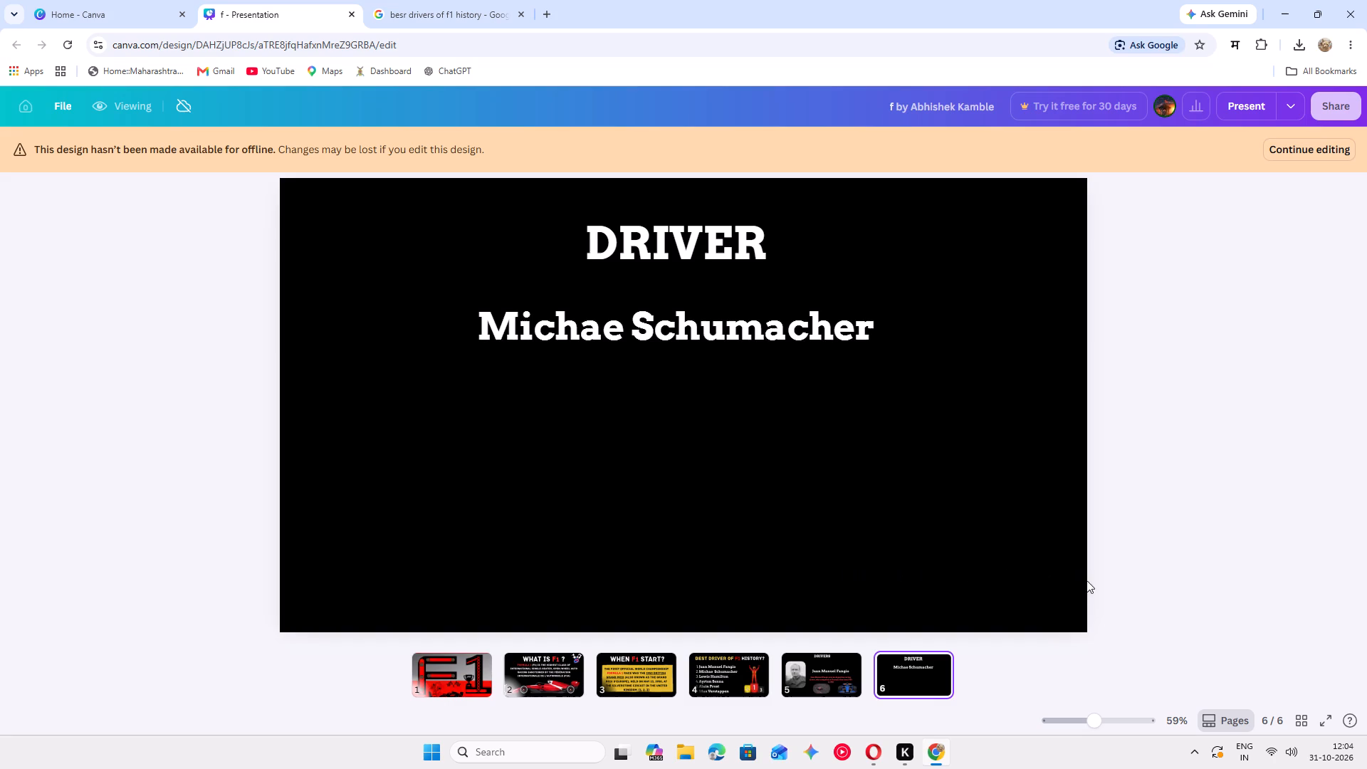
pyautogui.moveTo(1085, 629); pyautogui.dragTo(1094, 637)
# Switch the presentation from viewing back to editing and open the uploads.
pyautogui.click(1295, 150)
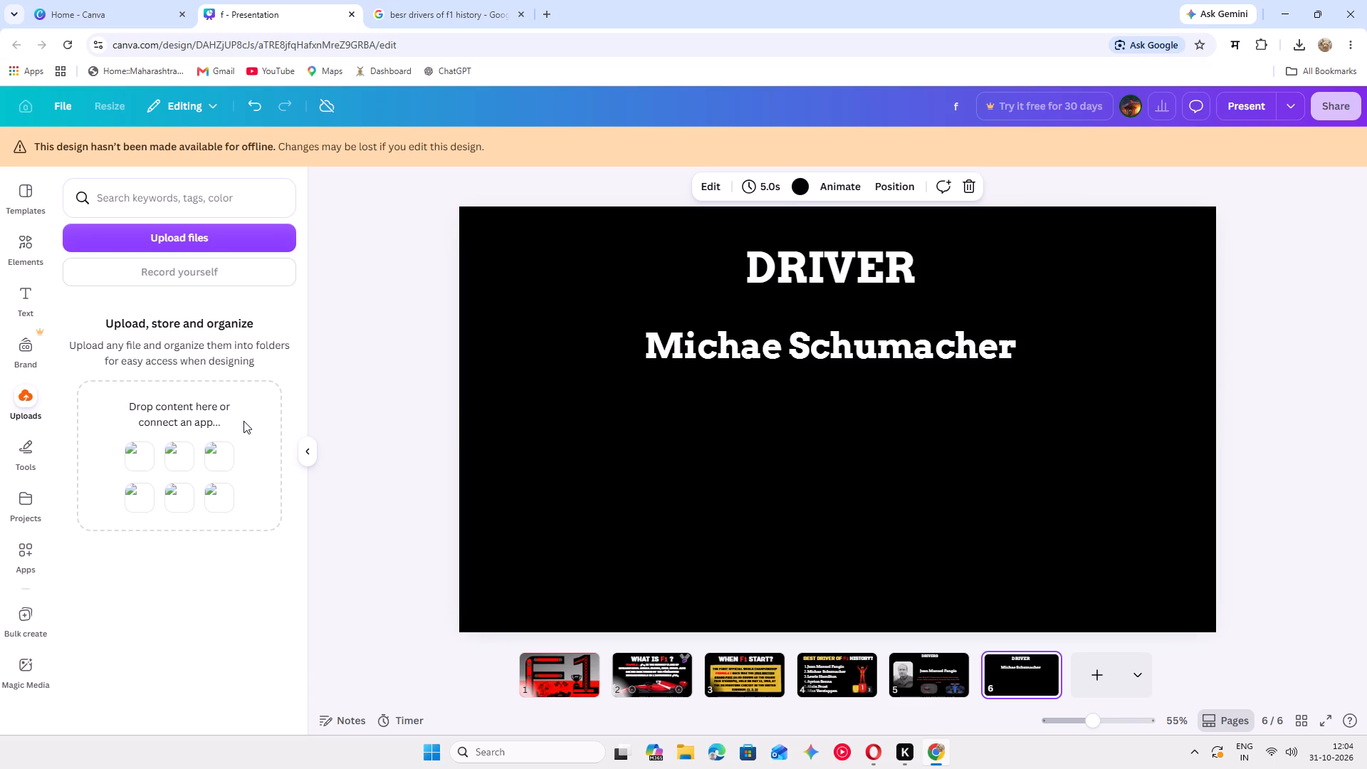
pyautogui.click(303, 458)
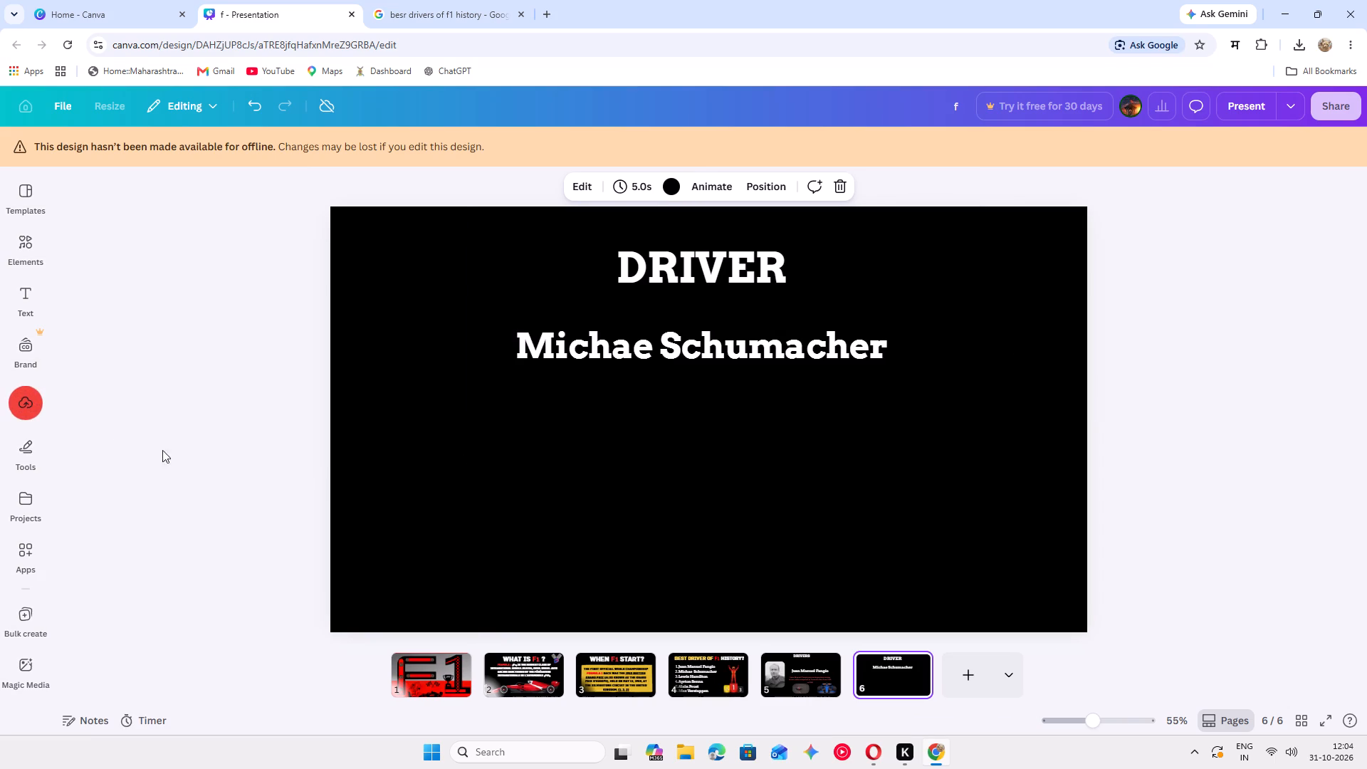
pyautogui.click(39, 409)
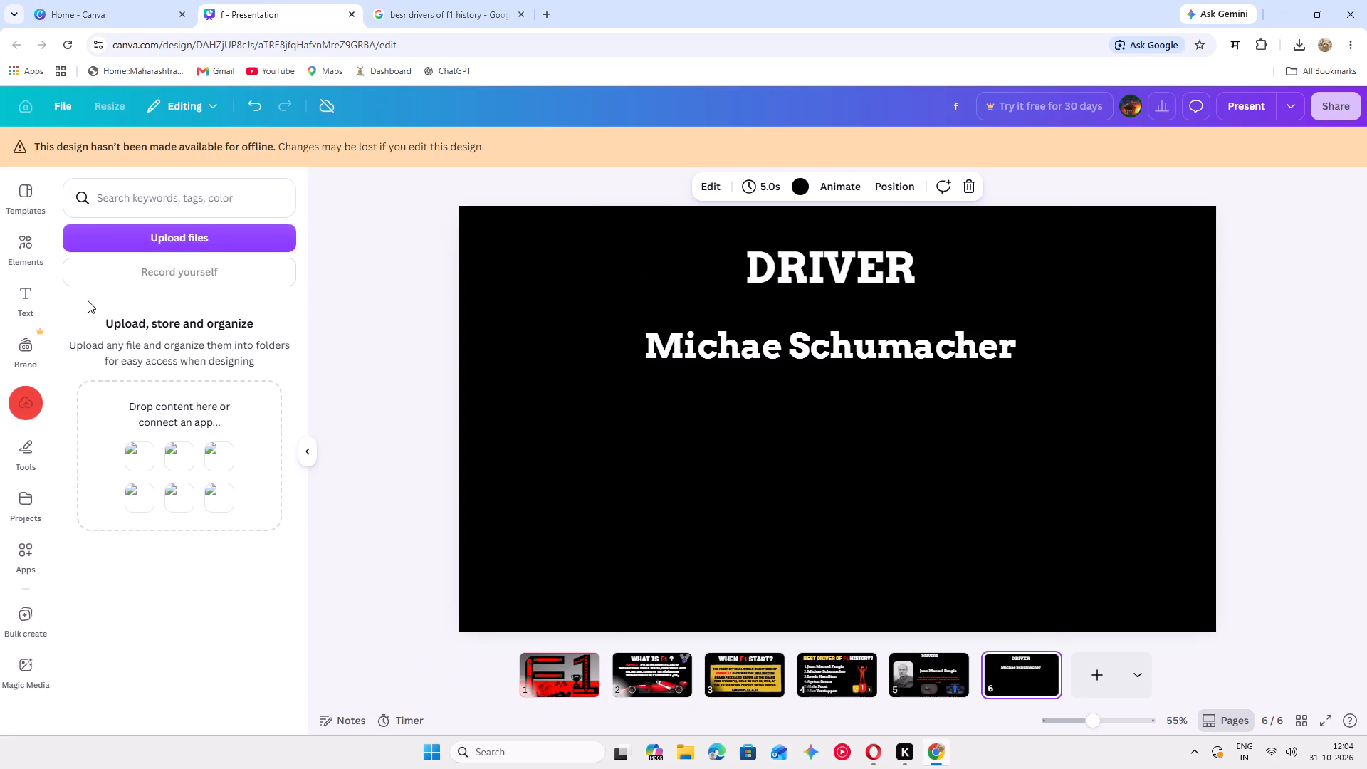
# Change the text colour of the "DRIVER" heading on page 6 to red.
pyautogui.click(1287, 278)
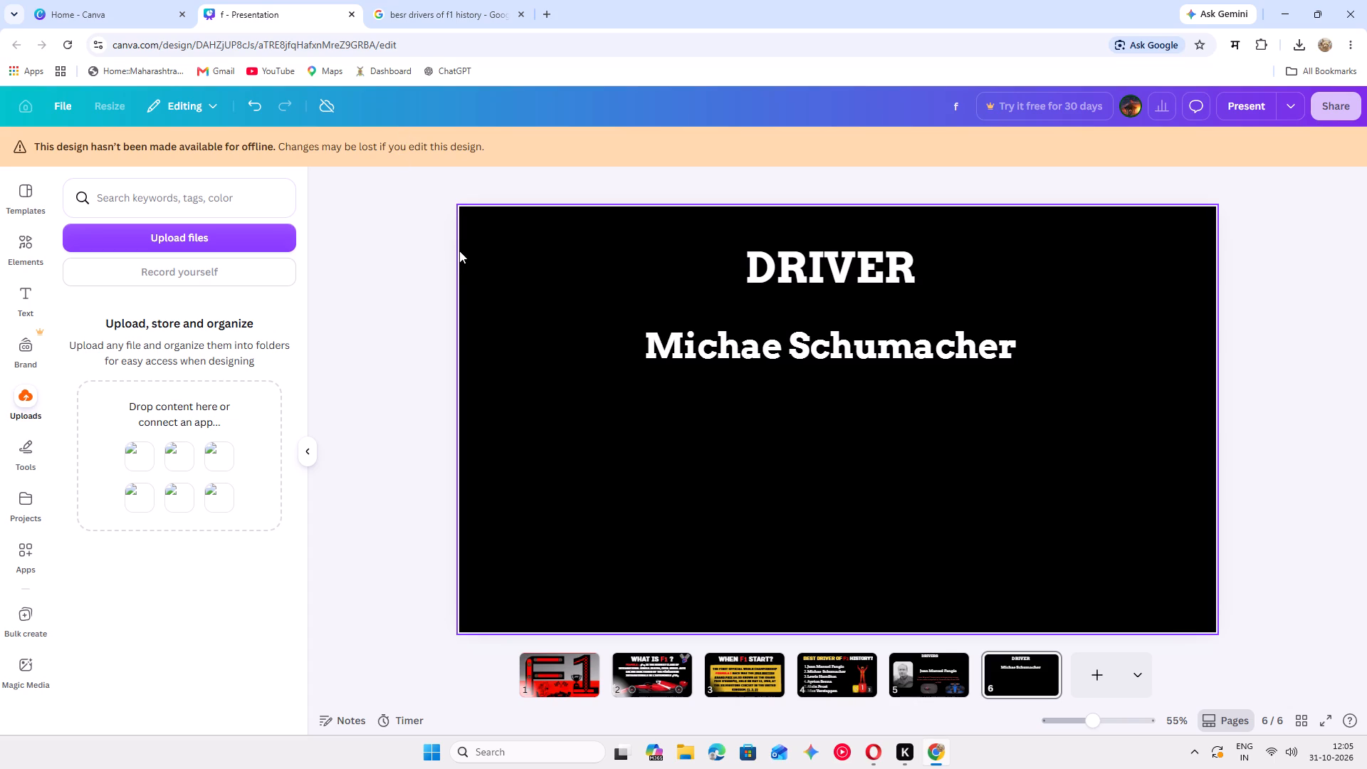
pyautogui.moveTo(466, 234); pyautogui.dragTo(468, 250)
pyautogui.moveTo(469, 244); pyautogui.dragTo(1162, 442)
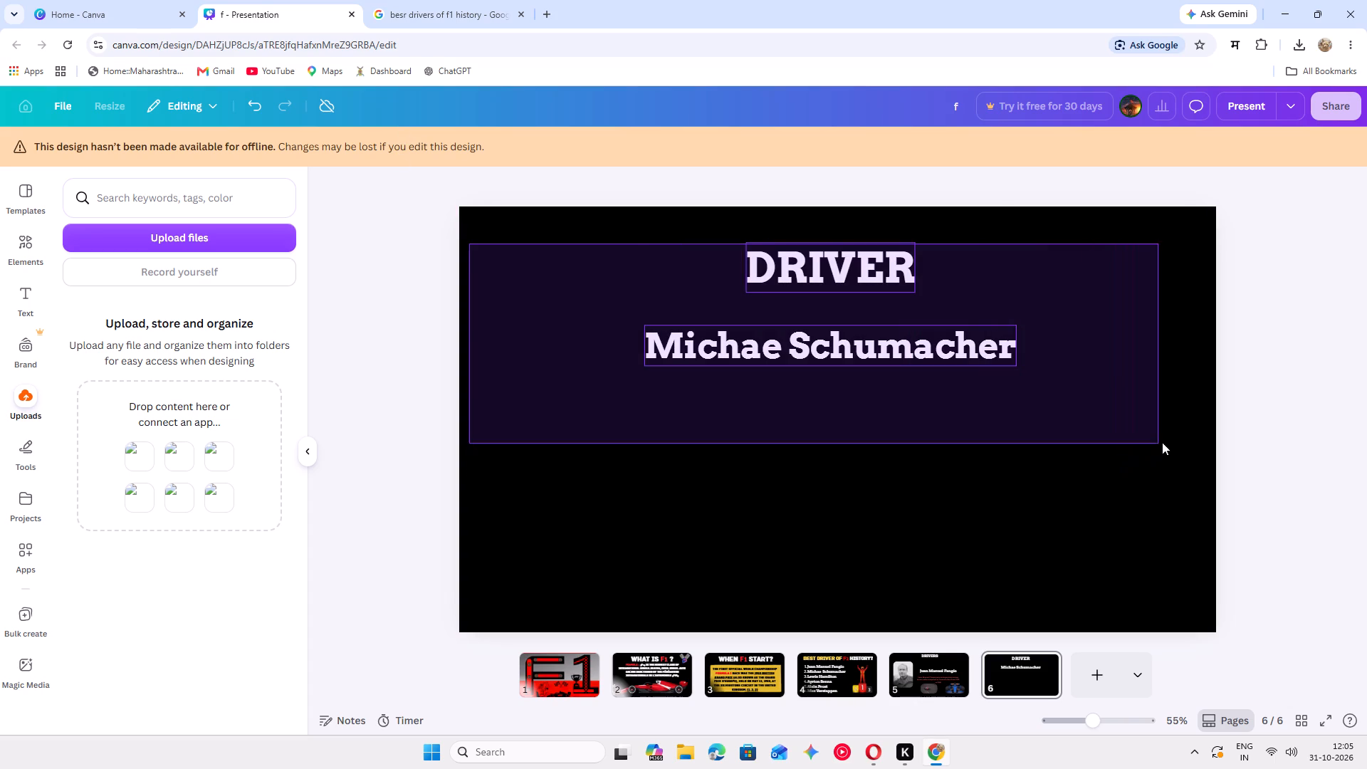
pyautogui.moveTo(1162, 442); pyautogui.dragTo(1173, 439)
pyautogui.click(1129, 404)
pyautogui.moveTo(928, 258); pyautogui.dragTo(913, 258)
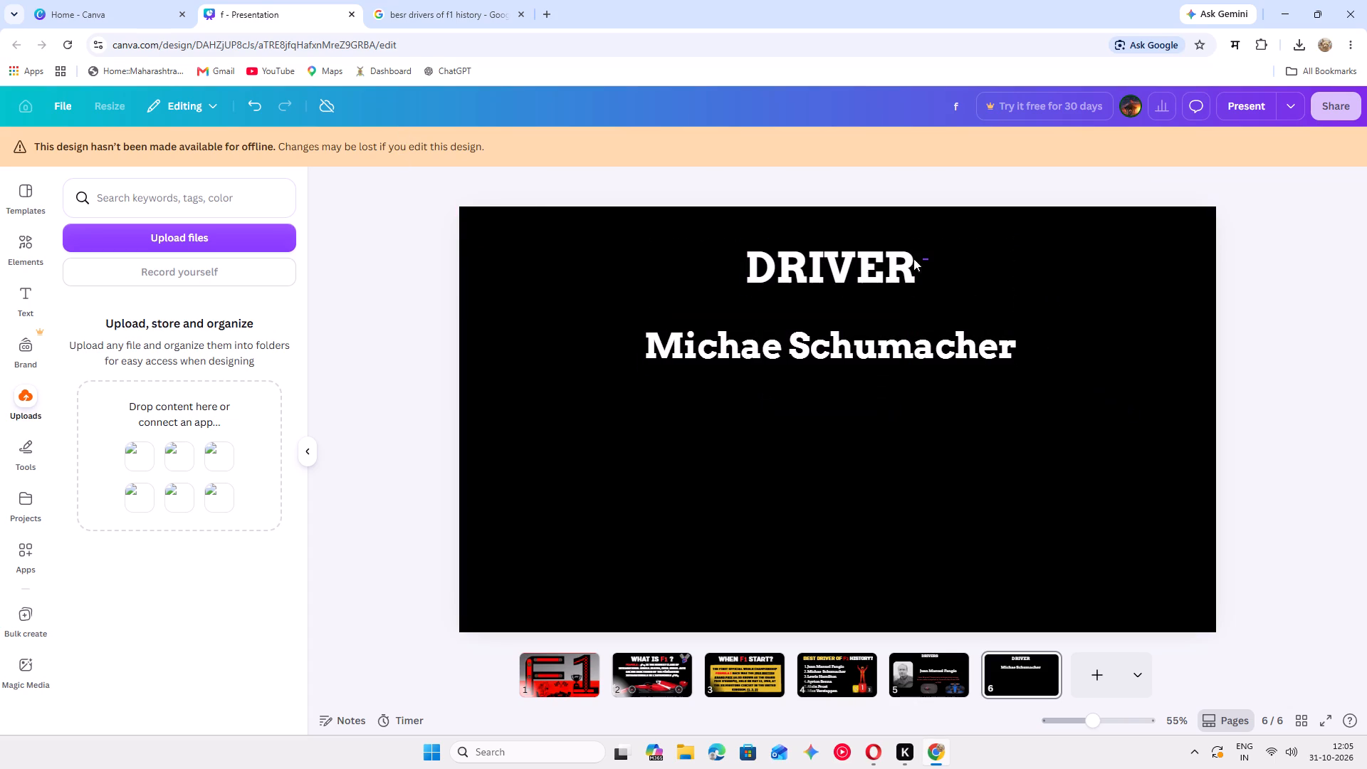
pyautogui.moveTo(913, 258); pyautogui.dragTo(732, 240)
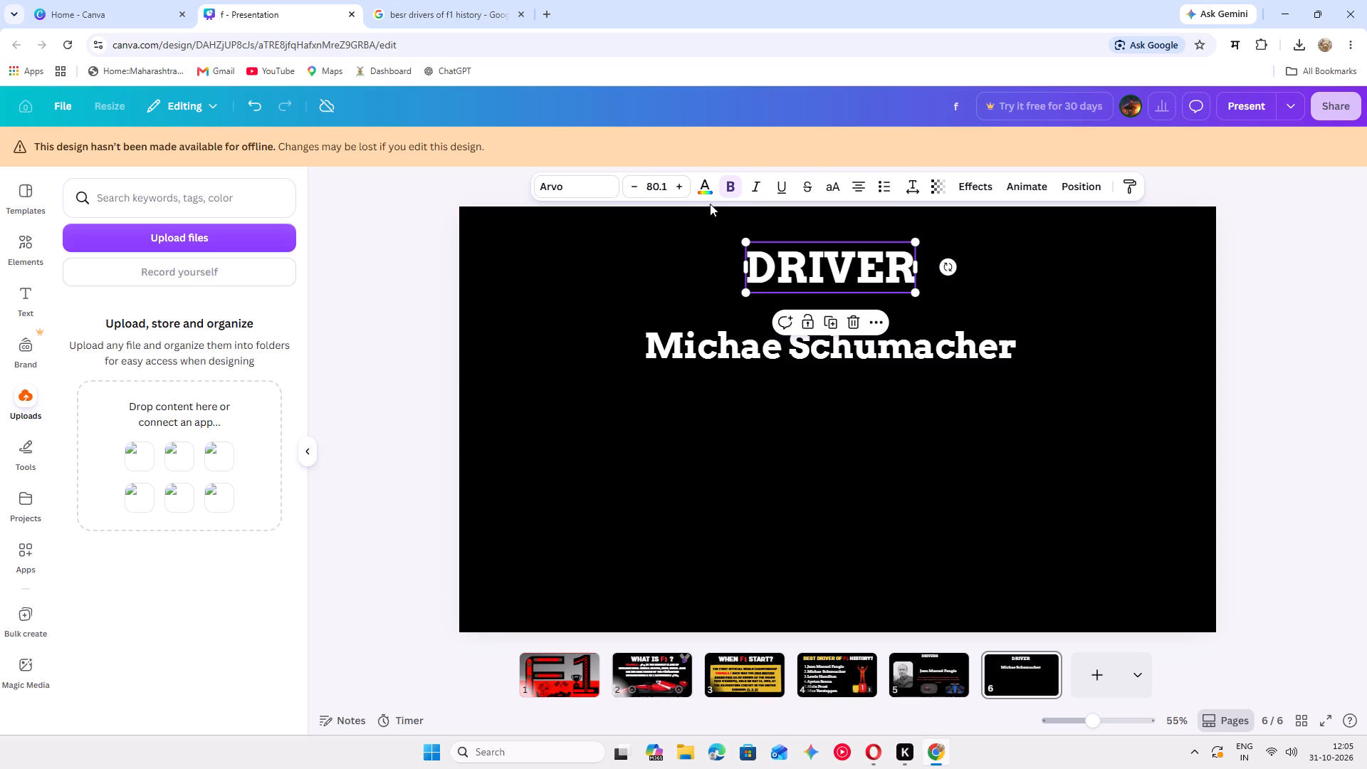
pyautogui.click(695, 183)
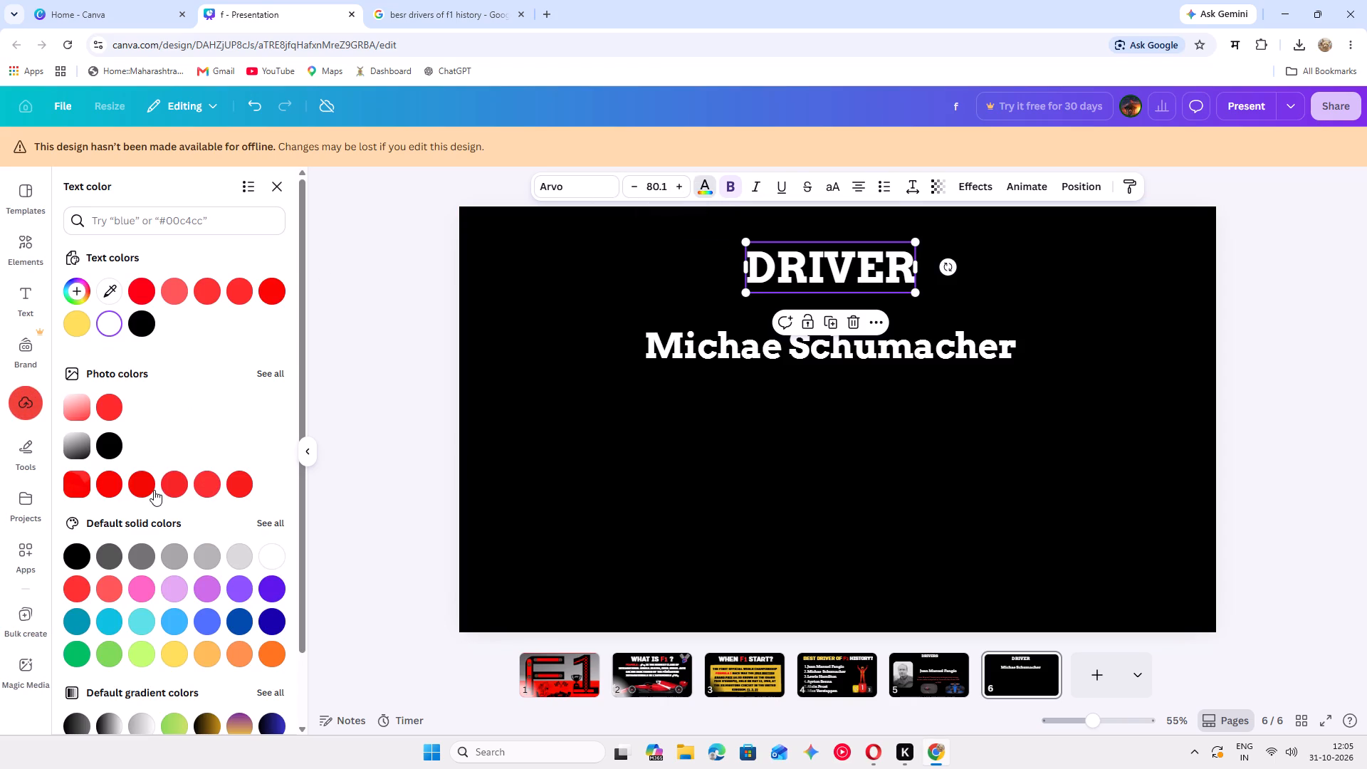
pyautogui.click(115, 478)
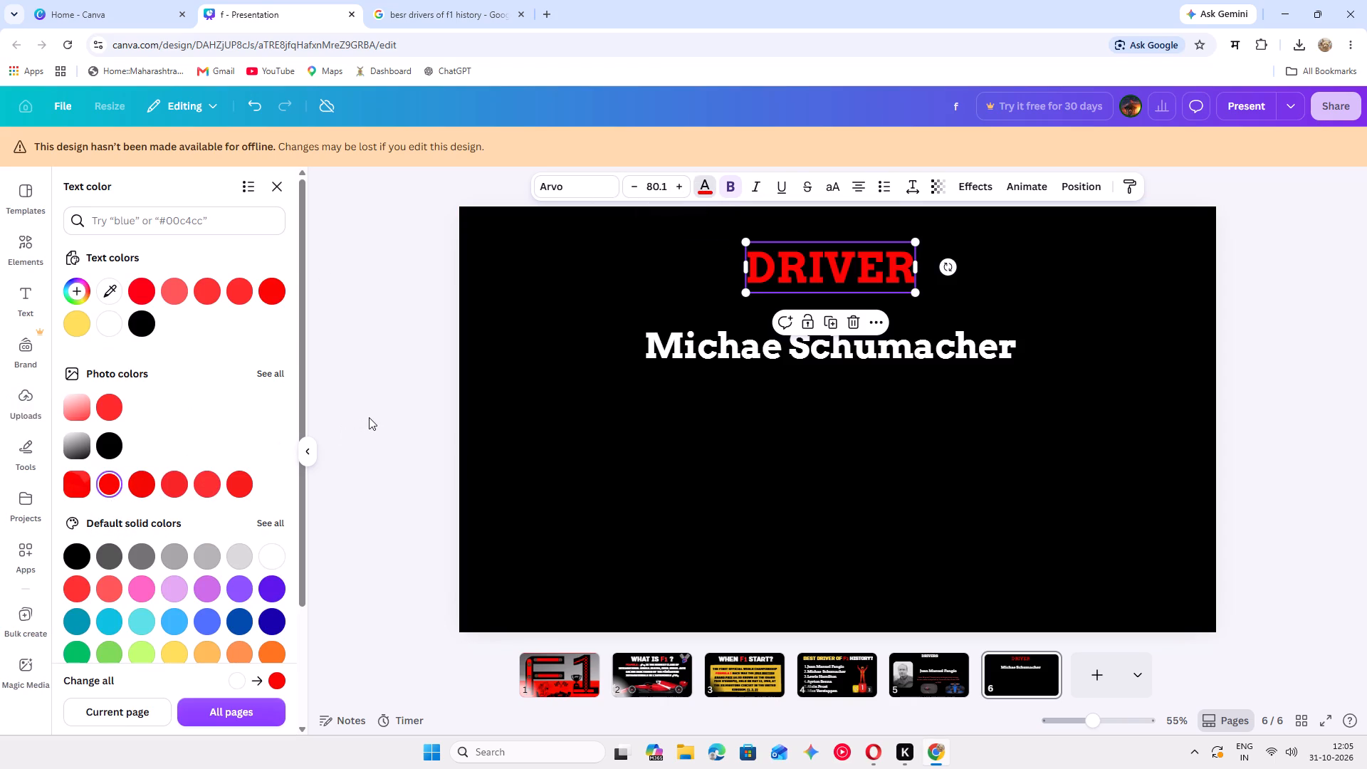
pyautogui.click(369, 417)
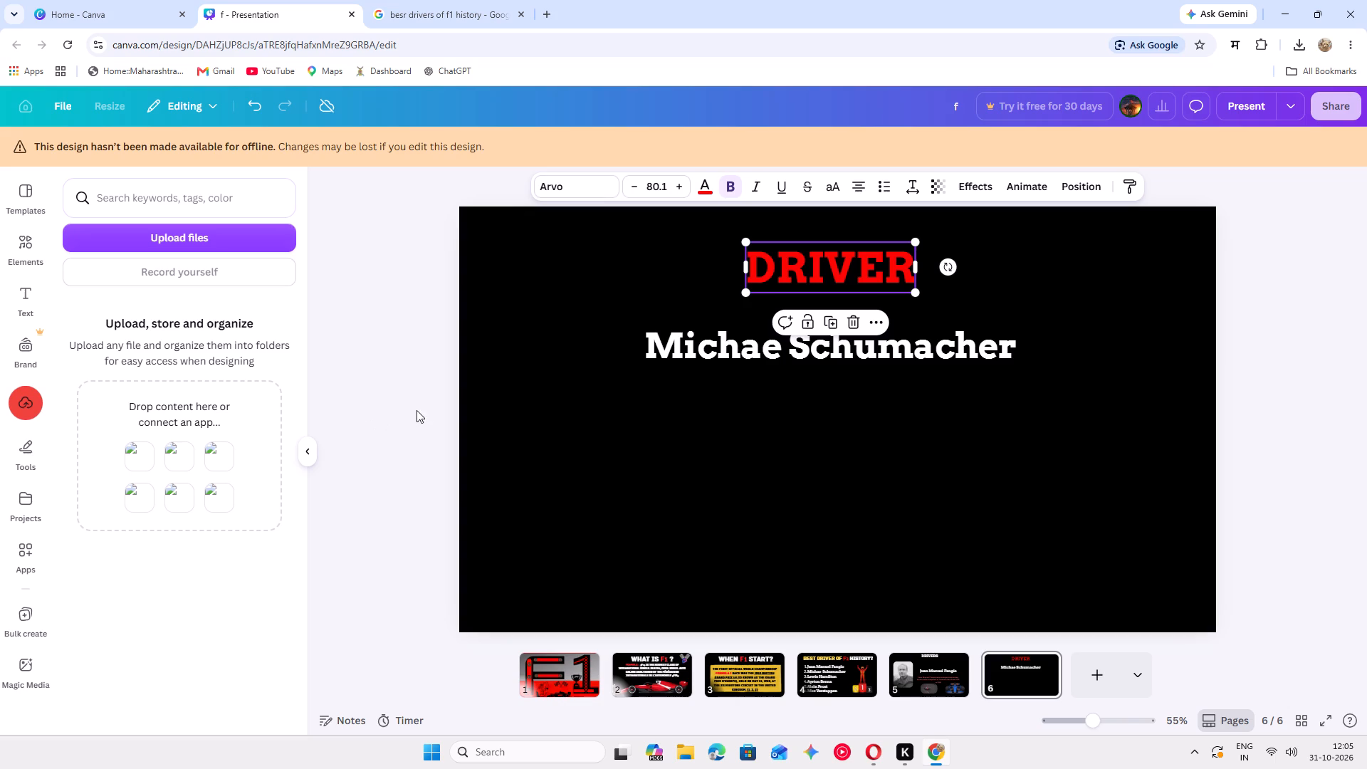
pyautogui.click(561, 387)
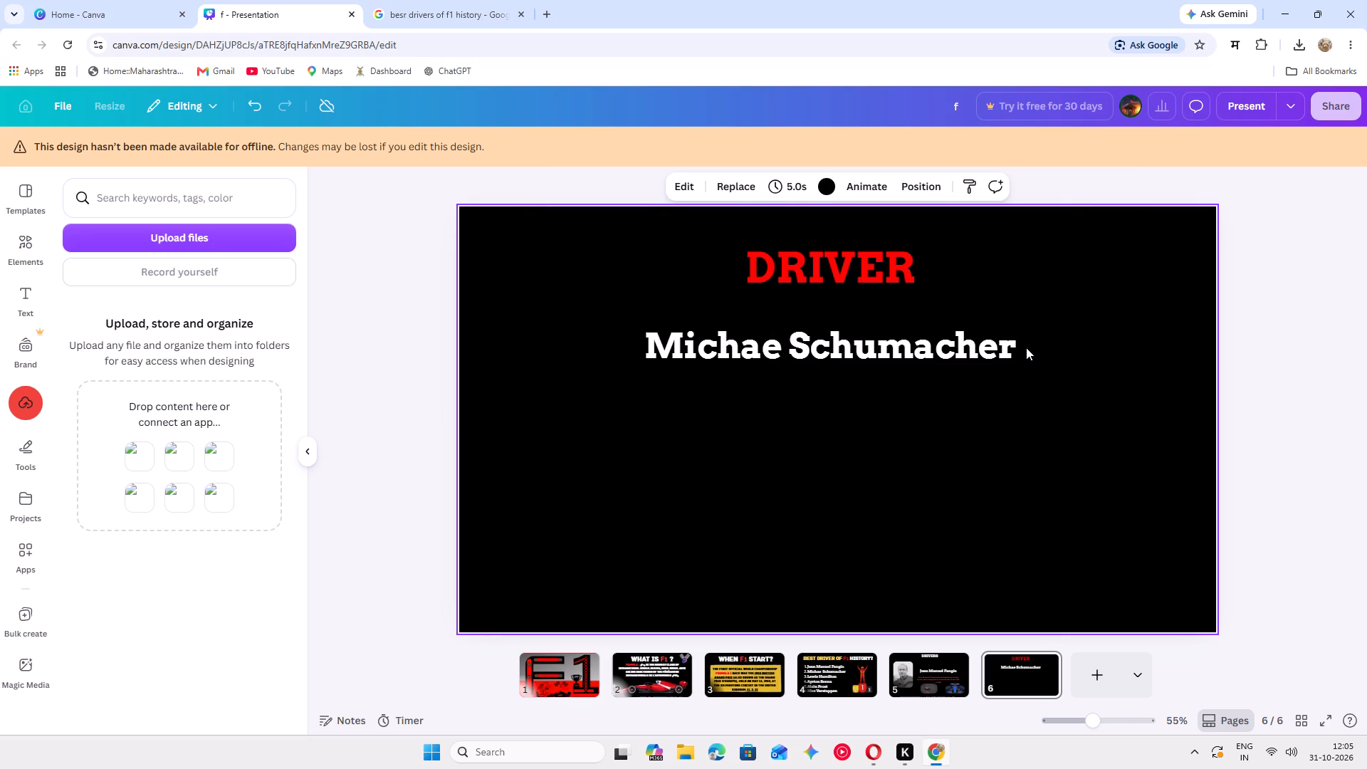
# Colour only the word "Michae" in the driver's name yellow, leaving "Schumacher" white.
pyautogui.moveTo(1025, 347); pyautogui.dragTo(762, 347)
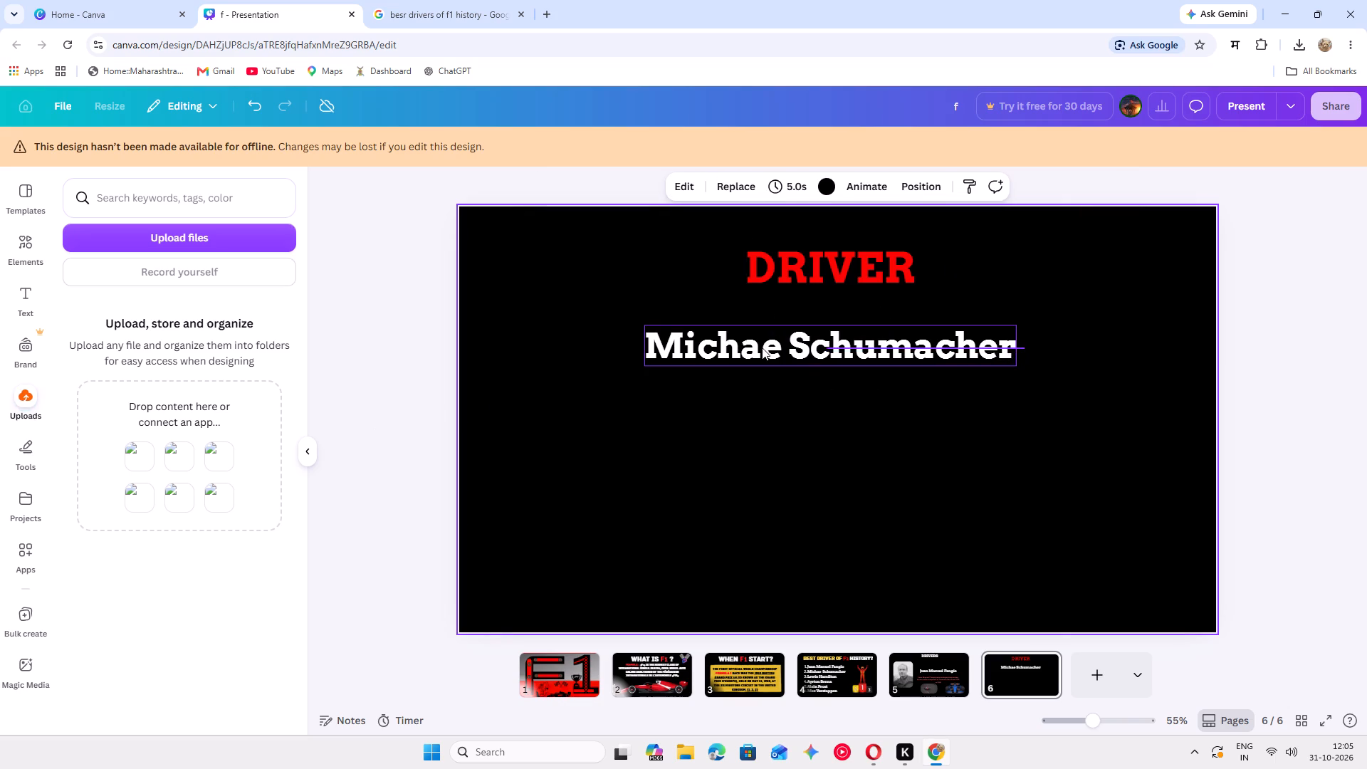
pyautogui.moveTo(762, 347); pyautogui.dragTo(591, 336)
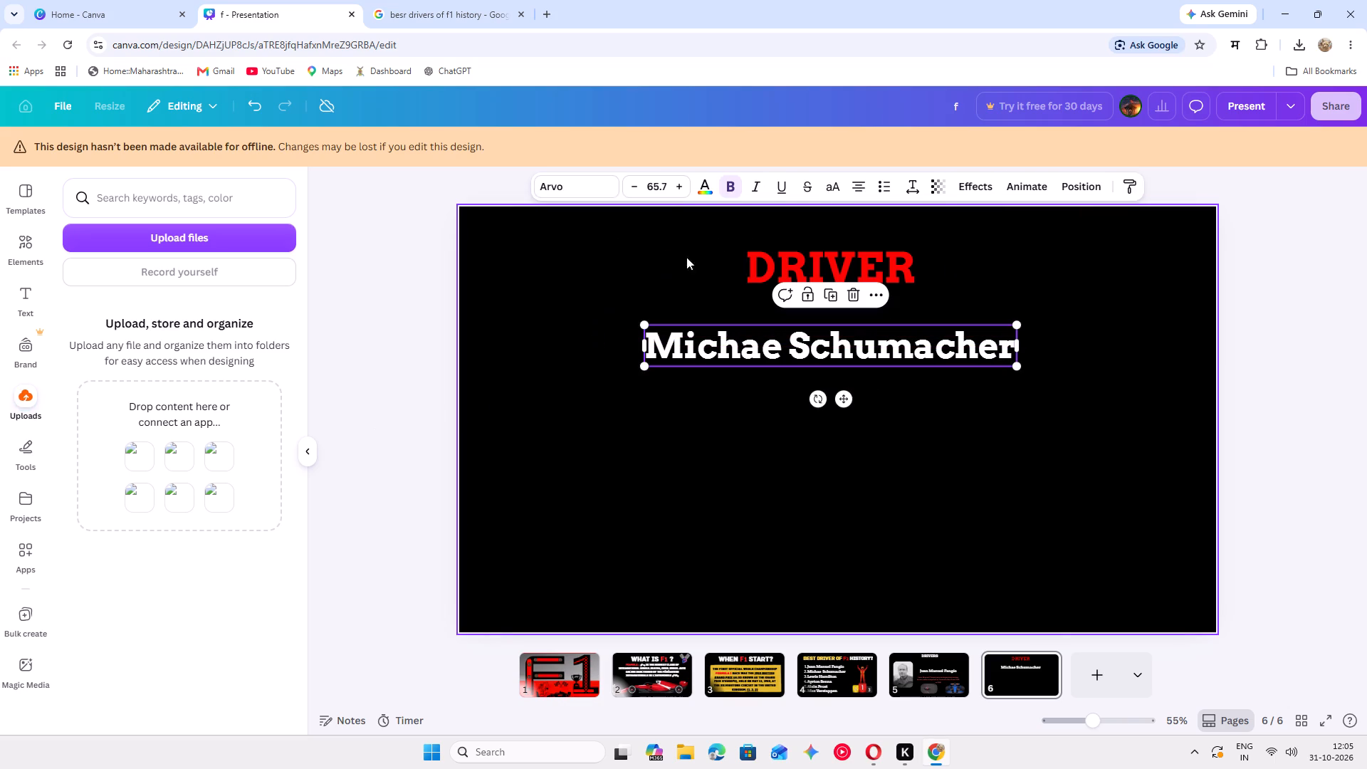
pyautogui.click(696, 184)
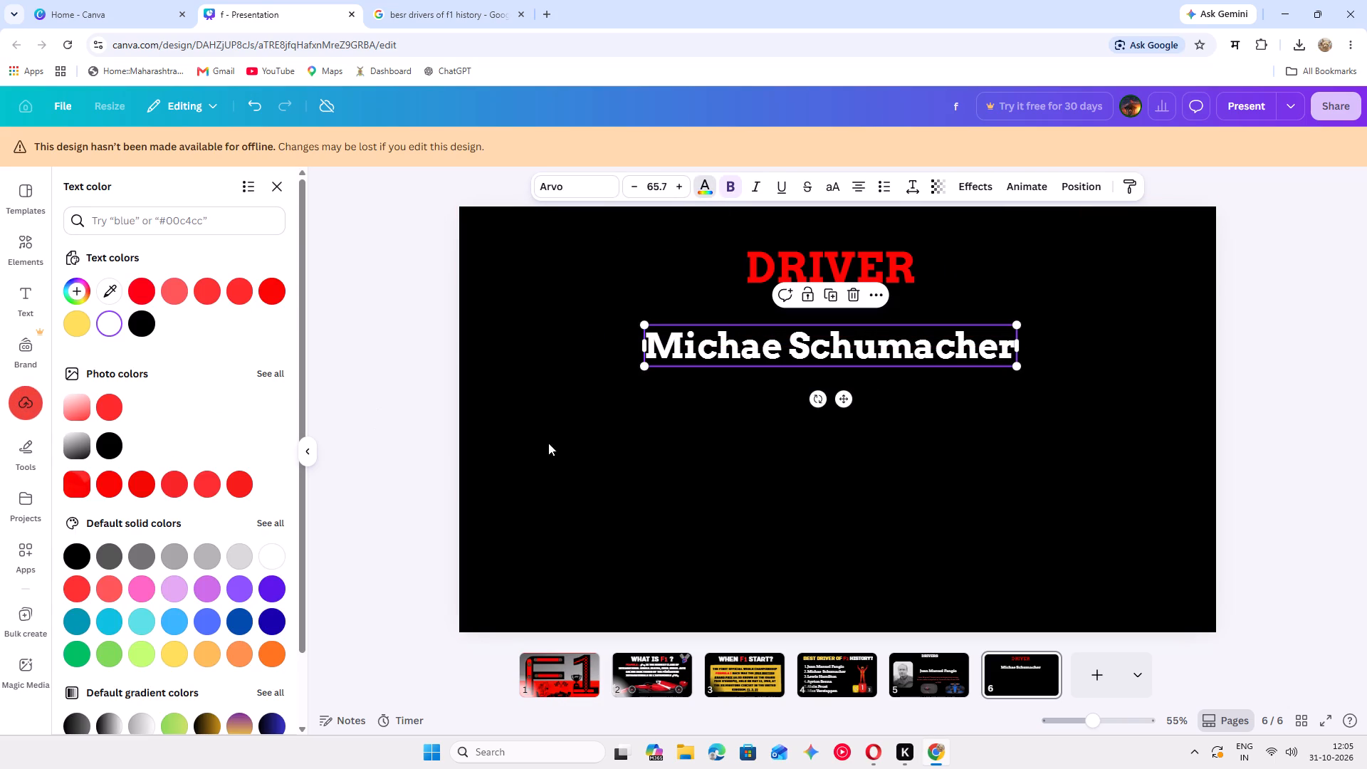
pyautogui.click(708, 490)
pyautogui.moveTo(785, 352); pyautogui.dragTo(792, 348)
pyautogui.click(792, 348)
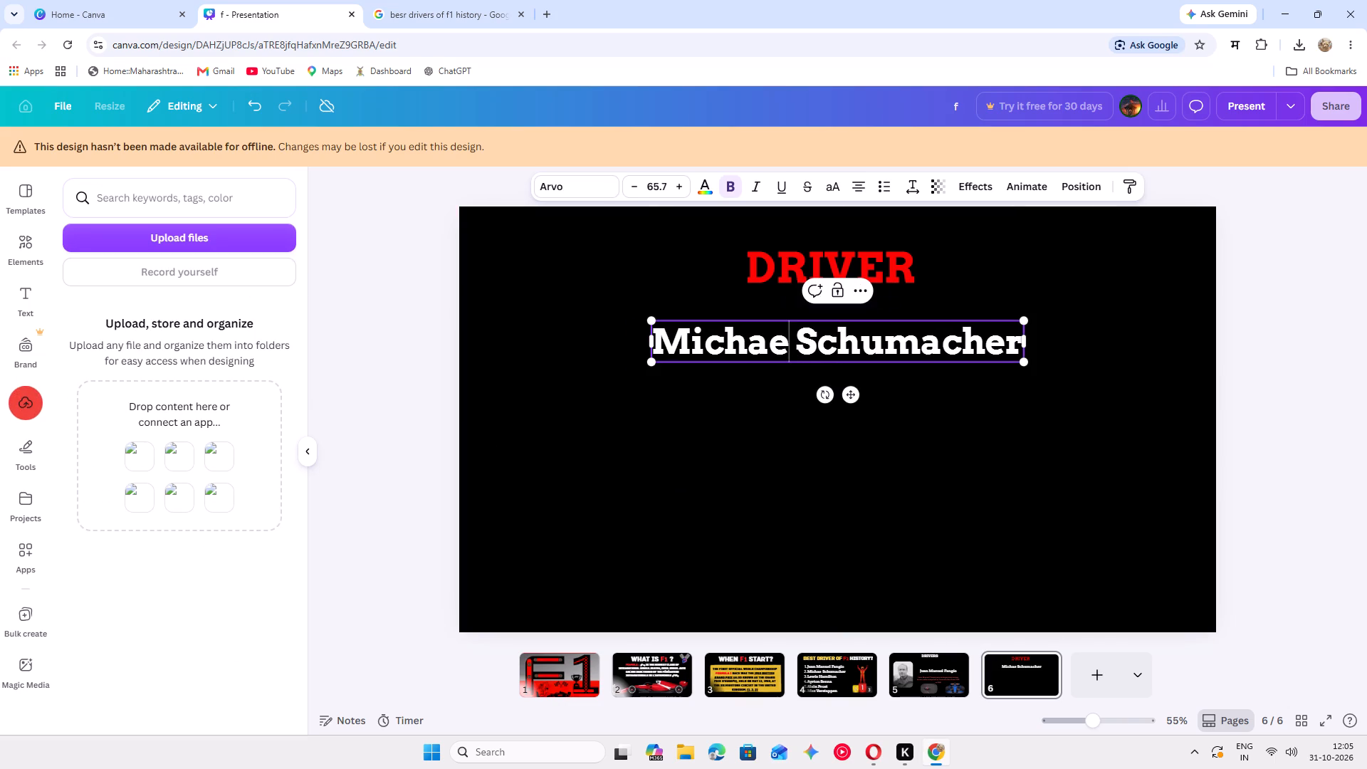
pyautogui.moveTo(792, 348); pyautogui.dragTo(656, 339)
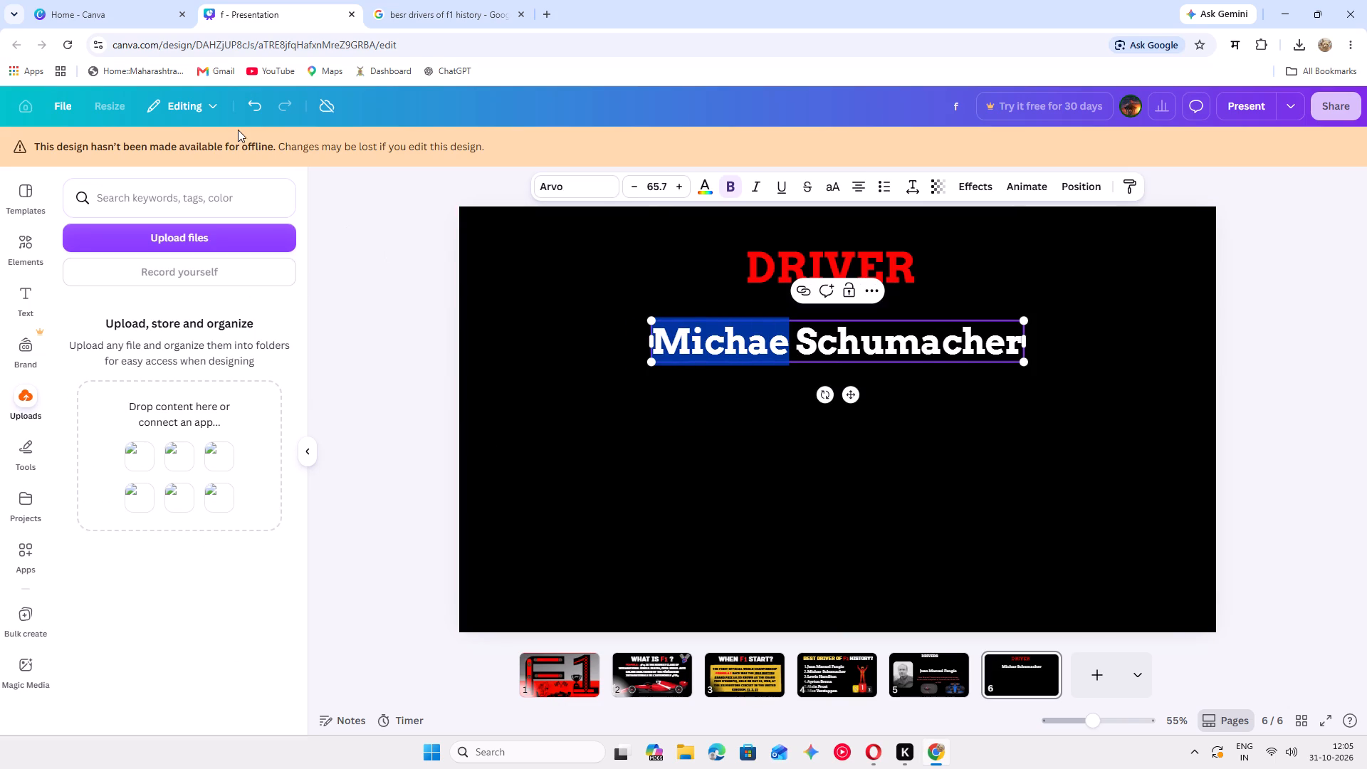
pyautogui.click(705, 196)
pyautogui.scroll(-2, 152, 525)
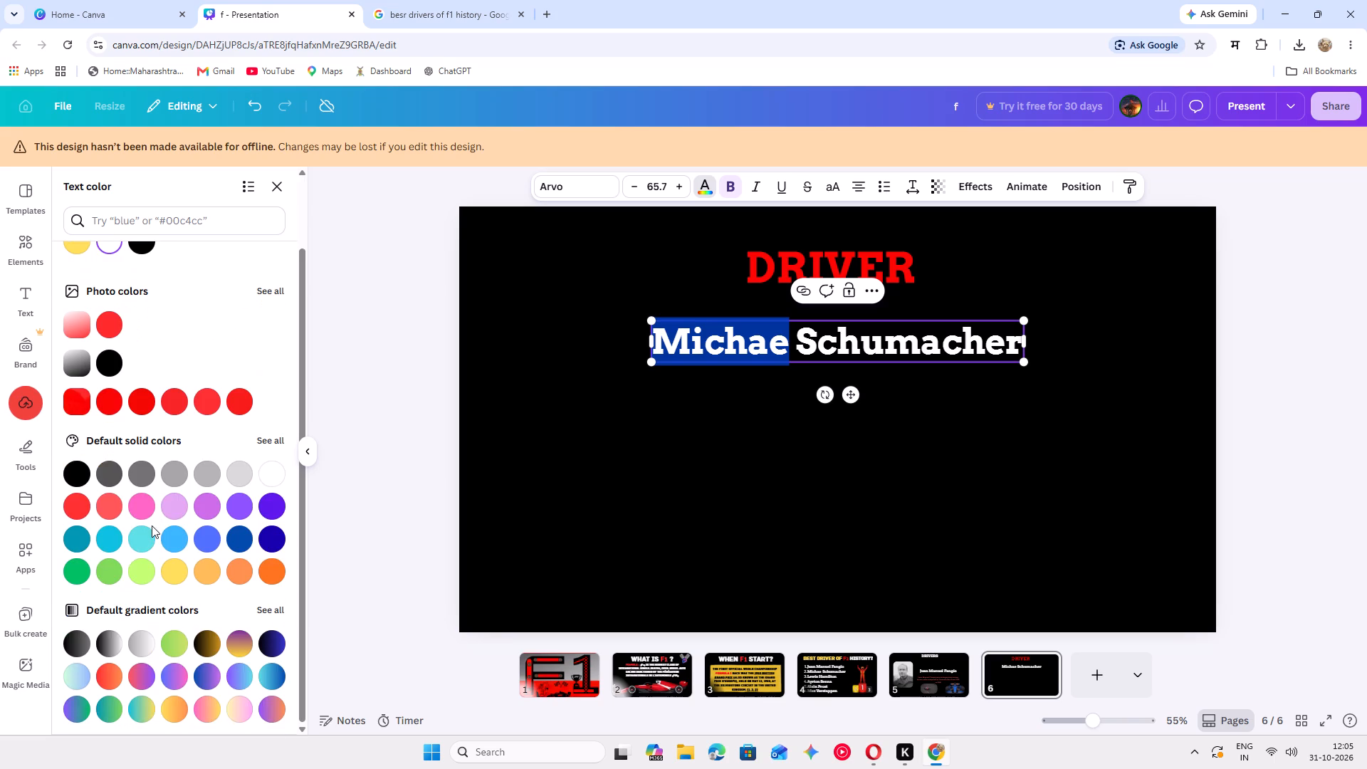
pyautogui.click(183, 577)
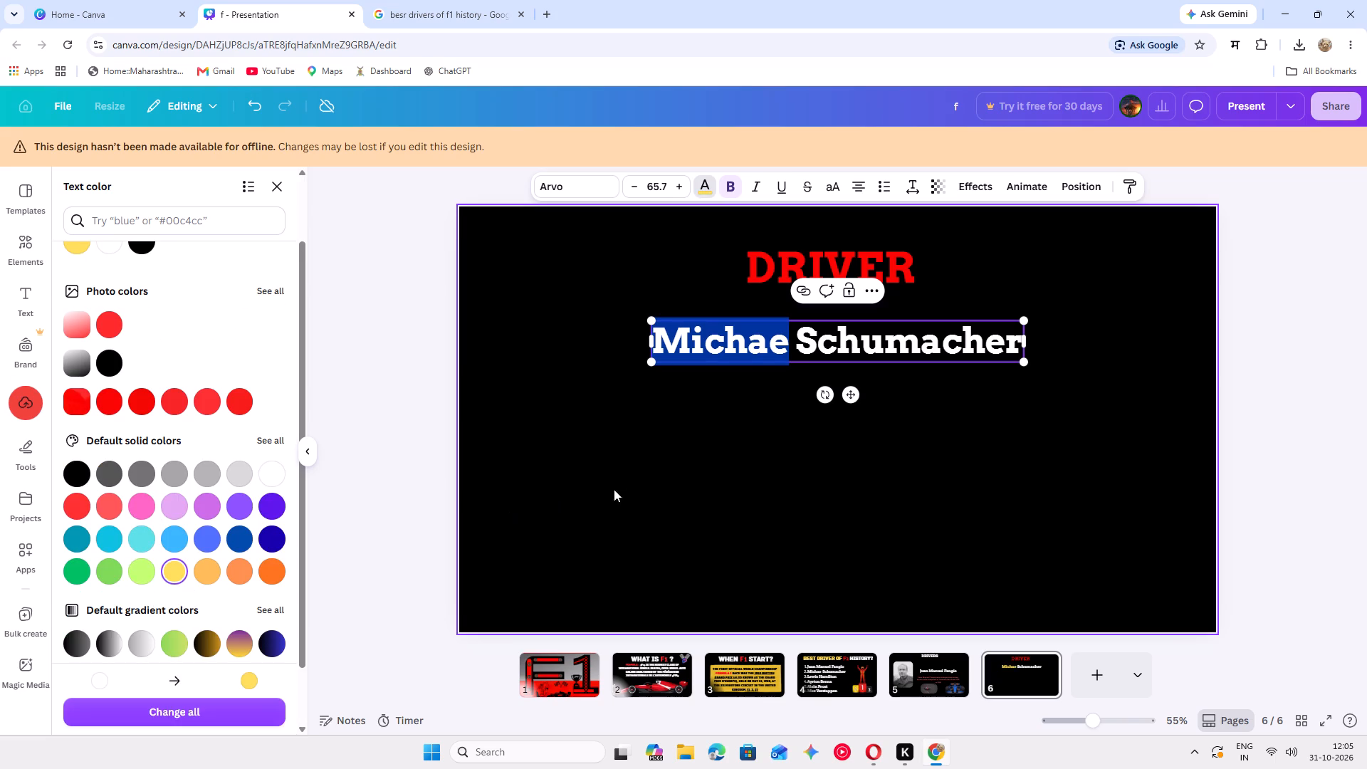
pyautogui.click(626, 487)
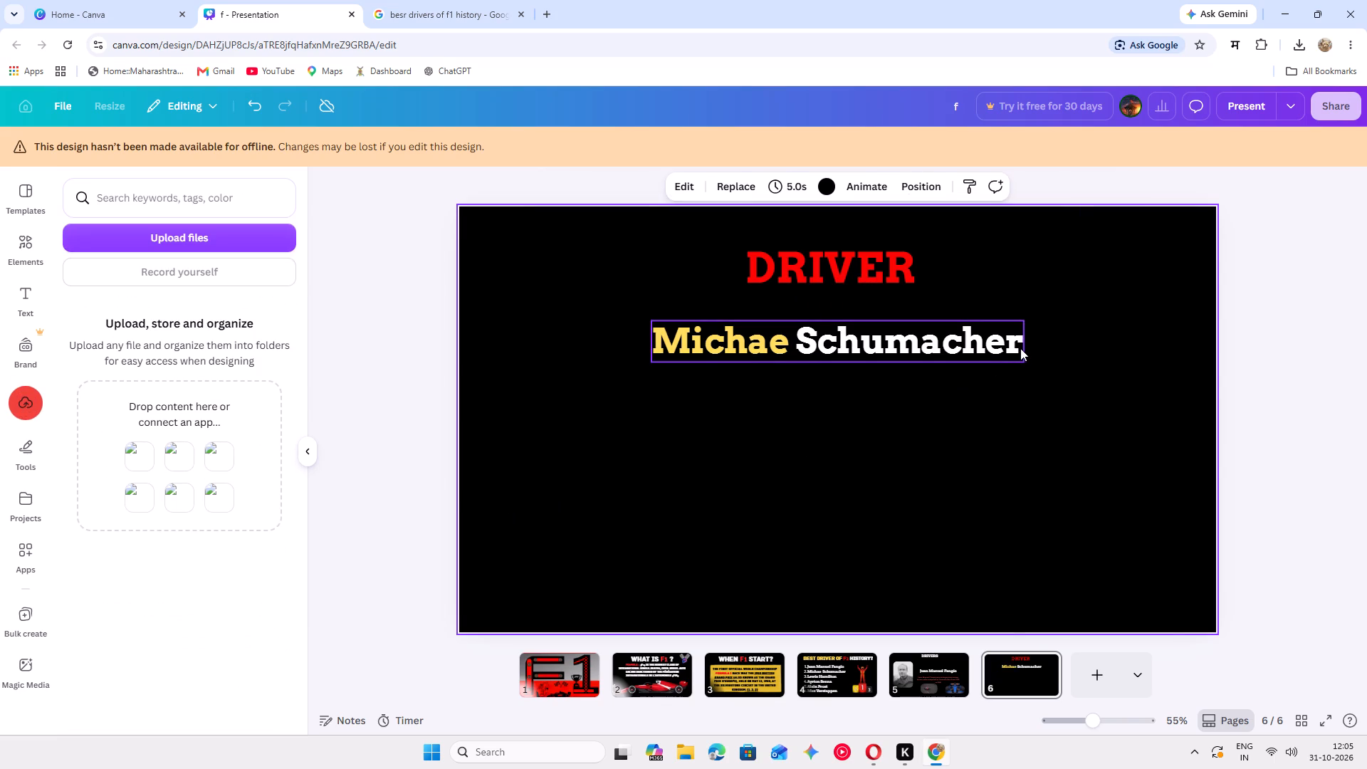
# Align the "Michae Schumacher" text beneath the "DRIVER" heading and enlarge it to font size 71.4.
pyautogui.click(1020, 348)
pyautogui.moveTo(1020, 348); pyautogui.dragTo(1001, 338)
pyautogui.moveTo(1003, 338); pyautogui.dragTo(1004, 338)
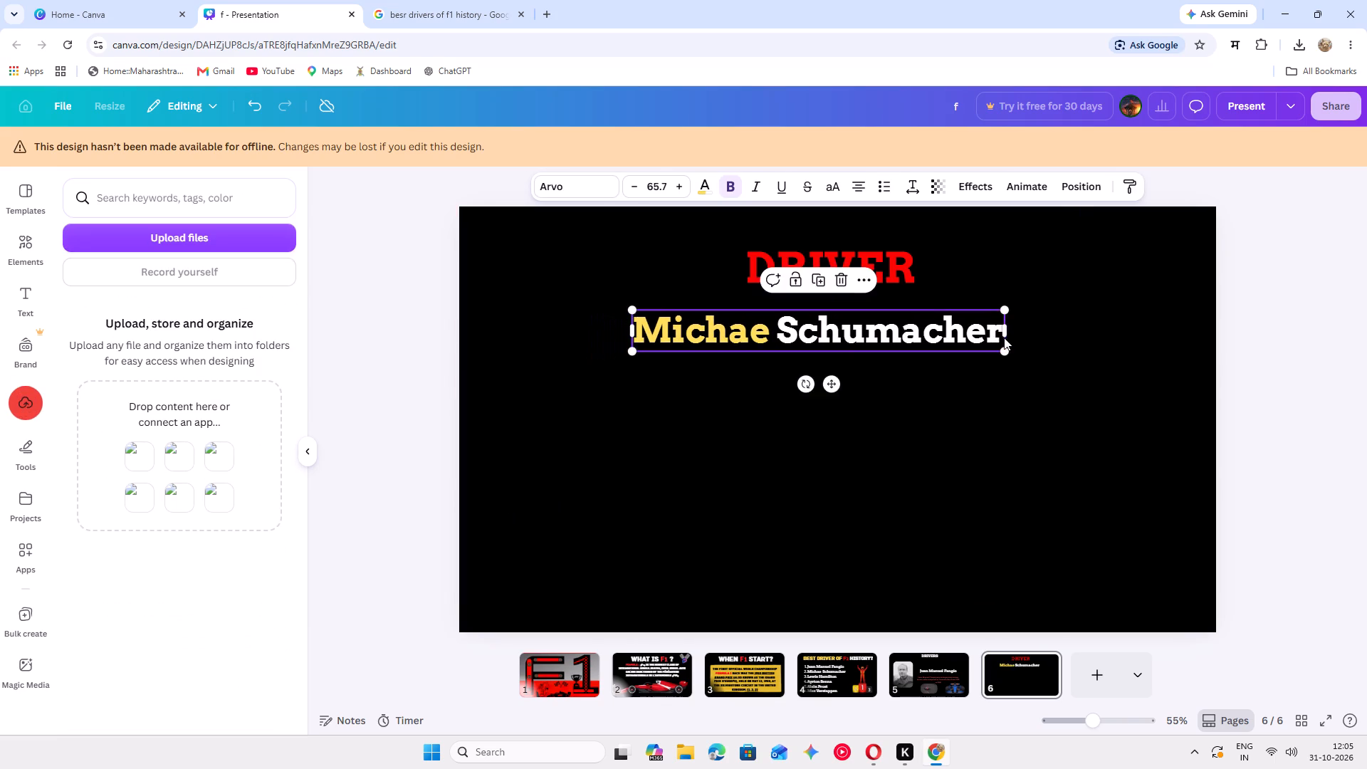
pyautogui.moveTo(1004, 338); pyautogui.dragTo(1004, 353)
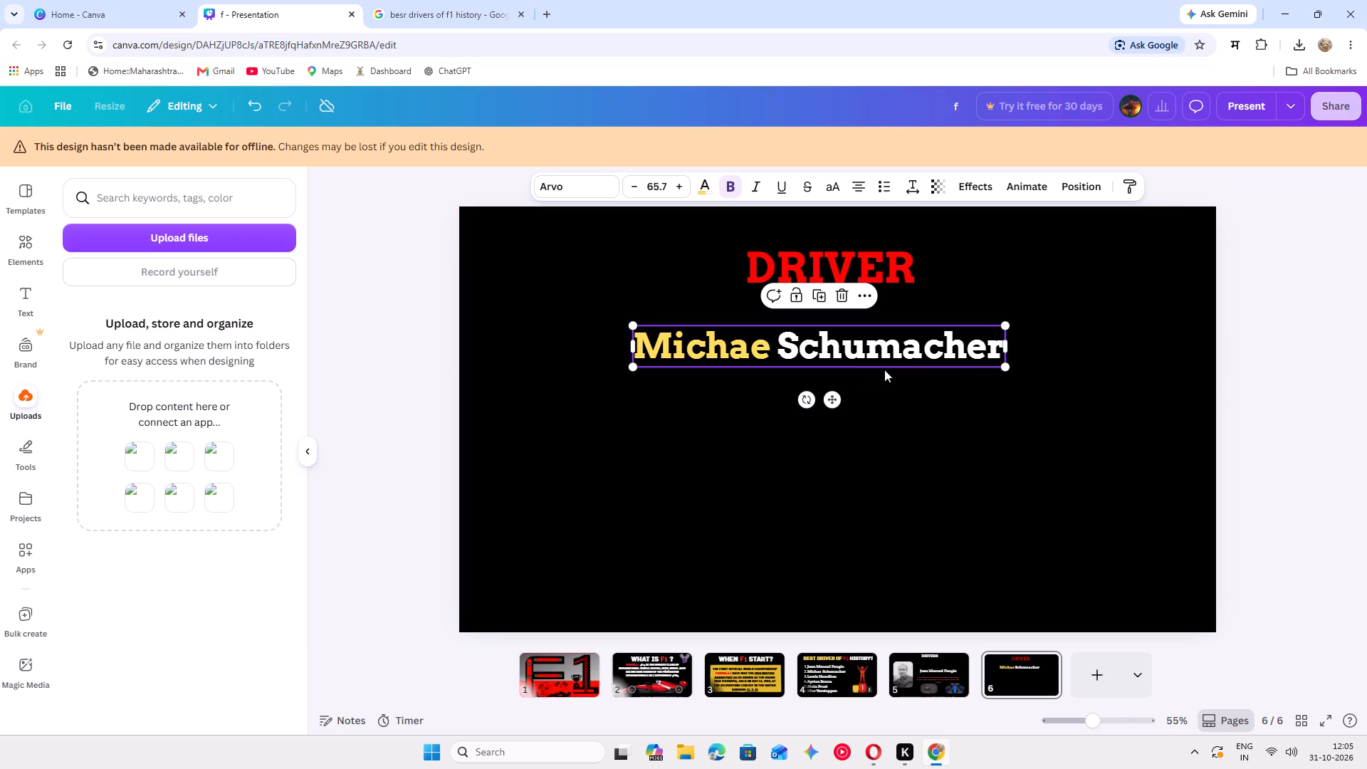
pyautogui.moveTo(1025, 375); pyautogui.dragTo(1054, 383)
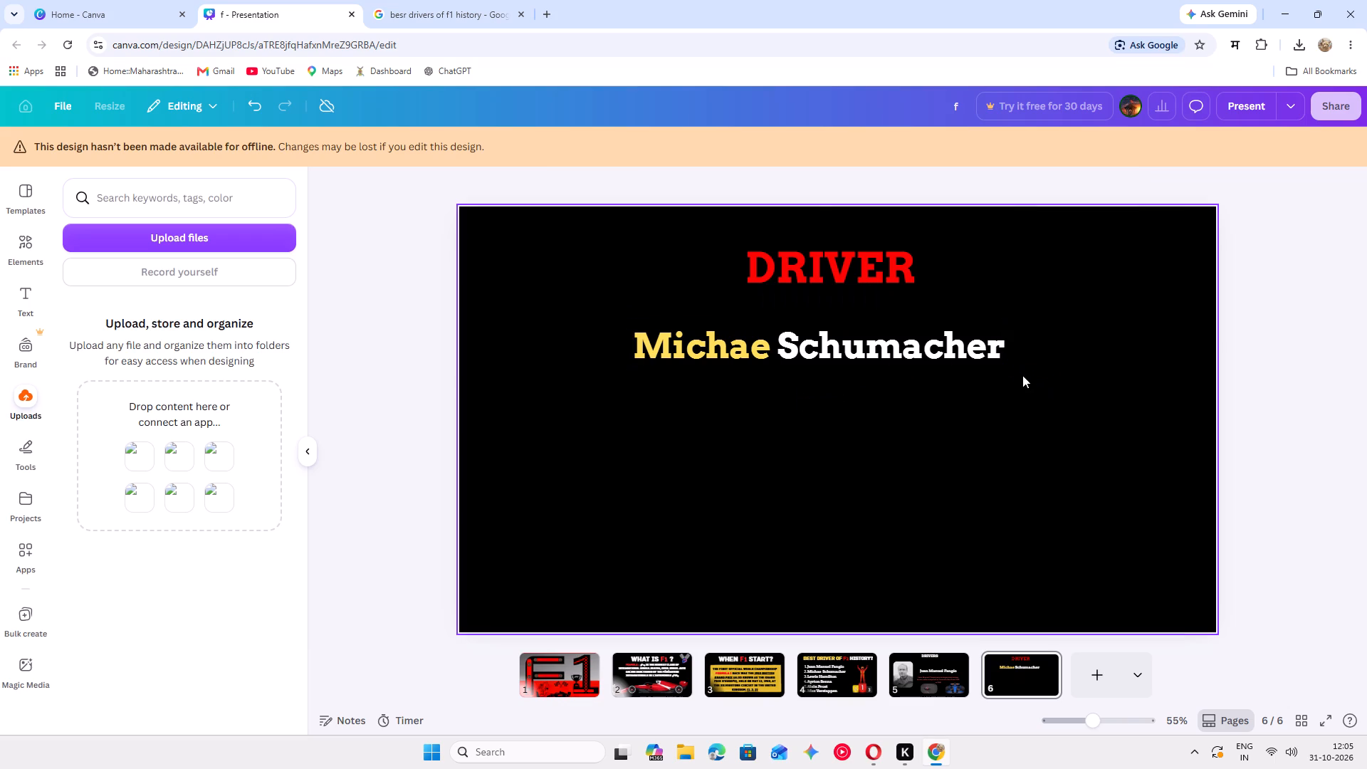
pyautogui.click(1010, 367)
pyautogui.click(1002, 362)
pyautogui.moveTo(1001, 362); pyautogui.dragTo(1012, 369)
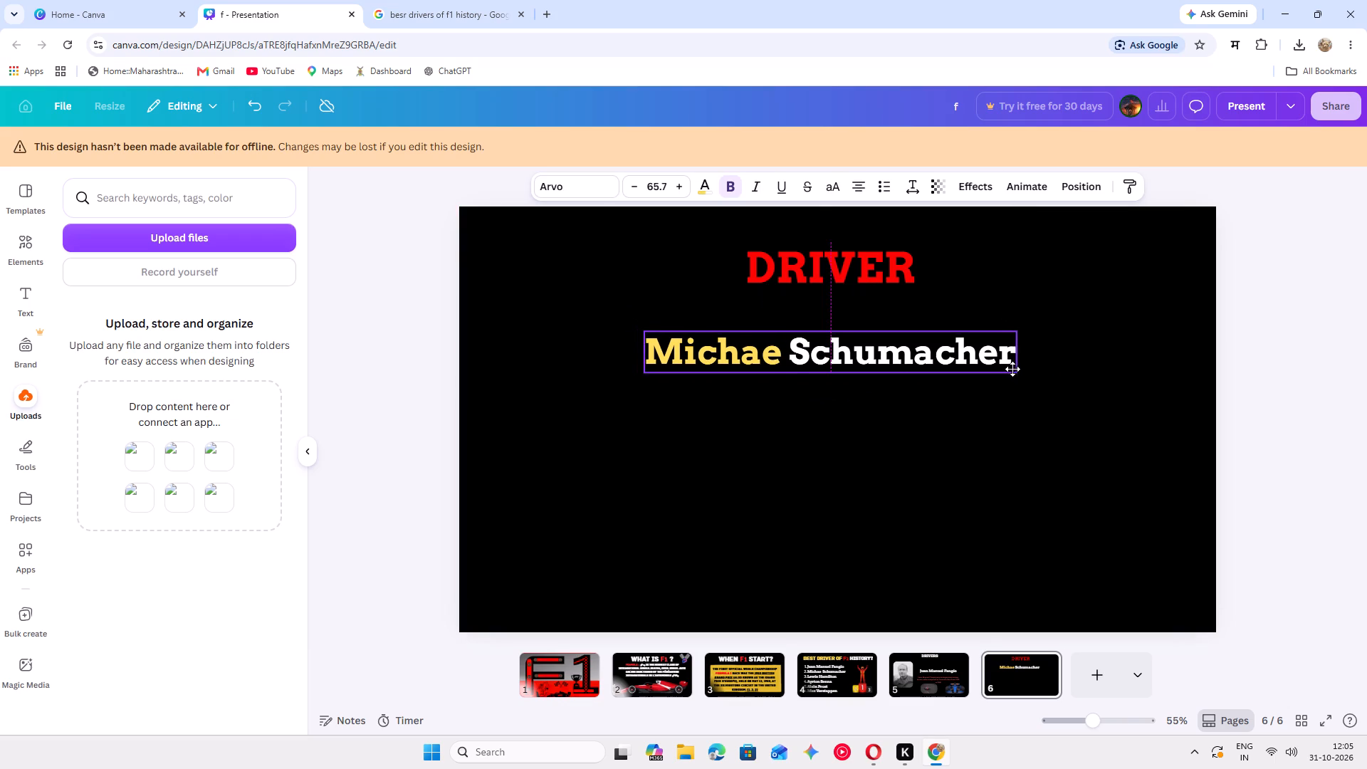
pyautogui.moveTo(1012, 369); pyautogui.dragTo(1020, 372)
pyautogui.moveTo(1020, 374); pyautogui.dragTo(1051, 392)
pyautogui.moveTo(1053, 393); pyautogui.dragTo(1220, 476)
pyautogui.click(1131, 466)
# Centre the "Michae Schumacher" text horizontally on page 6 and move it closer beneath the "DRIVER" heading.
pyautogui.moveTo(986, 377); pyautogui.dragTo(957, 367)
pyautogui.moveTo(970, 363); pyautogui.dragTo(972, 364)
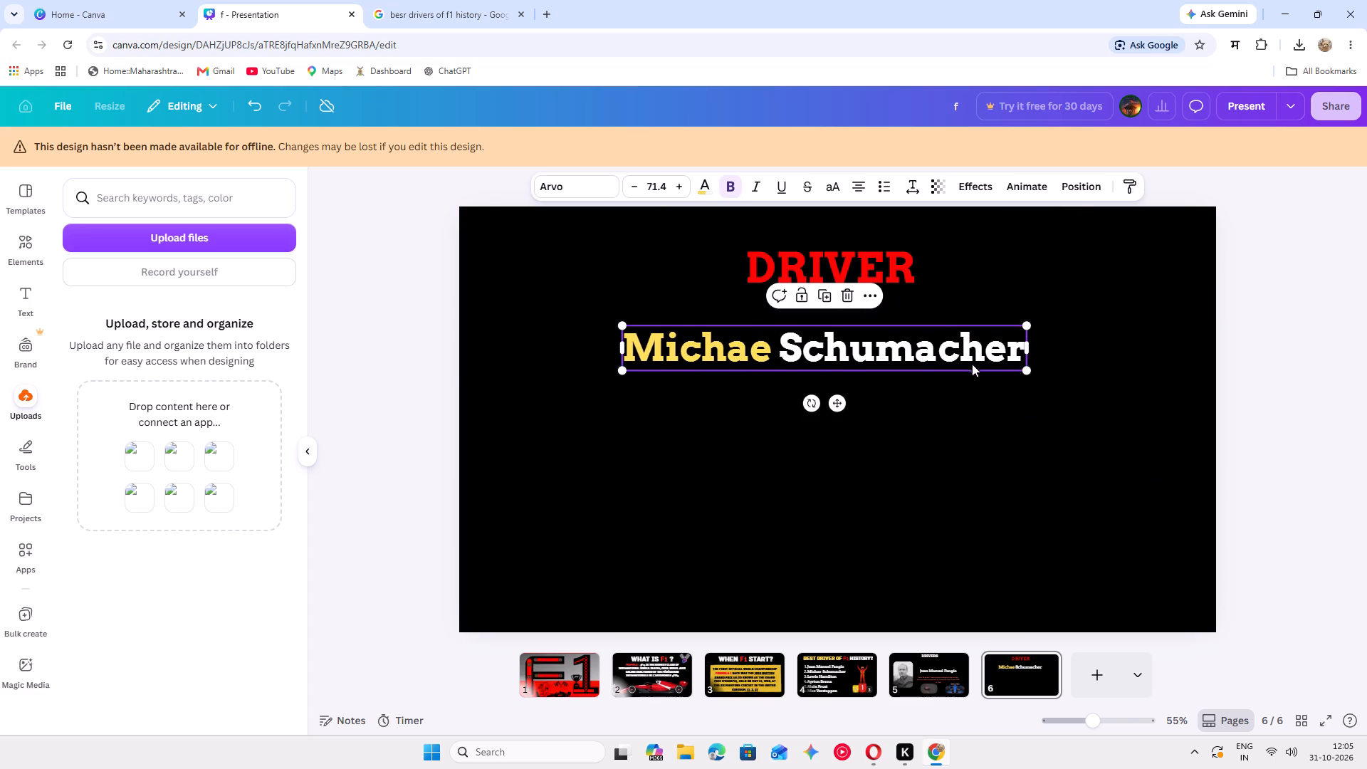
pyautogui.moveTo(972, 364); pyautogui.dragTo(988, 353)
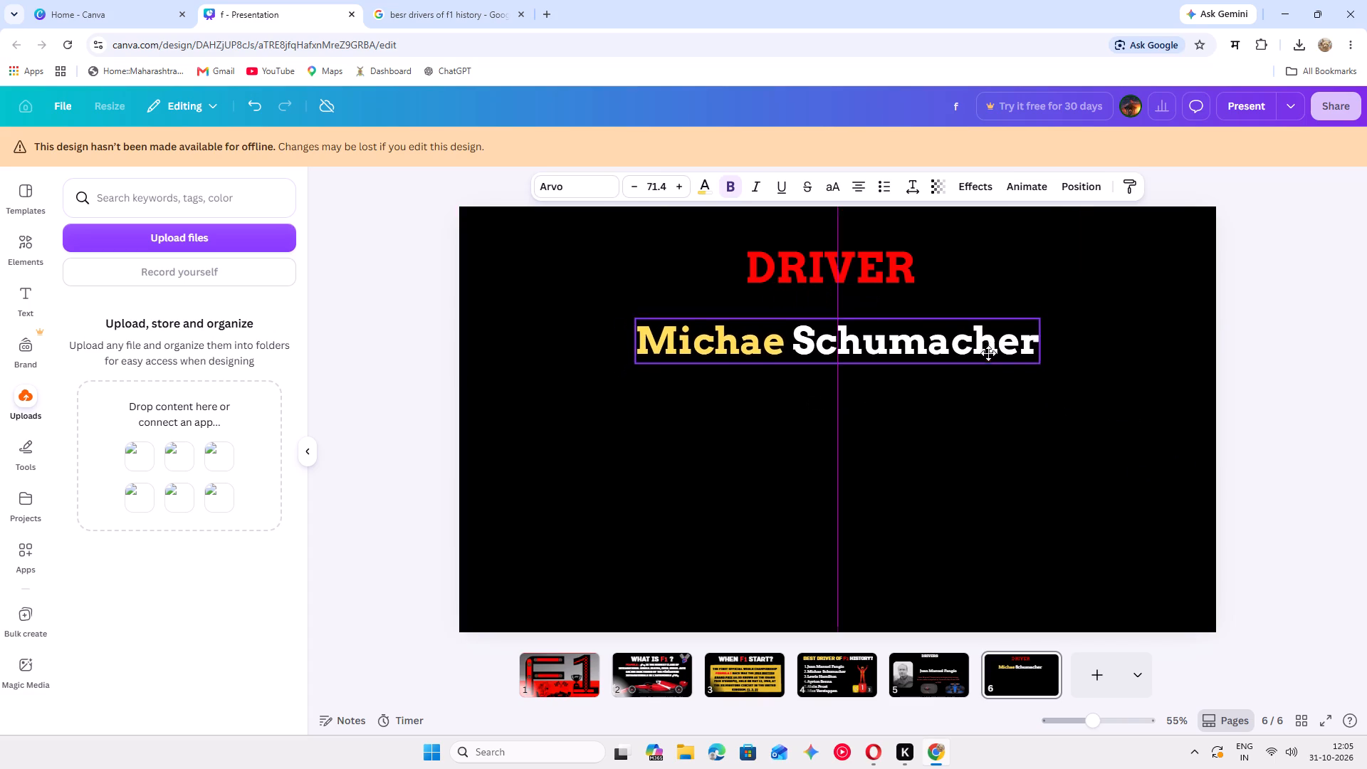
pyautogui.moveTo(988, 353); pyautogui.dragTo(990, 342)
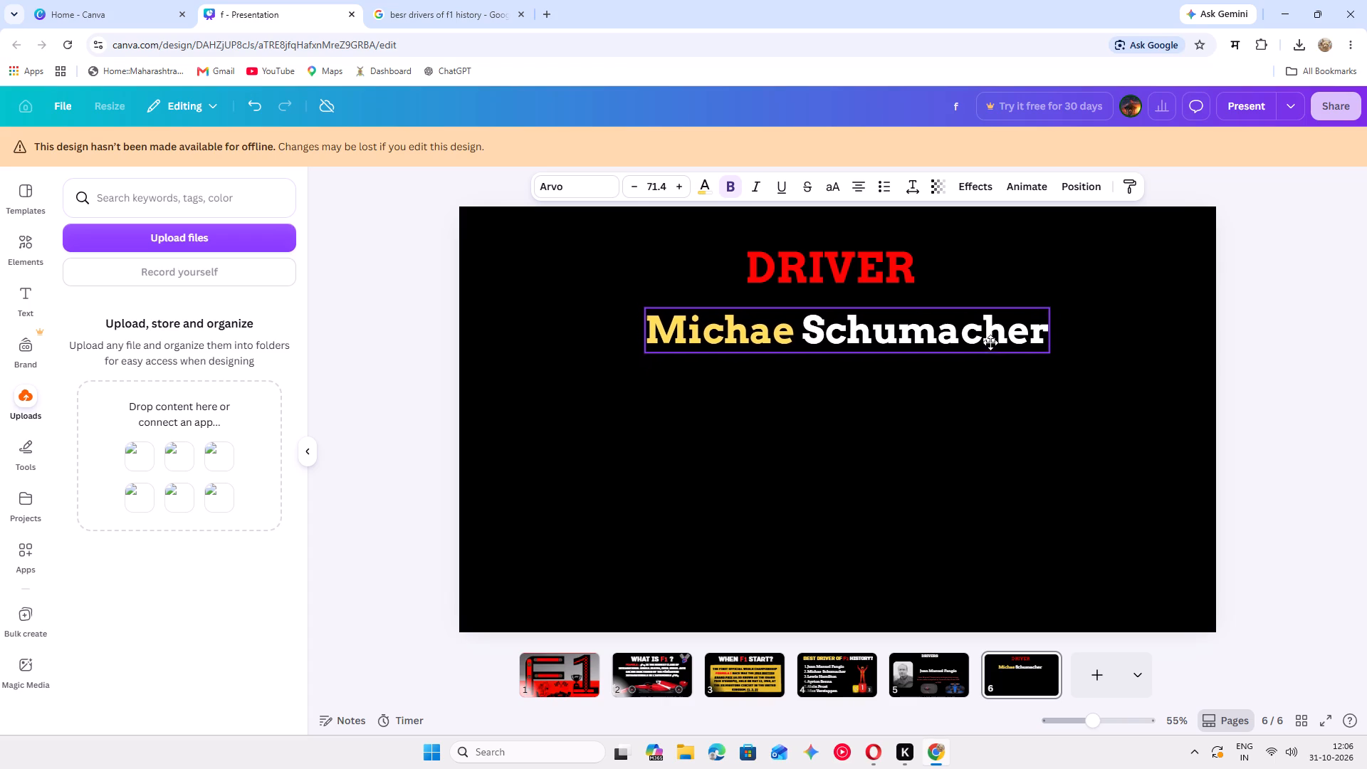
pyautogui.moveTo(990, 342); pyautogui.dragTo(985, 343)
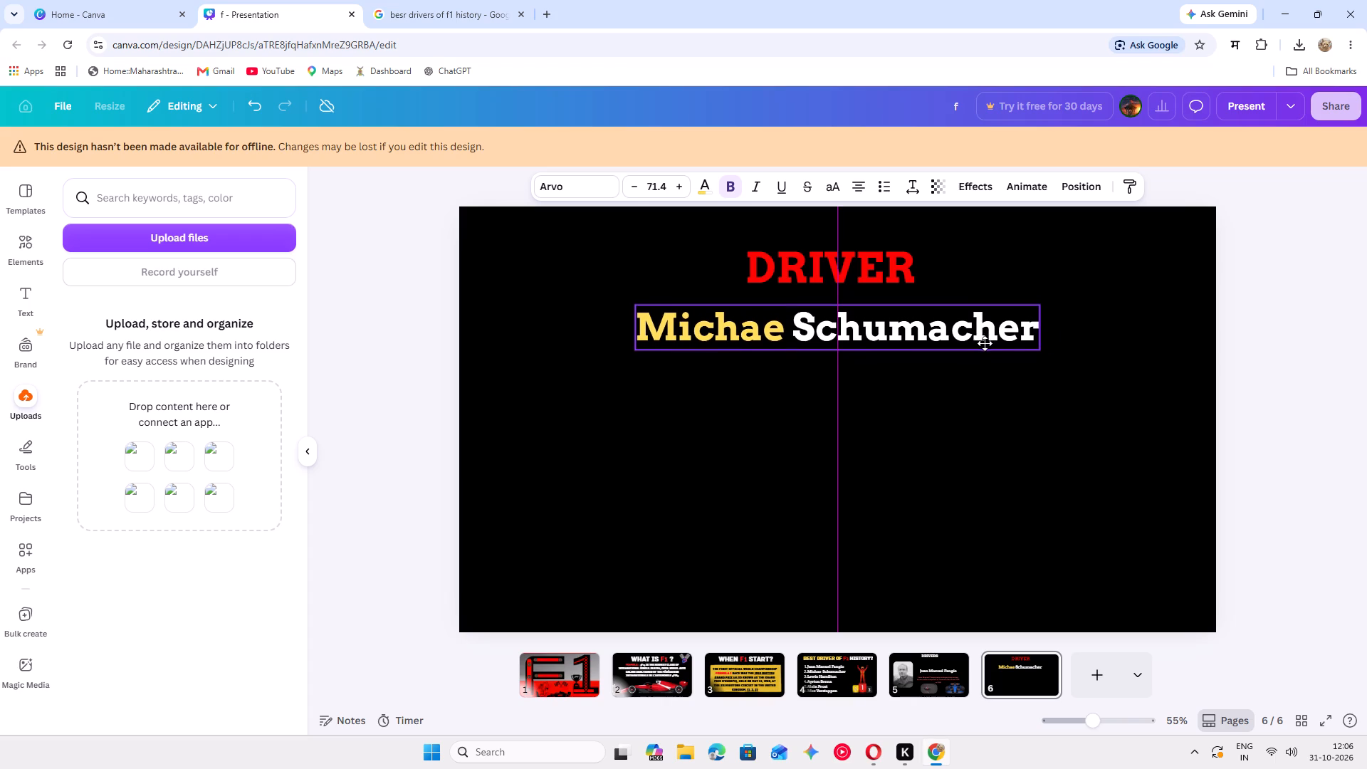
pyautogui.moveTo(985, 343); pyautogui.dragTo(984, 345)
pyautogui.click(992, 392)
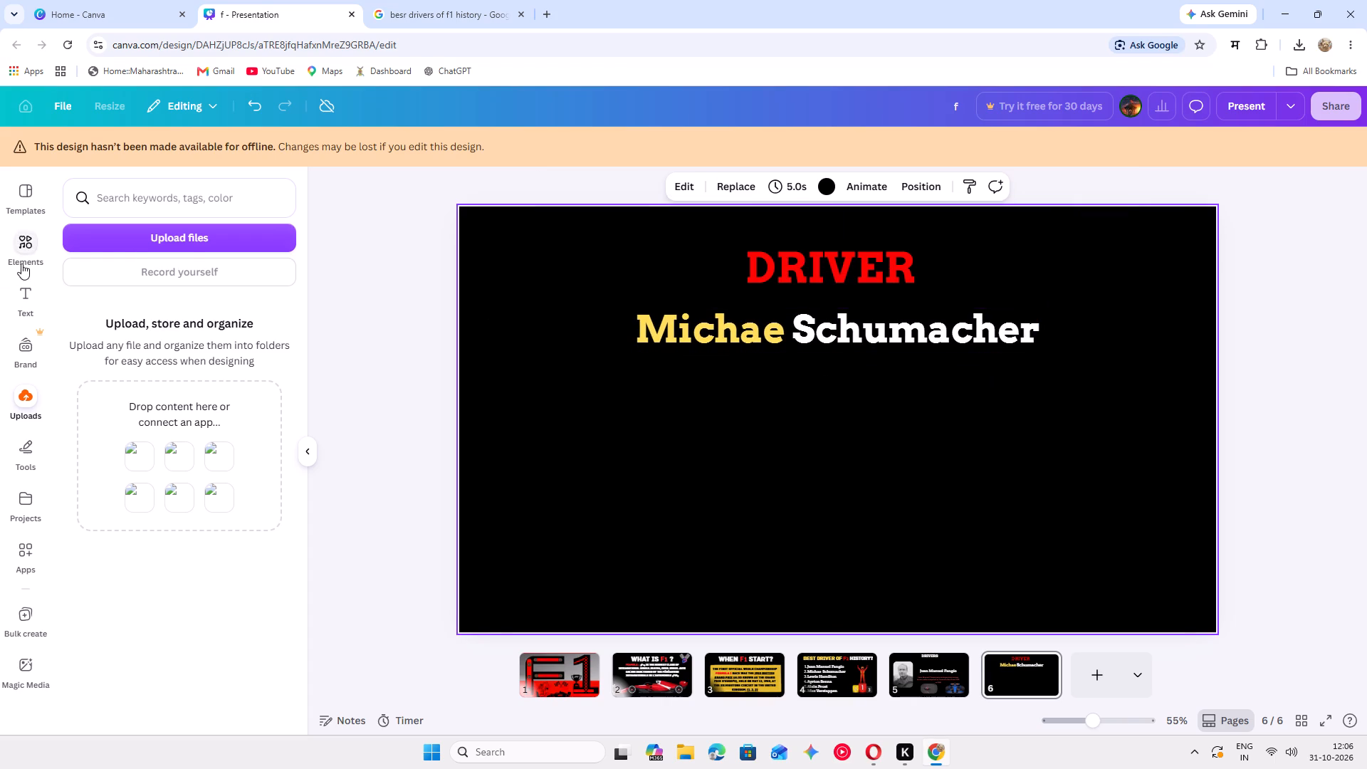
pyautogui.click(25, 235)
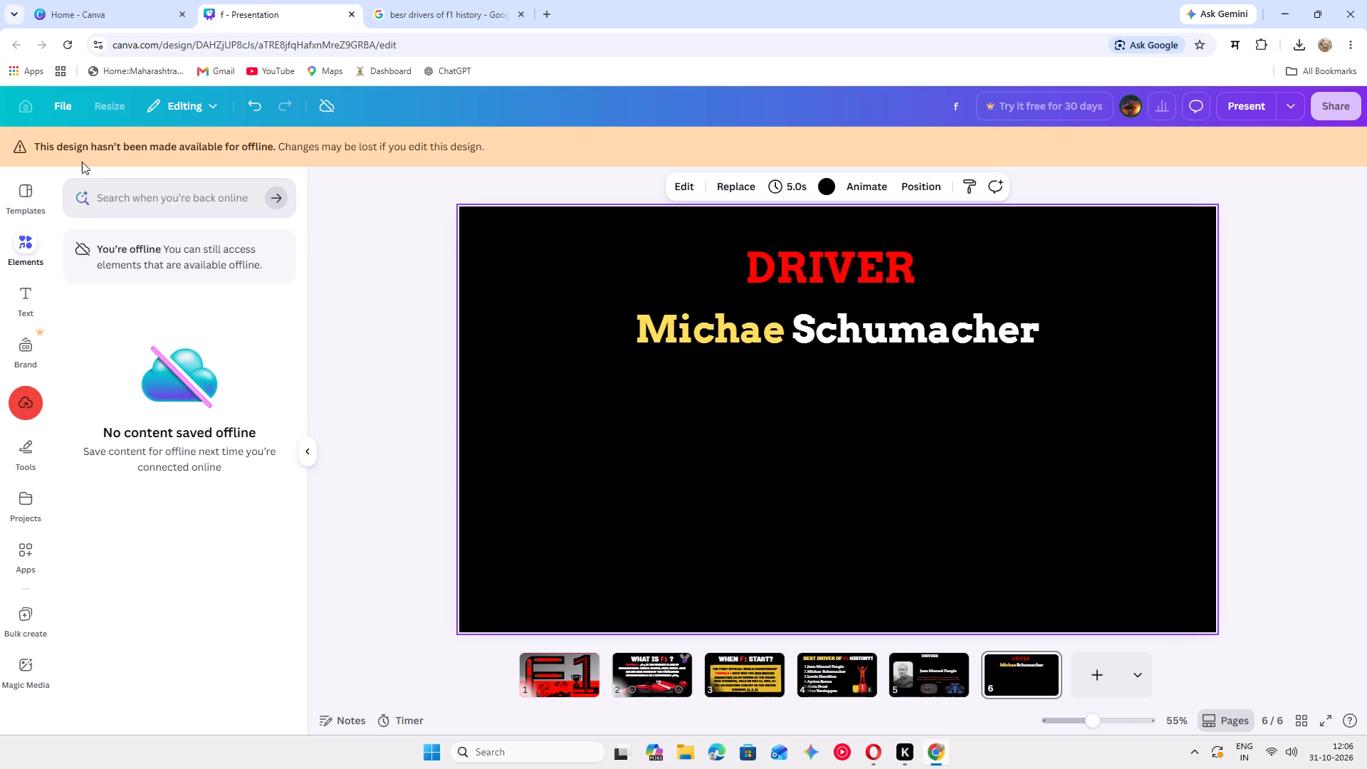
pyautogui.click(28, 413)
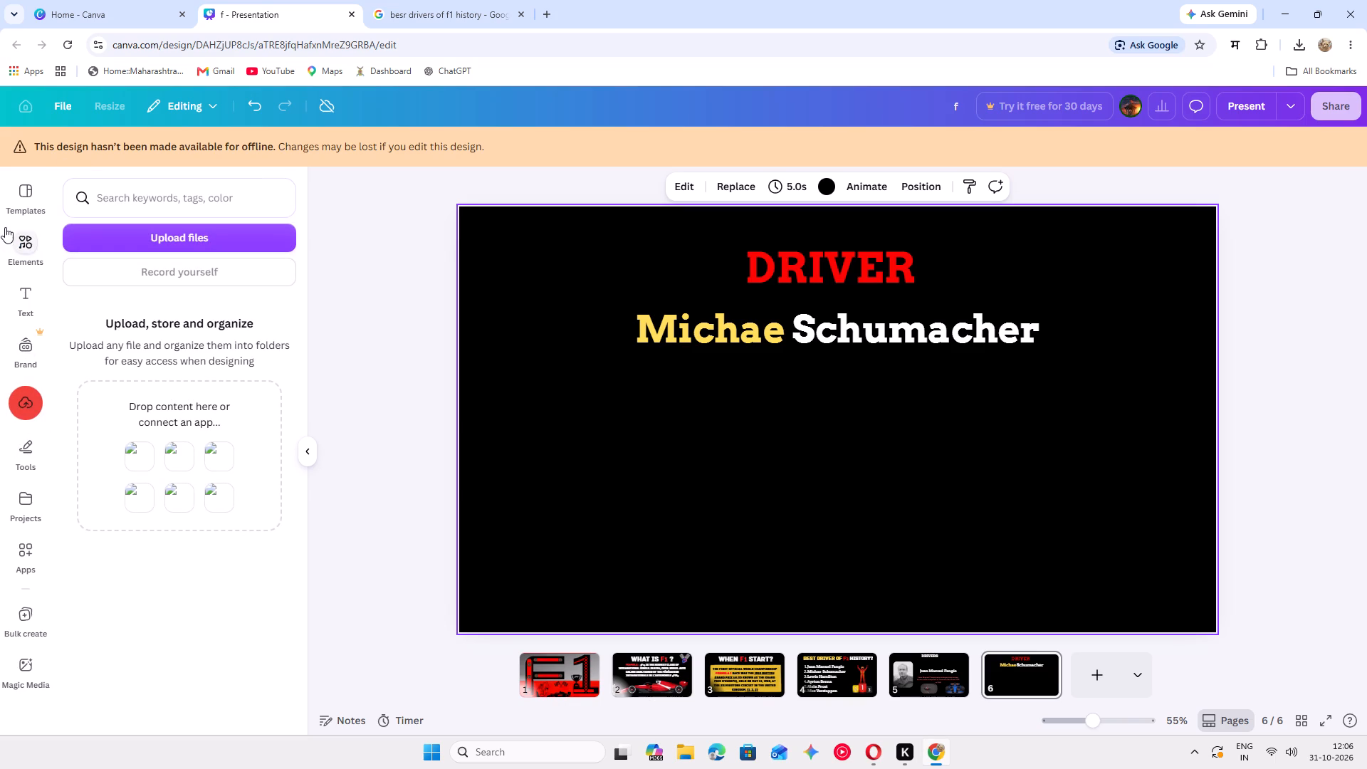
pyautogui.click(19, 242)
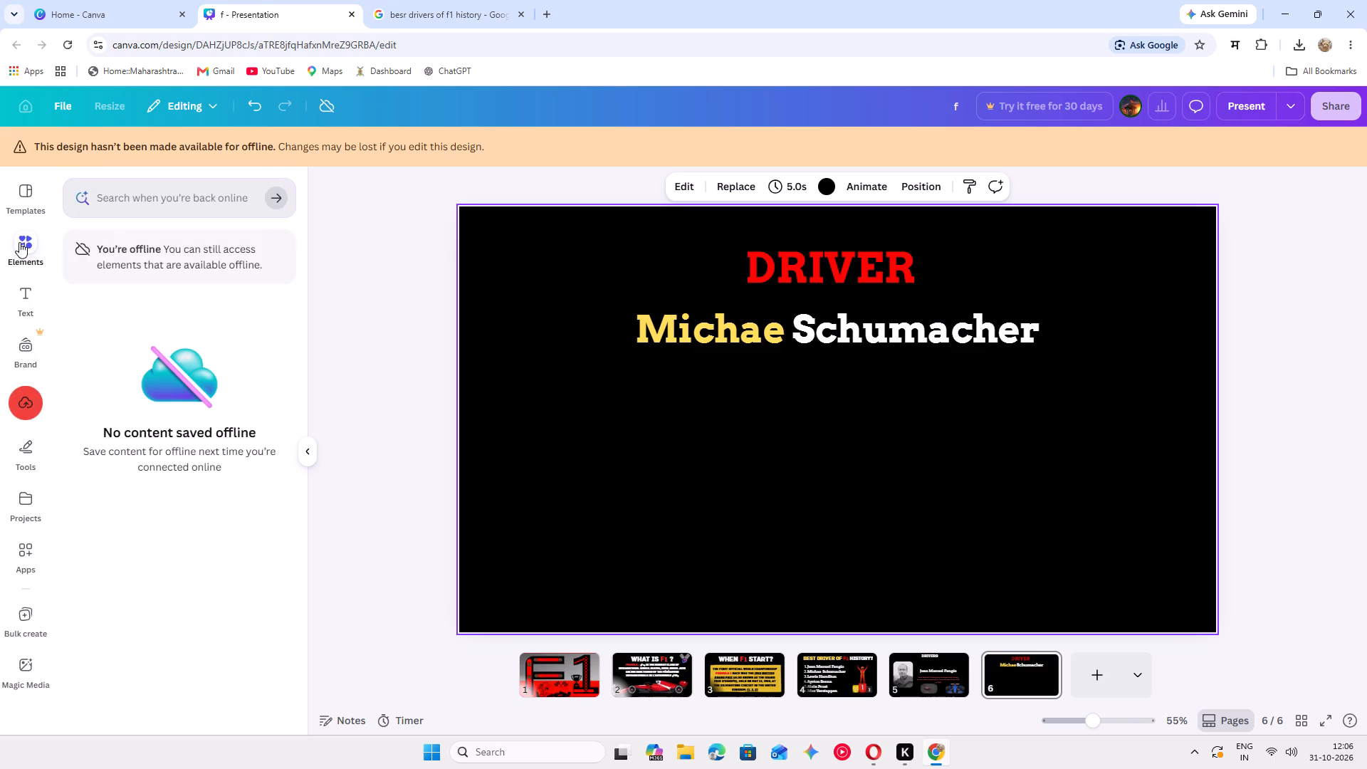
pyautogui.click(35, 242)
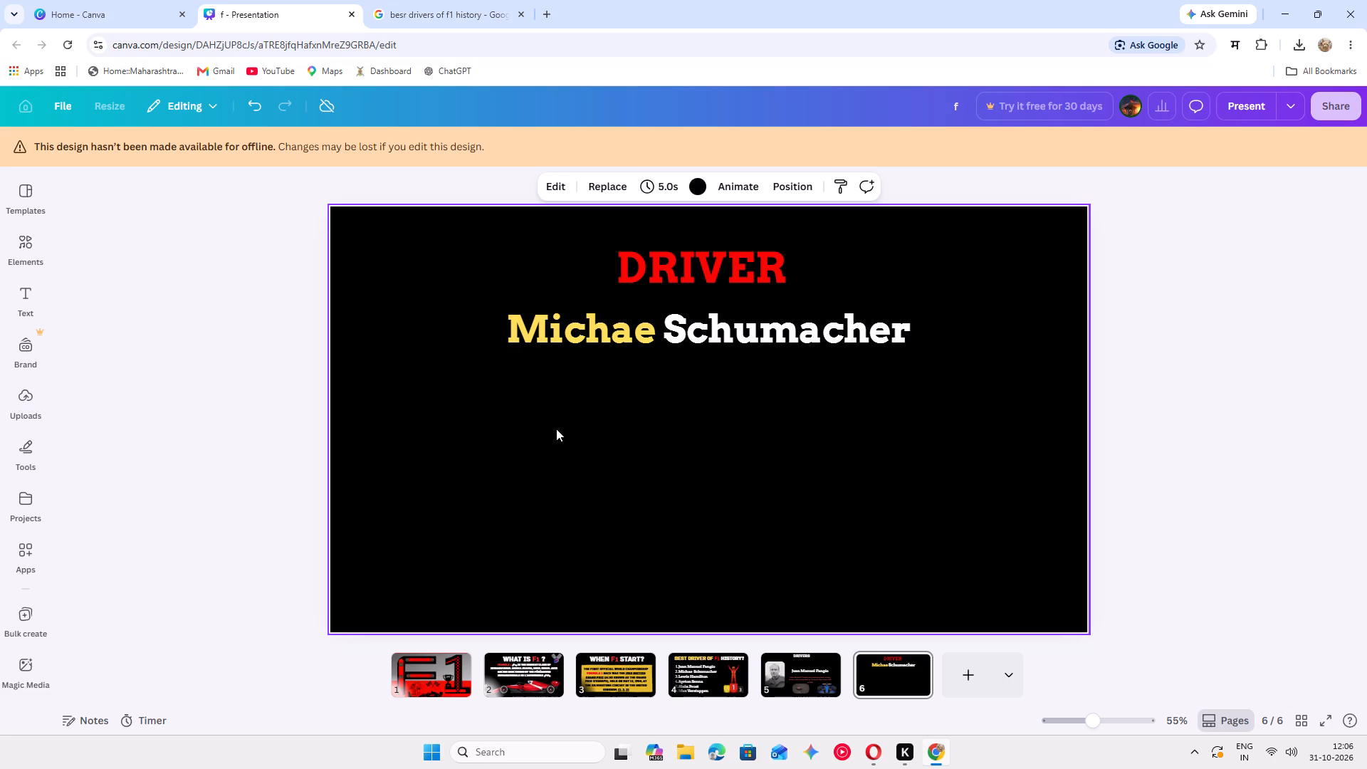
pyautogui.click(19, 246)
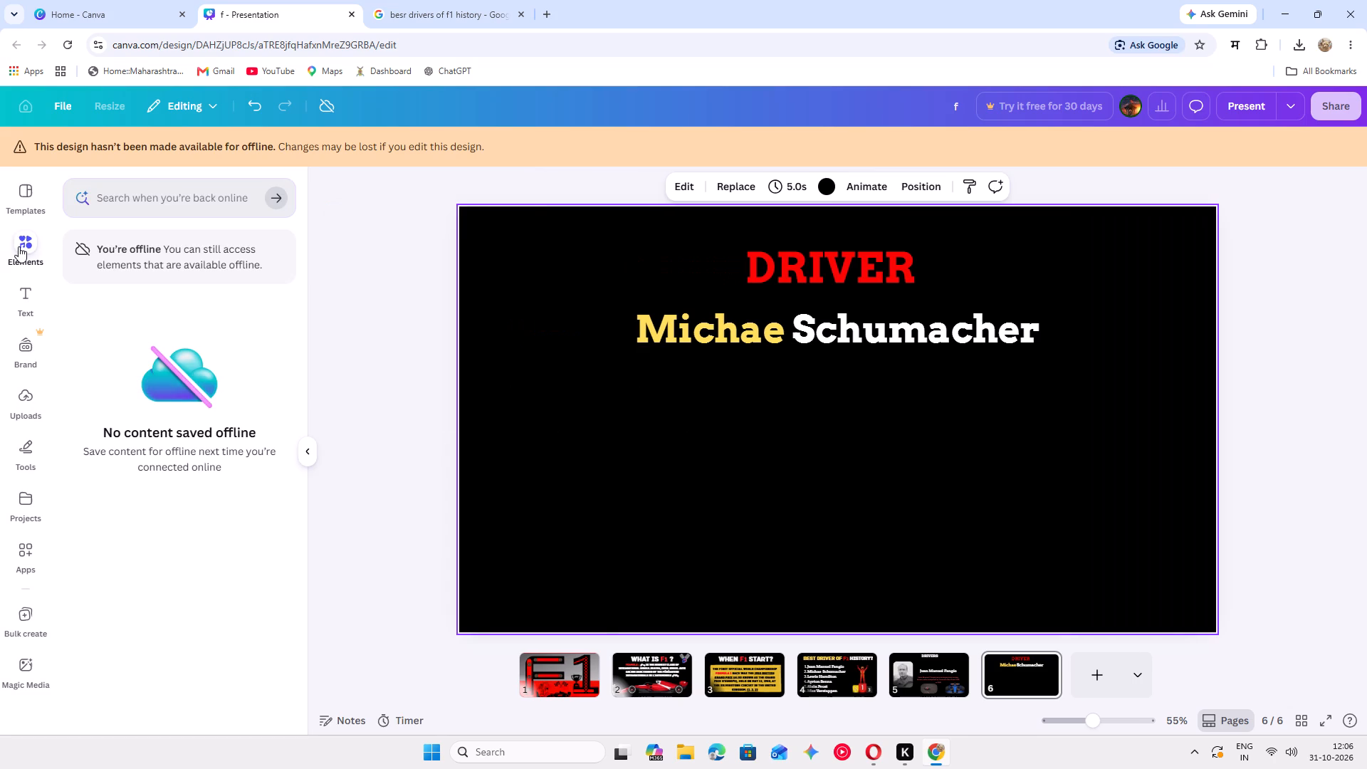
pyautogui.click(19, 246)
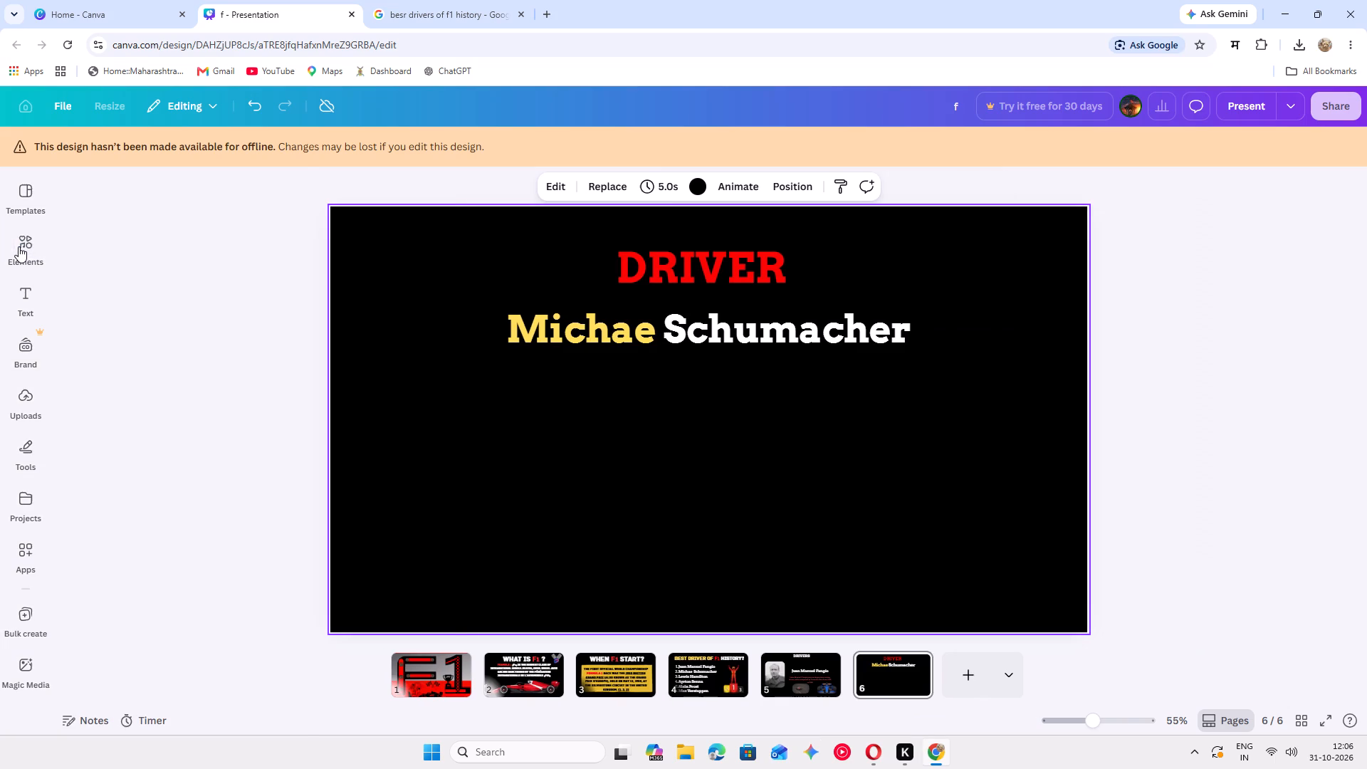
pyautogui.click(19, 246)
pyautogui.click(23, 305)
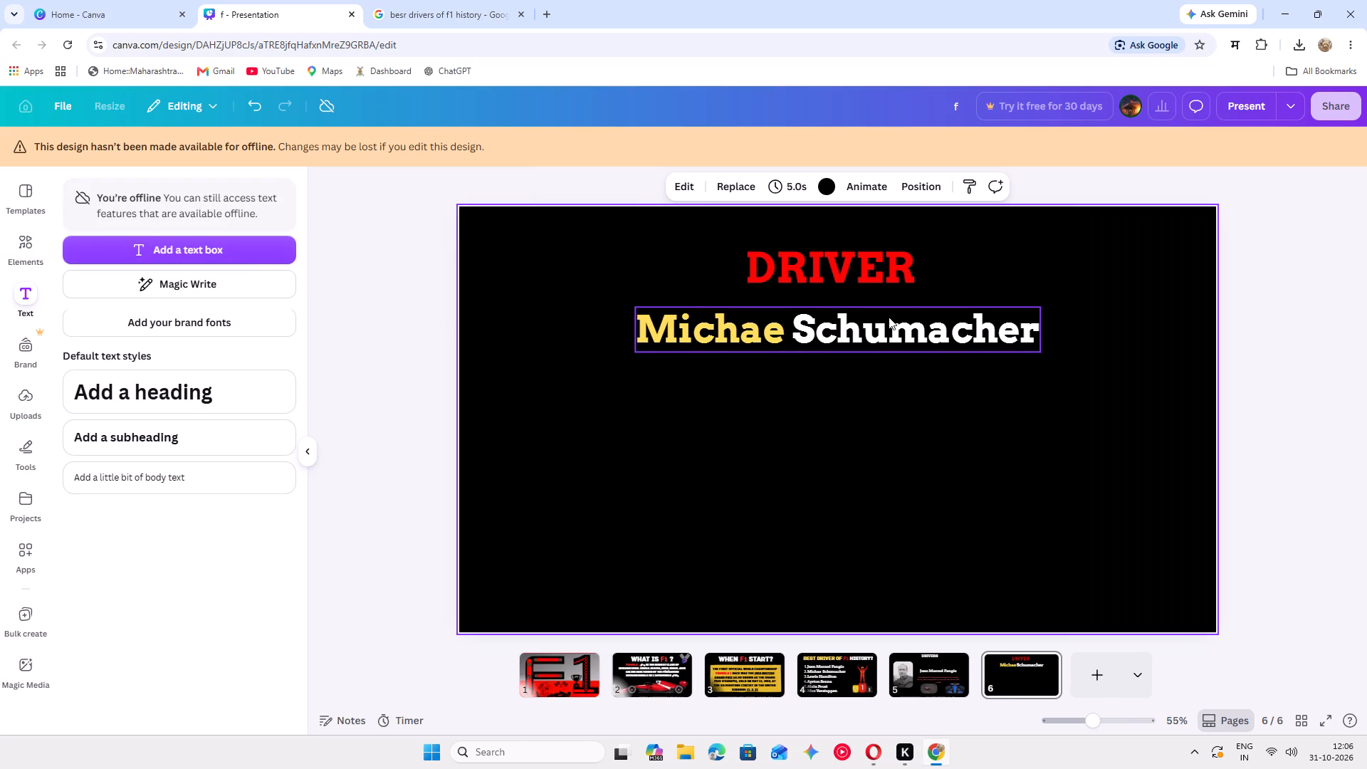
# Move the "Michae Schumacher" text slightly lower on page 6, keeping it horizontally centred and widening the gap beneath the "DRIVER" heading.
pyautogui.moveTo(918, 318); pyautogui.dragTo(936, 327)
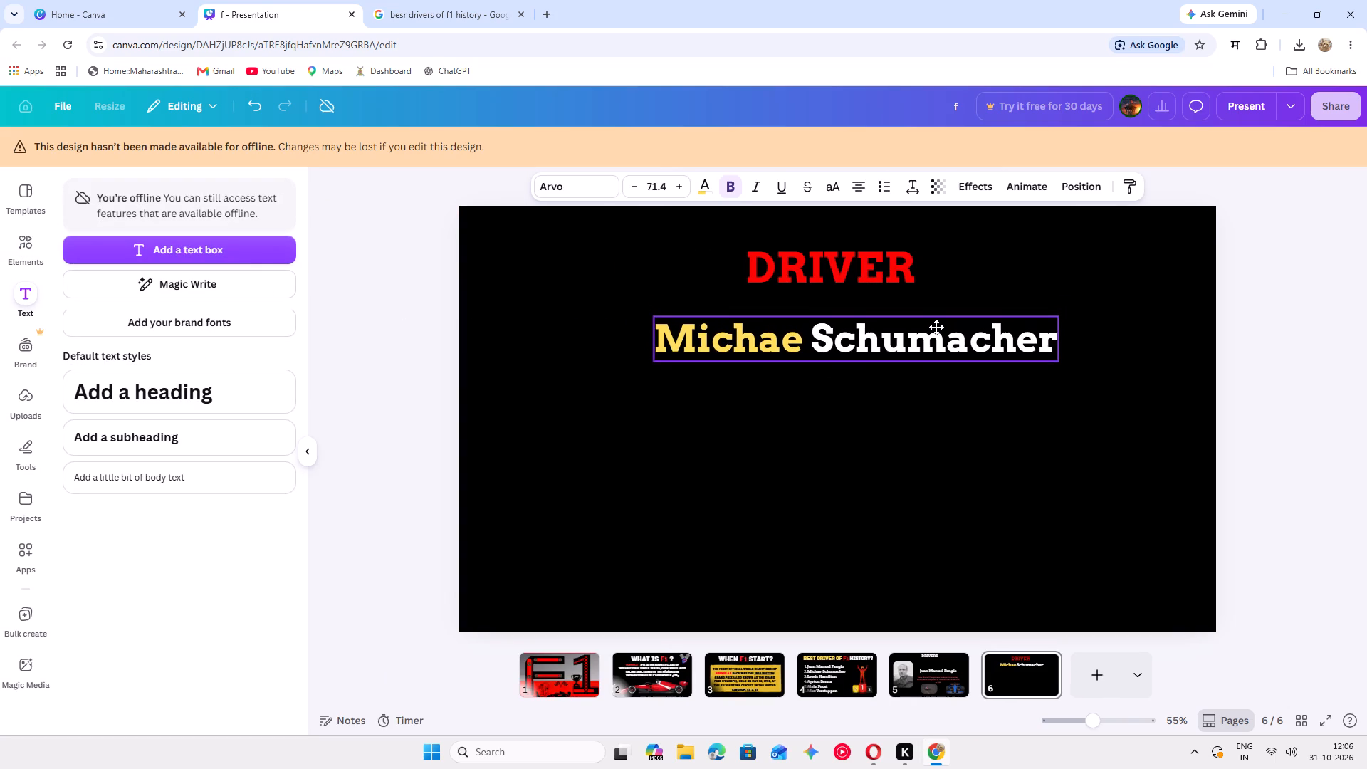
pyautogui.moveTo(936, 327); pyautogui.dragTo(919, 328)
pyautogui.click(1077, 353)
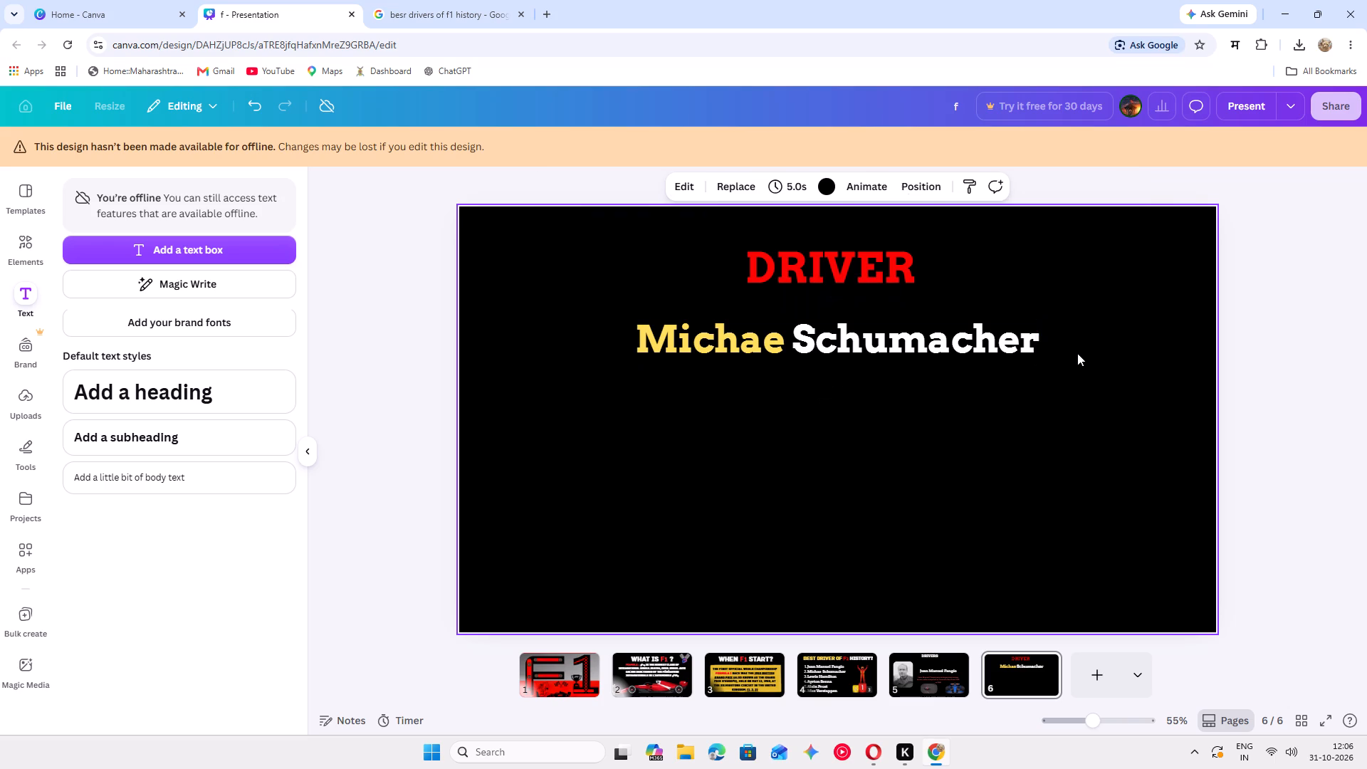
# Move the "DRIVER" heading slightly up and to the left on page 6 and make its text box slightly wider.
pyautogui.moveTo(901, 277); pyautogui.dragTo(886, 270)
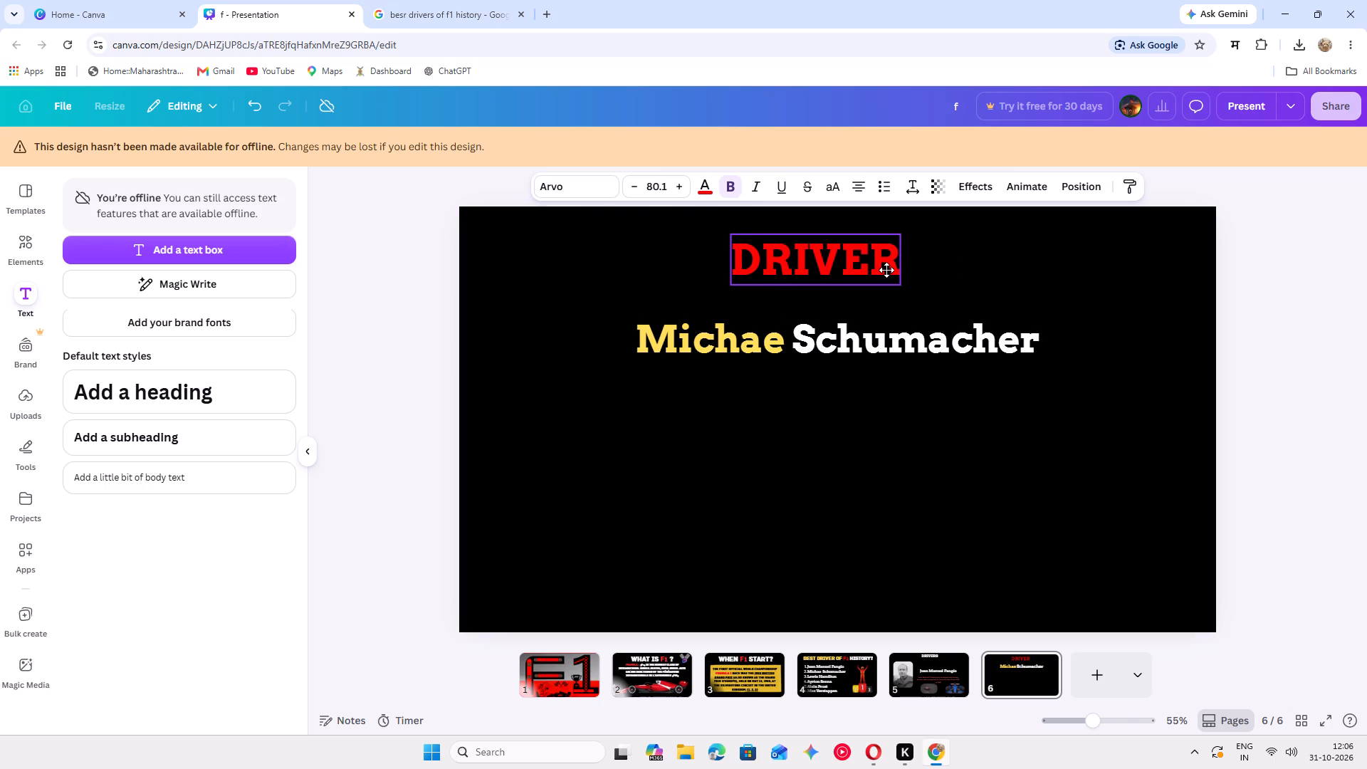
pyautogui.moveTo(886, 270); pyautogui.dragTo(887, 271)
pyautogui.moveTo(905, 266); pyautogui.dragTo(1001, 271)
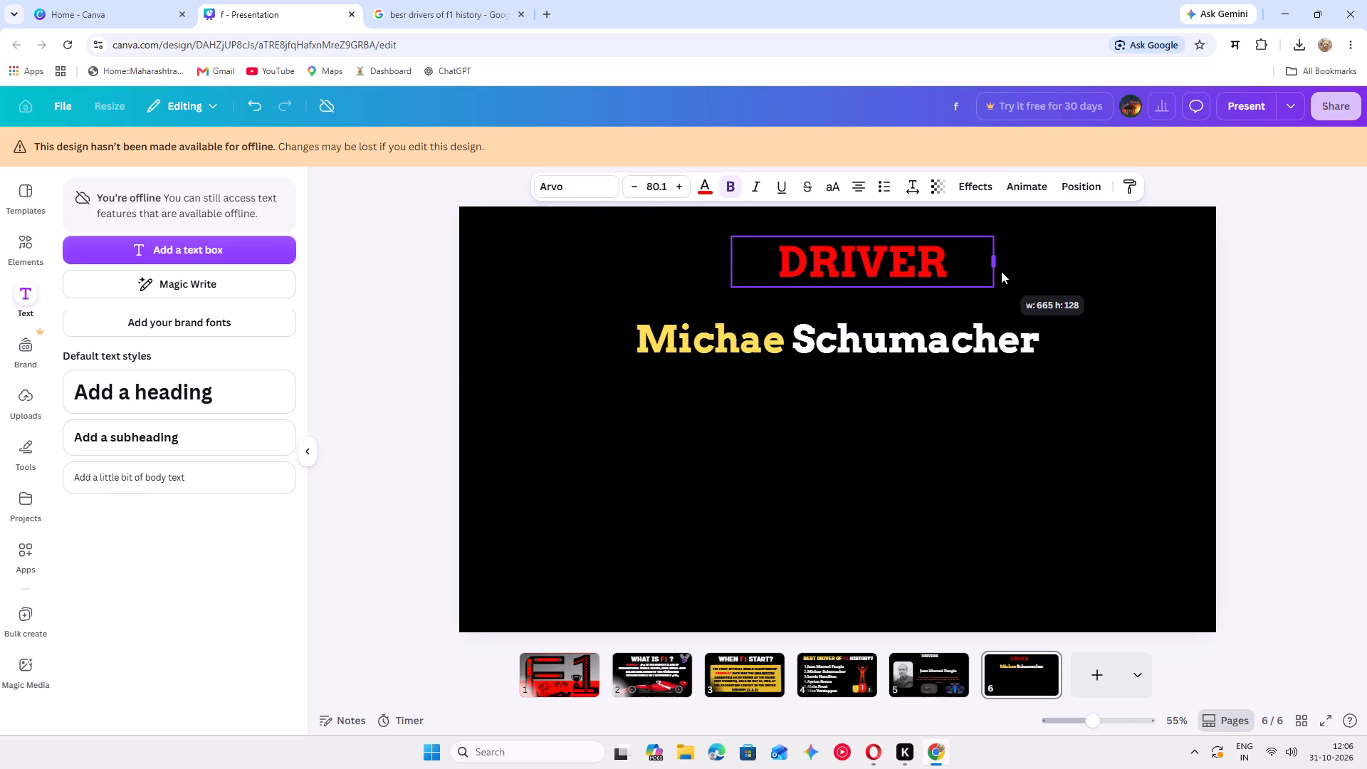
pyautogui.moveTo(1001, 271); pyautogui.dragTo(875, 266)
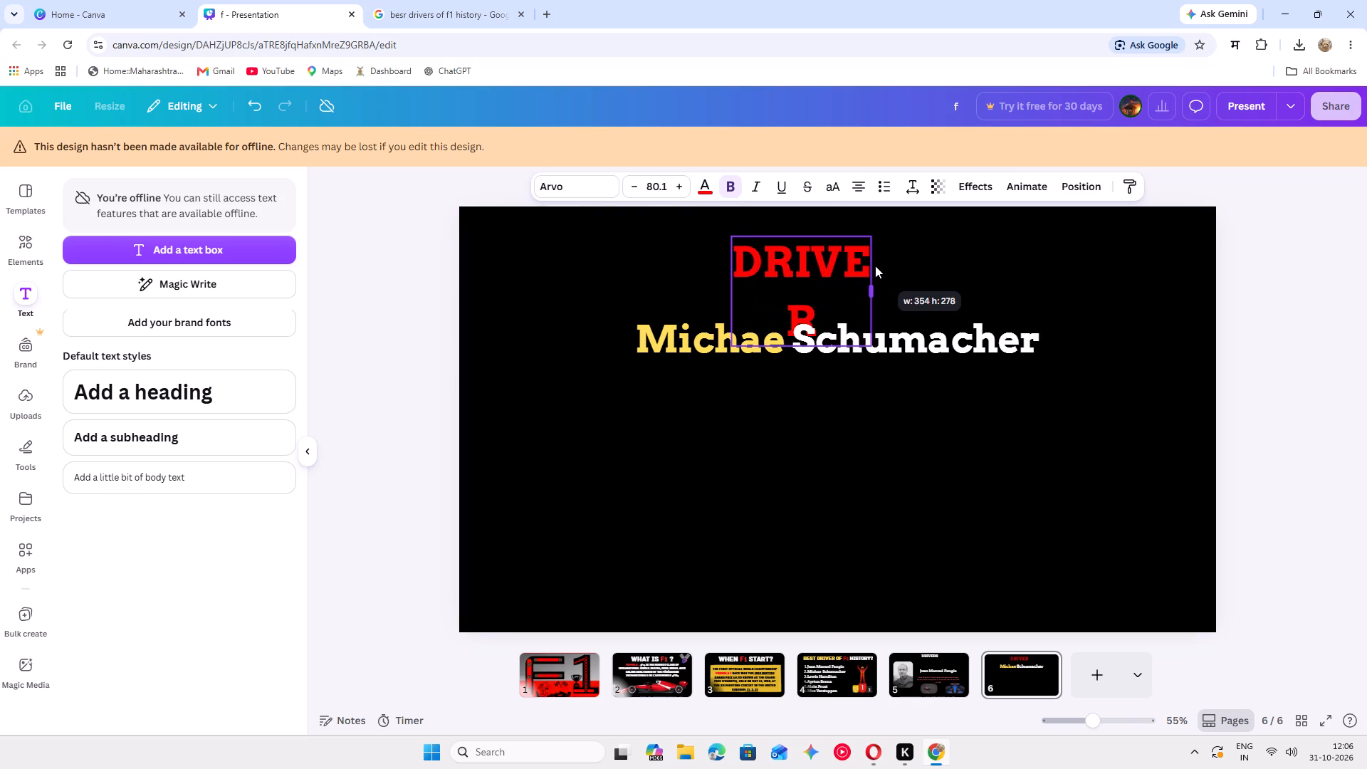
pyautogui.moveTo(875, 266); pyautogui.dragTo(919, 264)
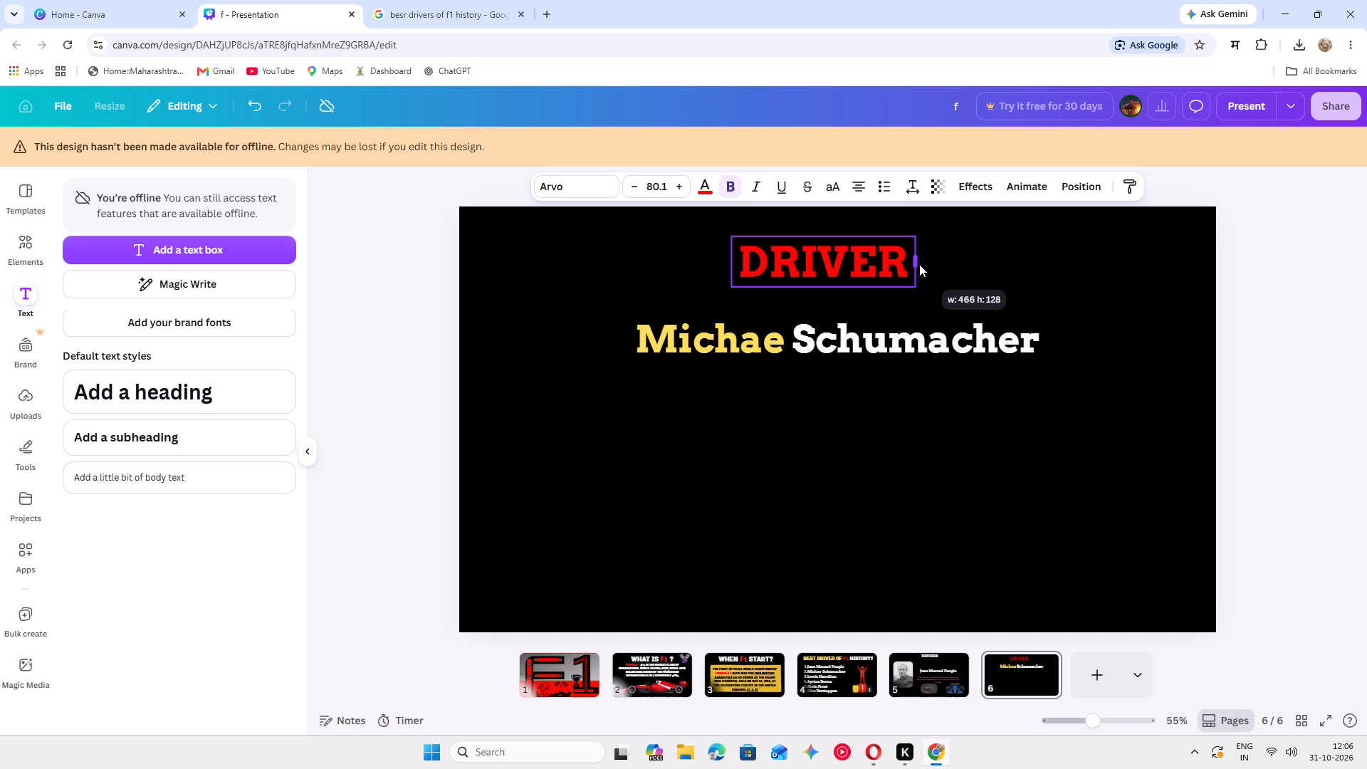
pyautogui.moveTo(919, 264); pyautogui.dragTo(914, 263)
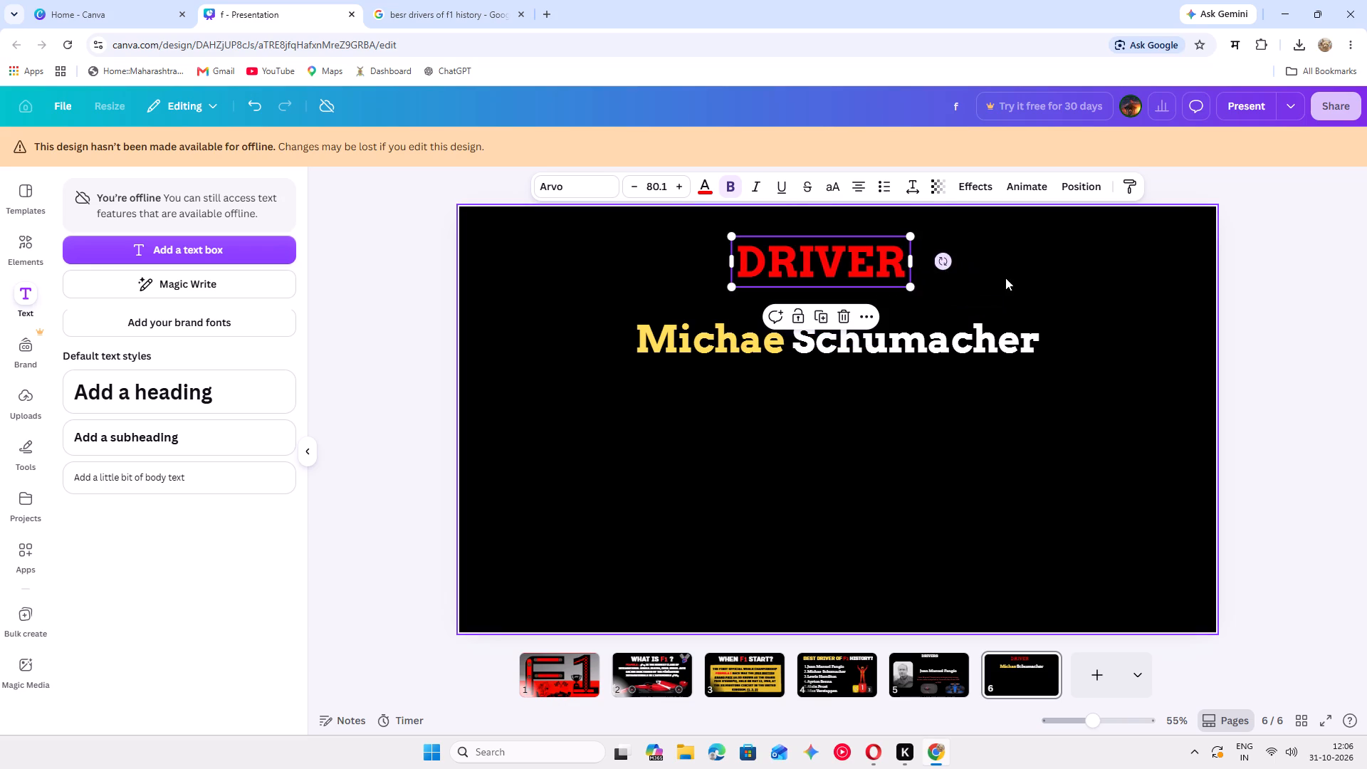
pyautogui.click(1005, 278)
pyautogui.click(900, 277)
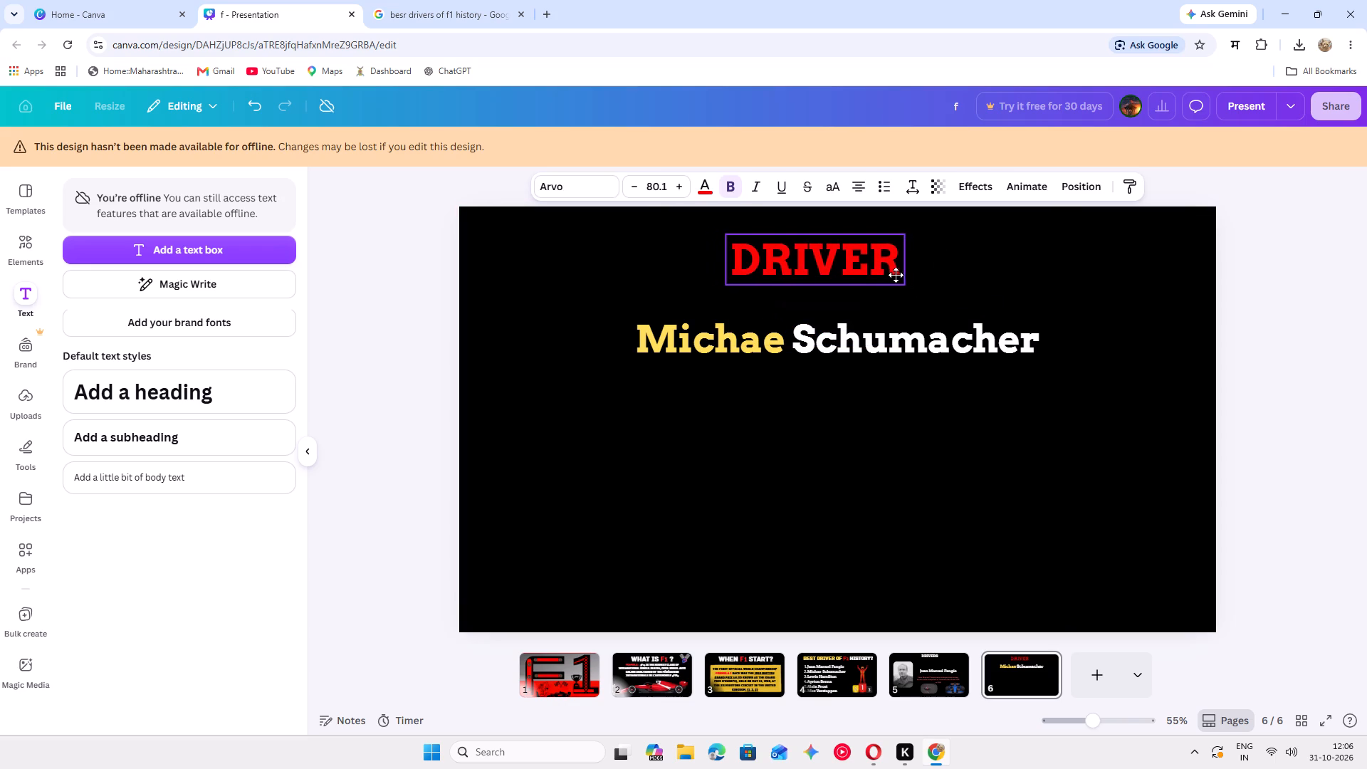
pyautogui.click(995, 307)
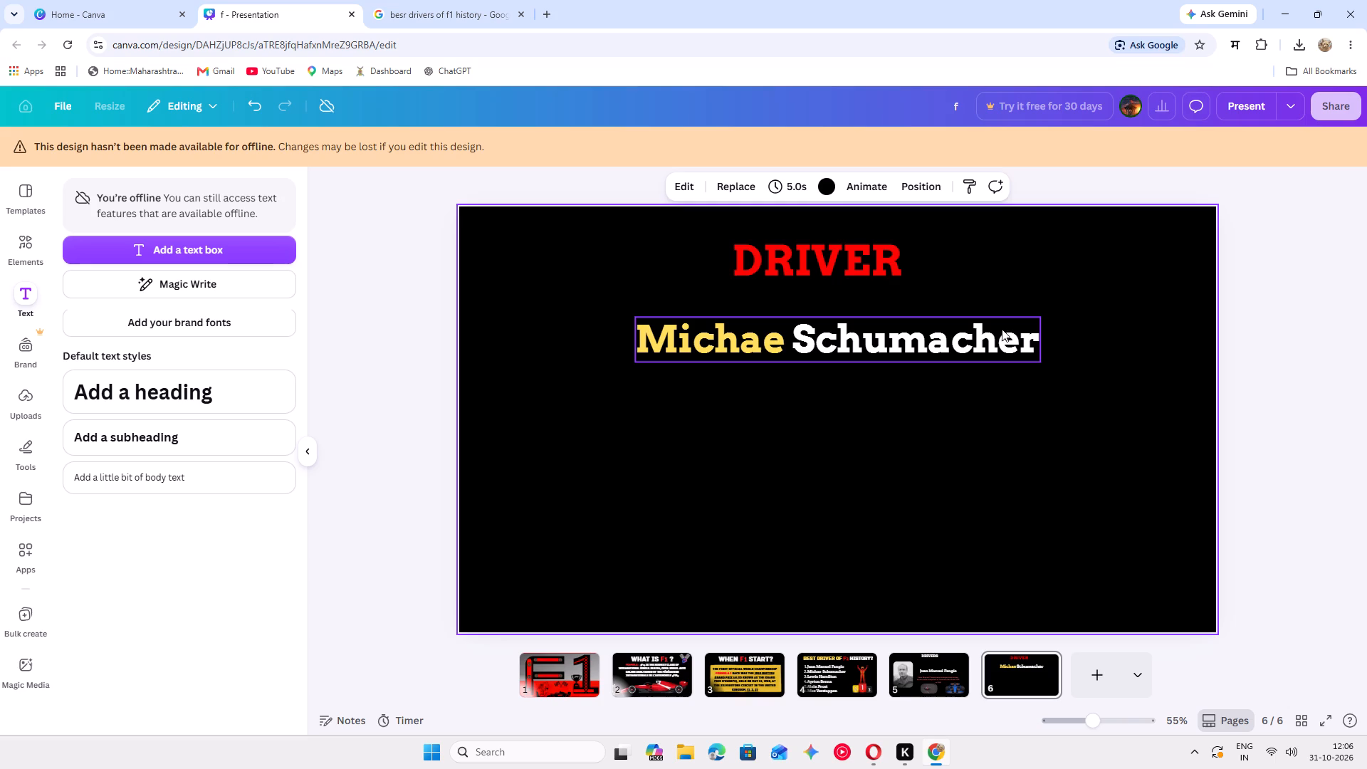
# Nudge the "Michae Schumacher" text slightly left and up so it sits more evenly beneath the "DRIVER" heading.
pyautogui.moveTo(1000, 327); pyautogui.dragTo(990, 325)
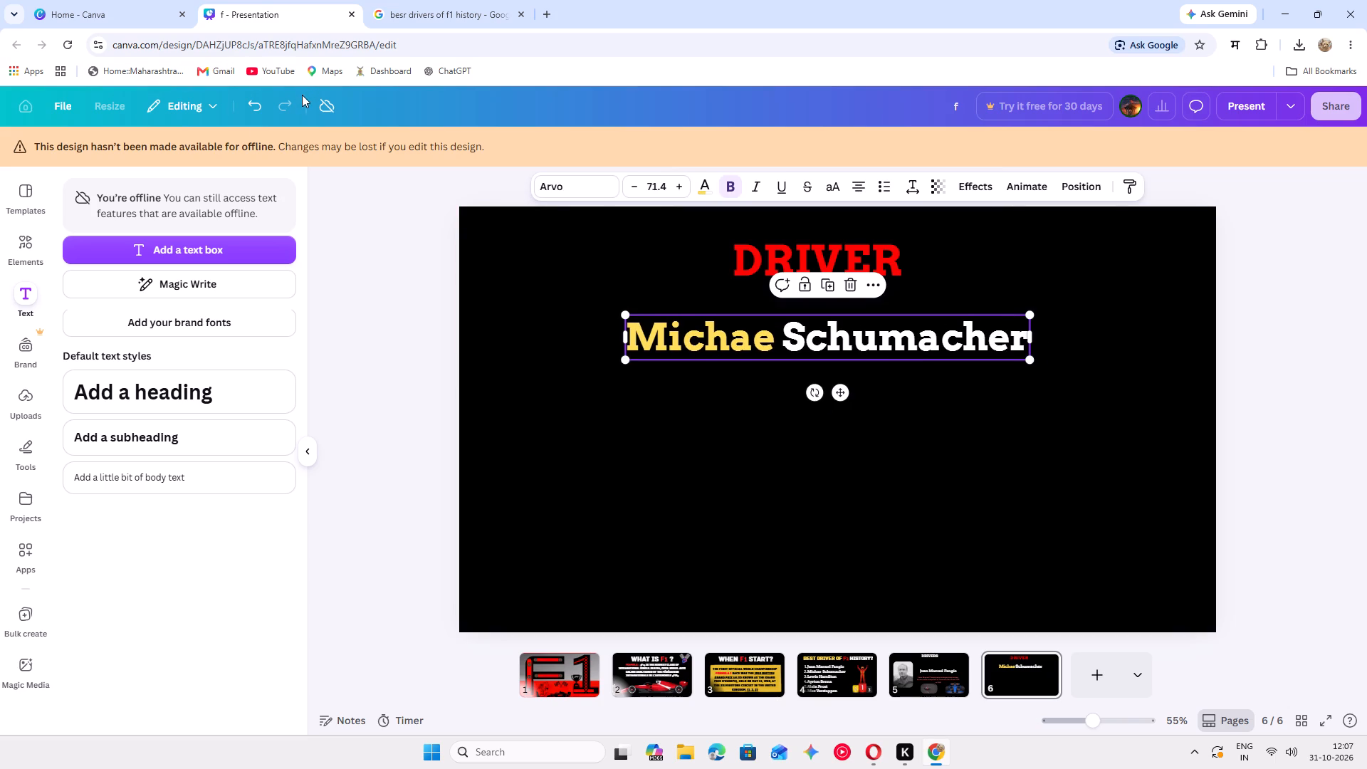
pyautogui.click(532, 362)
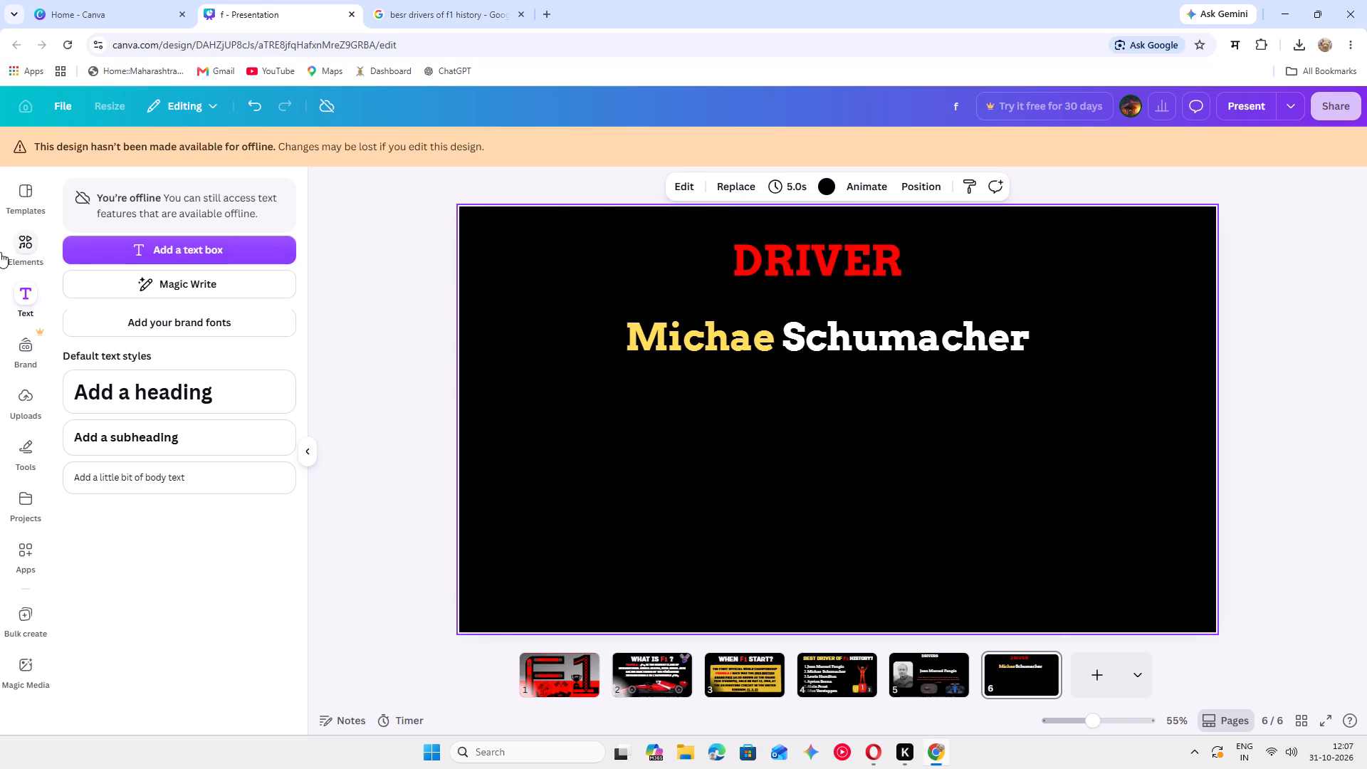
# Check the uploaded files for images available to use on page 6.
pyautogui.click(37, 386)
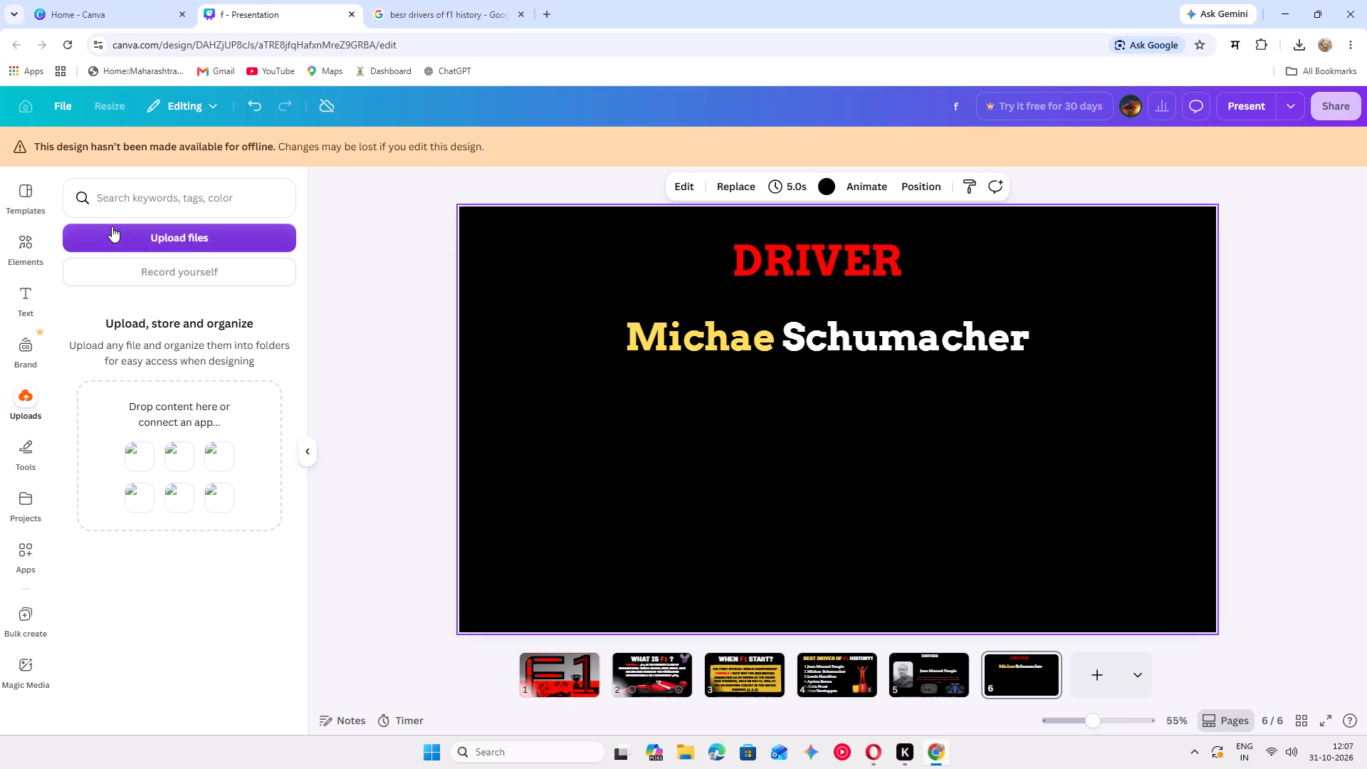
pyautogui.click(379, 350)
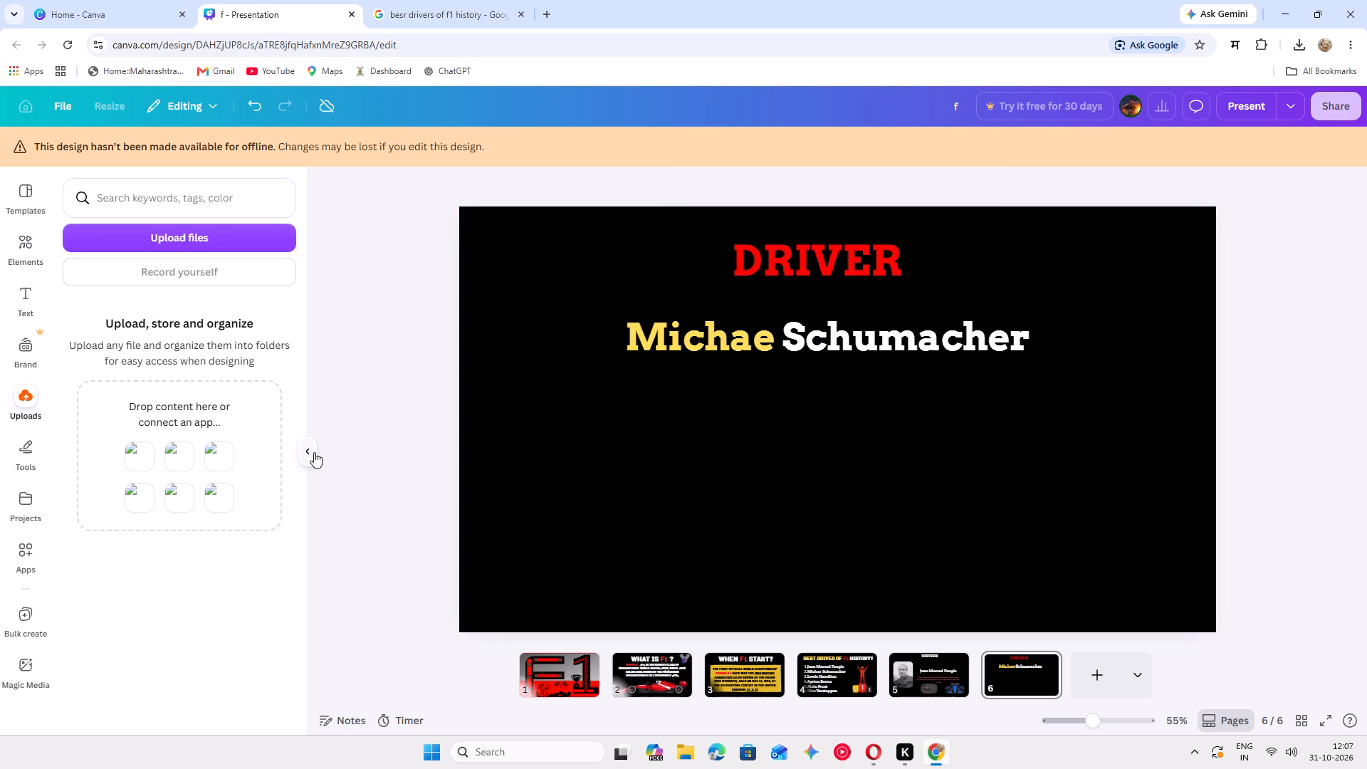
pyautogui.click(314, 452)
pyautogui.click(9, 407)
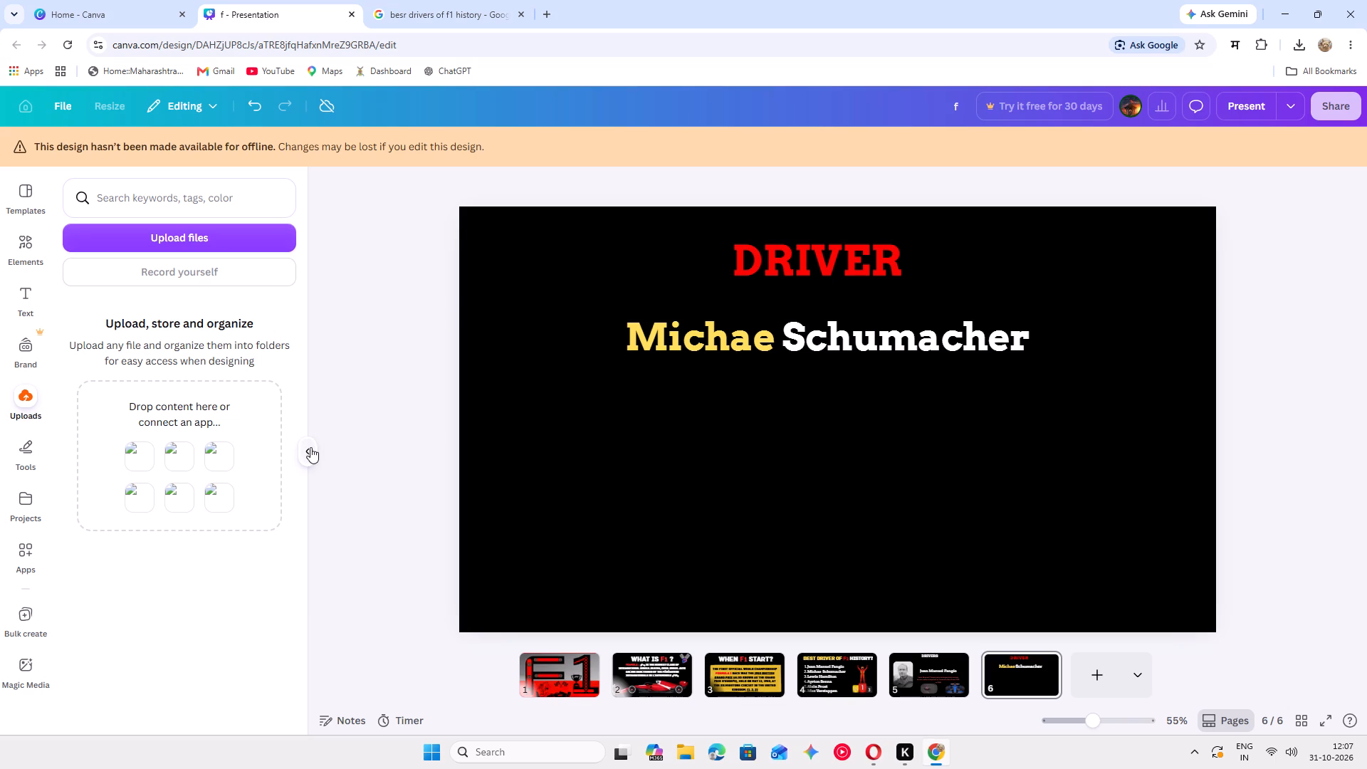
pyautogui.click(310, 448)
pyautogui.click(19, 414)
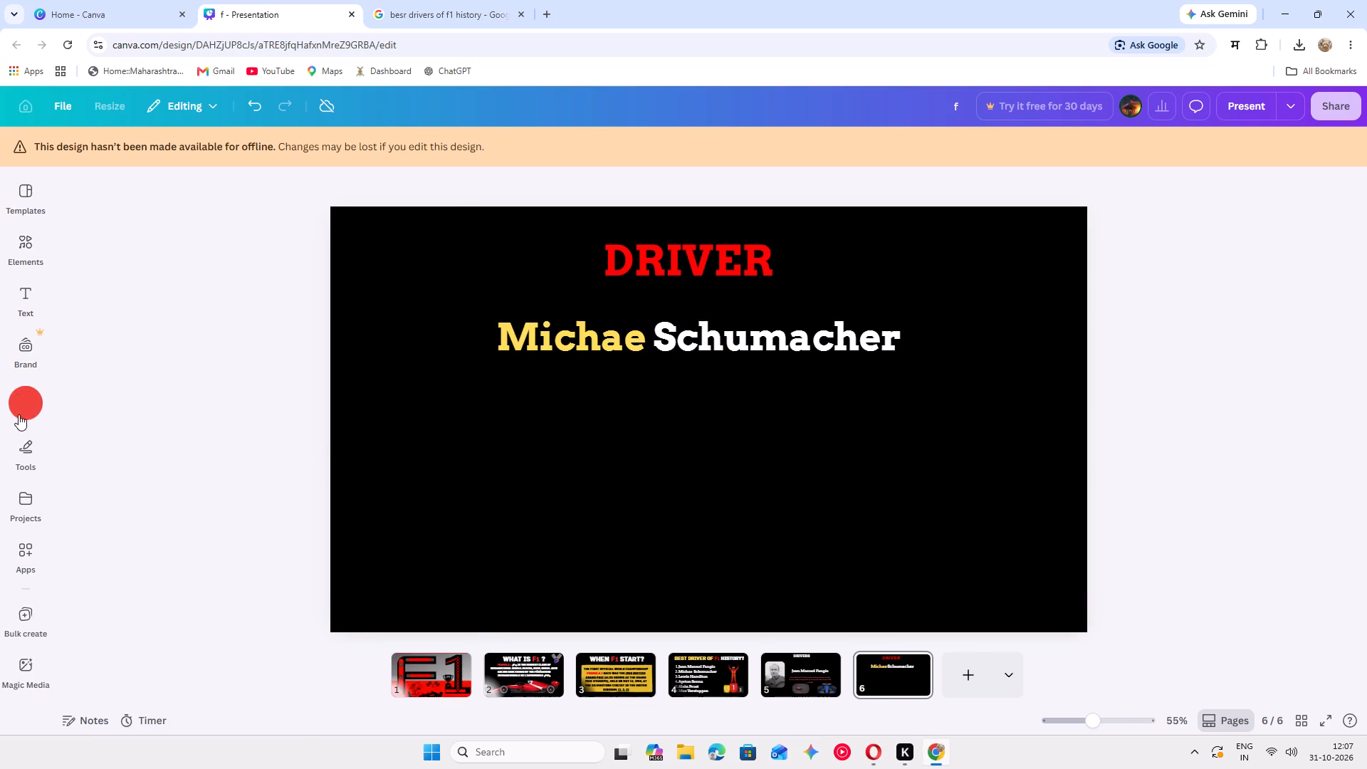
pyautogui.scroll(2, 0, 338)
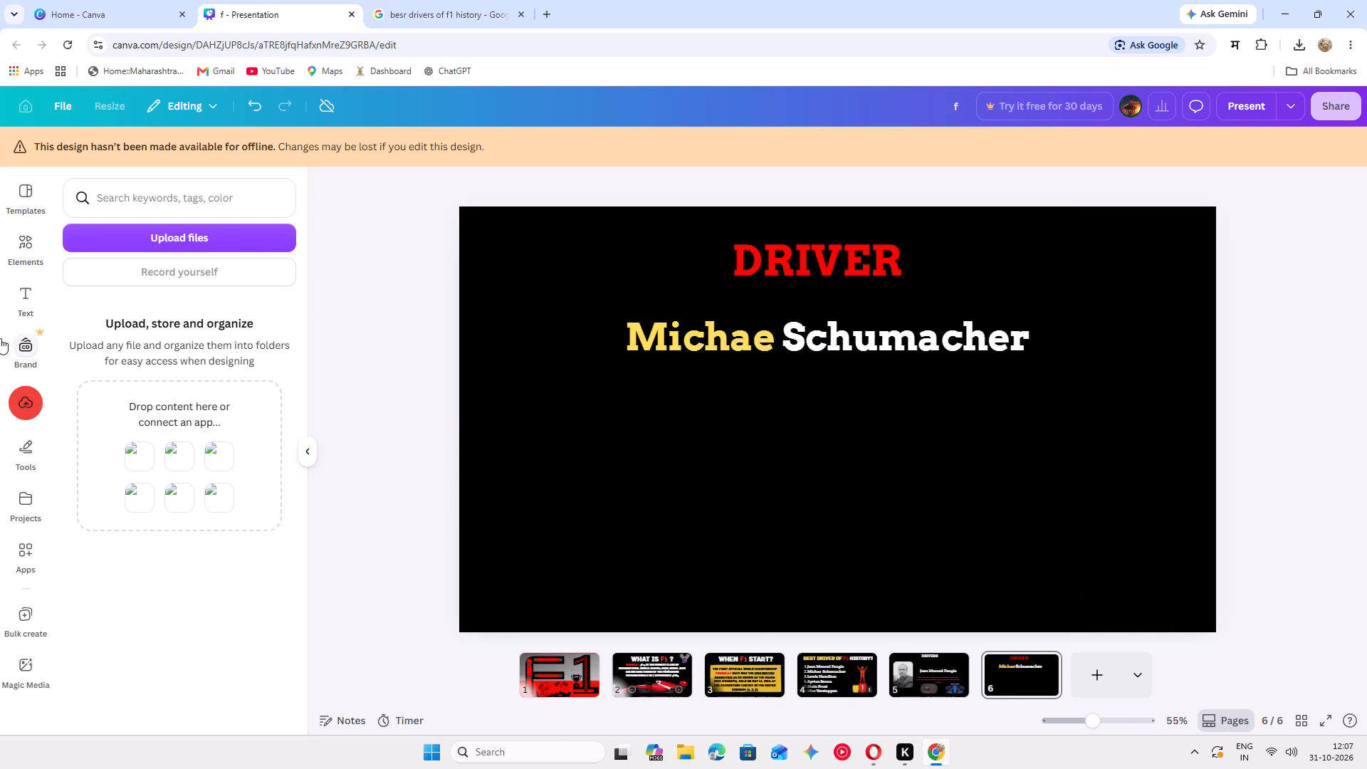
pyautogui.scroll(1, 0, 338)
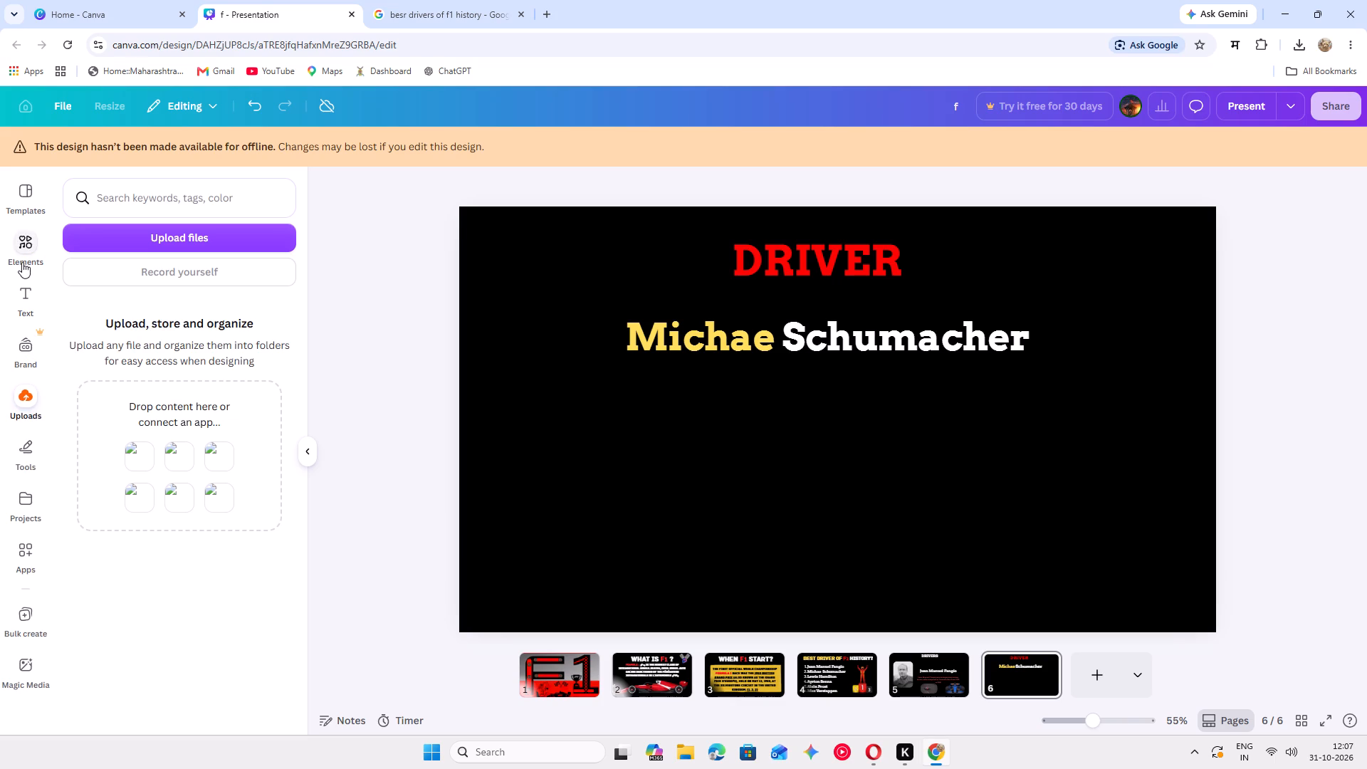
# Select the "DRIVER" heading and the "Michae Schumacher" text together and shift both slightly left on page 6.
pyautogui.click(1197, 437)
pyautogui.moveTo(1058, 297); pyautogui.dragTo(844, 261)
pyautogui.moveTo(685, 244); pyautogui.dragTo(1122, 364)
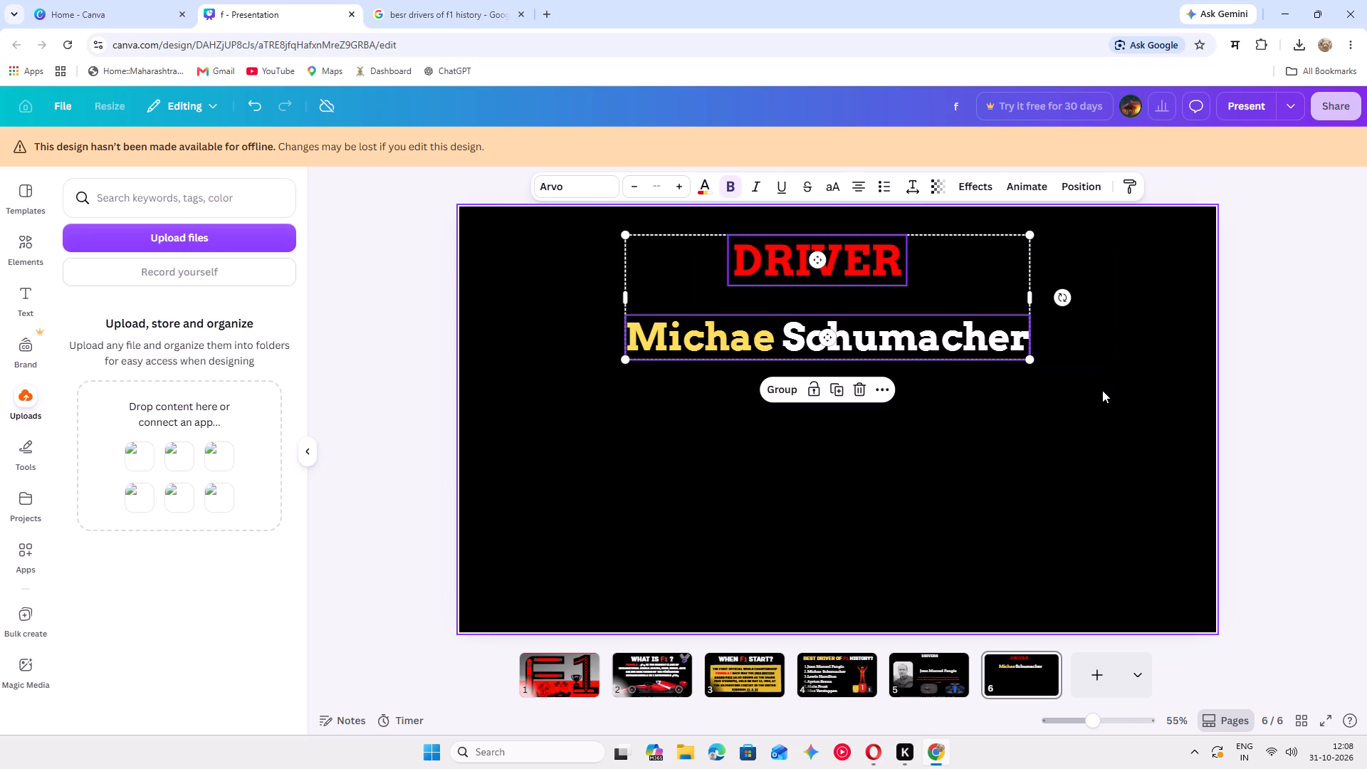
pyautogui.click(1102, 390)
pyautogui.moveTo(1102, 390); pyautogui.dragTo(593, 266)
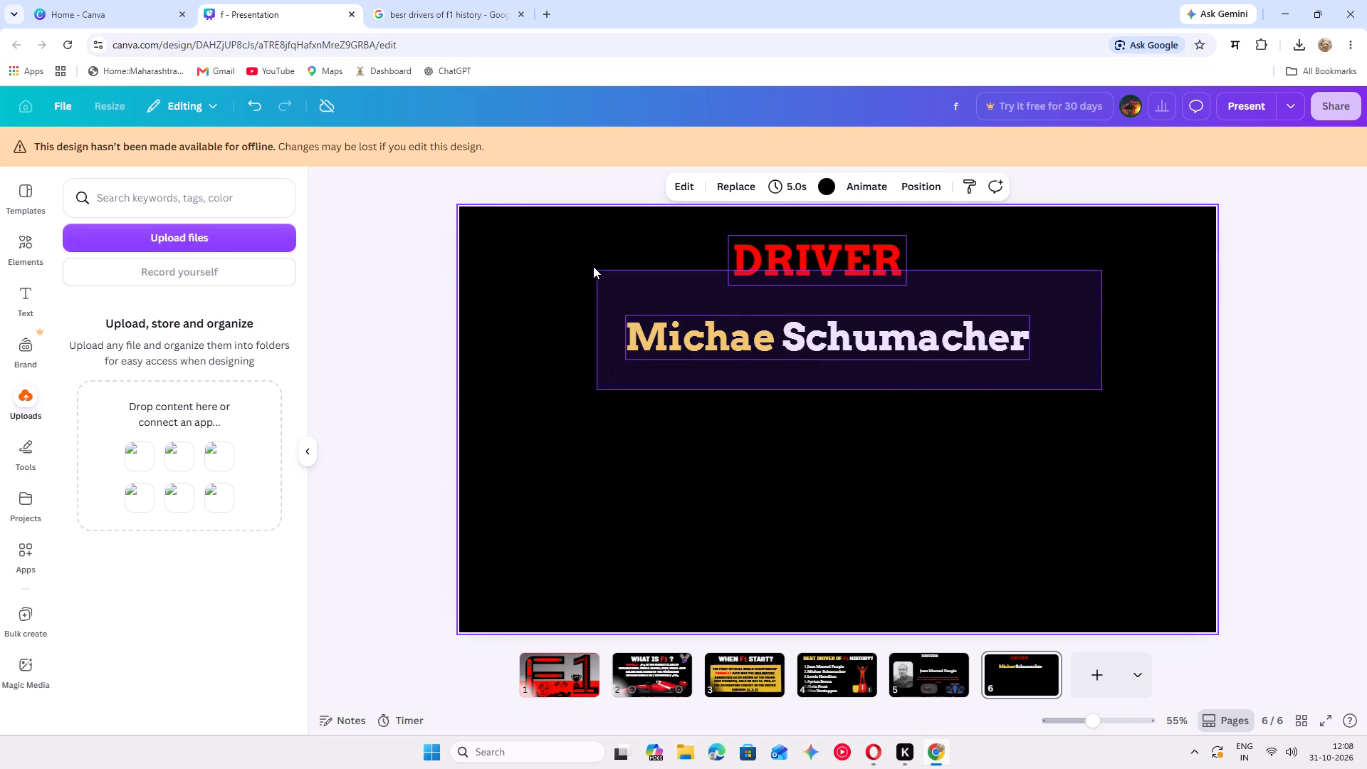
pyautogui.moveTo(593, 266); pyautogui.dragTo(589, 258)
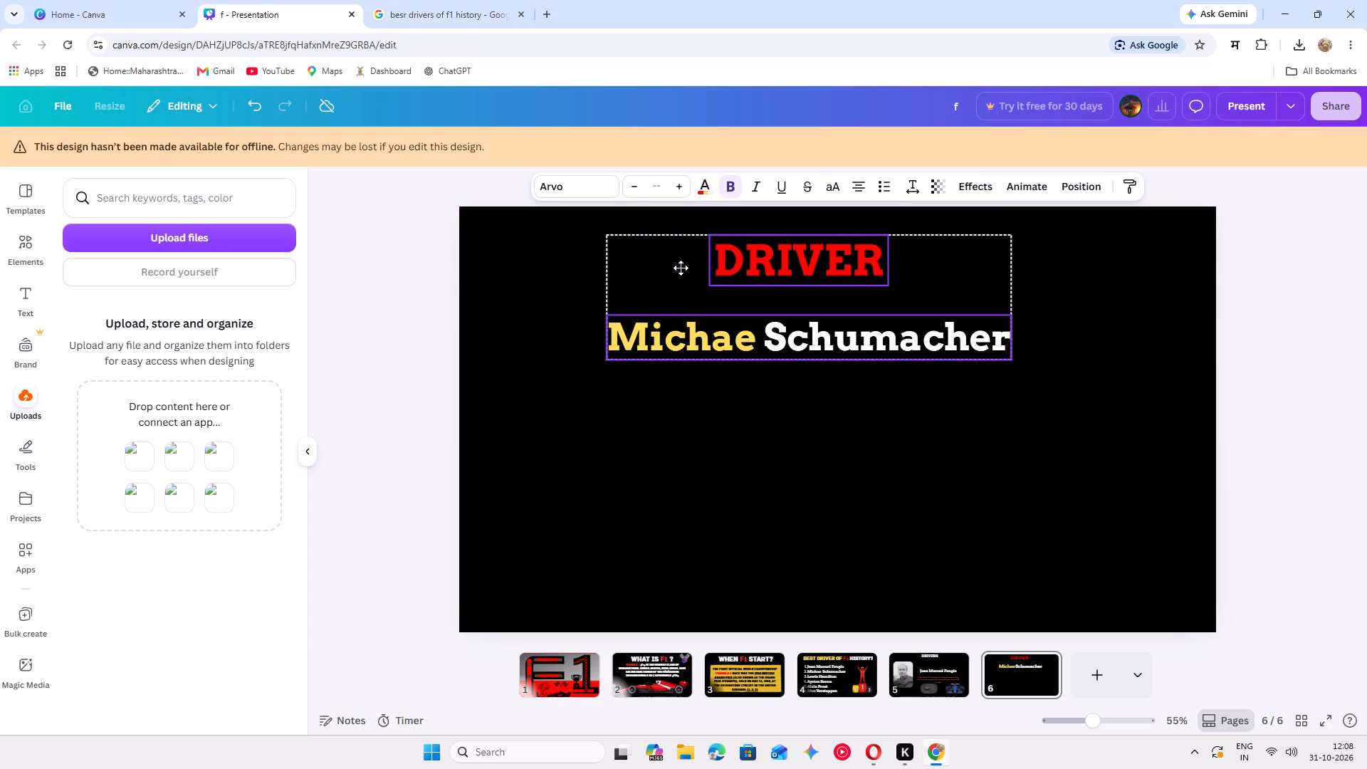
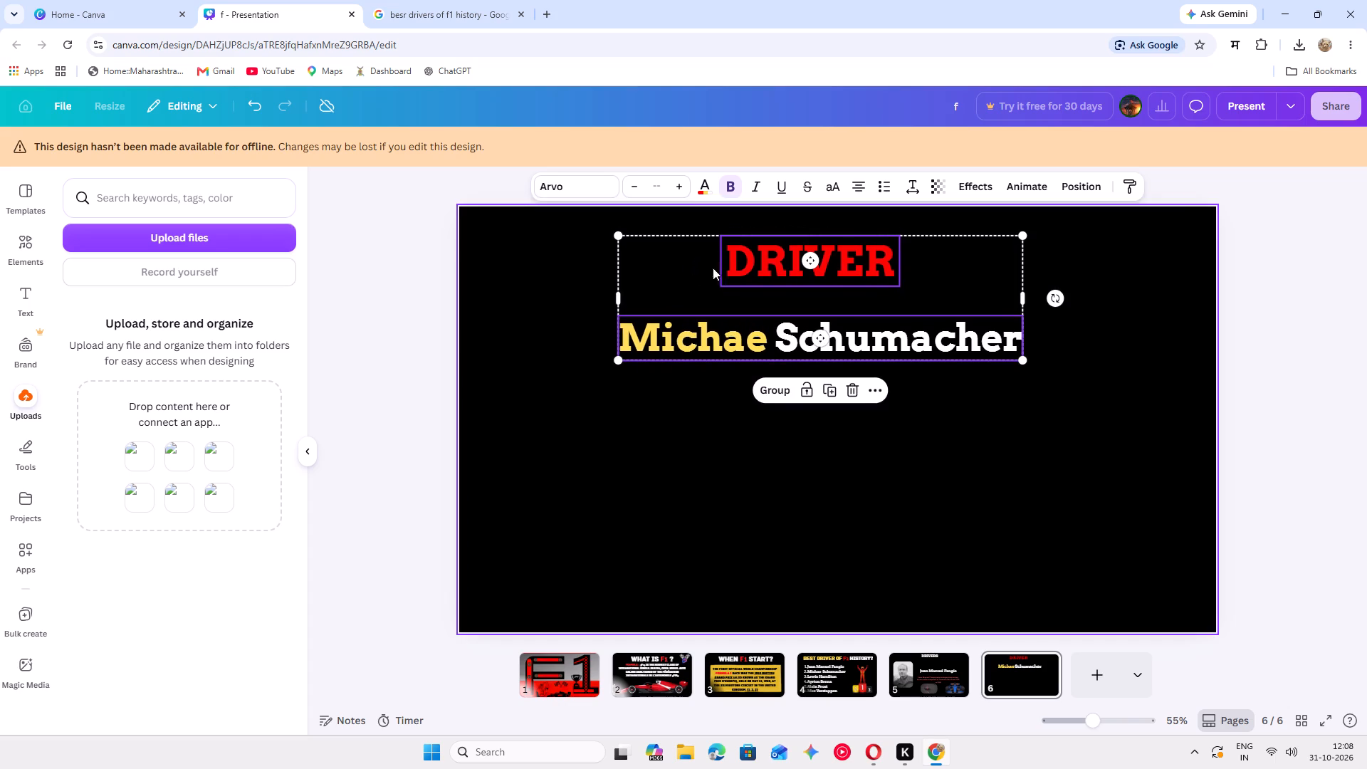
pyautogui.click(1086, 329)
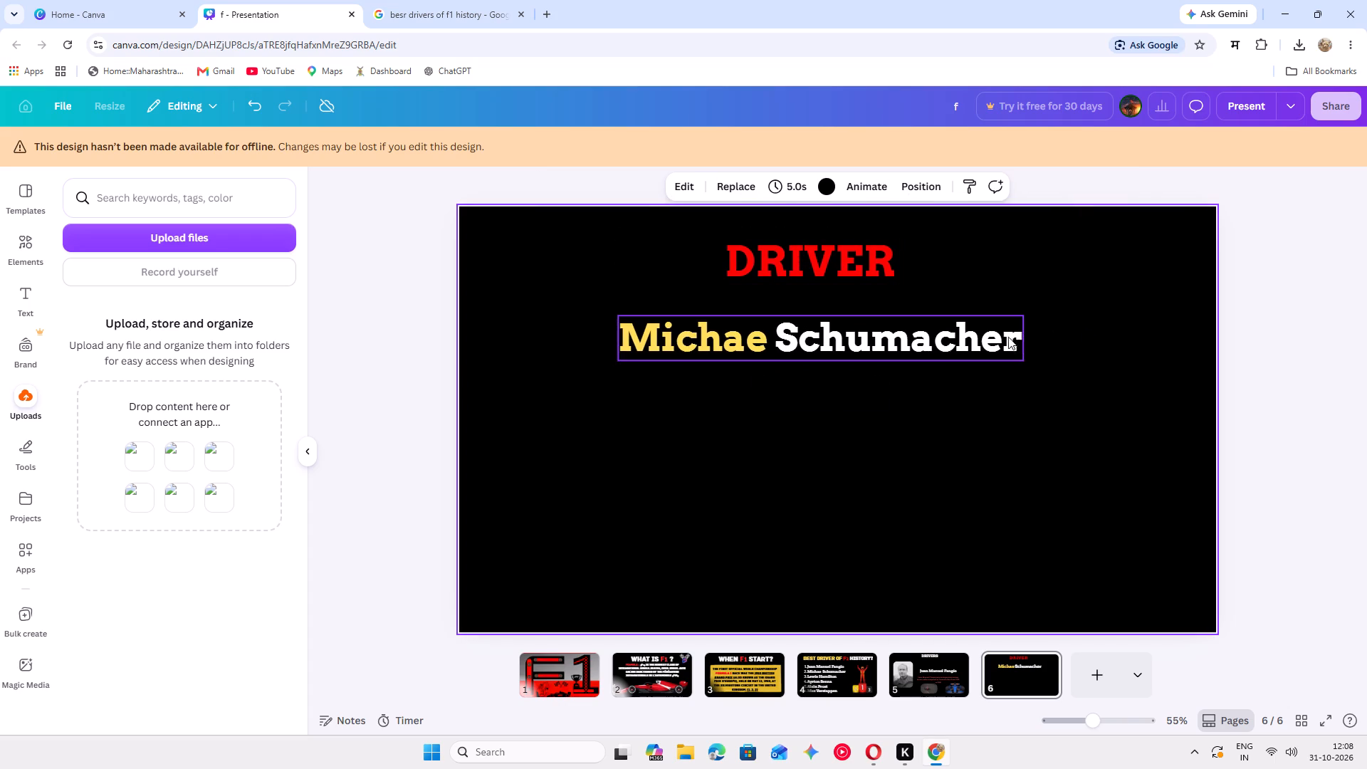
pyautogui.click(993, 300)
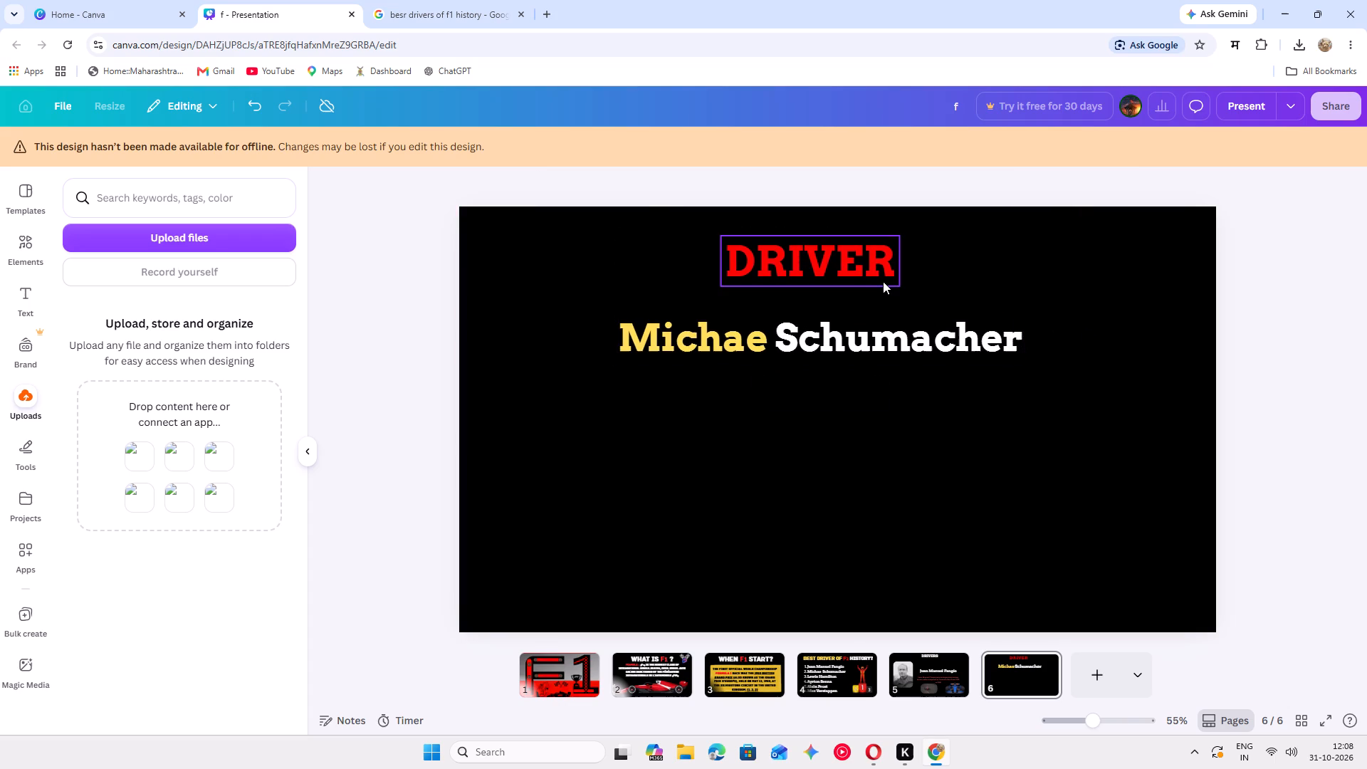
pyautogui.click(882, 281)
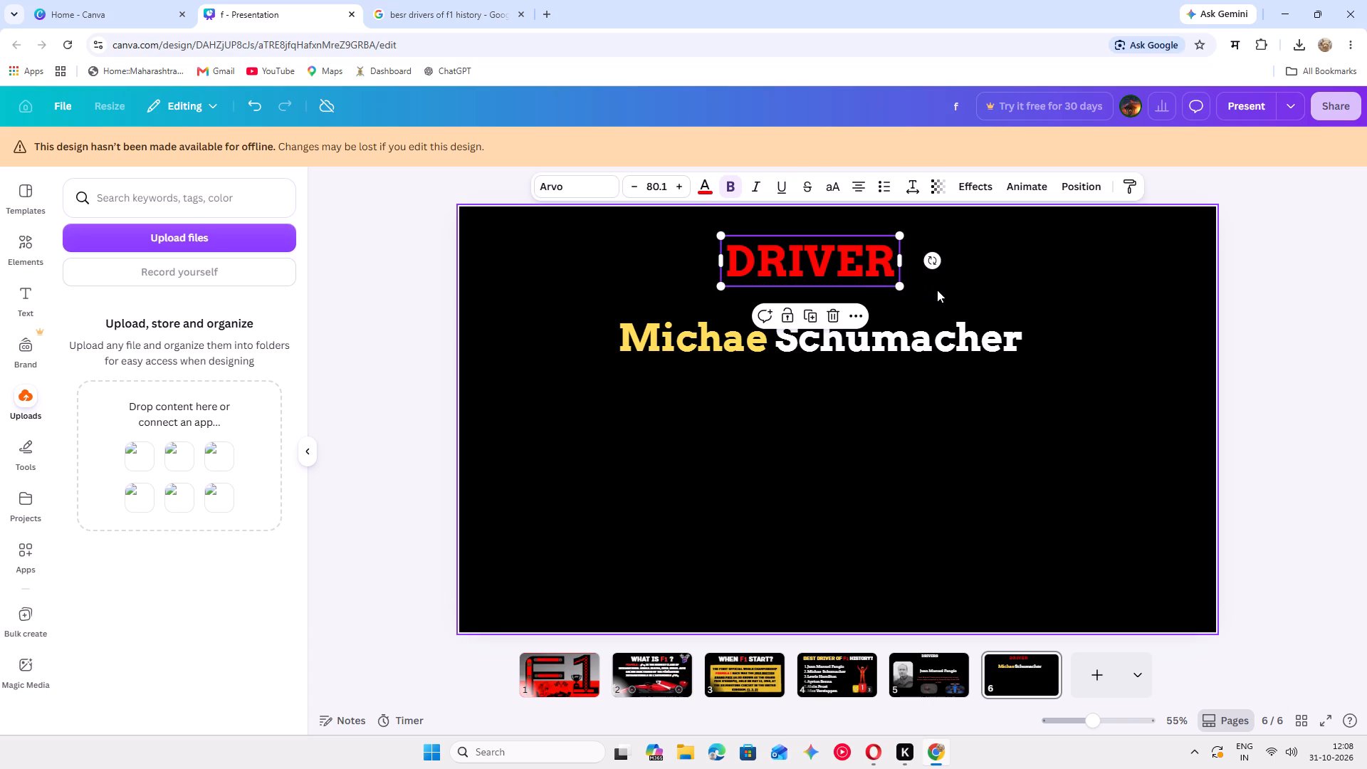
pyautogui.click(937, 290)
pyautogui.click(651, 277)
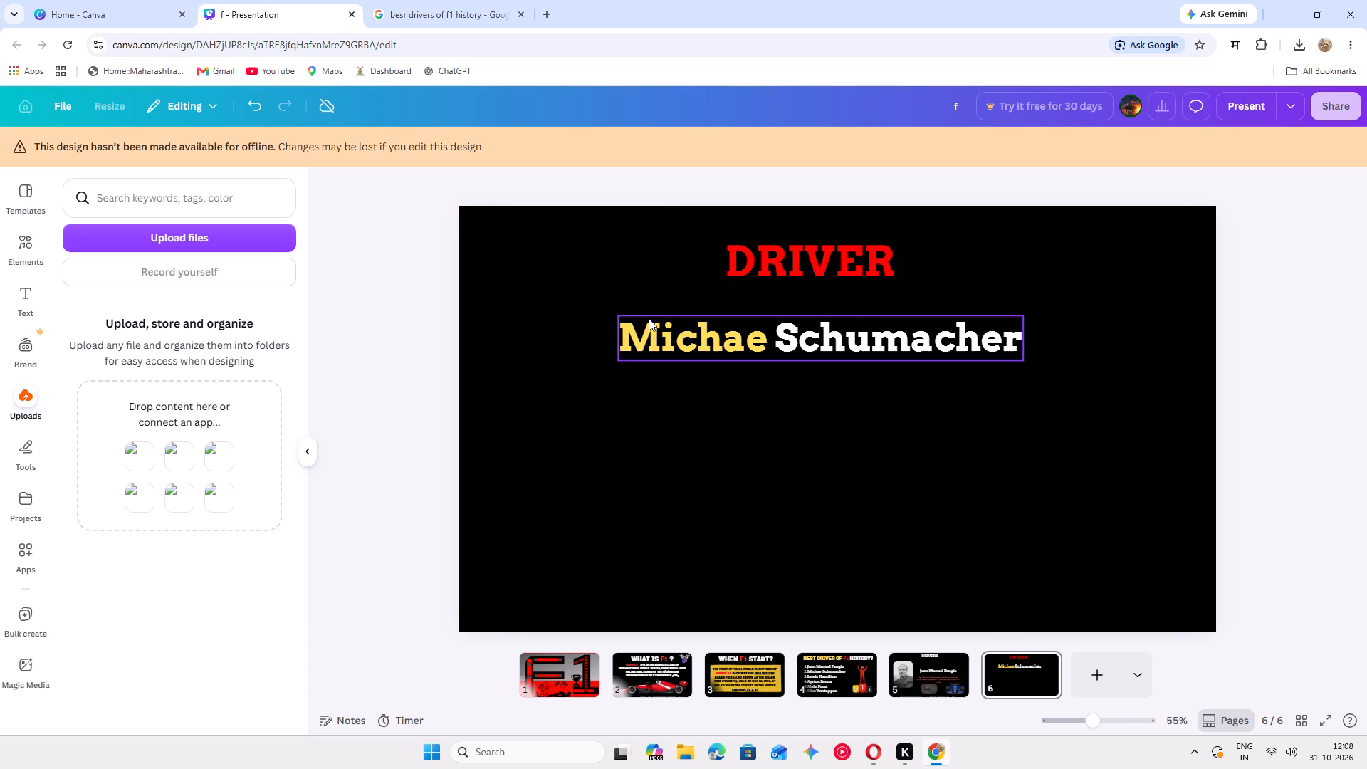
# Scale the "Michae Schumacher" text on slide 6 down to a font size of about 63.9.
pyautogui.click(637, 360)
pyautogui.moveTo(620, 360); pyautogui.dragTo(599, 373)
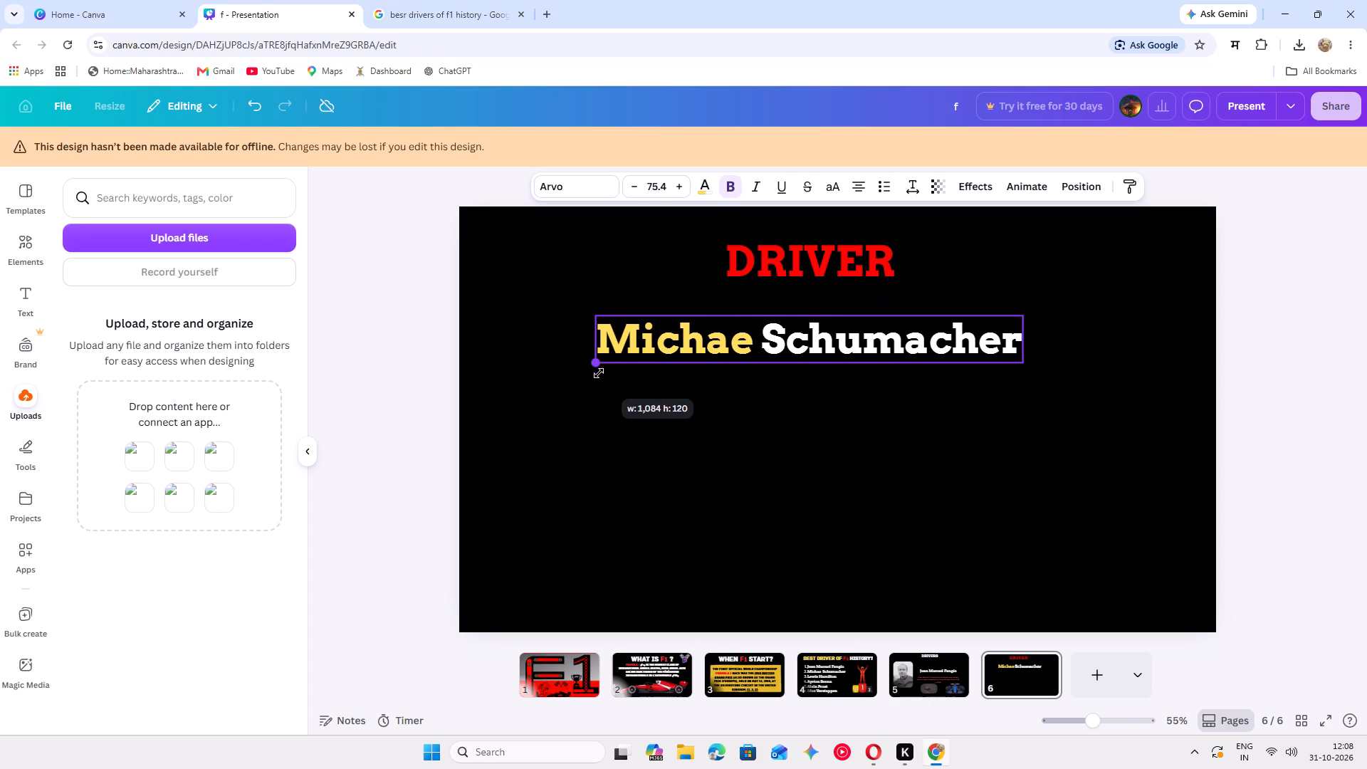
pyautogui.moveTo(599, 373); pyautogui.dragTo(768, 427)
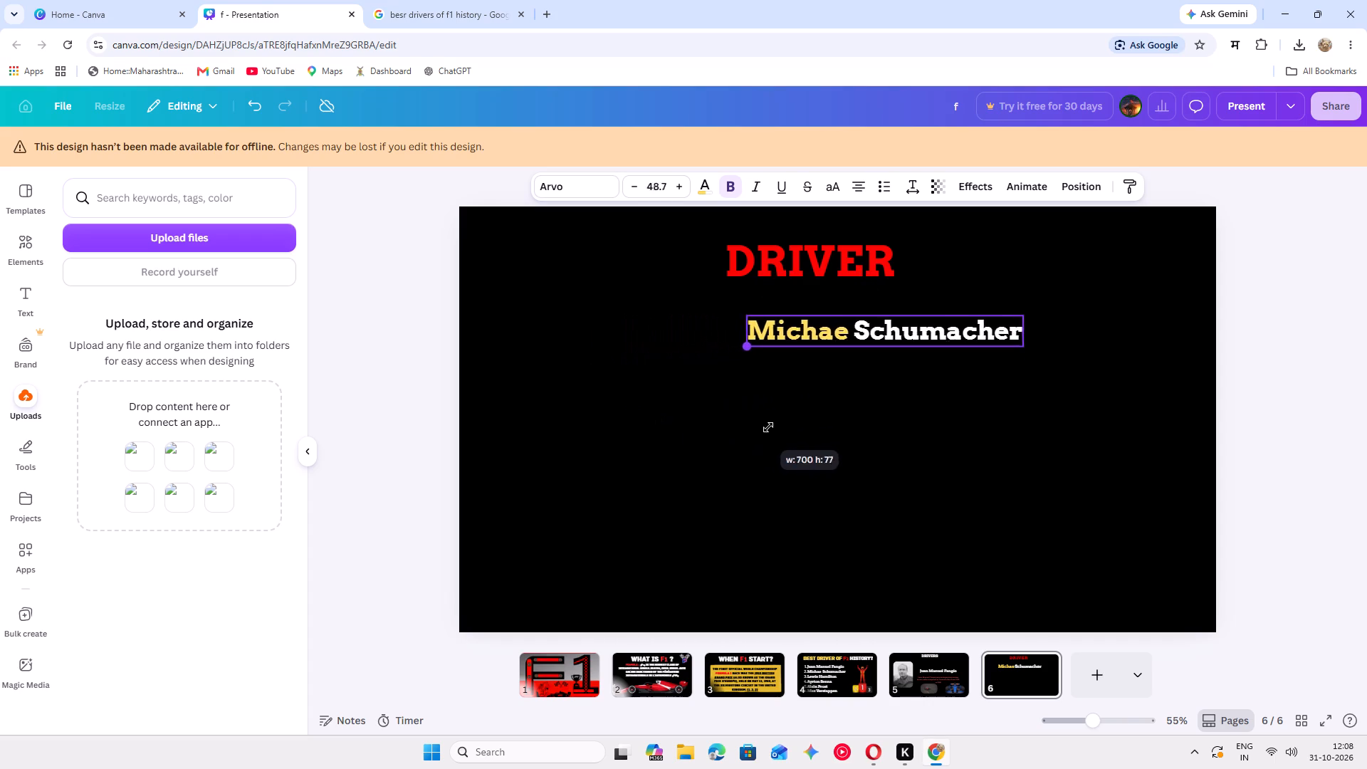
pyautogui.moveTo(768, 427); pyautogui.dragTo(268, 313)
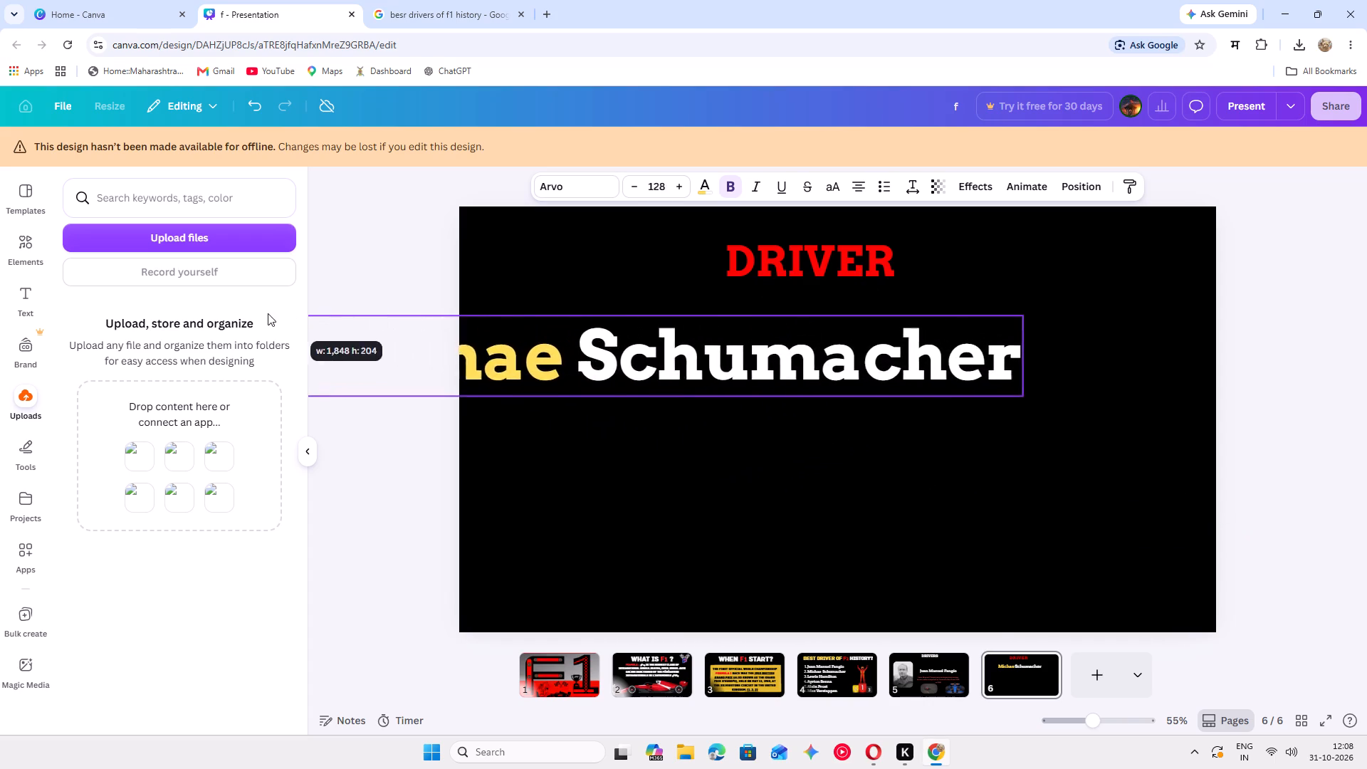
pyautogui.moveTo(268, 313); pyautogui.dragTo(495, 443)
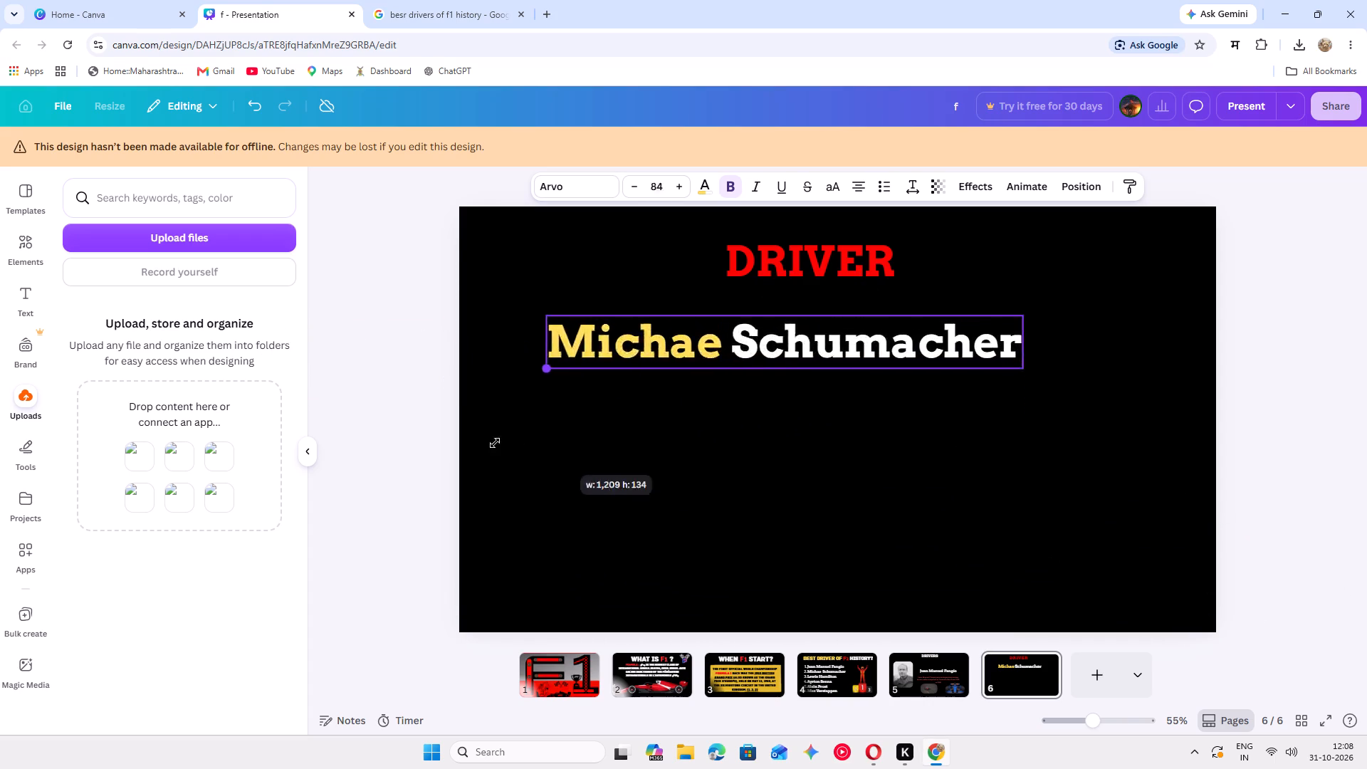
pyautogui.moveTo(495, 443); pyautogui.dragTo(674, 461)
# Place the "Michae Schumacher" text box at the slide's left edge and adjust its width so the name fits on one line.
pyautogui.moveTo(889, 318); pyautogui.dragTo(1065, 318)
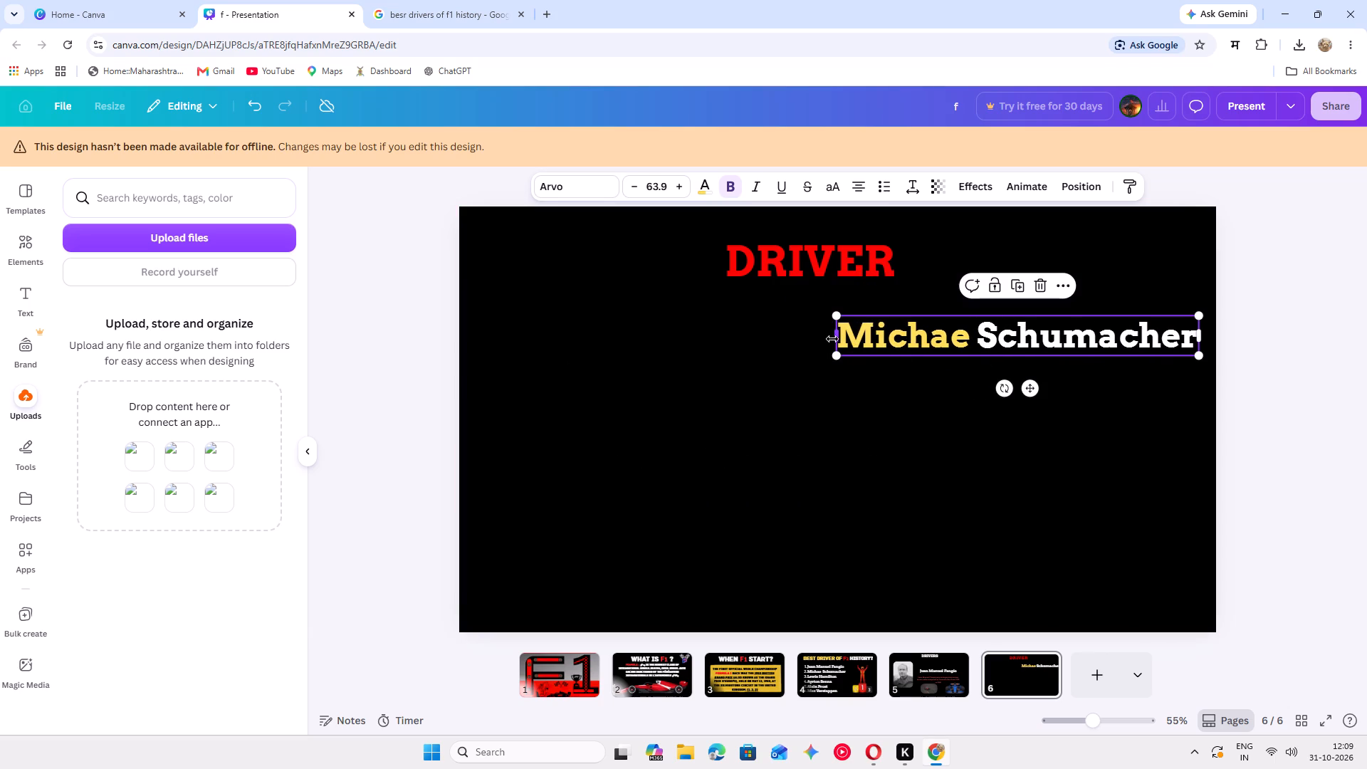
pyautogui.moveTo(834, 339); pyautogui.dragTo(478, 334)
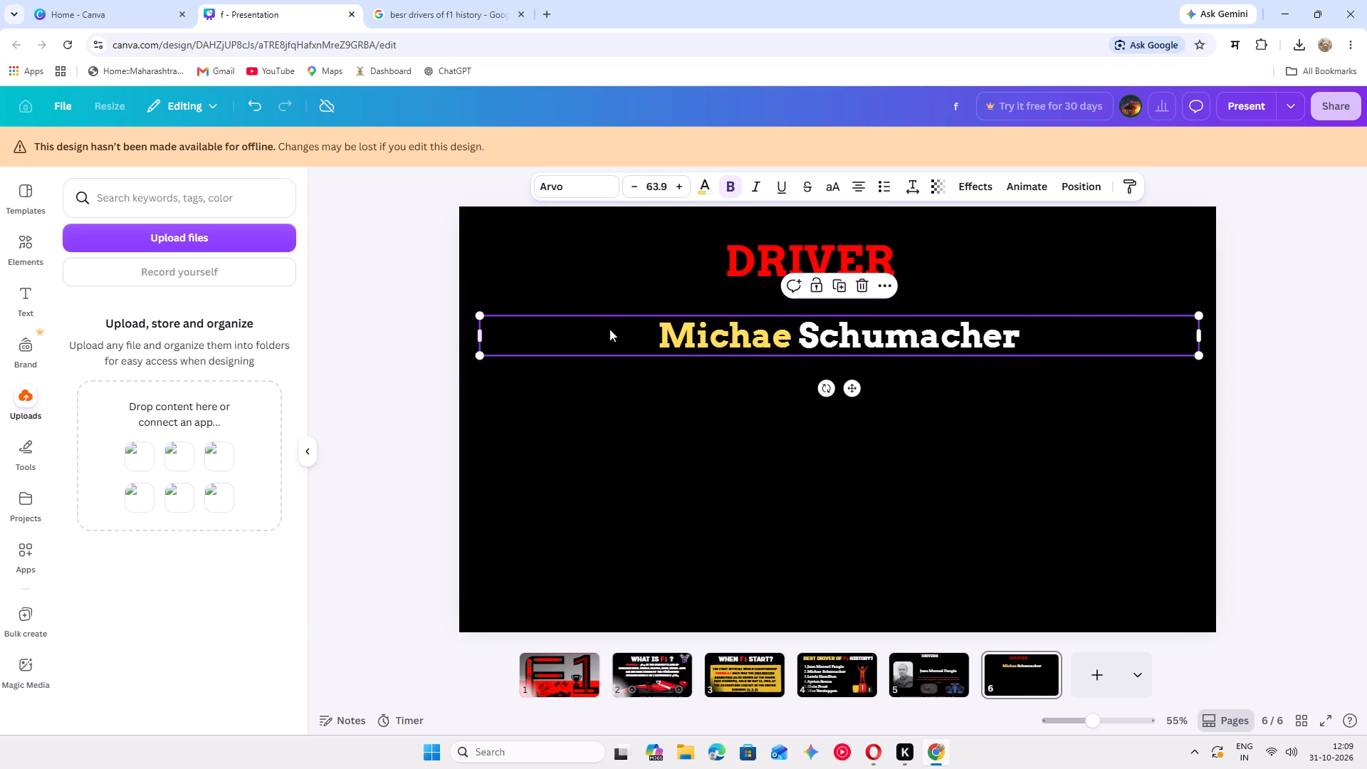
pyautogui.moveTo(630, 330); pyautogui.dragTo(609, 313)
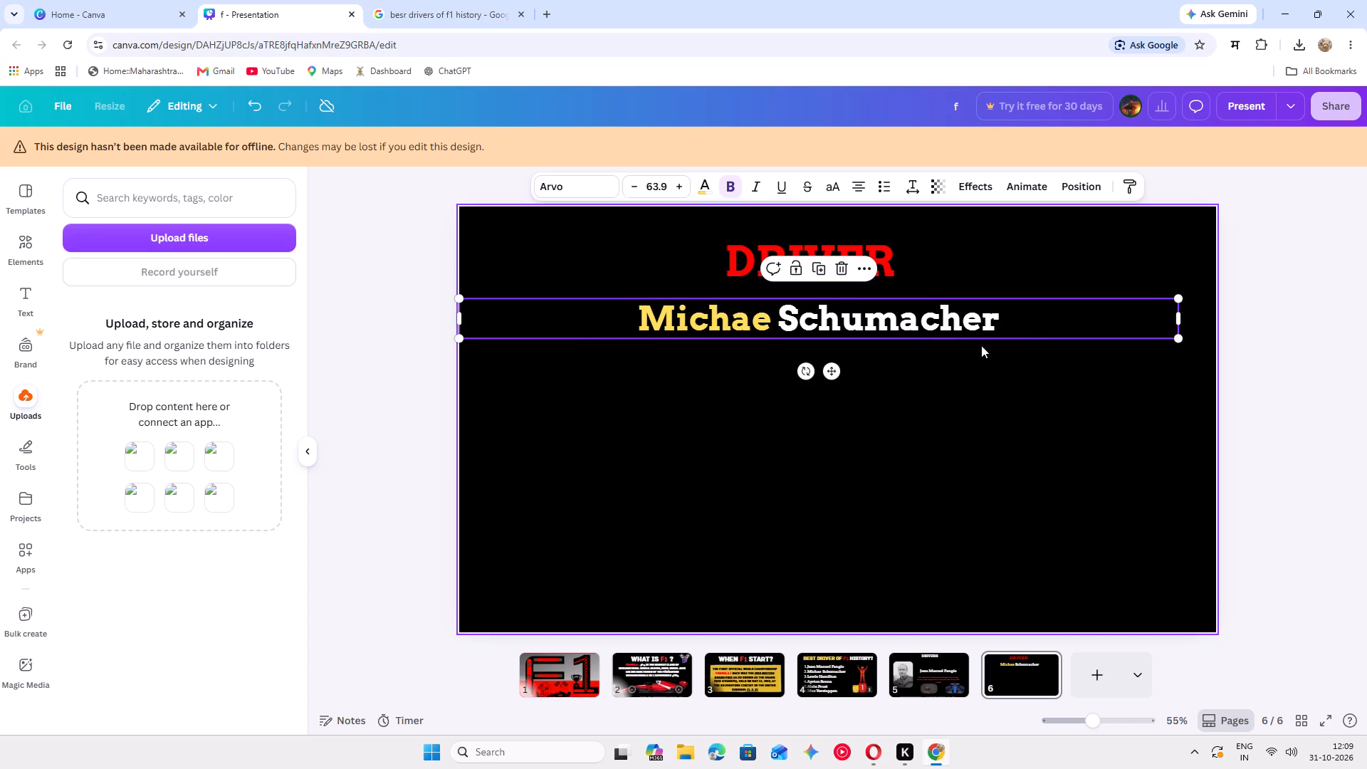
pyautogui.moveTo(1180, 316); pyautogui.dragTo(750, 321)
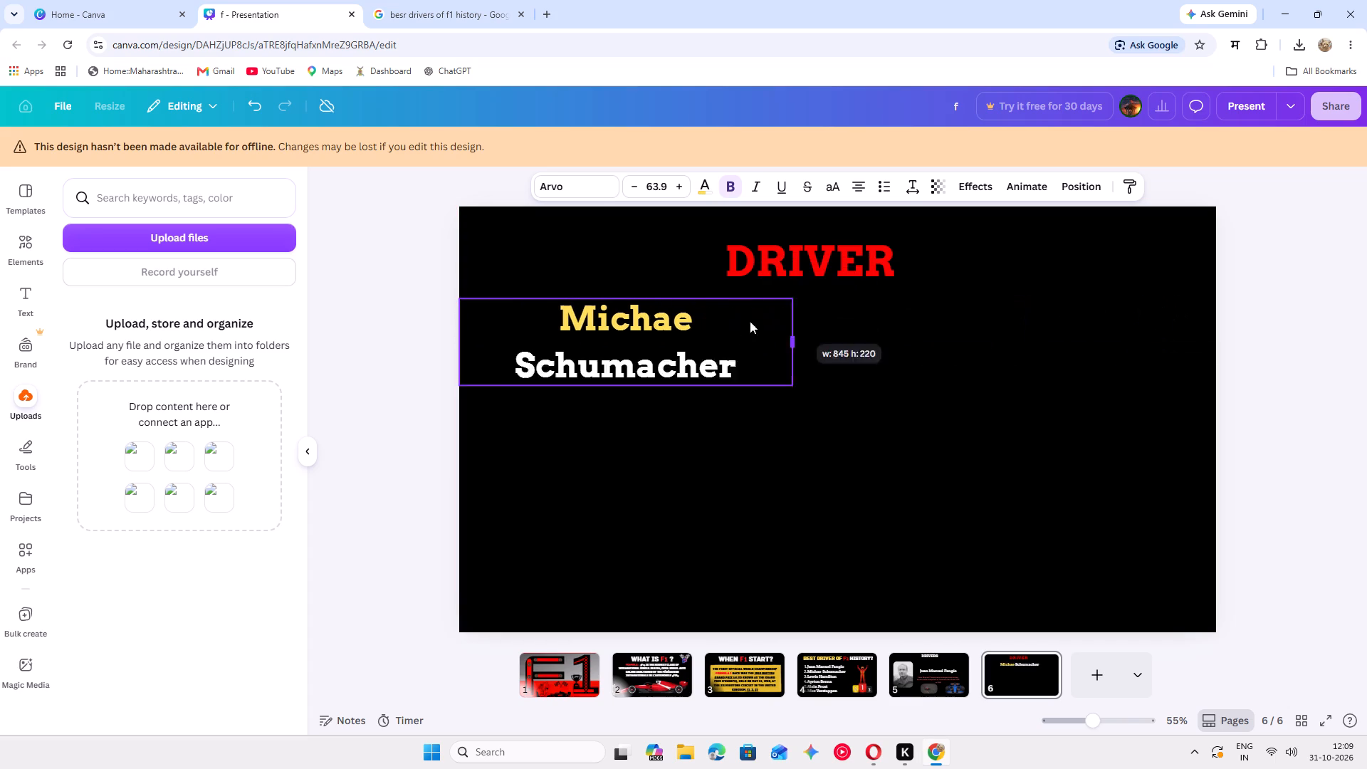
pyautogui.moveTo(750, 321); pyautogui.dragTo(718, 325)
pyautogui.moveTo(734, 318); pyautogui.dragTo(741, 315)
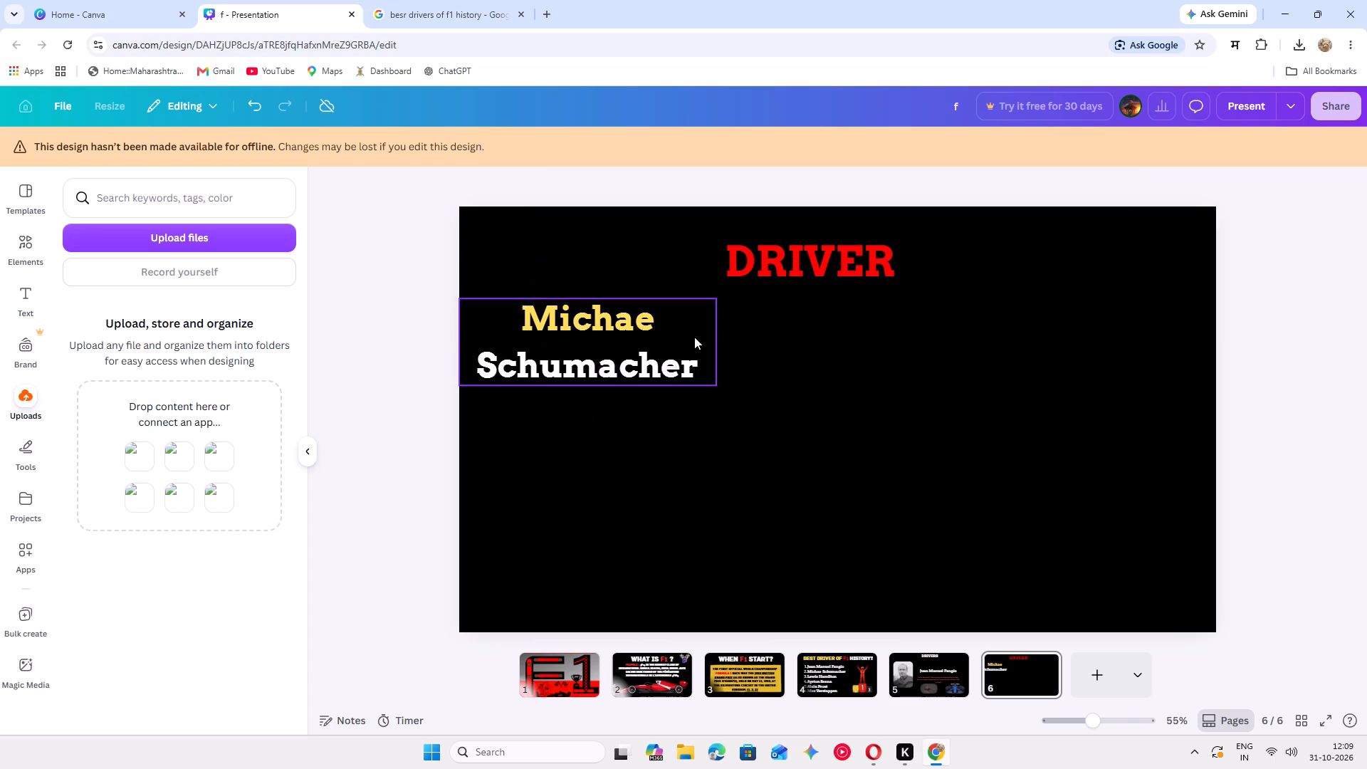
pyautogui.click(691, 338)
pyautogui.moveTo(721, 339); pyautogui.dragTo(861, 315)
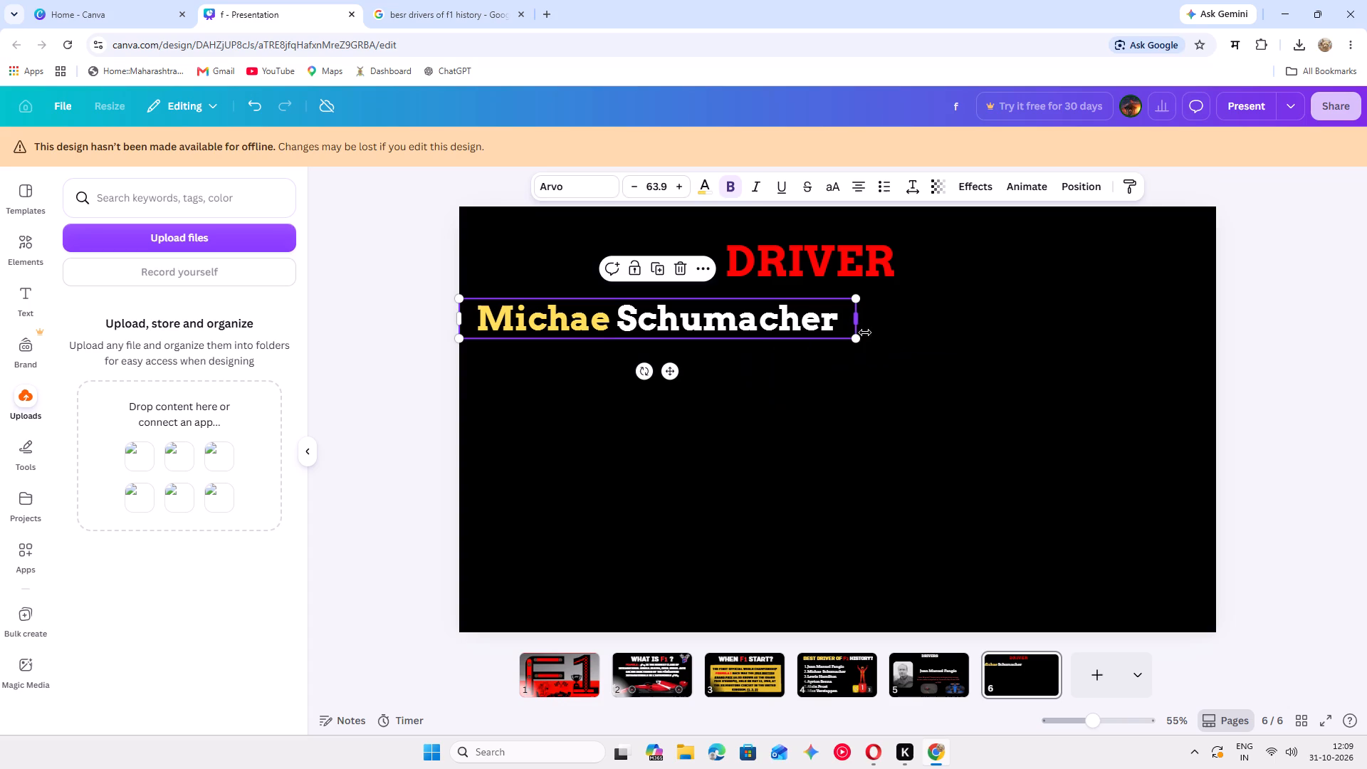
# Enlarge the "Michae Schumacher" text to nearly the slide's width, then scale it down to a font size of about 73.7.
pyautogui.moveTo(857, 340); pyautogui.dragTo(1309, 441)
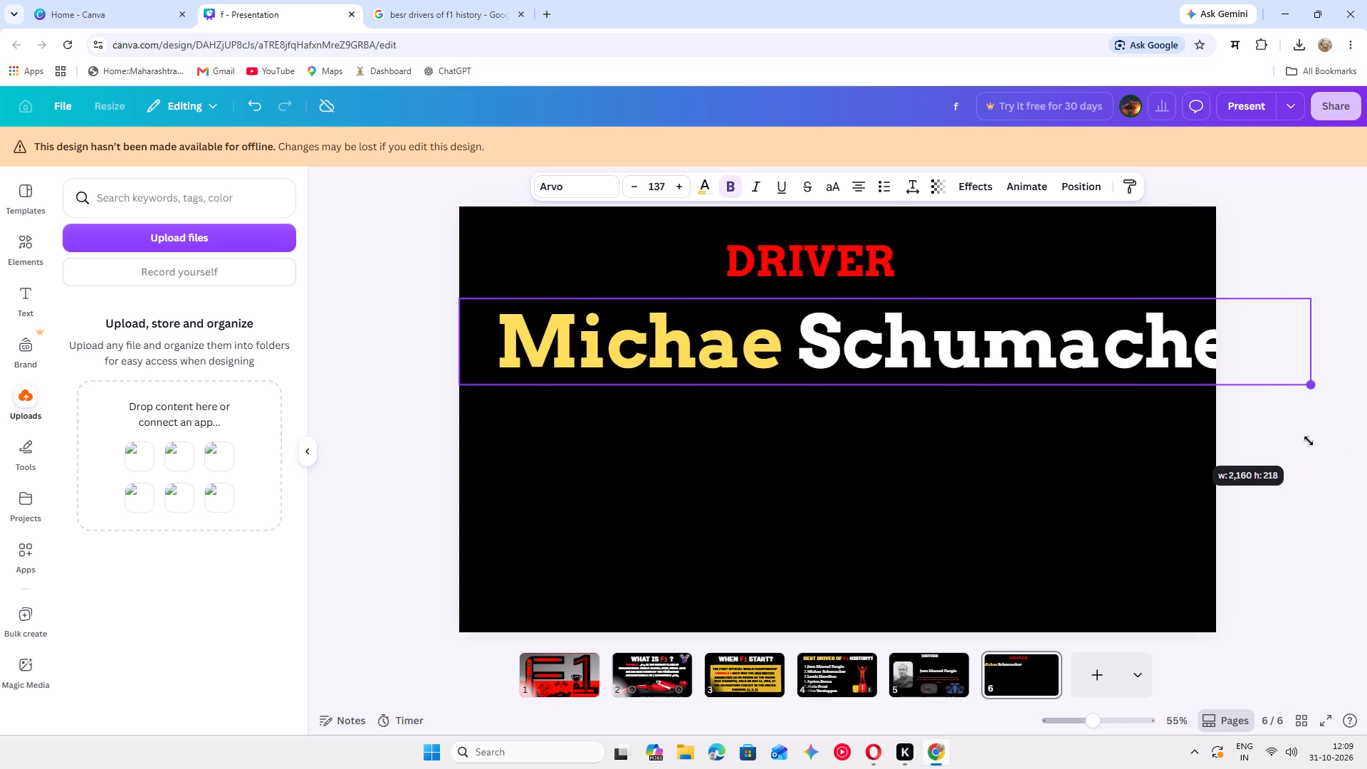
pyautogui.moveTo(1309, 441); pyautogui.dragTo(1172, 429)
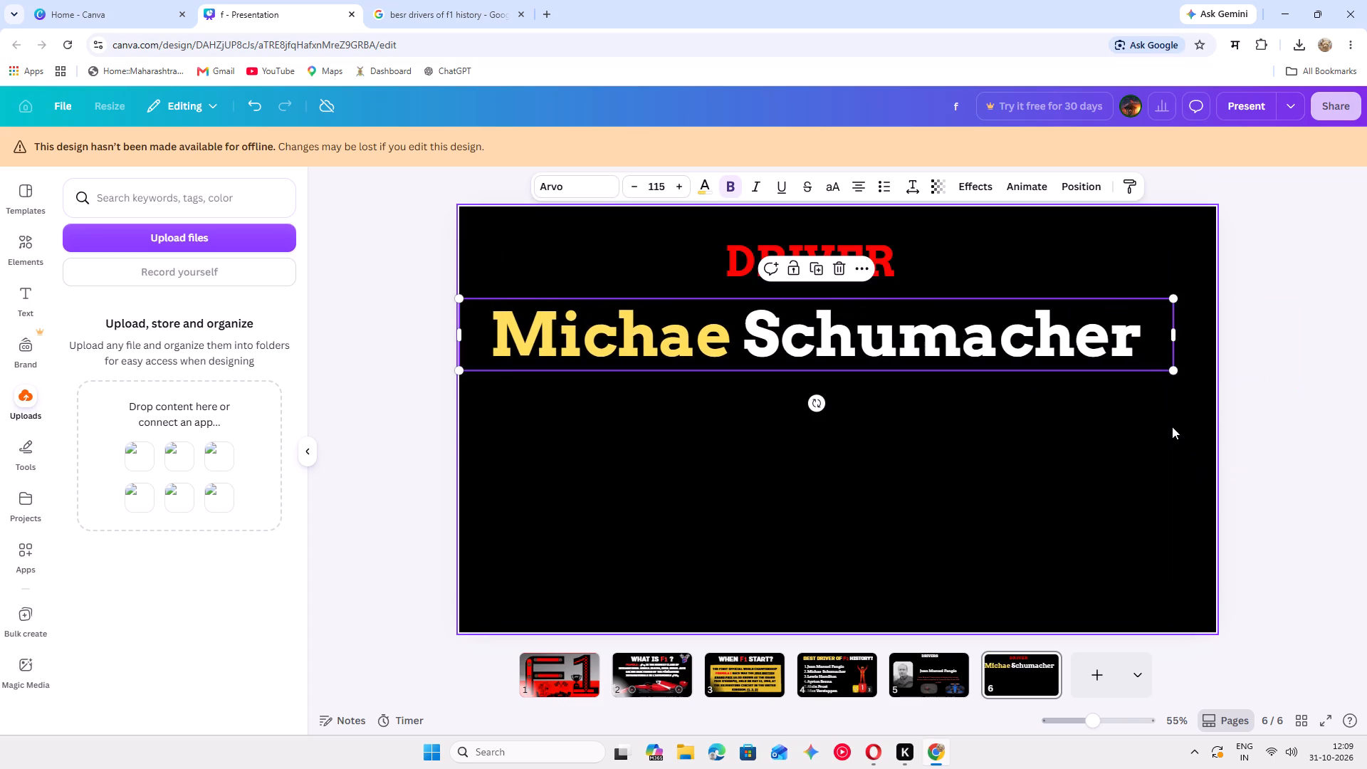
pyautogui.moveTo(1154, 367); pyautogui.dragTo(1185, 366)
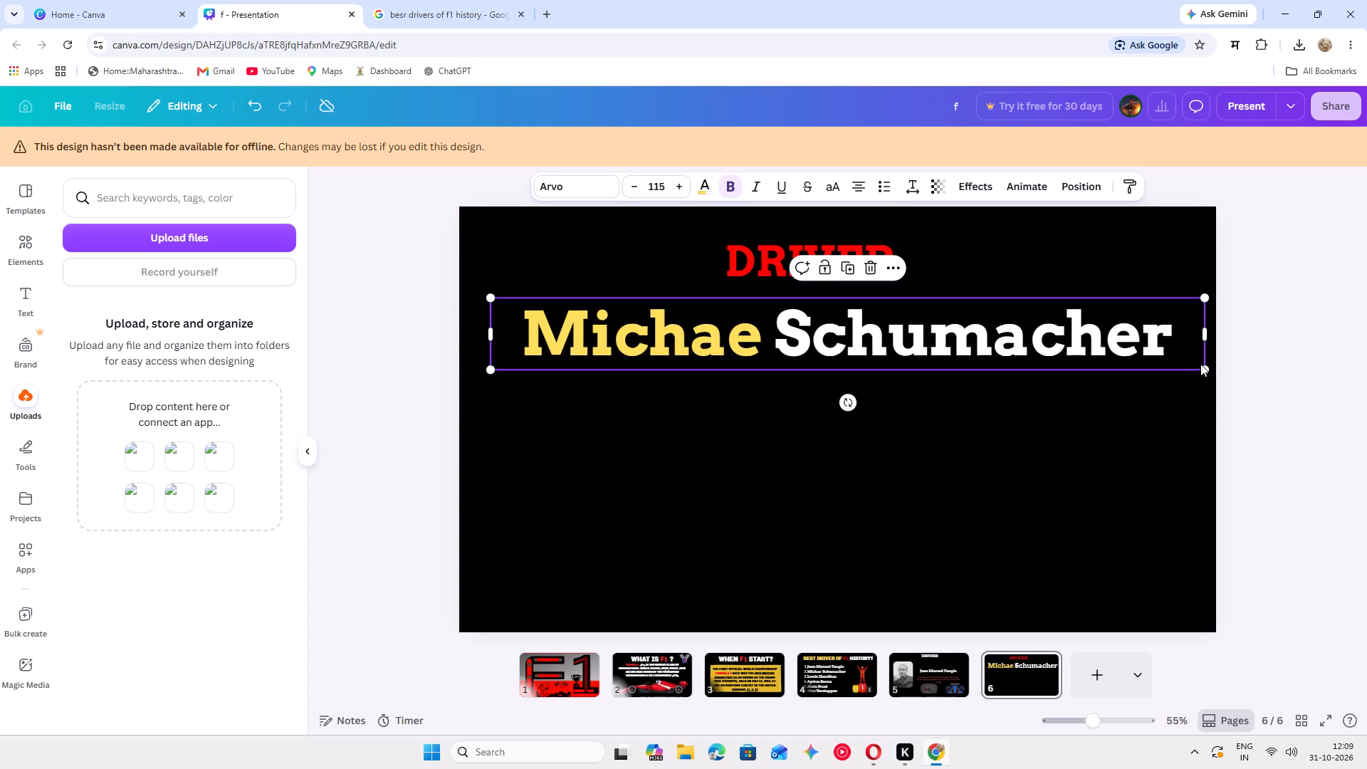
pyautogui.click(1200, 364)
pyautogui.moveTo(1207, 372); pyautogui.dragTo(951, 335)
# Move the "Michae Schumacher" text beneath the DRIVER heading and shift the heading so it is centred above the name.
pyautogui.click(1008, 328)
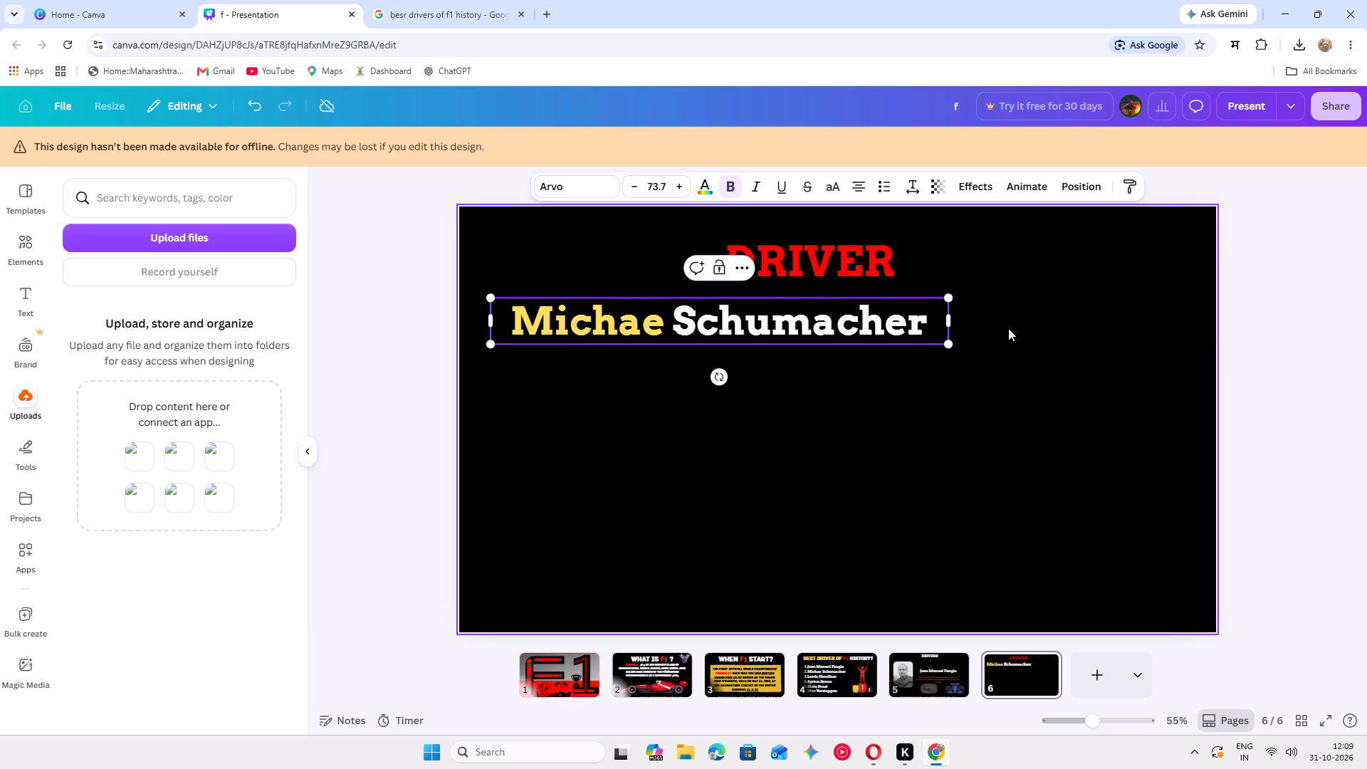
pyautogui.moveTo(931, 328); pyautogui.dragTo(1040, 332)
pyautogui.moveTo(1040, 332); pyautogui.dragTo(1041, 338)
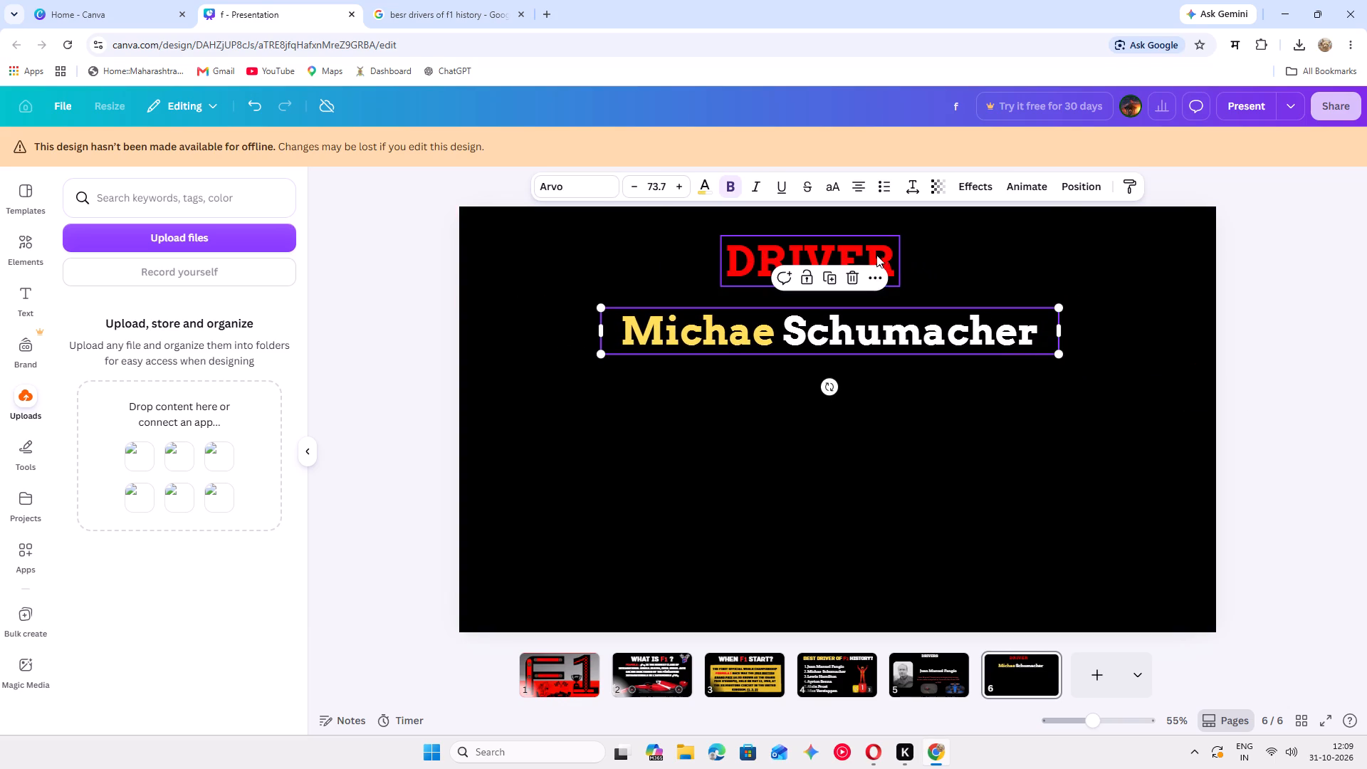
pyautogui.moveTo(877, 252); pyautogui.dragTo(893, 249)
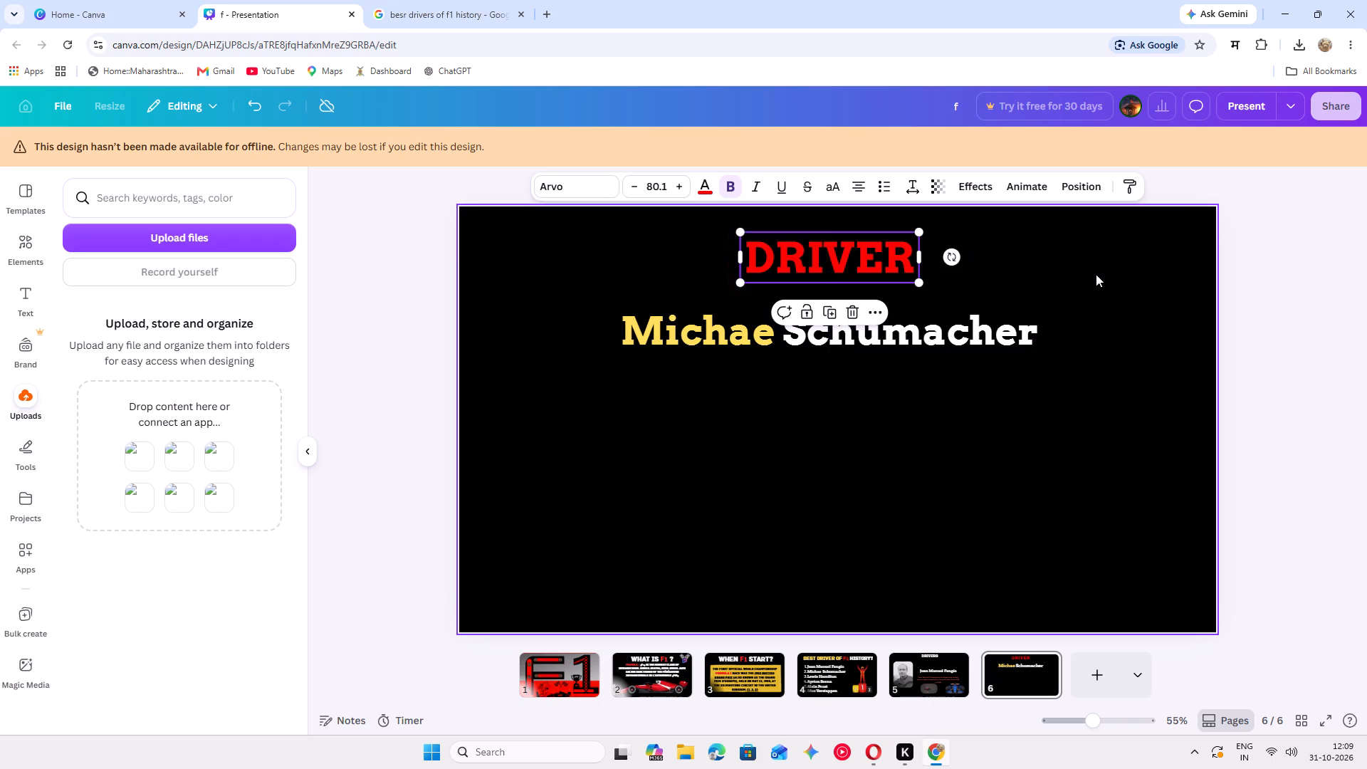
pyautogui.click(1096, 274)
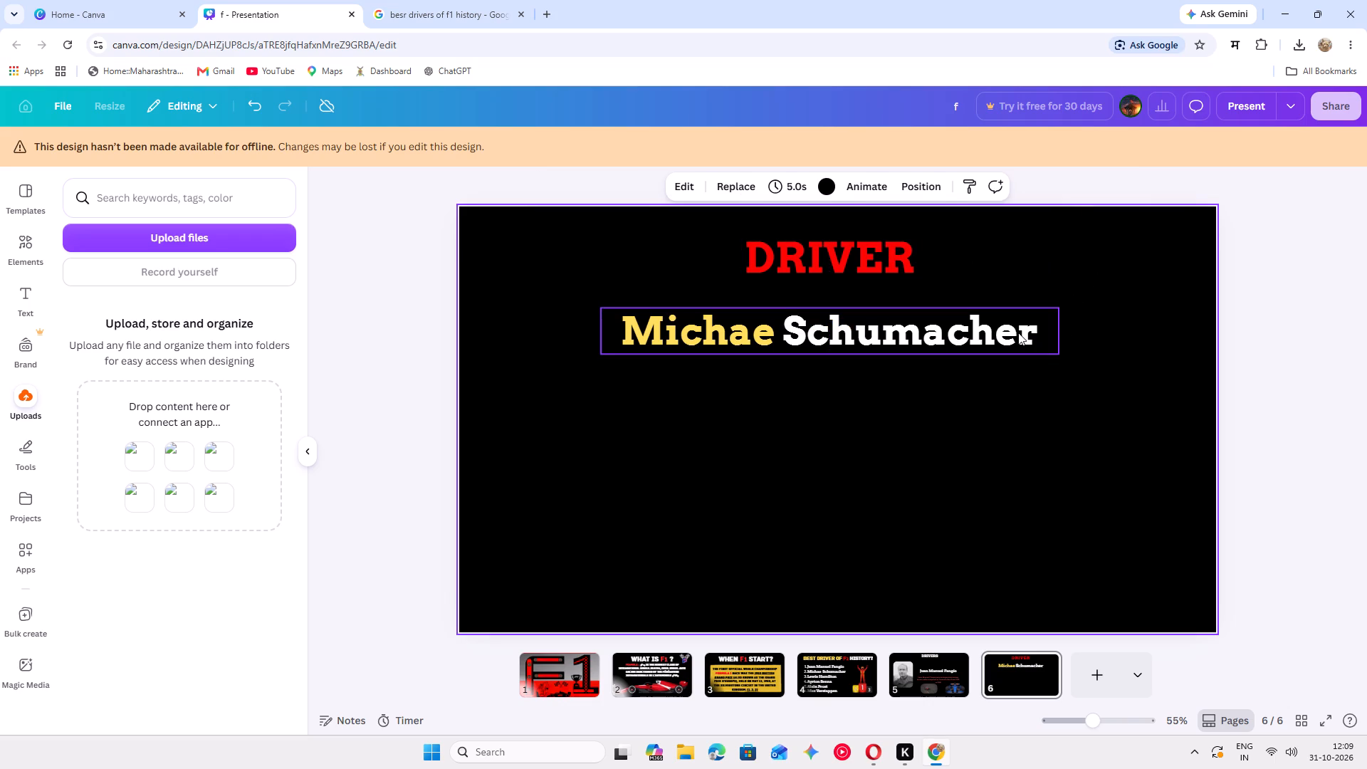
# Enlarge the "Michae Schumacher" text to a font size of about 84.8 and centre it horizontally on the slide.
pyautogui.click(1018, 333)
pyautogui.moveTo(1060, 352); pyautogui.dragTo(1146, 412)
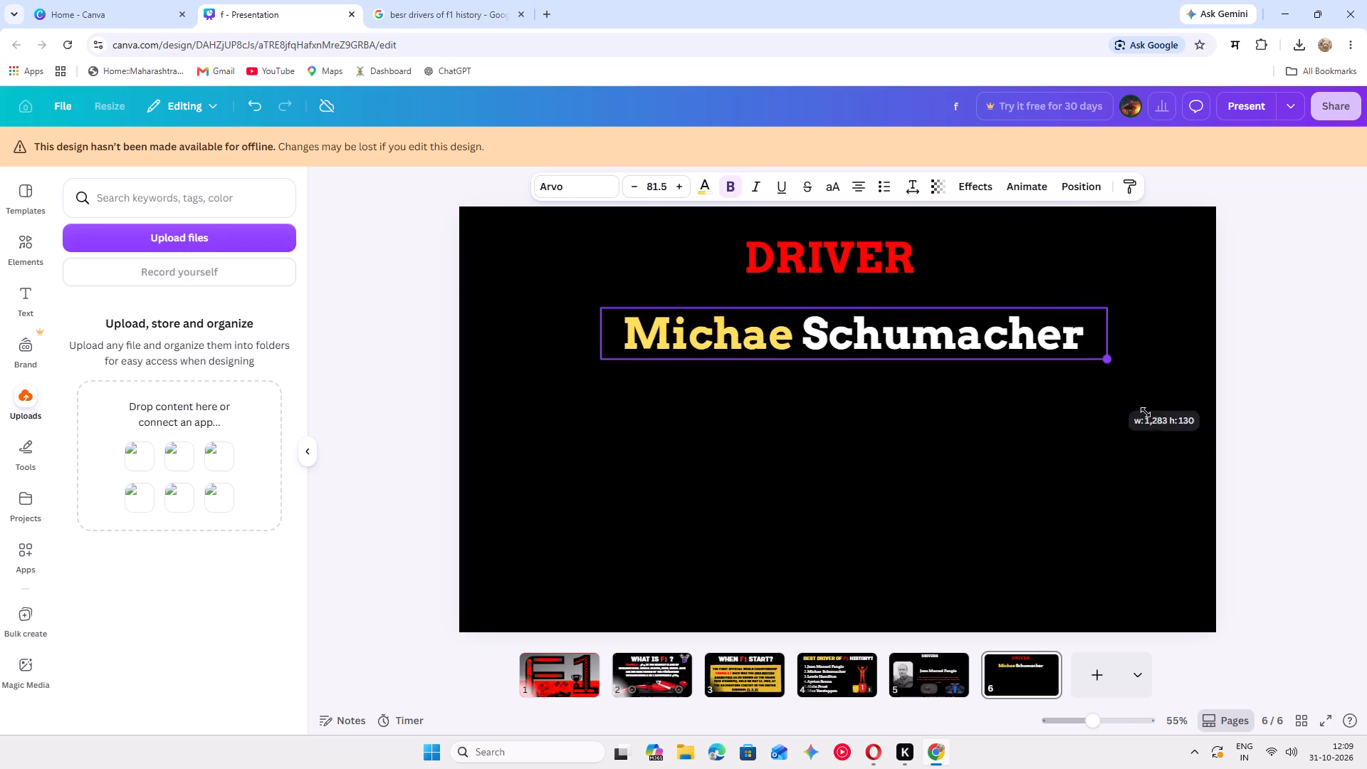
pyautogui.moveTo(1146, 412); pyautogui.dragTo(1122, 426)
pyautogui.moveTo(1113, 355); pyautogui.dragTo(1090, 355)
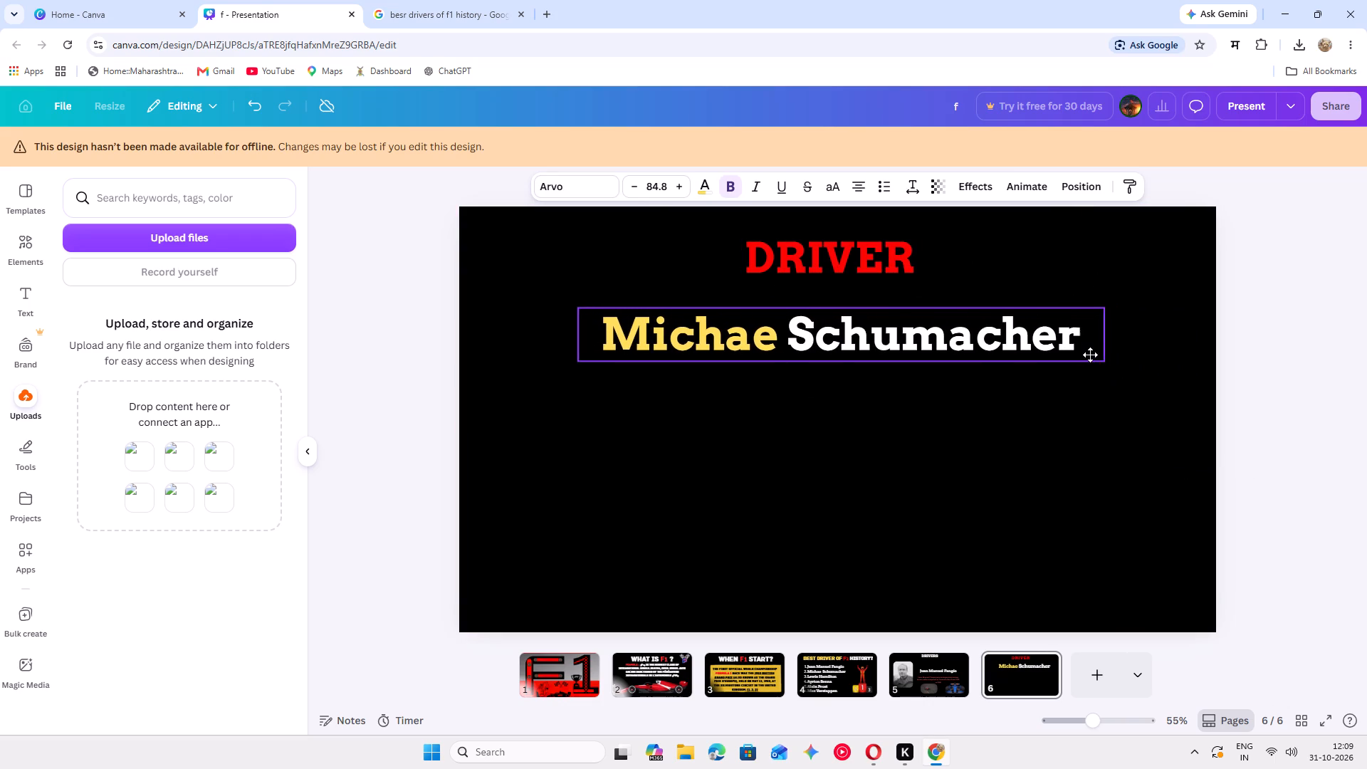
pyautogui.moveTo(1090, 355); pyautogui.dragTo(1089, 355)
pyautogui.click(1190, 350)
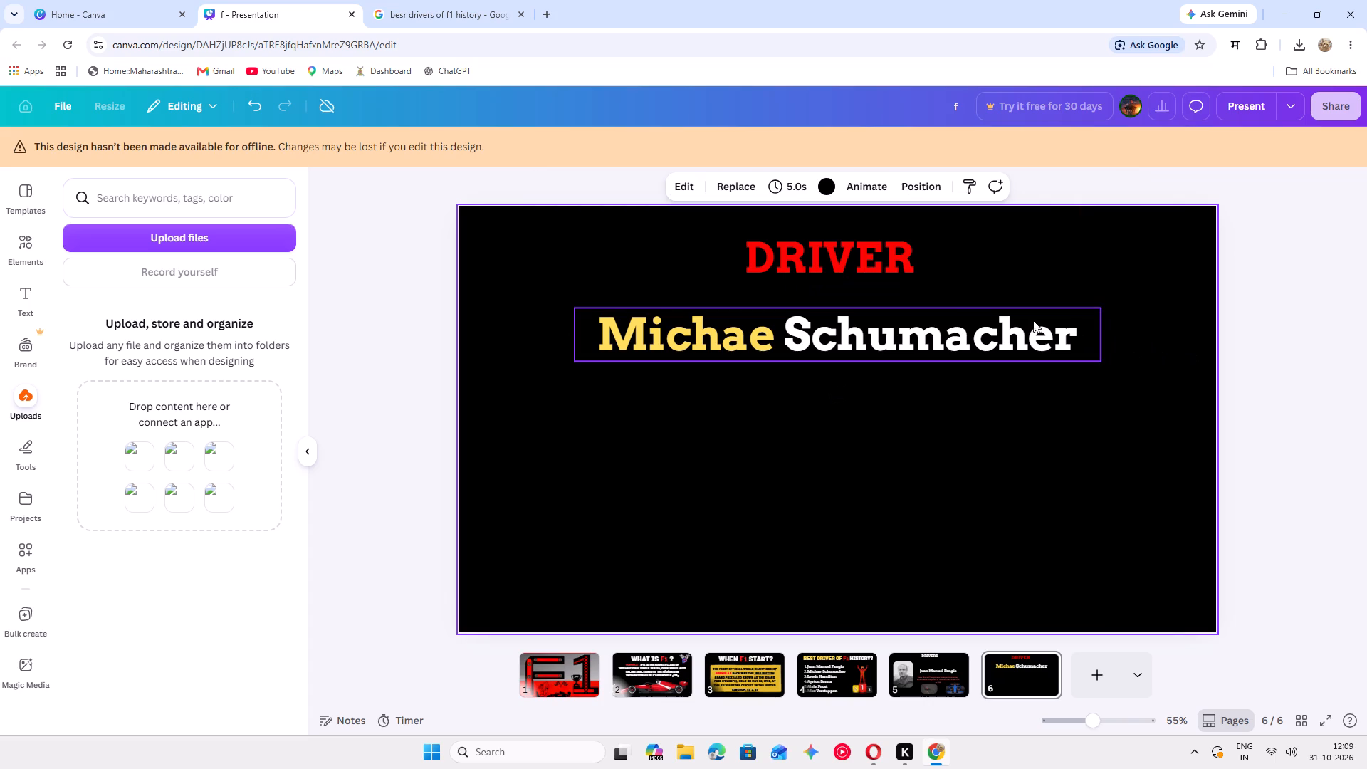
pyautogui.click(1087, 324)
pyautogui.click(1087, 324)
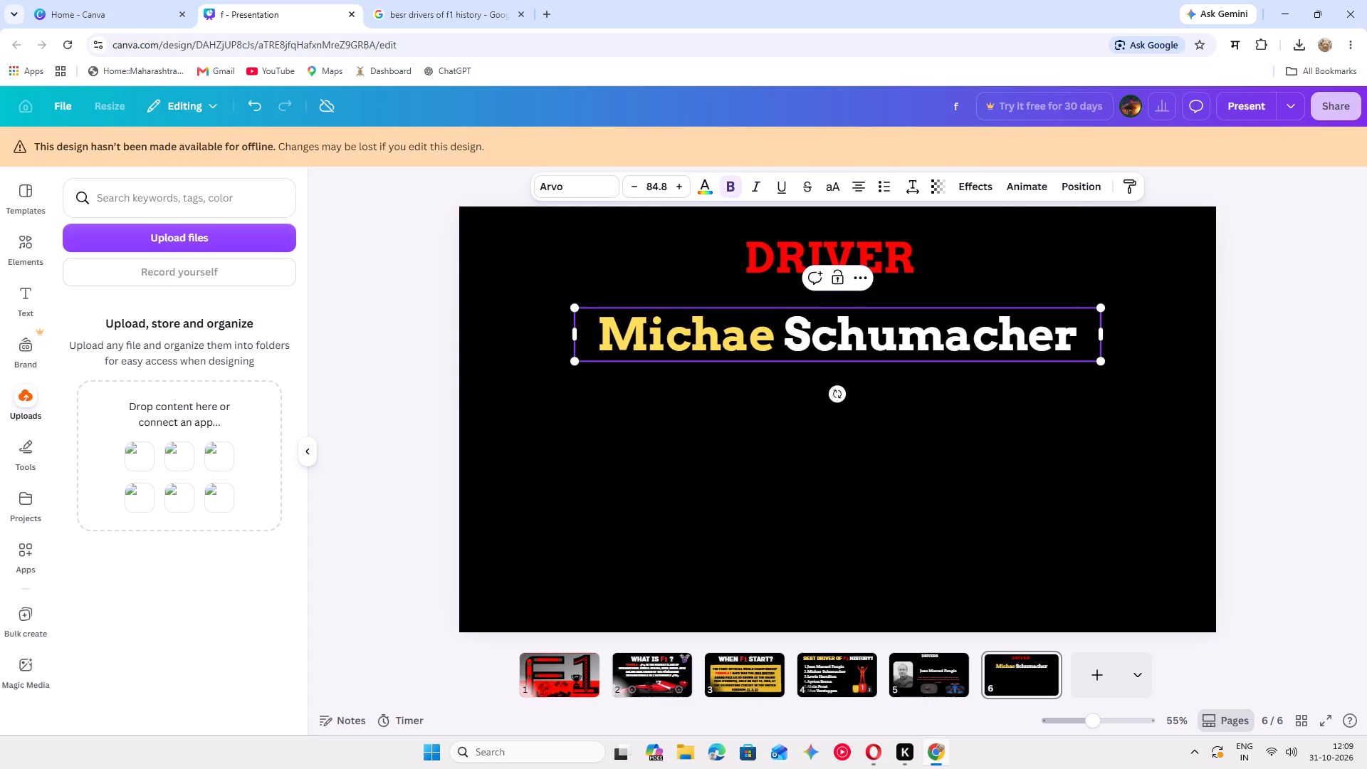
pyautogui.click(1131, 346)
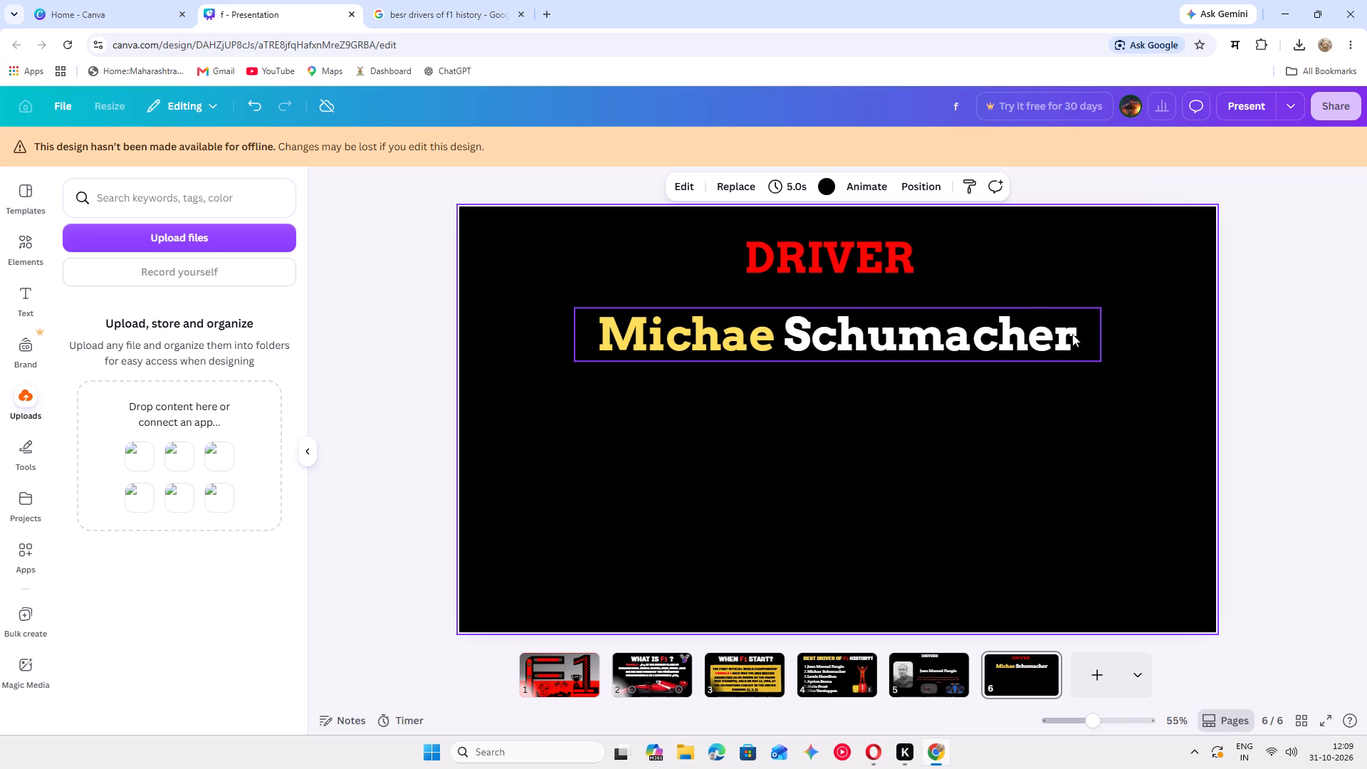
# Scale the "Michae Schumacher" text to a font size of about 82.1 and nudge it slightly left below the DRIVER heading.
pyautogui.click(1091, 345)
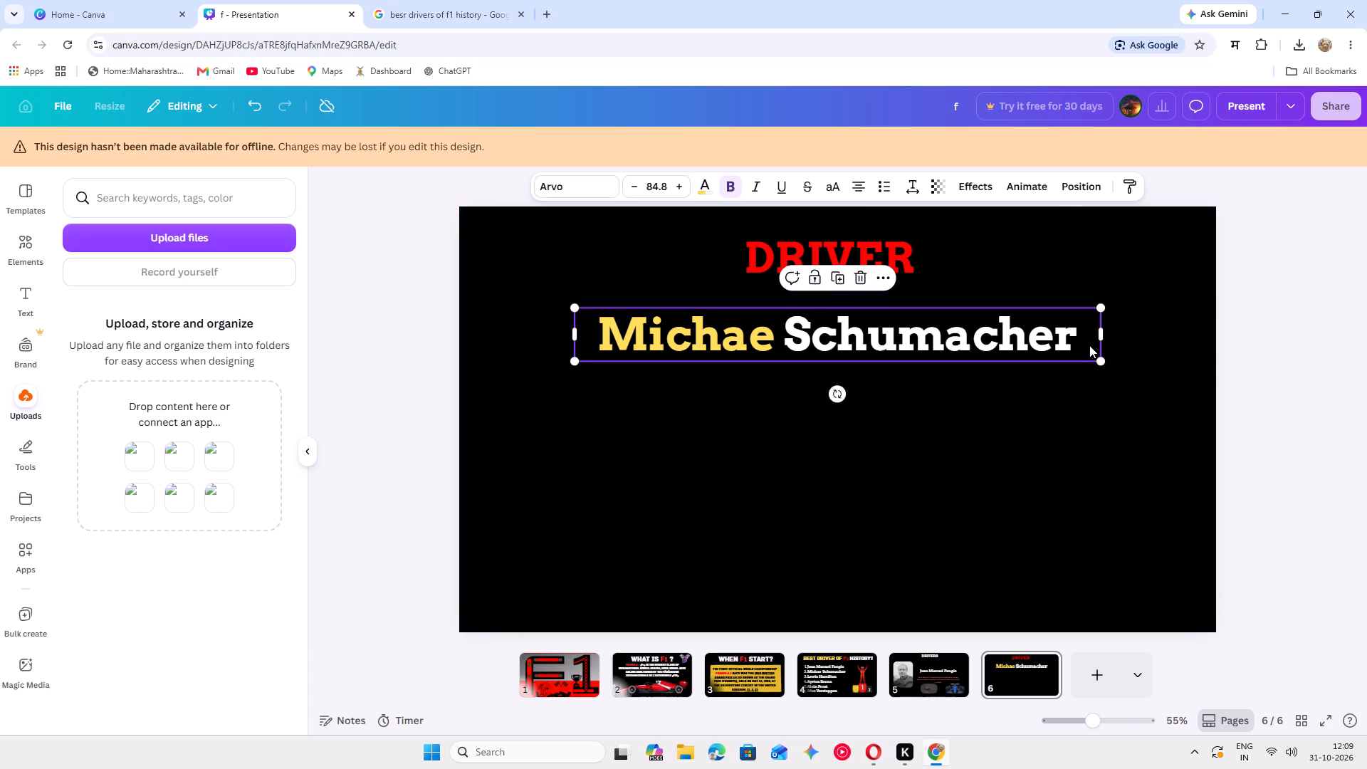
pyautogui.moveTo(1099, 356); pyautogui.dragTo(1074, 429)
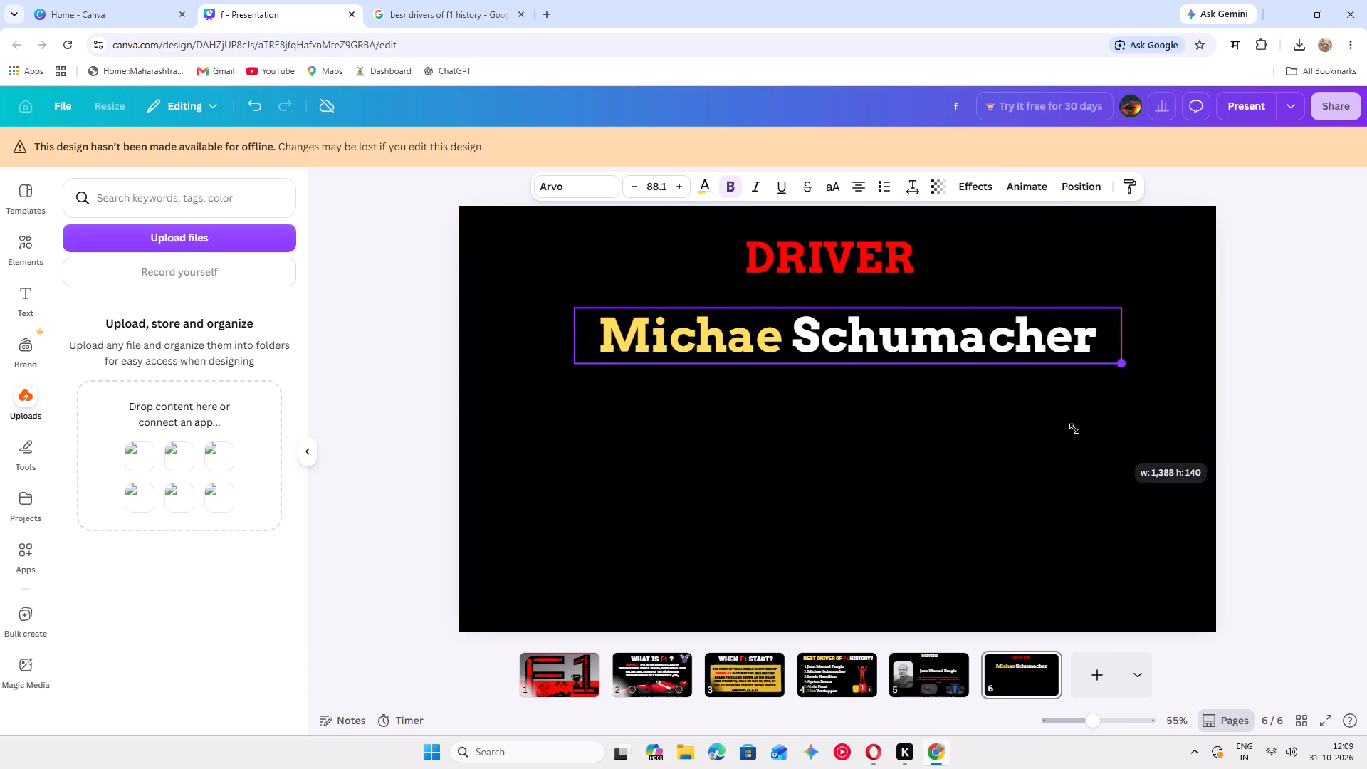
pyautogui.moveTo(1074, 429); pyautogui.dragTo(1087, 439)
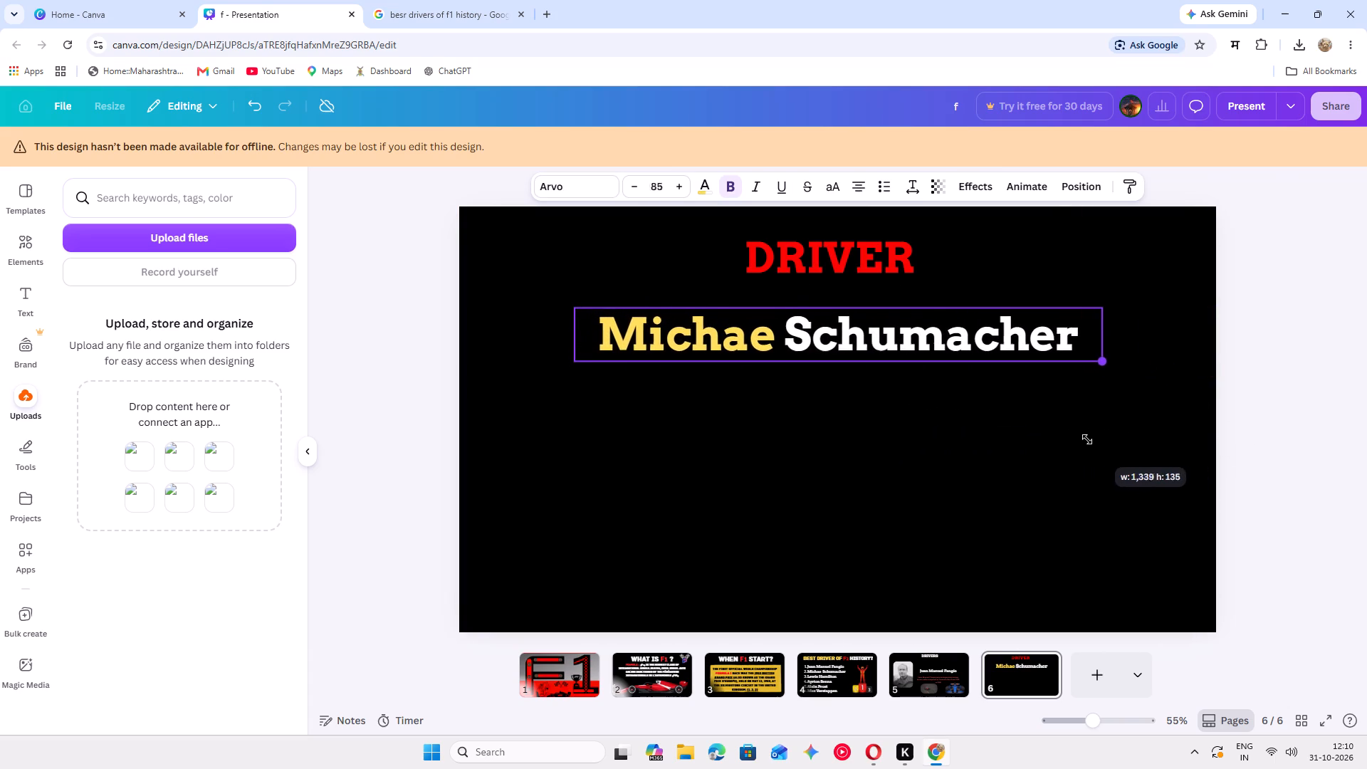
pyautogui.moveTo(1087, 439); pyautogui.dragTo(1074, 435)
pyautogui.click(1074, 435)
pyautogui.moveTo(1061, 347); pyautogui.dragTo(1051, 347)
# Reposition the DRIVER heading at the top centre of the slide, above the "Michae Schumacher" text.
pyautogui.click(917, 260)
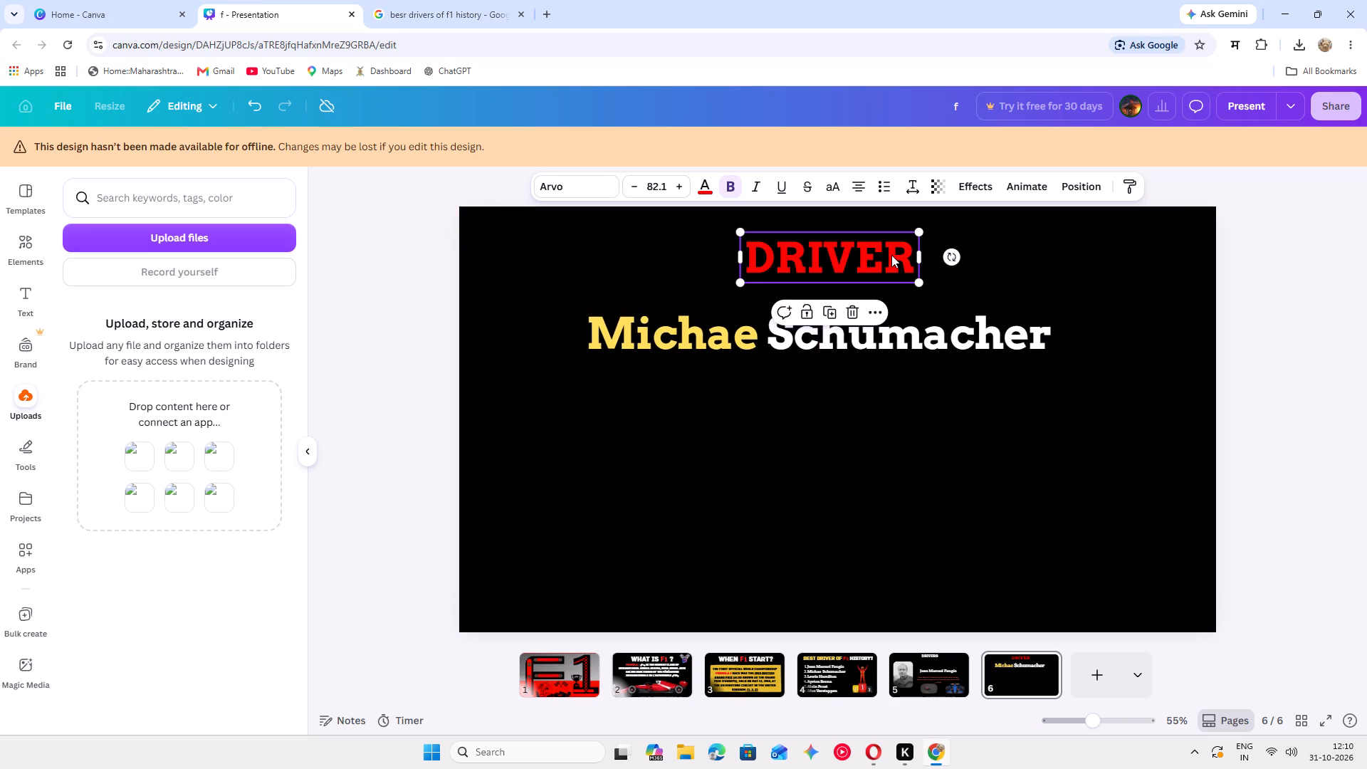
pyautogui.click(974, 287)
pyautogui.moveTo(901, 273); pyautogui.dragTo(896, 295)
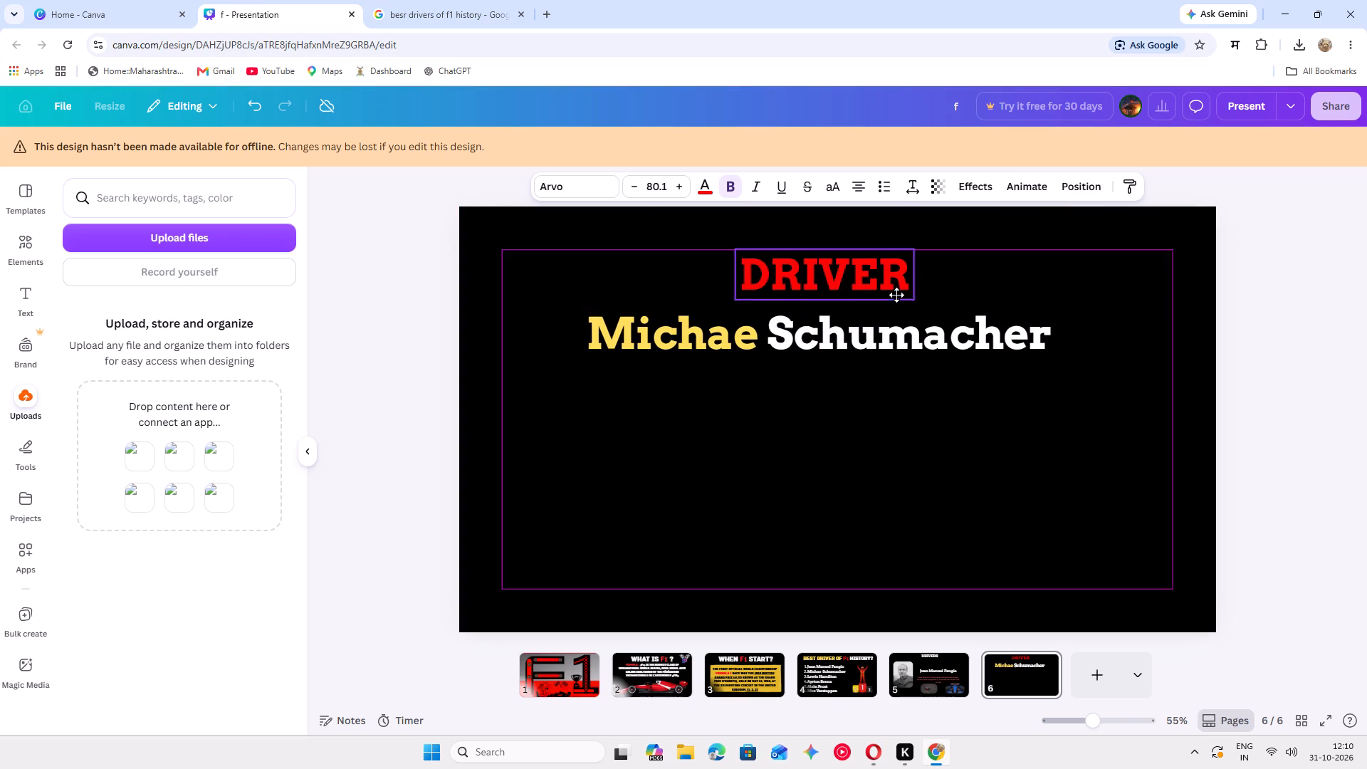
pyautogui.moveTo(896, 295); pyautogui.dragTo(918, 356)
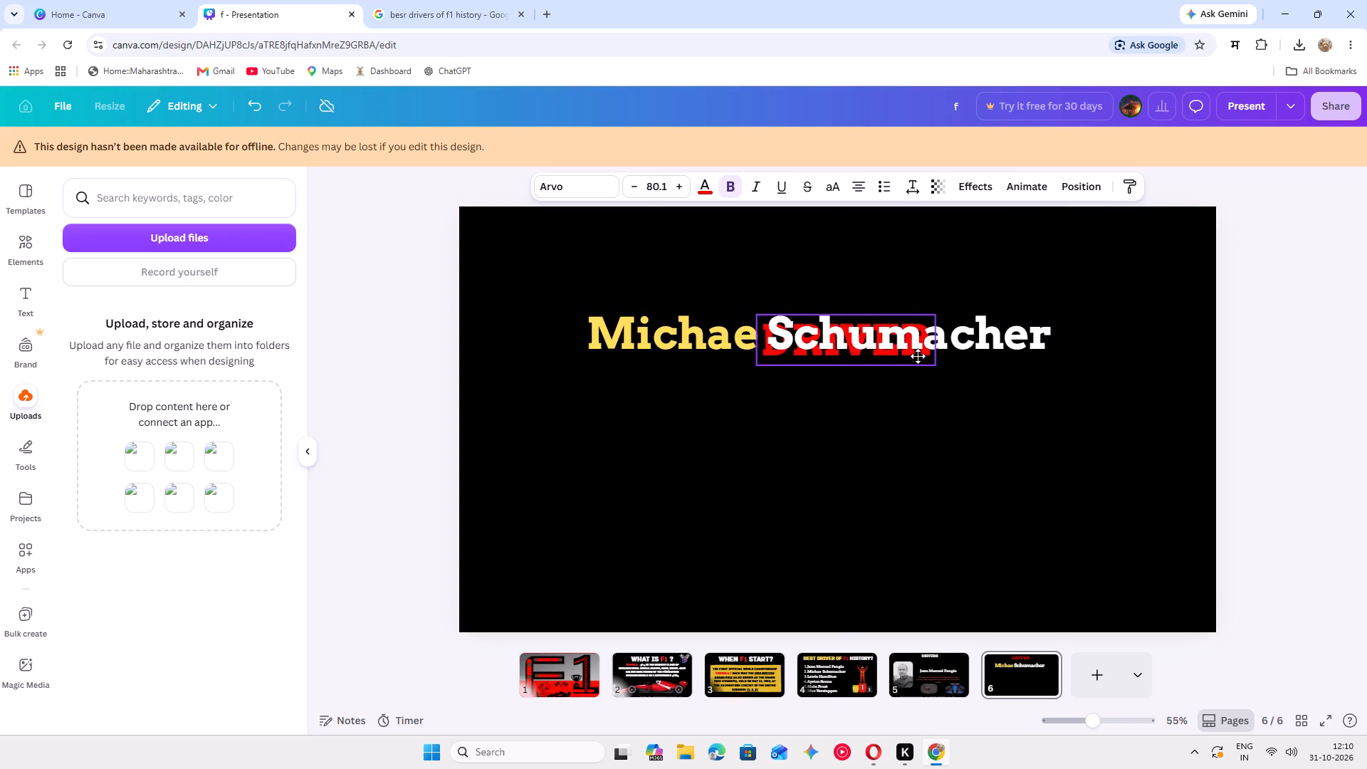
pyautogui.moveTo(918, 356); pyautogui.dragTo(911, 277)
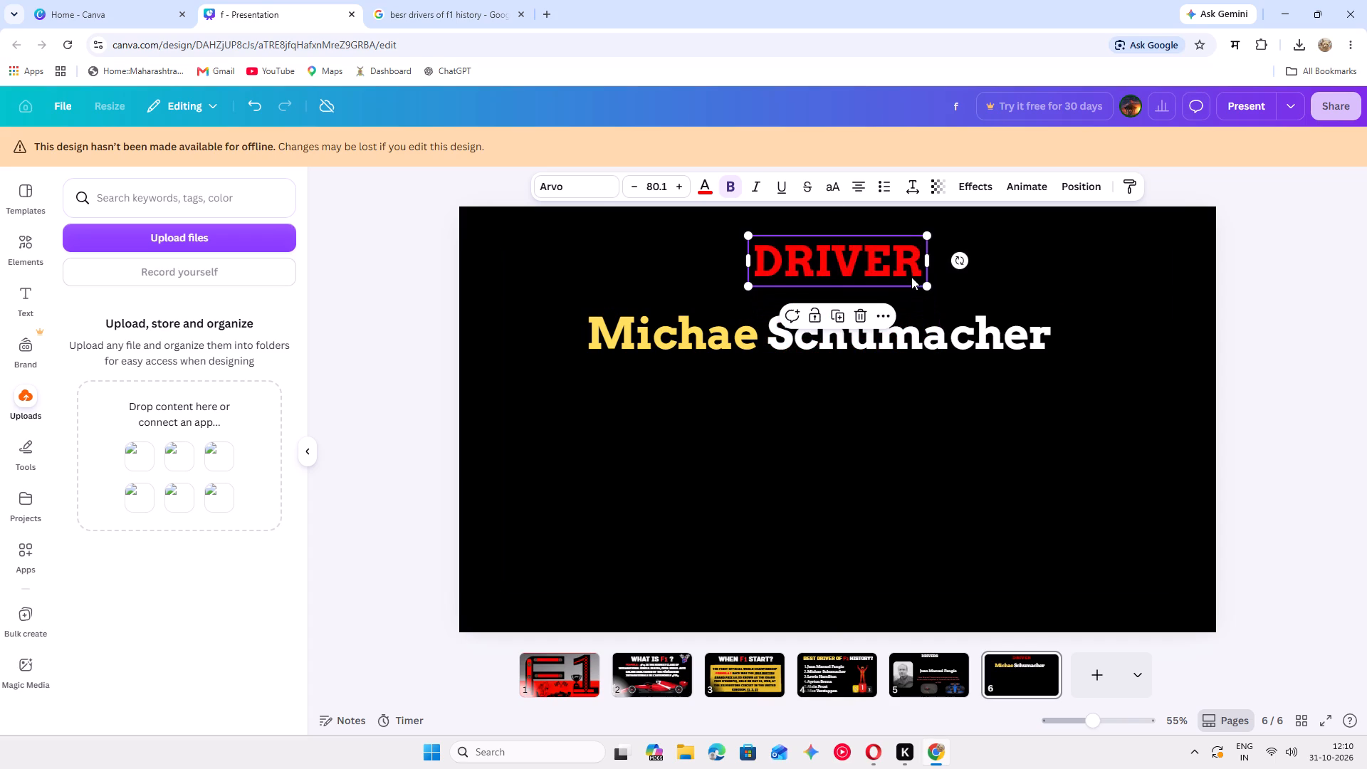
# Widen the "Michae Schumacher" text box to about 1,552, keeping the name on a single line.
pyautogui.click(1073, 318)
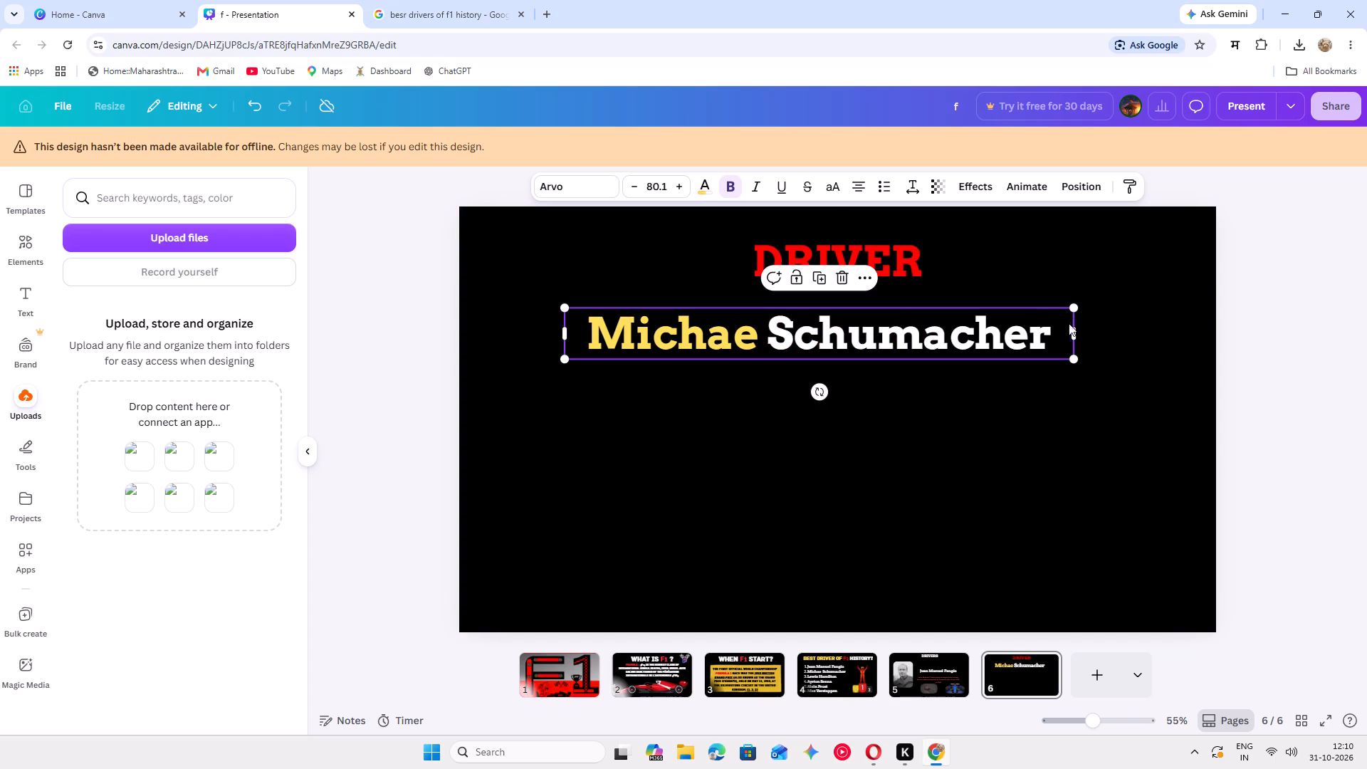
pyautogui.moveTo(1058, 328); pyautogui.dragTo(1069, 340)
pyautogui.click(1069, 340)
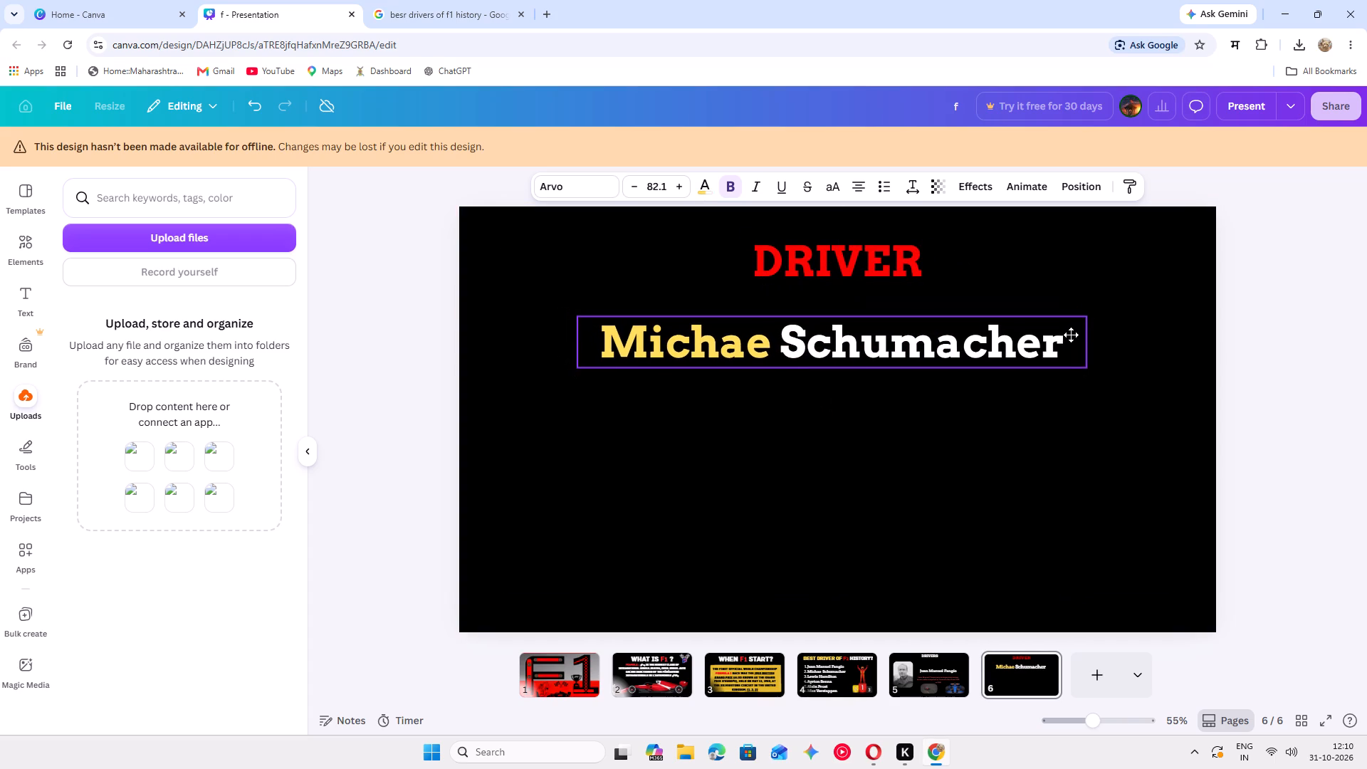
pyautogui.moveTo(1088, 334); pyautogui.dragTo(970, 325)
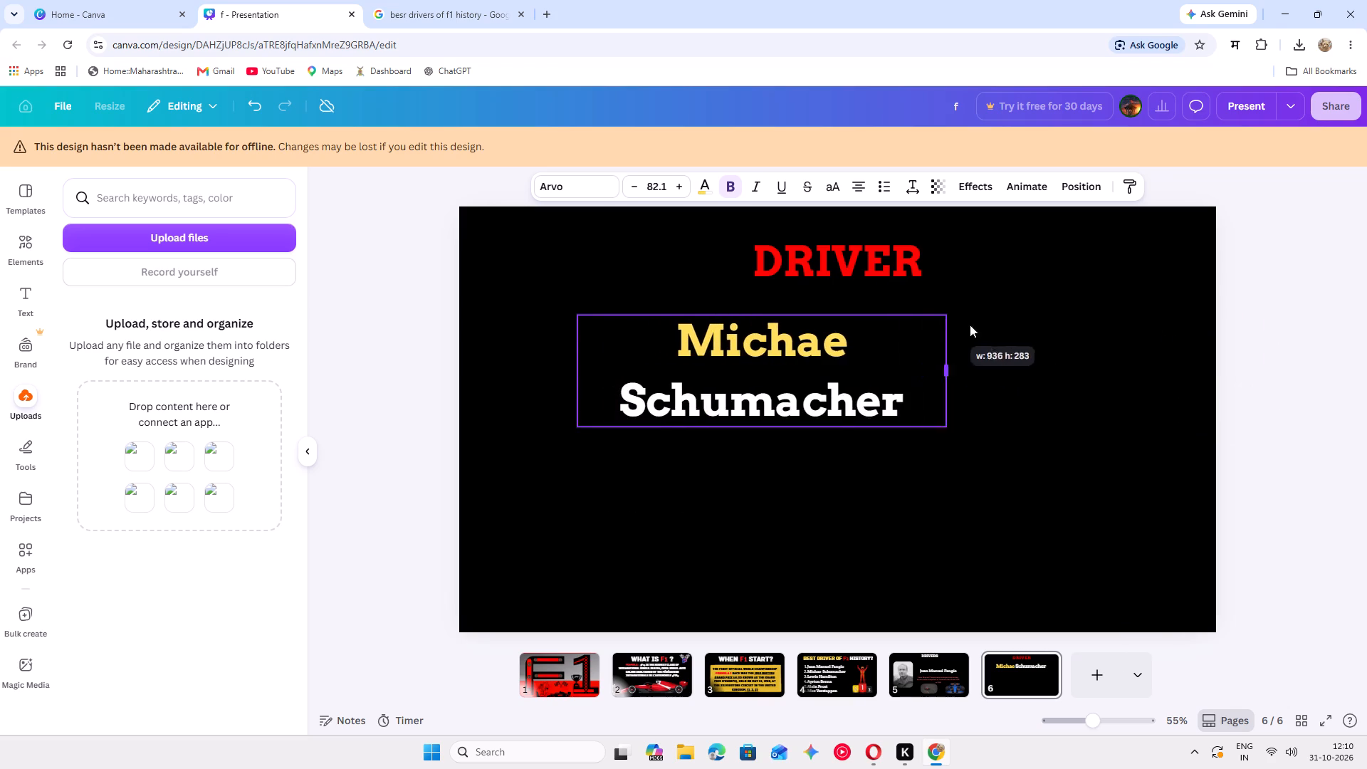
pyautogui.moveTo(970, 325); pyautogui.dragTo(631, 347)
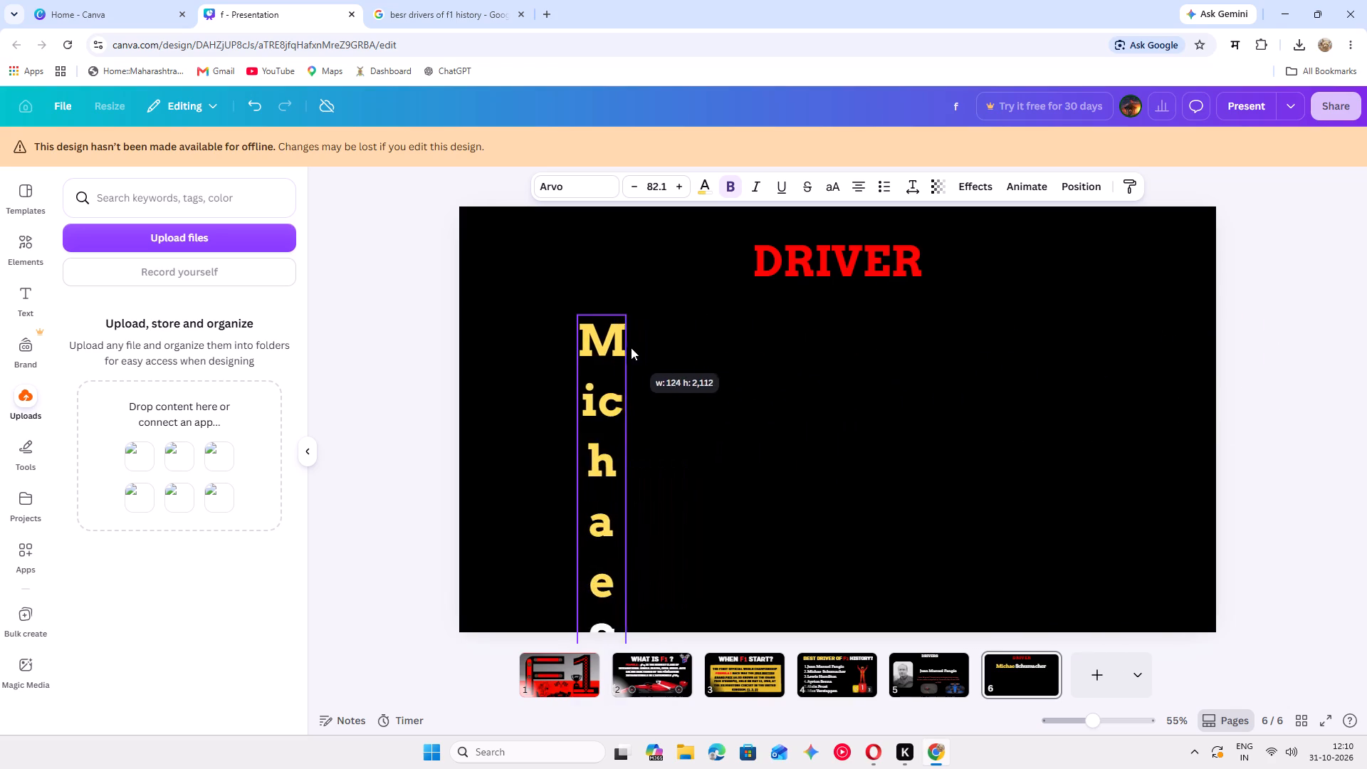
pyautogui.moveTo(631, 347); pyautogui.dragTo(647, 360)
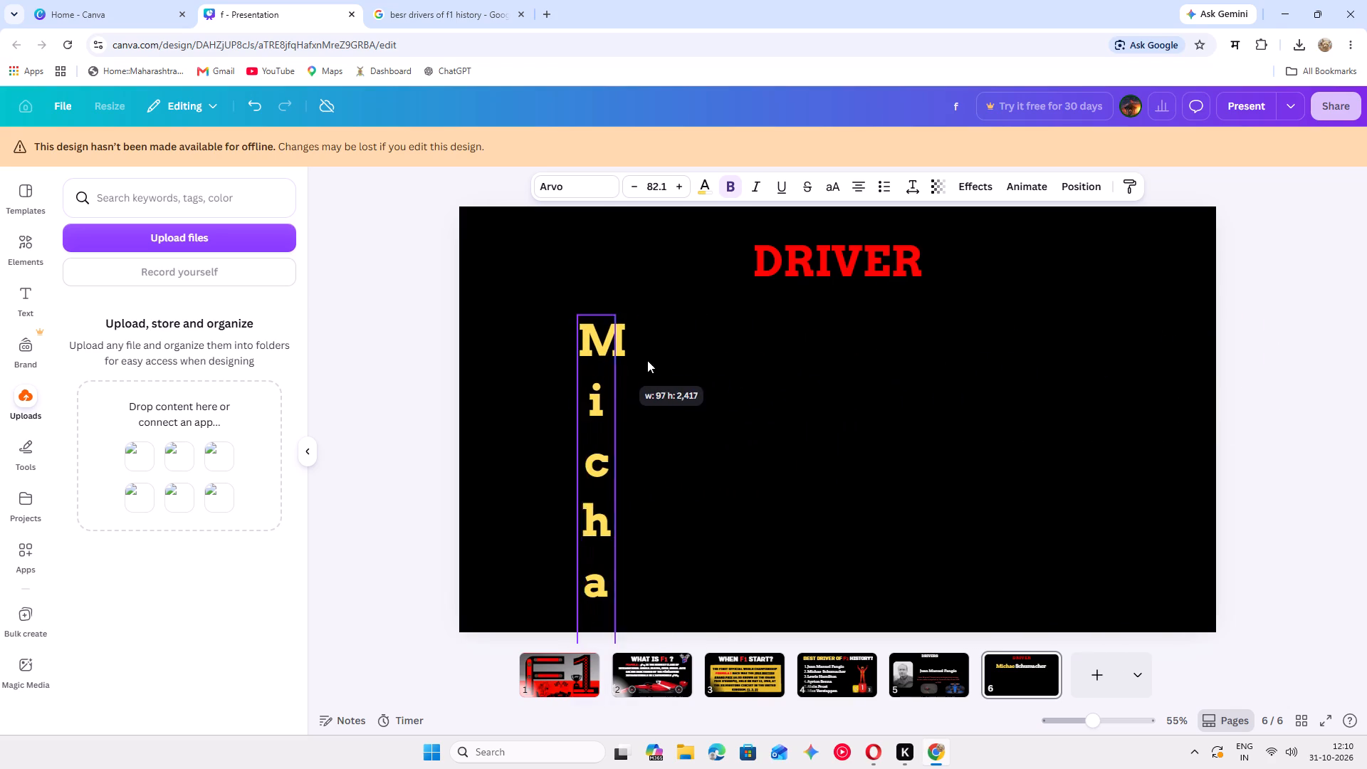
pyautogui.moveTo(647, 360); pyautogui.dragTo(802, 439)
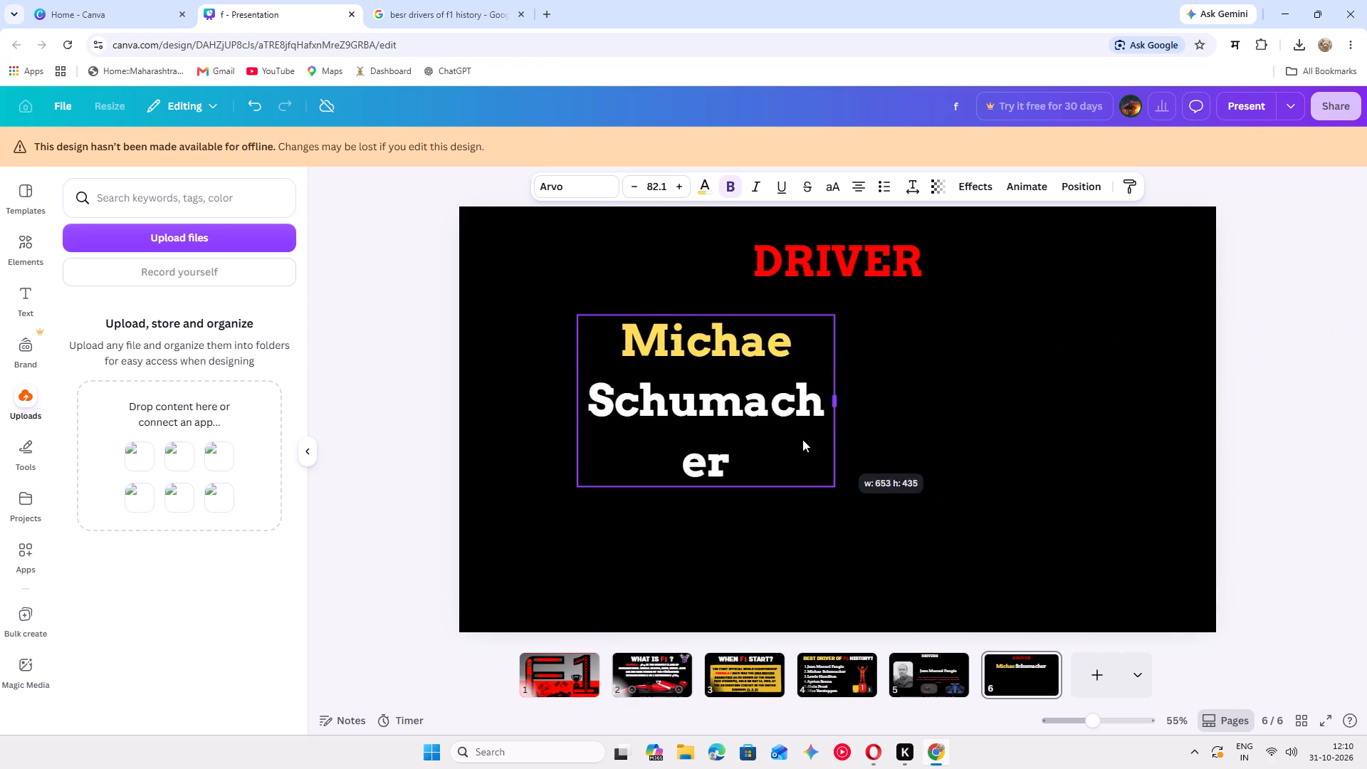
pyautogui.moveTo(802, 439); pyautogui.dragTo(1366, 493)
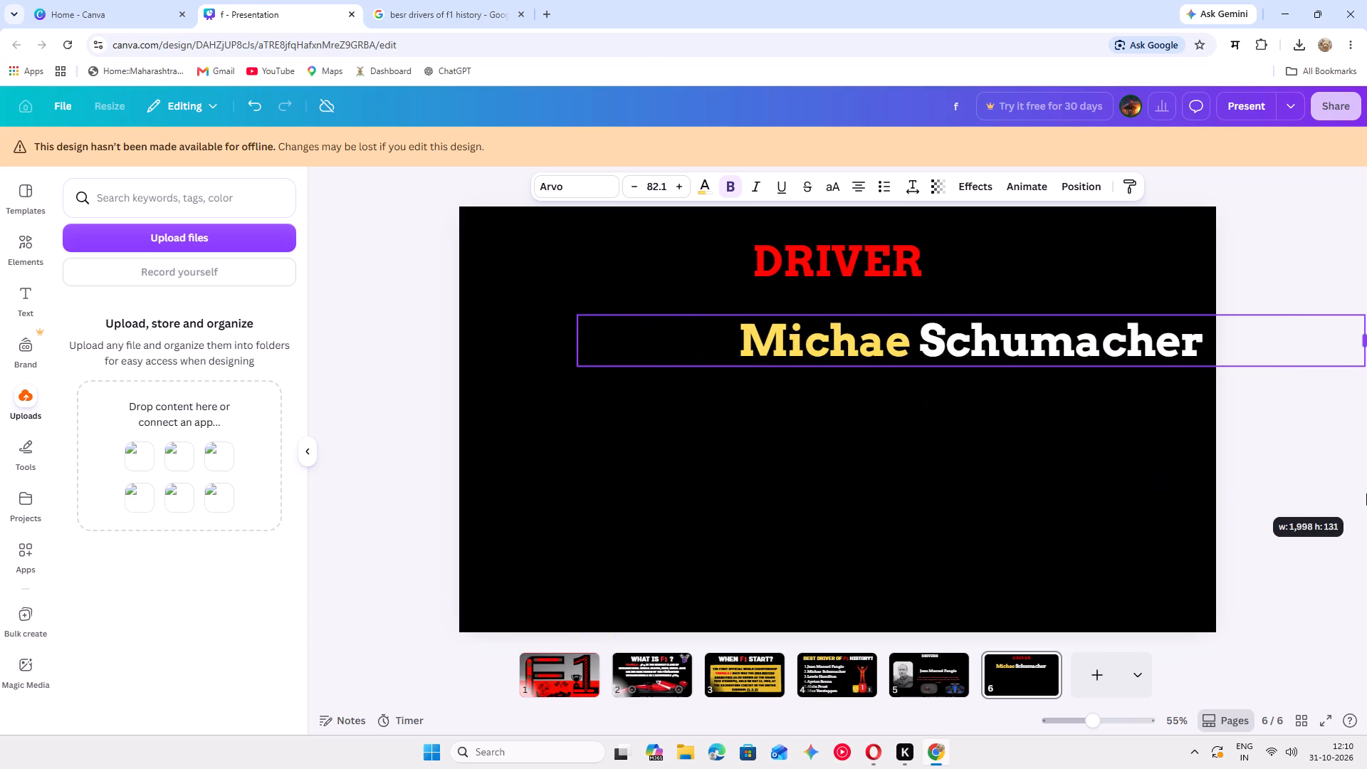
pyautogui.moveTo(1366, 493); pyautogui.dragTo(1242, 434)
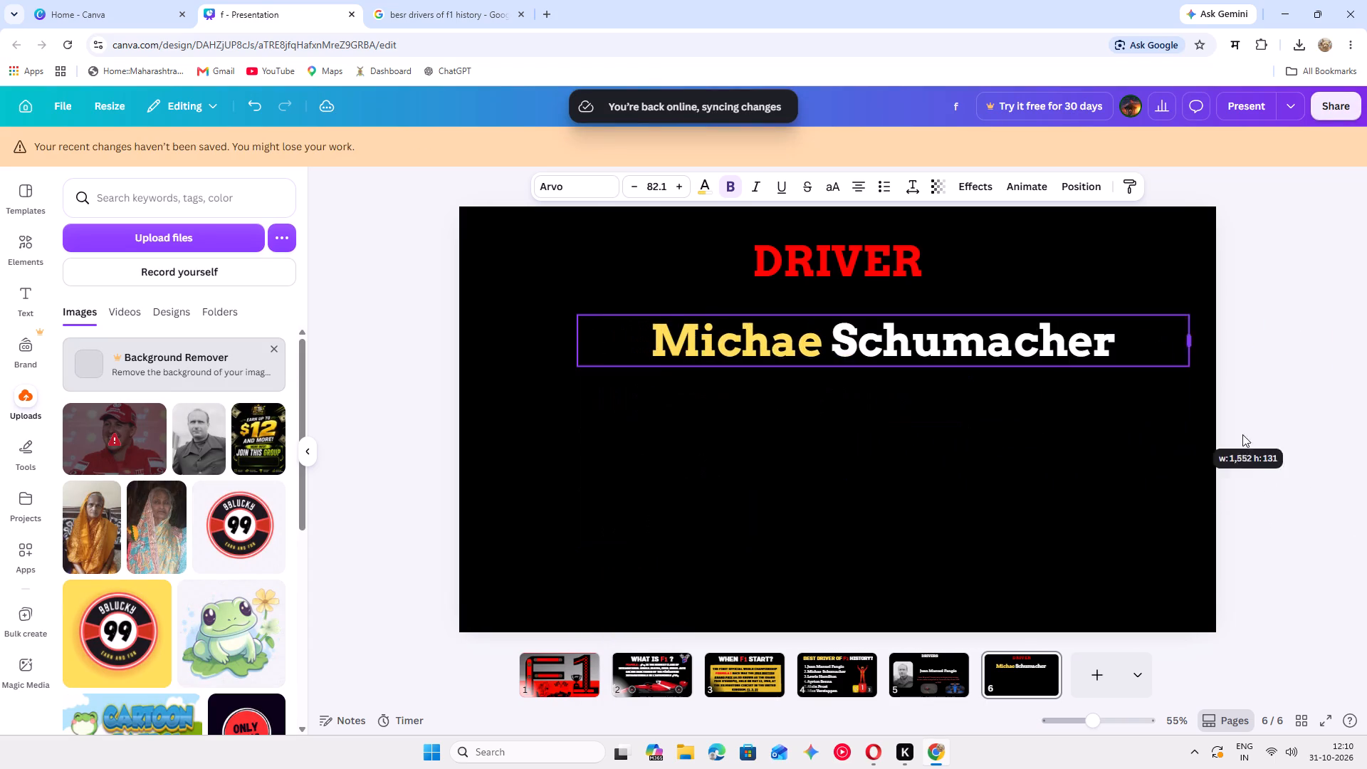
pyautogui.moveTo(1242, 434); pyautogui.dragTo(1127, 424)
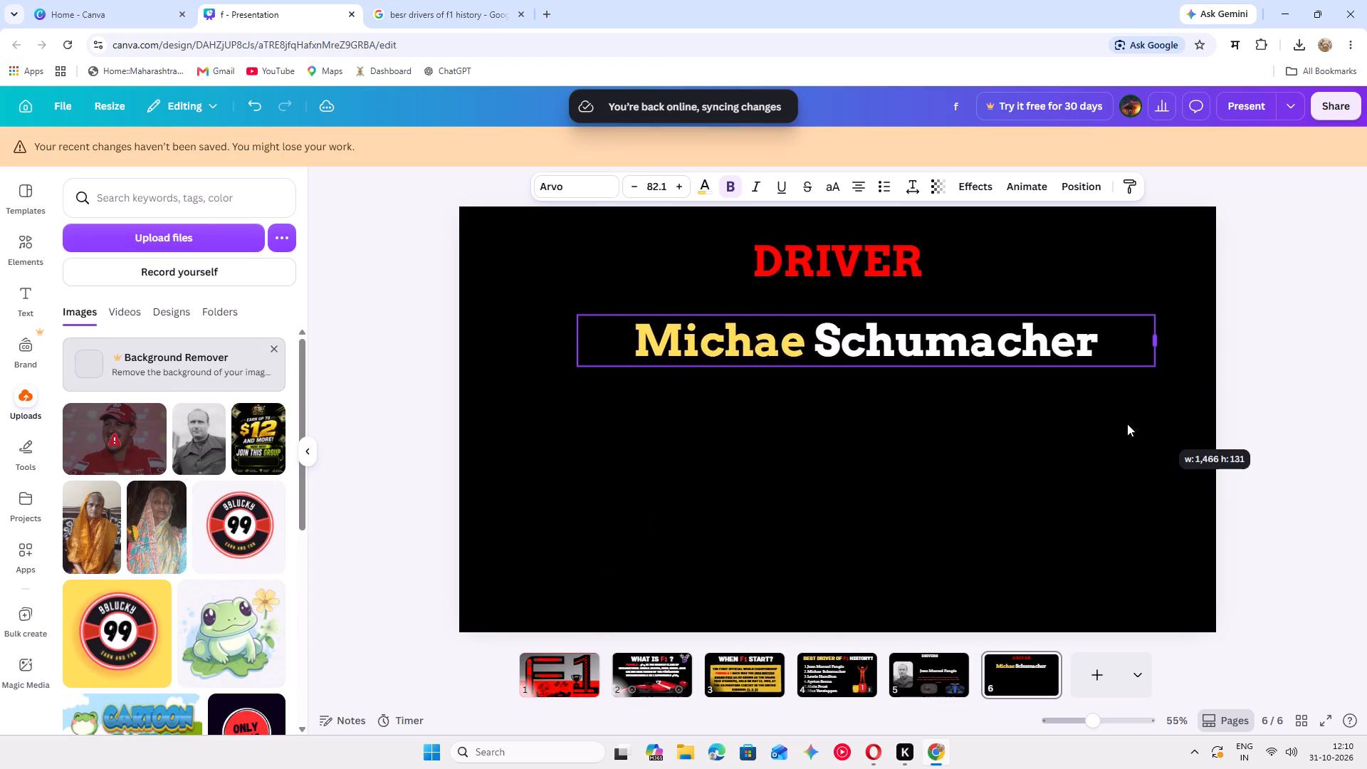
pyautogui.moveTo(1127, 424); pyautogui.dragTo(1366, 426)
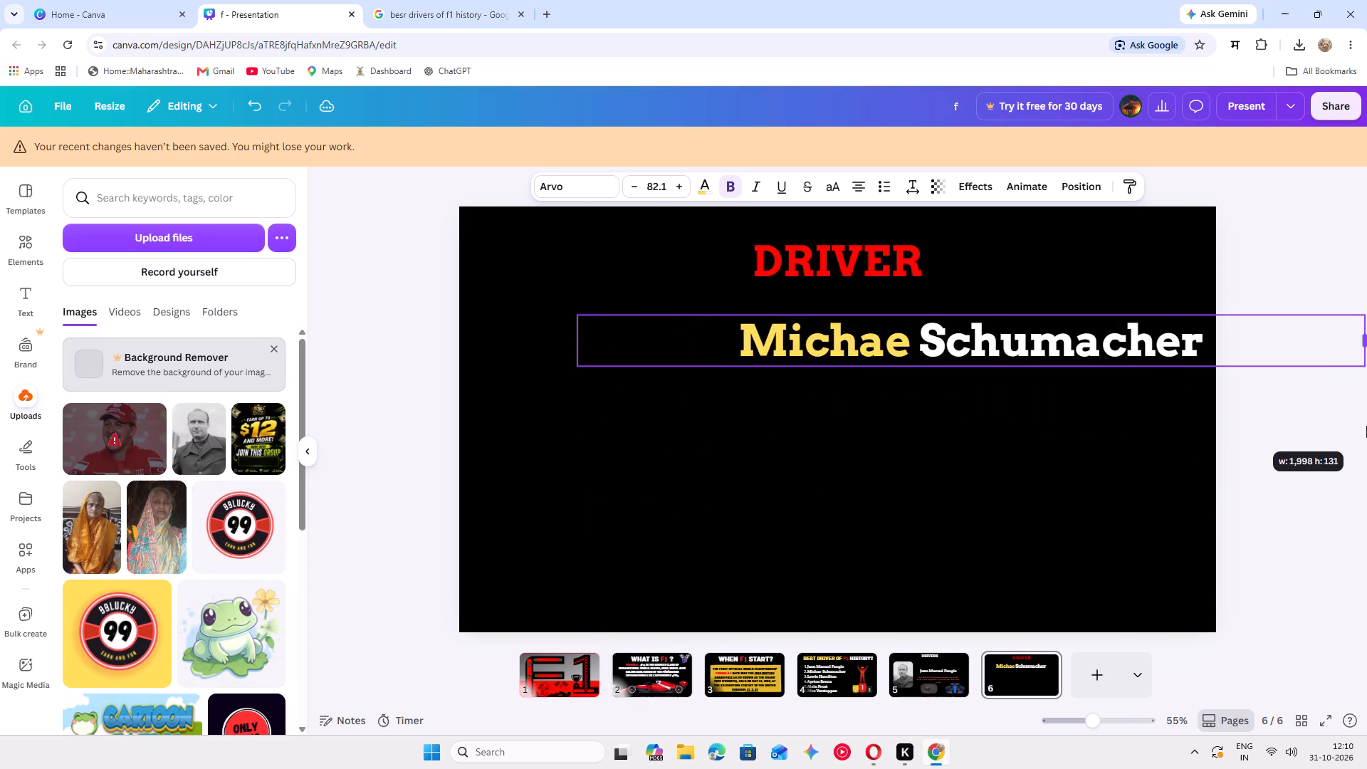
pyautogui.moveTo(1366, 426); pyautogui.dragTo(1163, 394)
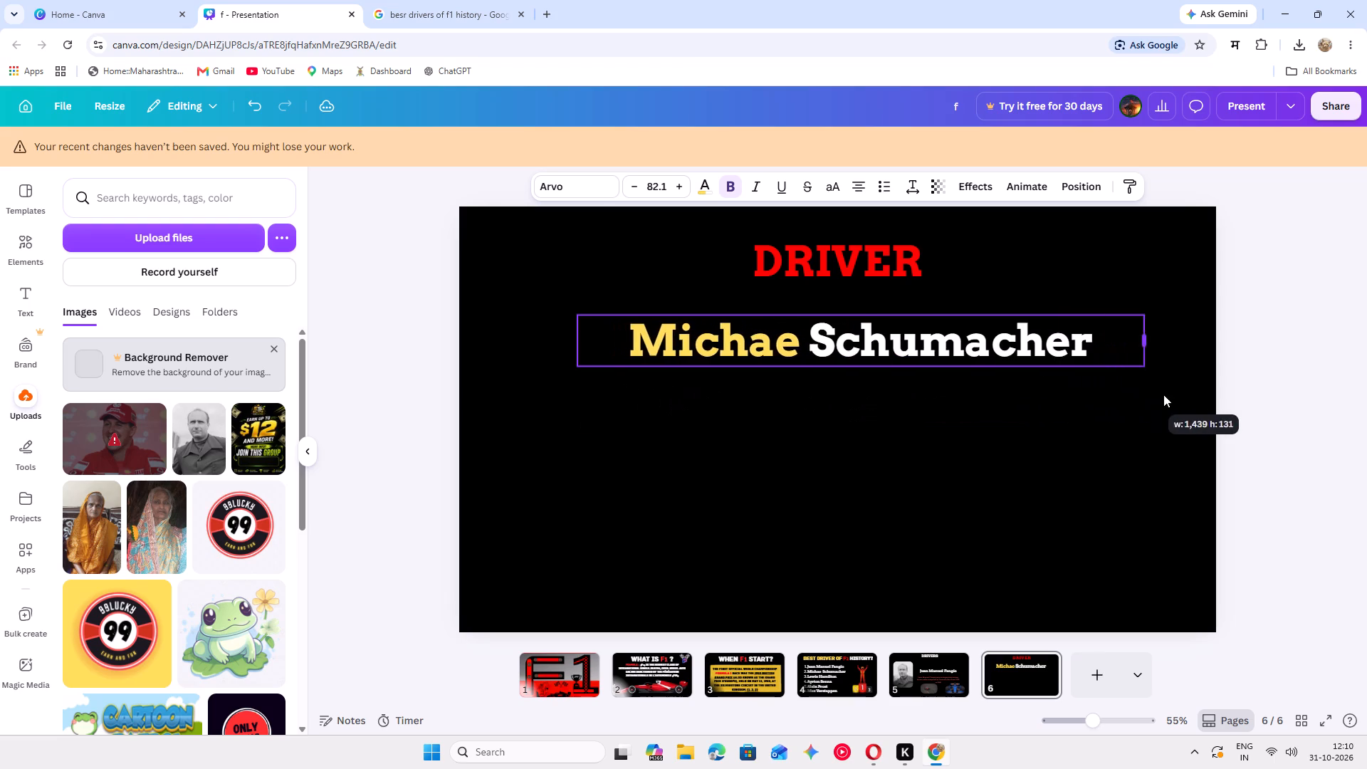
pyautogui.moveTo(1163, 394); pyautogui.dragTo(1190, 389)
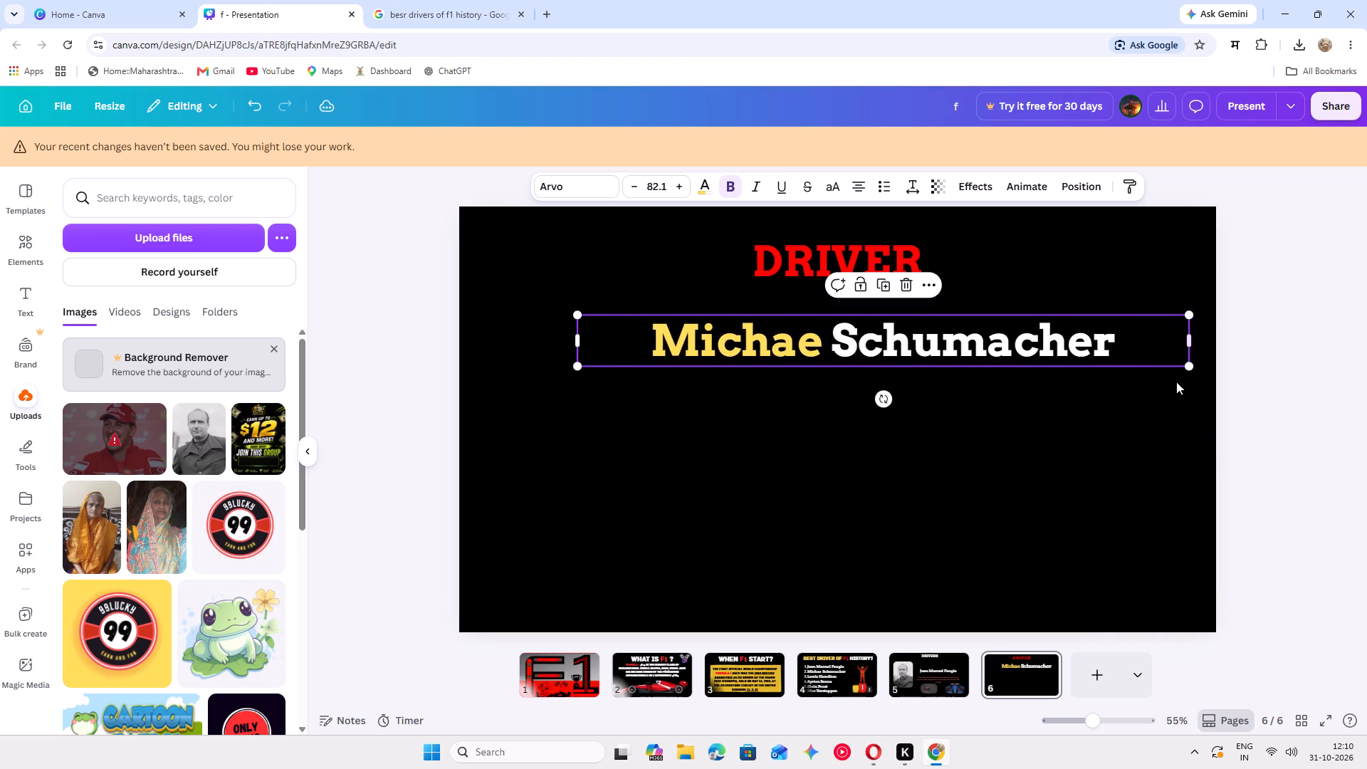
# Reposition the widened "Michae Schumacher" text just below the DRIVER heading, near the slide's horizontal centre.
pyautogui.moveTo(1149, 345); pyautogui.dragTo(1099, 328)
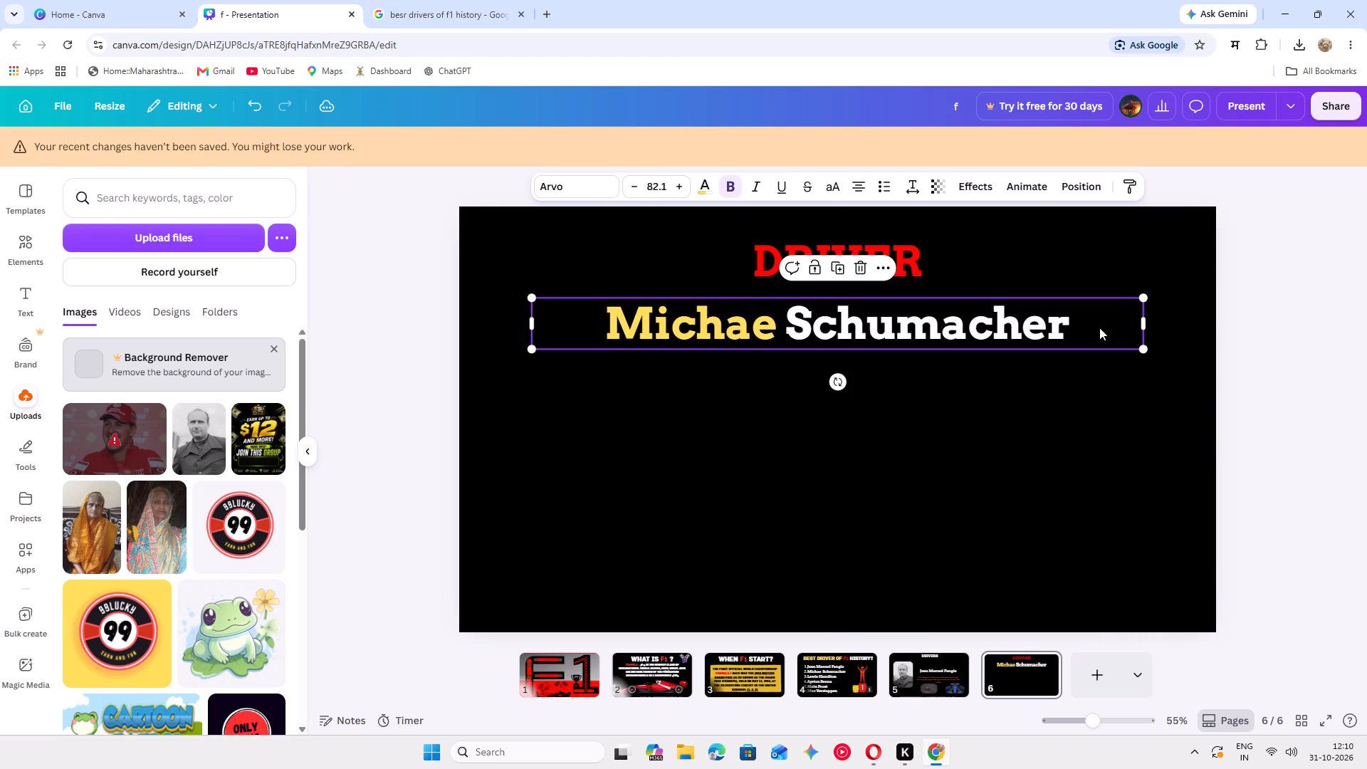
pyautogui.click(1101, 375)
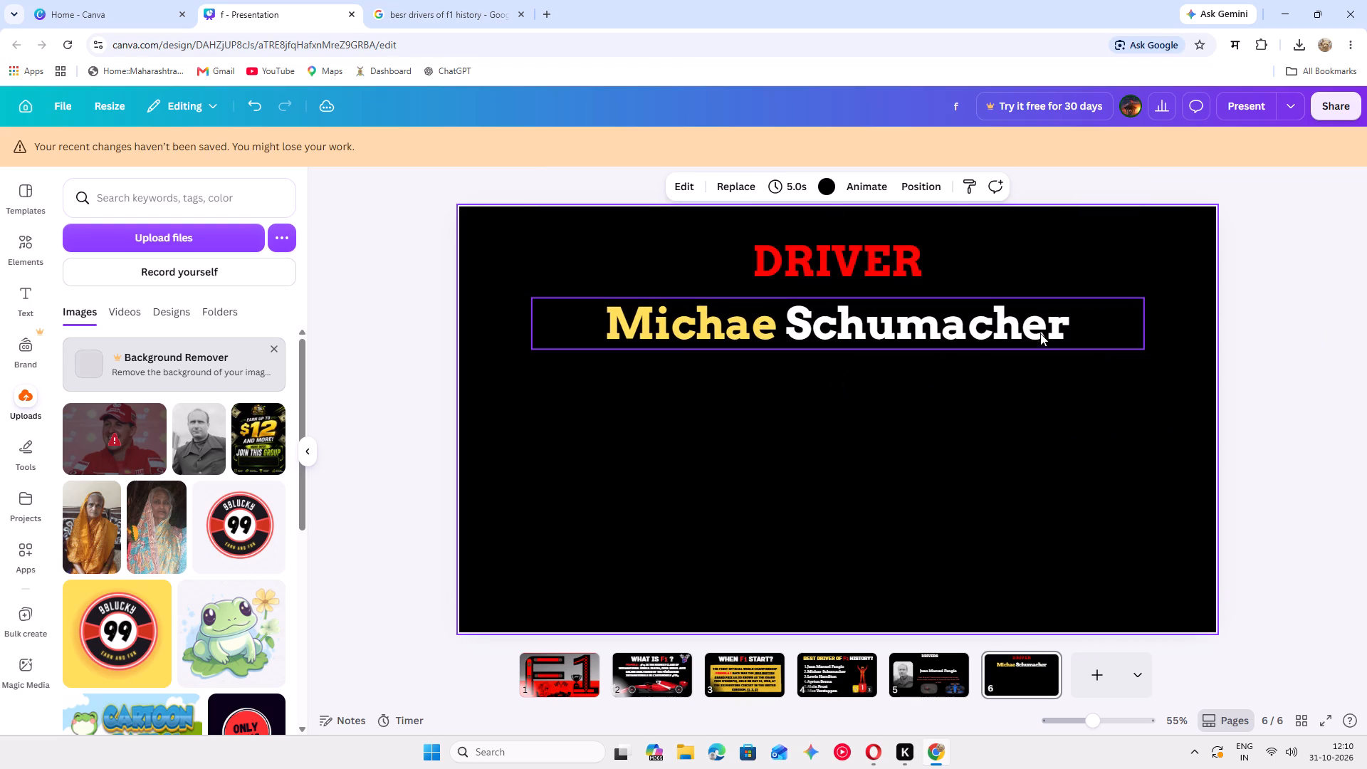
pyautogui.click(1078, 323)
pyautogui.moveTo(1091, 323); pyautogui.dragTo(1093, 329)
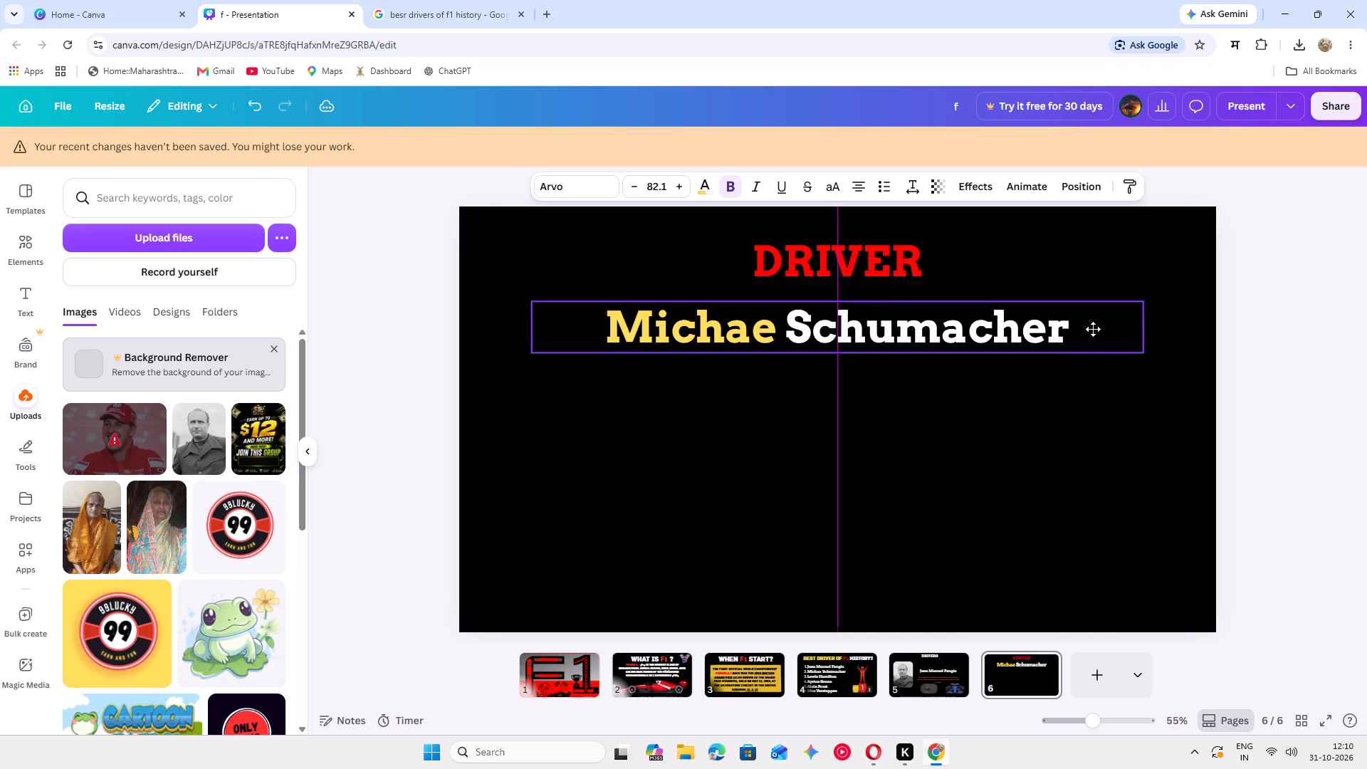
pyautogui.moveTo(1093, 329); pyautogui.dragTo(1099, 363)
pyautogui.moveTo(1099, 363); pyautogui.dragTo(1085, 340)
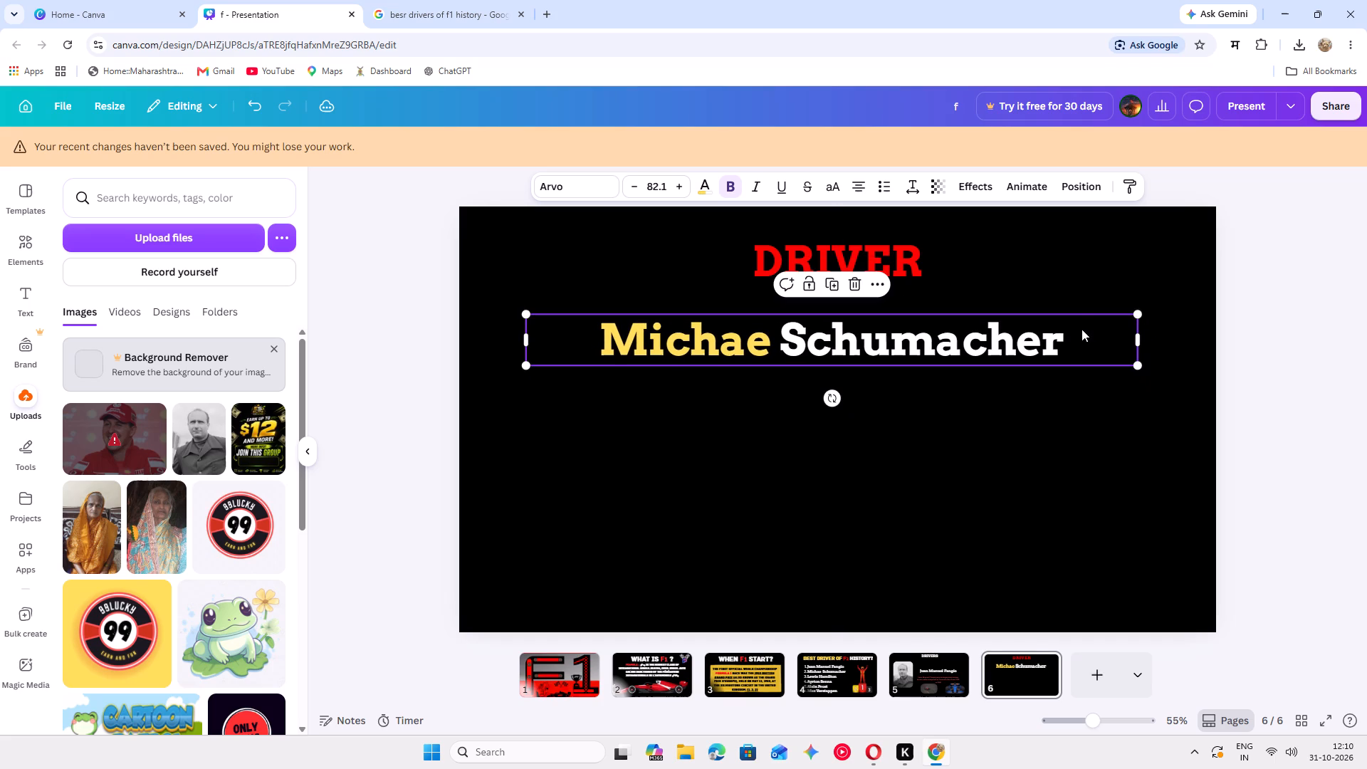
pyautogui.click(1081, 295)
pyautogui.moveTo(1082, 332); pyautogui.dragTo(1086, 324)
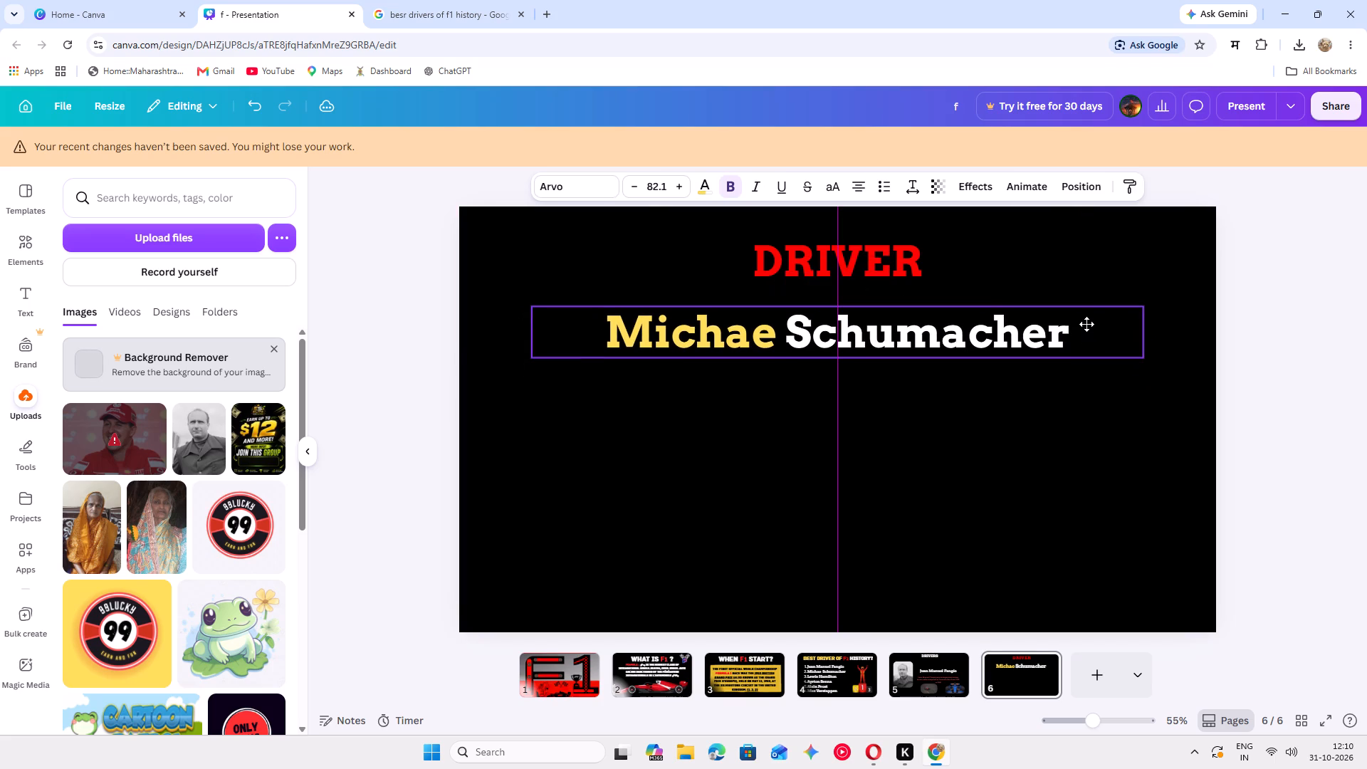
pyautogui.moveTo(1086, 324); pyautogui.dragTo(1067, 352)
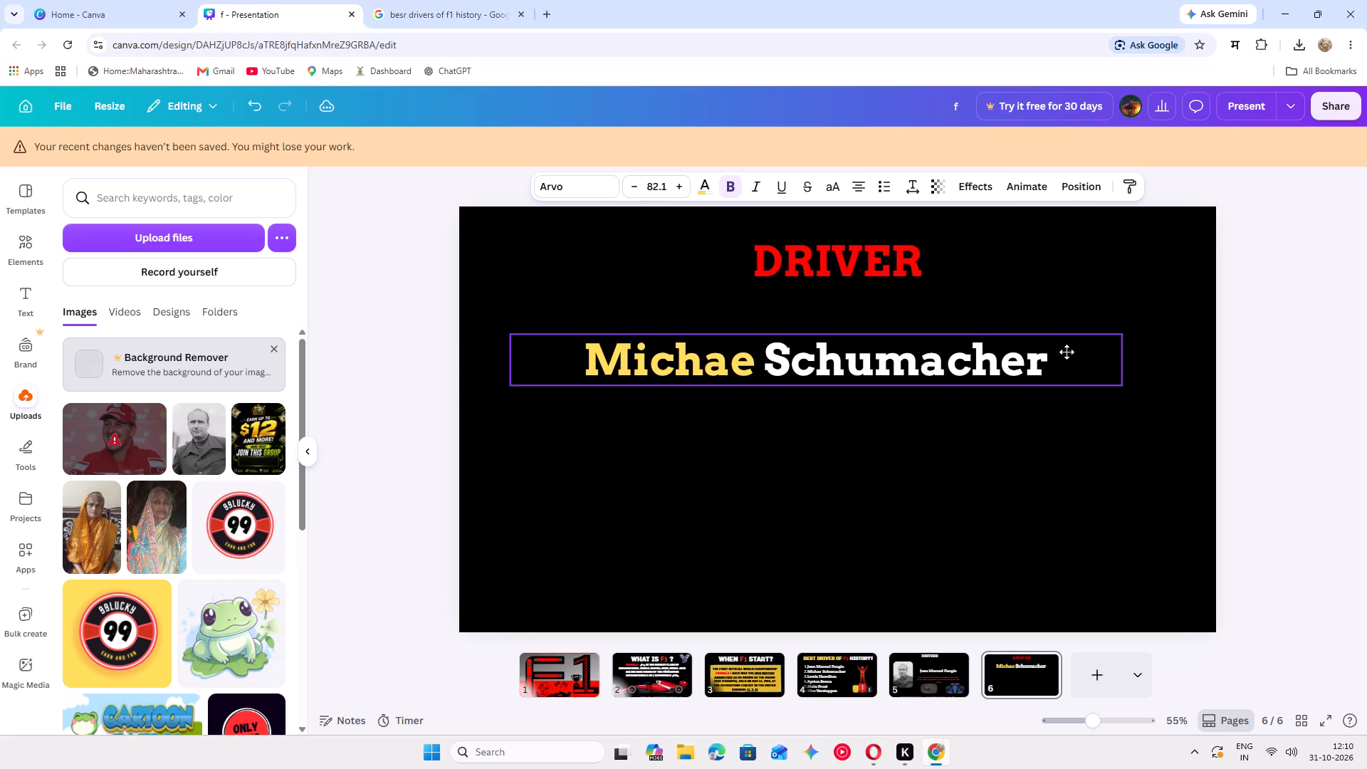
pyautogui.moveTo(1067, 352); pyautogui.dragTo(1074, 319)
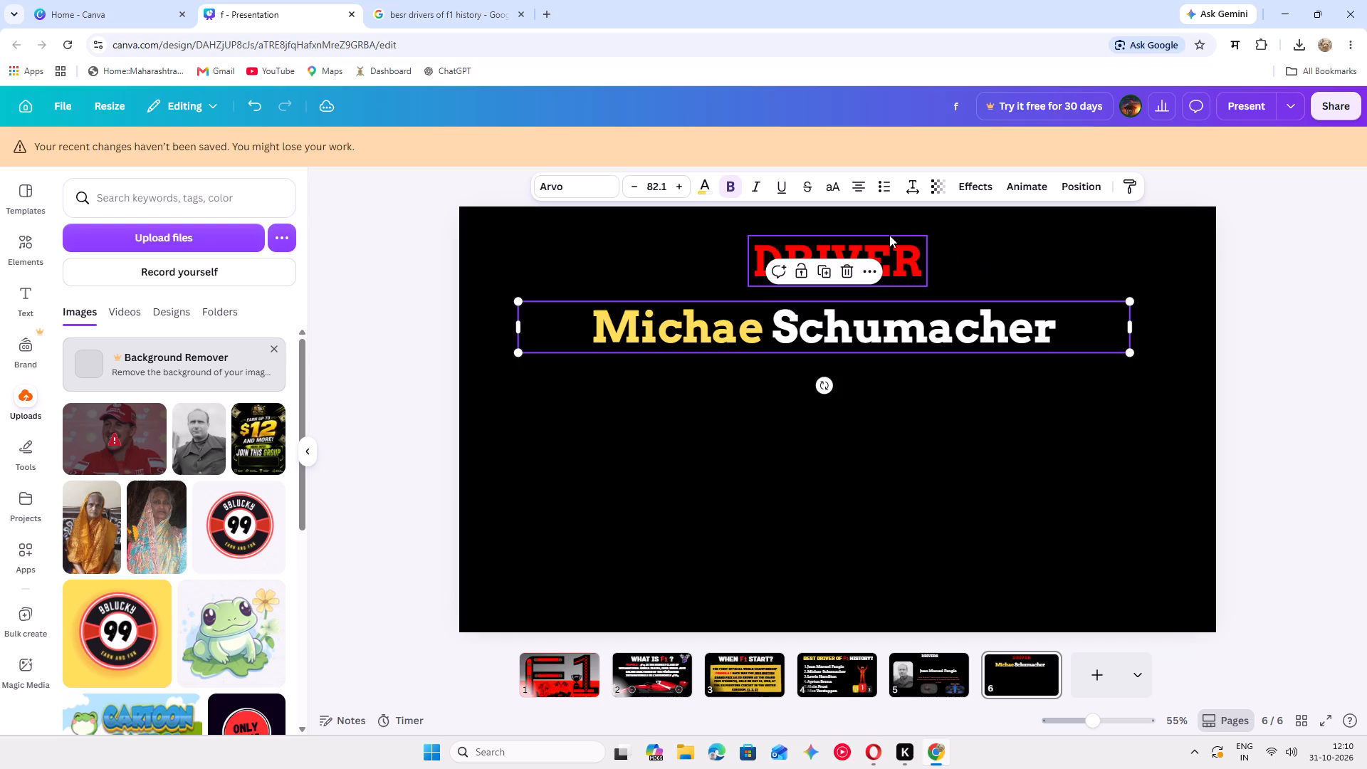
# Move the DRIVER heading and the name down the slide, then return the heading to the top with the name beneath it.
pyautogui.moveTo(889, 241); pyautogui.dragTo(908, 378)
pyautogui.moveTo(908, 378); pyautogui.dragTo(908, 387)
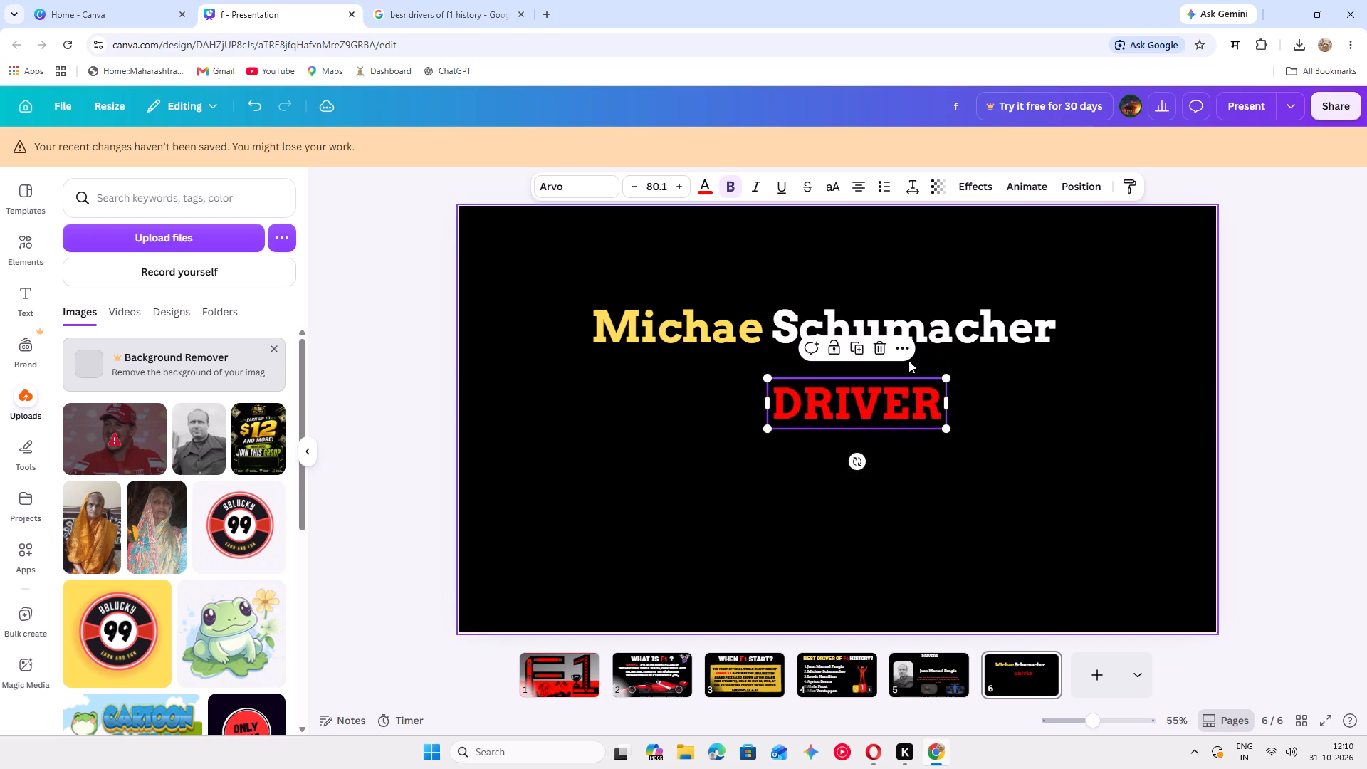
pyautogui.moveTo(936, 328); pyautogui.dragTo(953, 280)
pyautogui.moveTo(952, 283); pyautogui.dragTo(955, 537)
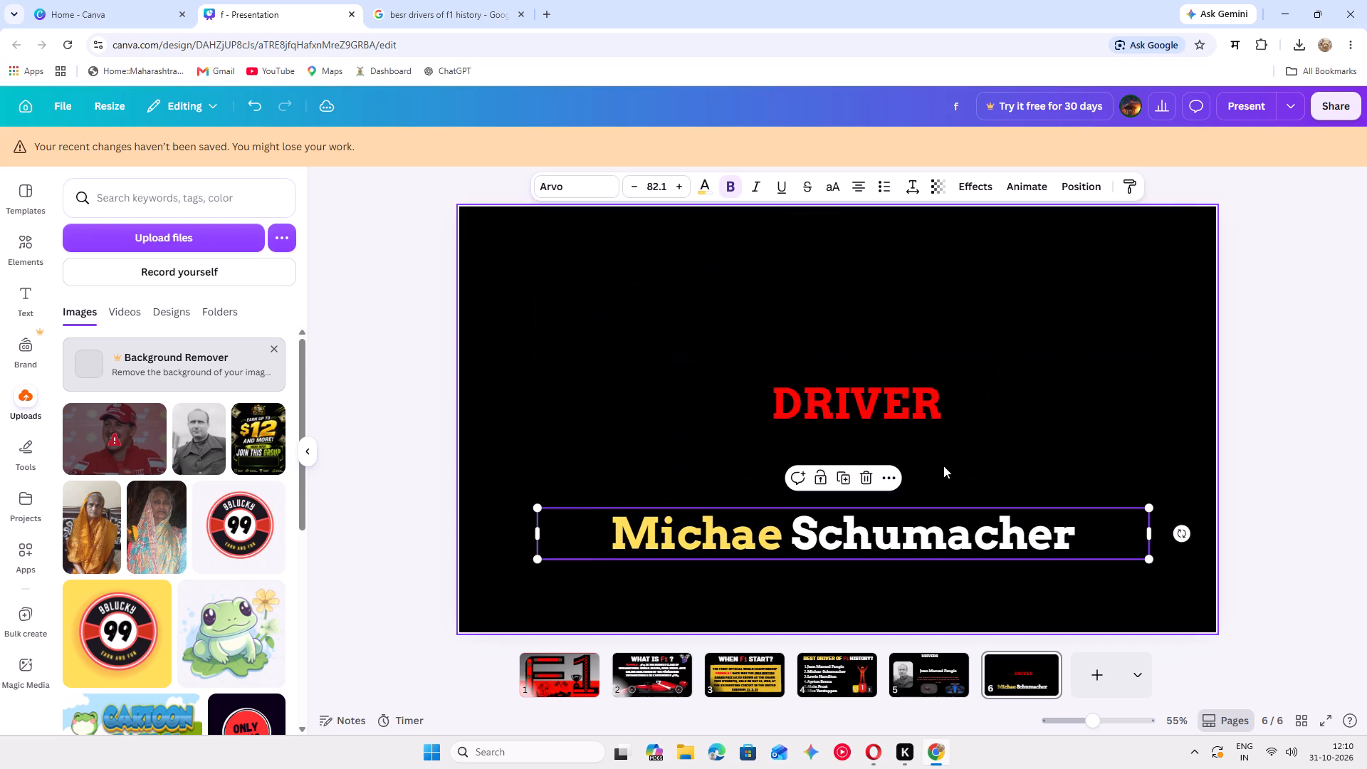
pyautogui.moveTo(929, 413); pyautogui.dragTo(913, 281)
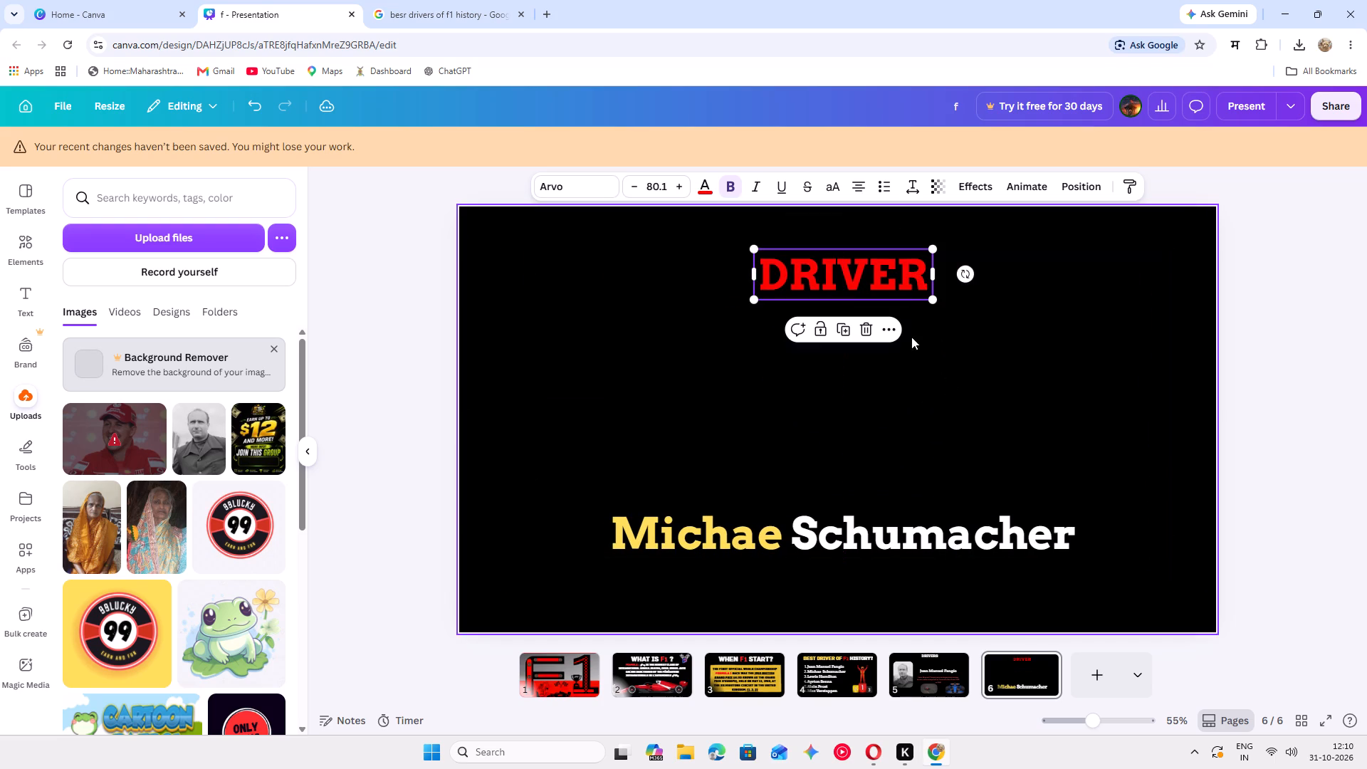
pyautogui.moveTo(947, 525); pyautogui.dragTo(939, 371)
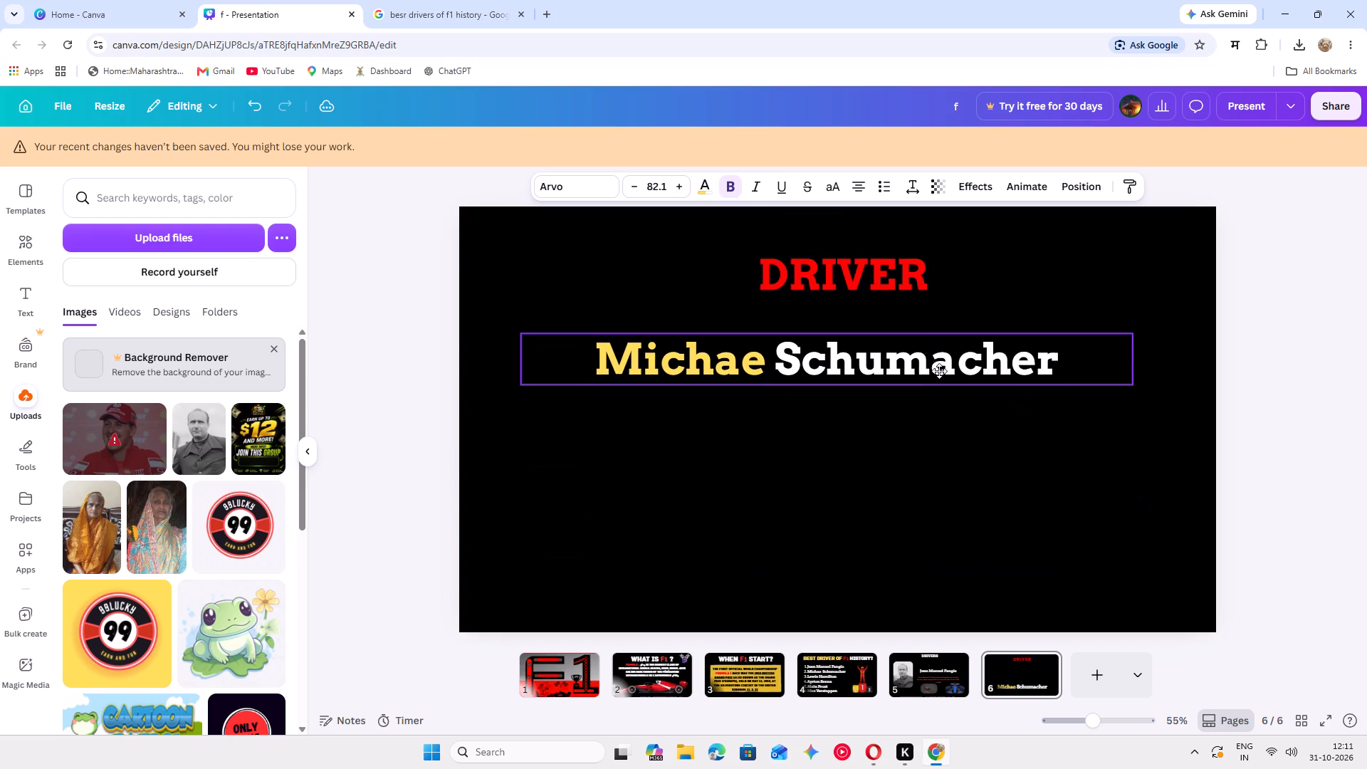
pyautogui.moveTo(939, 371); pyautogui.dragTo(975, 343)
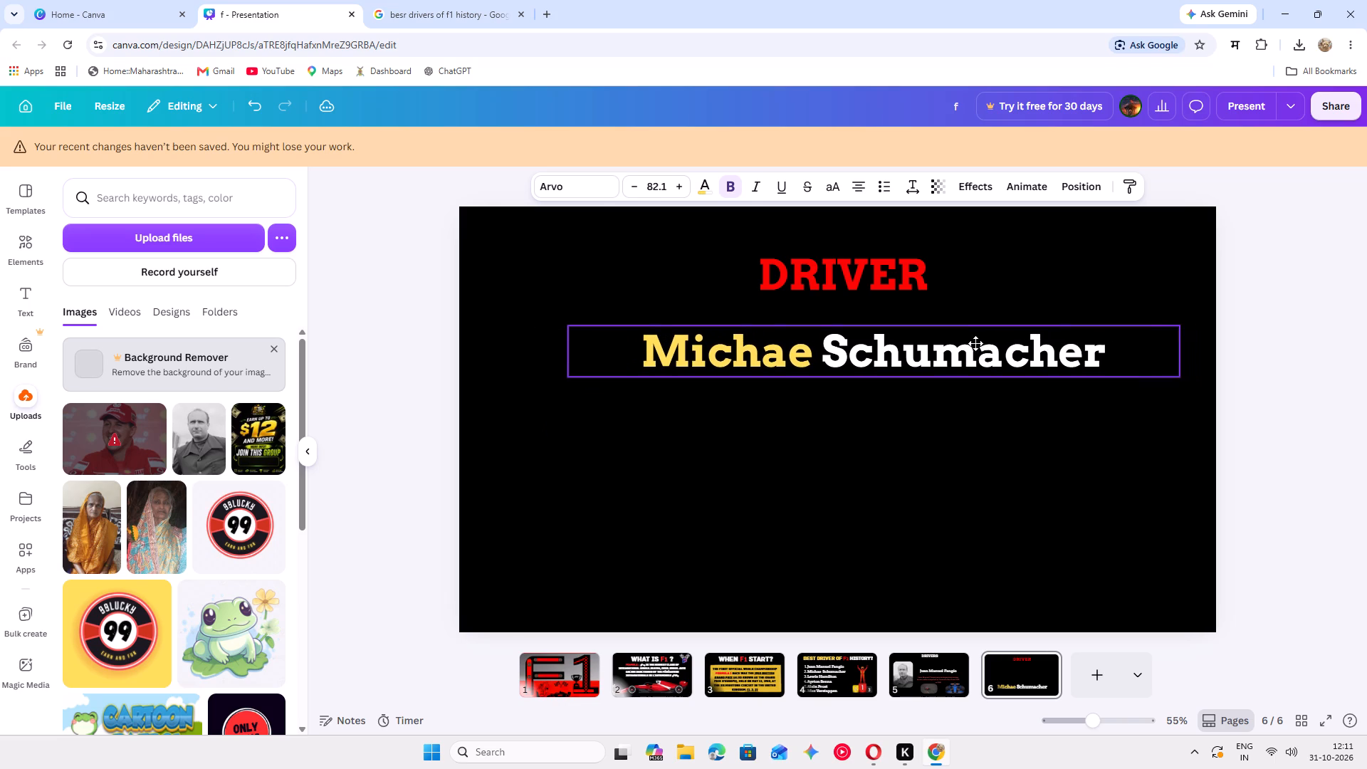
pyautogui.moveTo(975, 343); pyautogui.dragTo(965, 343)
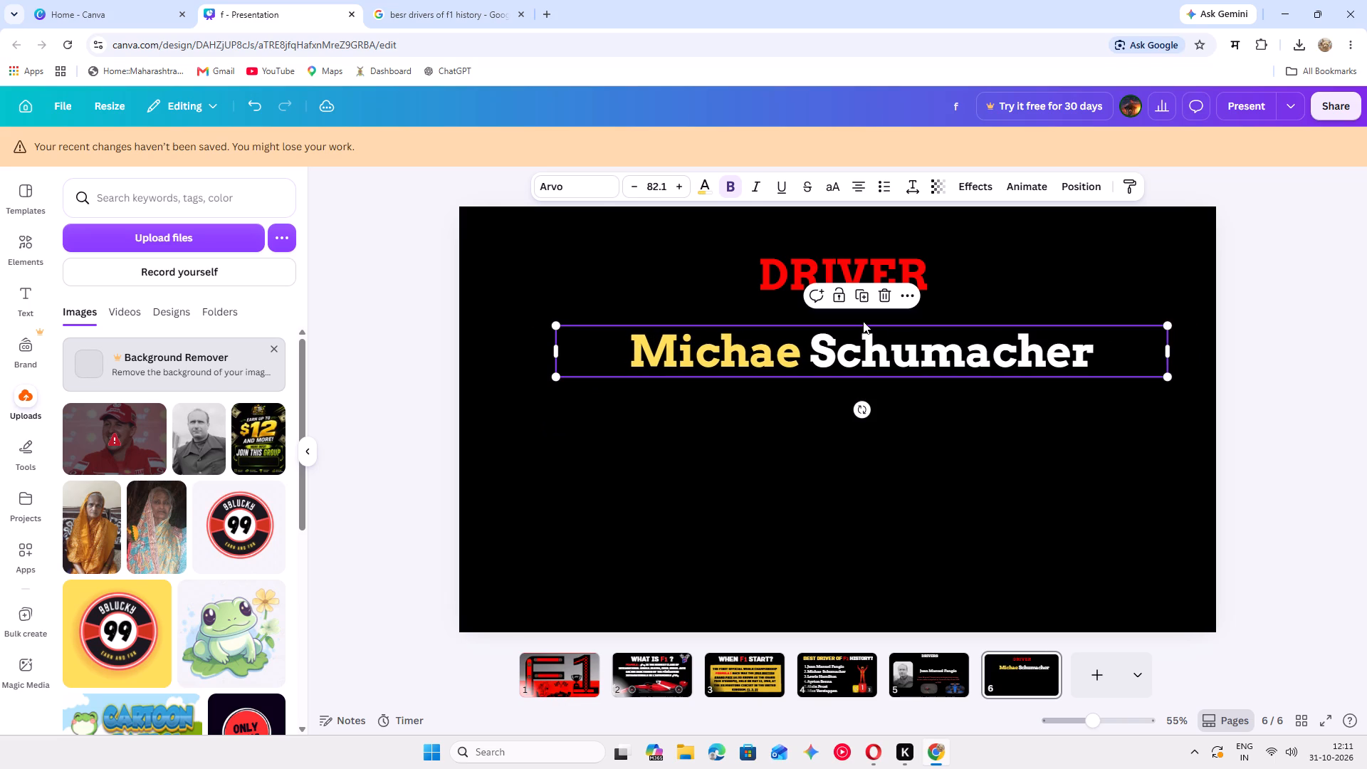
# Narrow the "Michae Schumacher" text box to about 1,200 wide so it fits closely around the name on one line.
pyautogui.click(862, 321)
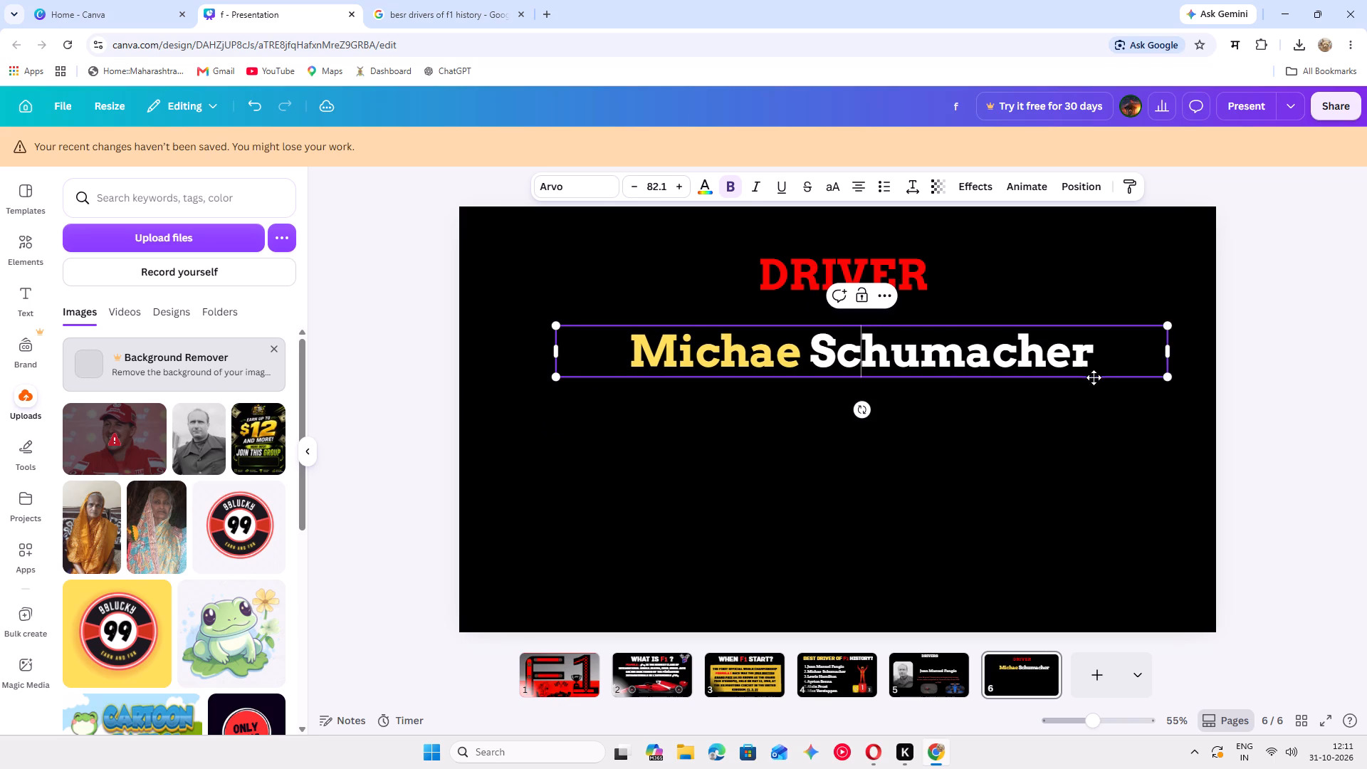
pyautogui.moveTo(1170, 357); pyautogui.dragTo(1150, 357)
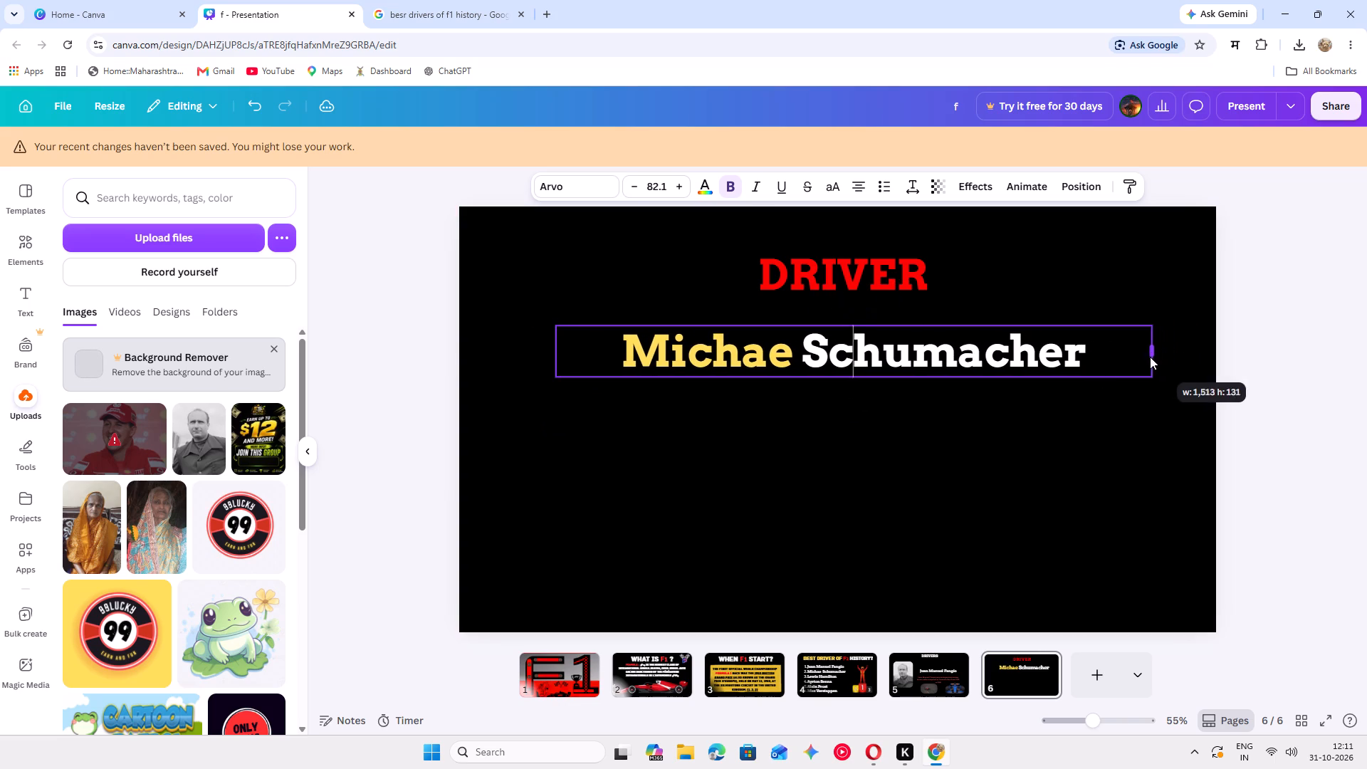
pyautogui.moveTo(1150, 357); pyautogui.dragTo(1041, 360)
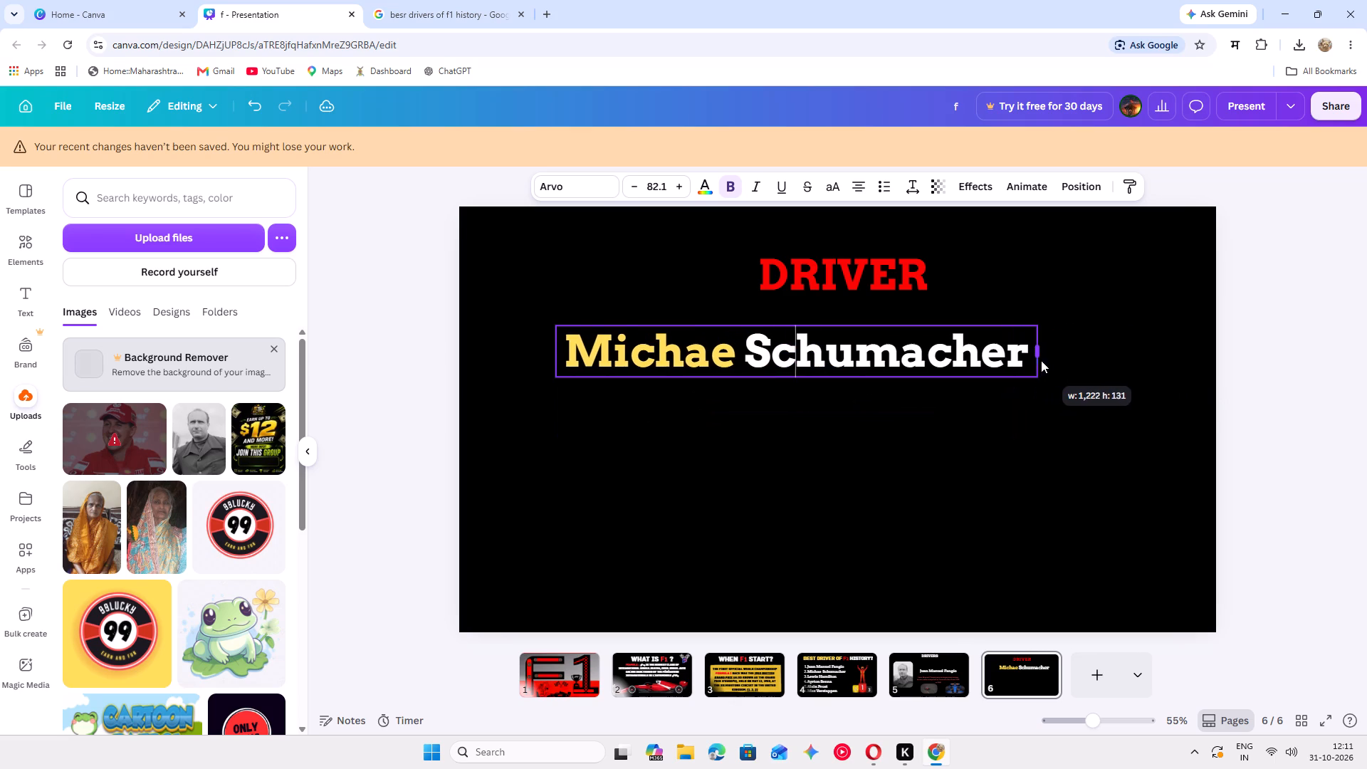
pyautogui.moveTo(1041, 360); pyautogui.dragTo(1032, 360)
pyautogui.click(1008, 428)
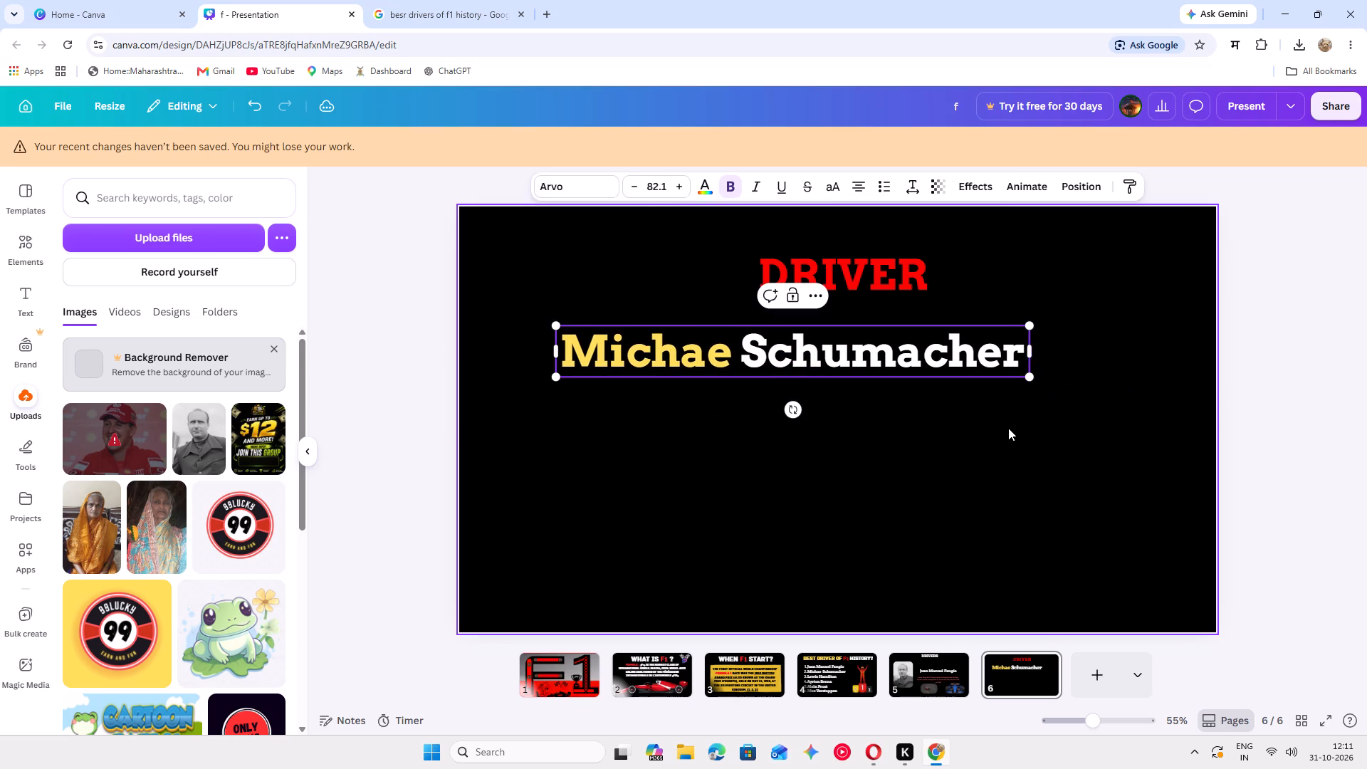
# Centre the "Michae Schumacher" text horizontally on the slide, close beneath the DRIVER heading.
pyautogui.moveTo(902, 335); pyautogui.dragTo(952, 315)
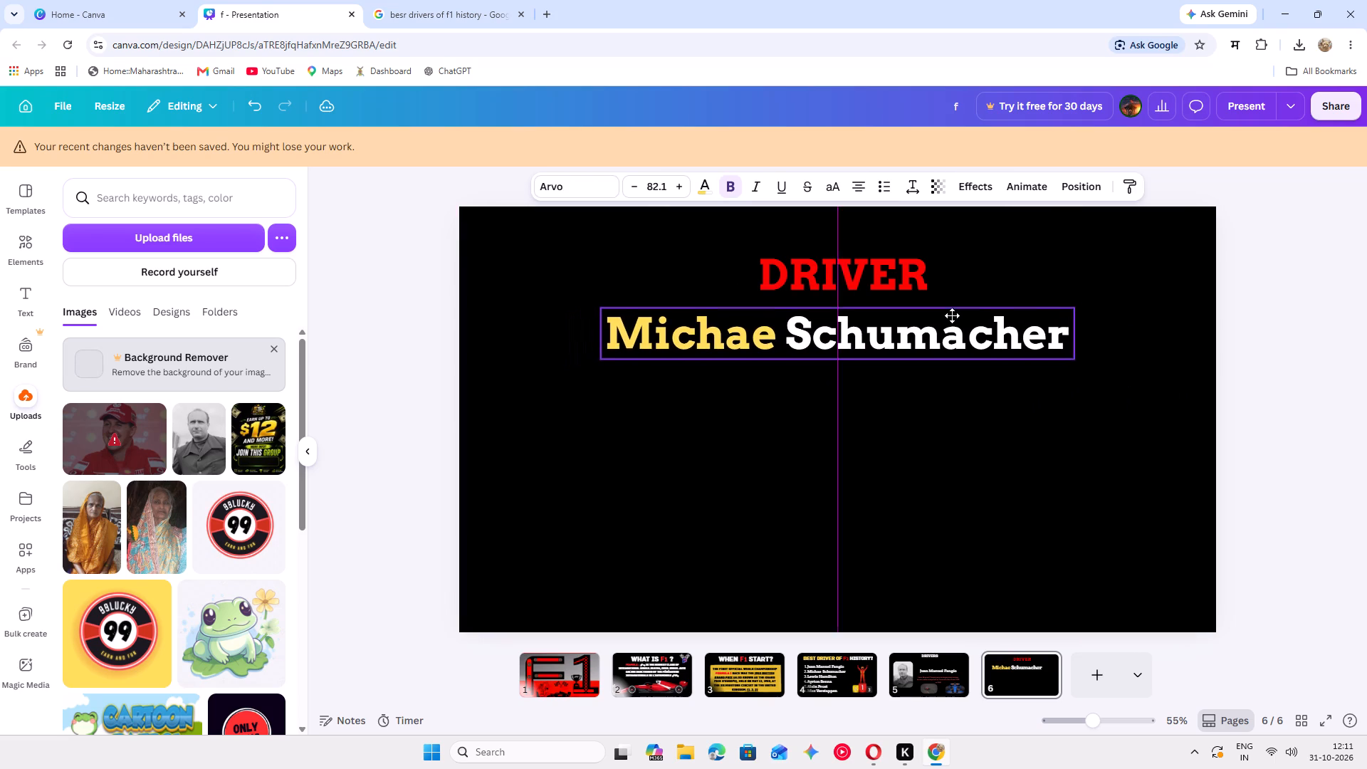
pyautogui.moveTo(952, 315); pyautogui.dragTo(953, 315)
pyautogui.click(954, 314)
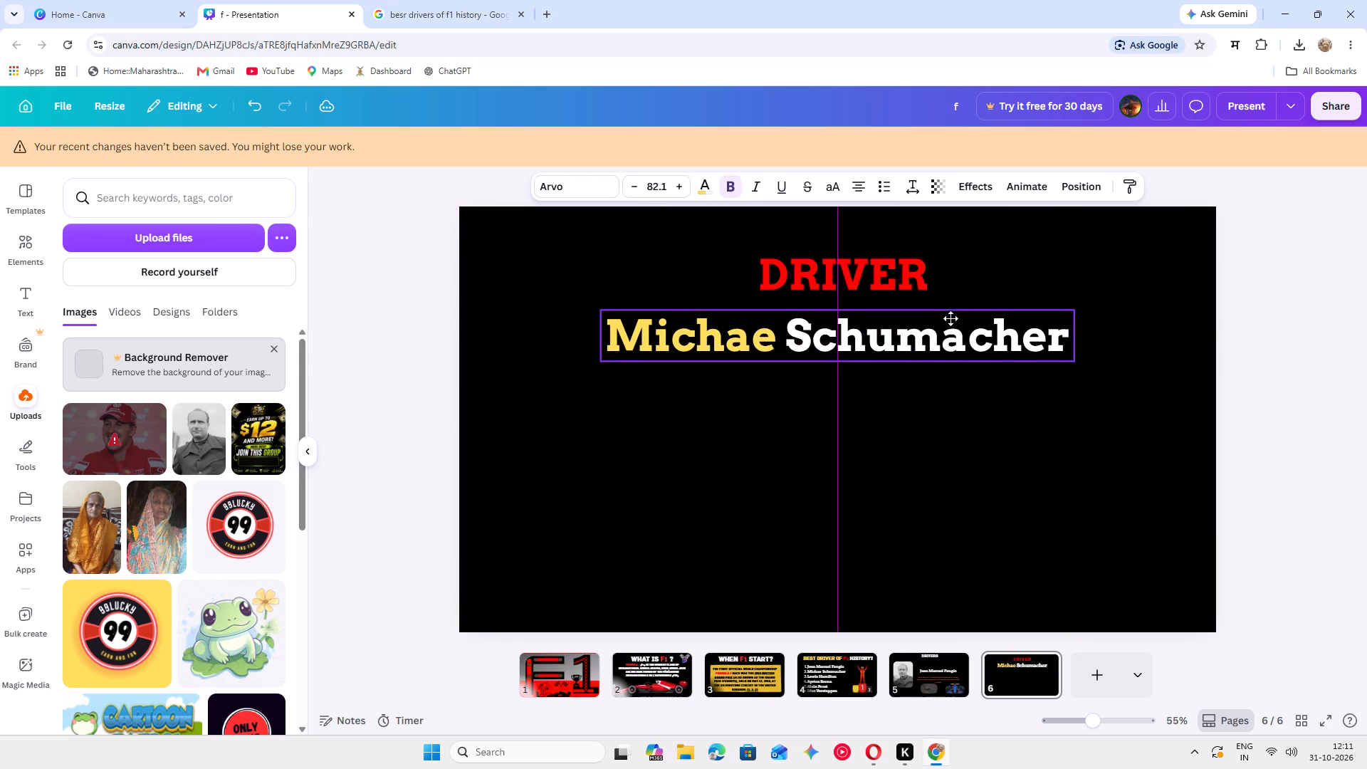
pyautogui.moveTo(935, 313); pyautogui.dragTo(931, 313)
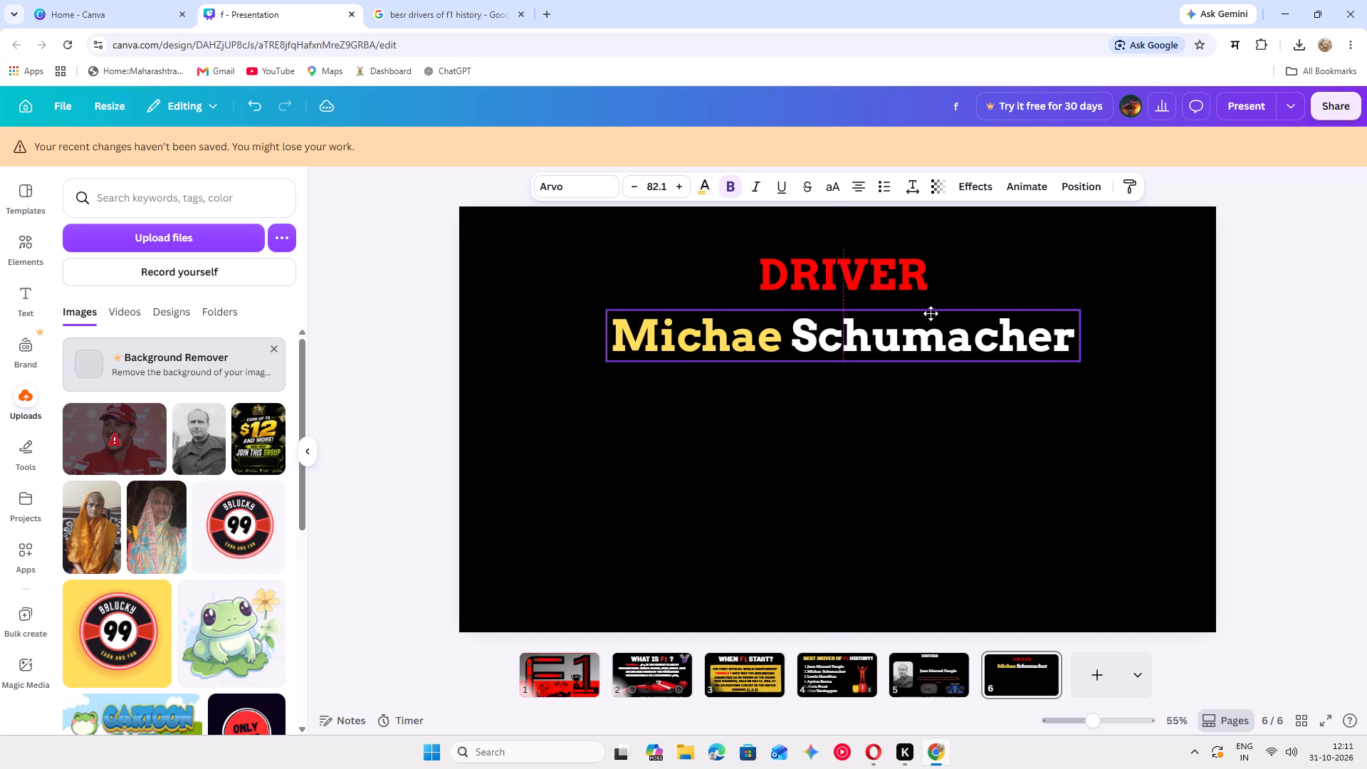
pyautogui.moveTo(931, 313); pyautogui.dragTo(927, 314)
# Nudge the DRIVER heading slightly upward to widen the gap above the "Michae Schumacher" text.
pyautogui.moveTo(923, 291); pyautogui.dragTo(924, 280)
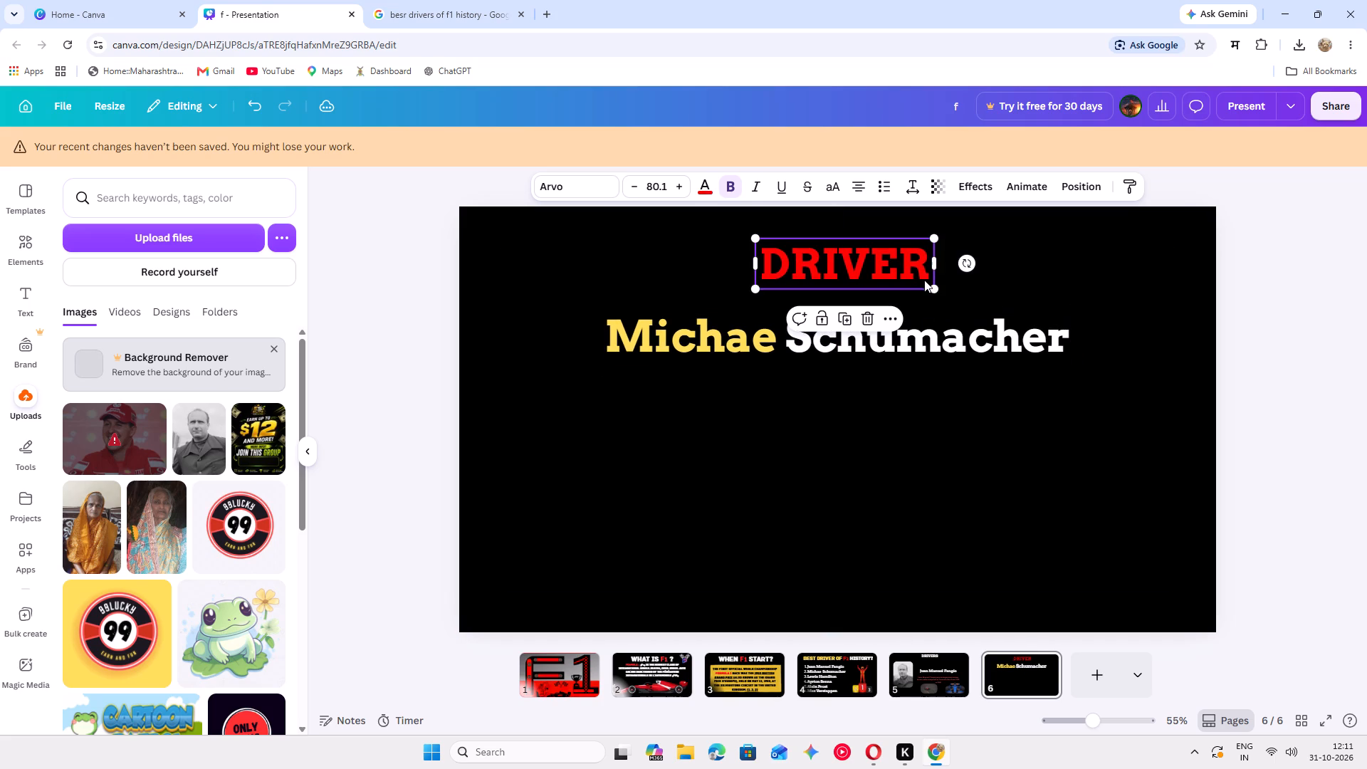
pyautogui.click(1104, 350)
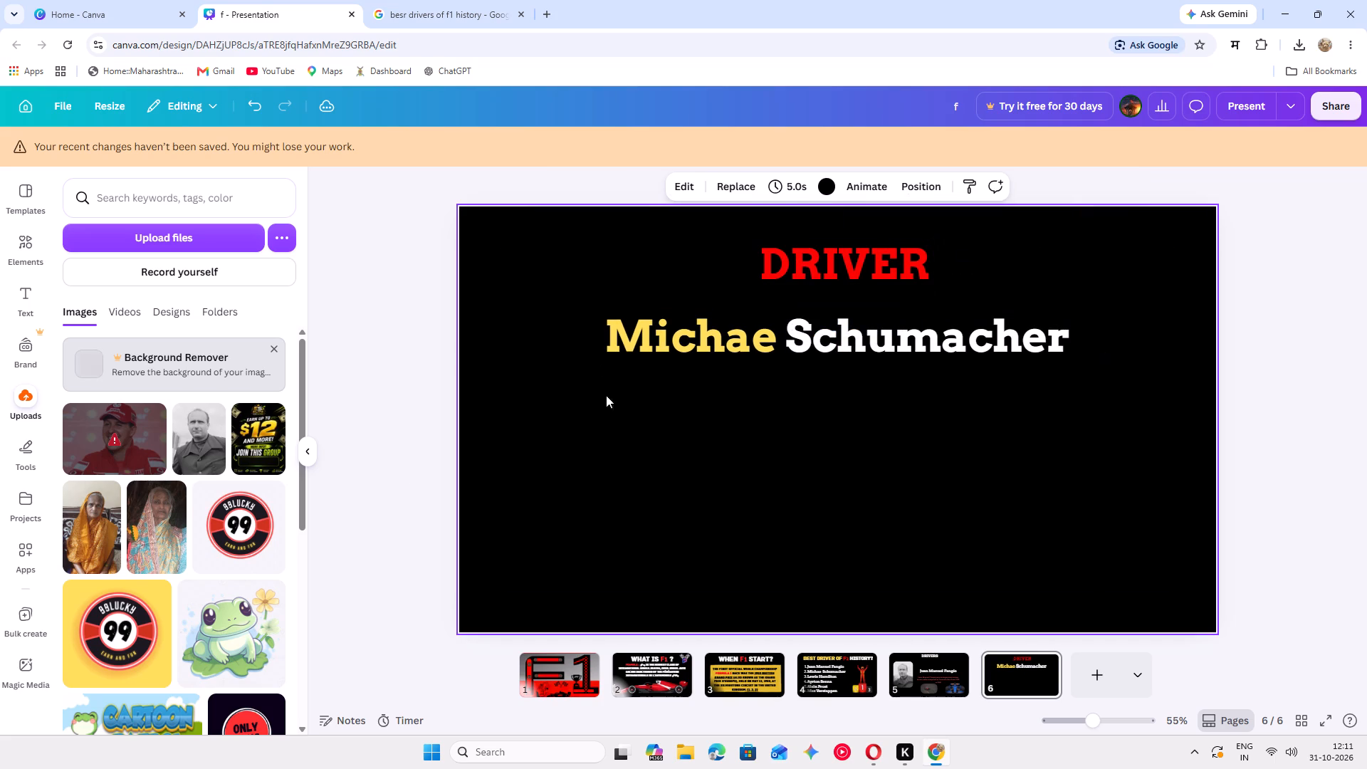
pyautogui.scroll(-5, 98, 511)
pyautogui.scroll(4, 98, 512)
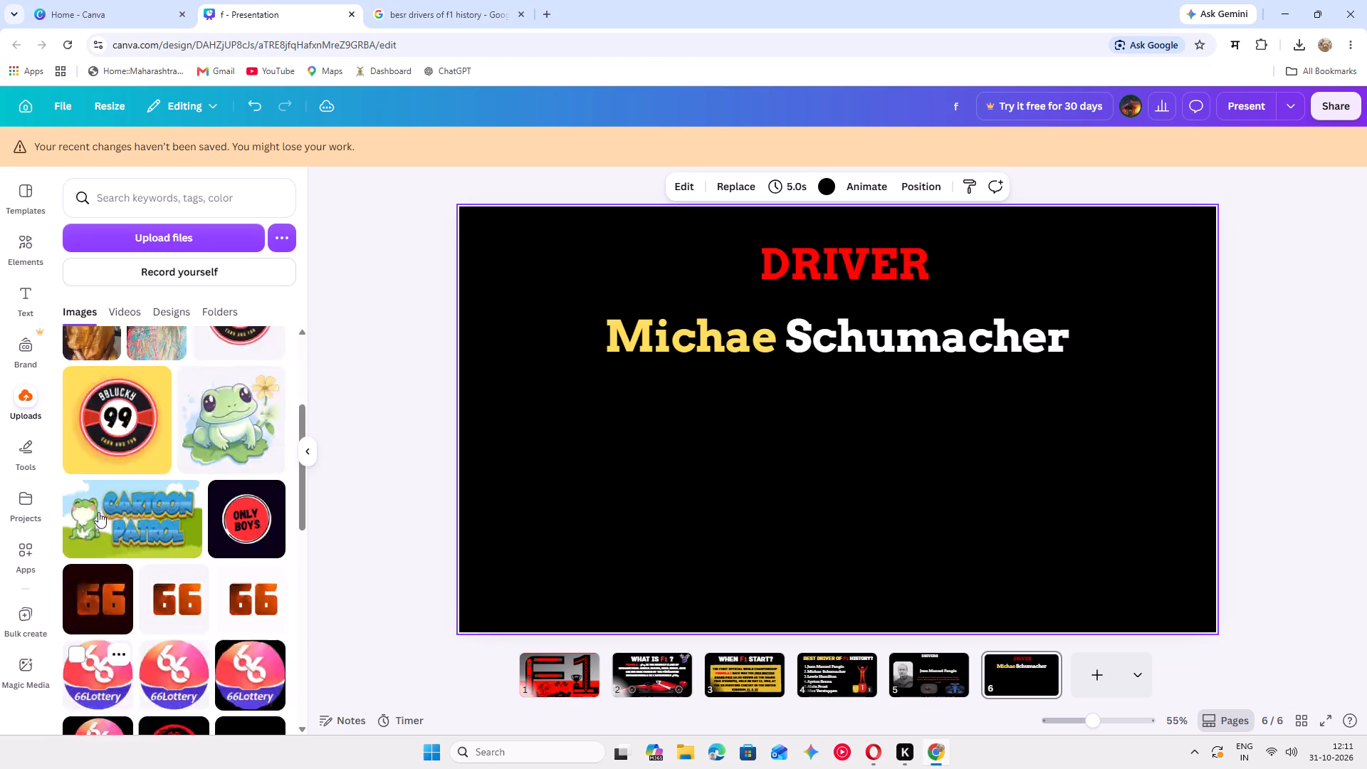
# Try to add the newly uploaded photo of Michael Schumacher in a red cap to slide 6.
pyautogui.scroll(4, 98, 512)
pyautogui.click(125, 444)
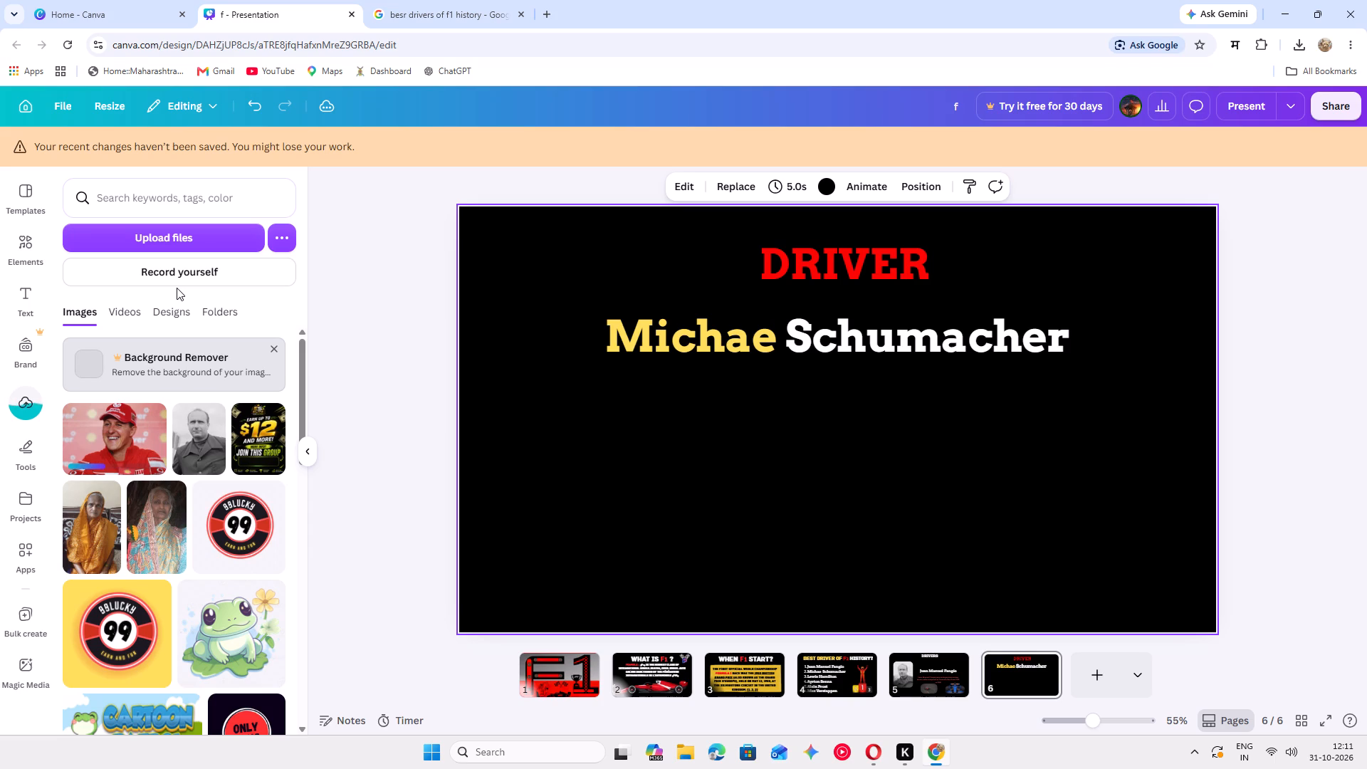
# Look through the available text styles, text apps and font combinations for the slide.
pyautogui.click(43, 256)
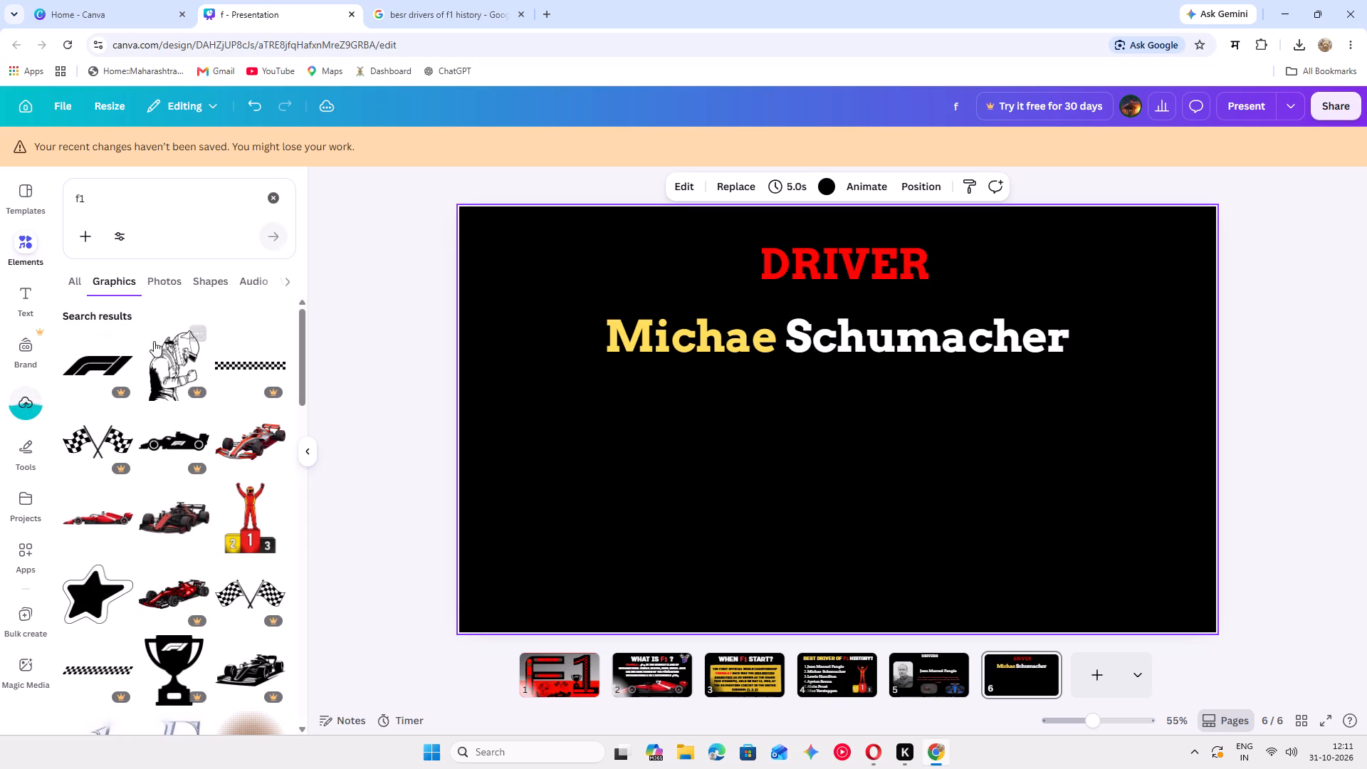
pyautogui.click(17, 287)
pyautogui.scroll(-2, 113, 474)
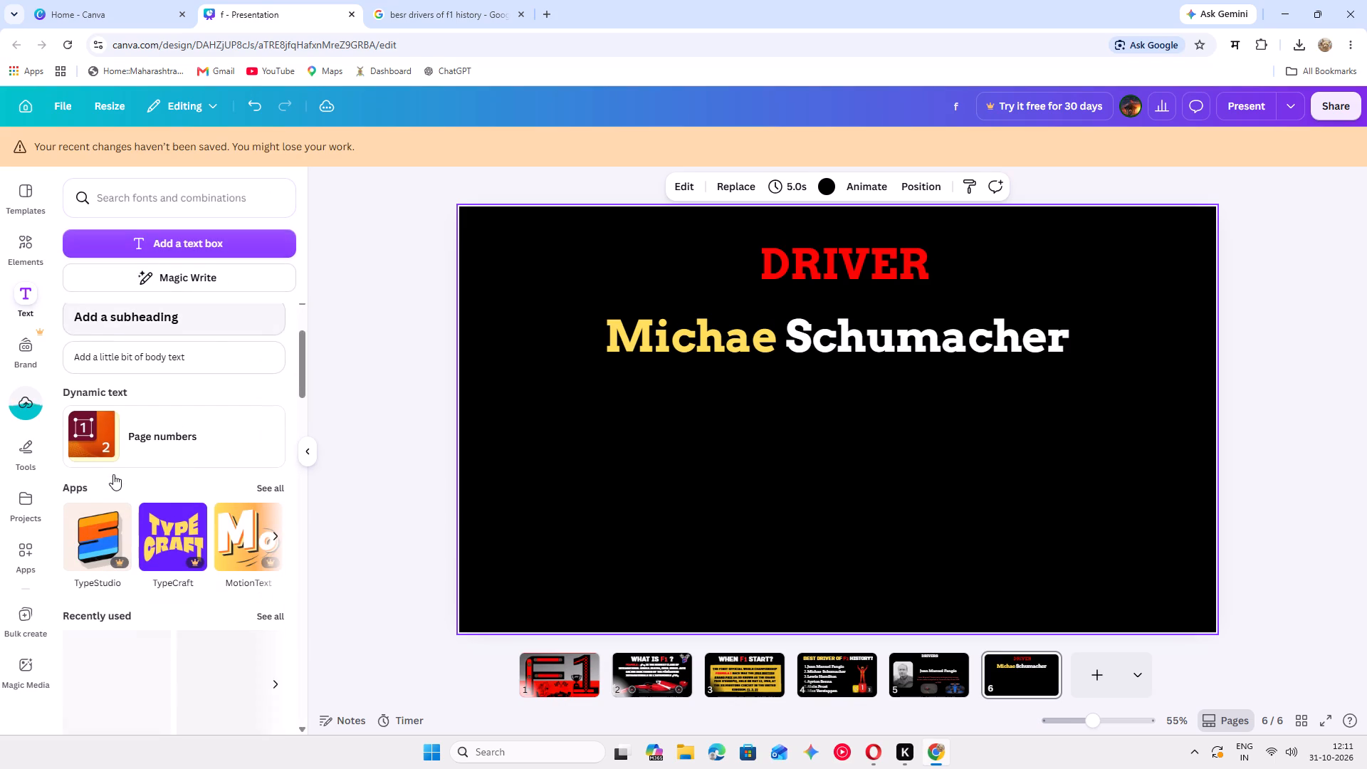
pyautogui.scroll(-2, 113, 474)
pyautogui.scroll(1, 113, 474)
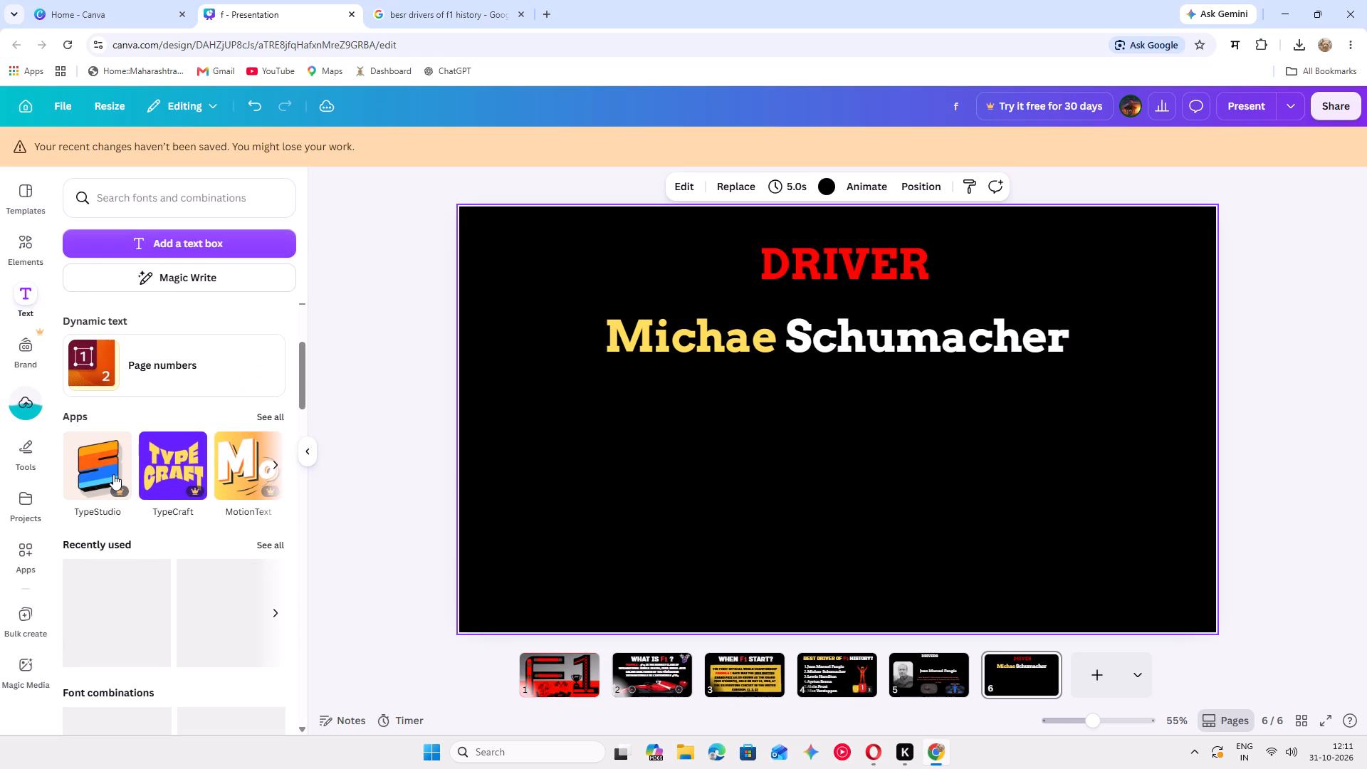
pyautogui.scroll(-5, 113, 474)
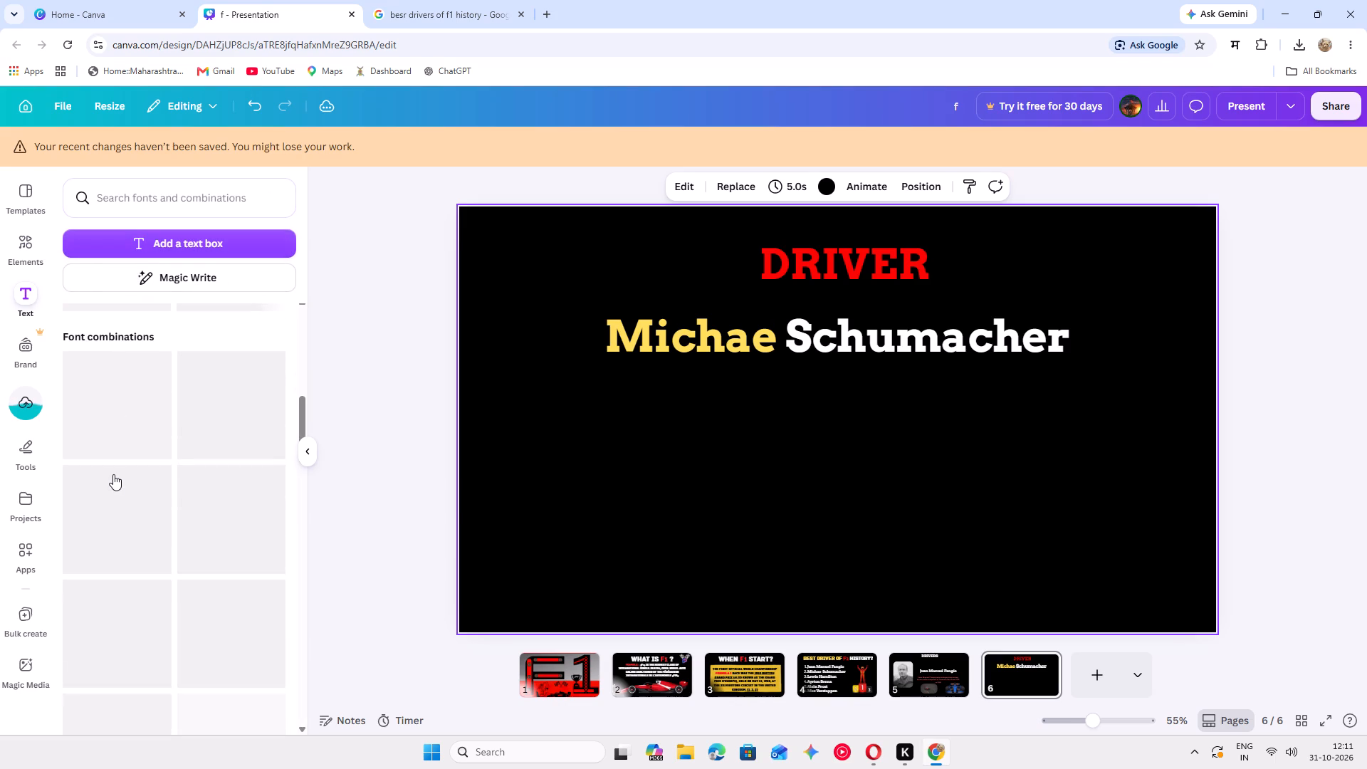
pyautogui.scroll(-4, 113, 474)
pyautogui.scroll(13, 113, 474)
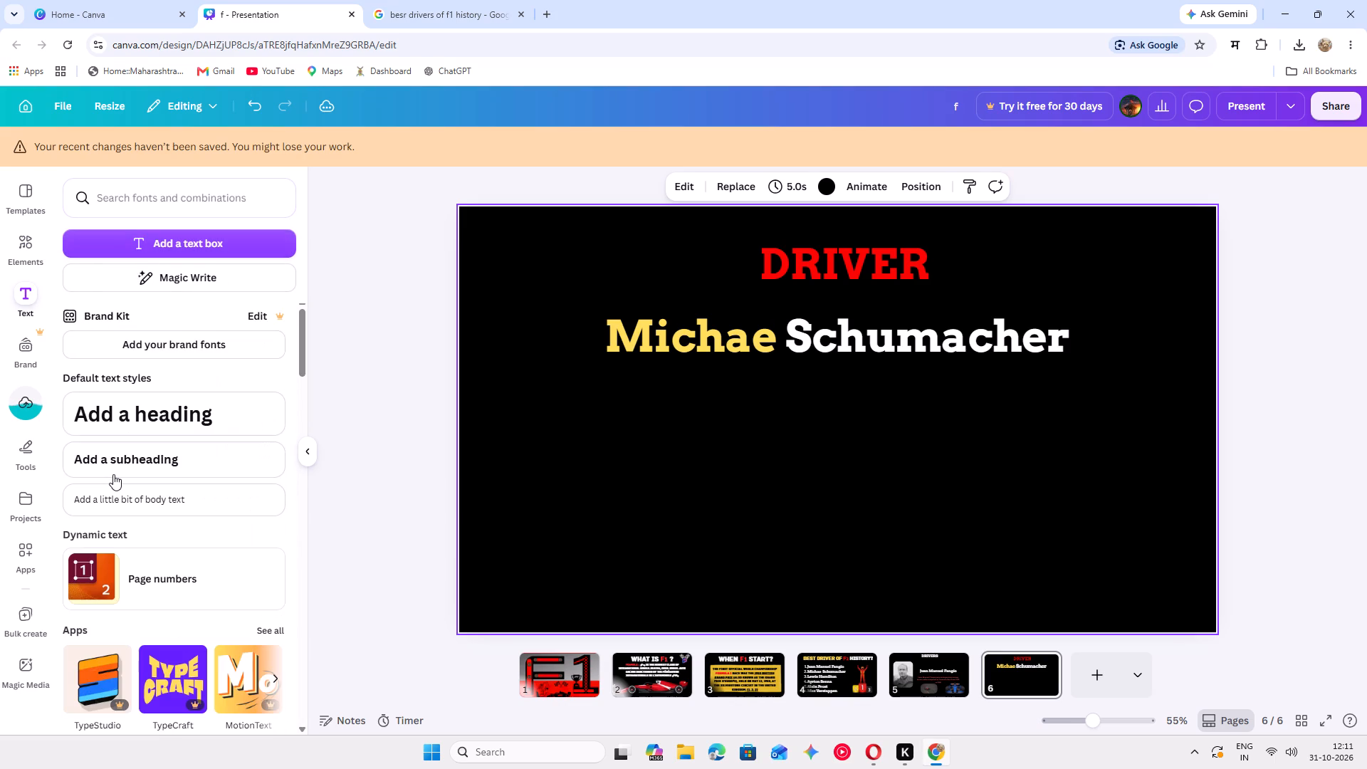
pyautogui.scroll(2, 113, 474)
pyautogui.scroll(-3, 113, 474)
pyautogui.scroll(4, 113, 474)
# Browse the graphics found for "f1" for a Formula 1 illustration that suits the driver slide.
pyautogui.click(24, 235)
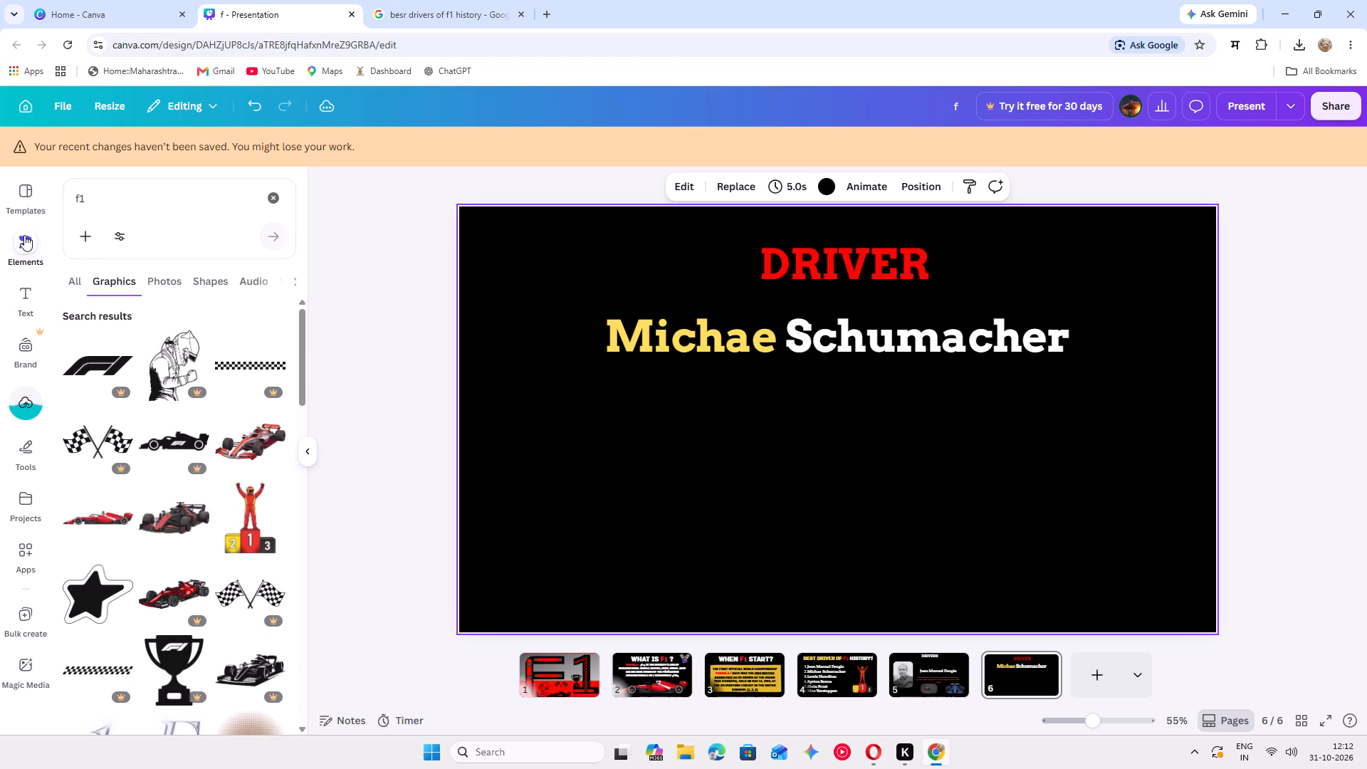
pyautogui.scroll(-4, 249, 413)
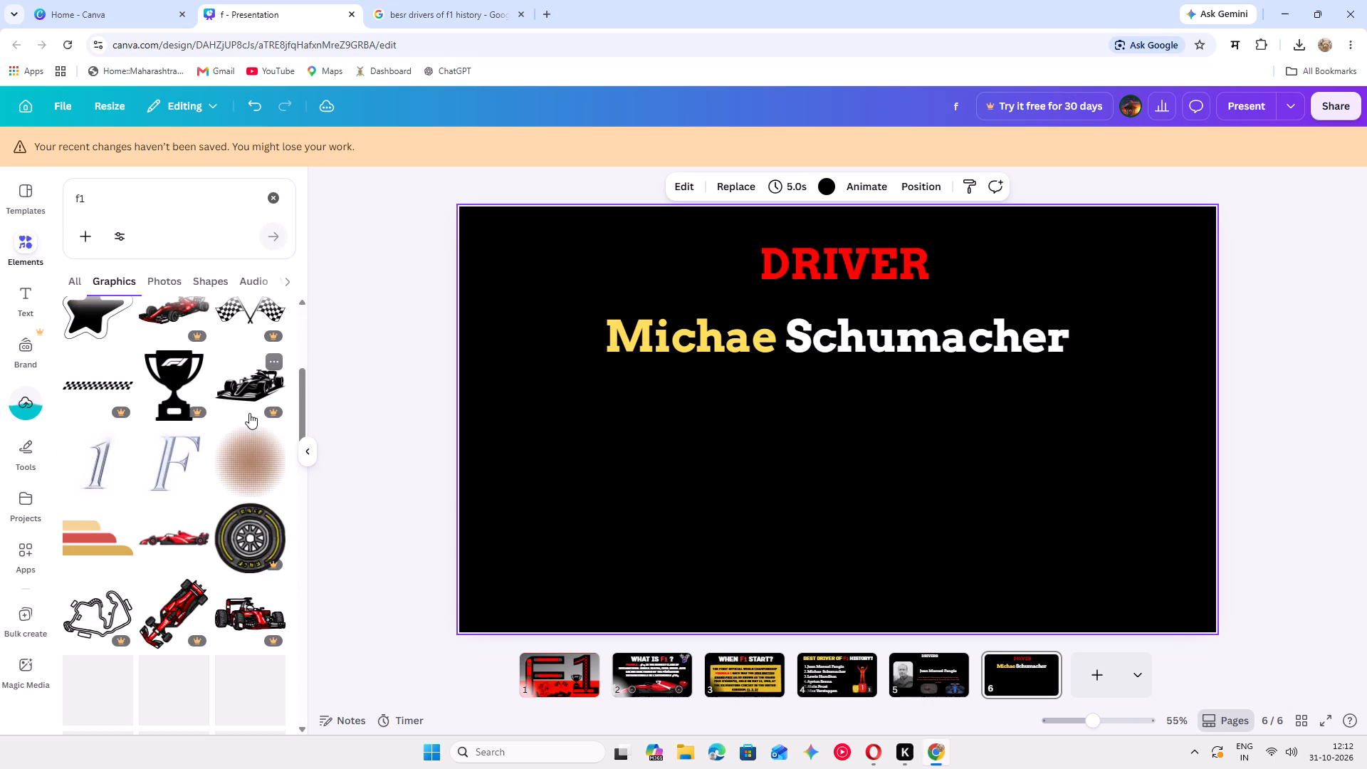
pyautogui.scroll(-2, 249, 413)
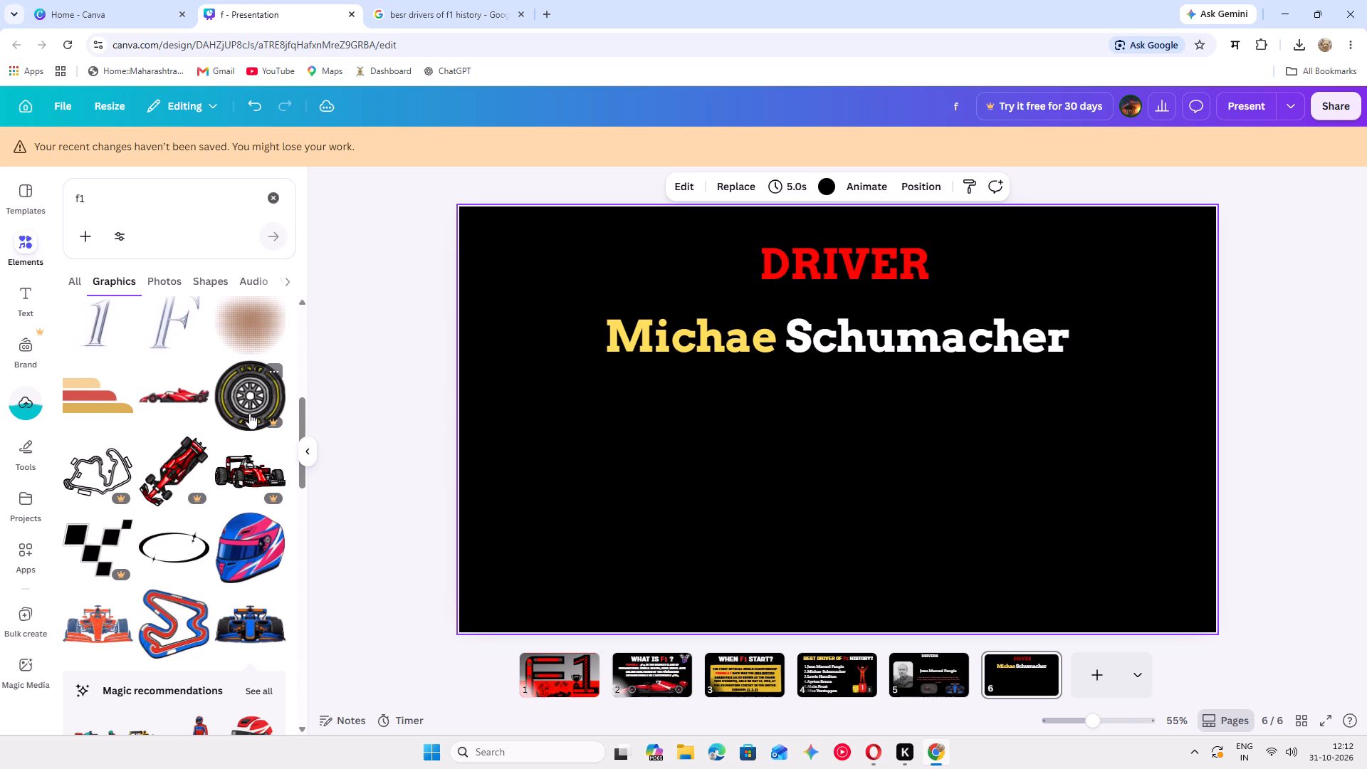
pyautogui.scroll(-3, 249, 413)
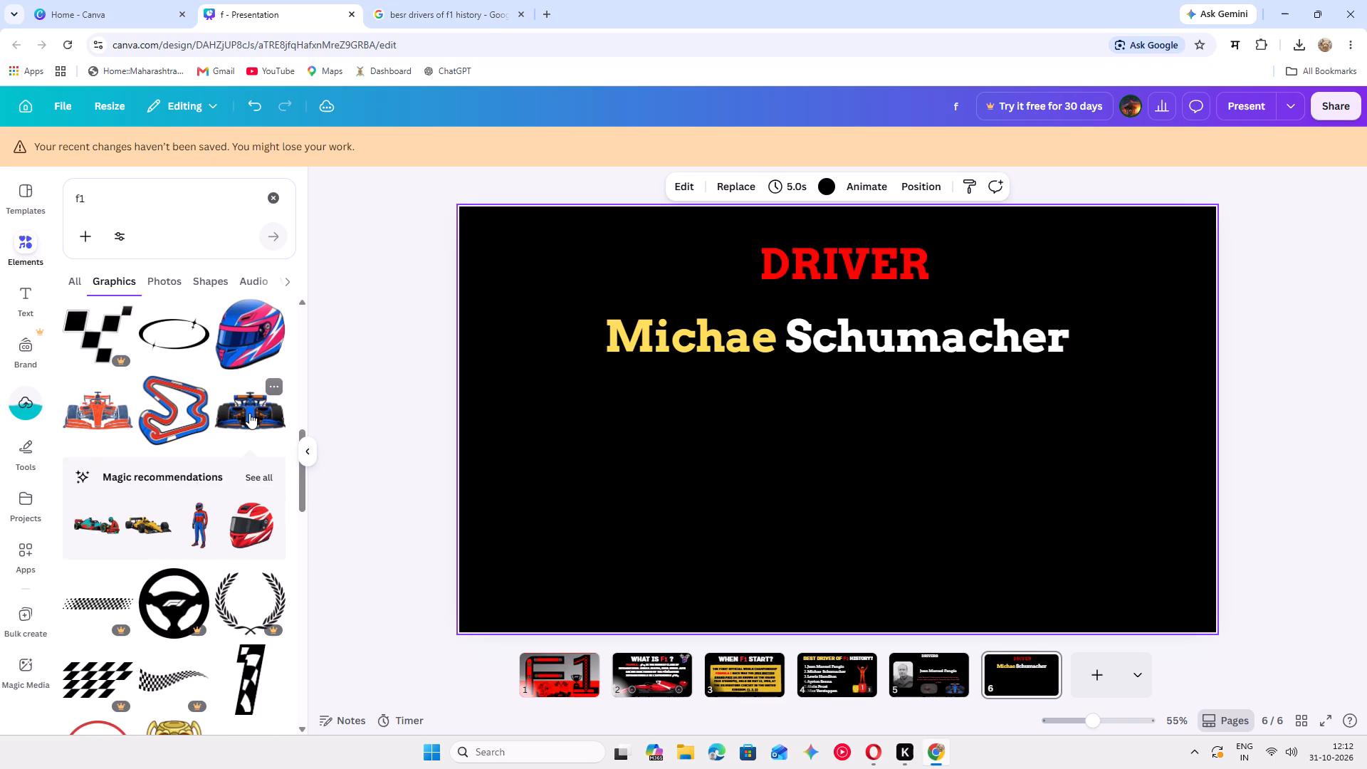
pyautogui.scroll(-3, 249, 413)
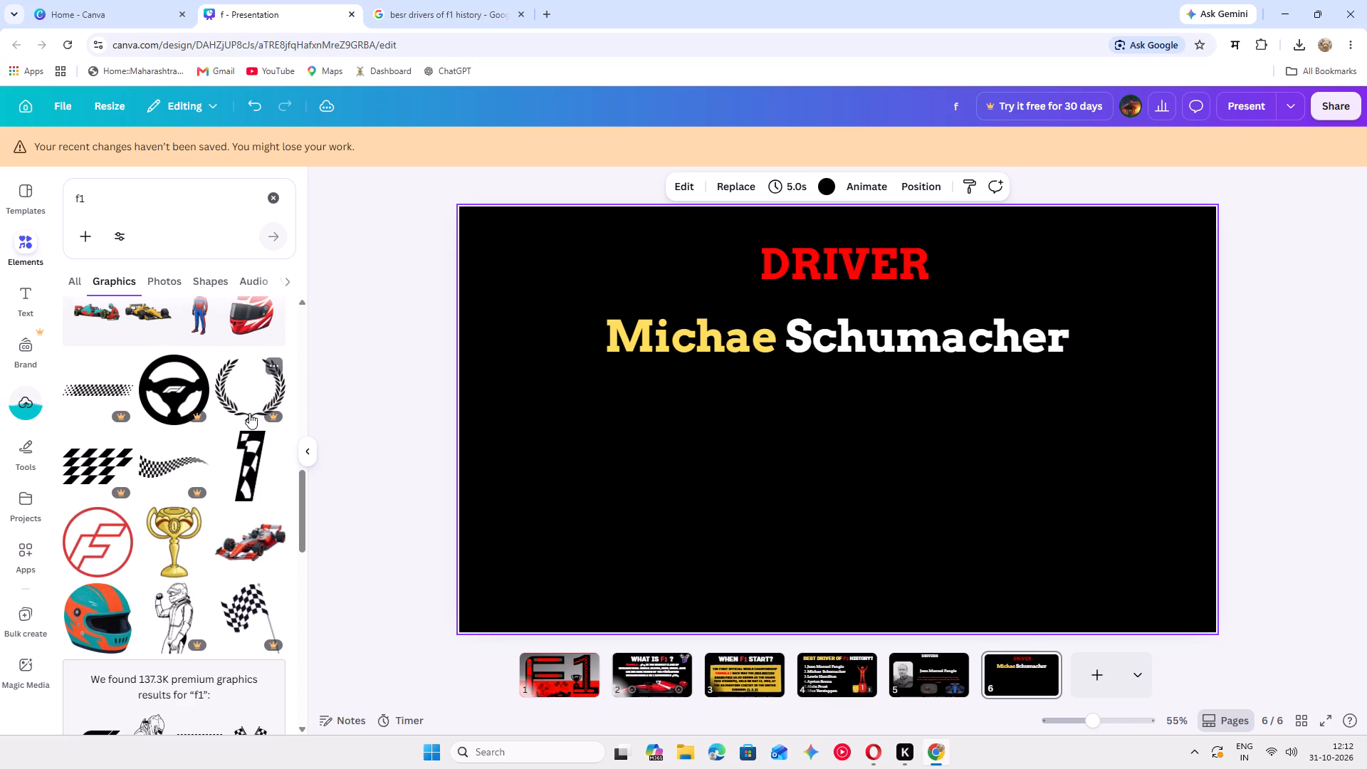
pyautogui.scroll(-4, 249, 413)
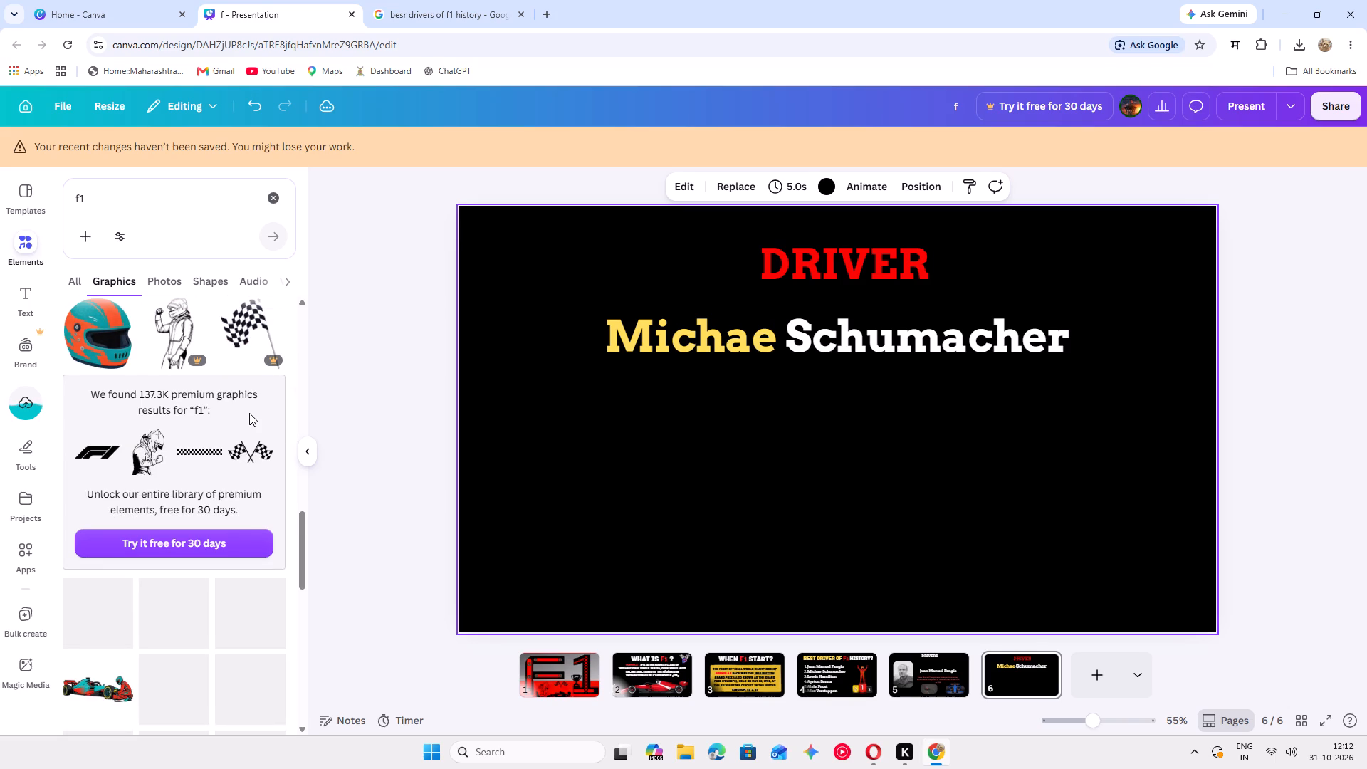
pyautogui.scroll(-2, 249, 413)
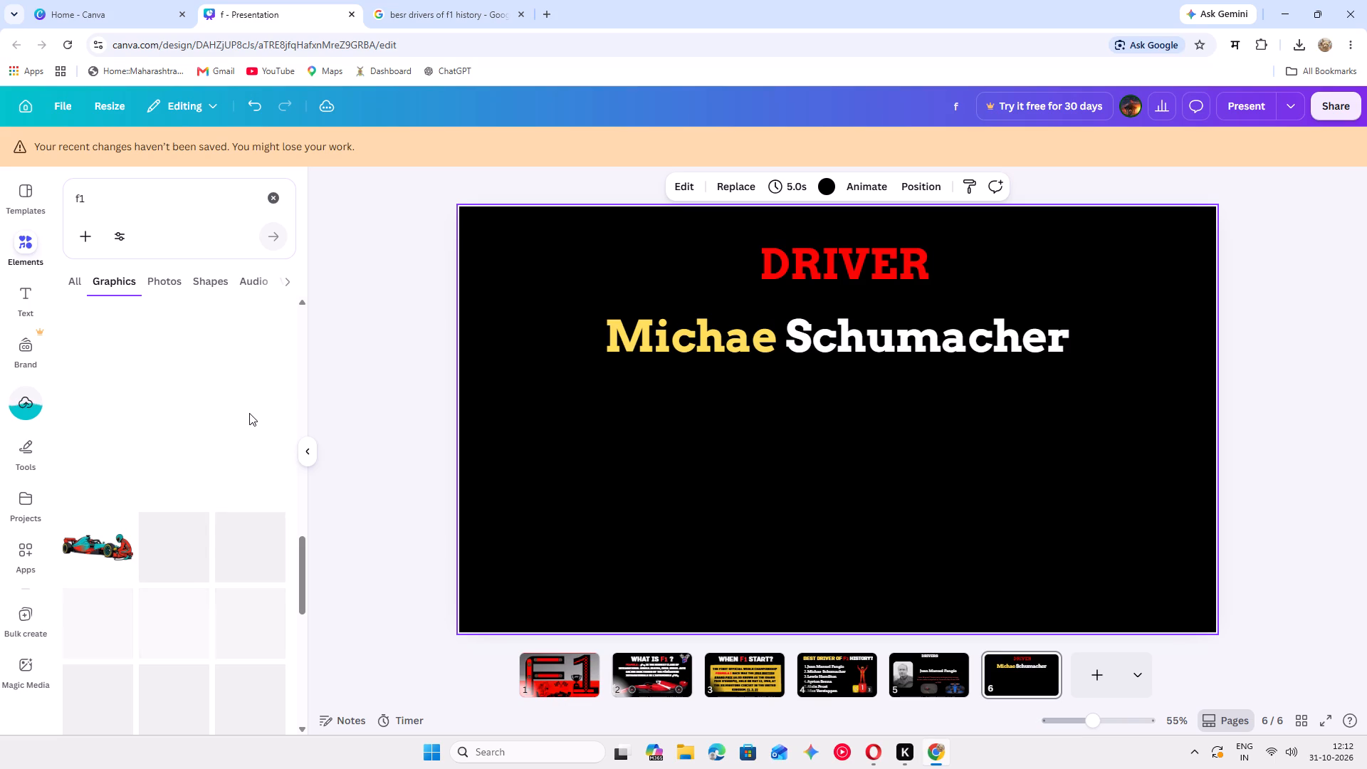
pyautogui.scroll(4, 249, 413)
pyautogui.scroll(-5, 249, 413)
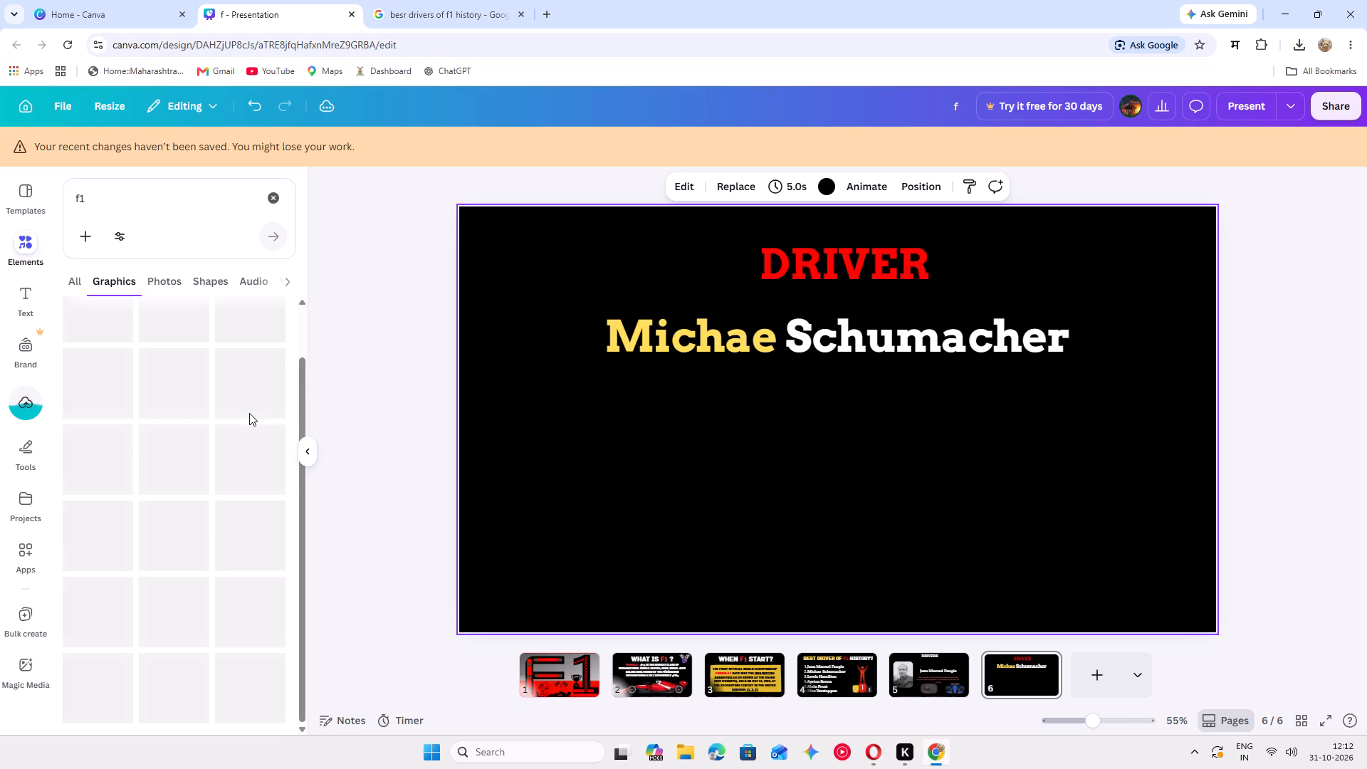
pyautogui.scroll(-1, 249, 413)
pyautogui.scroll(2, 249, 413)
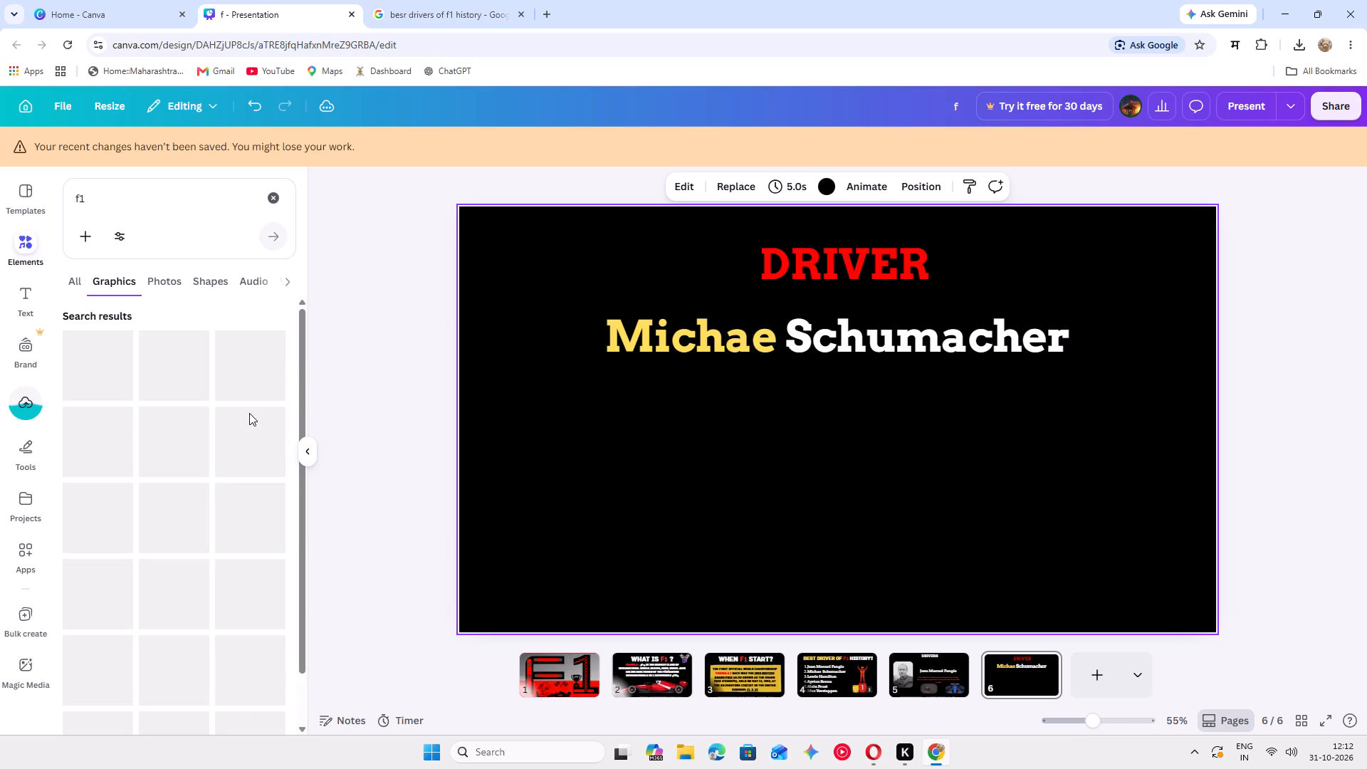
pyautogui.scroll(-1, 249, 413)
pyautogui.scroll(4, 249, 413)
pyautogui.scroll(7, 89, 406)
pyautogui.scroll(-5, 89, 406)
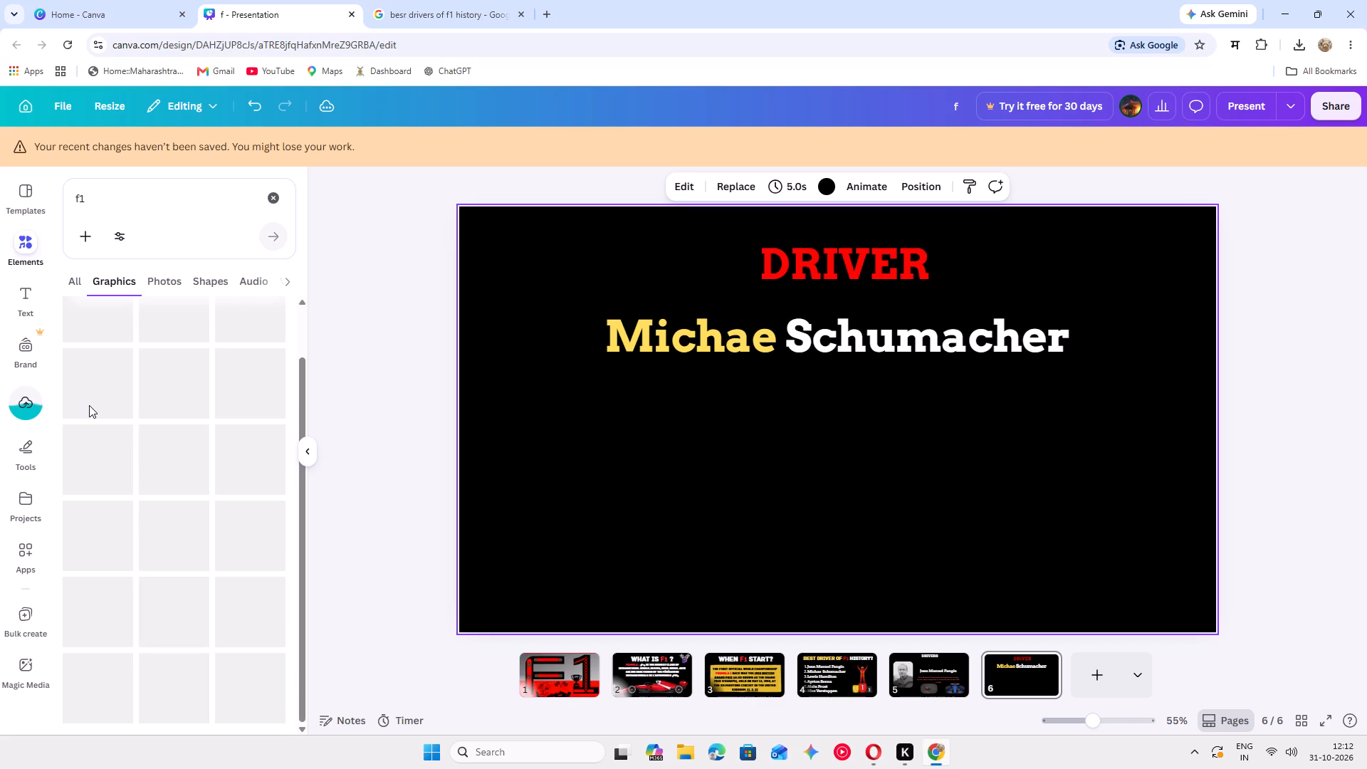
pyautogui.scroll(5, 89, 405)
pyautogui.scroll(-4, 89, 405)
pyautogui.scroll(6, 89, 405)
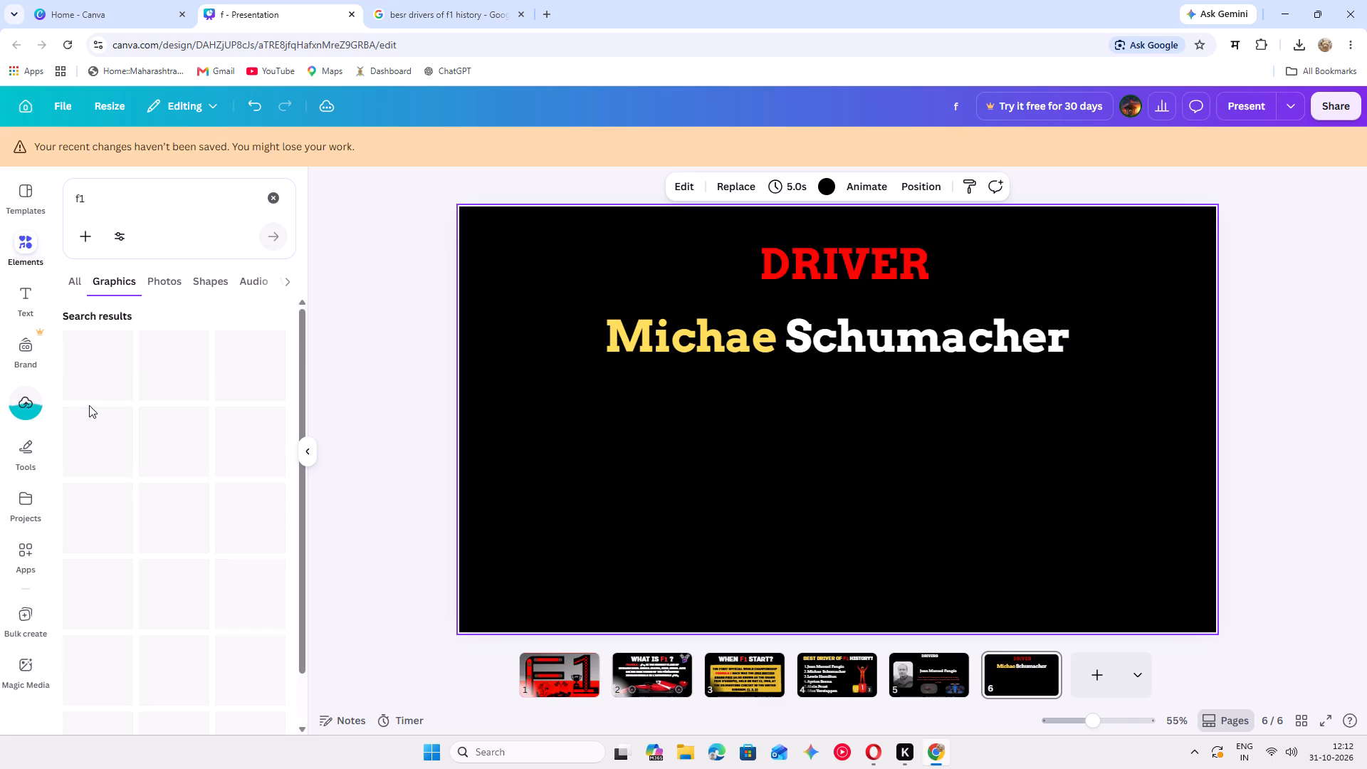
pyautogui.scroll(2, 89, 405)
pyautogui.click(1269, 320)
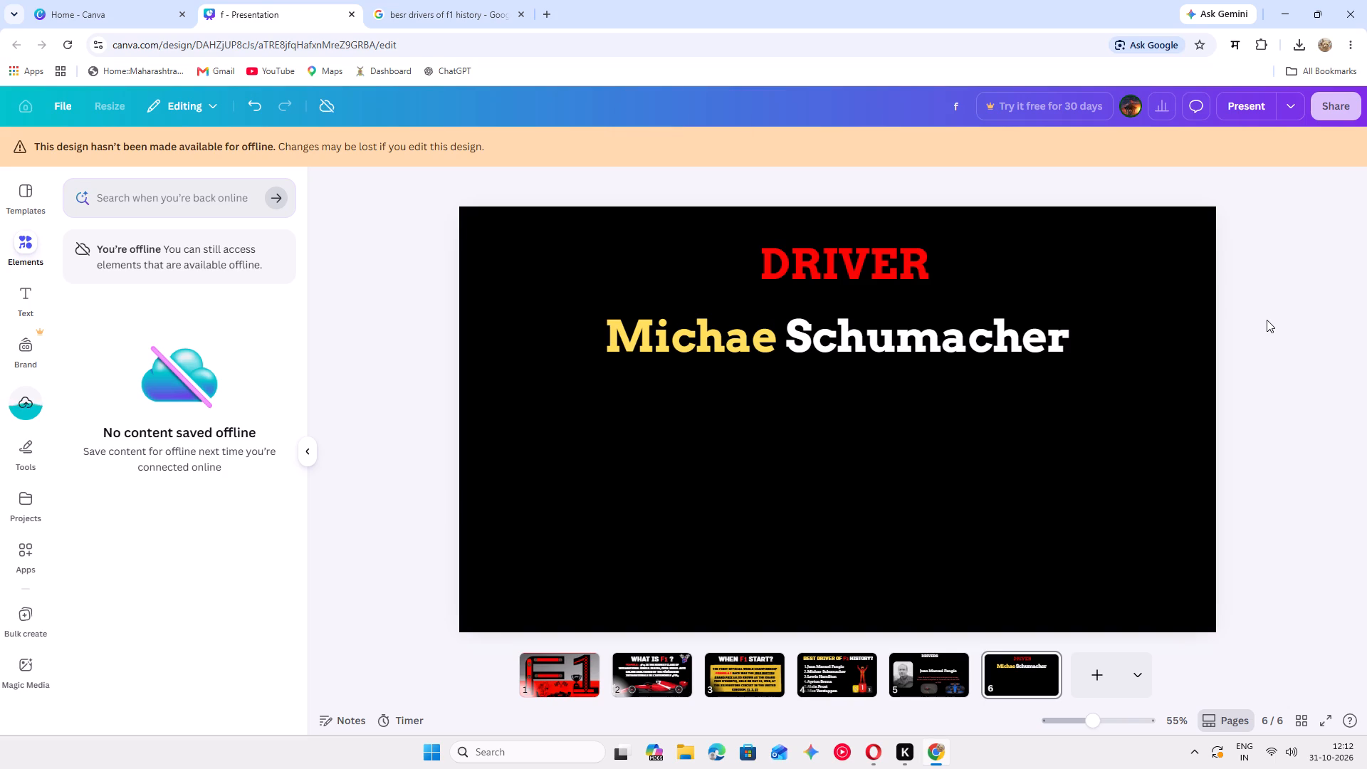
# Scale the "Michae Schumacher" text down to font size 76.3.
pyautogui.click(1295, 429)
pyautogui.moveTo(1214, 628); pyautogui.dragTo(1203, 628)
pyautogui.moveTo(794, 355); pyautogui.dragTo(802, 369)
pyautogui.click(802, 369)
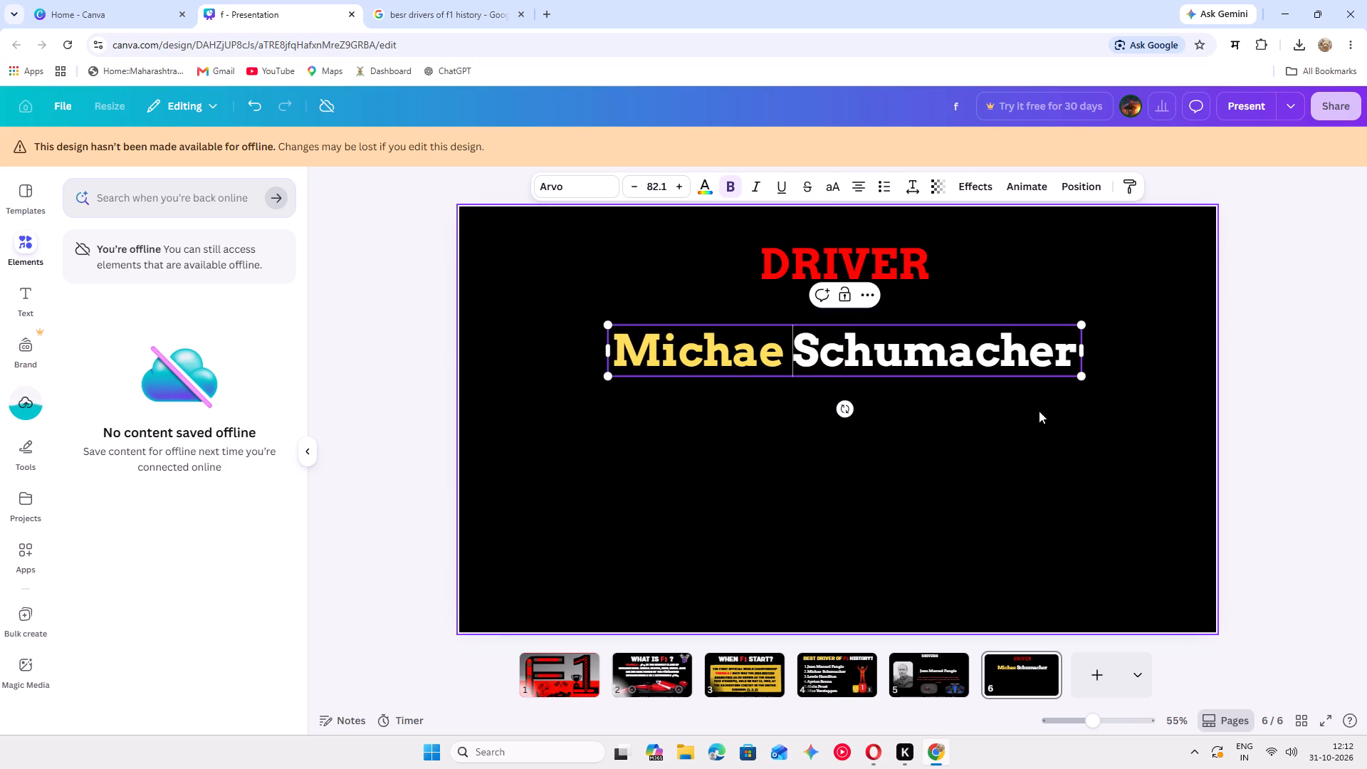
pyautogui.click(1039, 411)
pyautogui.click(1080, 367)
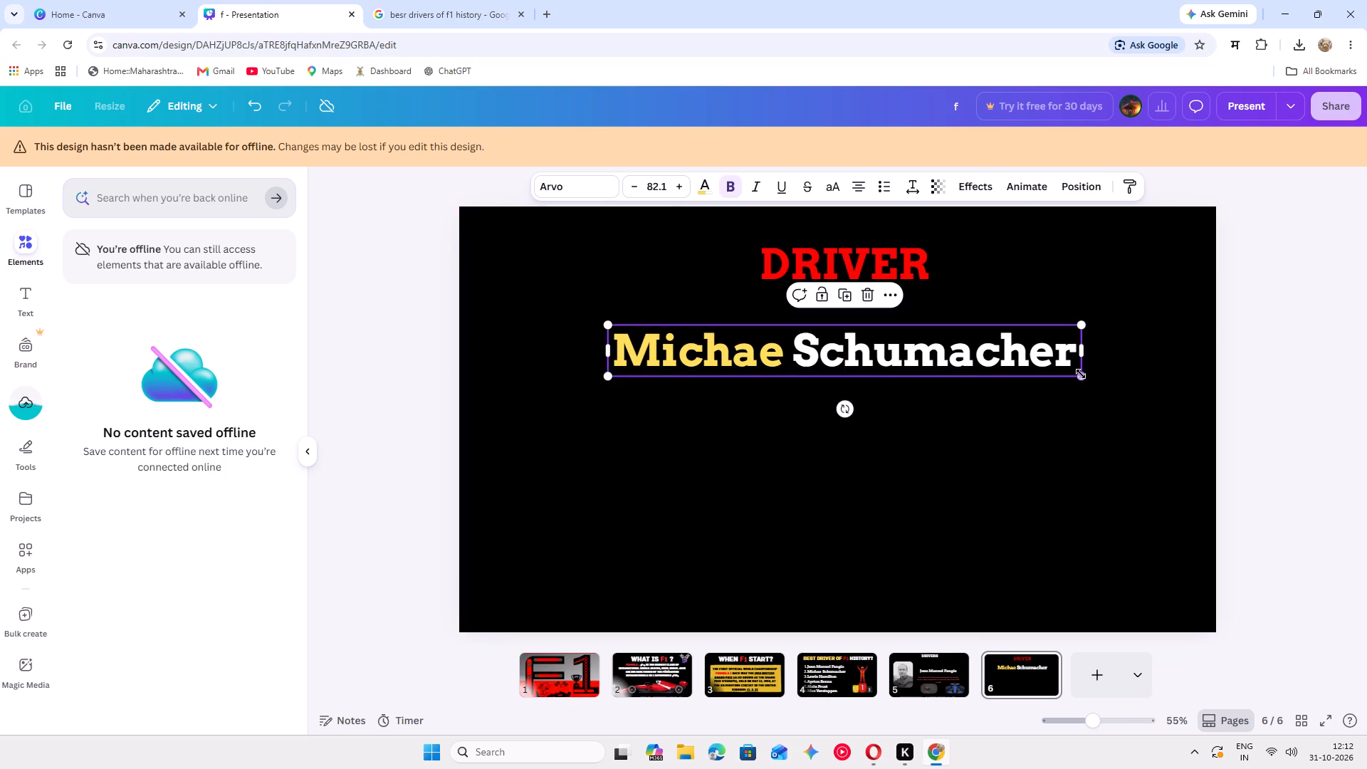
pyautogui.moveTo(1081, 375); pyautogui.dragTo(983, 450)
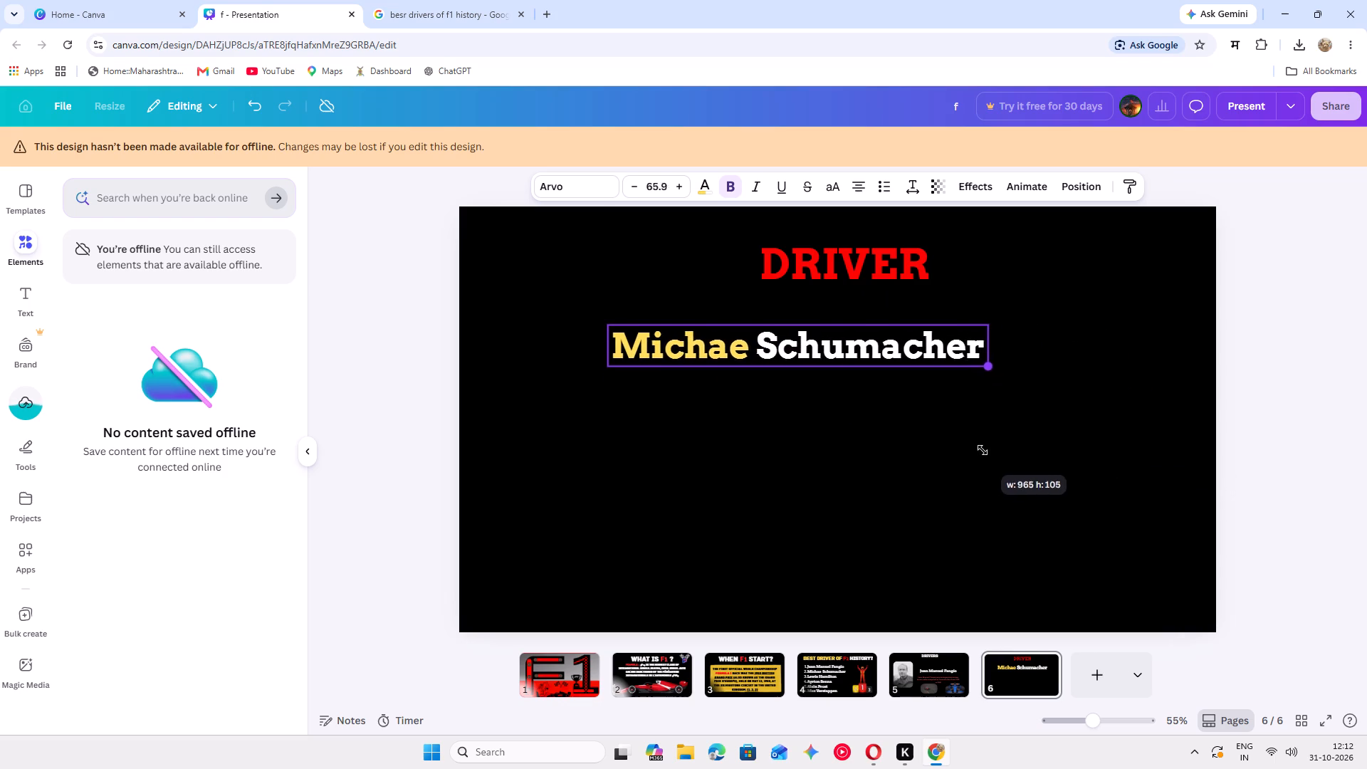
pyautogui.moveTo(983, 450); pyautogui.dragTo(1037, 465)
pyautogui.click(1035, 460)
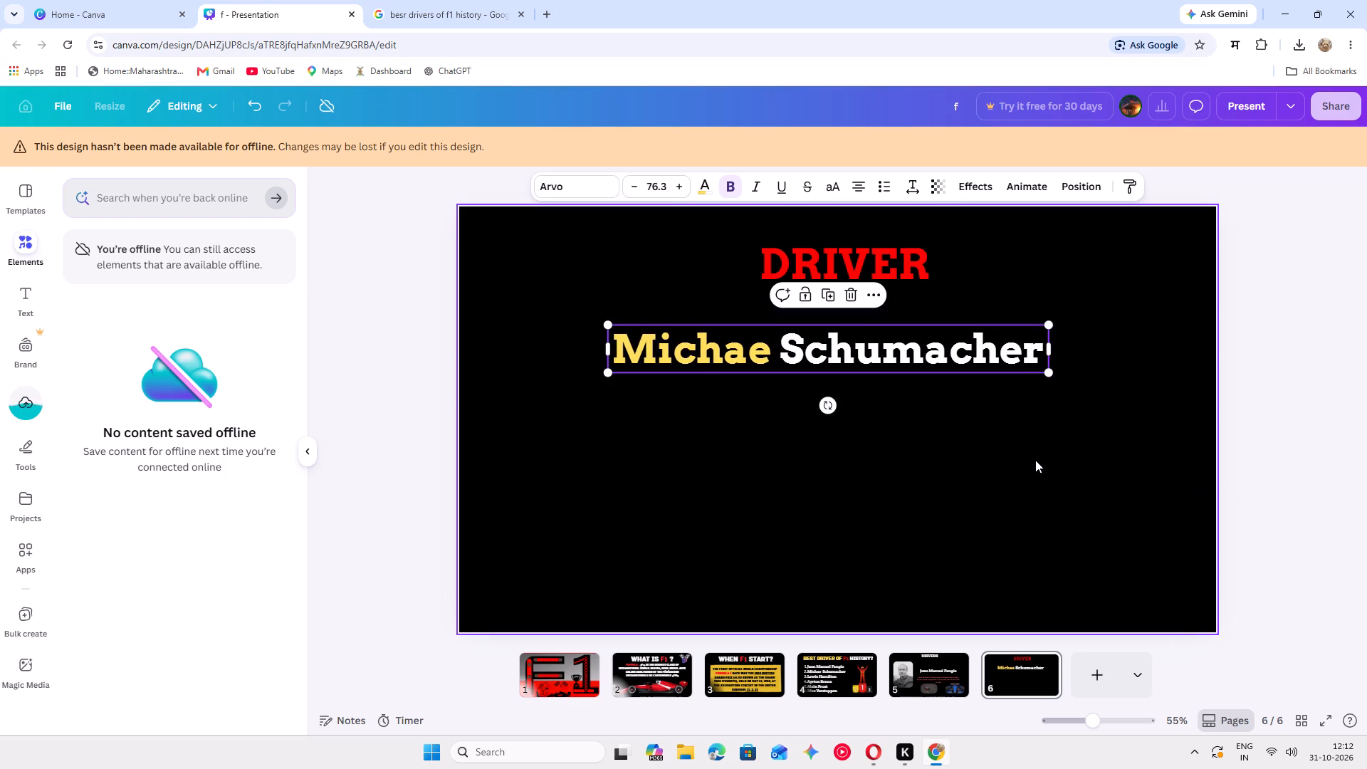
# Centre the "Michae Schumacher" text under the DRIVER heading, leaving a small gap between them.
pyautogui.moveTo(896, 337); pyautogui.dragTo(930, 333)
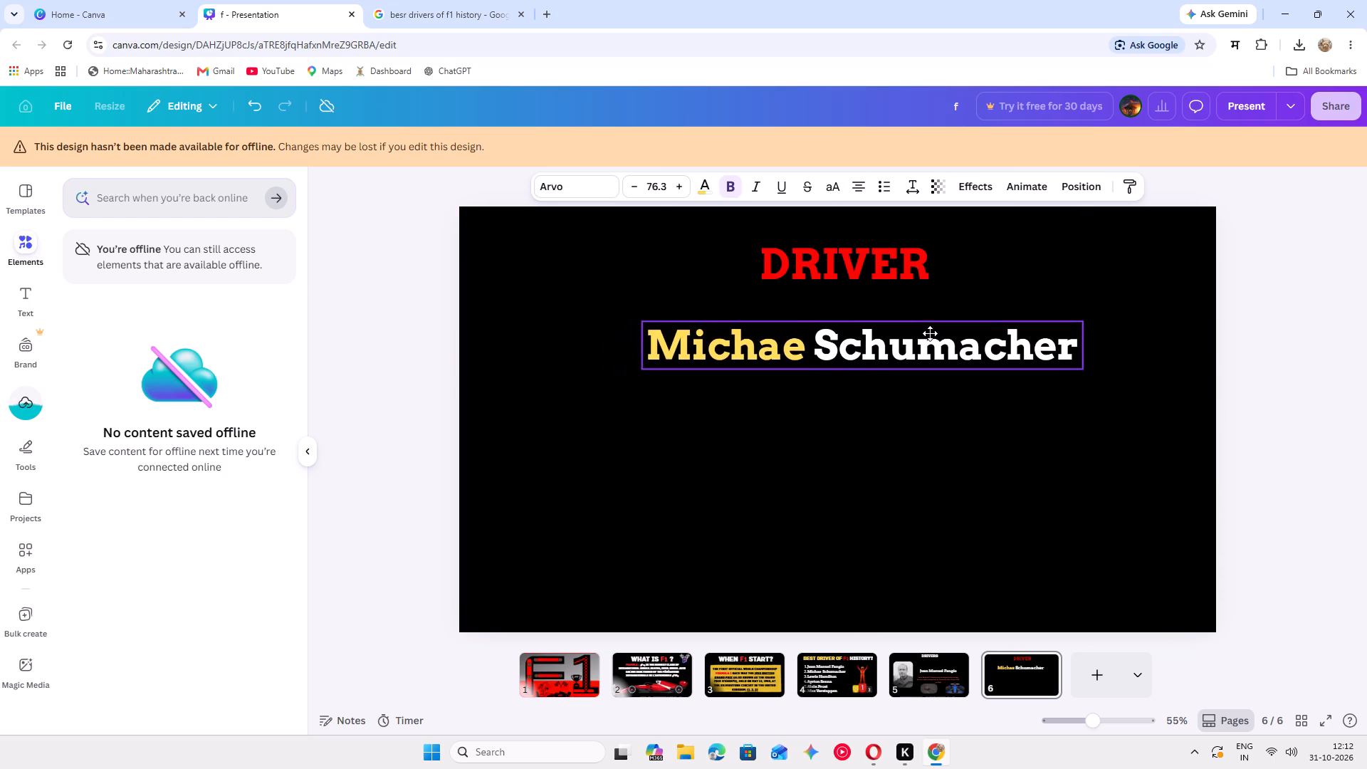
pyautogui.moveTo(930, 333); pyautogui.dragTo(913, 328)
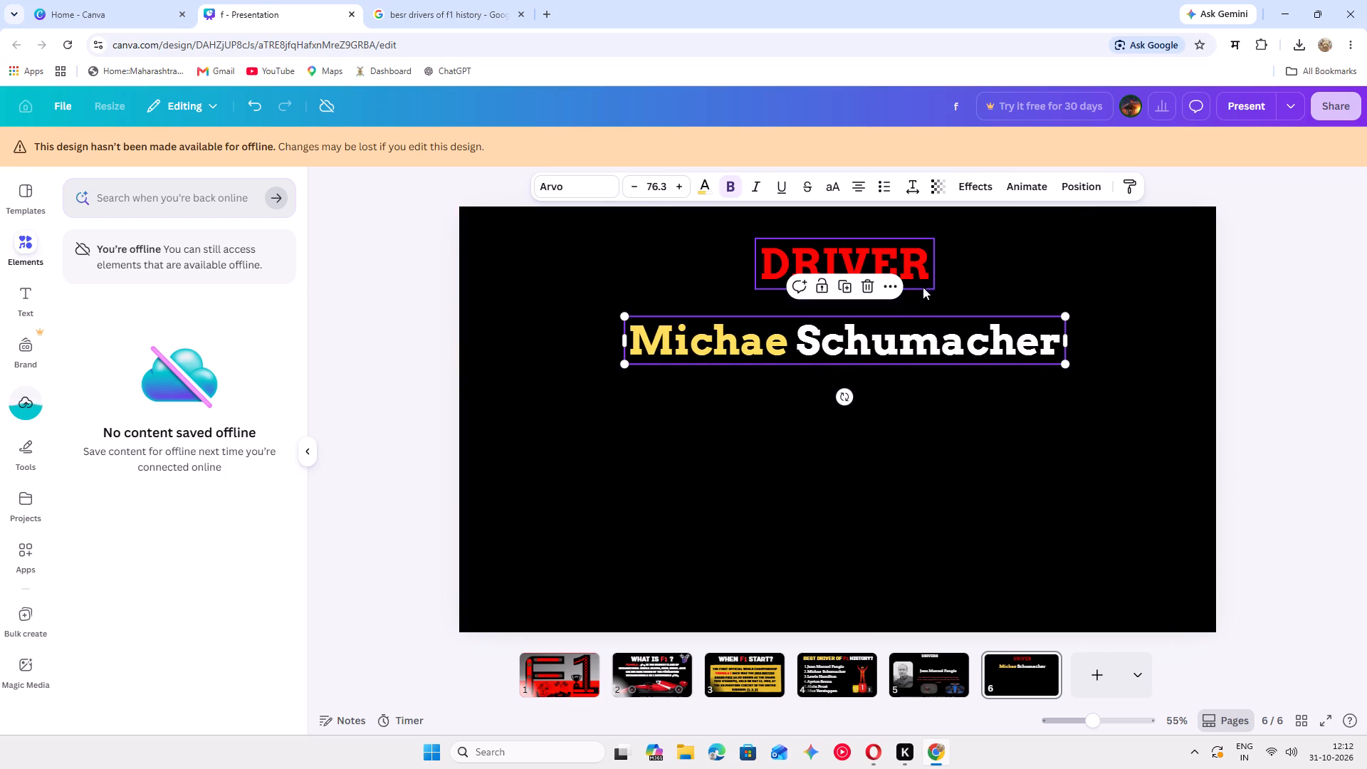
# Rotate the DRIVER heading and the "Michae Schumacher" text slightly counter-clockwise so both slope upward to the right.
pyautogui.click(923, 286)
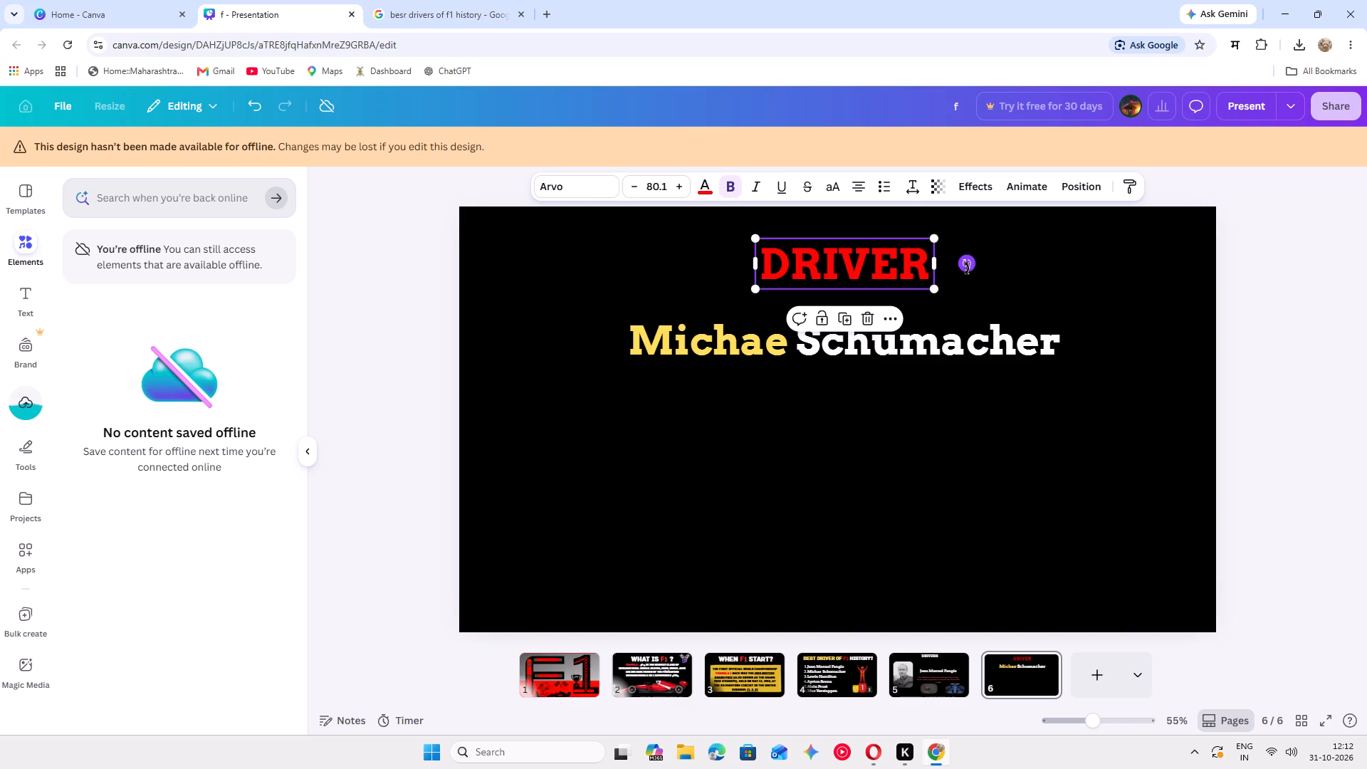
pyautogui.moveTo(972, 266); pyautogui.dragTo(987, 249)
pyautogui.click(1012, 332)
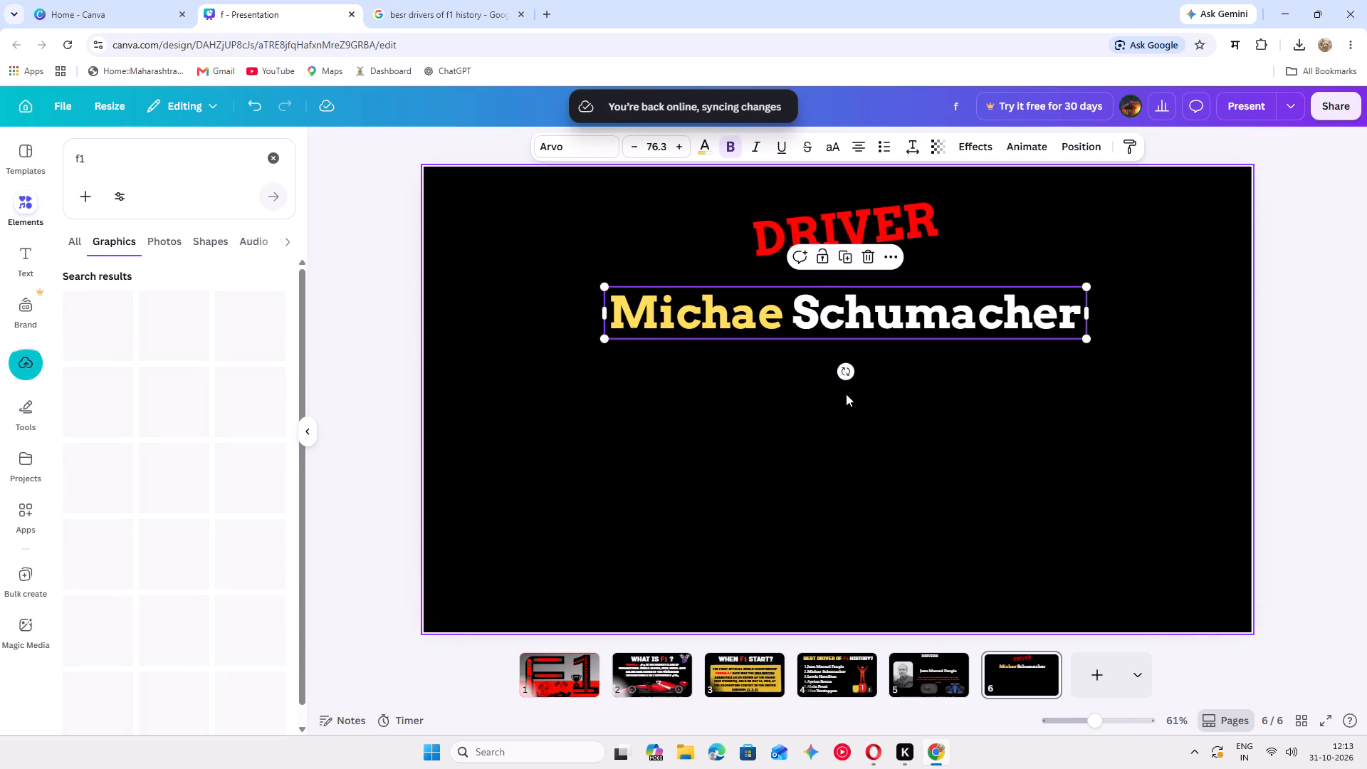
pyautogui.click(848, 379)
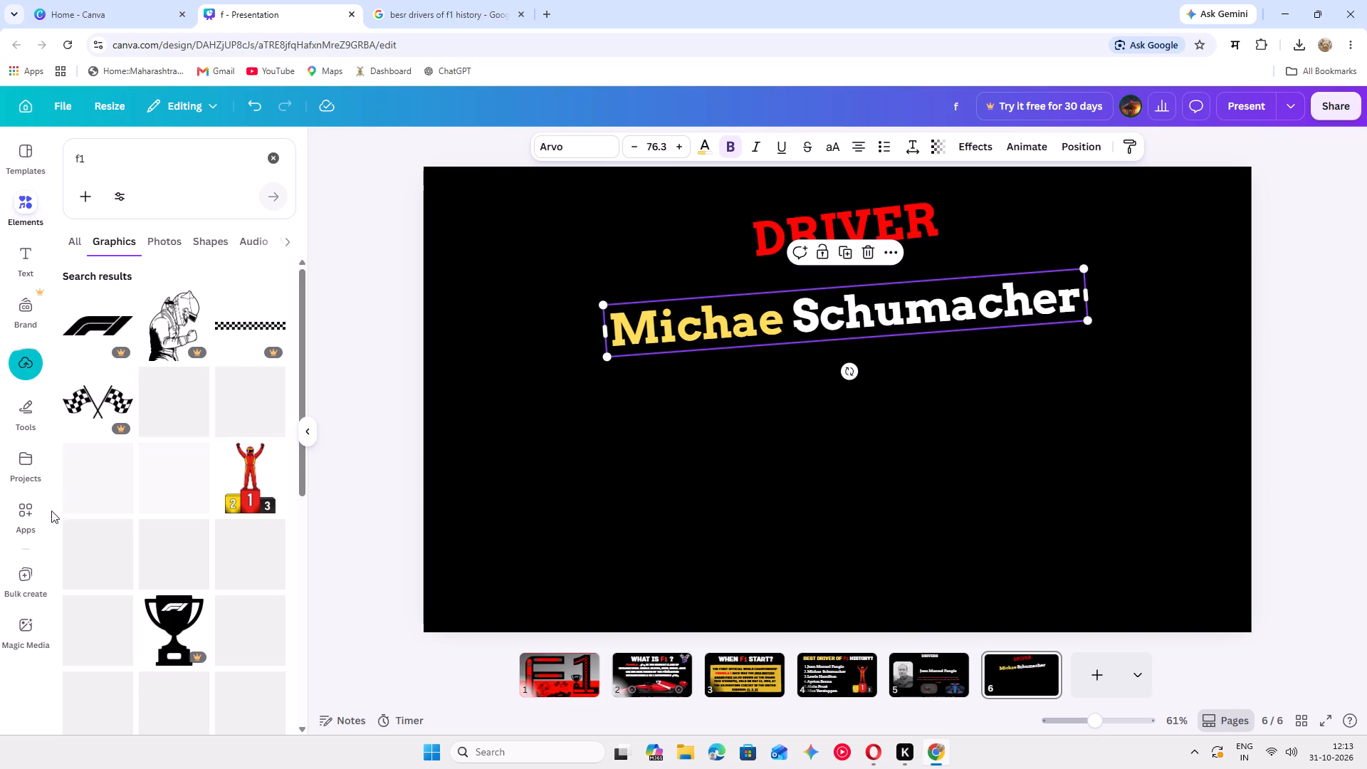
# Add the uploaded photo of Michael Schumacher in a red cap to slide 6 and place it below his name.
pyautogui.click(20, 355)
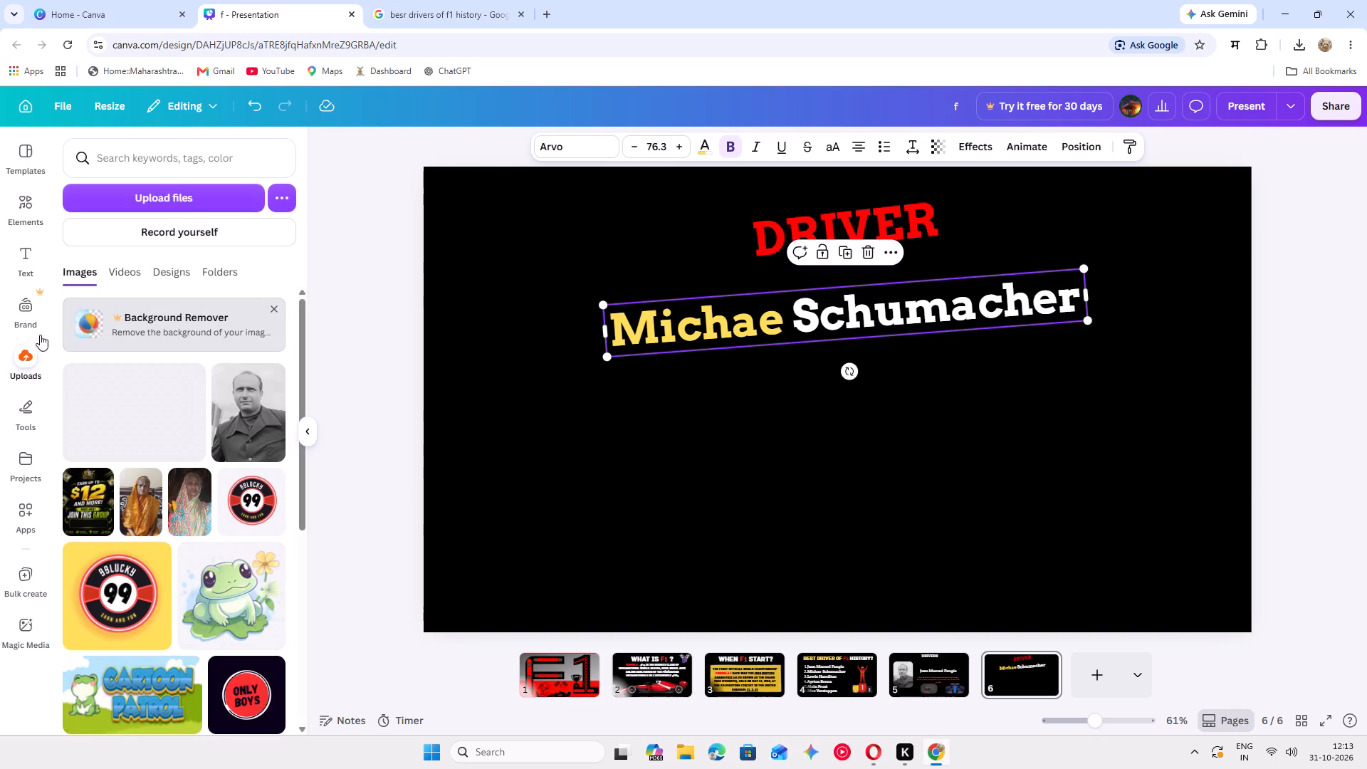
pyautogui.click(139, 419)
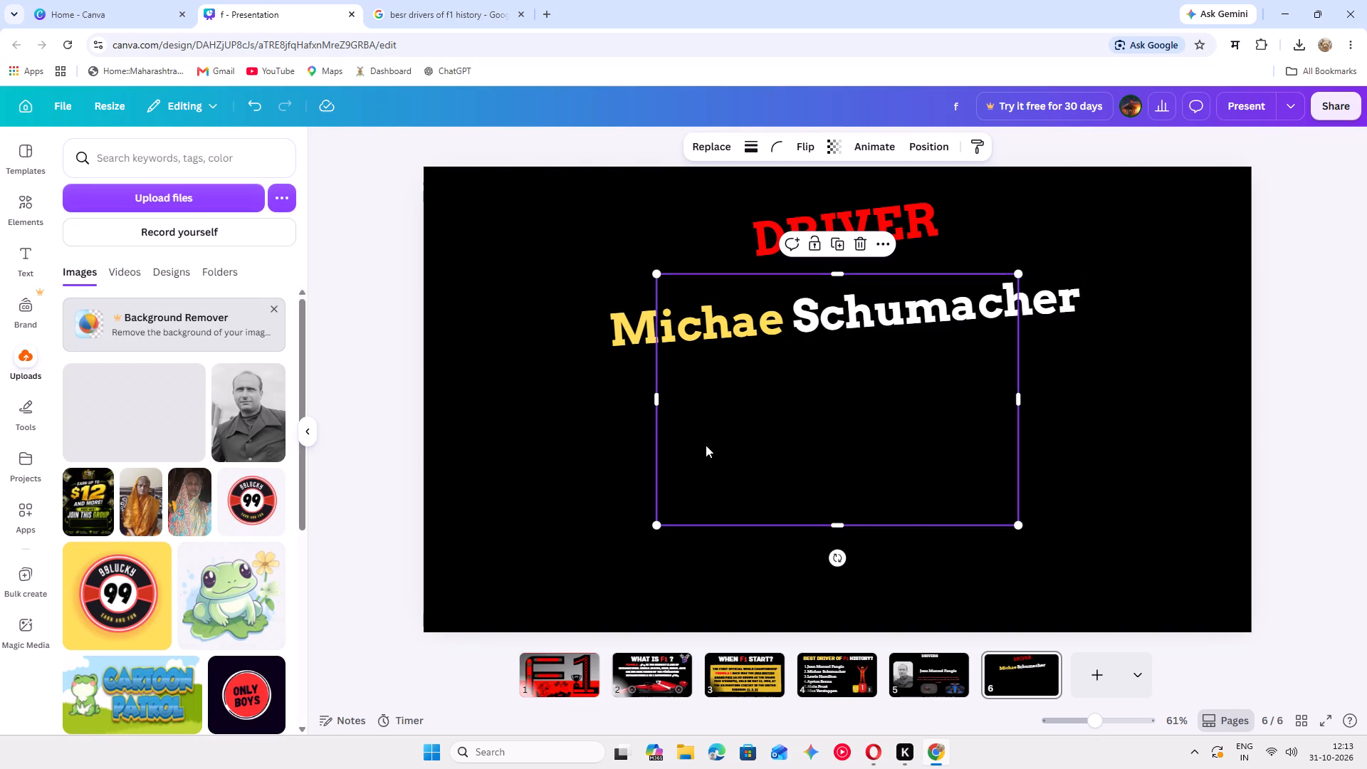
pyautogui.moveTo(724, 444); pyautogui.dragTo(775, 517)
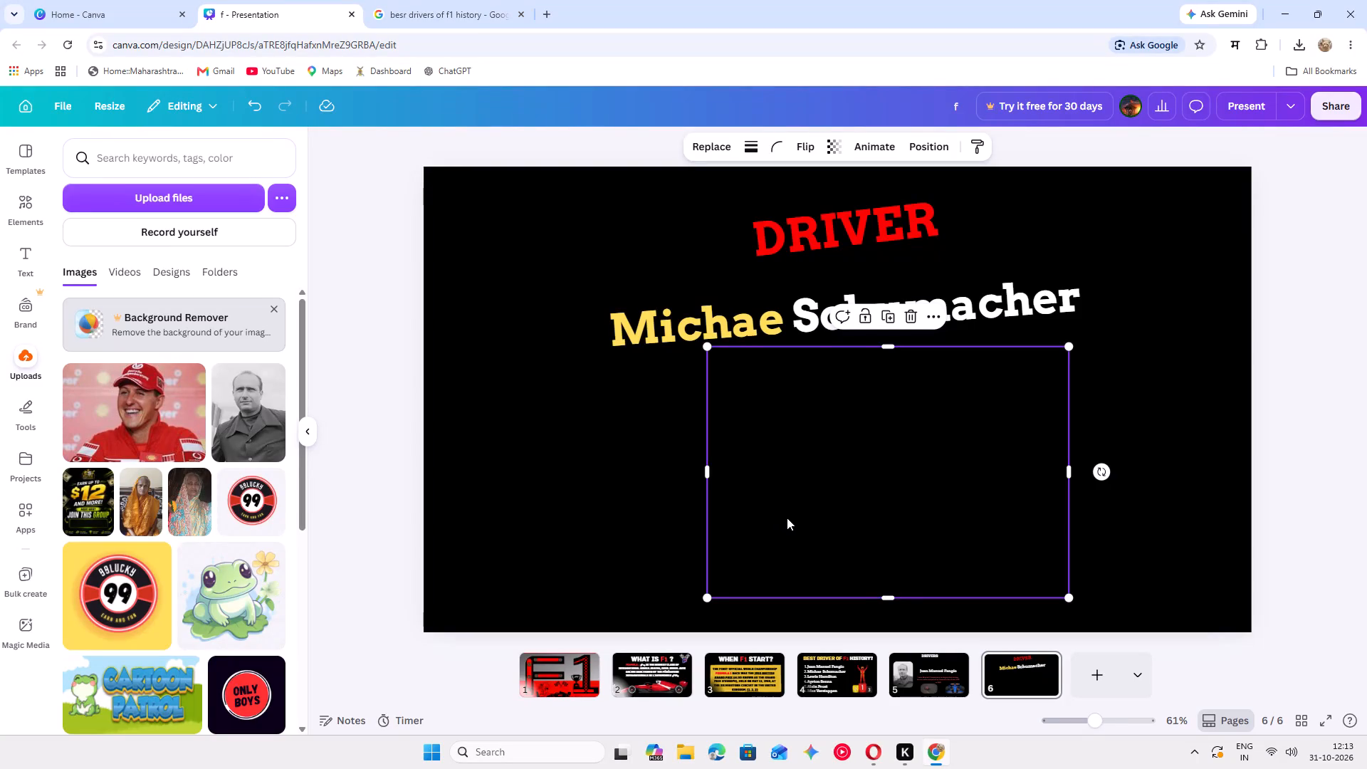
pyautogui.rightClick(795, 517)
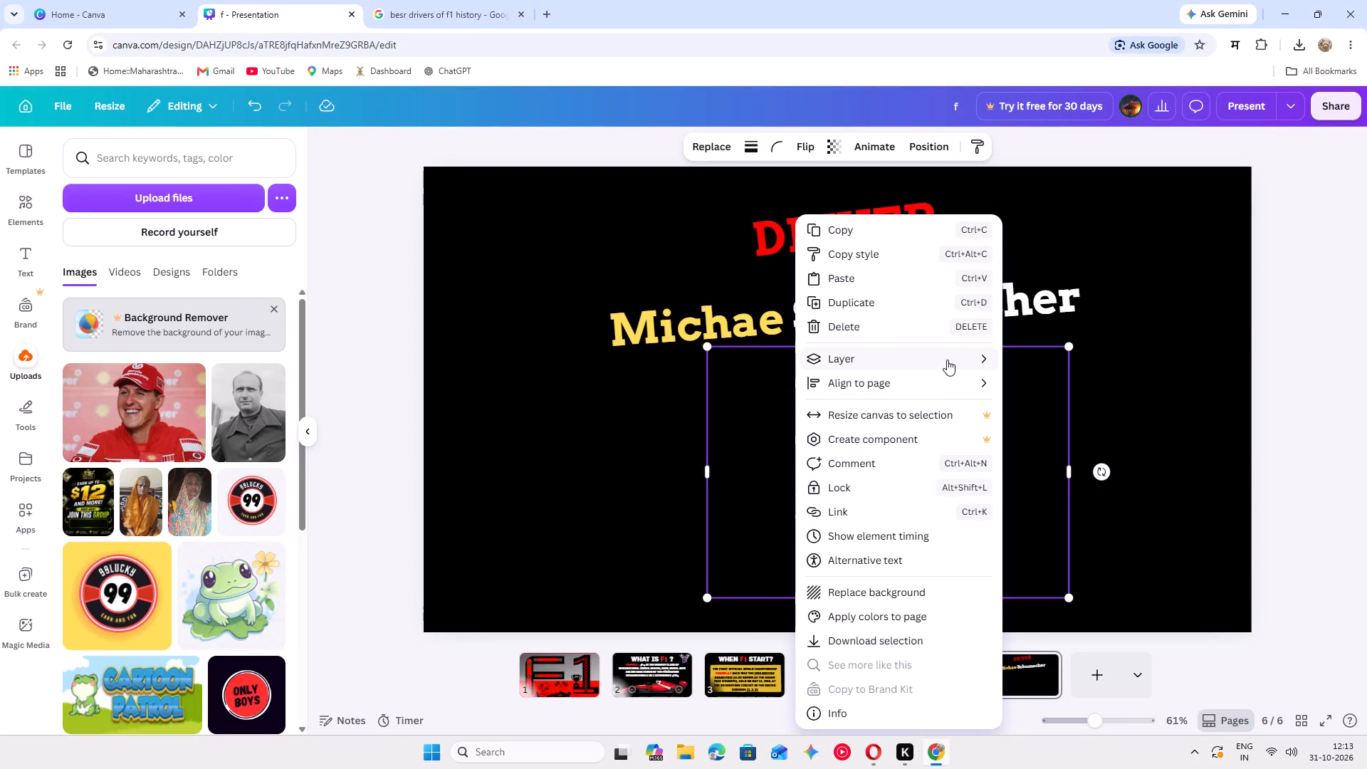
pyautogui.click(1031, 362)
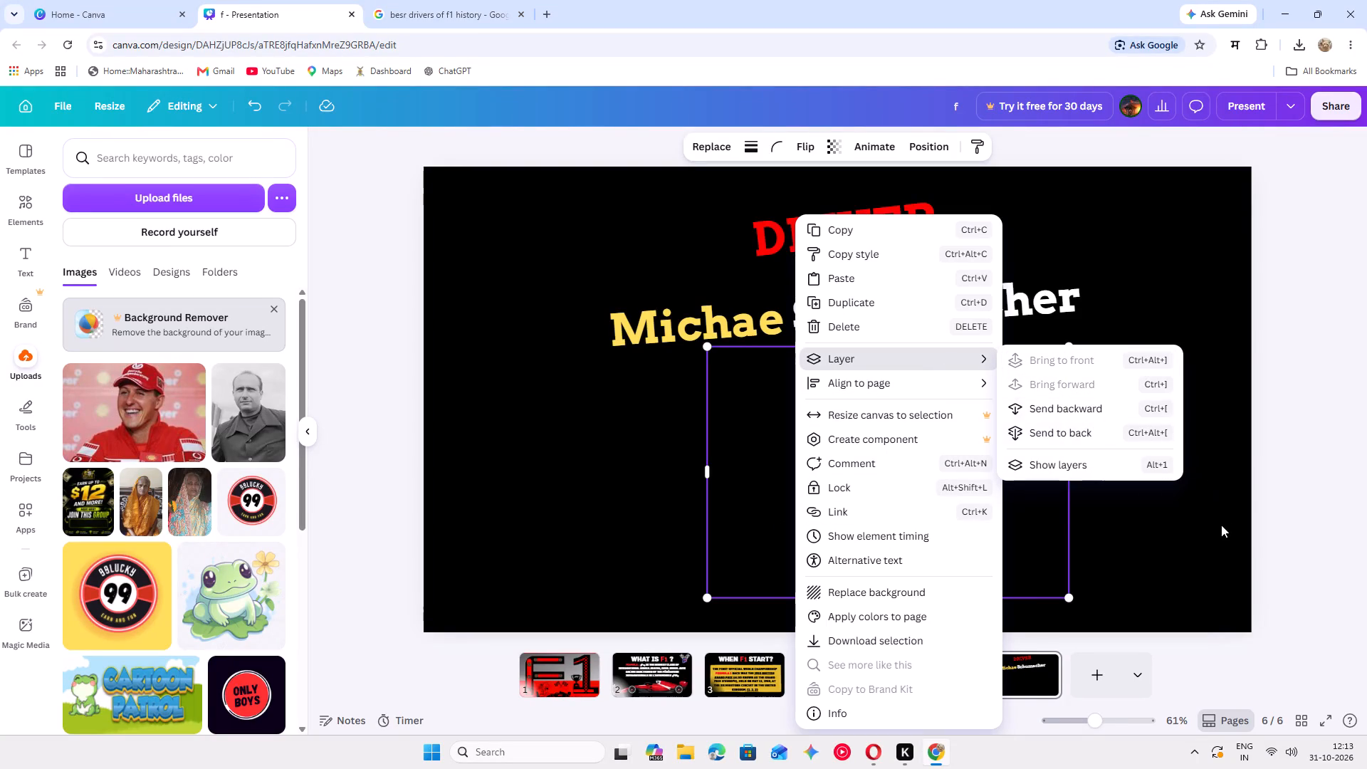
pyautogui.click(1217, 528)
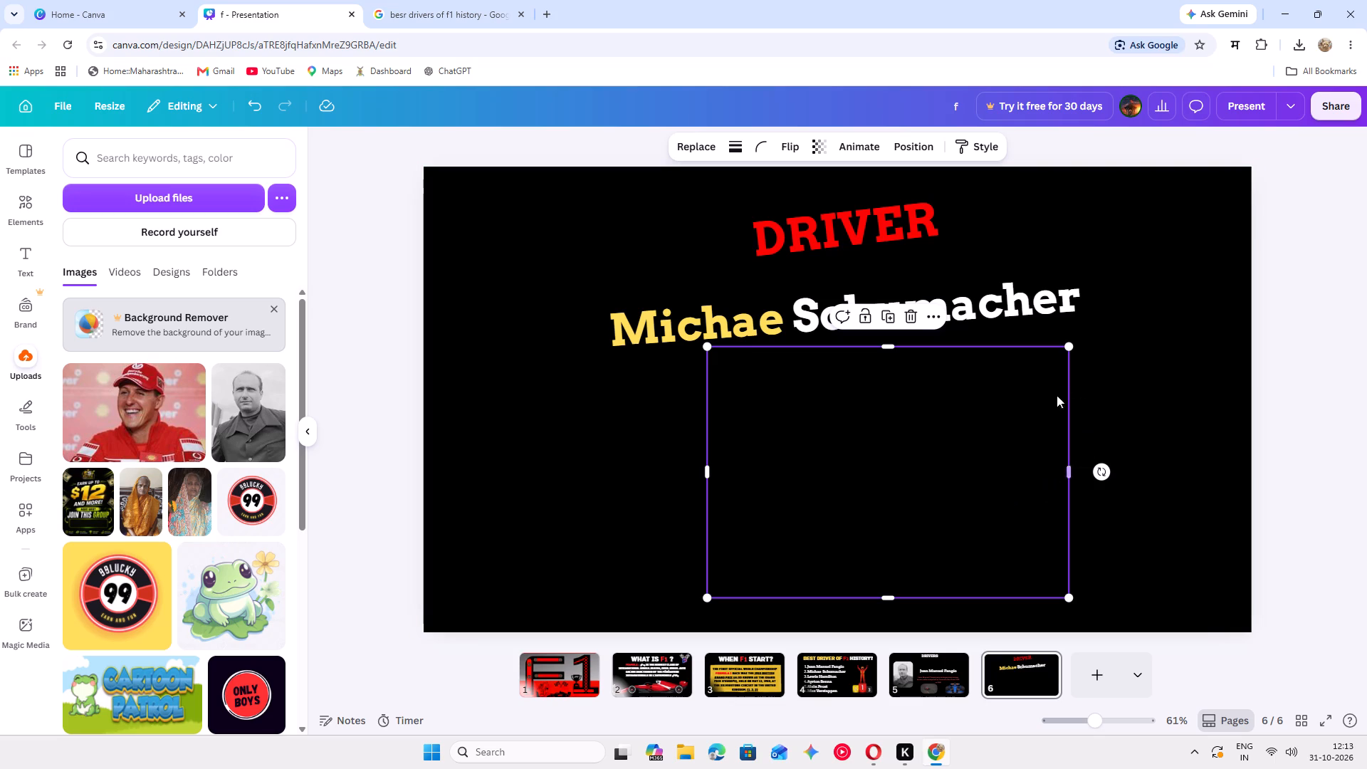
# Replace the blank photo on slide 6 with a fresh copy of the uploaded red-cap photo, placed in the slide's lower right.
pyautogui.moveTo(1034, 395); pyautogui.dragTo(988, 399)
pyautogui.click(866, 315)
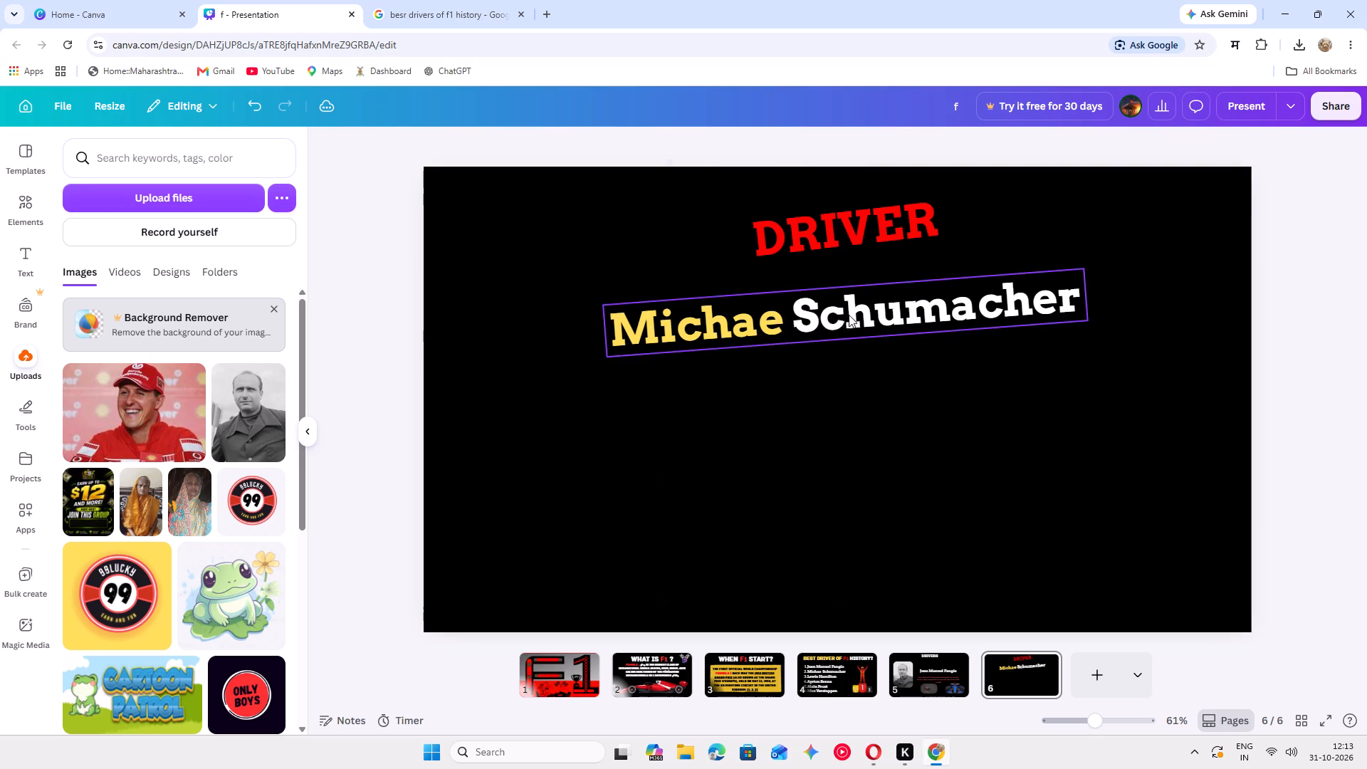
pyautogui.click(101, 392)
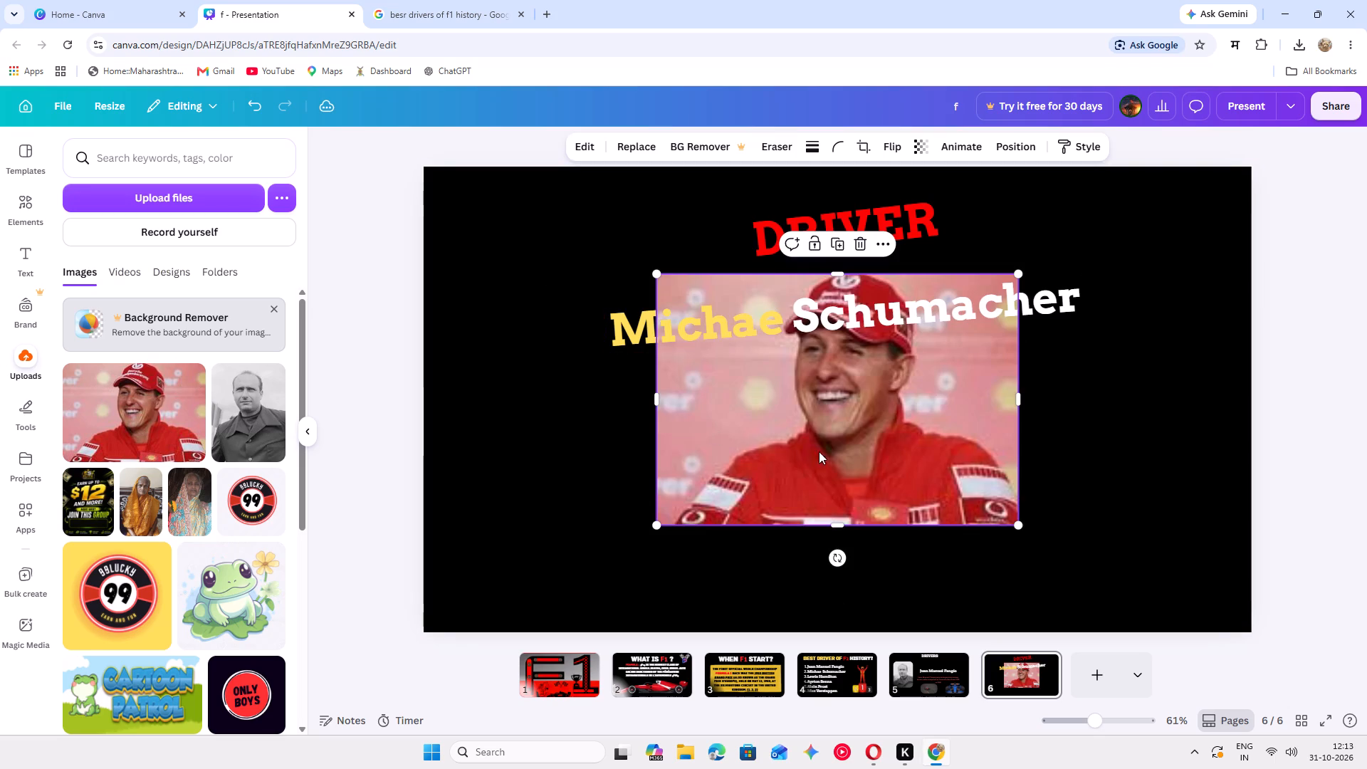
pyautogui.moveTo(822, 452); pyautogui.dragTo(879, 535)
pyautogui.moveTo(917, 535); pyautogui.dragTo(1030, 531)
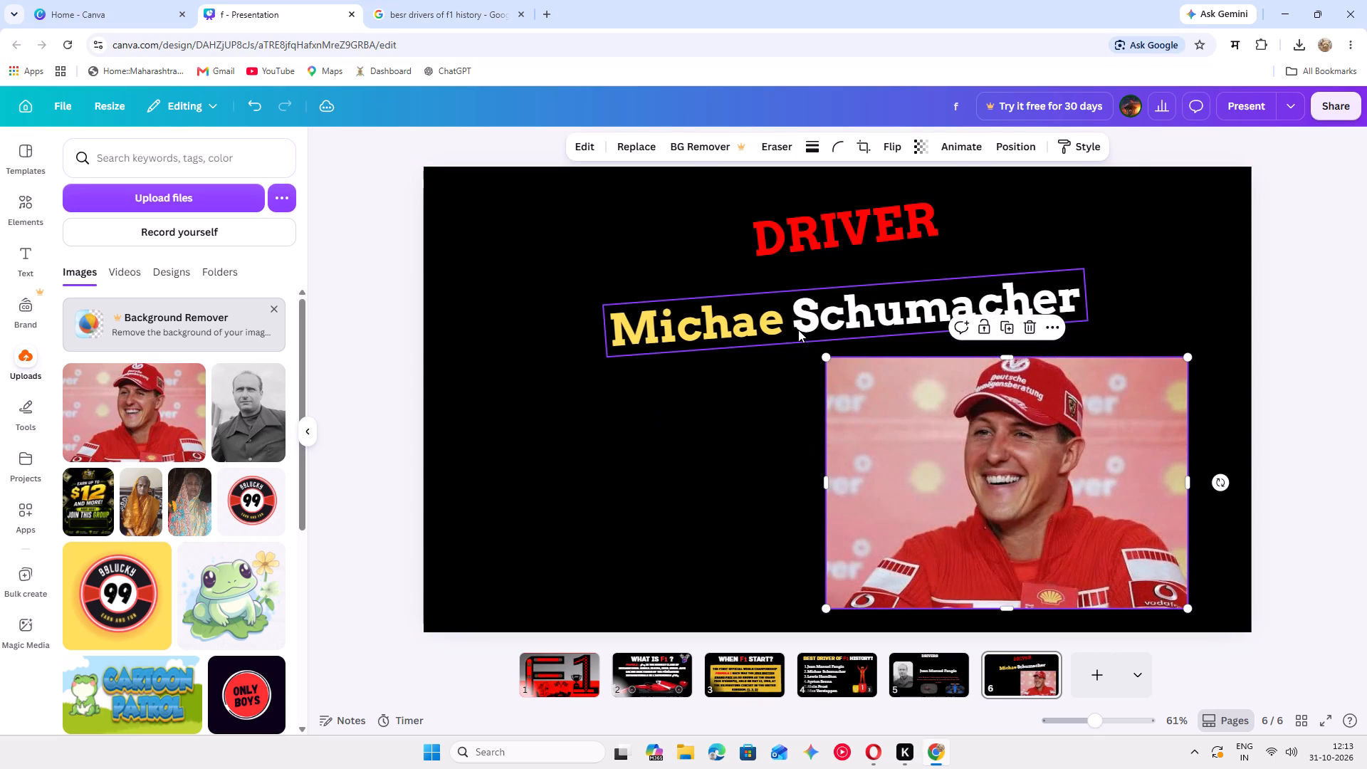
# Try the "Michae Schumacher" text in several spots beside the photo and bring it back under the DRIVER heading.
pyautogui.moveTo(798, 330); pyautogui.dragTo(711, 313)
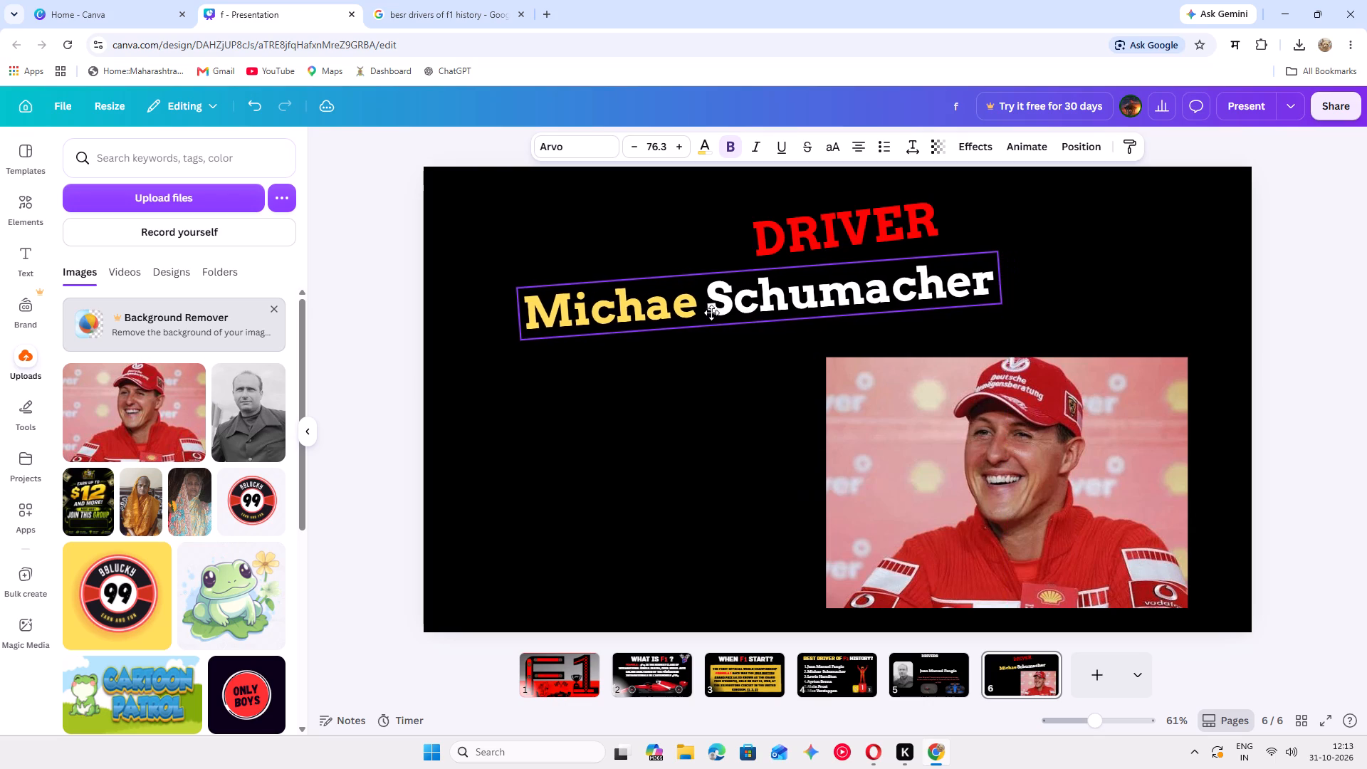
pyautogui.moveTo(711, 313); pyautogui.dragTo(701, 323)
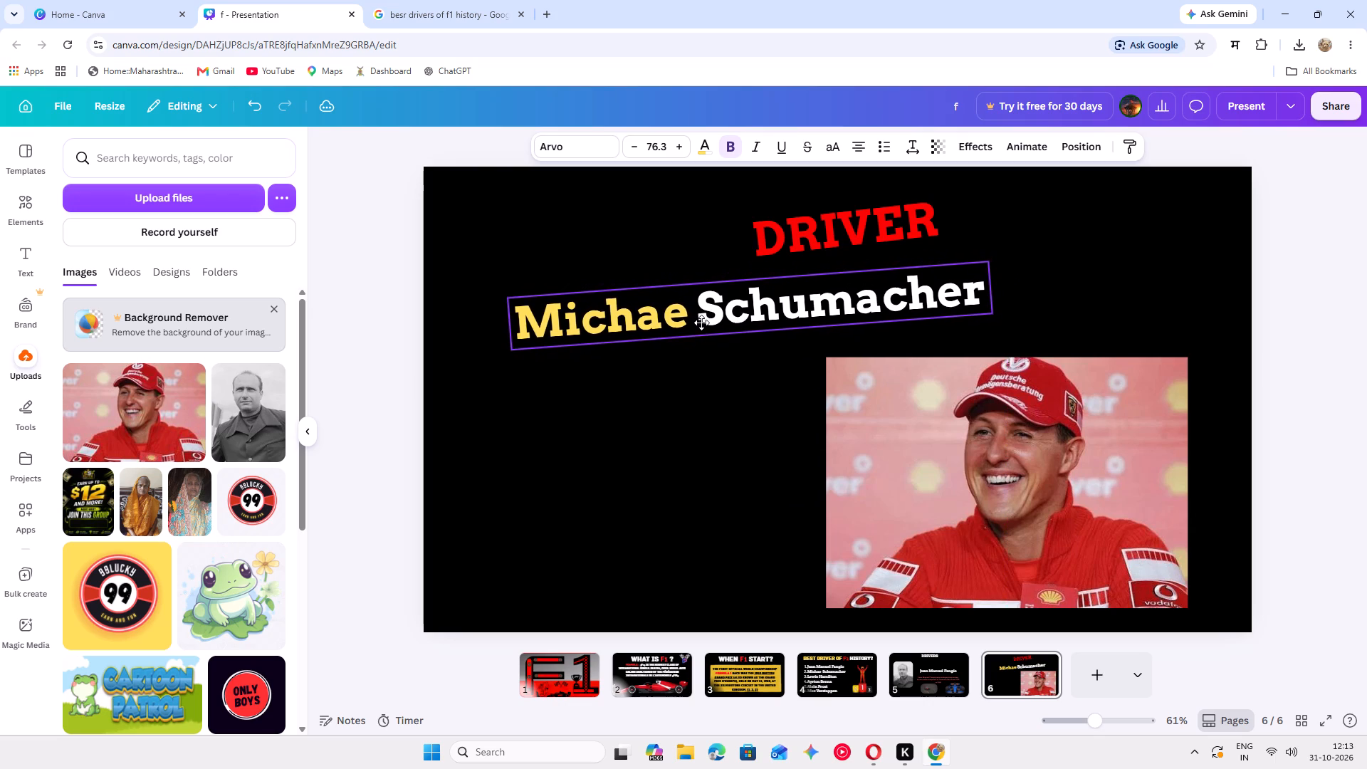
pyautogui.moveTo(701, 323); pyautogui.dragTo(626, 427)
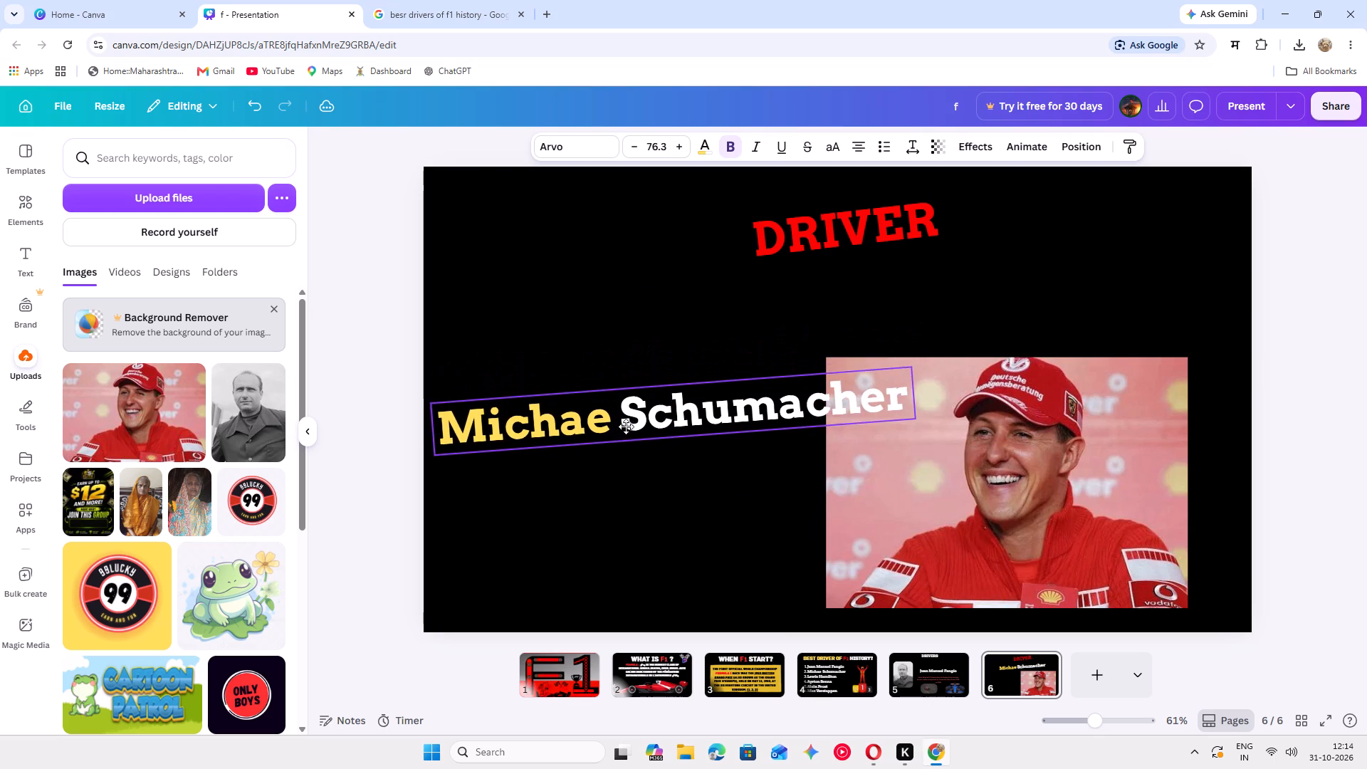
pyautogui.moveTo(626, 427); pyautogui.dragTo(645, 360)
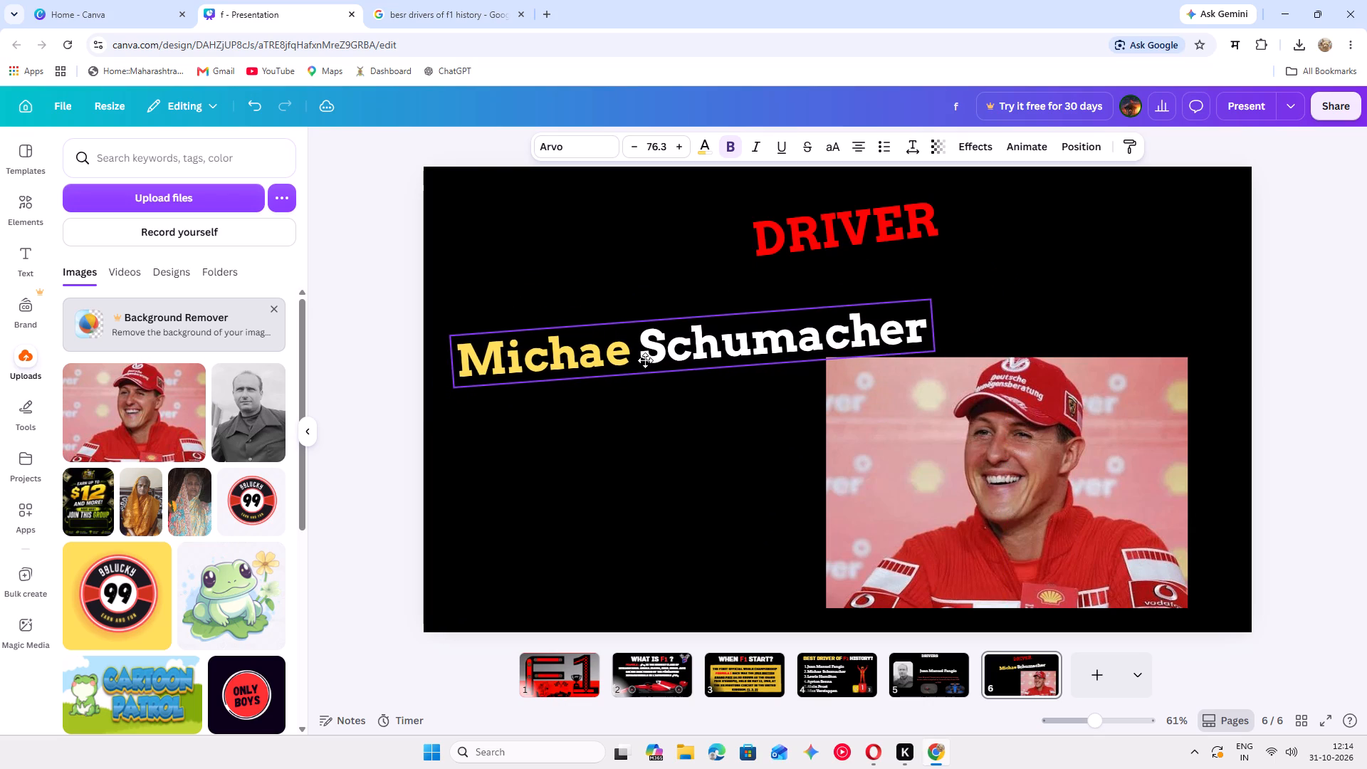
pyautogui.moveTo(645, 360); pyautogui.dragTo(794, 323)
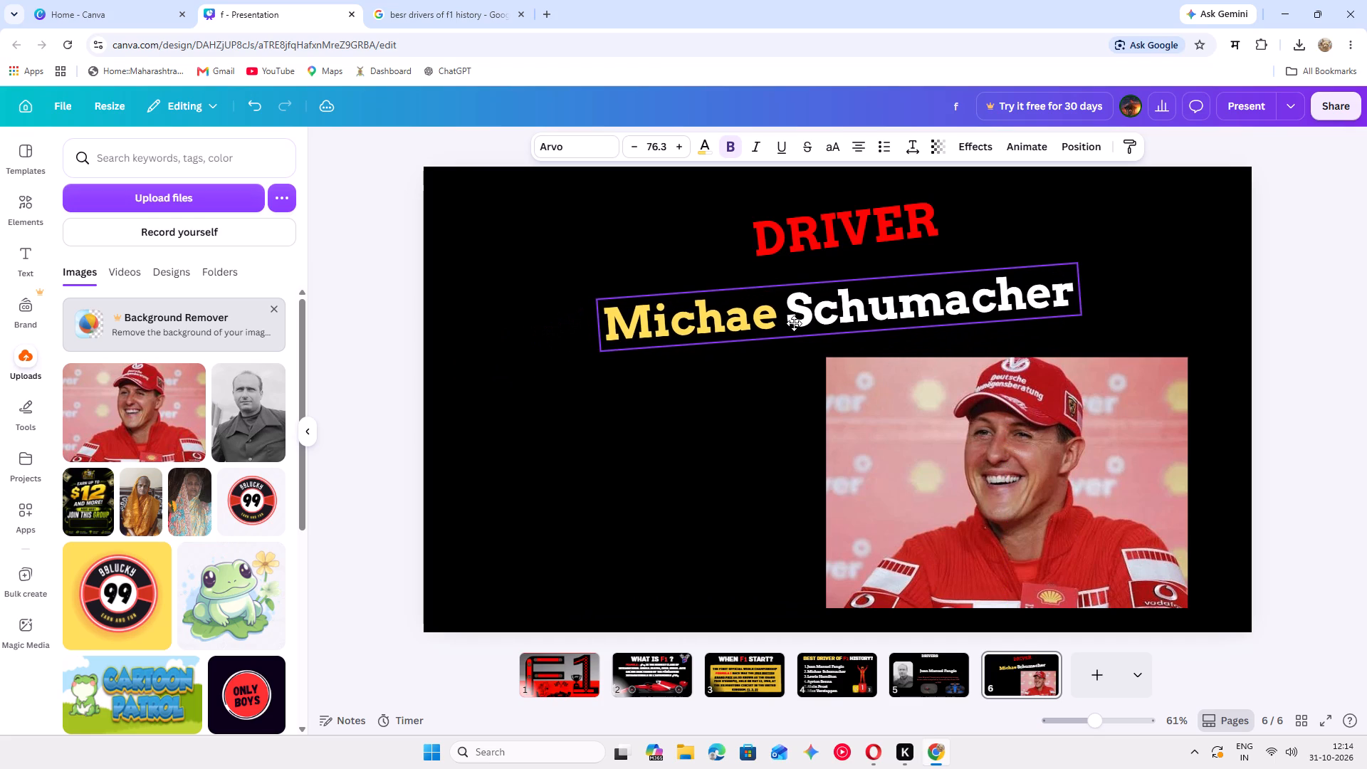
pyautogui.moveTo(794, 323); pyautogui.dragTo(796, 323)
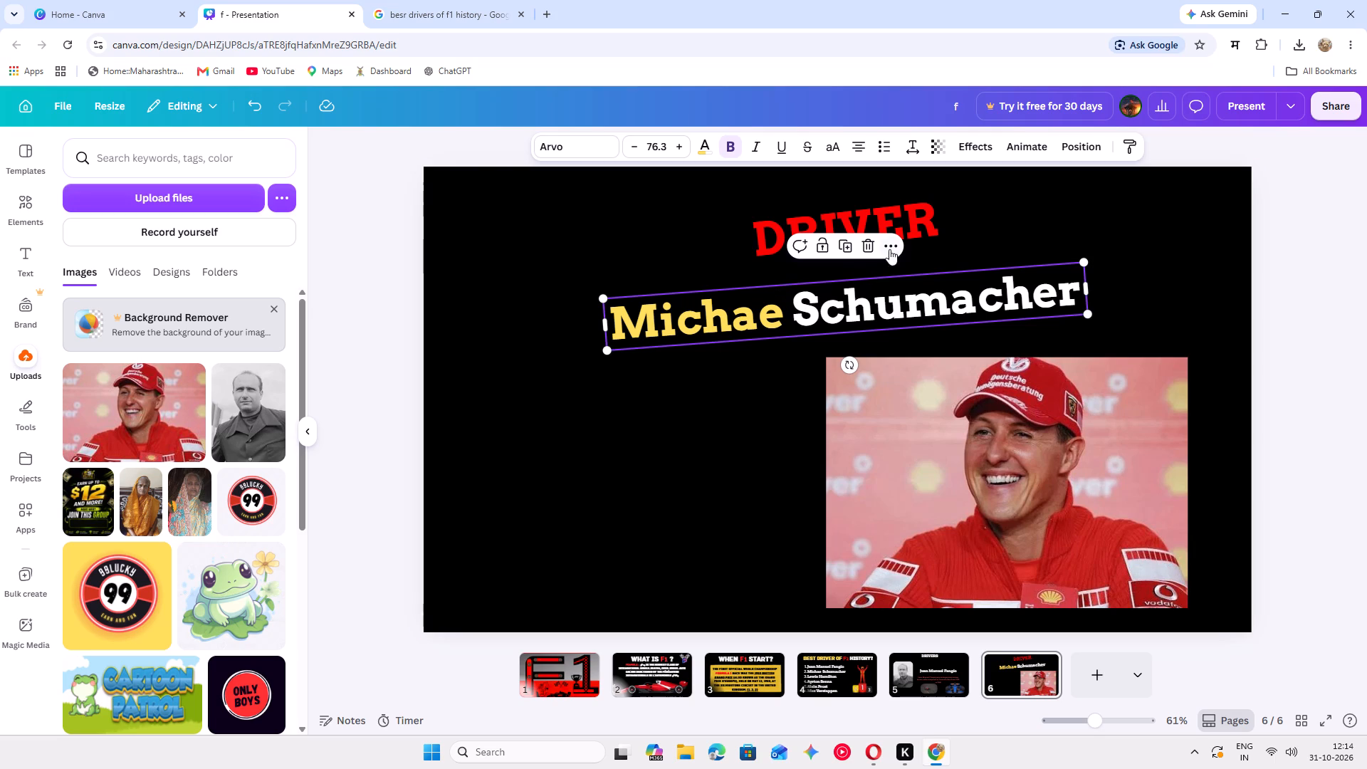
# Shift the DRIVER heading slightly to the right and up on slide 6.
pyautogui.moveTo(919, 234); pyautogui.dragTo(956, 231)
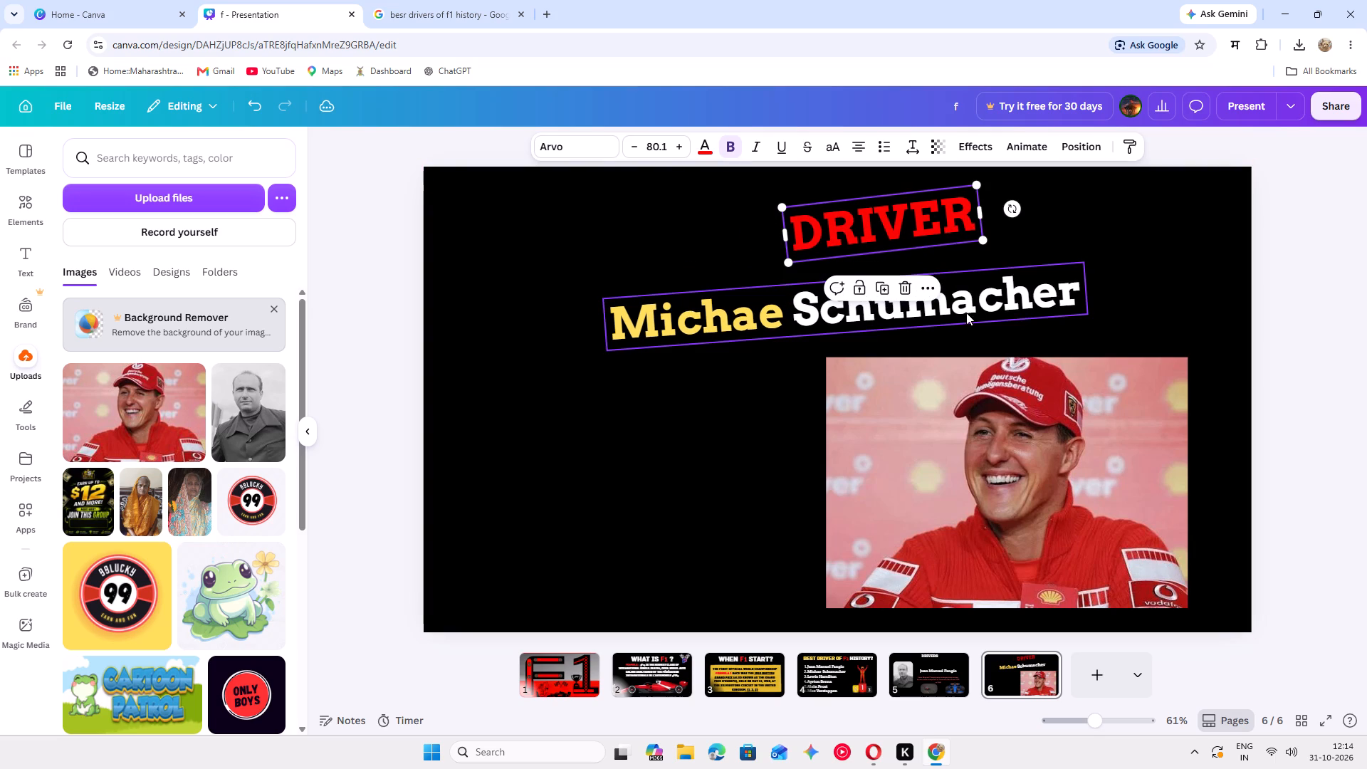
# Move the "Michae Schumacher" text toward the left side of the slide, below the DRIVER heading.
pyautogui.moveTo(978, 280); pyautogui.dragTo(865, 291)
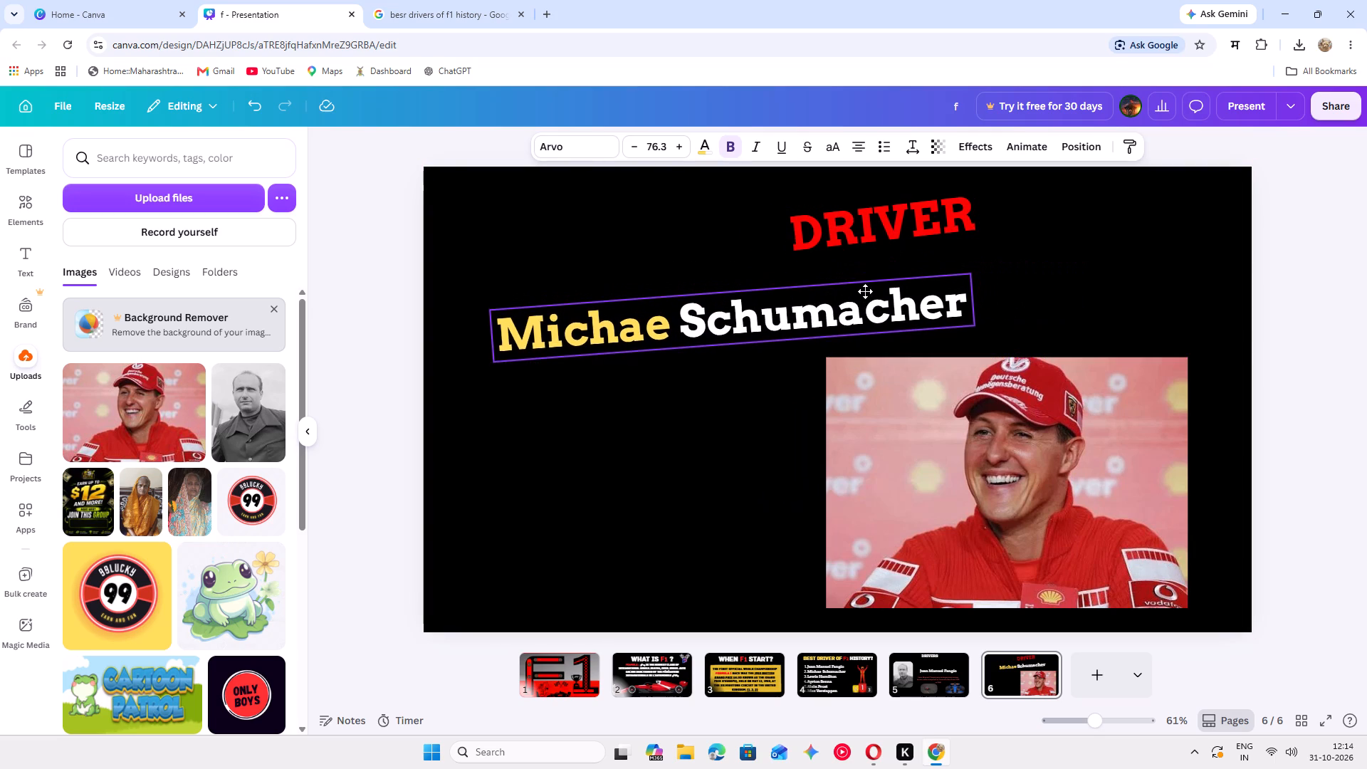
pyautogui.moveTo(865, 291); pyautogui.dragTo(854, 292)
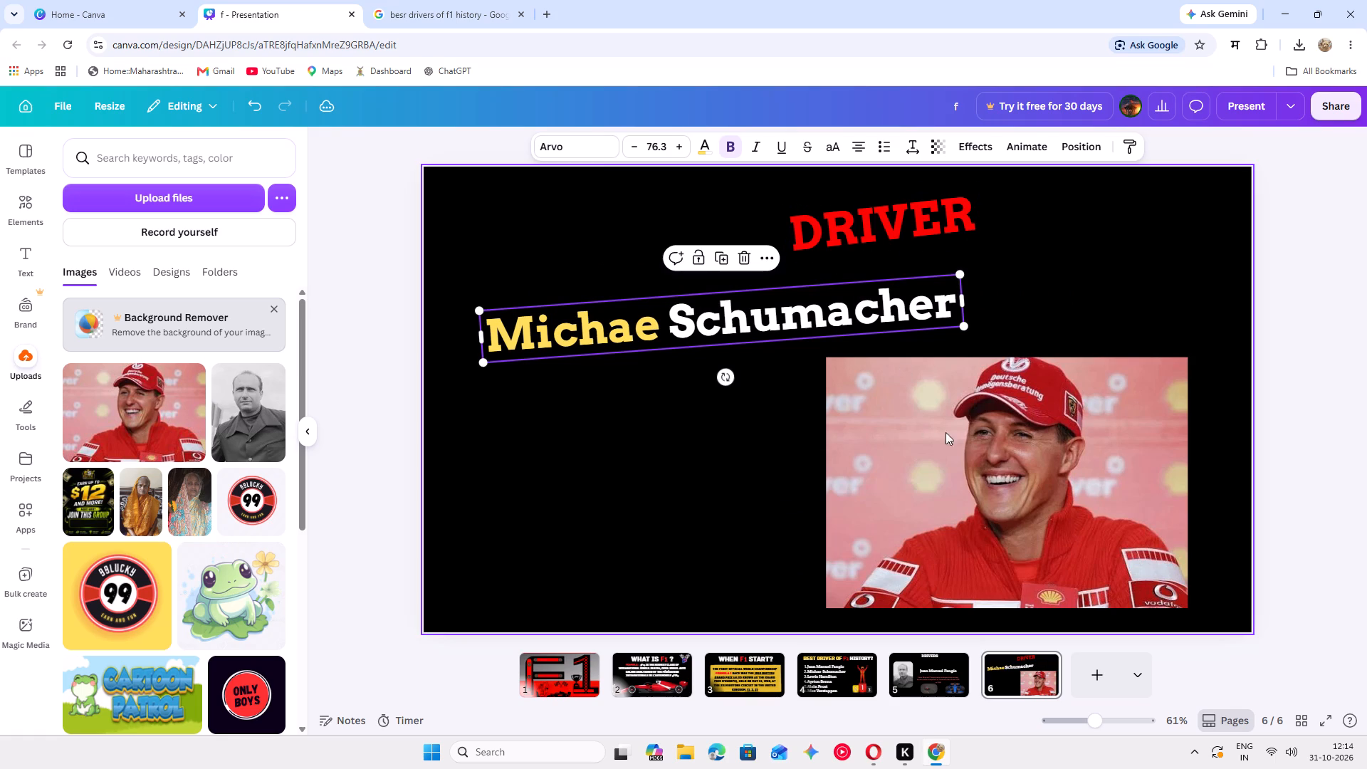
# Nudge the Schumacher photo slightly upward in the lower right of slide 6, keeping a margin from the slide edges.
pyautogui.moveTo(993, 446); pyautogui.dragTo(1057, 456)
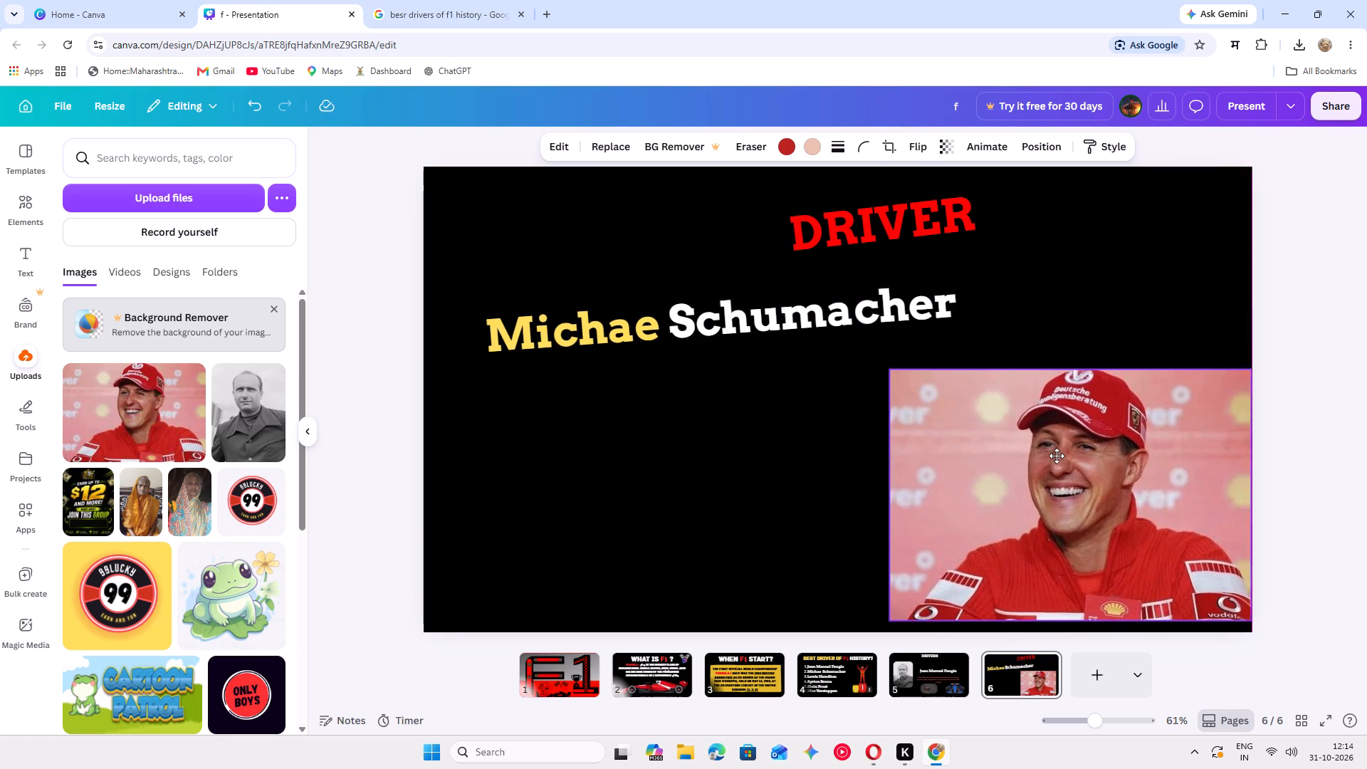
pyautogui.moveTo(1057, 456); pyautogui.dragTo(999, 431)
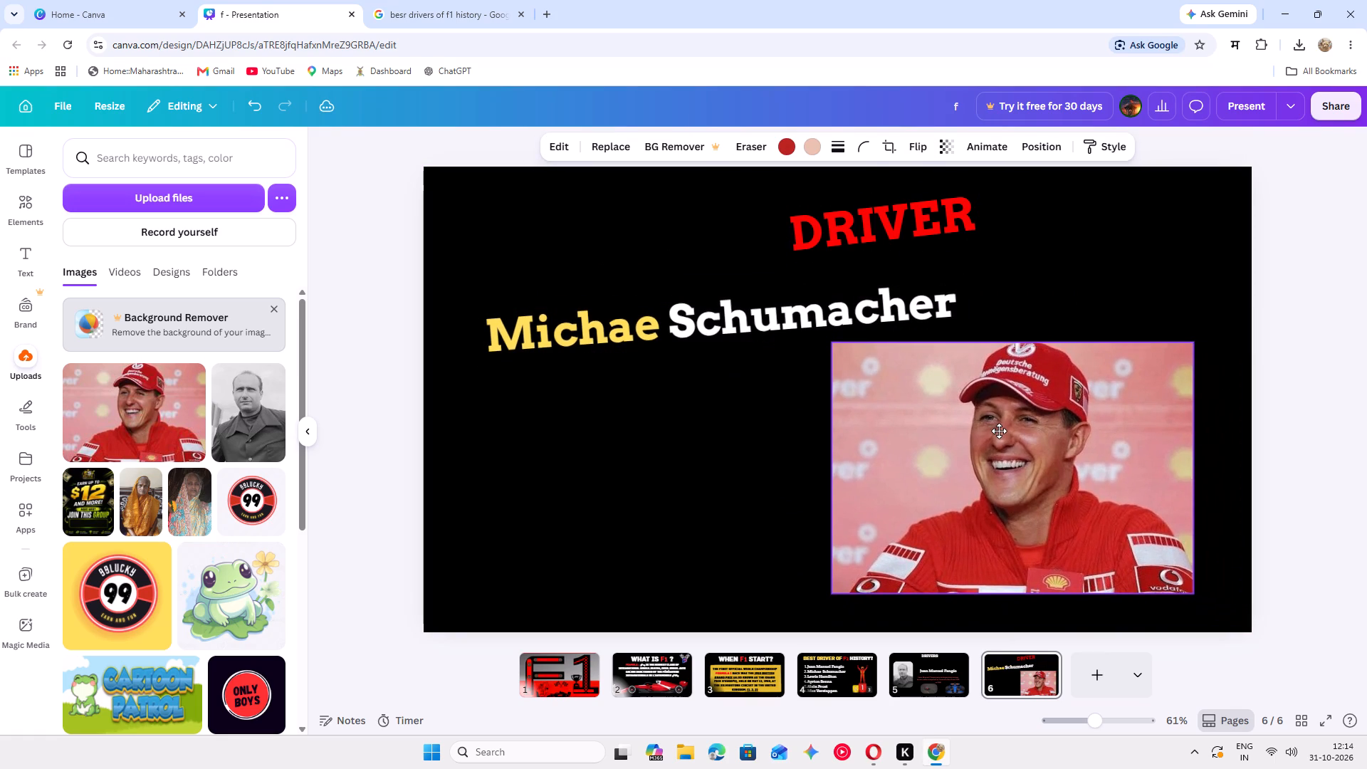
pyautogui.moveTo(999, 431); pyautogui.dragTo(999, 430)
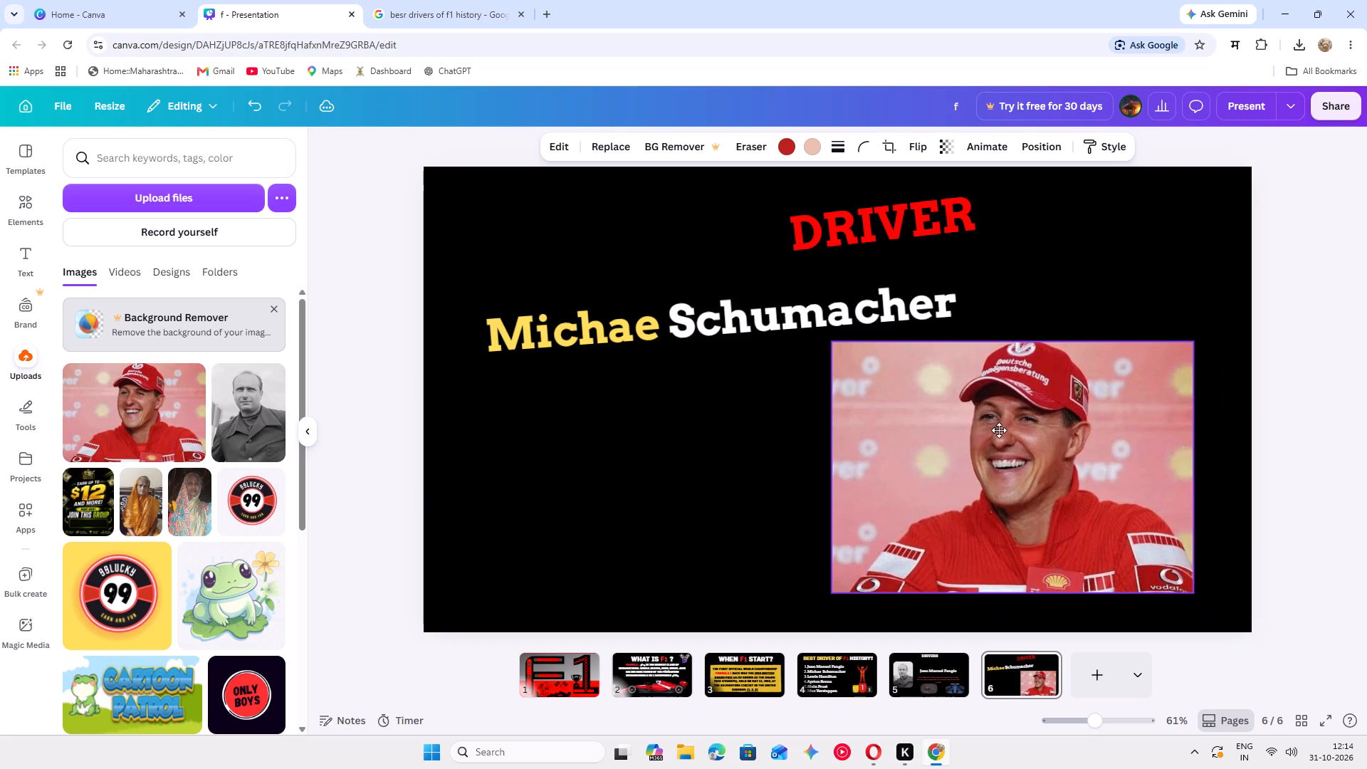
pyautogui.moveTo(999, 430); pyautogui.dragTo(999, 429)
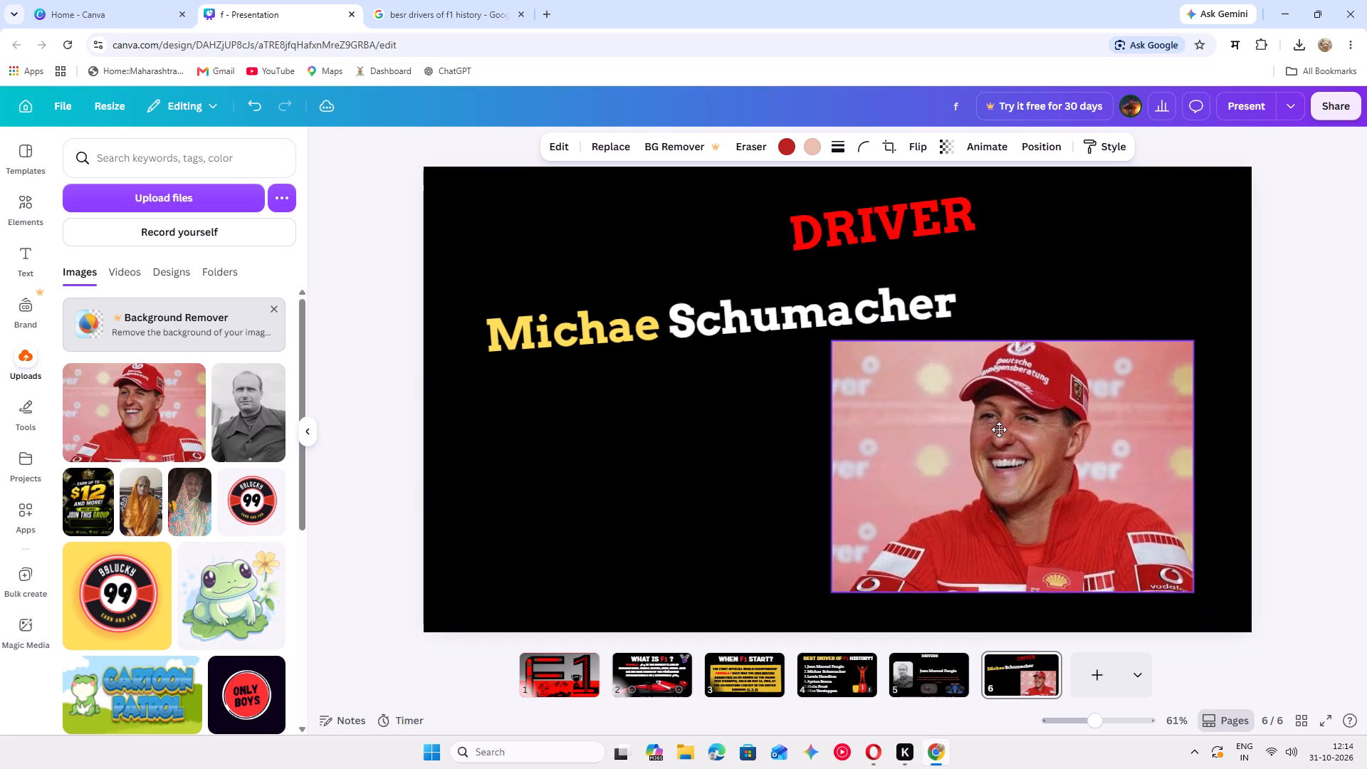
pyautogui.moveTo(999, 429); pyautogui.dragTo(999, 428)
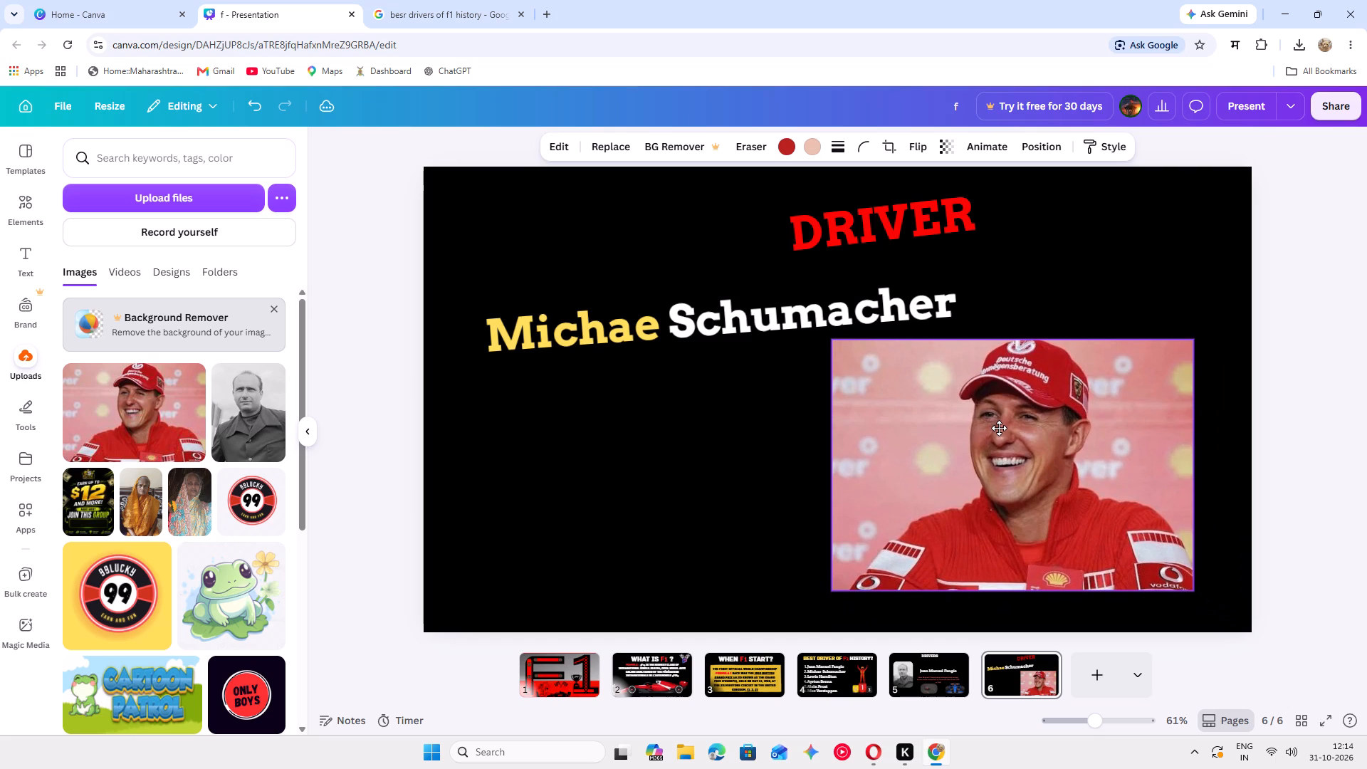
pyautogui.moveTo(999, 428); pyautogui.dragTo(997, 427)
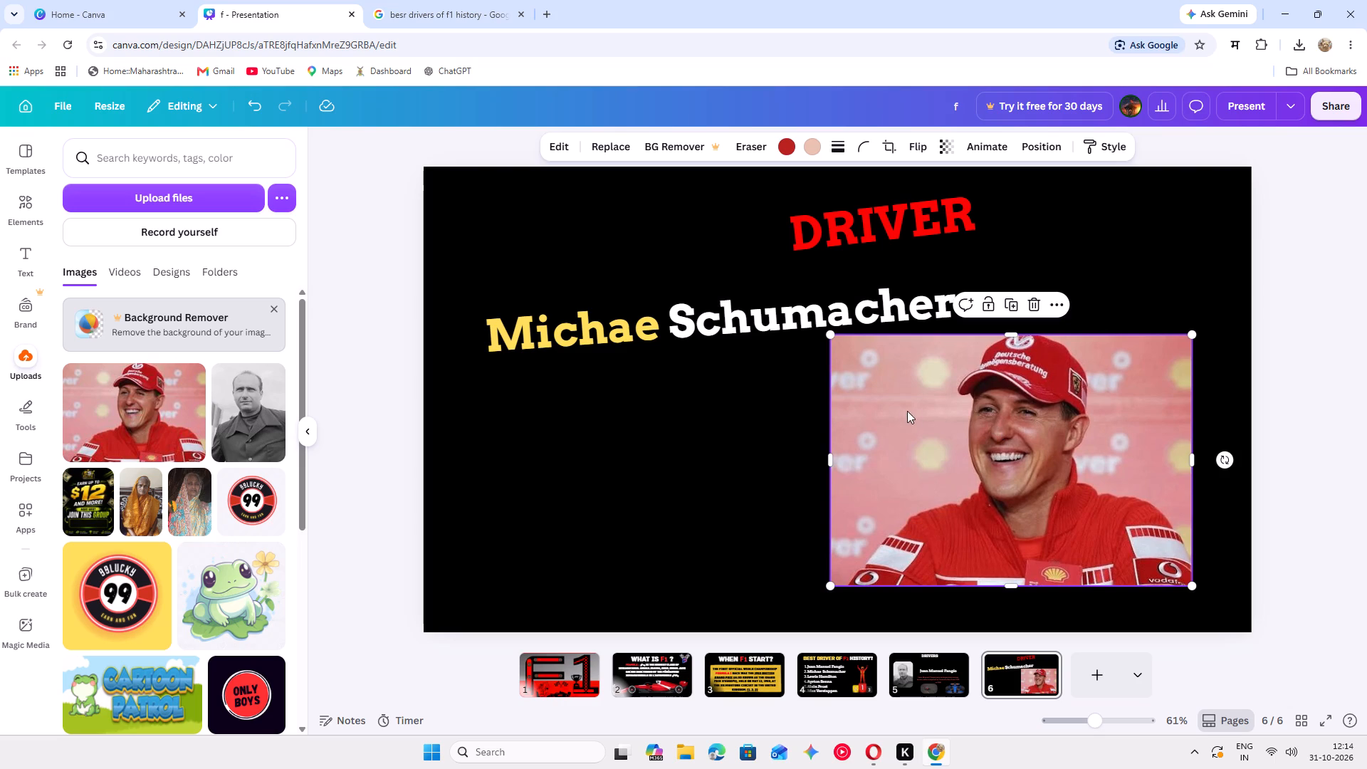
# Move the "Michae Schumacher" text right and up so it sits between the DRIVER heading and the photo without overlapping the photo.
pyautogui.click(902, 287)
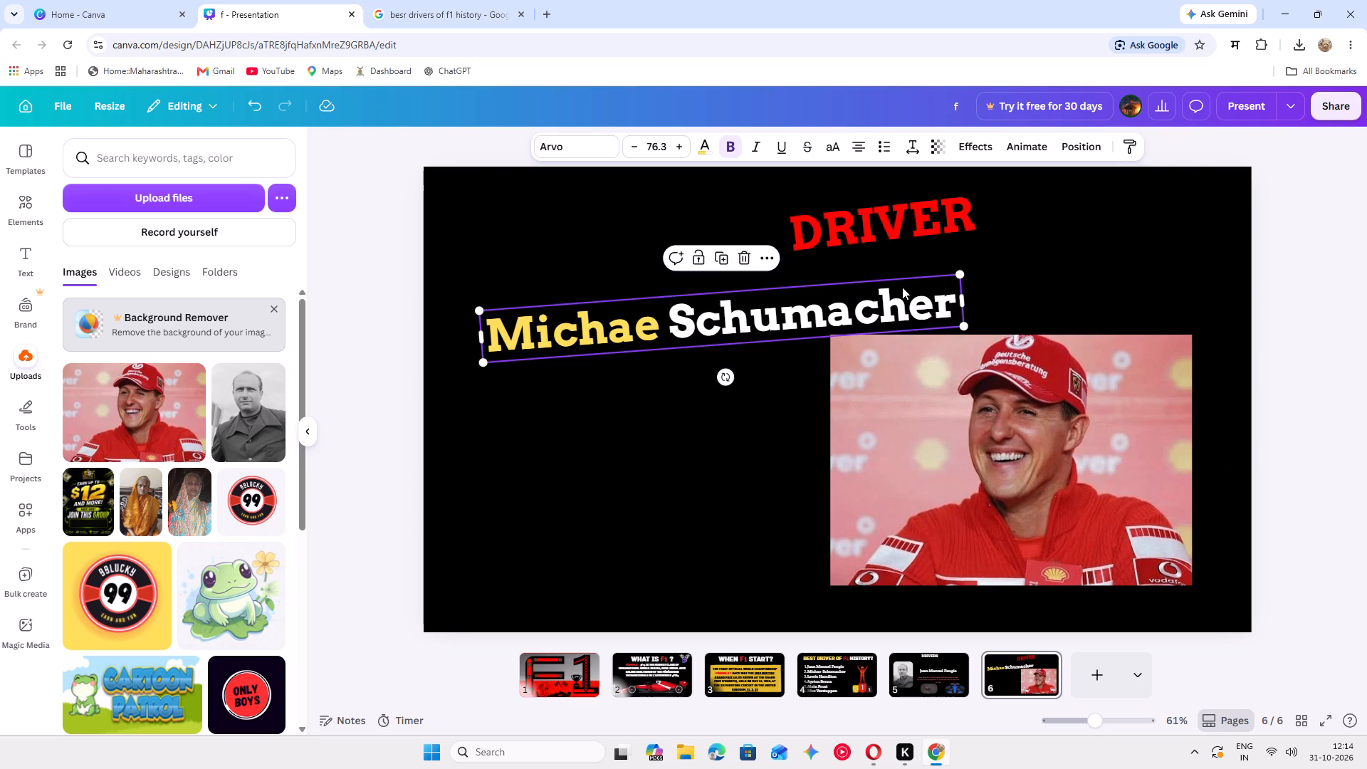
pyautogui.moveTo(902, 287); pyautogui.dragTo(1027, 255)
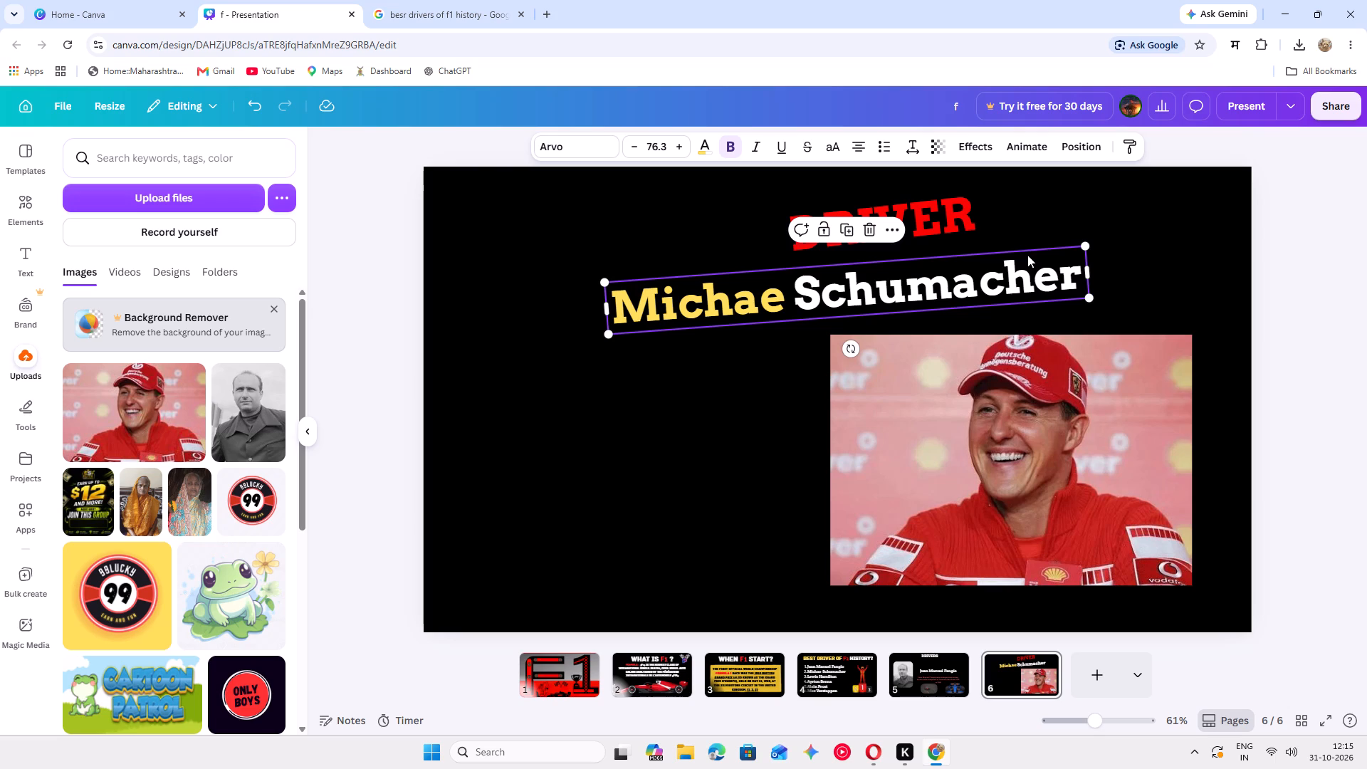
# Add slide 7 with a text box reading "DRIVER", centred horizontally near the top of the slide.
pyautogui.click(1084, 671)
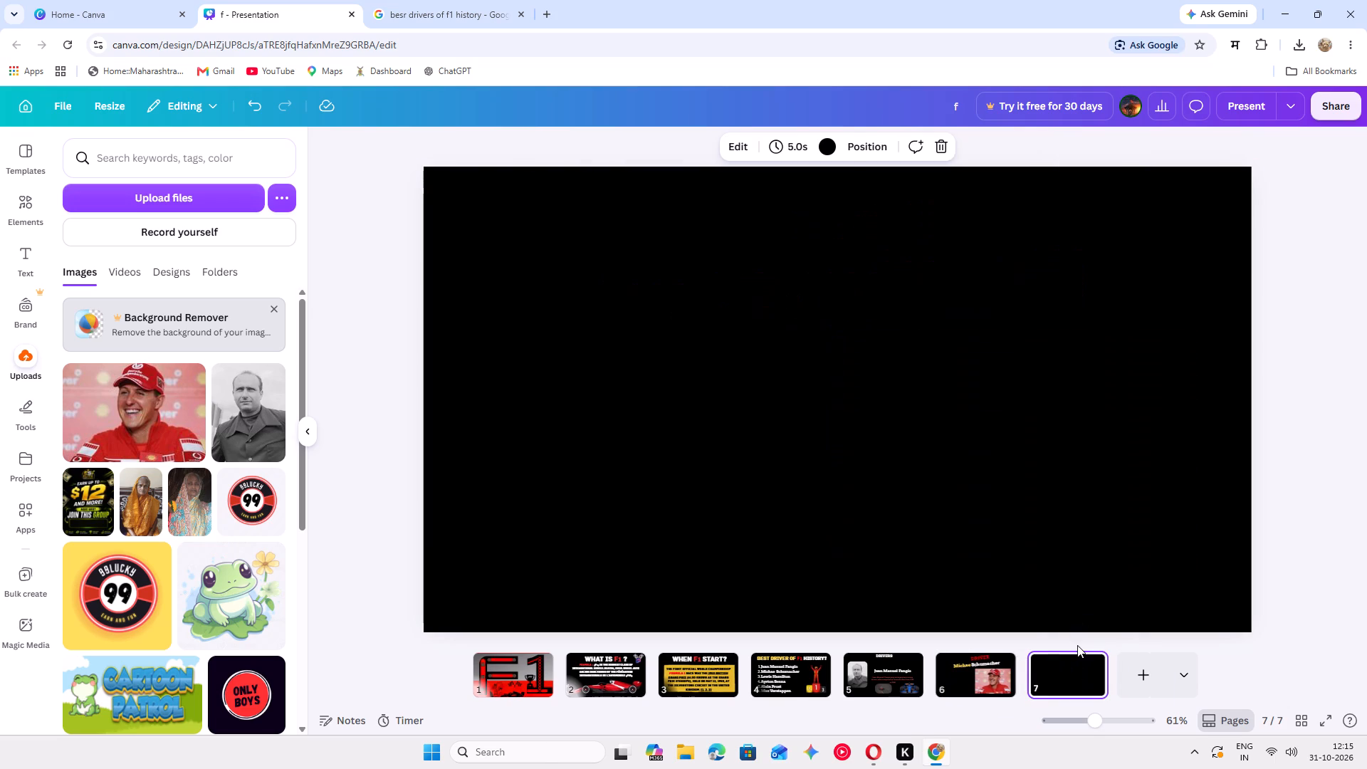
pyautogui.click(29, 248)
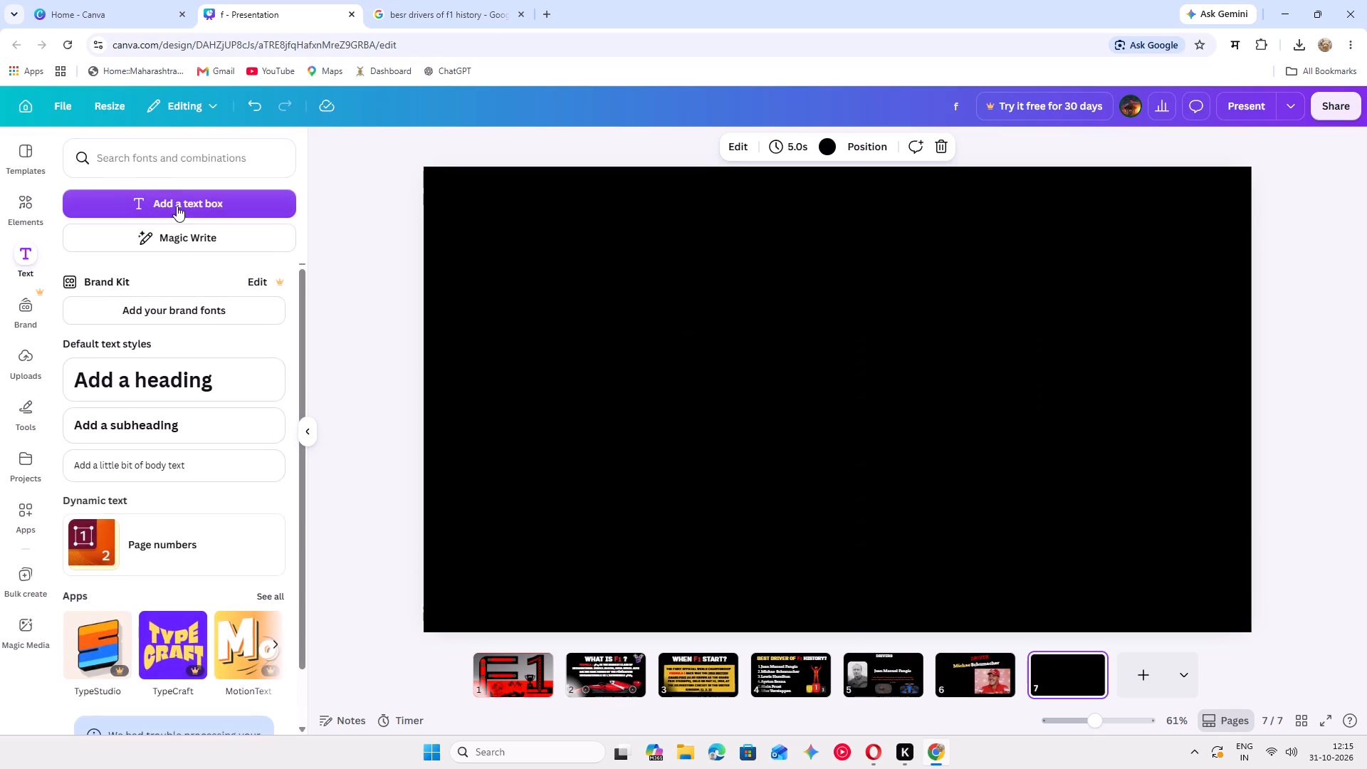
pyautogui.click(178, 207)
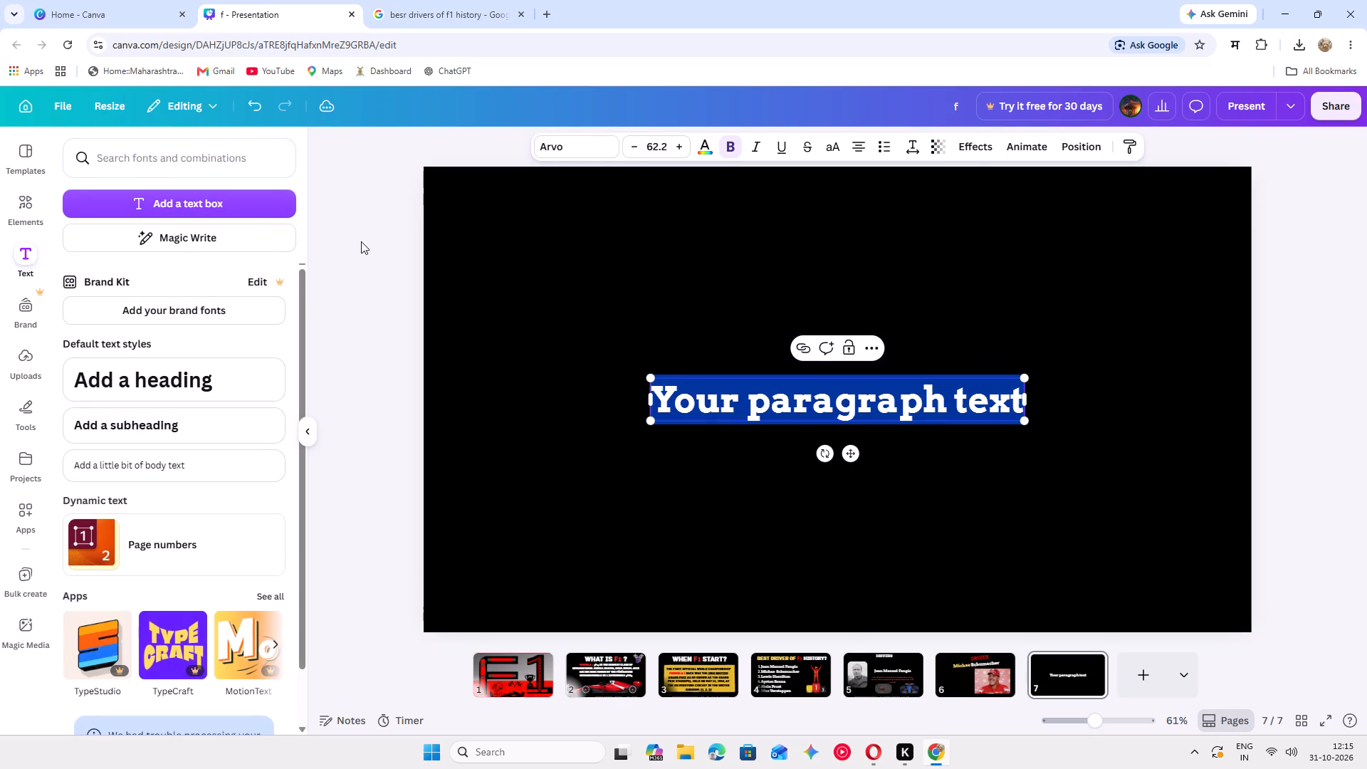
pyautogui.write('DRIVER')
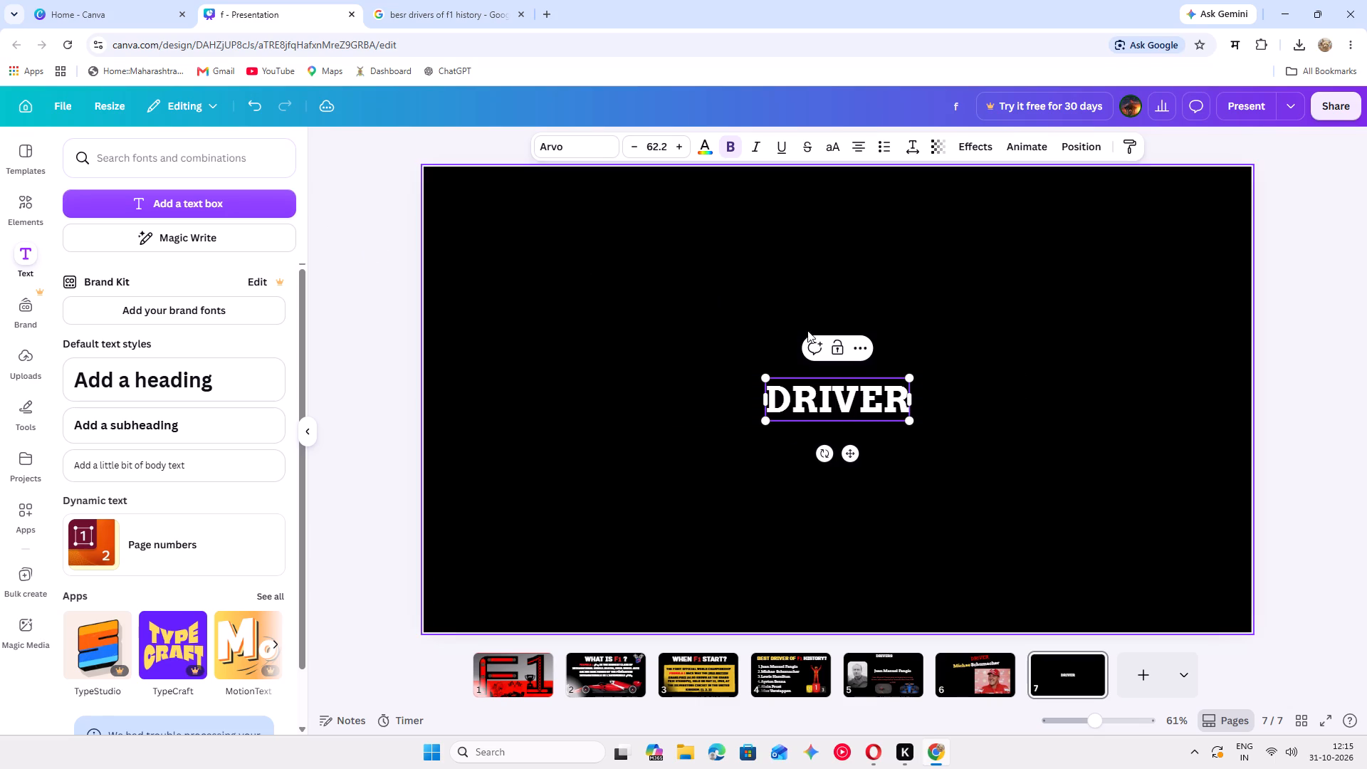
pyautogui.click(958, 369)
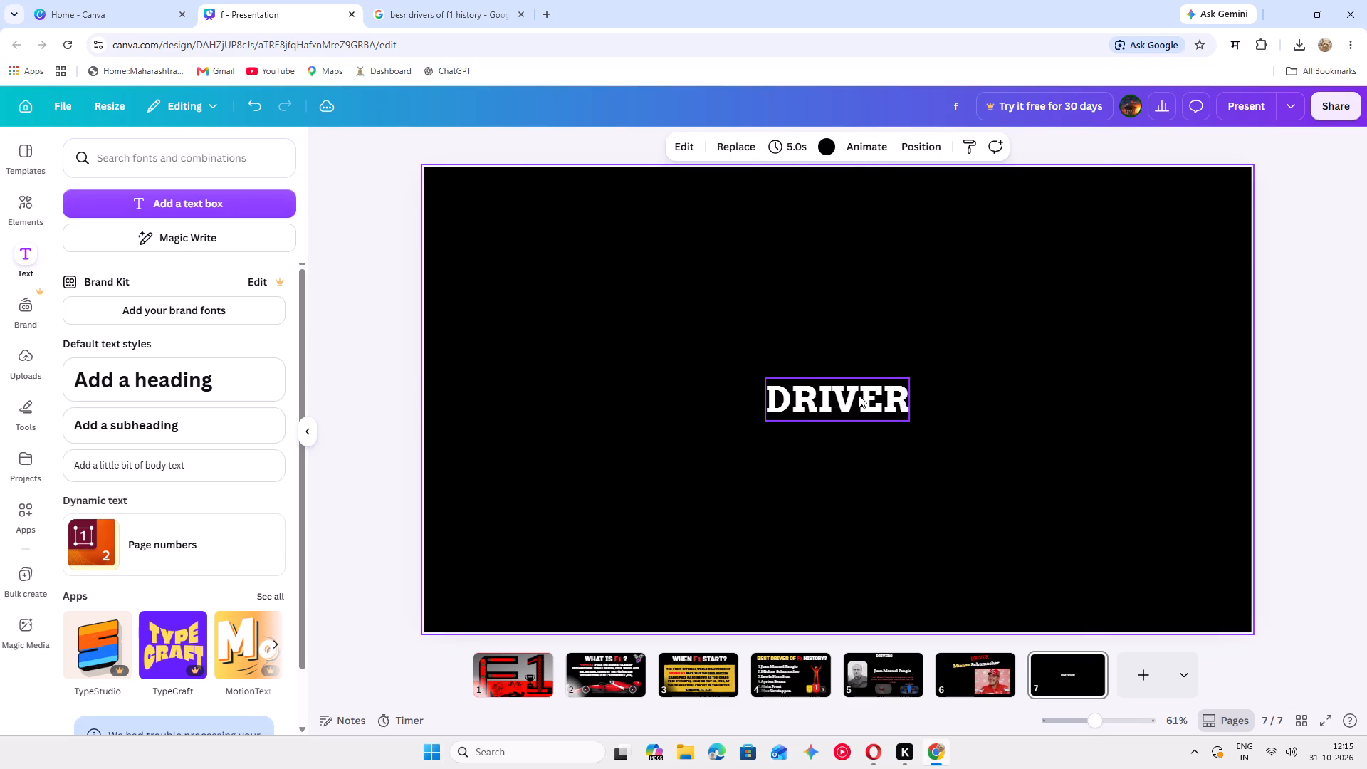
pyautogui.moveTo(859, 395); pyautogui.dragTo(861, 246)
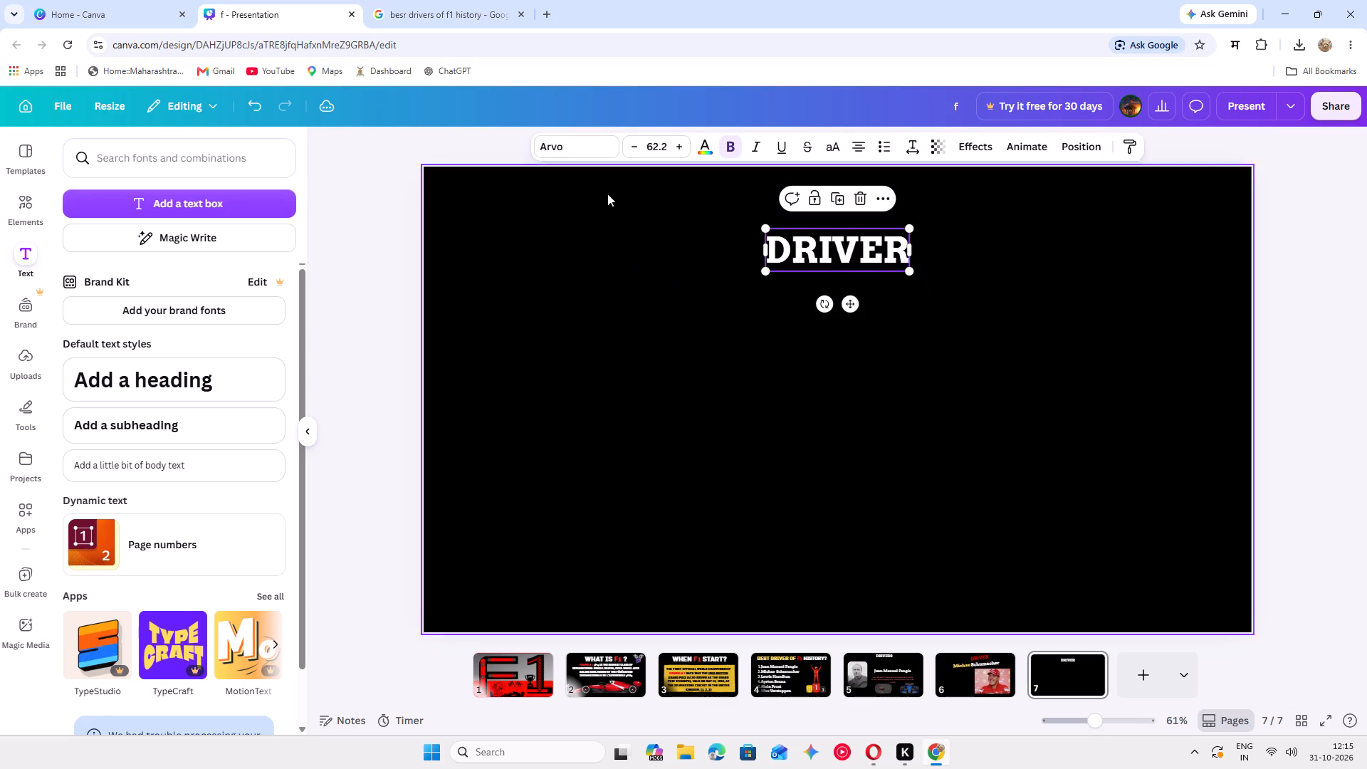
# Copy the name "Lewis Hamilton" from The All-Time Greats table in the Google results for best F1 drivers.
pyautogui.click(443, 19)
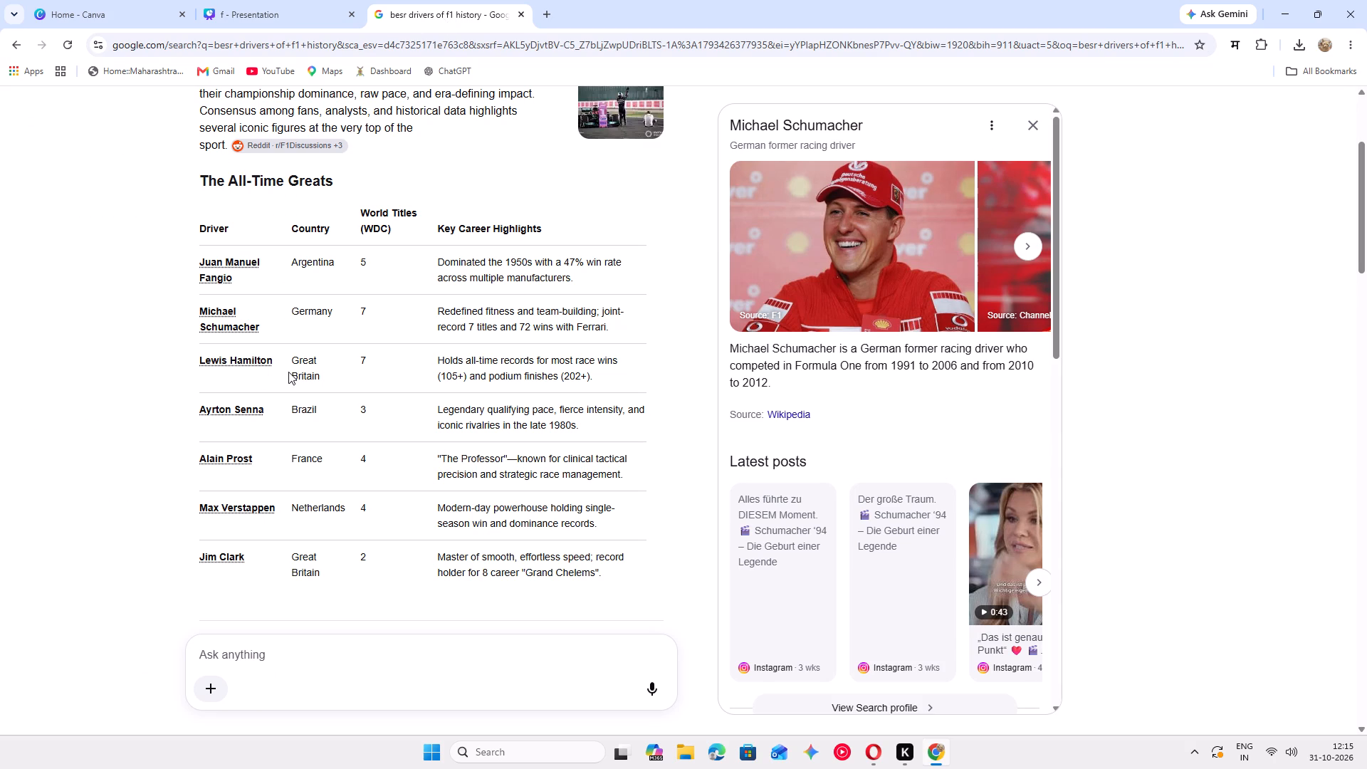
pyautogui.click(254, 361)
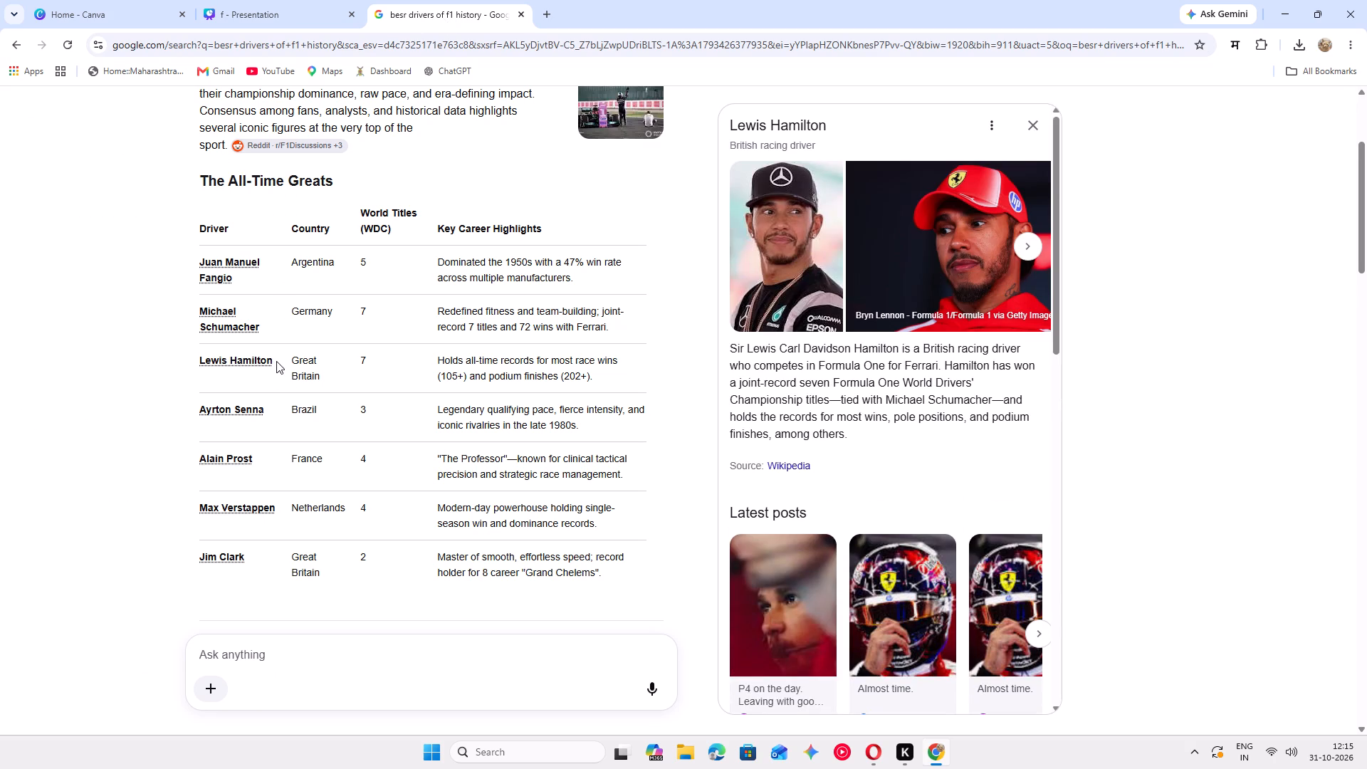
pyautogui.moveTo(278, 363); pyautogui.dragTo(211, 364)
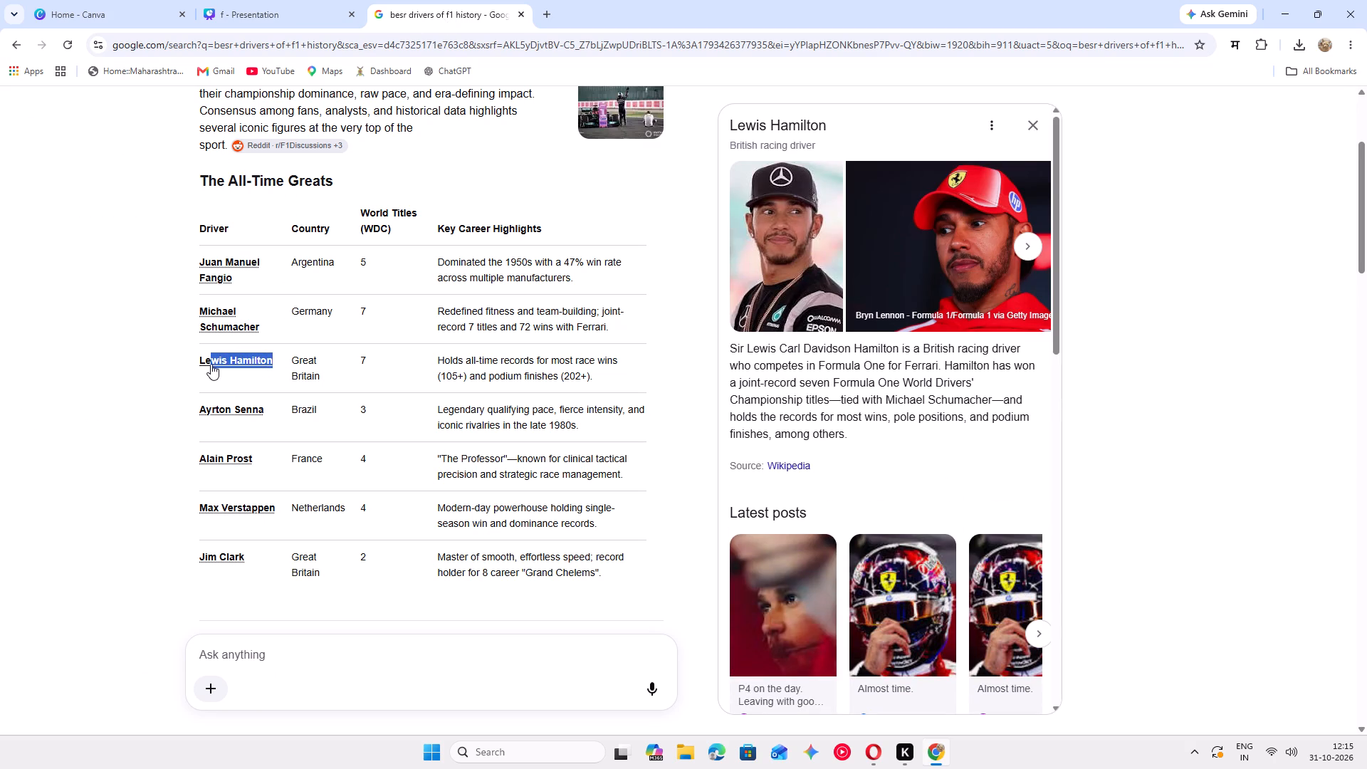
pyautogui.moveTo(211, 364); pyautogui.dragTo(201, 365)
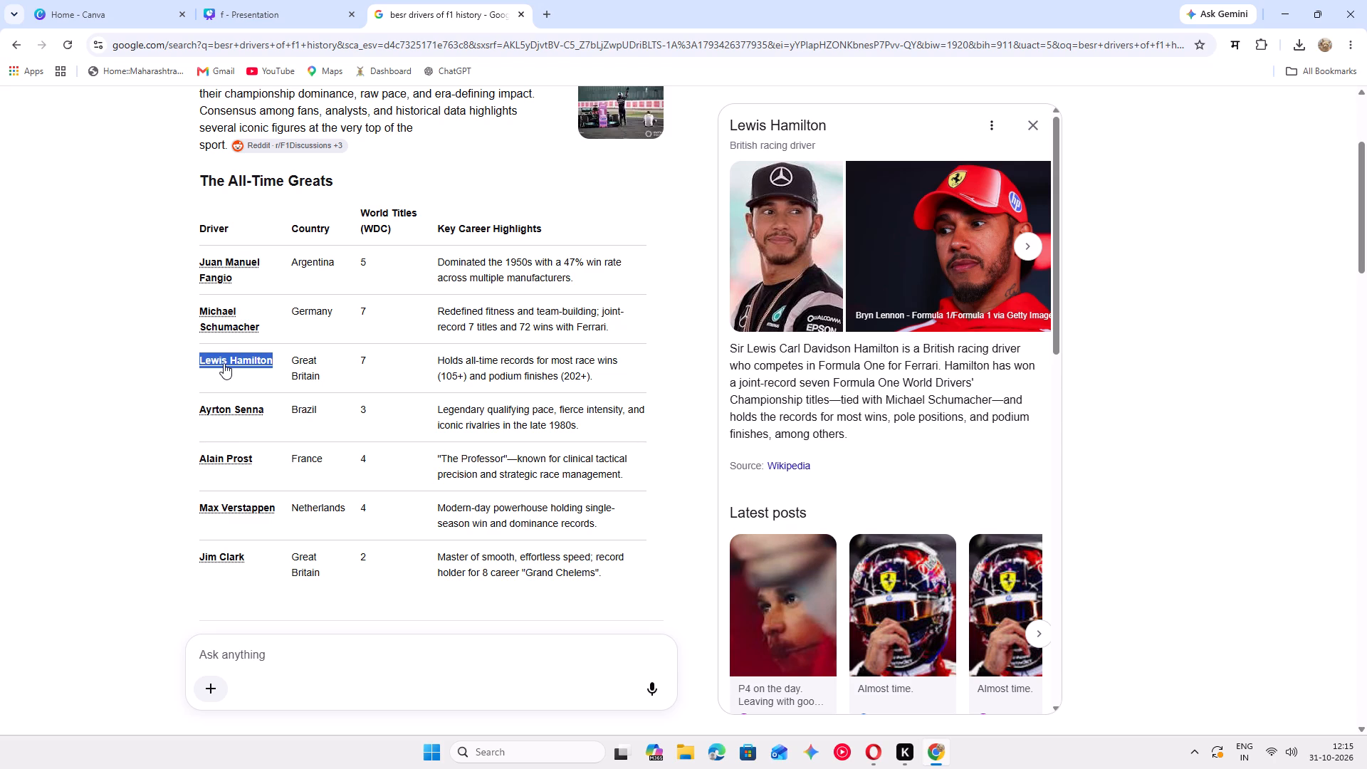
pyautogui.rightClick(226, 360)
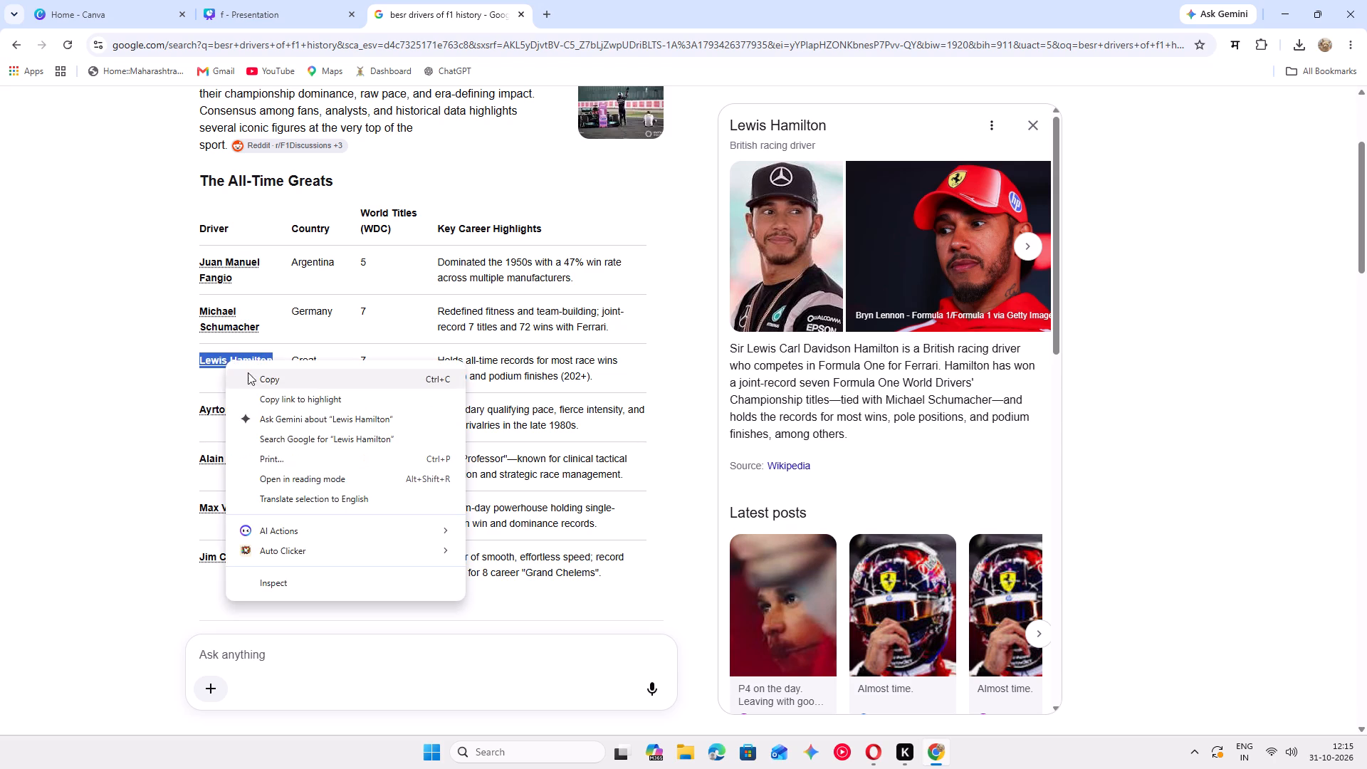
pyautogui.click(278, 380)
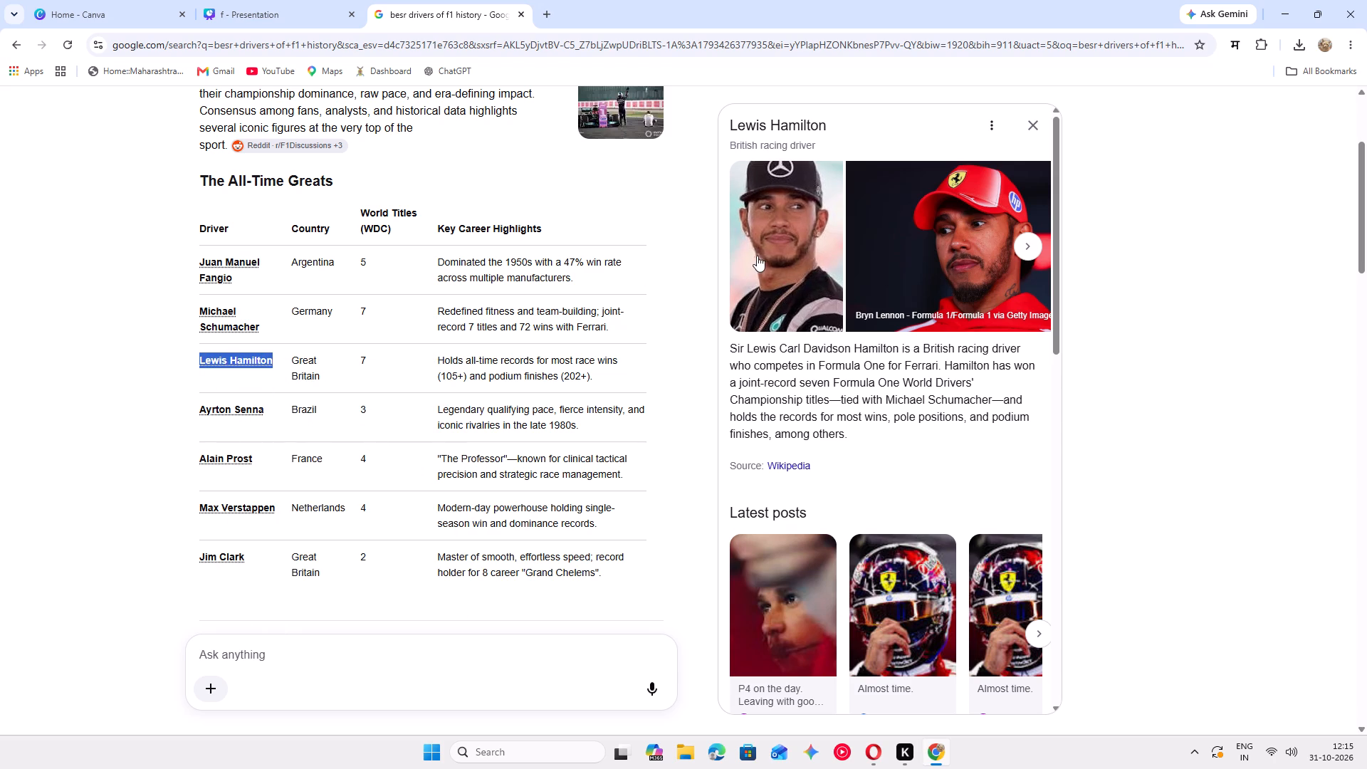
# Save the Lewis Hamilton photo with the black cap from the Google results as JPEG image "download" in the Downloads folder.
pyautogui.rightClick(761, 256)
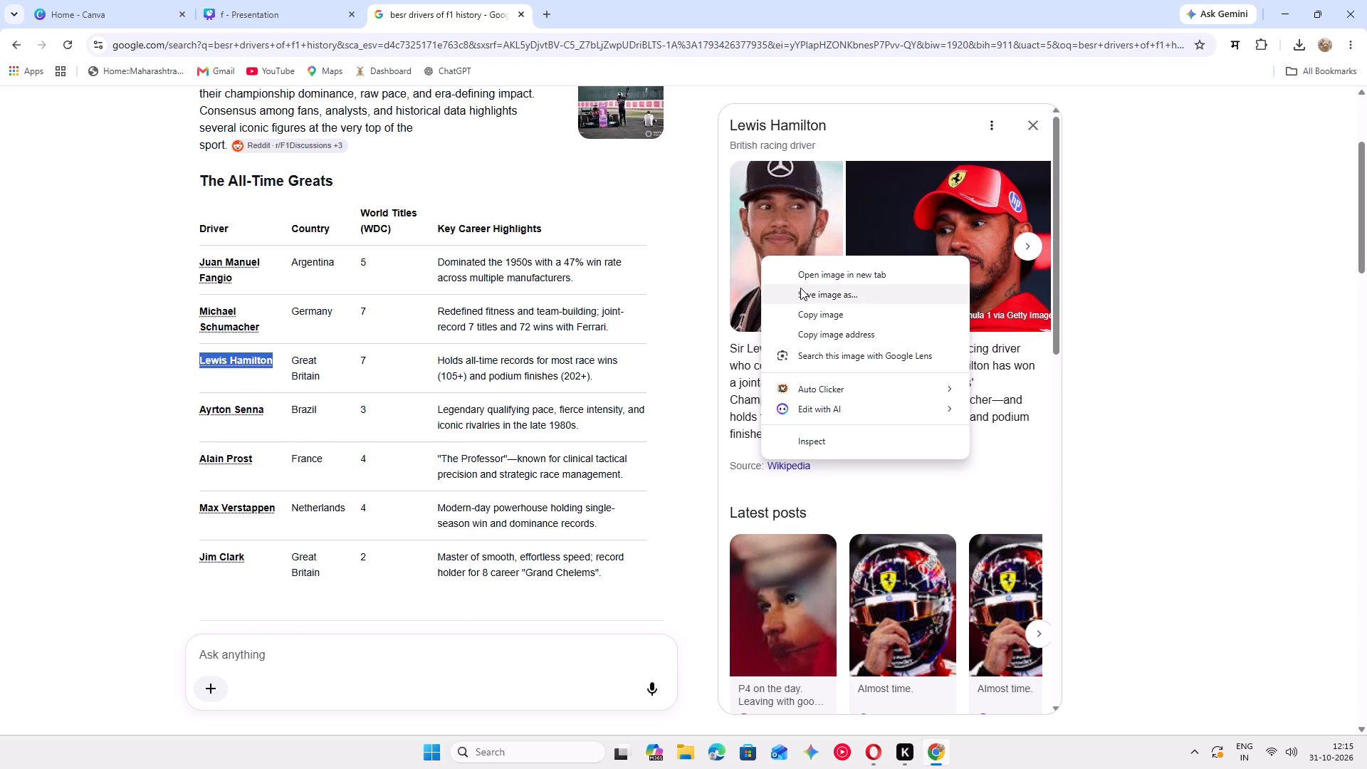
pyautogui.click(810, 299)
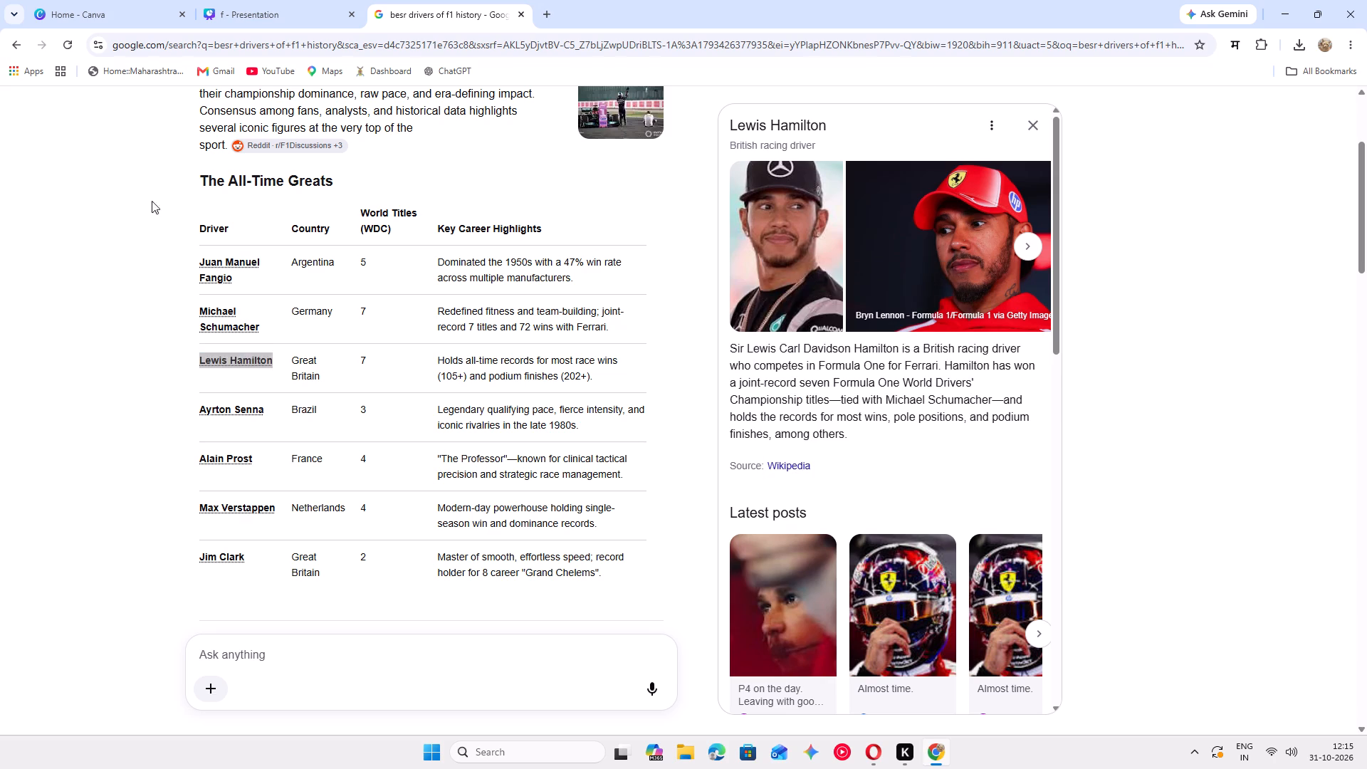
pyautogui.click(83, 165)
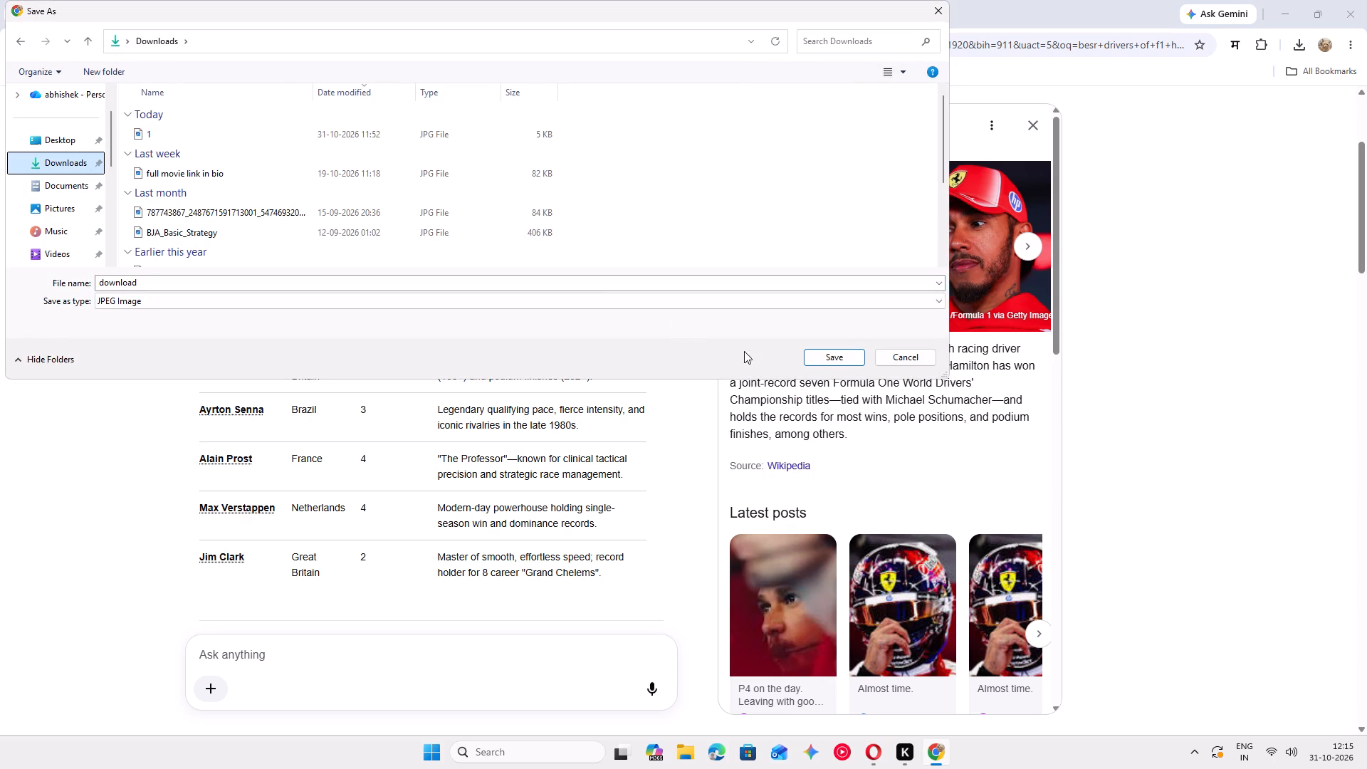
pyautogui.click(822, 358)
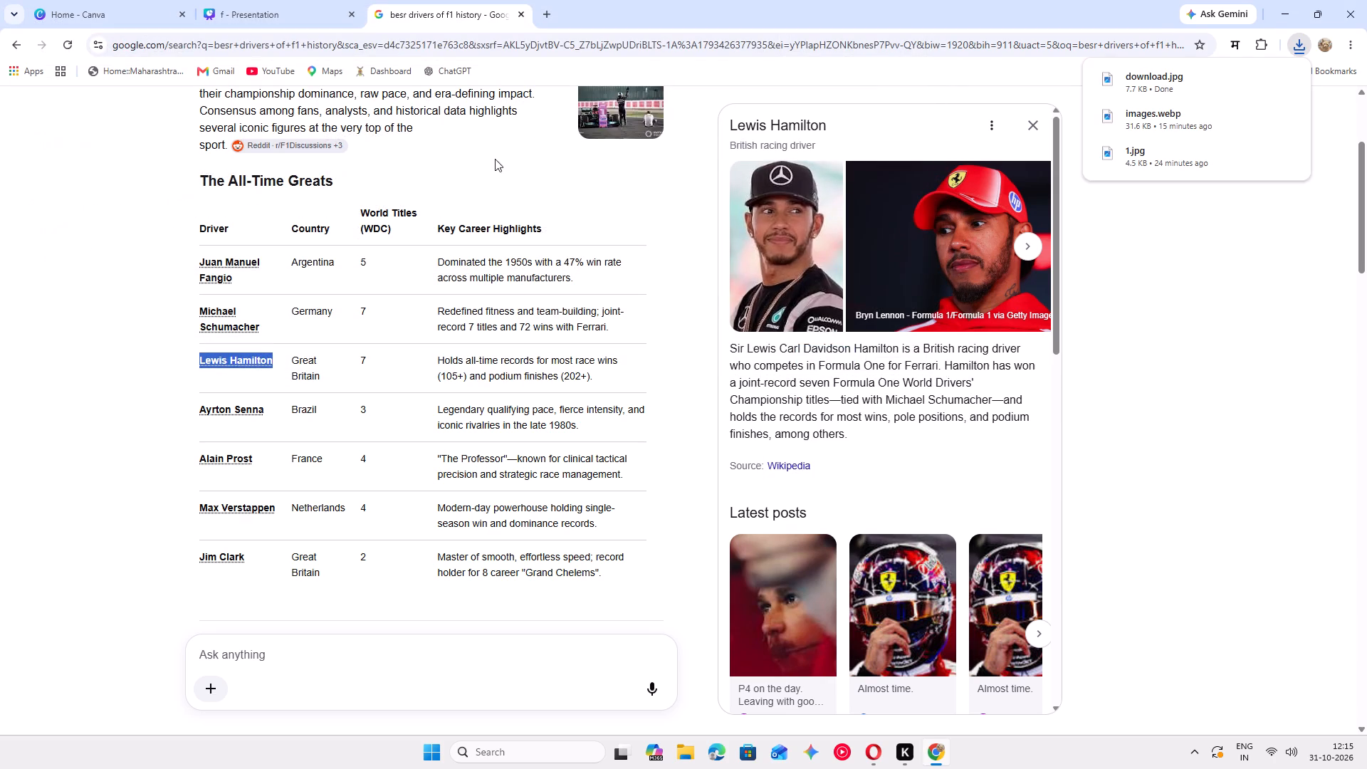
# In the Canva presentation, add a text box reading "Lewis Hamilton" to slide 7 using the copied name.
pyautogui.click(272, 1)
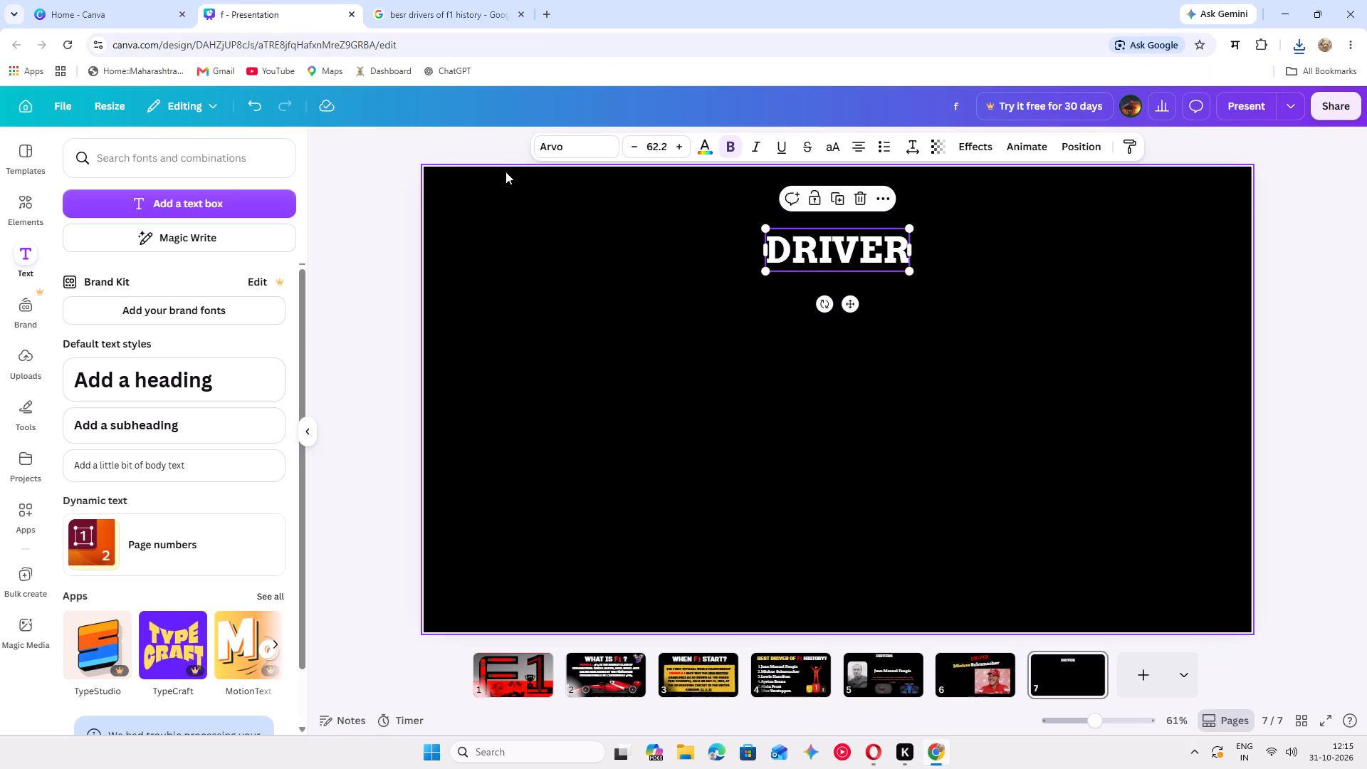
pyautogui.click(753, 370)
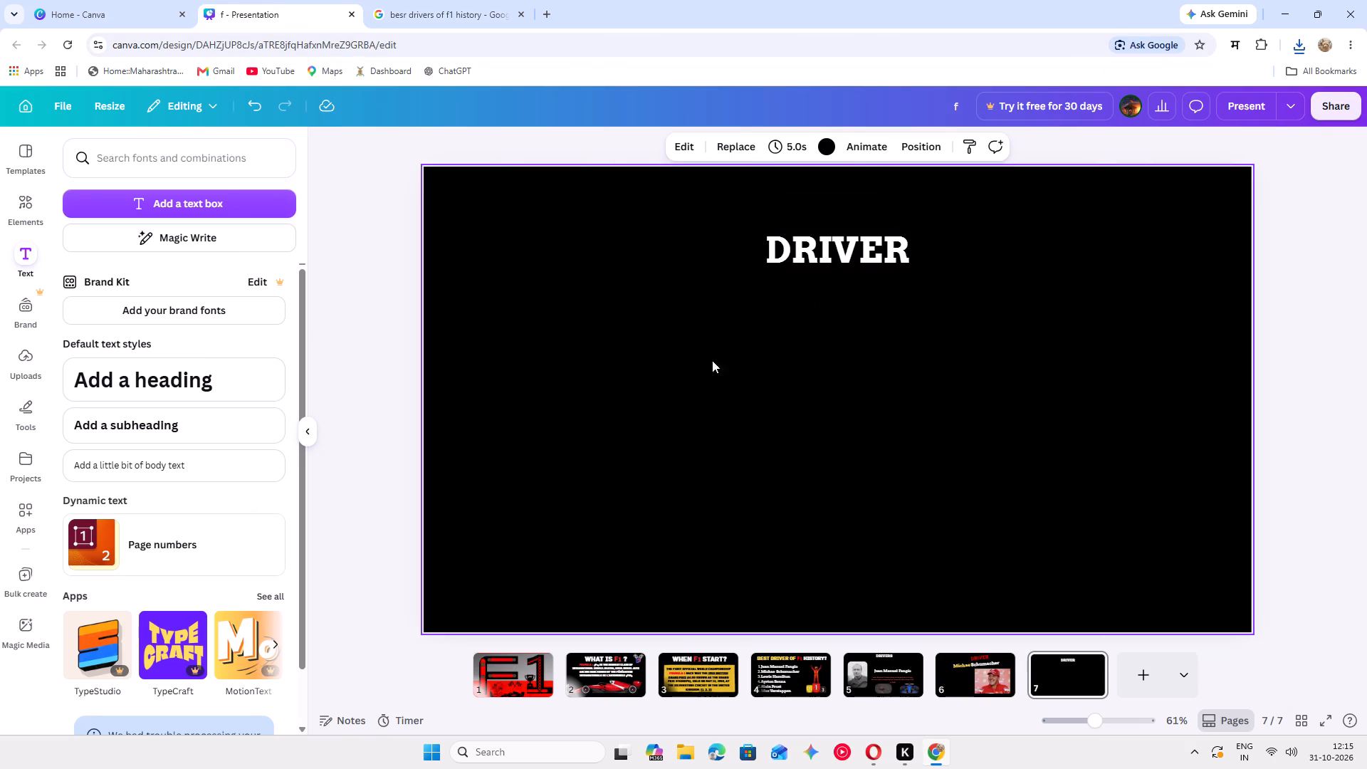
pyautogui.click(171, 205)
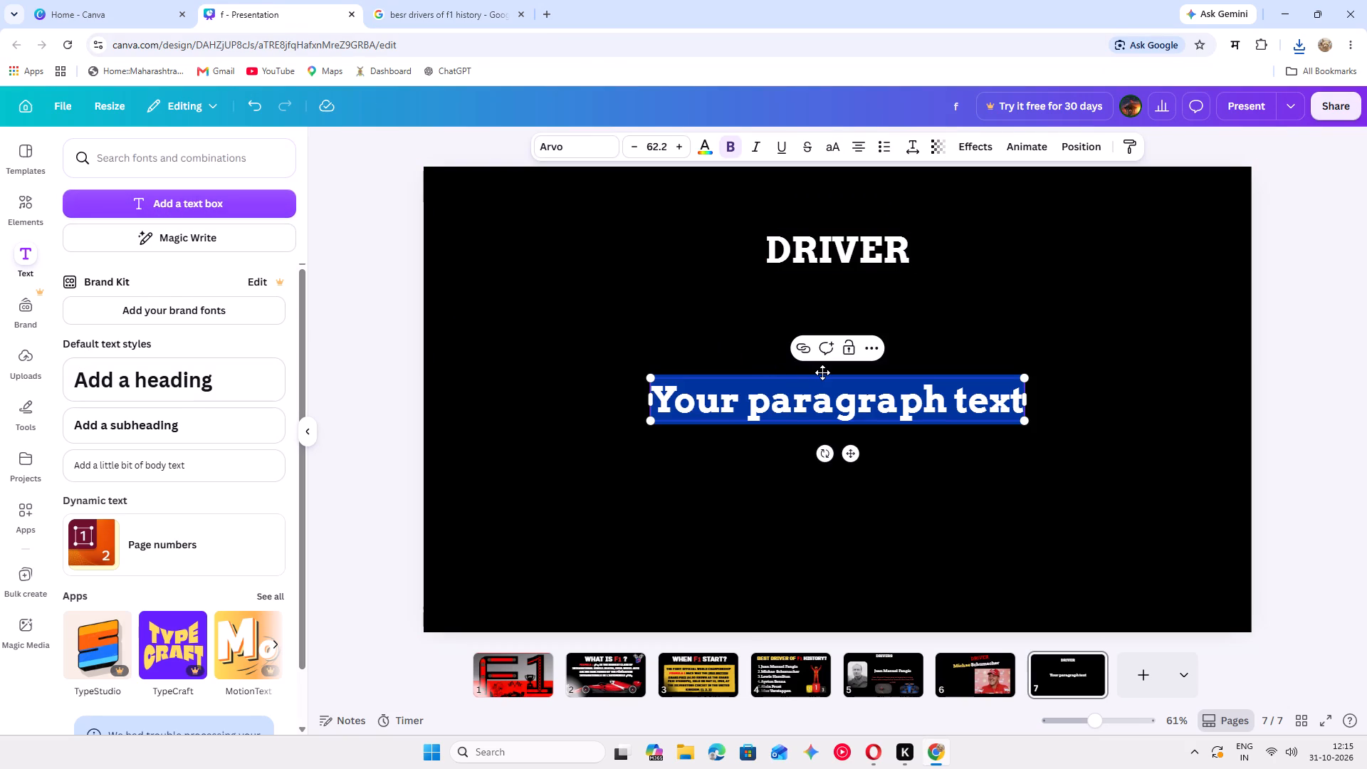
pyautogui.hotkey('ctrl', 'v')
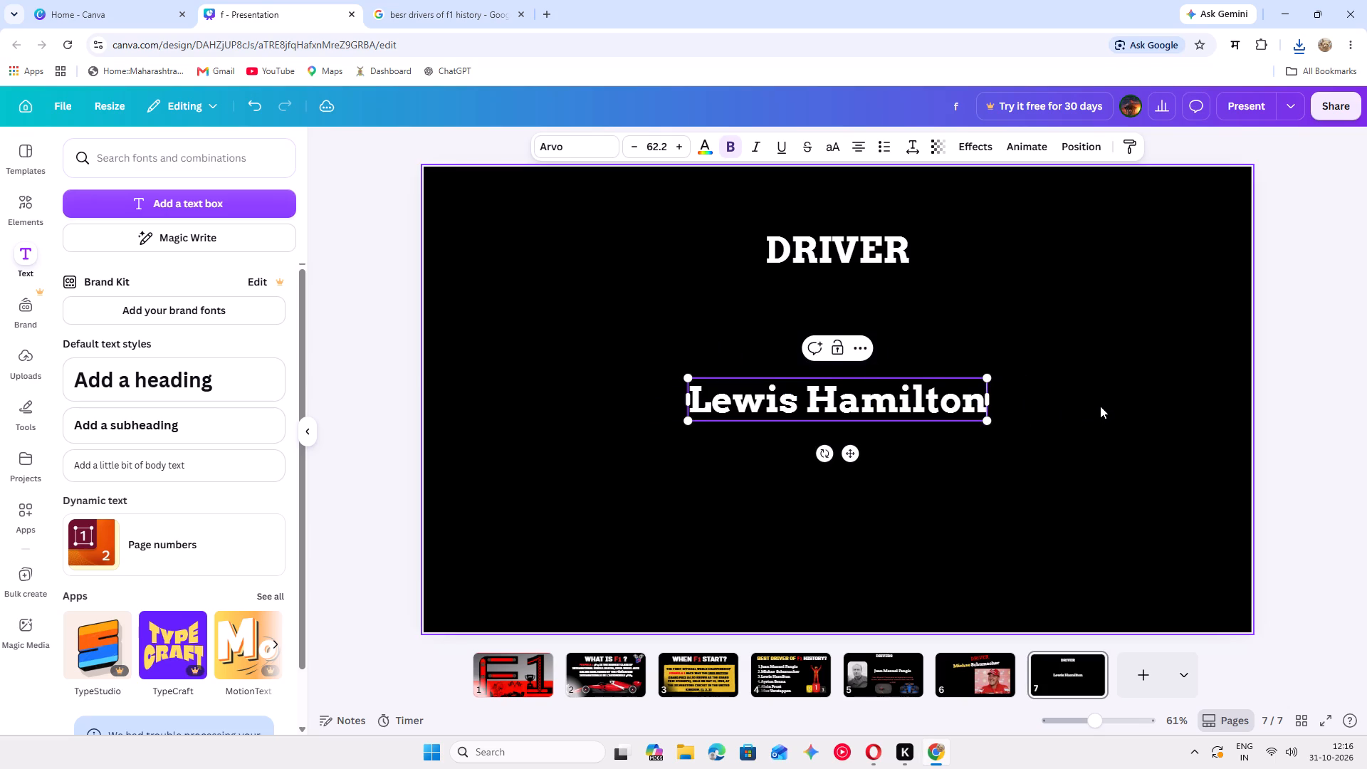
pyautogui.click(1100, 406)
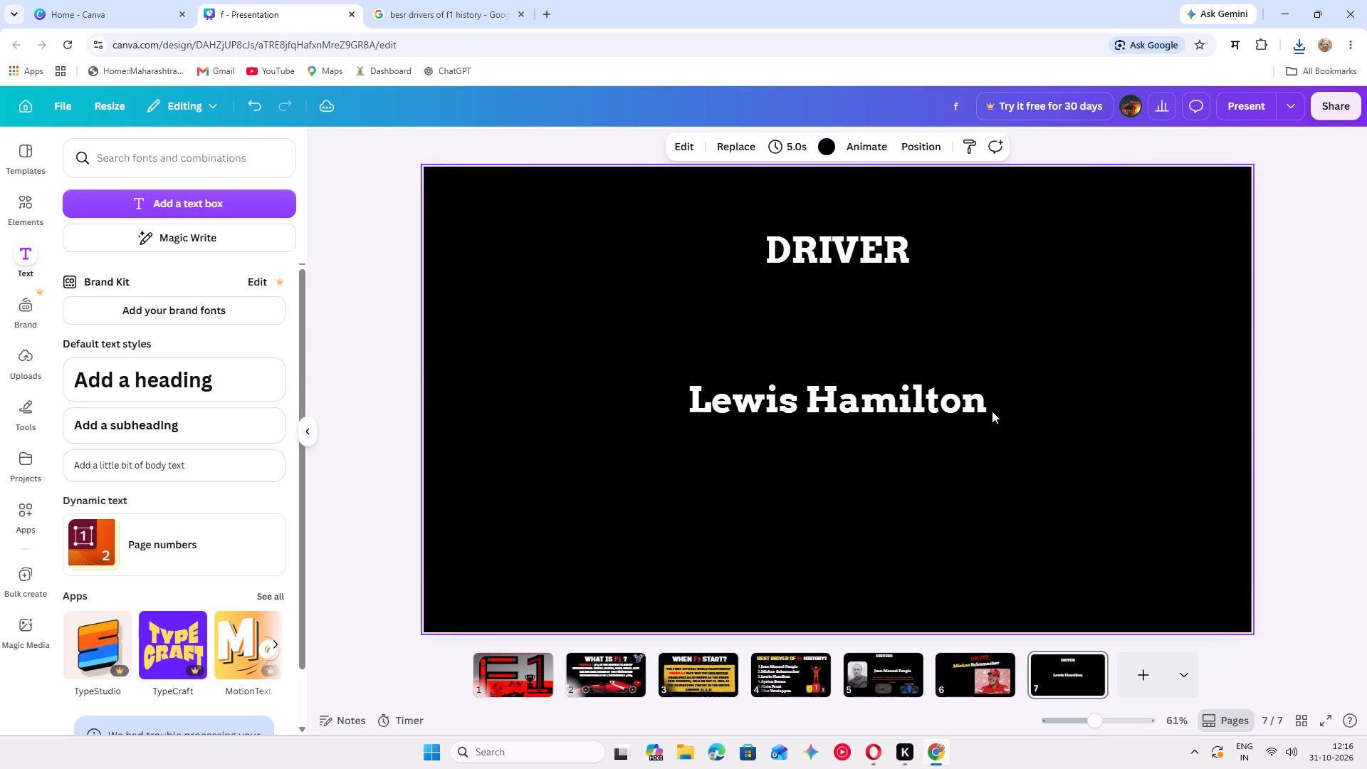
# Move the "Lewis Hamilton" text to the left half of slide 7, just below the slide's vertical middle.
pyautogui.moveTo(978, 385); pyautogui.dragTo(809, 336)
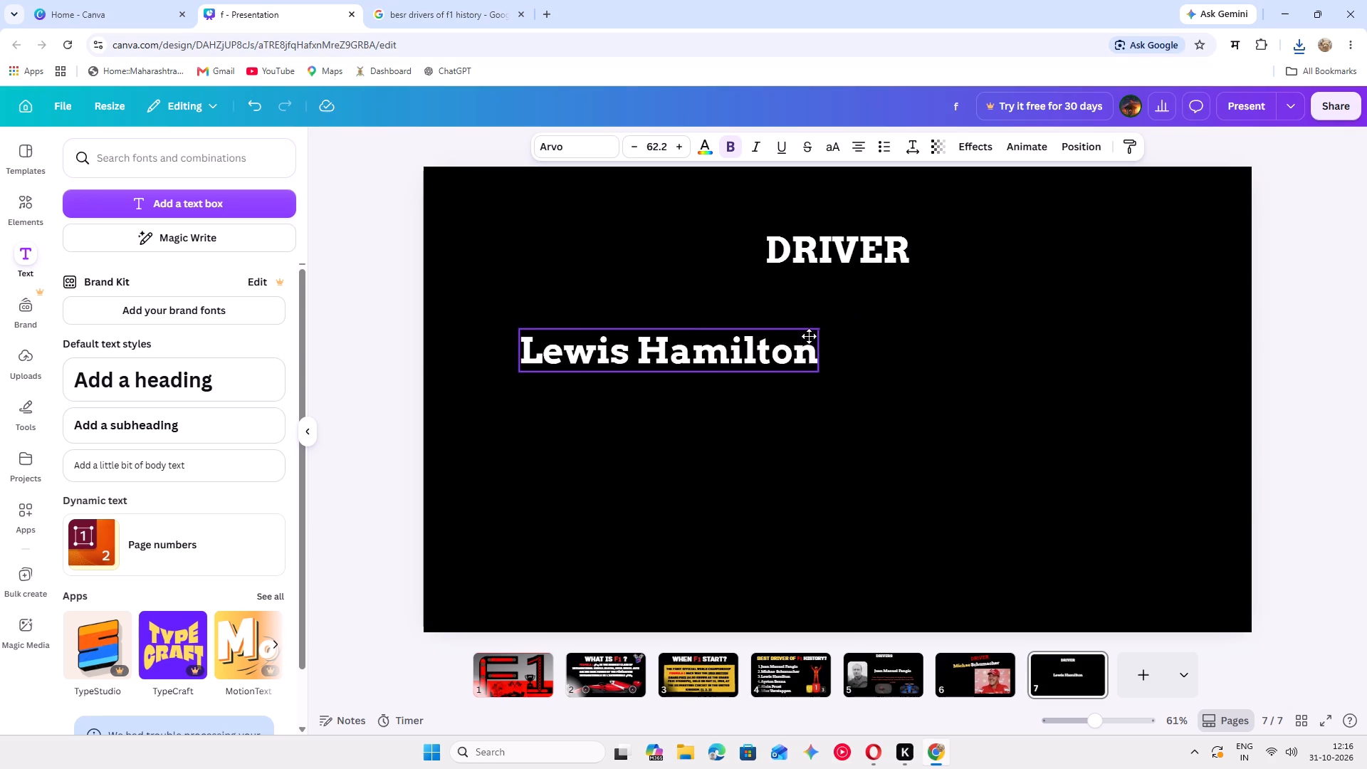
pyautogui.moveTo(809, 336); pyautogui.dragTo(750, 316)
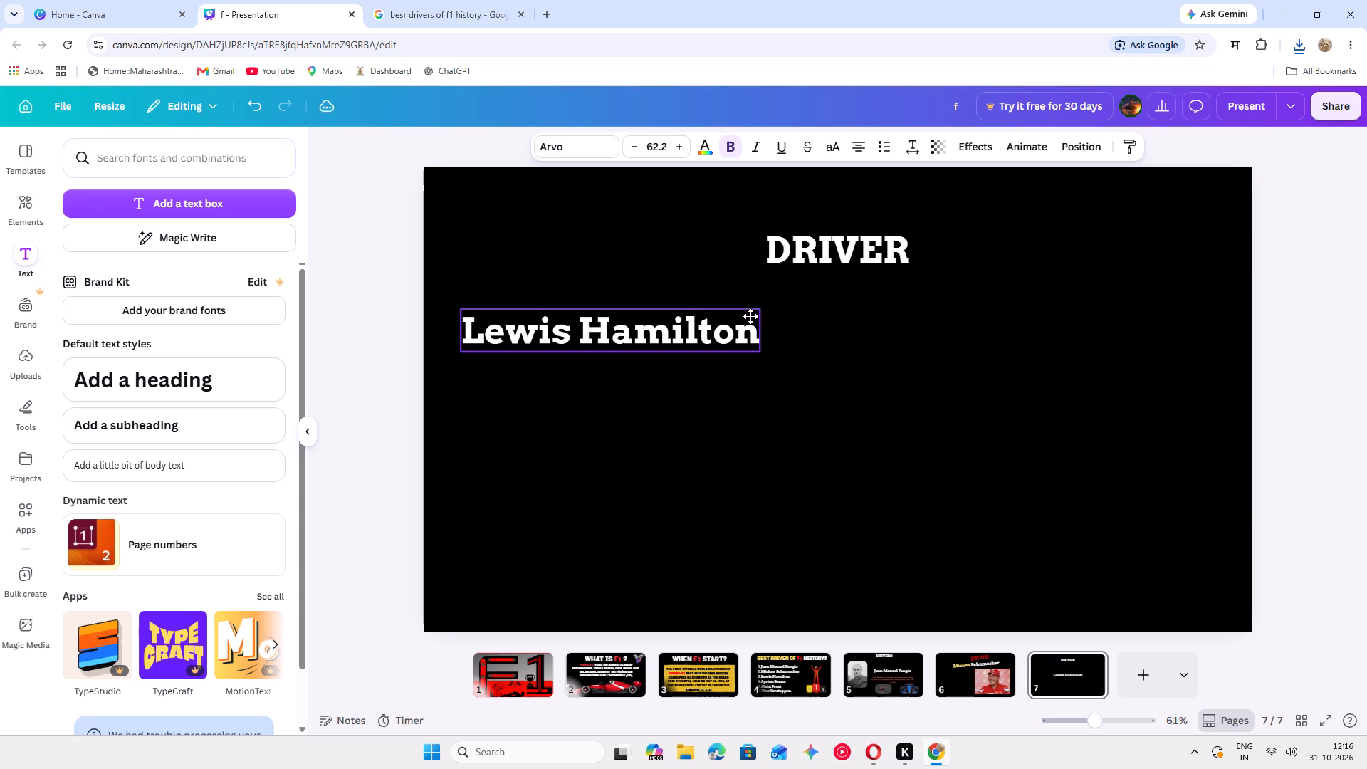
pyautogui.moveTo(750, 316); pyautogui.dragTo(728, 316)
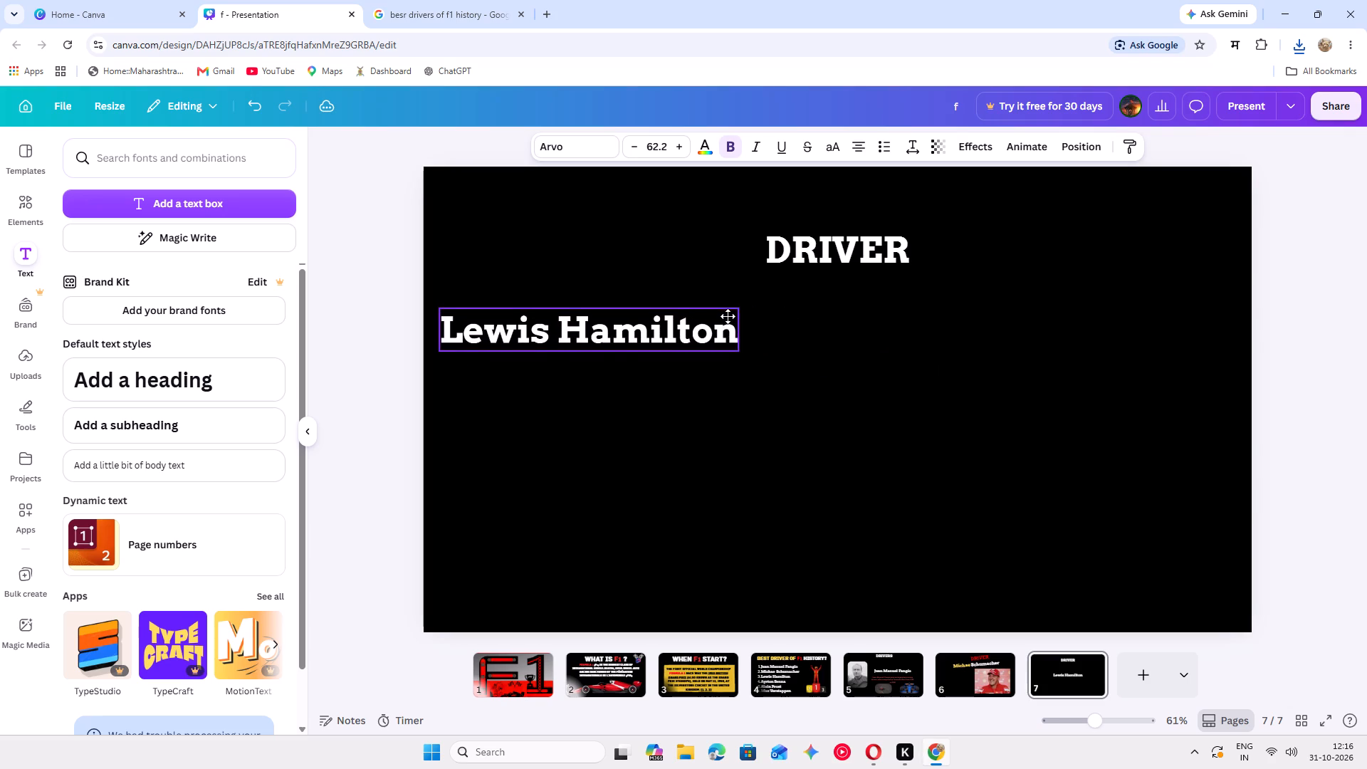
pyautogui.moveTo(728, 316); pyautogui.dragTo(770, 410)
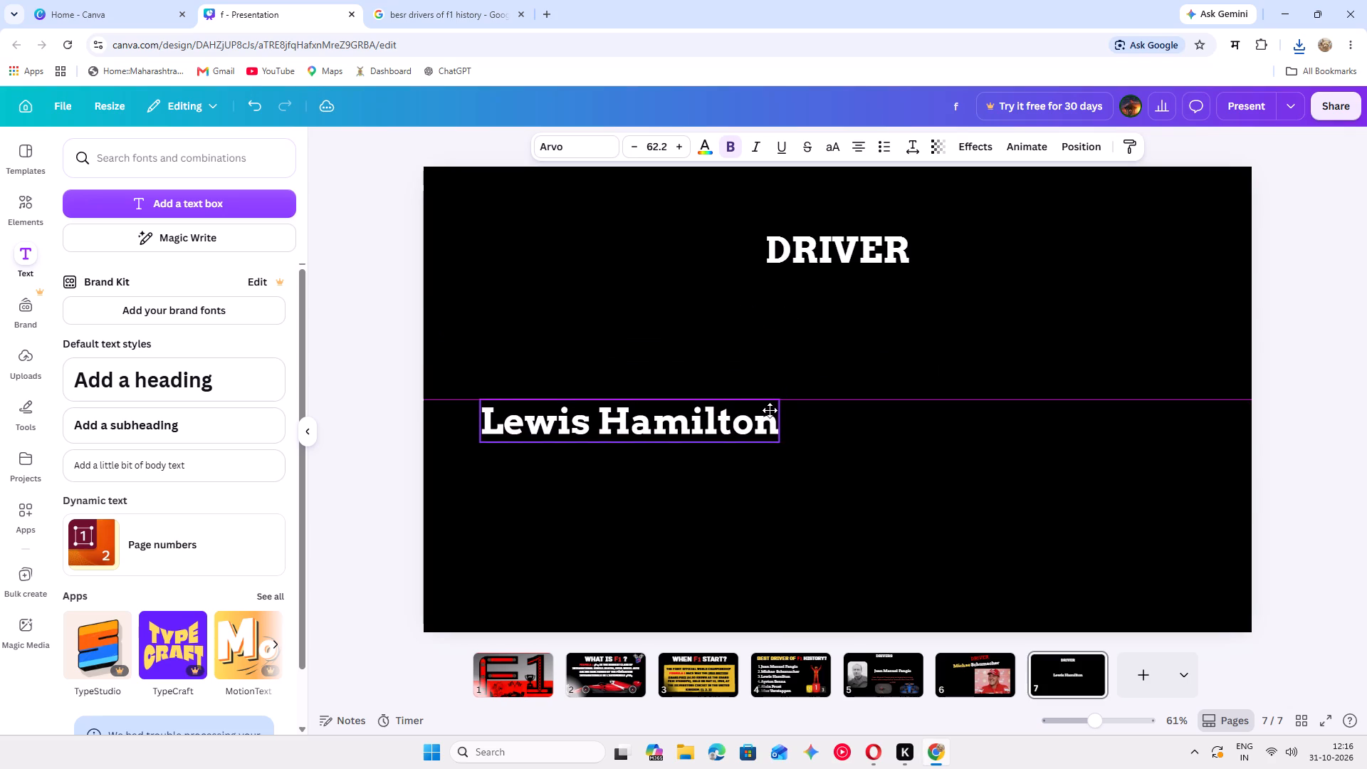
pyautogui.moveTo(770, 410); pyautogui.dragTo(768, 411)
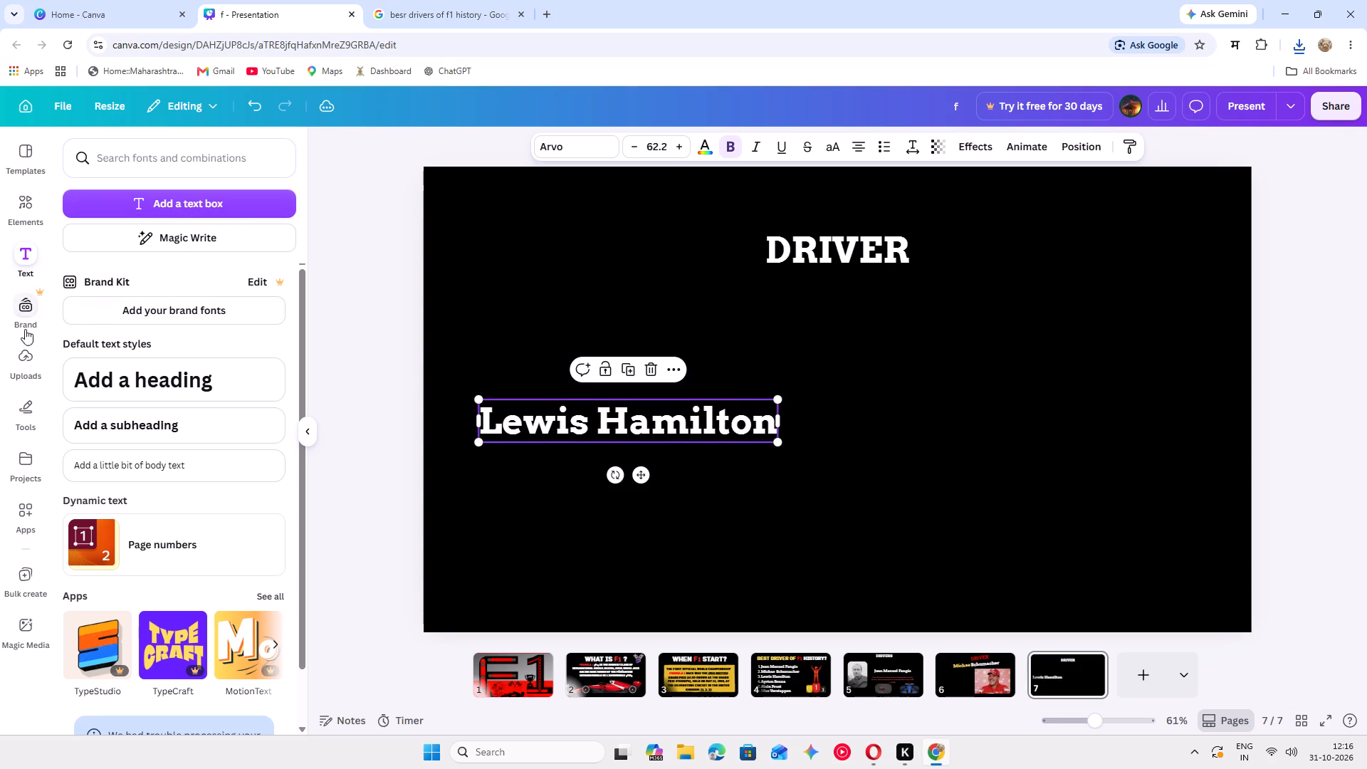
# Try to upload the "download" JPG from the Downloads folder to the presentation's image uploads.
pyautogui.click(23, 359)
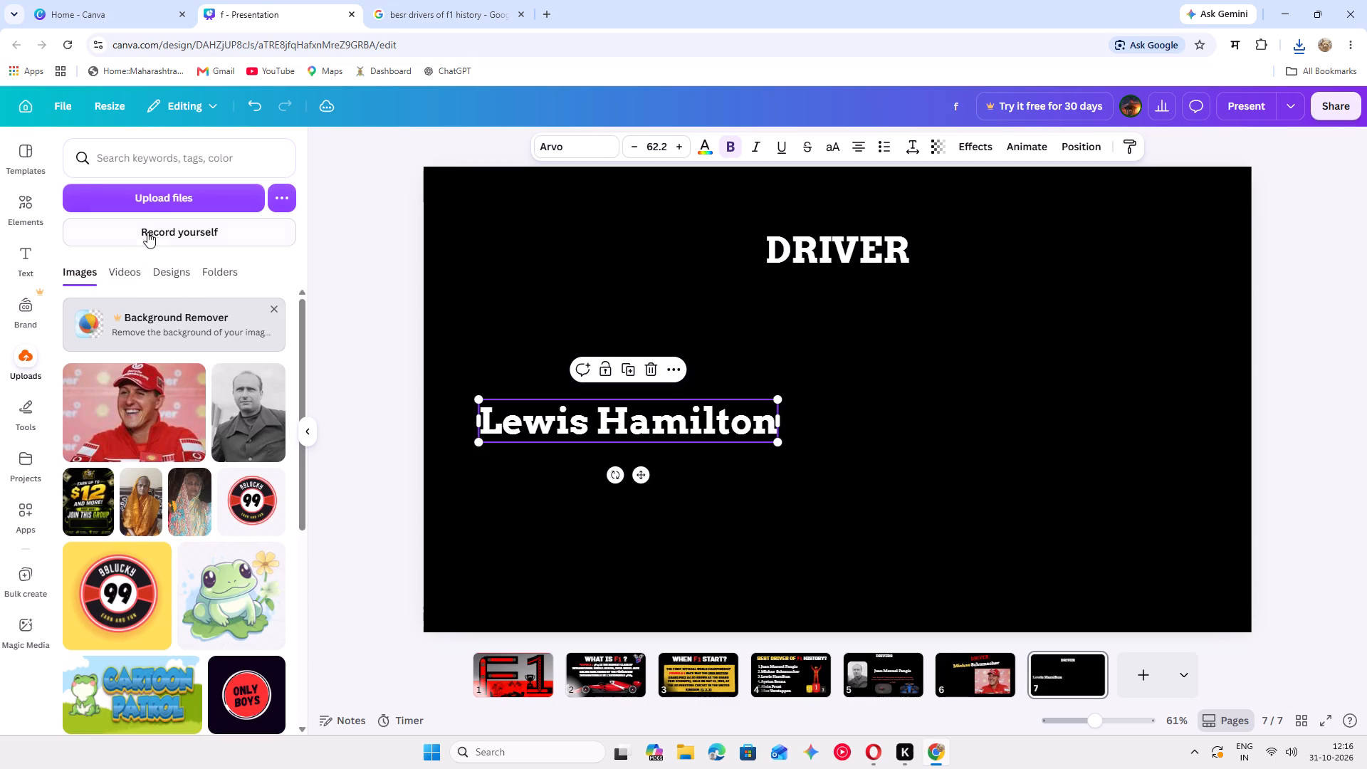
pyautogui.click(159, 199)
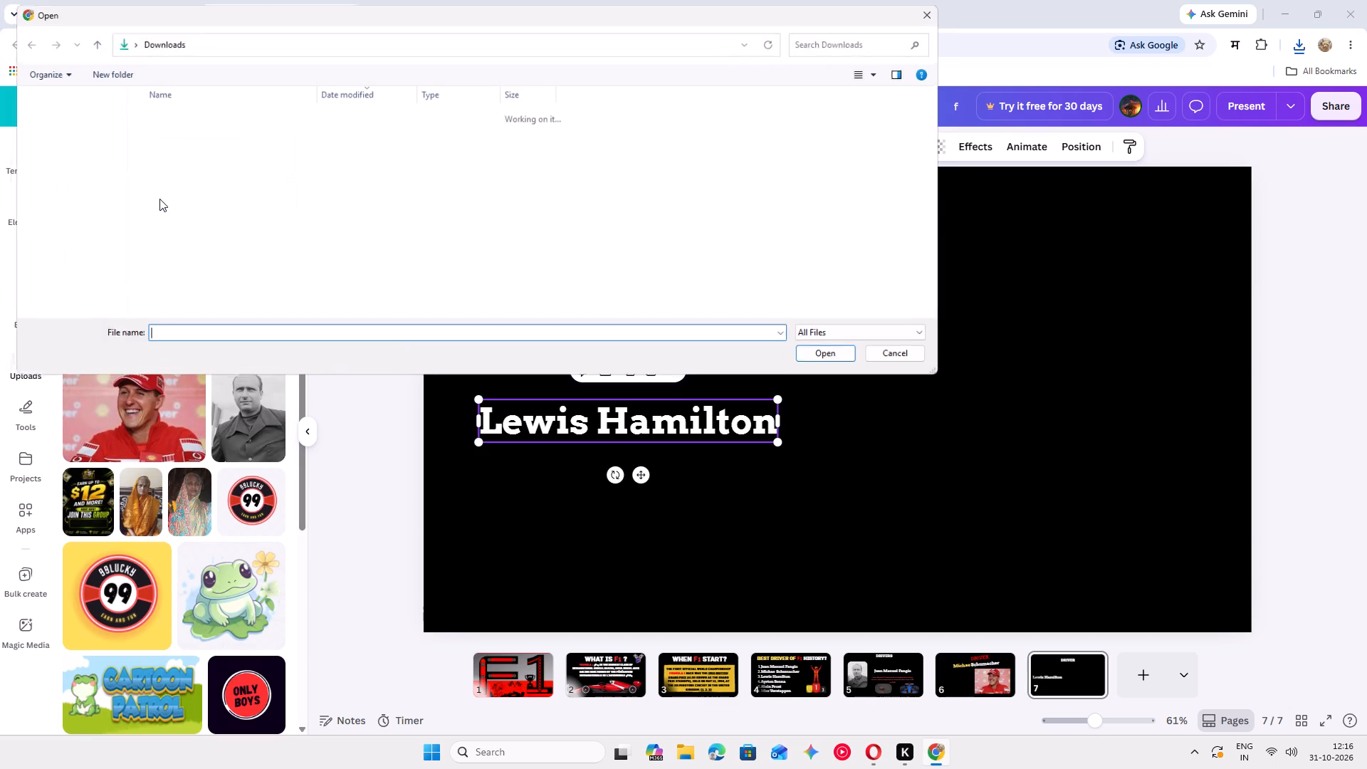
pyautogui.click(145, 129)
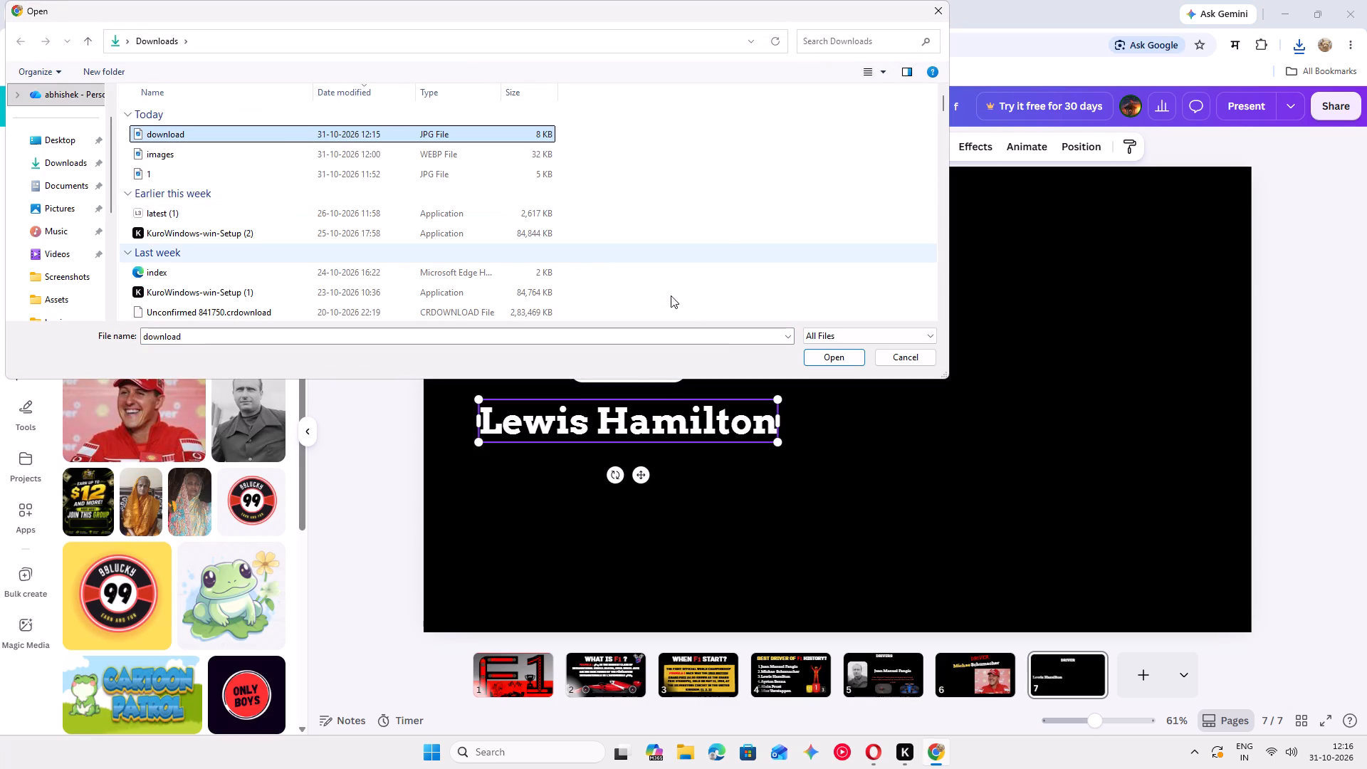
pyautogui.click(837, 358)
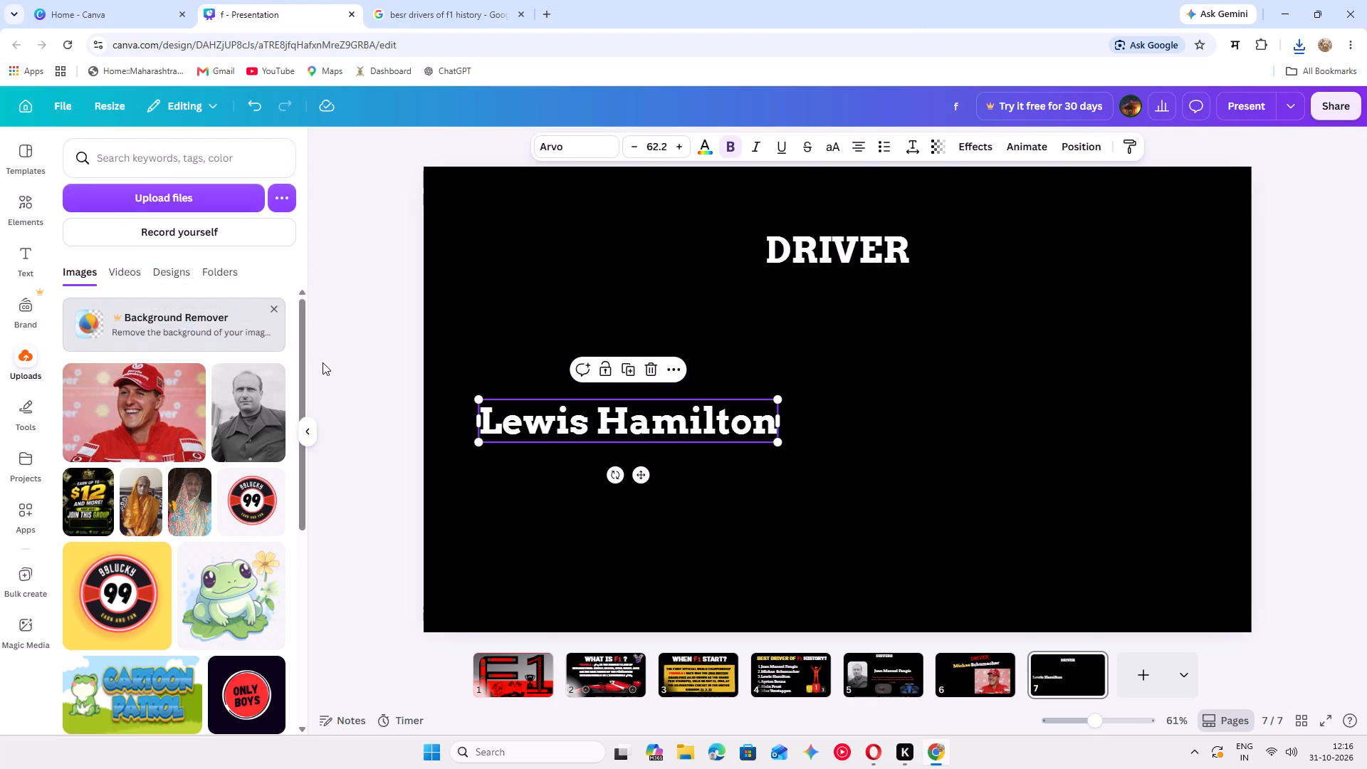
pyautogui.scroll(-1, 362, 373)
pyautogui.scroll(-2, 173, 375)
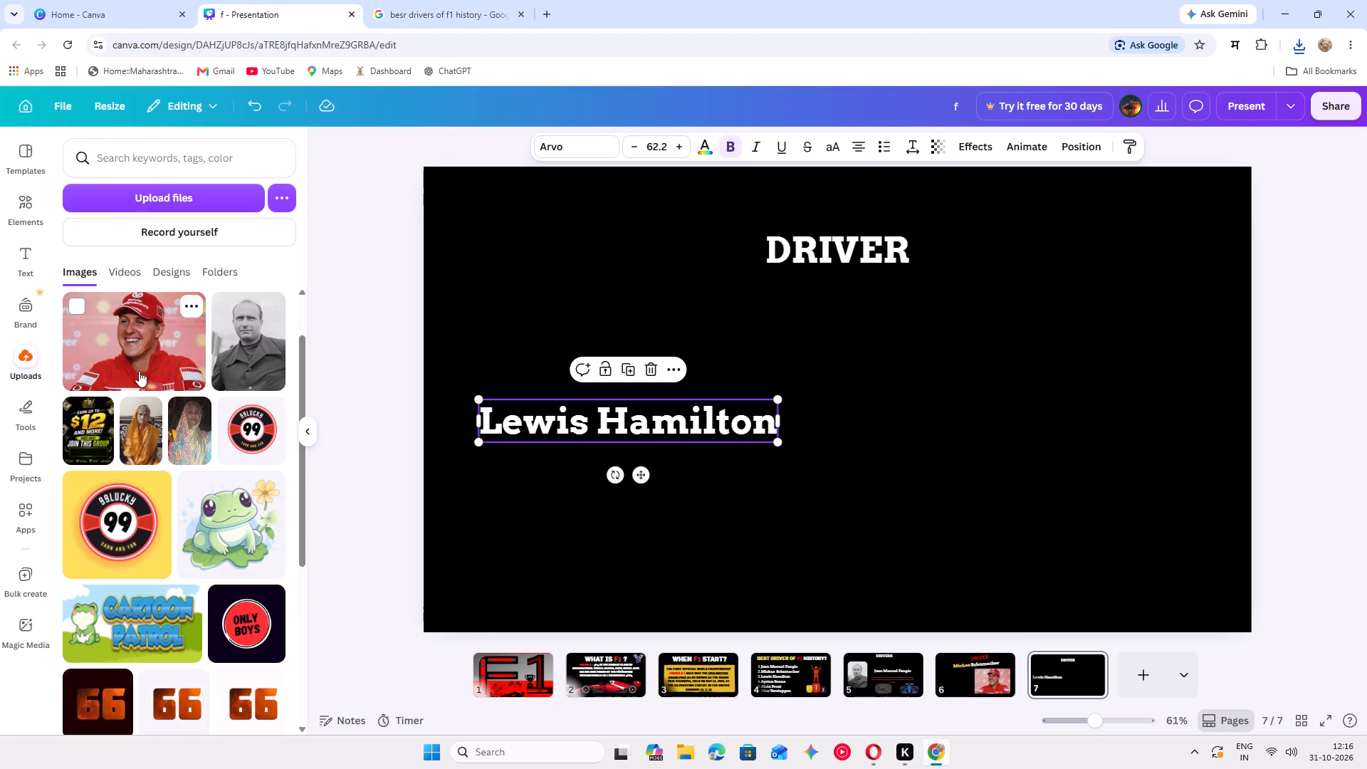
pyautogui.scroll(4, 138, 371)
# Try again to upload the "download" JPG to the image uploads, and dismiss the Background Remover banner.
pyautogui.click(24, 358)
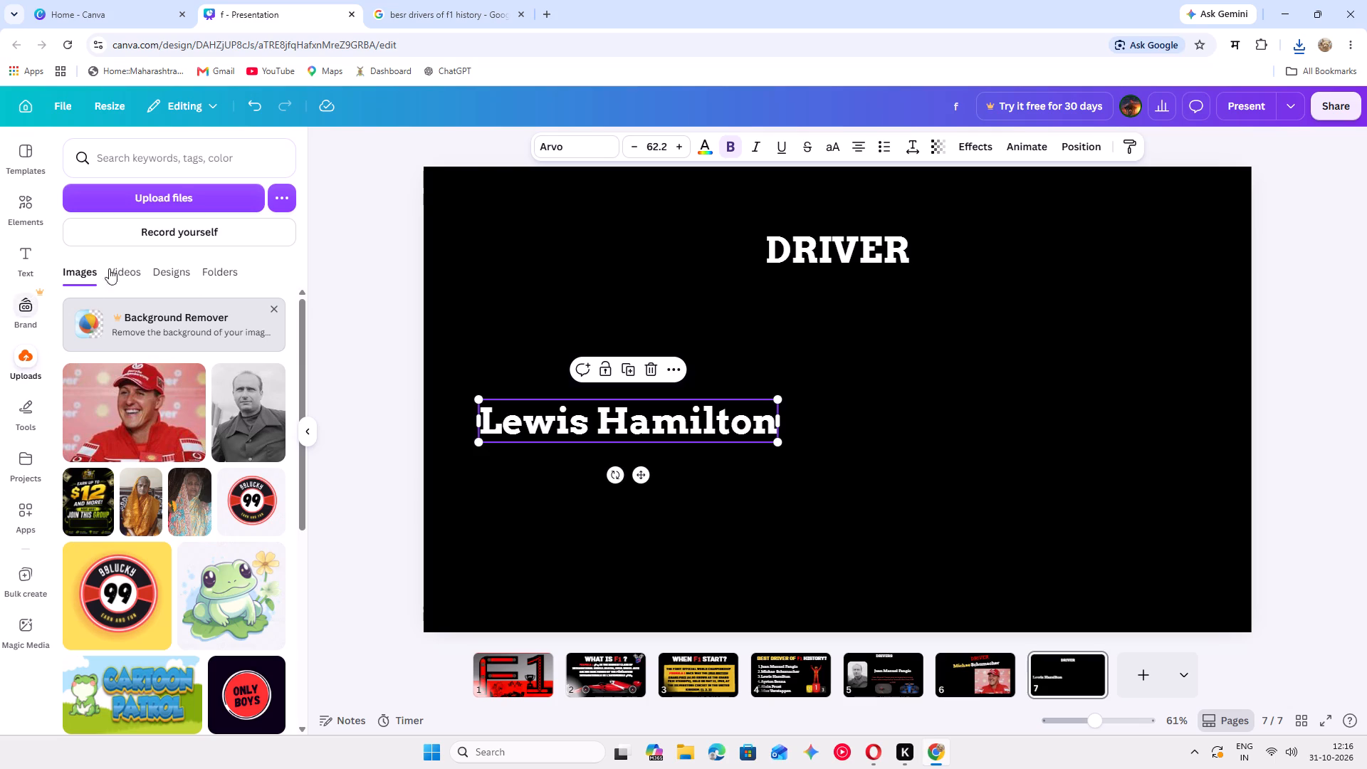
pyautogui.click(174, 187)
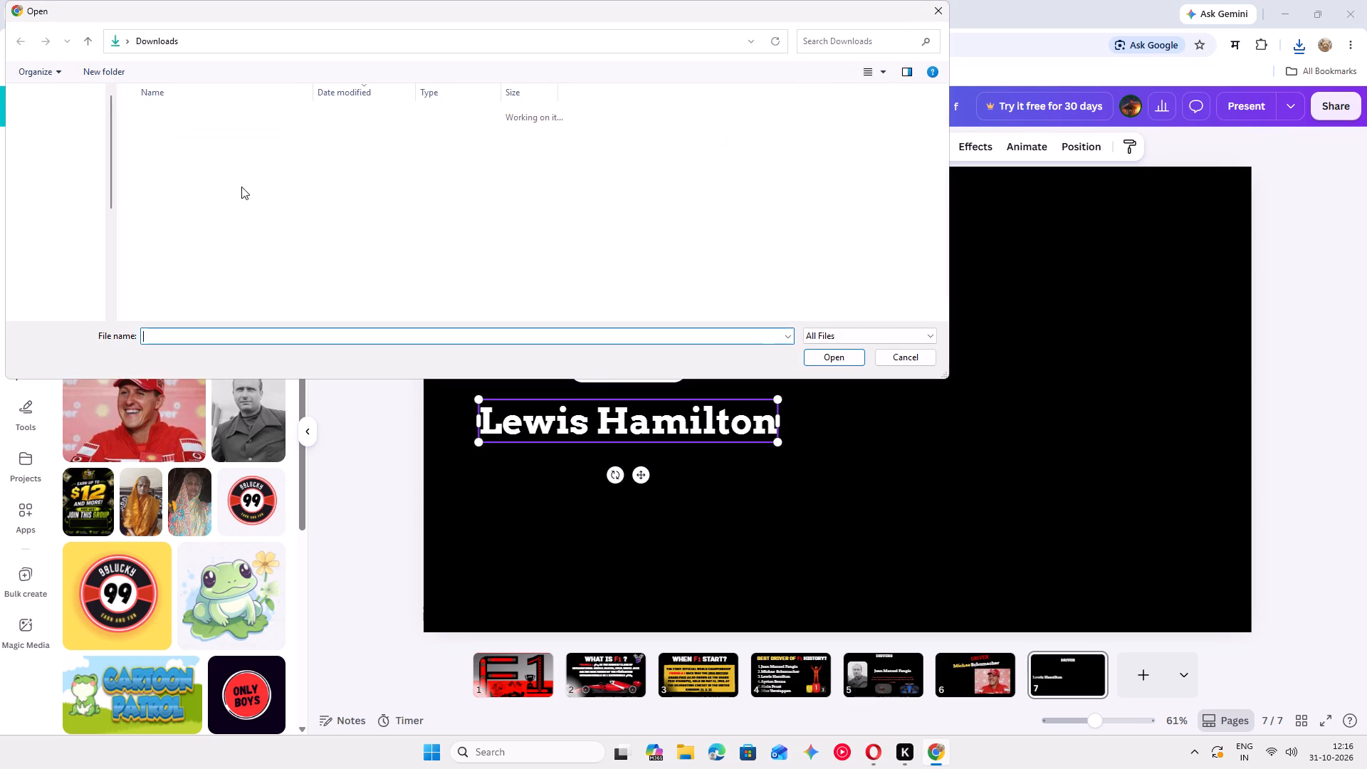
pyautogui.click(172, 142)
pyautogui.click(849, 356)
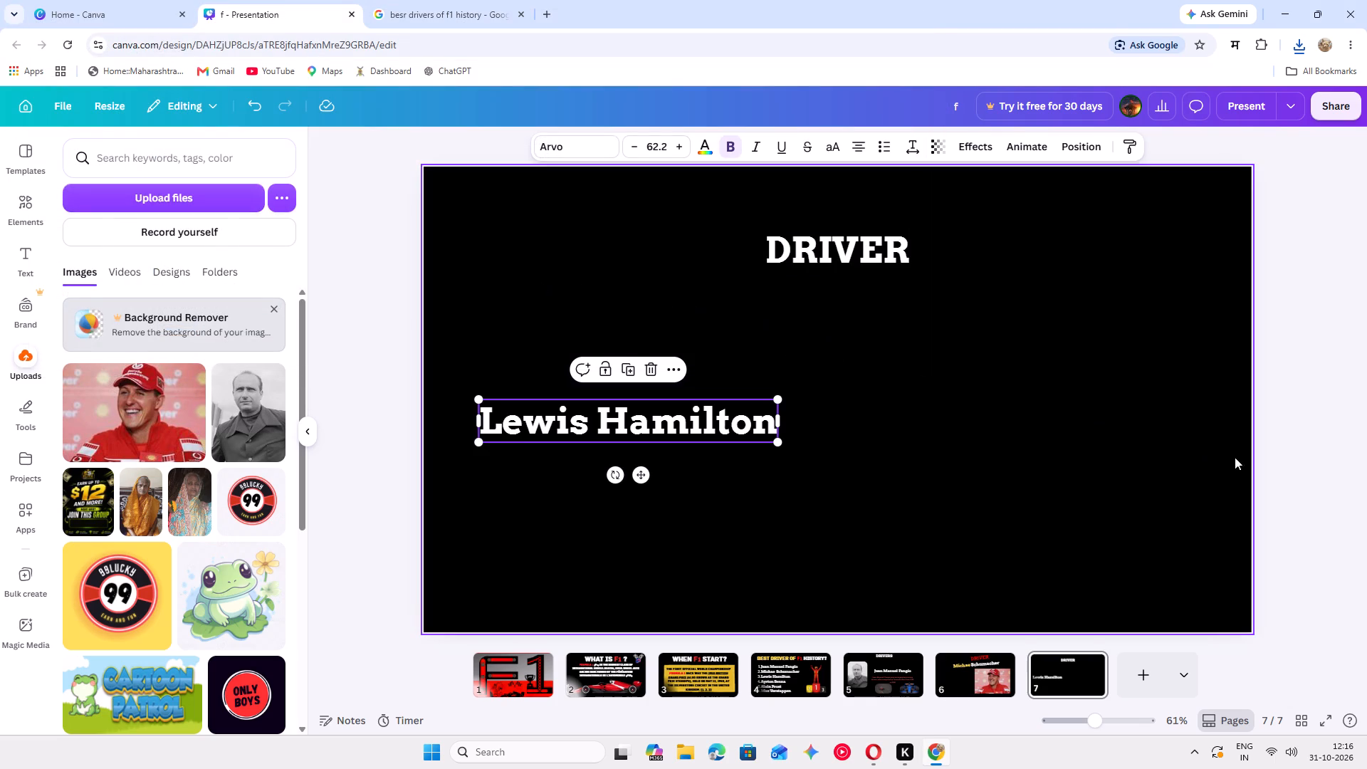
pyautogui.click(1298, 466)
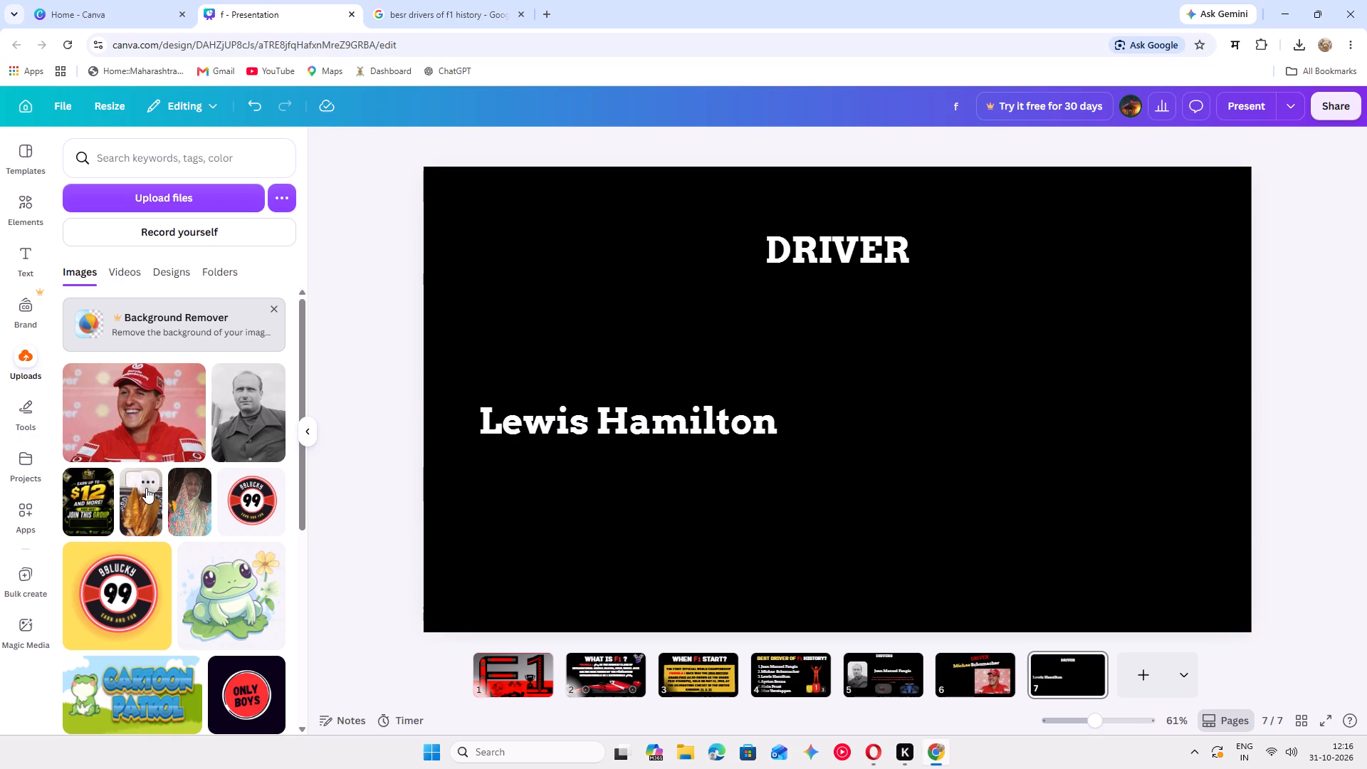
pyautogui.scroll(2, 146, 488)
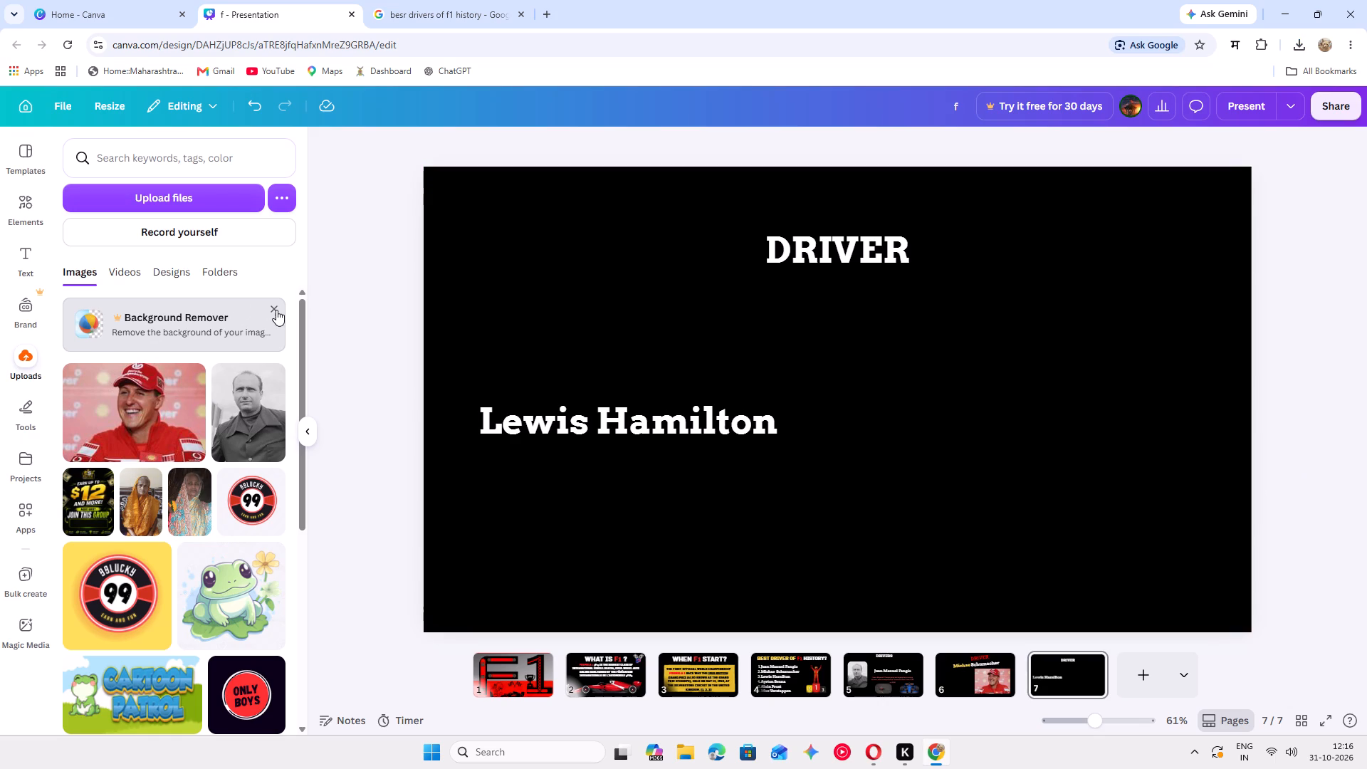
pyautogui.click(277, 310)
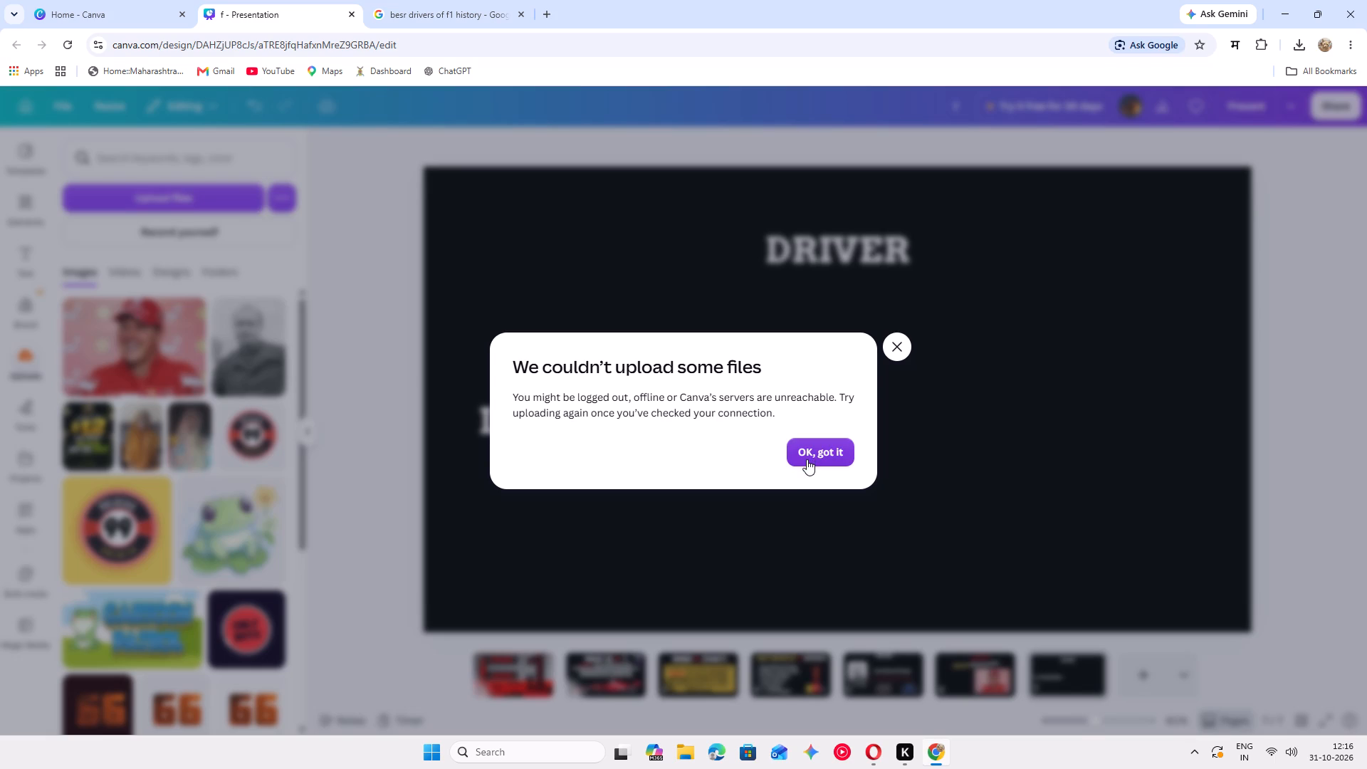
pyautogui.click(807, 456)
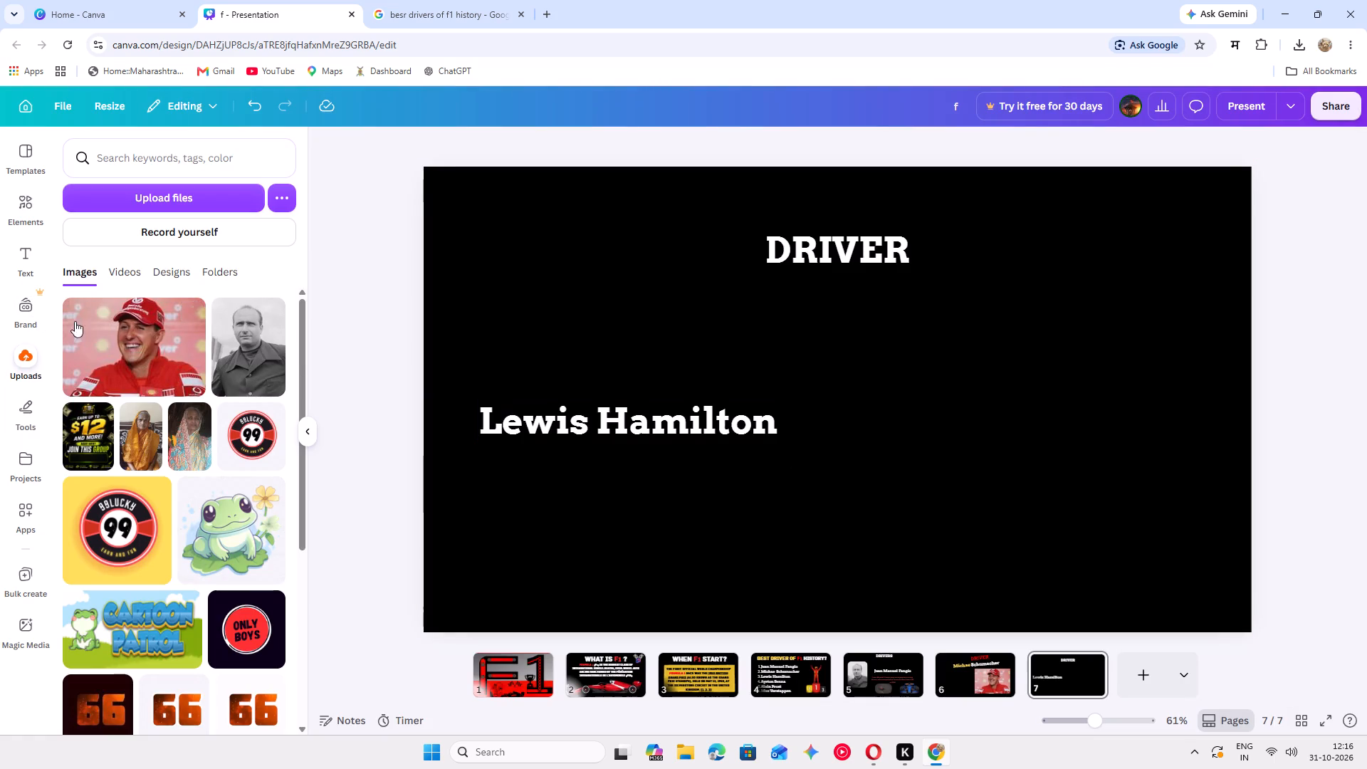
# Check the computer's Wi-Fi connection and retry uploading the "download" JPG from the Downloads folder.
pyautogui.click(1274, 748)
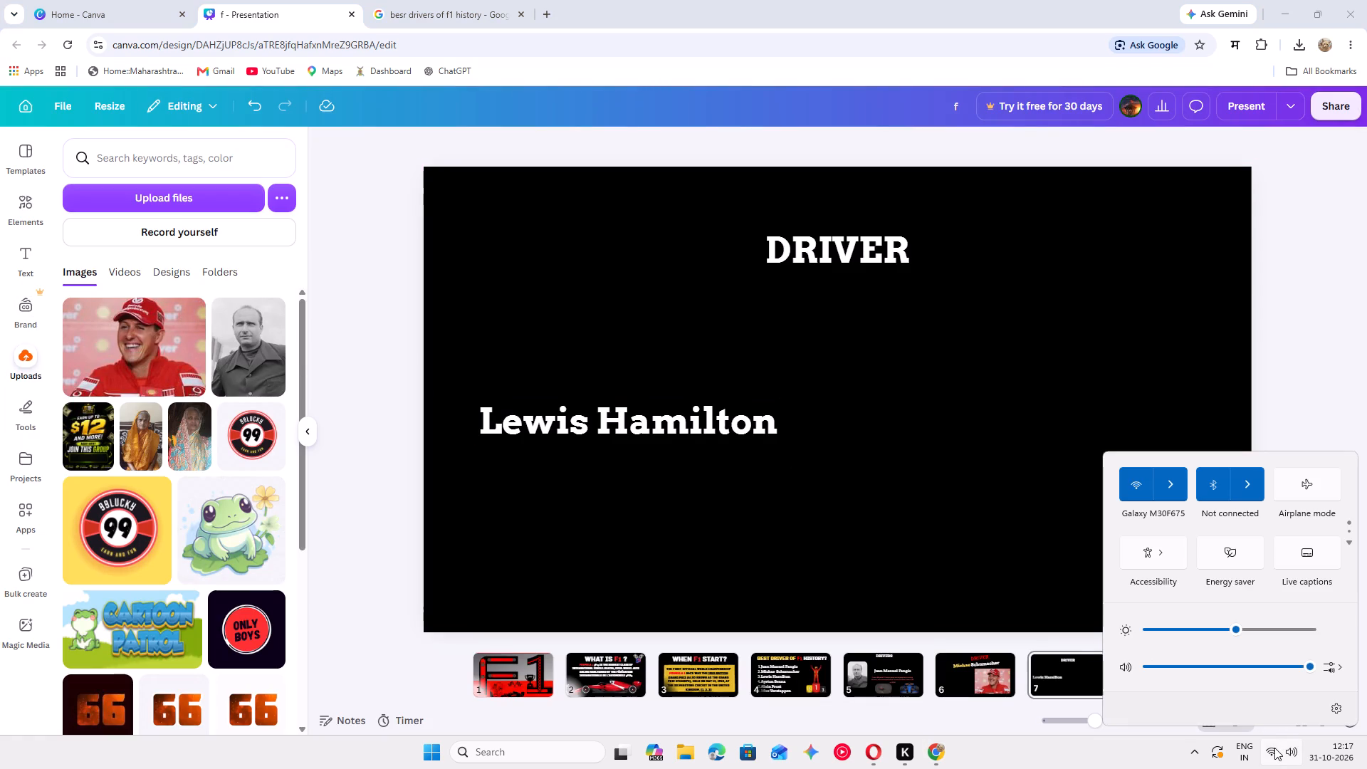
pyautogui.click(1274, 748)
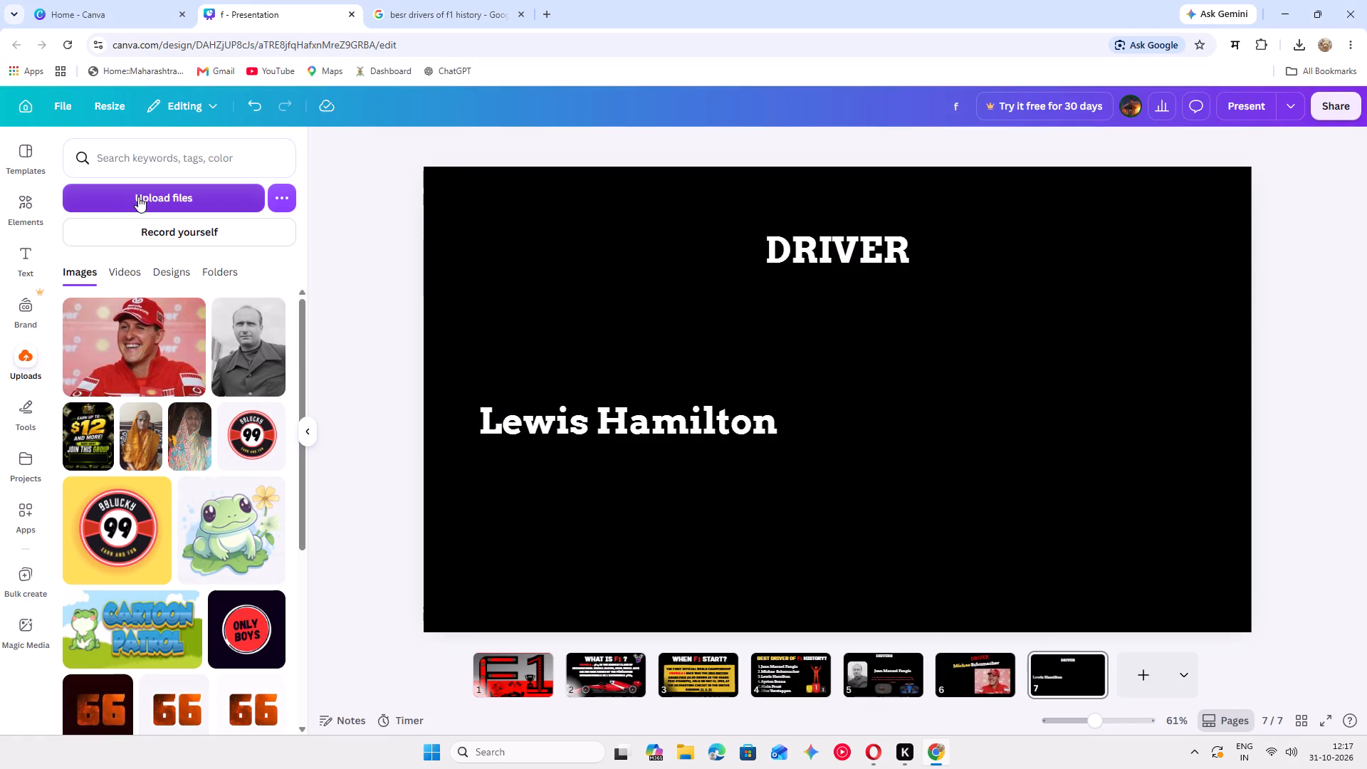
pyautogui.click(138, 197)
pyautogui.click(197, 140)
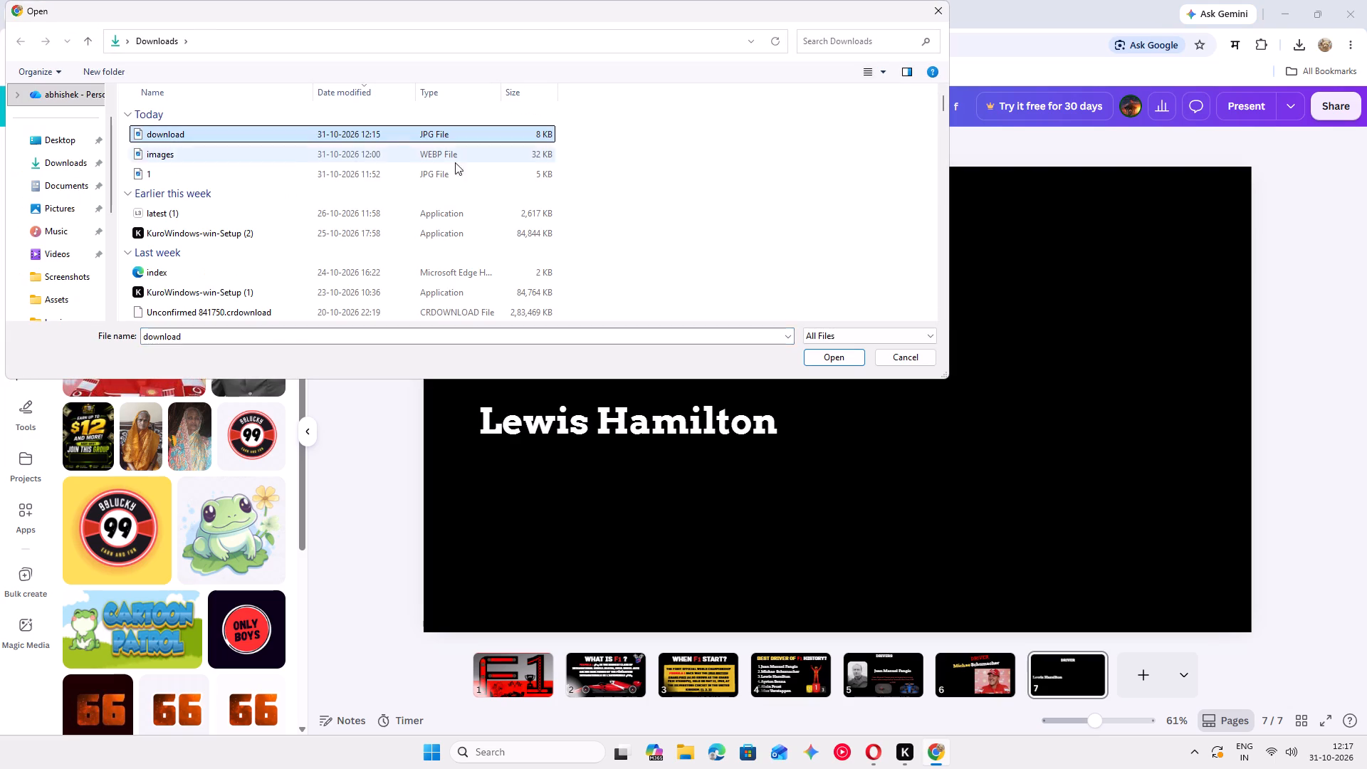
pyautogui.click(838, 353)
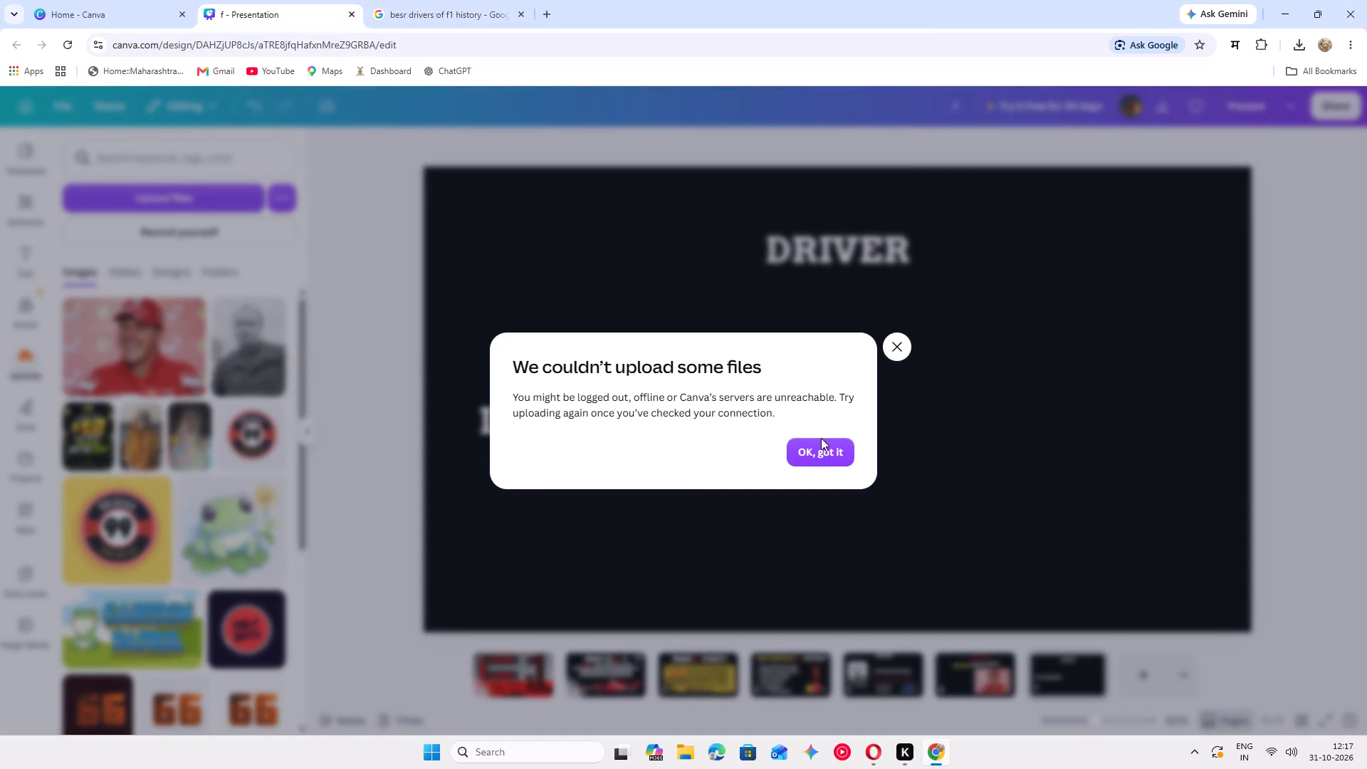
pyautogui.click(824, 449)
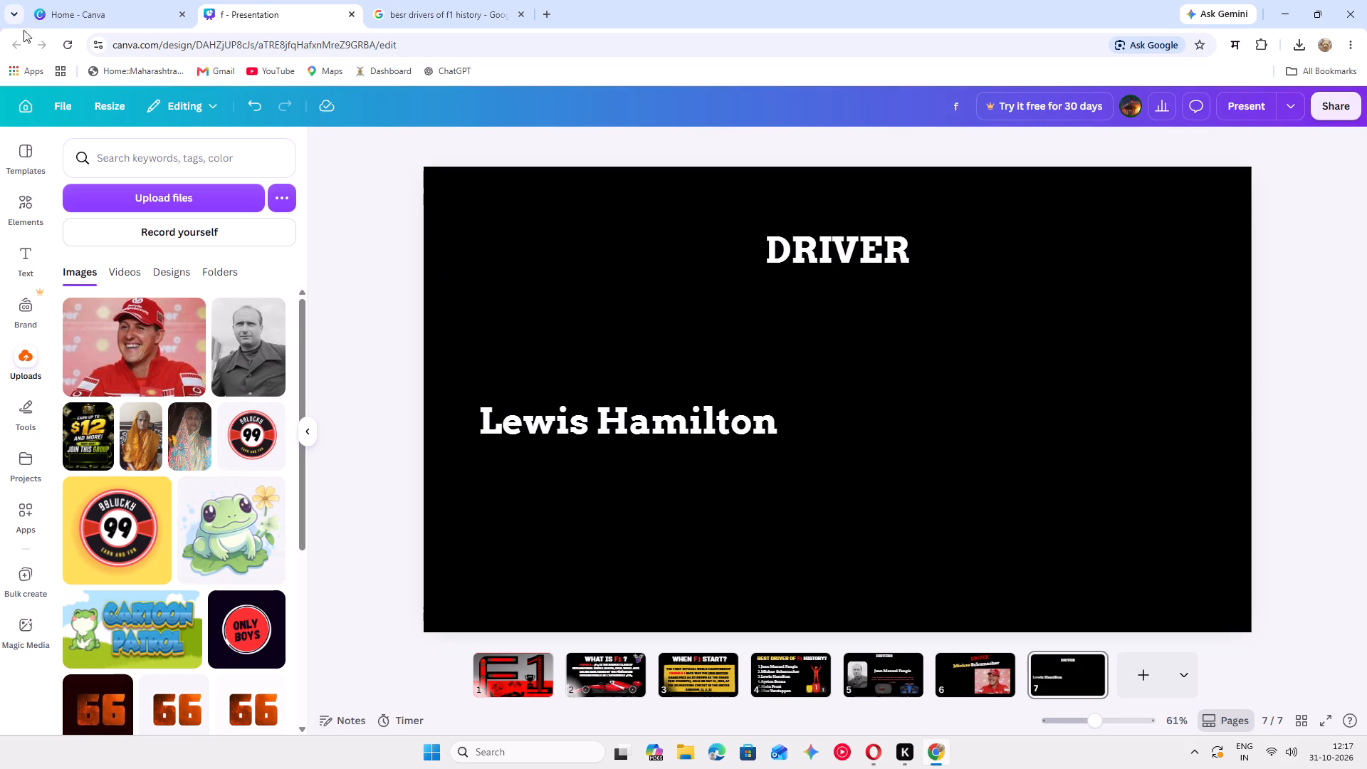
# Reload the presentation page and return to slide 7 with the image uploads open.
pyautogui.click(69, 38)
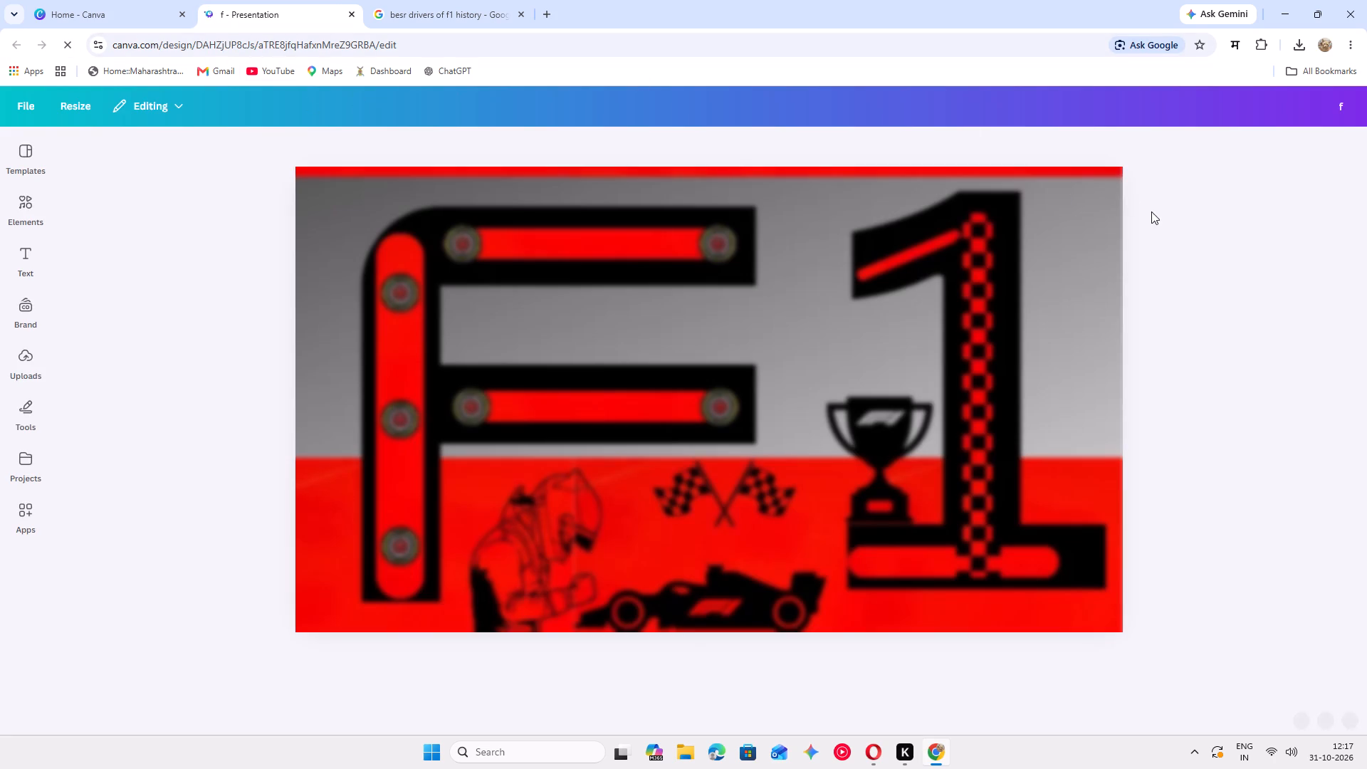
pyautogui.click(1303, 332)
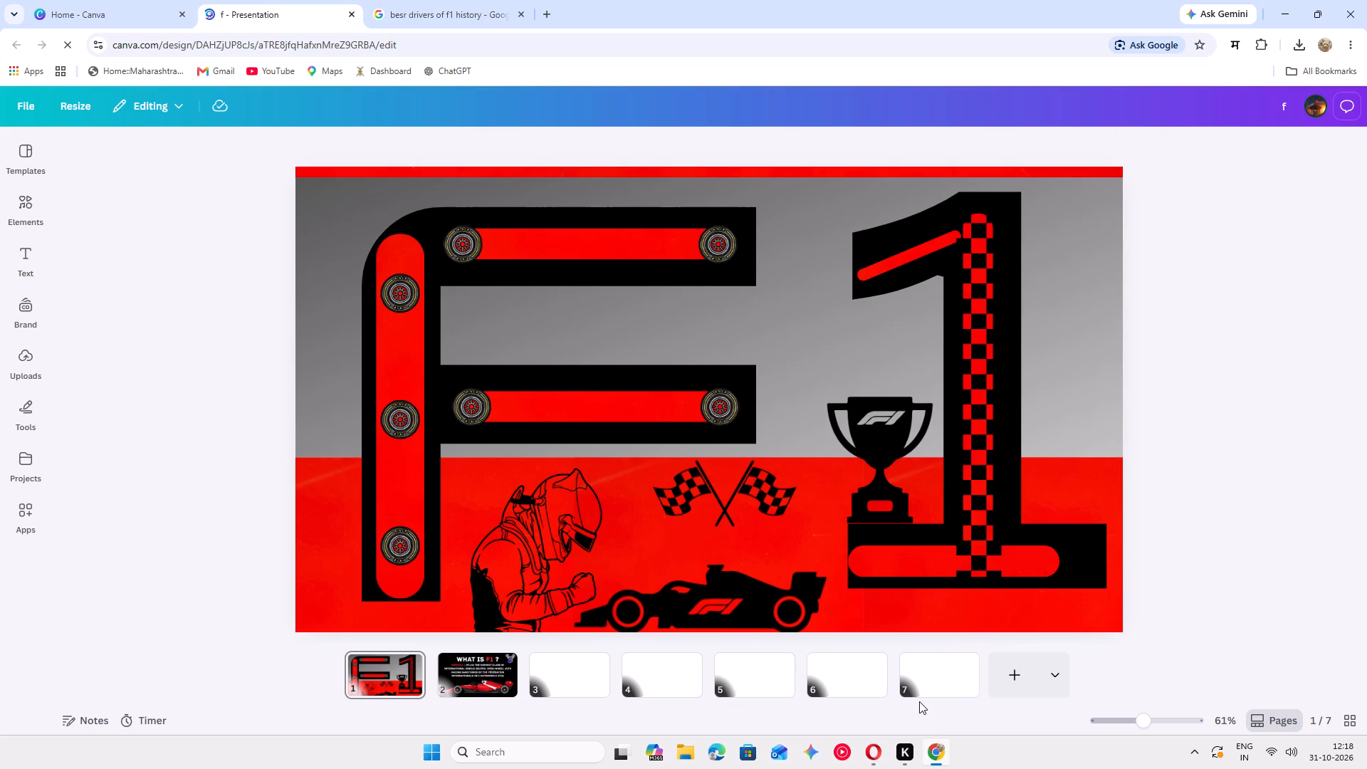
pyautogui.click(938, 689)
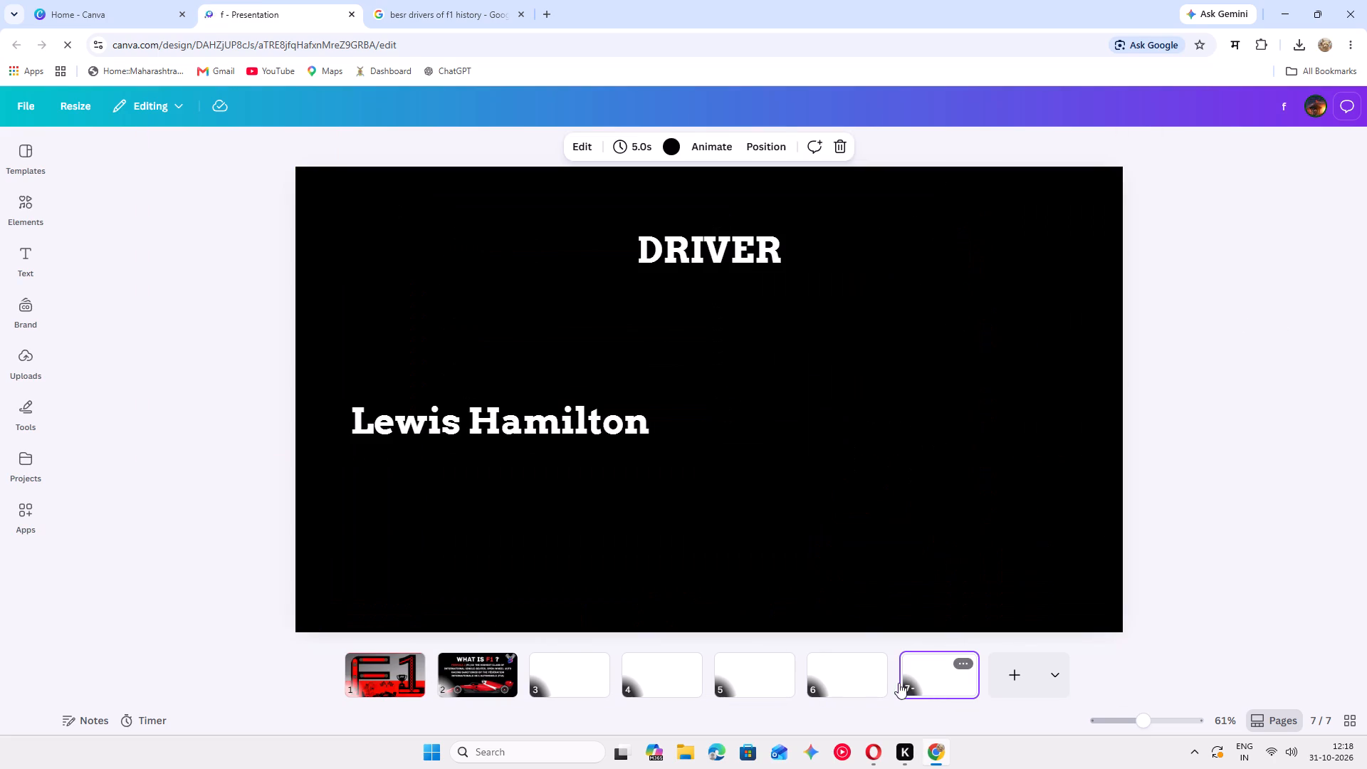
pyautogui.click(38, 358)
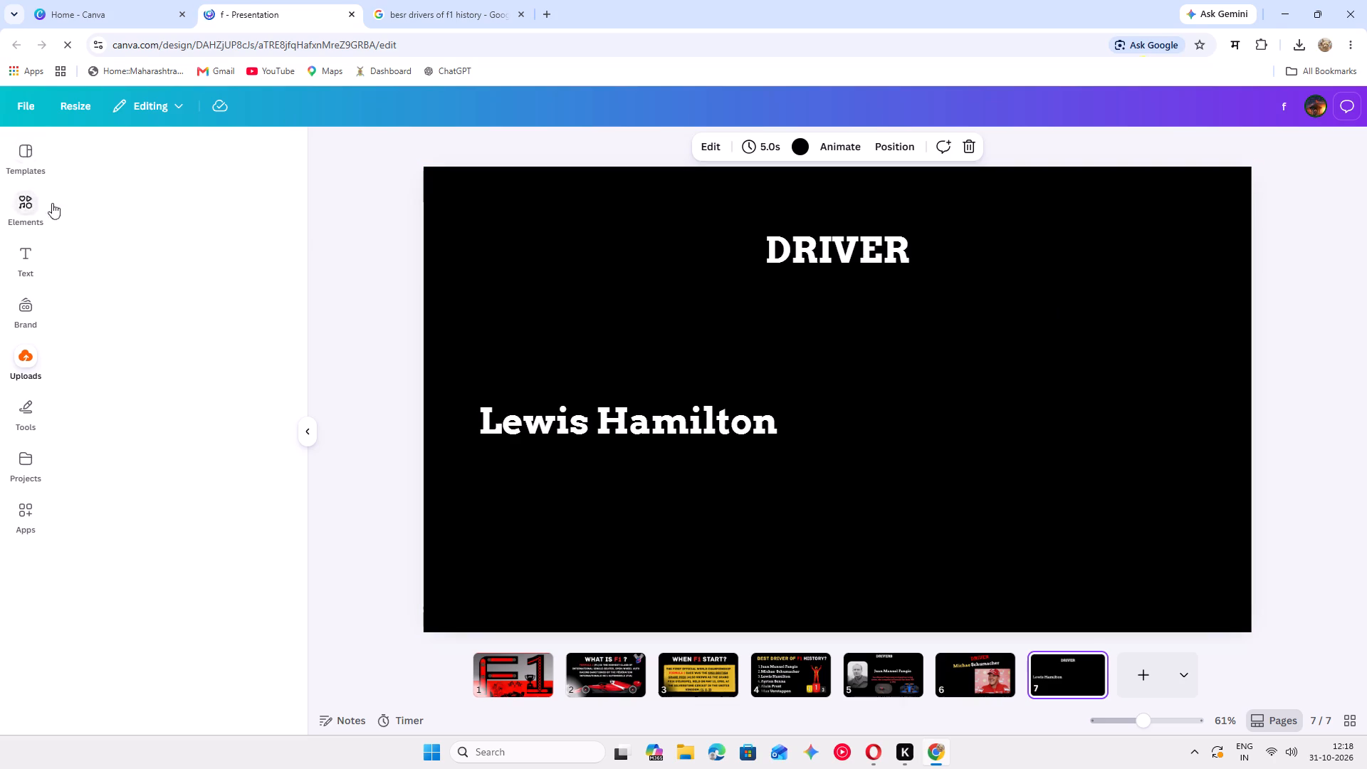
pyautogui.click(372, 320)
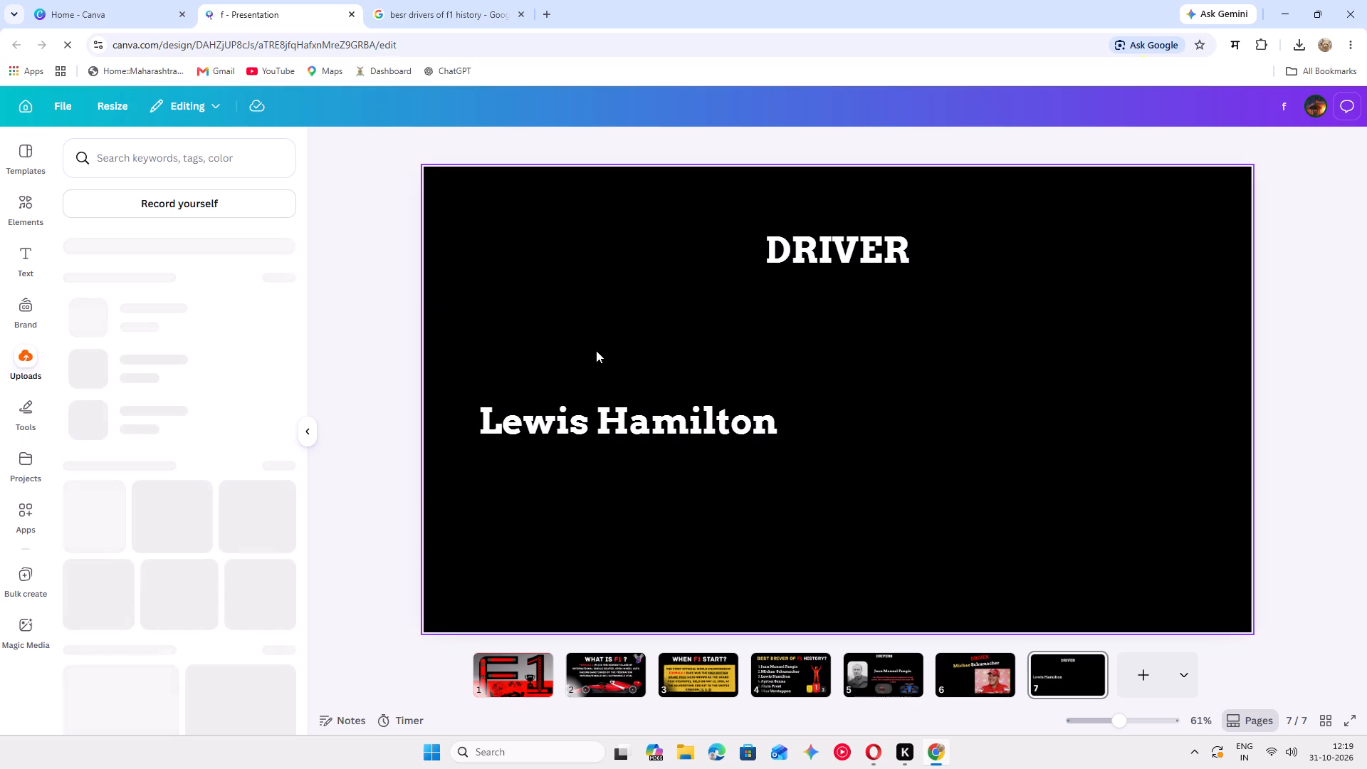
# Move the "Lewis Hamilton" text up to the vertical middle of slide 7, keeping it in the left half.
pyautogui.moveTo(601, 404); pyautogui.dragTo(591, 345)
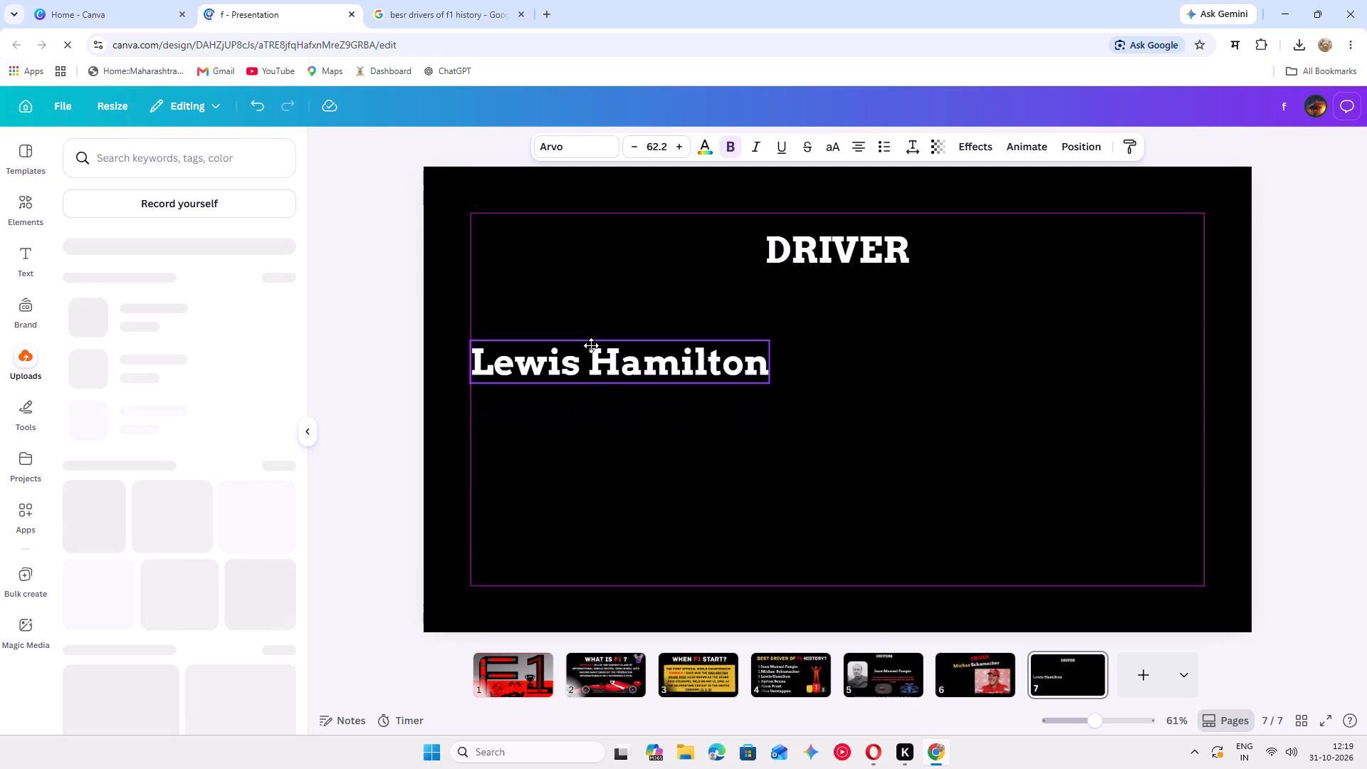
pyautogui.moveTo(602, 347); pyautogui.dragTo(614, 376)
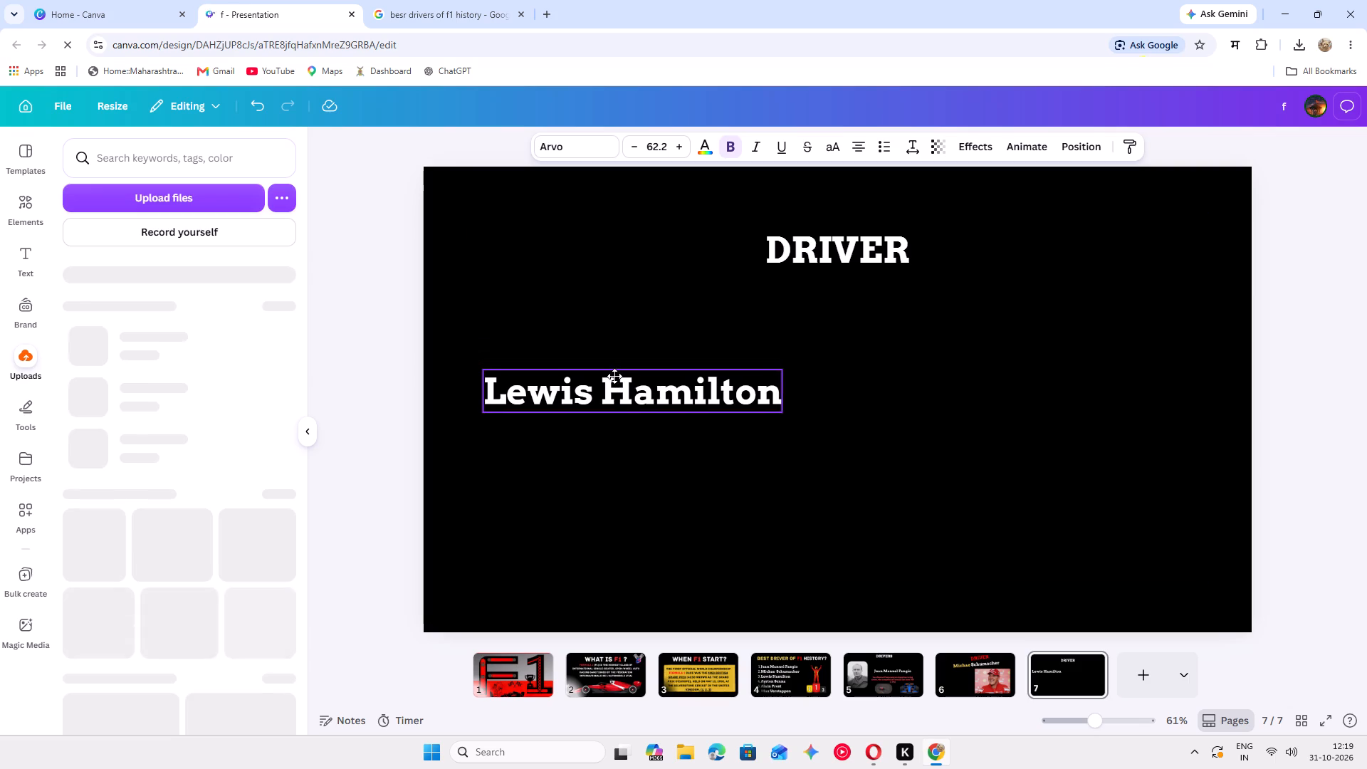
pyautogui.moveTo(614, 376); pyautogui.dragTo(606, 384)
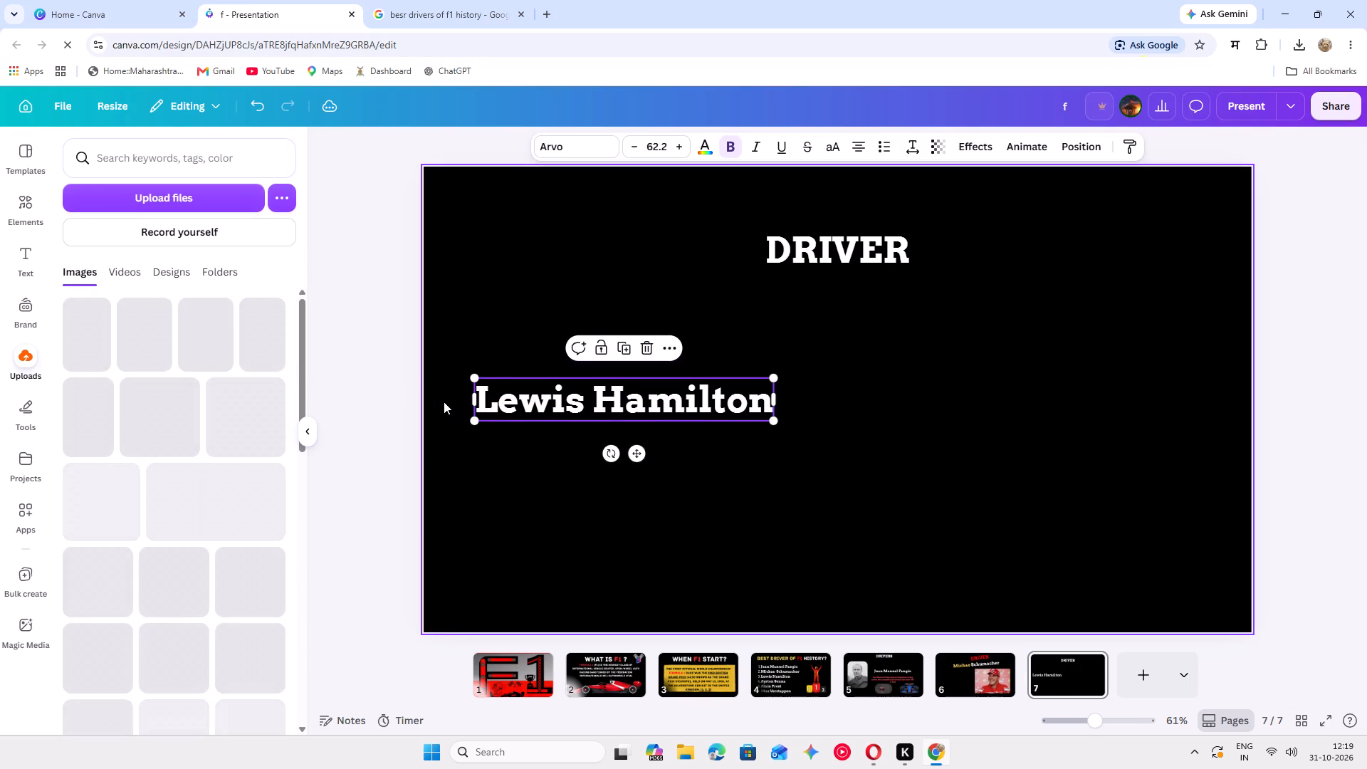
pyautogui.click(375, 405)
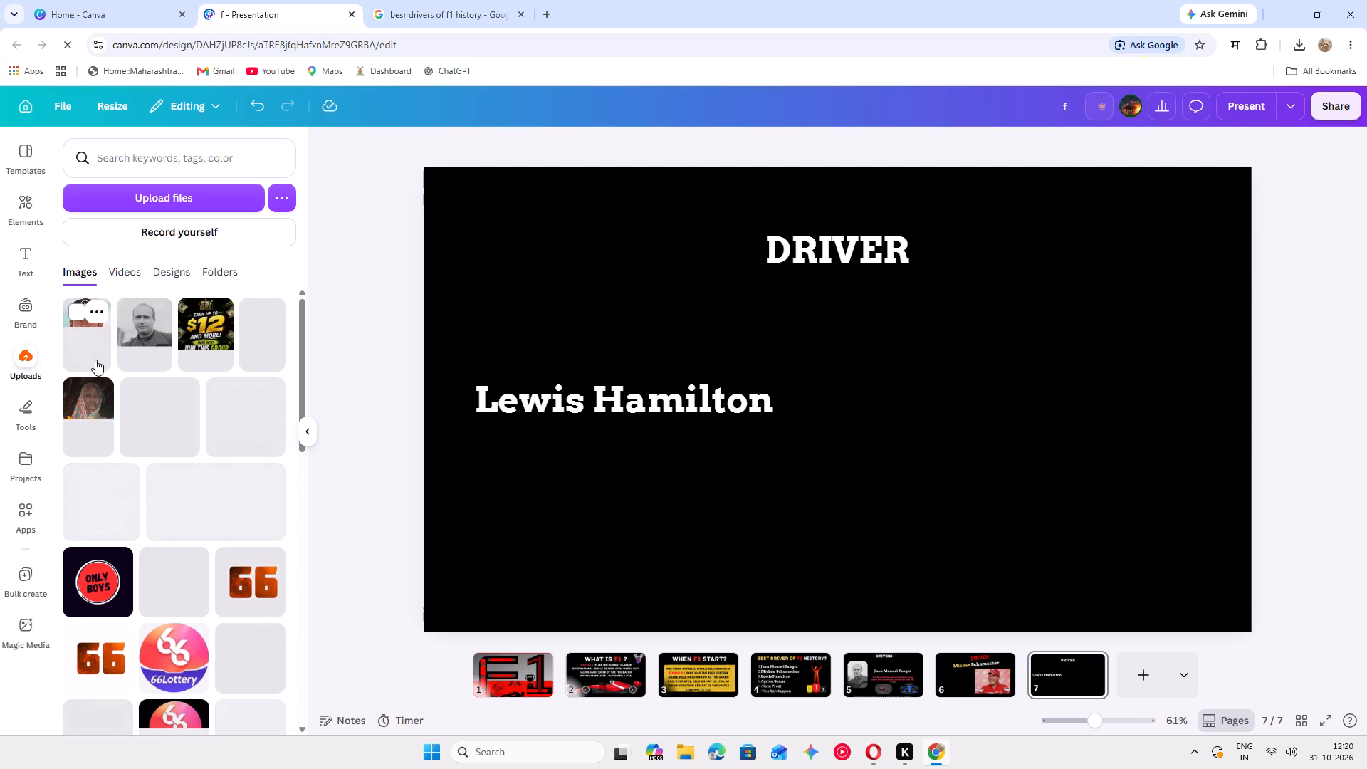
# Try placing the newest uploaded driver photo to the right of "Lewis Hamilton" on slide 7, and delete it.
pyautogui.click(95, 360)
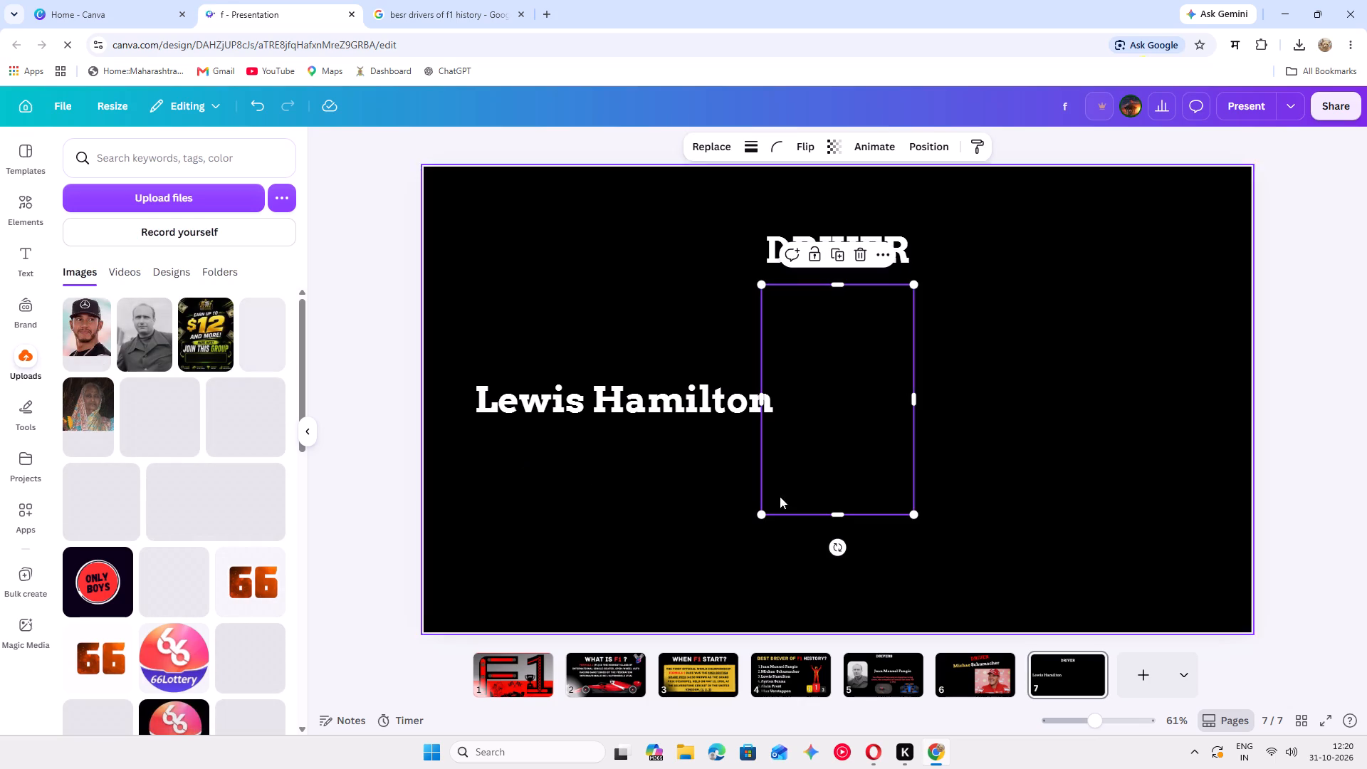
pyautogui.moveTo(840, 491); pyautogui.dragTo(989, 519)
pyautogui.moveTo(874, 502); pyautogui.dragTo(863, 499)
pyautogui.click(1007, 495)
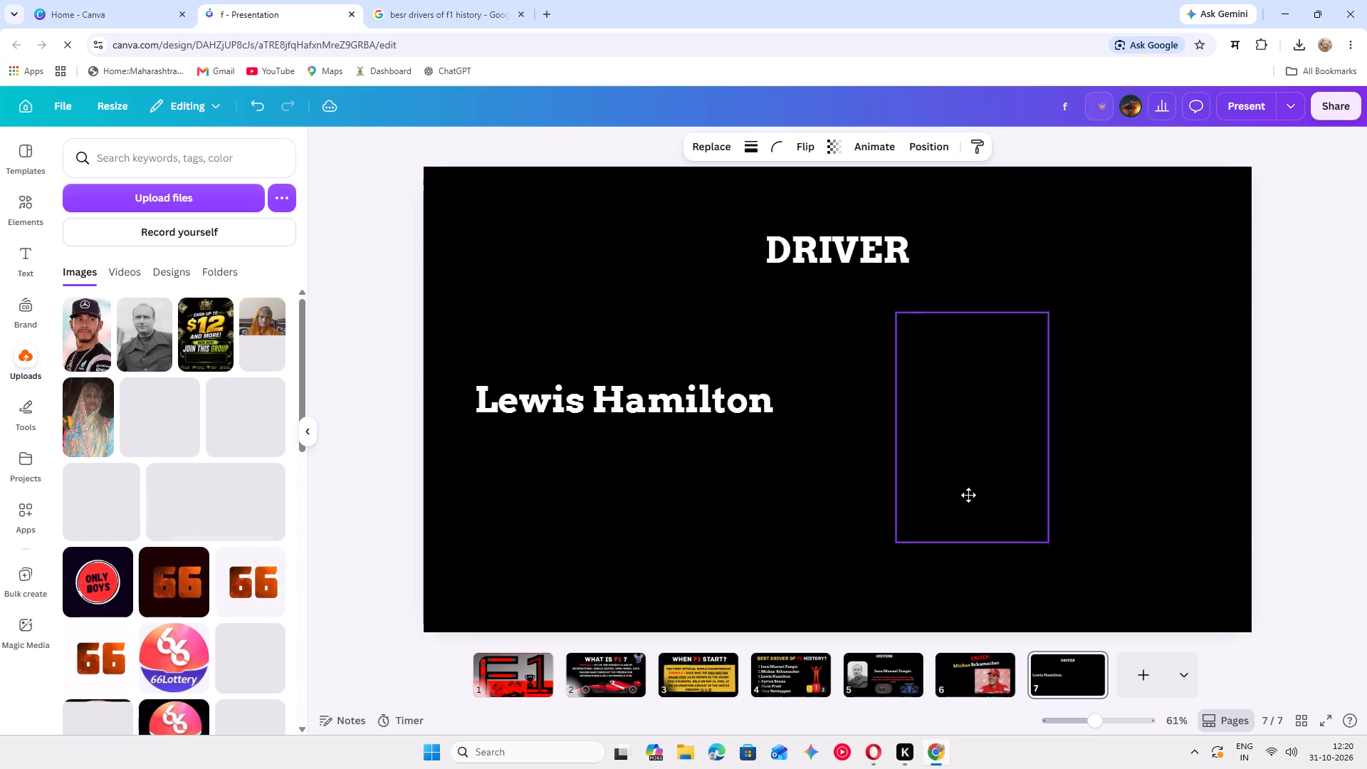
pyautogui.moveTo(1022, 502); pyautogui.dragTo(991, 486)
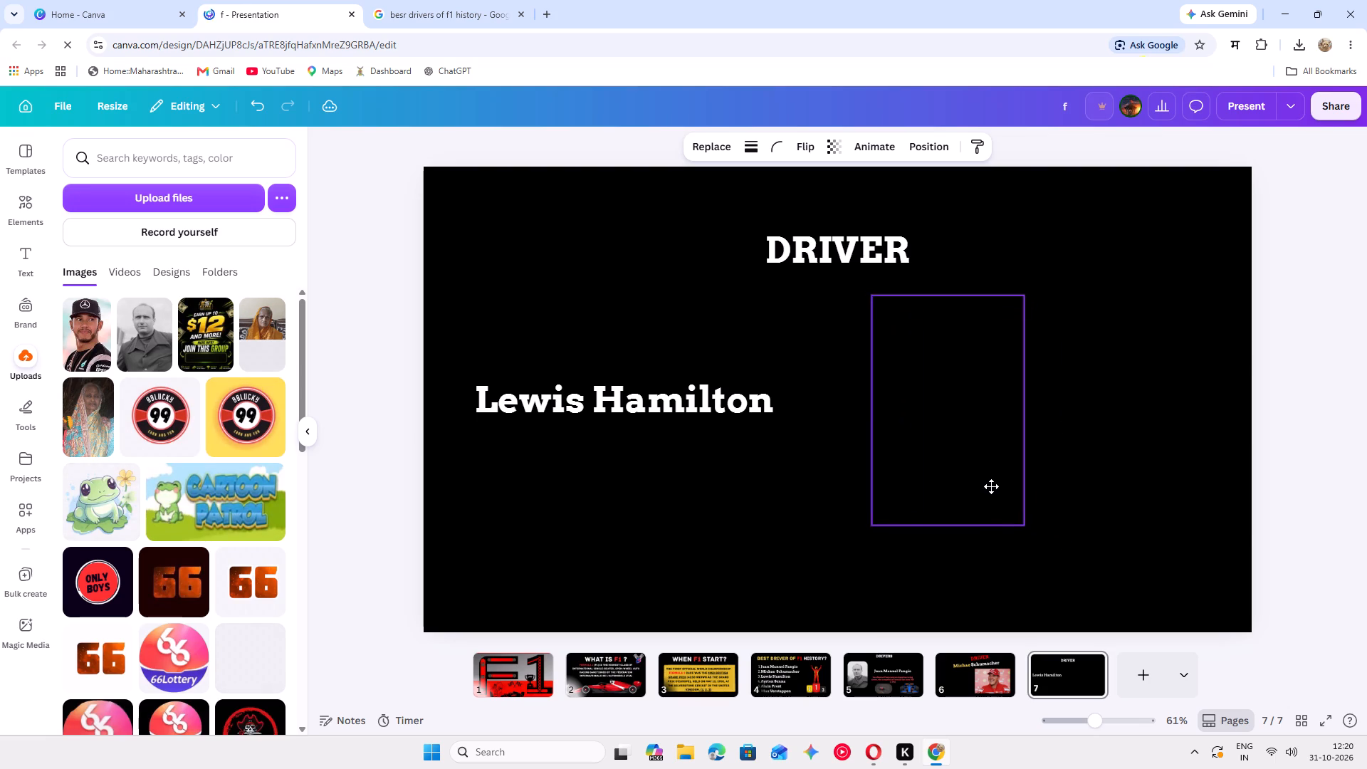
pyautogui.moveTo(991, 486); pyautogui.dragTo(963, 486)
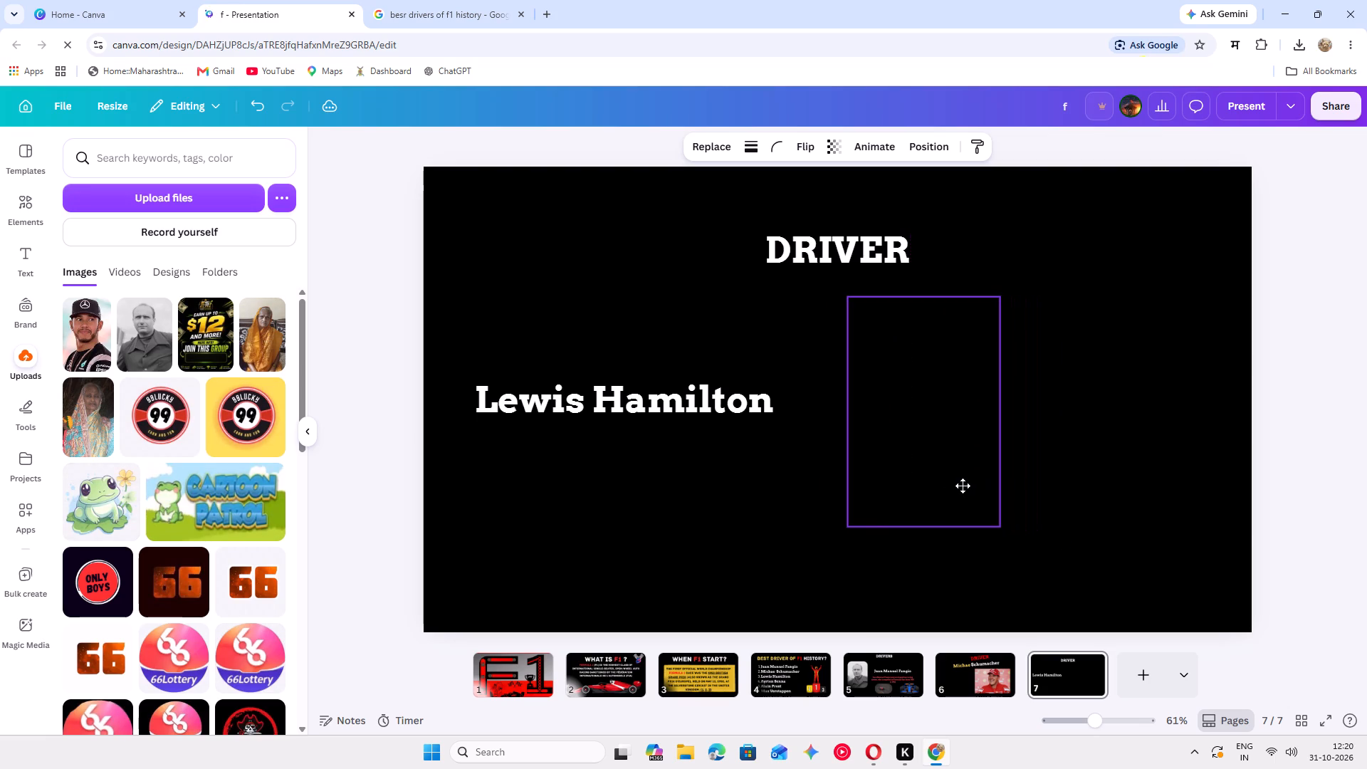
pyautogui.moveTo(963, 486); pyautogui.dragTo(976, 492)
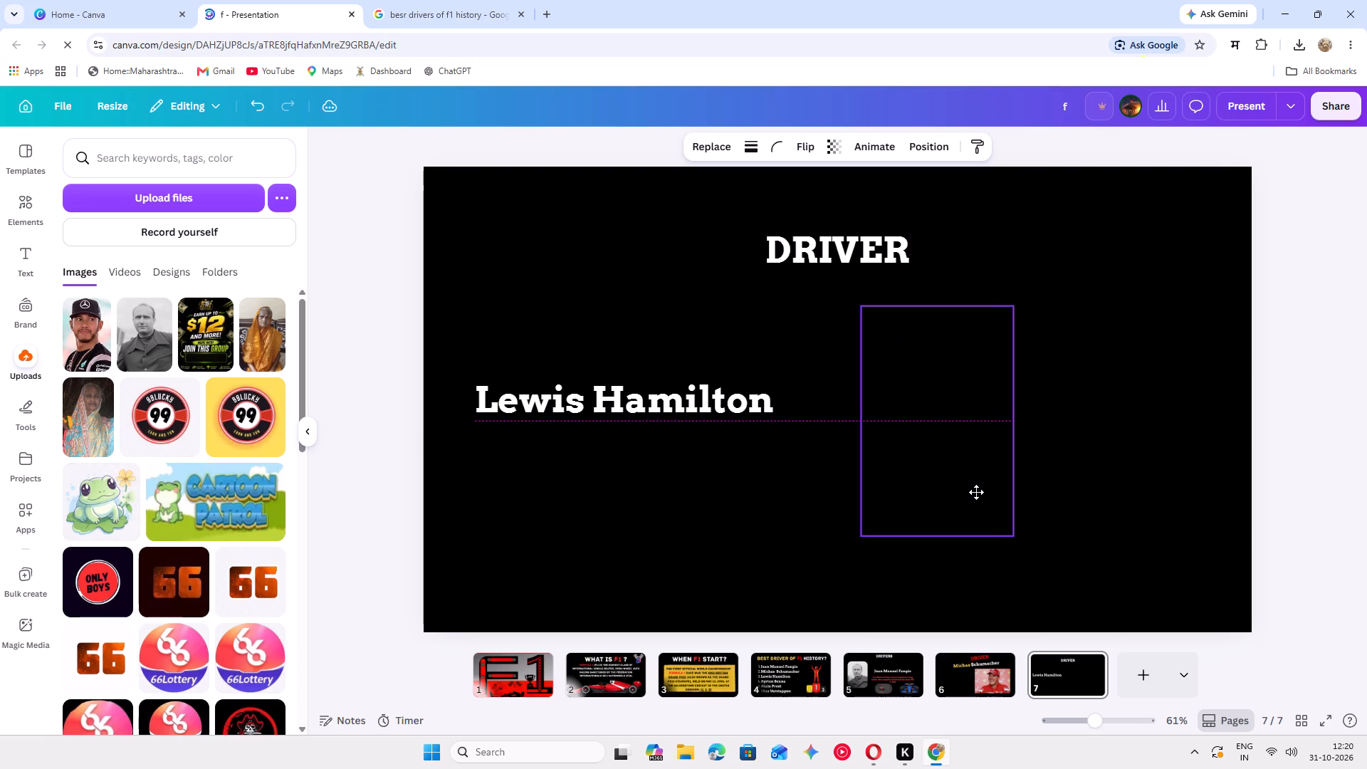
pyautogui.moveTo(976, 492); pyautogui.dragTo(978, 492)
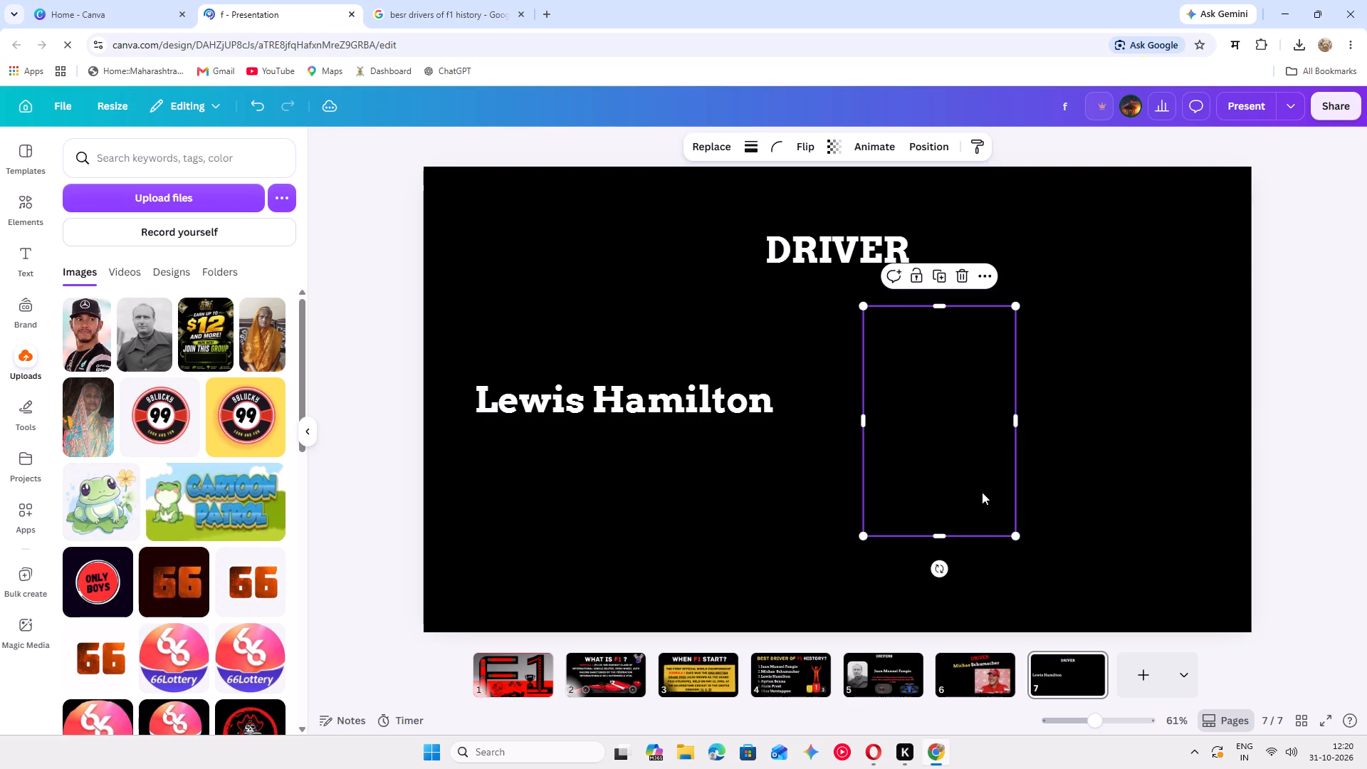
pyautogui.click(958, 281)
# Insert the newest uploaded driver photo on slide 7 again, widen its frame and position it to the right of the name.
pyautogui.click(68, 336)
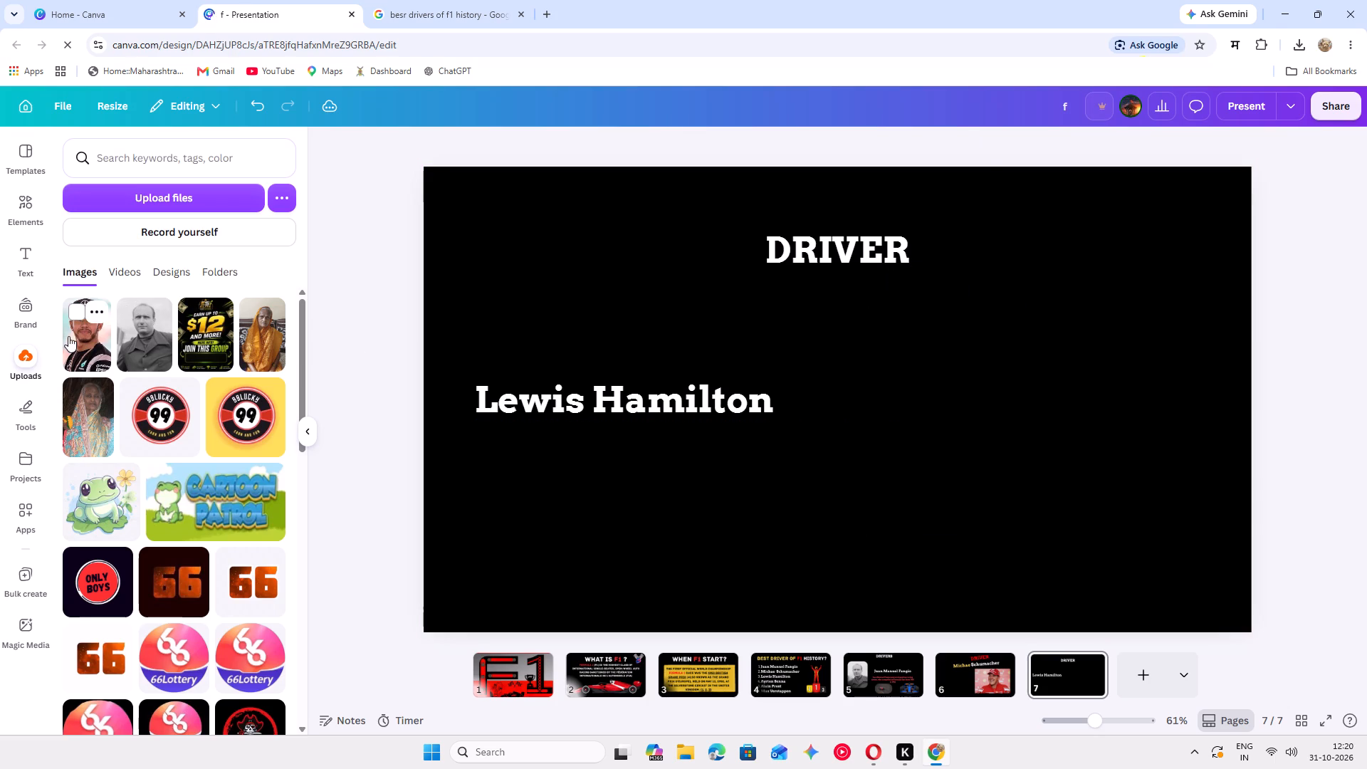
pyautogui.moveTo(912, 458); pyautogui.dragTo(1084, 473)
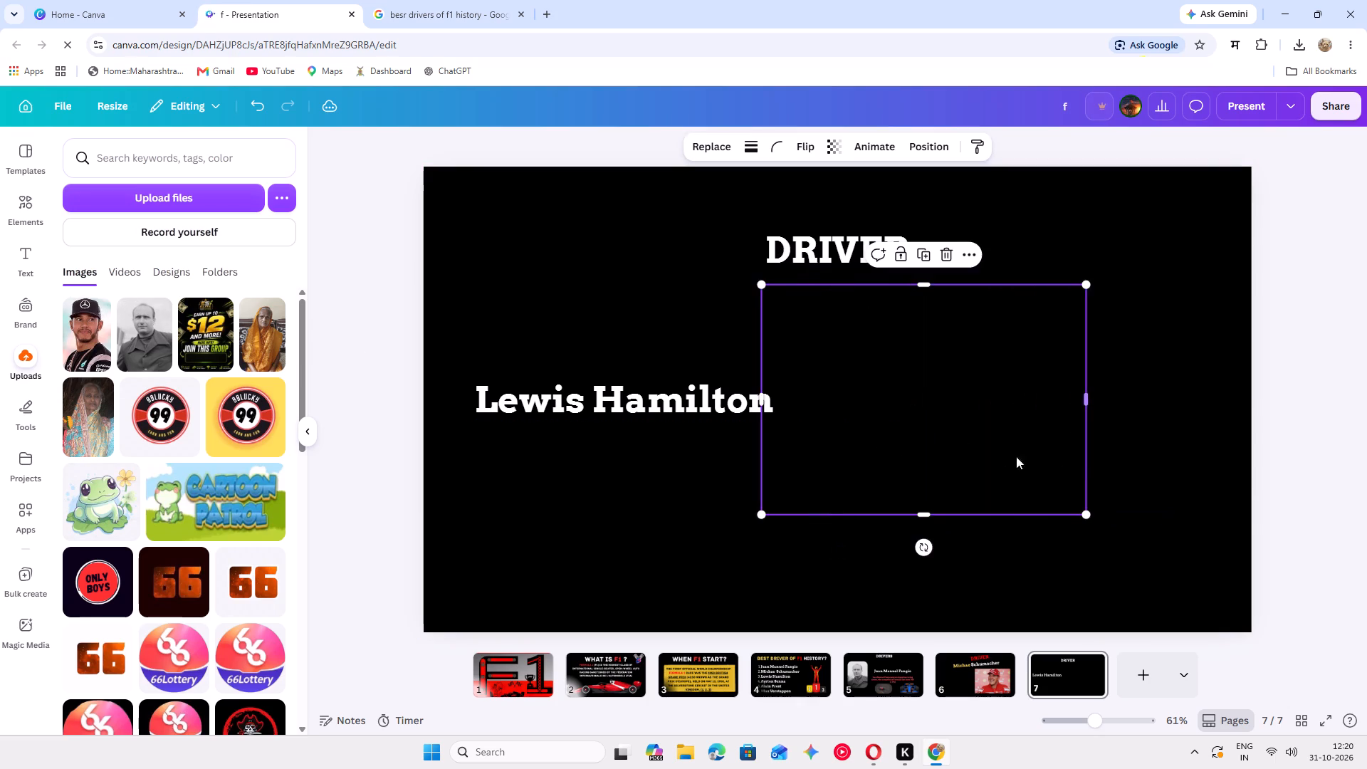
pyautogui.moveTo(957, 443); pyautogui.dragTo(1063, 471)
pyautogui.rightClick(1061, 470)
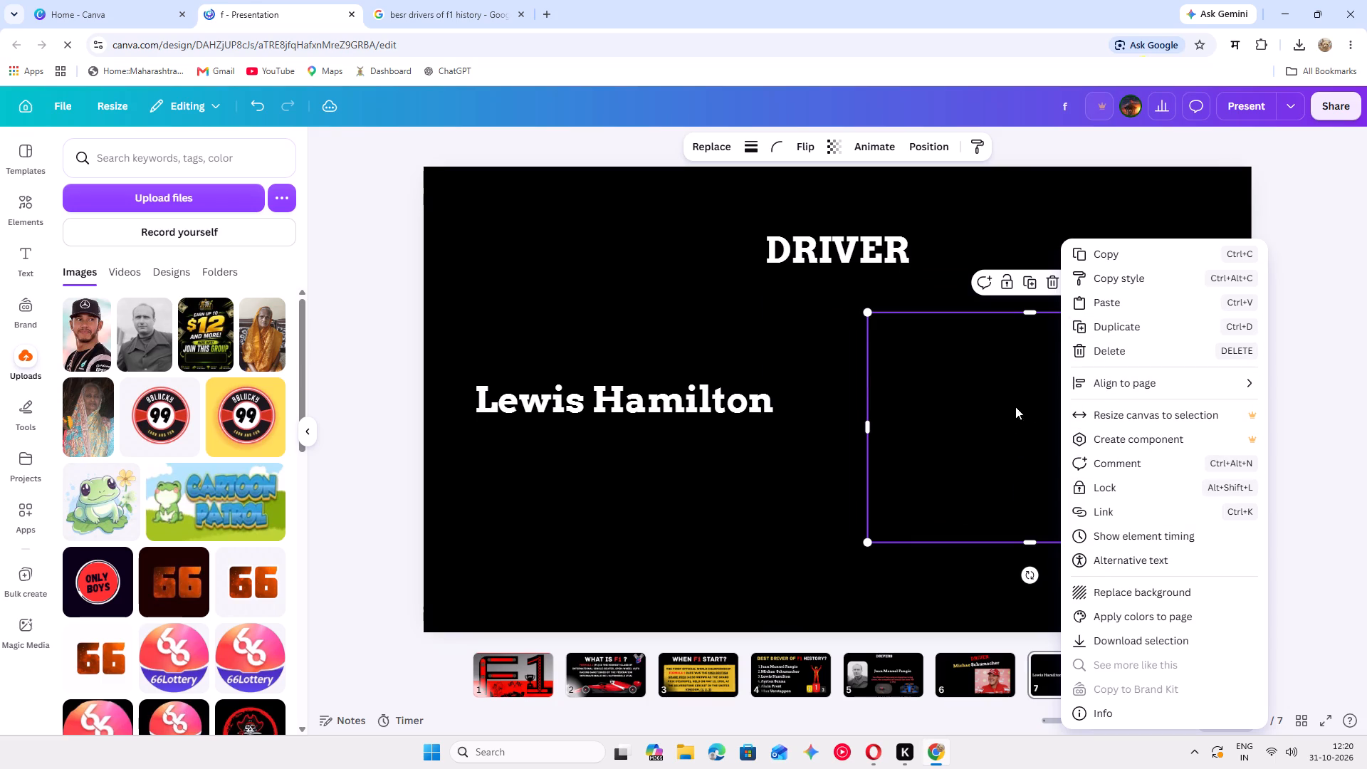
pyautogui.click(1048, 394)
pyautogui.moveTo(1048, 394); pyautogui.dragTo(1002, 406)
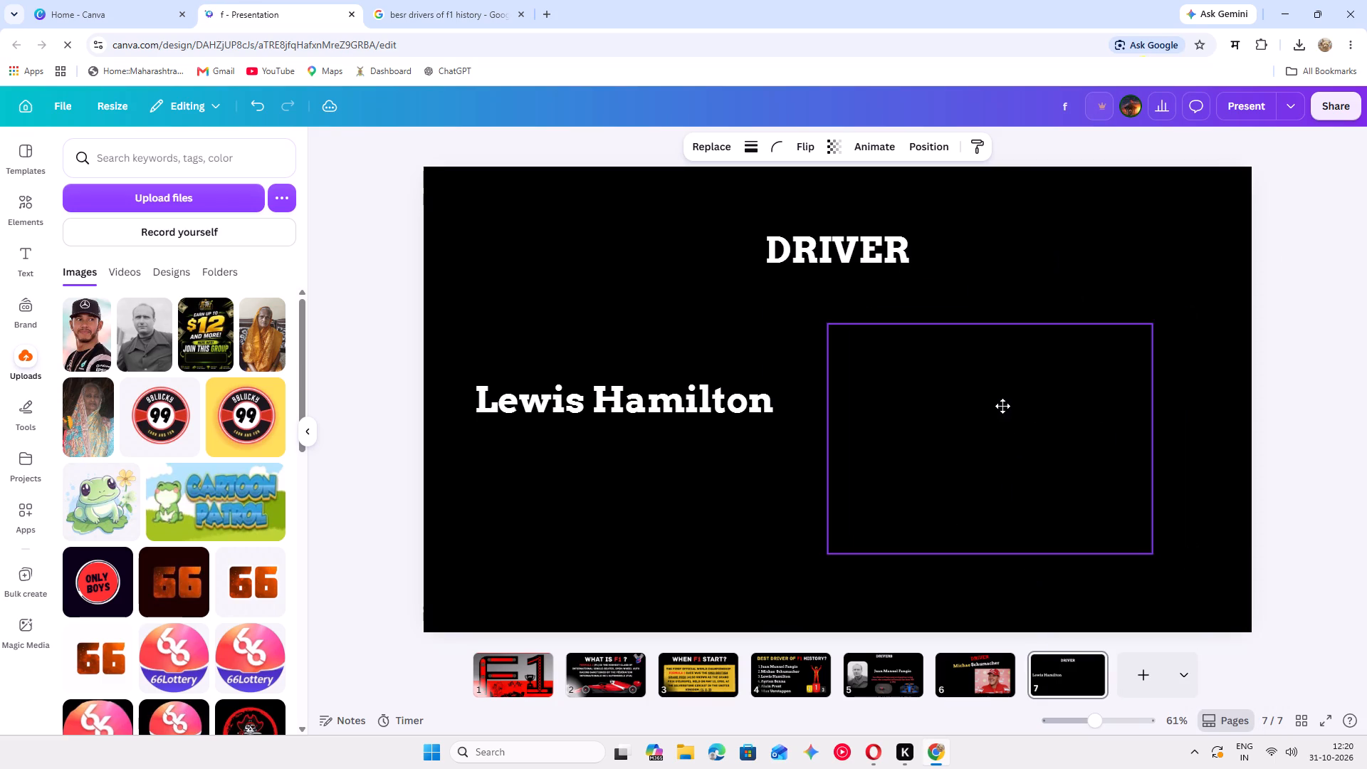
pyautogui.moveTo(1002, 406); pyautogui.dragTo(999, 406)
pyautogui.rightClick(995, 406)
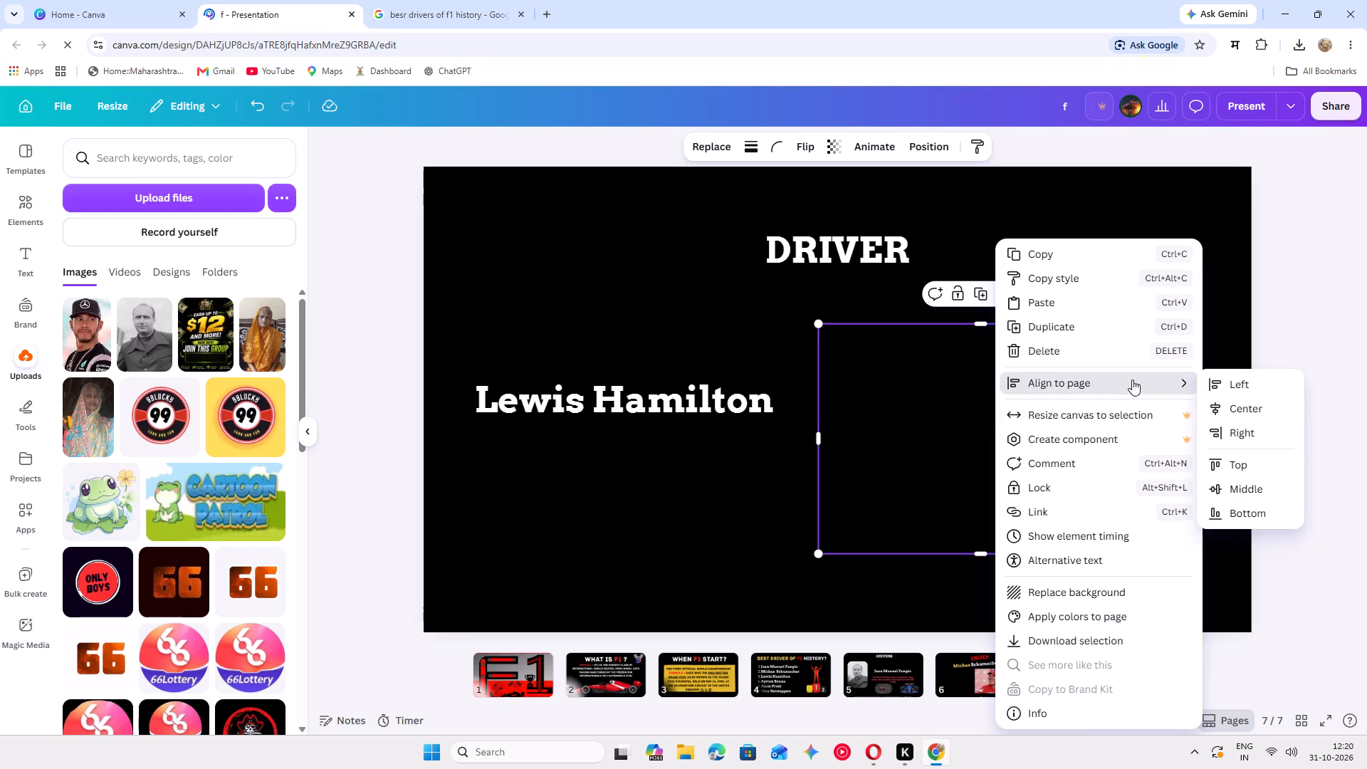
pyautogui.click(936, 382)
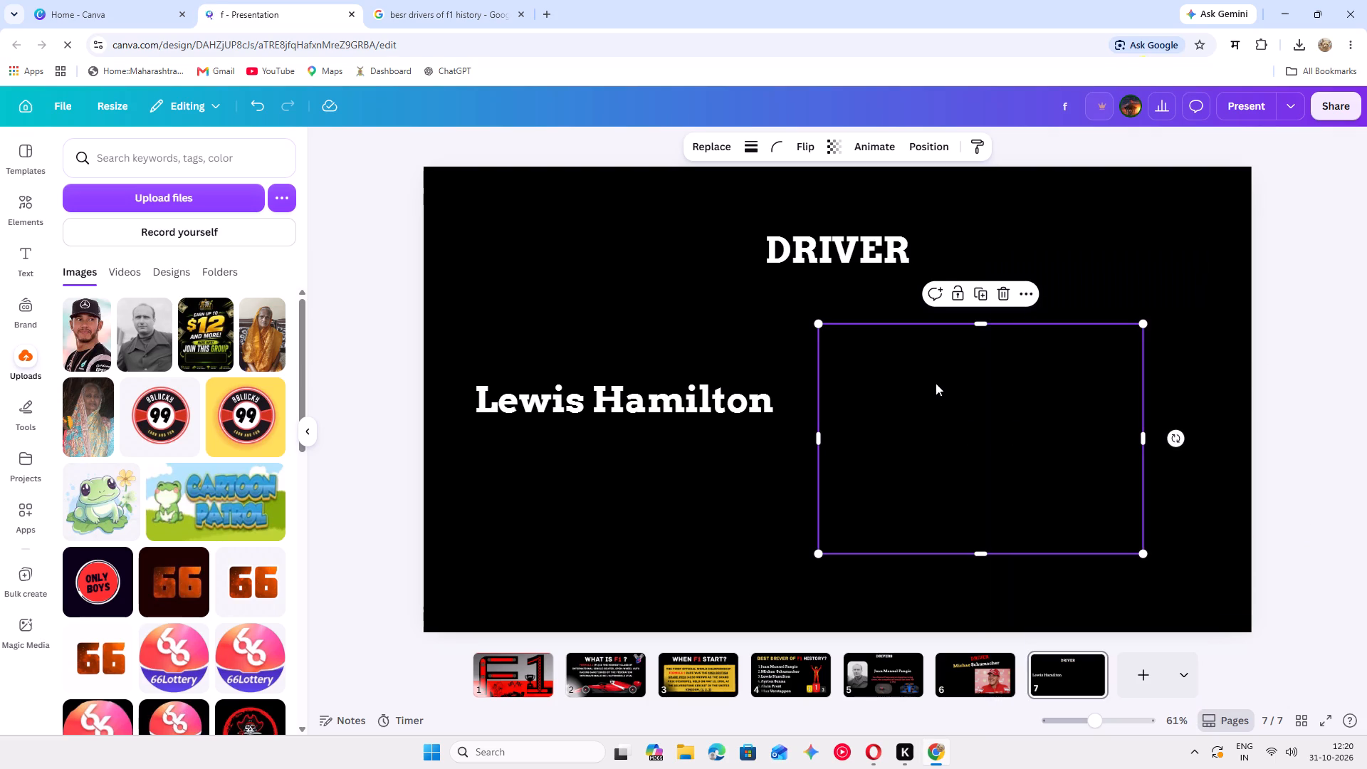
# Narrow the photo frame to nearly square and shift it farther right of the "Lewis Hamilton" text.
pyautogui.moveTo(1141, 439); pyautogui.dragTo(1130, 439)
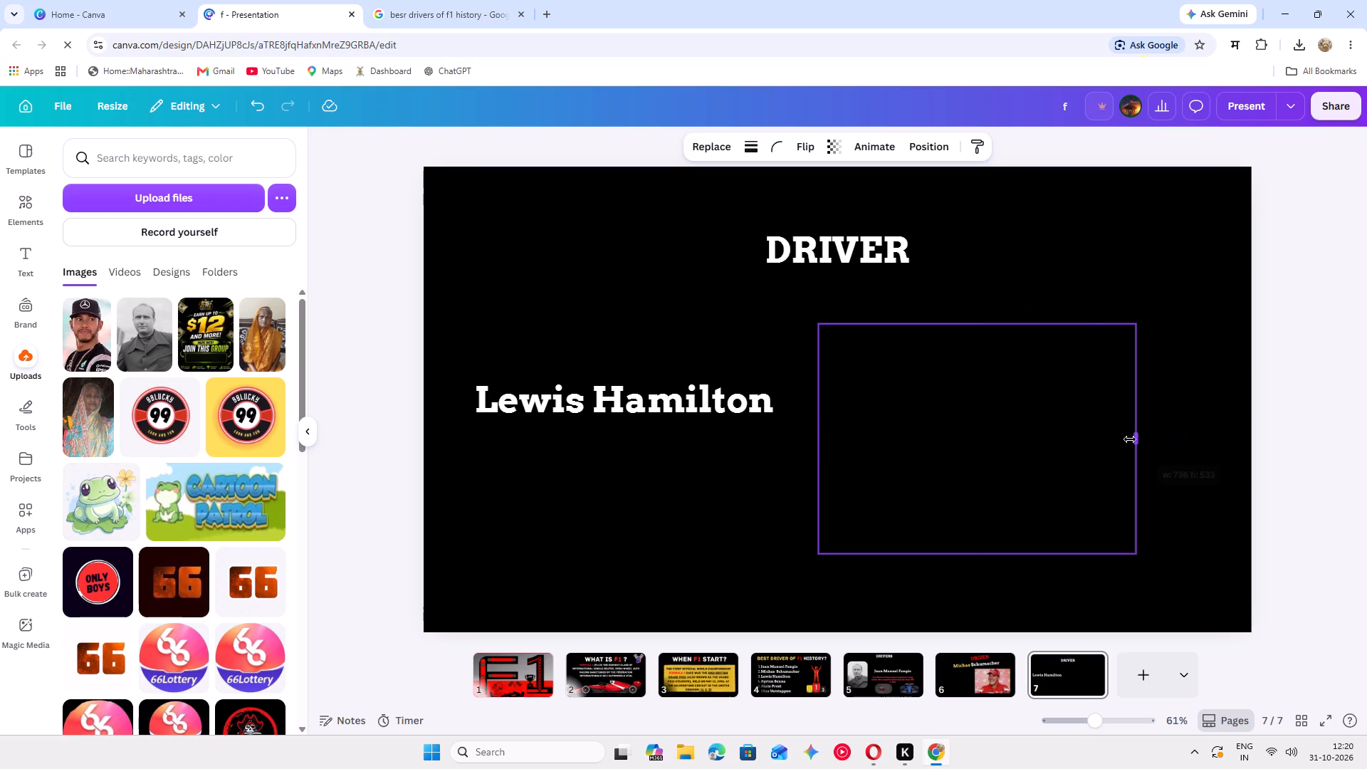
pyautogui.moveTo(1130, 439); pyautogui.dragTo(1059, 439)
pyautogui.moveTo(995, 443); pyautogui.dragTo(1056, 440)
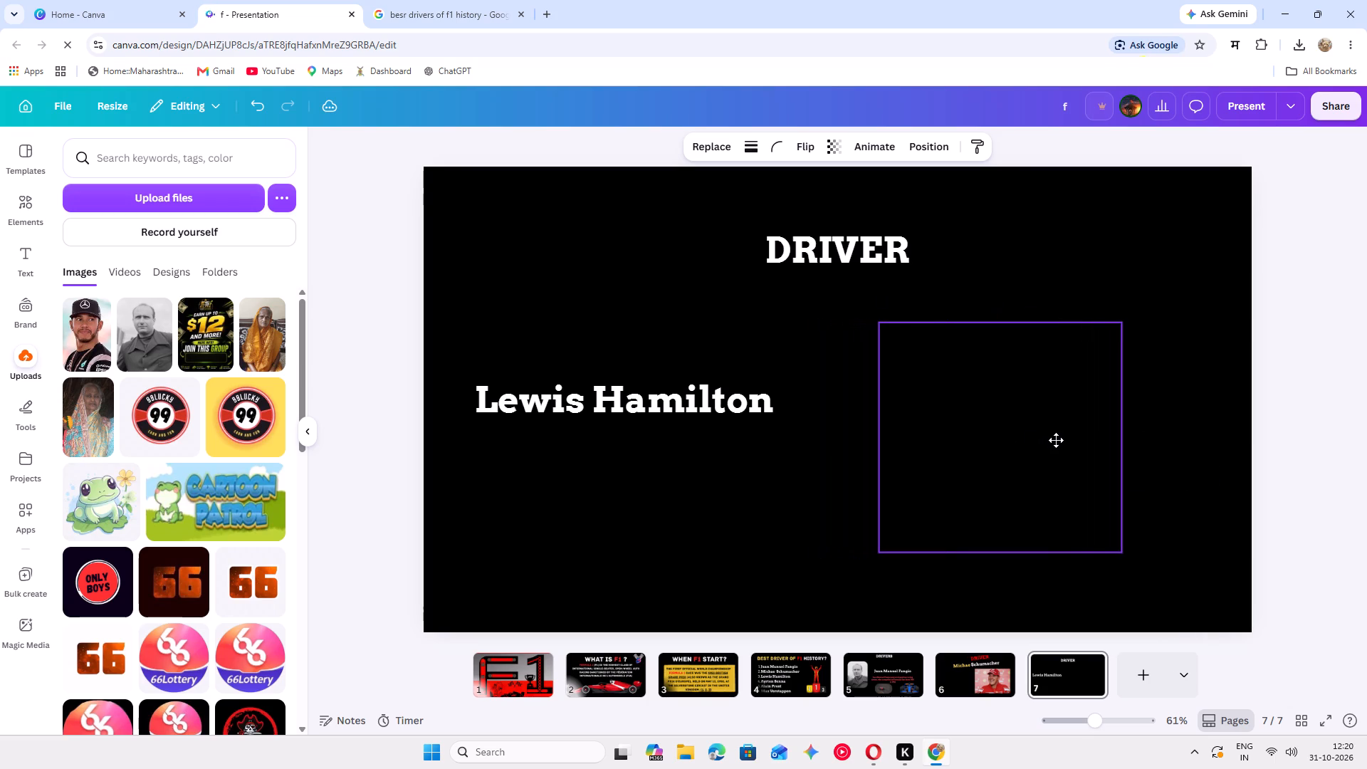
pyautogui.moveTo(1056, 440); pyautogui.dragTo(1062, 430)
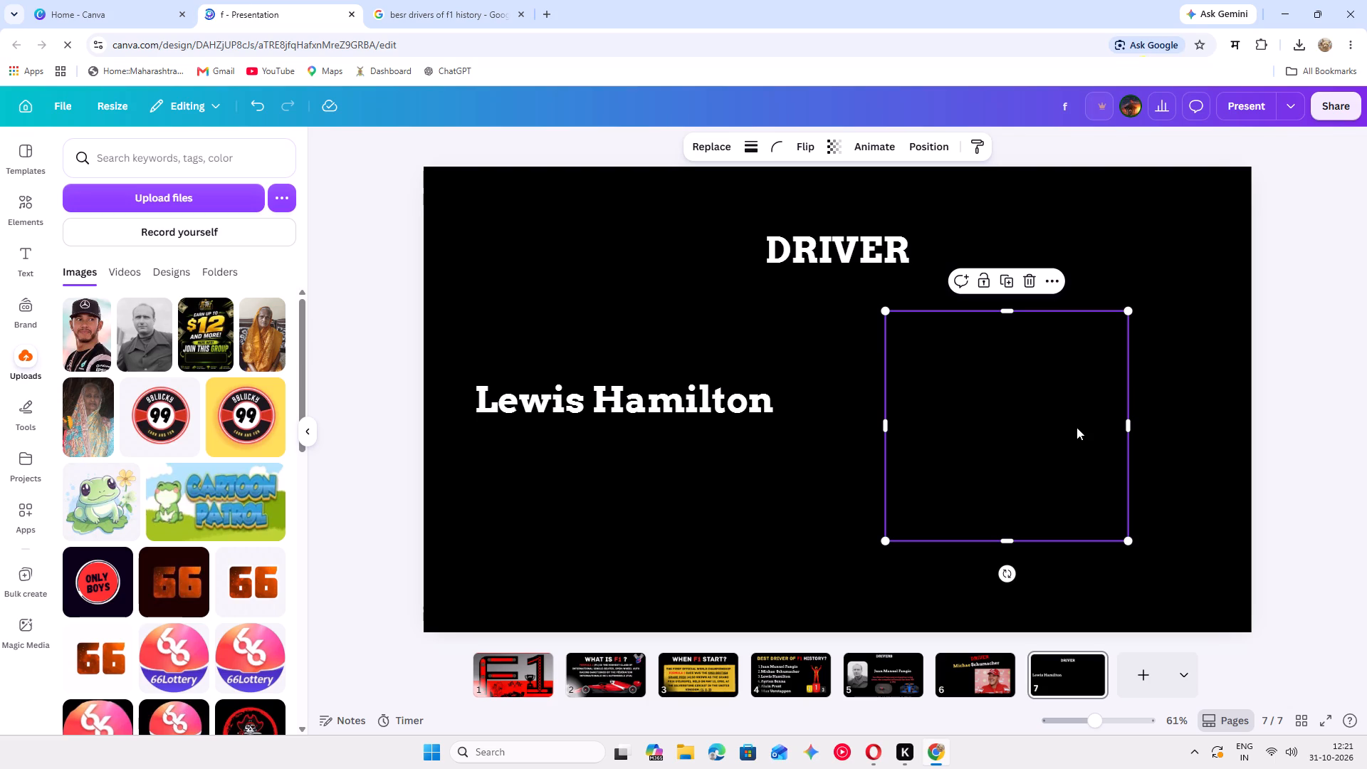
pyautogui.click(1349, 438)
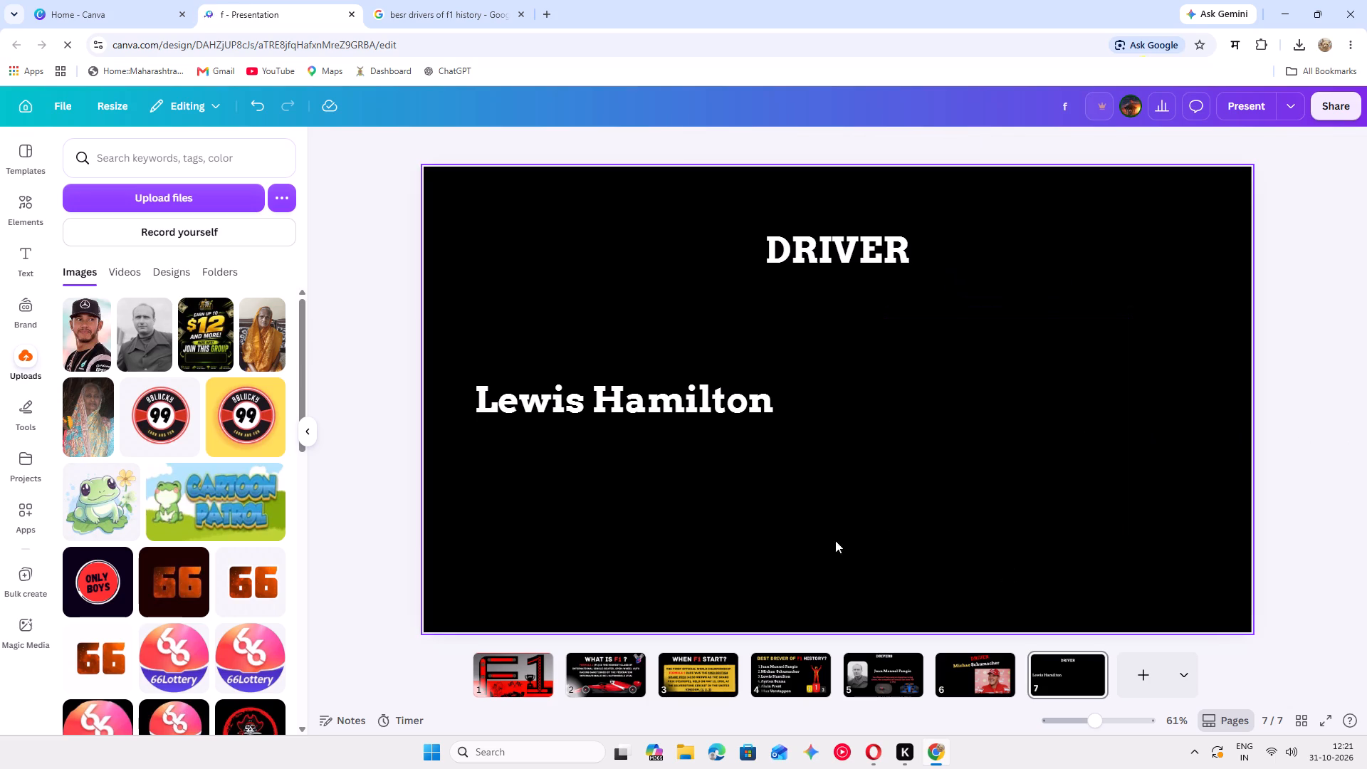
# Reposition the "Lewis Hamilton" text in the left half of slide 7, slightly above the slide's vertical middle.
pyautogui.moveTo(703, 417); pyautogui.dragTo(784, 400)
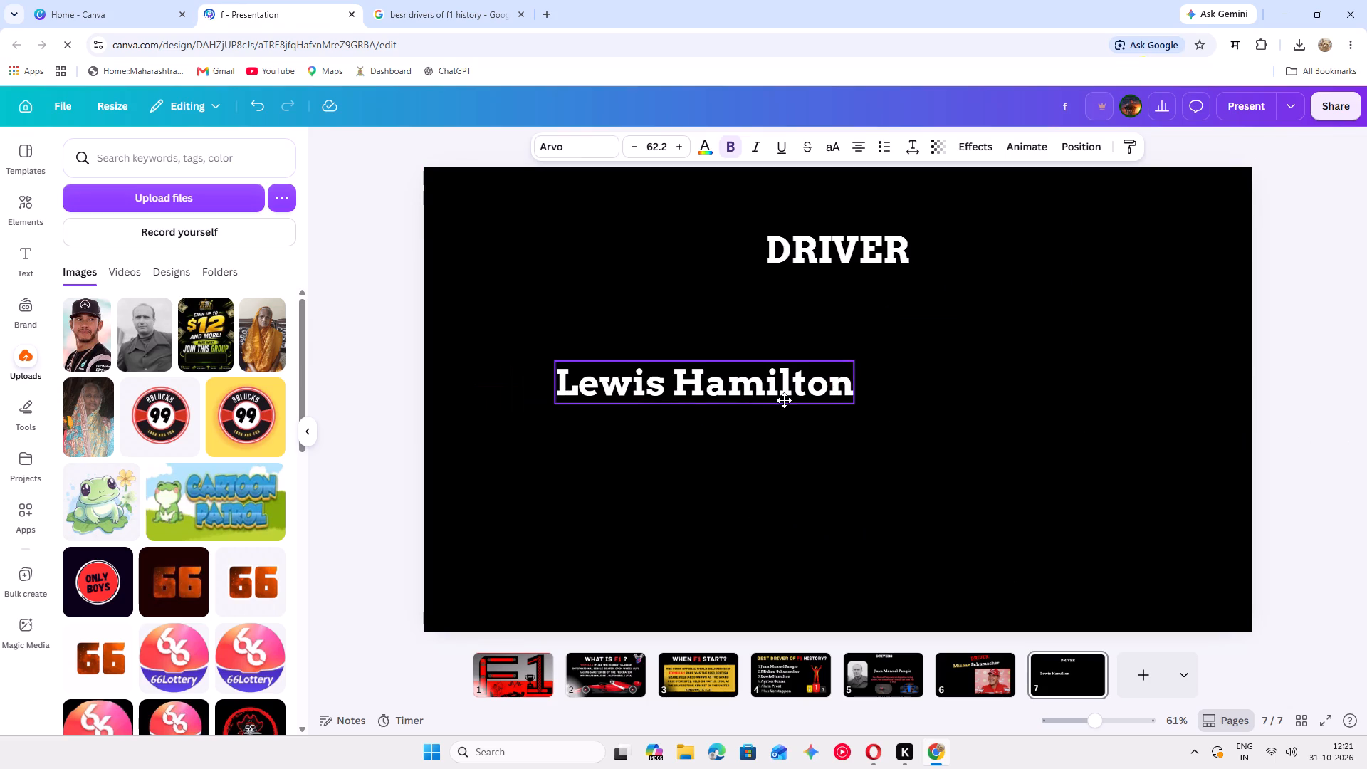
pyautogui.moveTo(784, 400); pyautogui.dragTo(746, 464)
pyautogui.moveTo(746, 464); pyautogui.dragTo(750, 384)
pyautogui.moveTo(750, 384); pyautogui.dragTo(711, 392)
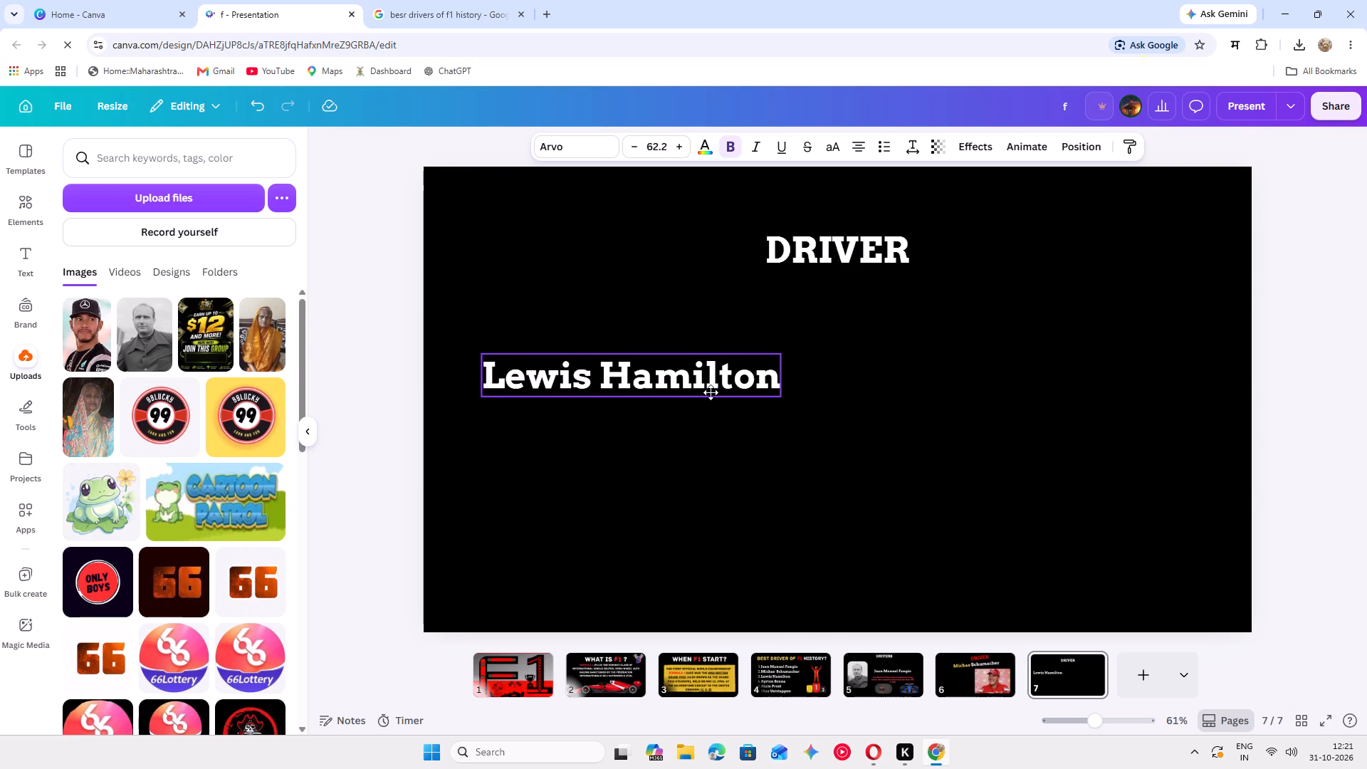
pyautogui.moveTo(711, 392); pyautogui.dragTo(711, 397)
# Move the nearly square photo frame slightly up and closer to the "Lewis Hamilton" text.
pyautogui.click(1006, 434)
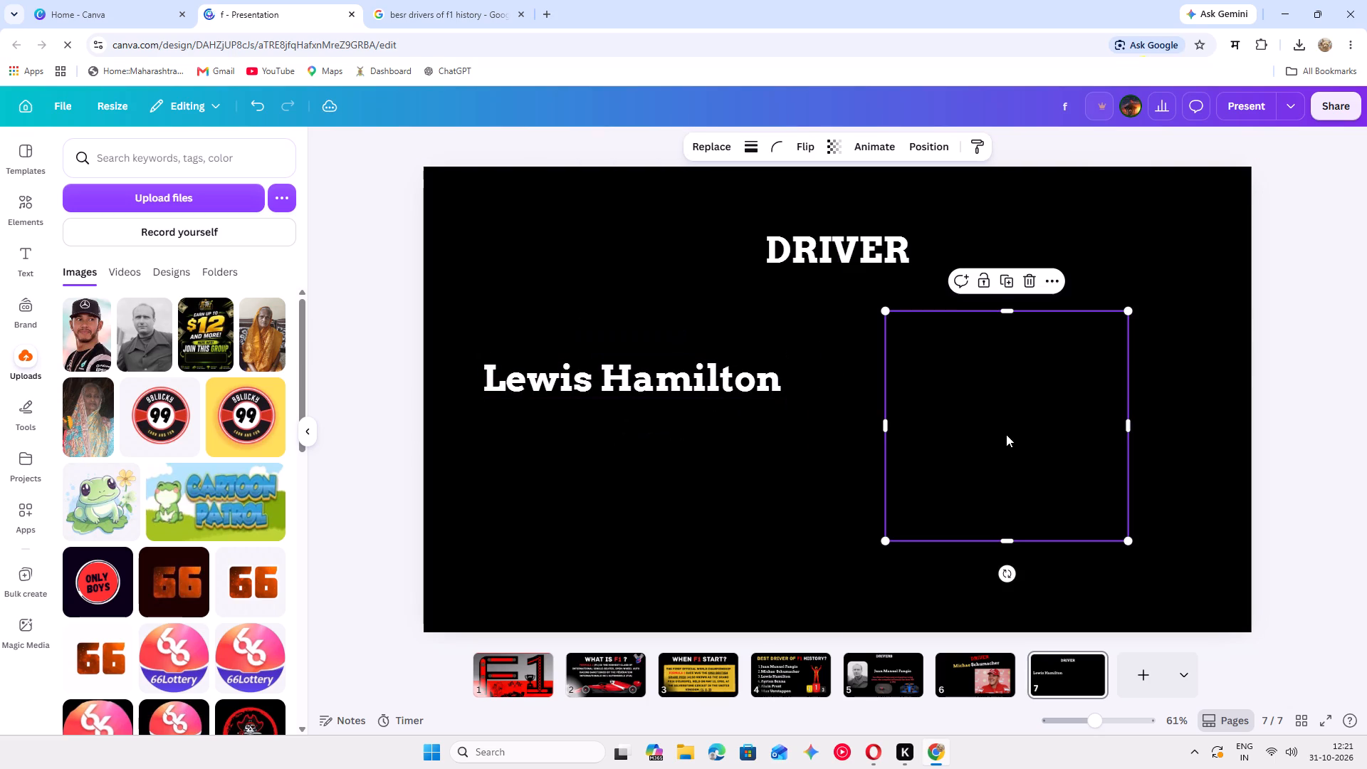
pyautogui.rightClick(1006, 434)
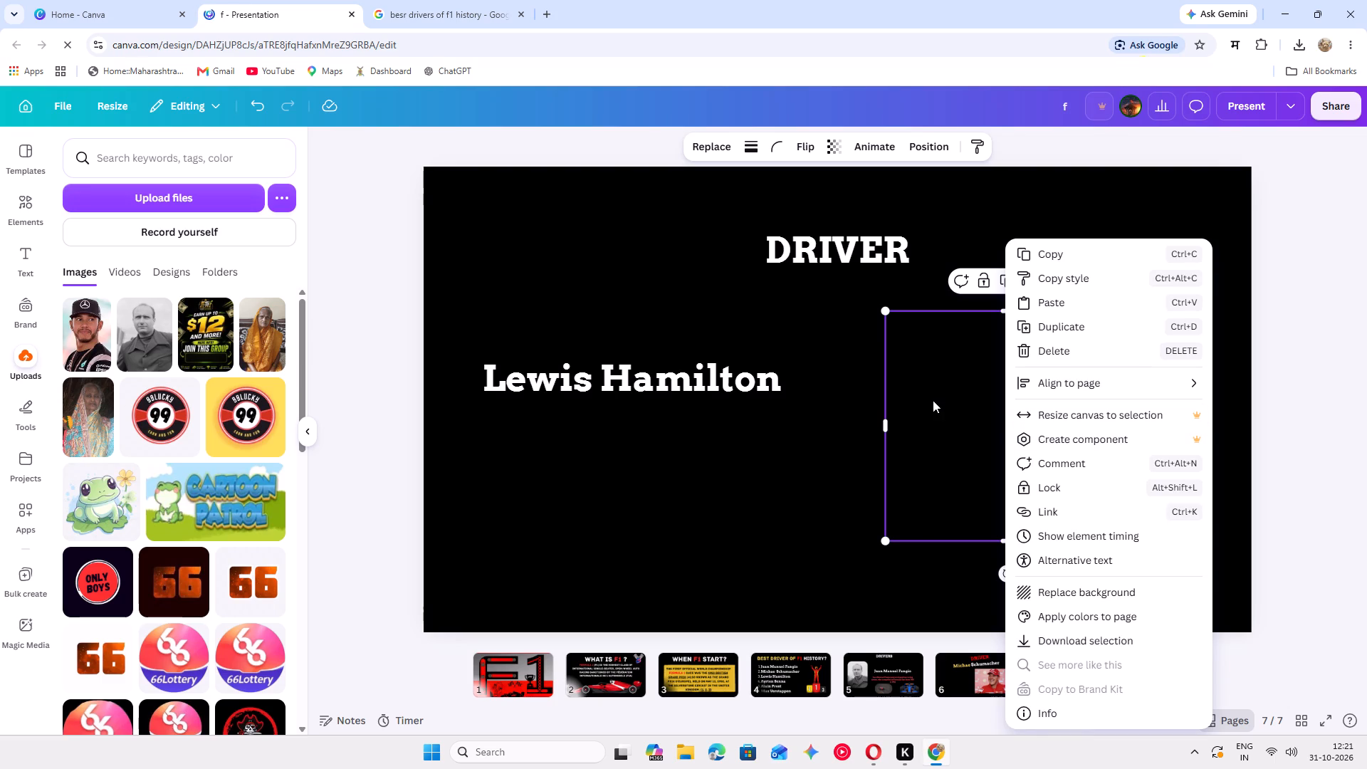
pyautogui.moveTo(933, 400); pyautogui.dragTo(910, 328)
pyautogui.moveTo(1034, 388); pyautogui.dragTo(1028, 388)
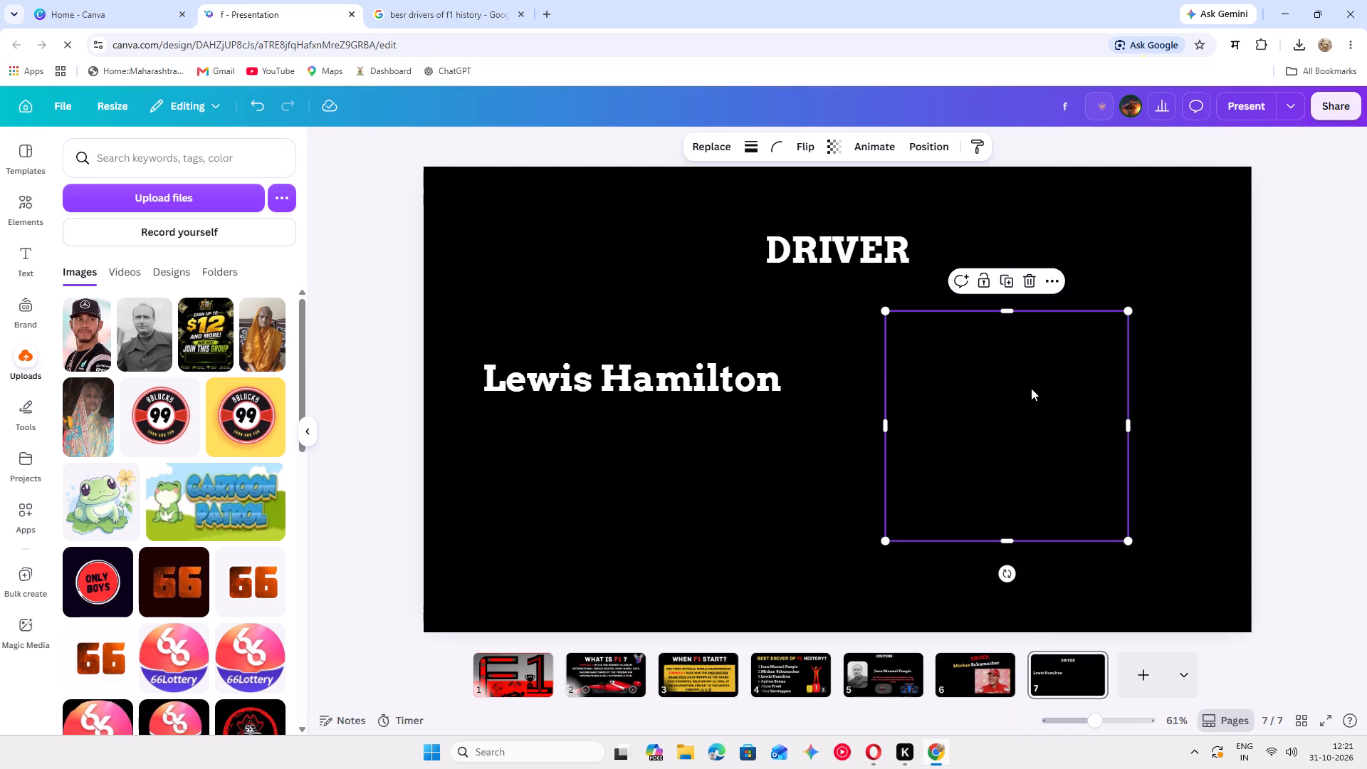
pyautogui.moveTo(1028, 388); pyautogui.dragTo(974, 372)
# Replace the nearly square photo frame with a fresh copy of the uploaded driver photo, placed to the right of the name.
pyautogui.click(93, 338)
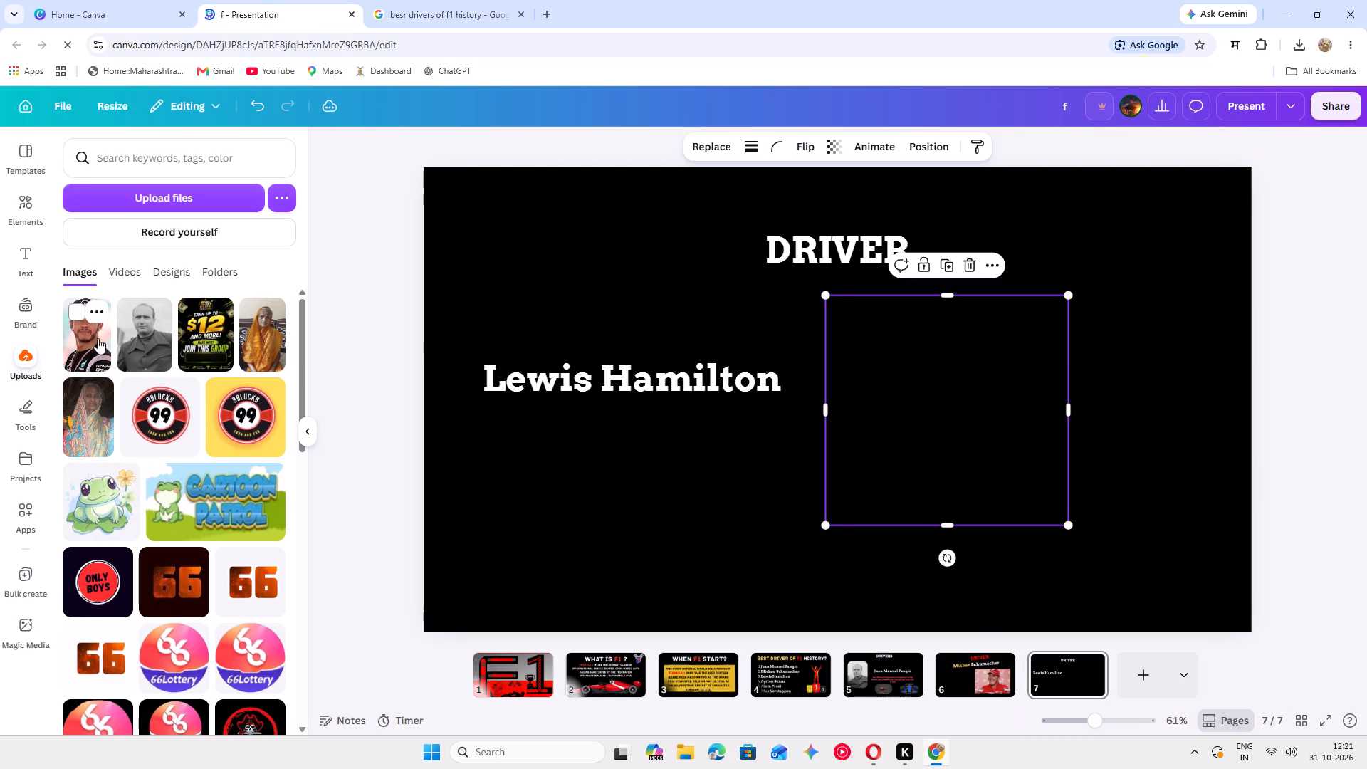
pyautogui.moveTo(831, 403); pyautogui.dragTo(885, 441)
pyautogui.moveTo(1035, 453); pyautogui.dragTo(1170, 460)
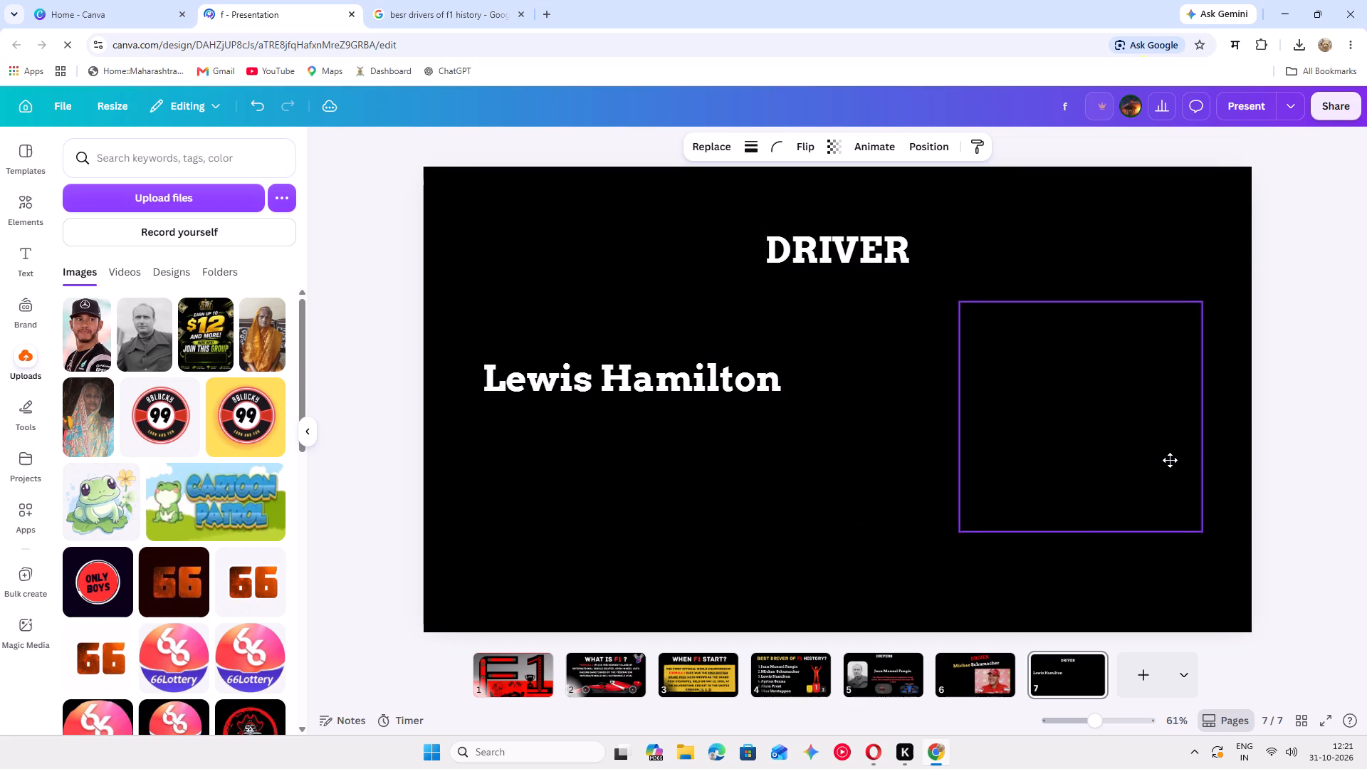
pyautogui.moveTo(1170, 460); pyautogui.dragTo(1183, 478)
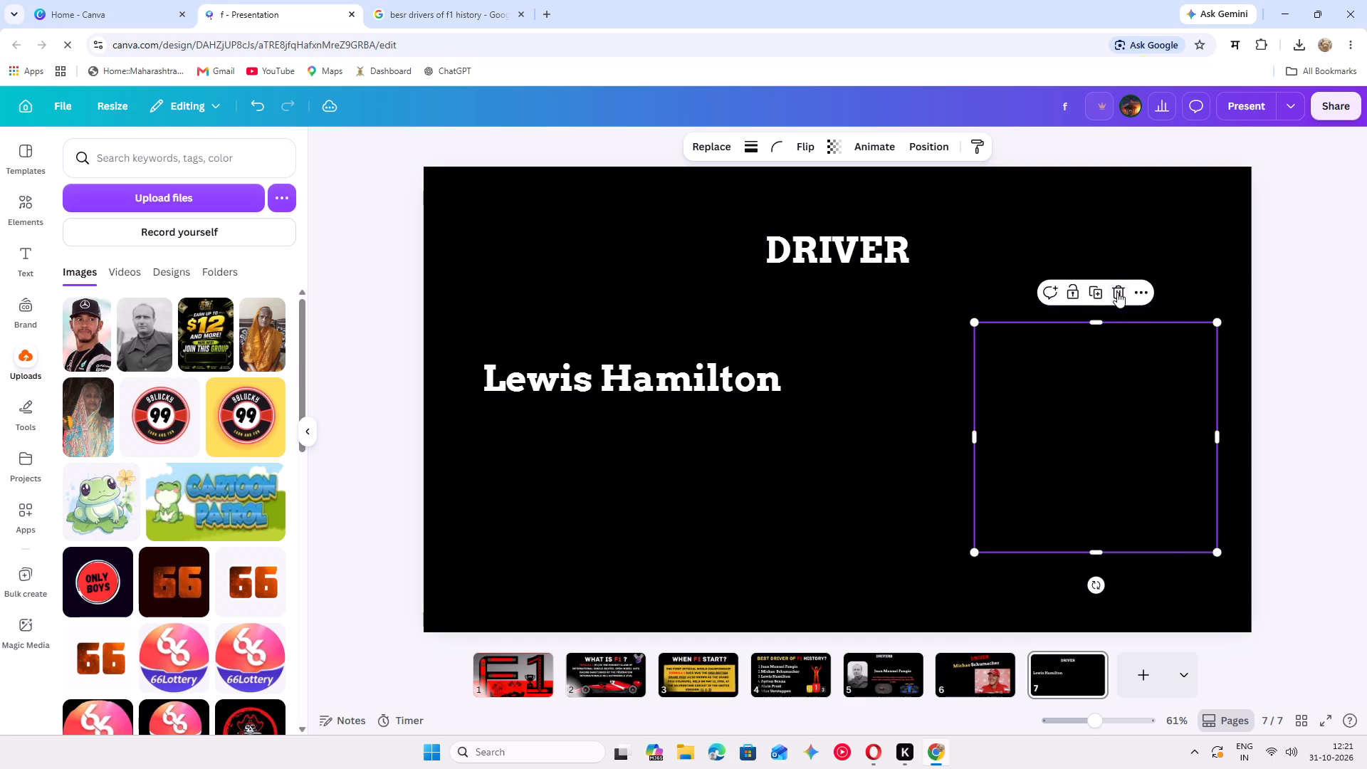
pyautogui.click(1117, 292)
pyautogui.moveTo(884, 409); pyautogui.dragTo(995, 391)
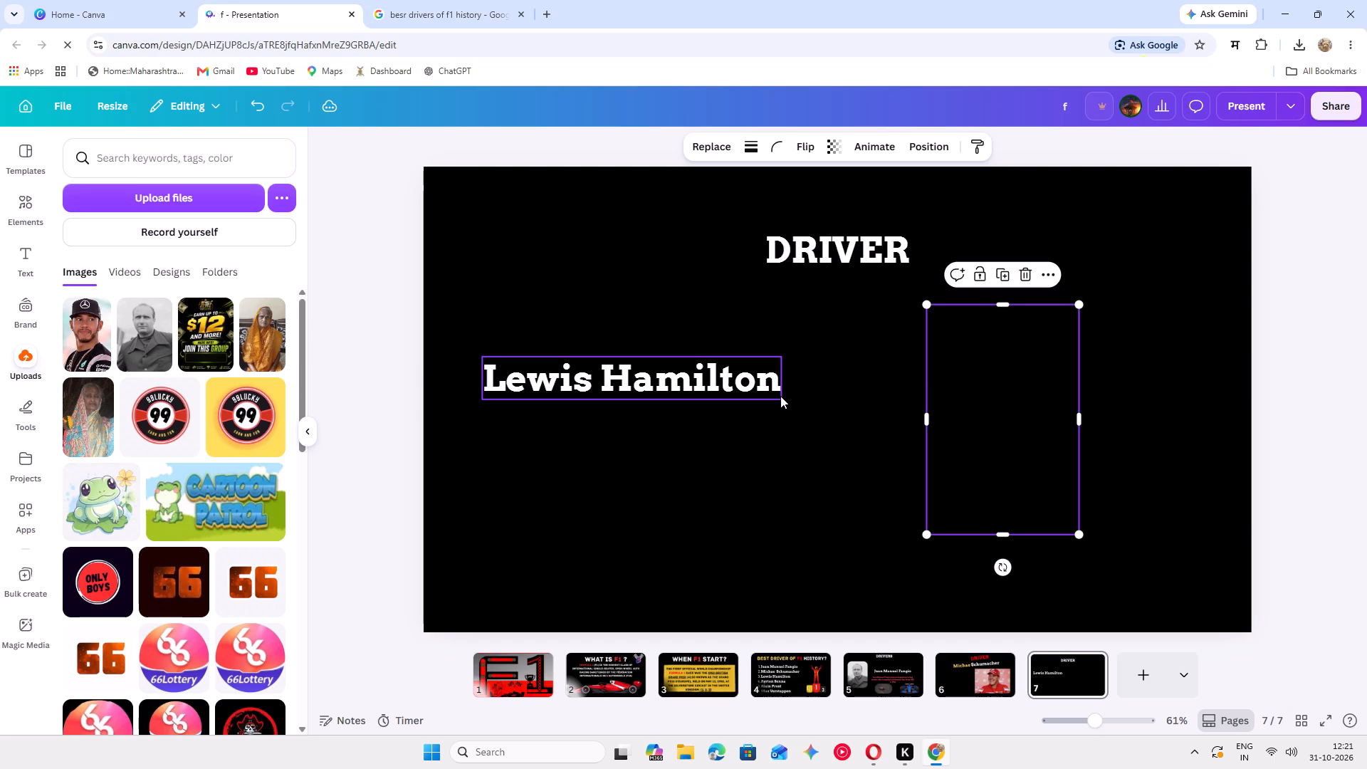
# Move the "Lewis Hamilton" text toward the photo at slide 7's vertical middle and enlarge it to font size 67.1.
pyautogui.moveTo(781, 395); pyautogui.dragTo(814, 412)
pyautogui.moveTo(814, 419); pyautogui.dragTo(831, 449)
pyautogui.click(831, 449)
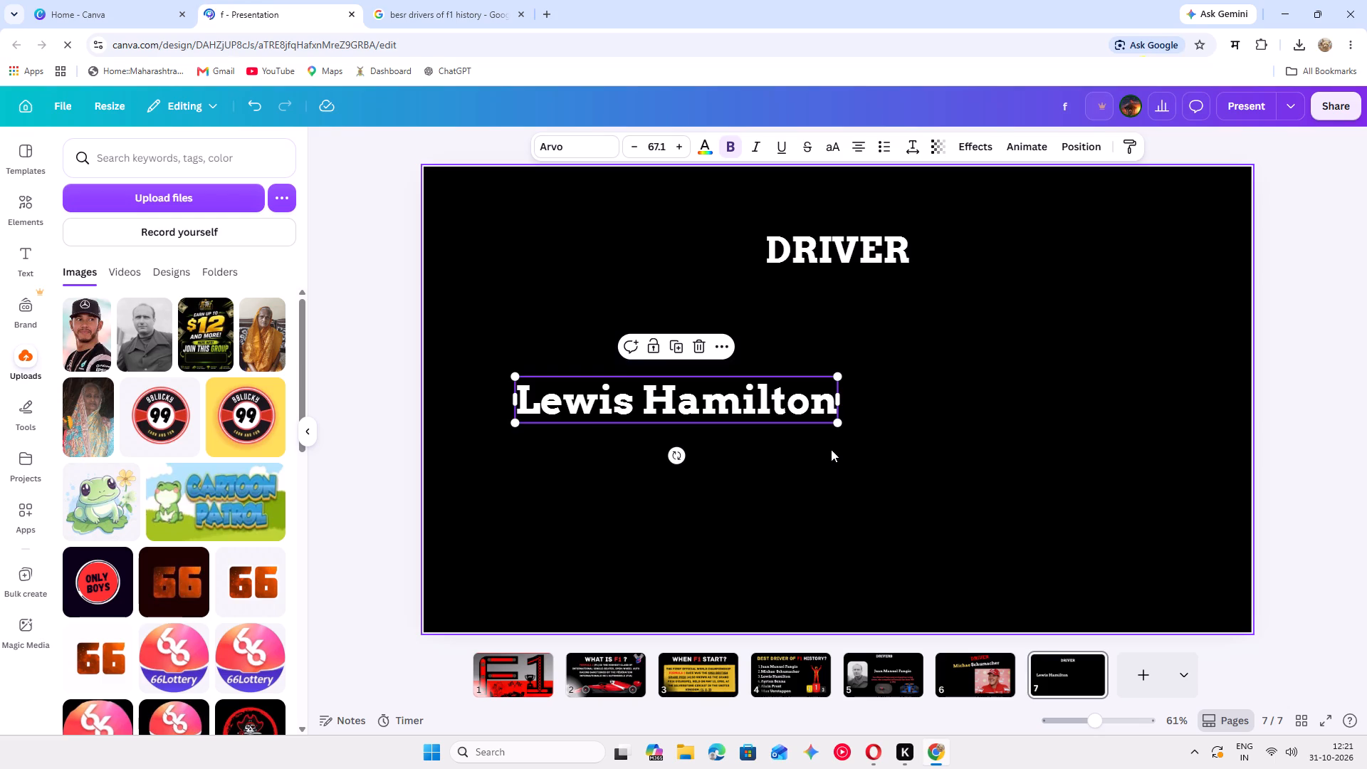
# Add a blank slide 8 after the Lewis Hamilton slide.
pyautogui.click(837, 449)
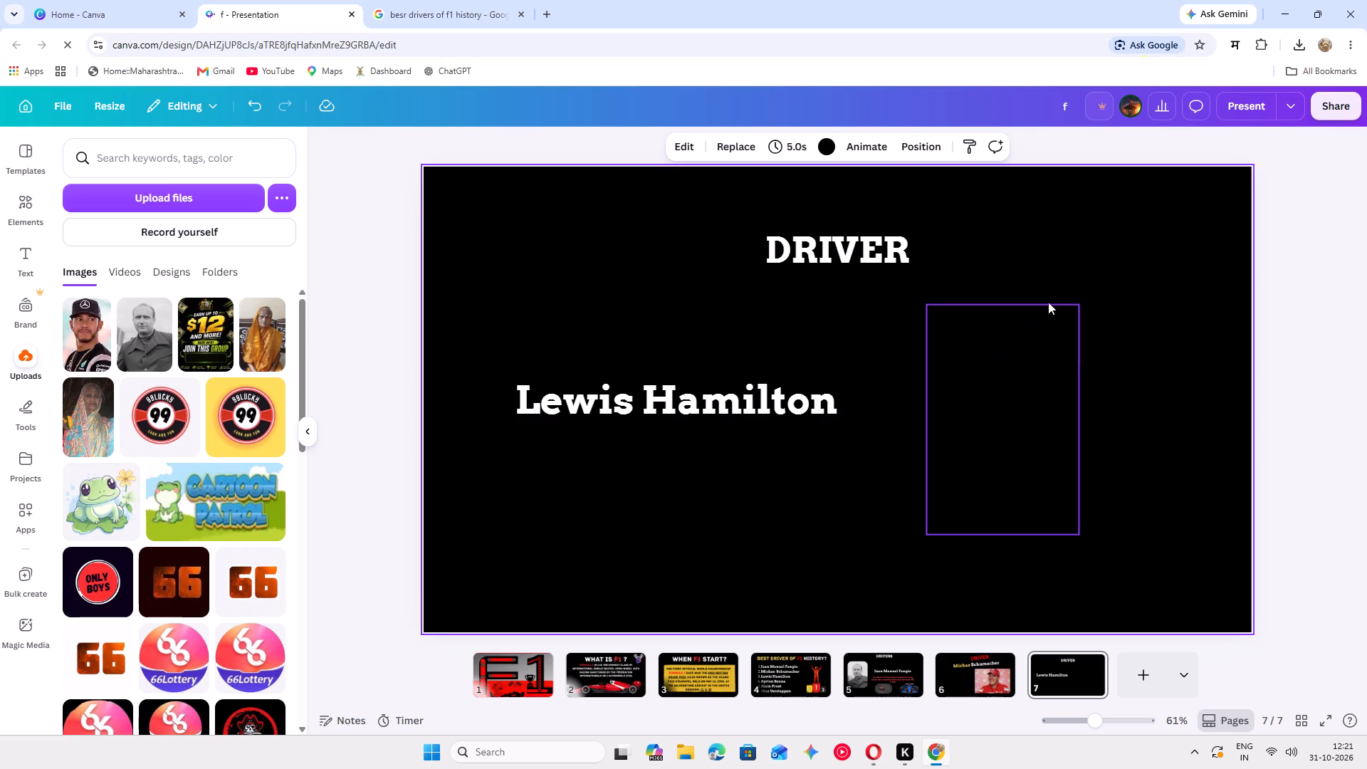
pyautogui.click(1048, 249)
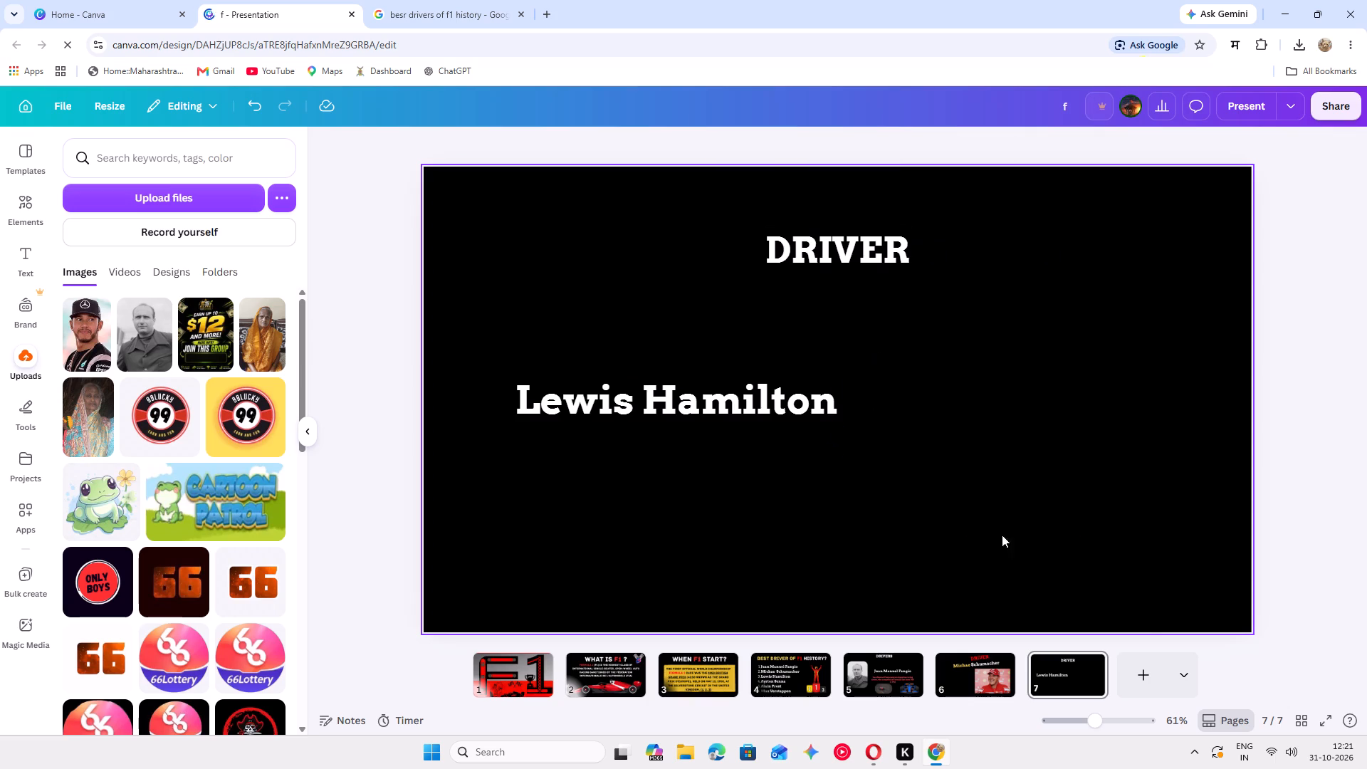
pyautogui.click(1139, 675)
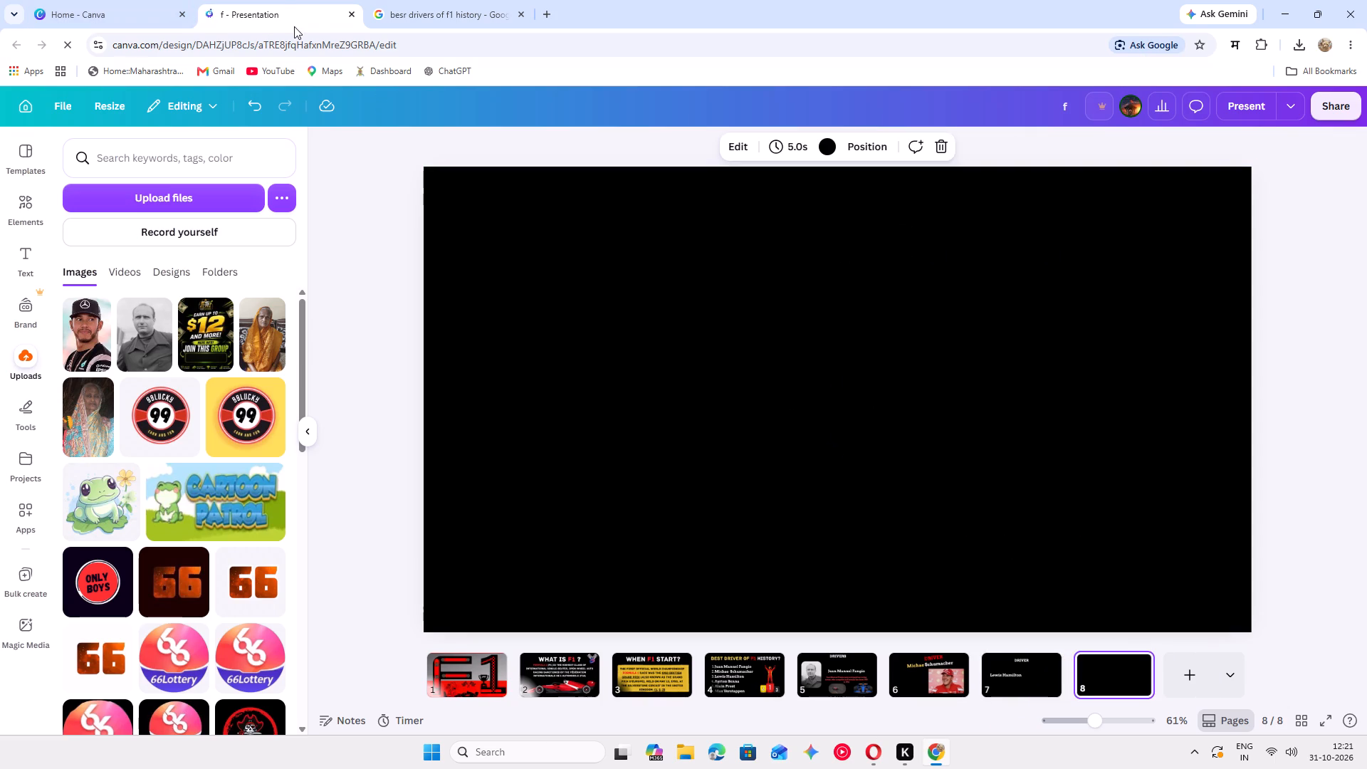
# Copy the name "Ayrton Senna" from the All-Time Greats table in the Google search results.
pyautogui.click(488, 23)
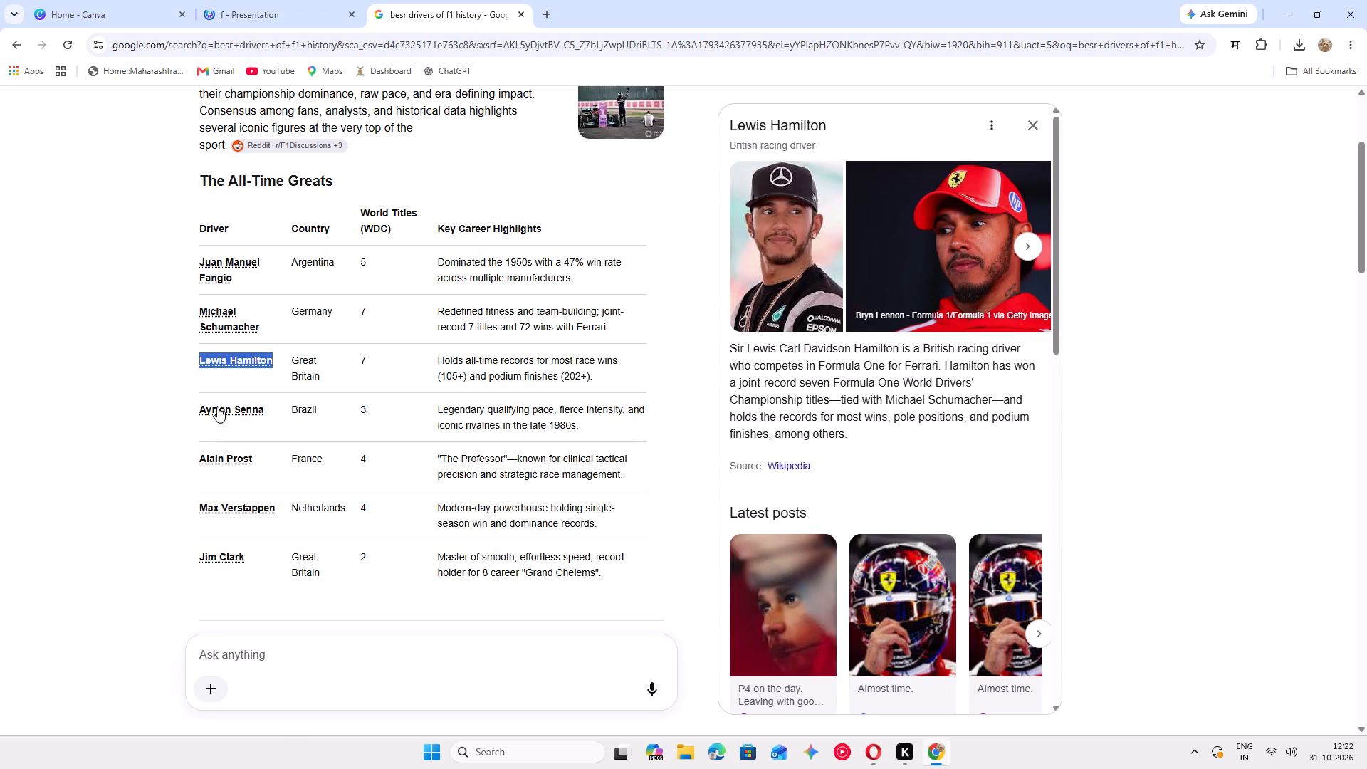
pyautogui.click(146, 417)
pyautogui.moveTo(271, 409); pyautogui.dragTo(256, 409)
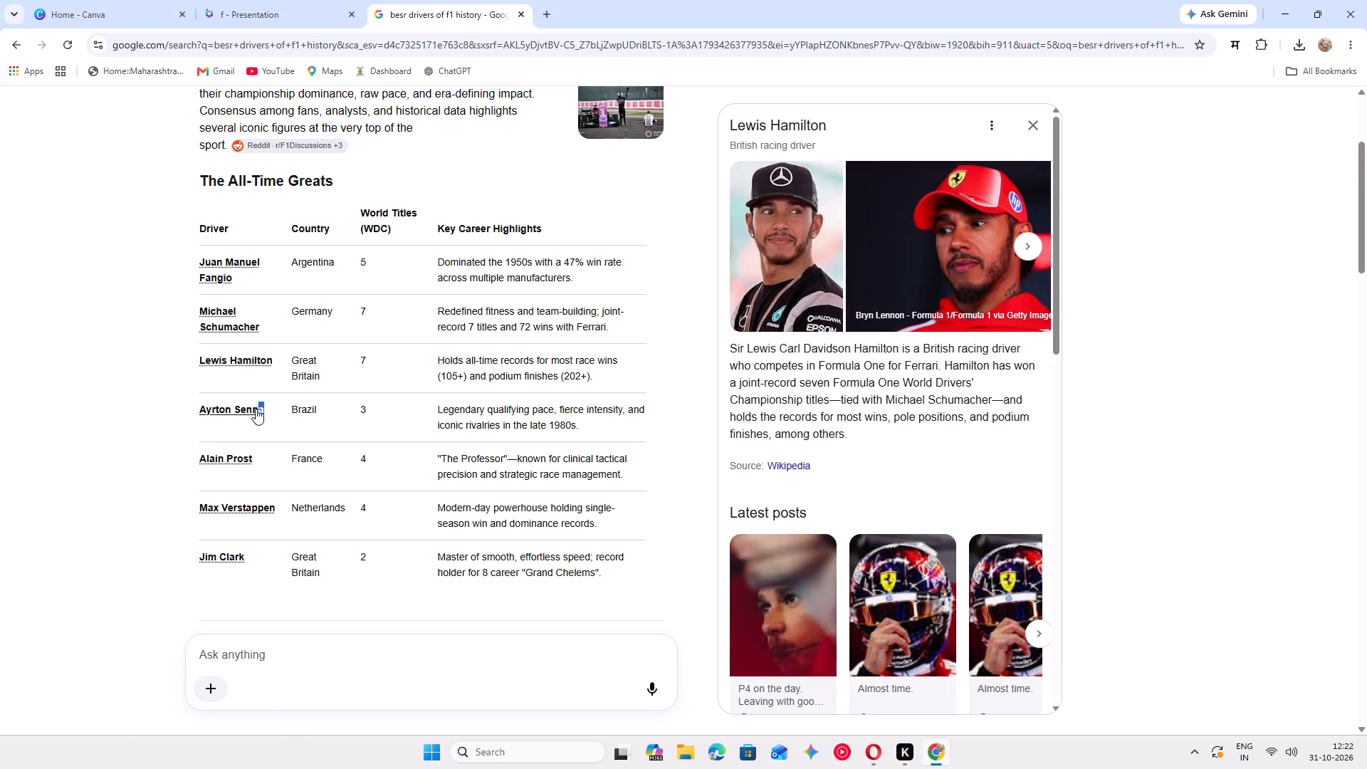
pyautogui.moveTo(256, 409); pyautogui.dragTo(197, 402)
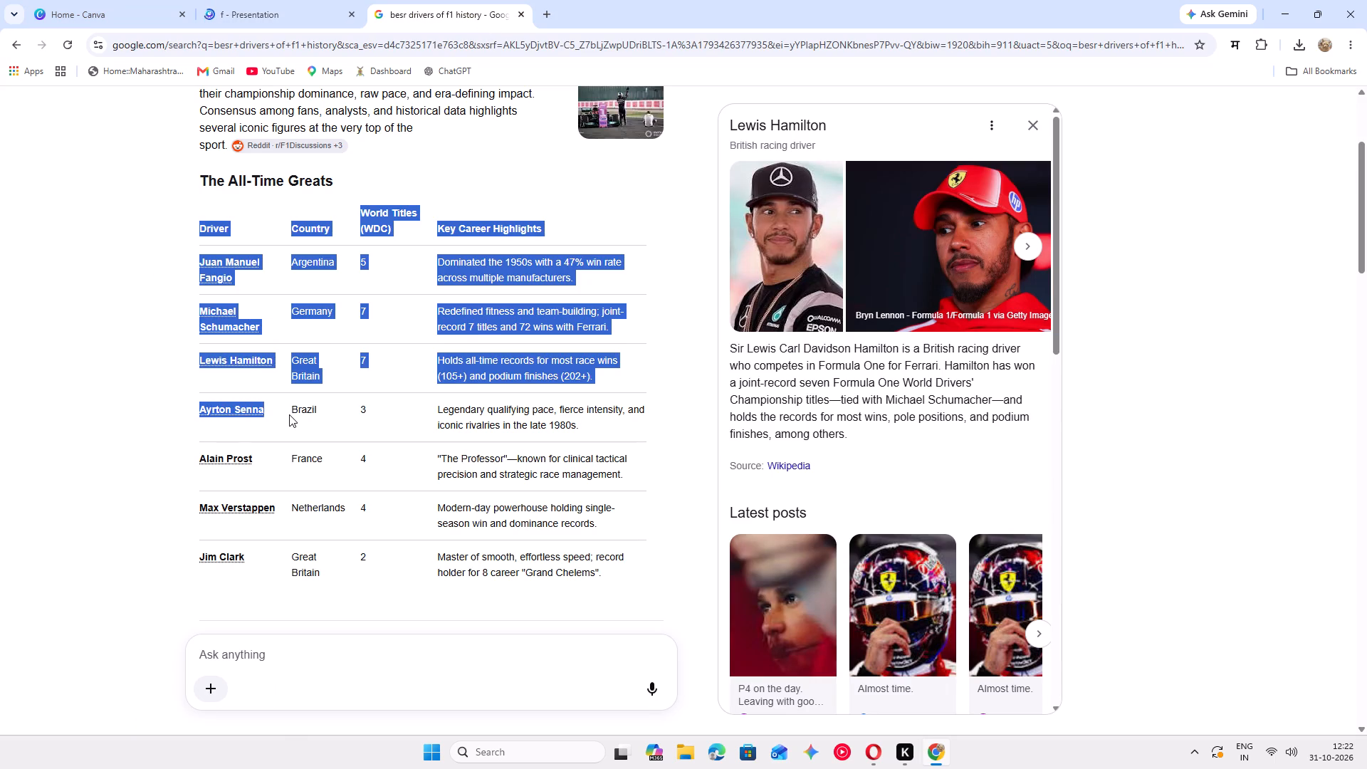
pyautogui.click(289, 414)
pyautogui.click(256, 413)
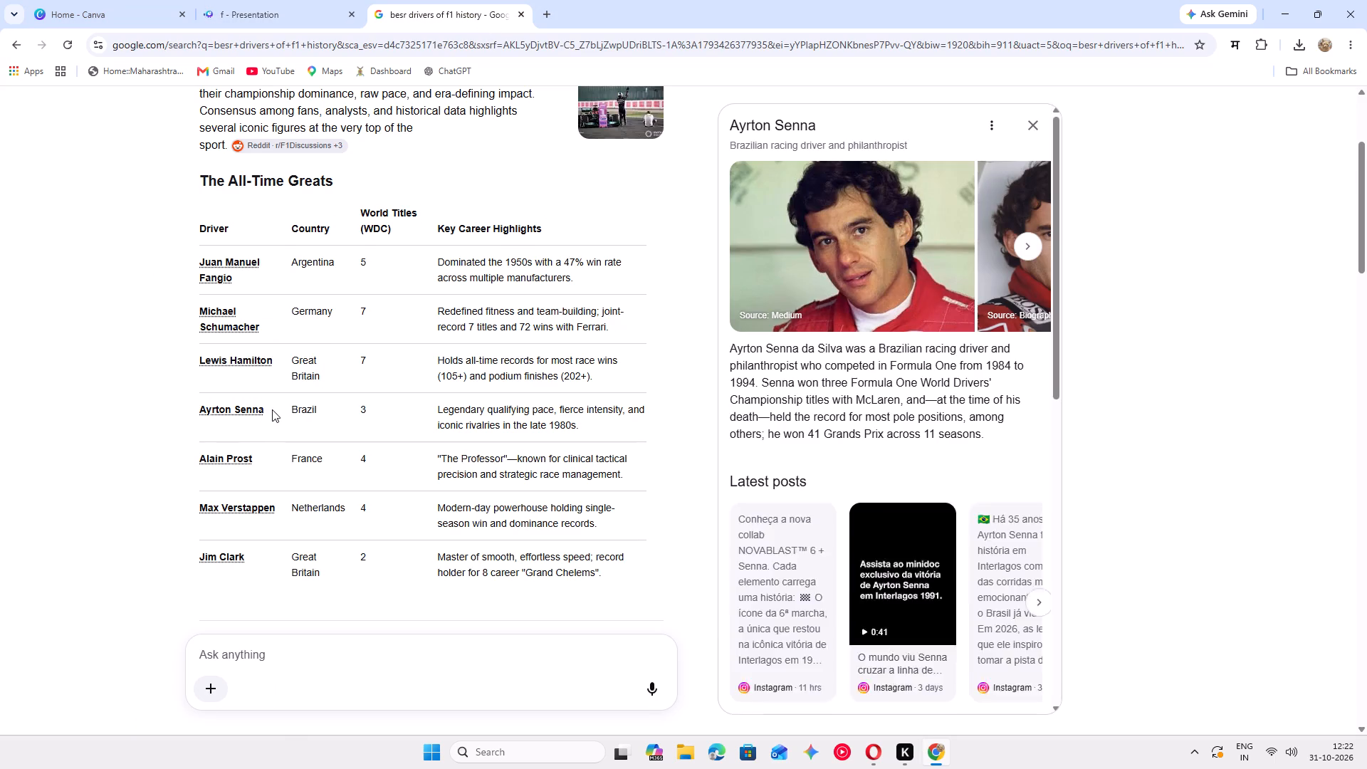
pyautogui.moveTo(272, 409); pyautogui.dragTo(200, 413)
pyautogui.rightClick(209, 412)
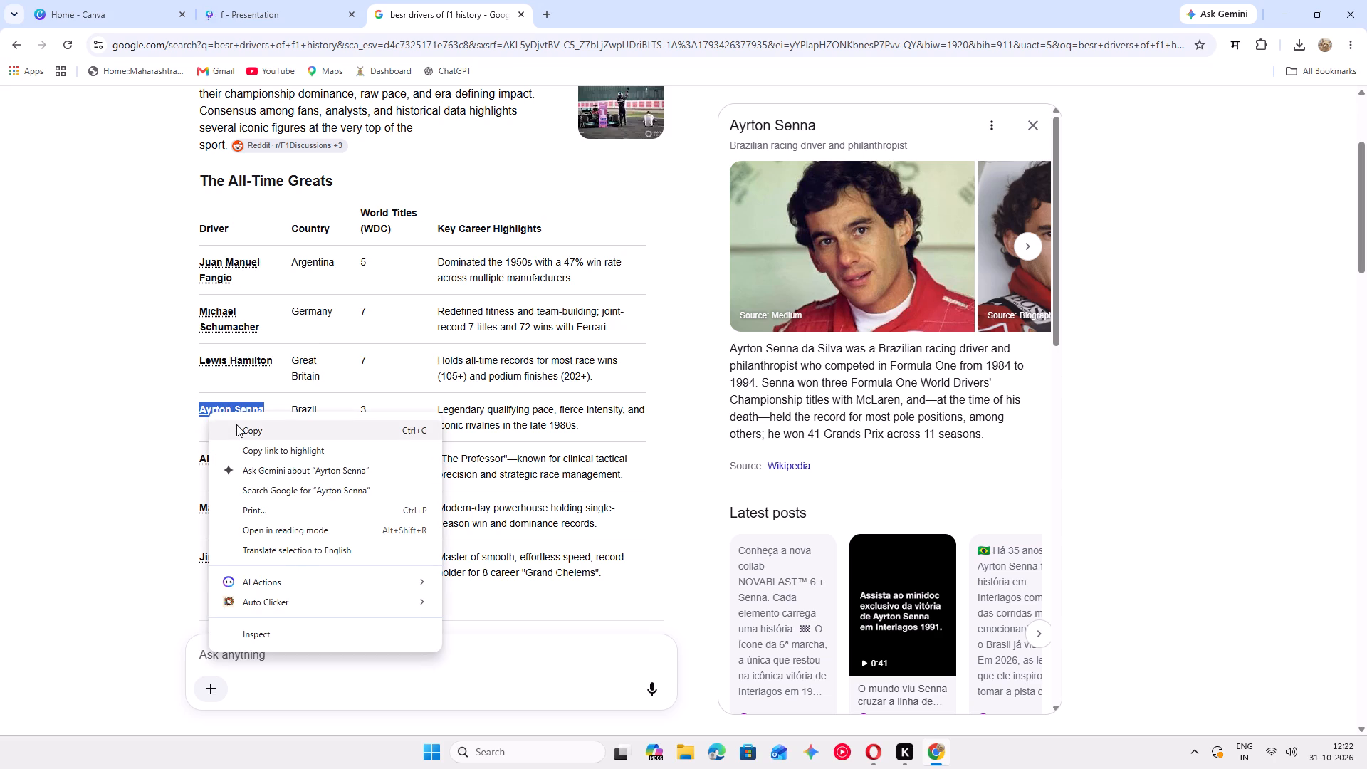
pyautogui.click(236, 424)
# Add a text box to slide 8 in the presentation containing the copied name "Ayrton Senna".
pyautogui.click(266, 9)
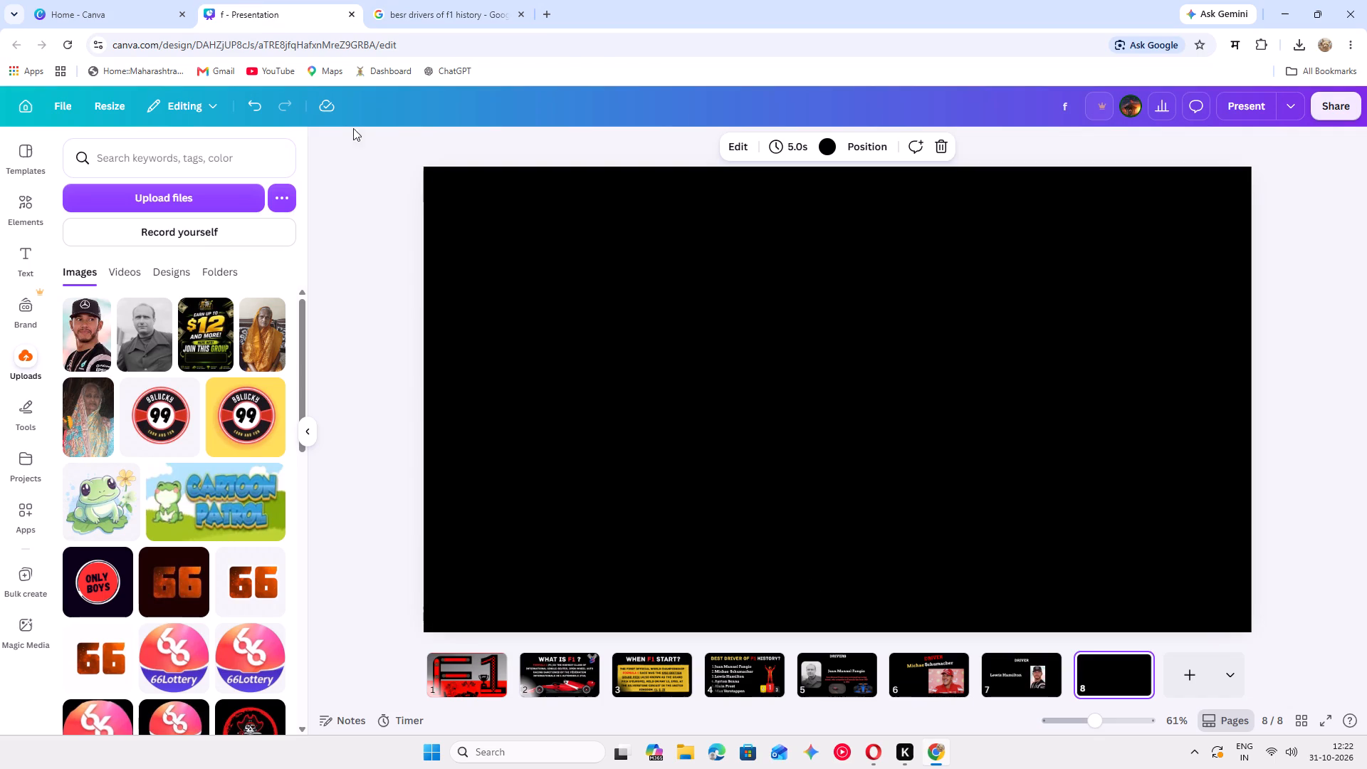
pyautogui.click(16, 270)
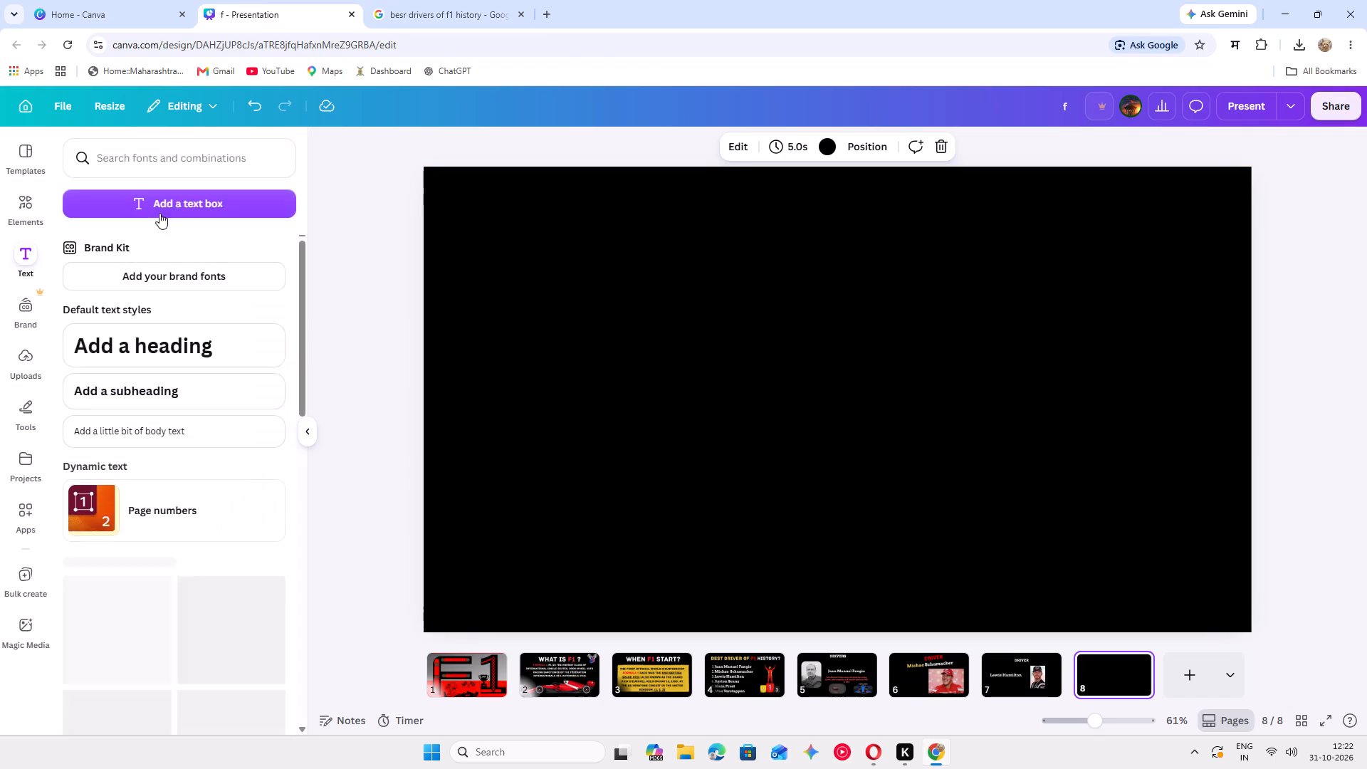
pyautogui.click(164, 209)
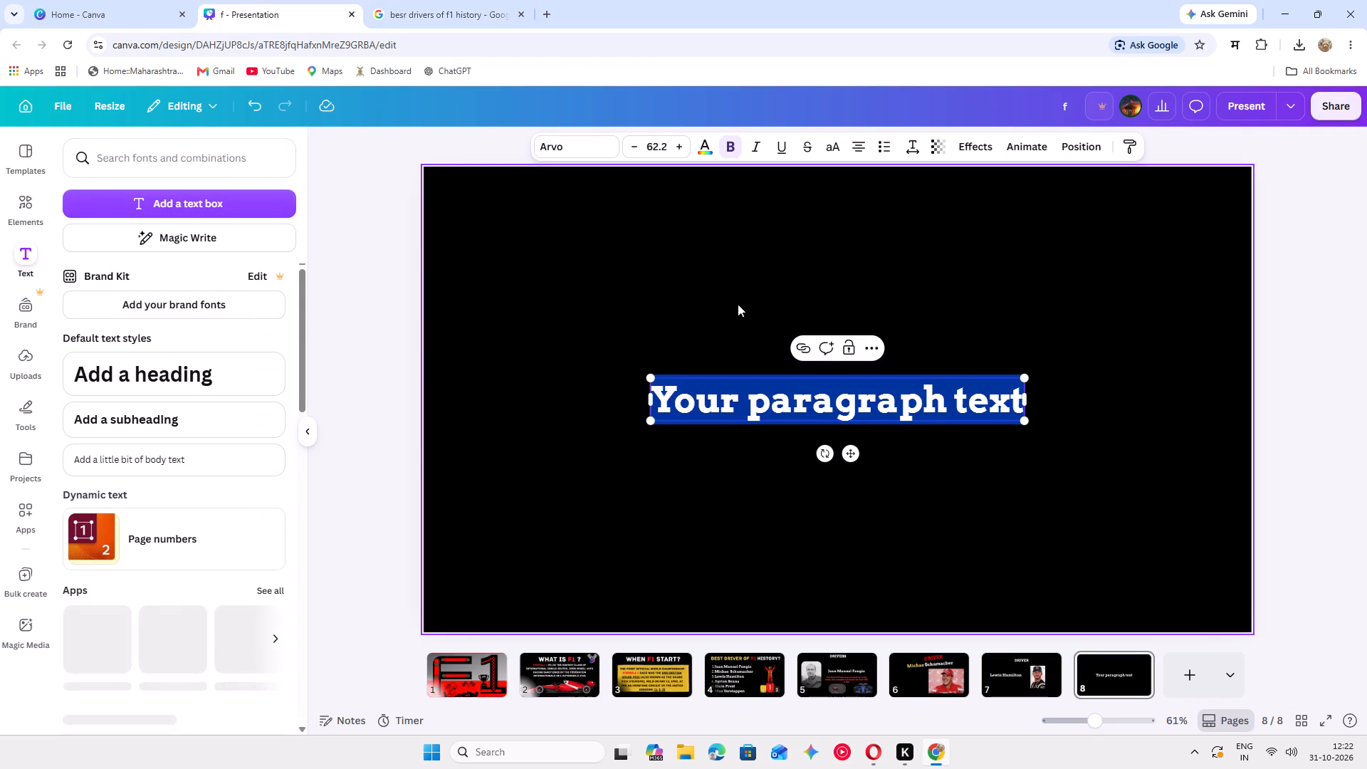
pyautogui.hotkey('ctrl', 'v')
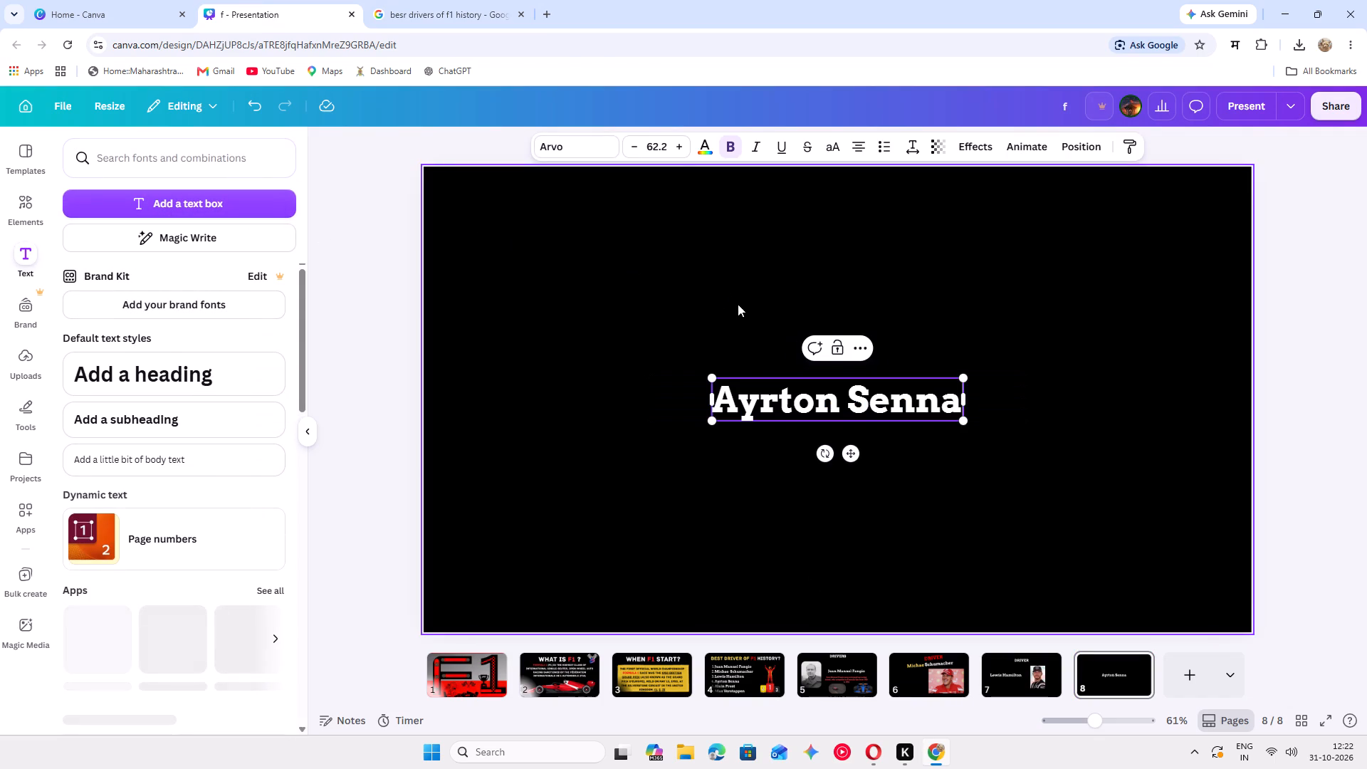
pyautogui.moveTo(1120, 417); pyautogui.dragTo(1113, 418)
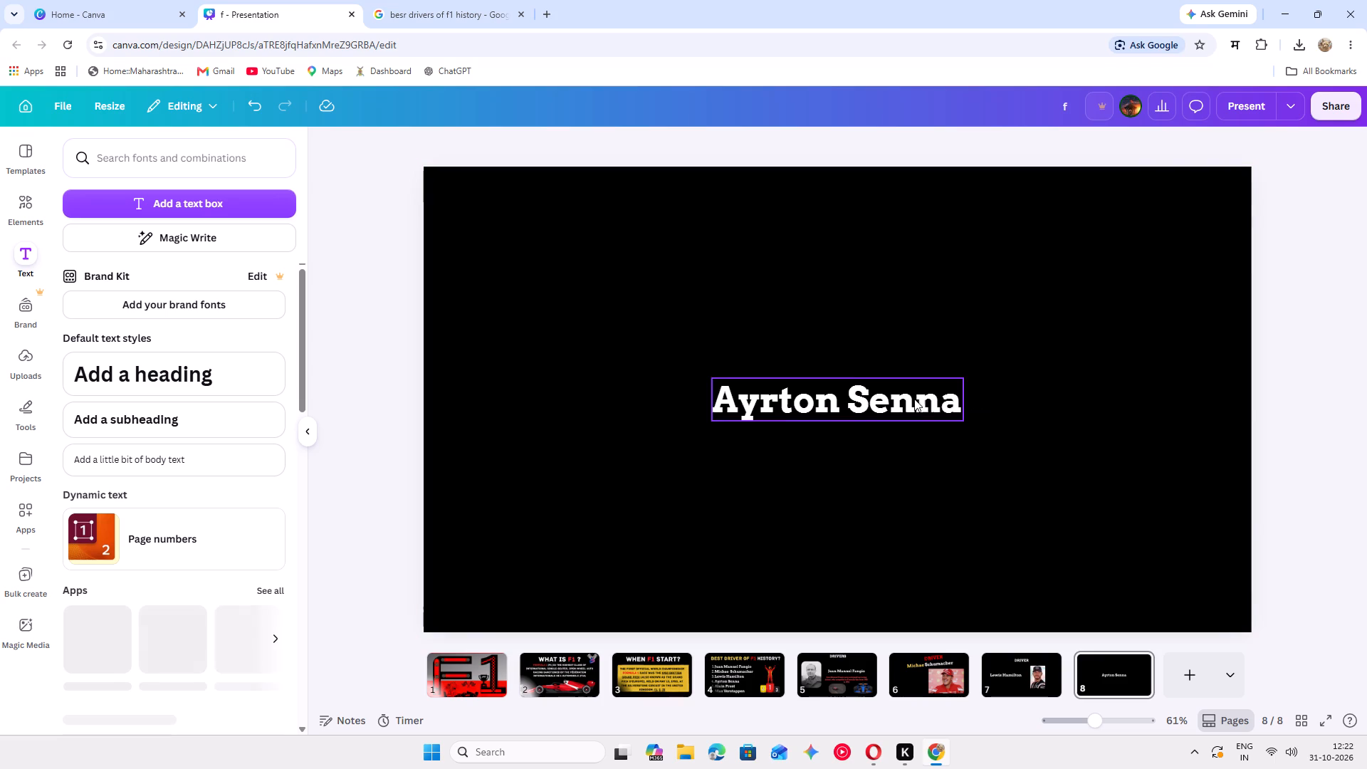
# Enlarge the "Ayrton Senna" text to font size 90.7 and centre it horizontally in slide 8's upper half.
pyautogui.moveTo(902, 381); pyautogui.dragTo(896, 298)
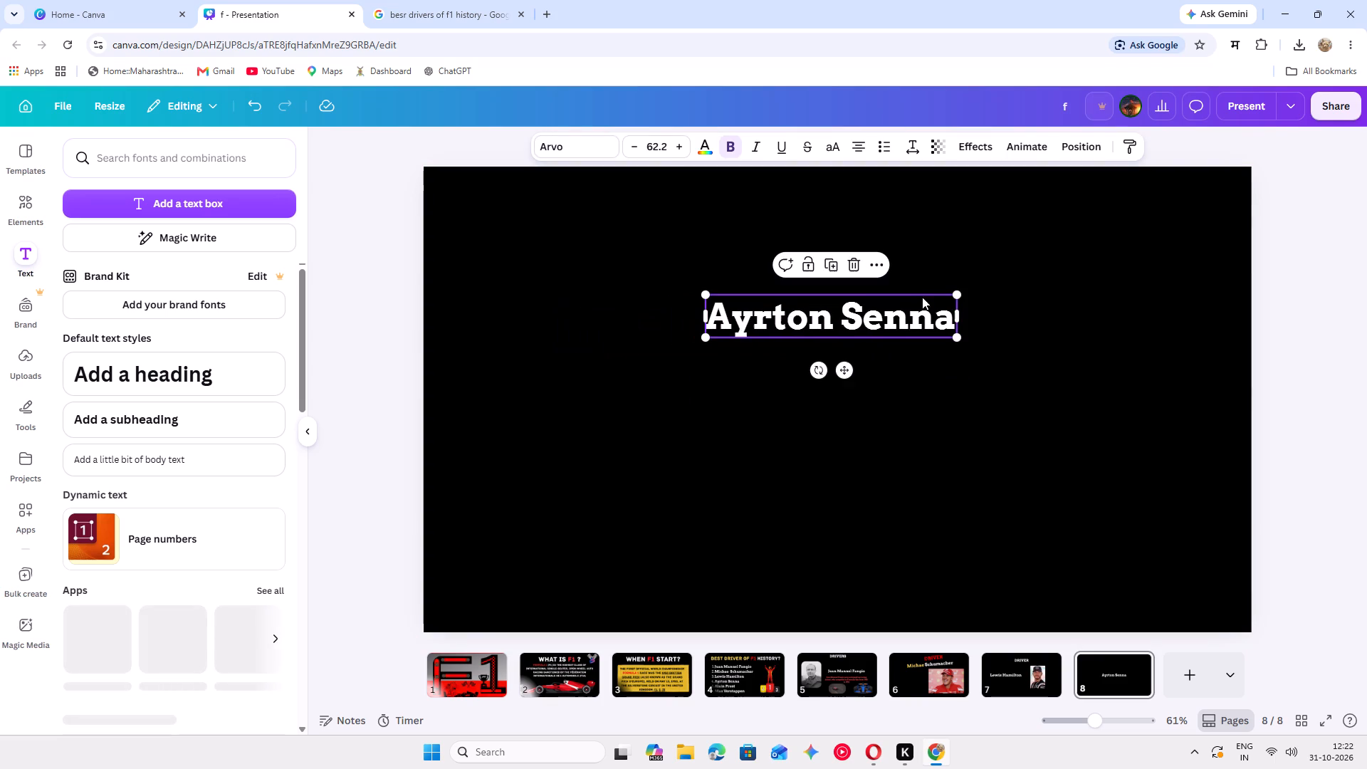
pyautogui.moveTo(955, 338); pyautogui.dragTo(1068, 372)
pyautogui.moveTo(1031, 309); pyautogui.dragTo(982, 280)
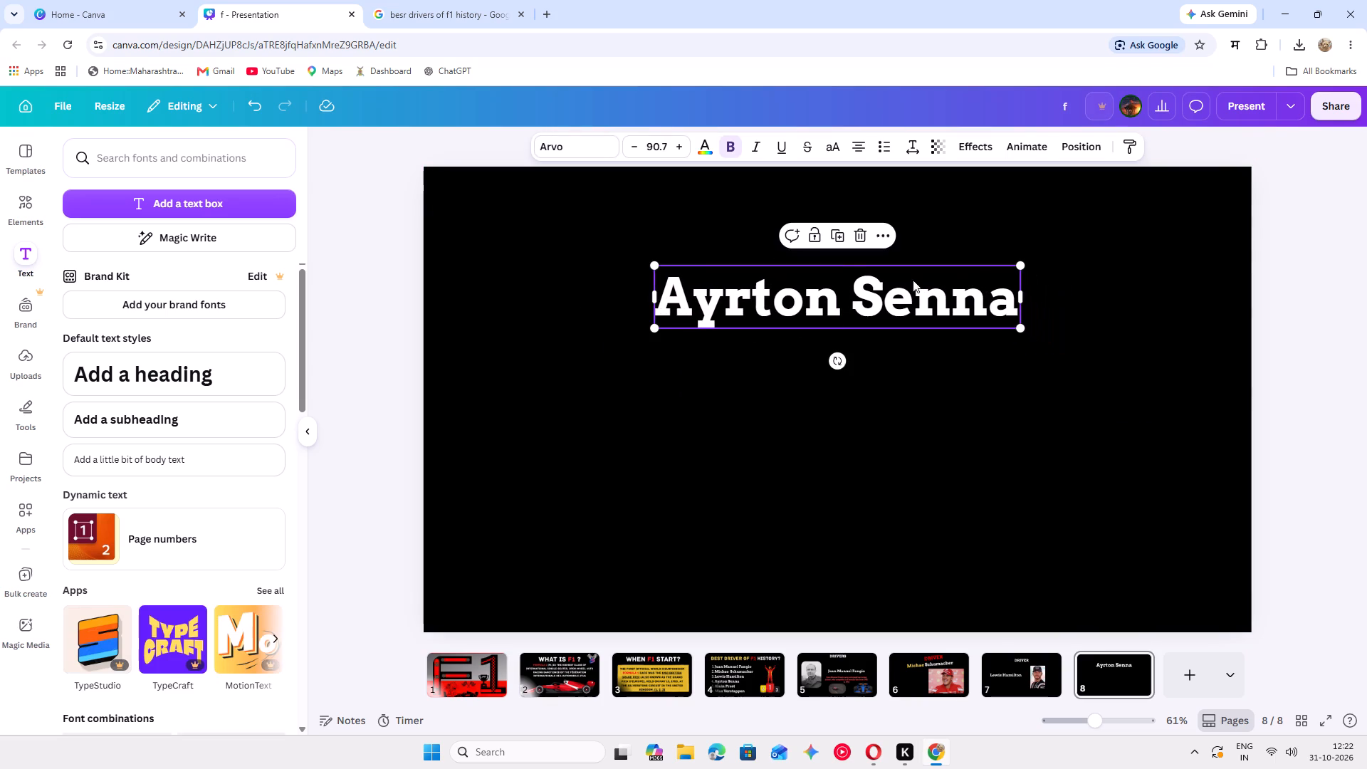
# Add a second text box to slide 8 with Google's Ayrton Senna description, from "Ayrton Senna da Silva" through "three Formula One World Drivers'".
pyautogui.click(113, 197)
pyautogui.click(389, 0)
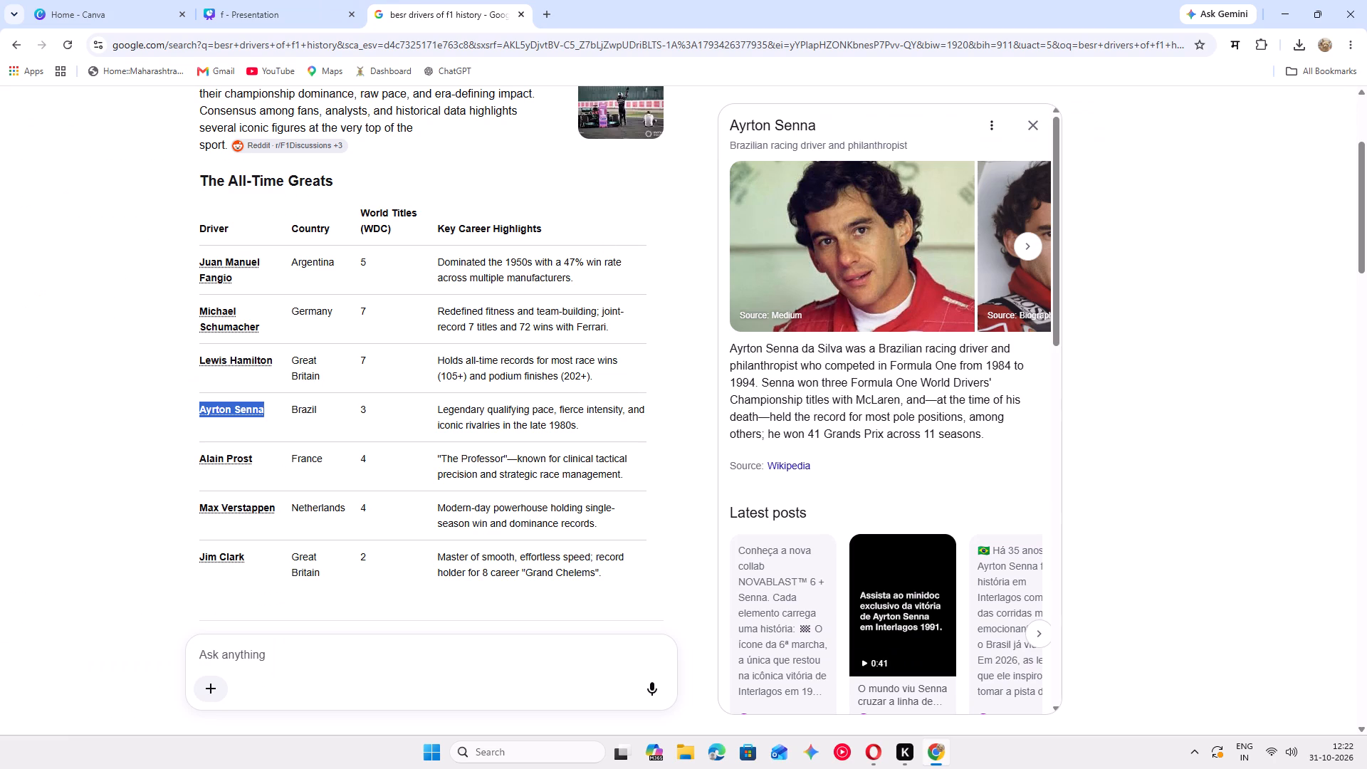
pyautogui.moveTo(984, 437); pyautogui.dragTo(802, 399)
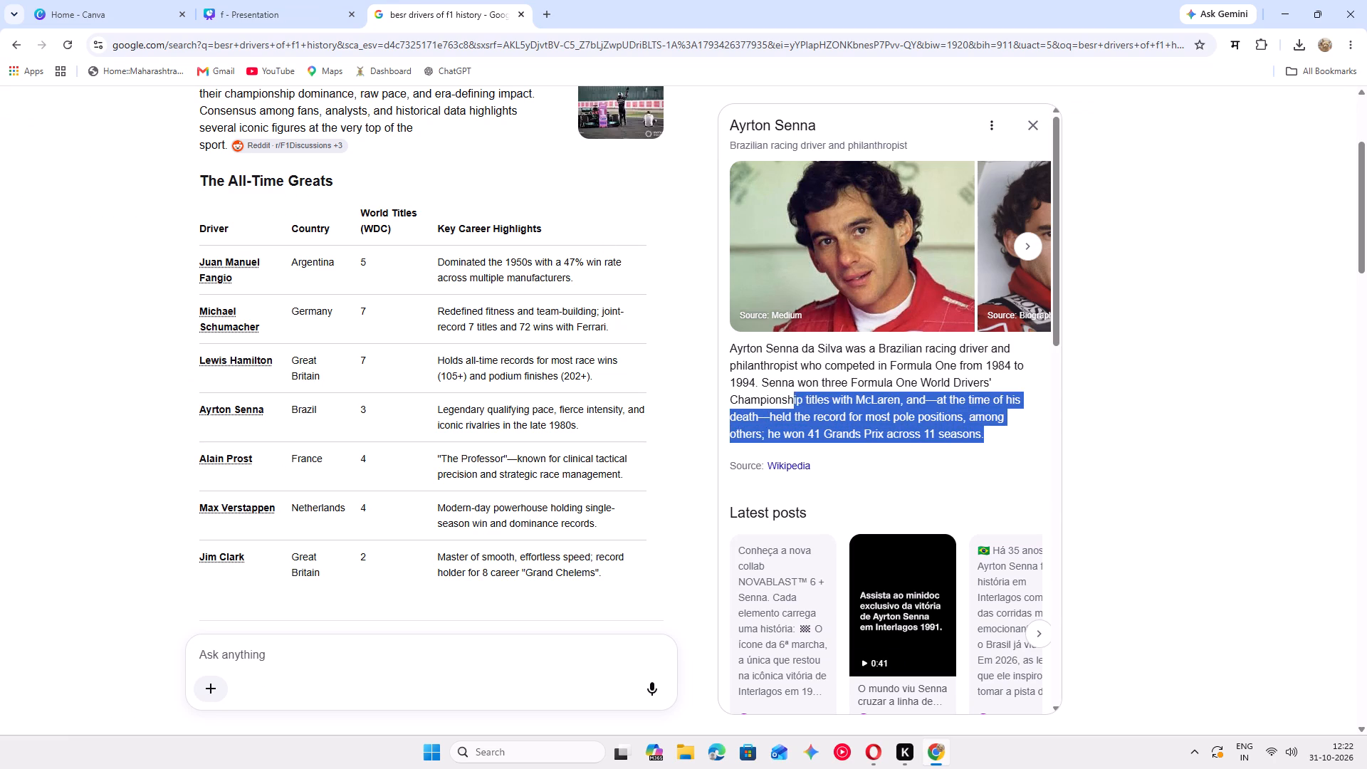
pyautogui.moveTo(802, 399); pyautogui.dragTo(826, 408)
pyautogui.click(915, 461)
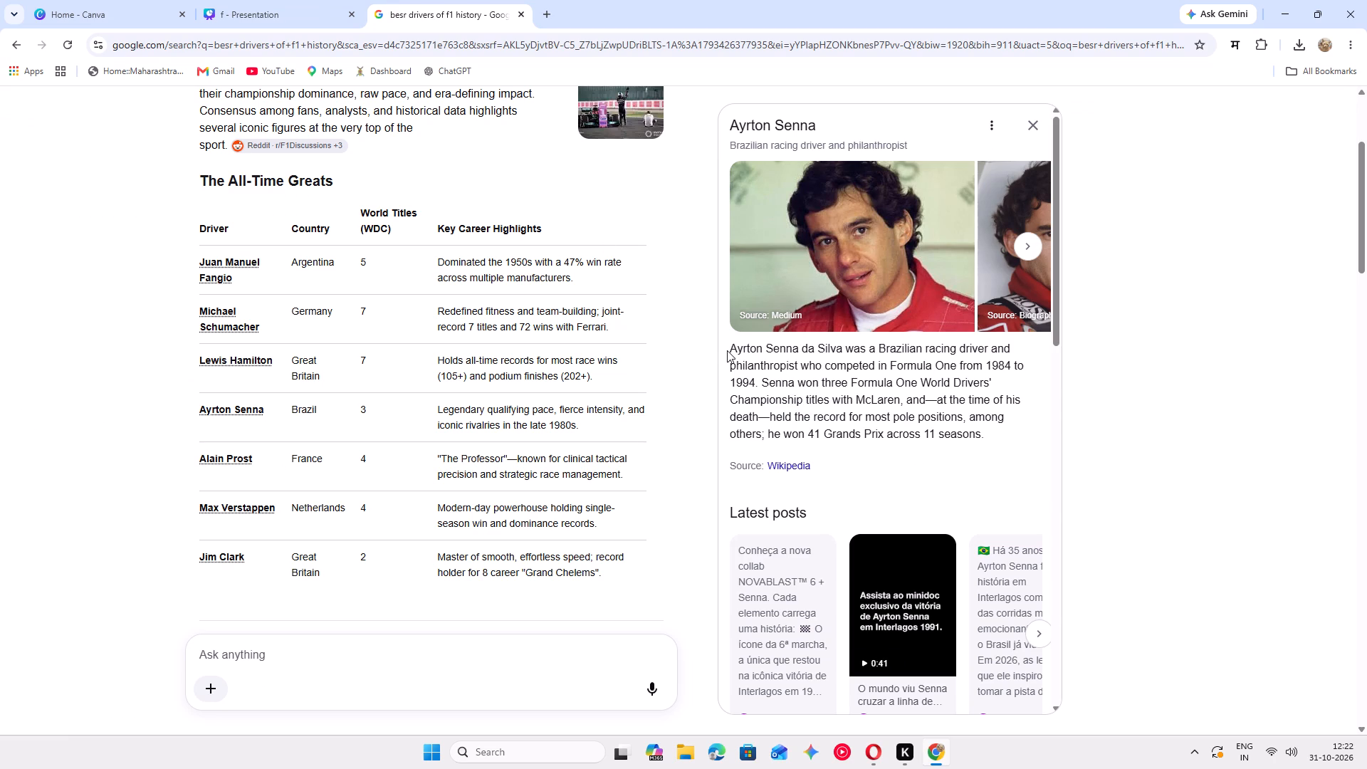
pyautogui.moveTo(727, 350); pyautogui.dragTo(992, 387)
pyautogui.rightClick(965, 367)
pyautogui.click(1002, 385)
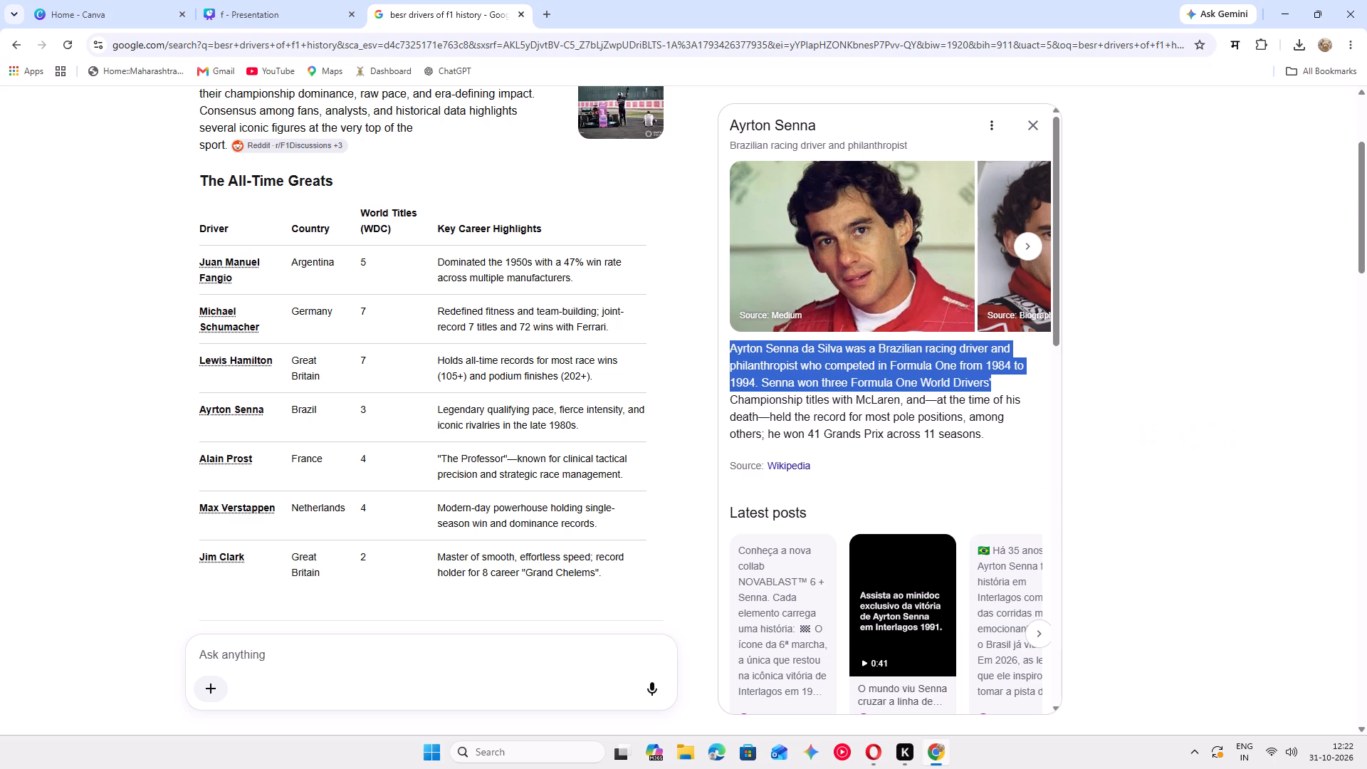
pyautogui.click(298, 4)
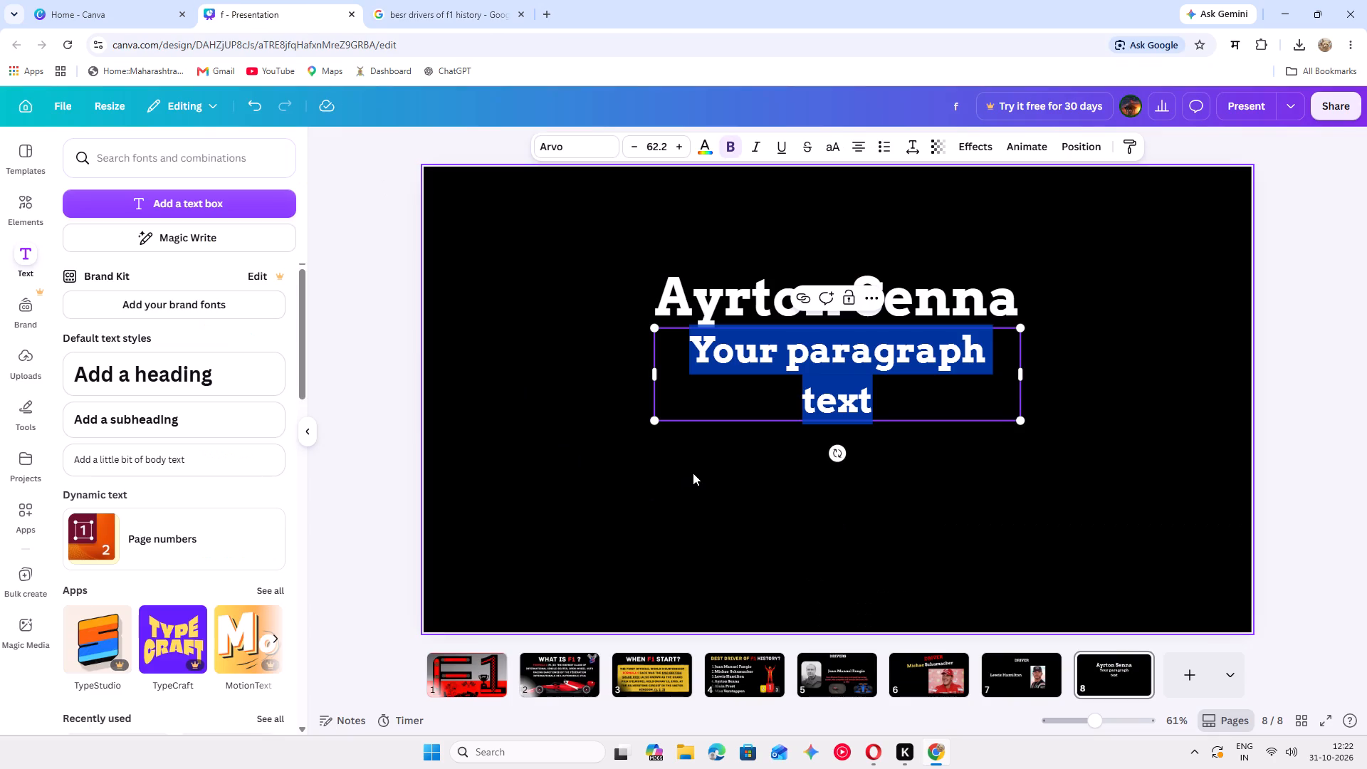
pyautogui.hotkey('ctrl', 'v')
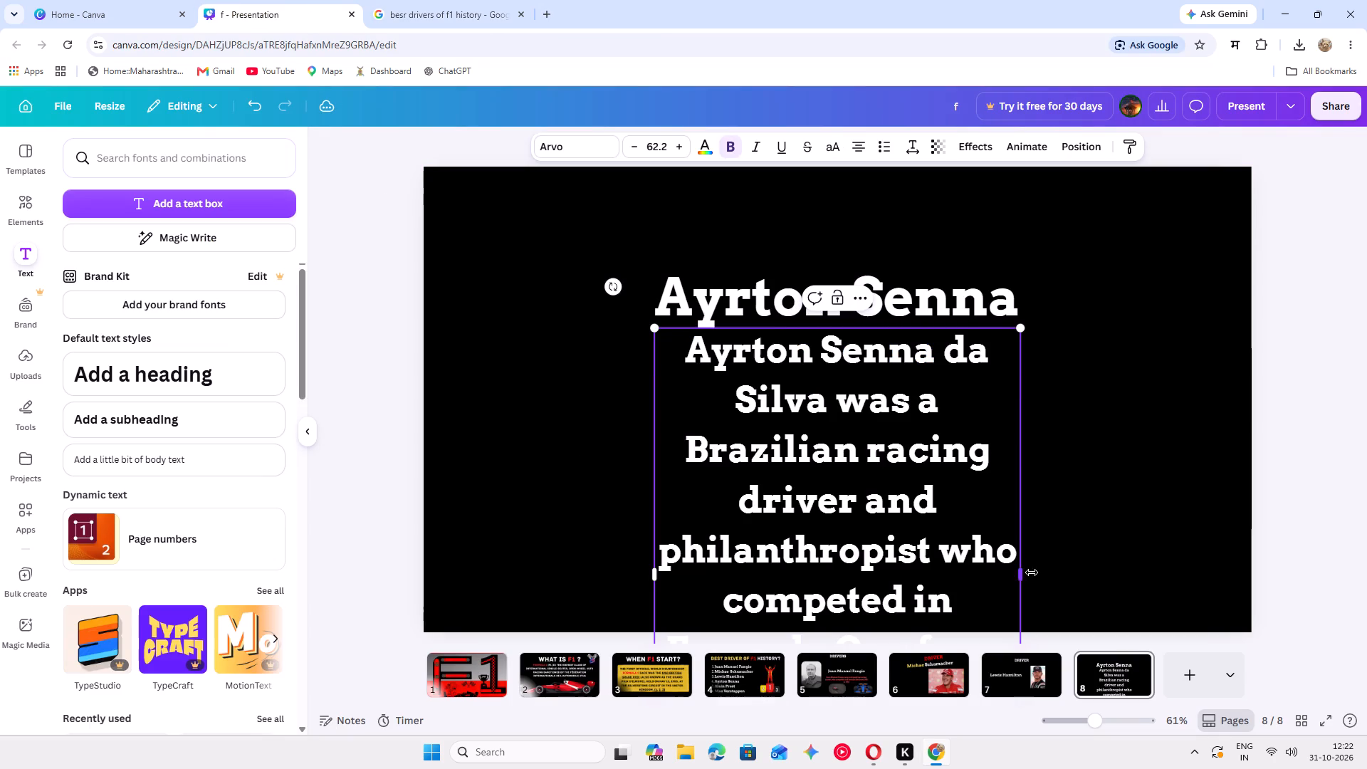
# Widen the description text box on slide 8 and scale its text down to font size 40.4.
pyautogui.moveTo(1025, 575); pyautogui.dragTo(1077, 566)
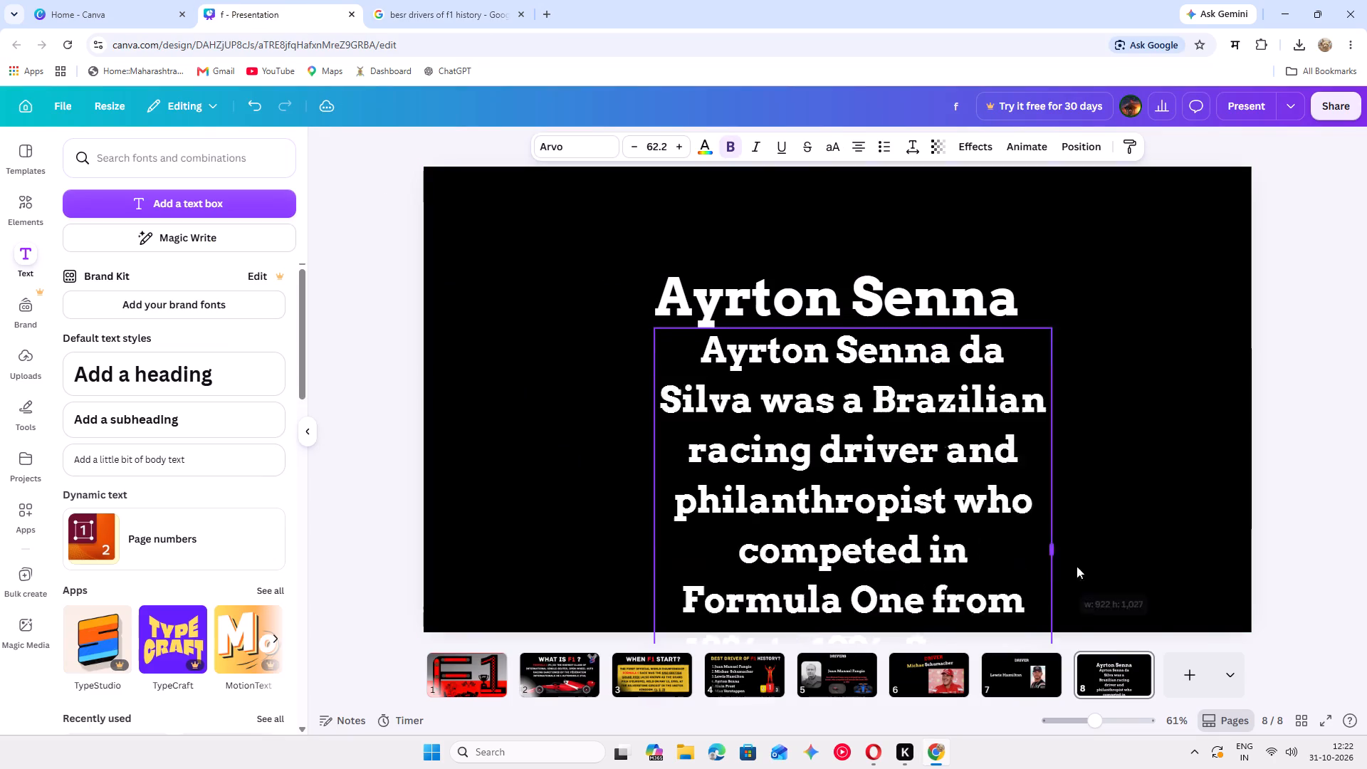
pyautogui.moveTo(1077, 566); pyautogui.dragTo(1235, 549)
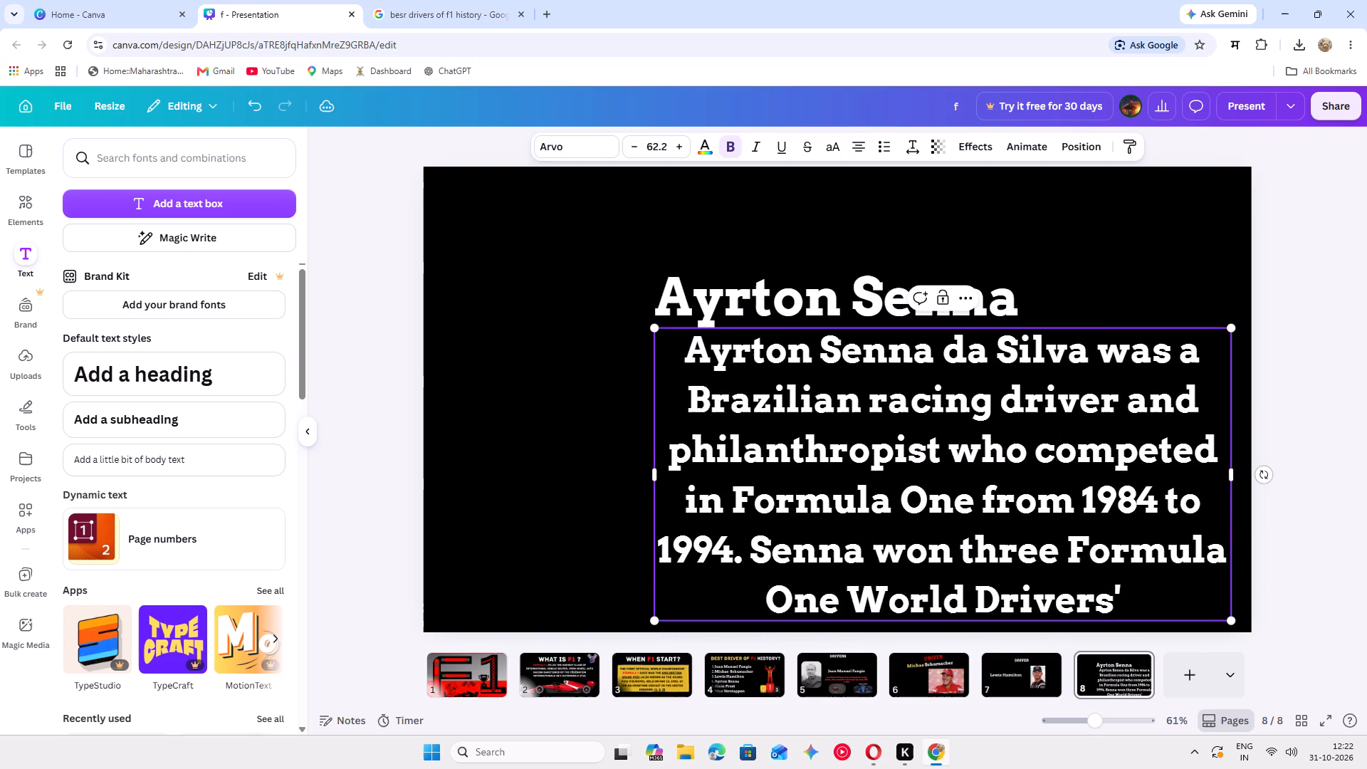
pyautogui.moveTo(1231, 329); pyautogui.dragTo(1030, 433)
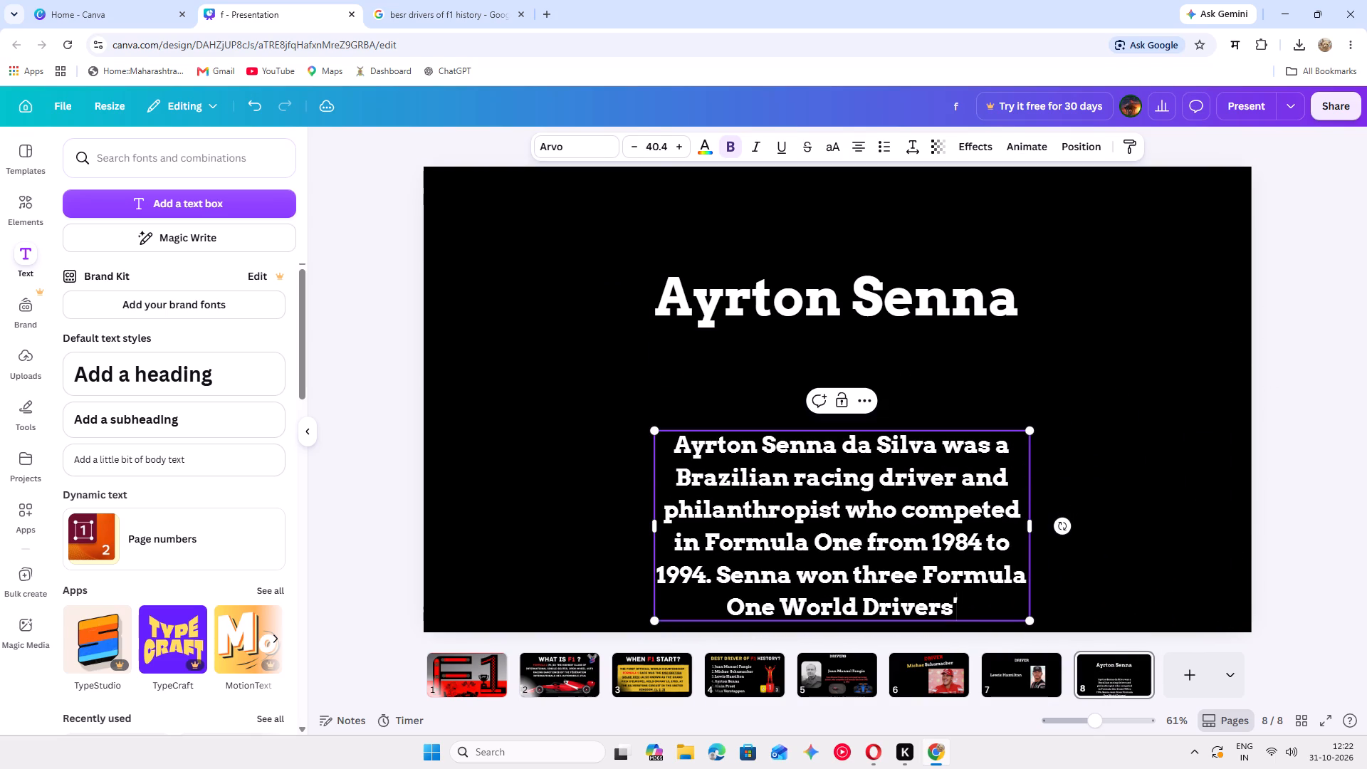
pyautogui.click(1018, 486)
pyautogui.click(1068, 491)
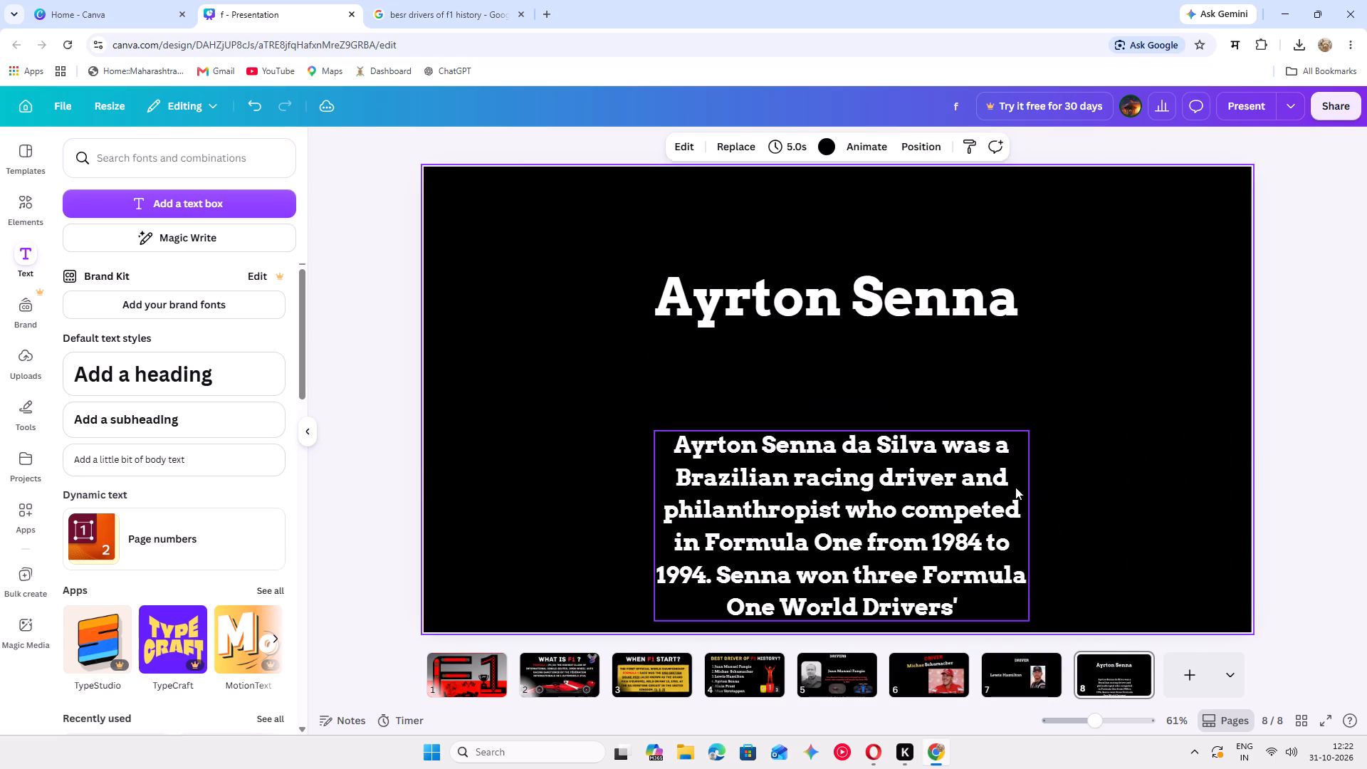
# Widen the description so it wraps onto four lines and place it below the name in slide 8's lower half.
pyautogui.moveTo(1015, 487); pyautogui.dragTo(965, 418)
pyautogui.moveTo(978, 456); pyautogui.dragTo(992, 458)
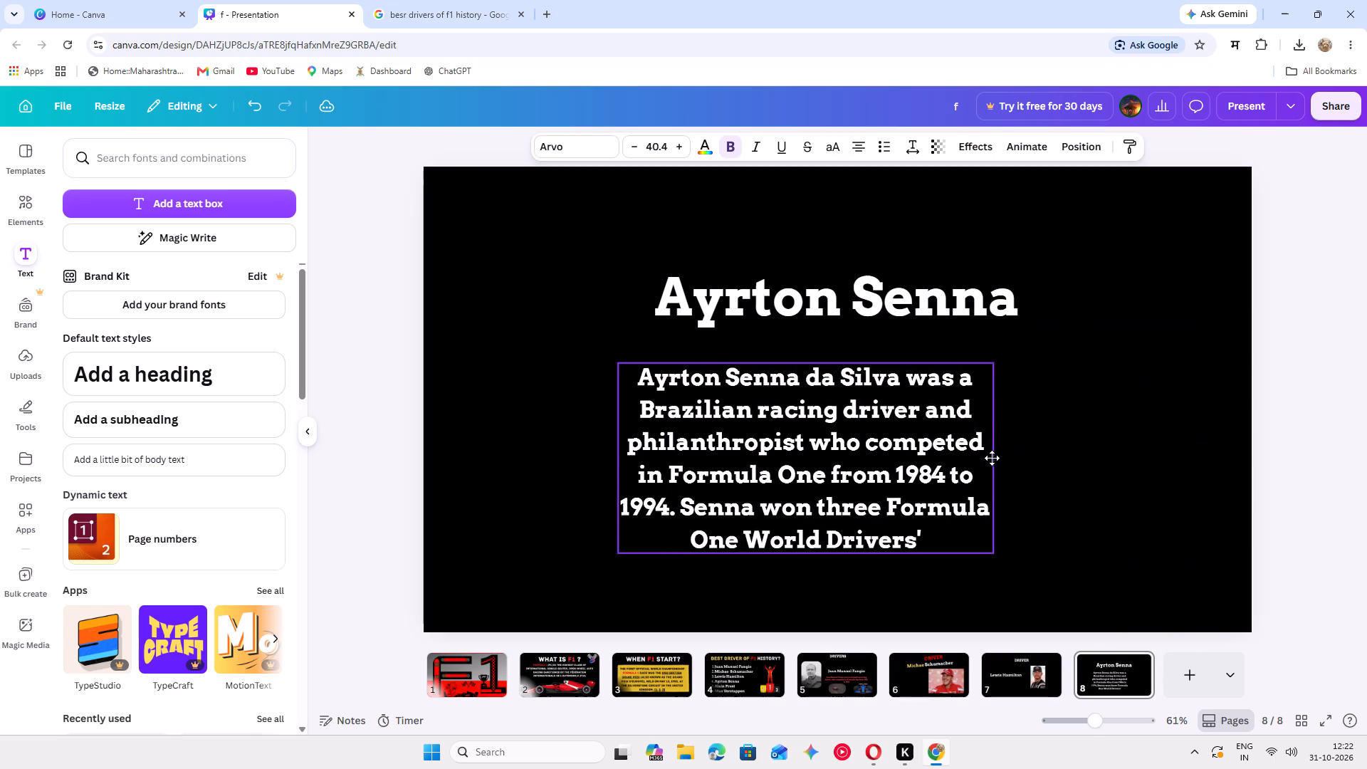
pyautogui.moveTo(992, 458); pyautogui.dragTo(994, 458)
pyautogui.moveTo(995, 458); pyautogui.dragTo(1012, 457)
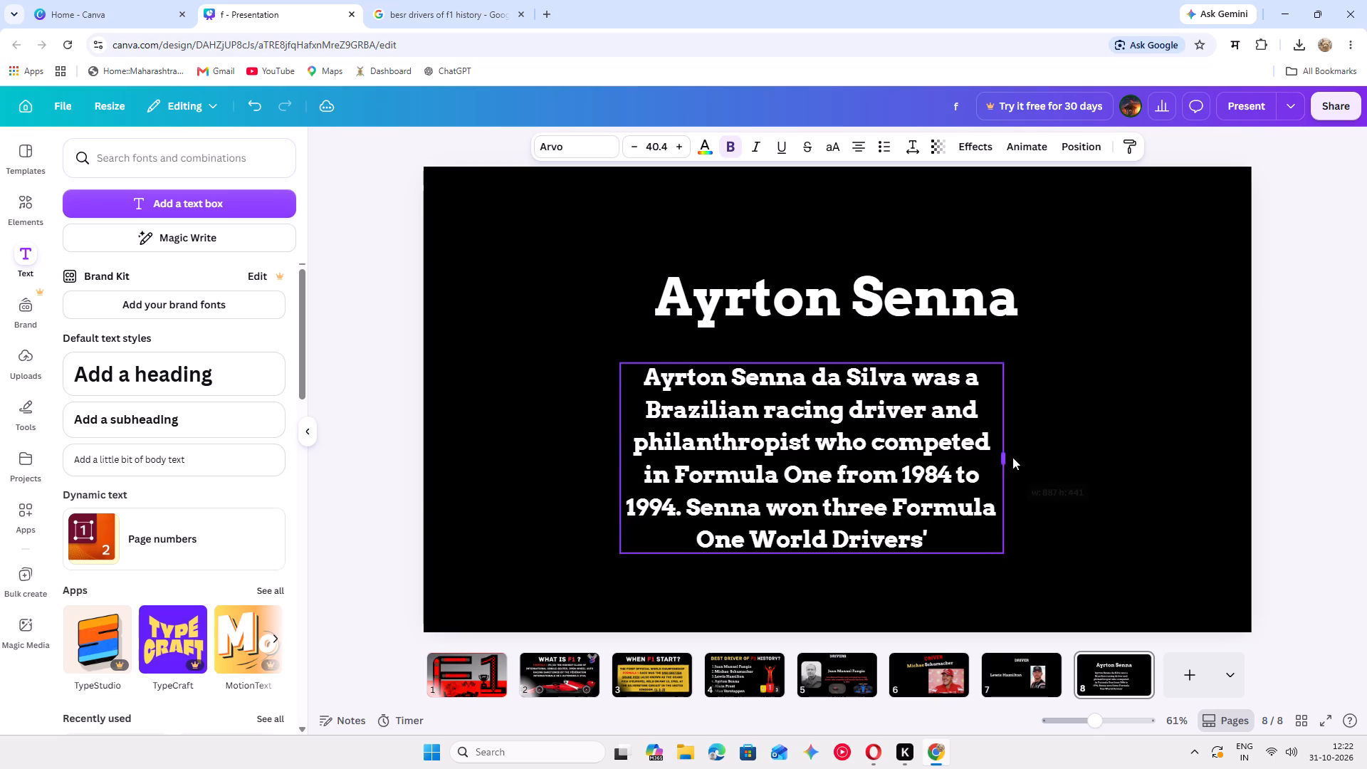
pyautogui.moveTo(1012, 457); pyautogui.dragTo(1212, 469)
pyautogui.click(1204, 534)
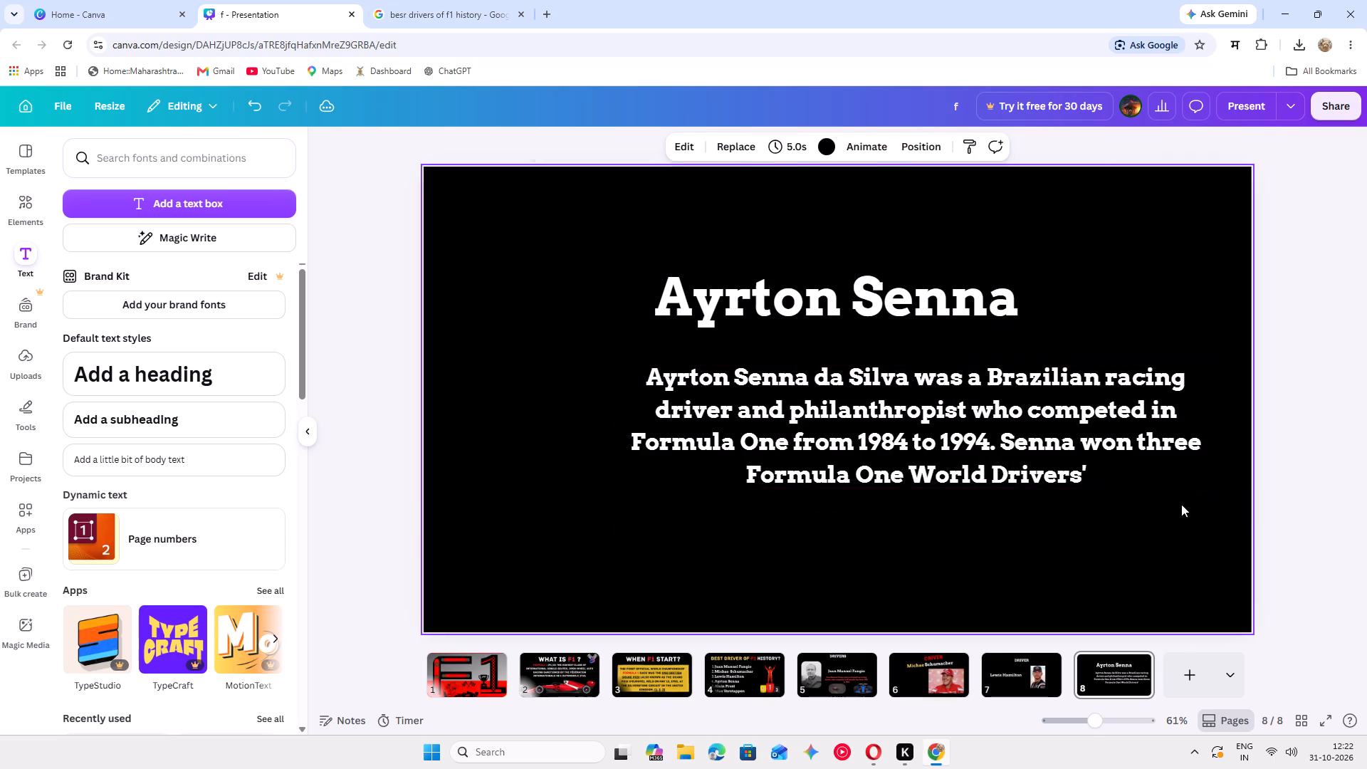
pyautogui.moveTo(1173, 471); pyautogui.dragTo(1108, 520)
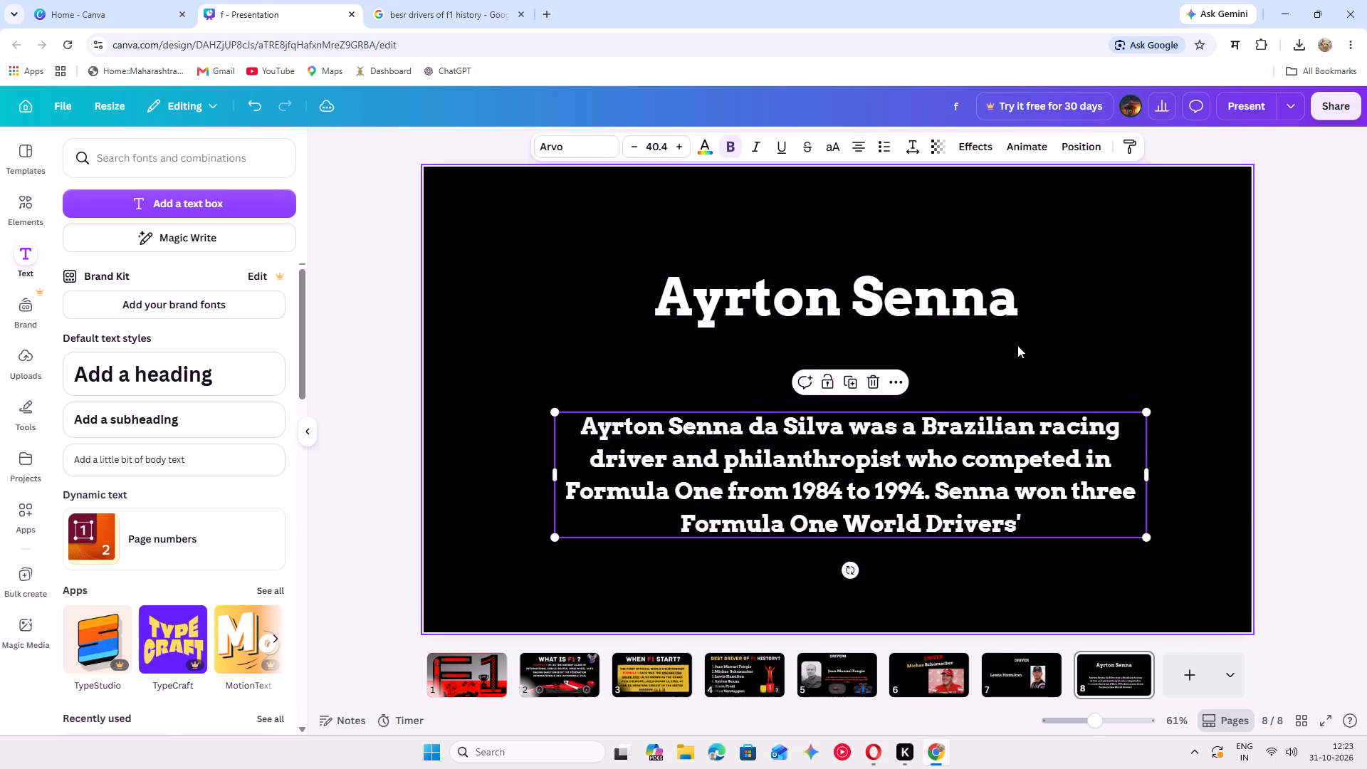
# Shift the "Ayrton Senna" heading slightly right of slide 8's centre, keeping it above the description.
pyautogui.moveTo(999, 316); pyautogui.dragTo(1029, 304)
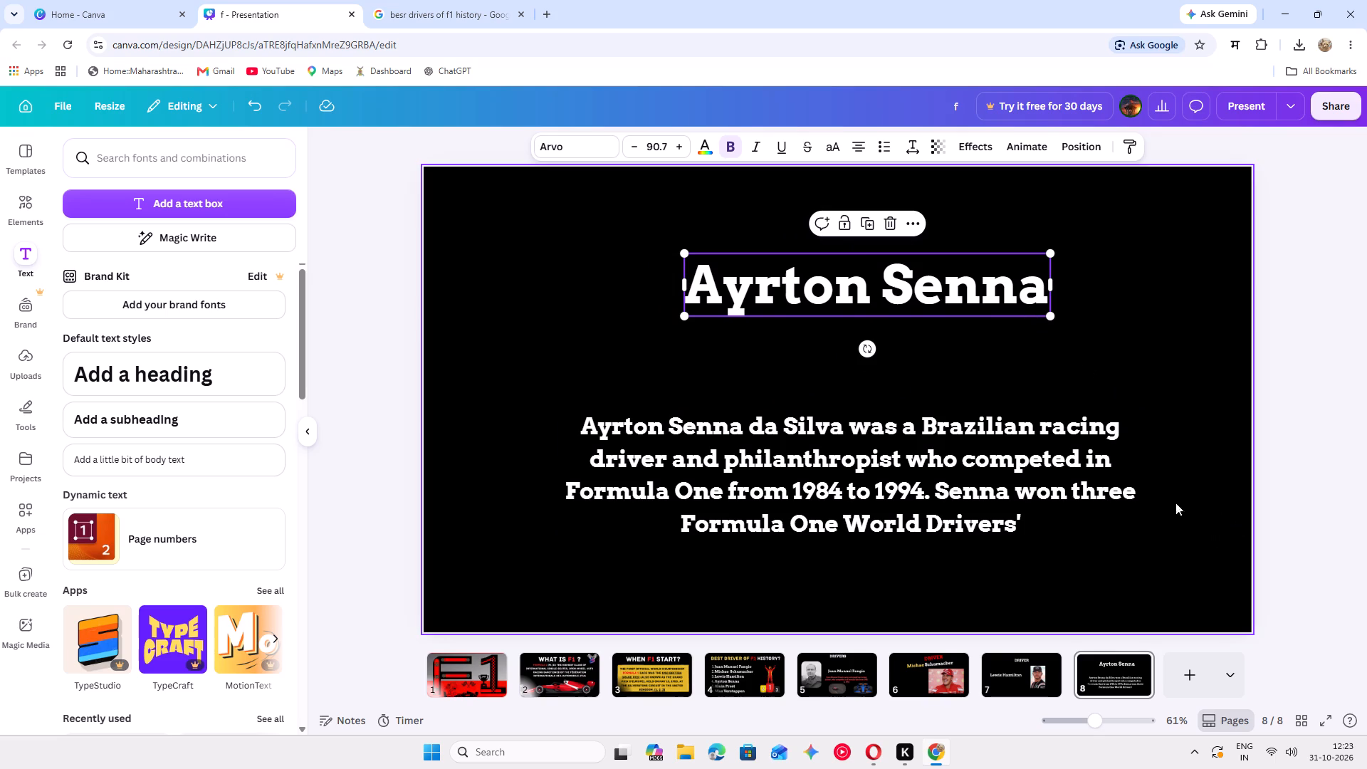
pyautogui.moveTo(1010, 295); pyautogui.dragTo(1010, 308)
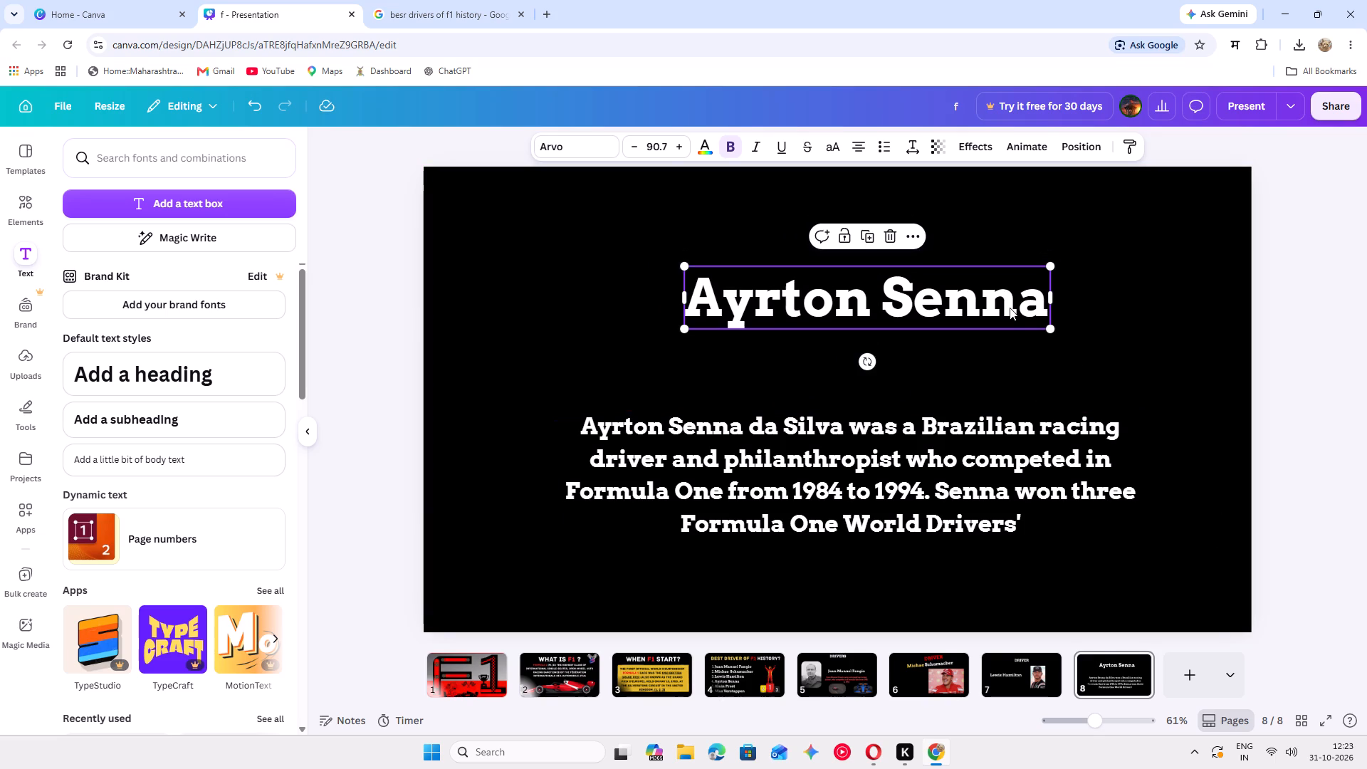
pyautogui.click(1010, 308)
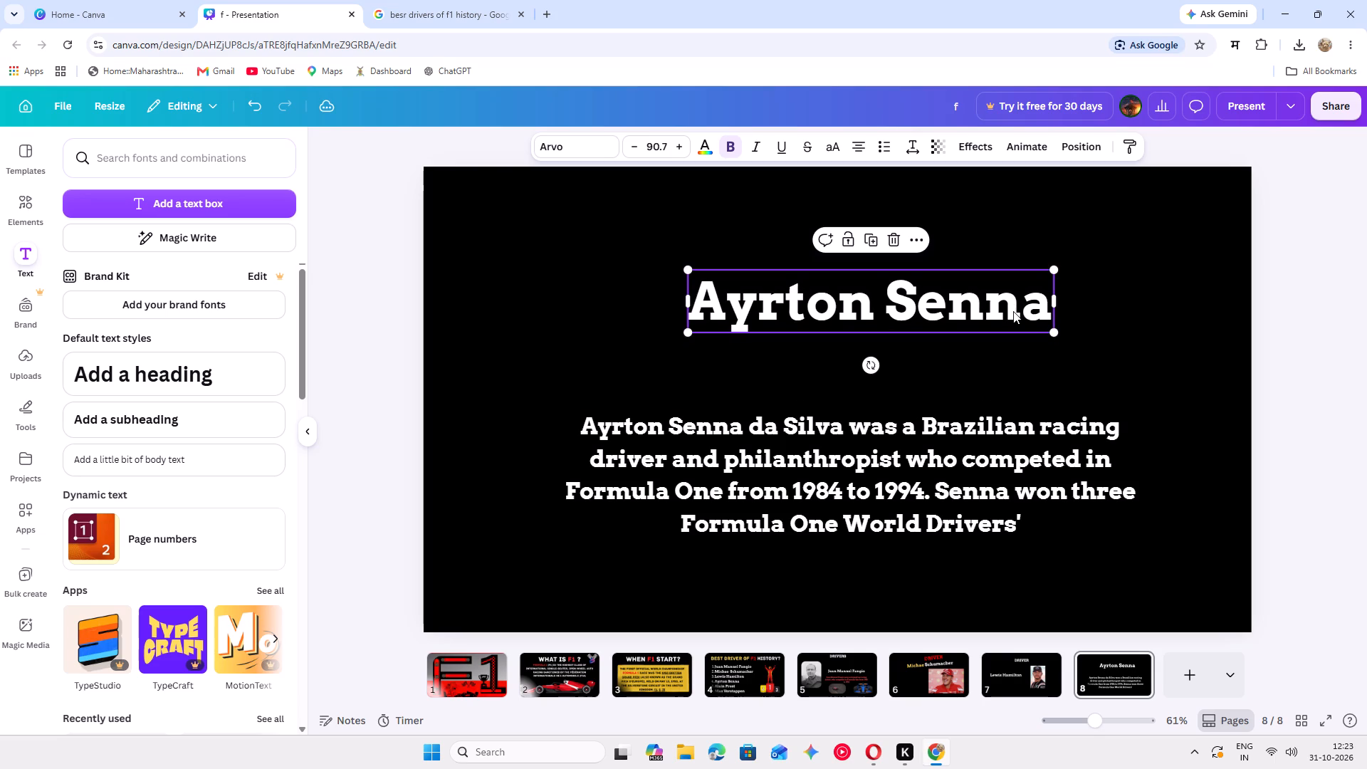
pyautogui.click(1095, 385)
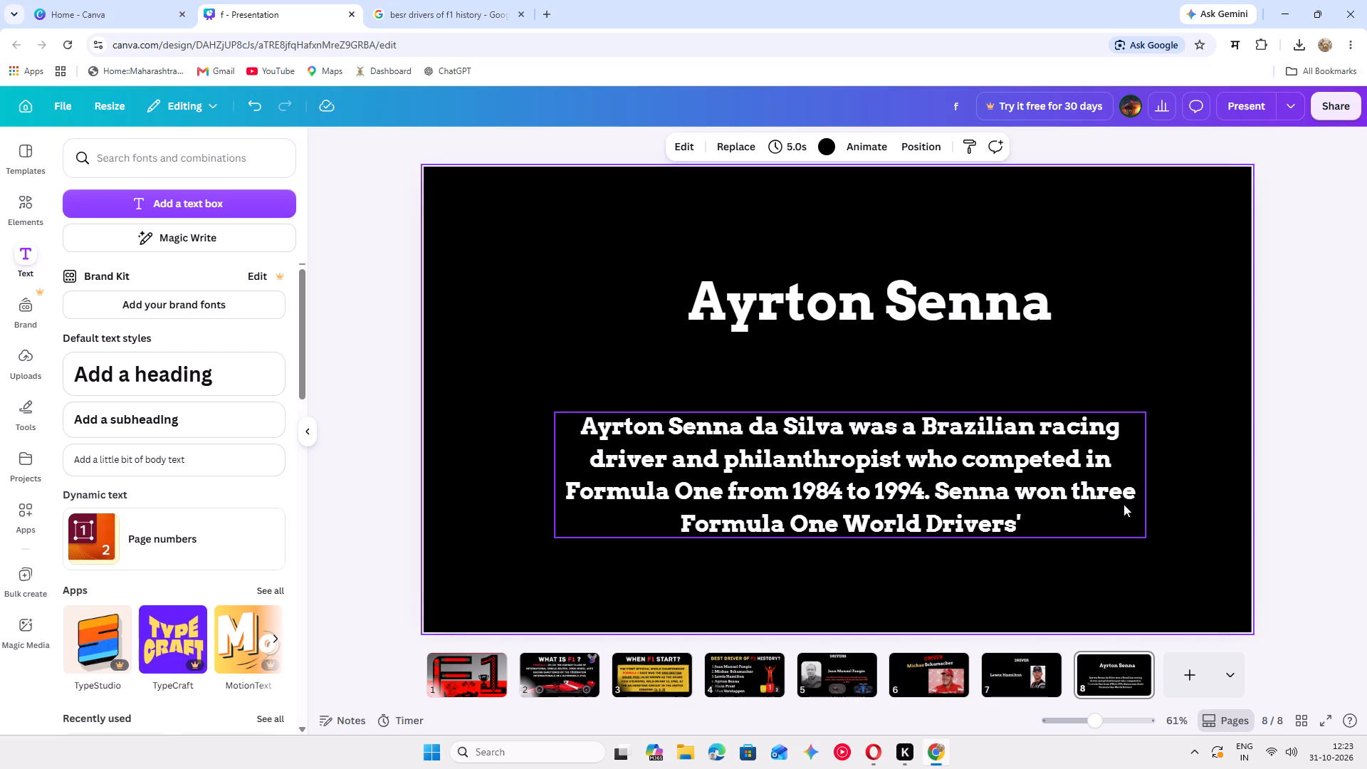
# Move the Lewis Hamilton photo on slide 7 slightly up and farther from the name.
pyautogui.click(1033, 689)
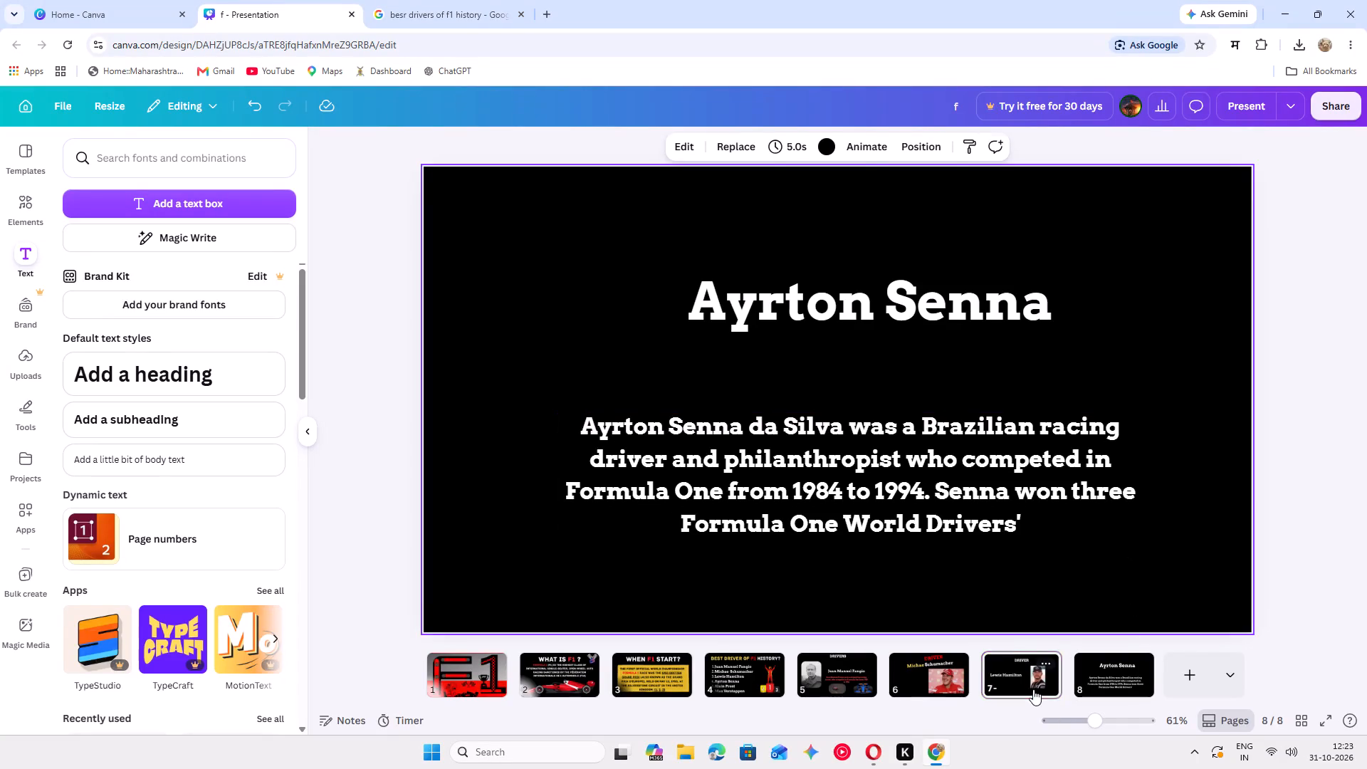
pyautogui.moveTo(974, 473); pyautogui.dragTo(986, 469)
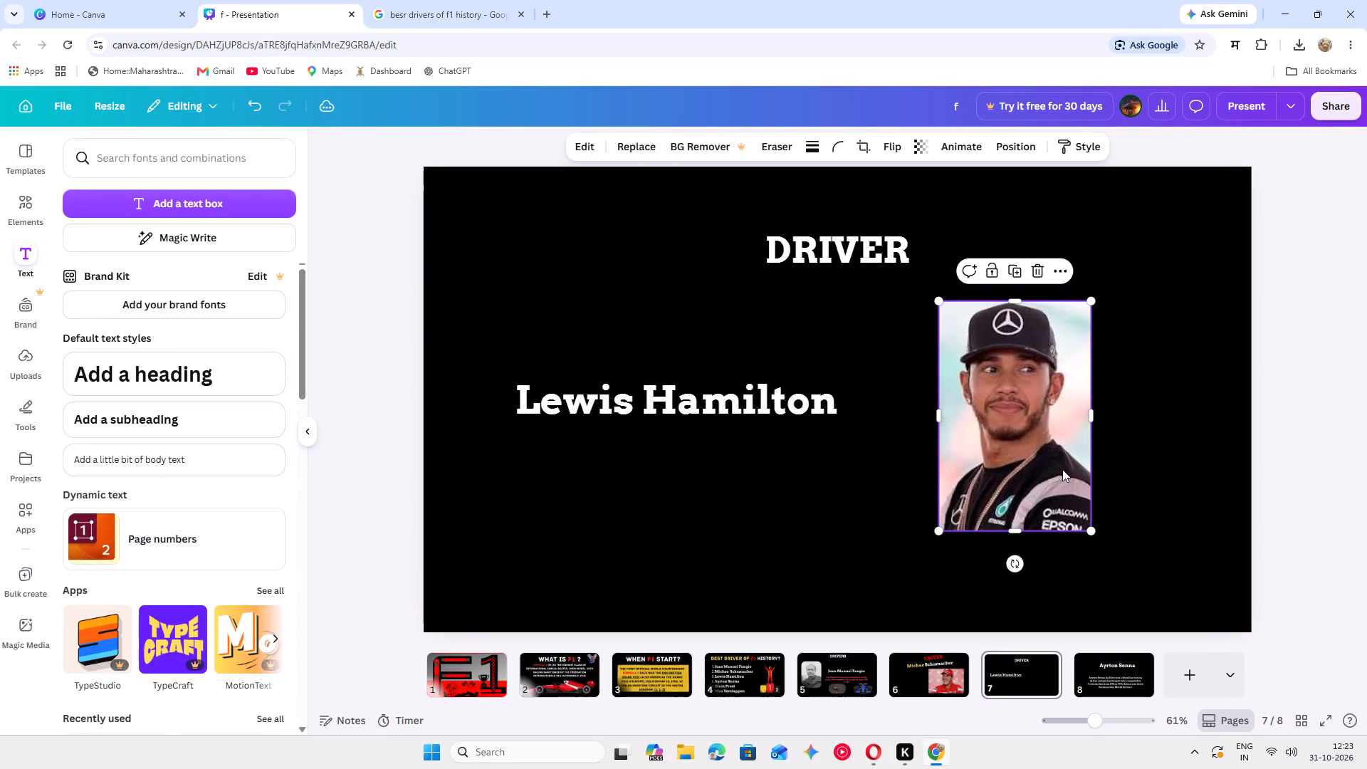
# In the Google results tab, open the Lewis Hamilton entry and copy its description from "Sir Lewis Carl Davidson Hamilton" through "World Drivers".
pyautogui.click(420, 1)
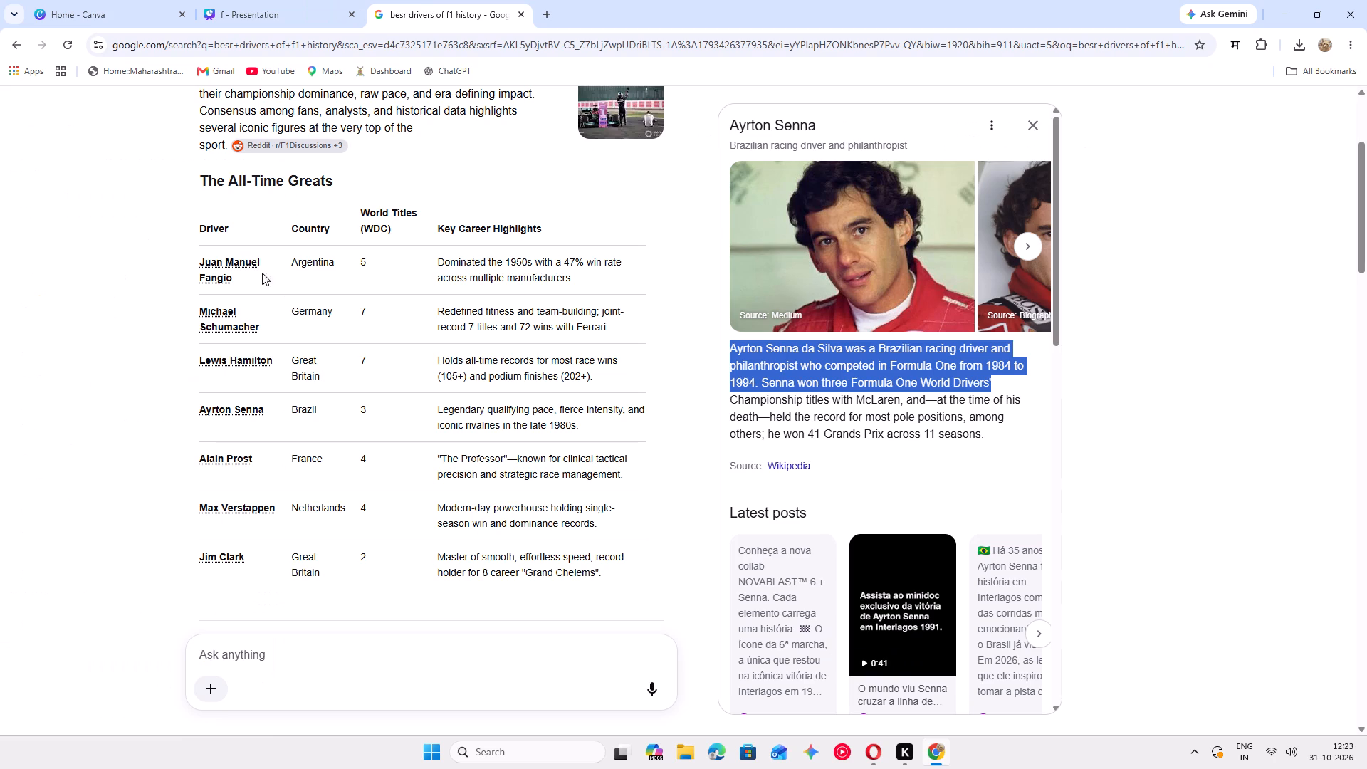
pyautogui.click(214, 357)
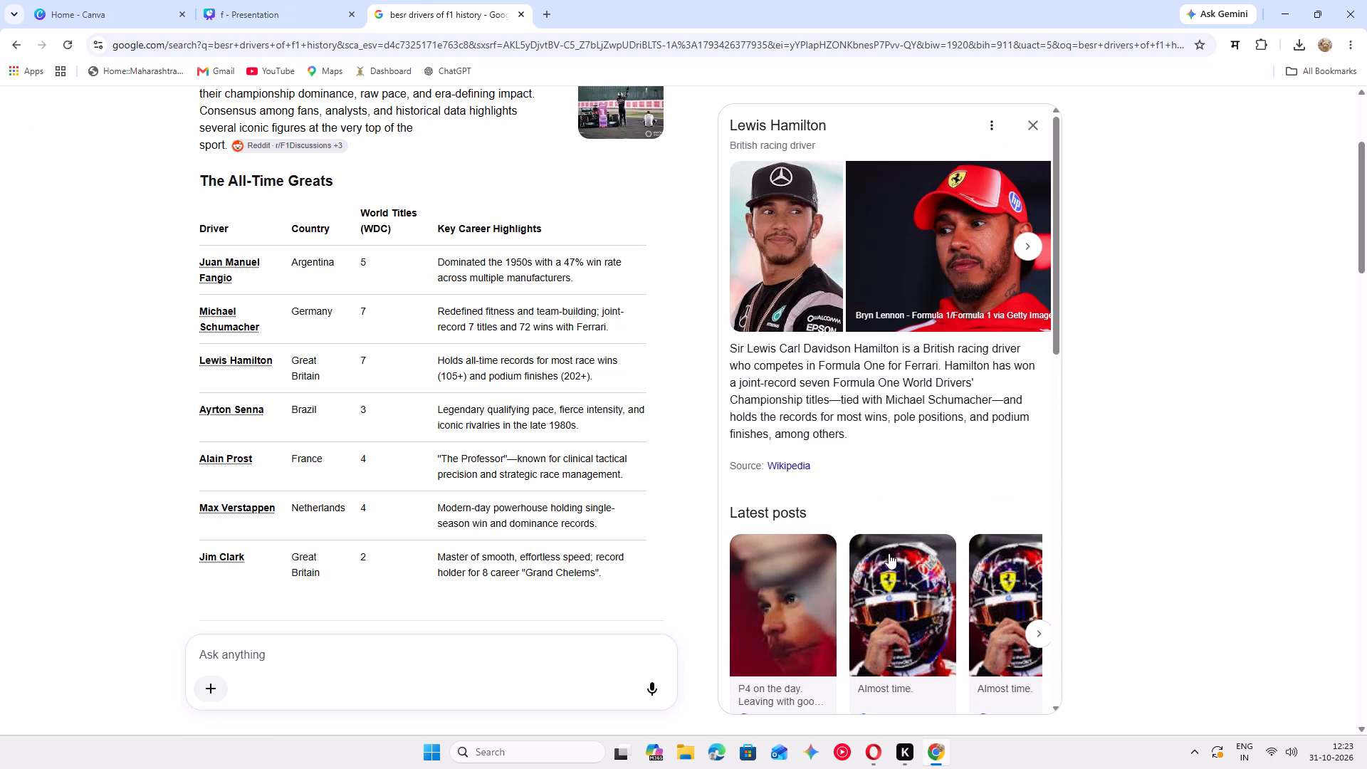
pyautogui.moveTo(971, 385); pyautogui.dragTo(892, 362)
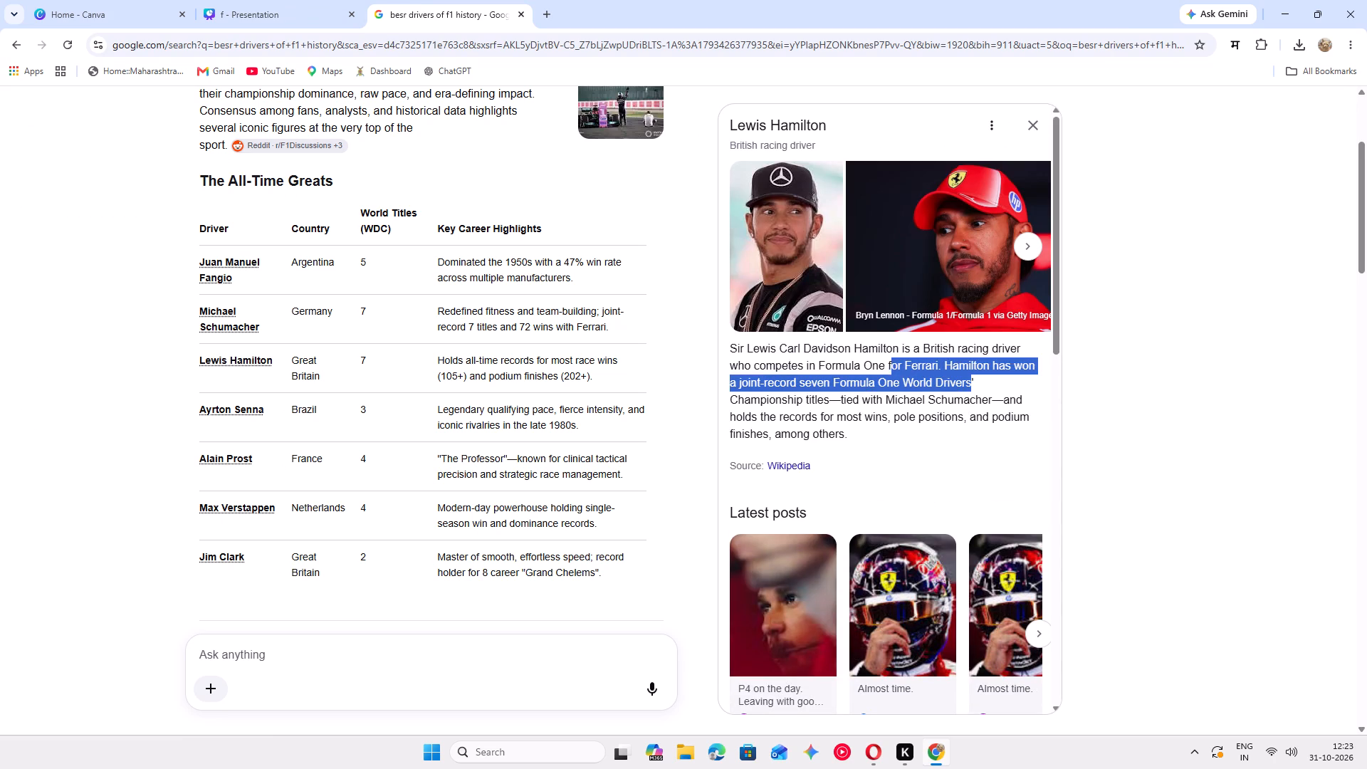
pyautogui.moveTo(892, 362); pyautogui.dragTo(733, 348)
pyautogui.rightClick(737, 350)
pyautogui.click(782, 365)
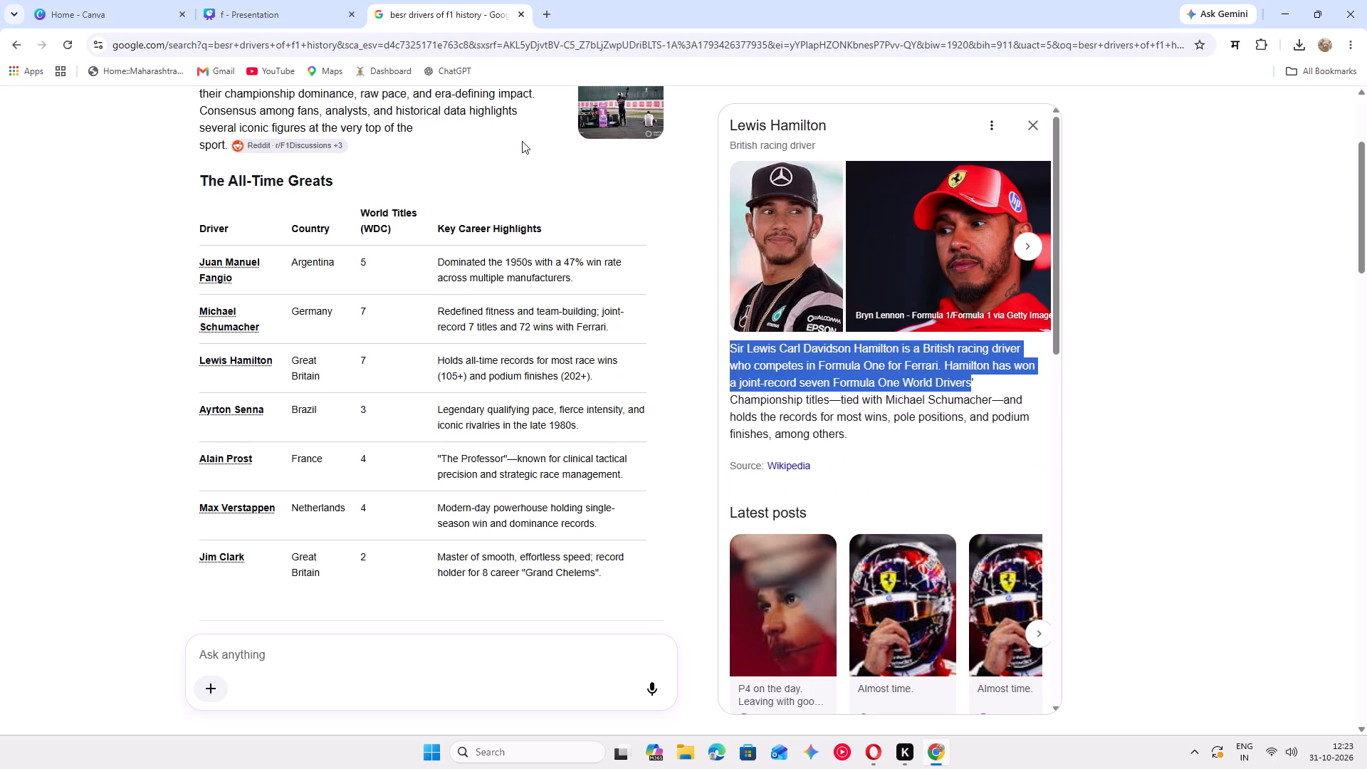
# Switch back to the presentation and move the "Lewis Hamilton" name up on slide 7 to make room beneath it.
pyautogui.click(285, 17)
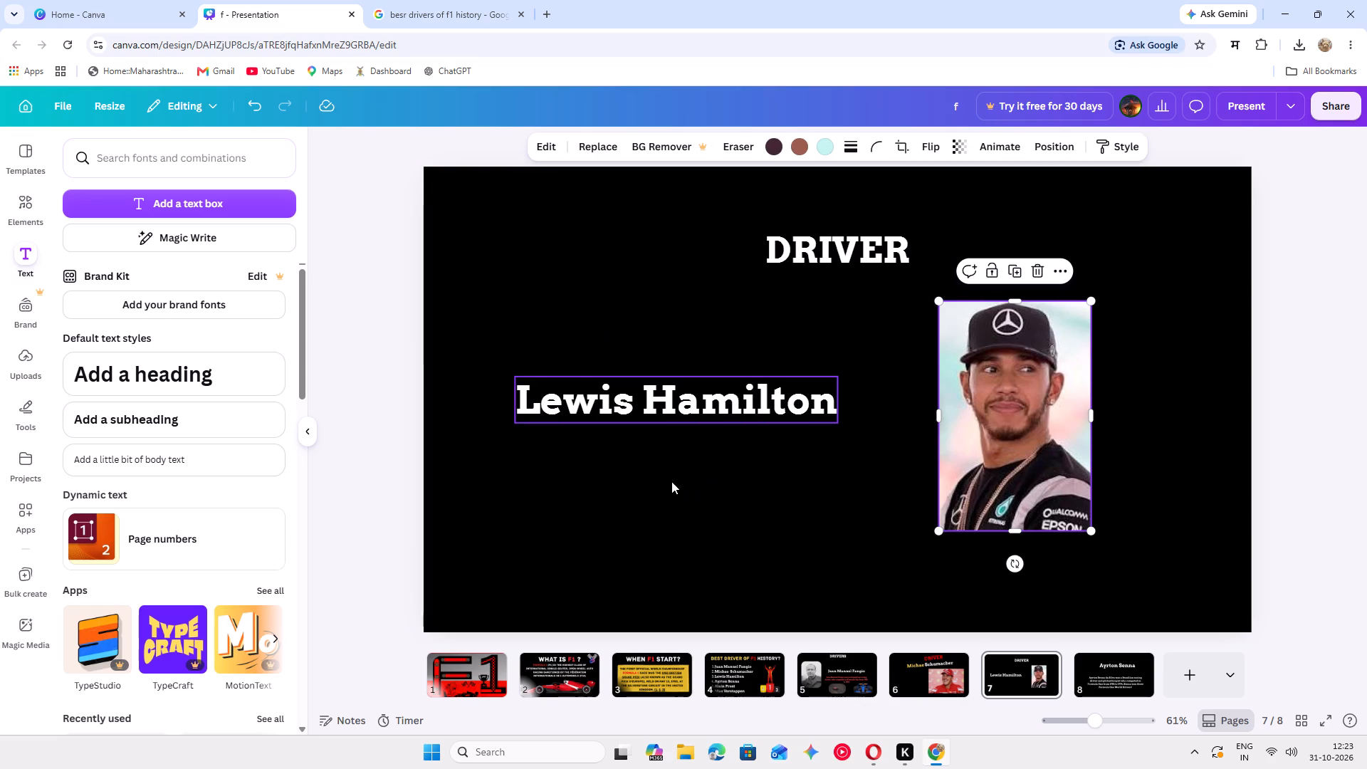
pyautogui.click(662, 478)
pyautogui.moveTo(648, 406); pyautogui.dragTo(649, 338)
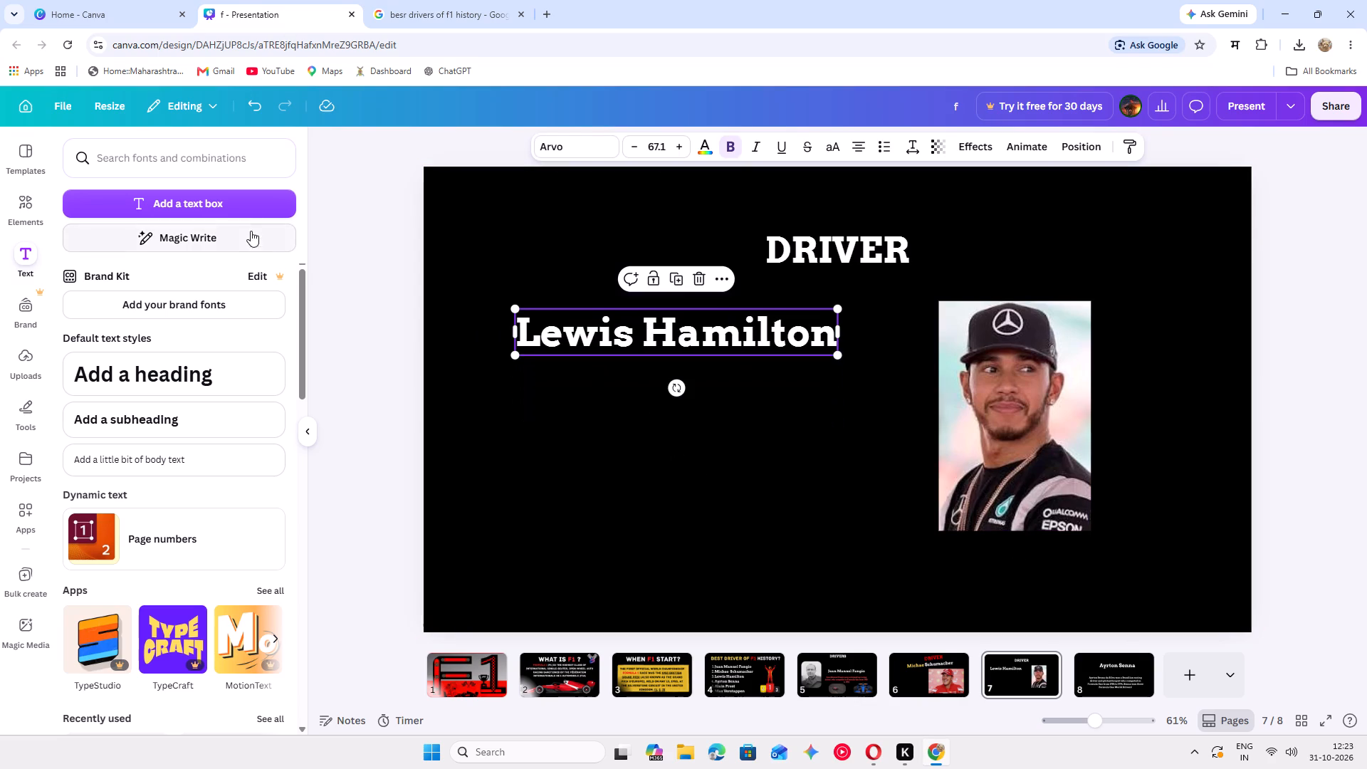
# Add a text box beneath the "Lewis Hamilton" name on slide 7 and clear its placeholder text.
pyautogui.click(246, 214)
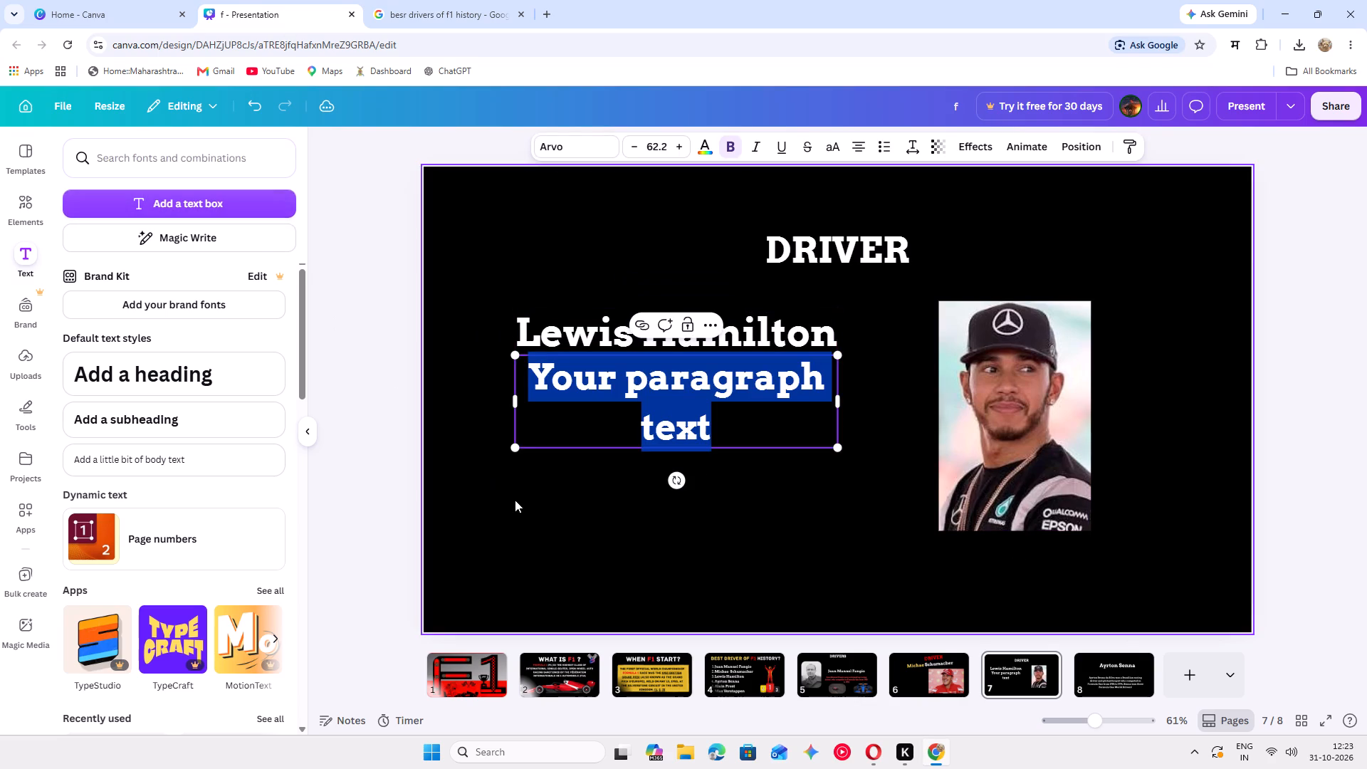
pyautogui.hotkey('ctrl', 'c')
pyautogui.hotkey('ctrl', 'v')
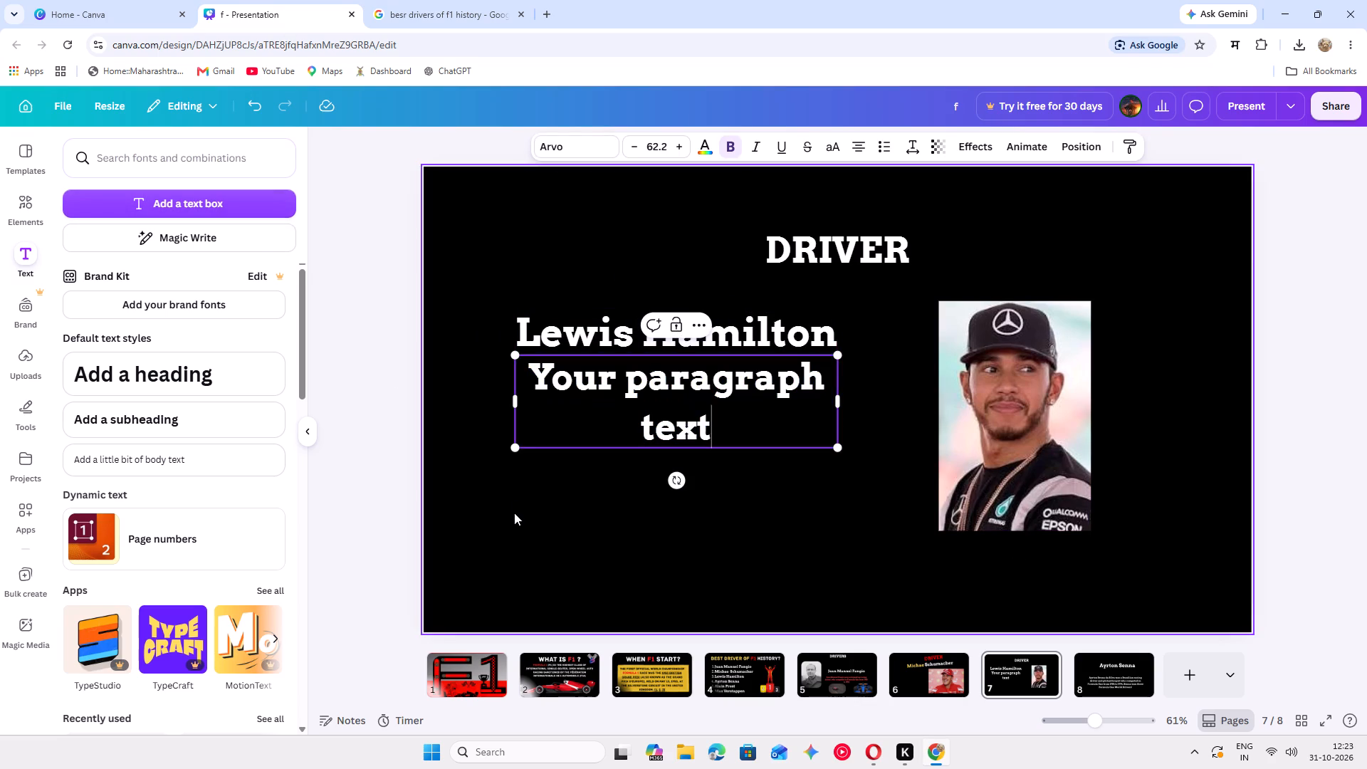
pyautogui.hotkey('ctrl', 'a')
pyautogui.press('BackSpace')
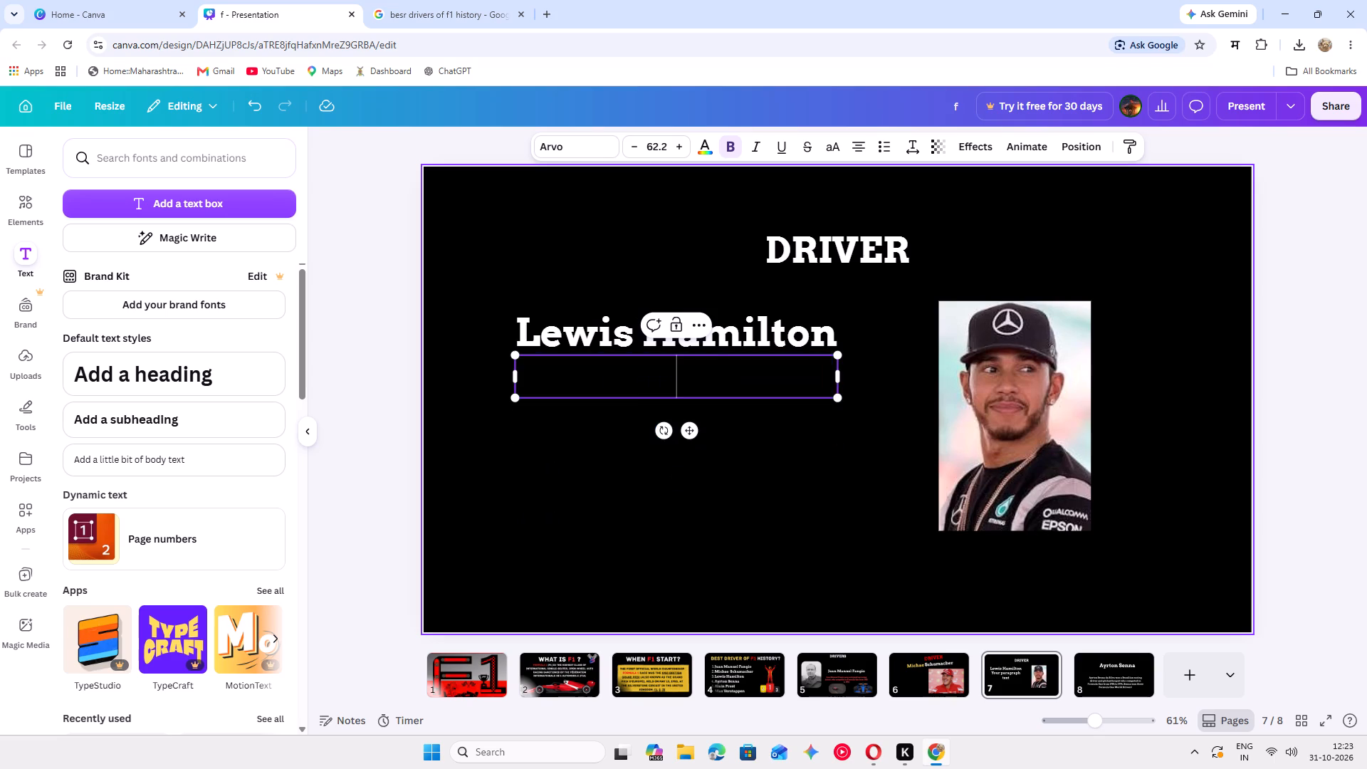
pyautogui.hotkey('ctrl', 'v')
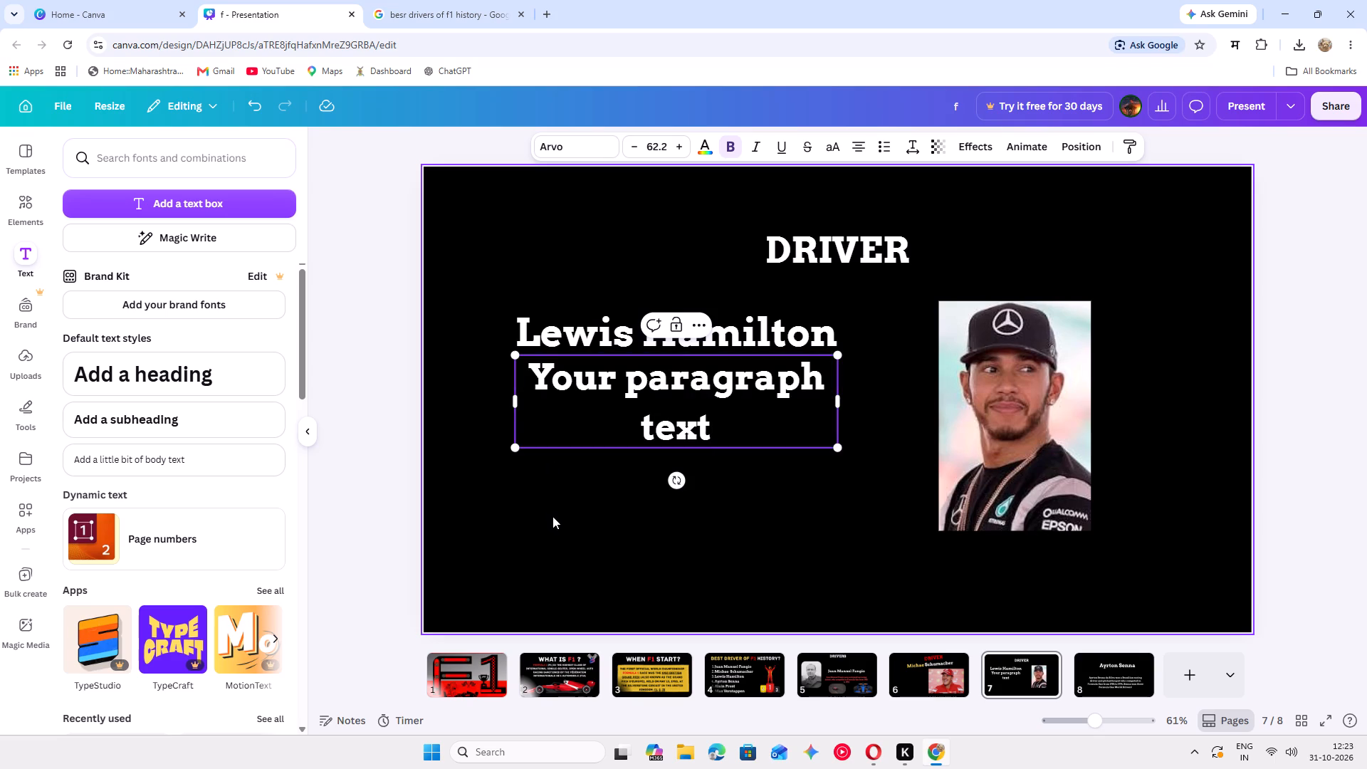
pyautogui.hotkey('ctrl', 'a')
pyautogui.press('BackSpace')
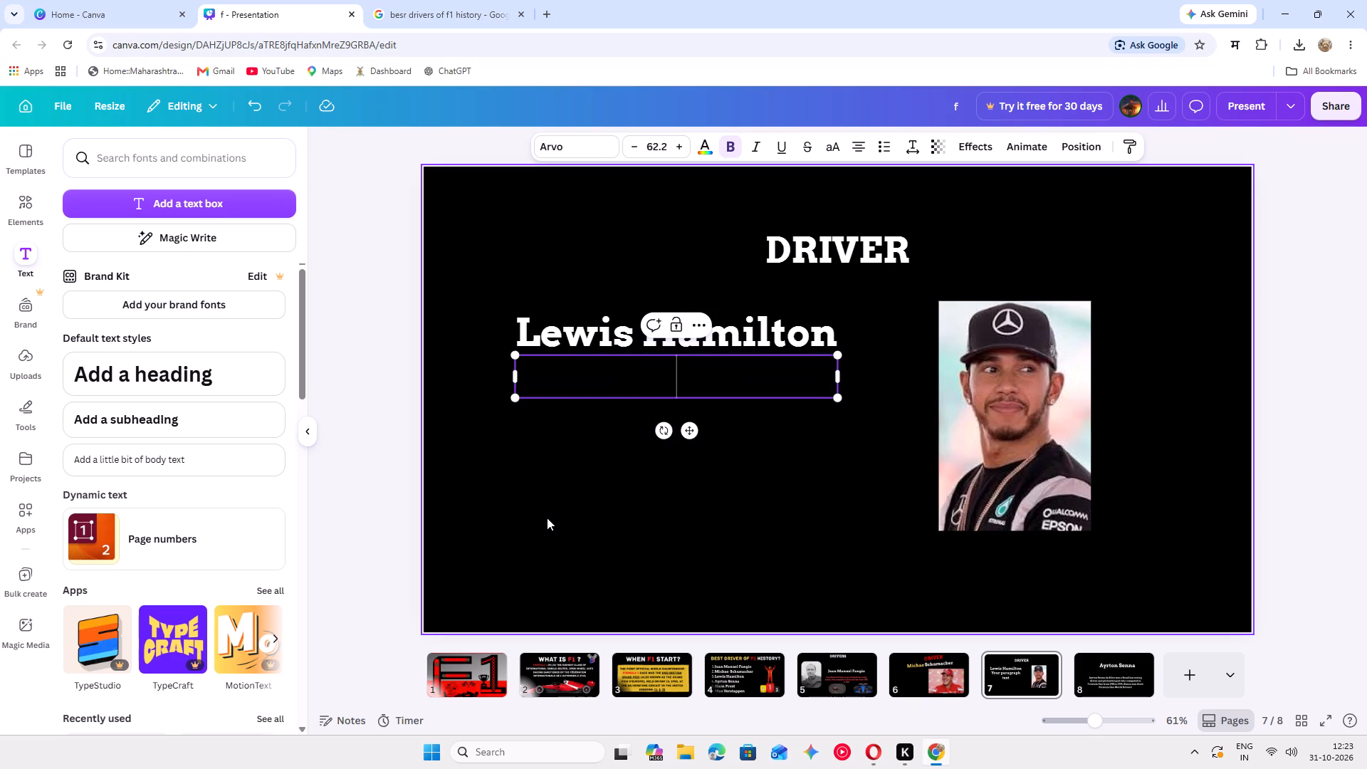
# Copy the highlighted Lewis Hamilton description from the Google results again and paste it into slide 7's empty text box.
pyautogui.click(430, 14)
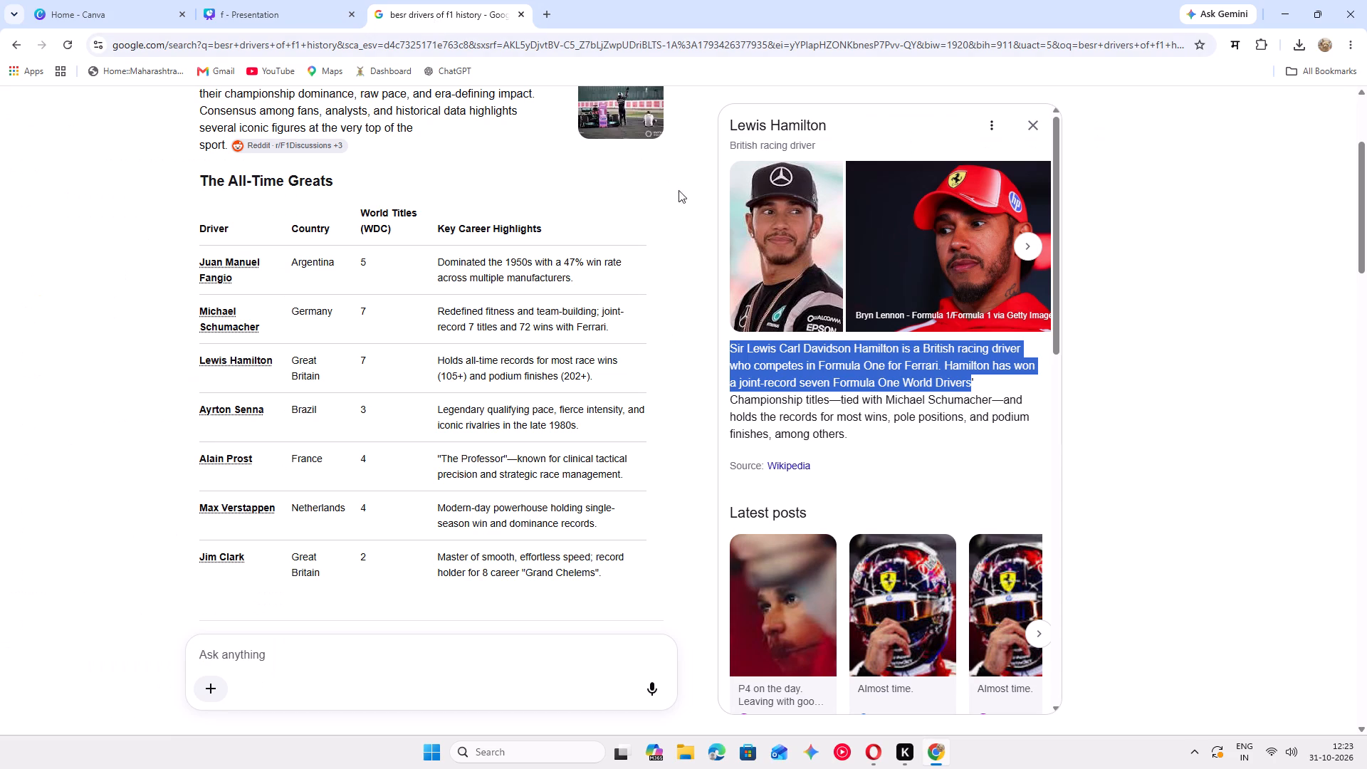
pyautogui.rightClick(887, 355)
pyautogui.click(909, 370)
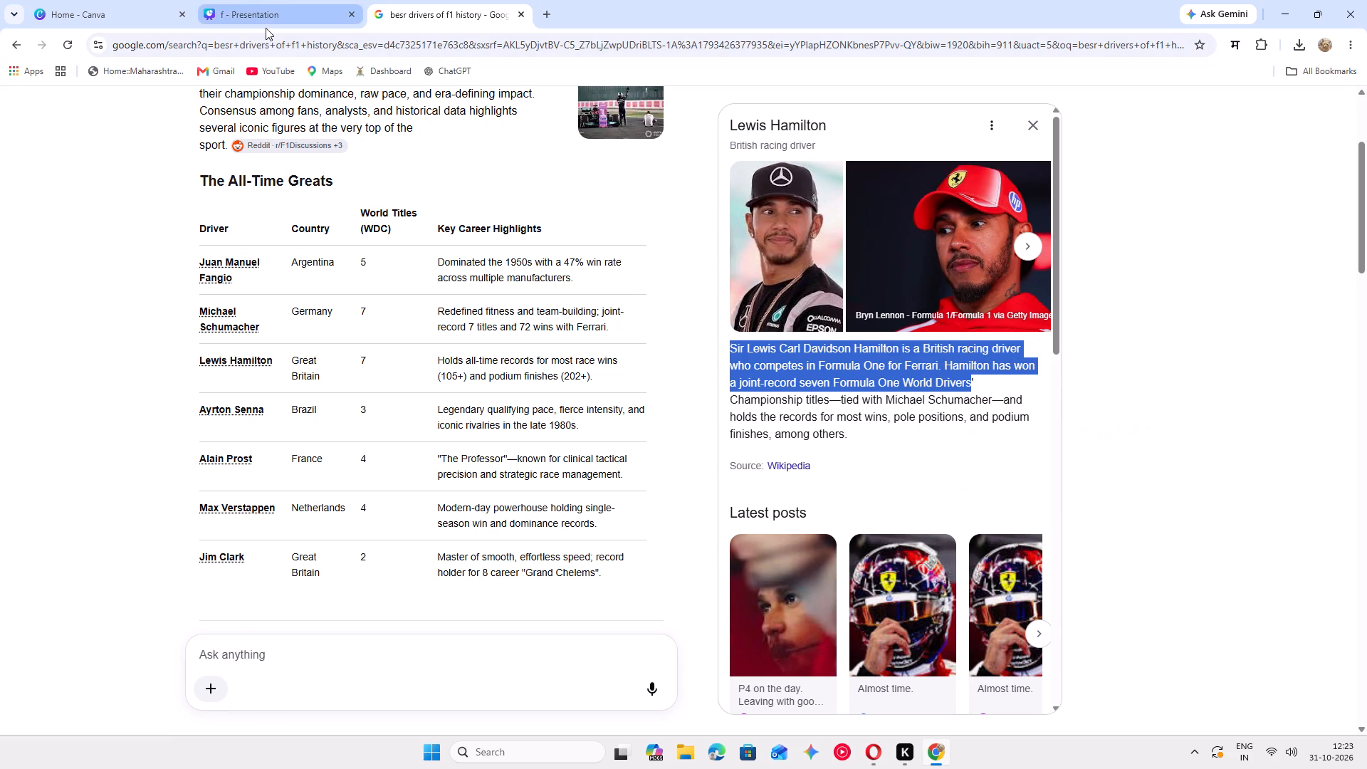
pyautogui.click(266, 28)
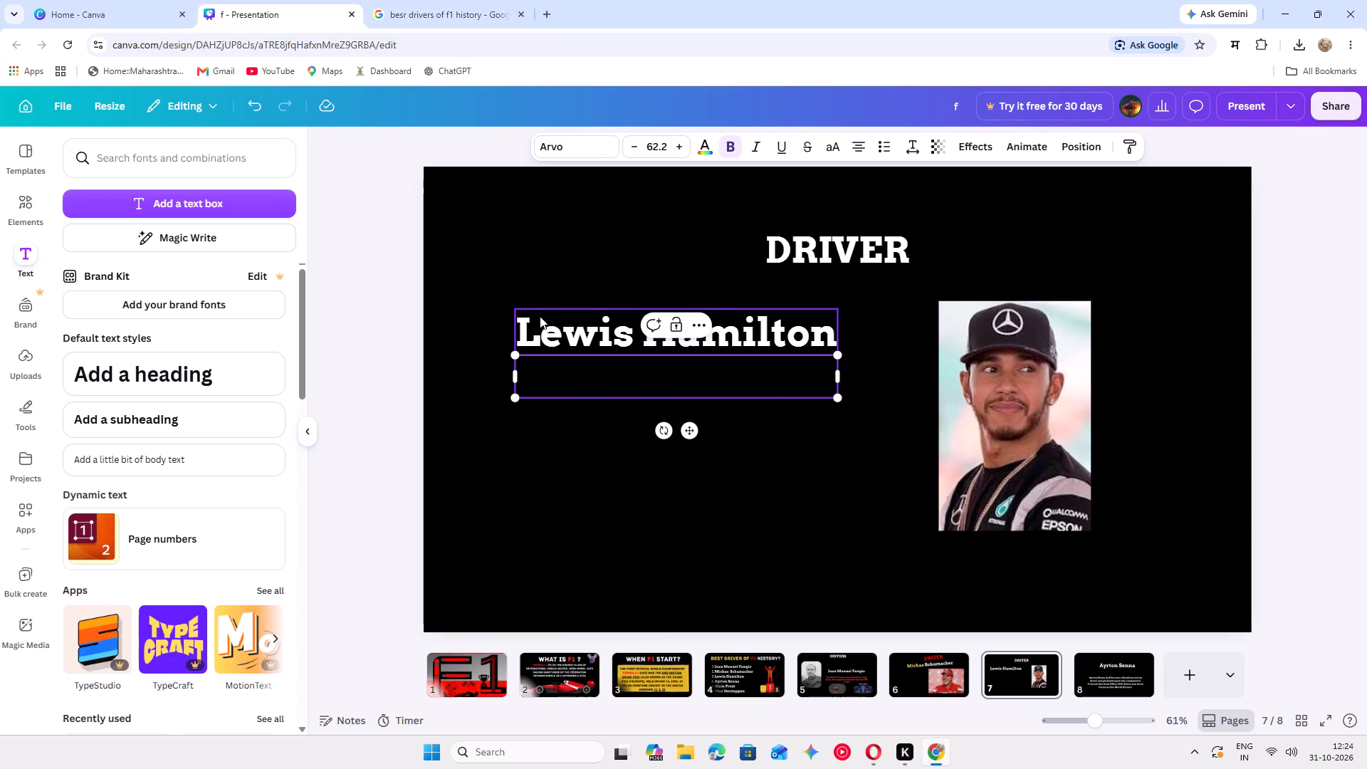
pyautogui.hotkey('ctrl', 'v')
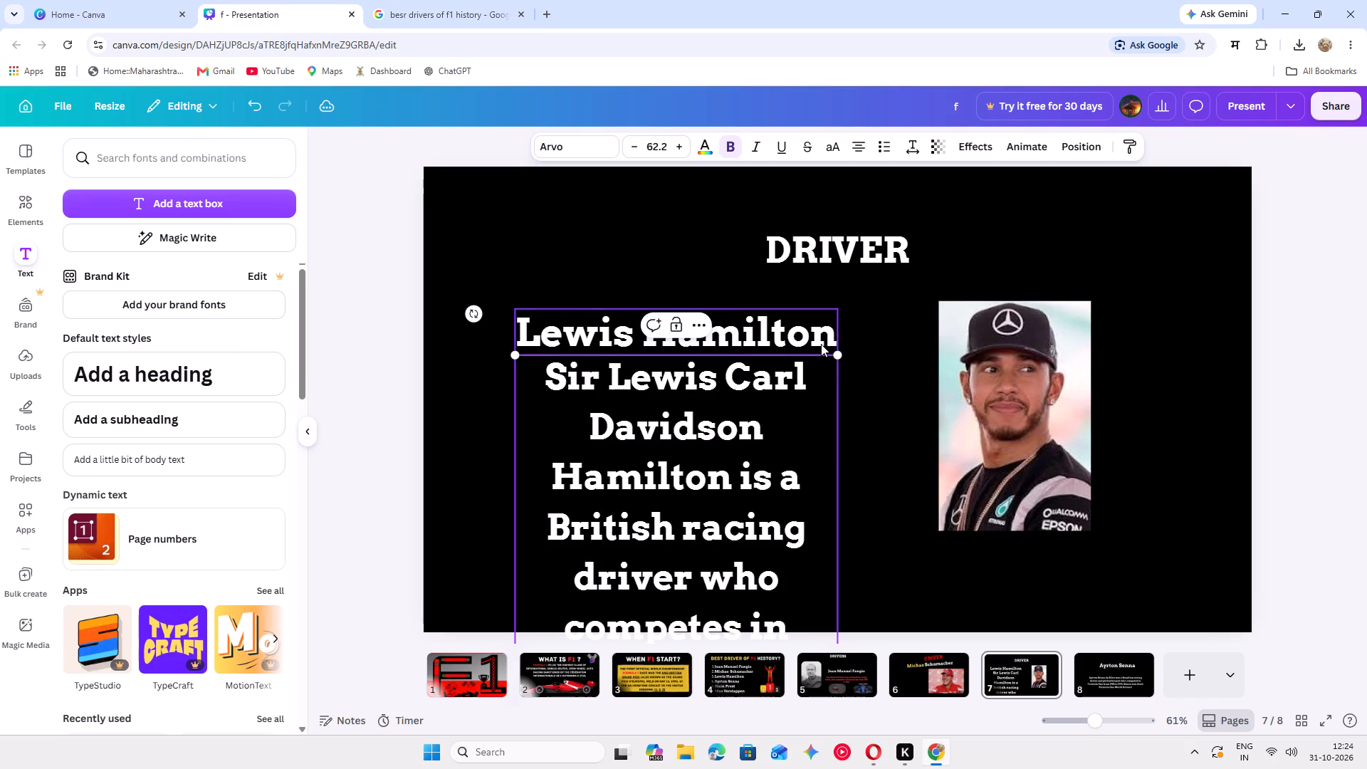
# Scale the Lewis Hamilton description text down to font size 47.7.
pyautogui.moveTo(838, 349); pyautogui.dragTo(730, 417)
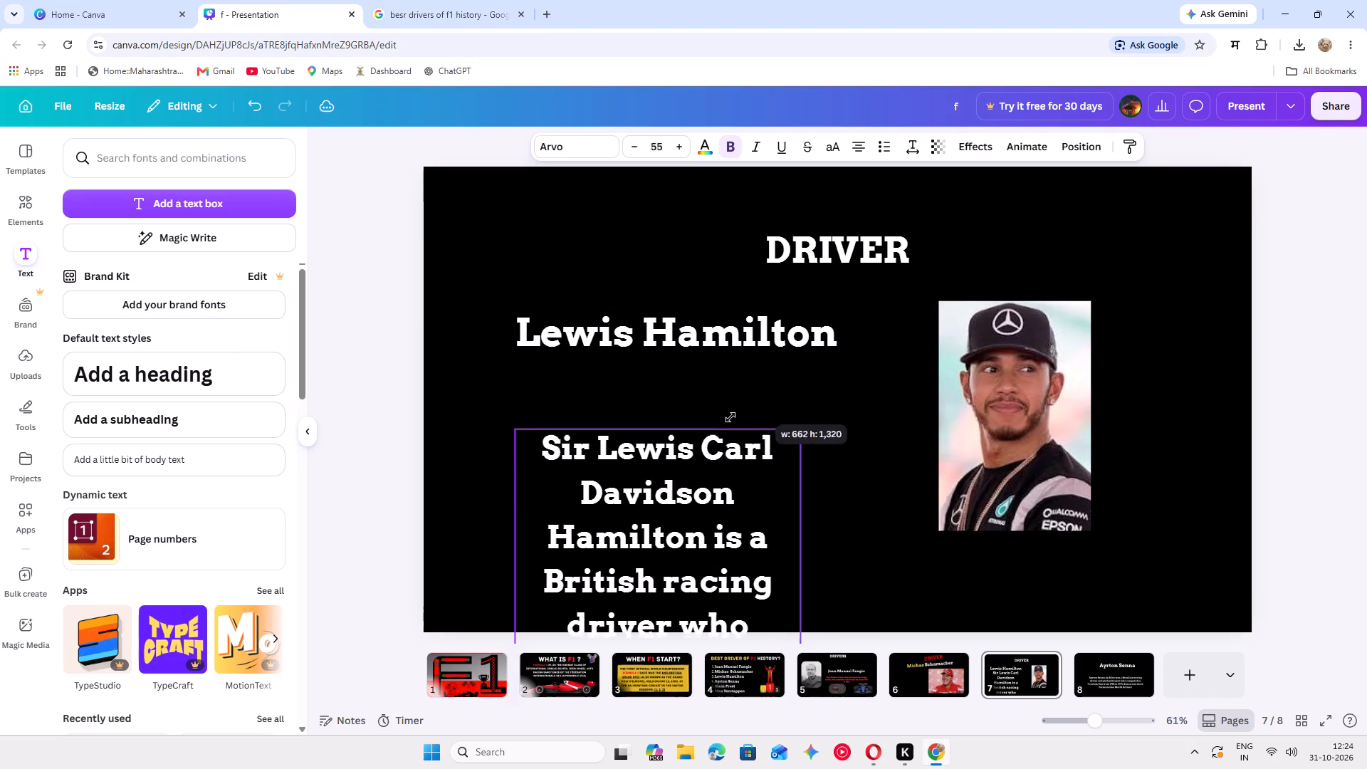
pyautogui.moveTo(730, 417); pyautogui.dragTo(683, 459)
pyautogui.click(798, 533)
# Widen the description box so it wraps onto seven lines and place it below the name, beside the photo.
pyautogui.moveTo(730, 537); pyautogui.dragTo(779, 305)
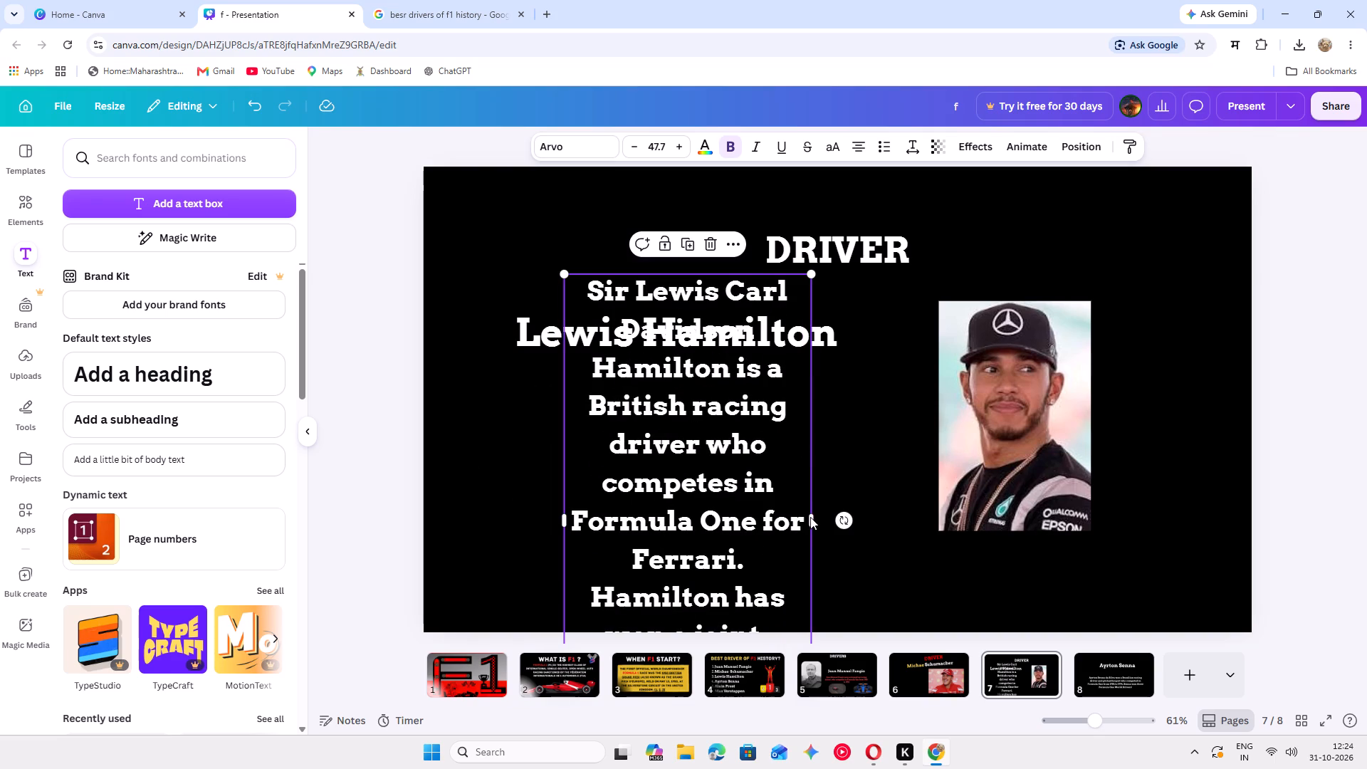
pyautogui.moveTo(812, 519); pyautogui.dragTo(1162, 510)
pyautogui.click(1304, 526)
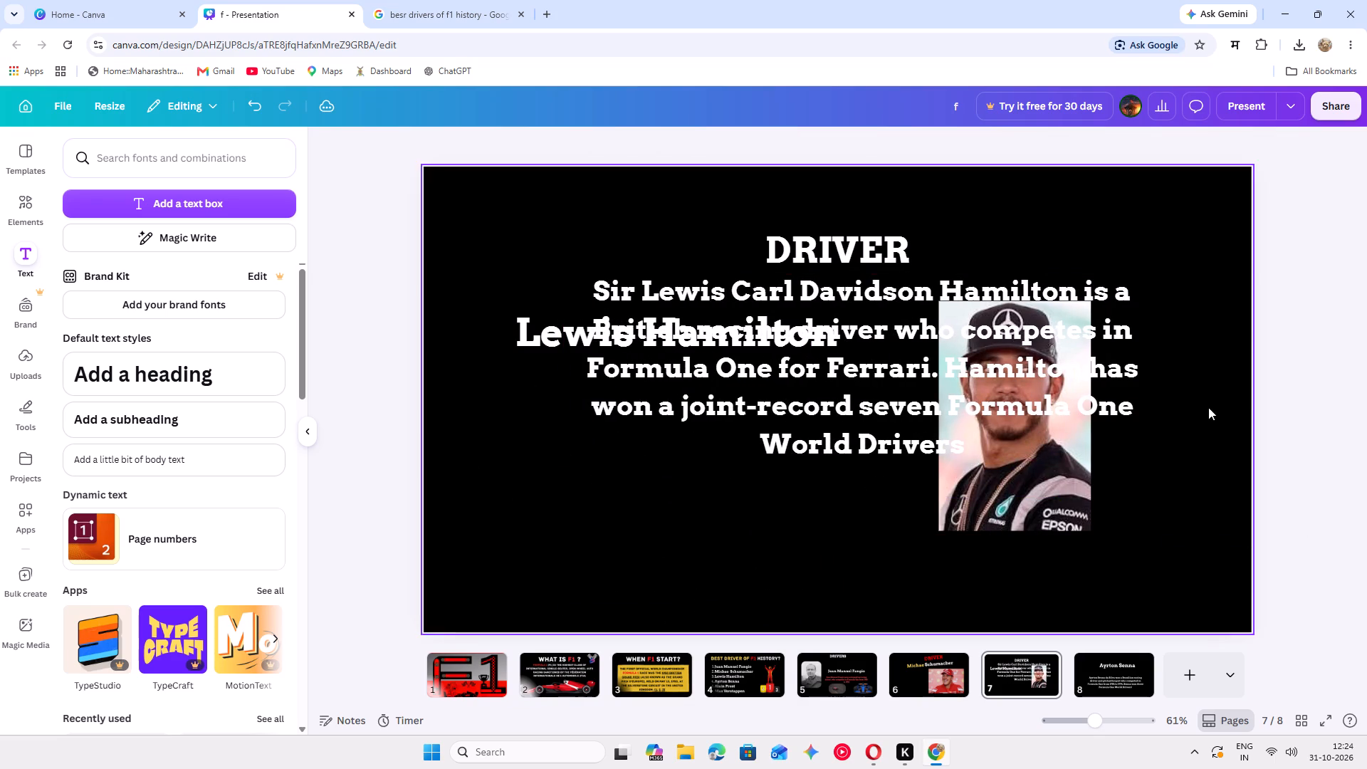
pyautogui.moveTo(1133, 404); pyautogui.dragTo(990, 508)
pyautogui.moveTo(1020, 469); pyautogui.dragTo(876, 469)
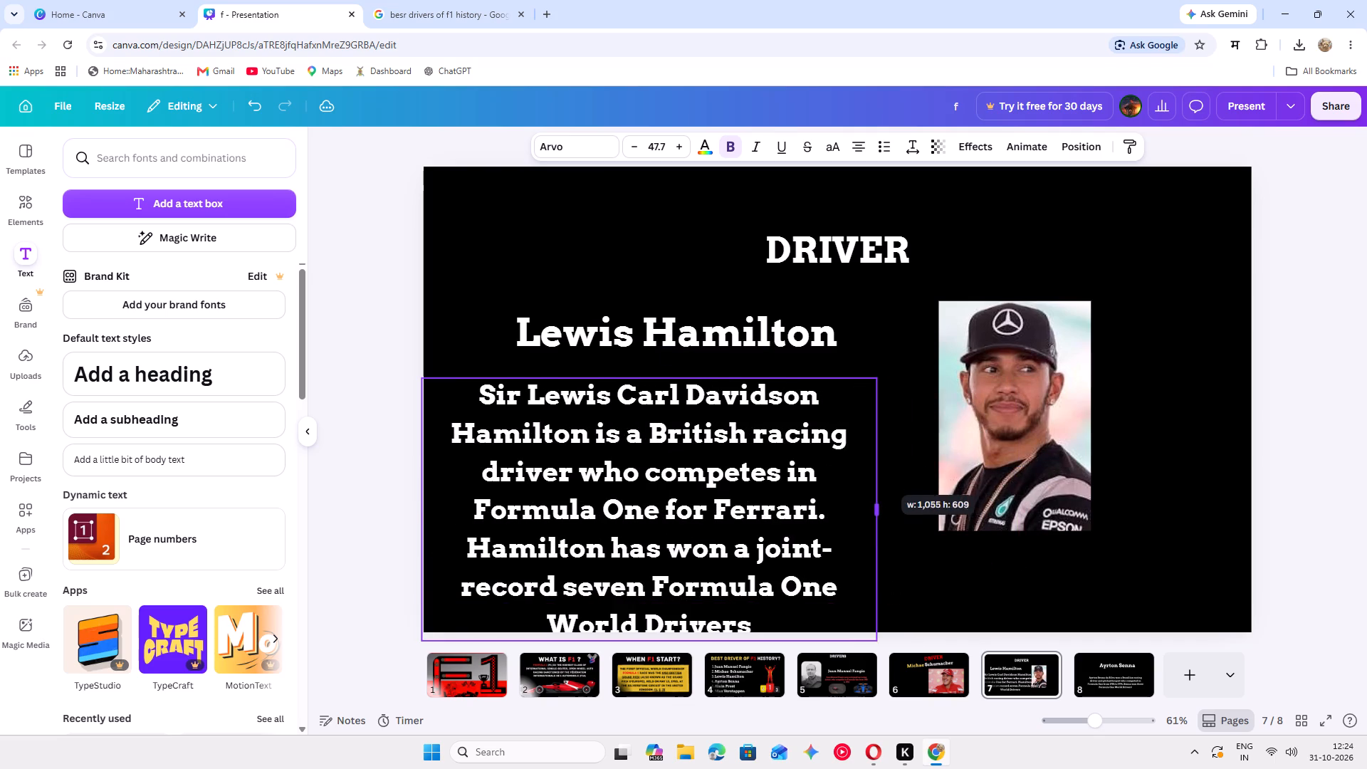
pyautogui.moveTo(876, 469); pyautogui.dragTo(871, 469)
pyautogui.moveTo(832, 471); pyautogui.dragTo(892, 441)
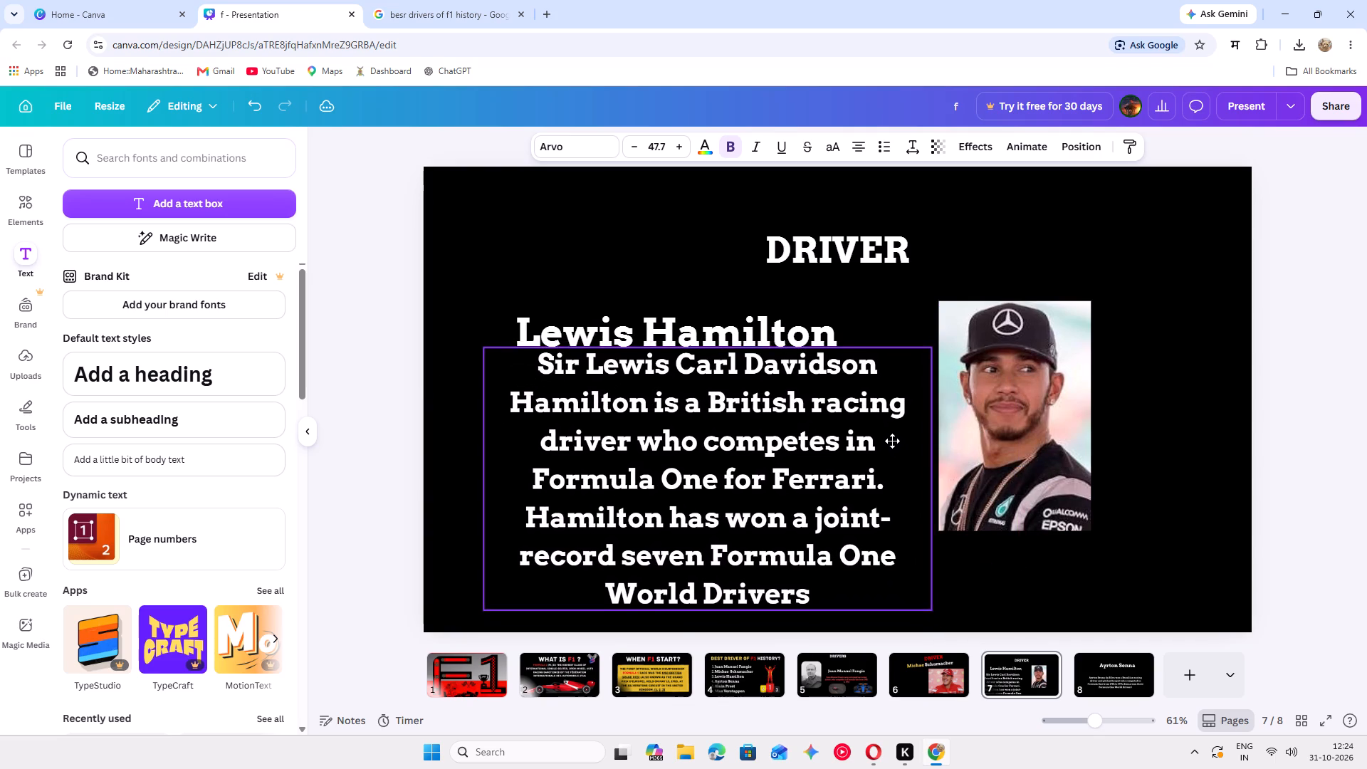
pyautogui.moveTo(892, 441); pyautogui.dragTo(891, 444)
pyautogui.click(1326, 394)
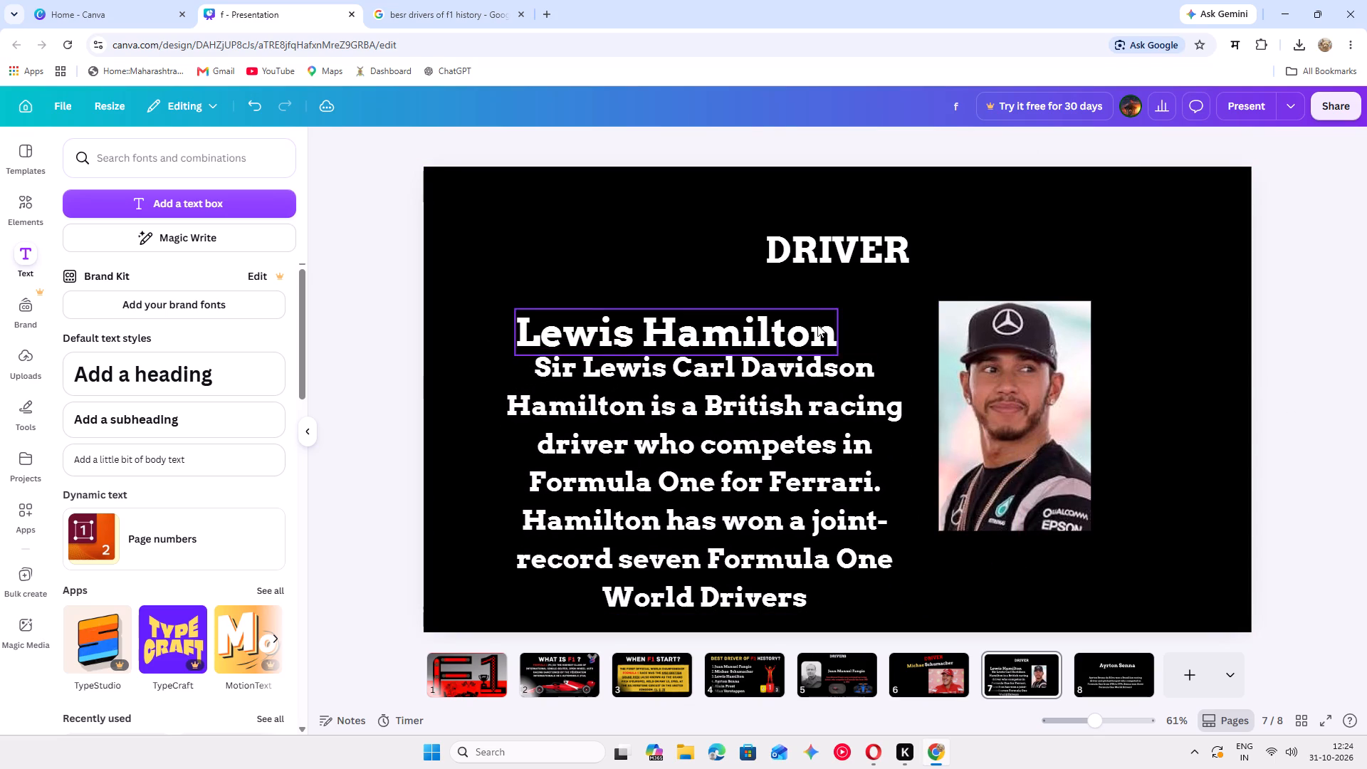
# Move the "Lewis Hamilton" name up, clear of the description text.
pyautogui.moveTo(817, 325); pyautogui.dragTo(777, 281)
# Place the "DRIVER" title above the Lewis Hamilton photo and shift the photo slightly right and down beneath it.
pyautogui.moveTo(875, 236); pyautogui.dragTo(1049, 235)
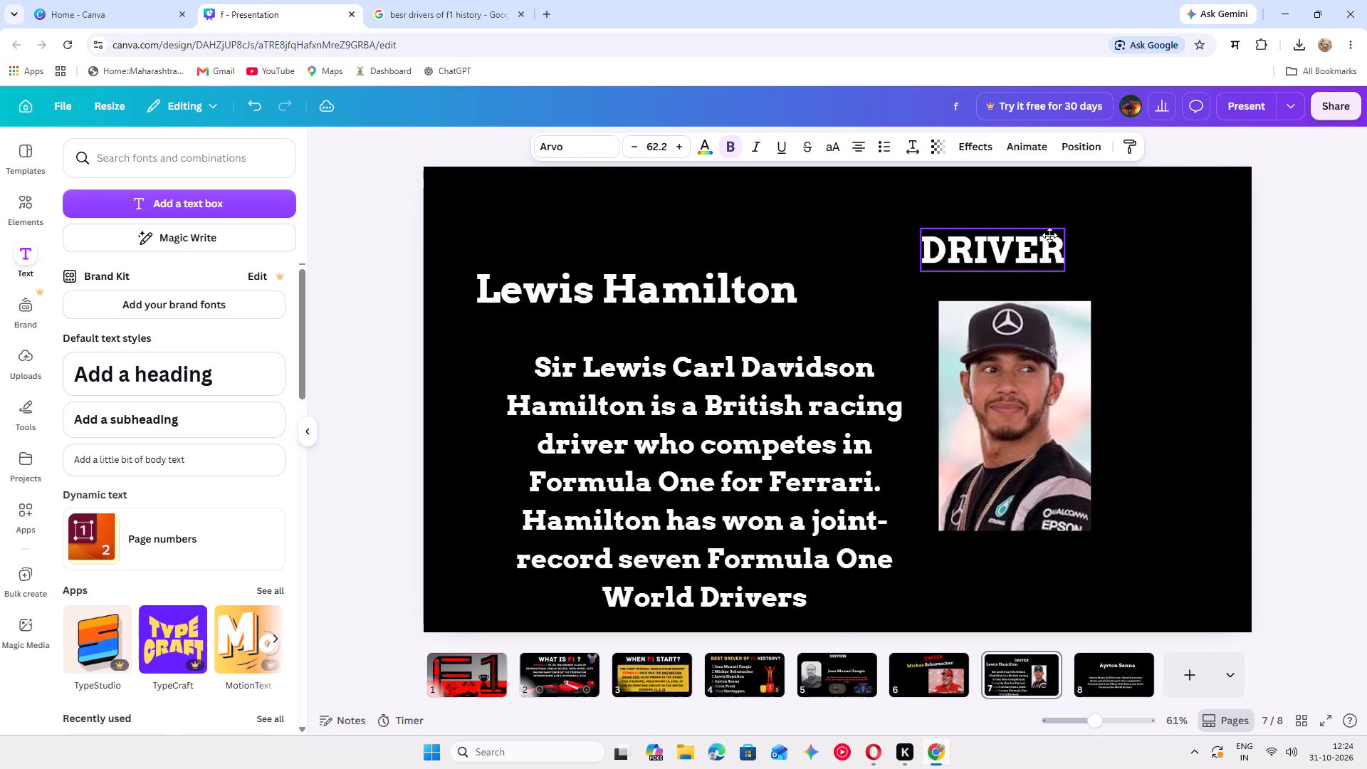
pyautogui.moveTo(1049, 235); pyautogui.dragTo(1062, 219)
pyautogui.moveTo(1047, 346); pyautogui.dragTo(1065, 353)
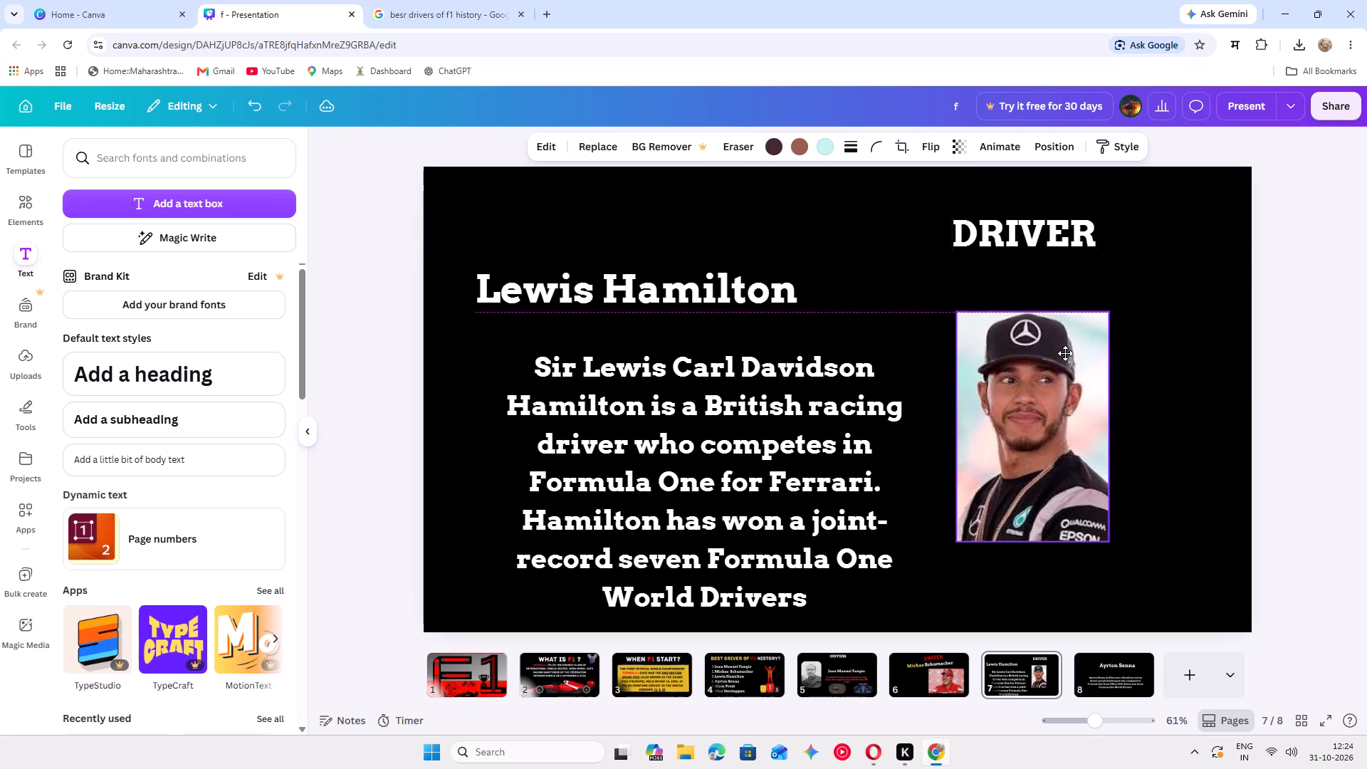
pyautogui.moveTo(1065, 353); pyautogui.dragTo(1066, 353)
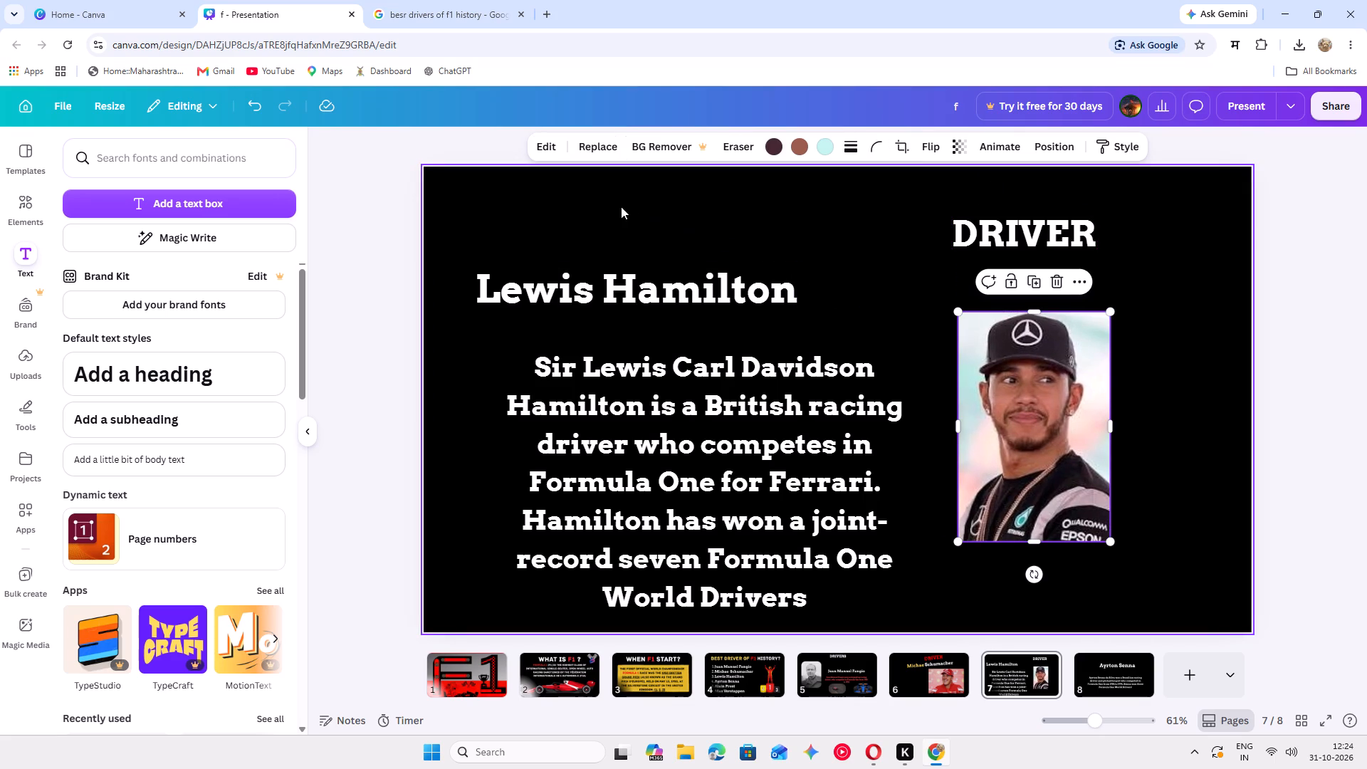
# Centre the "Lewis Hamilton" name above the description on slide 7.
pyautogui.moveTo(646, 276); pyautogui.dragTo(717, 280)
# Recolour the "Lewis Hamilton" name with the default grey-to-white gradient.
pyautogui.rightClick(717, 280)
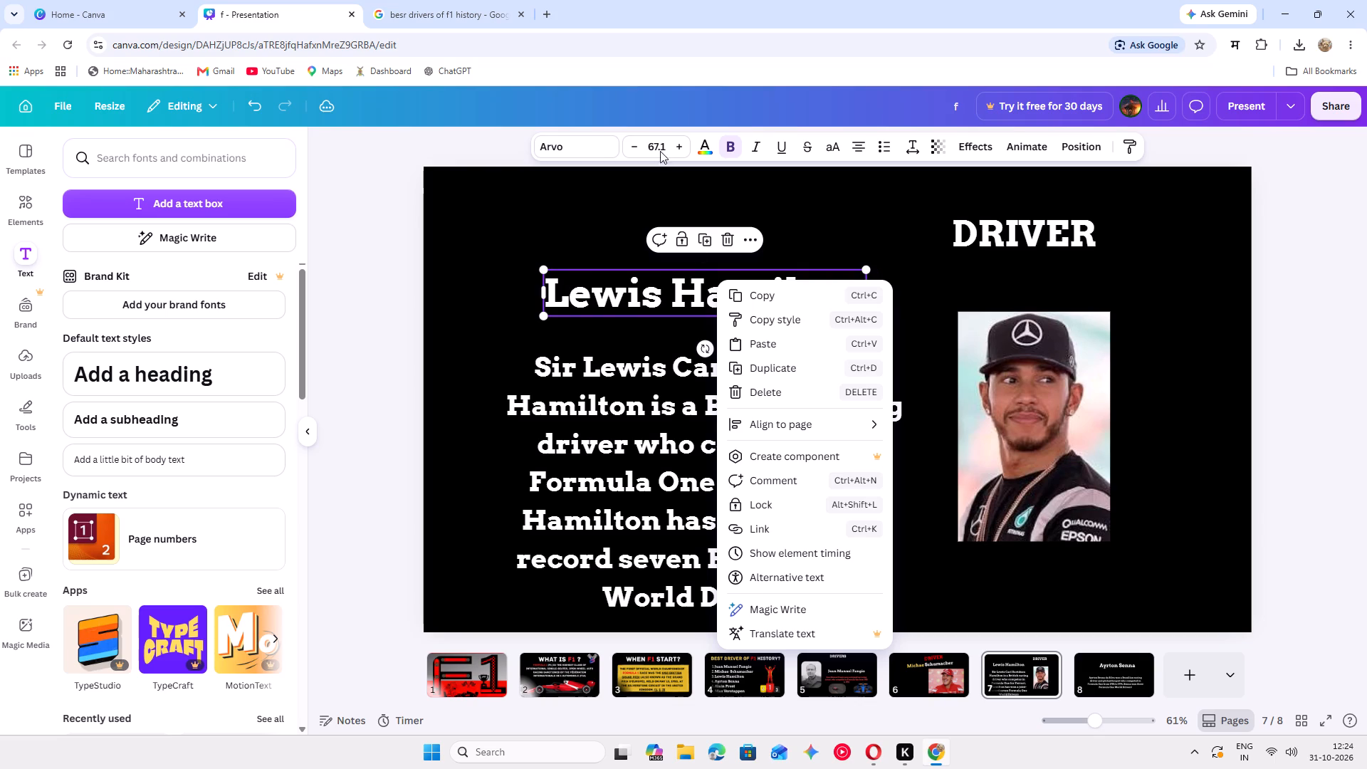
pyautogui.click(707, 145)
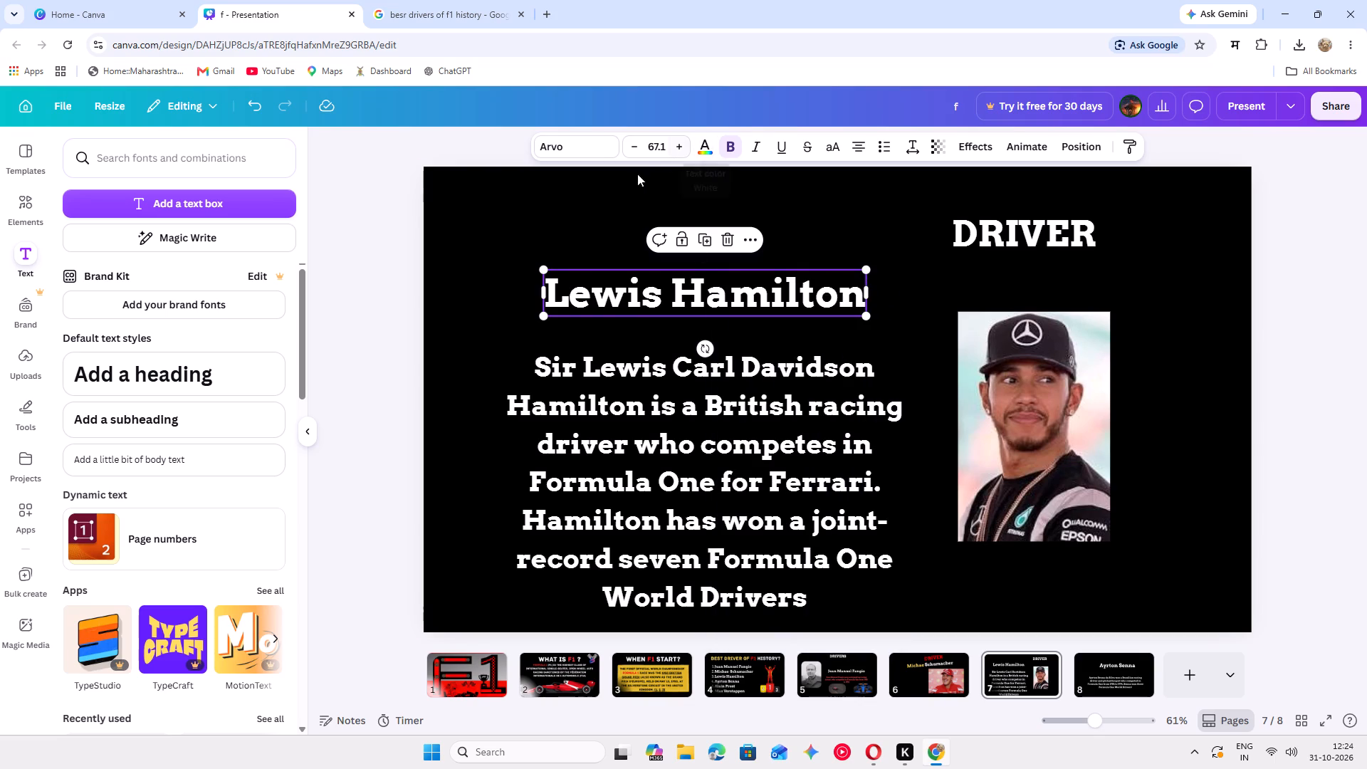
pyautogui.click(701, 142)
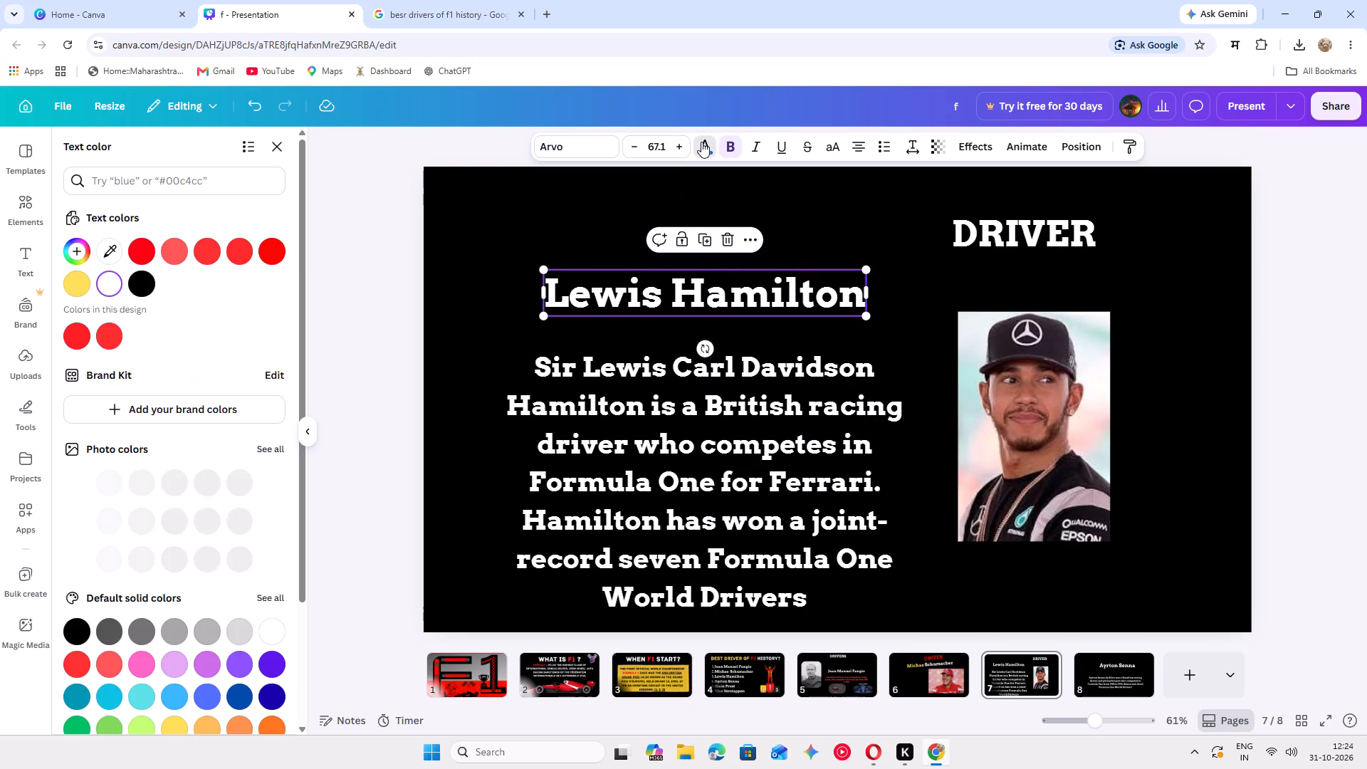
pyautogui.scroll(-5, 231, 566)
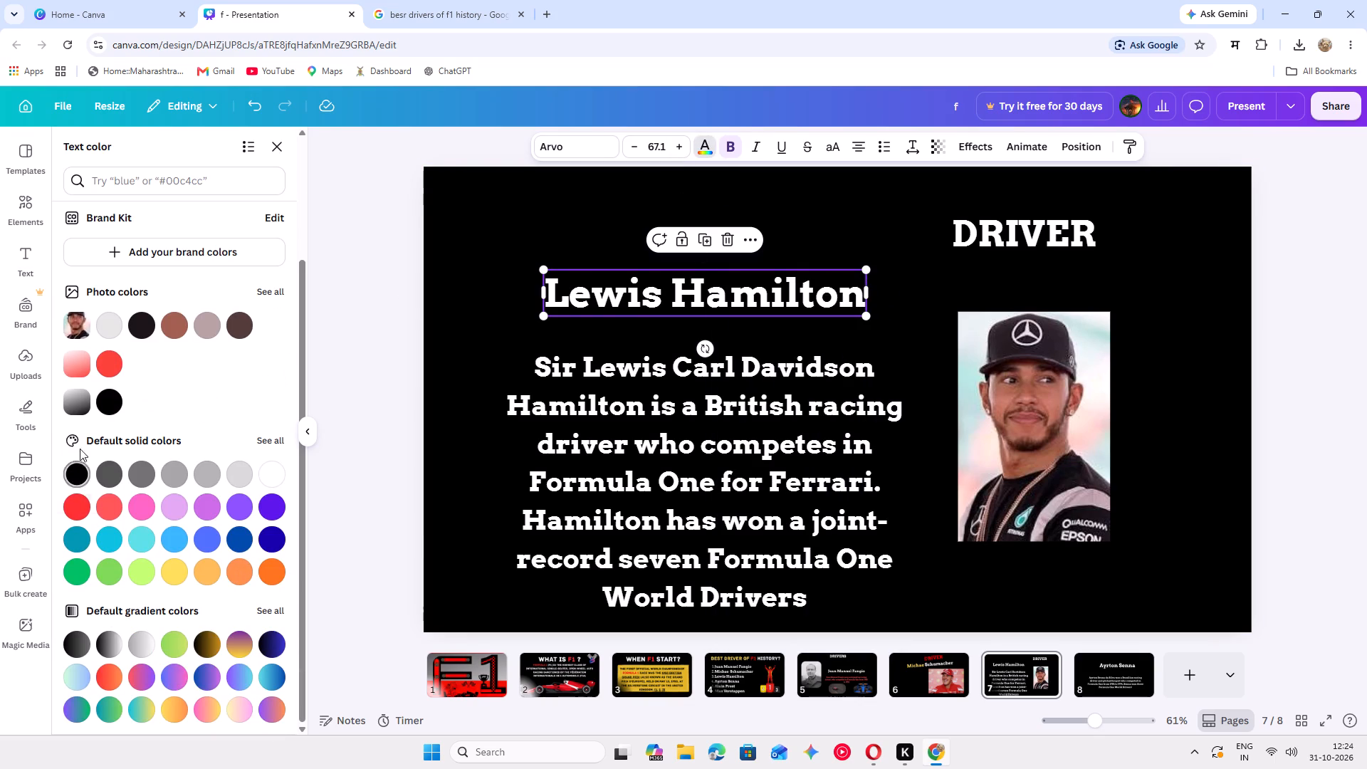
pyautogui.click(116, 642)
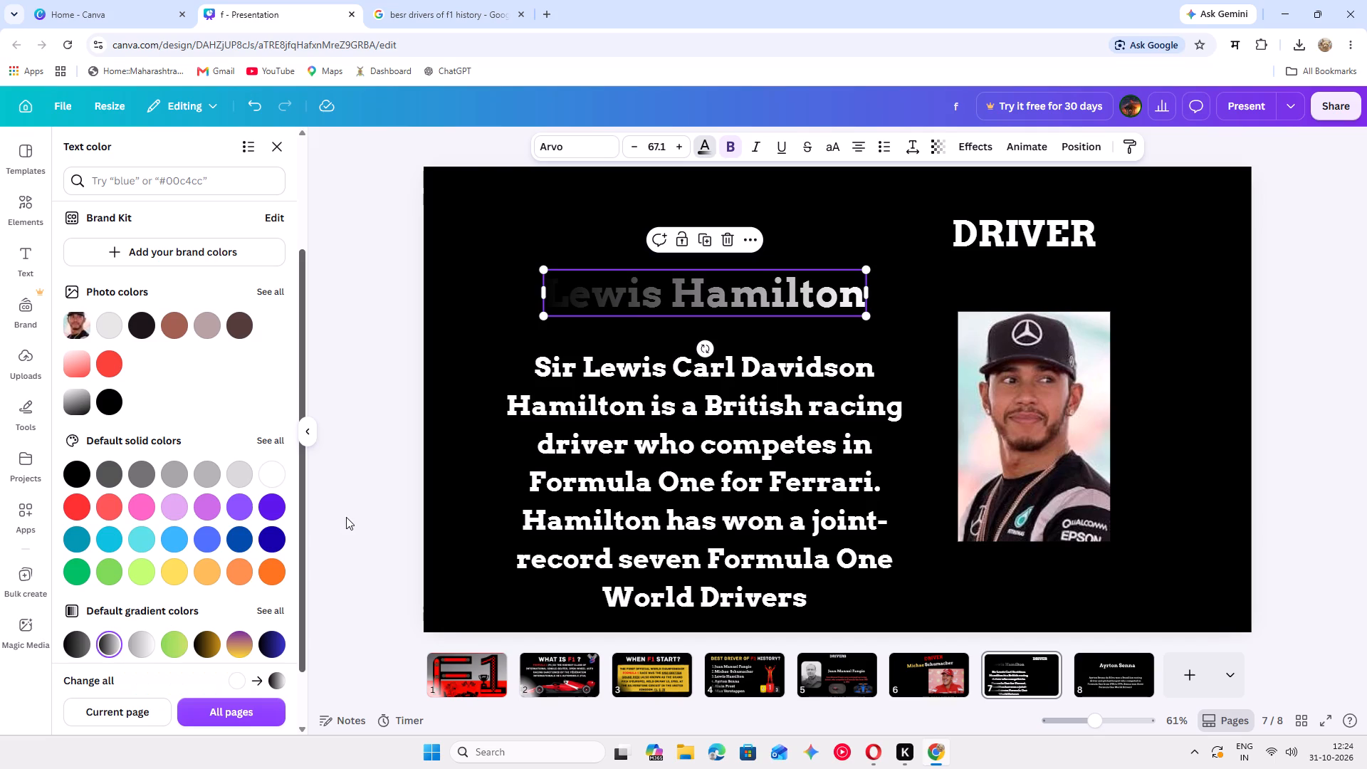
pyautogui.click(145, 649)
pyautogui.click(368, 513)
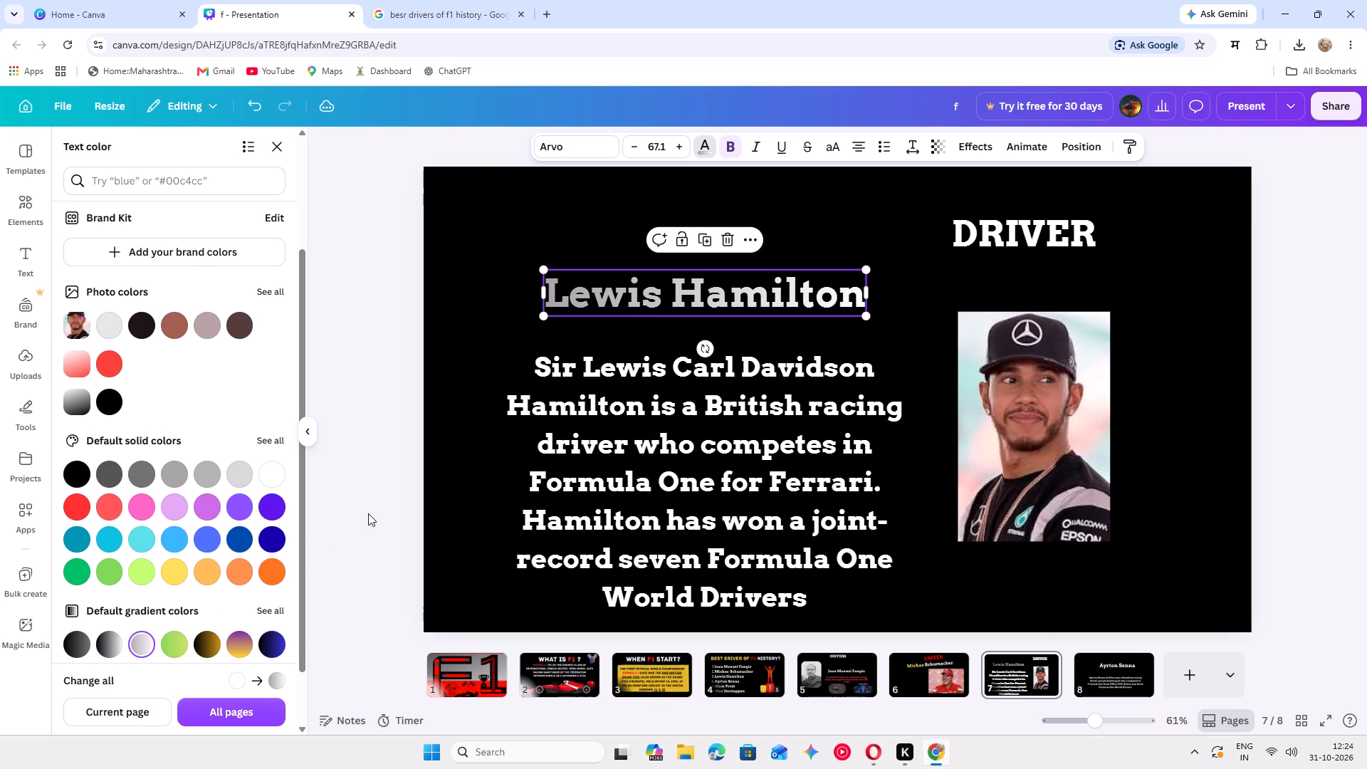
pyautogui.click(369, 513)
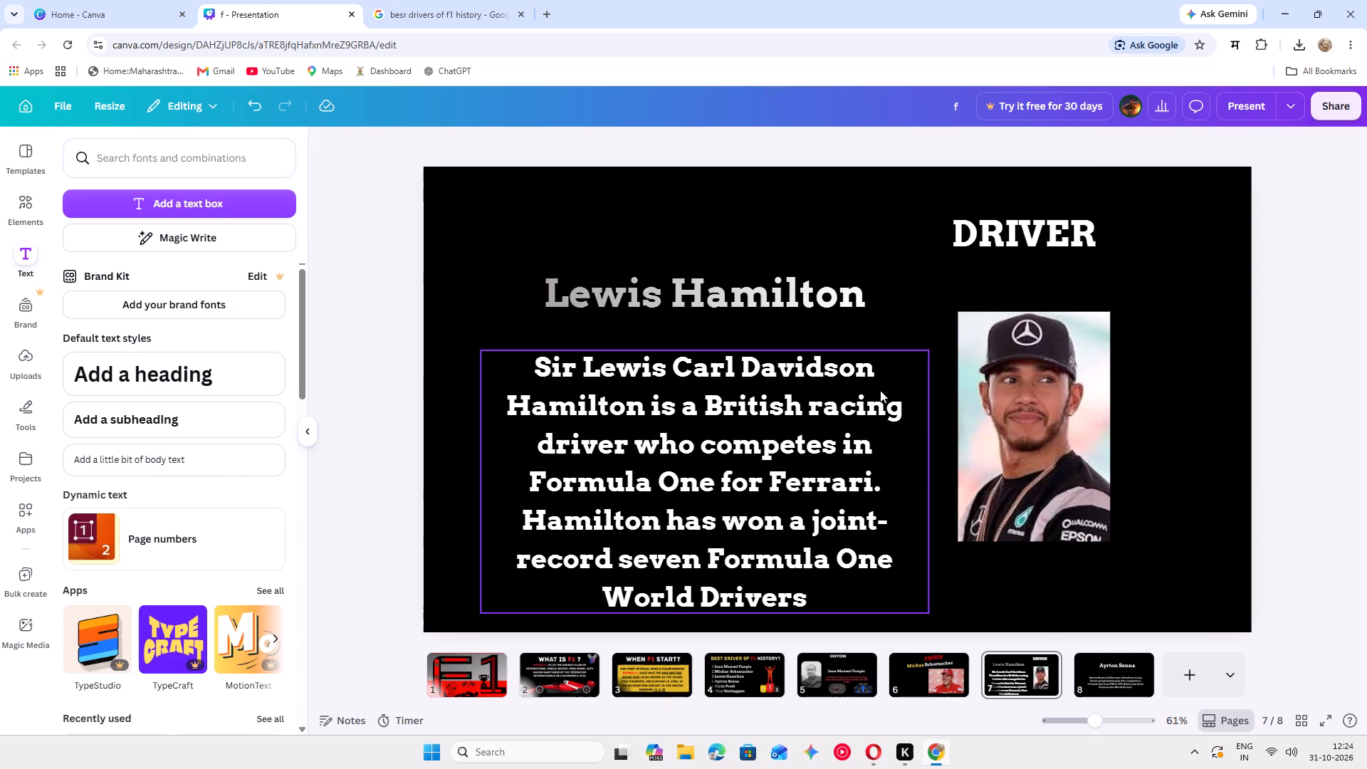
# Change the "DRIVER" title's text colour to red #ff3131.
pyautogui.click(1057, 242)
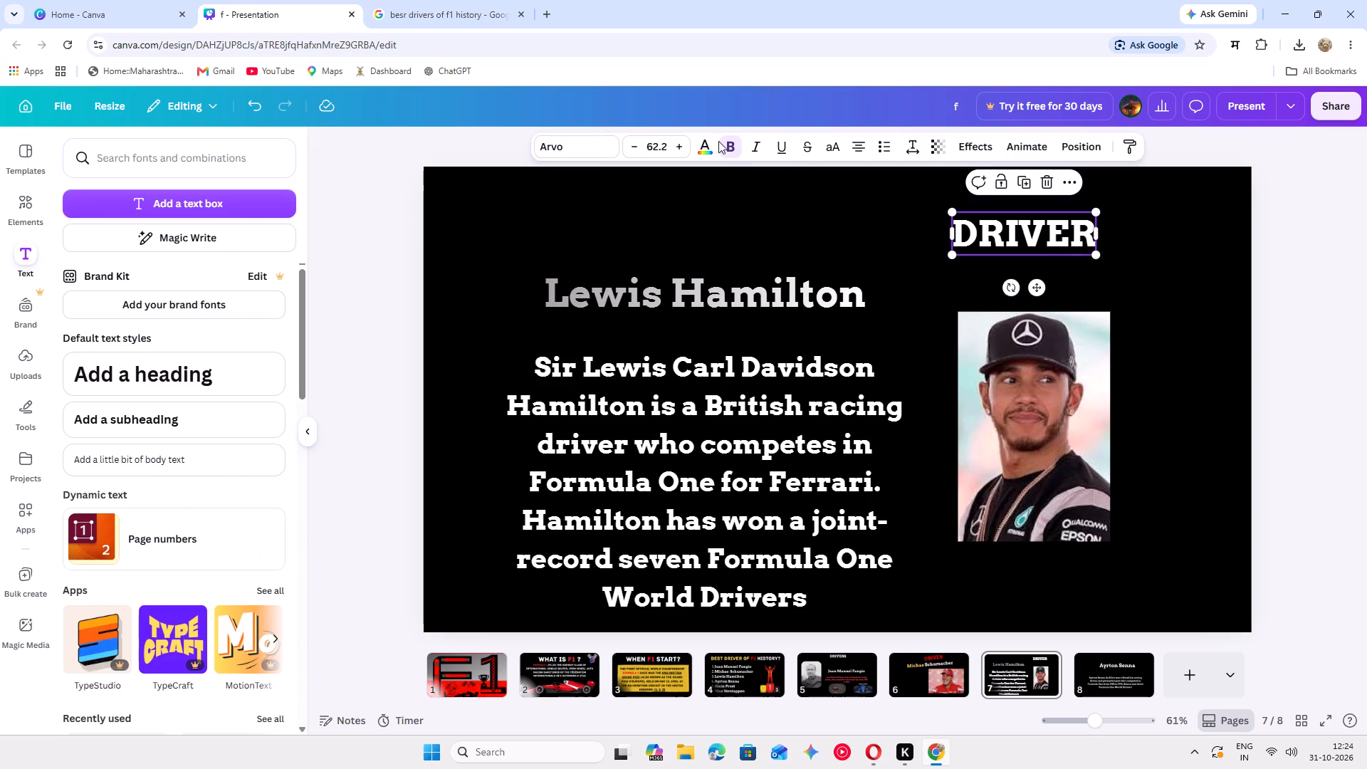
pyautogui.click(702, 143)
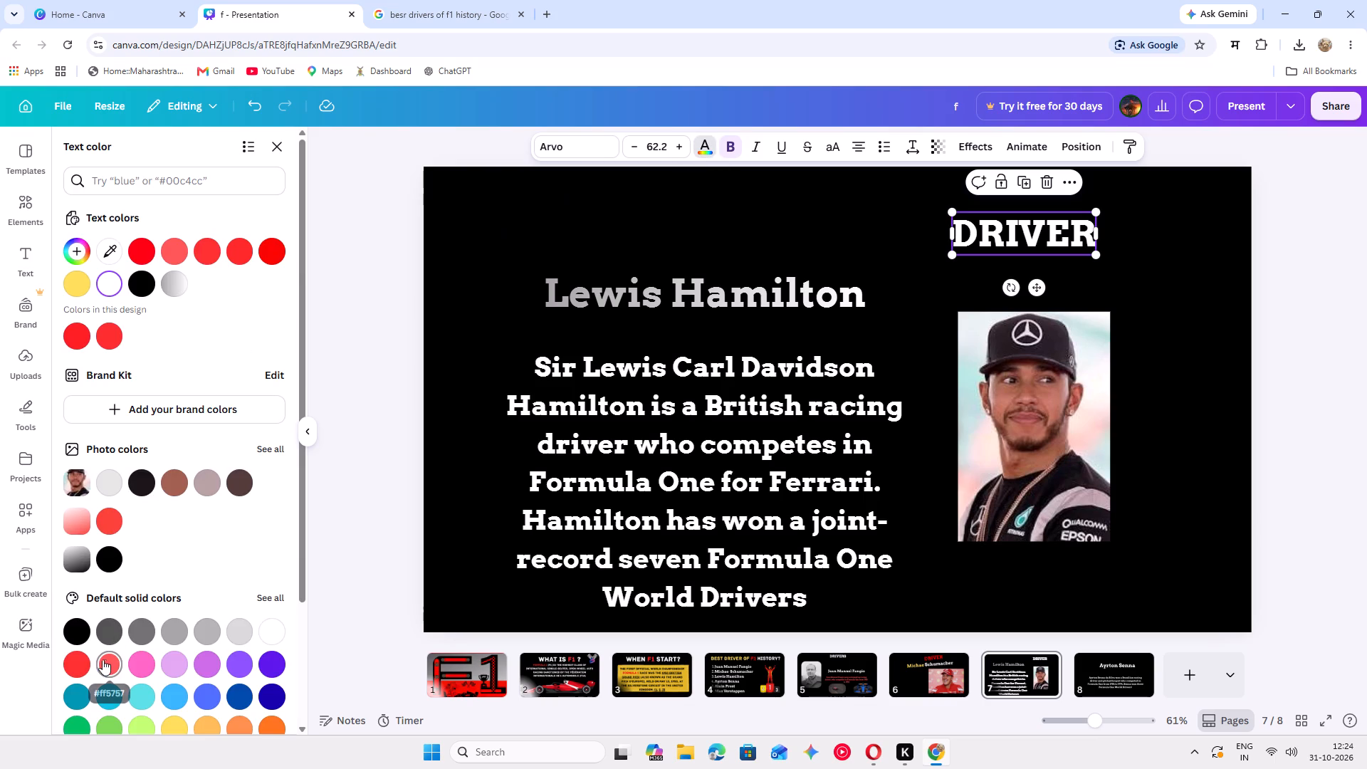
pyautogui.click(103, 659)
pyautogui.click(70, 659)
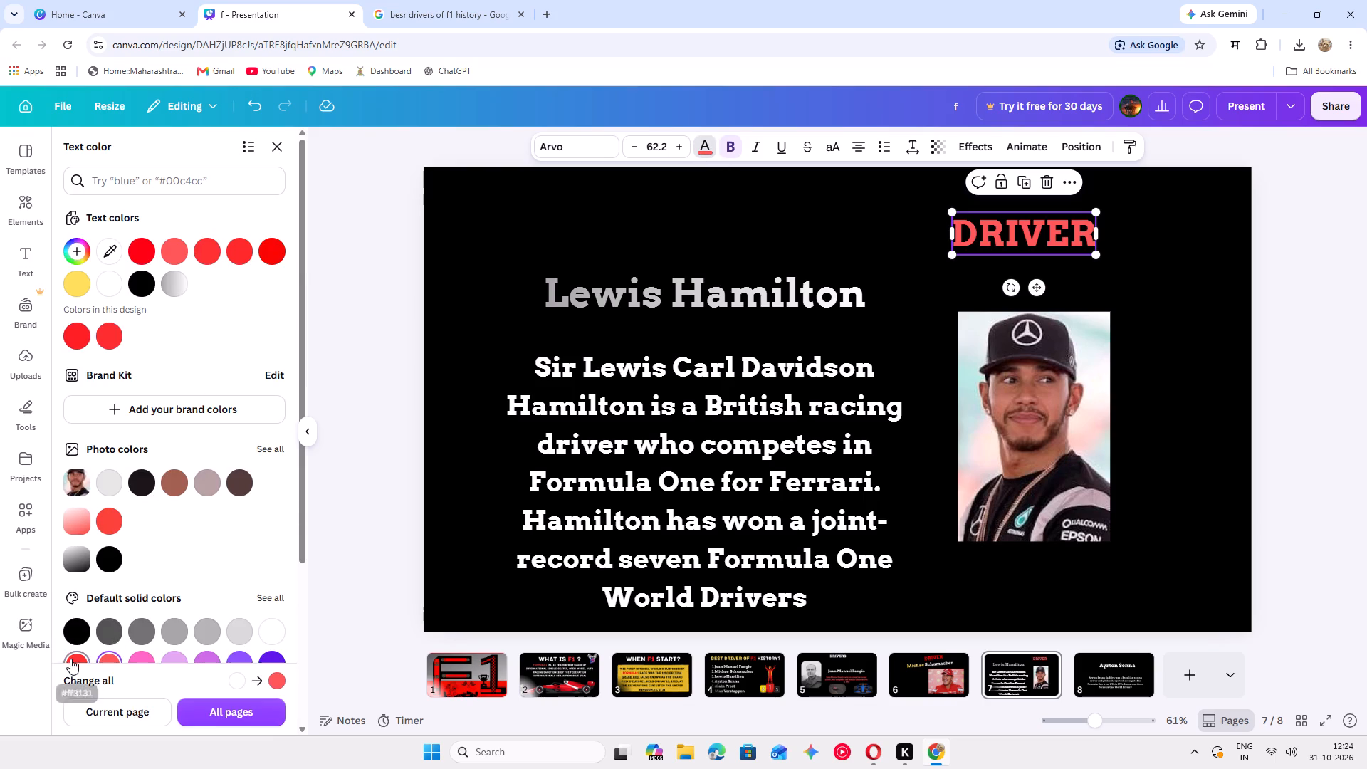
pyautogui.click(360, 530)
pyautogui.click(360, 530)
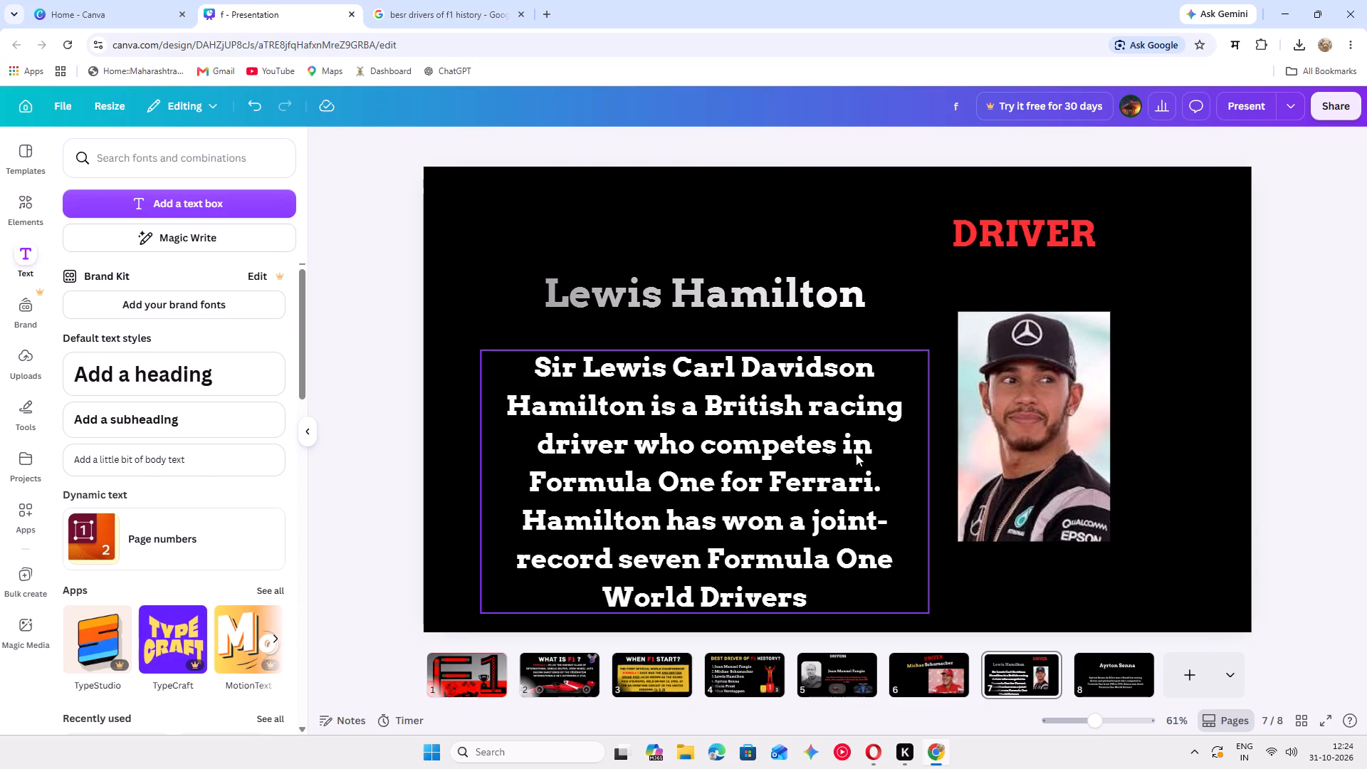
# Round the corners of the Lewis Hamilton photo on slide 7.
pyautogui.click(1002, 466)
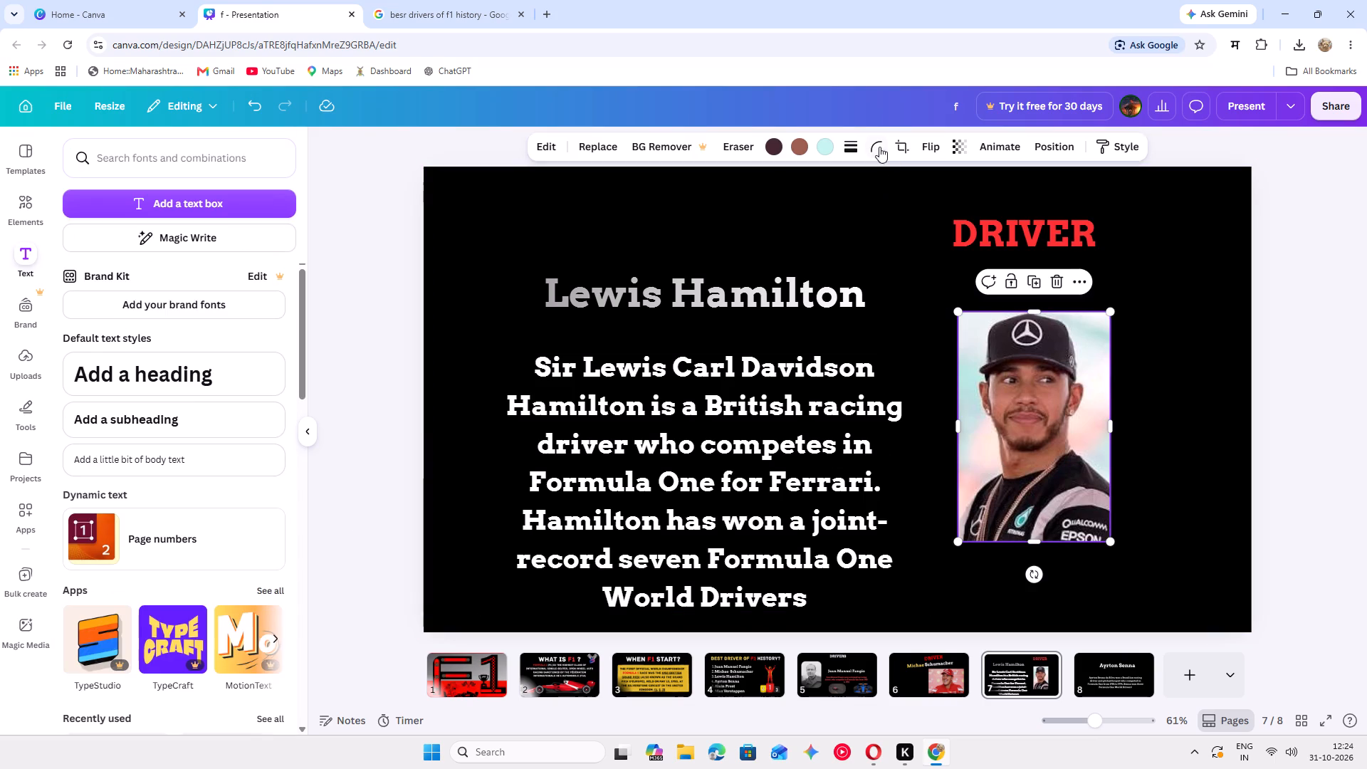
pyautogui.click(879, 147)
pyautogui.moveTo(800, 206); pyautogui.dragTo(990, 244)
pyautogui.click(1183, 344)
# Shift the rounded Lewis Hamilton photo slightly right and up beneath the "DRIVER" title.
pyautogui.moveTo(1097, 397); pyautogui.dragTo(1121, 390)
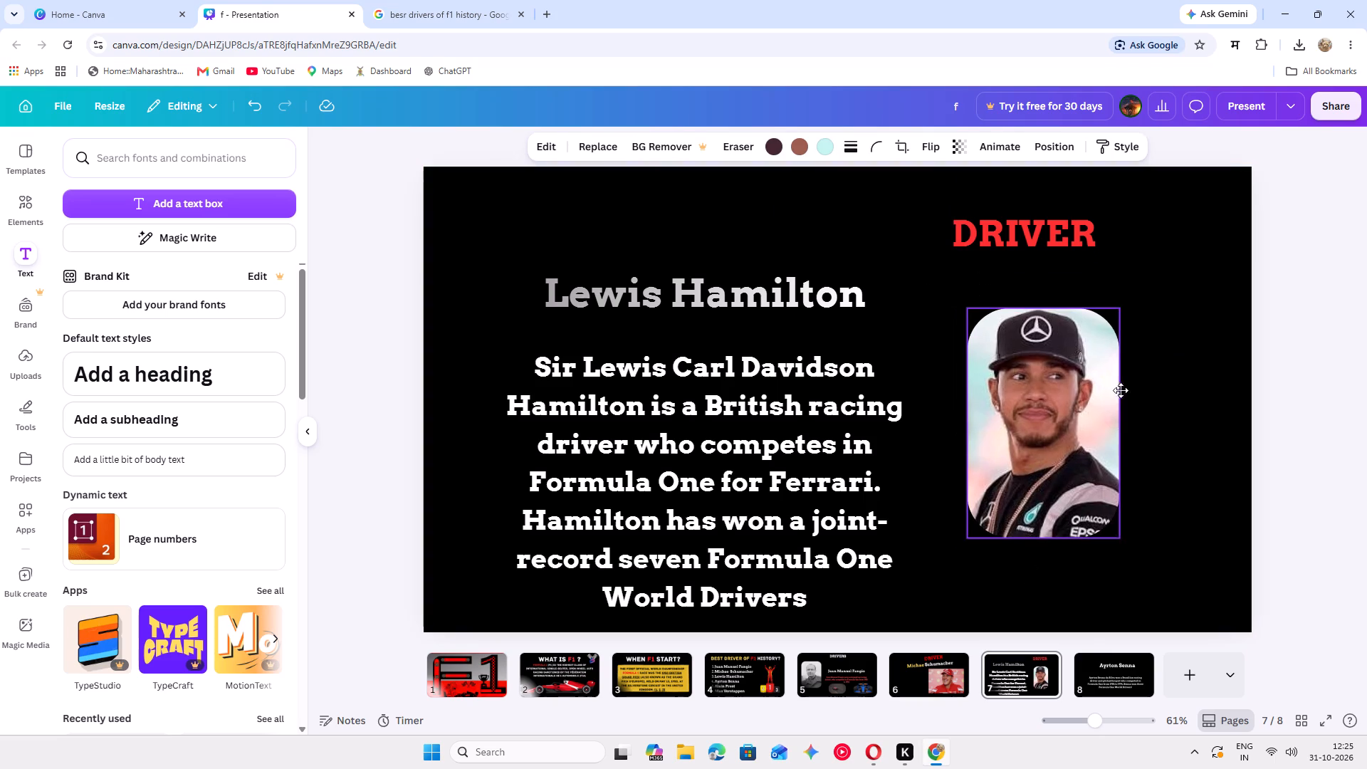
pyautogui.moveTo(1121, 390); pyautogui.dragTo(1134, 387)
# Nudge the "Lewis Hamilton" name slightly right and down, and the description below it slightly right and up, closer to the name.
pyautogui.moveTo(803, 307); pyautogui.dragTo(827, 307)
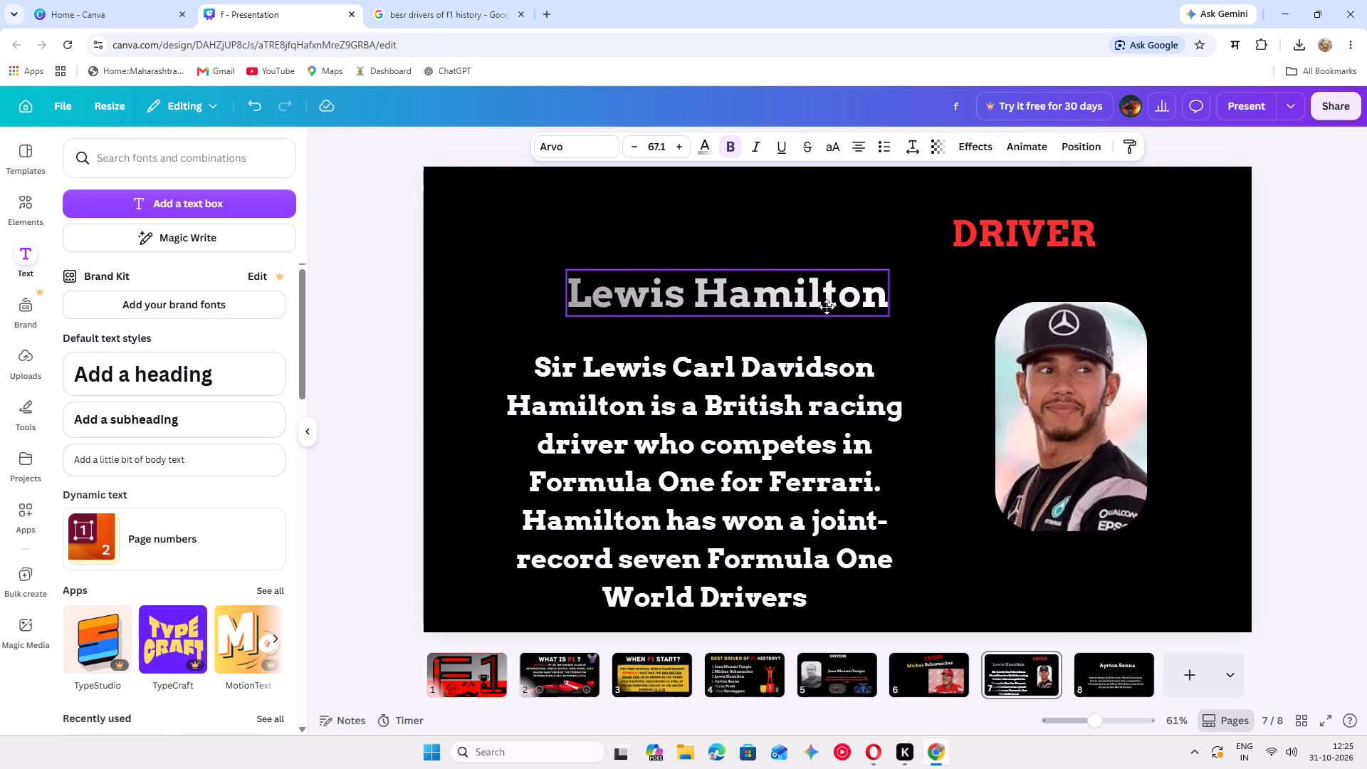
pyautogui.moveTo(827, 307); pyautogui.dragTo(815, 310)
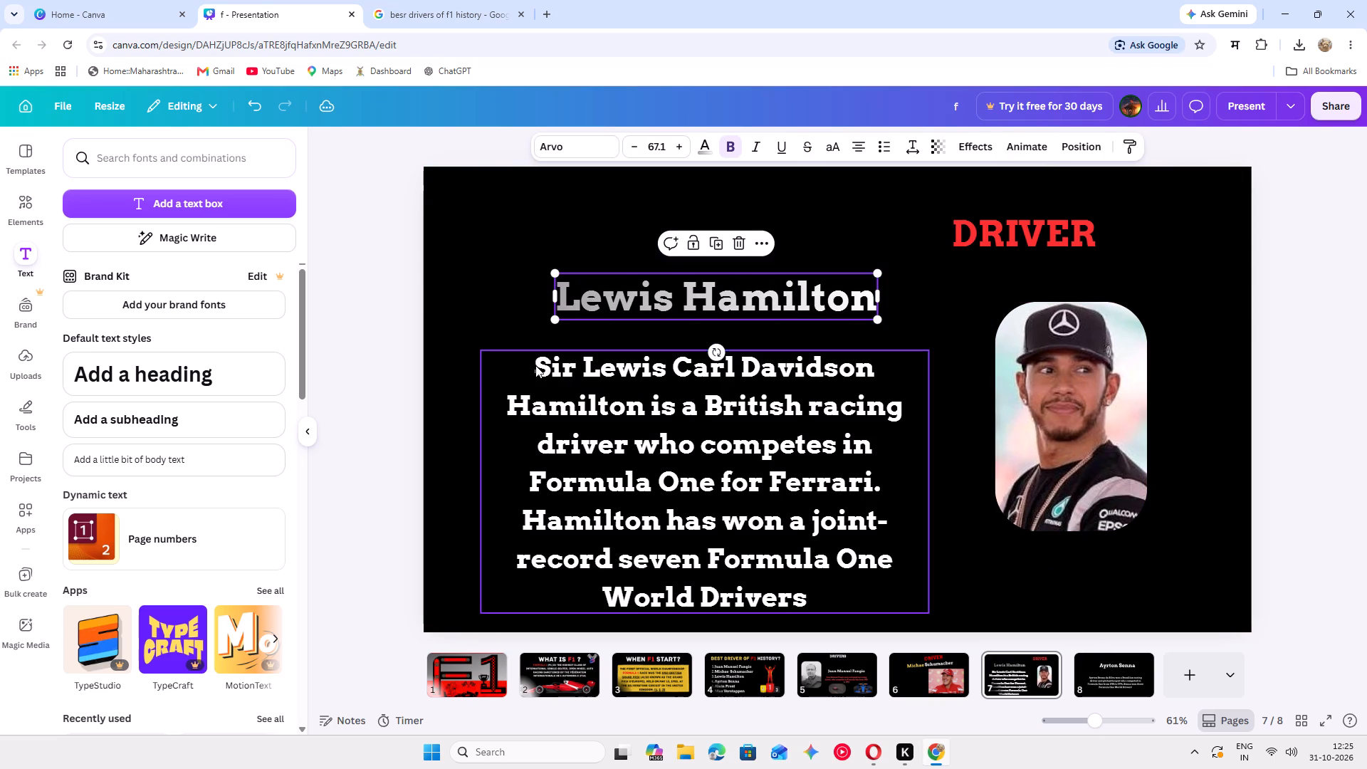
pyautogui.moveTo(528, 365); pyautogui.dragTo(548, 352)
pyautogui.rightClick(572, 379)
pyautogui.click(517, 357)
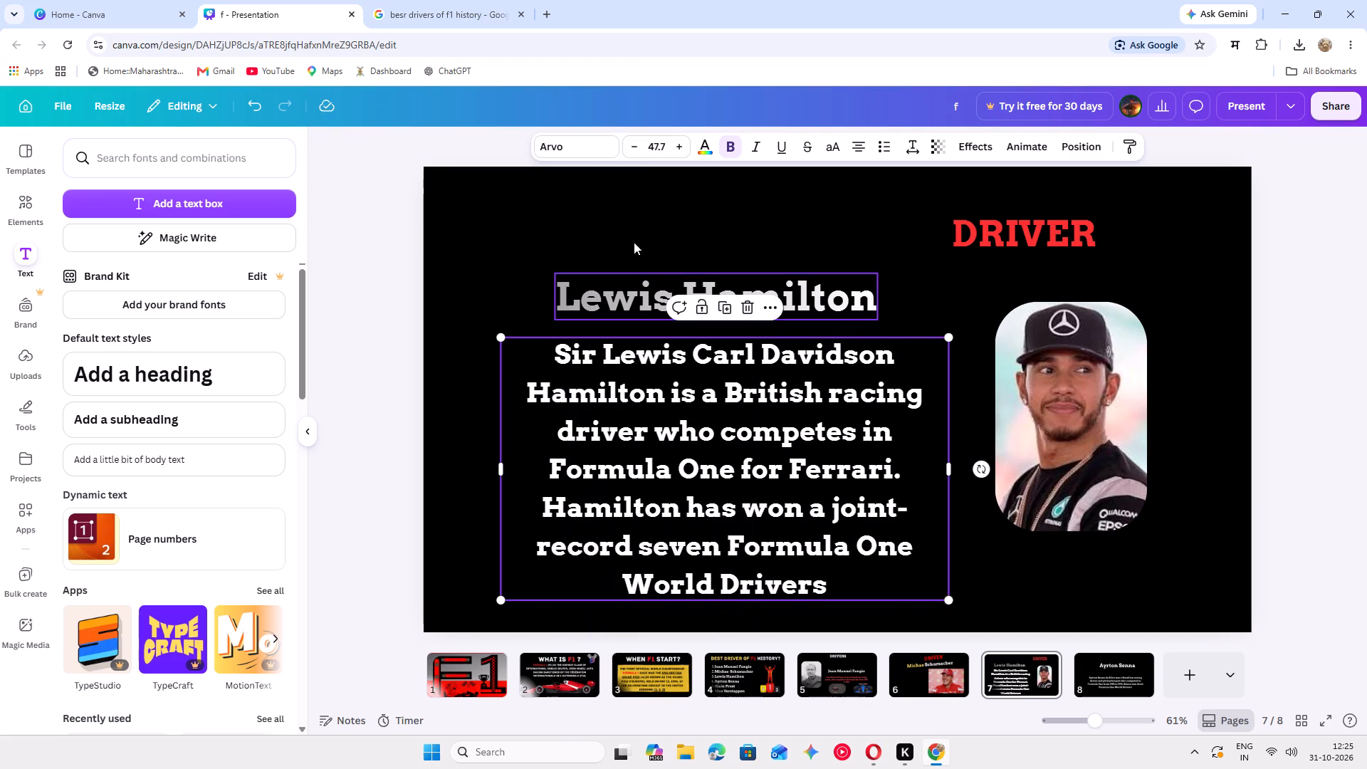
# Try light grey, white, mid grey and purple on the Lewis Hamilton description, settling on yellow #ffde59 as its text colour.
pyautogui.click(698, 149)
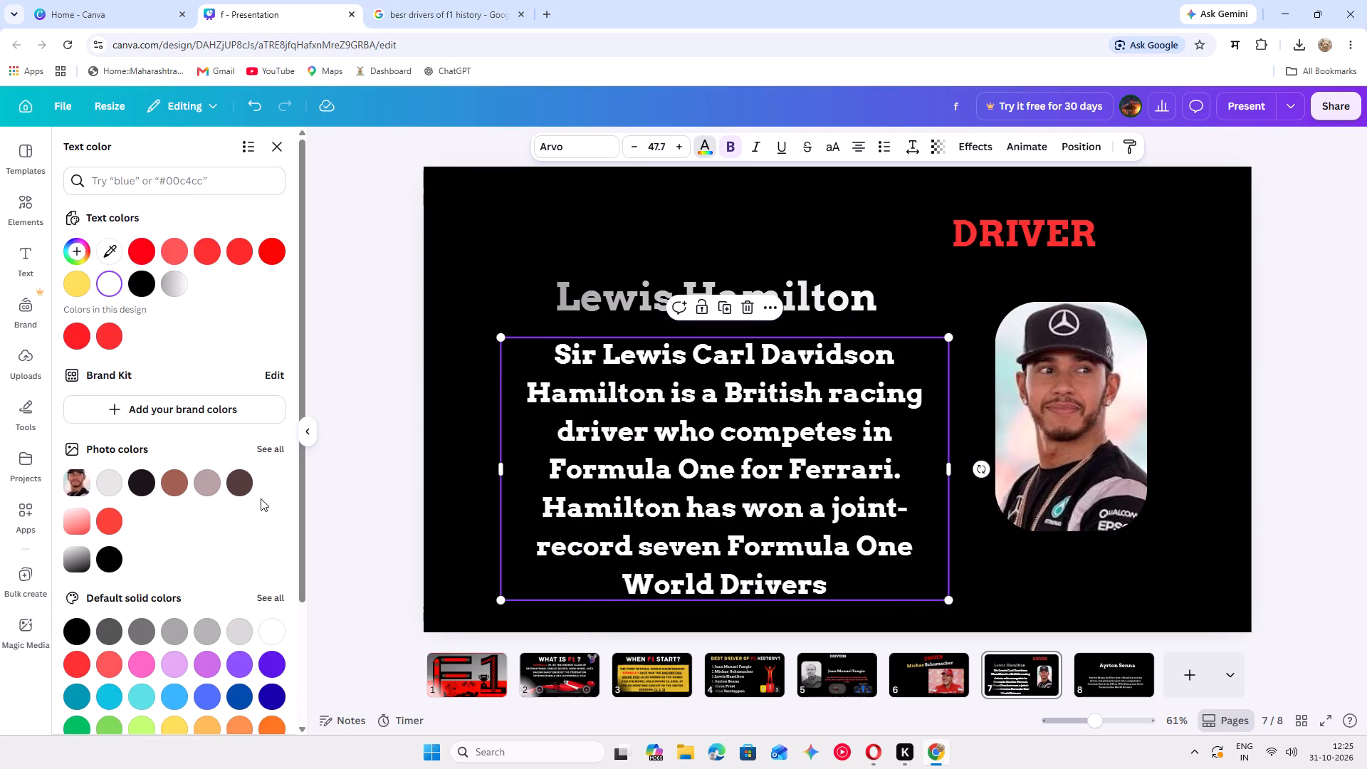
pyautogui.click(76, 559)
pyautogui.click(244, 637)
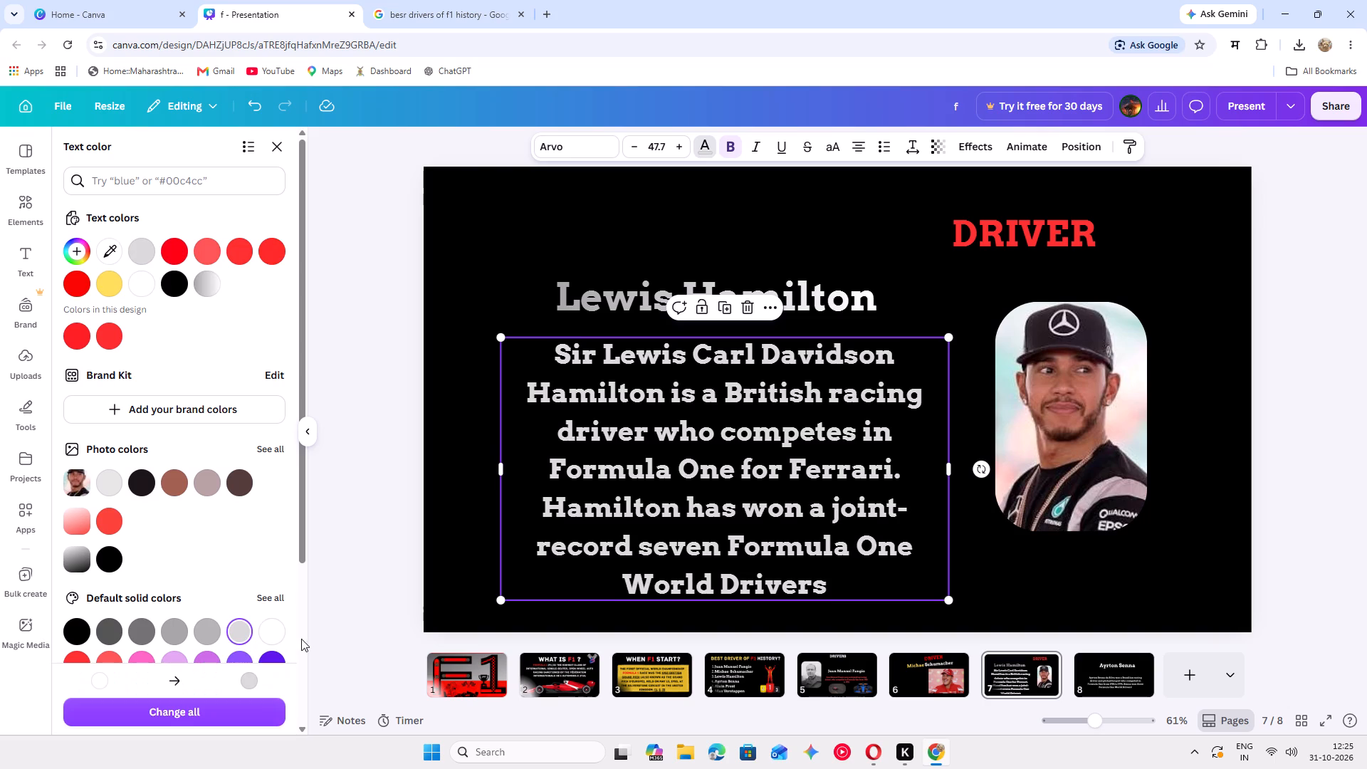
pyautogui.click(276, 629)
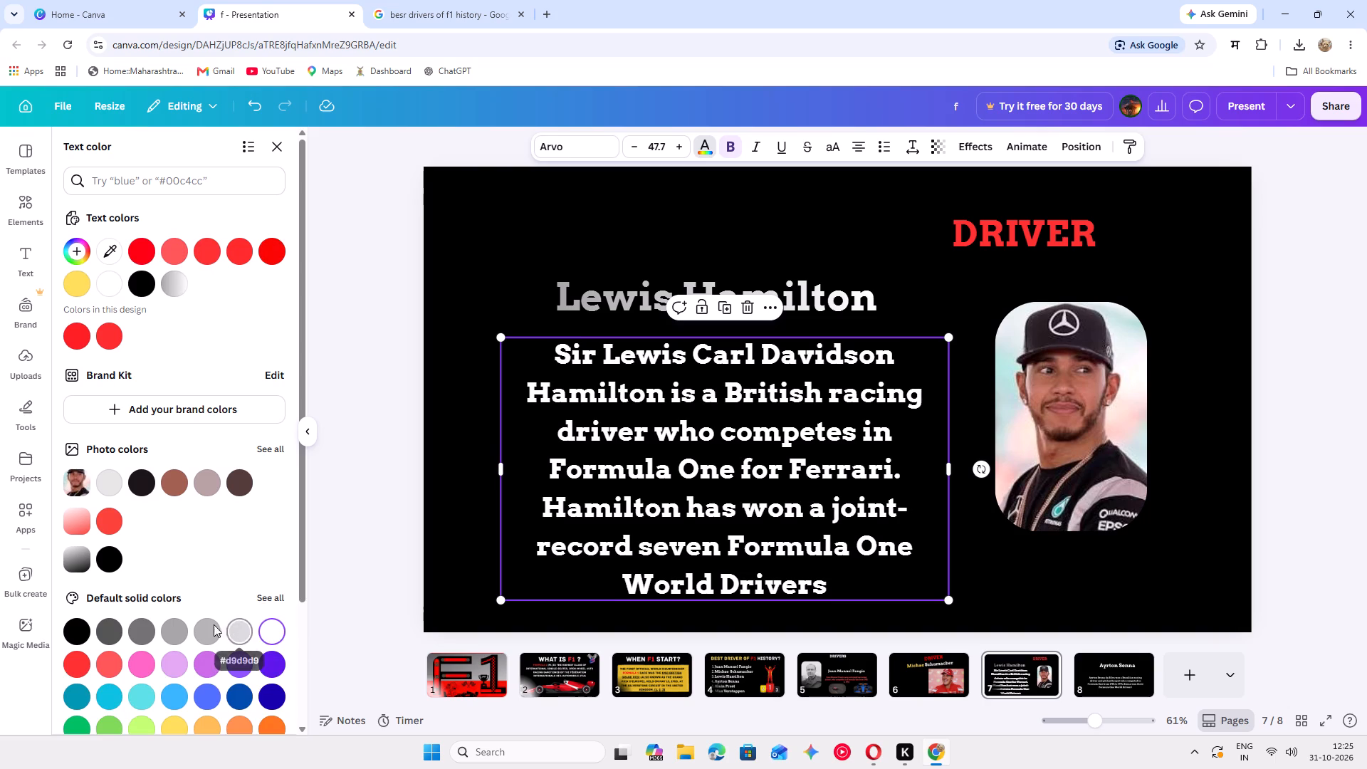
pyautogui.click(198, 624)
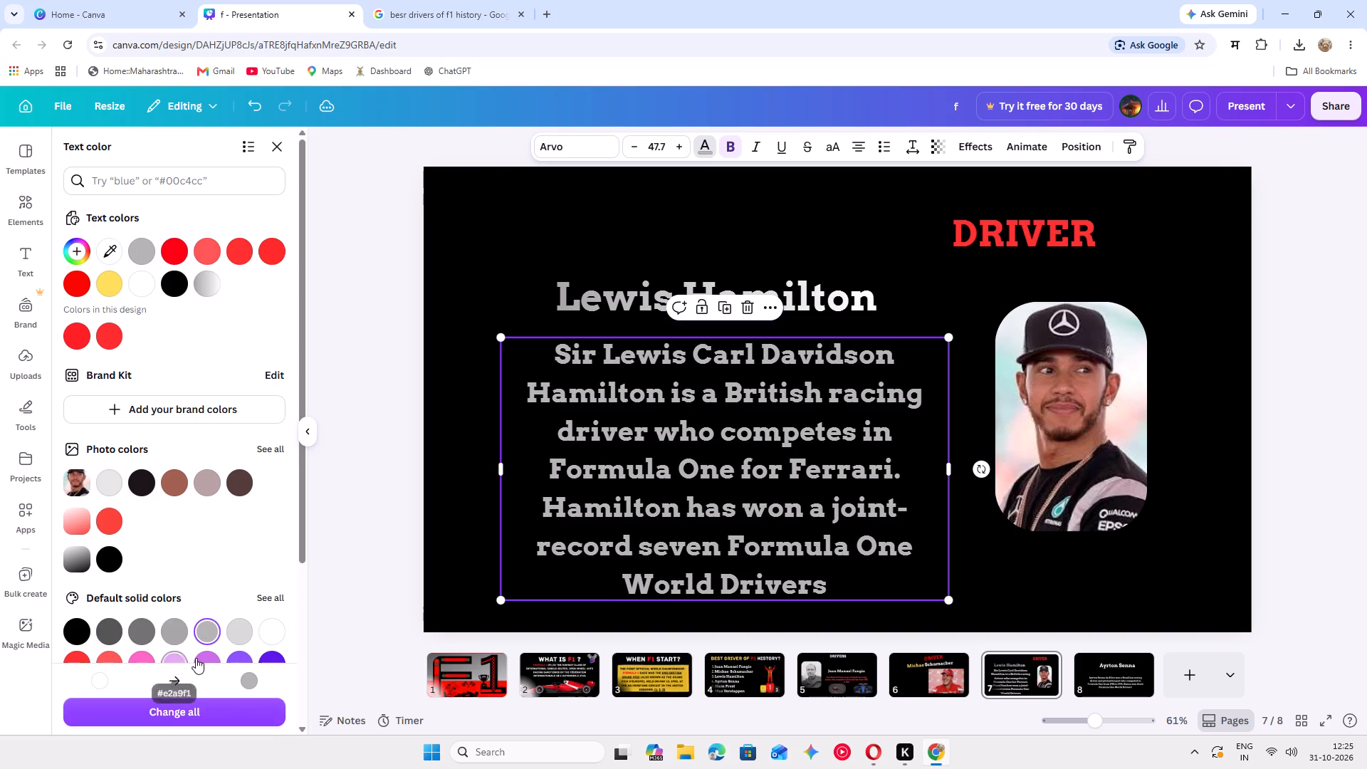
pyautogui.click(196, 658)
pyautogui.scroll(-2, 194, 651)
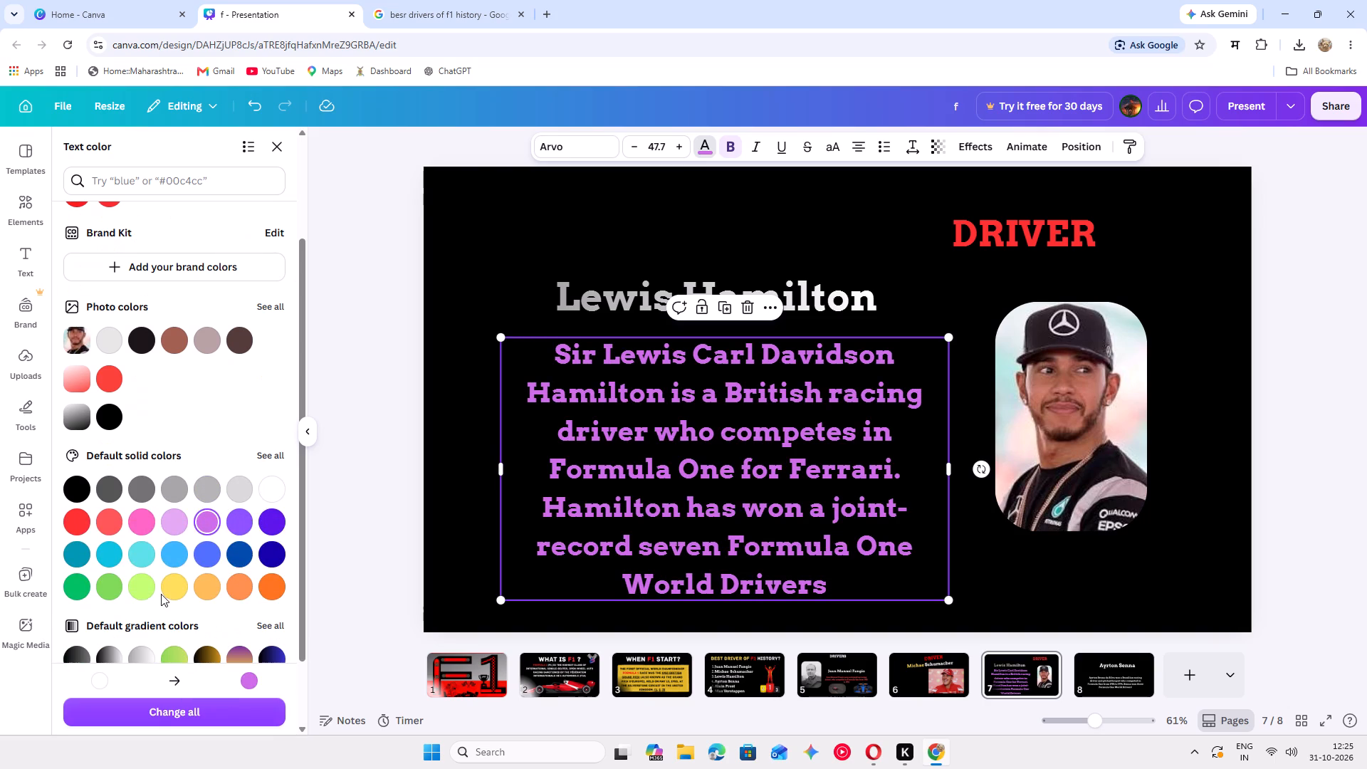
pyautogui.click(184, 594)
pyautogui.scroll(-2, 184, 593)
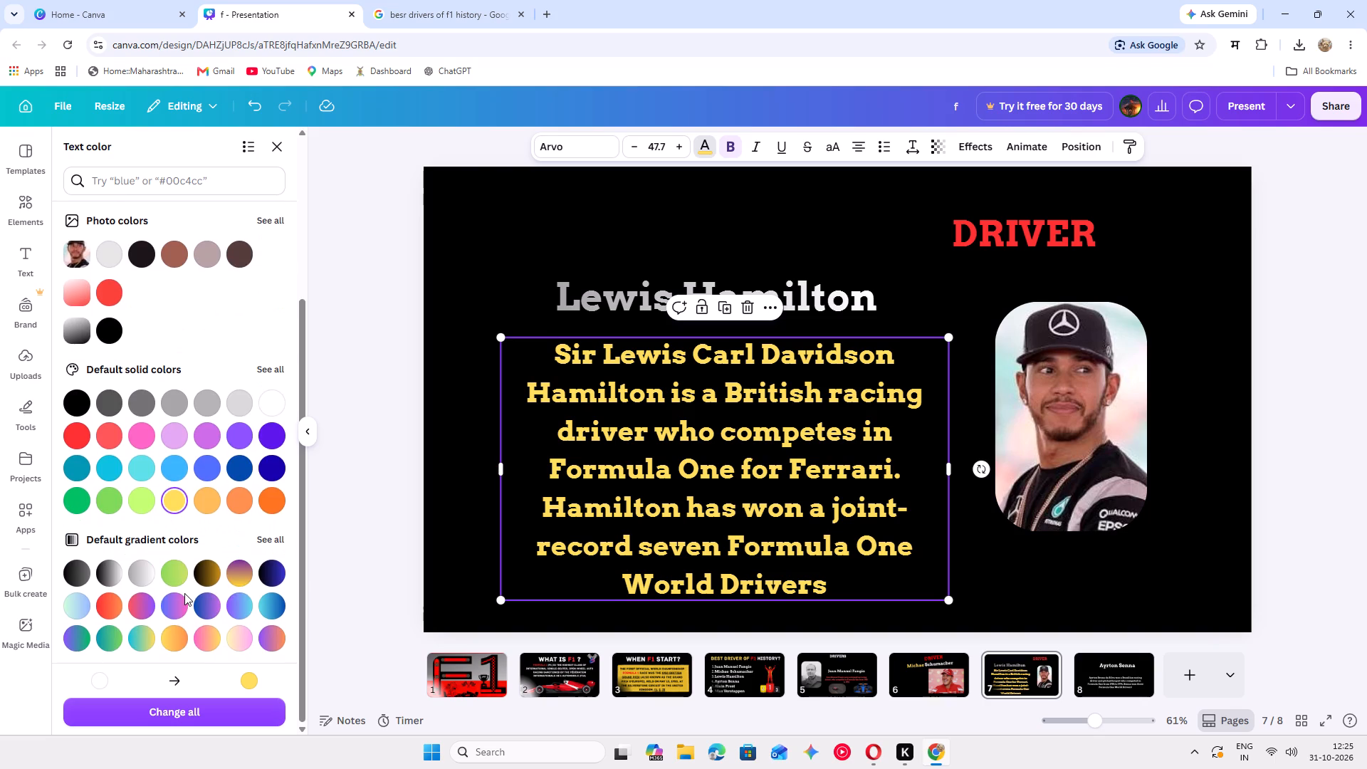
pyautogui.click(391, 431)
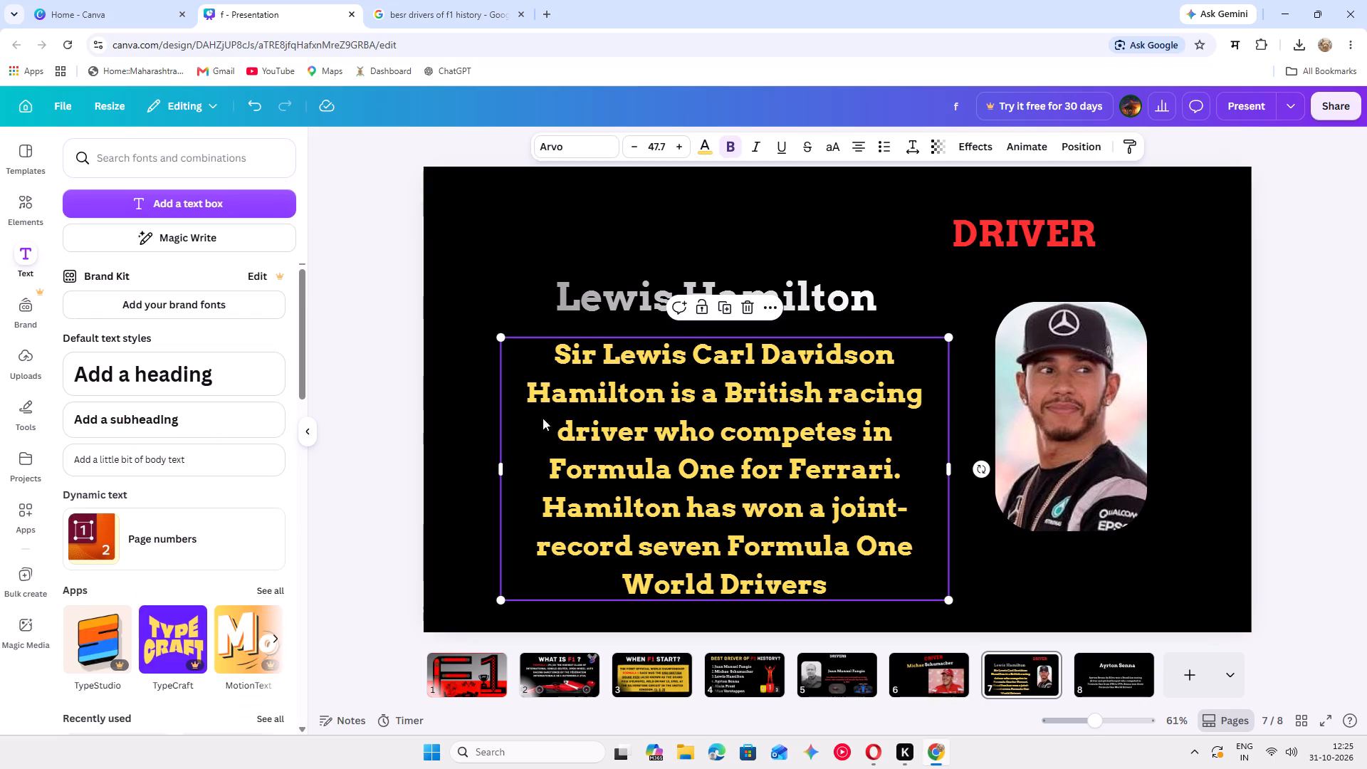
# Recolour the "Ayrton Senna" name on slide 8 light grey #d9d9d9.
pyautogui.click(1109, 662)
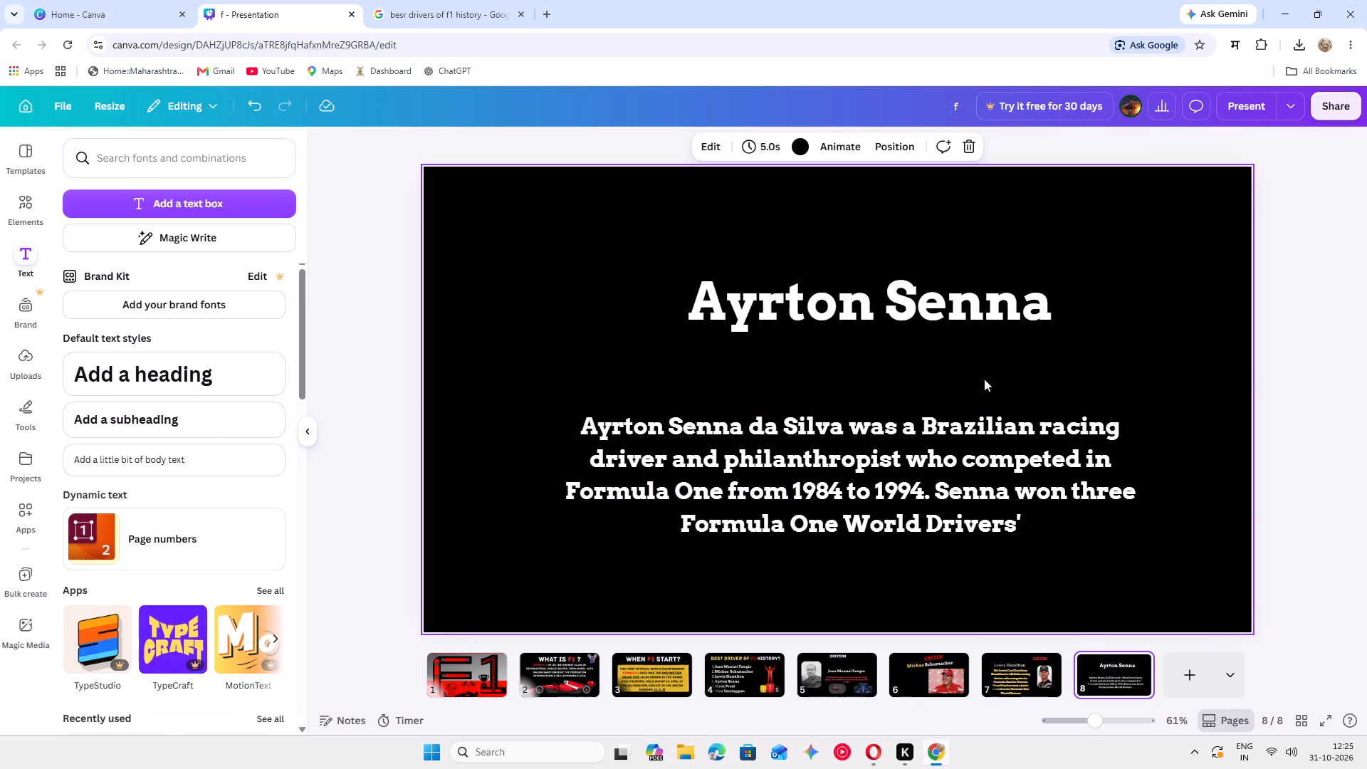
pyautogui.click(1042, 315)
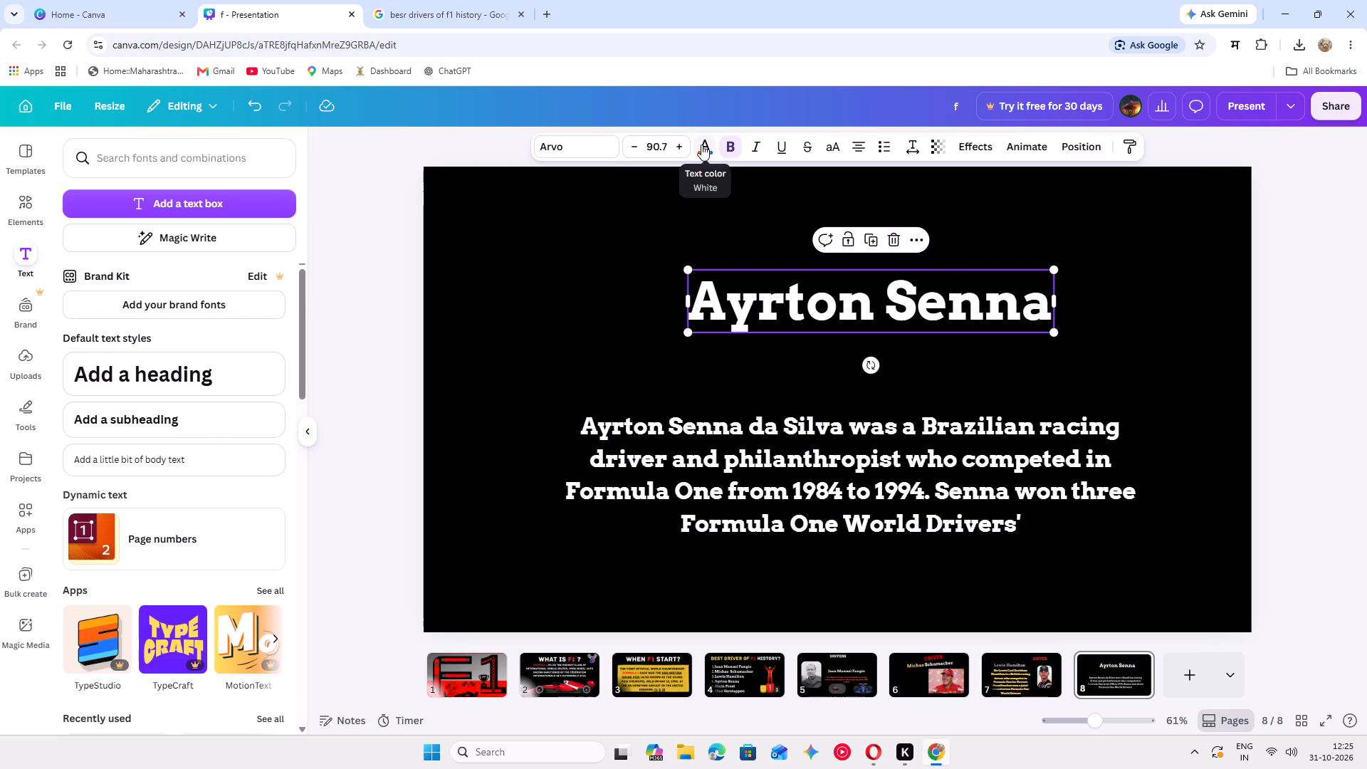
pyautogui.click(701, 145)
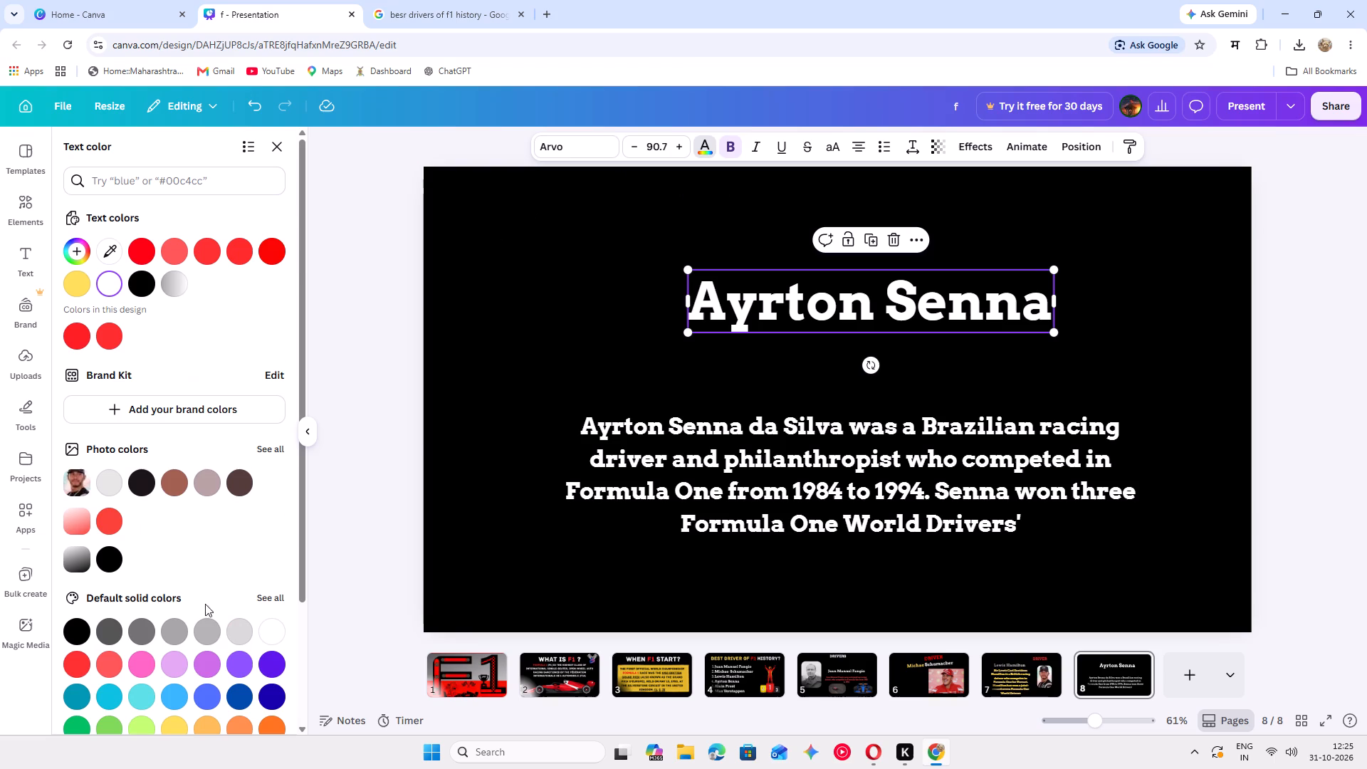
pyautogui.click(234, 629)
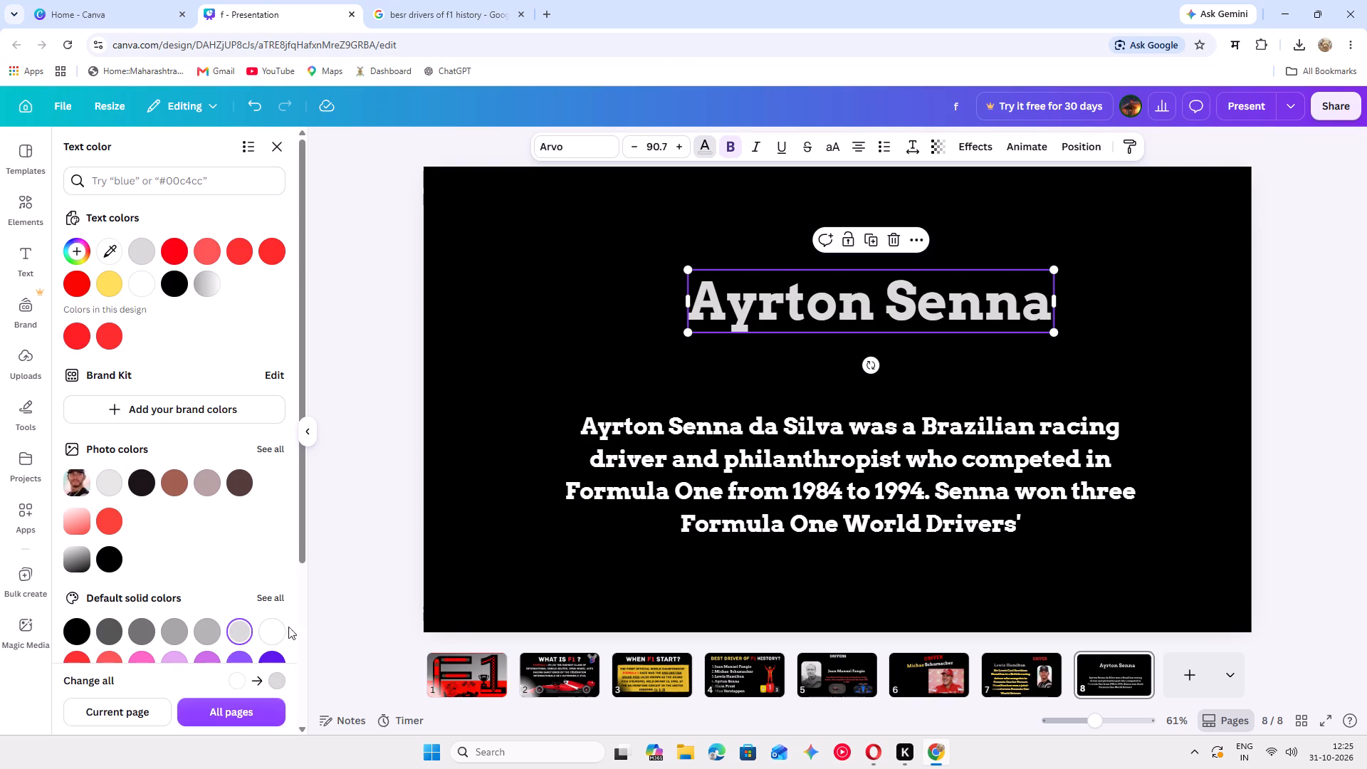
pyautogui.click(731, 547)
# Recolour the Ayrton Senna description text yellow #ffde59.
pyautogui.click(811, 493)
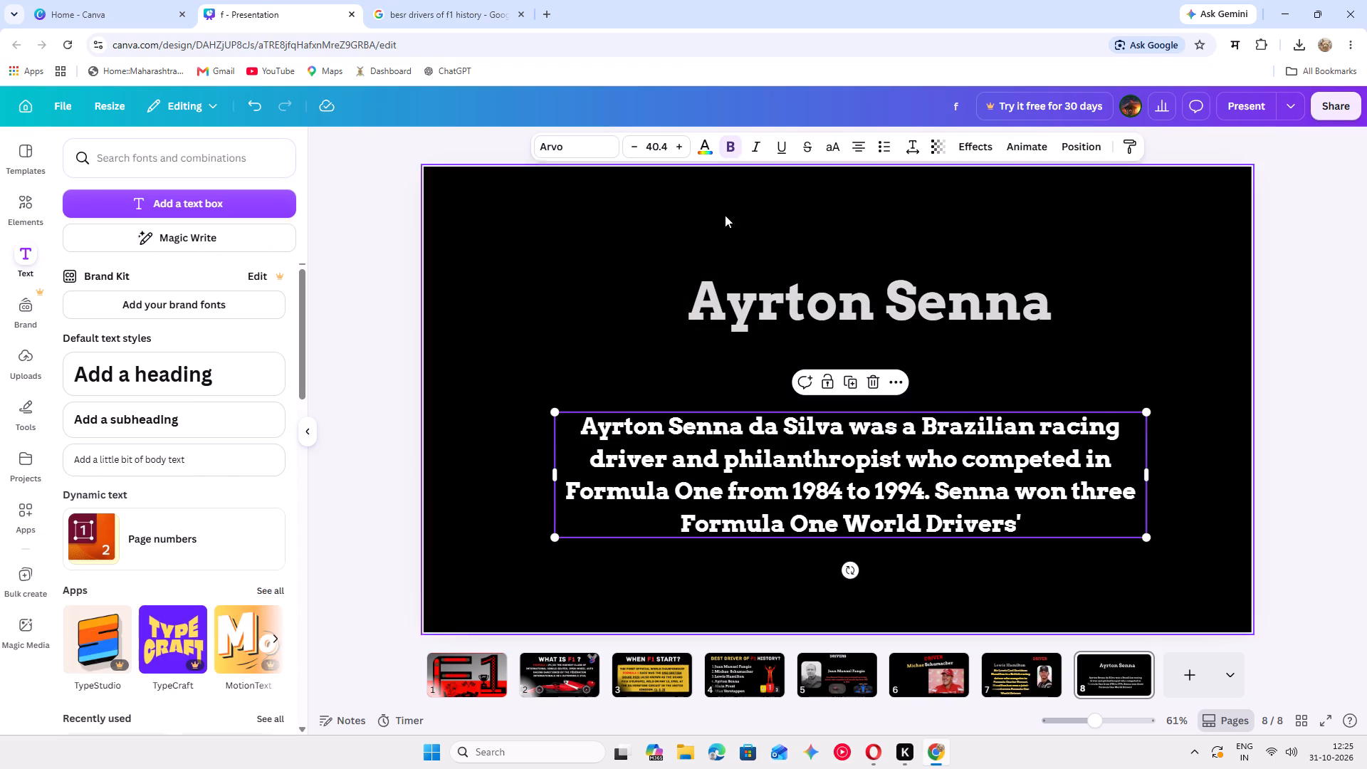
pyautogui.click(711, 147)
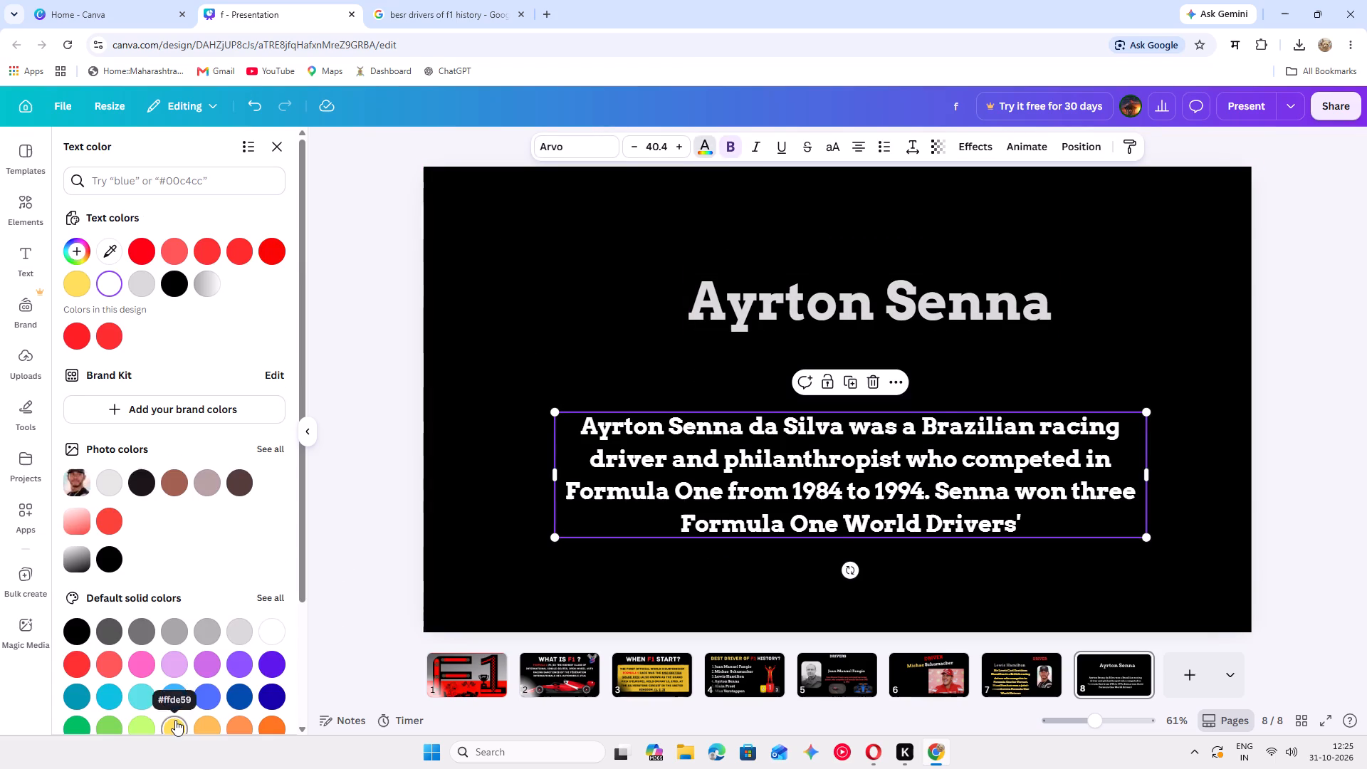
pyautogui.click(175, 720)
pyautogui.click(373, 535)
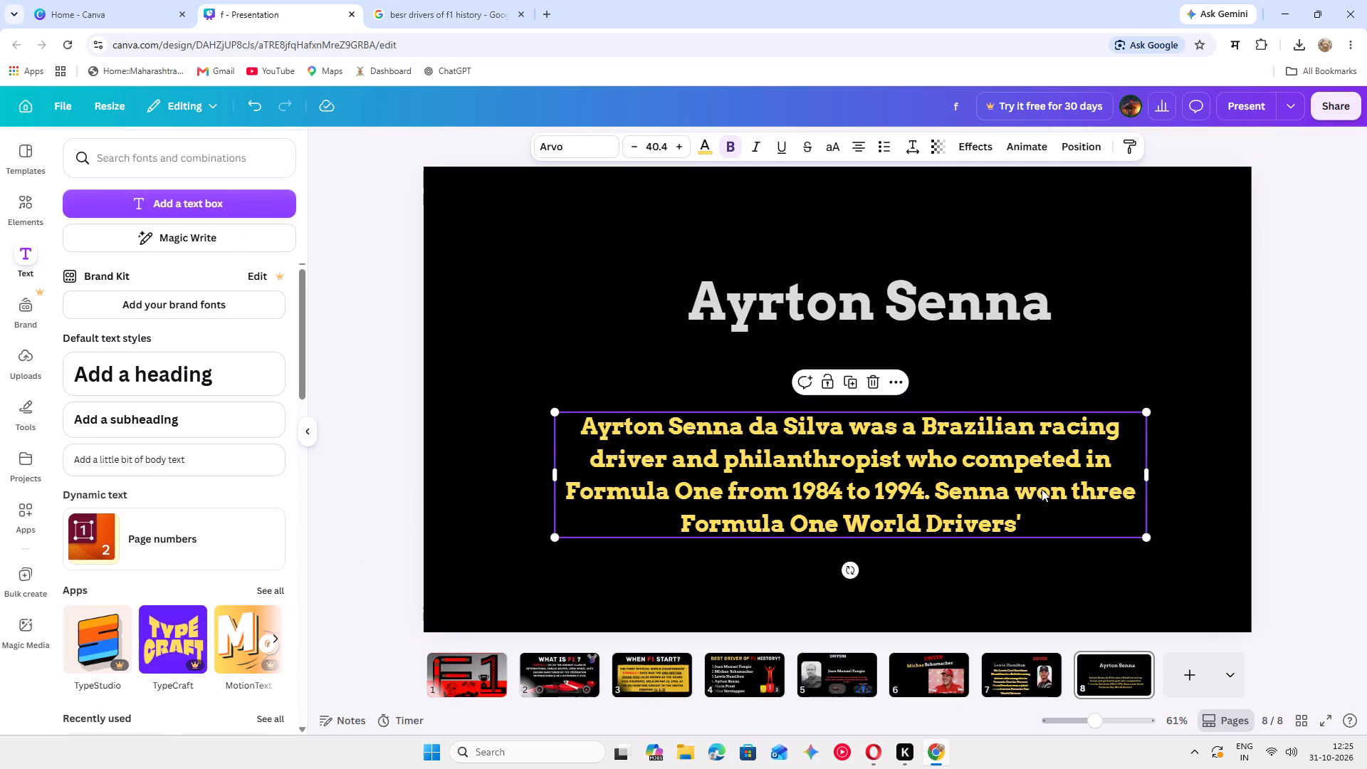
pyautogui.click(1195, 511)
# Centre the Ayrton Senna description horizontally on slide 8 by nudging it slightly left, and leave it deselected.
pyautogui.moveTo(1111, 500); pyautogui.dragTo(1099, 498)
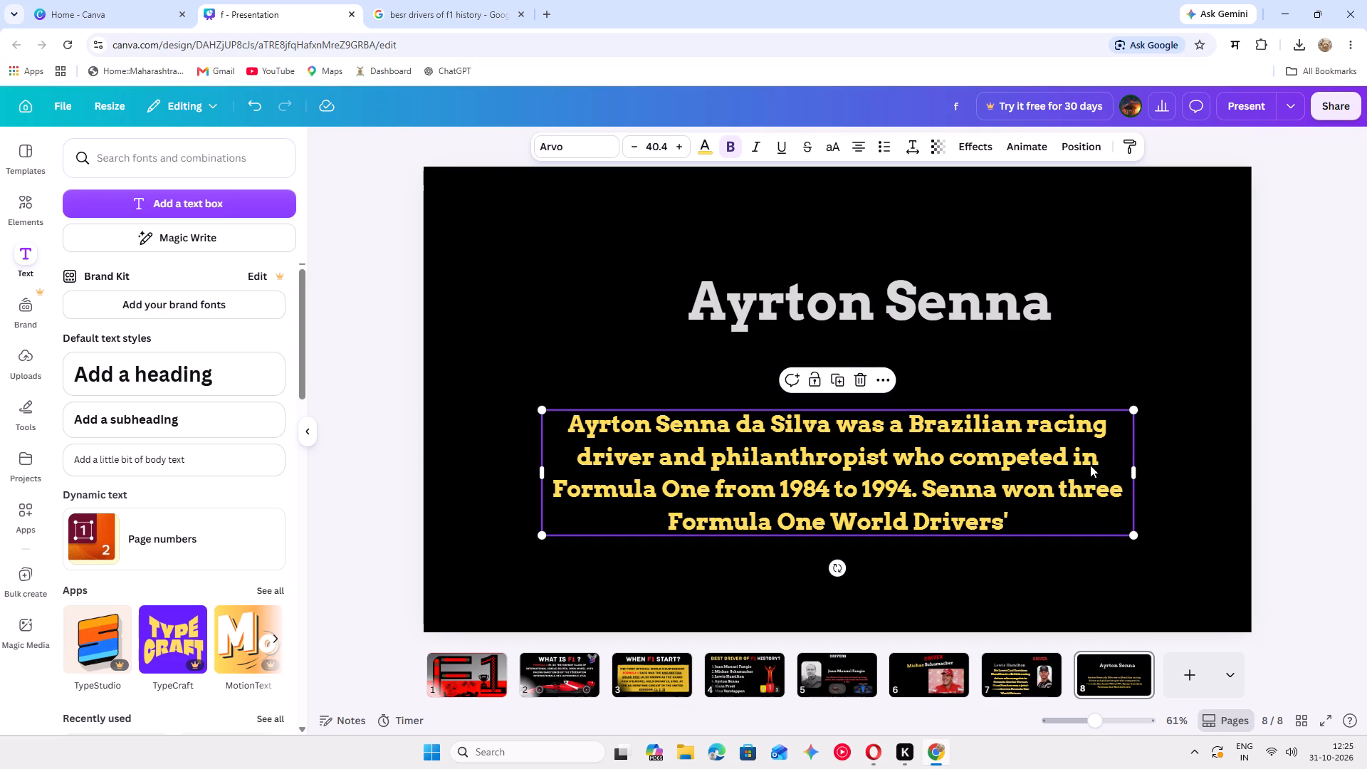
pyautogui.click(1328, 490)
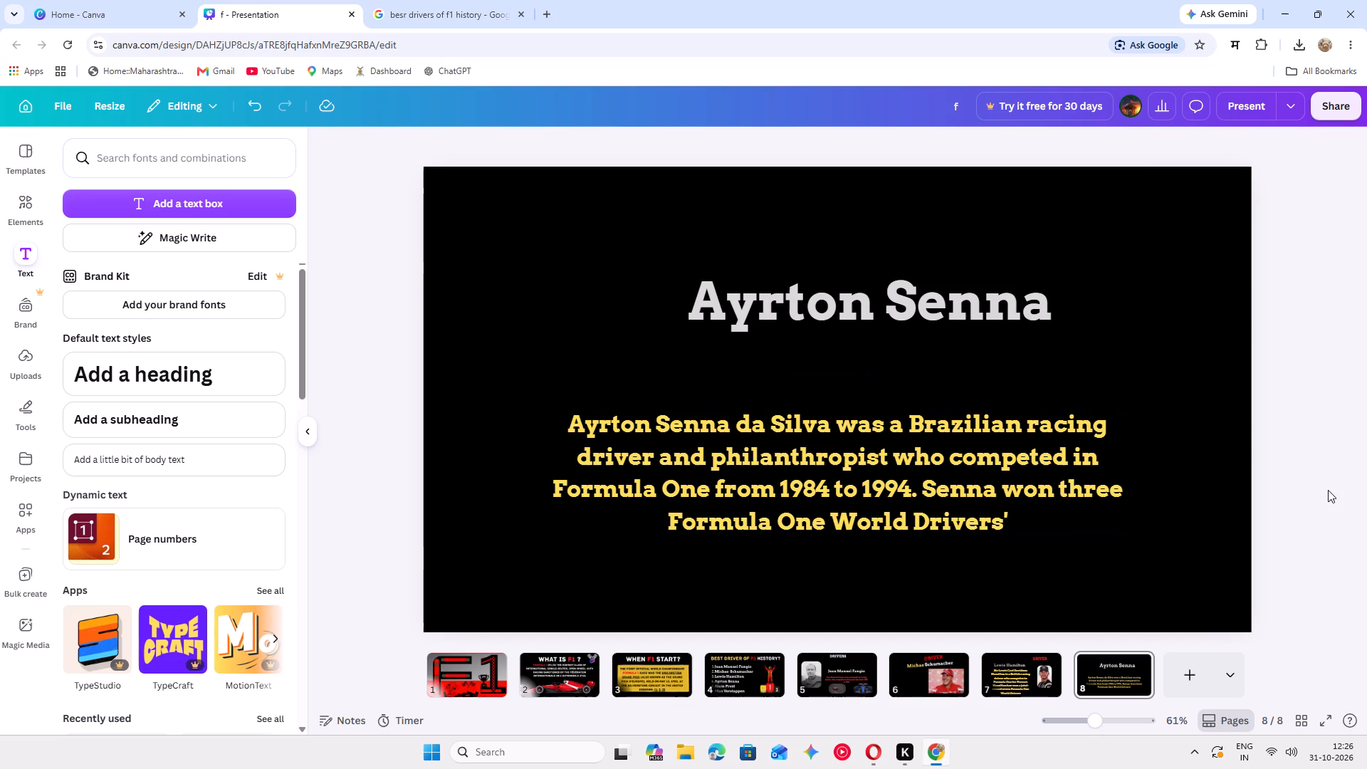
pyautogui.click(1116, 389)
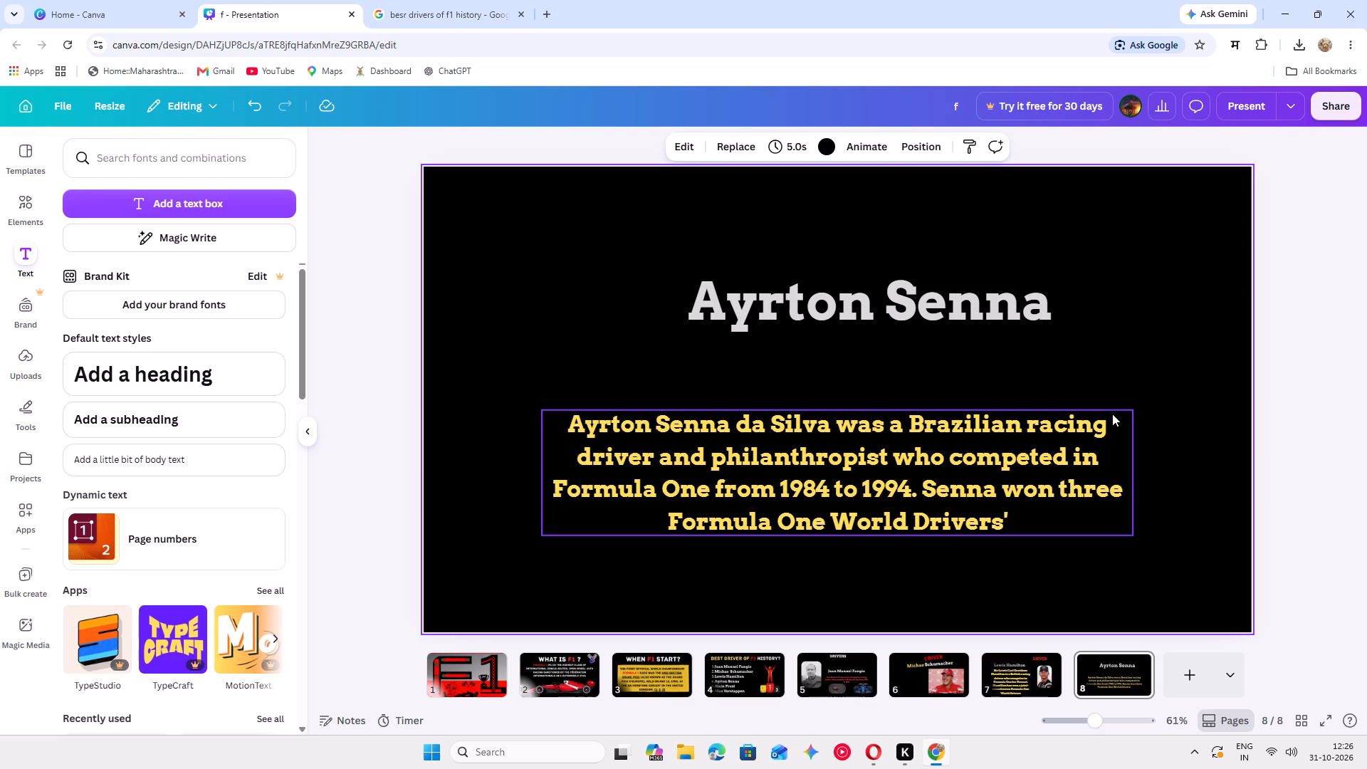
pyautogui.click(1148, 277)
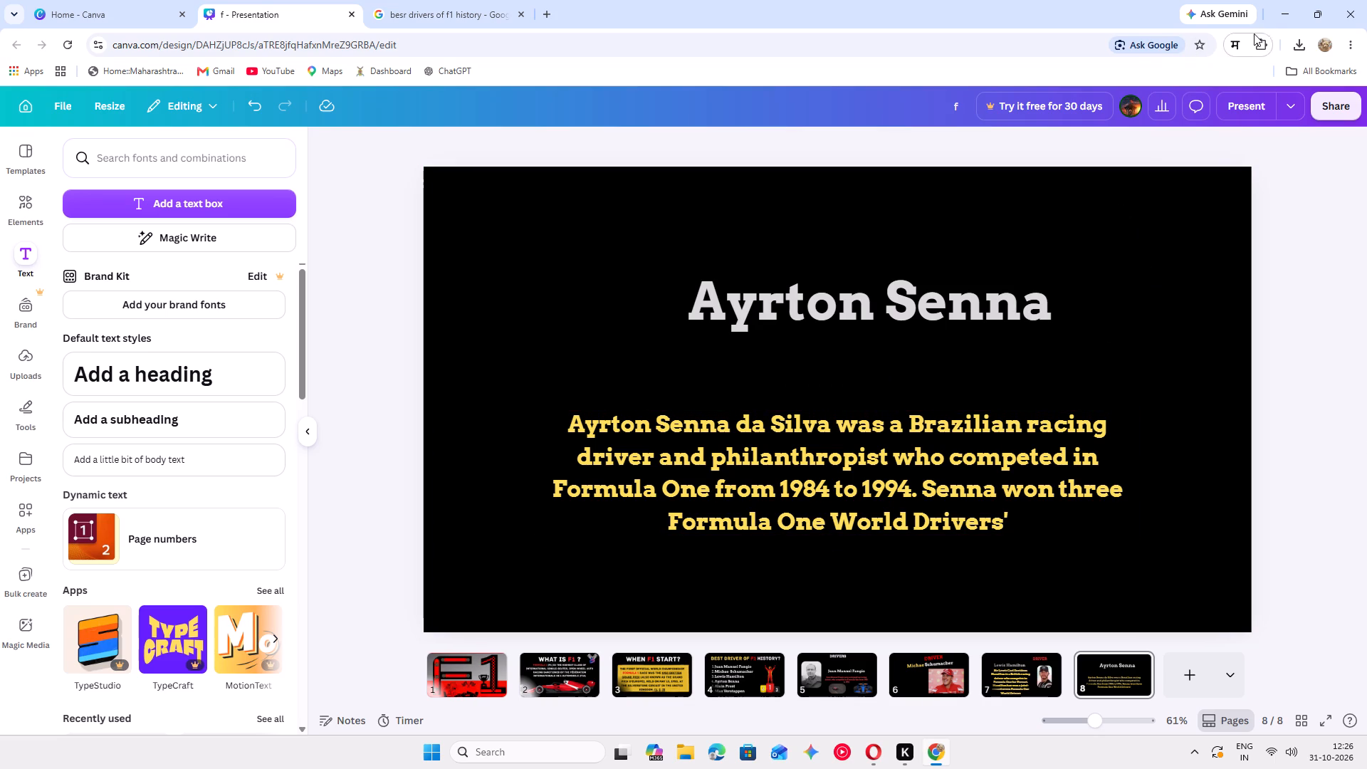
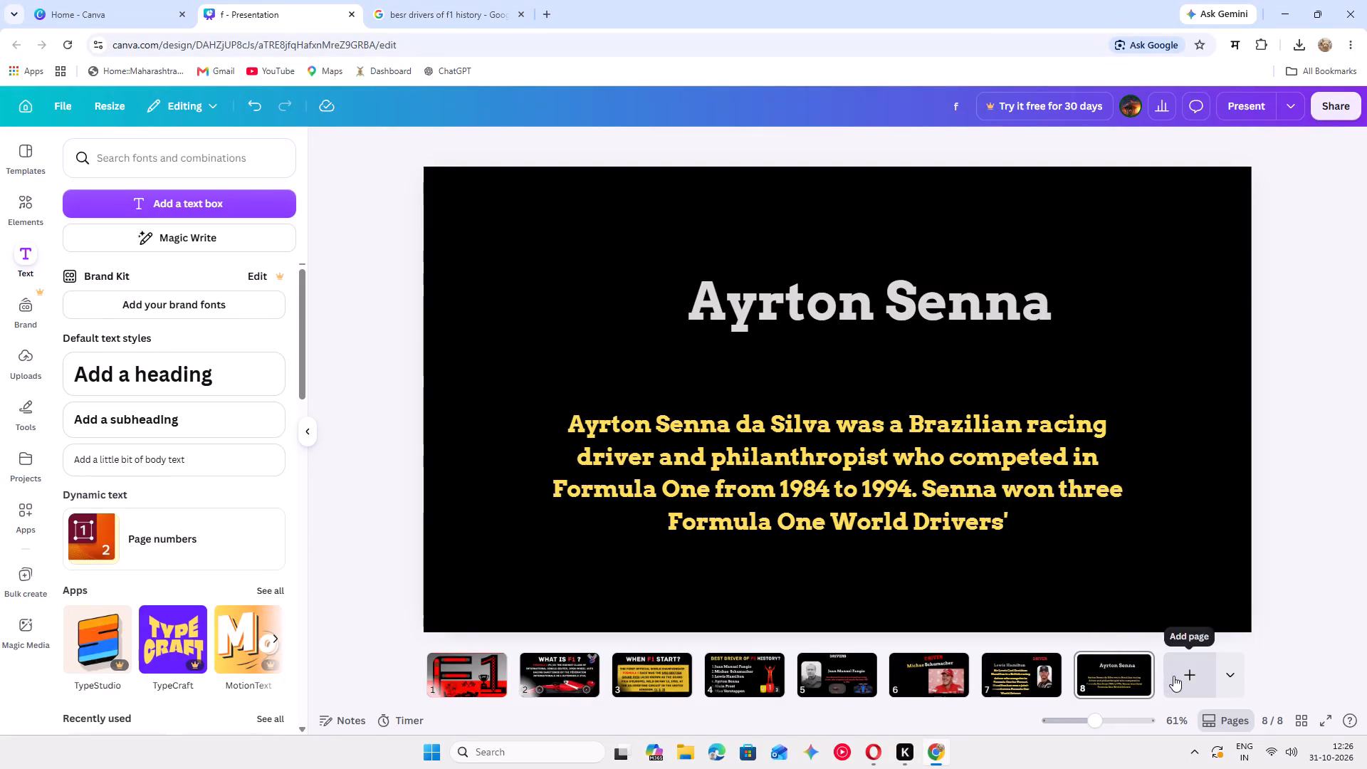
# Add a blank ninth slide to the presentation.
pyautogui.click(1173, 676)
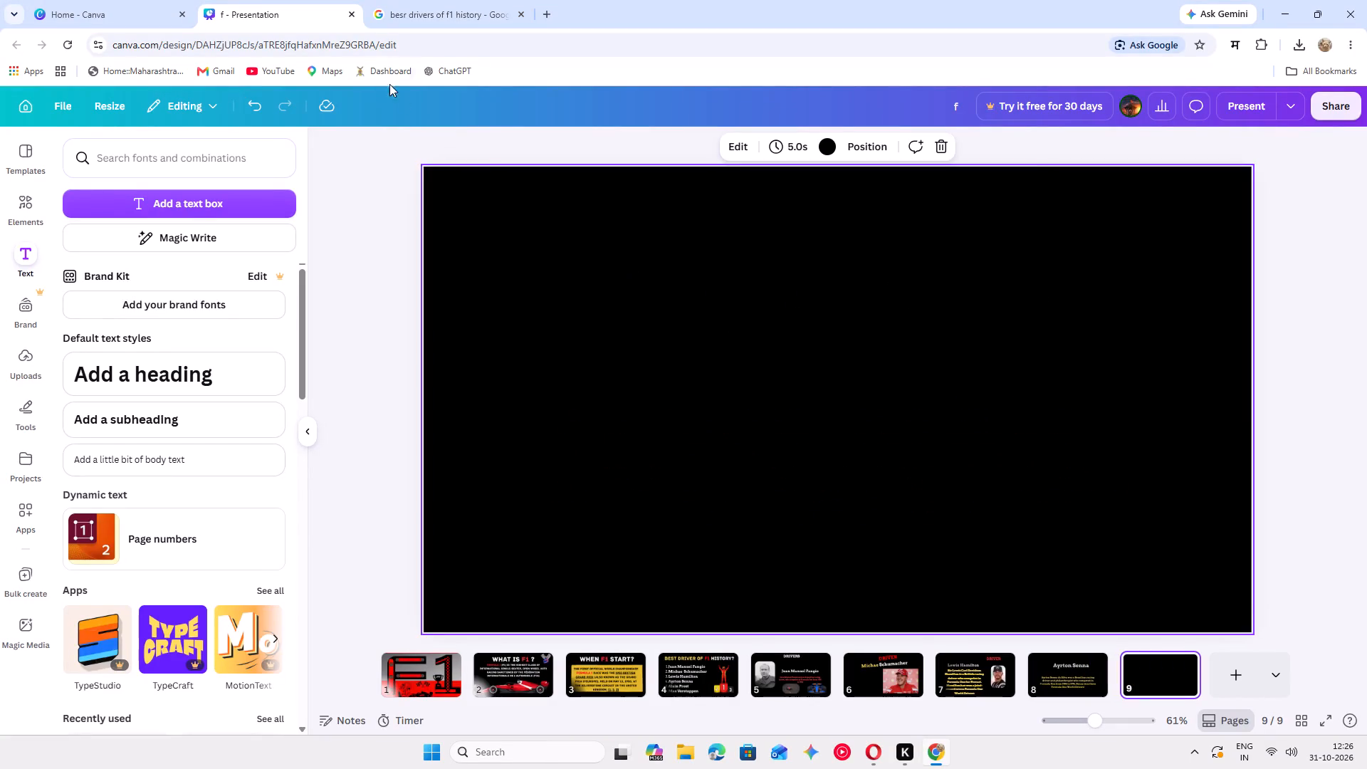
# Copy the driver name "Alain Prost" from the search results table into a new text box on slide 9.
pyautogui.click(394, 0)
pyautogui.click(75, 390)
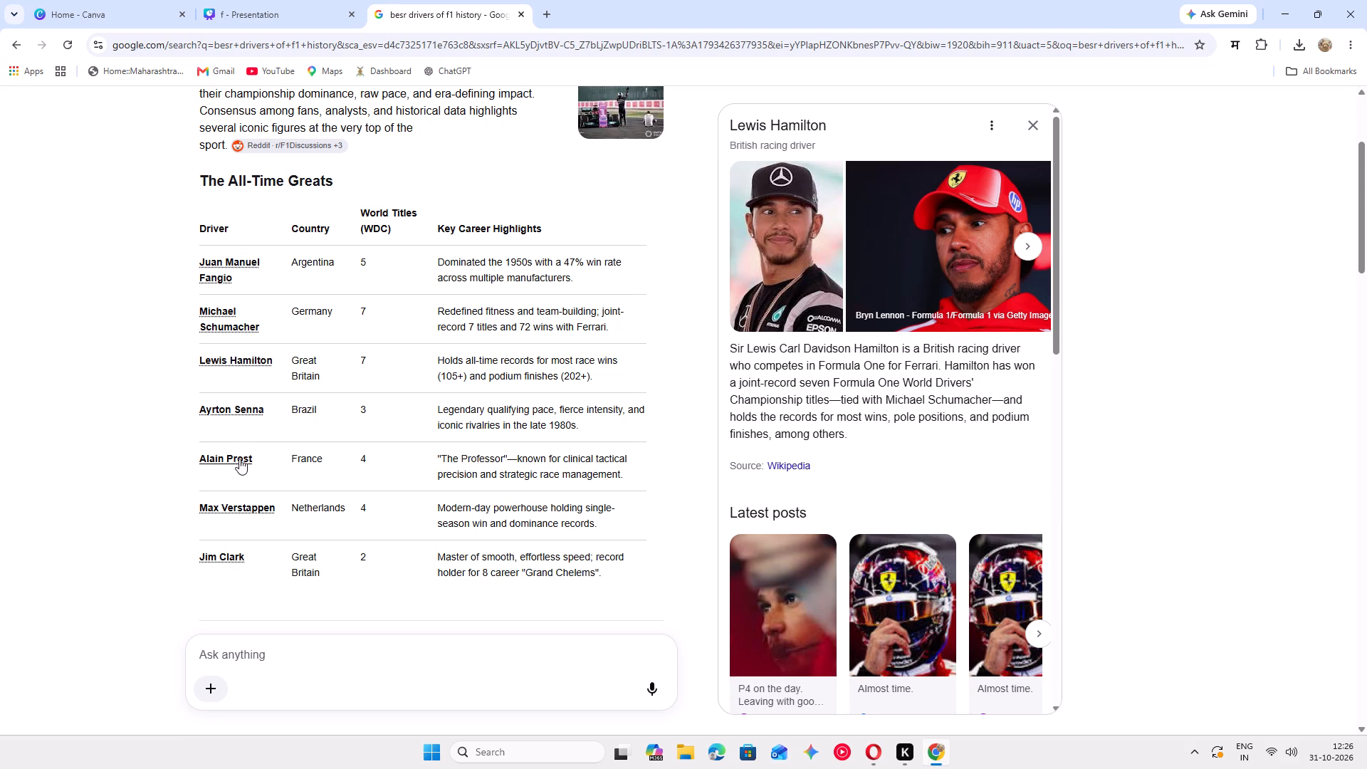
pyautogui.moveTo(256, 460); pyautogui.dragTo(199, 472)
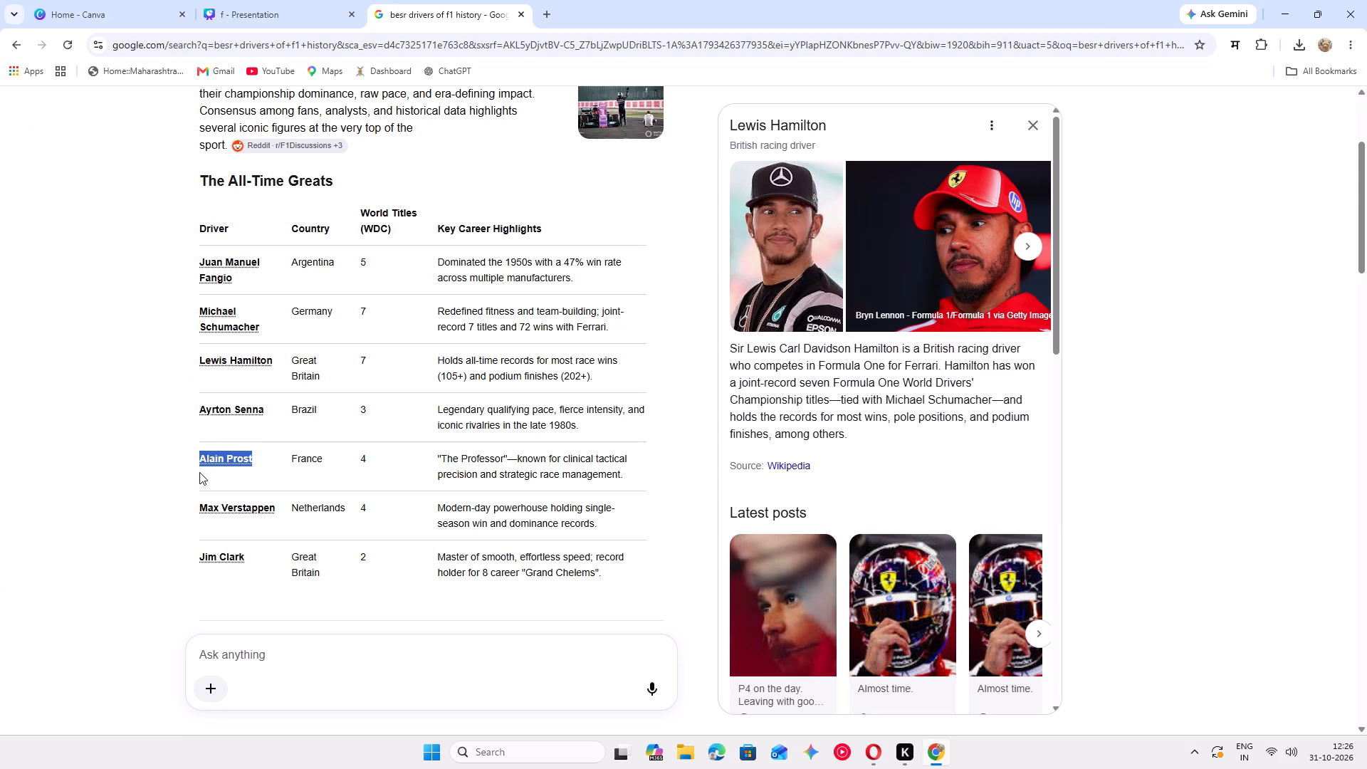
pyautogui.moveTo(199, 472); pyautogui.dragTo(200, 474)
pyautogui.rightClick(226, 451)
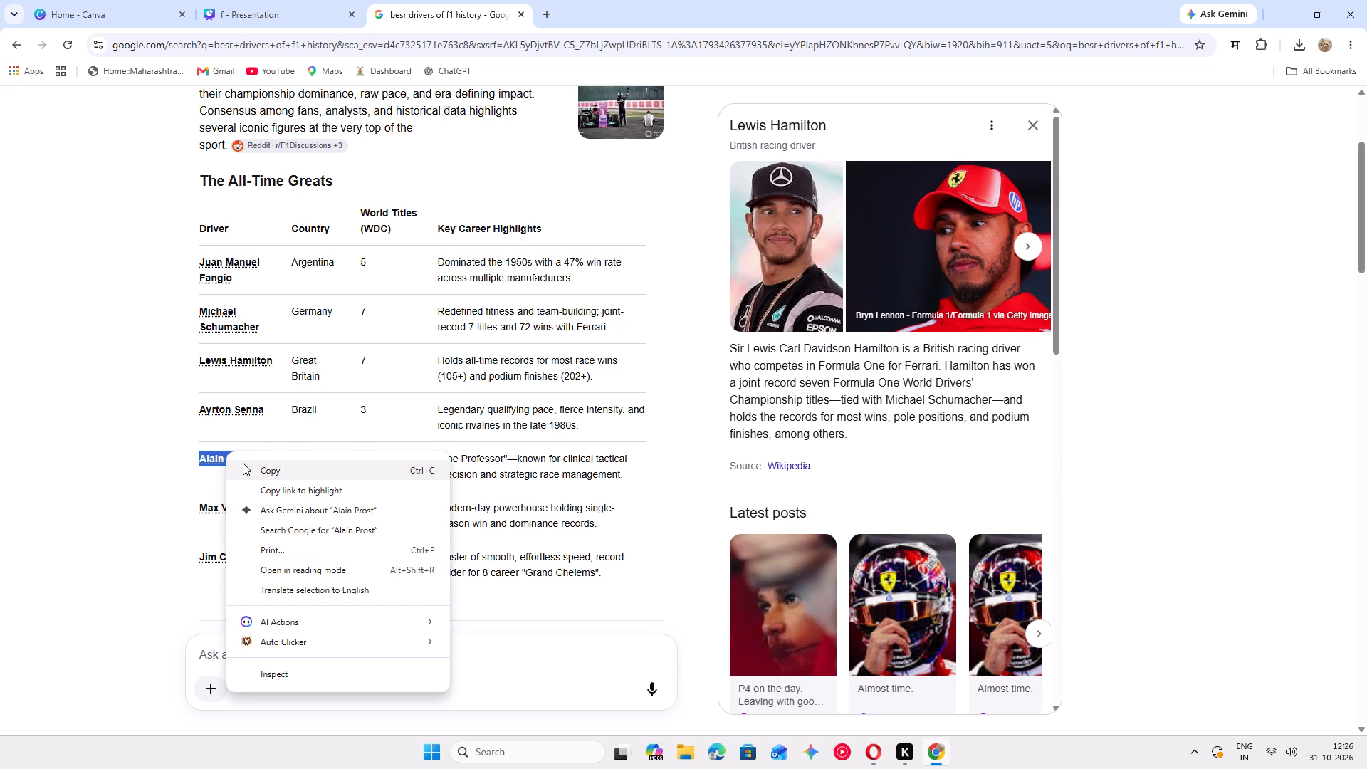
pyautogui.click(246, 468)
pyautogui.click(296, 15)
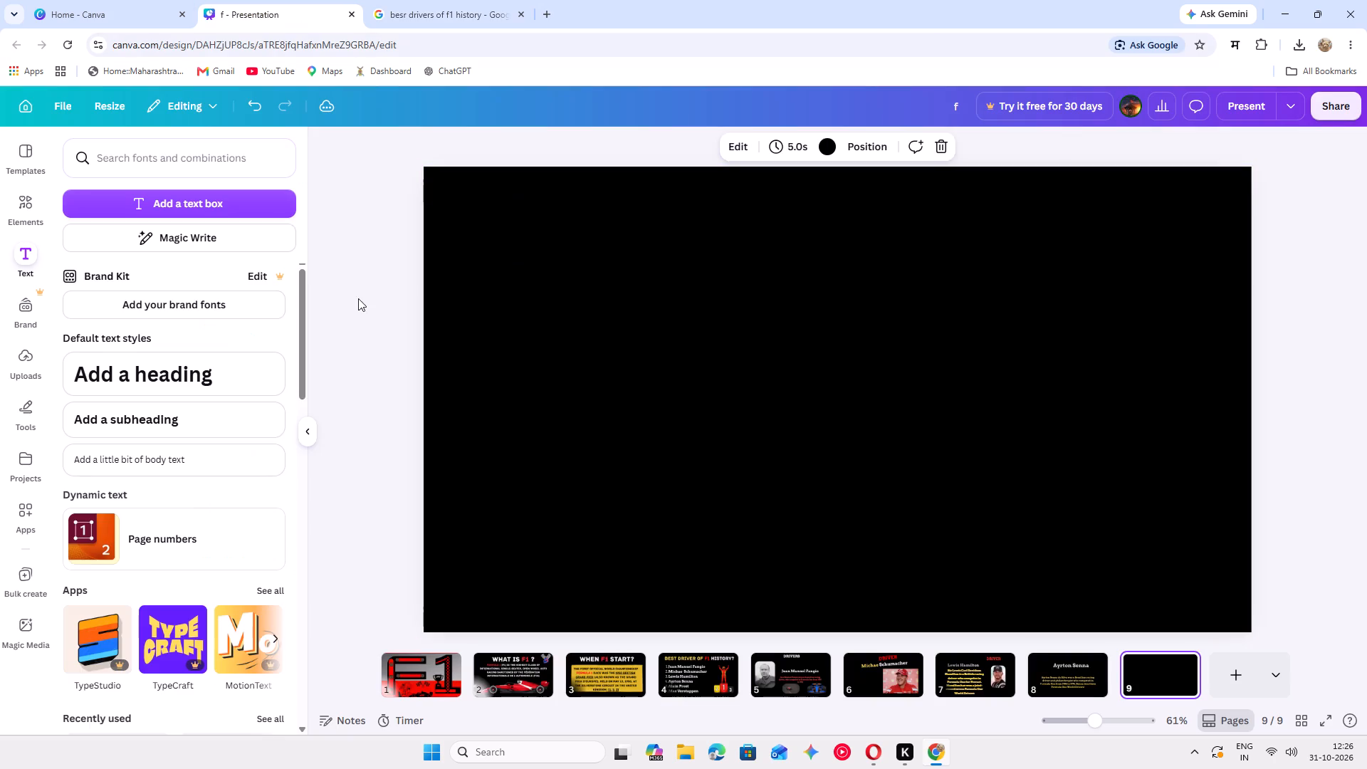
pyautogui.click(182, 199)
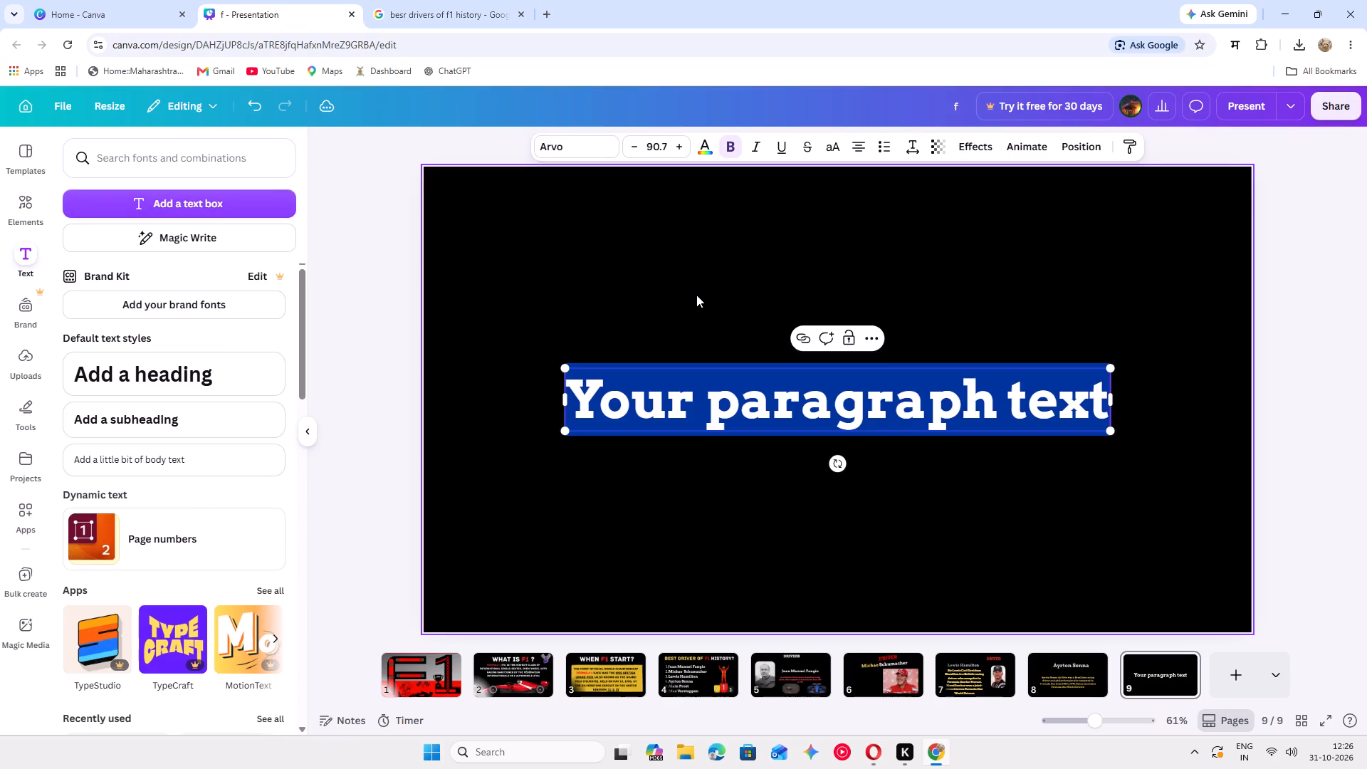
pyautogui.hotkey('ctrl', 'v')
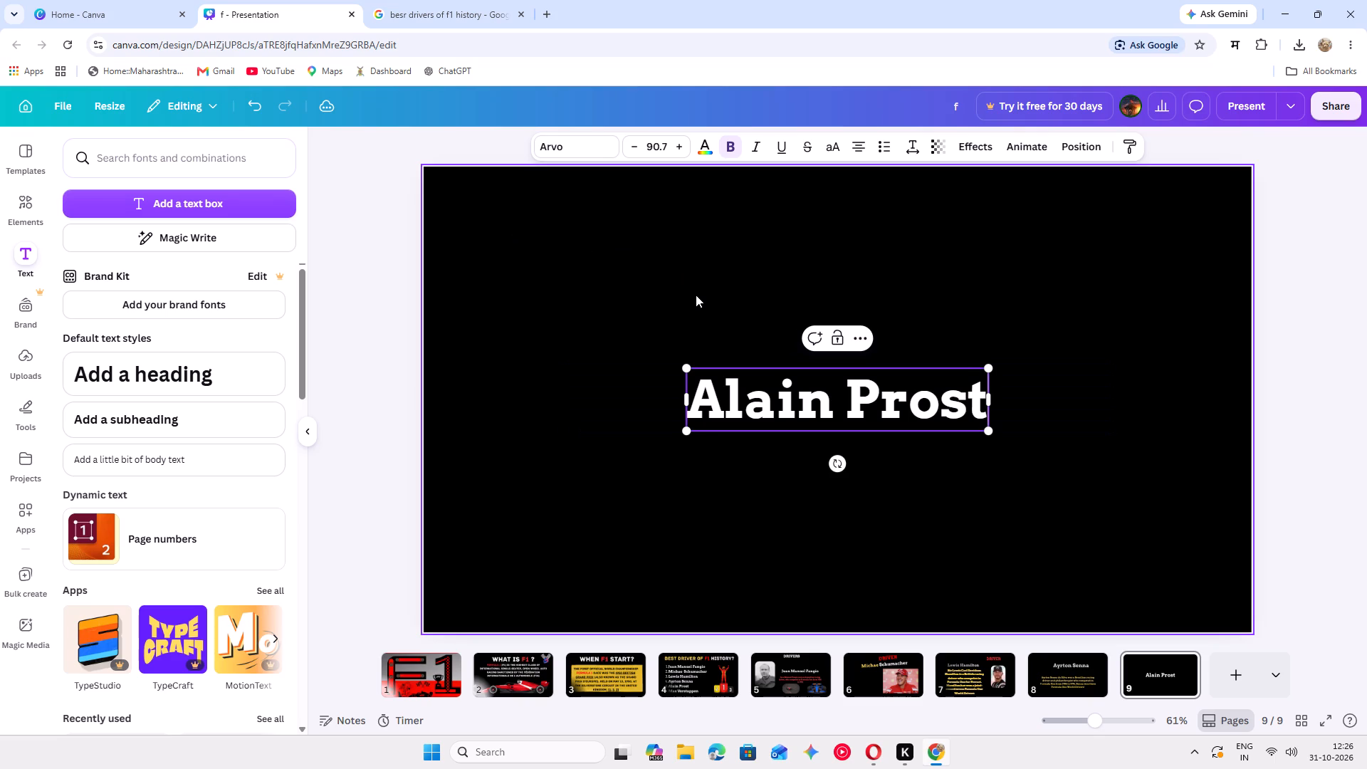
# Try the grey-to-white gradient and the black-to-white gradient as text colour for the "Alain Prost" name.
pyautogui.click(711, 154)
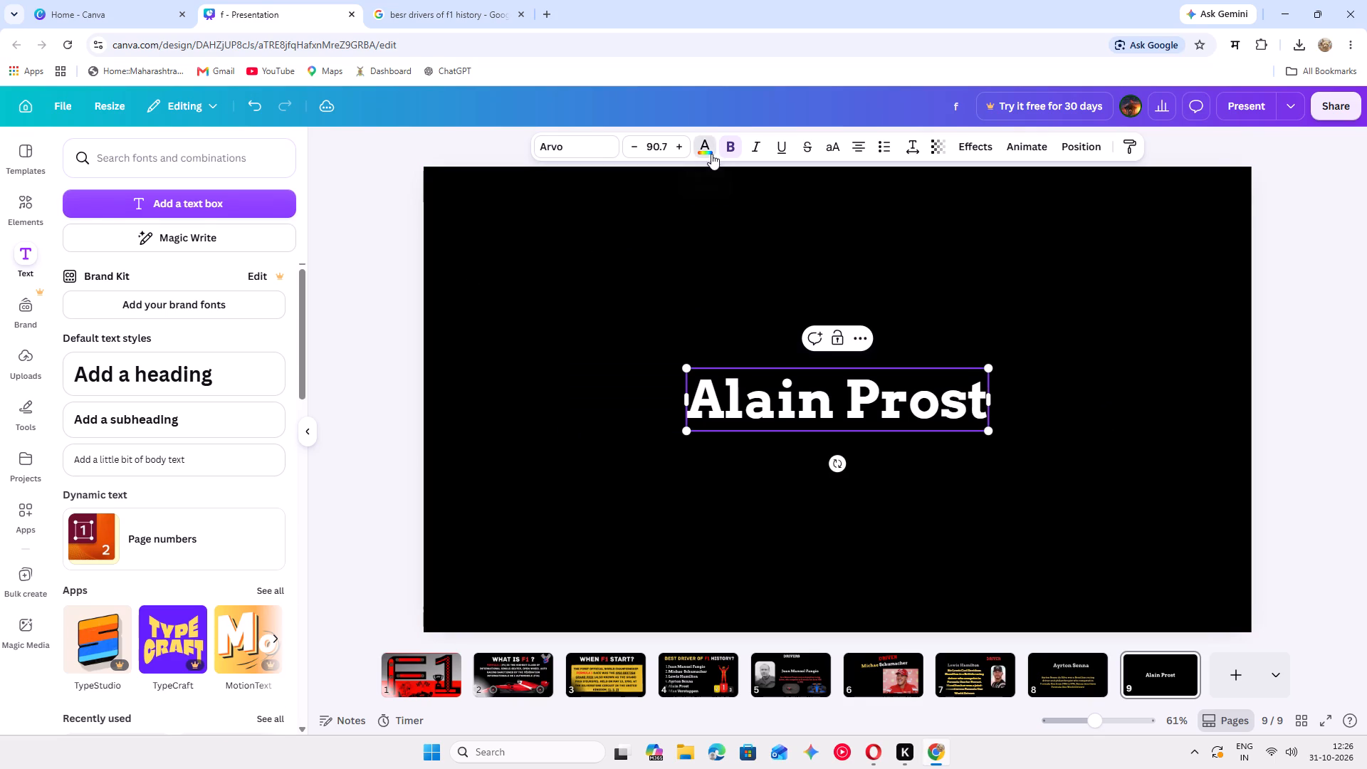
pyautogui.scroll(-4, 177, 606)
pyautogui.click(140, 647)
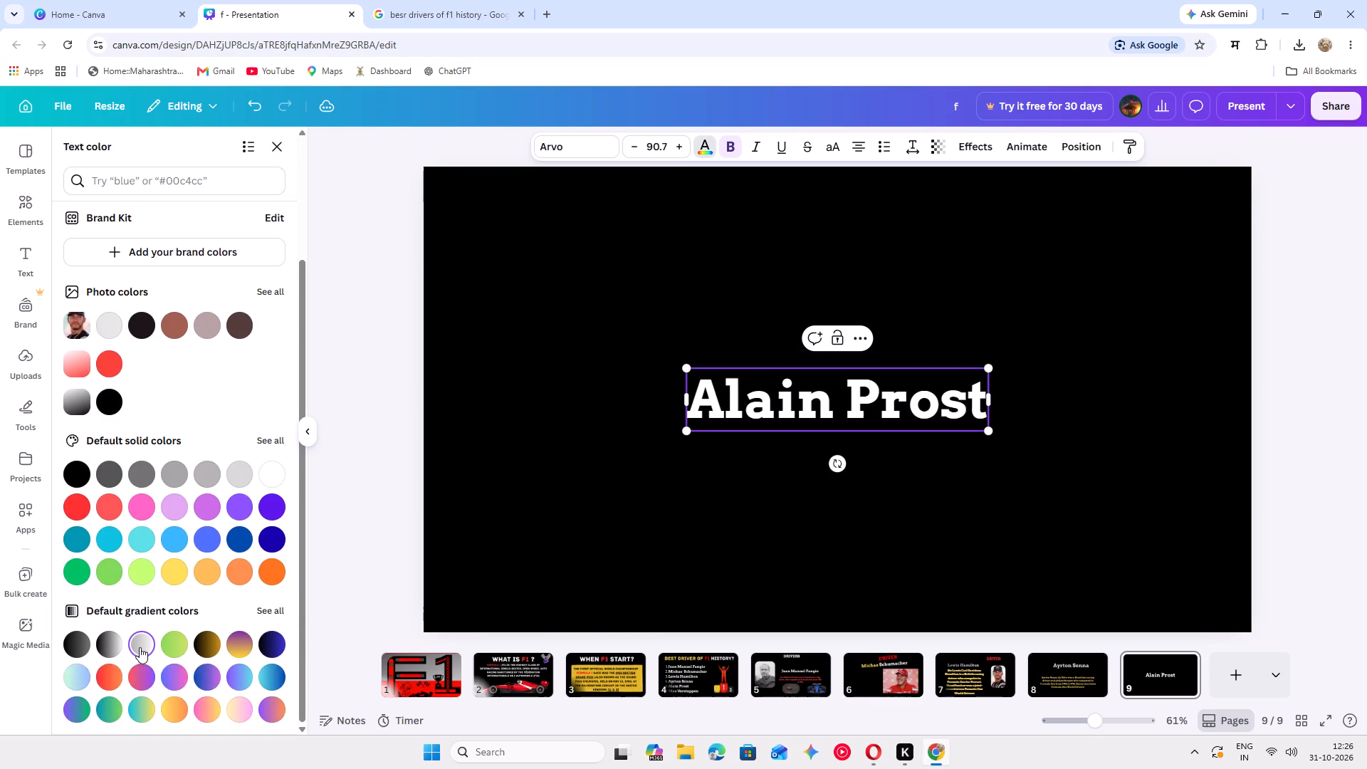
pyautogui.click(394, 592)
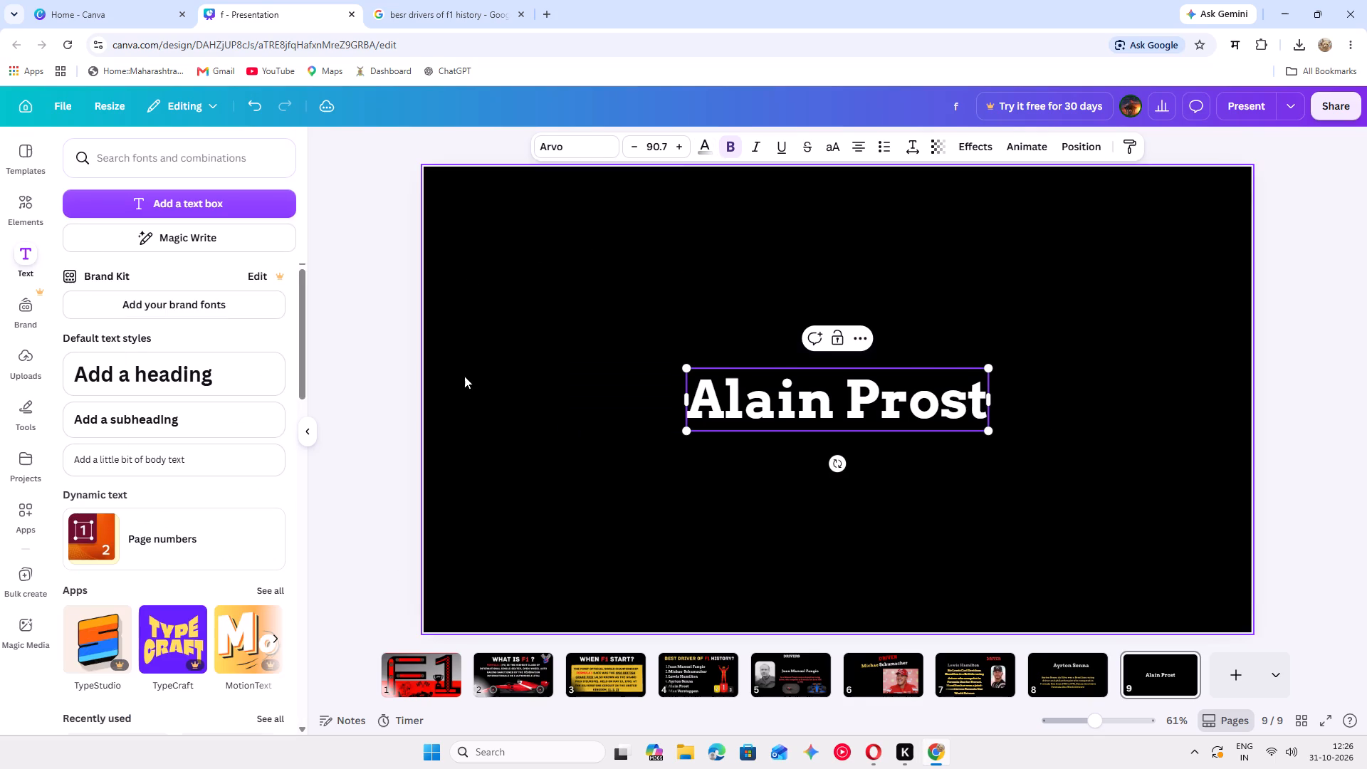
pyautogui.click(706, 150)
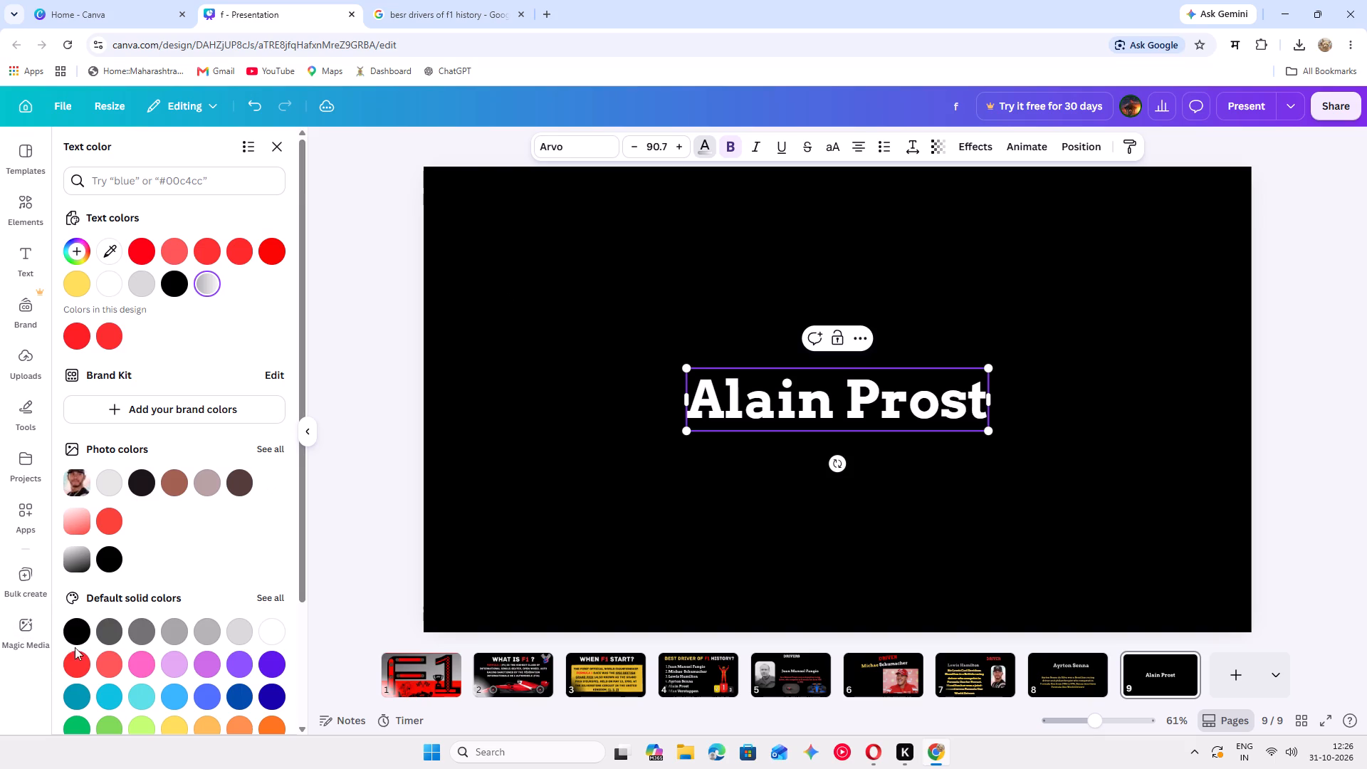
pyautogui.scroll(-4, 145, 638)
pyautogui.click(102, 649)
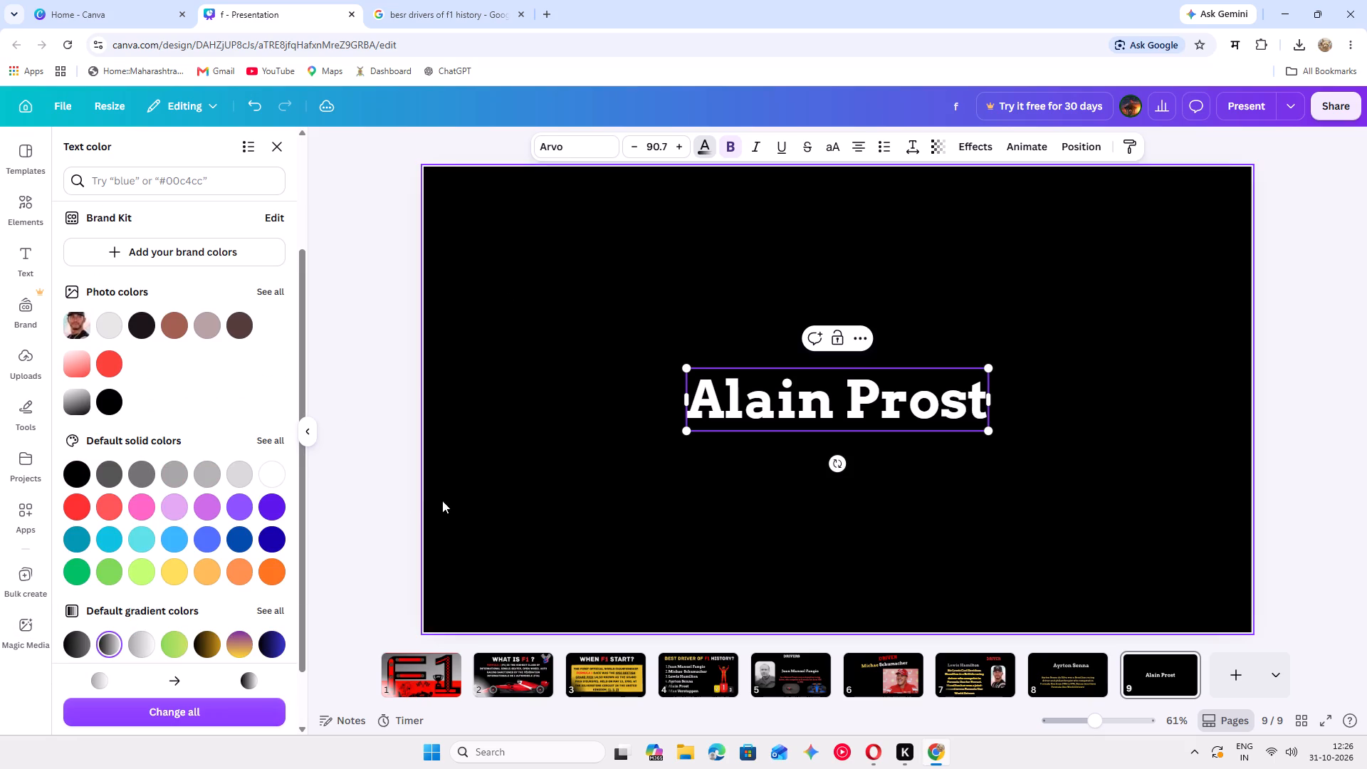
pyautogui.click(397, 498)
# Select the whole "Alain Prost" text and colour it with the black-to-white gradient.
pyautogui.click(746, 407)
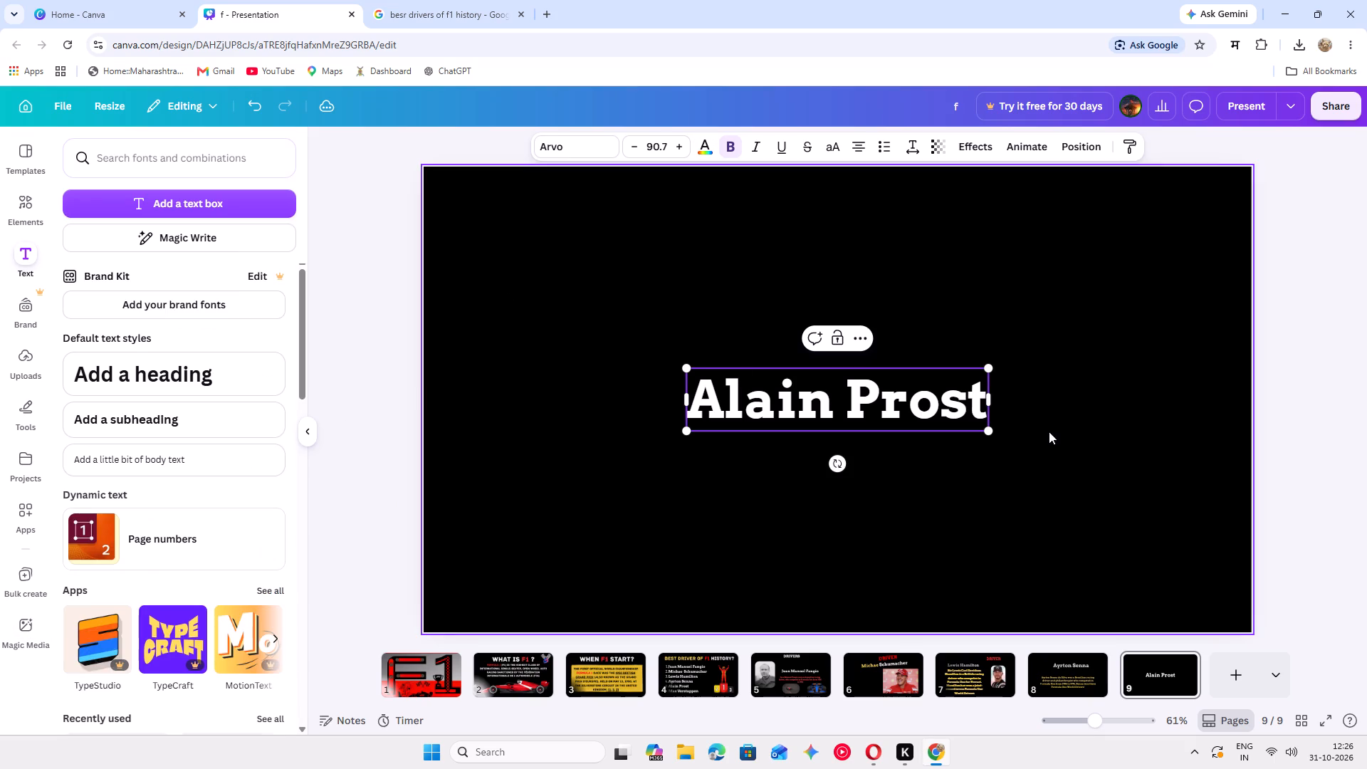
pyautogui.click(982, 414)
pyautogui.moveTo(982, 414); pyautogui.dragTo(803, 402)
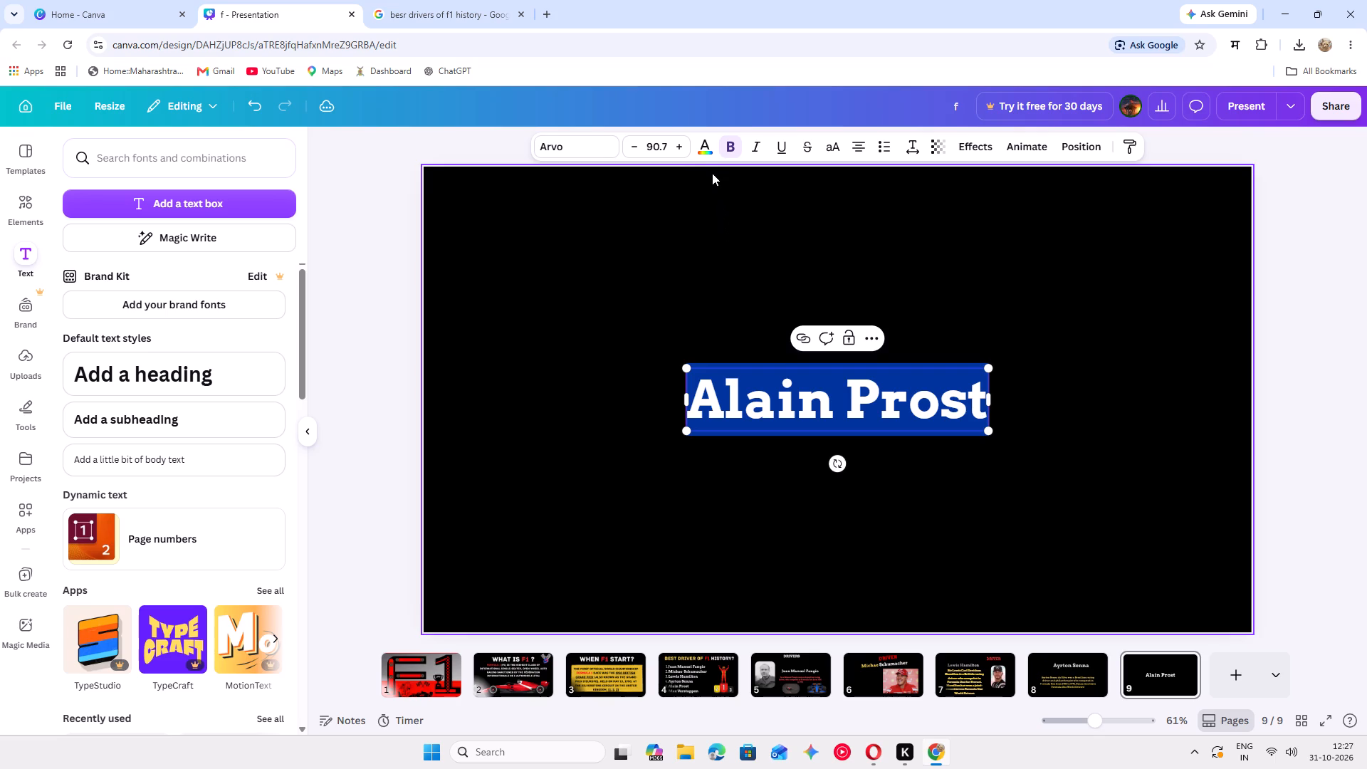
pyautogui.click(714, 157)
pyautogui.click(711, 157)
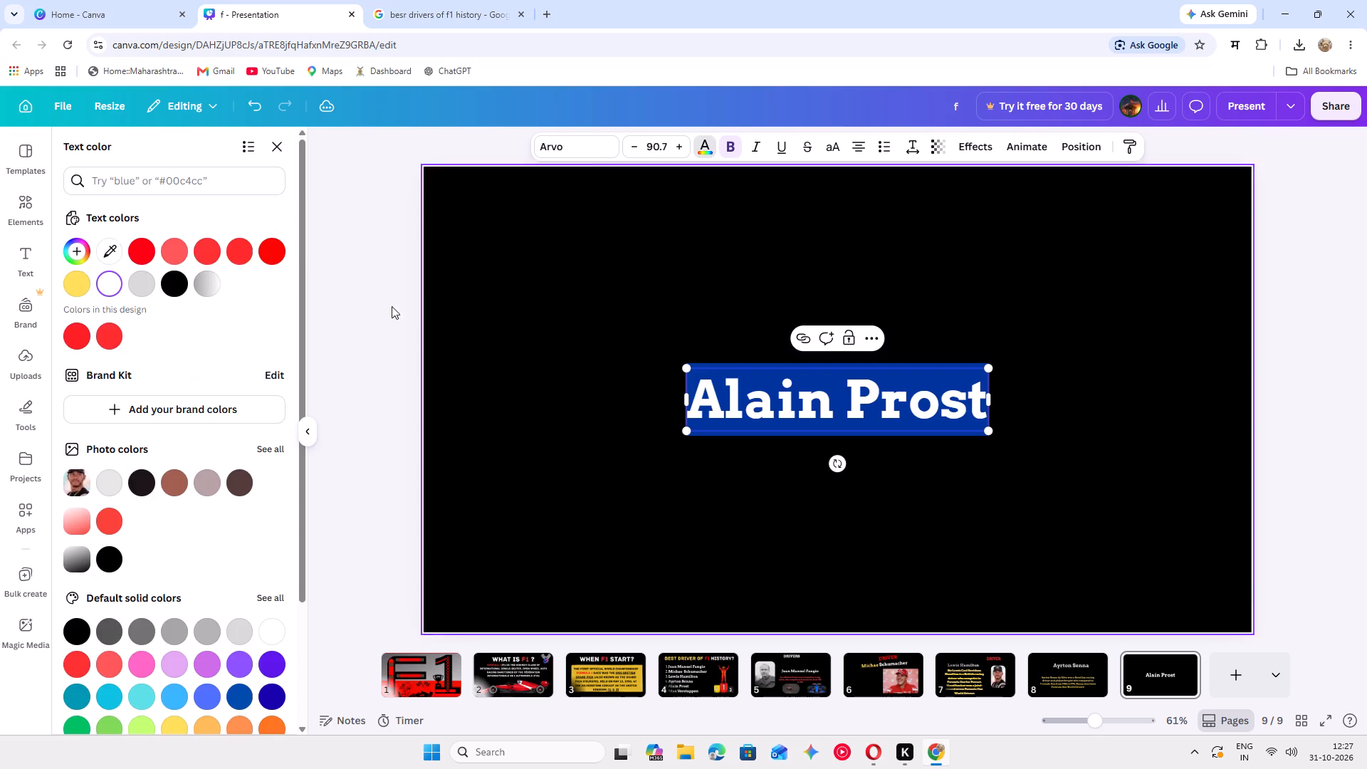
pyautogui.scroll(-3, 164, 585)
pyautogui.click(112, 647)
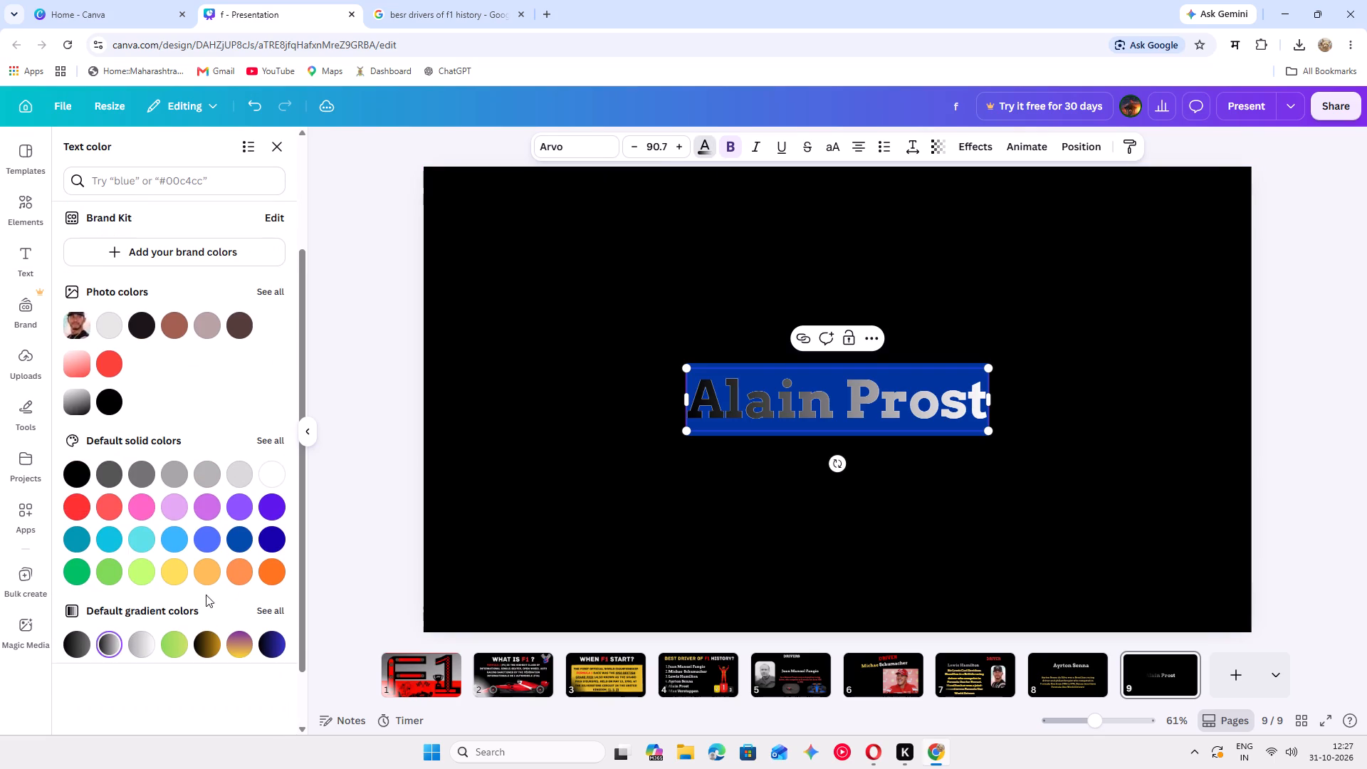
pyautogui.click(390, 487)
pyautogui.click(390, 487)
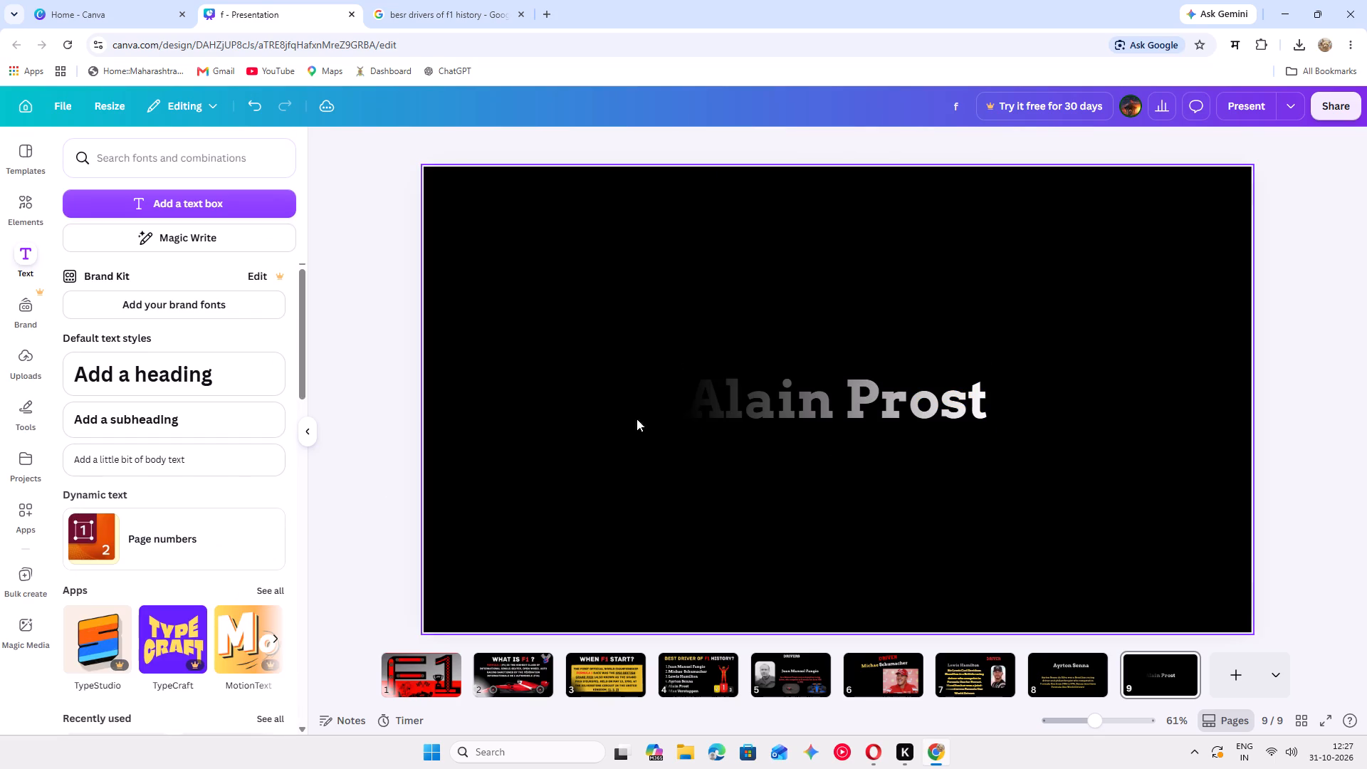
# Recolour the whole "Alain Prost" text with the default grey-to-white gradient.
pyautogui.click(982, 401)
pyautogui.click(982, 401)
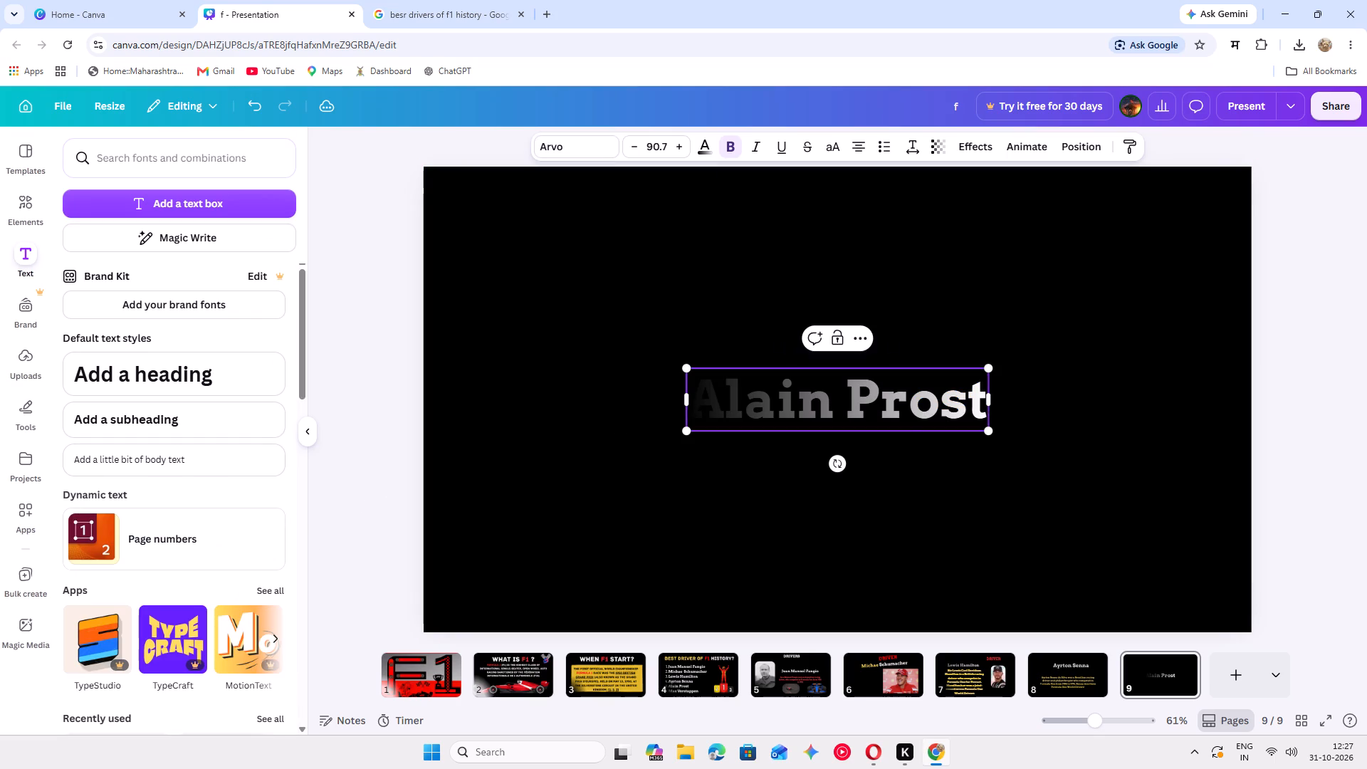
pyautogui.moveTo(982, 401); pyautogui.dragTo(925, 394)
pyautogui.click(700, 140)
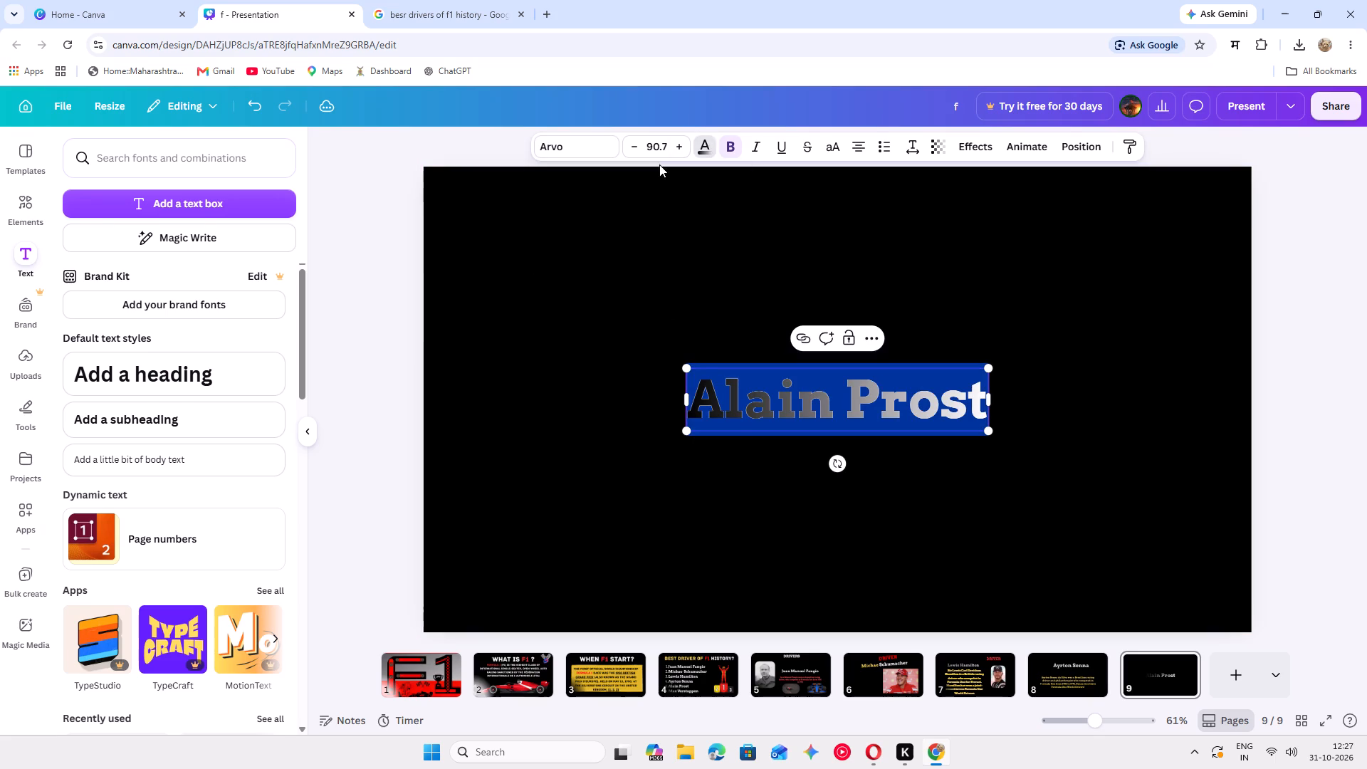
pyautogui.scroll(-4, 49, 577)
pyautogui.scroll(-2, 165, 632)
pyautogui.click(143, 642)
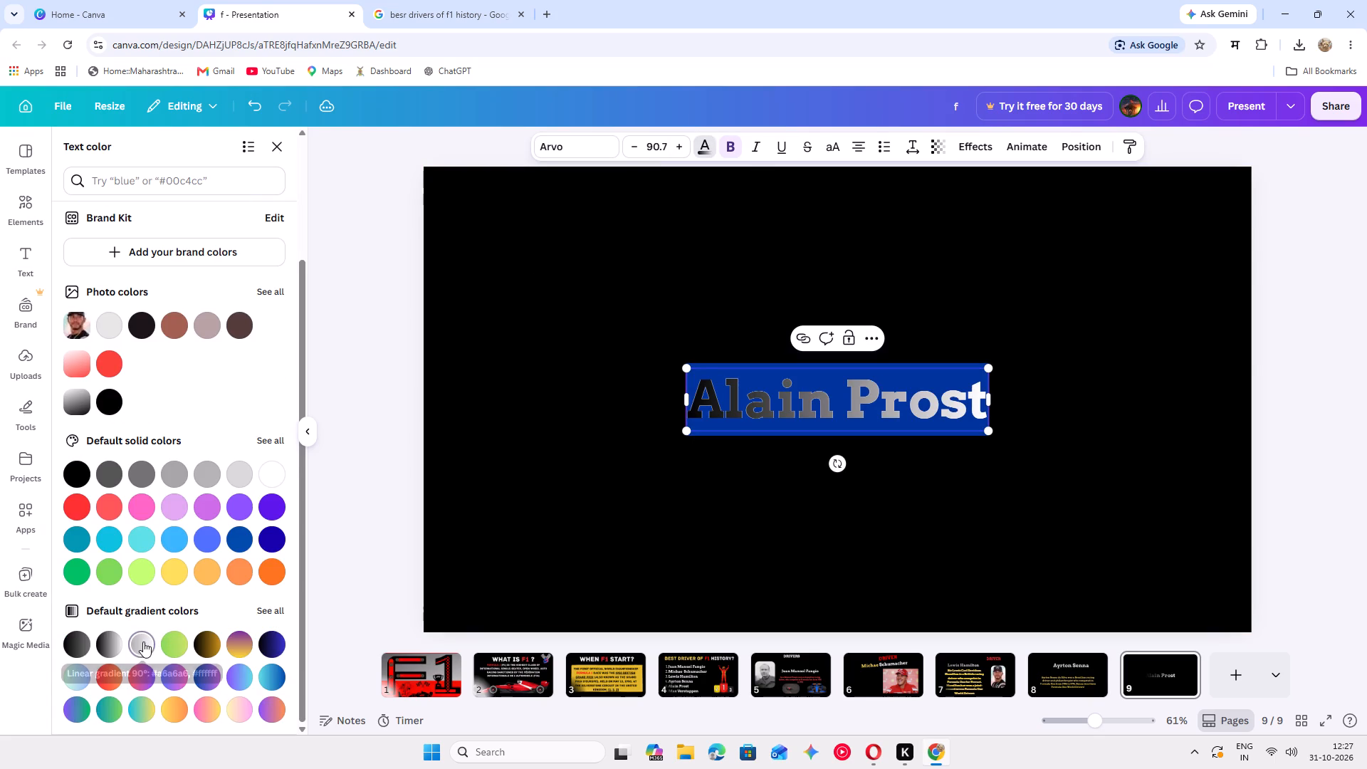
pyautogui.doubleClick(369, 496)
# Move the "Alain Prost" name up to the upper middle of slide 9.
pyautogui.moveTo(839, 413); pyautogui.dragTo(844, 399)
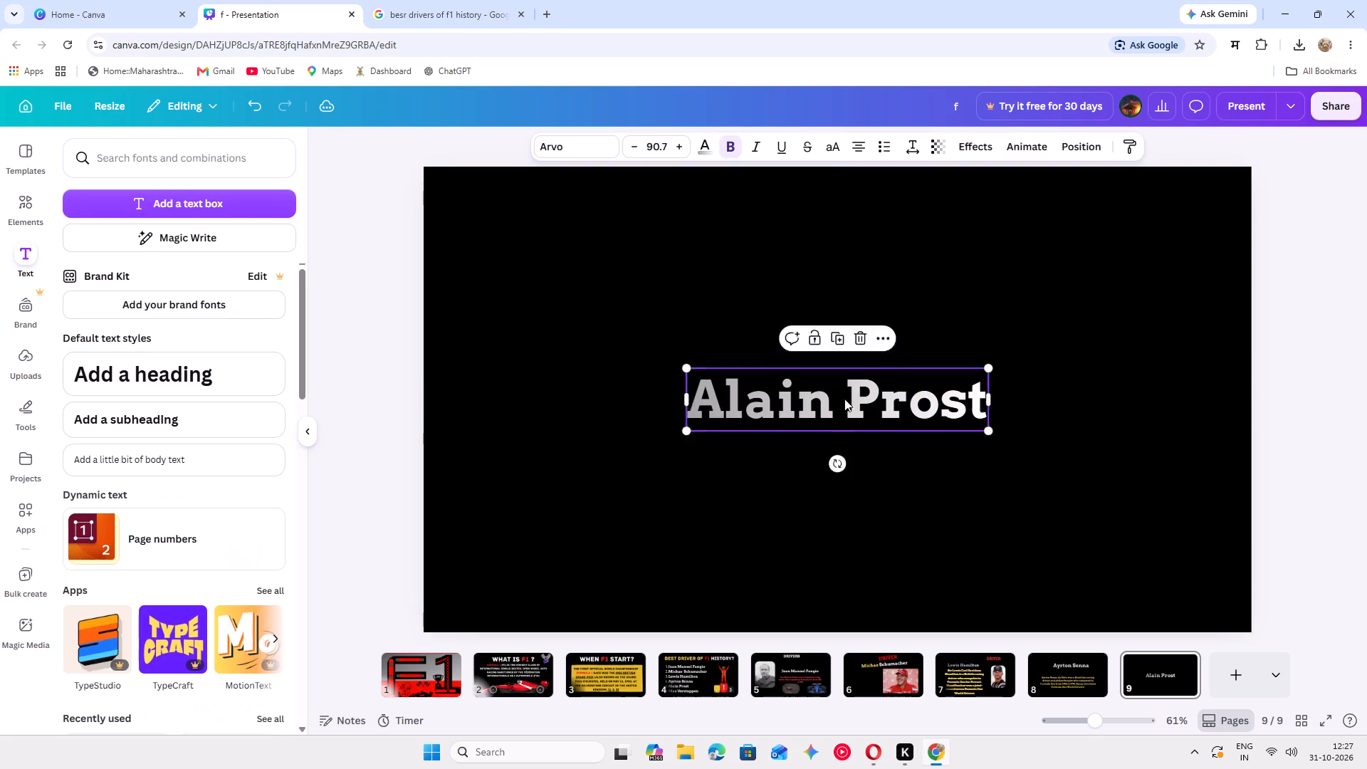
pyautogui.moveTo(844, 399); pyautogui.dragTo(834, 279)
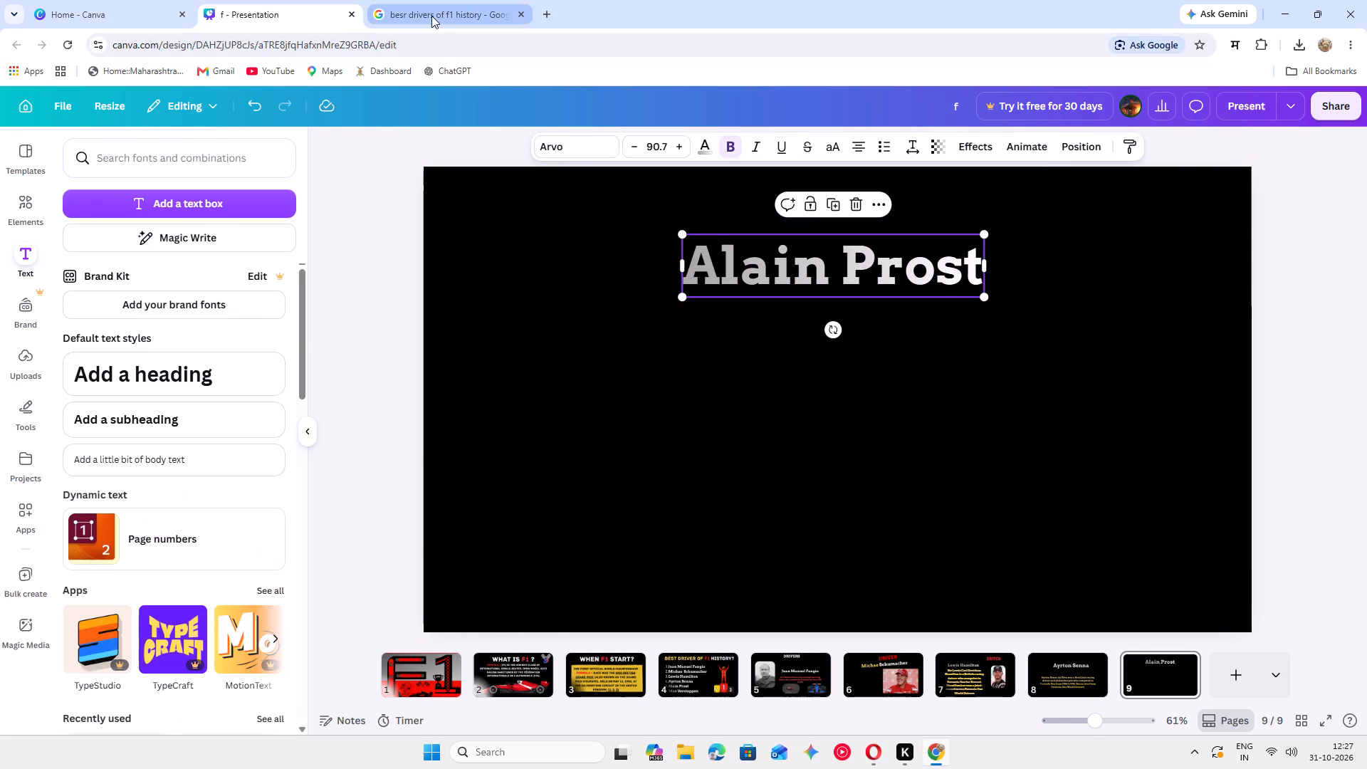
# Open Alain Prost's details in the search results and save his portrait photo to Downloads as a WEBP file named images (1).
pyautogui.click(431, 16)
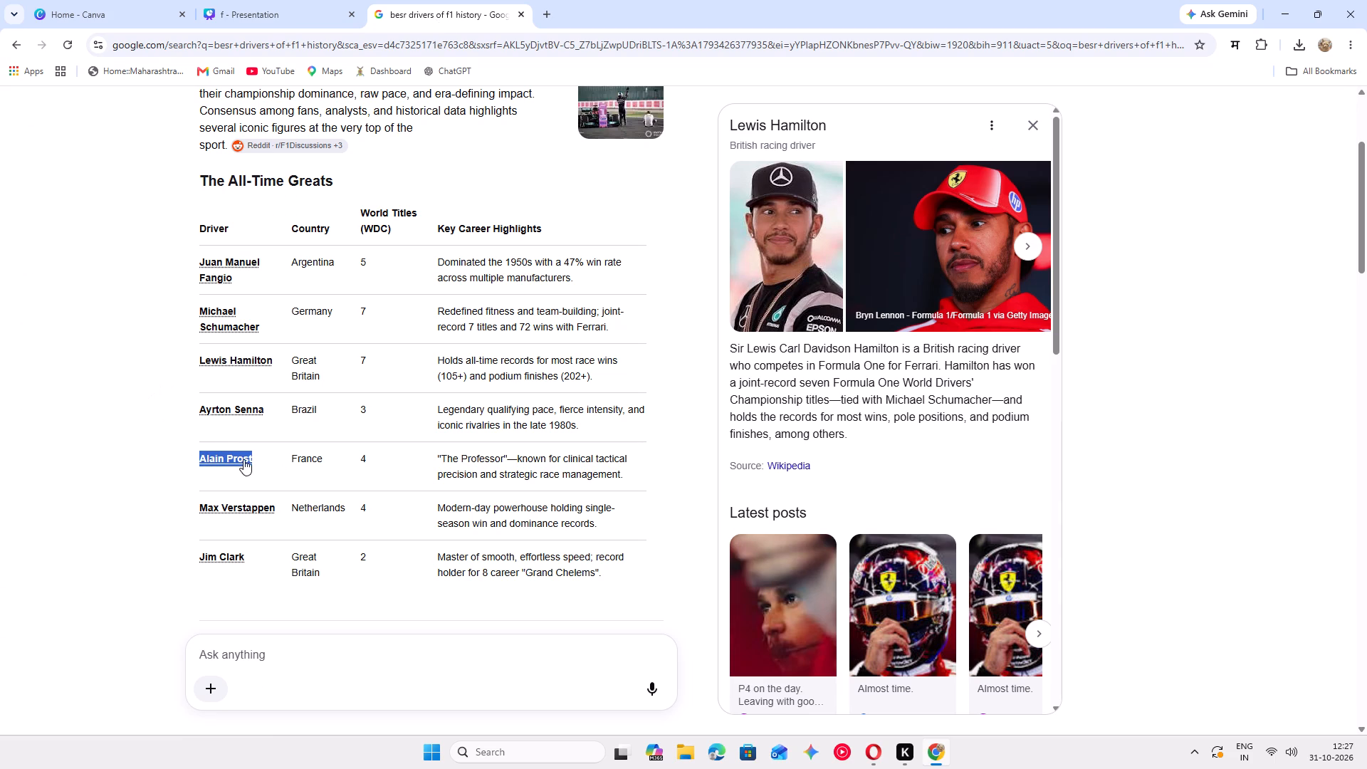
pyautogui.click(243, 459)
pyautogui.rightClick(815, 228)
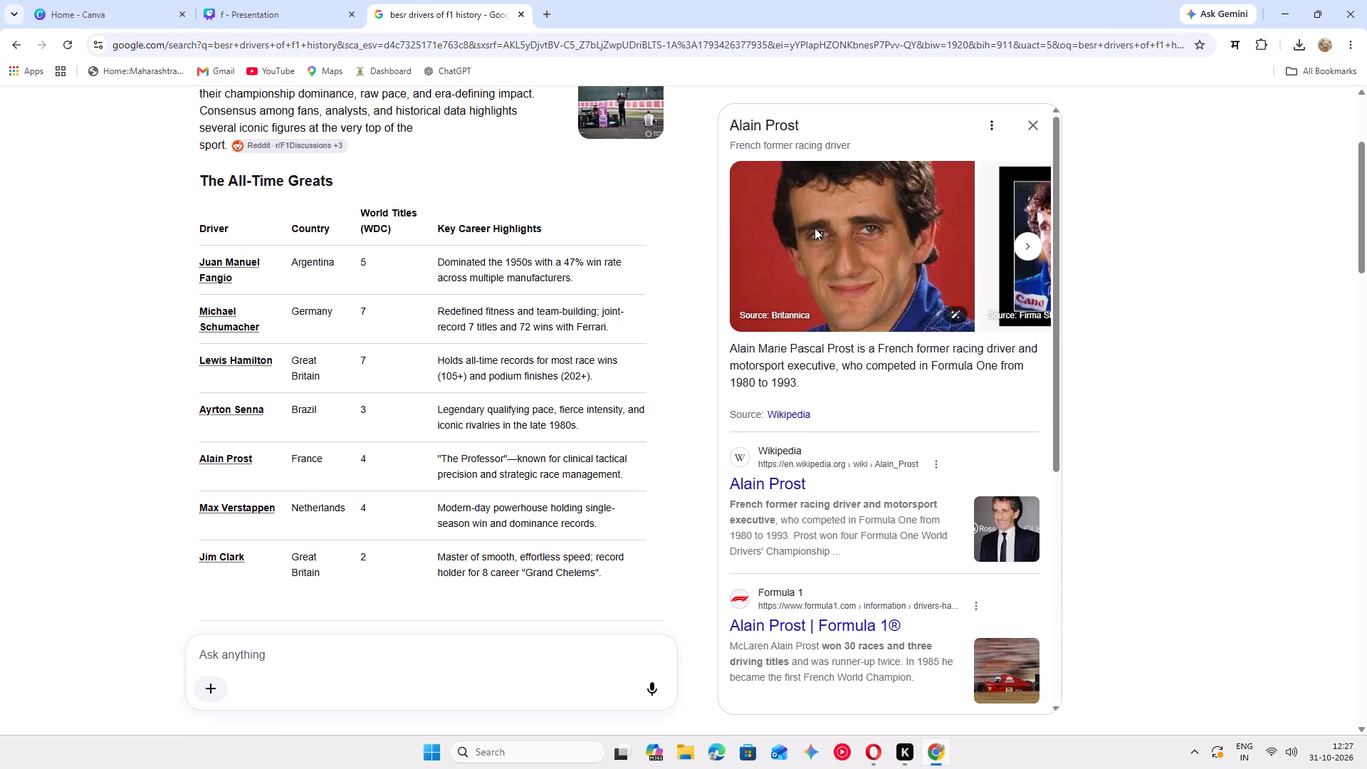
pyautogui.click(843, 266)
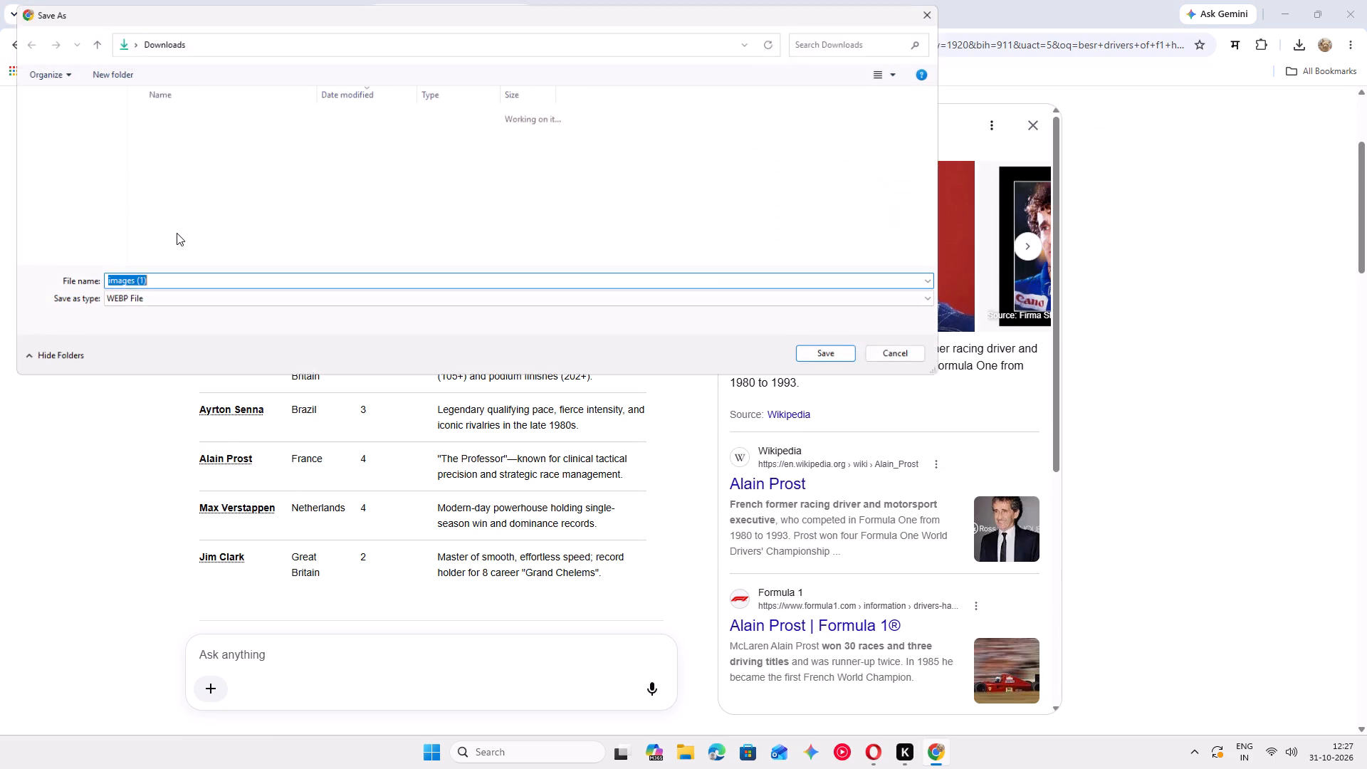
pyautogui.click(81, 169)
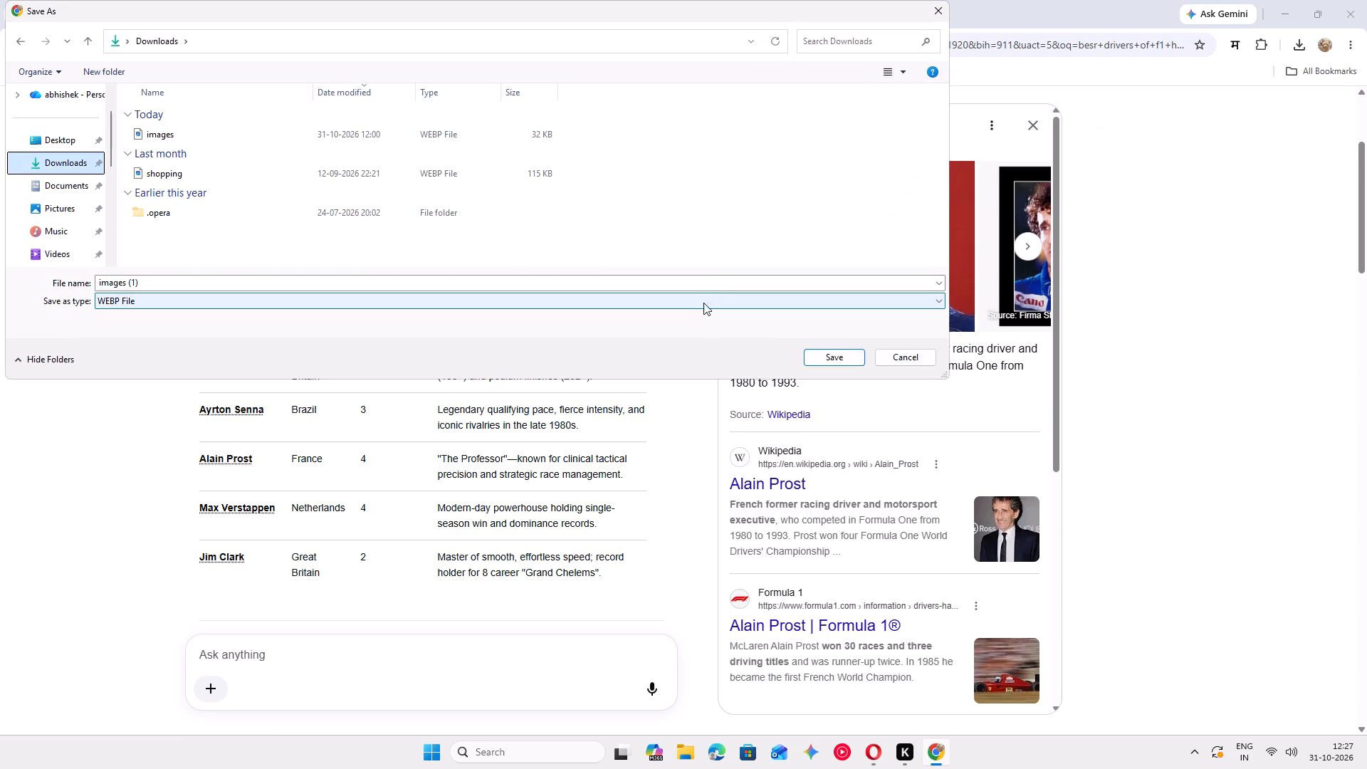
pyautogui.click(822, 357)
# Copy the Alain Prost description from the search results into a new text box on slide 9.
pyautogui.moveTo(818, 382); pyautogui.dragTo(787, 378)
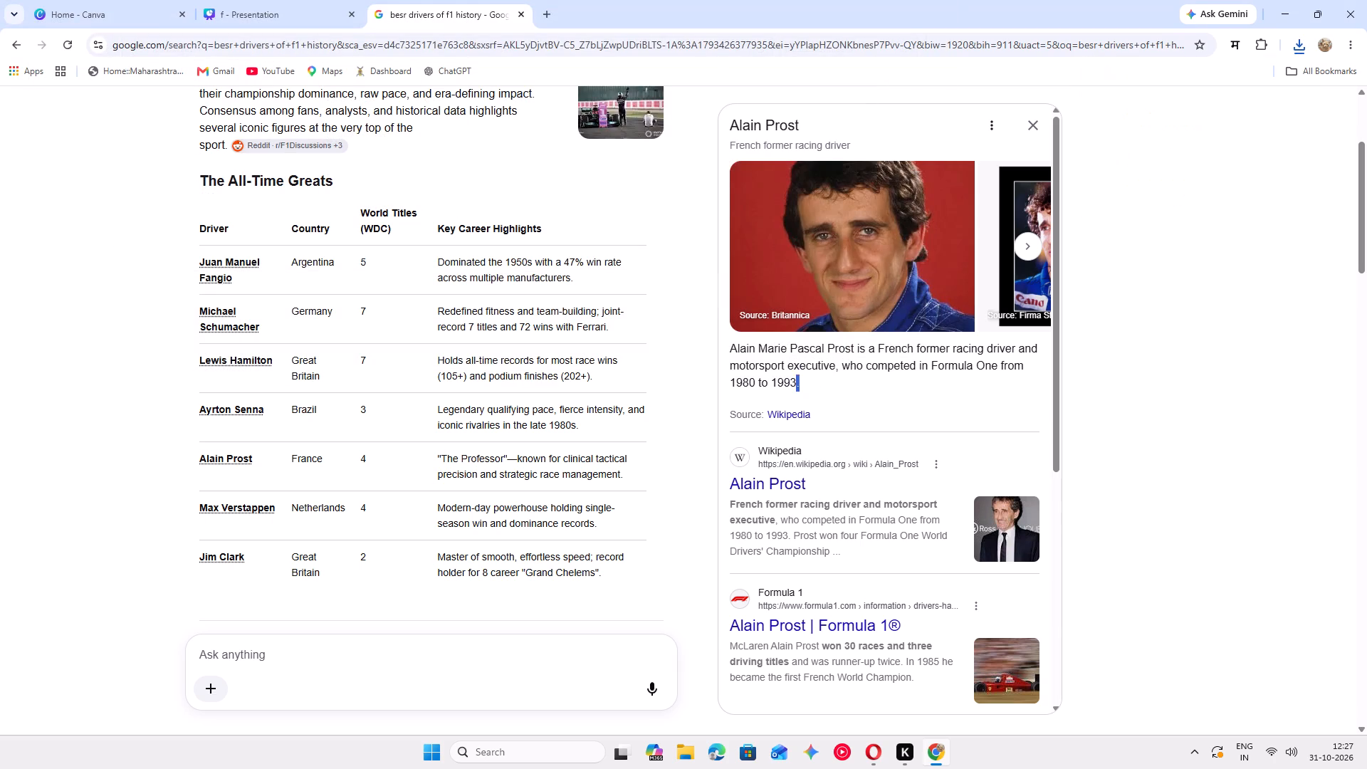
pyautogui.moveTo(787, 378); pyautogui.dragTo(730, 347)
pyautogui.rightClick(730, 347)
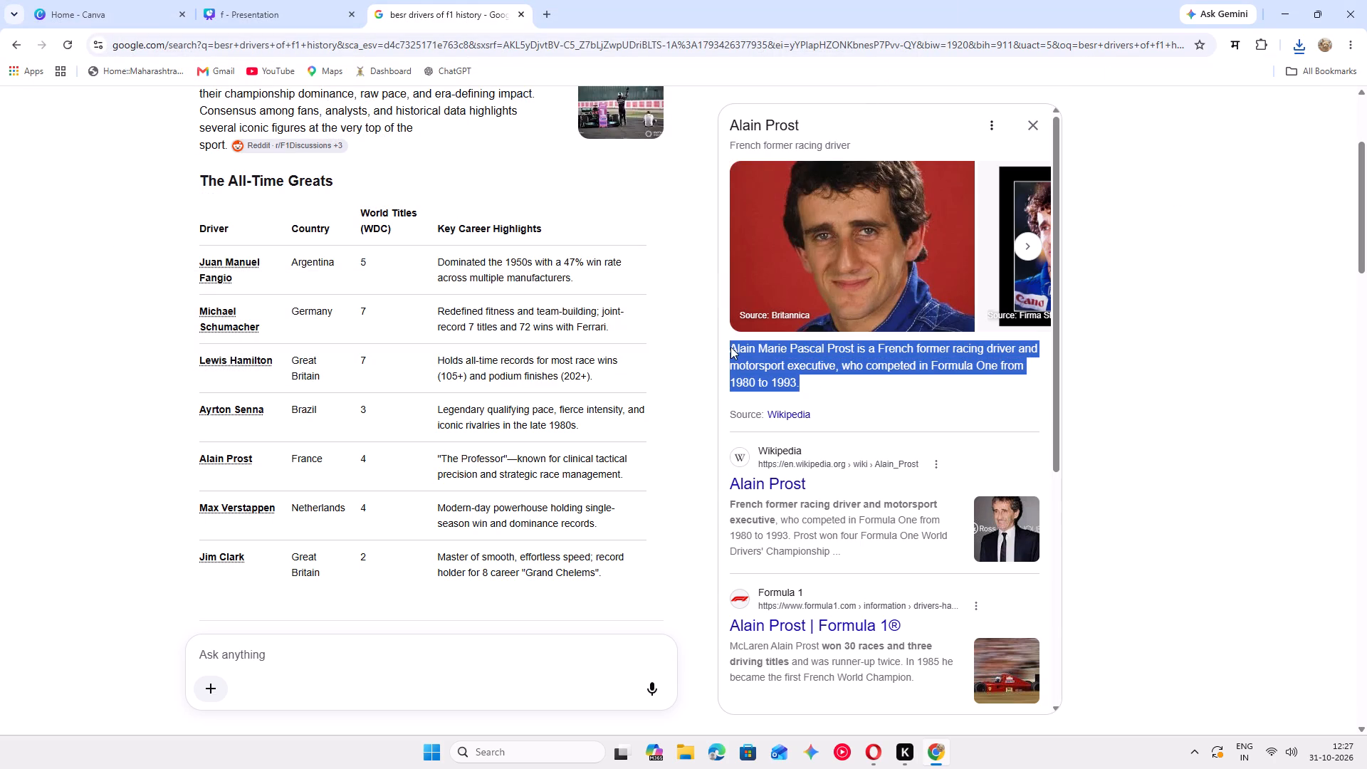
pyautogui.click(756, 357)
pyautogui.click(232, 0)
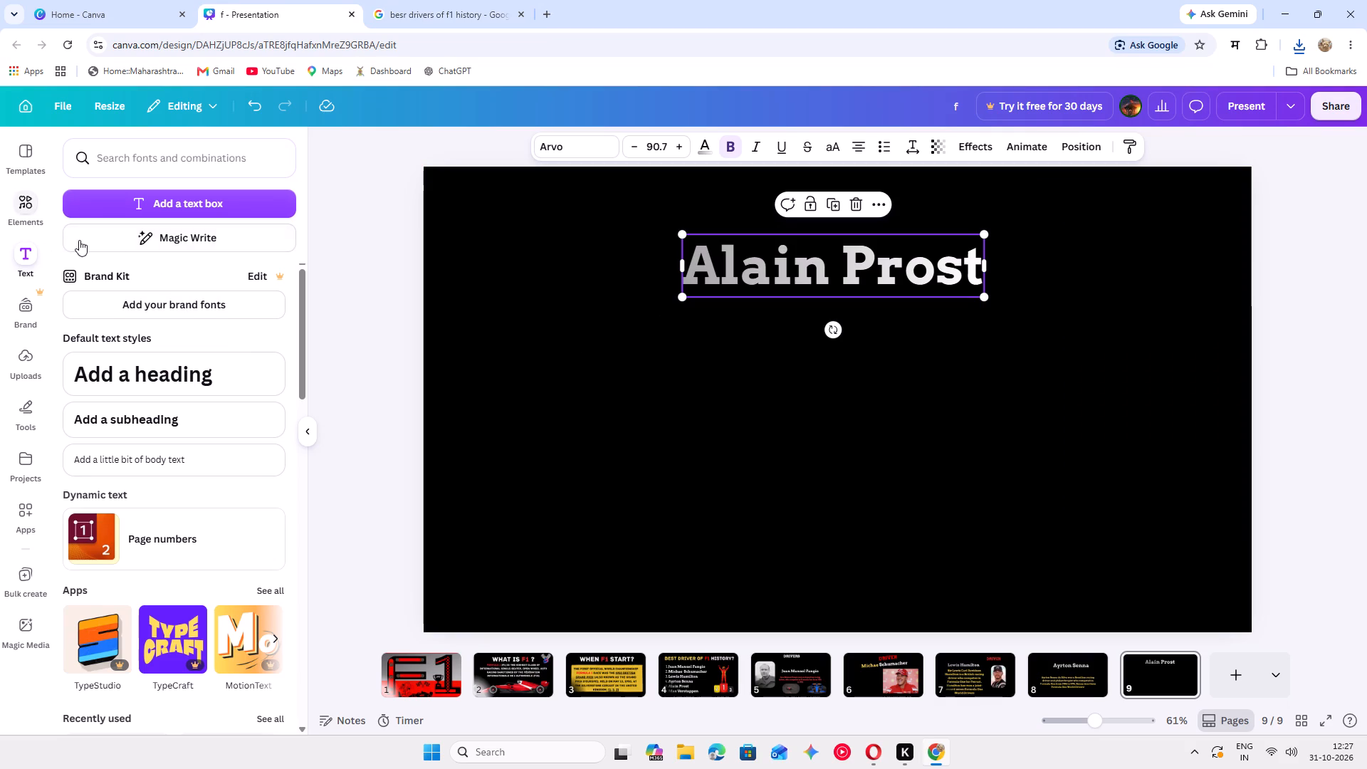
pyautogui.click(132, 209)
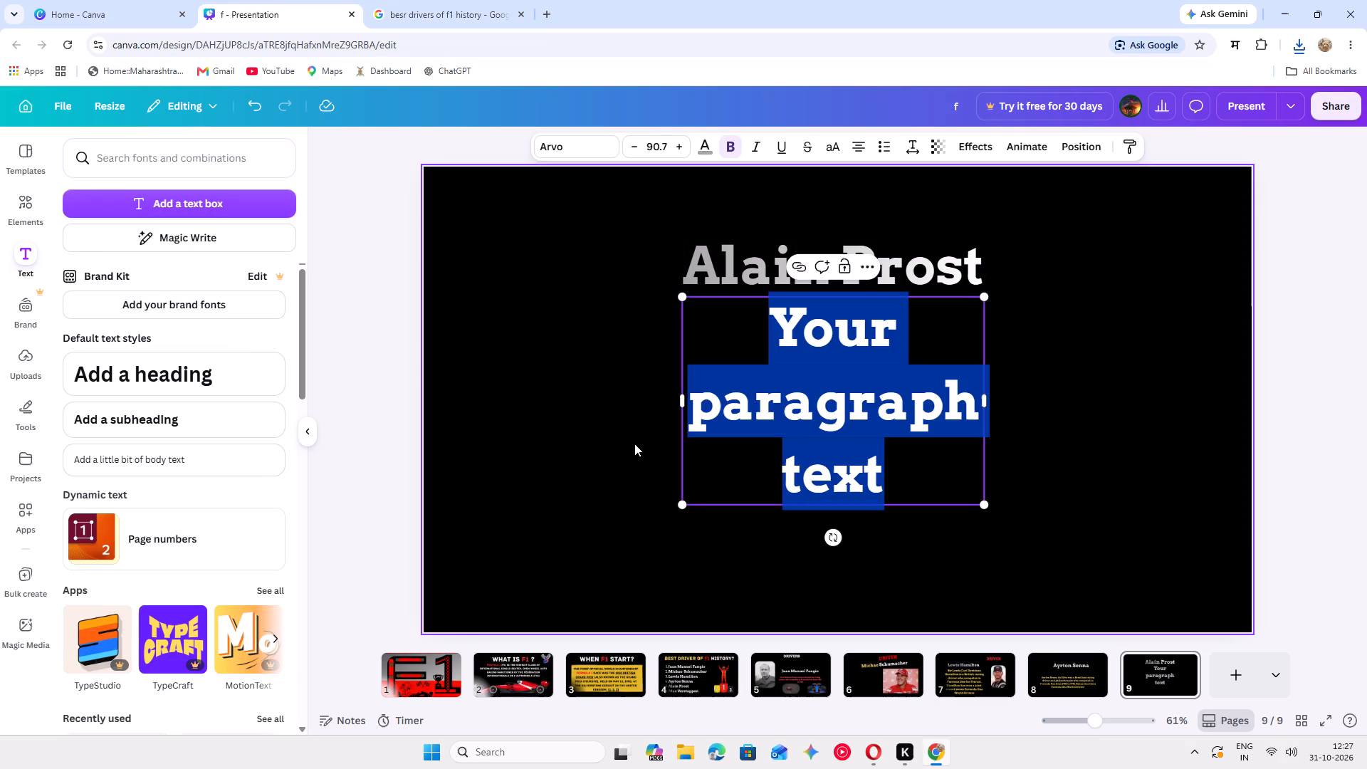
pyautogui.hotkey('ctrl', 'v')
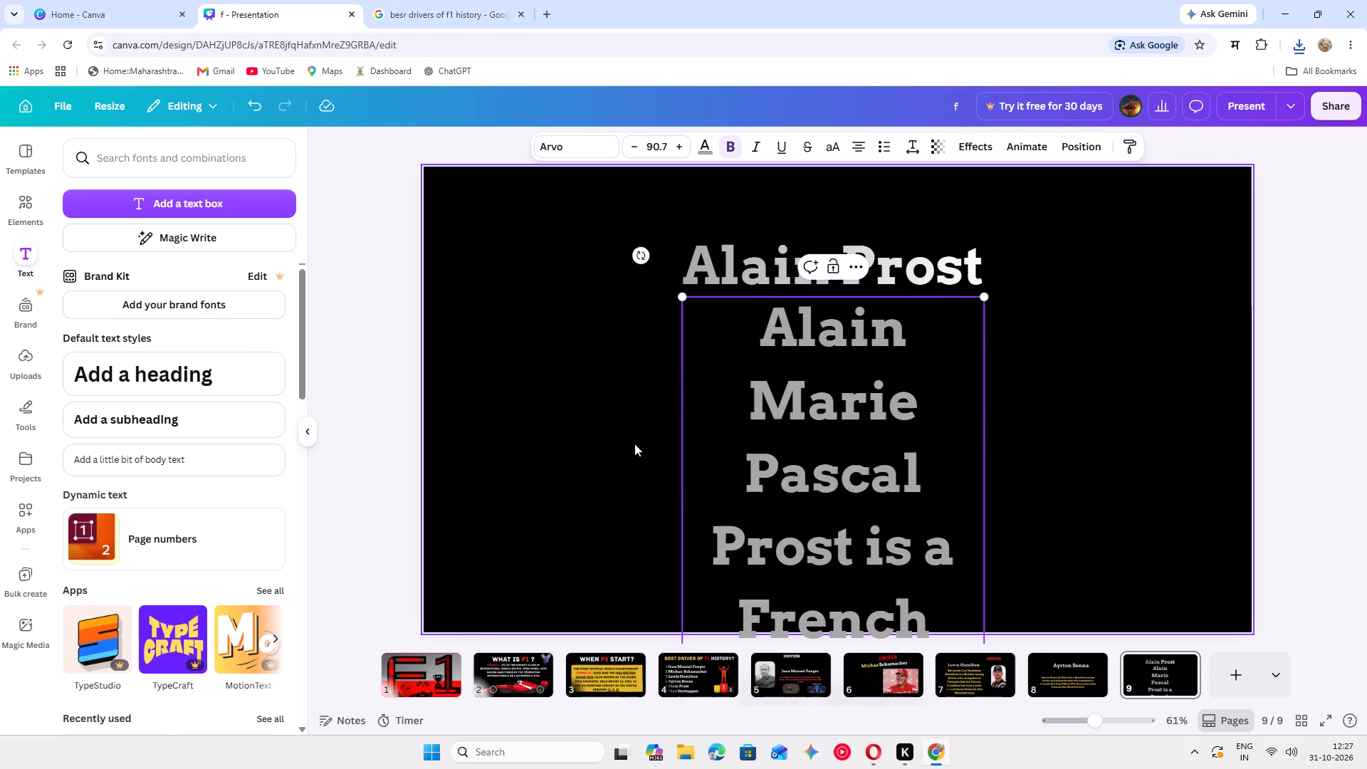
# Shrink the Alain Prost description to font size 53.1, widen its box to fit four lines and place it below the name.
pyautogui.moveTo(987, 297); pyautogui.dragTo(781, 544)
pyautogui.click(989, 562)
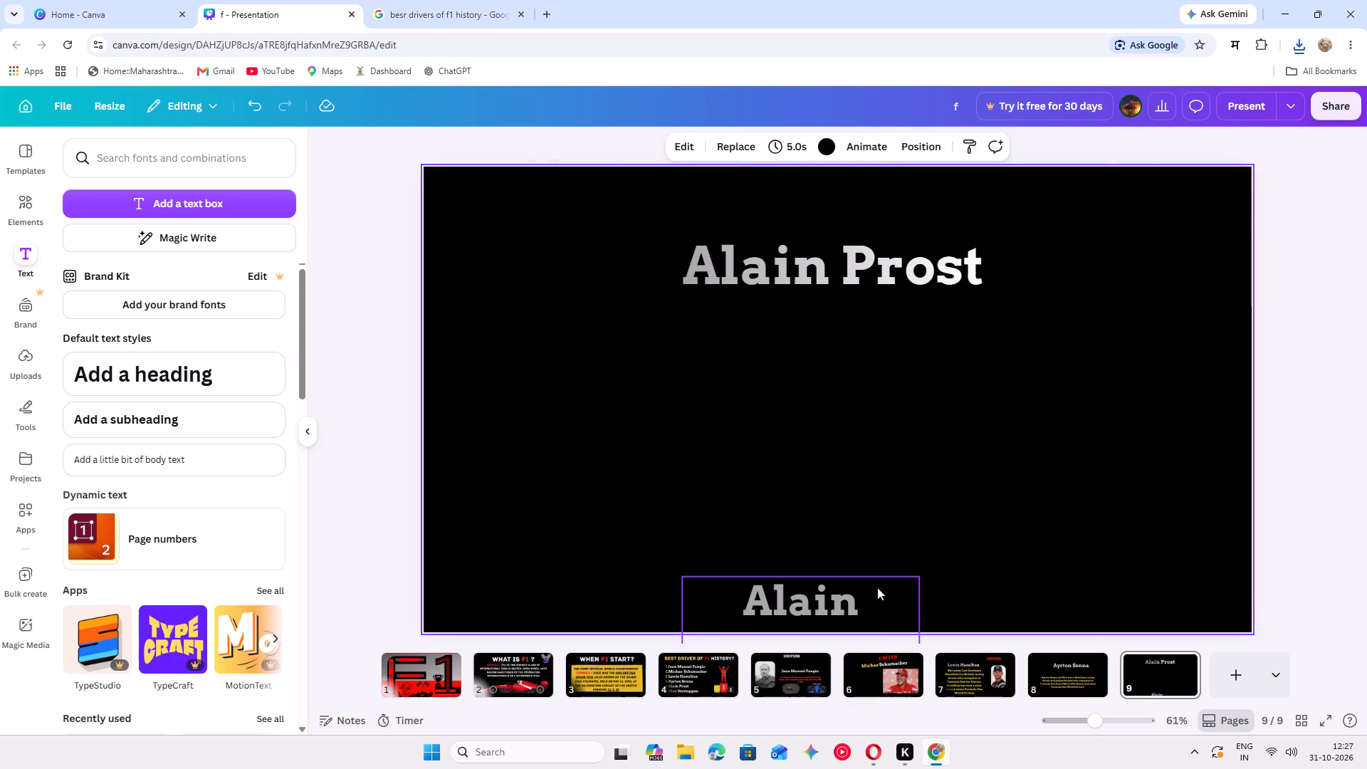
pyautogui.moveTo(848, 597); pyautogui.dragTo(663, 261)
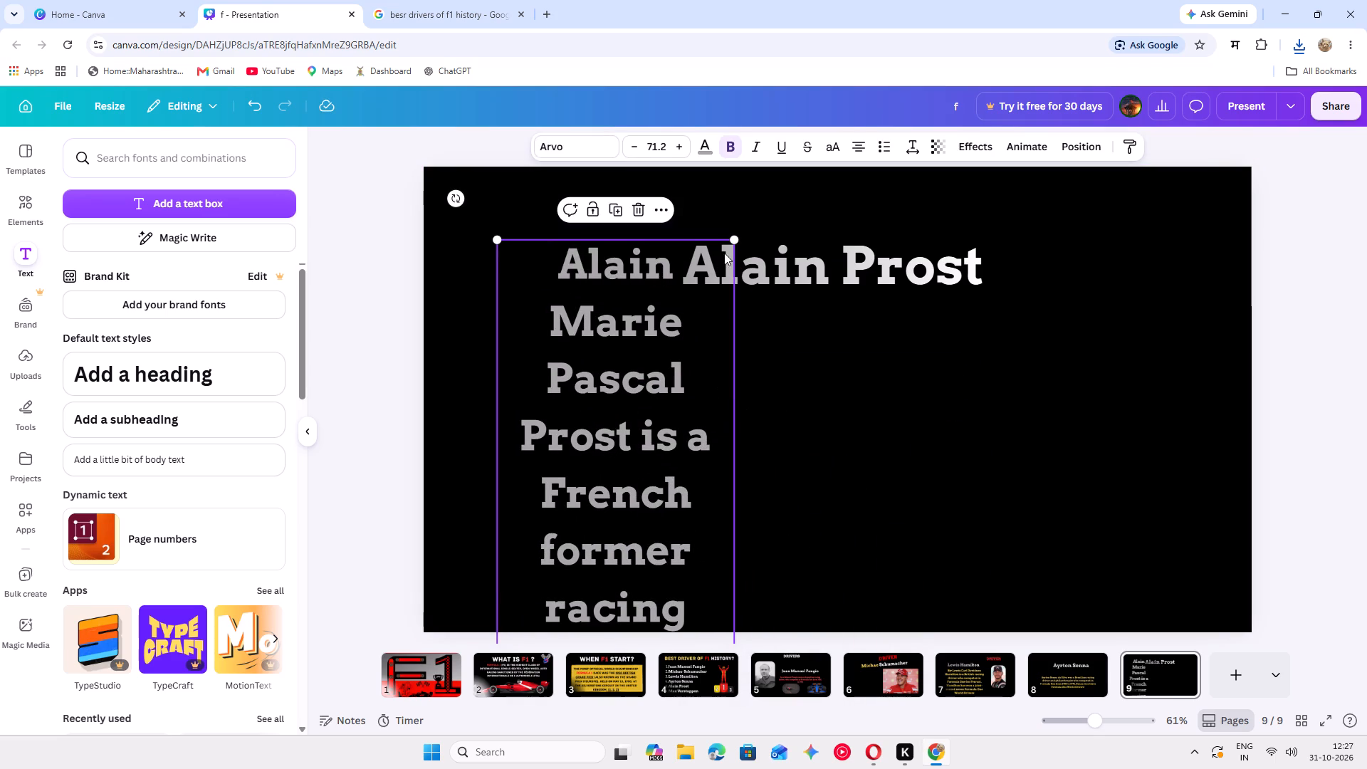
pyautogui.moveTo(735, 238); pyautogui.dragTo(641, 488)
pyautogui.click(795, 545)
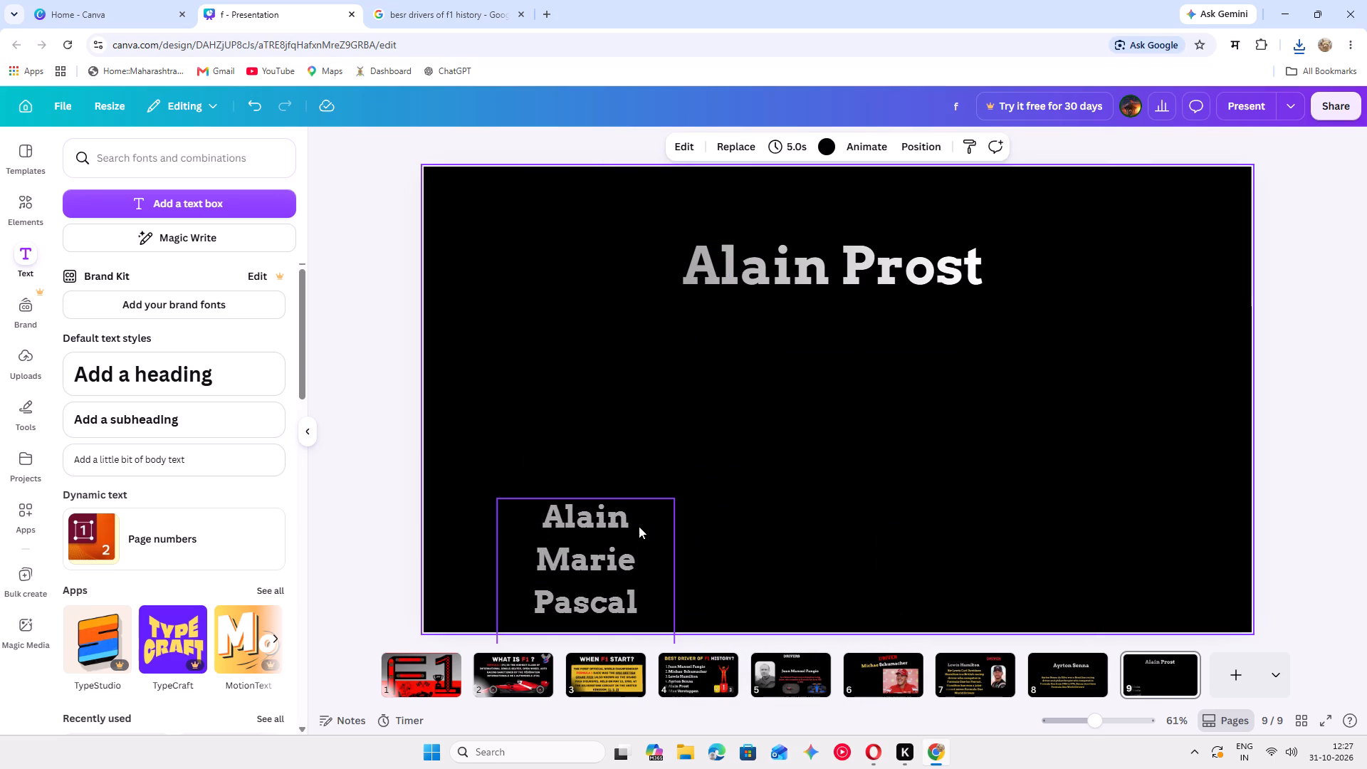
pyautogui.moveTo(635, 526); pyautogui.dragTo(644, 235)
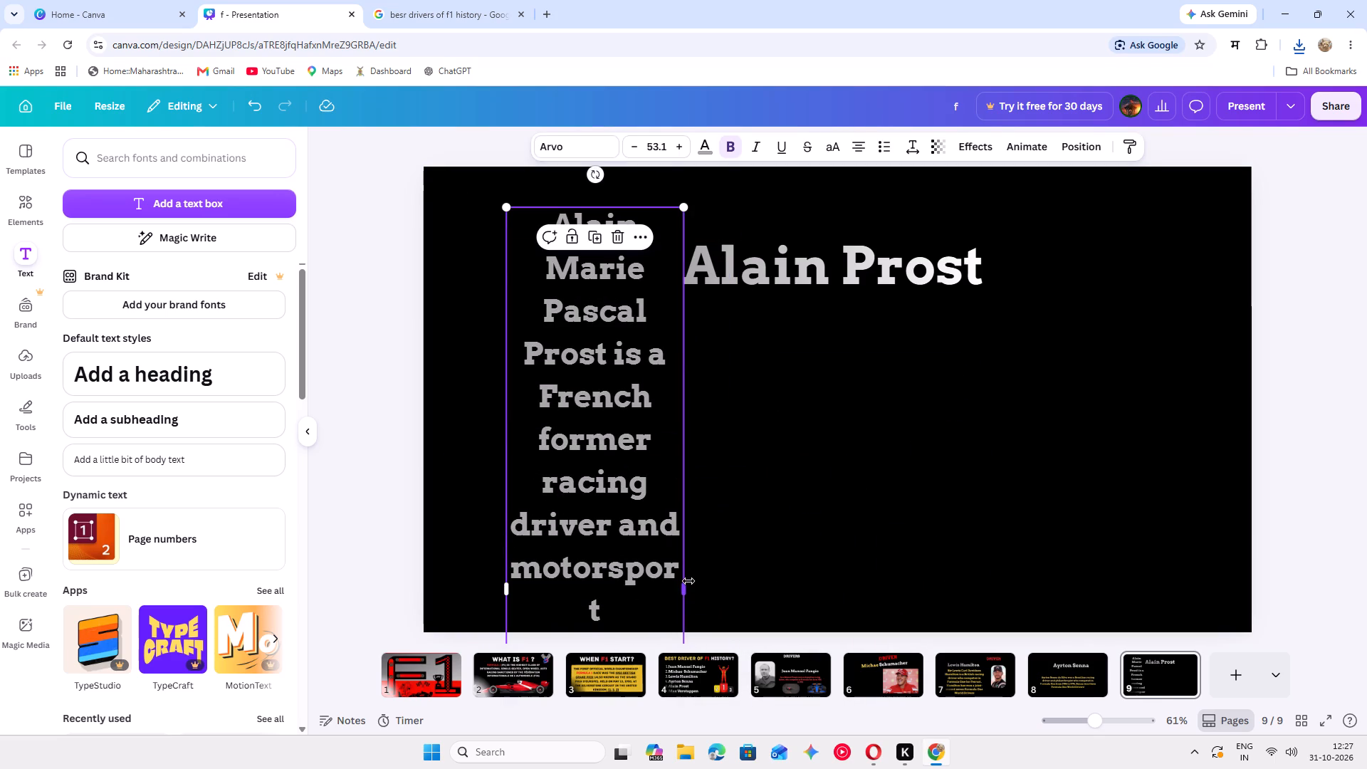
pyautogui.moveTo(688, 581); pyautogui.dragTo(1109, 565)
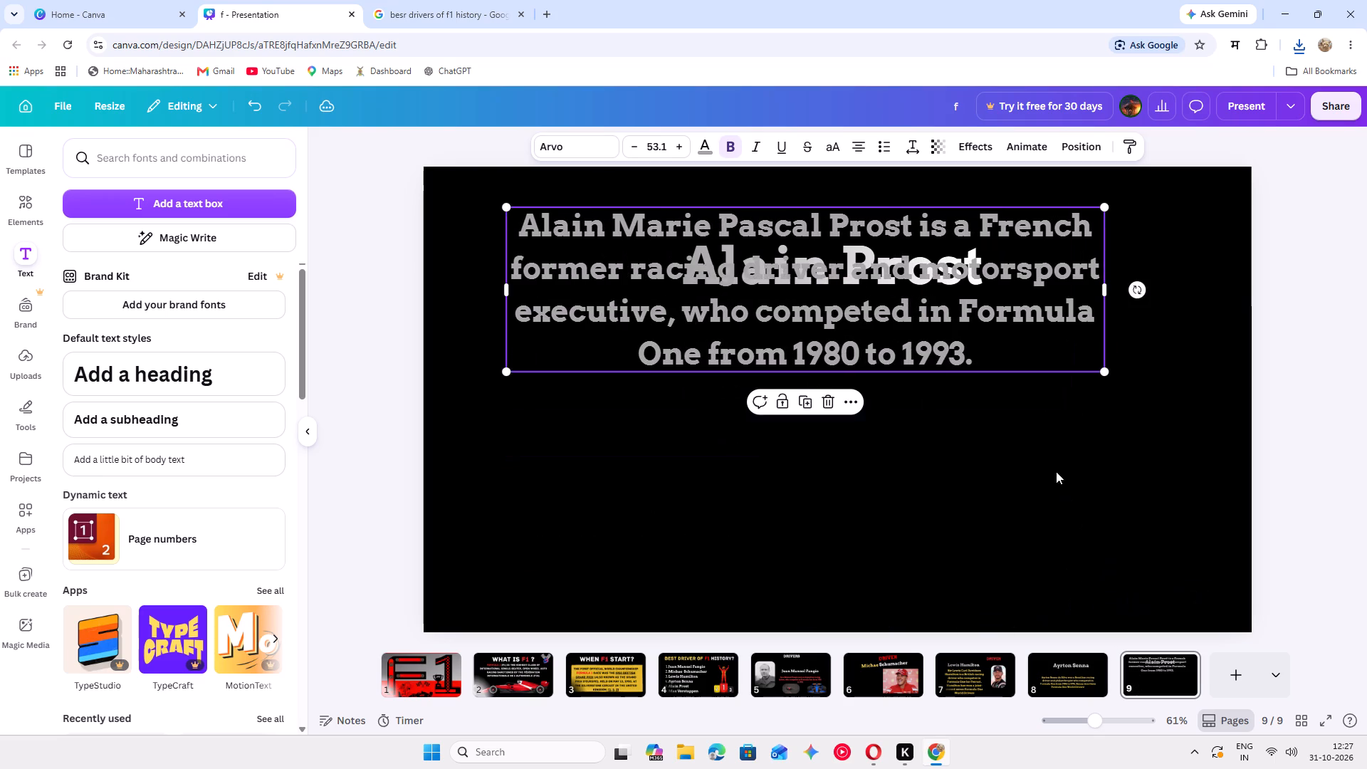
pyautogui.moveTo(1031, 326); pyautogui.dragTo(1062, 503)
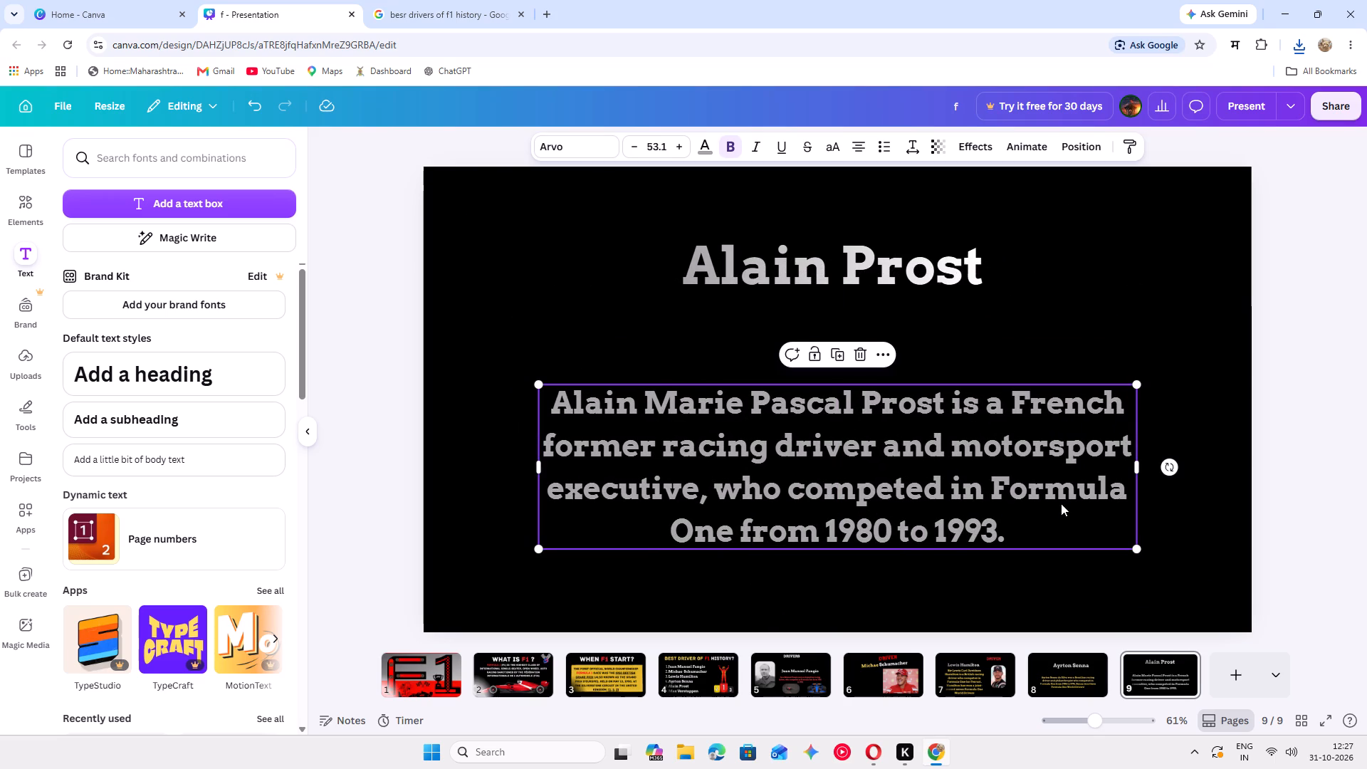
# Recolour the Alain Prost description text solid white.
pyautogui.click(708, 147)
pyautogui.click(264, 626)
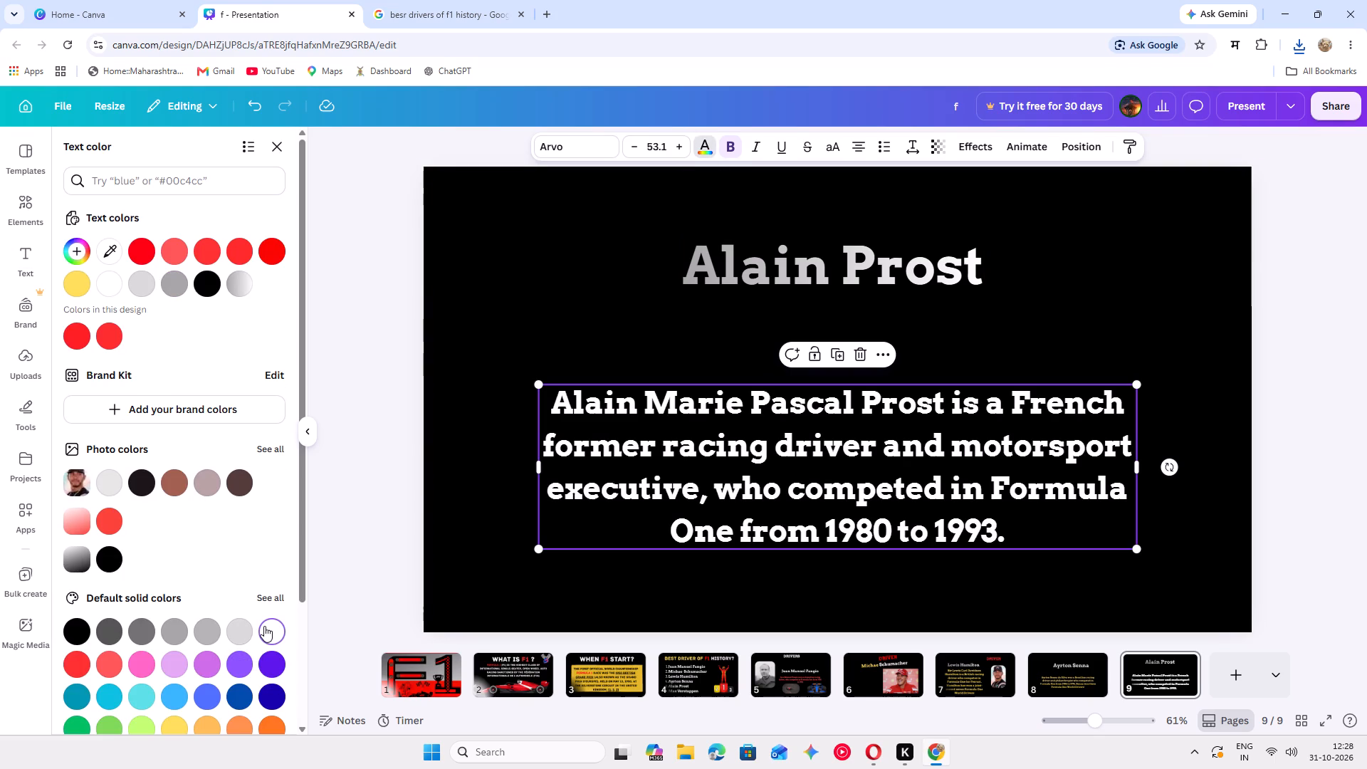
pyautogui.scroll(-1, 286, 624)
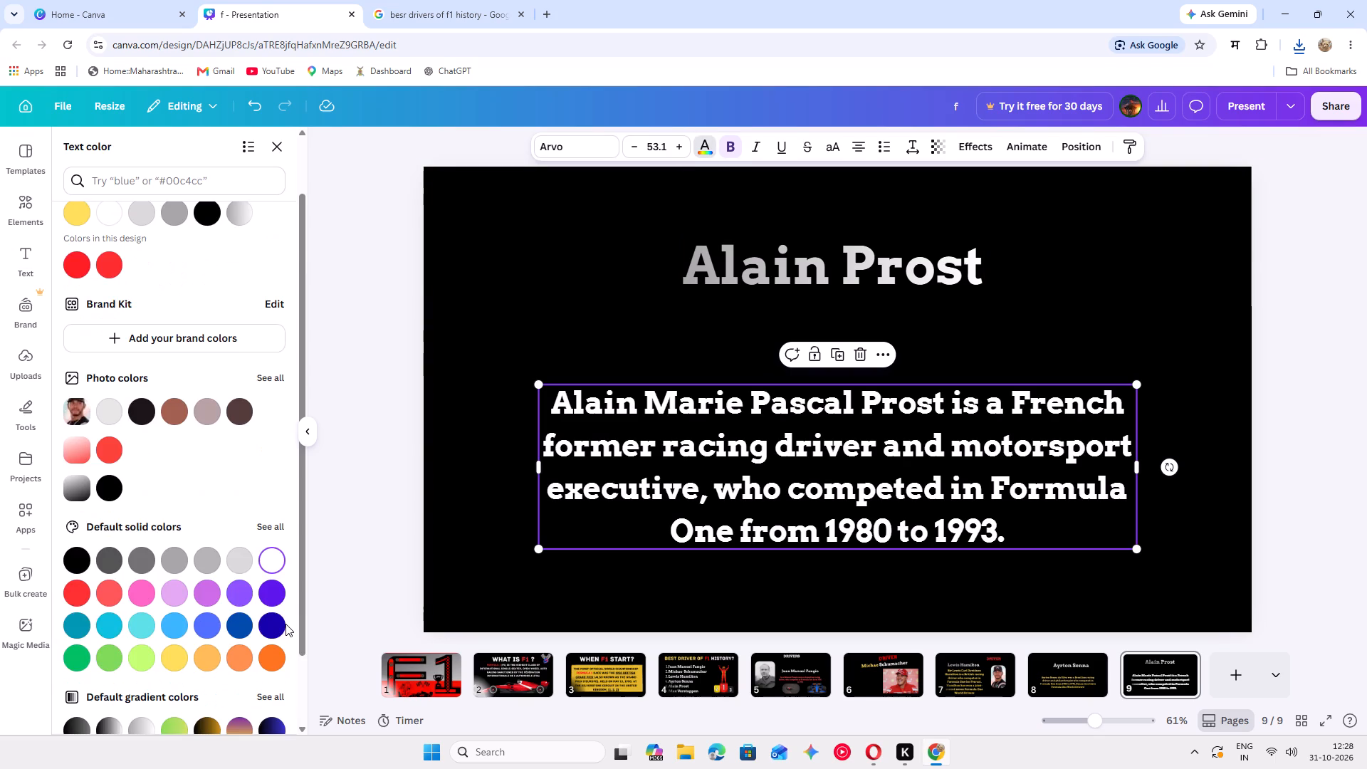
pyautogui.scroll(-2, 286, 624)
pyautogui.click(372, 464)
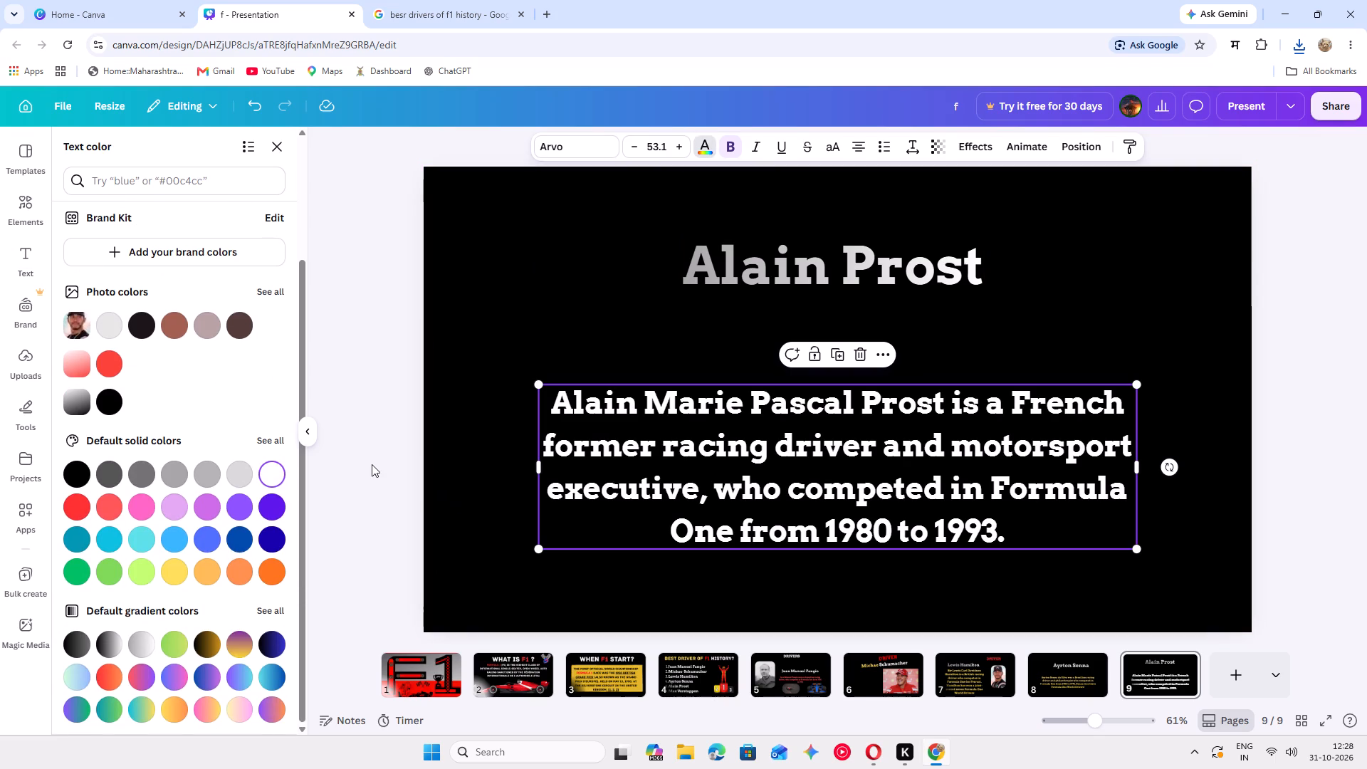
# Shift the description to the left side of slide 9 and narrow its box so the text wraps onto five lines.
pyautogui.moveTo(825, 431); pyautogui.dragTo(735, 428)
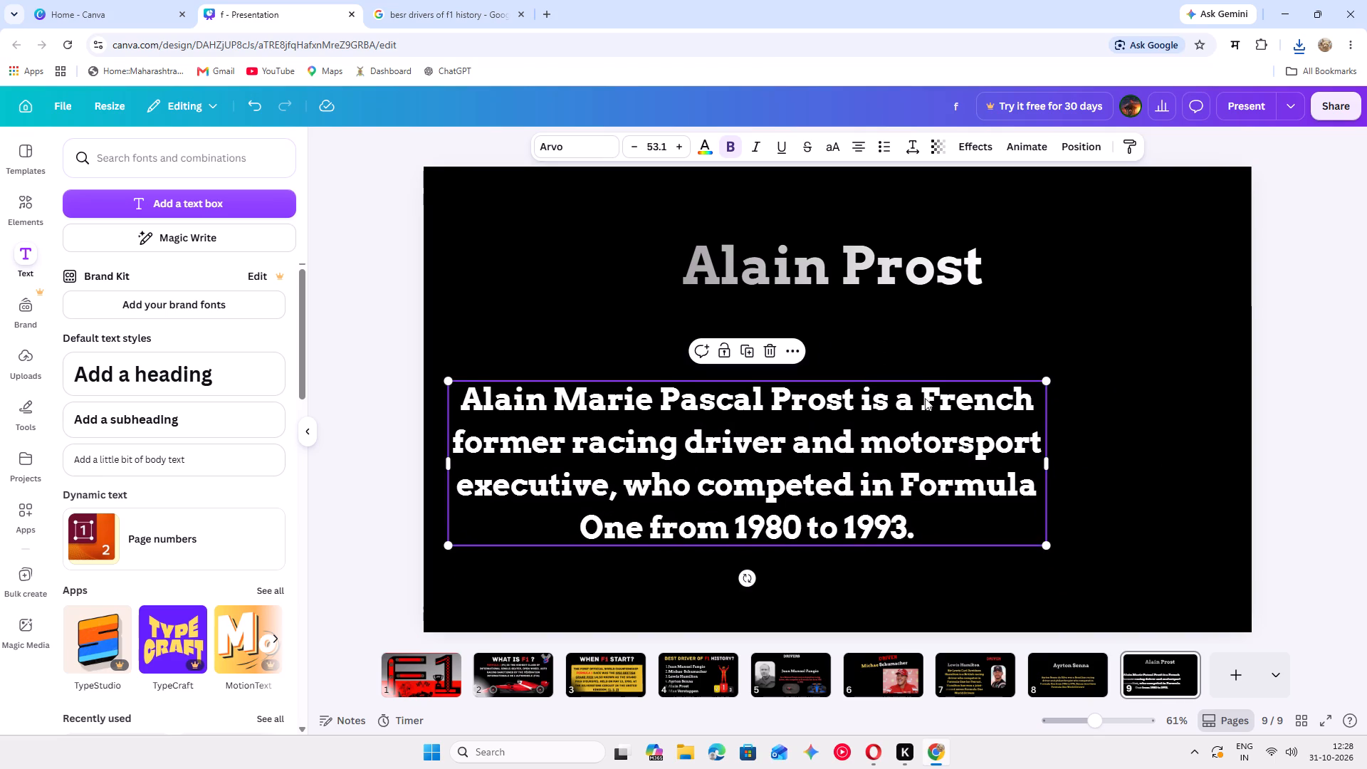
pyautogui.moveTo(1049, 463); pyautogui.dragTo(968, 459)
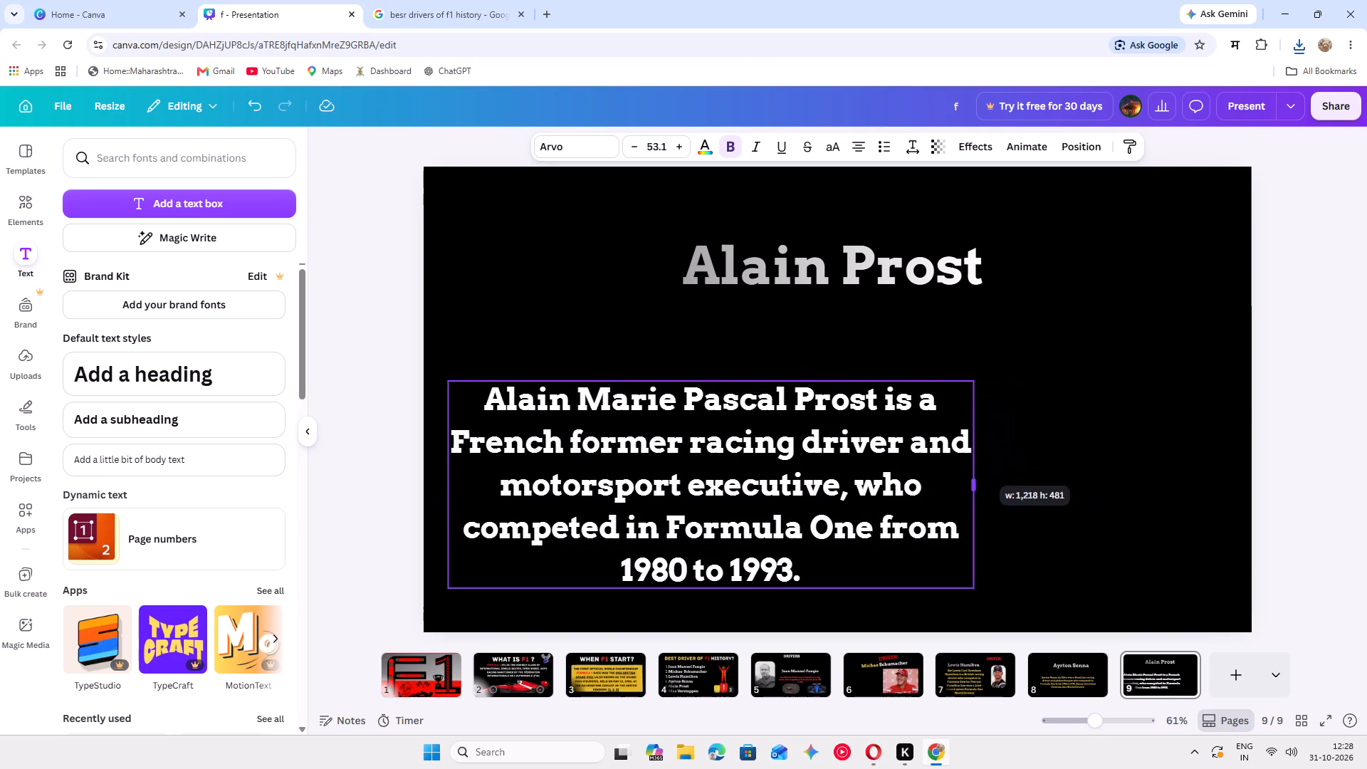
pyautogui.moveTo(968, 459); pyautogui.dragTo(927, 446)
pyautogui.click(376, 236)
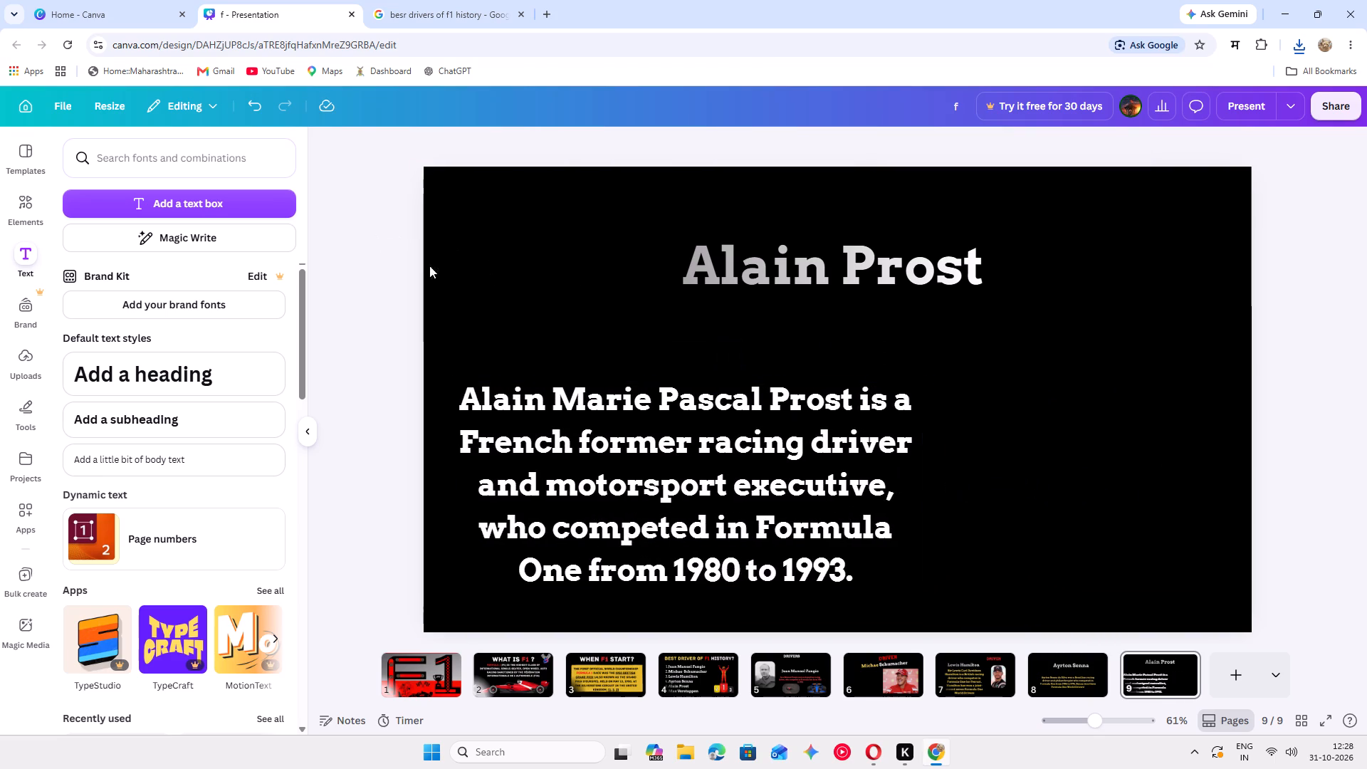
pyautogui.moveTo(654, 456); pyautogui.dragTo(653, 432)
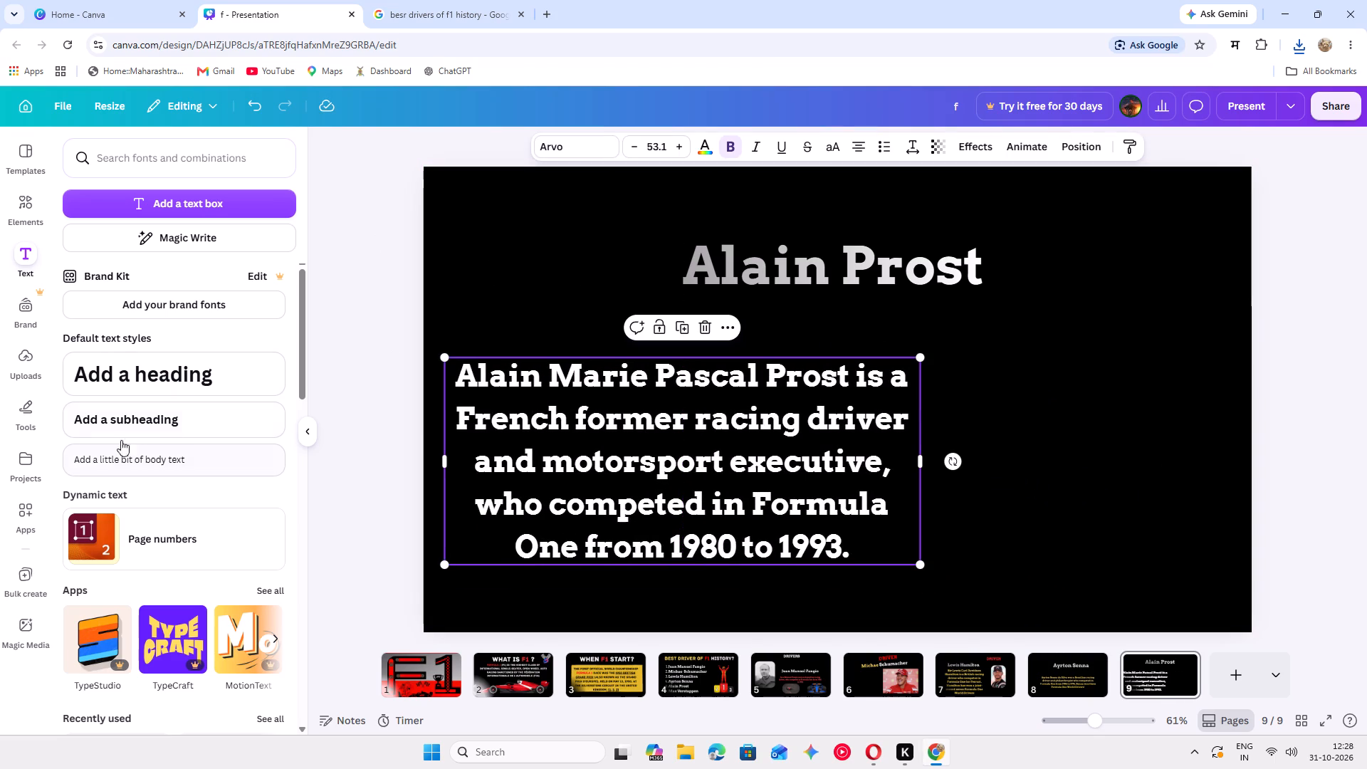
# Upload the images (1) WEBP file from Downloads and add the Alain Prost portrait to slide 9.
pyautogui.click(16, 355)
pyautogui.click(119, 190)
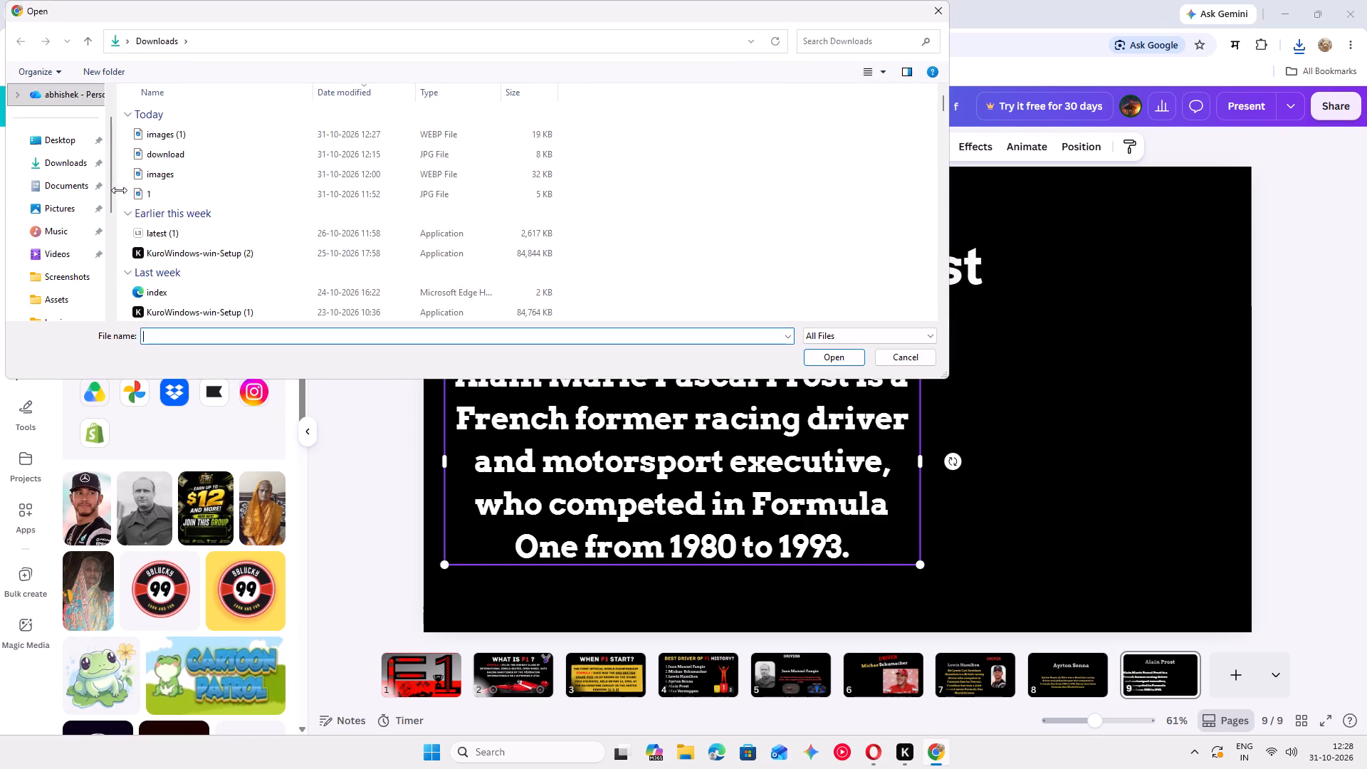
pyautogui.click(140, 137)
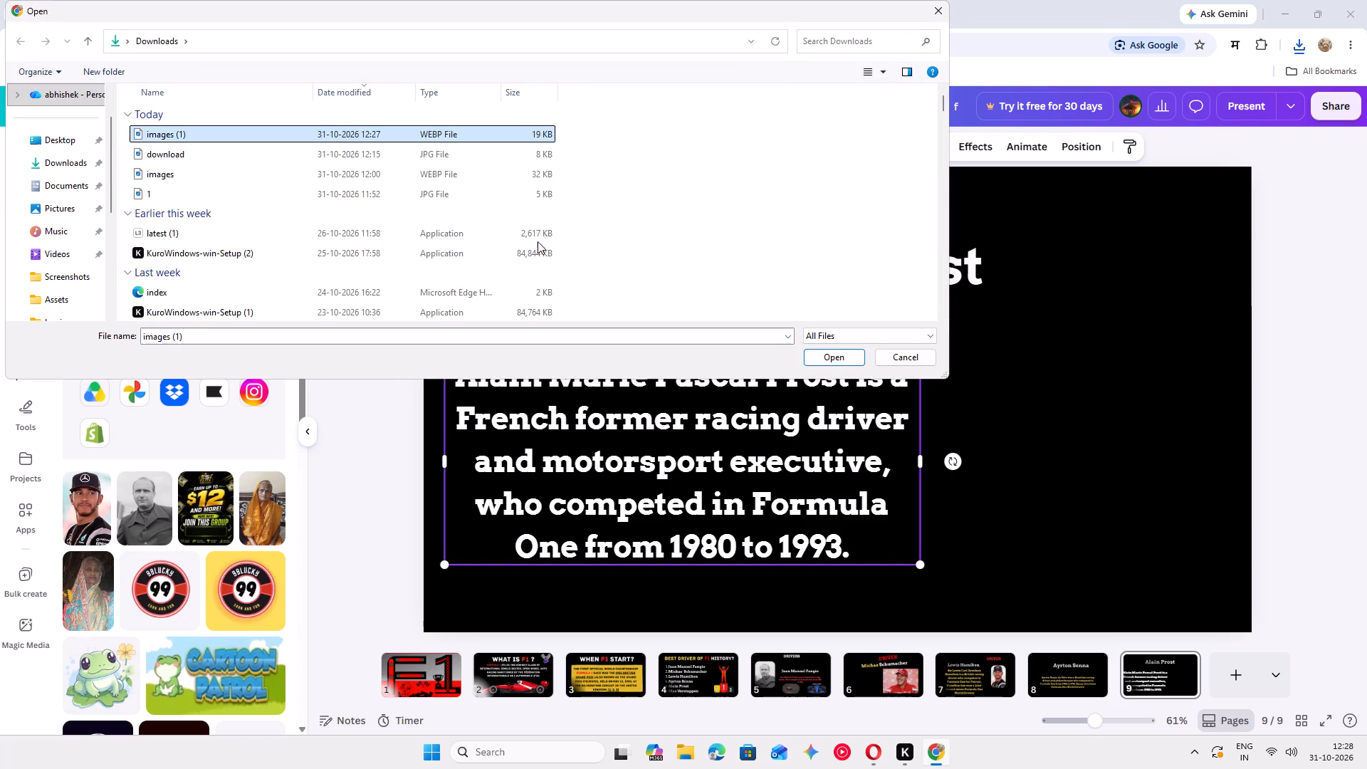
pyautogui.click(828, 357)
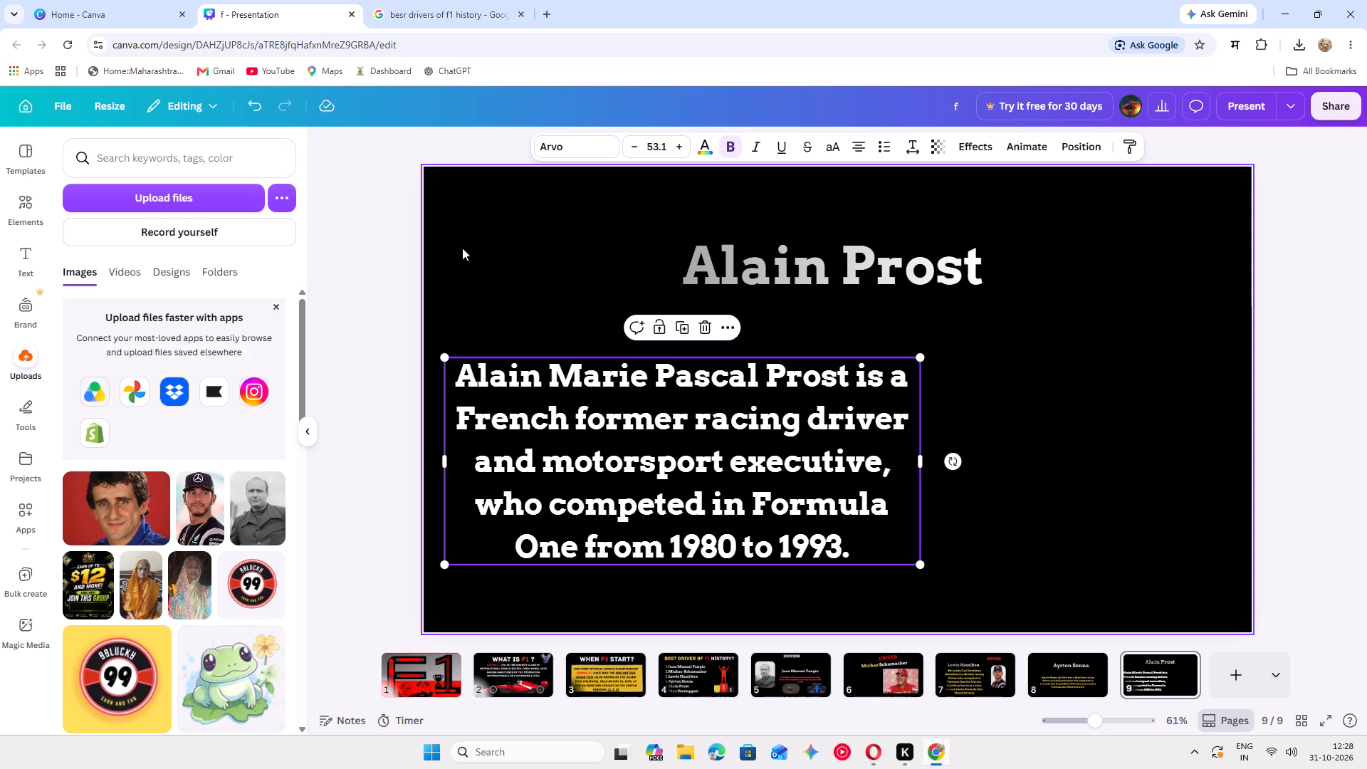
pyautogui.click(88, 520)
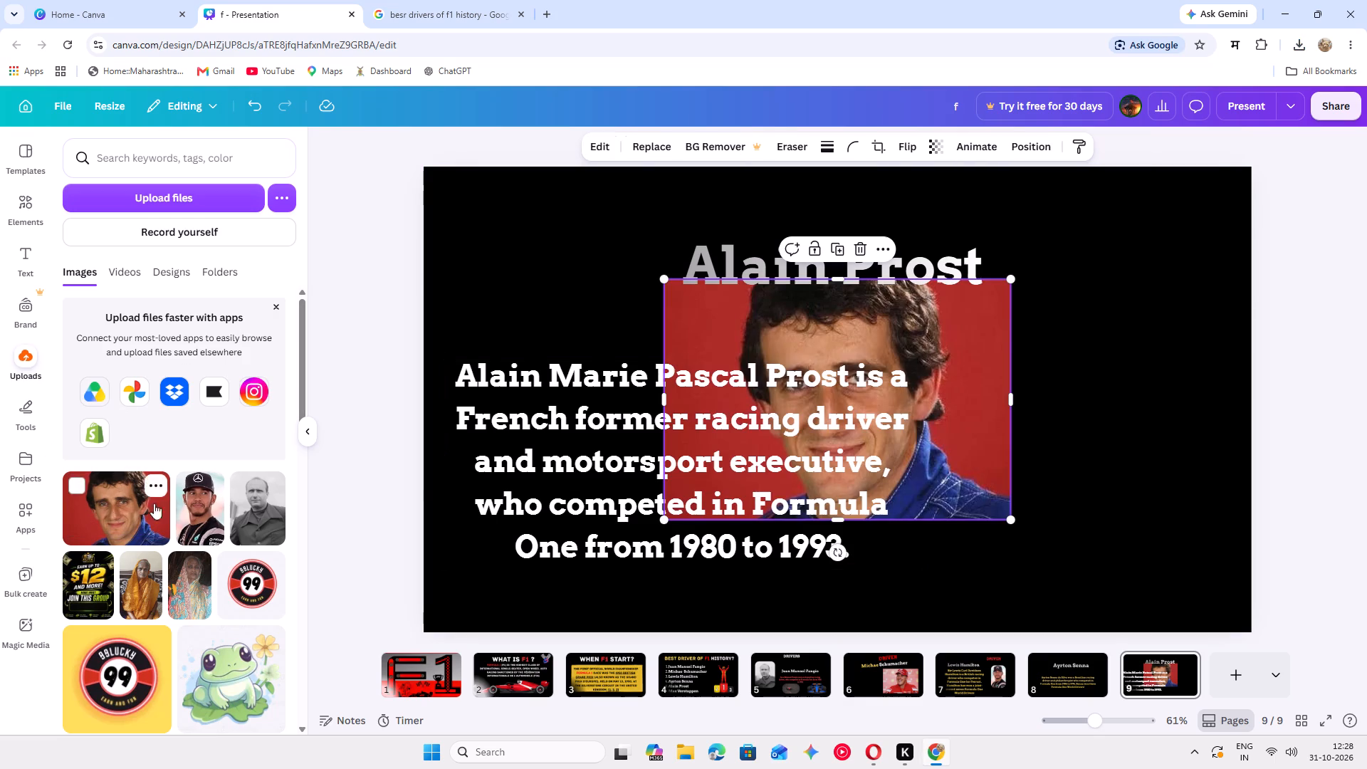
# Shrink the portrait and place it to the right of the description, clear of the text.
pyautogui.moveTo(960, 445); pyautogui.dragTo(1207, 474)
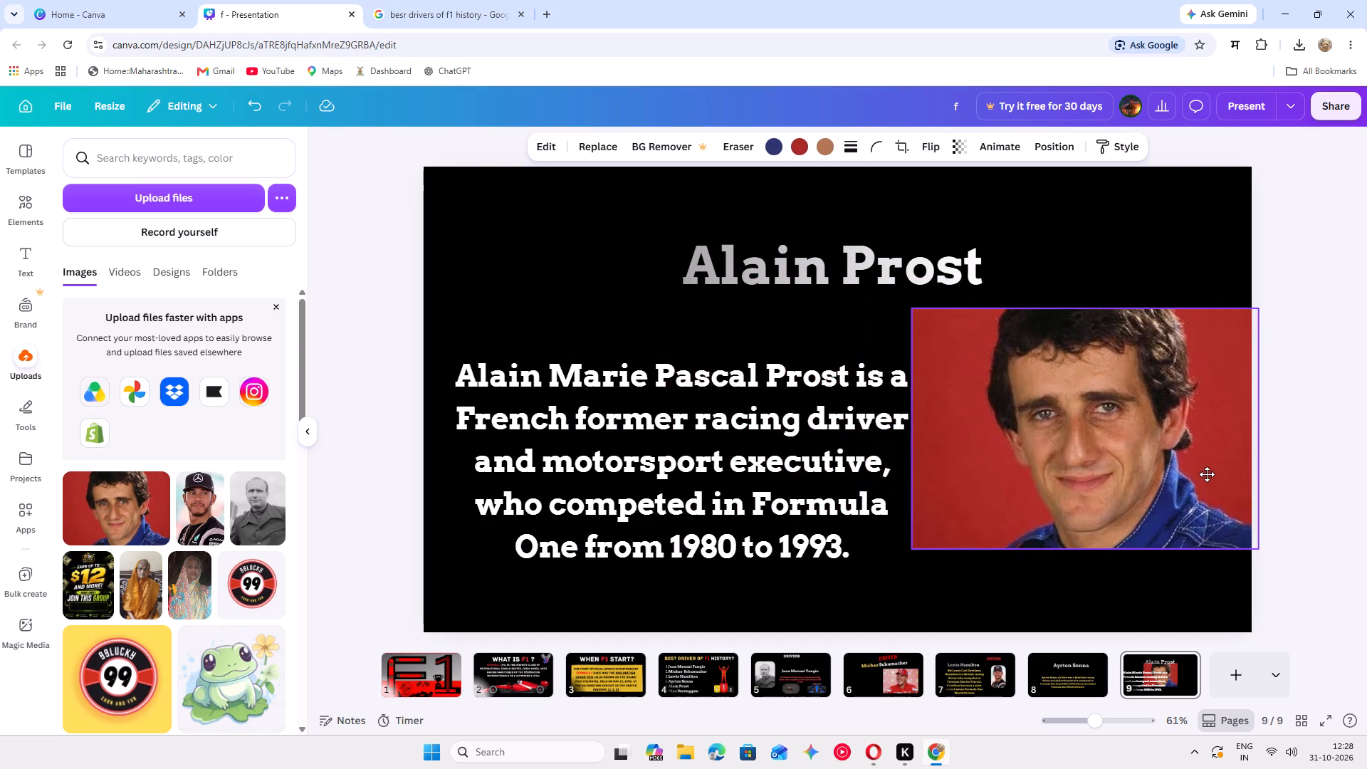
pyautogui.moveTo(1207, 474); pyautogui.dragTo(1181, 464)
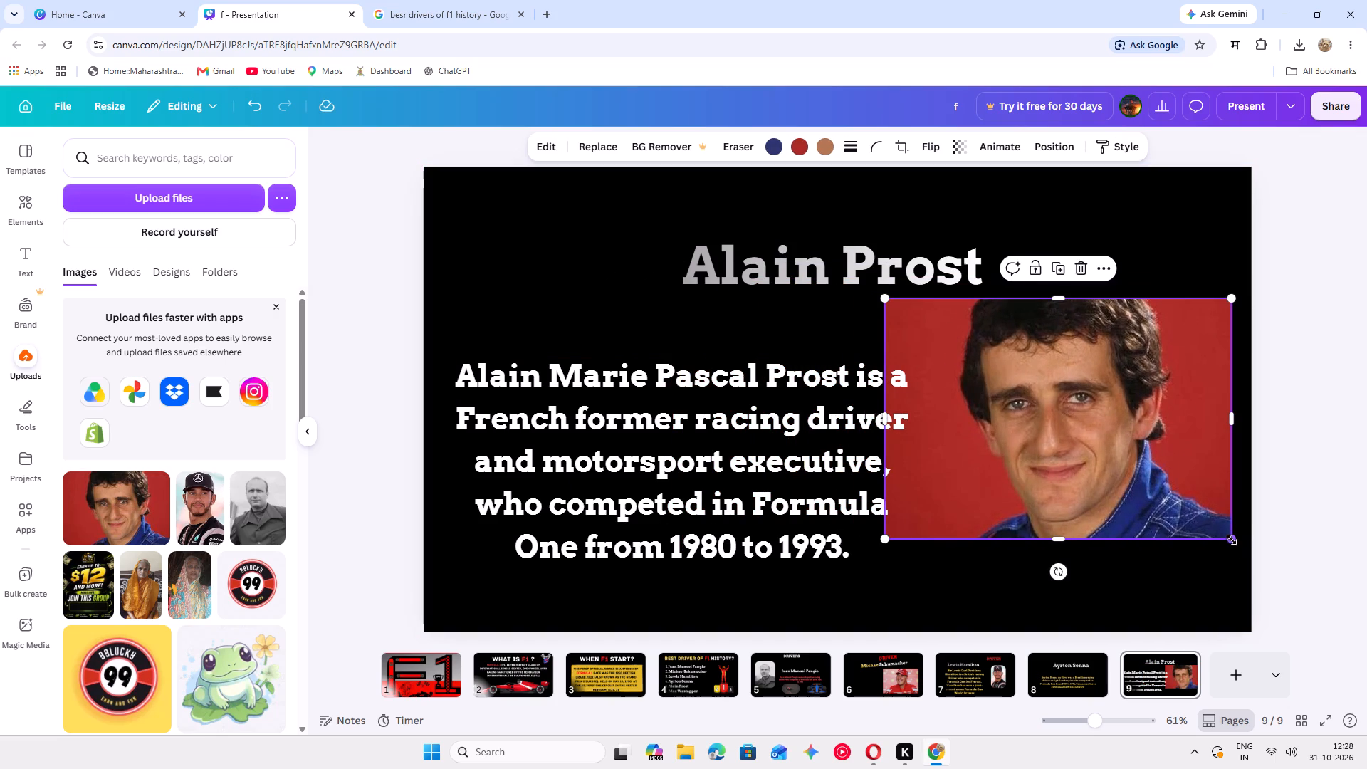
pyautogui.moveTo(1232, 540); pyautogui.dragTo(1153, 515)
pyautogui.moveTo(1051, 435); pyautogui.dragTo(1114, 462)
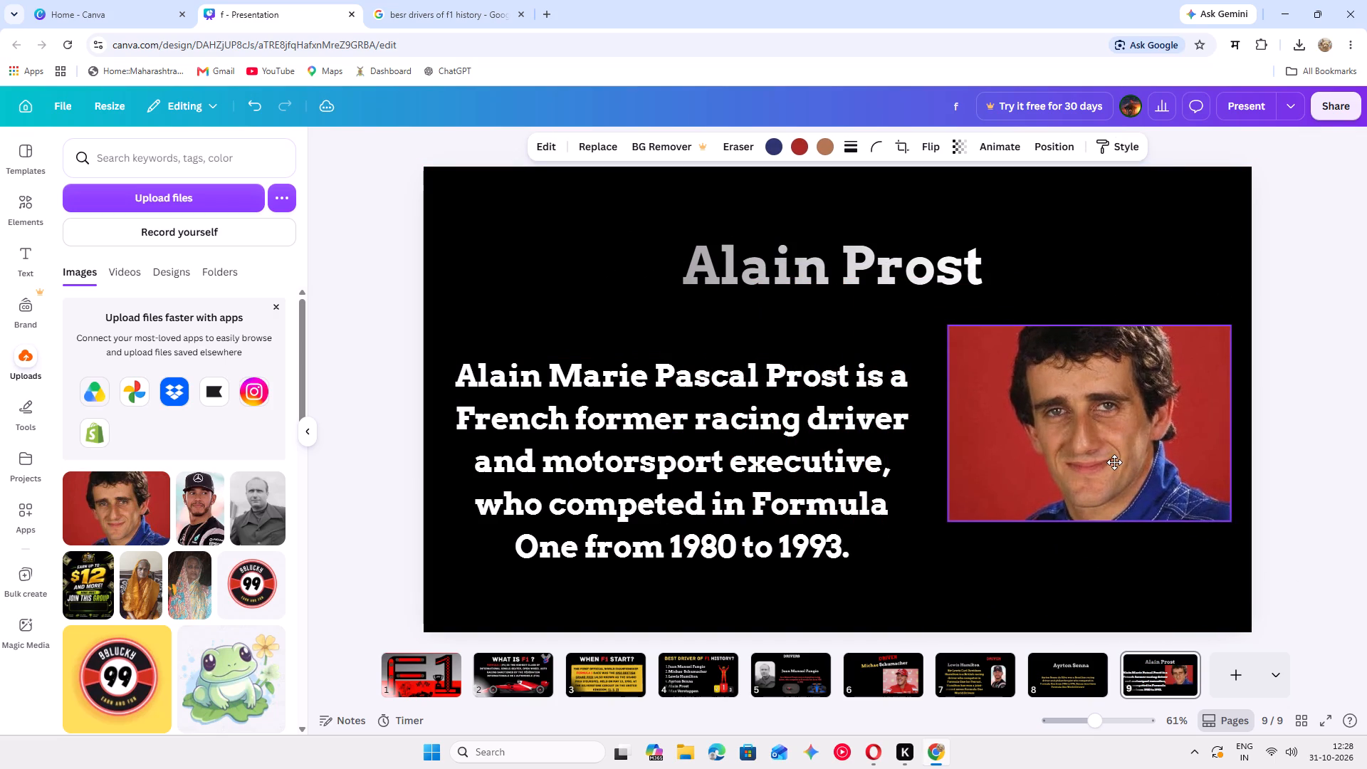
pyautogui.moveTo(1114, 462); pyautogui.dragTo(1110, 461)
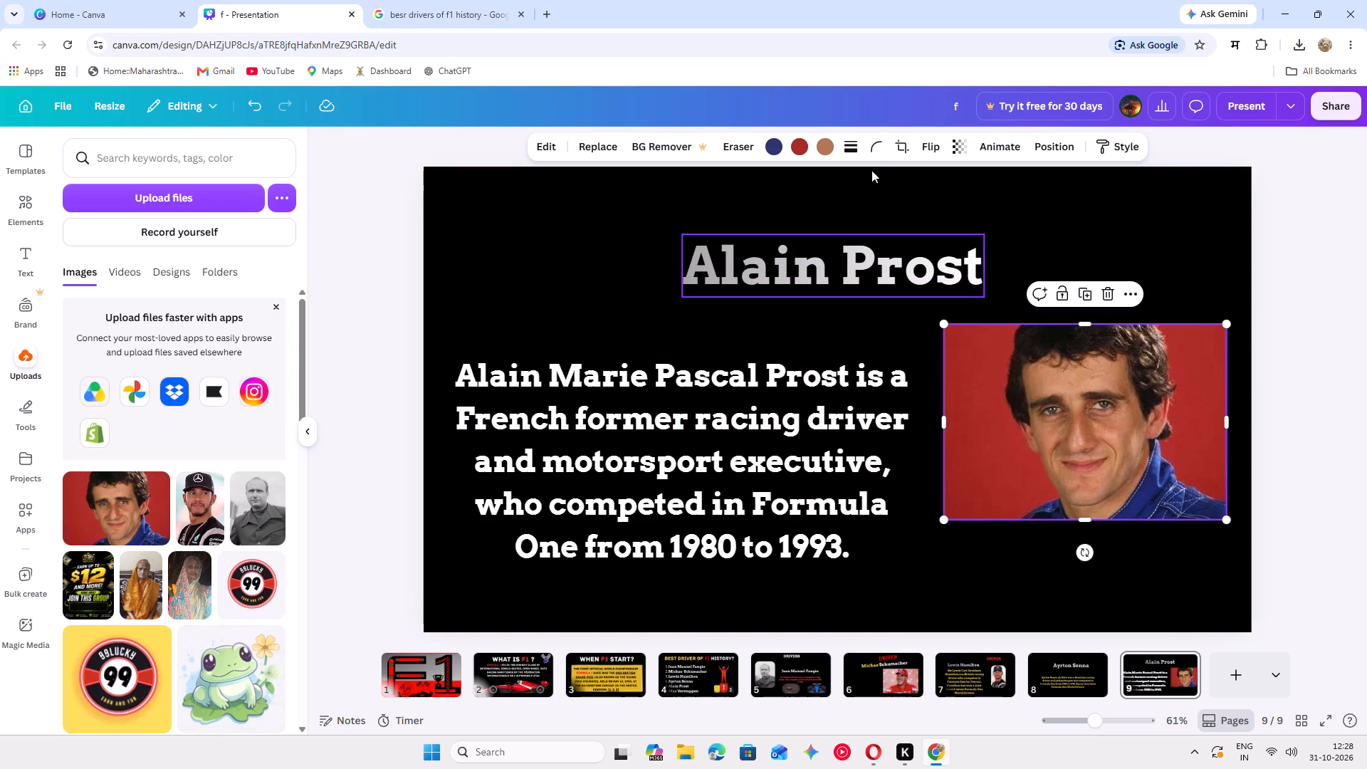
# Apply the maximum corner rounding to the portrait and nudge it slightly up.
pyautogui.click(879, 142)
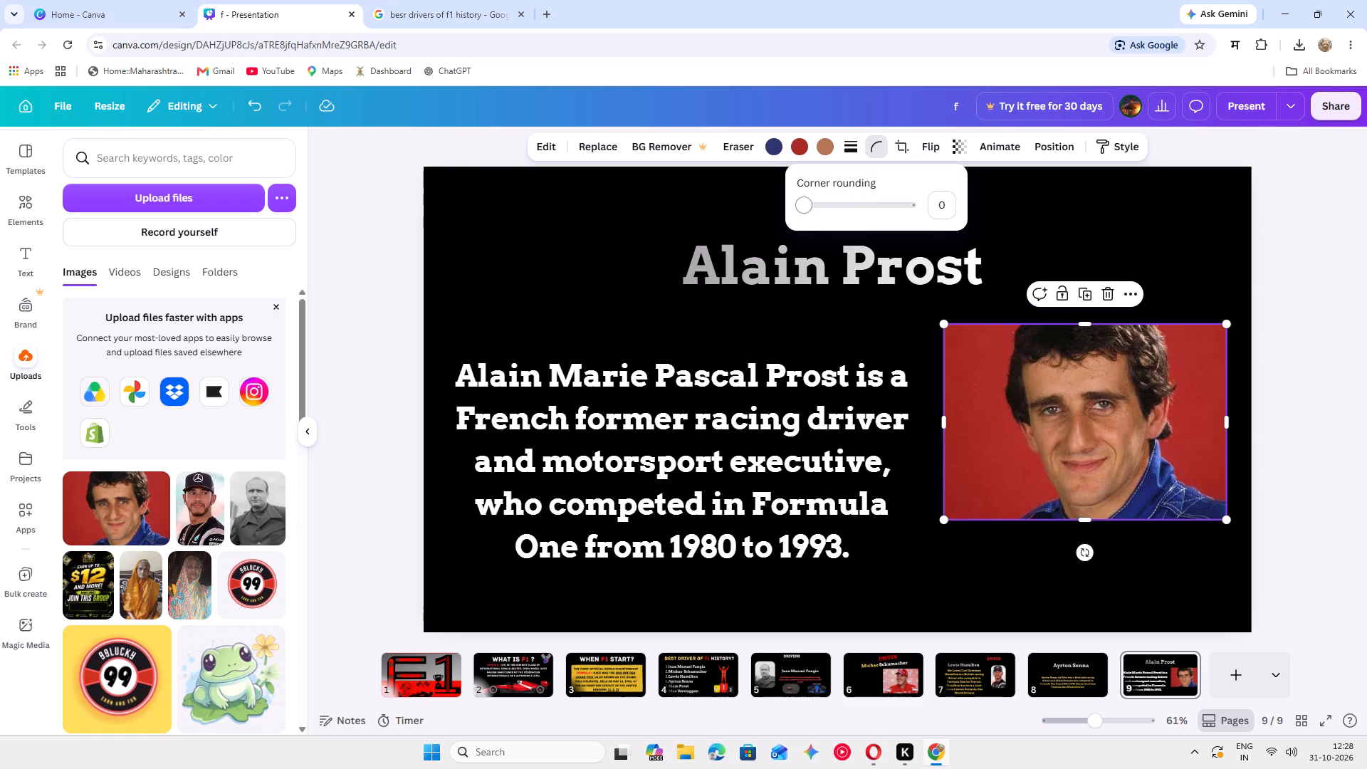
pyautogui.moveTo(807, 207); pyautogui.dragTo(941, 222)
pyautogui.click(1340, 320)
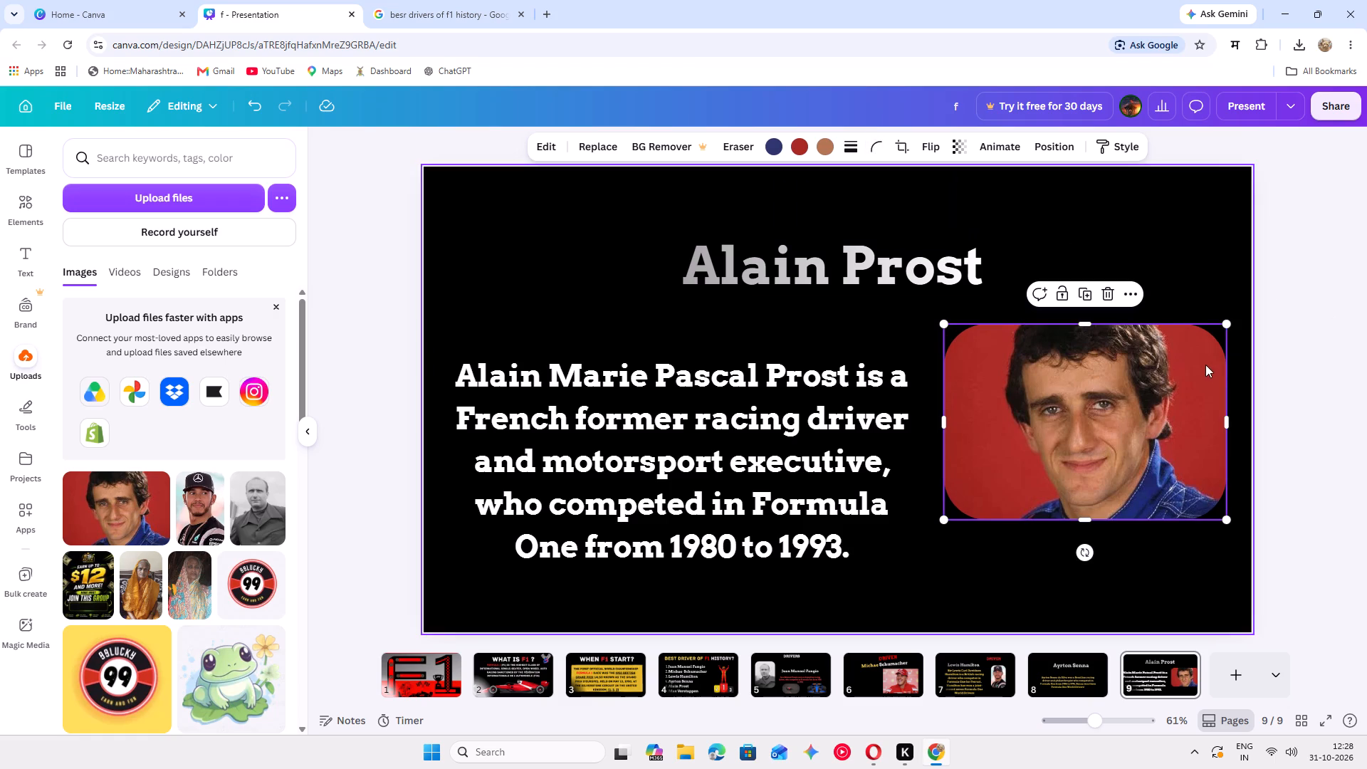
pyautogui.moveTo(1205, 367); pyautogui.dragTo(1200, 345)
pyautogui.moveTo(1197, 366); pyautogui.dragTo(1203, 375)
# Duplicate the "Alain Prost" name, shrink the copy to font size 28 and place it as a caption beneath the portrait.
pyautogui.click(975, 278)
pyautogui.click(835, 199)
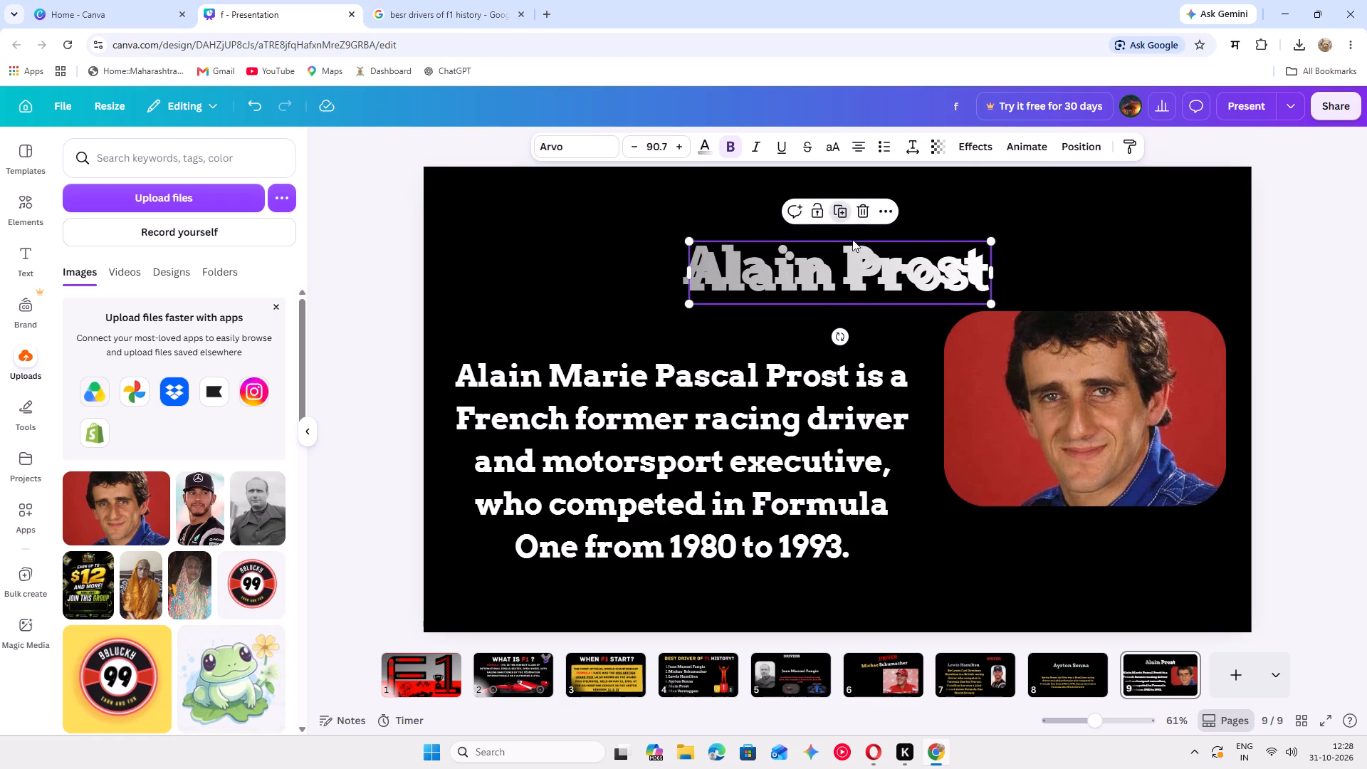
pyautogui.moveTo(865, 258); pyautogui.dragTo(1110, 538)
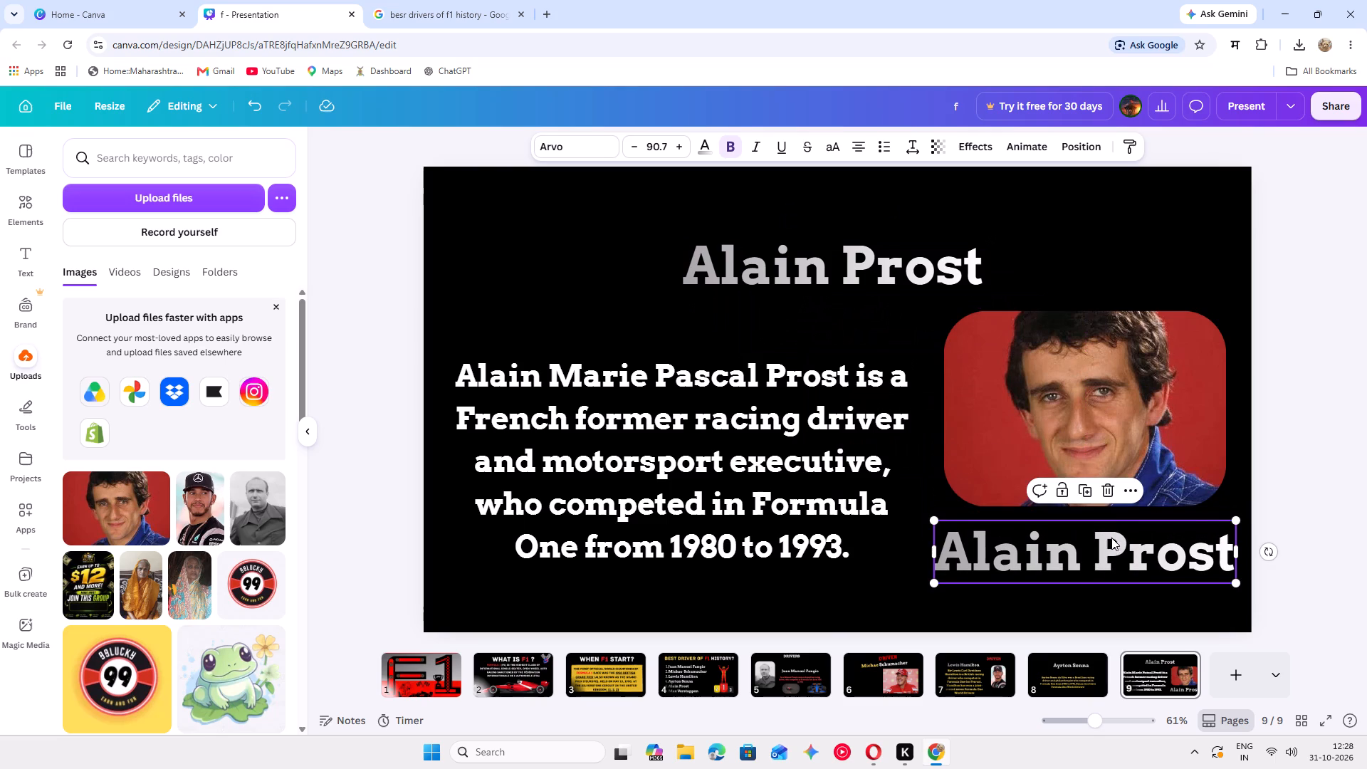
pyautogui.moveTo(1239, 520); pyautogui.dragTo(1035, 553)
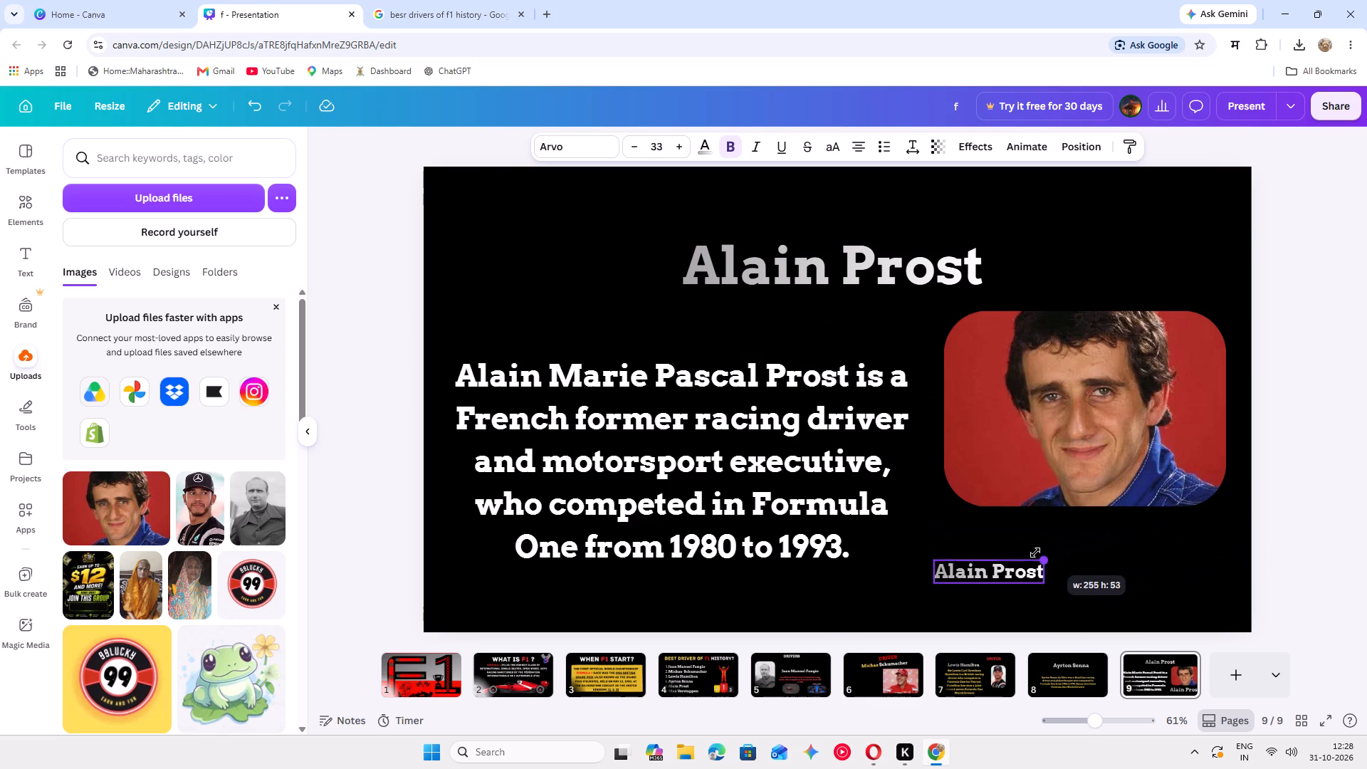
pyautogui.moveTo(1035, 553); pyautogui.dragTo(1028, 554)
pyautogui.click(1146, 580)
pyautogui.moveTo(999, 567); pyautogui.dragTo(1076, 552)
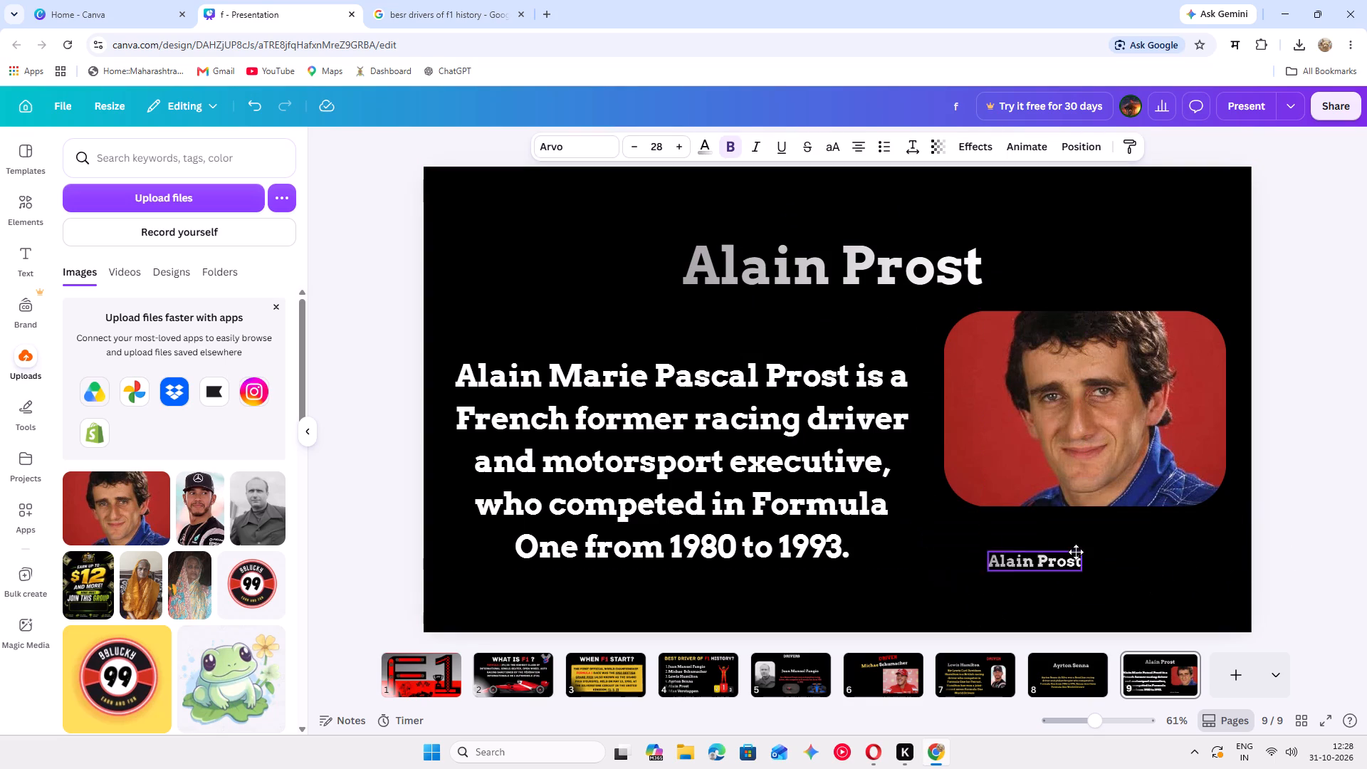
pyautogui.moveTo(1076, 552); pyautogui.dragTo(1118, 533)
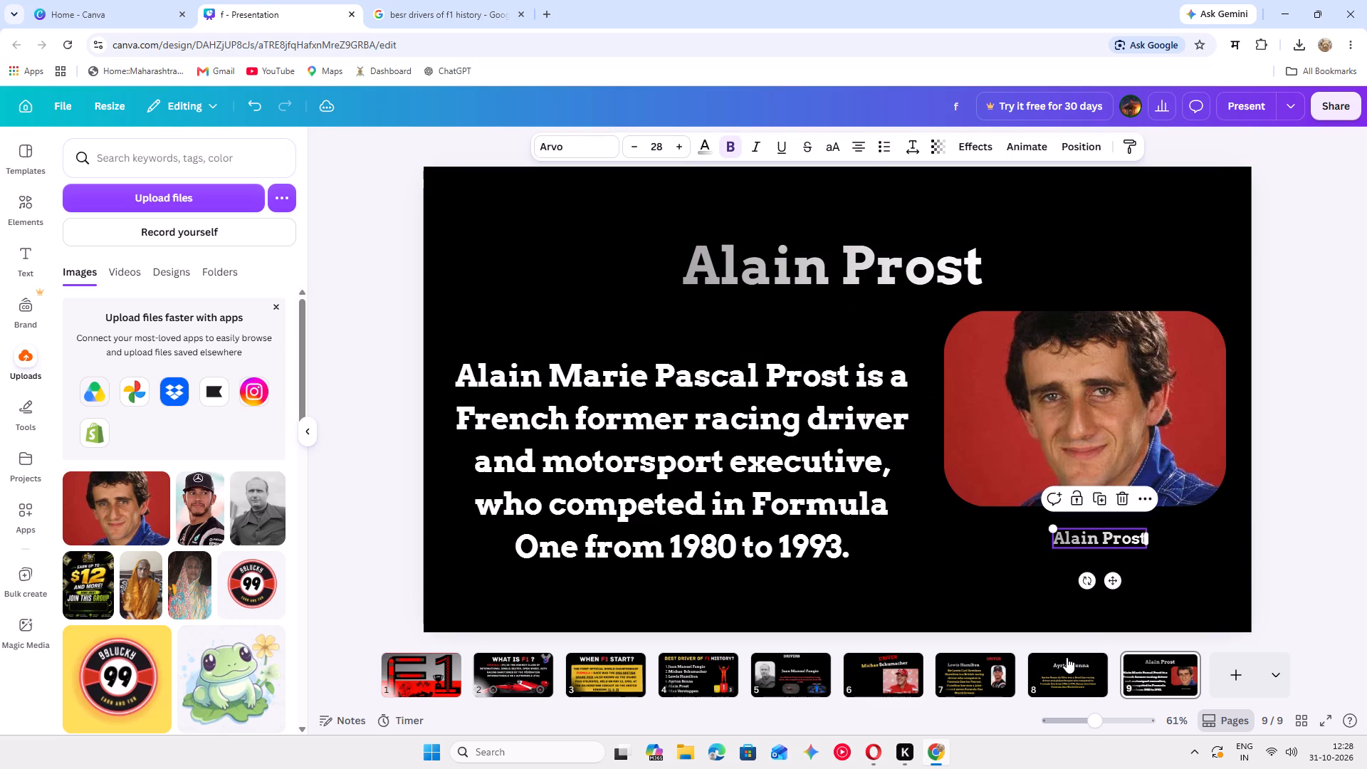
# Review slides 8 and 9 and check the list of greatest drivers in the search results.
pyautogui.click(1067, 657)
pyautogui.click(1143, 669)
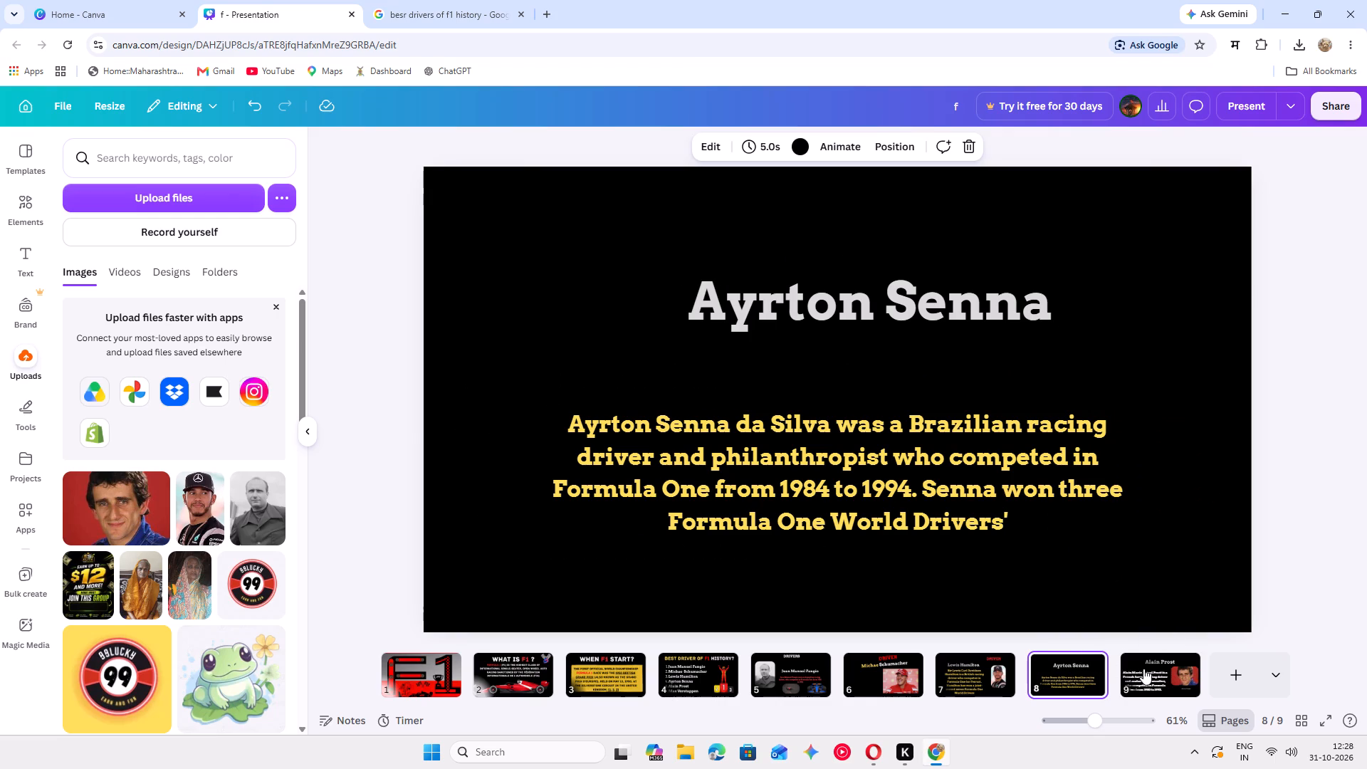
pyautogui.click(491, 9)
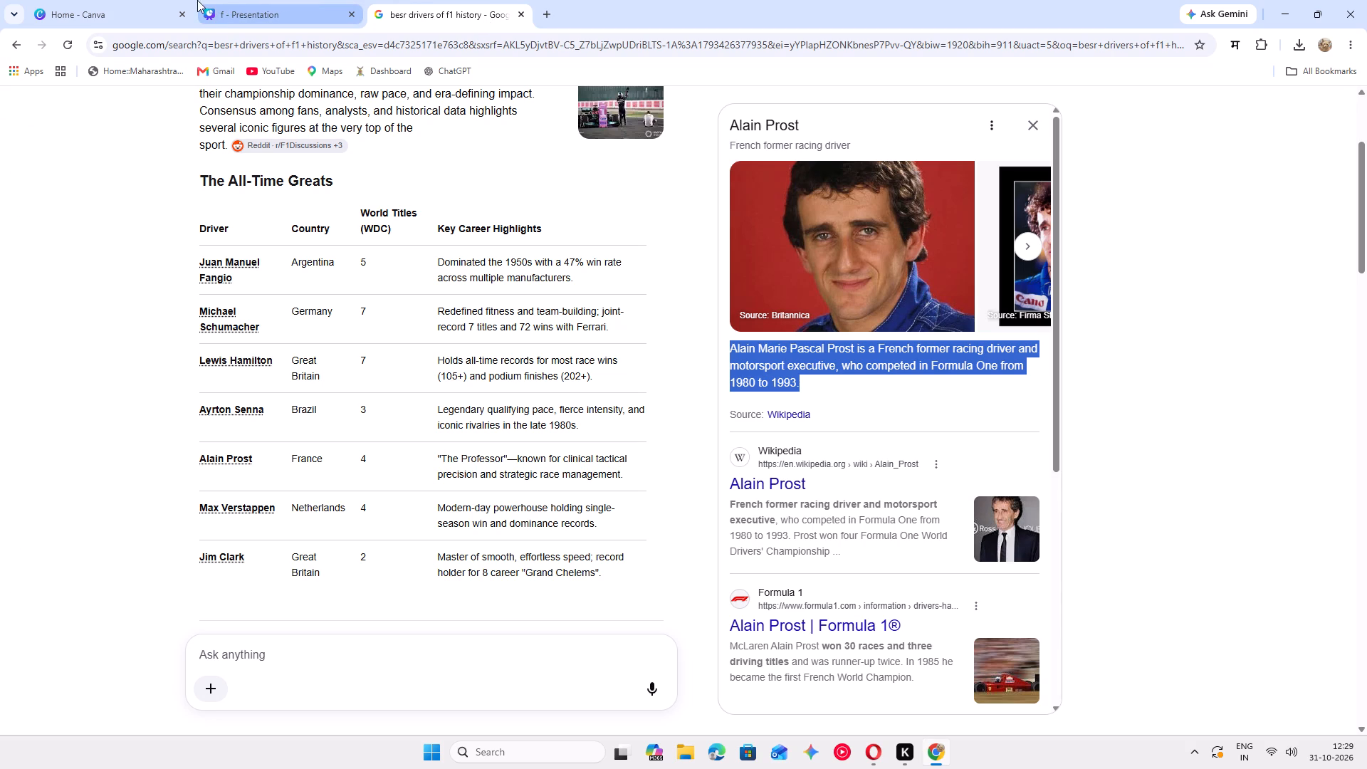
pyautogui.click(248, 10)
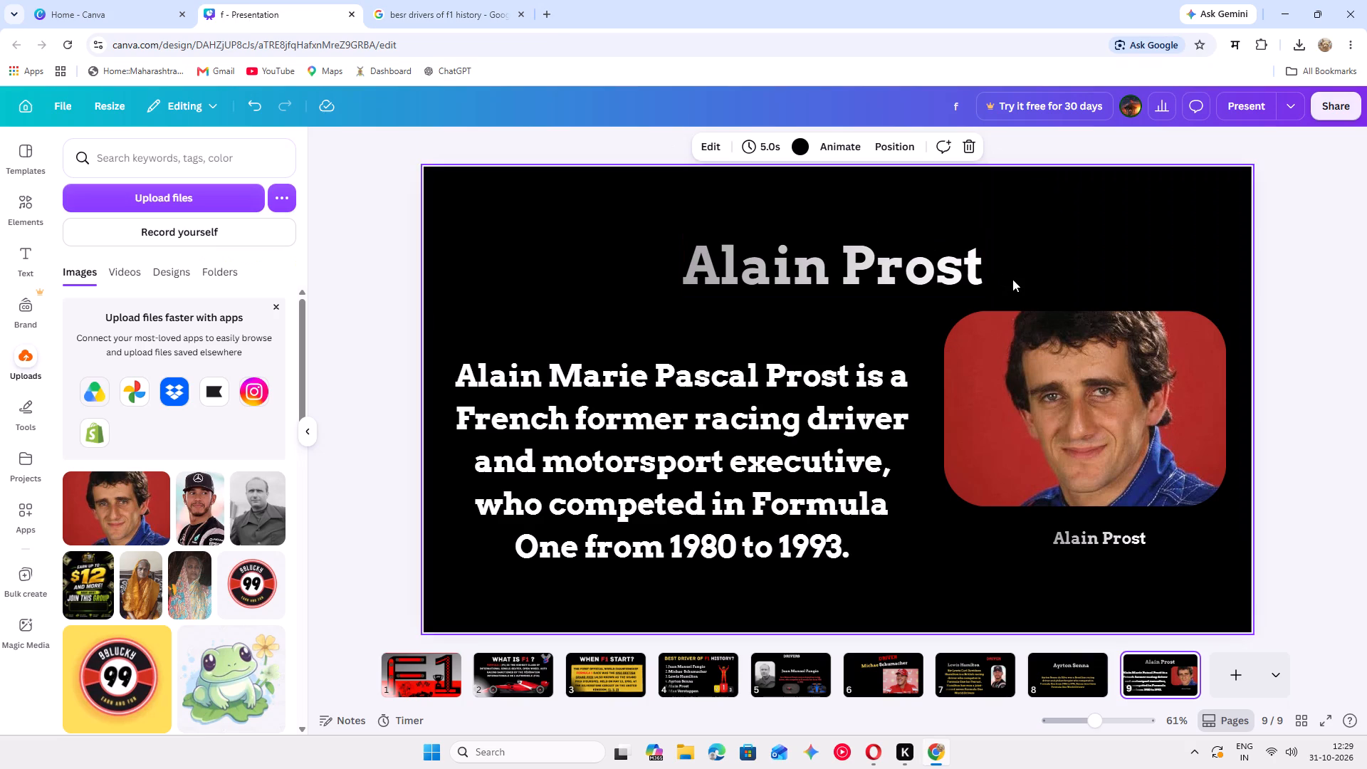
pyautogui.click(412, 4)
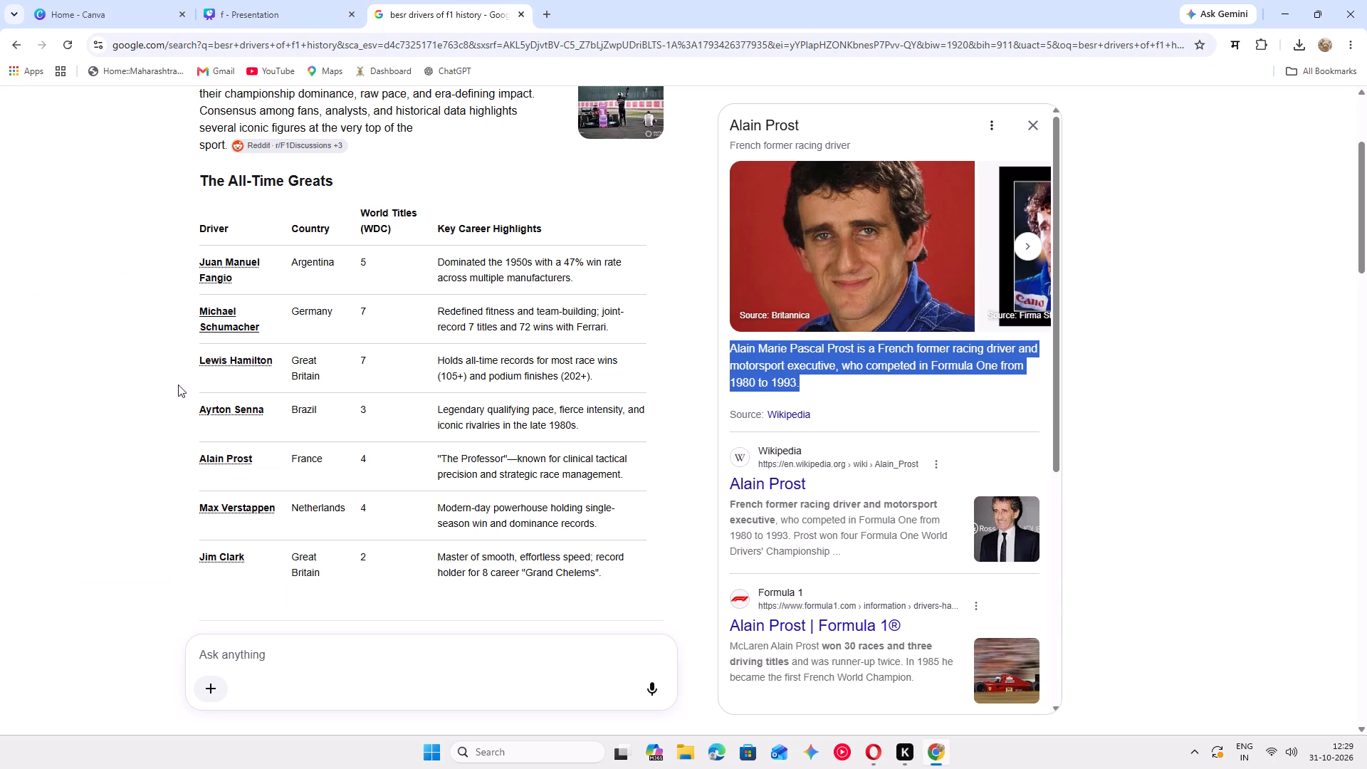
pyautogui.click(246, 457)
pyautogui.click(303, 12)
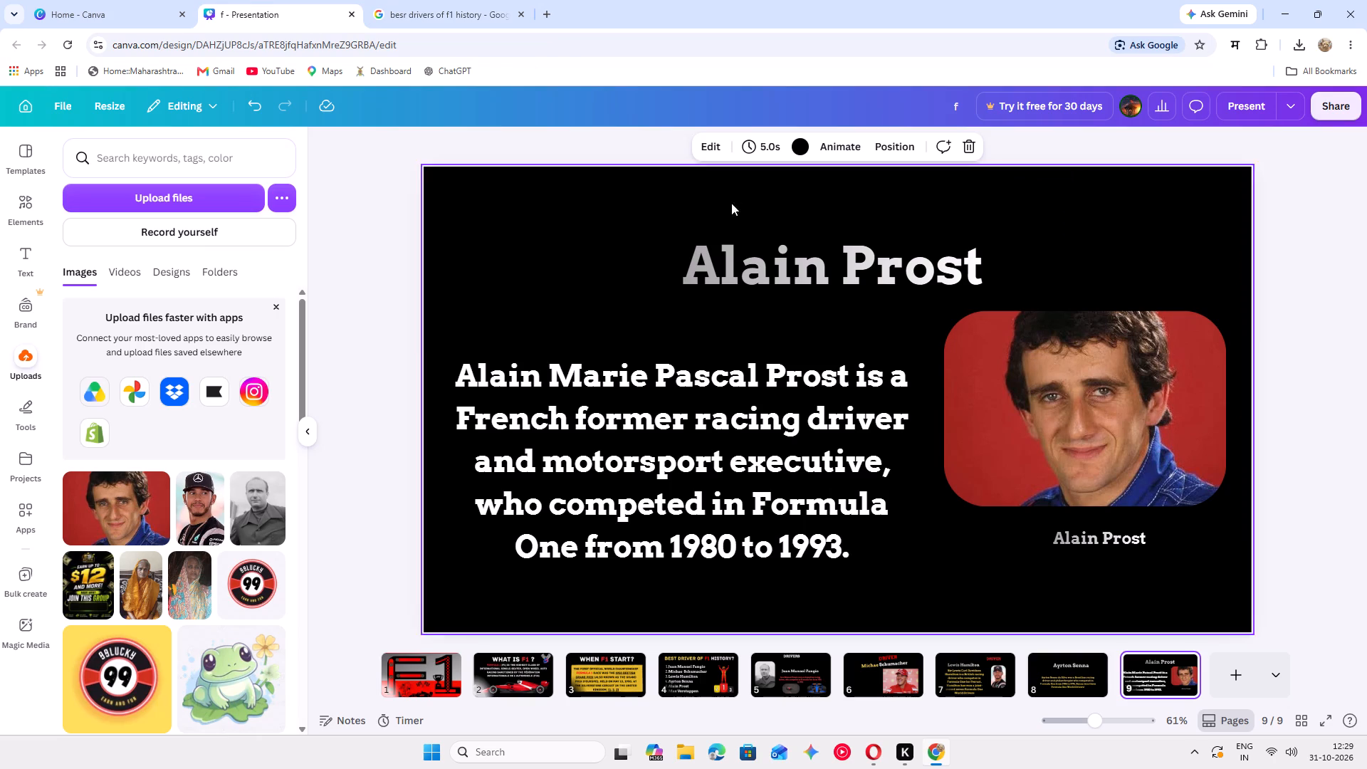
# Open slide 8 and save Ayrton Senna's portrait from the search results to Downloads as "images (2)".
pyautogui.click(1057, 661)
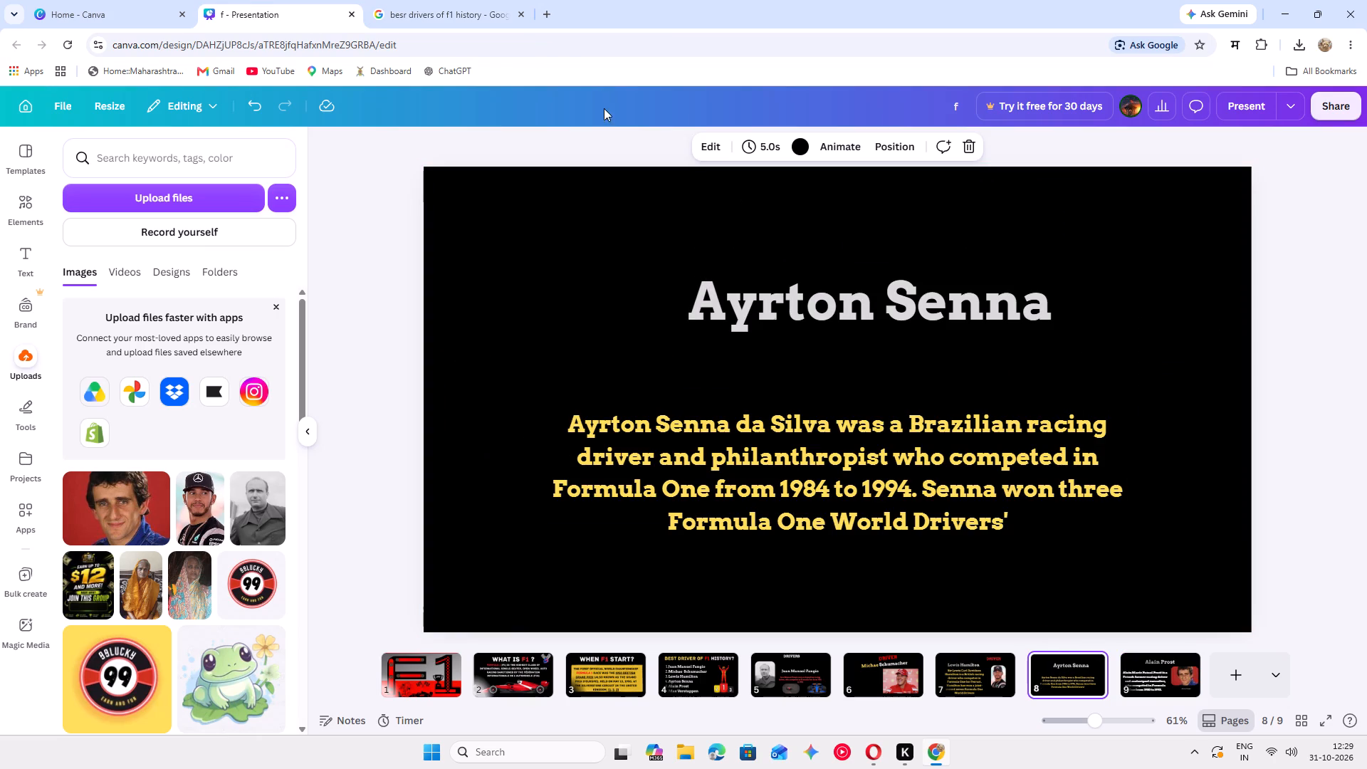
pyautogui.click(451, 1)
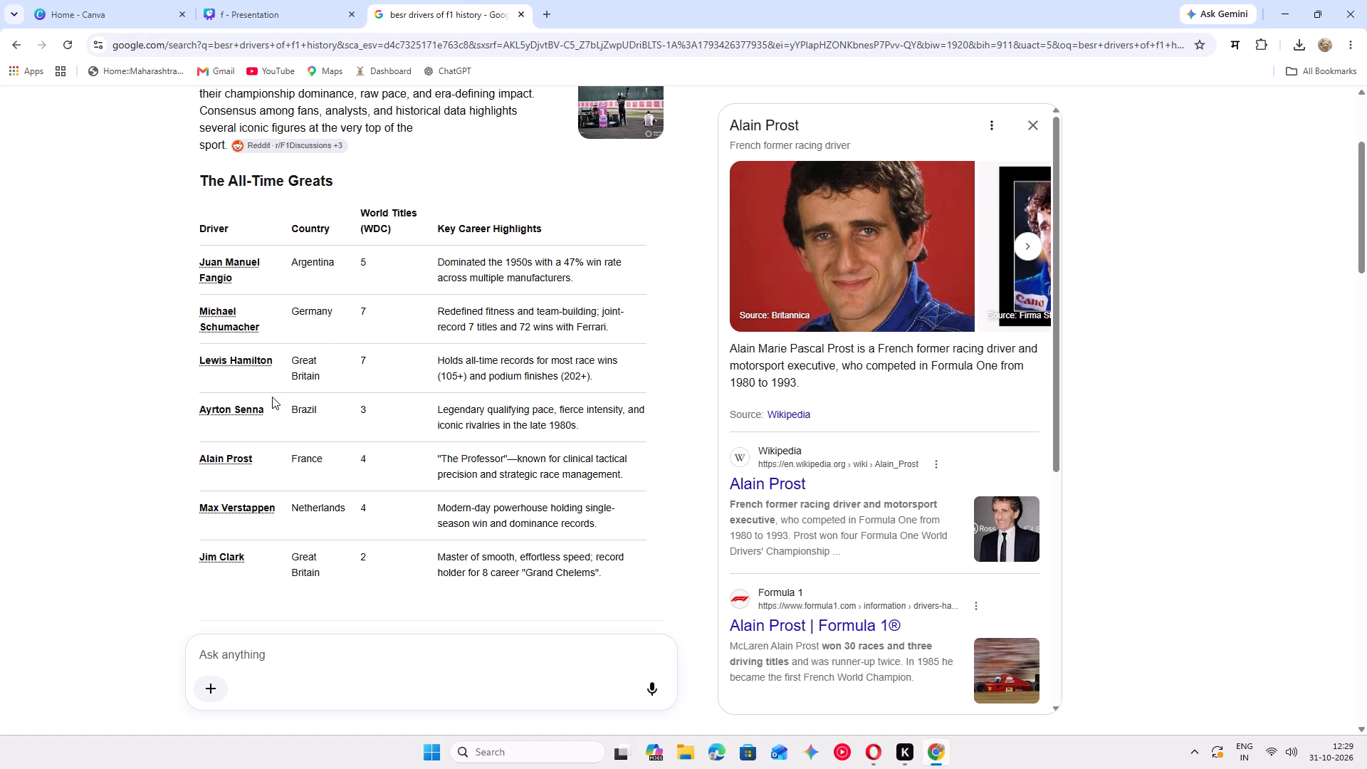
pyautogui.click(255, 408)
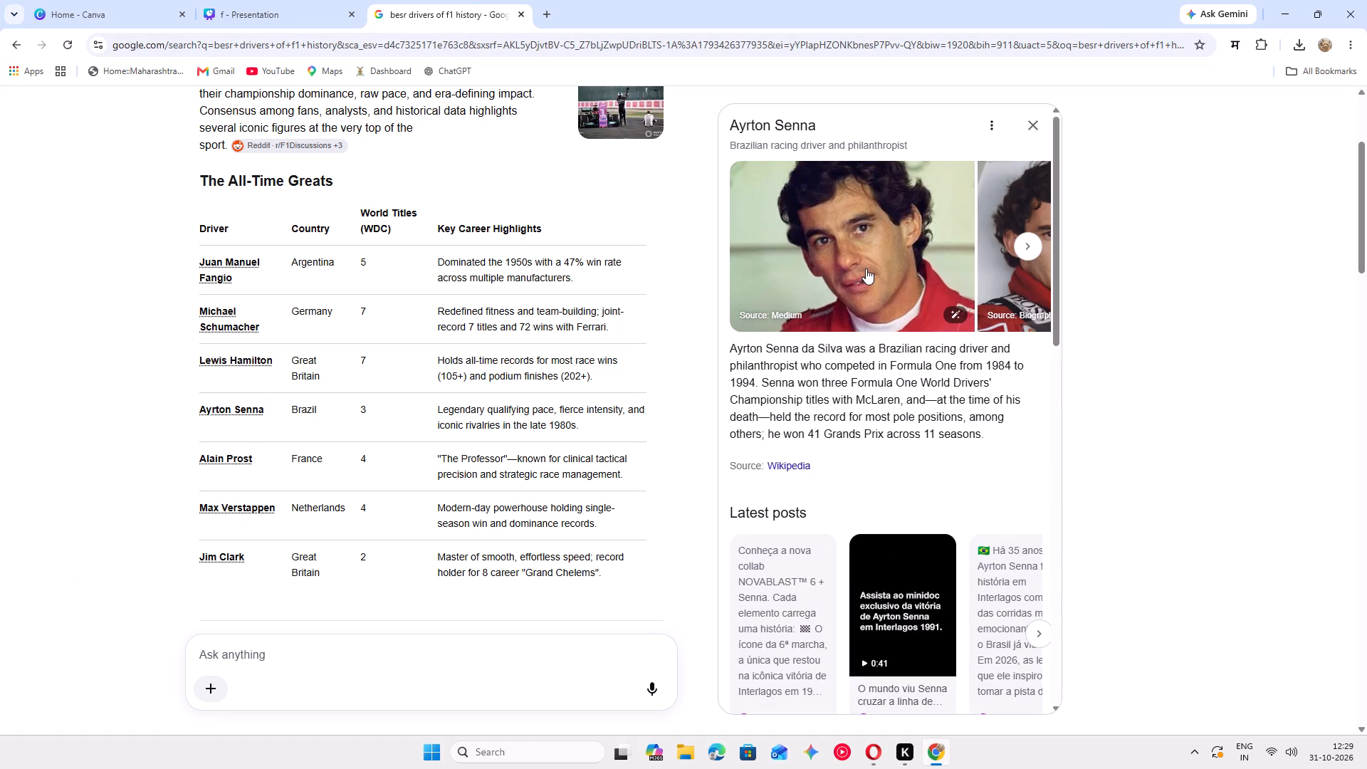
pyautogui.rightClick(866, 268)
pyautogui.click(913, 302)
pyautogui.click(69, 167)
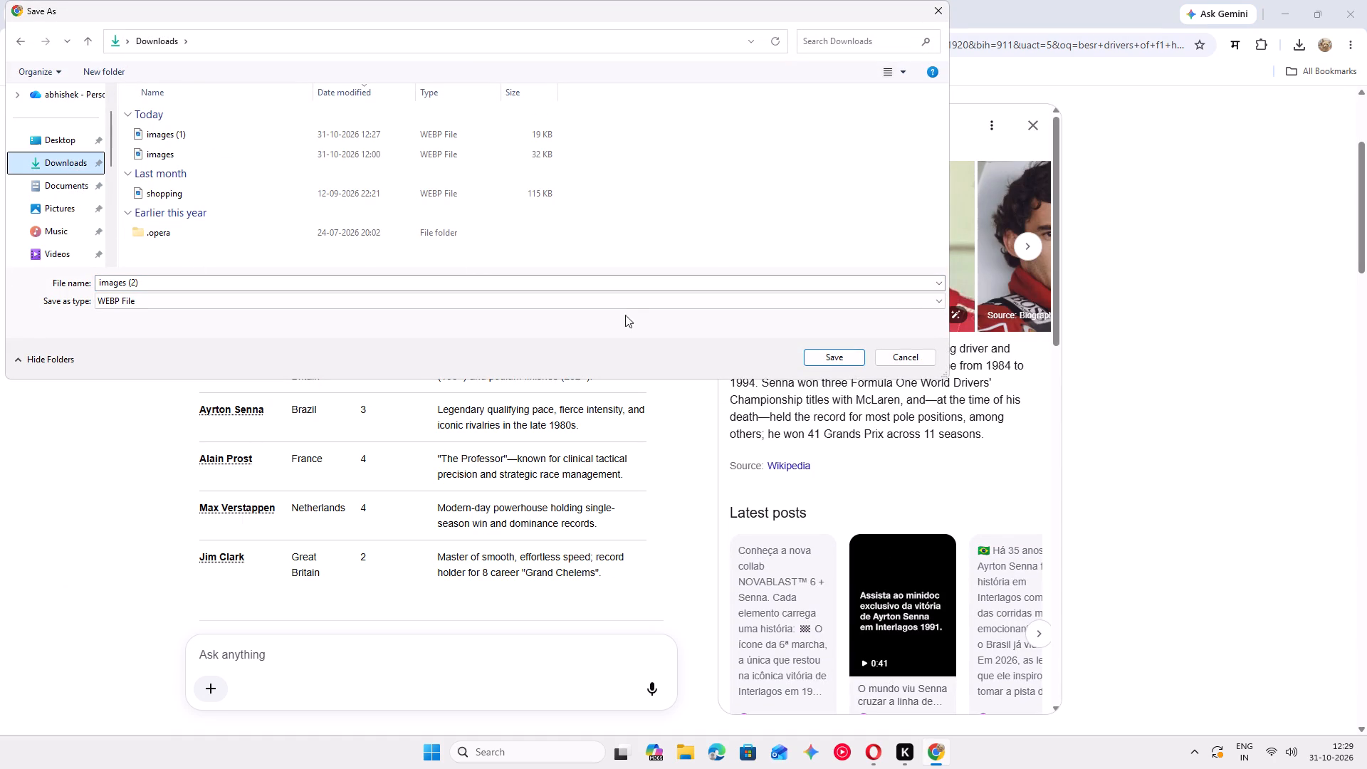
pyautogui.click(837, 360)
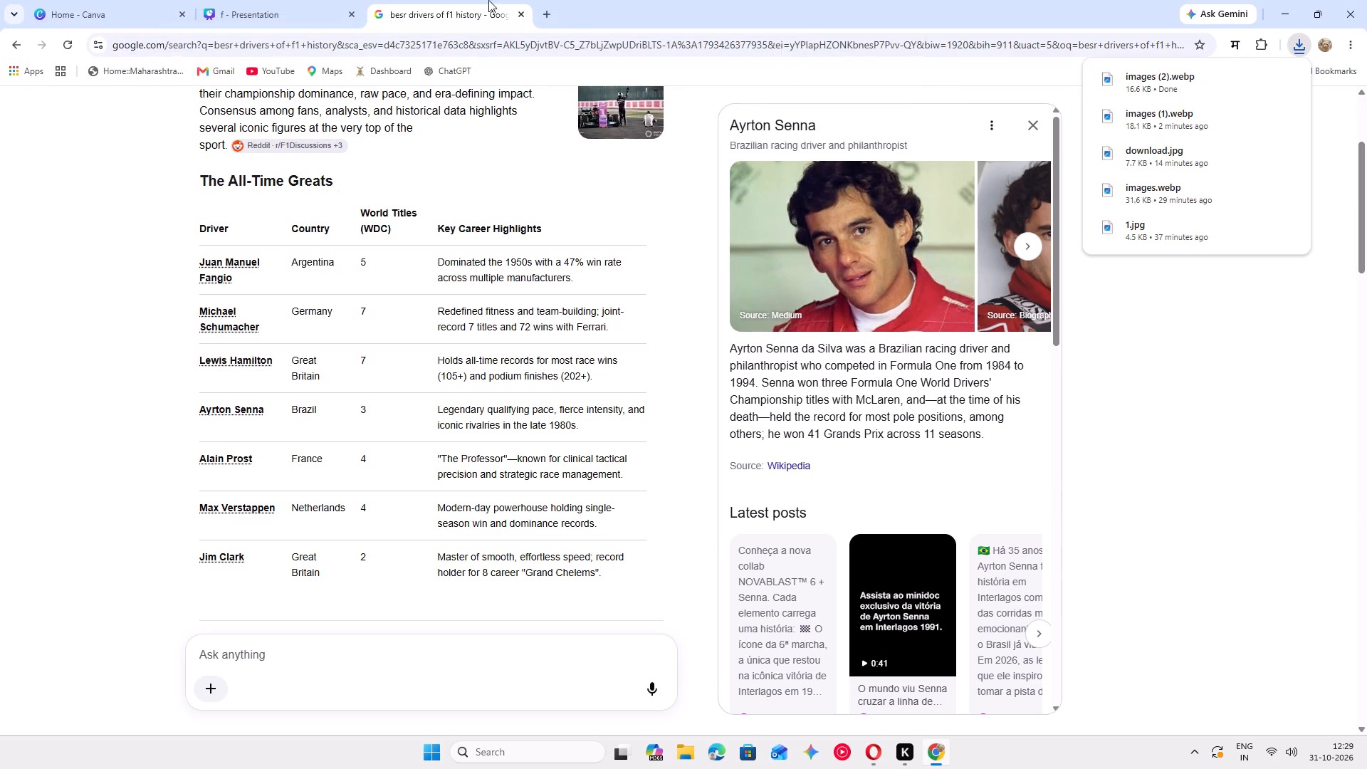
# Back on slide 8 of the presentation, narrow the Ayrton Senna description to six lines and move it toward the slide's left side.
pyautogui.click(273, 4)
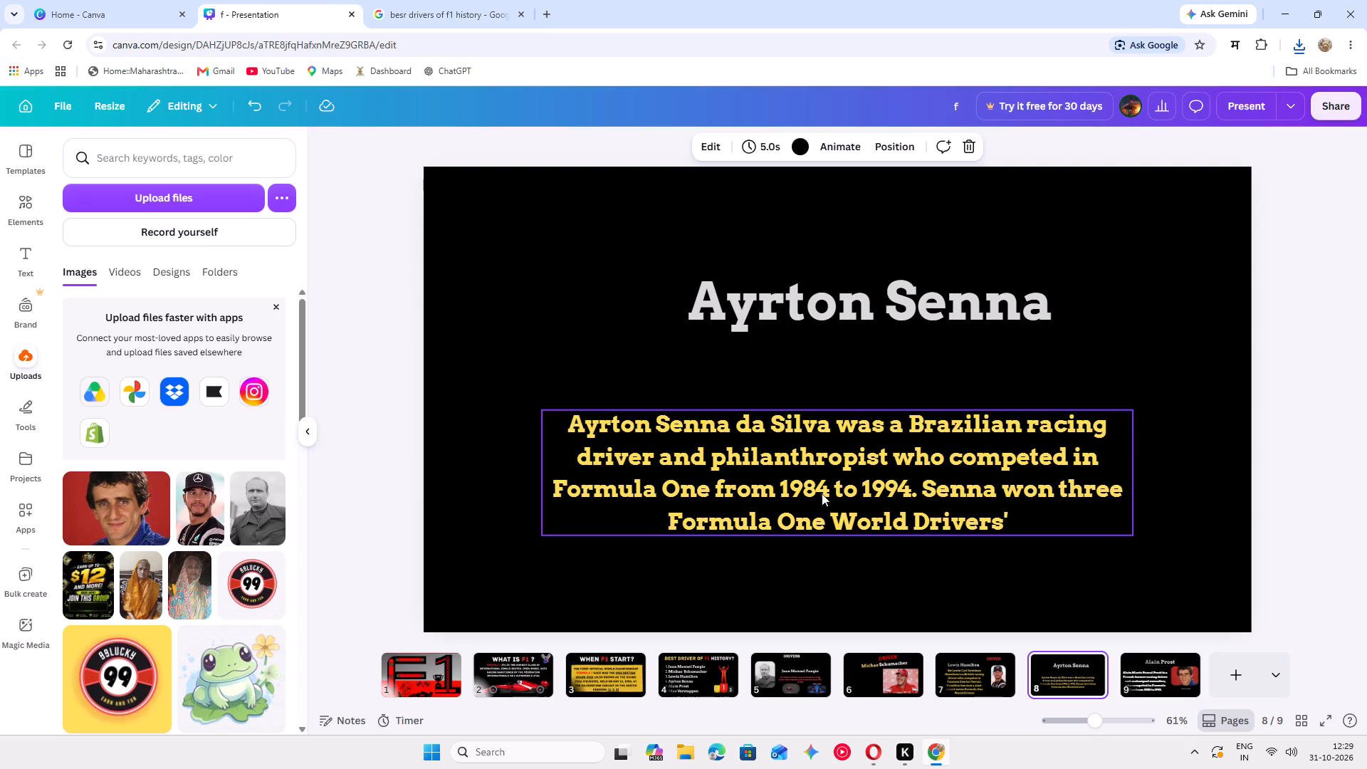
pyautogui.click(472, 11)
pyautogui.click(270, 0)
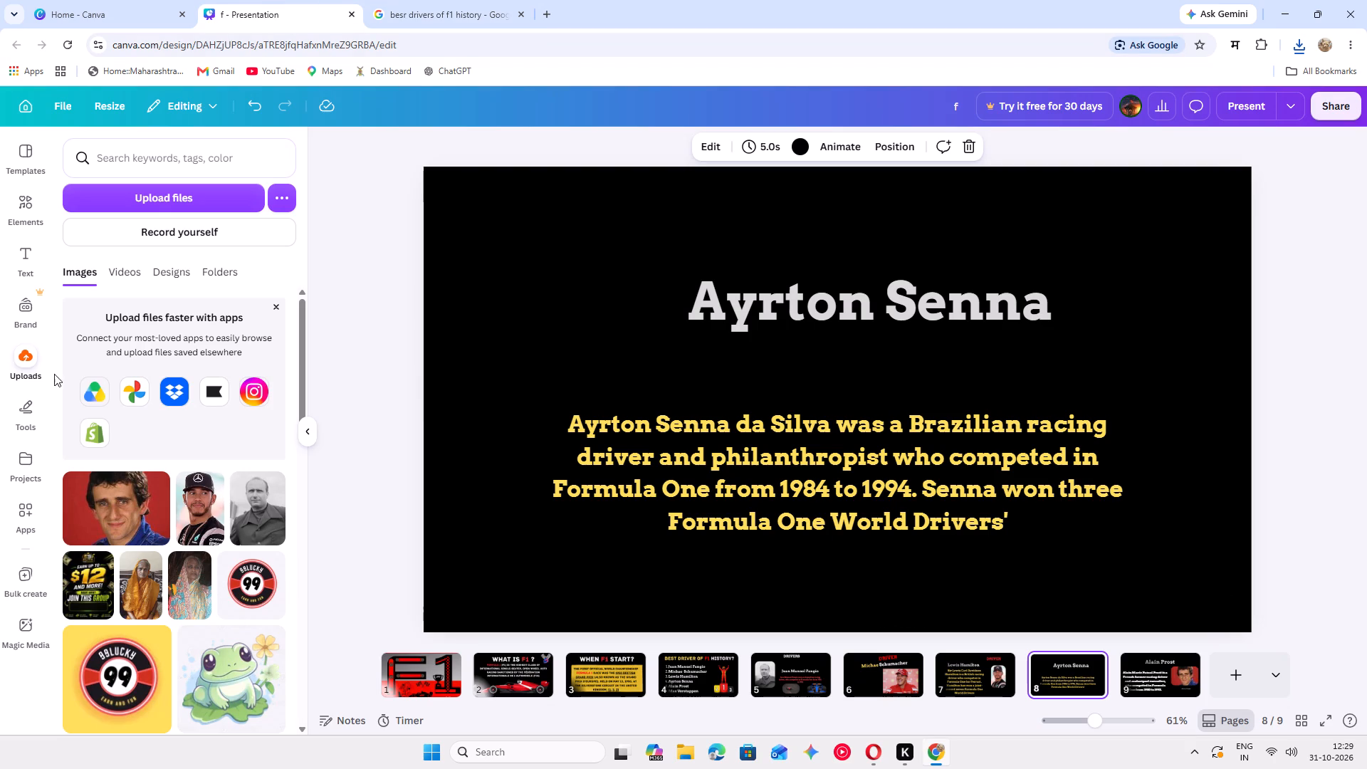
pyautogui.click(805, 517)
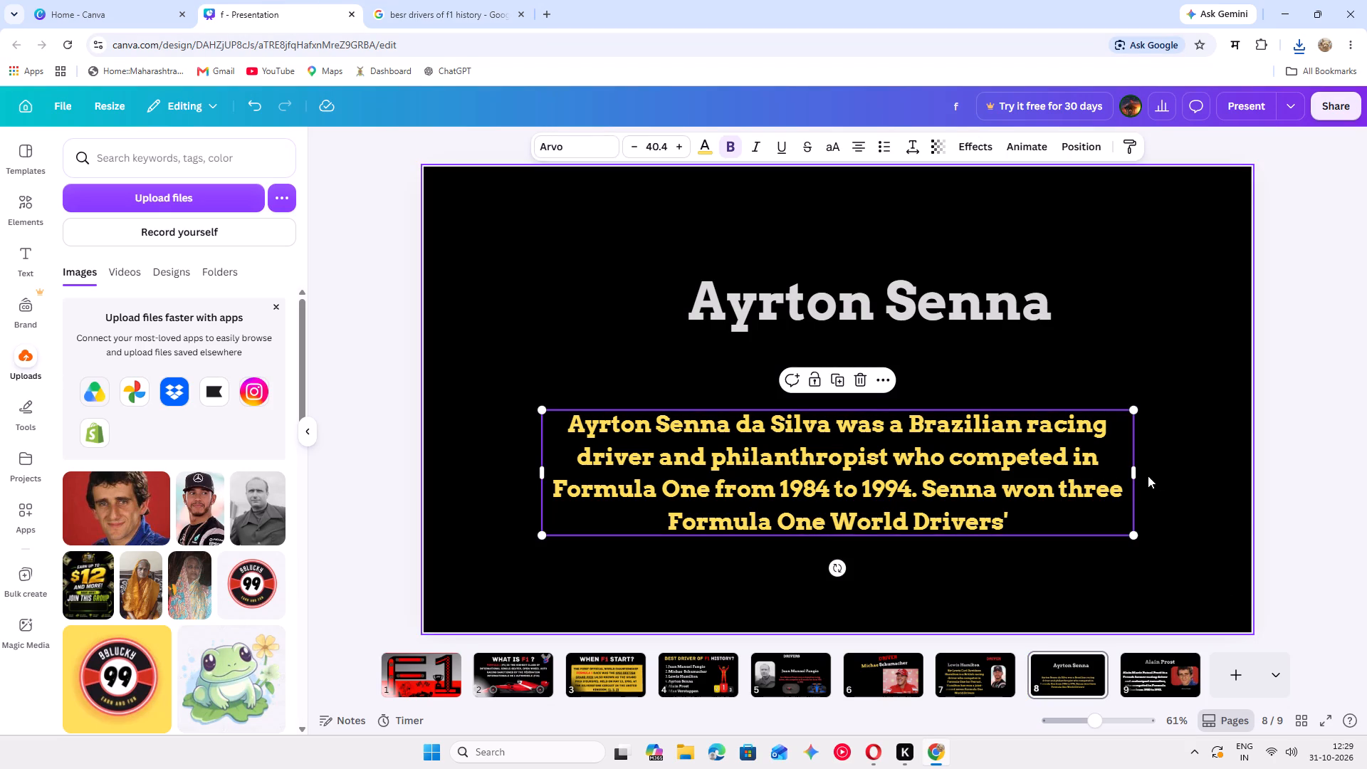
pyautogui.moveTo(1139, 474); pyautogui.dragTo(917, 500)
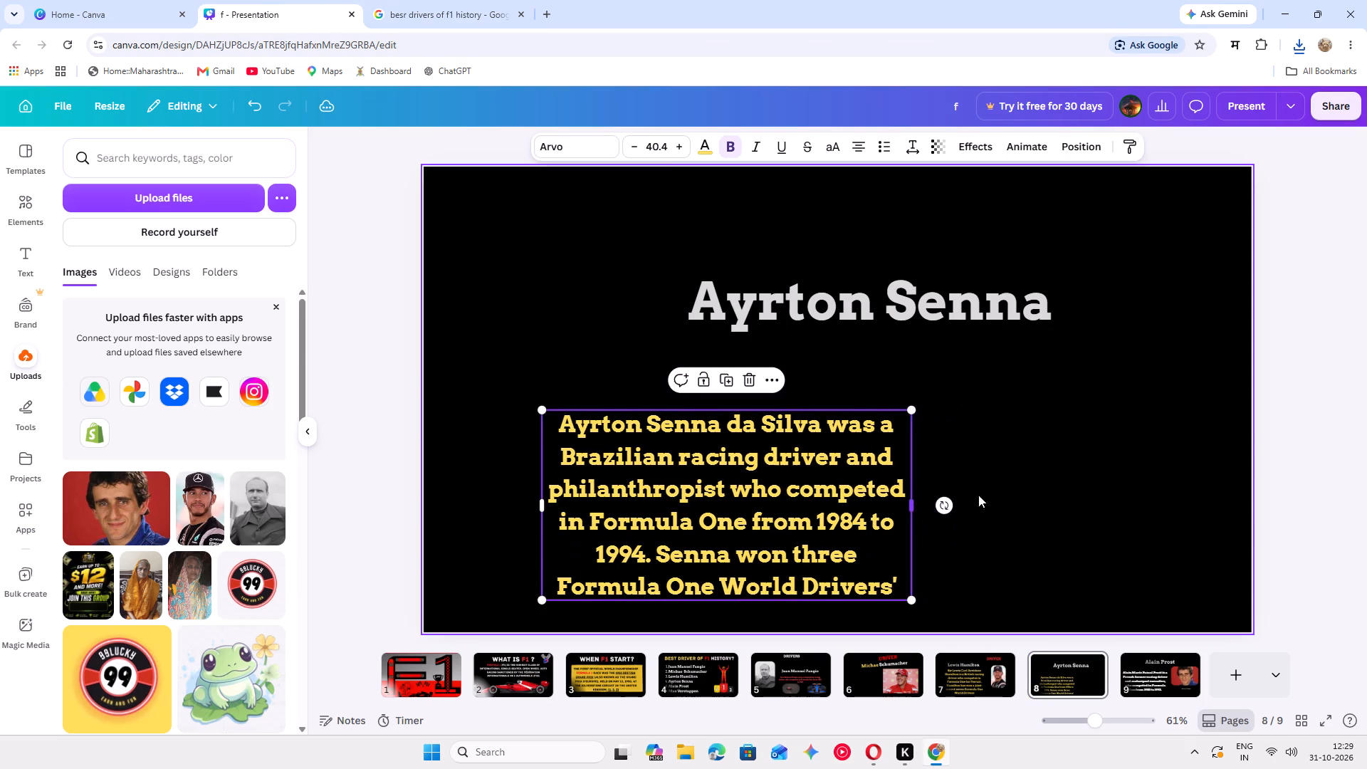
pyautogui.click(1017, 483)
pyautogui.moveTo(901, 533); pyautogui.dragTo(821, 485)
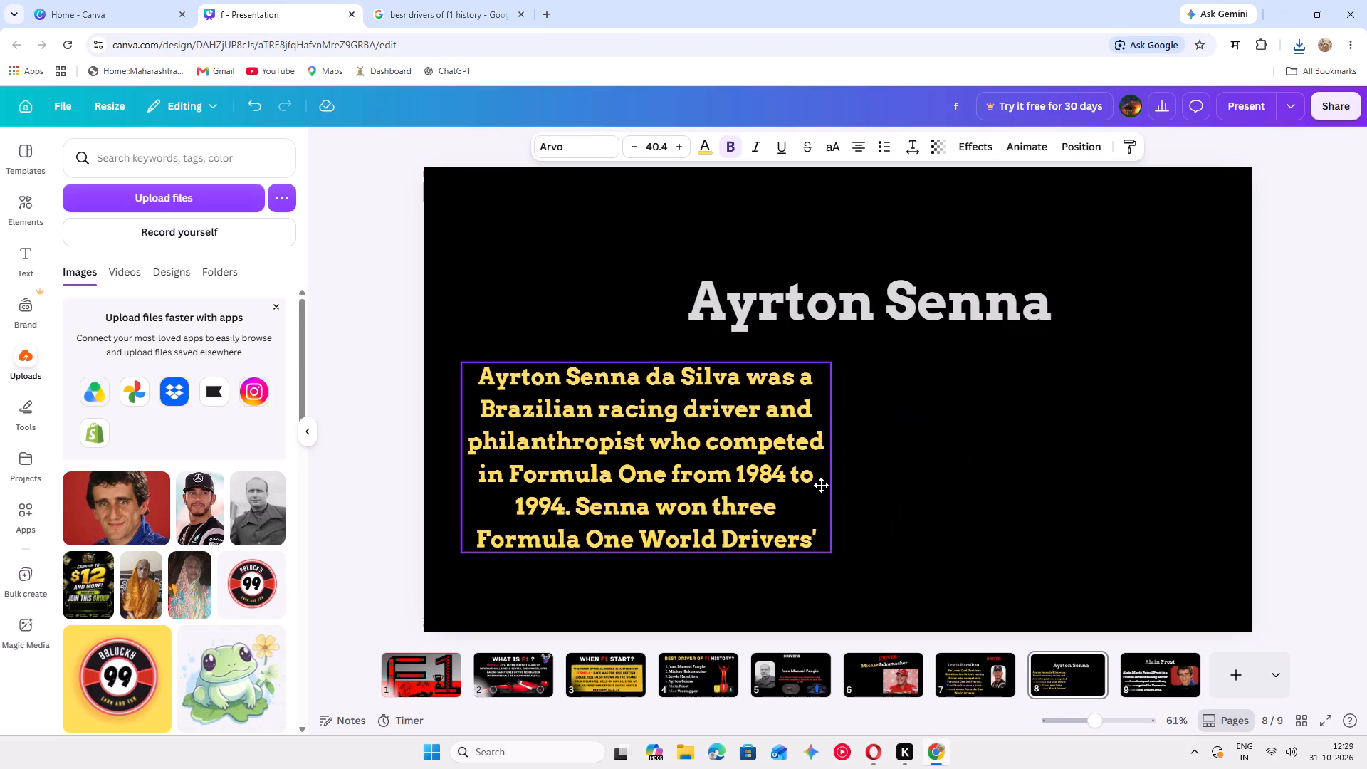
pyautogui.moveTo(821, 485); pyautogui.dragTo(822, 490)
# Upload "images (2)" from Downloads and place the Ayrton Senna portrait to the right of the description on slide 8.
pyautogui.click(34, 355)
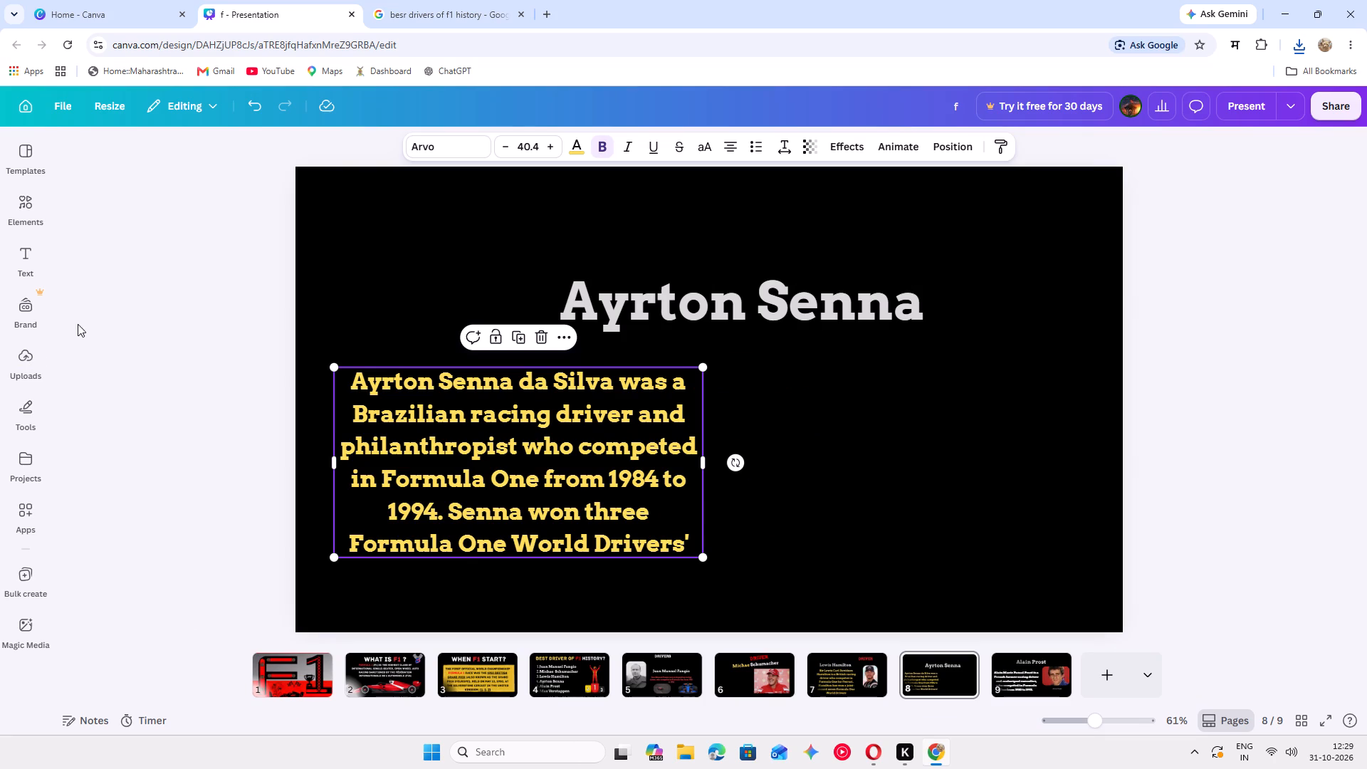
pyautogui.click(24, 367)
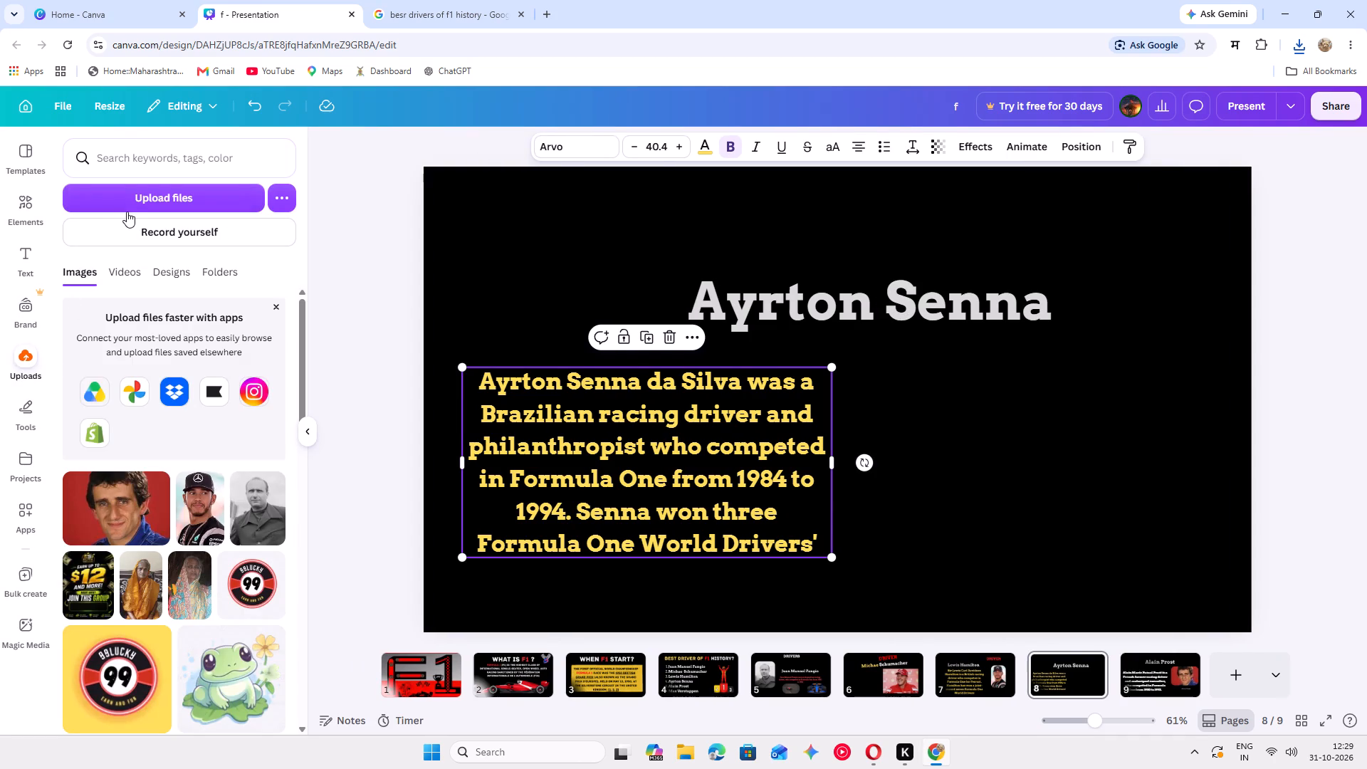
pyautogui.click(138, 204)
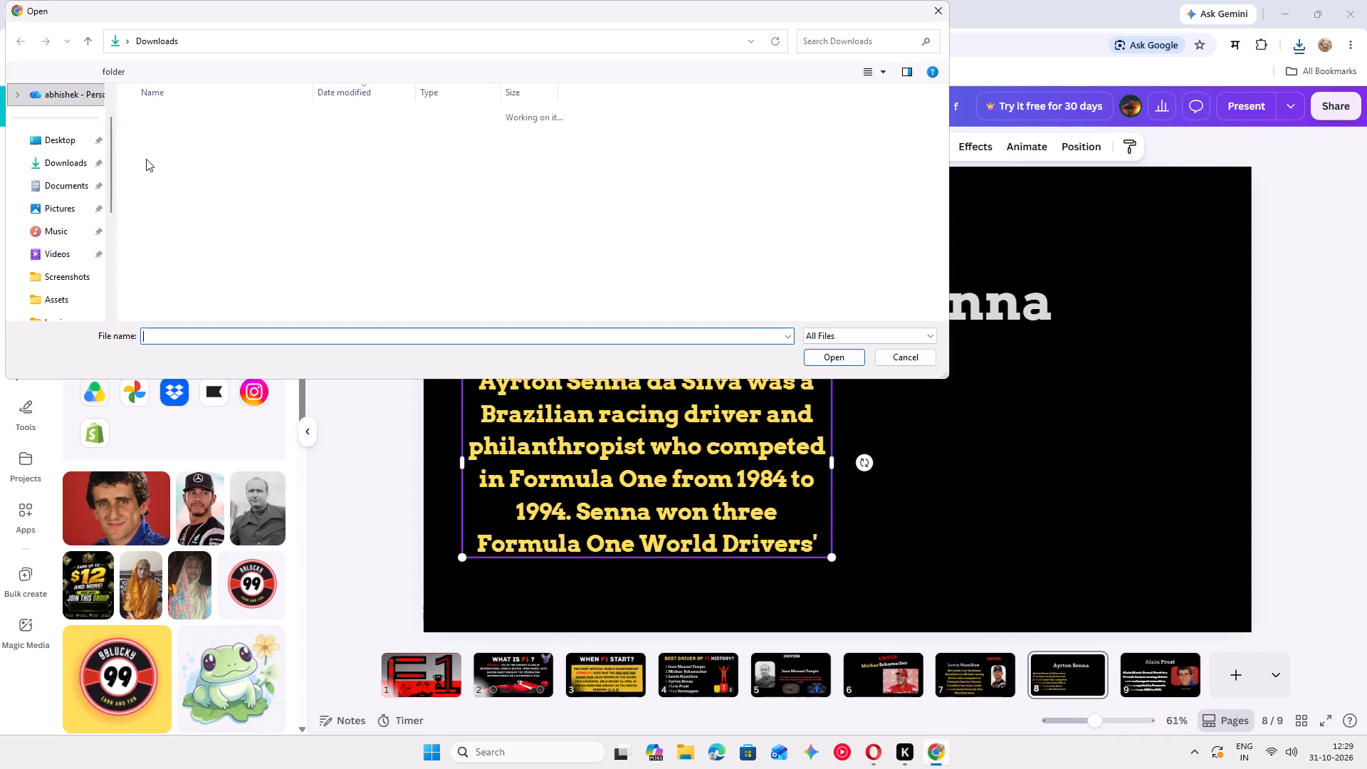
pyautogui.click(169, 136)
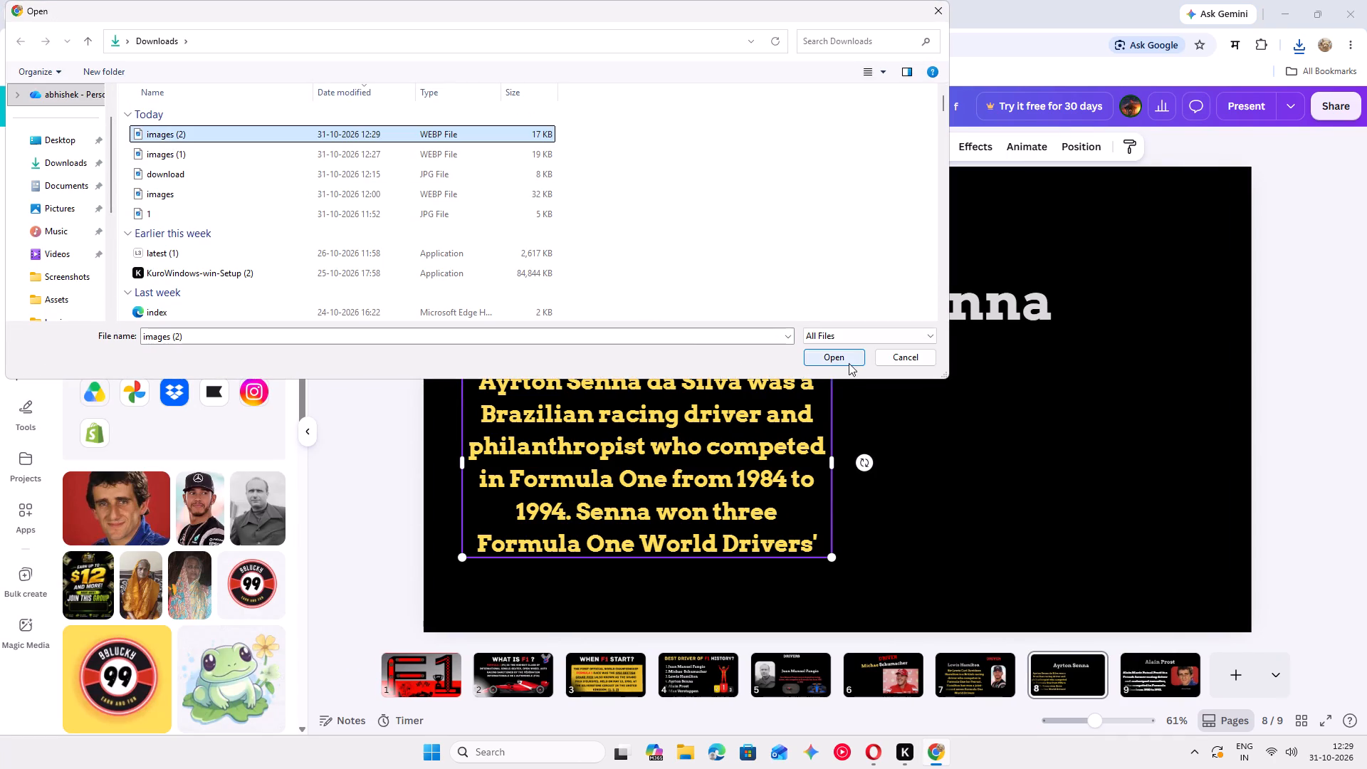
pyautogui.click(849, 362)
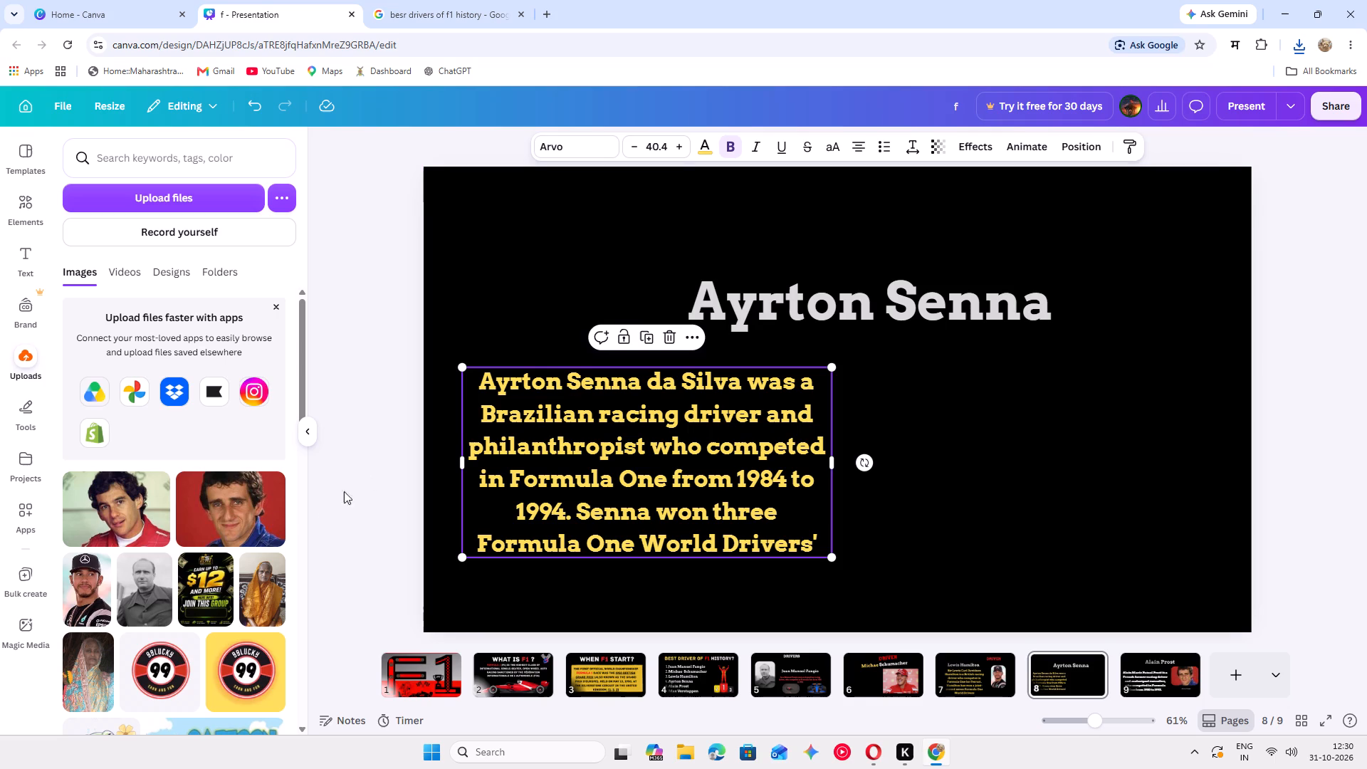
pyautogui.click(159, 516)
pyautogui.moveTo(911, 418); pyautogui.dragTo(1174, 497)
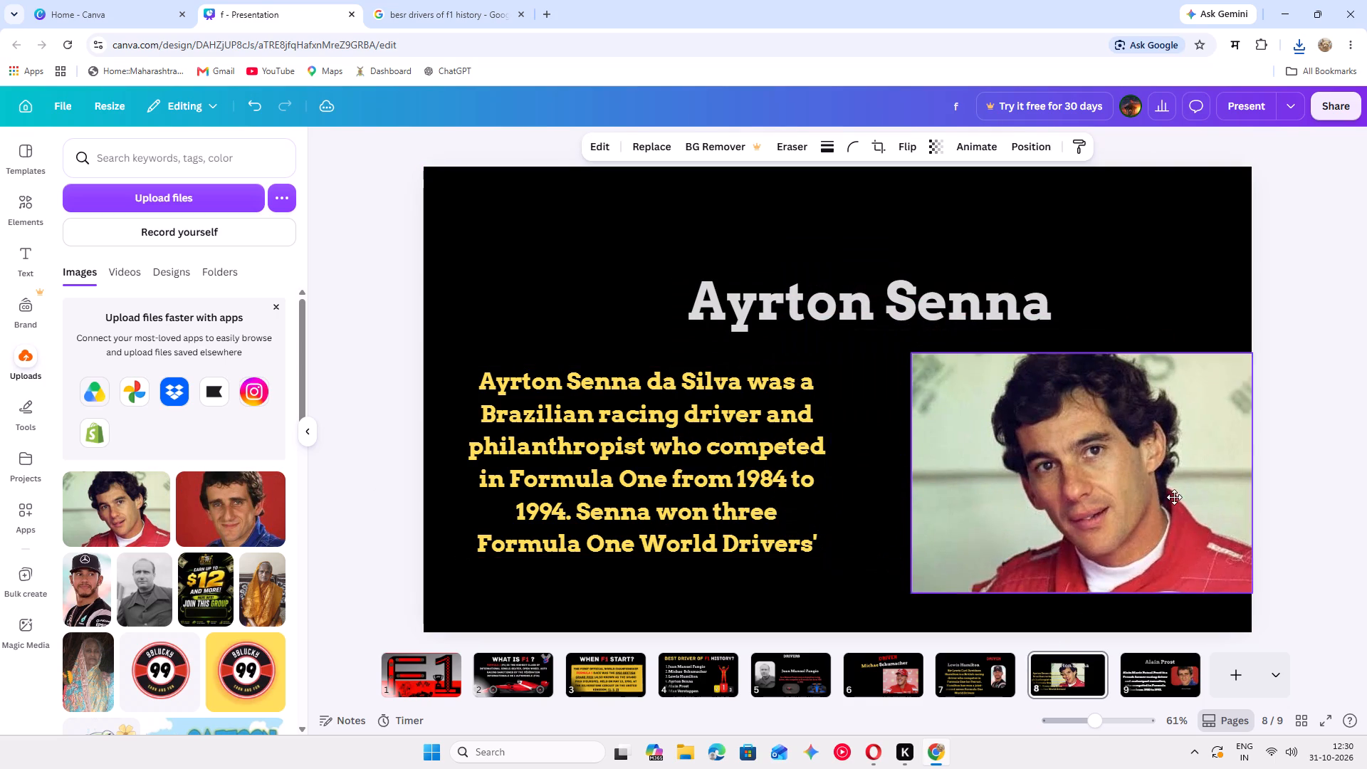
pyautogui.moveTo(1174, 497); pyautogui.dragTo(1098, 480)
# Set the portrait's corner rounding to 100 and nudge it slightly up.
pyautogui.click(849, 147)
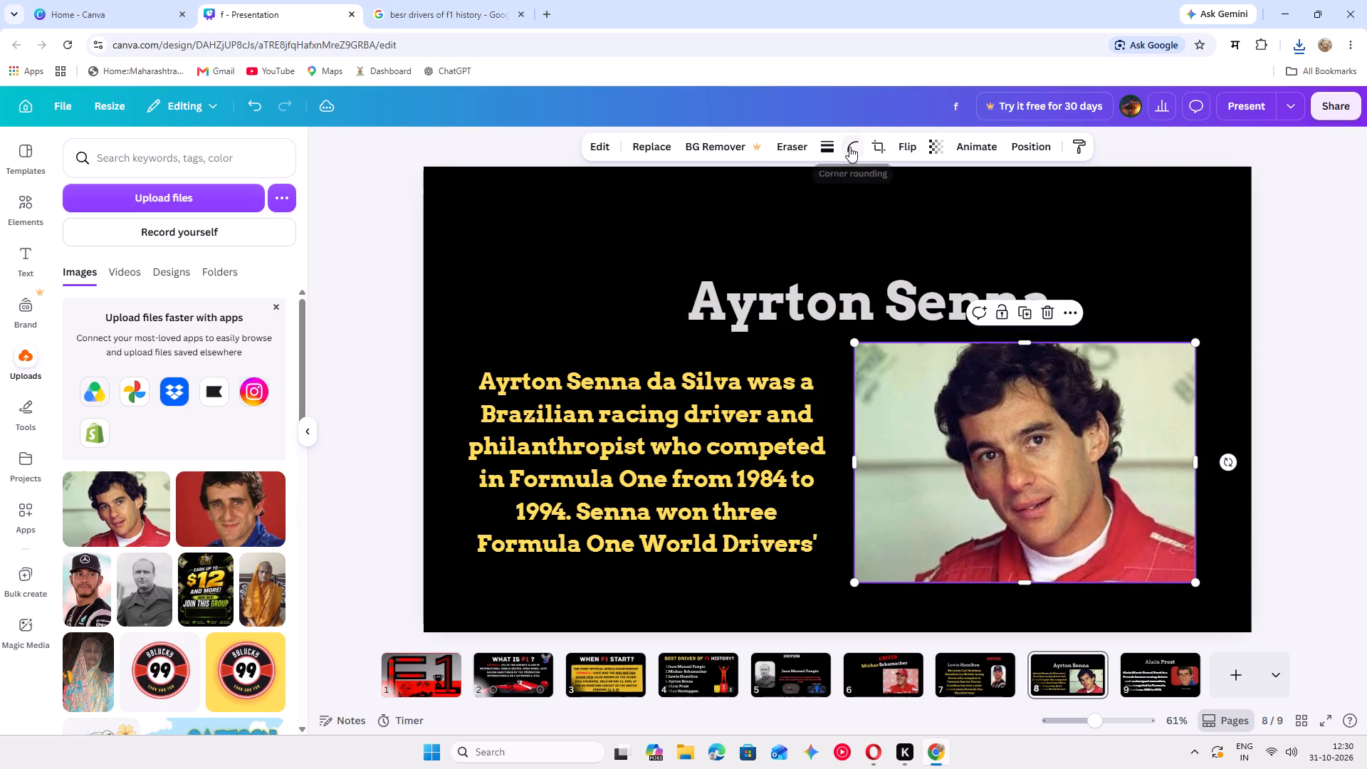
pyautogui.moveTo(785, 209); pyautogui.dragTo(1068, 249)
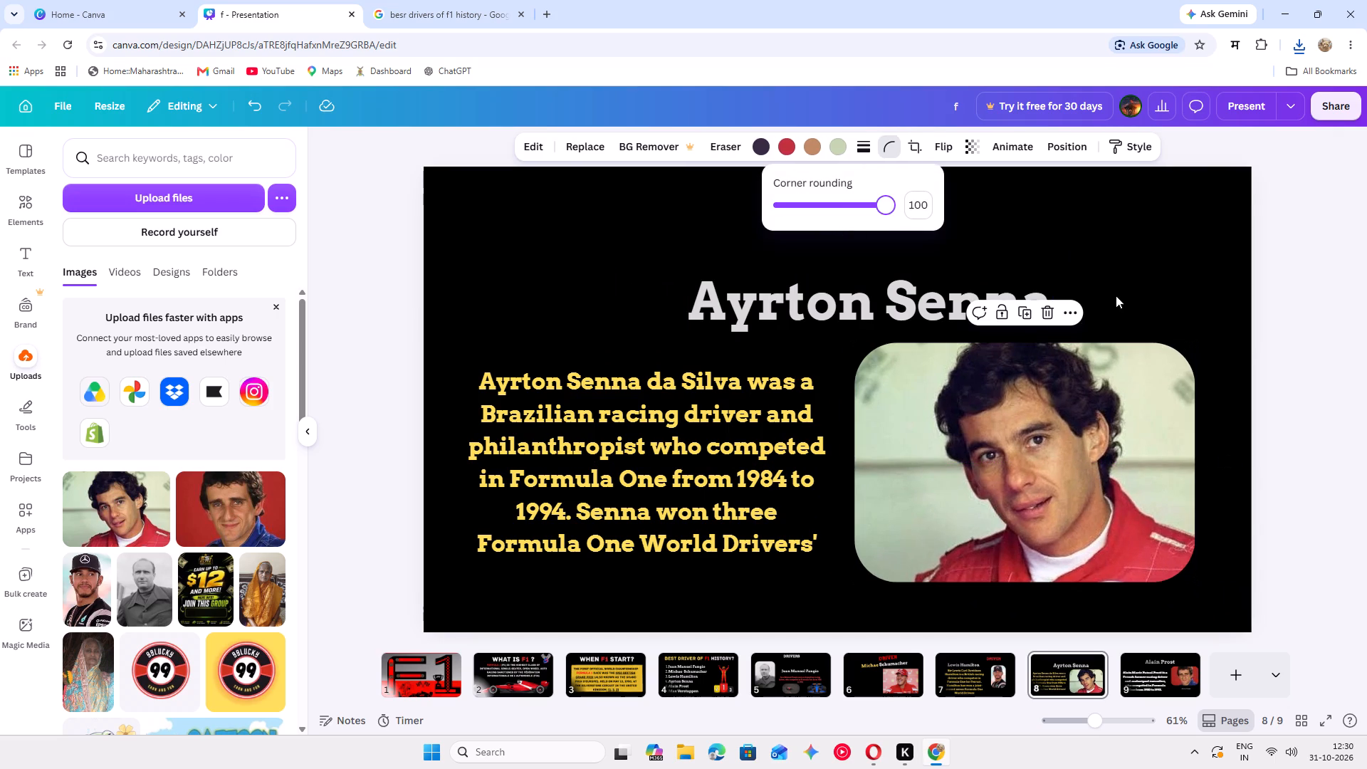
pyautogui.moveTo(1137, 424); pyautogui.dragTo(1138, 410)
pyautogui.click(1158, 241)
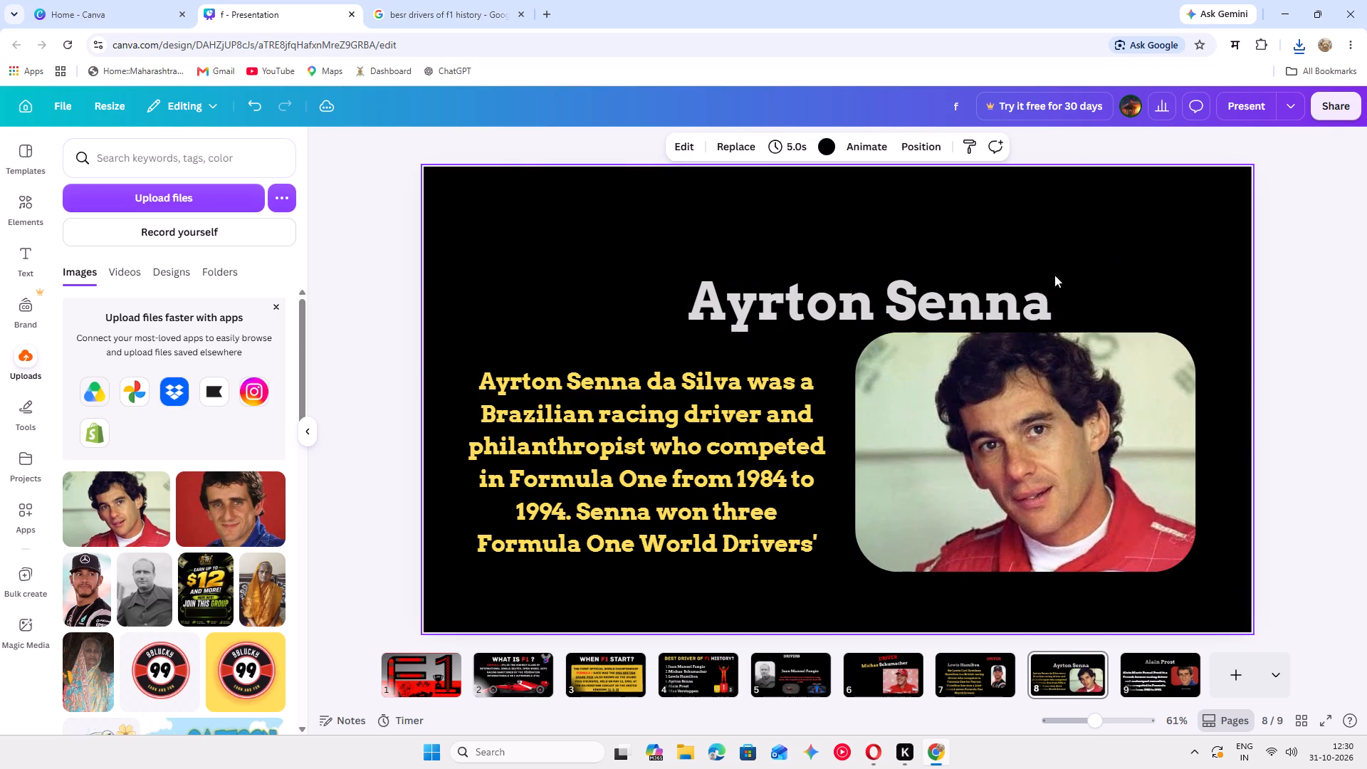
# Move the "Ayrton Senna" title up, clear of the portrait.
pyautogui.moveTo(978, 298); pyautogui.dragTo(979, 258)
# Duplicate the "Ayrton Senna" title, shrink the copy to font size 23.1 and place it as a caption beneath the portrait.
pyautogui.rightClick(1038, 266)
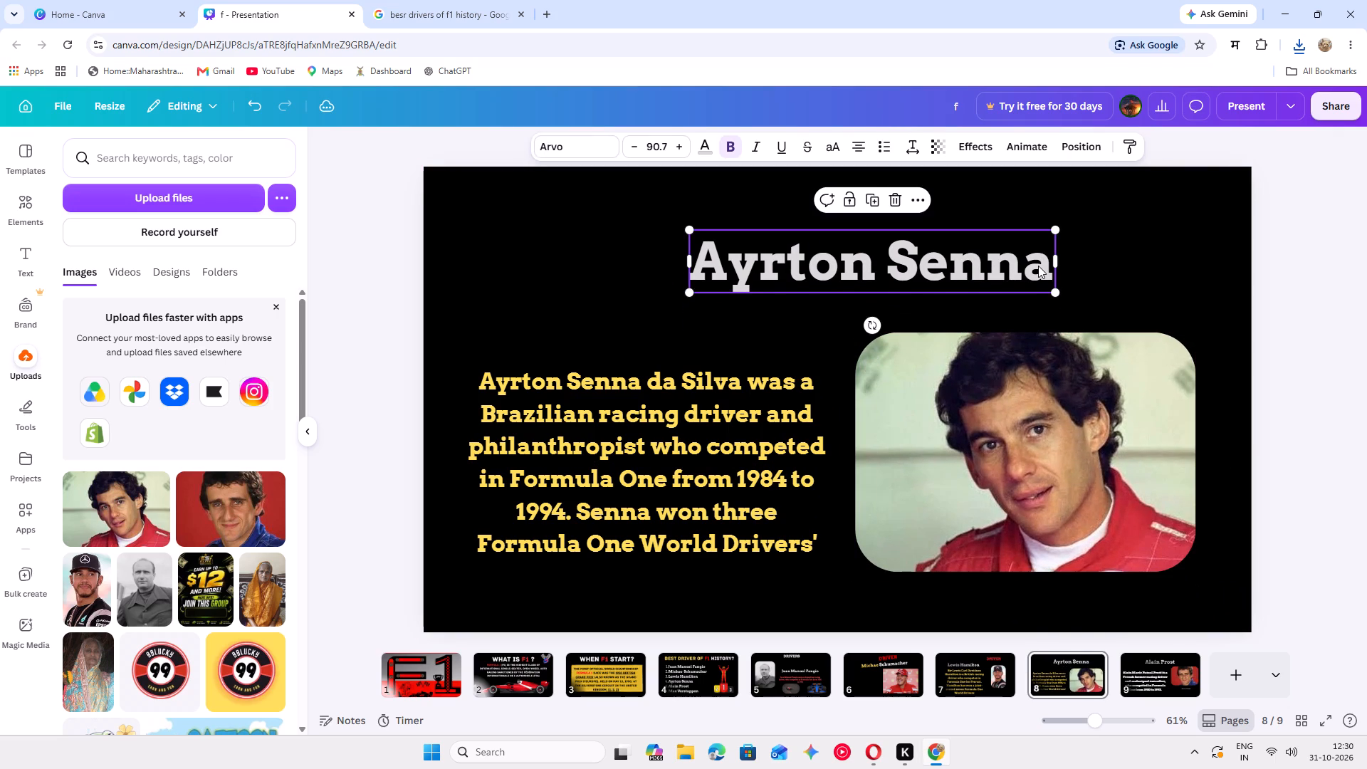
pyautogui.click(878, 206)
pyautogui.click(908, 264)
pyautogui.click(871, 196)
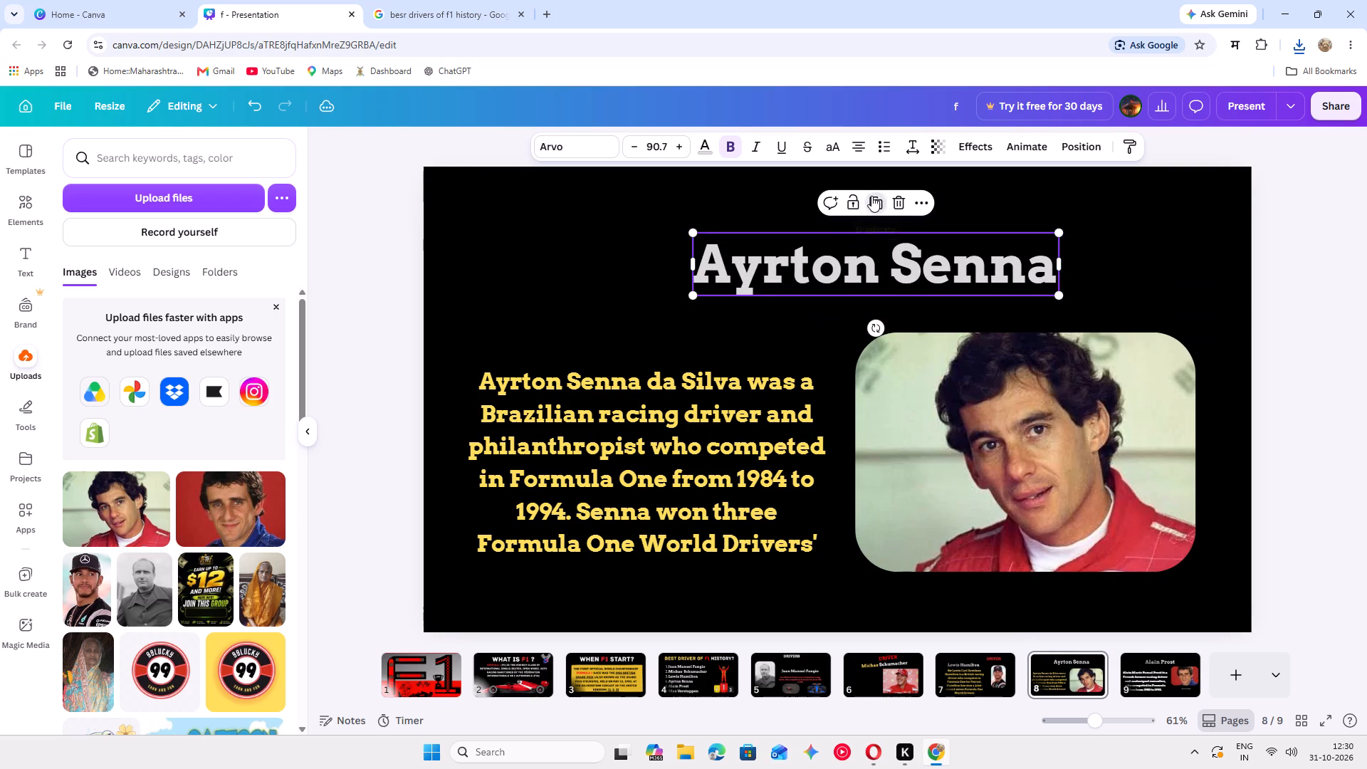
pyautogui.moveTo(991, 271); pyautogui.dragTo(1111, 591)
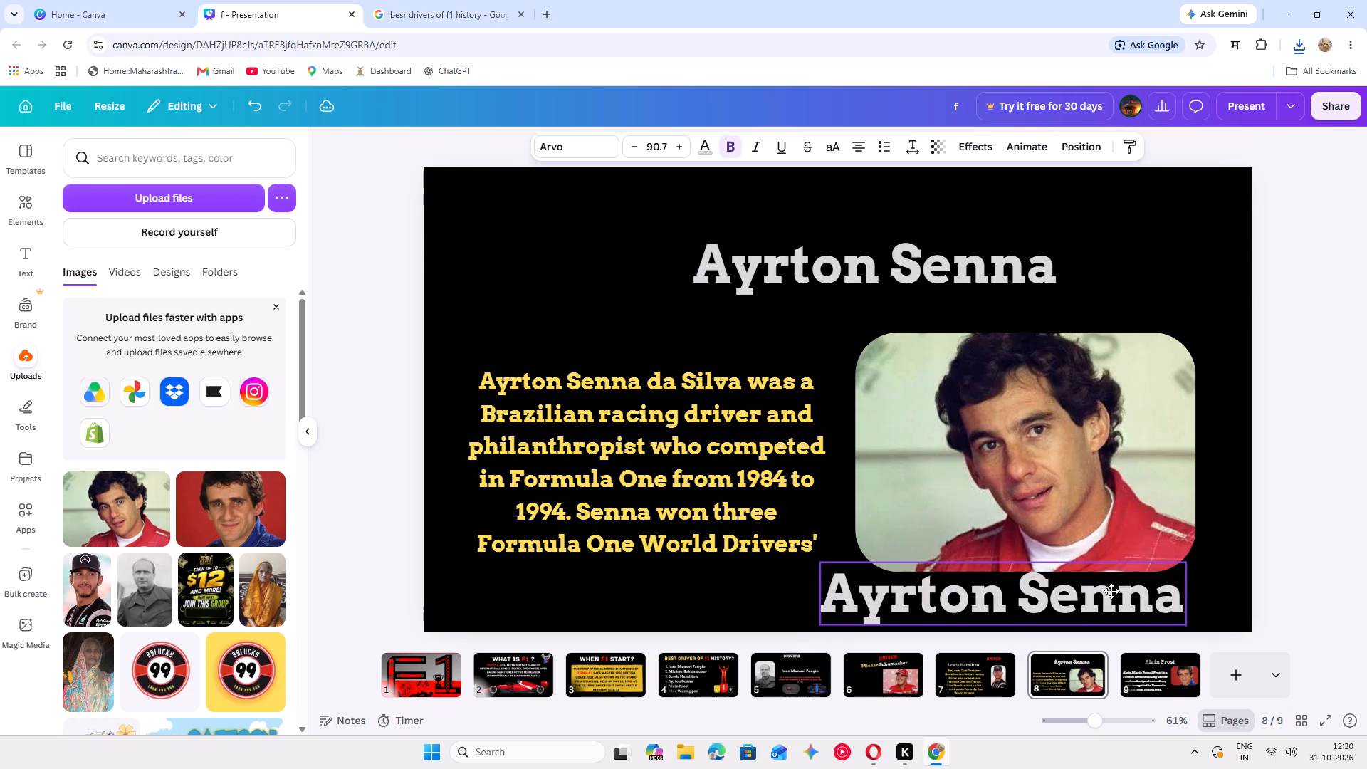
pyautogui.moveTo(1111, 591); pyautogui.dragTo(1111, 589)
pyautogui.moveTo(1188, 560); pyautogui.dragTo(1180, 560)
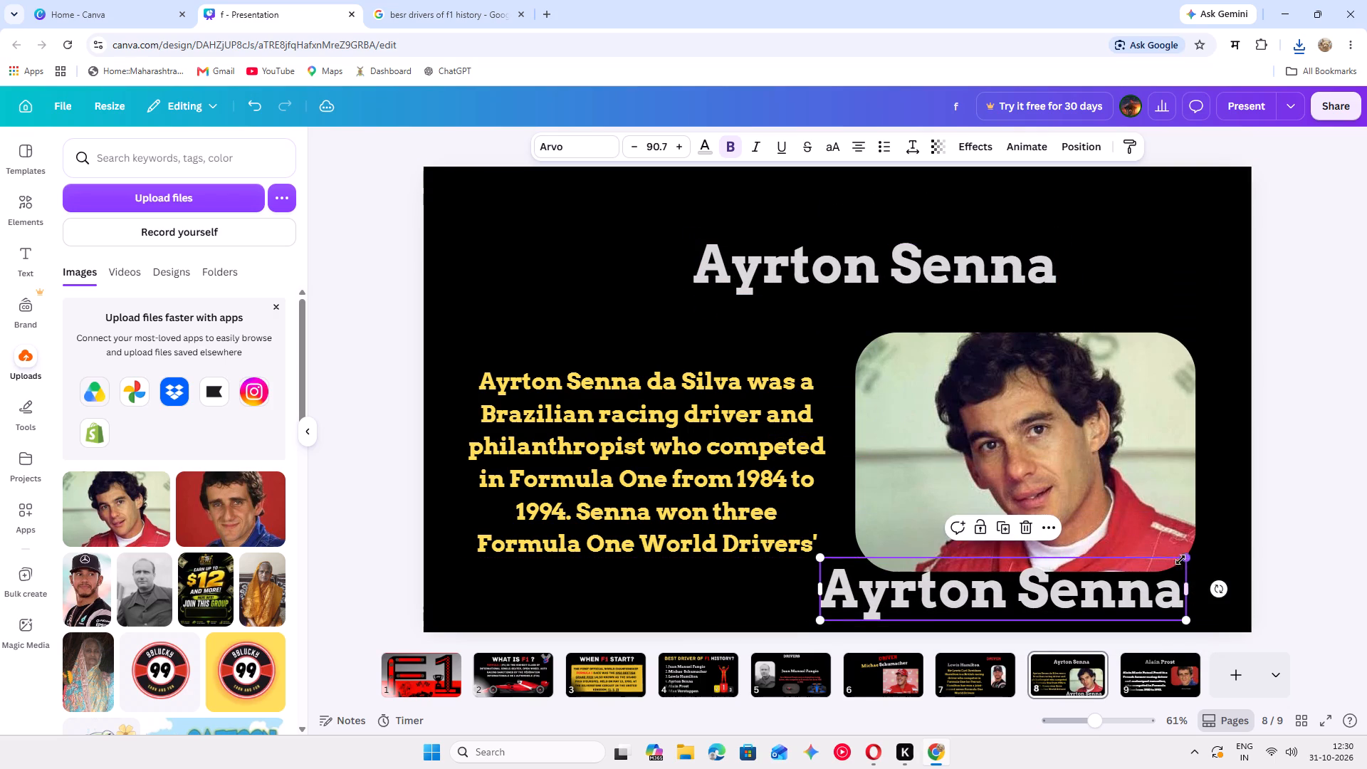
pyautogui.moveTo(1180, 560); pyautogui.dragTo(909, 569)
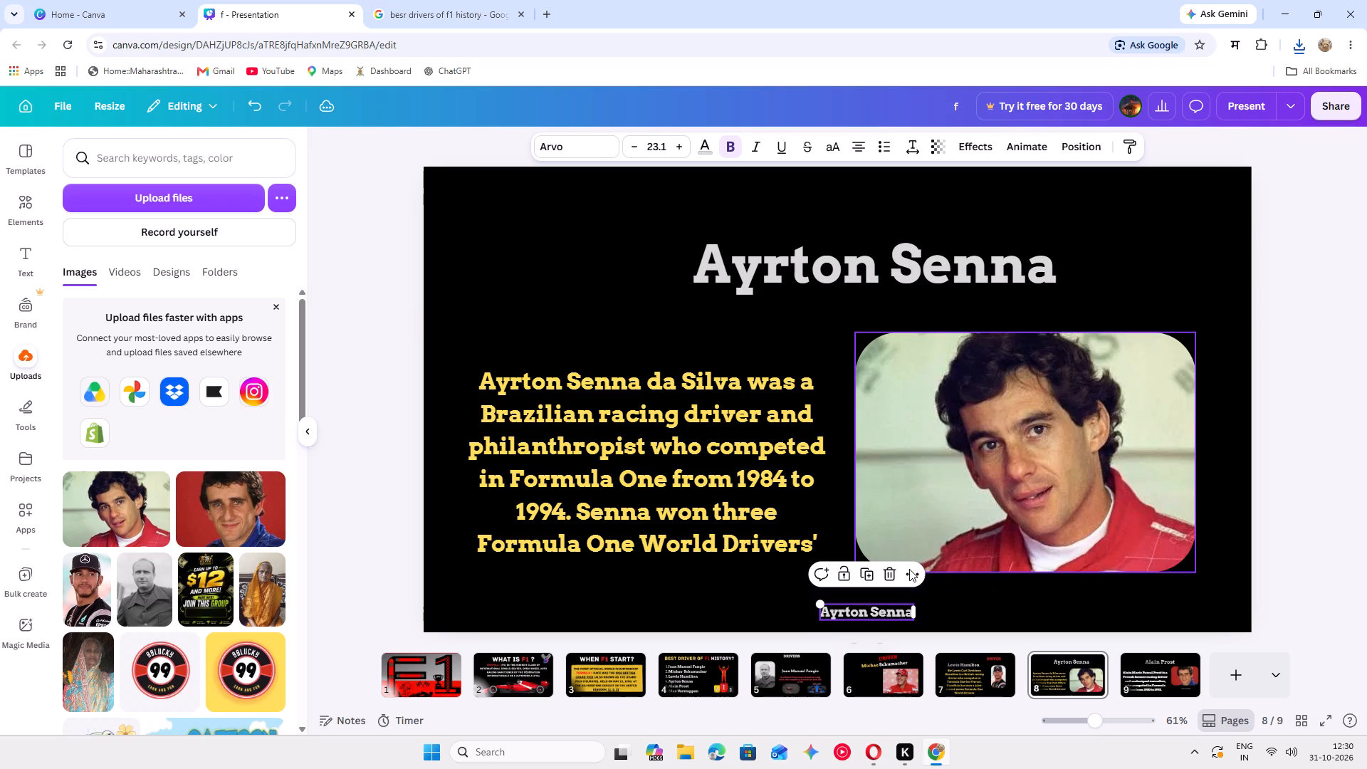
pyautogui.click(737, 582)
pyautogui.moveTo(848, 613); pyautogui.dragTo(880, 613)
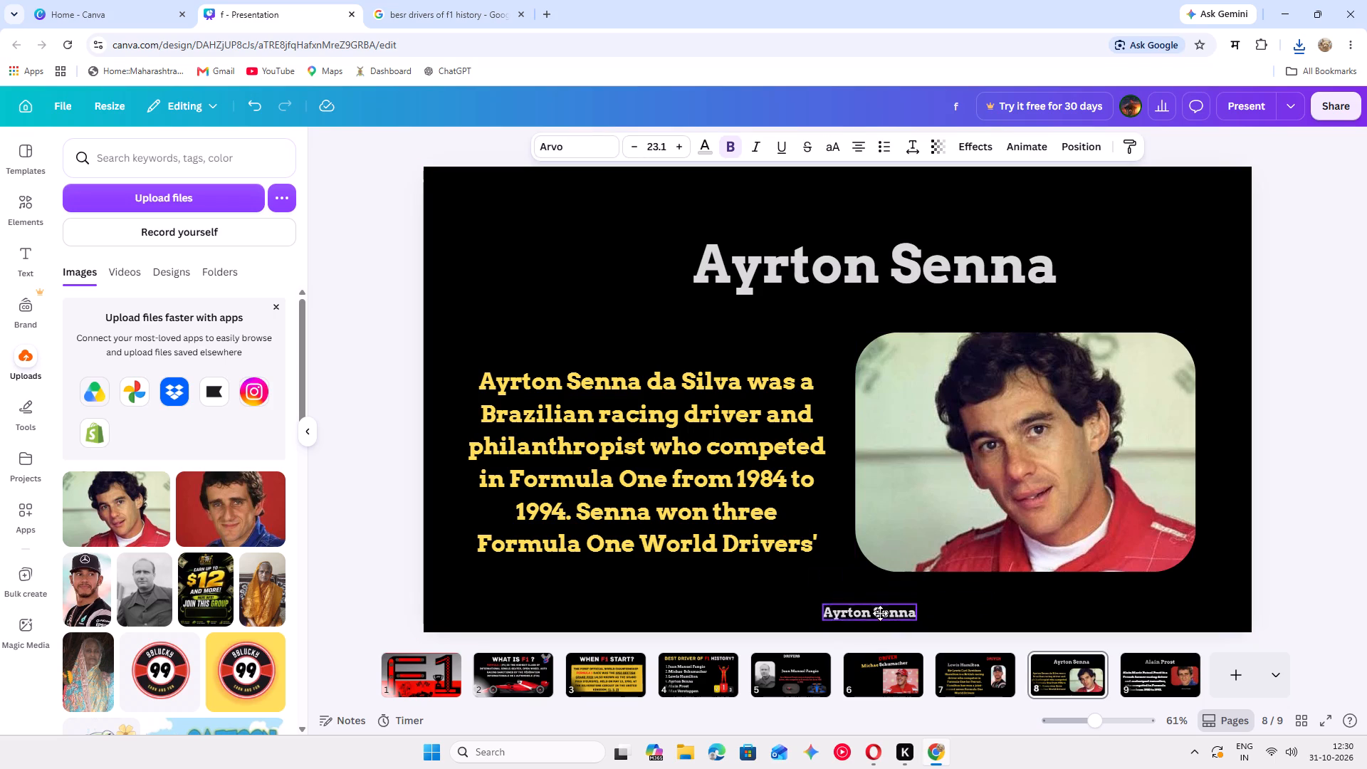
pyautogui.moveTo(880, 613); pyautogui.dragTo(1023, 597)
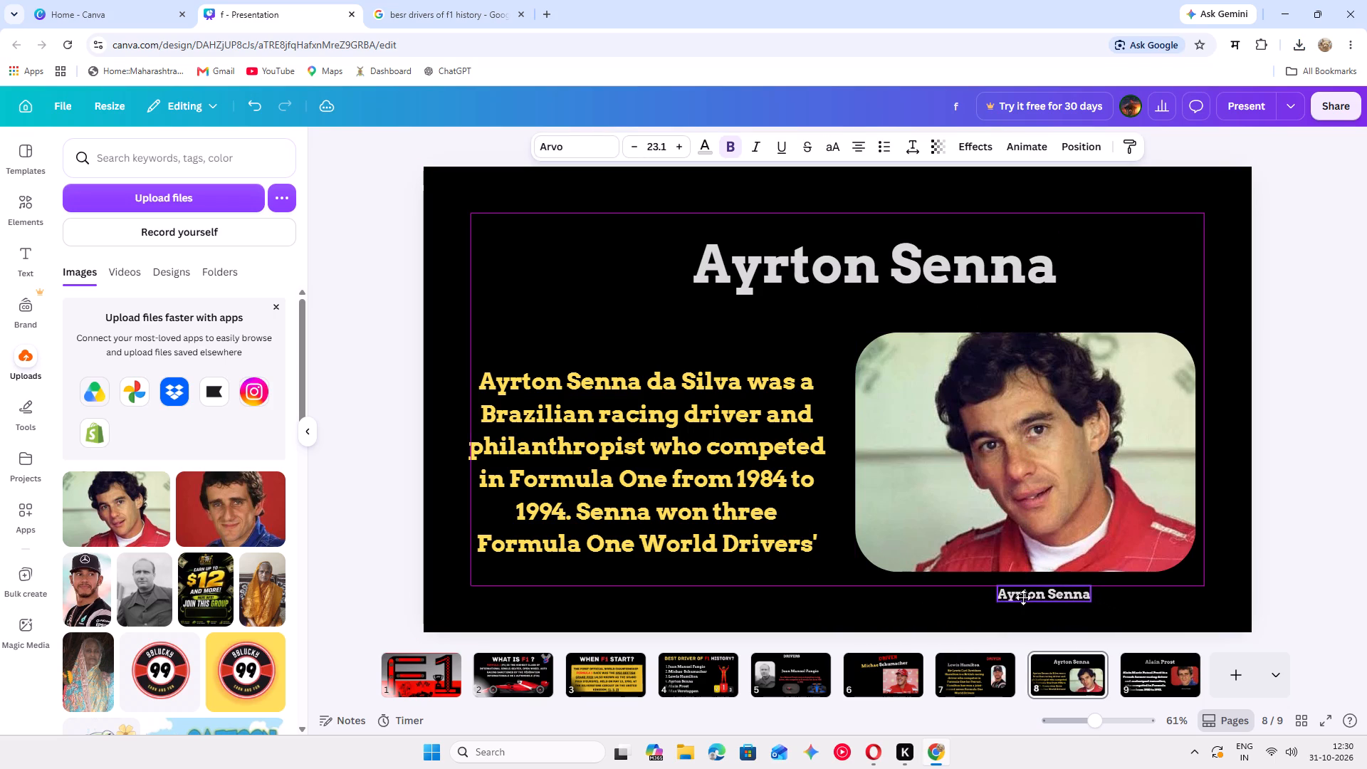
pyautogui.moveTo(1023, 597); pyautogui.dragTo(1002, 596)
# Shift the portrait slightly up to leave more room above its caption.
pyautogui.moveTo(1027, 544); pyautogui.dragTo(1030, 529)
pyautogui.moveTo(1035, 515); pyautogui.dragTo(1039, 503)
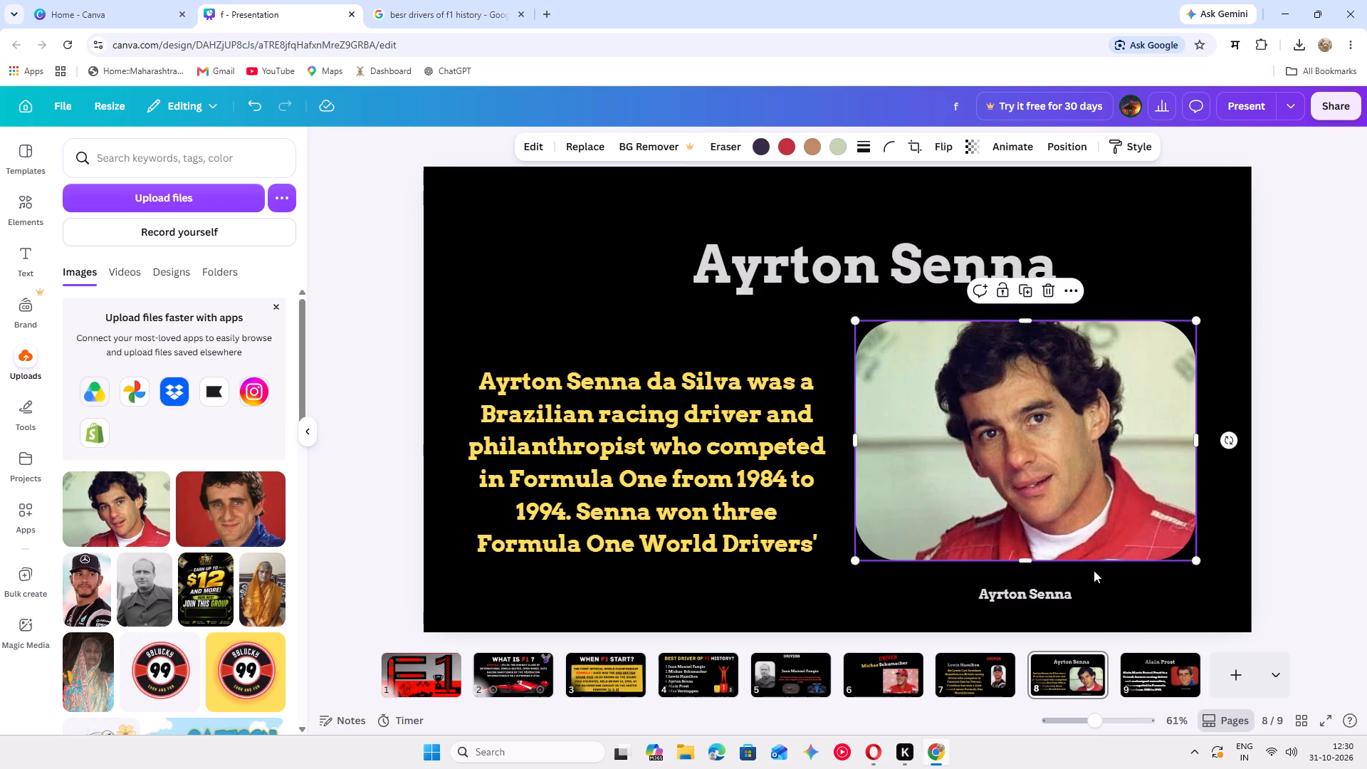
# Enlarge the "Ayrton Senna" caption to font size 35.5 and position it roughly centred beneath the portrait.
pyautogui.click(1069, 590)
pyautogui.moveTo(1069, 590); pyautogui.dragTo(1089, 590)
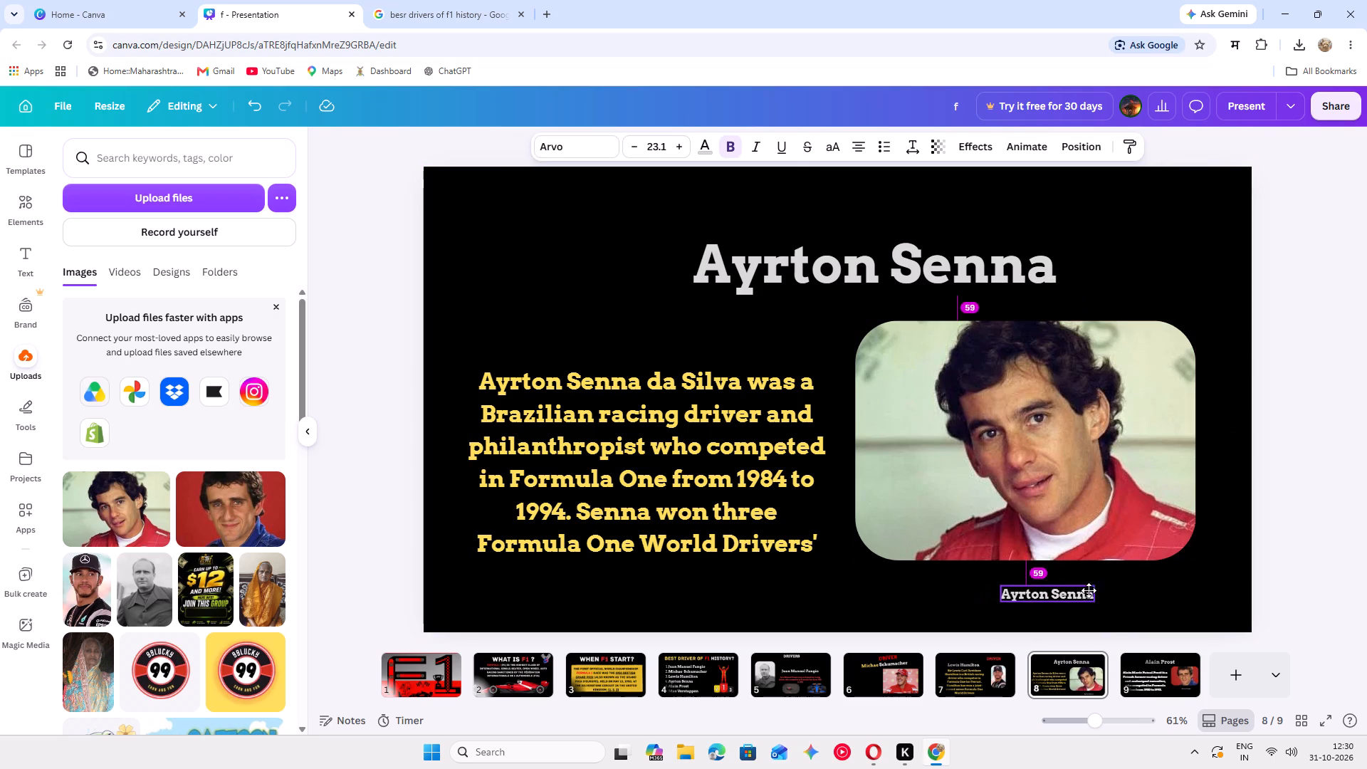
pyautogui.moveTo(1089, 590); pyautogui.dragTo(1079, 585)
pyautogui.moveTo(984, 580); pyautogui.dragTo(936, 563)
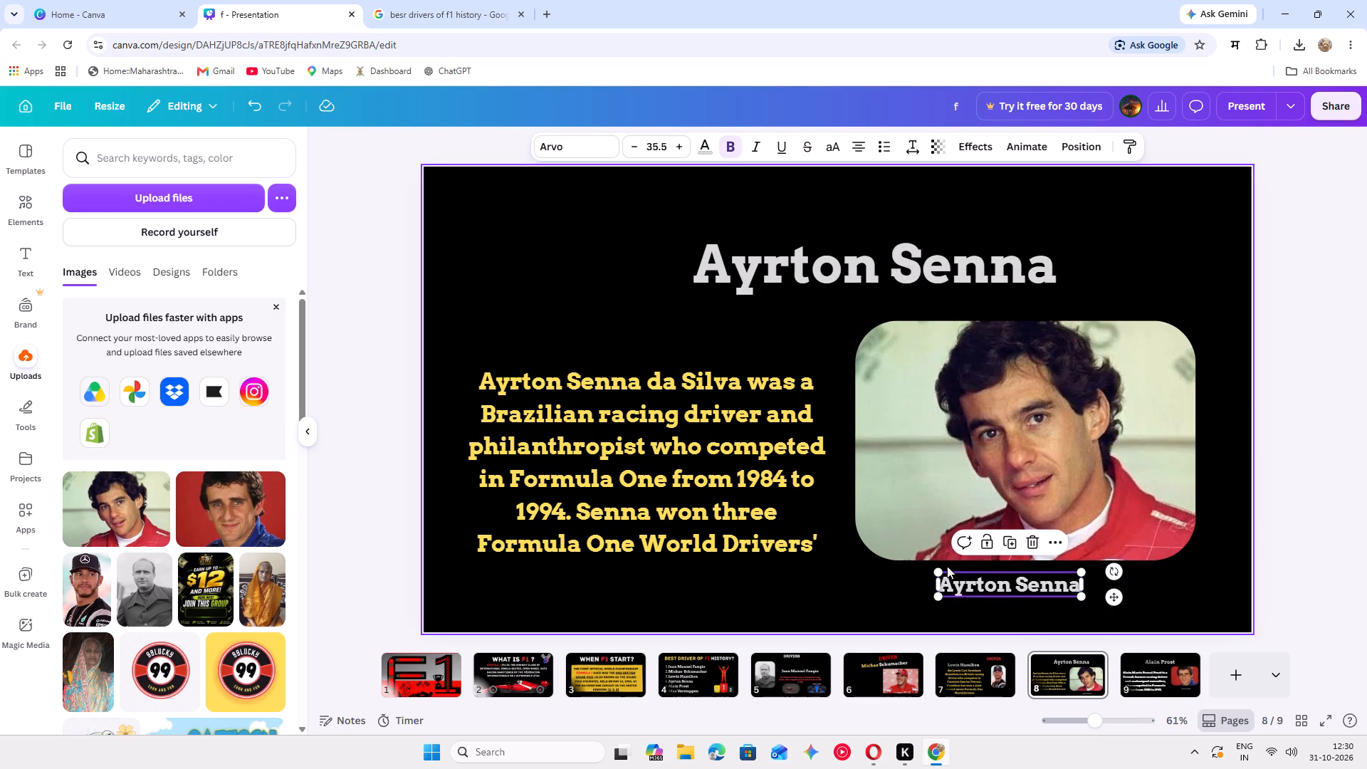
pyautogui.moveTo(1022, 590); pyautogui.dragTo(1047, 595)
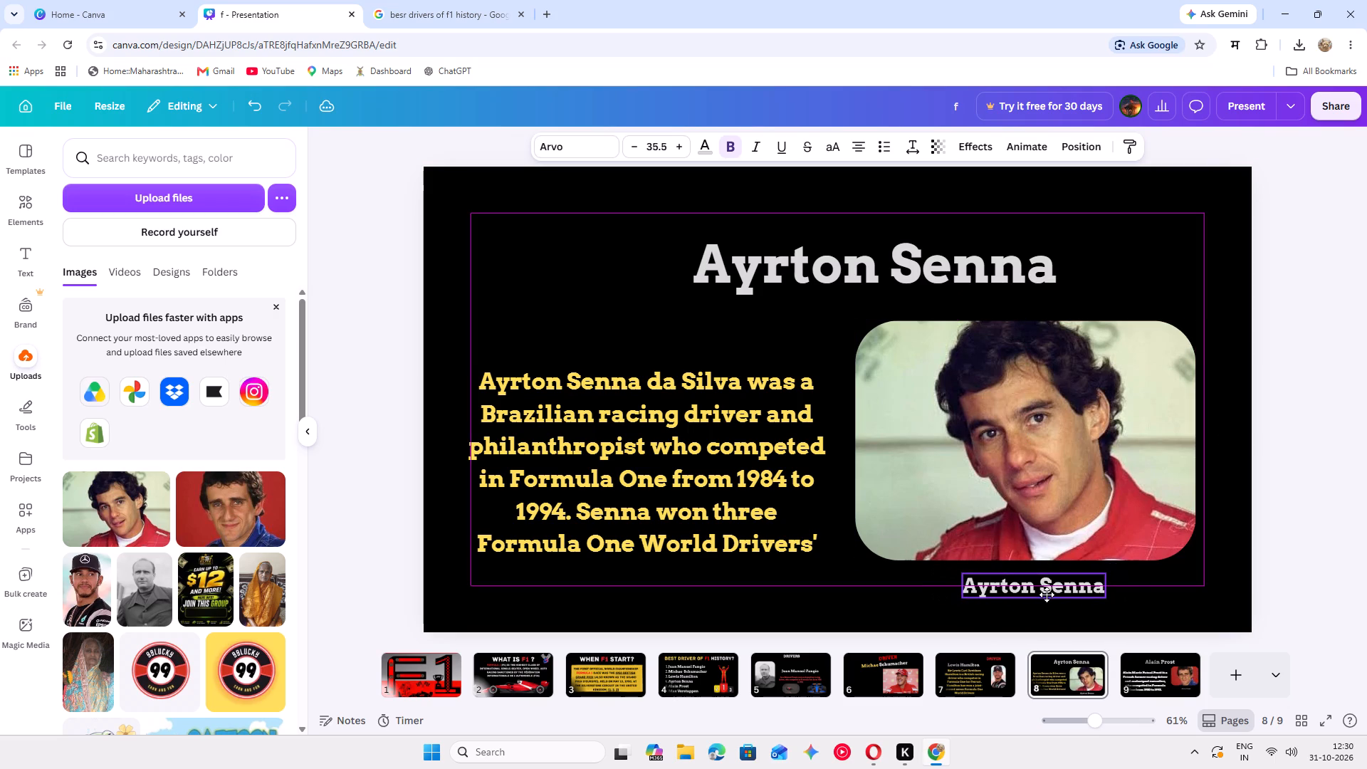
pyautogui.moveTo(1047, 595); pyautogui.dragTo(1047, 595)
pyautogui.click(1321, 553)
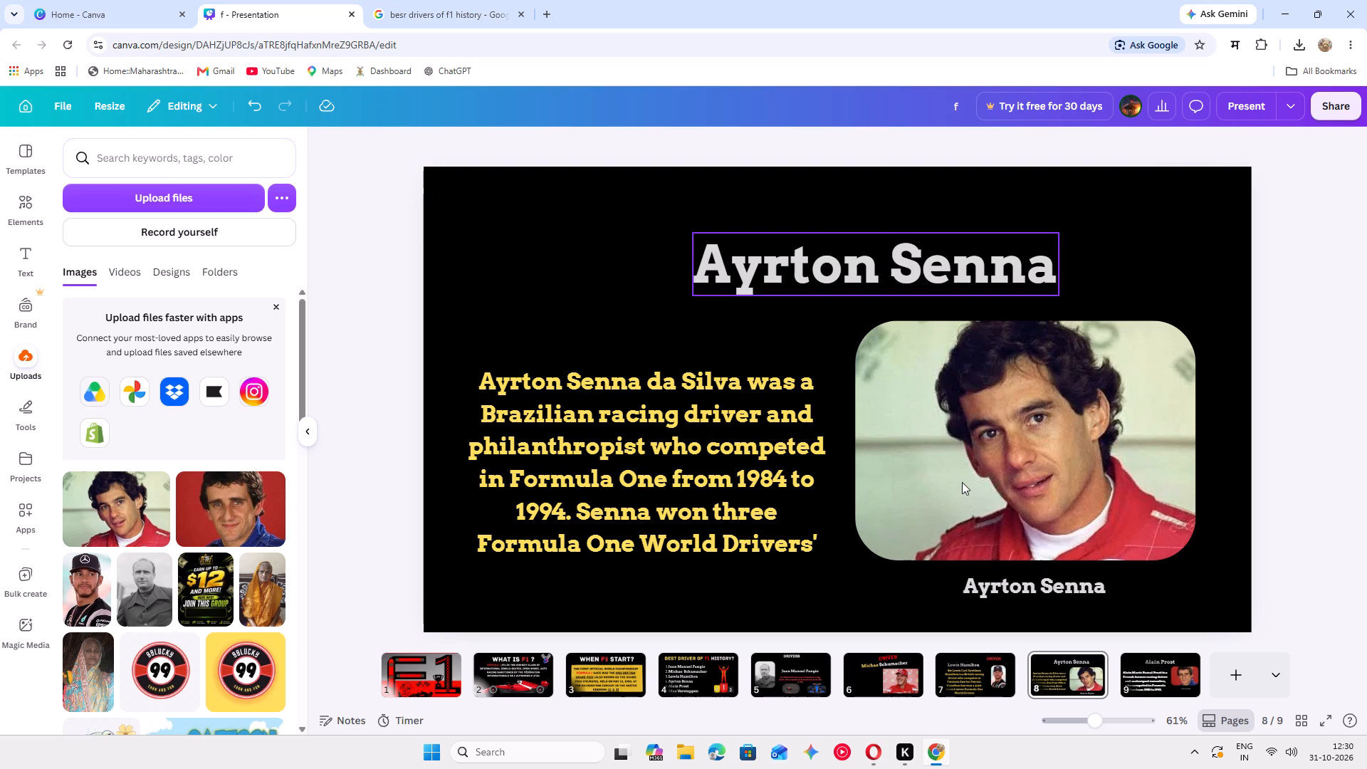
# On slide 7, move the Lewis Hamilton portrait slightly up.
pyautogui.click(971, 677)
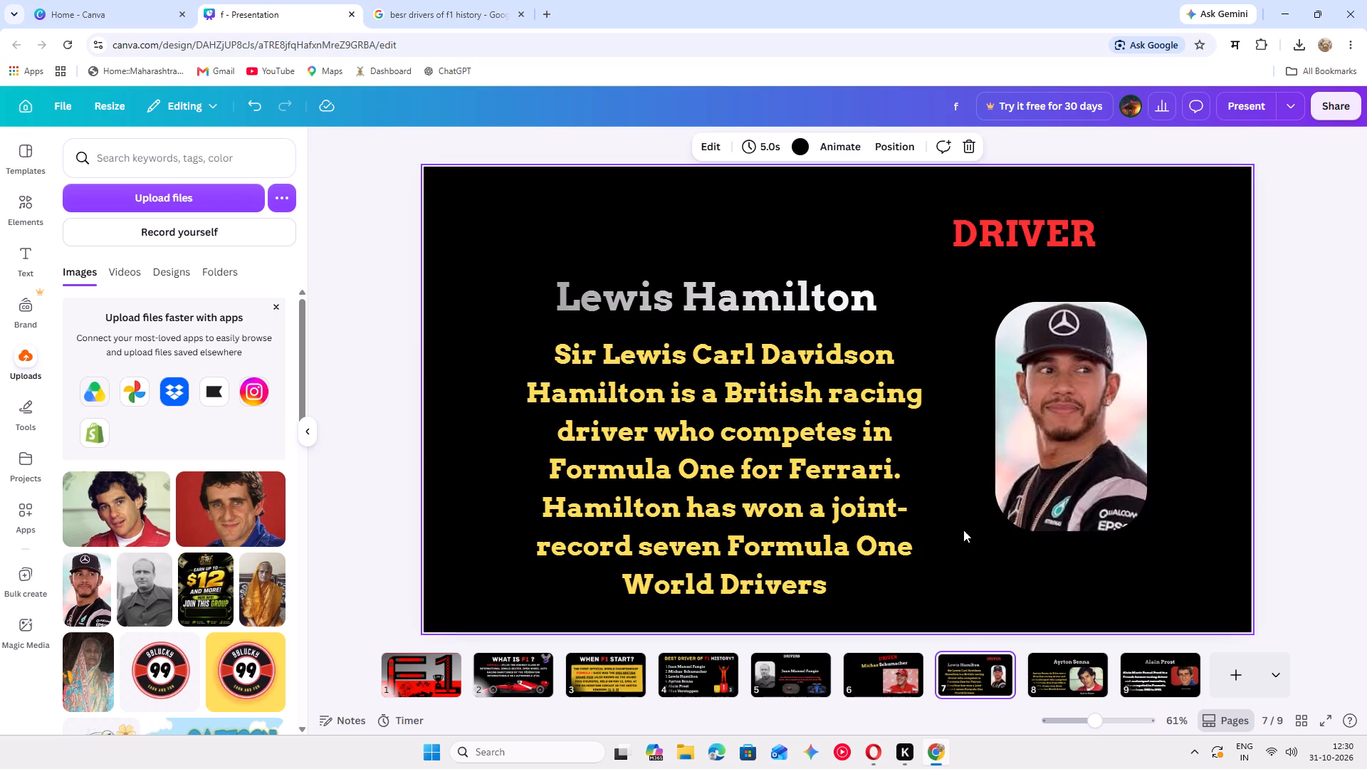
pyautogui.moveTo(1061, 384); pyautogui.dragTo(1061, 367)
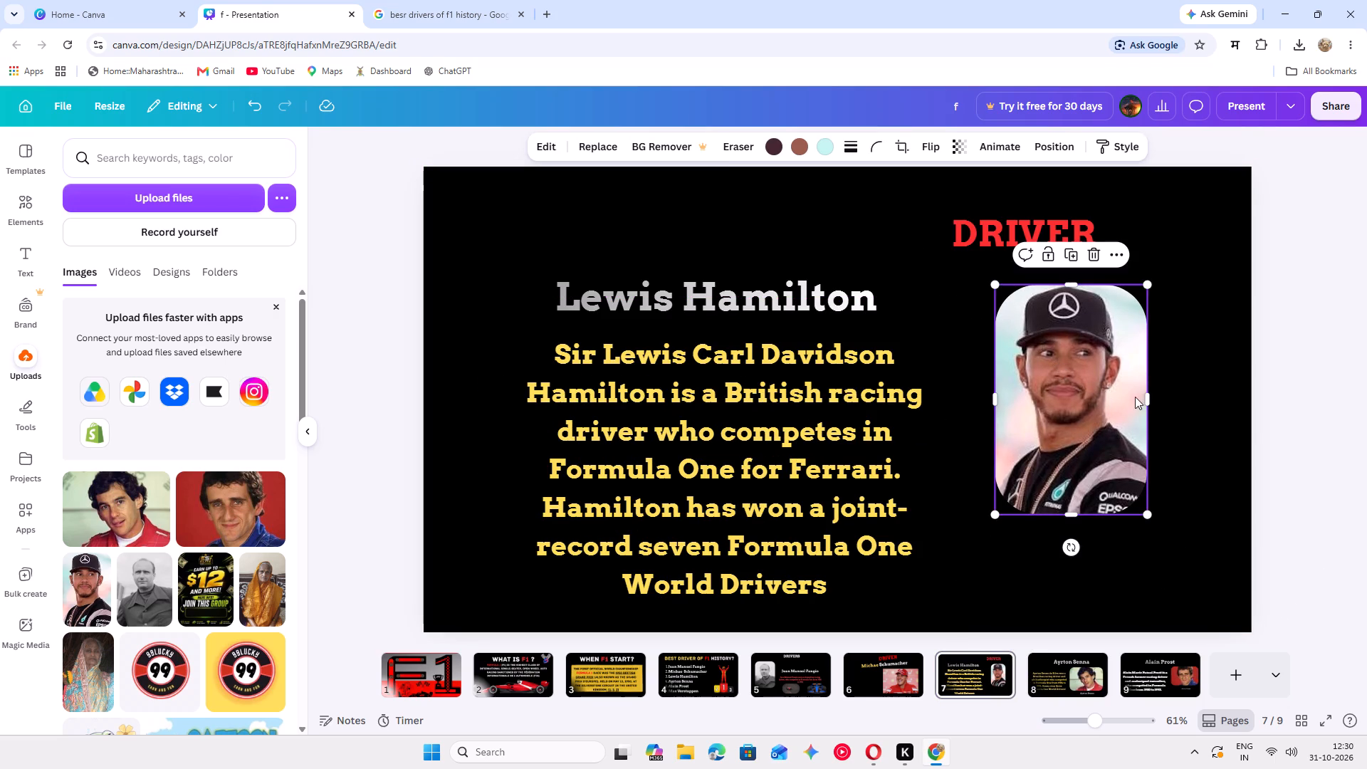
# Widen and heighten the Lewis Hamilton portrait's frame to show the whole cap, and reposition it just beneath the DRIVER heading.
pyautogui.moveTo(1148, 398); pyautogui.dragTo(1215, 400)
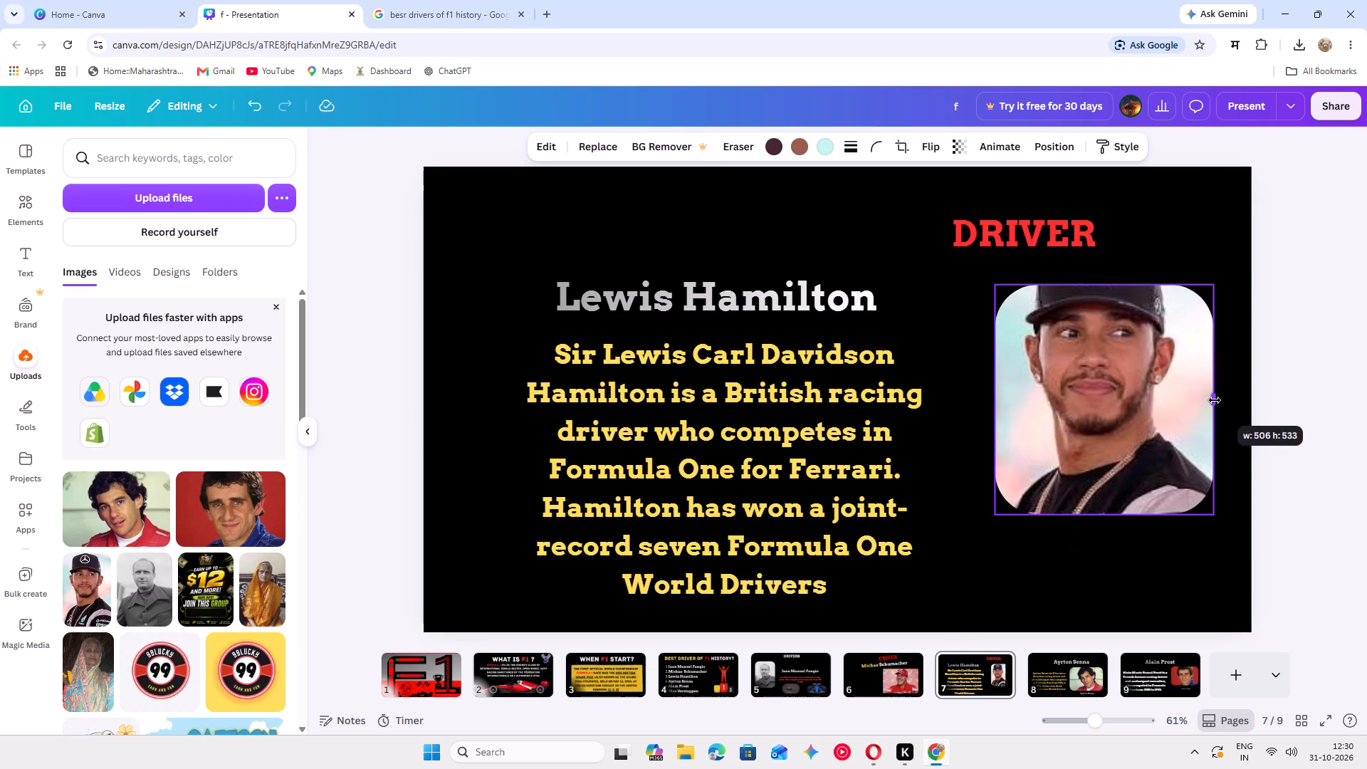
pyautogui.moveTo(1215, 400); pyautogui.dragTo(1198, 403)
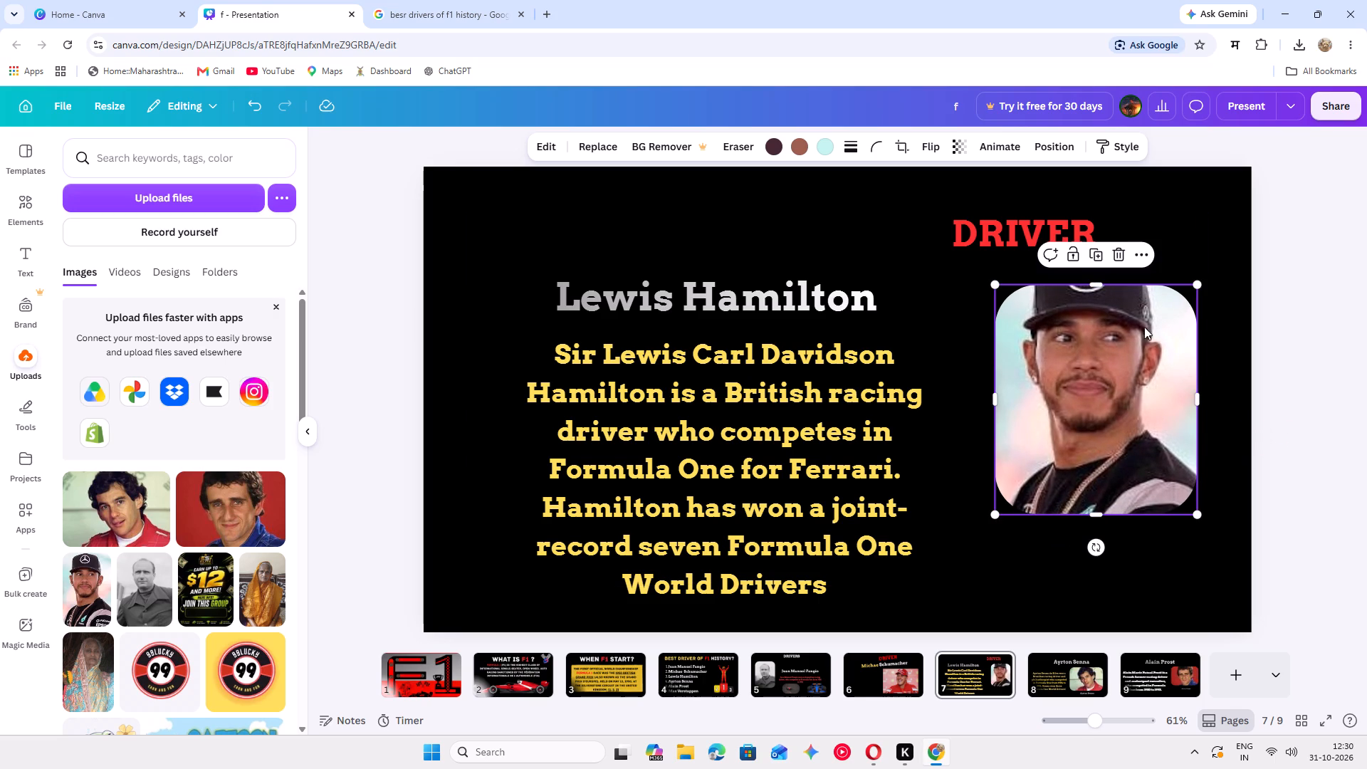
pyautogui.moveTo(1089, 290); pyautogui.dragTo(1091, 246)
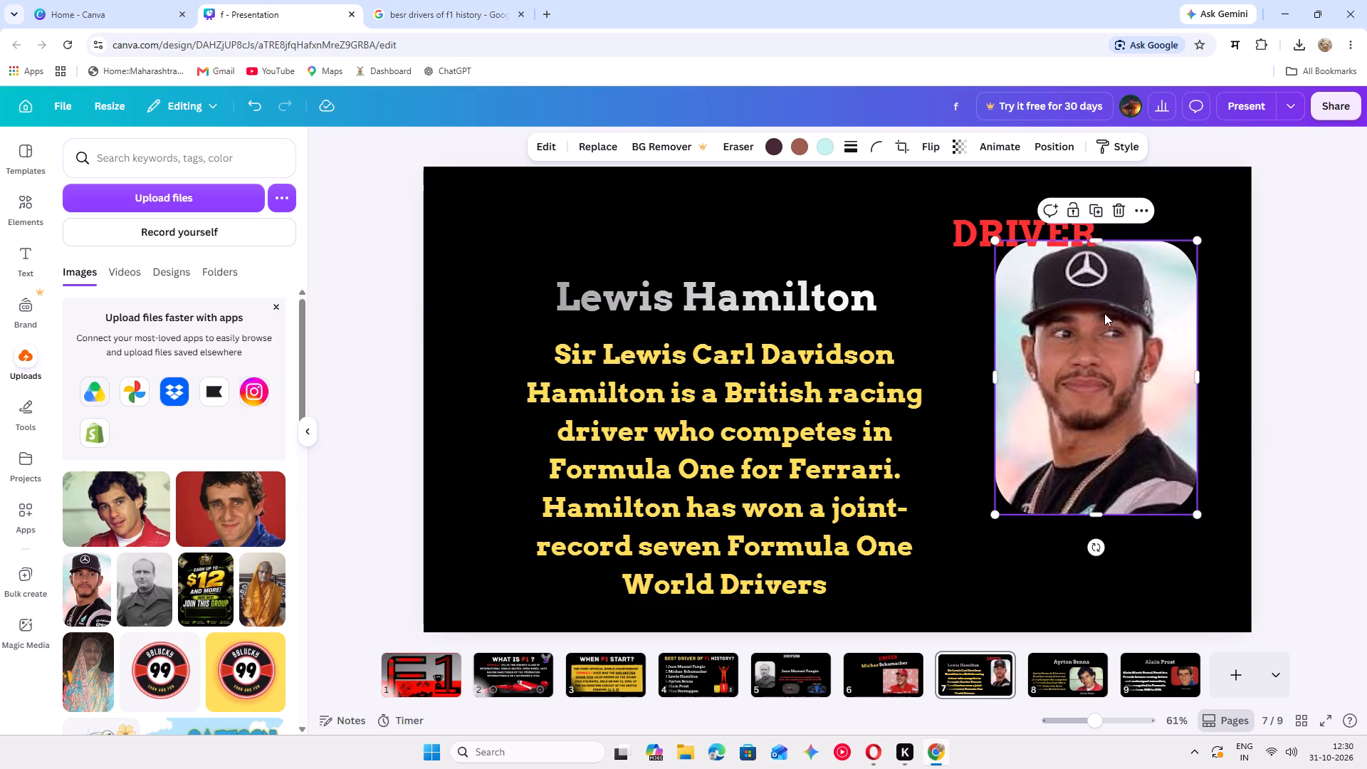
pyautogui.moveTo(1104, 317); pyautogui.dragTo(1090, 347)
# Duplicate the "Lewis Hamilton" title, shrink the copy to font size 27.5 and centre it as a caption beneath the portrait.
pyautogui.click(877, 303)
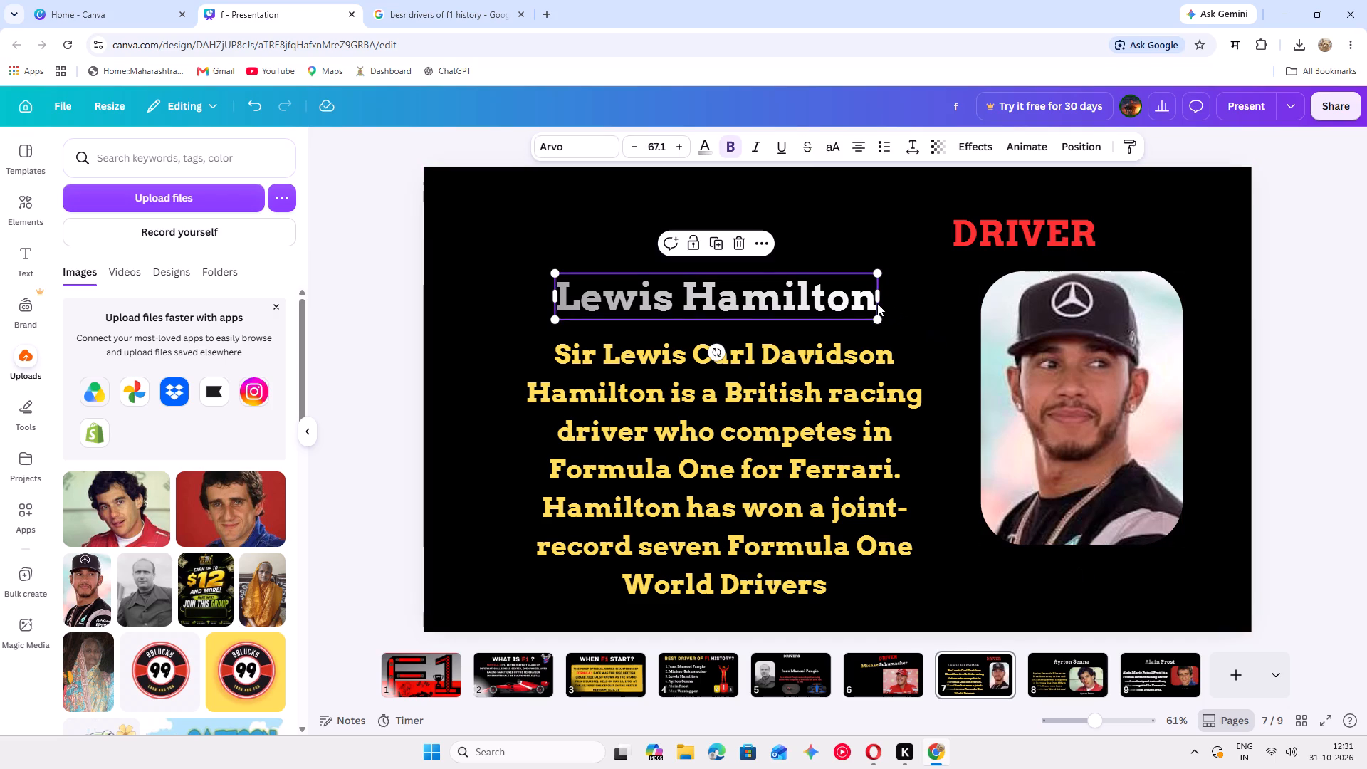
pyautogui.click(714, 242)
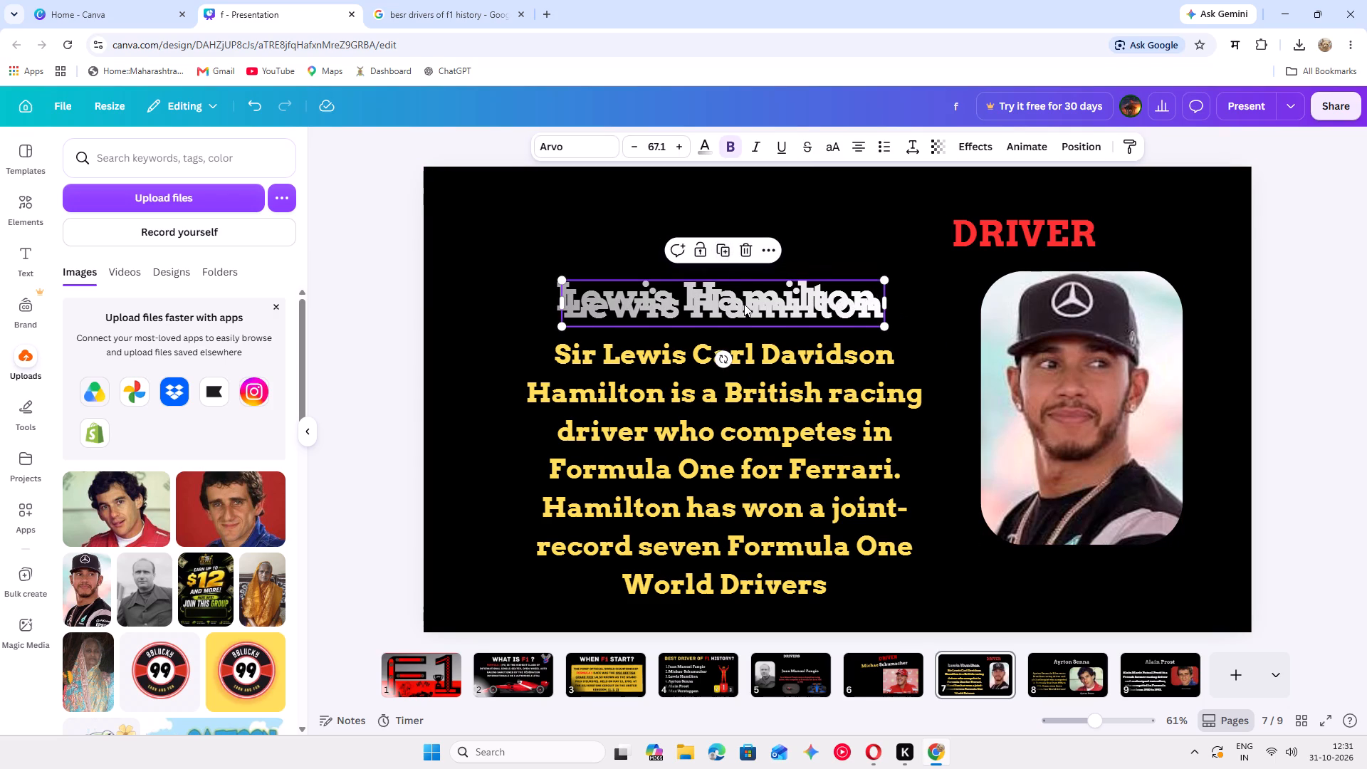
pyautogui.moveTo(744, 304); pyautogui.dragTo(1063, 592)
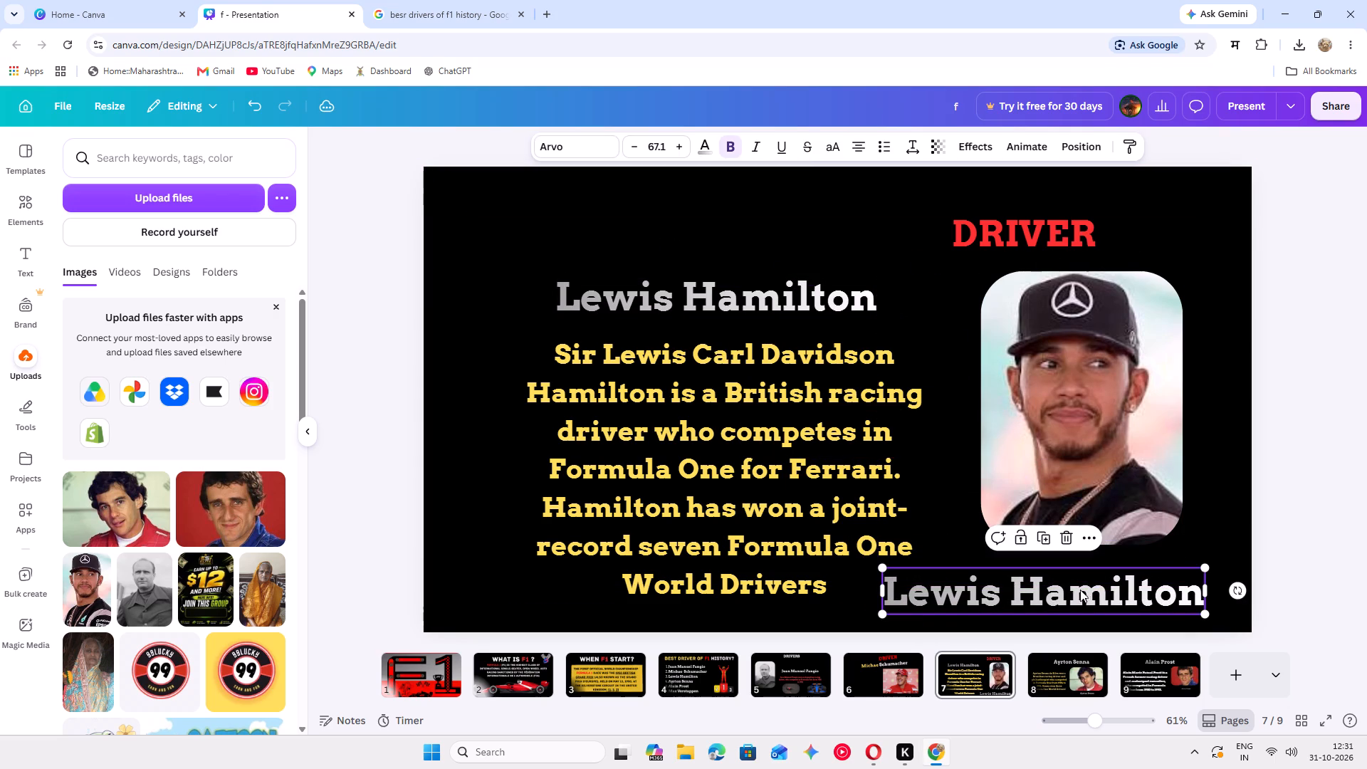
pyautogui.moveTo(1205, 565); pyautogui.dragTo(1099, 565)
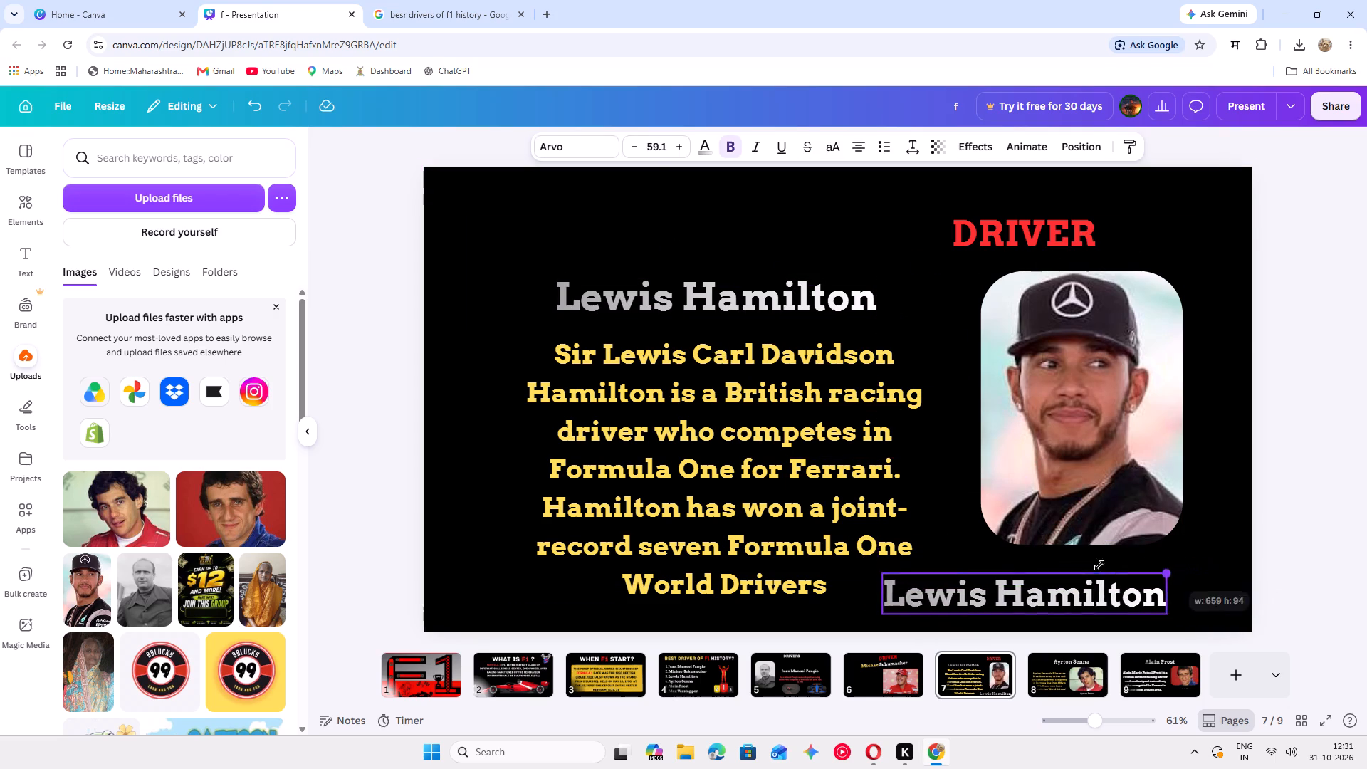
pyautogui.moveTo(1099, 565); pyautogui.dragTo(1013, 578)
pyautogui.moveTo(978, 607); pyautogui.dragTo(1059, 590)
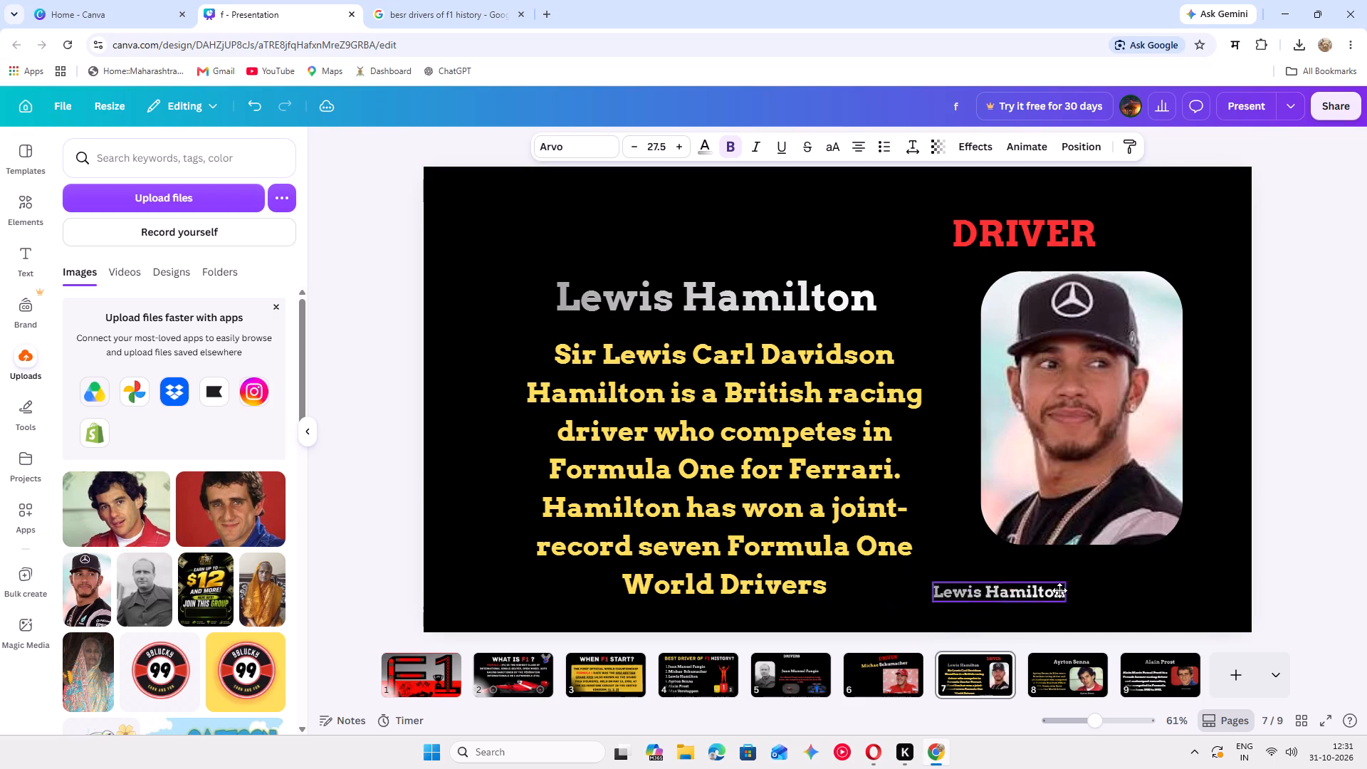
pyautogui.moveTo(1059, 590); pyautogui.dragTo(1110, 578)
pyautogui.click(1260, 572)
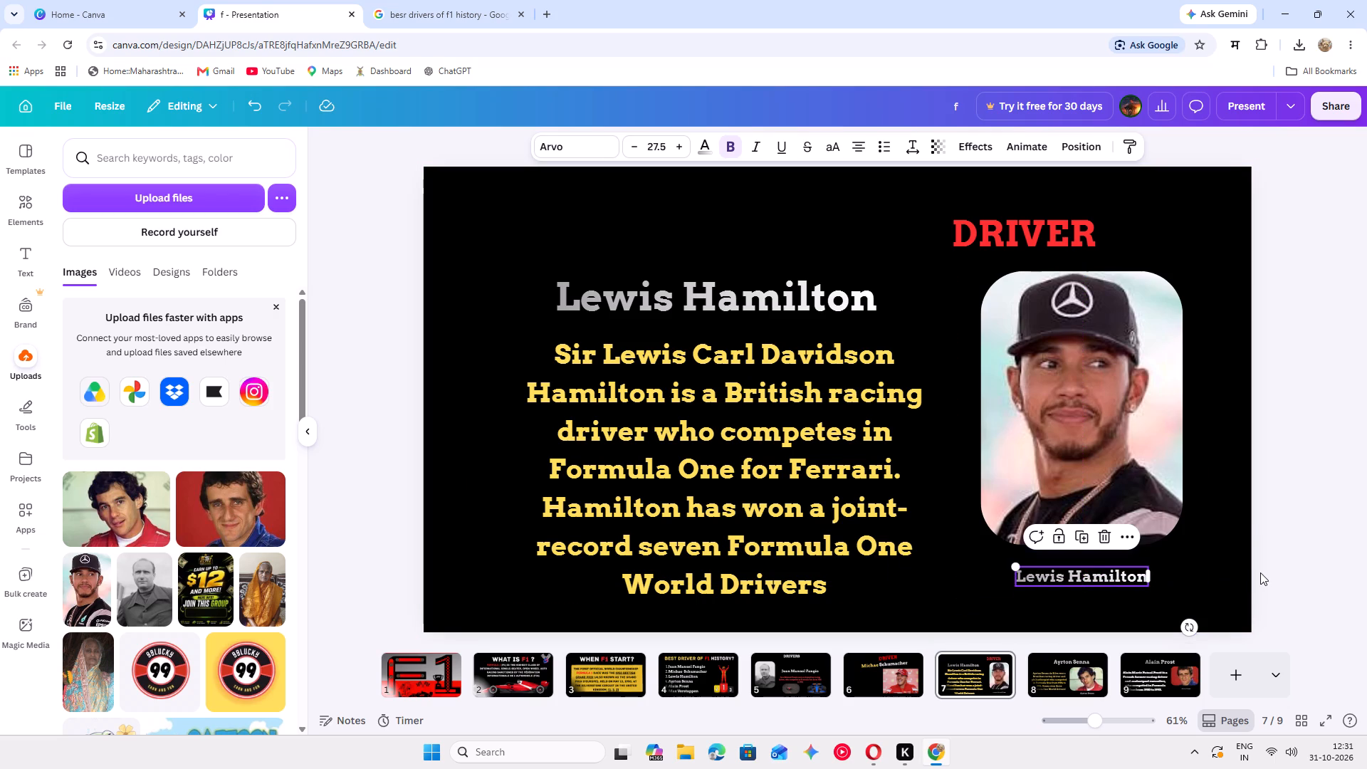
# On slide 6, move the Michael Schumacher photo up to leave room for a caption beneath it.
pyautogui.click(887, 670)
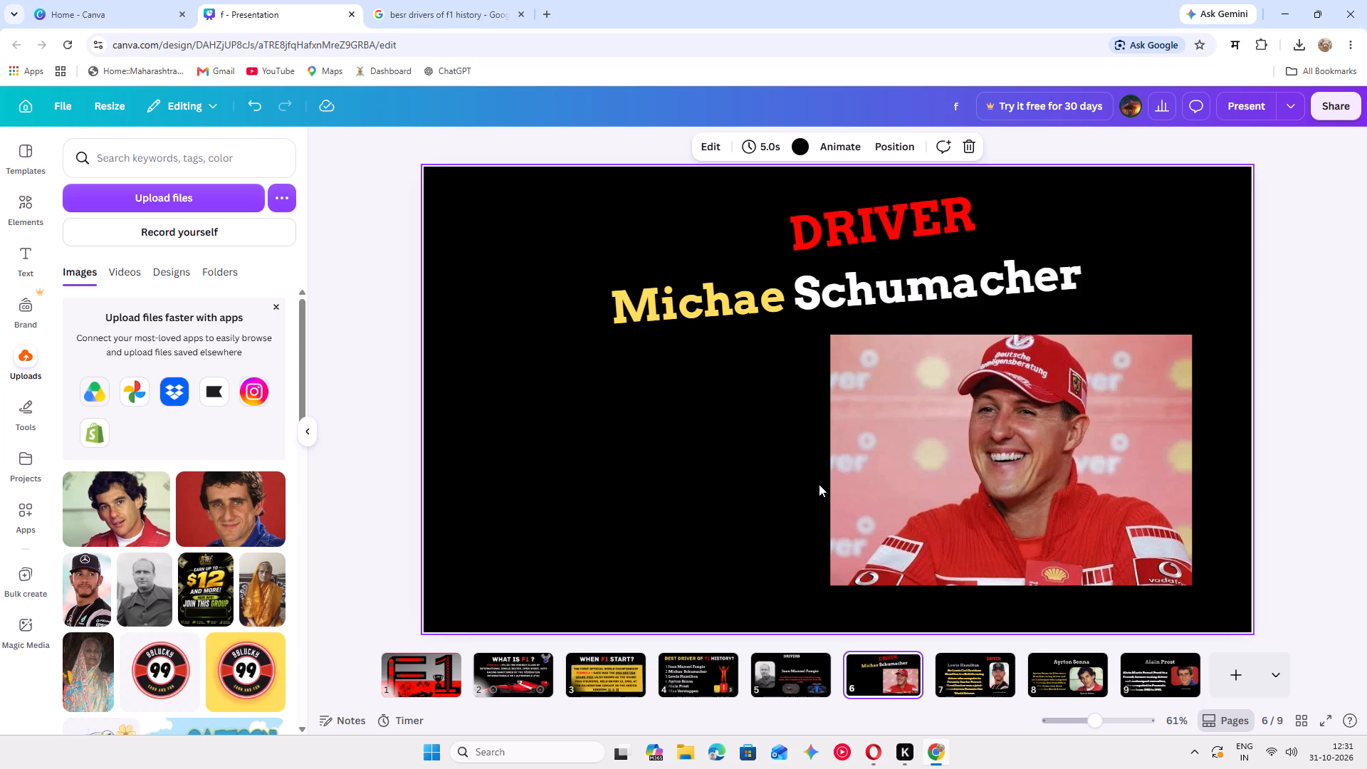
pyautogui.moveTo(941, 434); pyautogui.dragTo(943, 396)
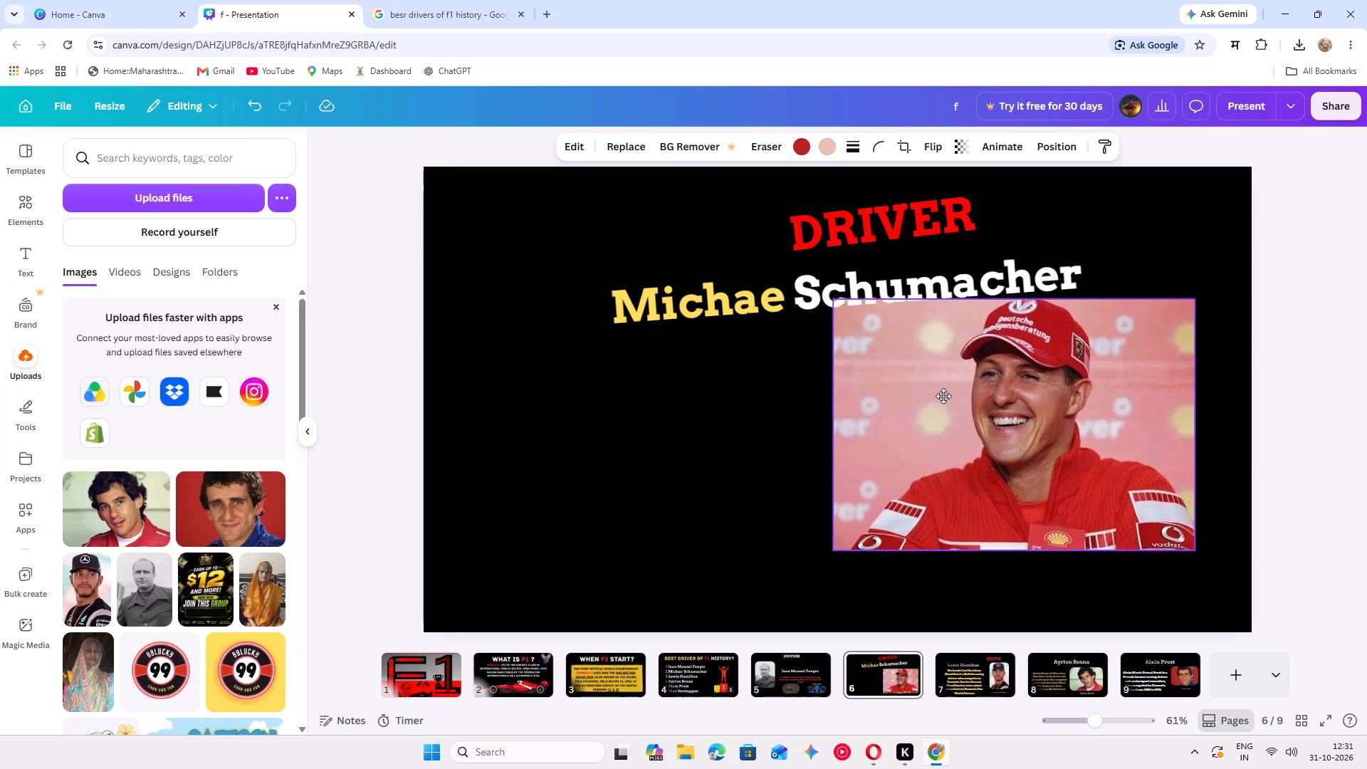
pyautogui.moveTo(943, 396); pyautogui.dragTo(943, 392)
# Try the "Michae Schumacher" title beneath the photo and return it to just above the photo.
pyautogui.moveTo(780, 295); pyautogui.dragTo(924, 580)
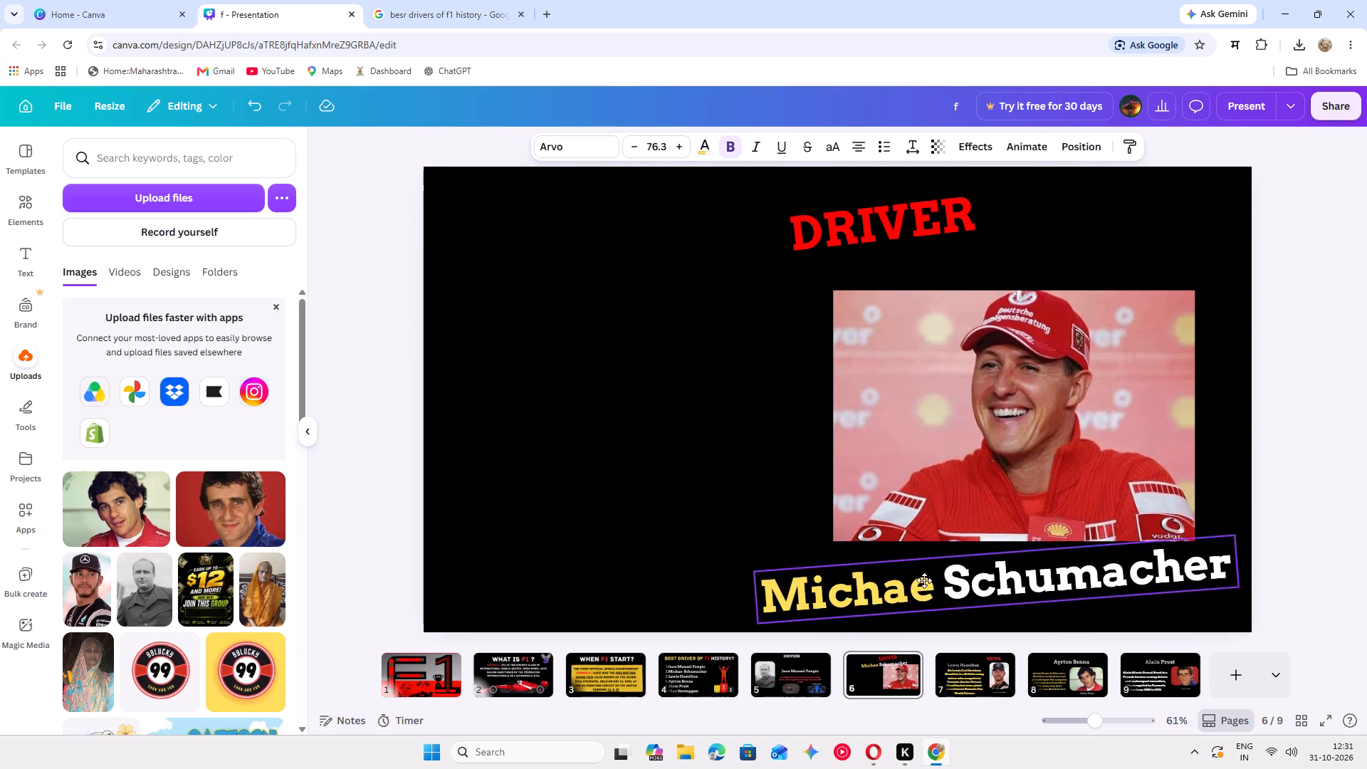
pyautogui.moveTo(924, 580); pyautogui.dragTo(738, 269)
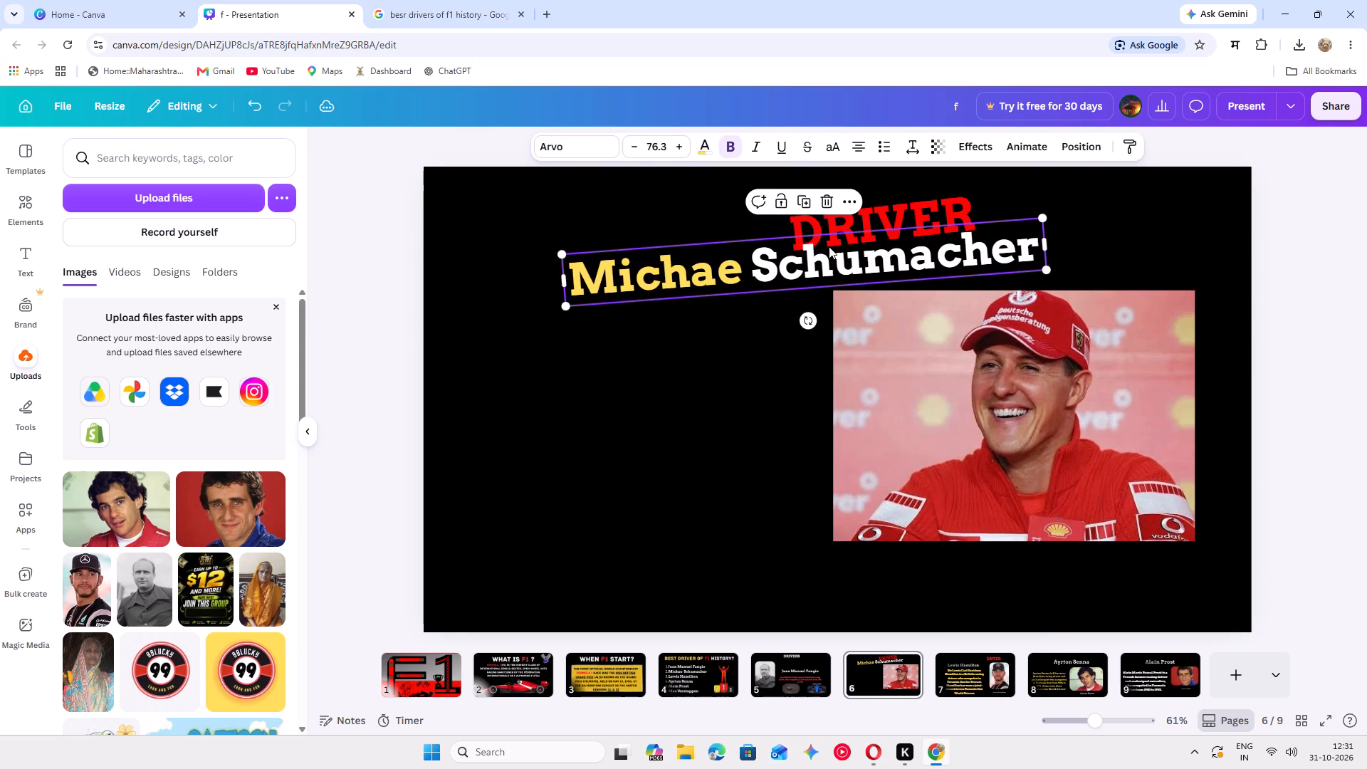
# Move the DRIVER heading up to the top centre of the slide and straighten it to 0° rotation.
pyautogui.moveTo(896, 206); pyautogui.dragTo(842, 189)
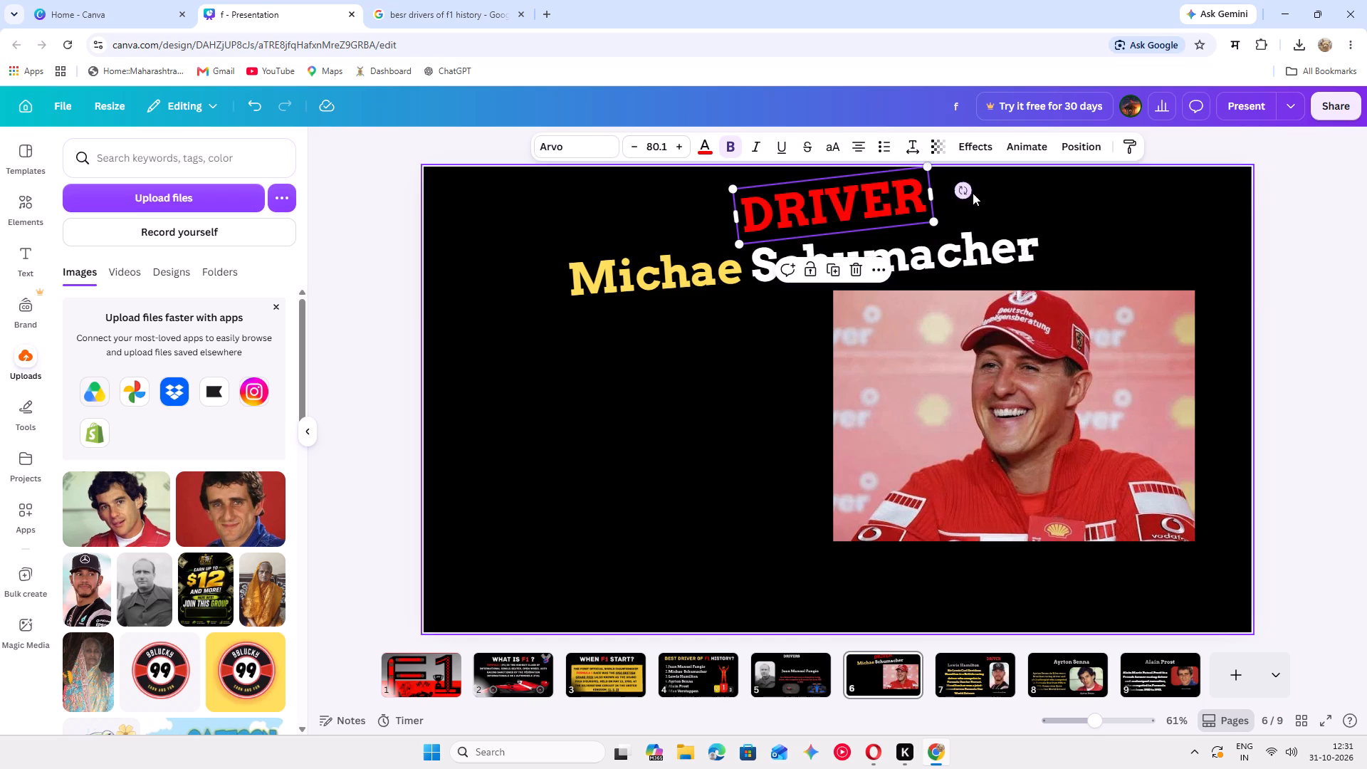
pyautogui.moveTo(970, 193); pyautogui.dragTo(966, 206)
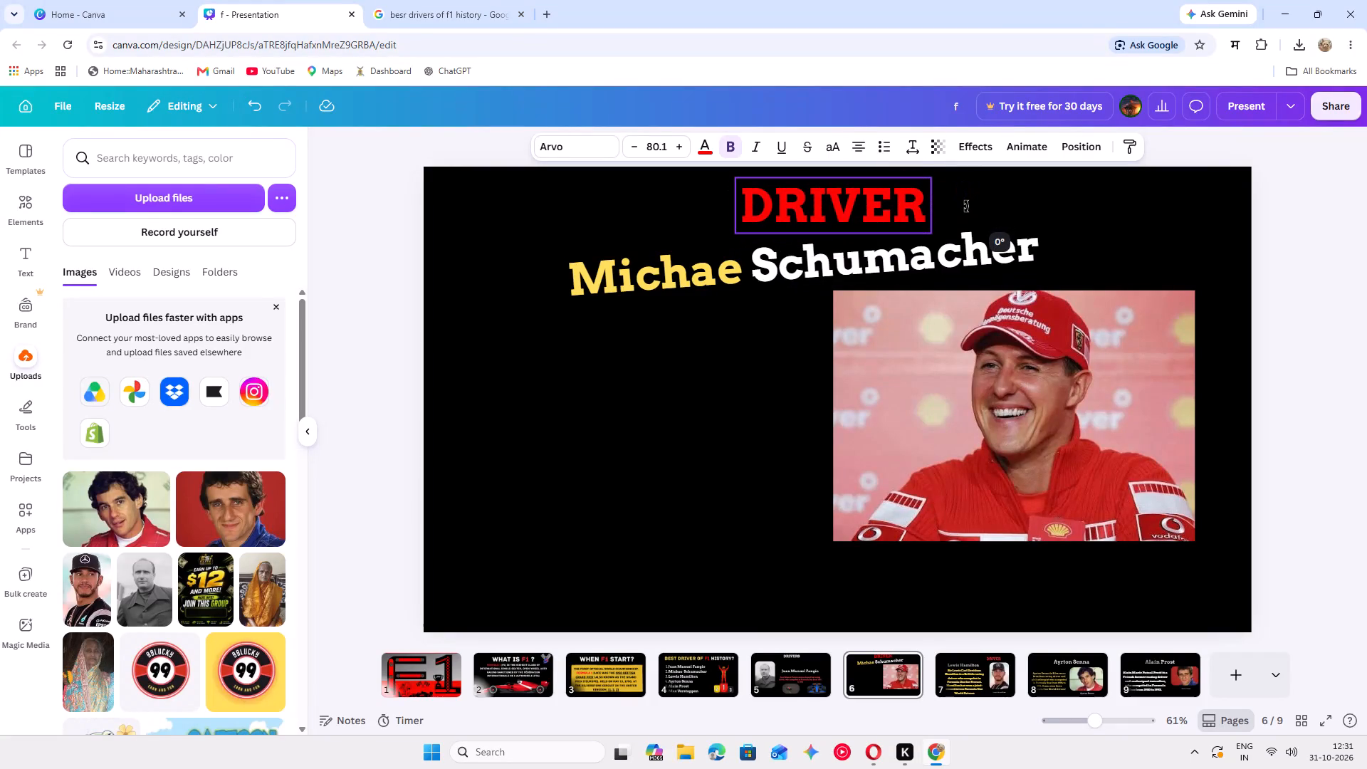
pyautogui.moveTo(966, 206); pyautogui.dragTo(966, 207)
pyautogui.click(1048, 217)
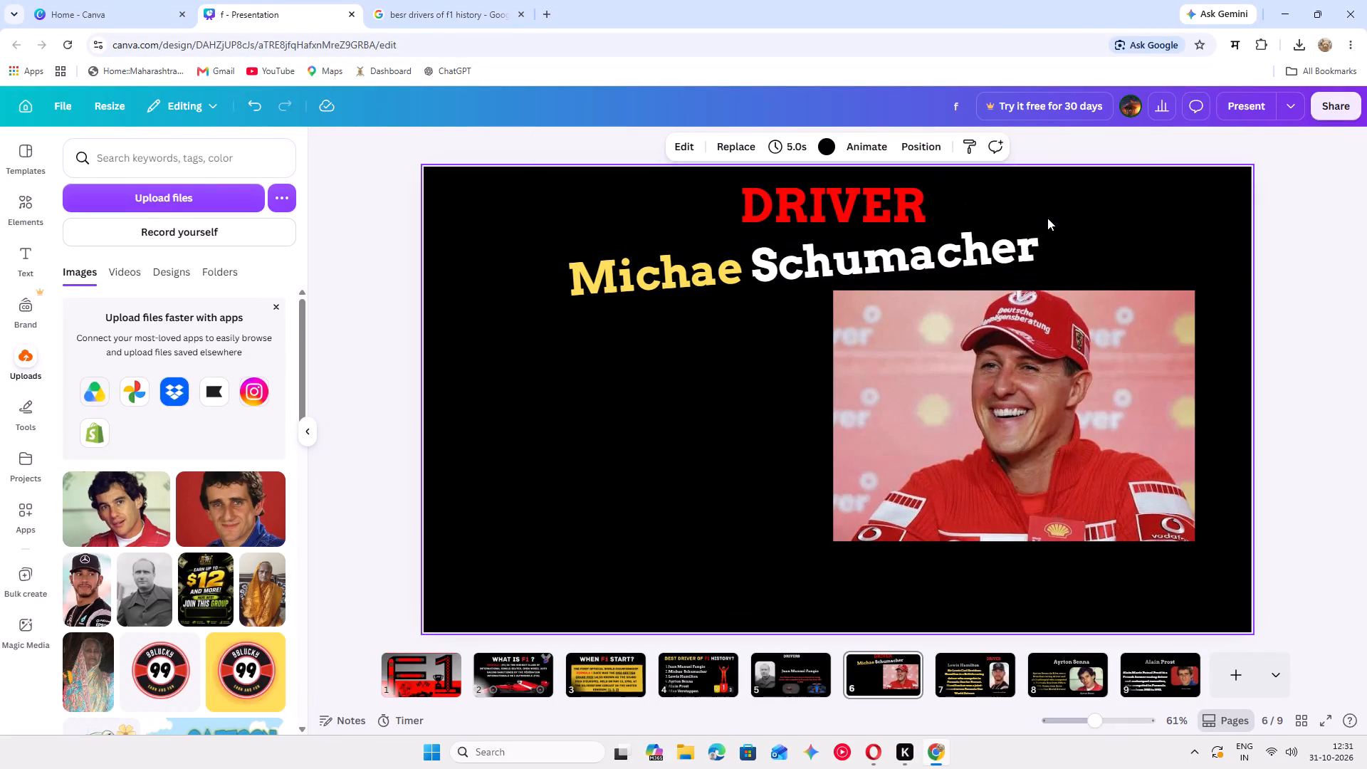
# Shrink the "Michae Schumacher" title to font size 41.5, straighten it horizontally and place it beneath the DRIVER heading.
pyautogui.click(1011, 236)
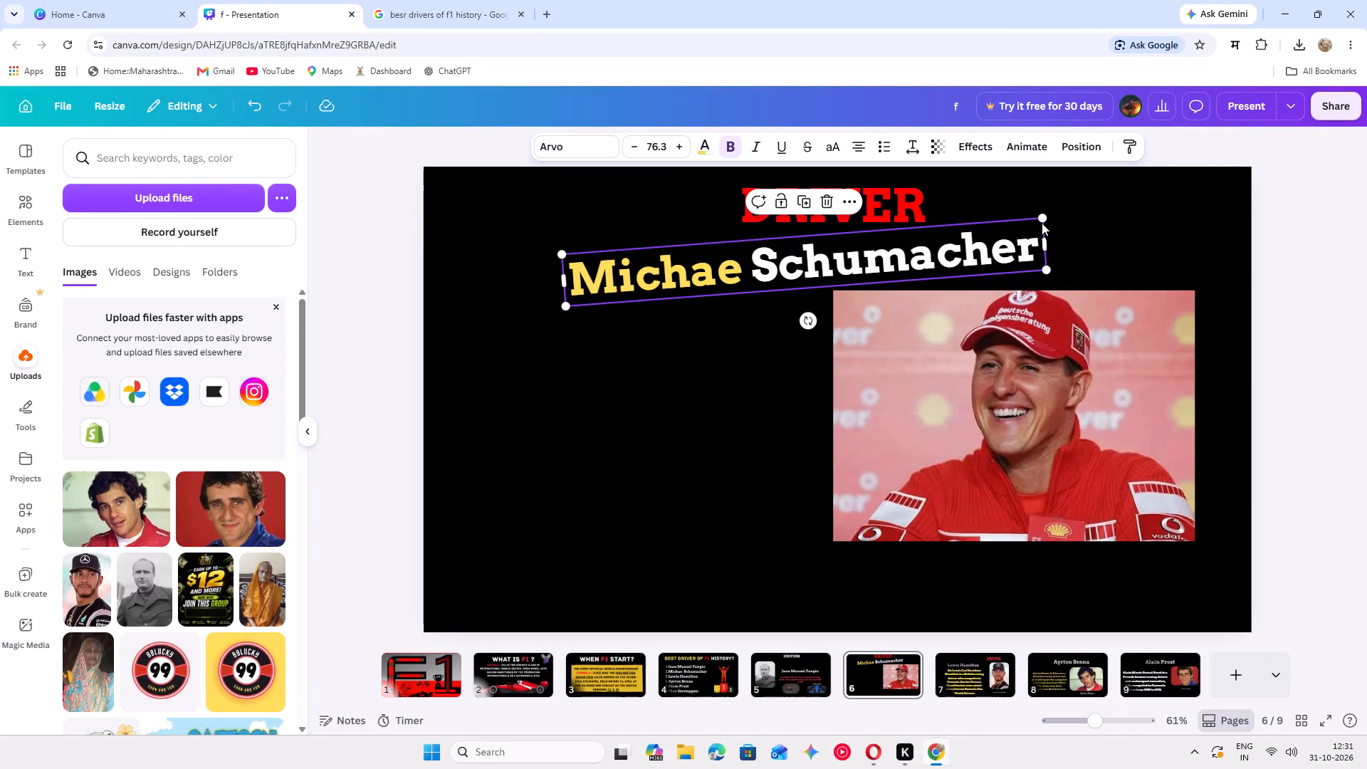
pyautogui.moveTo(1042, 221); pyautogui.dragTo(830, 293)
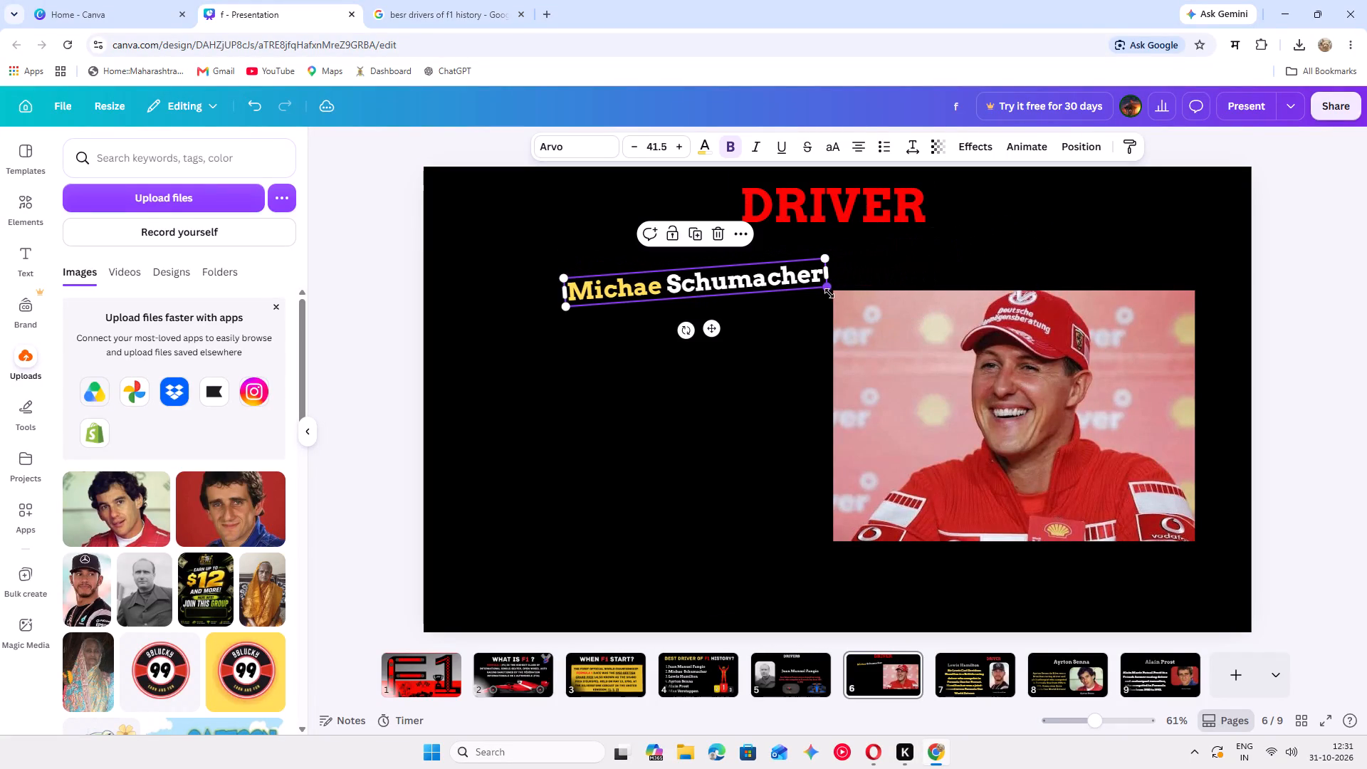
pyautogui.moveTo(686, 331); pyautogui.dragTo(675, 335)
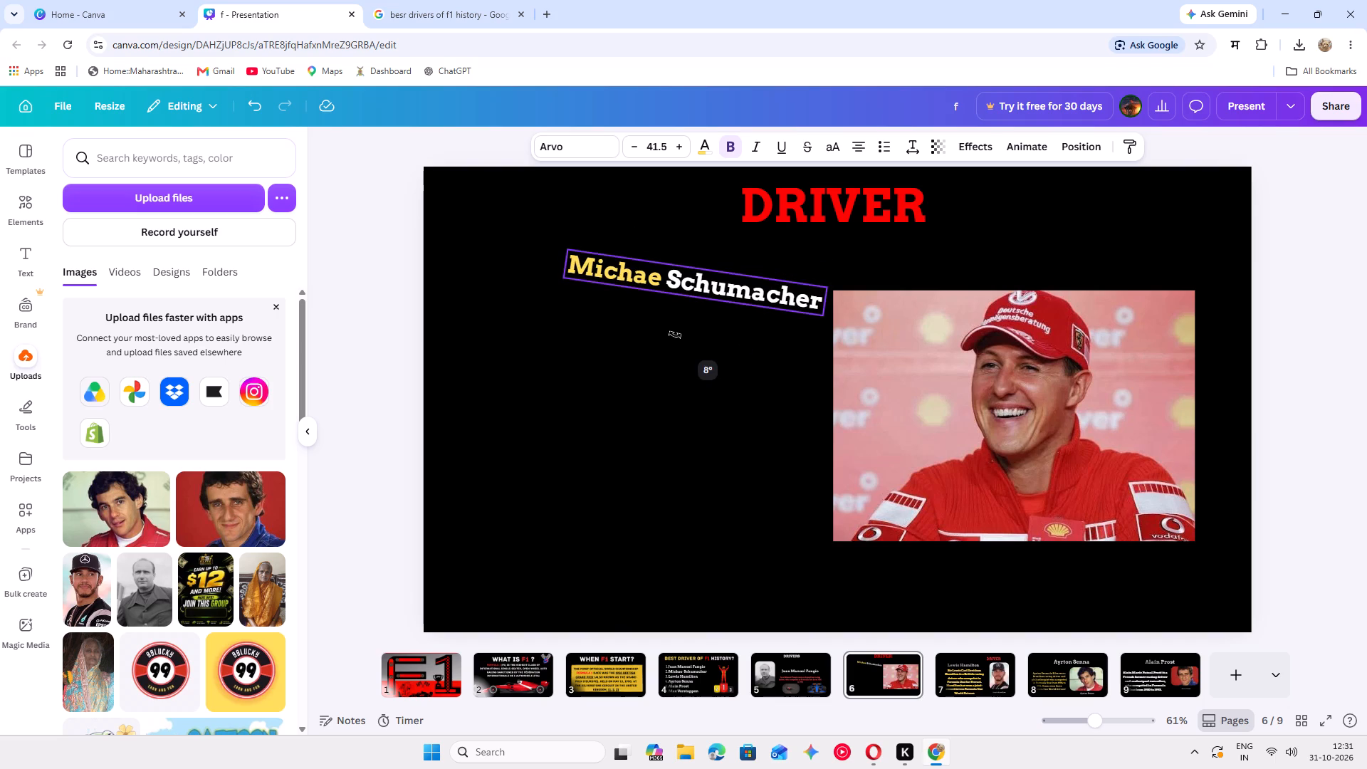
pyautogui.moveTo(675, 335); pyautogui.dragTo(682, 338)
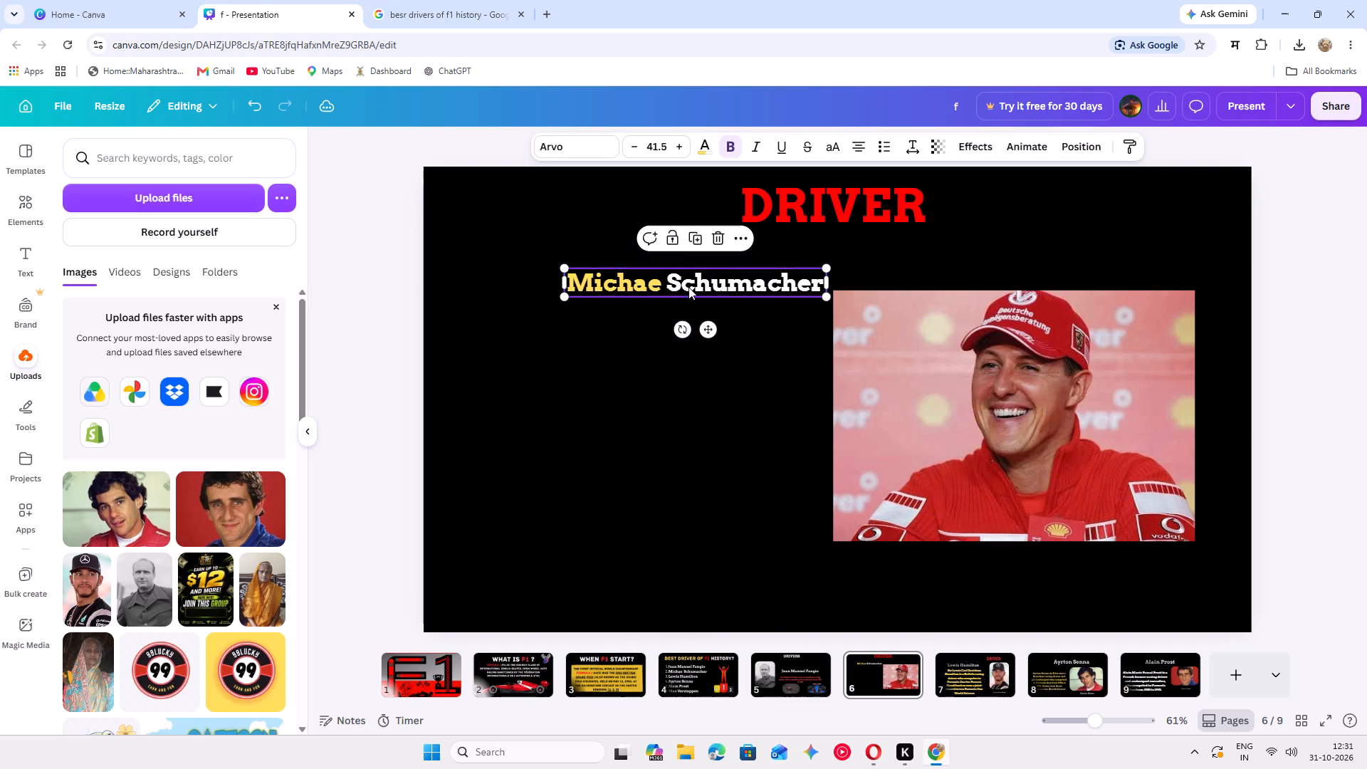
pyautogui.moveTo(692, 286); pyautogui.dragTo(861, 263)
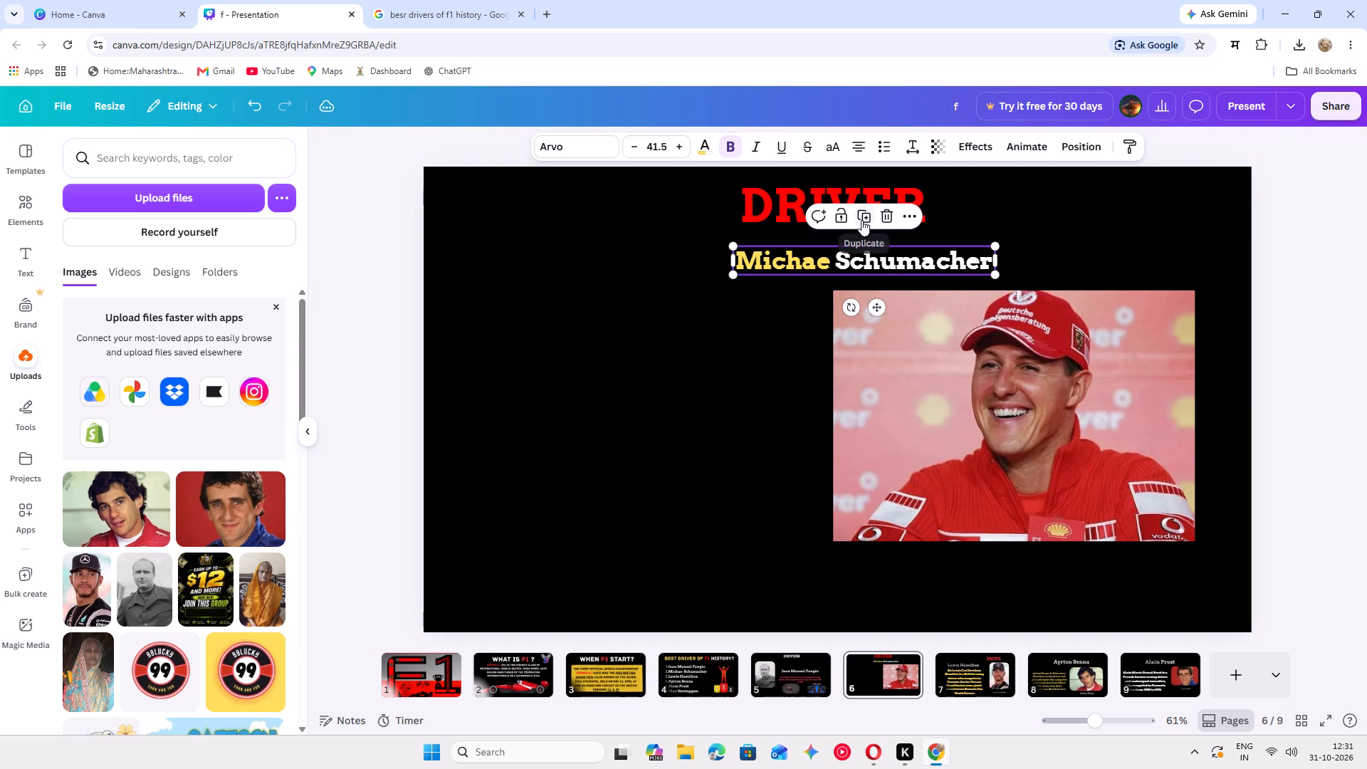
# Duplicate the "Michae Schumacher" title, shrink the copy to font size 28.3 and centre it as a caption beneath the photo.
pyautogui.click(861, 220)
pyautogui.moveTo(882, 271); pyautogui.dragTo(1002, 581)
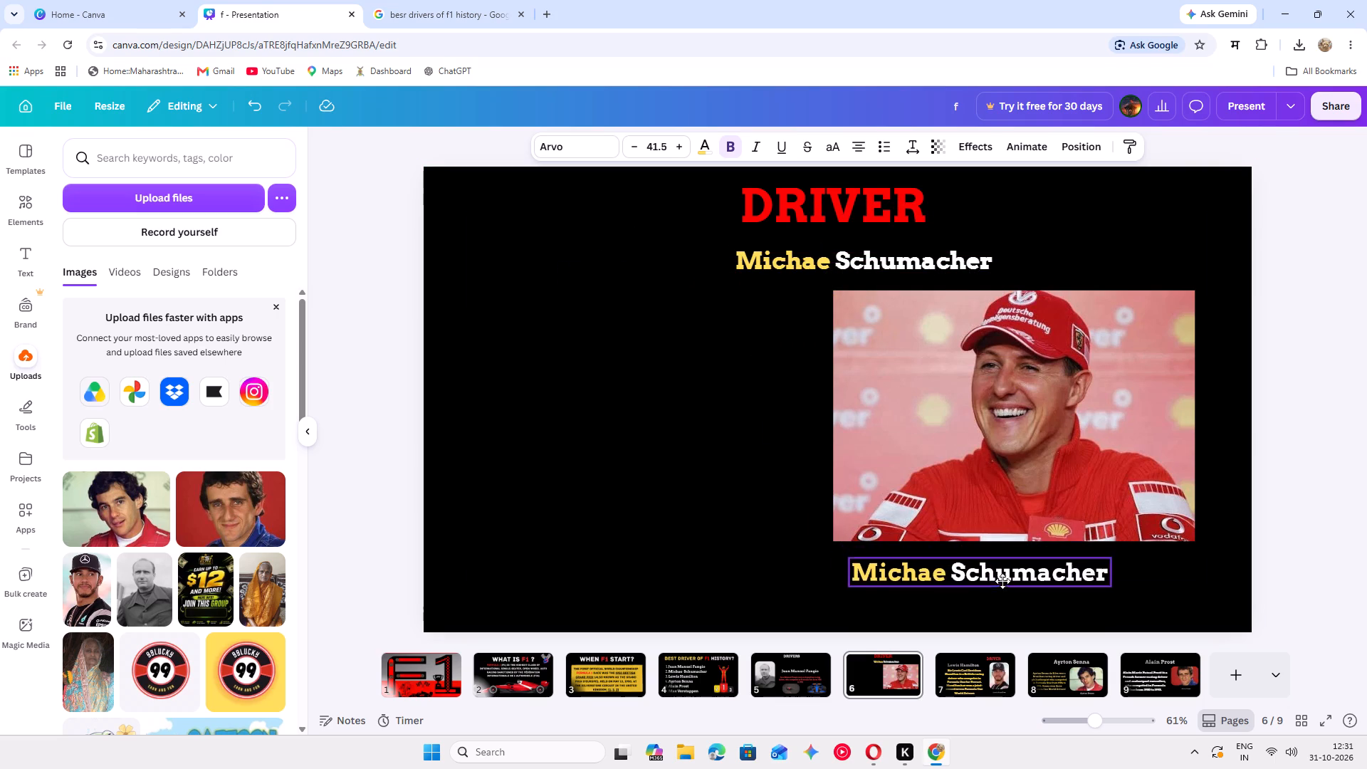
pyautogui.moveTo(1002, 581); pyautogui.dragTo(1013, 584)
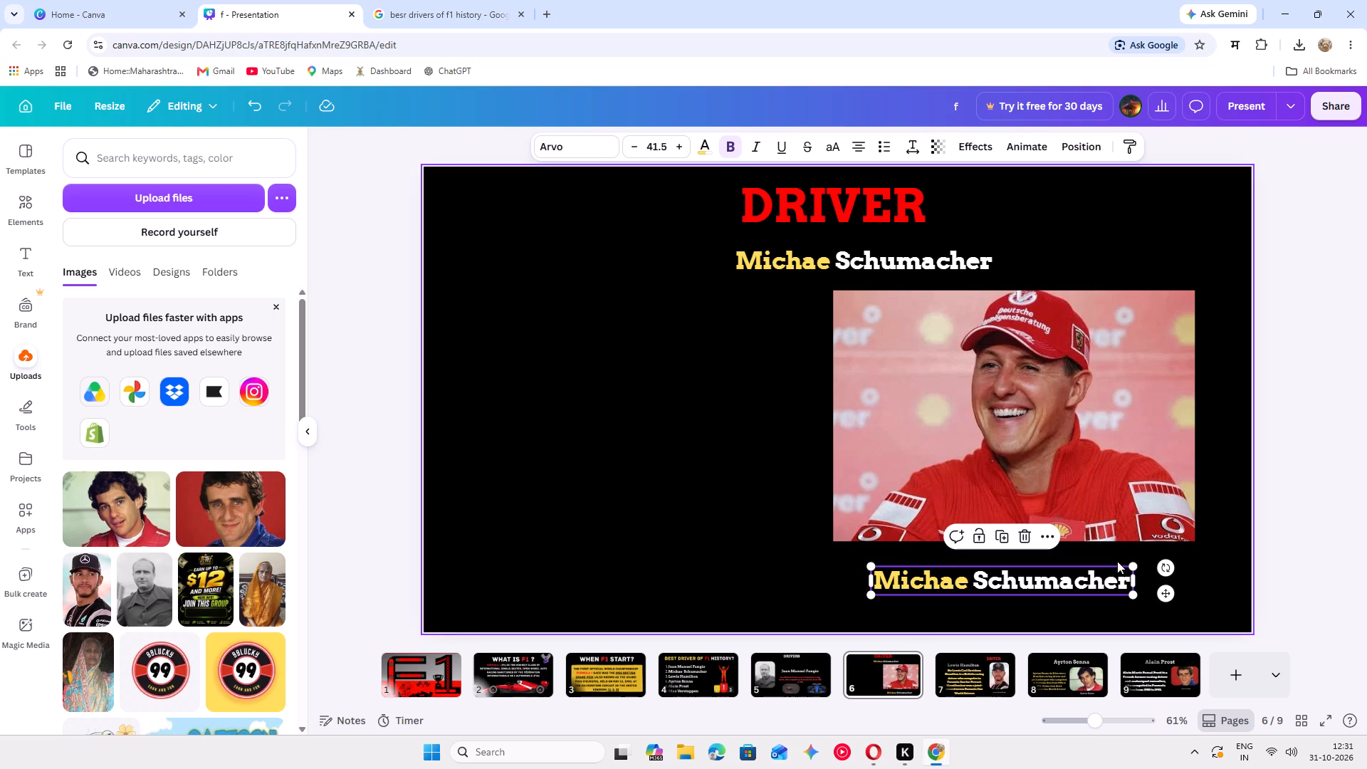
pyautogui.moveTo(1136, 565); pyautogui.dragTo(1052, 569)
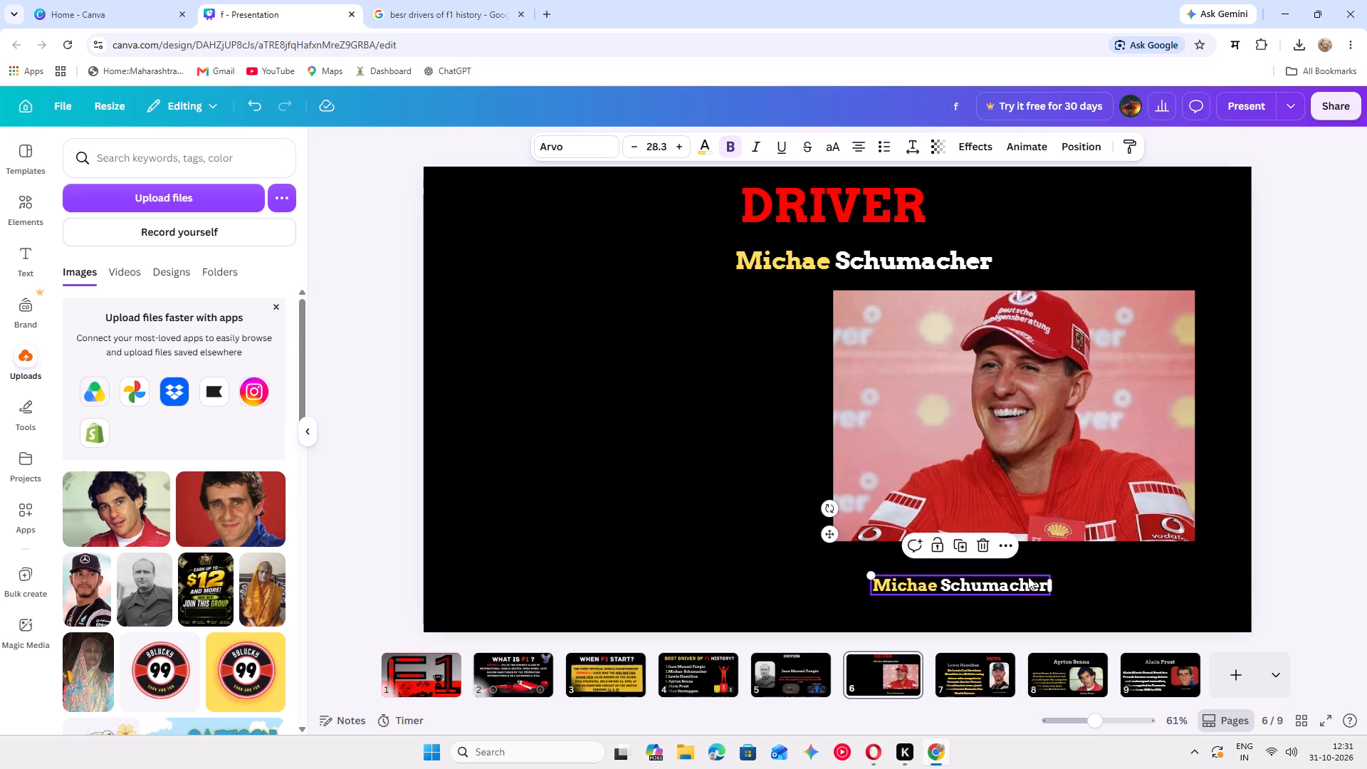
pyautogui.click(1107, 570)
pyautogui.moveTo(1039, 582); pyautogui.dragTo(1049, 580)
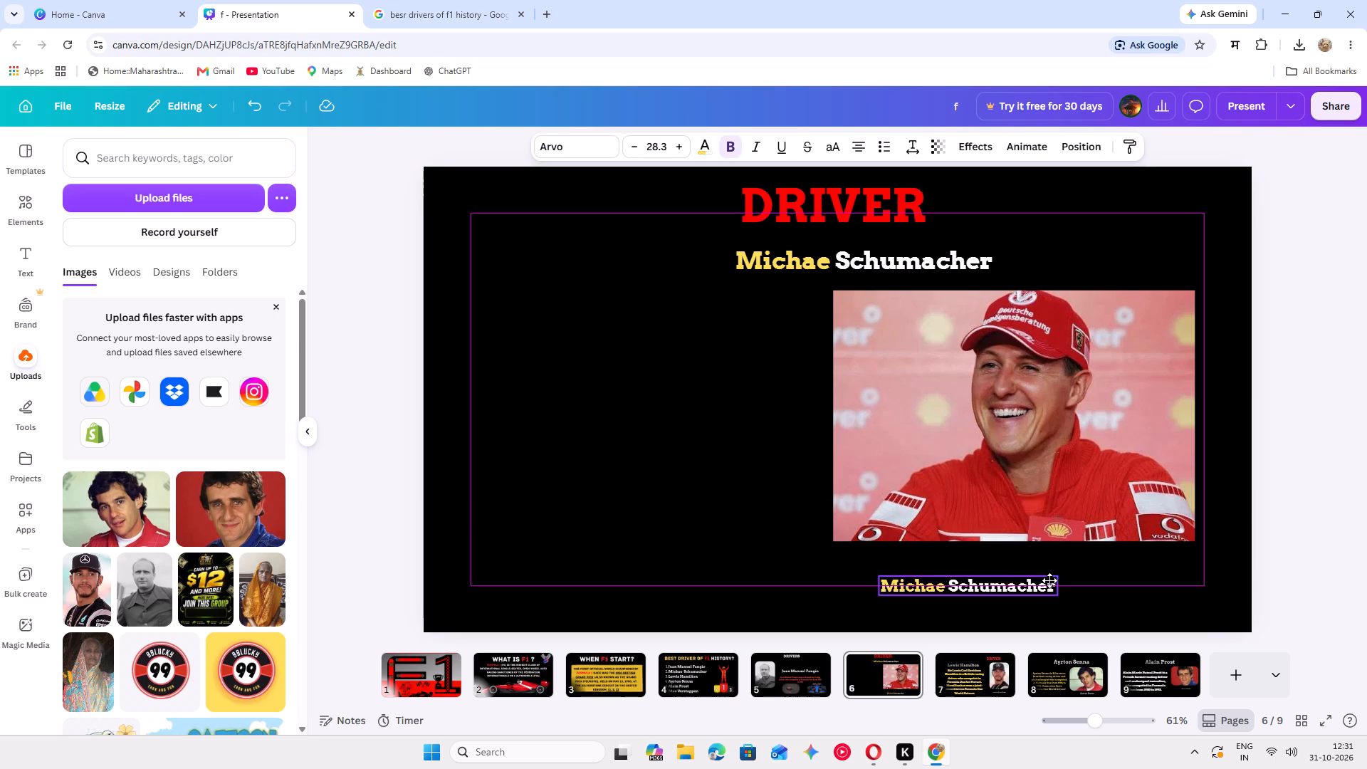
pyautogui.moveTo(1049, 580); pyautogui.dragTo(1104, 570)
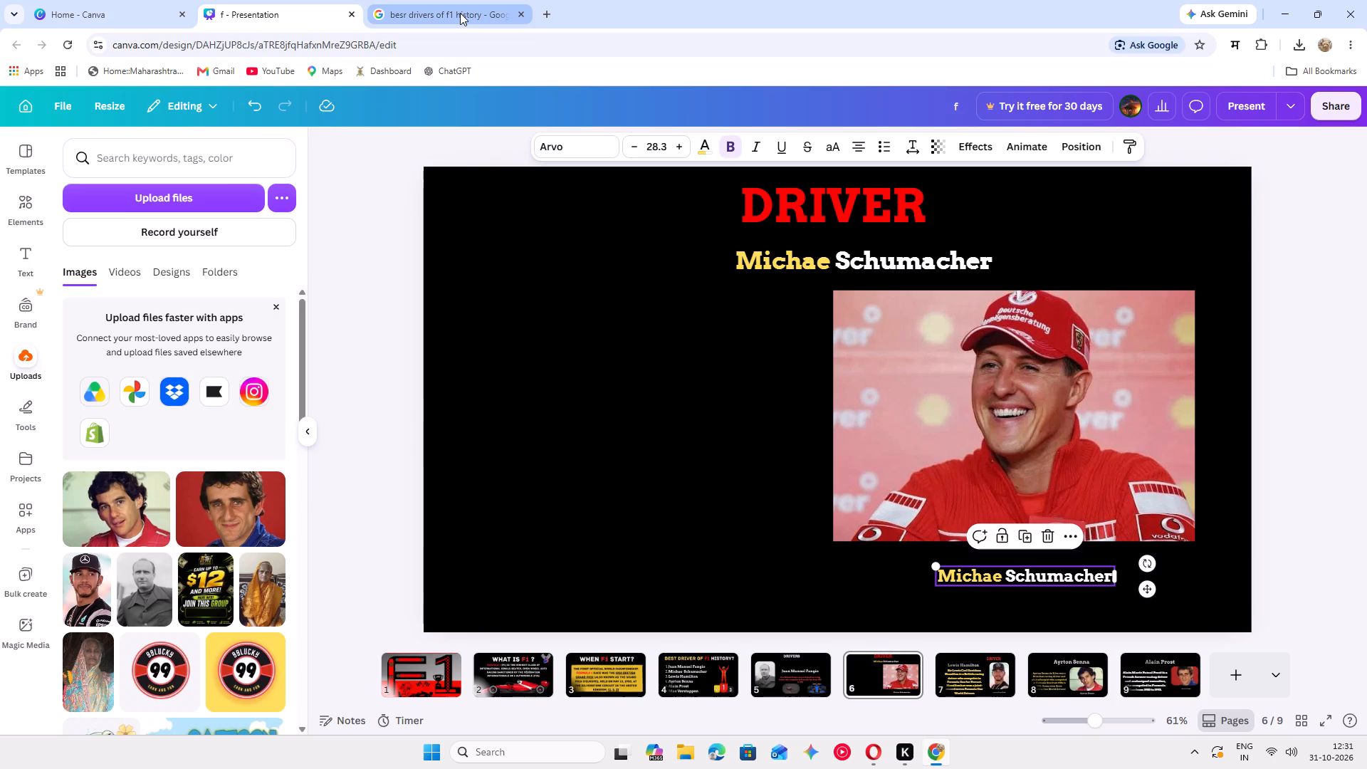
# Copy Michael Schumacher's short description from the Google results and paste it into a new text box on slide 6.
pyautogui.click(460, 13)
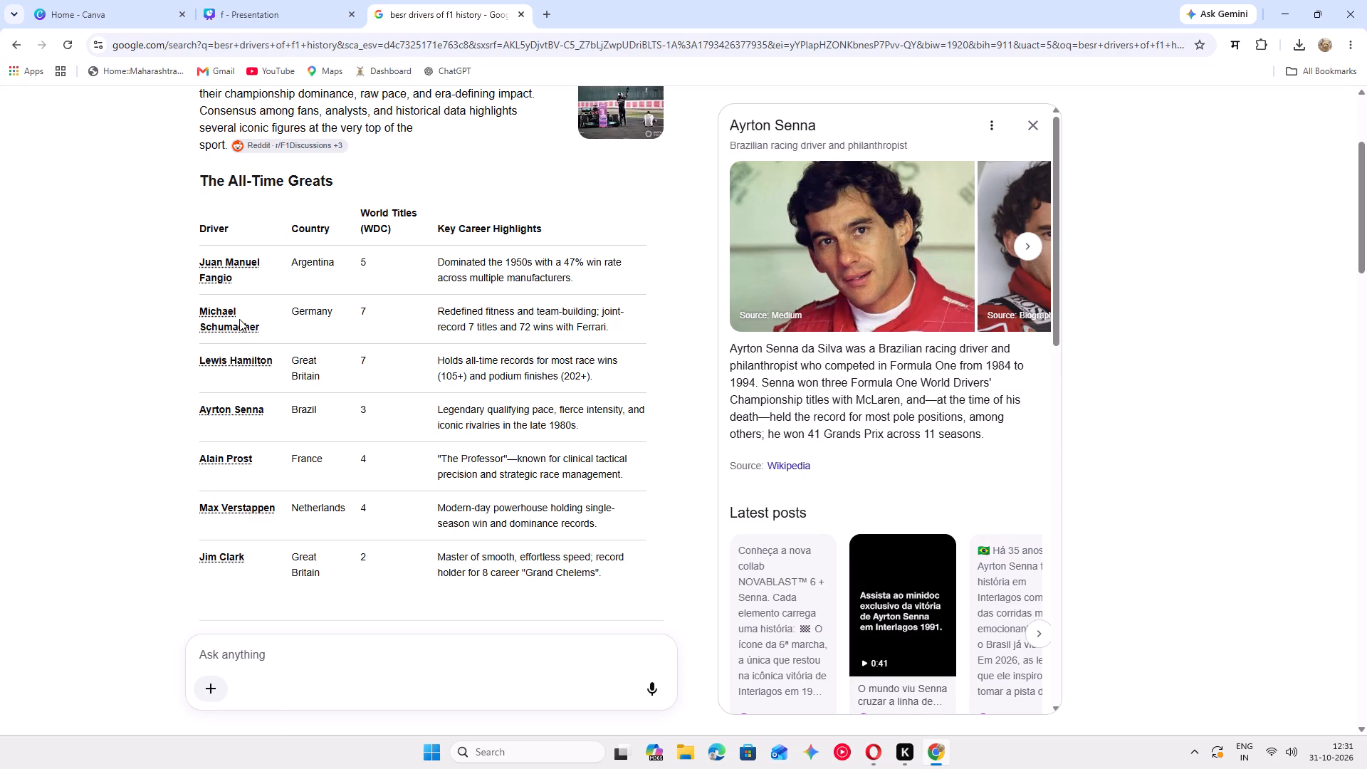
pyautogui.click(243, 330)
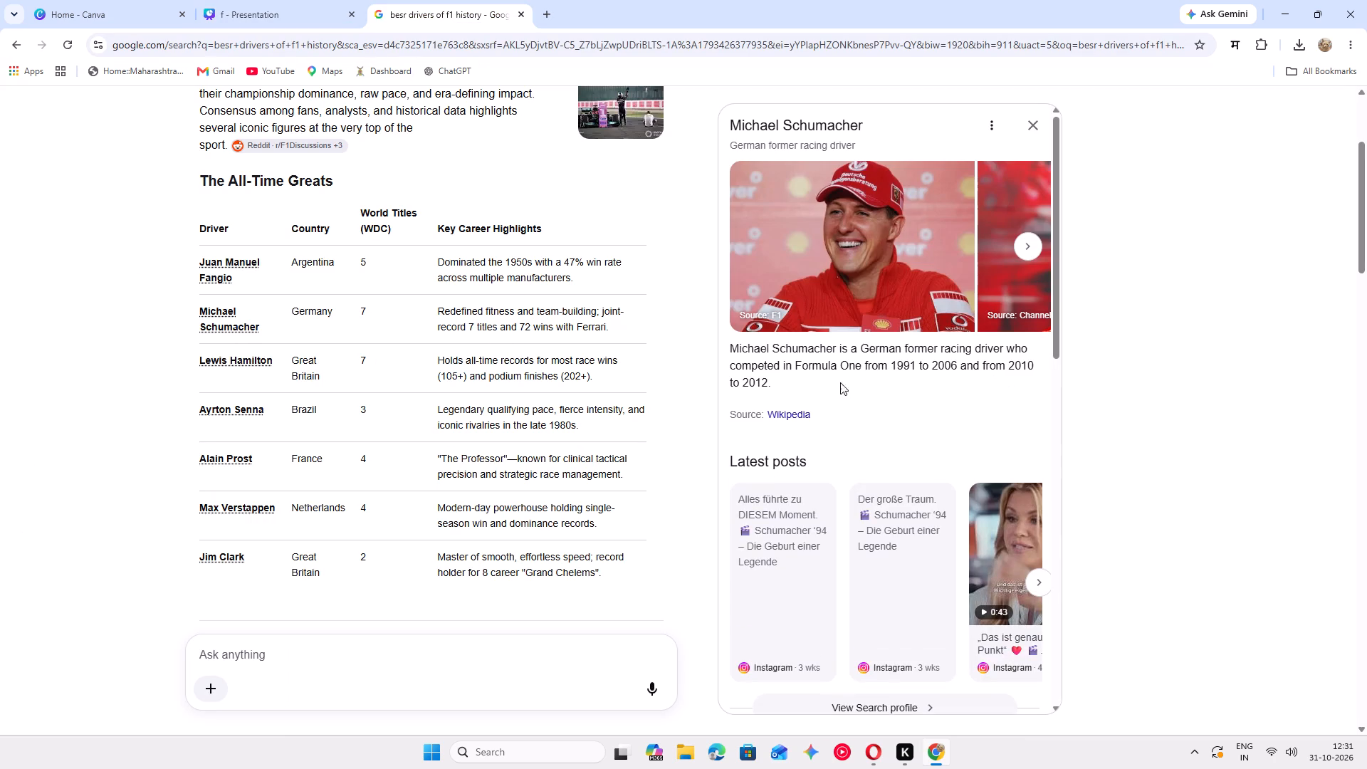
pyautogui.moveTo(778, 386); pyautogui.dragTo(730, 347)
pyautogui.rightClick(750, 355)
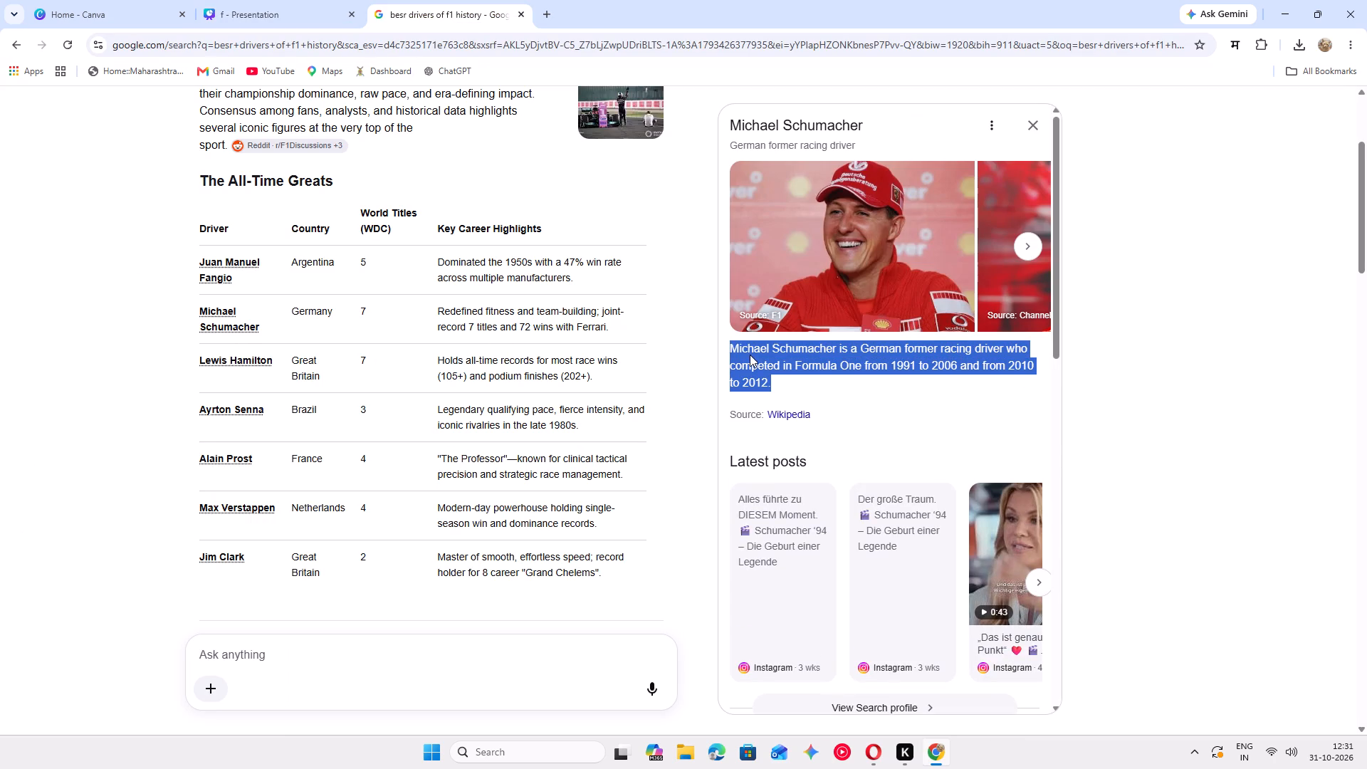
pyautogui.click(778, 370)
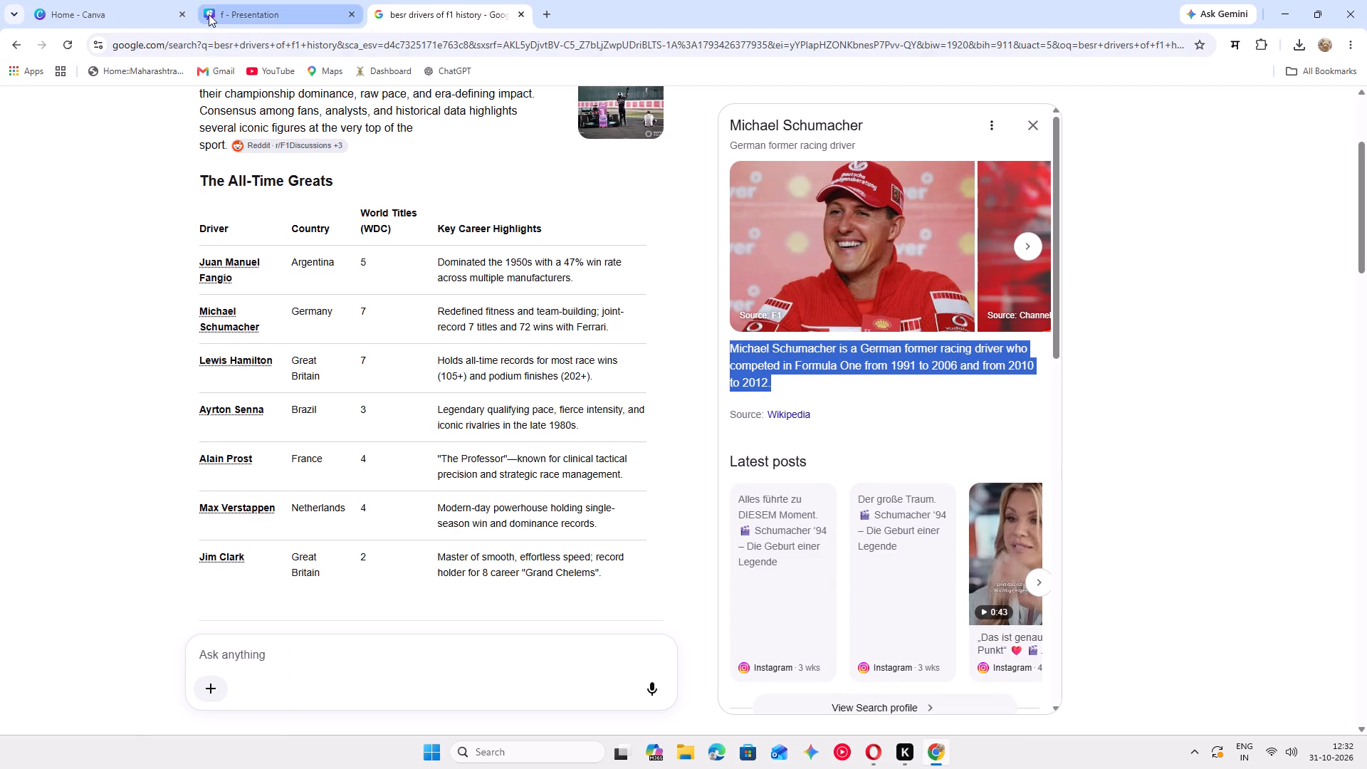
pyautogui.click(209, 14)
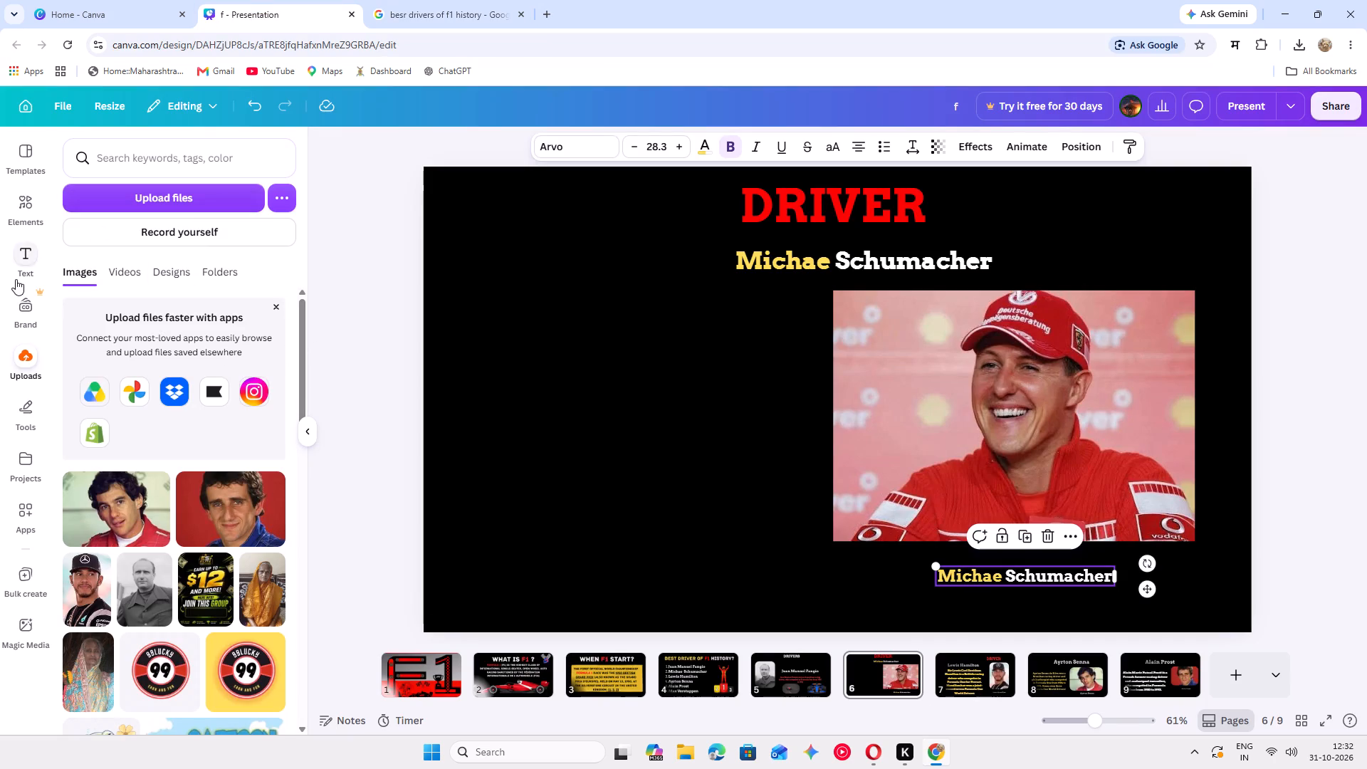
pyautogui.click(20, 258)
pyautogui.click(204, 206)
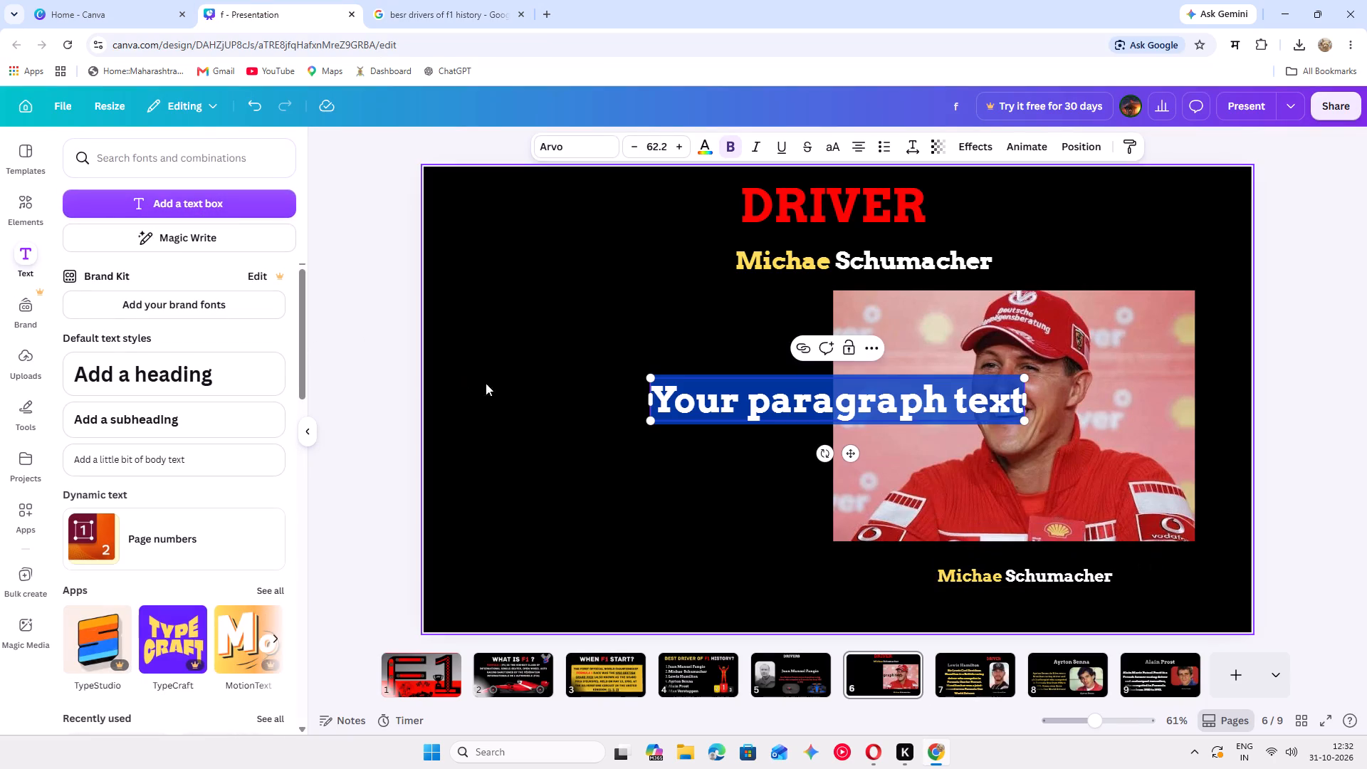
pyautogui.hotkey('ctrl', 'v')
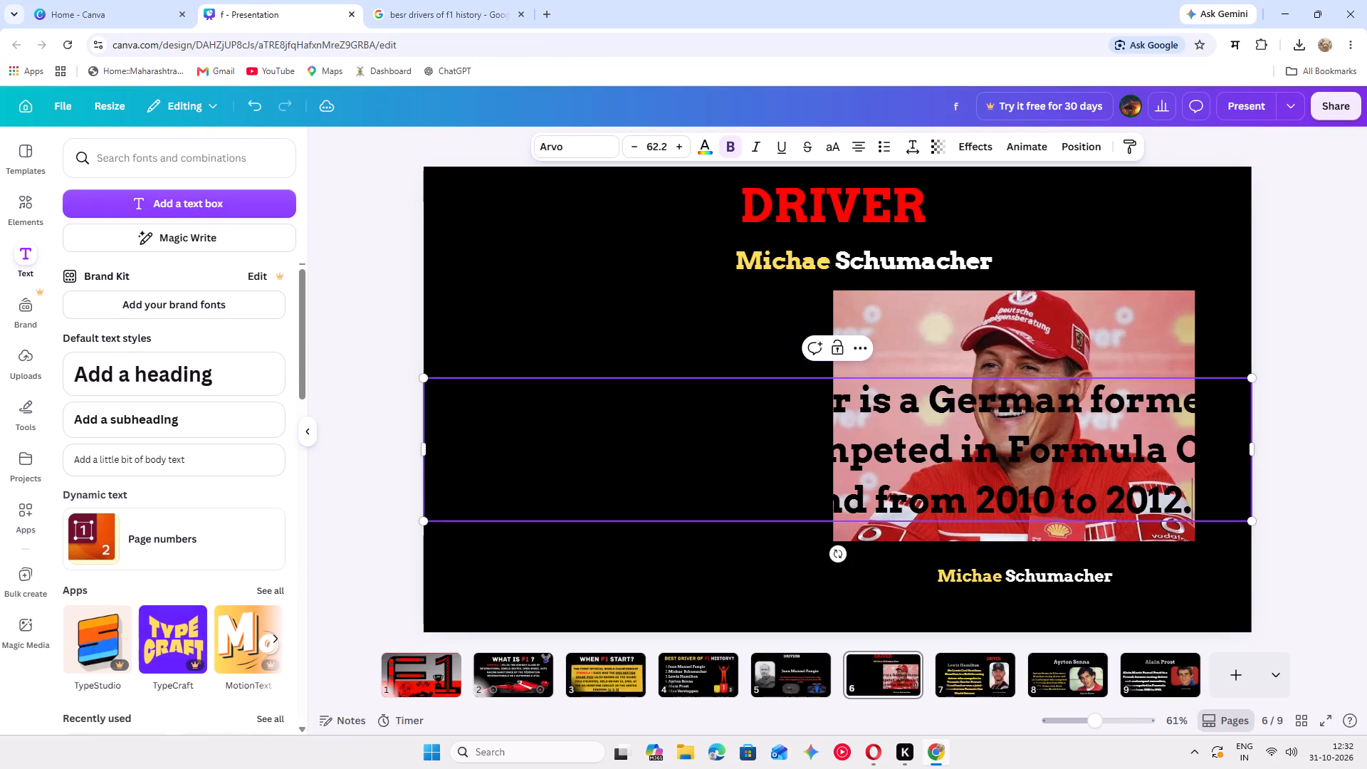
# Recolour all of Michael Schumacher's description text on slide 6 yellow (#ffde59).
pyautogui.click(703, 147)
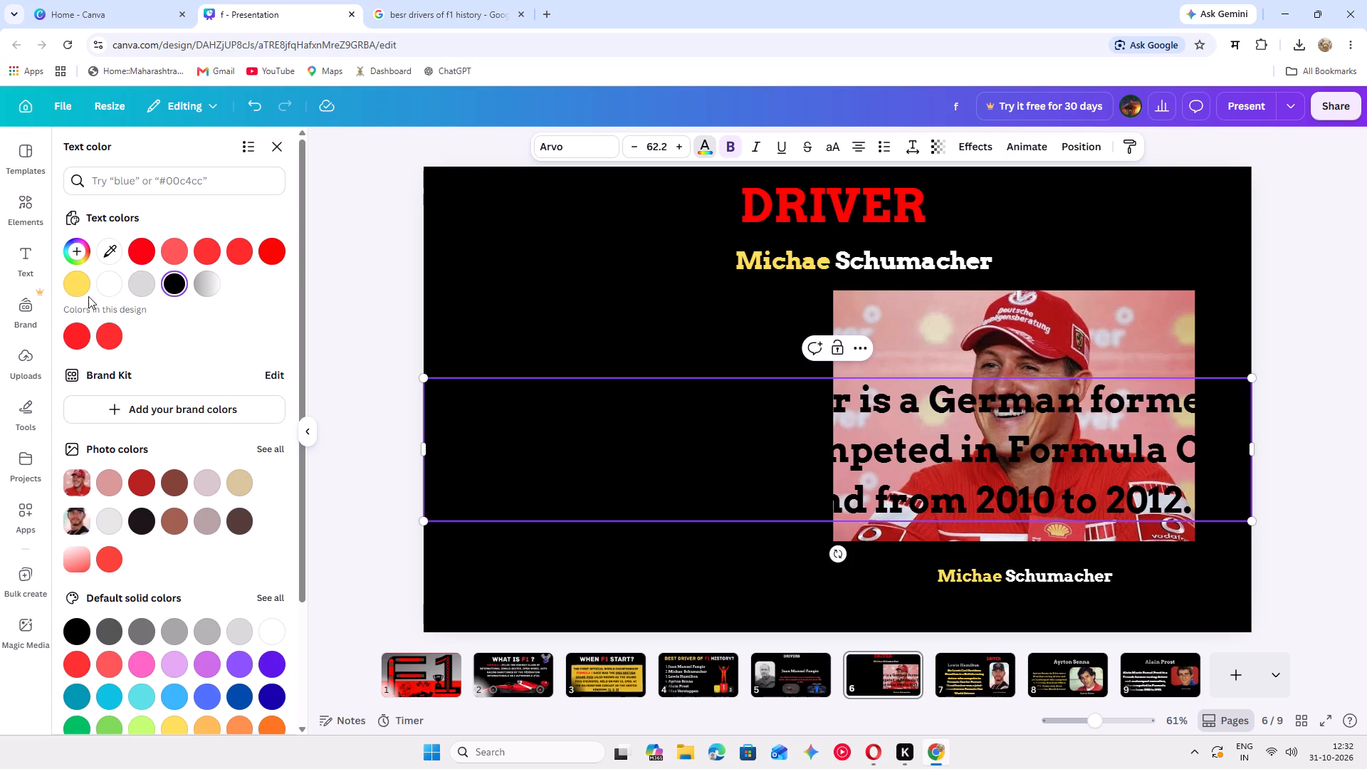
pyautogui.click(83, 283)
pyautogui.click(486, 451)
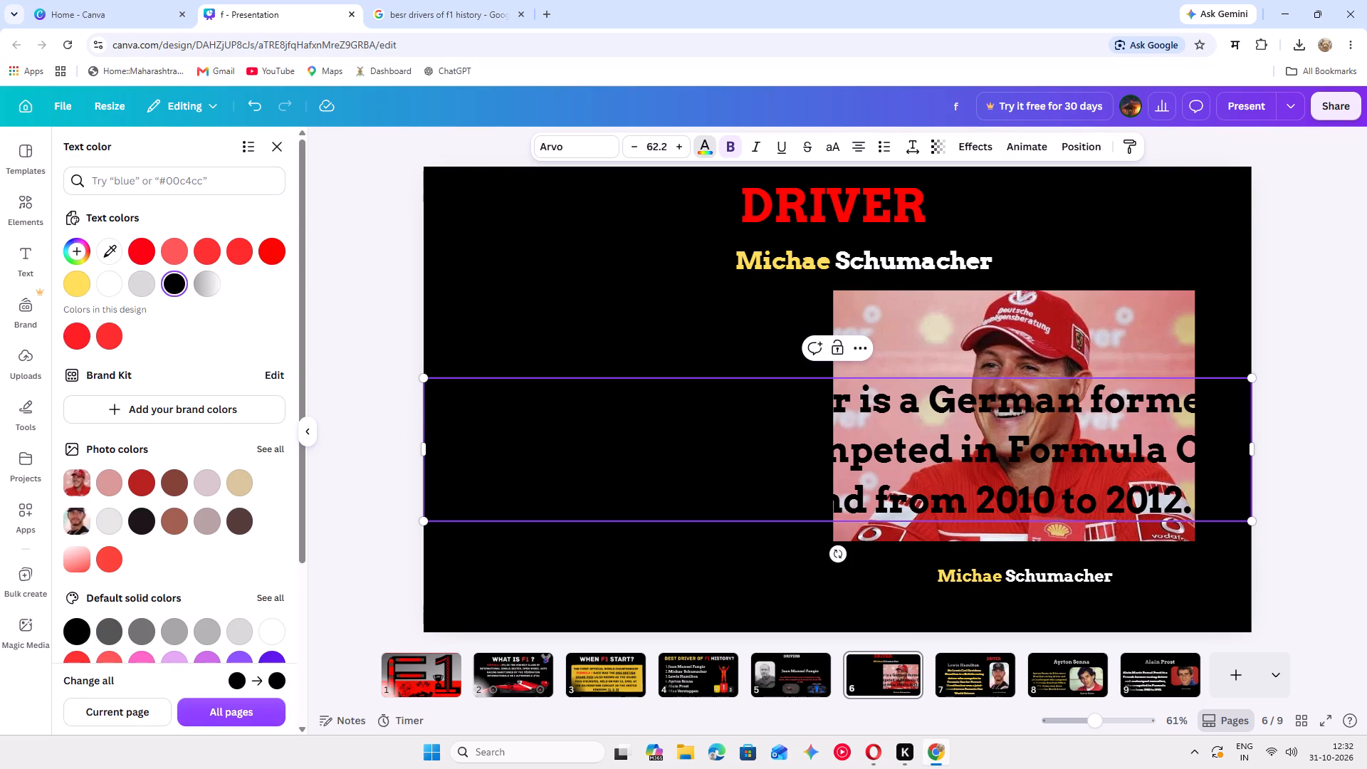
pyautogui.scroll(-3, 179, 498)
pyautogui.click(178, 501)
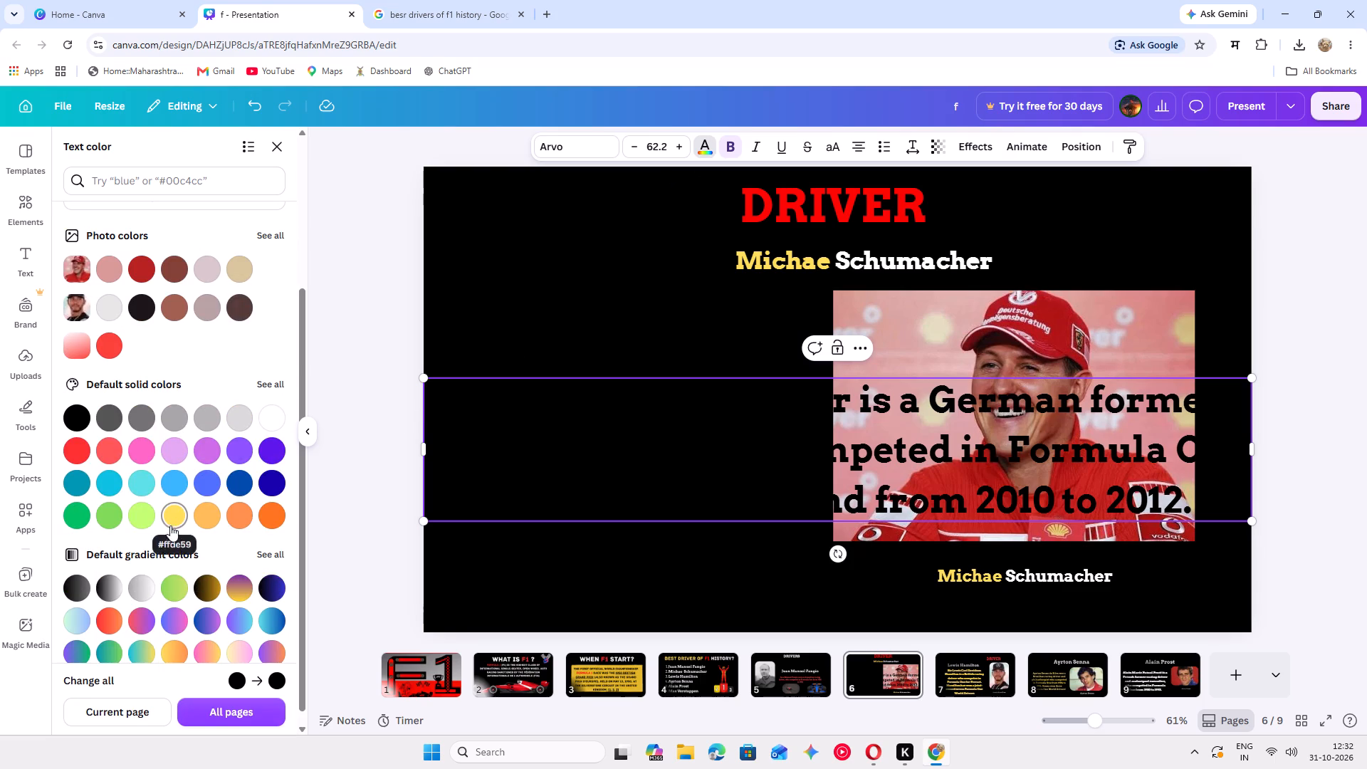
pyautogui.click(169, 527)
pyautogui.moveTo(694, 463); pyautogui.dragTo(599, 463)
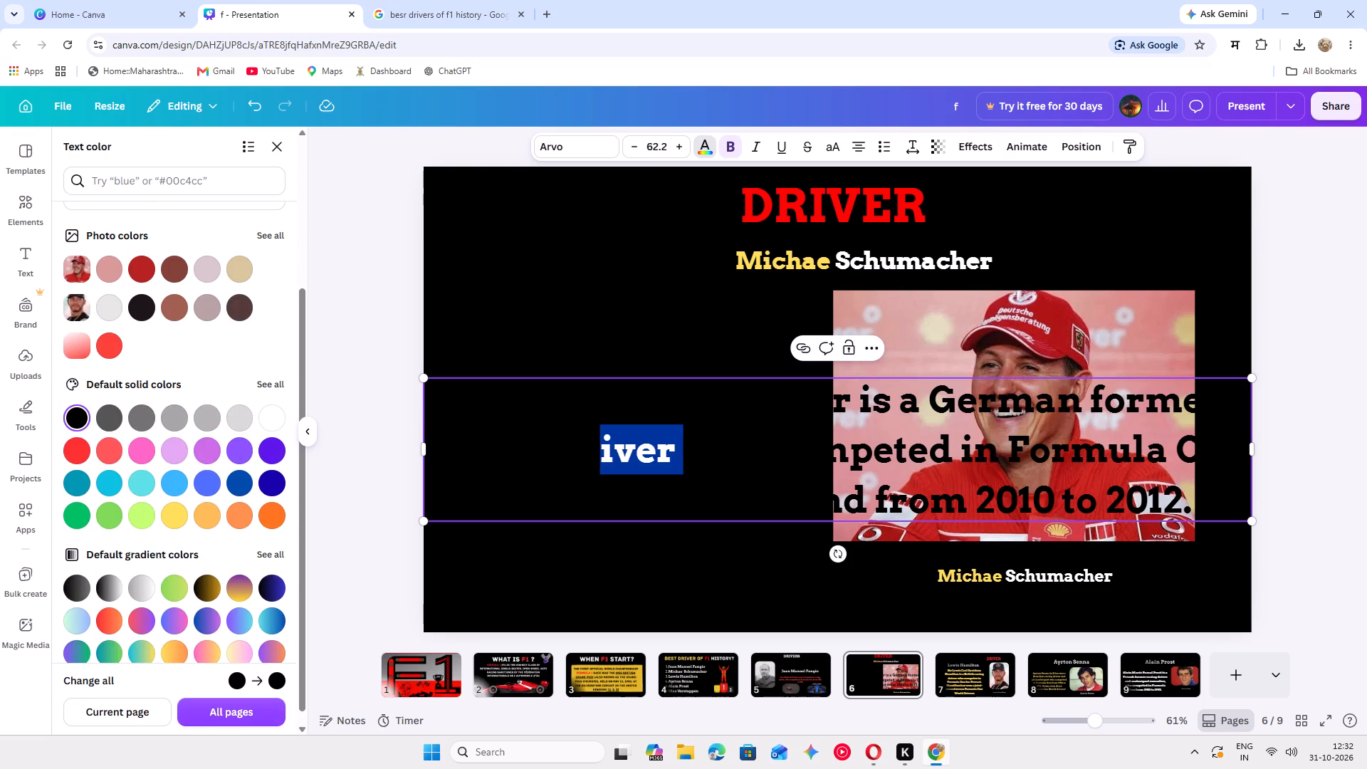
pyautogui.click(669, 484)
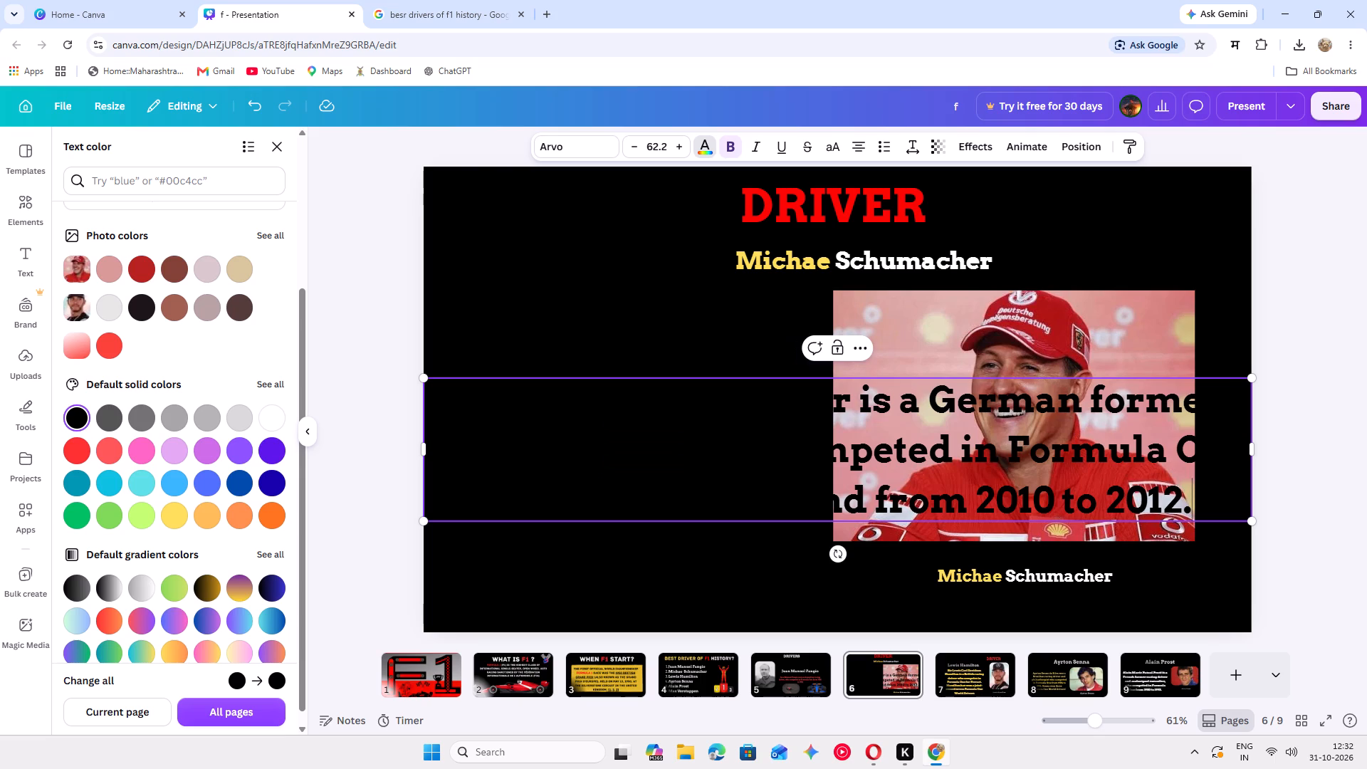
pyautogui.hotkey('ctrl', 'a')
pyautogui.click(174, 516)
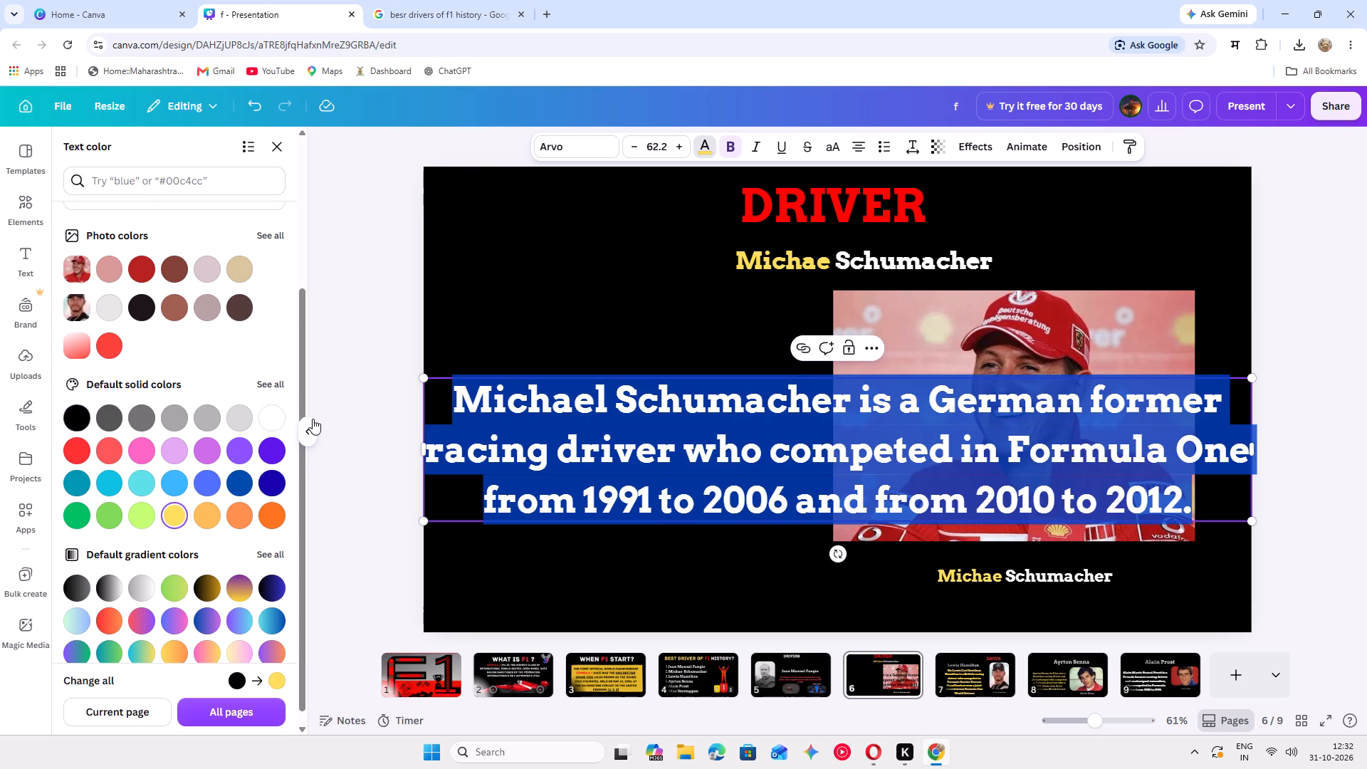
pyautogui.click(357, 356)
pyautogui.click(357, 356)
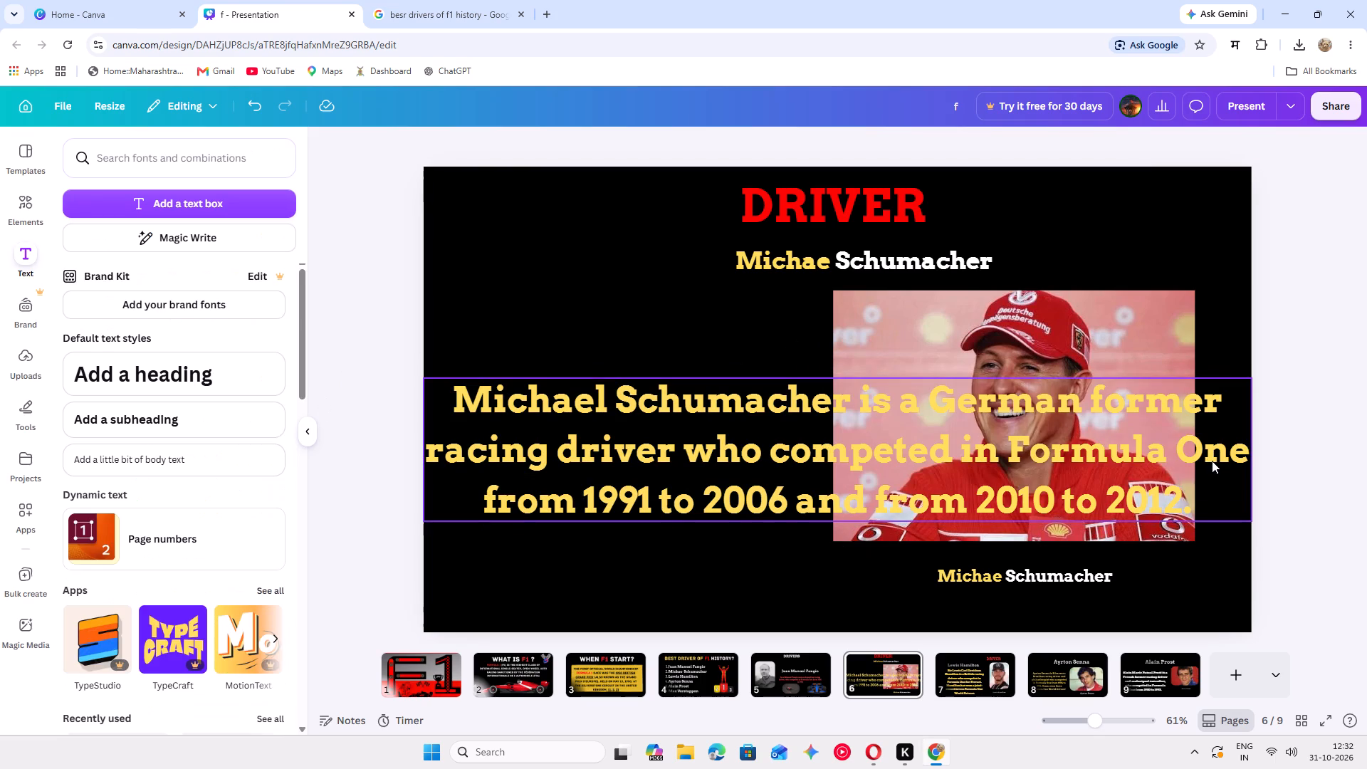
# Shrink Schumacher's description to font size 37.1, narrow its box to wrap over six lines and place it left of the photo.
pyautogui.moveTo(1211, 476); pyautogui.dragTo(1193, 476)
pyautogui.moveTo(1184, 476); pyautogui.dragTo(1161, 476)
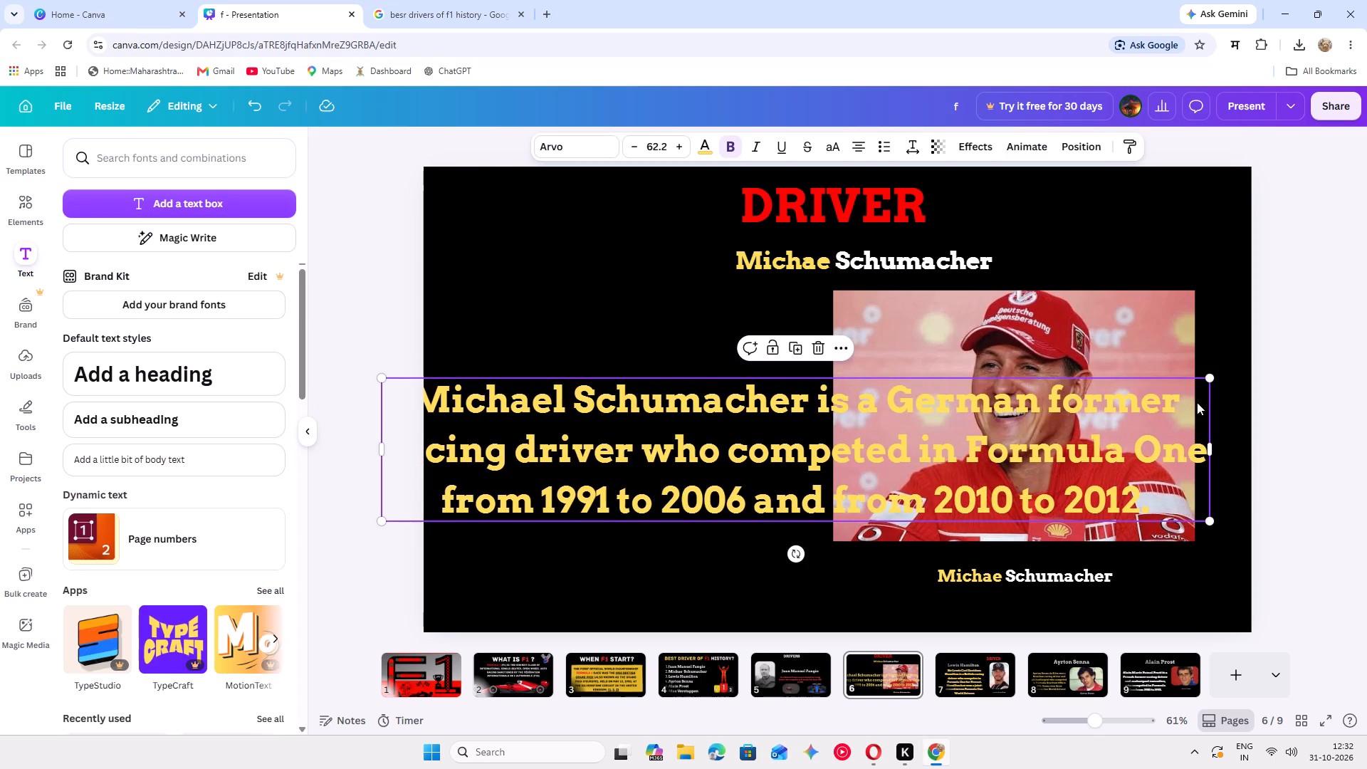
pyautogui.moveTo(1205, 377); pyautogui.dragTo(823, 461)
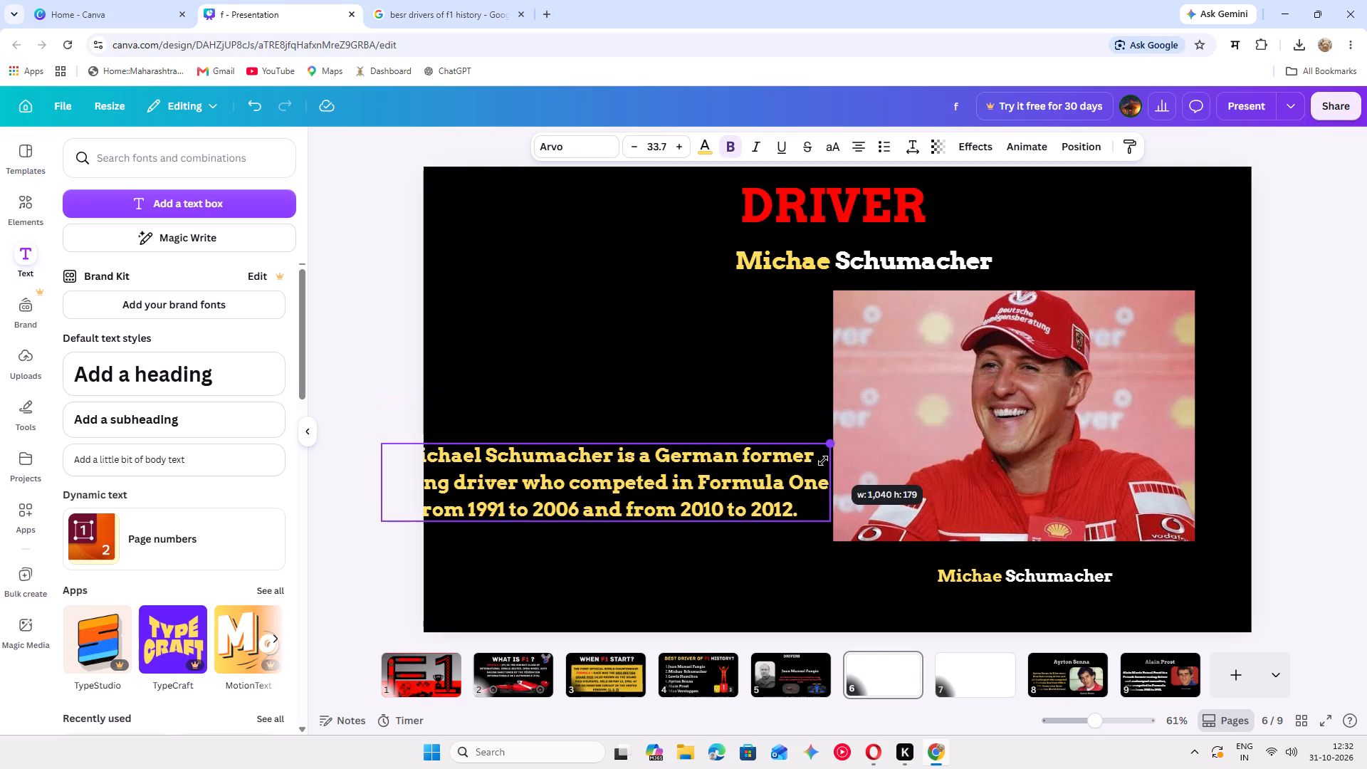
pyautogui.moveTo(823, 461); pyautogui.dragTo(822, 461)
pyautogui.moveTo(822, 479); pyautogui.dragTo(807, 480)
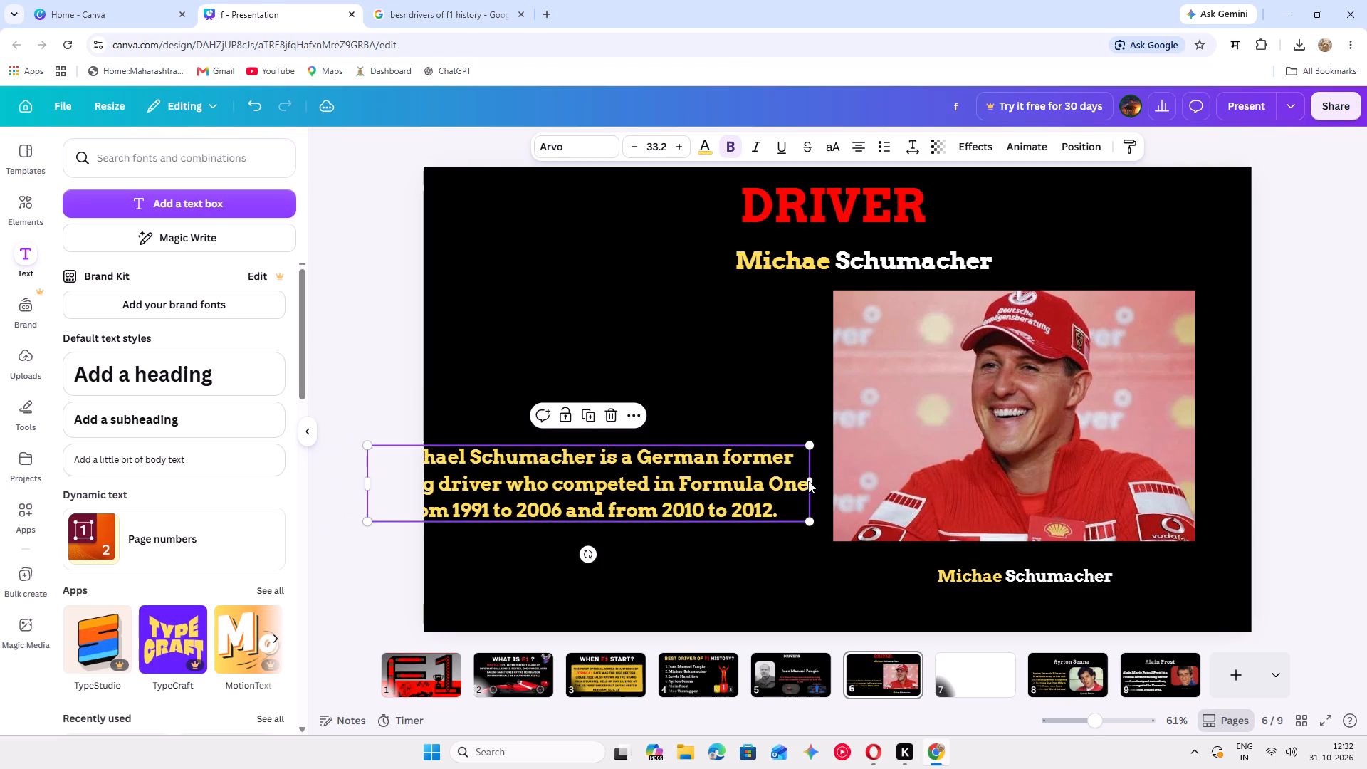
pyautogui.moveTo(812, 488); pyautogui.dragTo(694, 481)
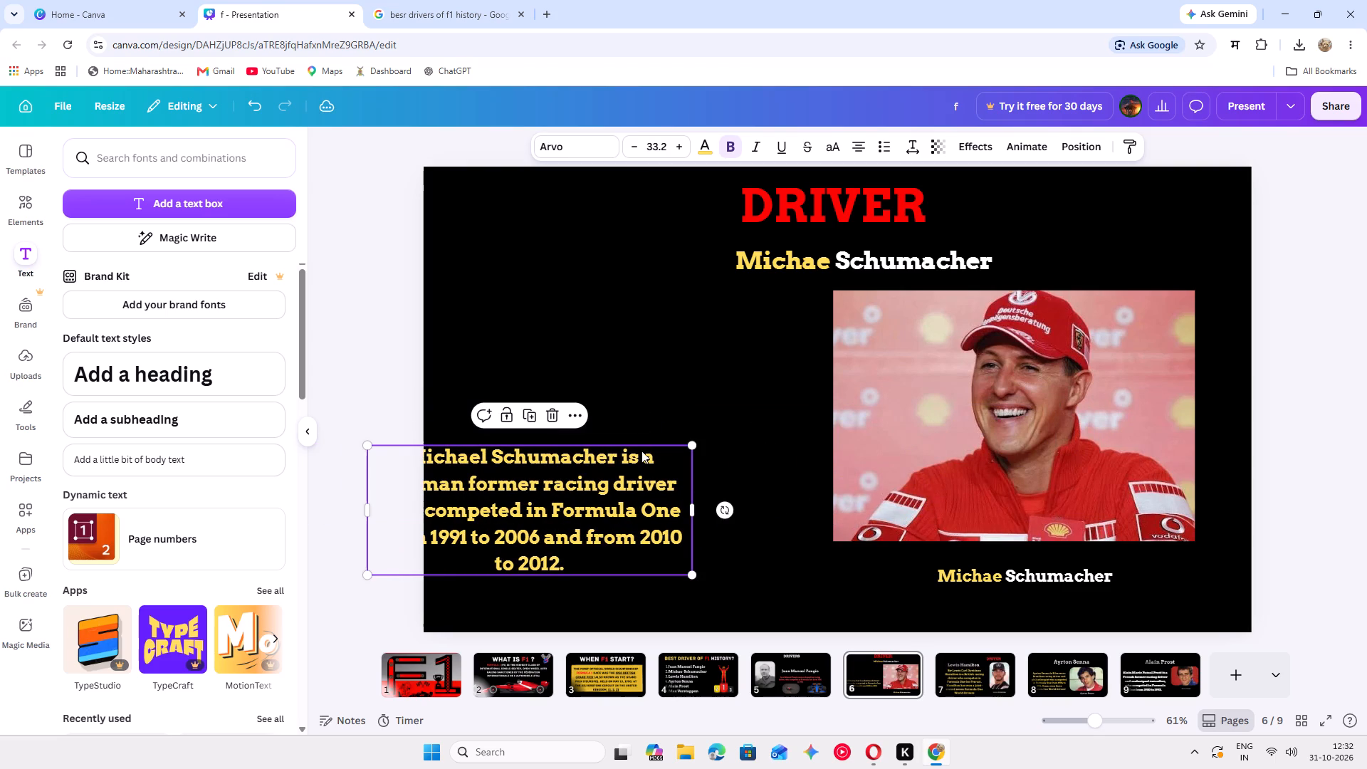
pyautogui.click(339, 387)
pyautogui.moveTo(501, 483); pyautogui.dragTo(612, 395)
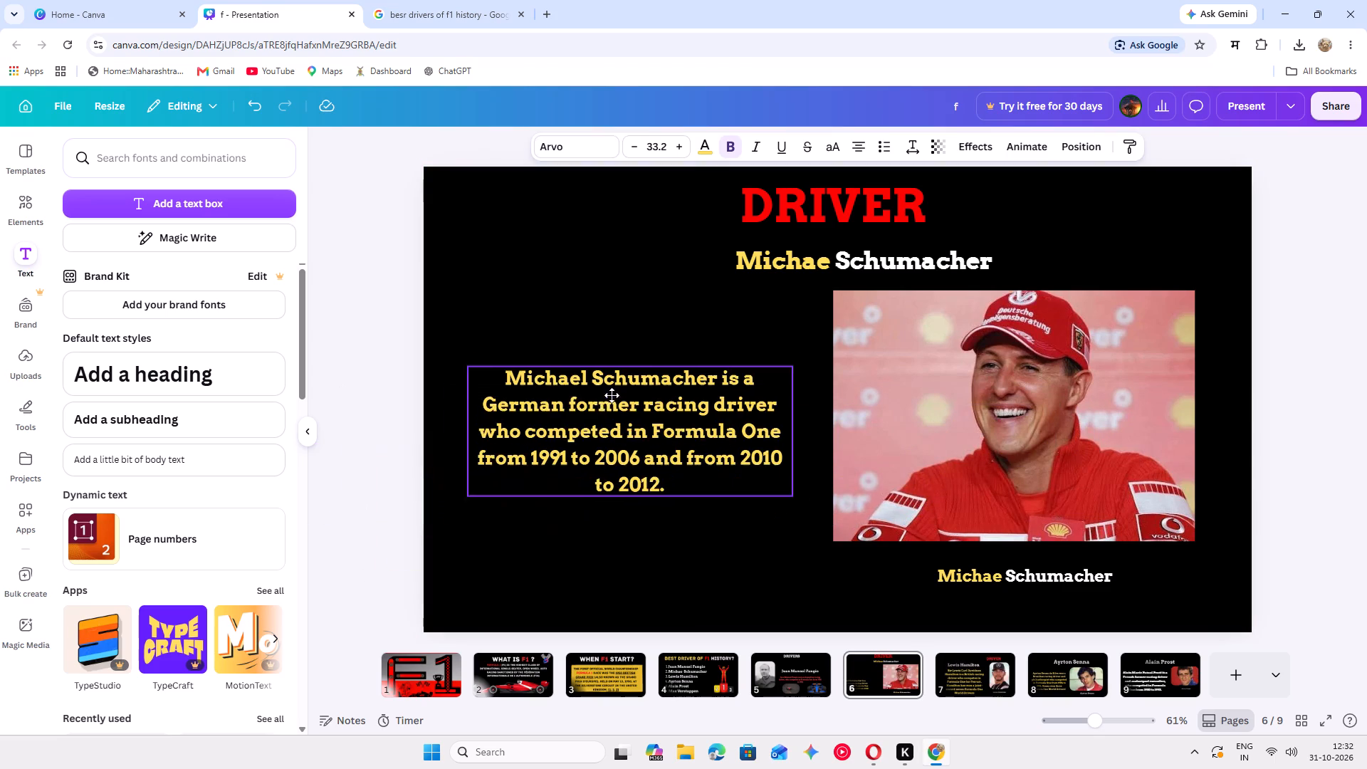
pyautogui.moveTo(612, 395); pyautogui.dragTo(599, 363)
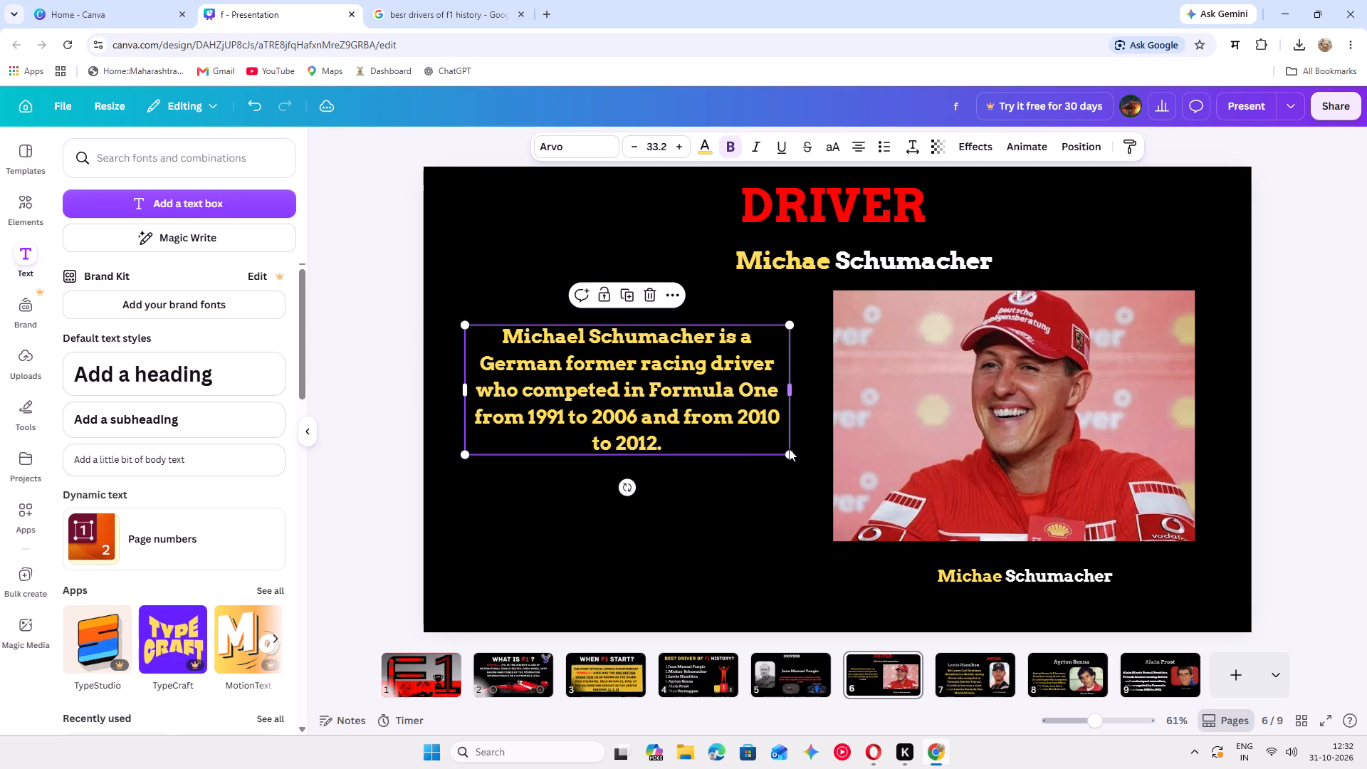
pyautogui.moveTo(790, 451); pyautogui.dragTo(822, 483)
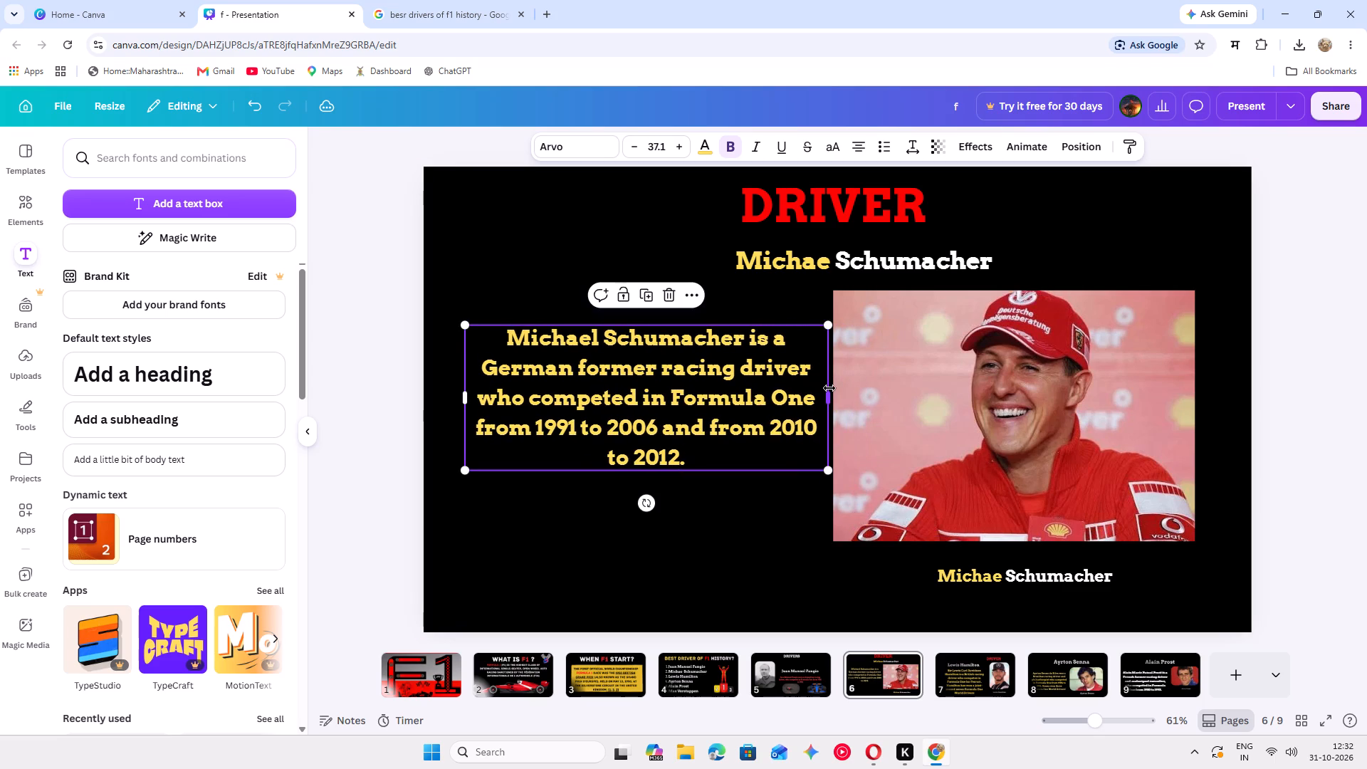
pyautogui.moveTo(831, 396); pyautogui.dragTo(747, 399)
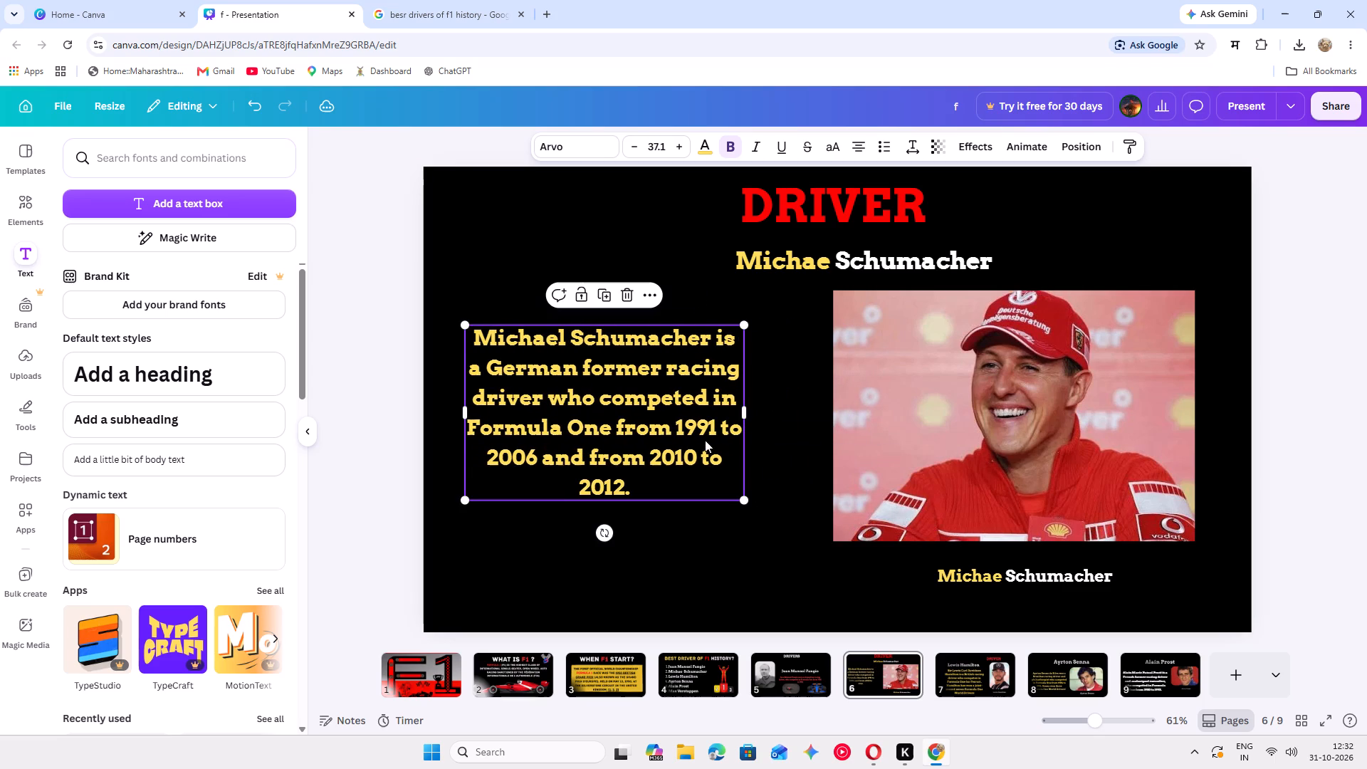
pyautogui.moveTo(703, 448); pyautogui.dragTo(735, 466)
# On slide 5, move Juan Manuel Fangio's portrait to the slide's right side and his name title up beneath the DRIVERS heading.
pyautogui.click(805, 666)
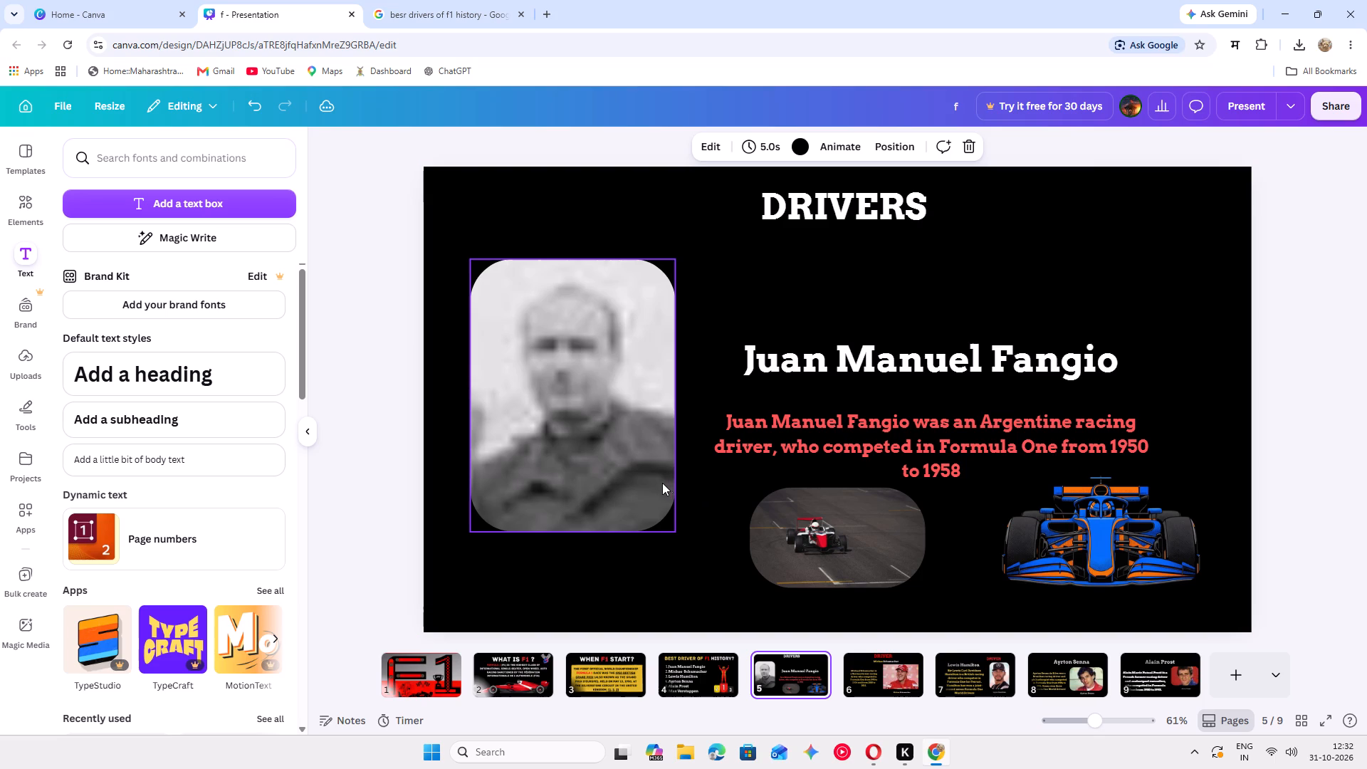
pyautogui.click(655, 479)
pyautogui.moveTo(608, 465); pyautogui.dragTo(1151, 506)
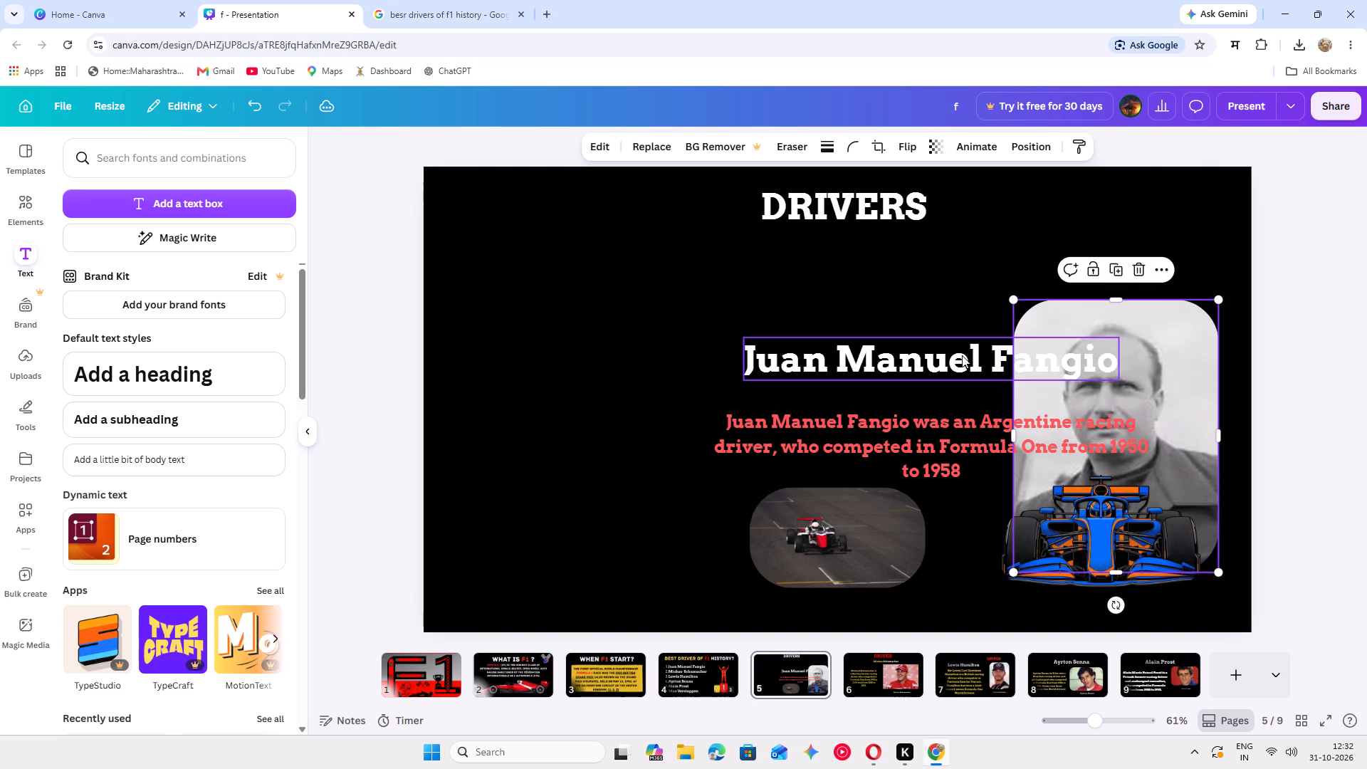
pyautogui.moveTo(962, 355); pyautogui.dragTo(843, 278)
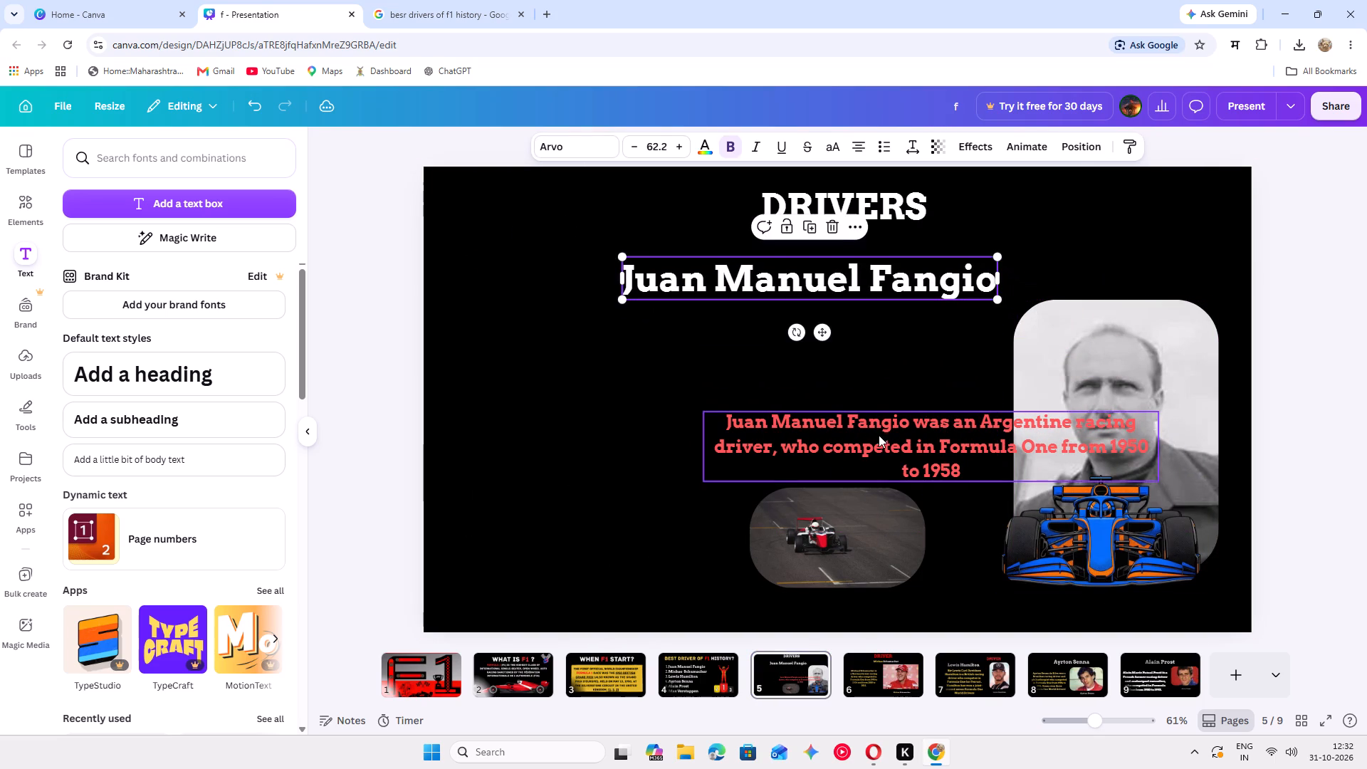
# Move Fangio's description left of the portrait and recolour its text yellow.
pyautogui.moveTo(879, 435); pyautogui.dragTo(675, 402)
pyautogui.click(675, 402)
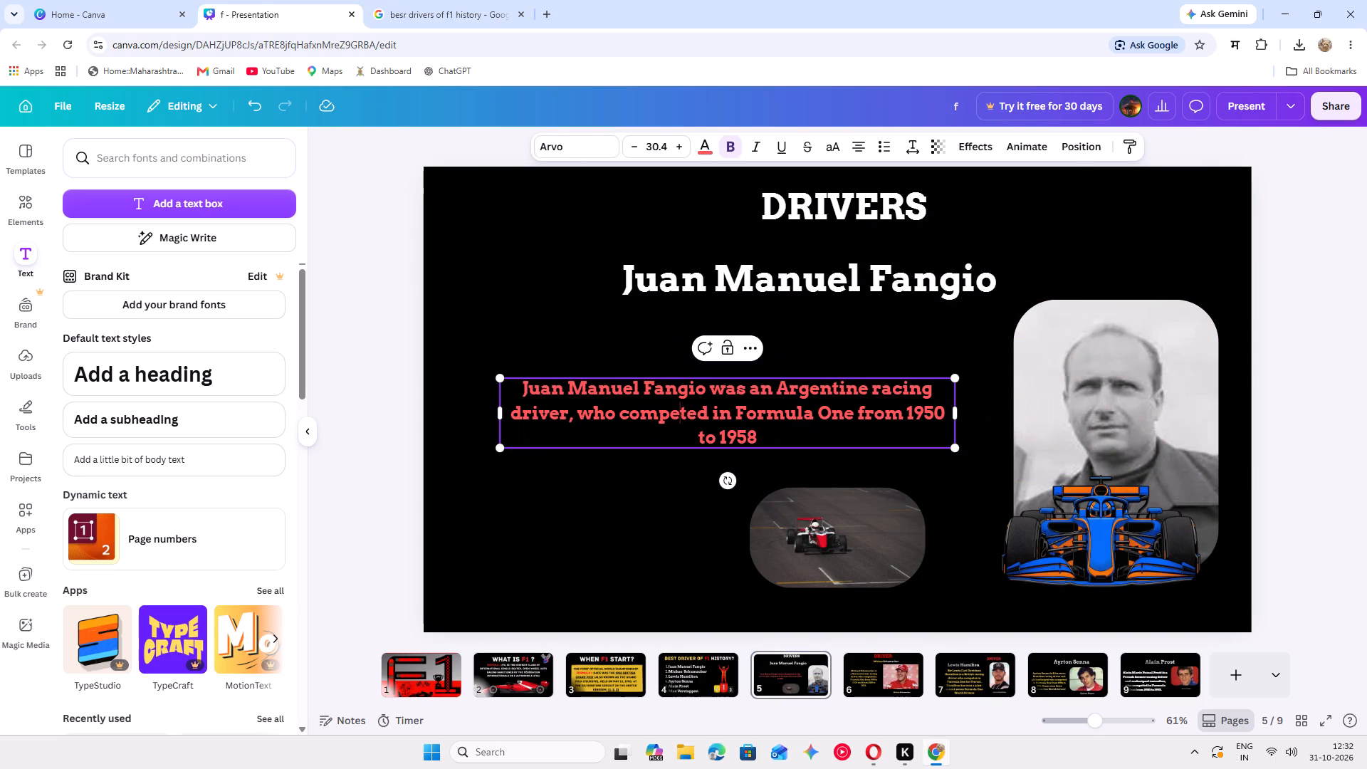
pyautogui.hotkey('ctrl', 'a')
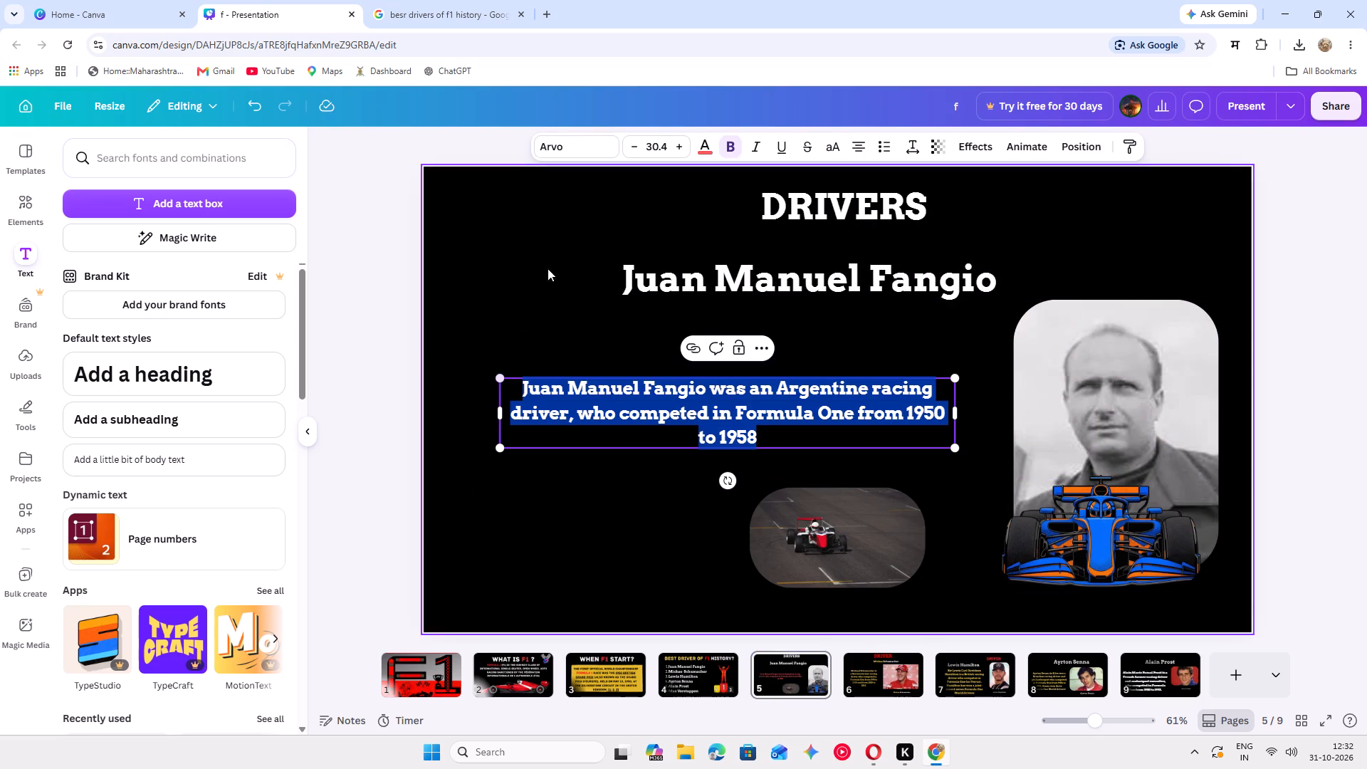
pyautogui.click(707, 140)
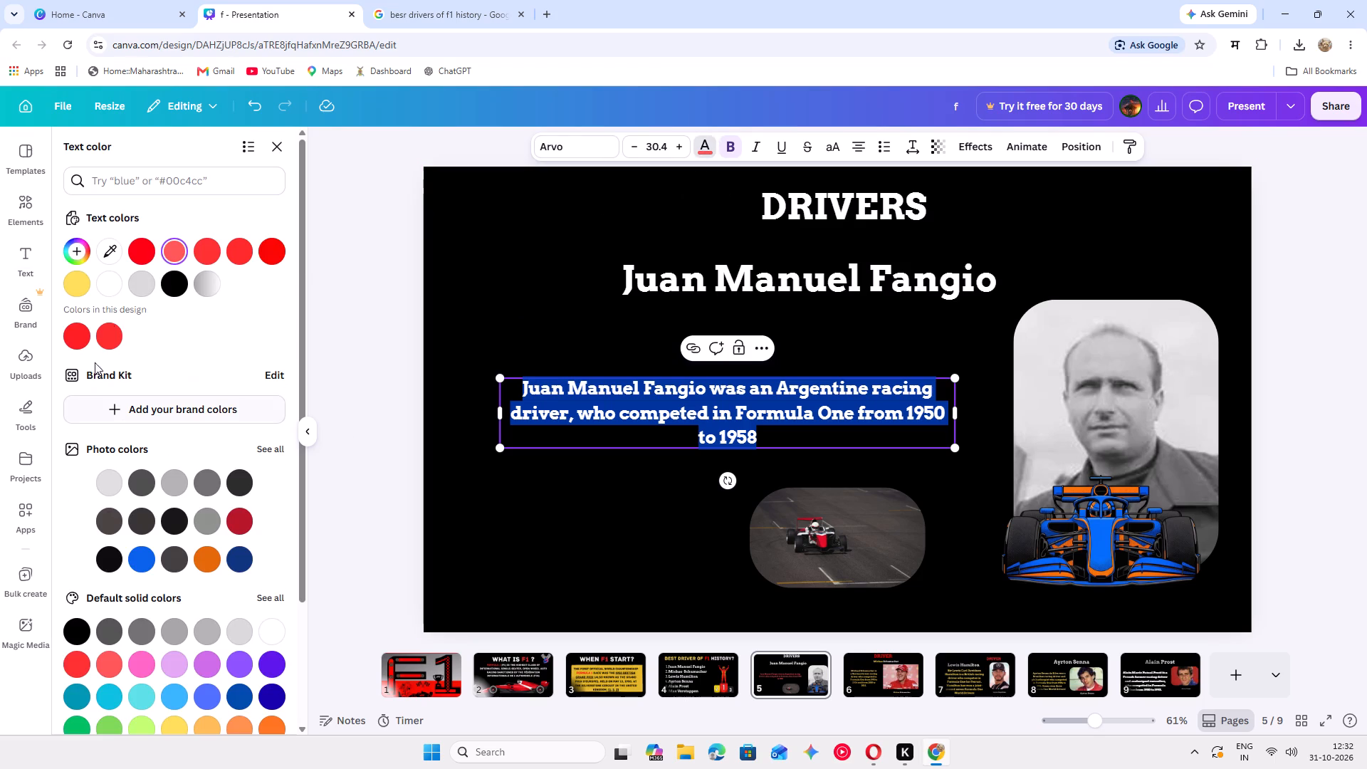
pyautogui.click(76, 286)
pyautogui.click(376, 393)
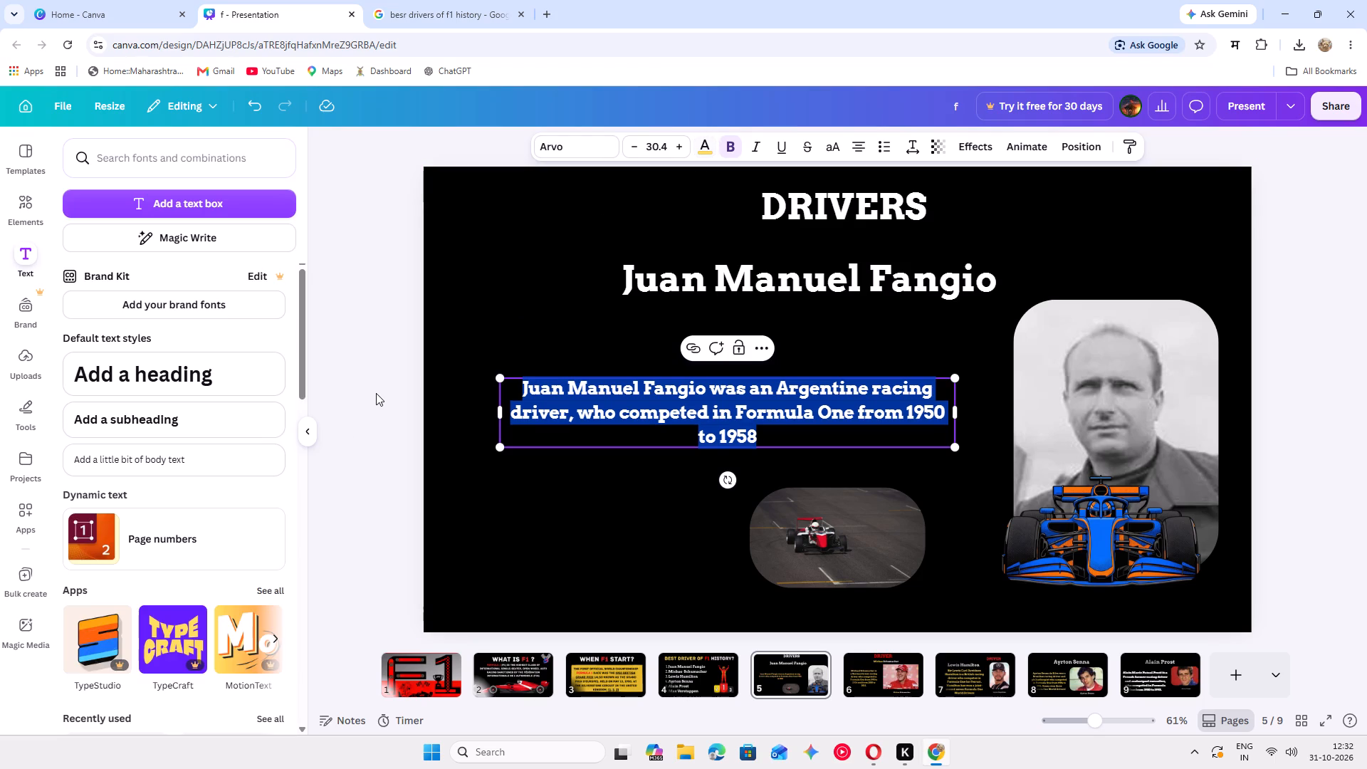
pyautogui.click(376, 393)
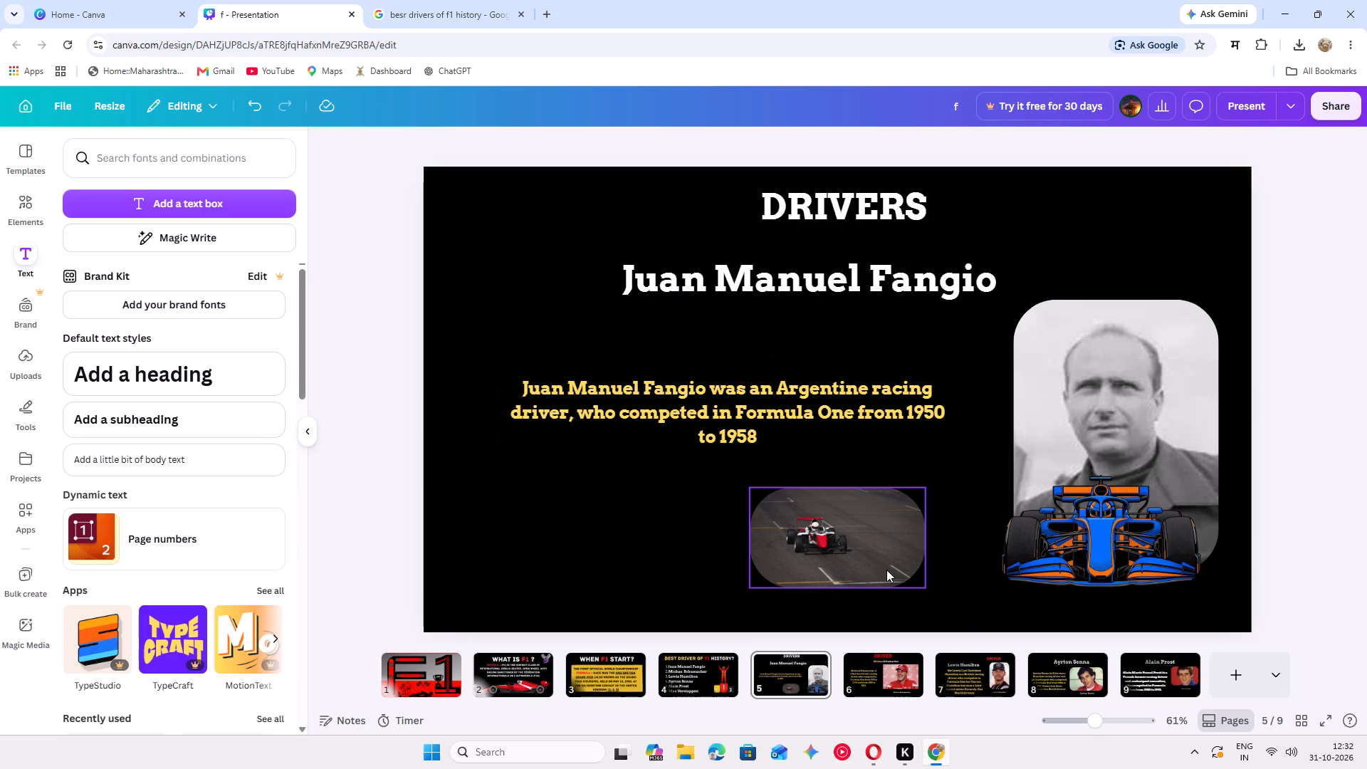
# Raise Fangio's portrait slightly and move the blue race car illustration to the slide's top-left corner.
pyautogui.moveTo(1175, 429); pyautogui.dragTo(1177, 376)
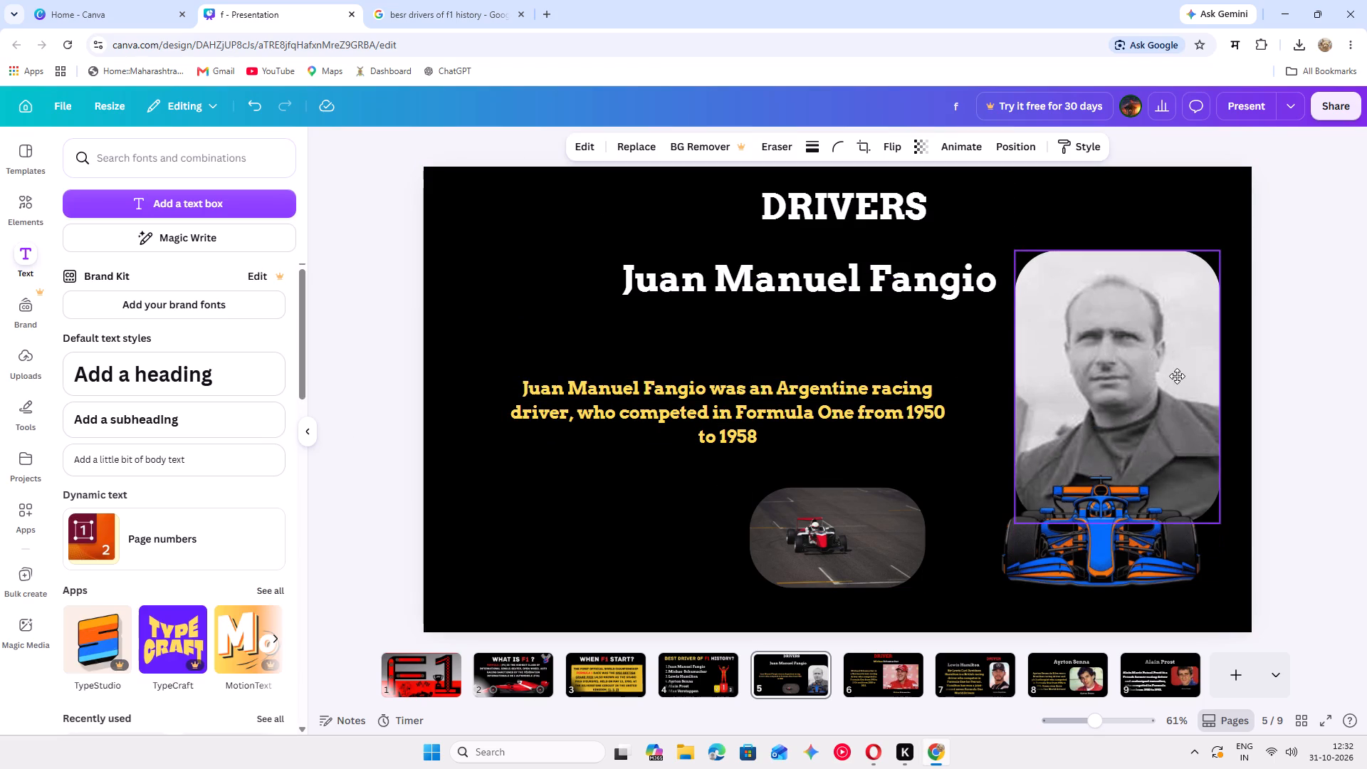
pyautogui.moveTo(1177, 376); pyautogui.dragTo(1179, 390)
pyautogui.click(963, 291)
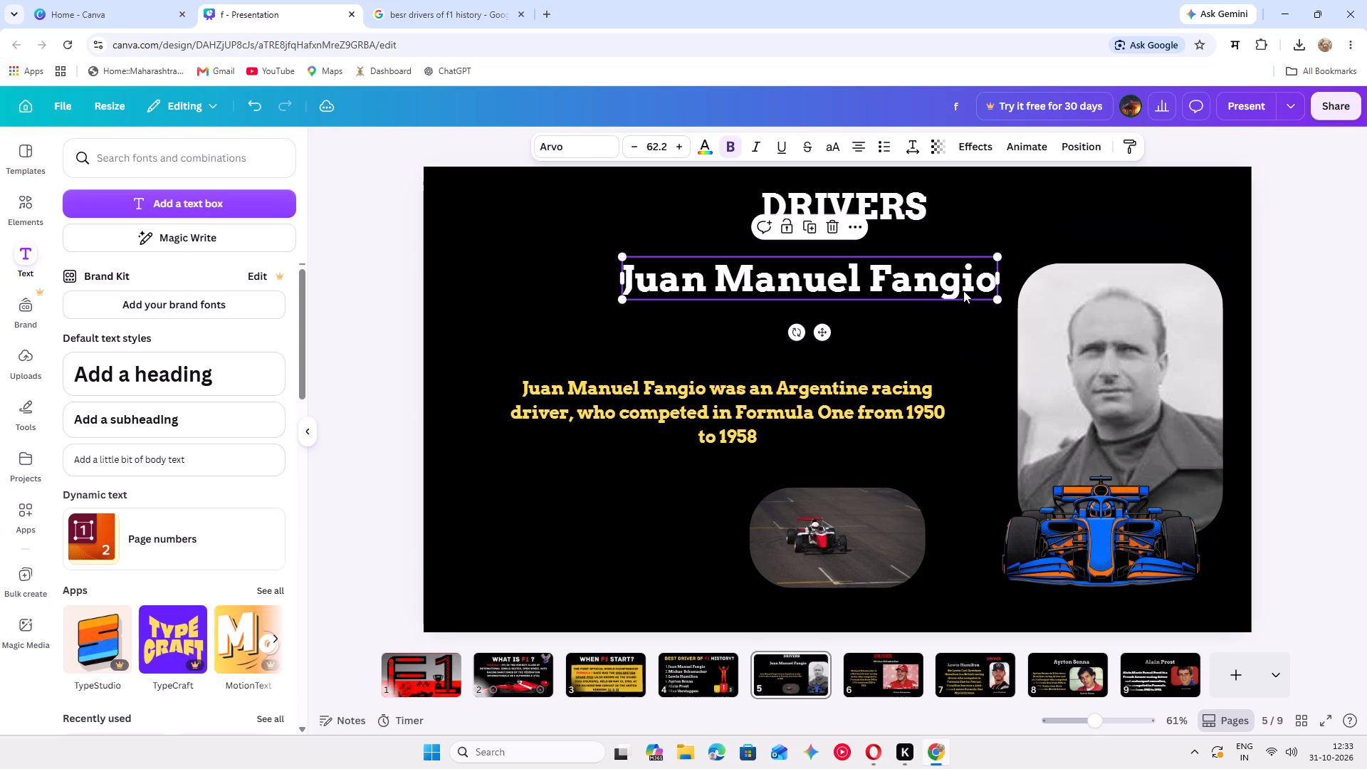
pyautogui.moveTo(1119, 567); pyautogui.dragTo(615, 538)
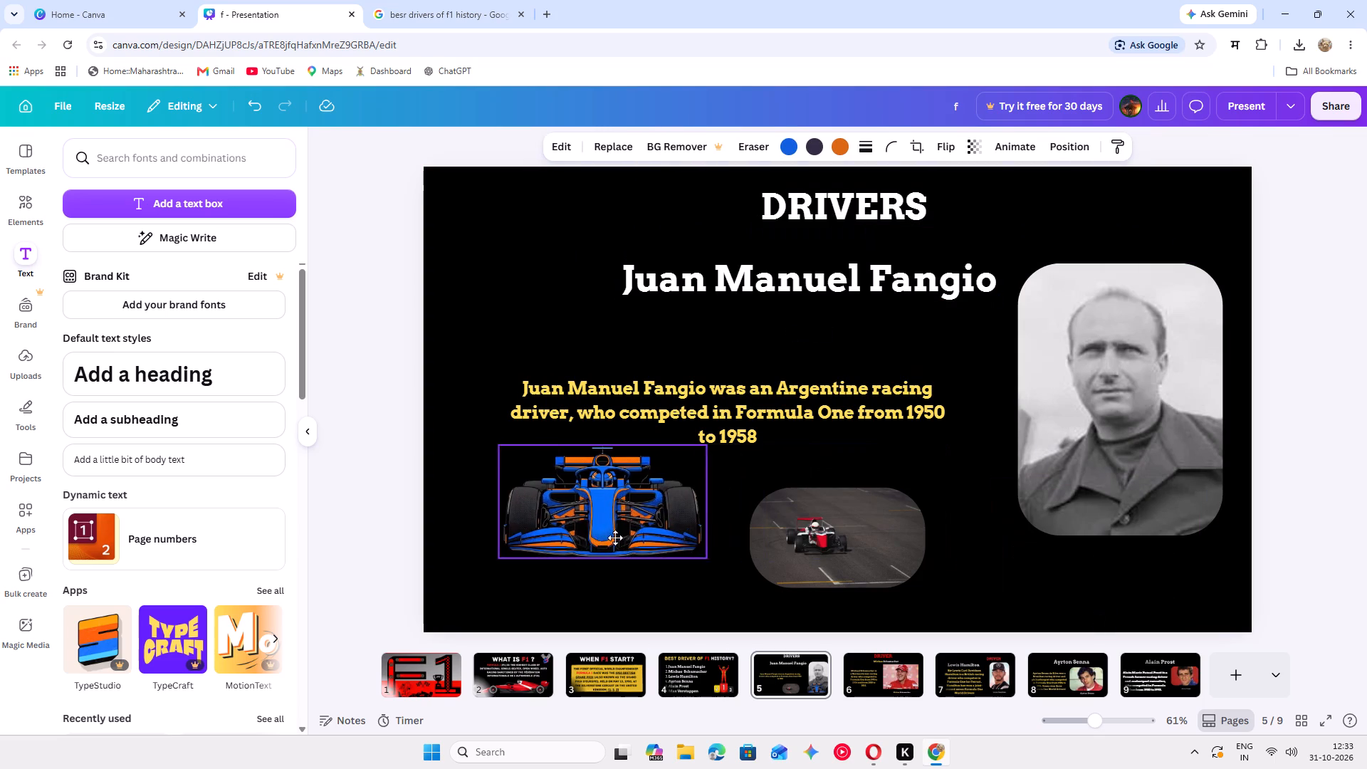
pyautogui.moveTo(615, 538); pyautogui.dragTo(545, 263)
# Nudge the "Juan Manuel Fangio" title, duplicate it, shrink the copy to font size 26.1 and centre it as a caption beneath the portrait.
pyautogui.moveTo(718, 296); pyautogui.dragTo(739, 290)
pyautogui.click(828, 222)
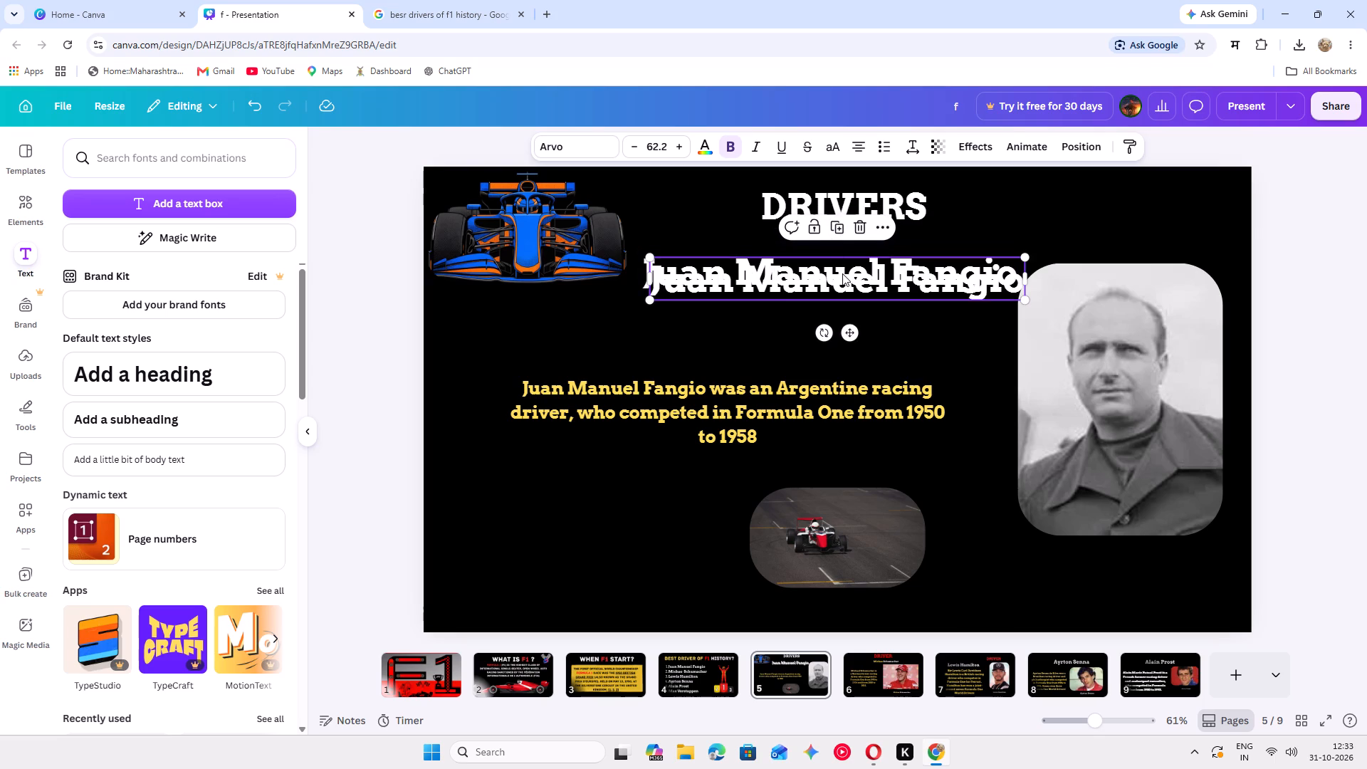
pyautogui.moveTo(842, 275); pyautogui.dragTo(1050, 577)
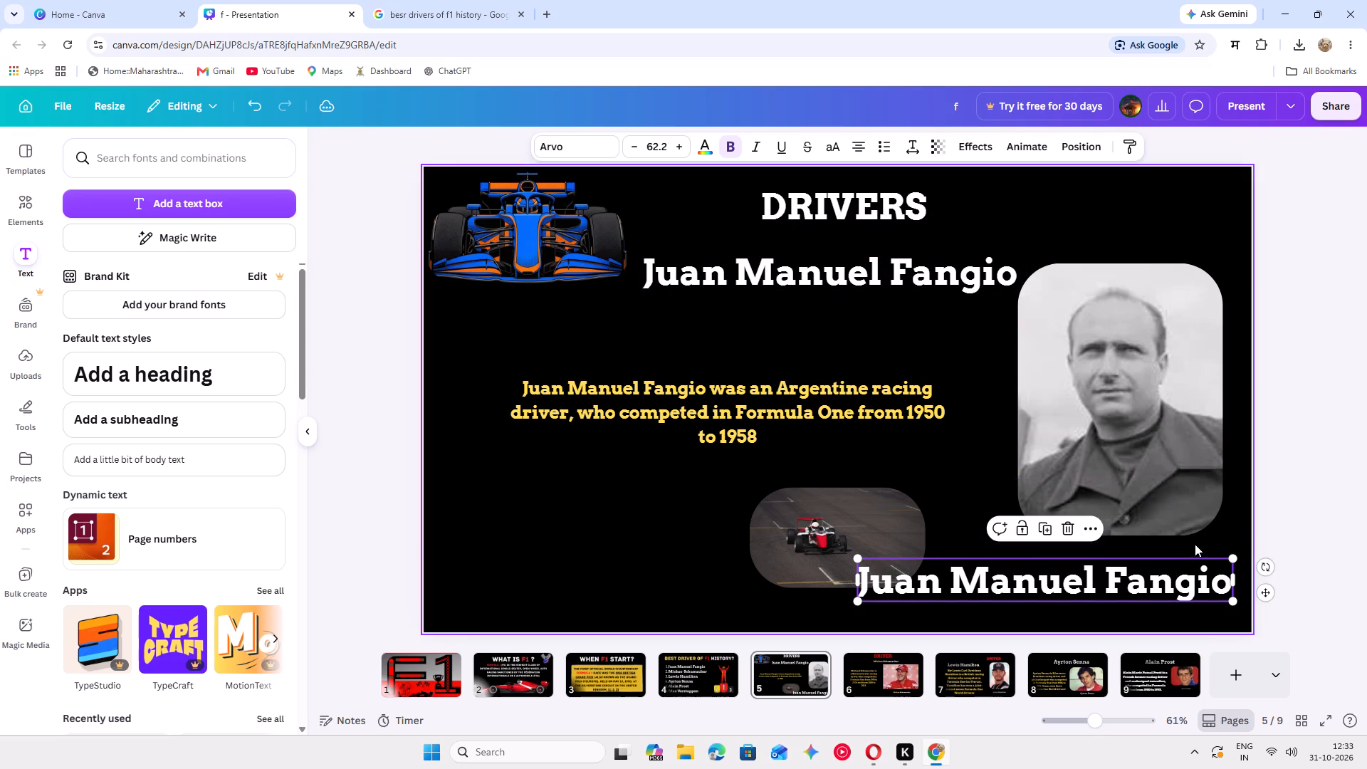
pyautogui.moveTo(1235, 558); pyautogui.dragTo(1020, 598)
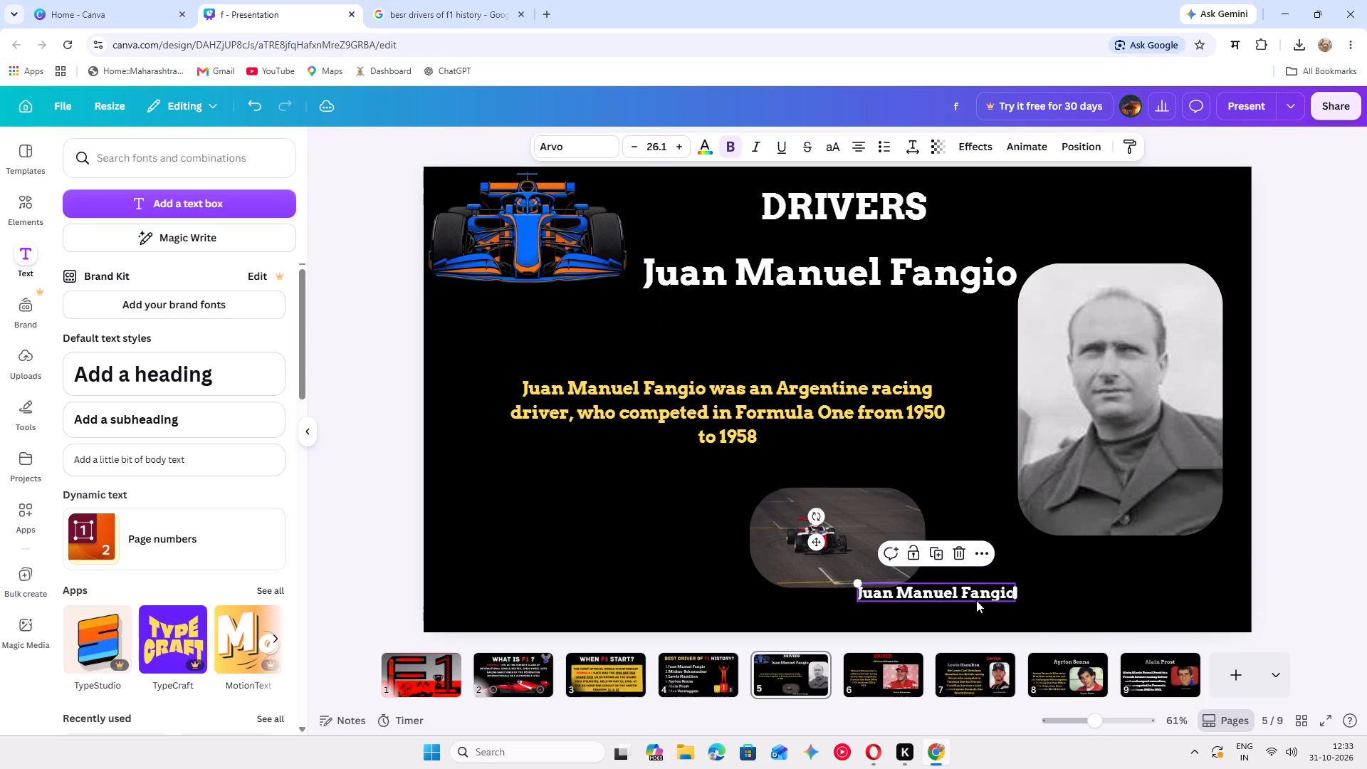
pyautogui.click(979, 595)
pyautogui.click(979, 595)
pyautogui.click(1034, 592)
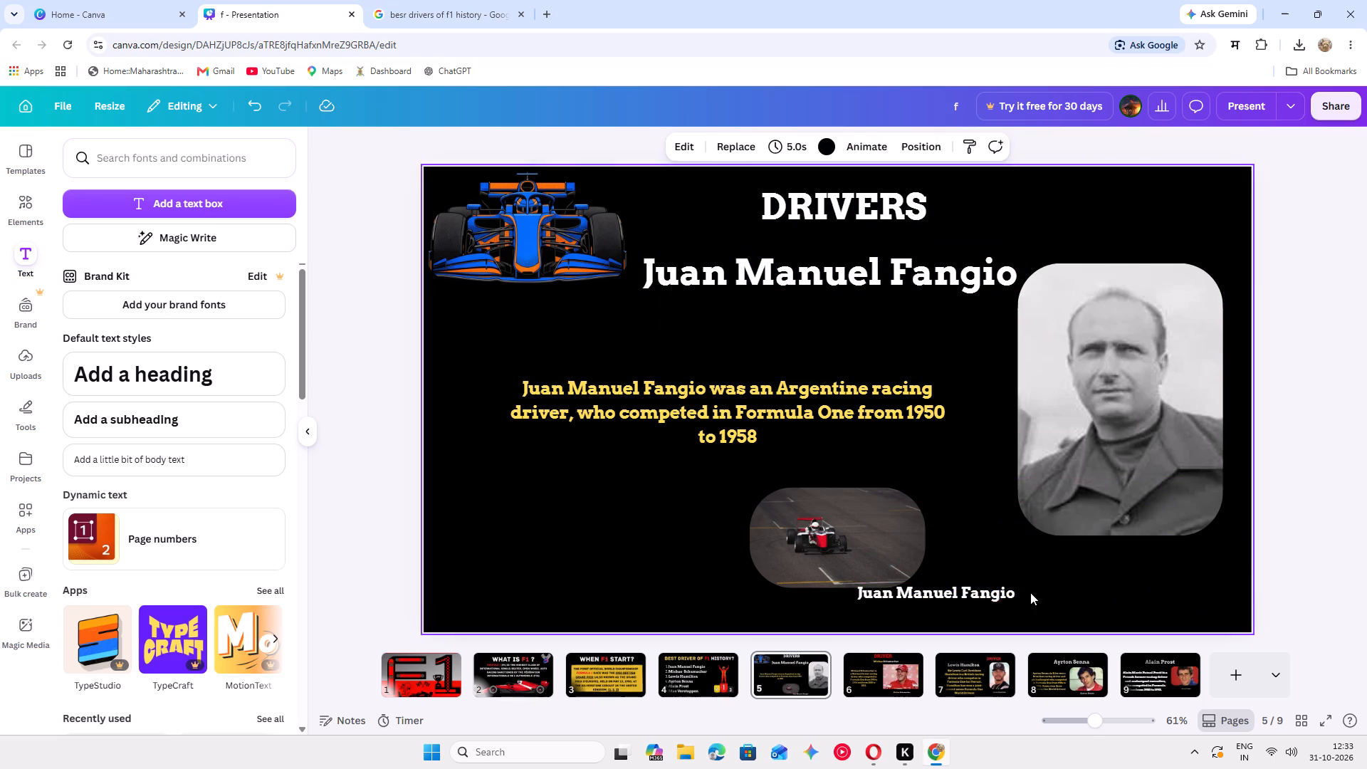
pyautogui.moveTo(996, 592); pyautogui.dragTo(1172, 576)
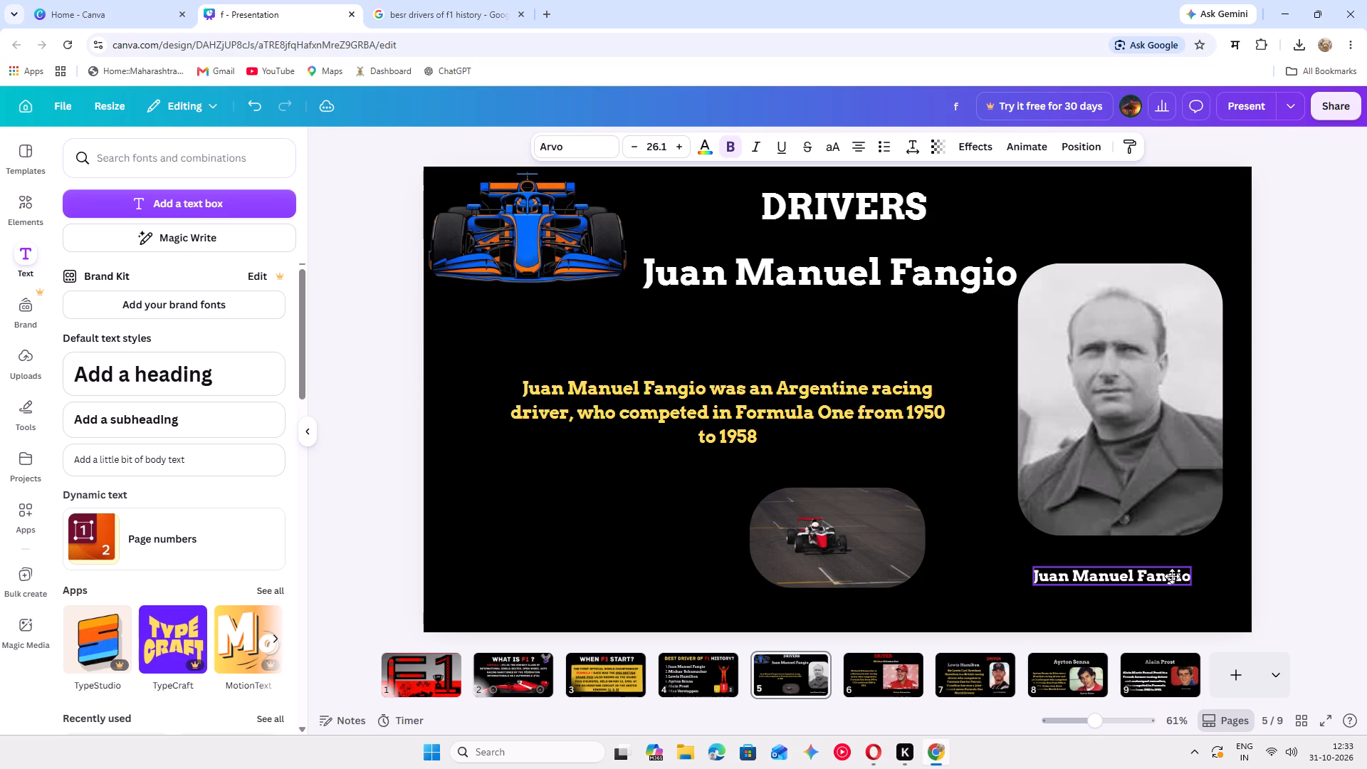
pyautogui.moveTo(1172, 576); pyautogui.dragTo(1178, 577)
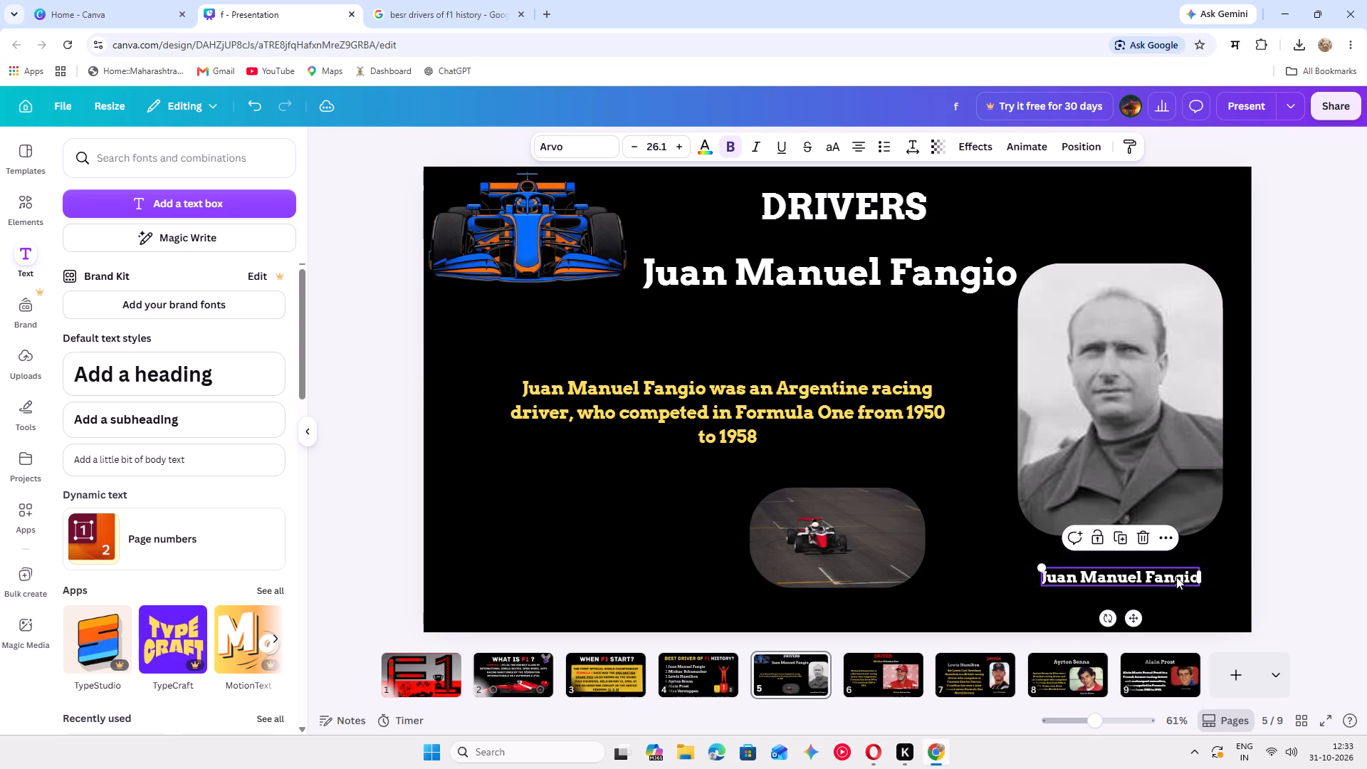
# Shrink the rounded race track photo beneath Fangio's description.
pyautogui.click(889, 535)
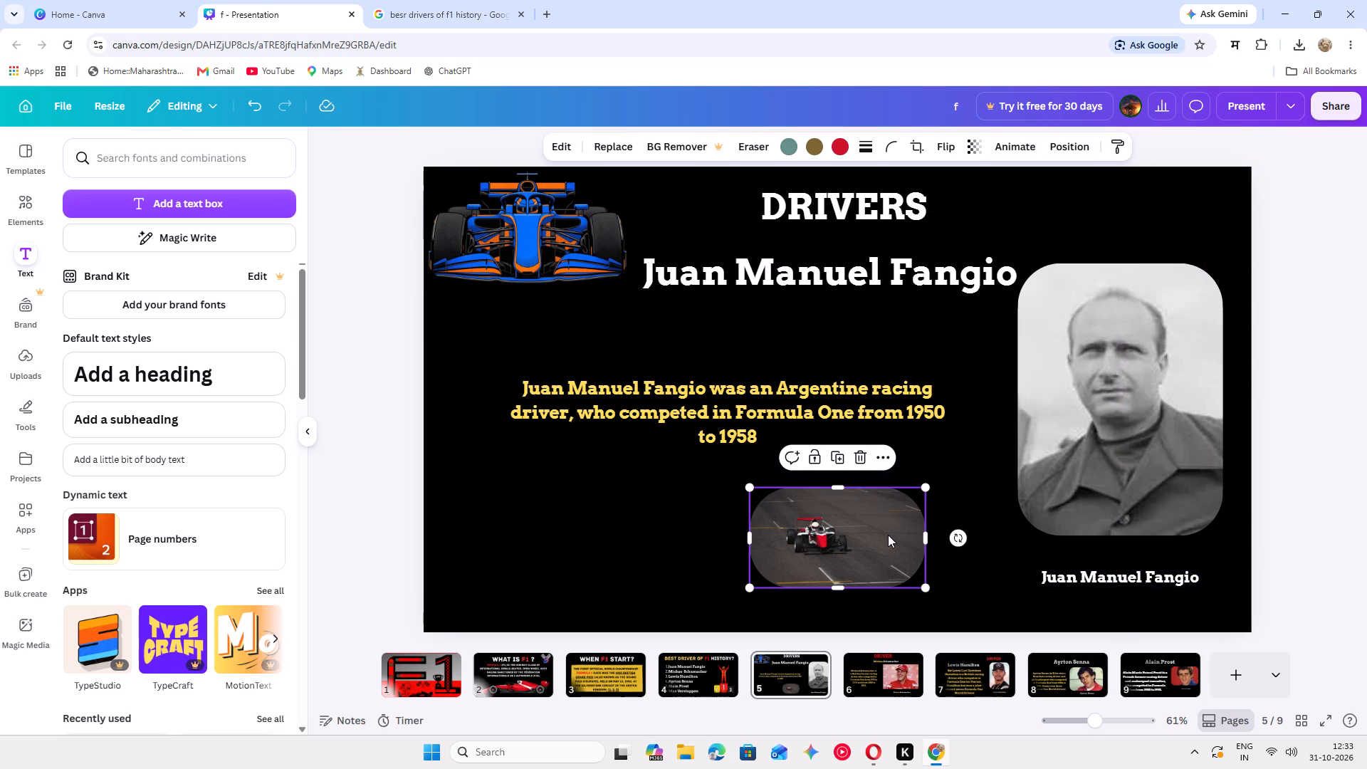
pyautogui.moveTo(928, 490); pyautogui.dragTo(793, 527)
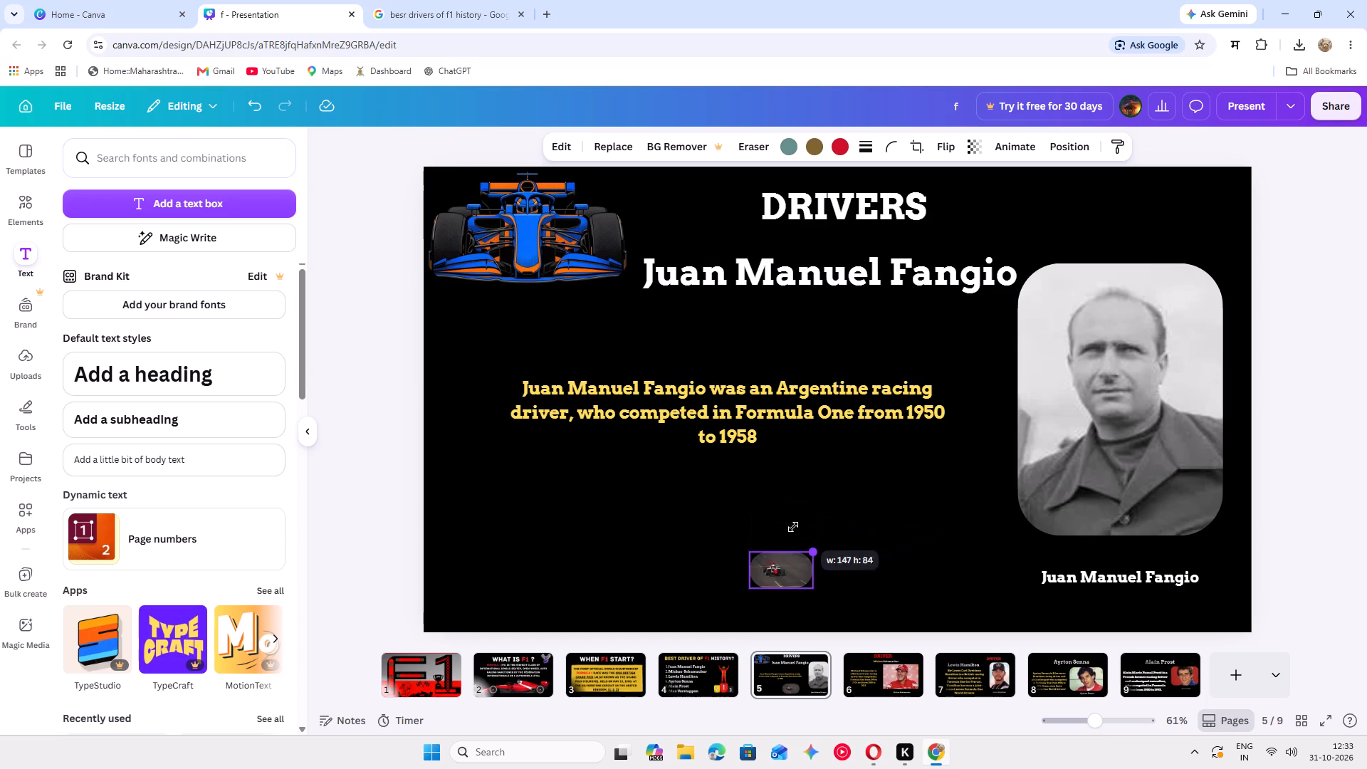
pyautogui.moveTo(793, 527); pyautogui.dragTo(889, 522)
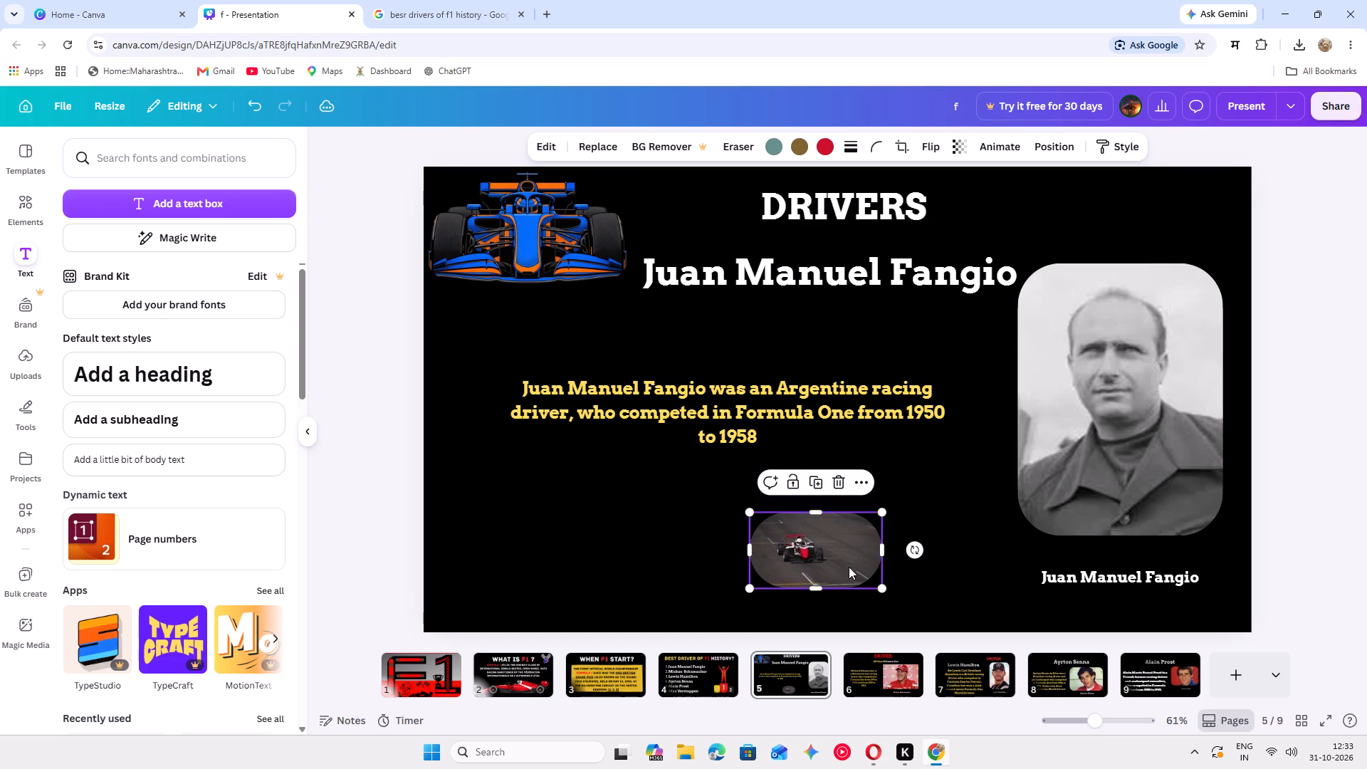
# Delete the rounded race track photo beneath Fangio's description.
pyautogui.moveTo(839, 576); pyautogui.dragTo(946, 355)
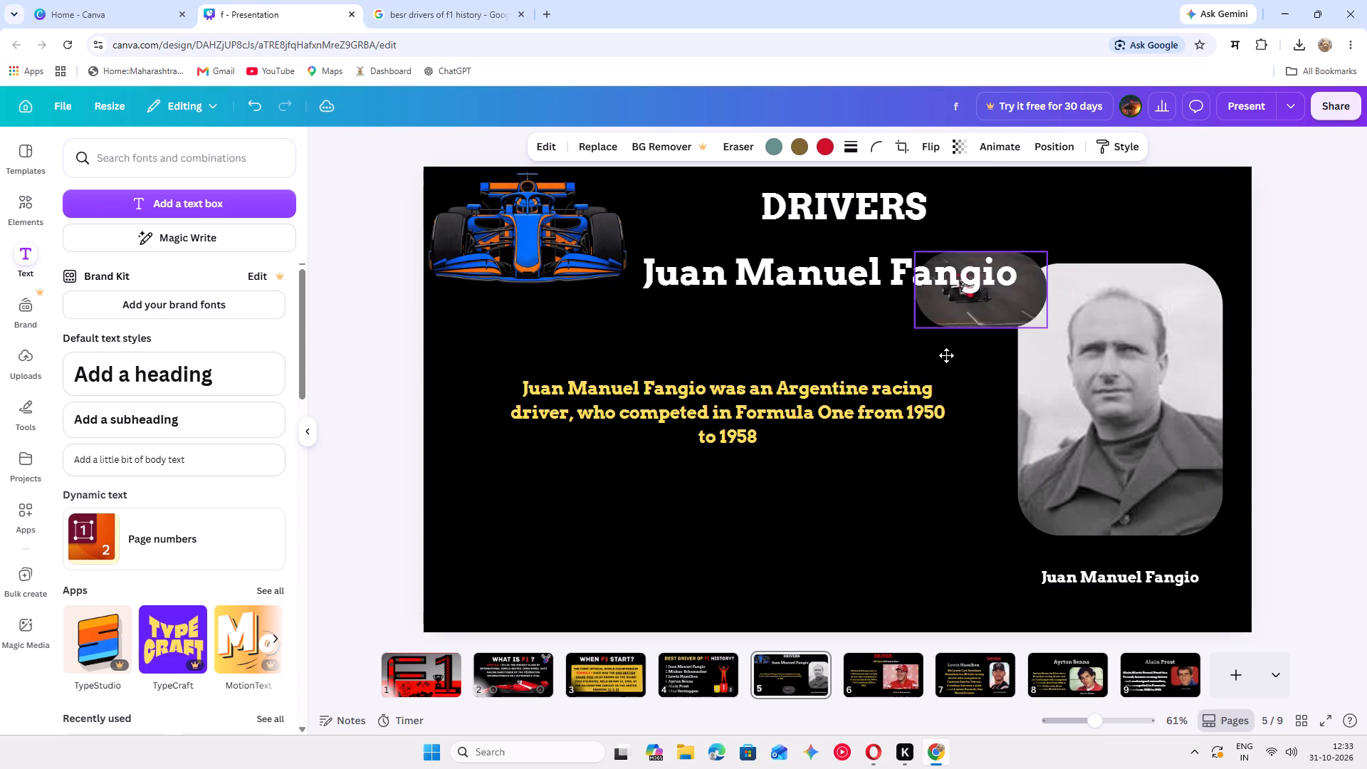
pyautogui.moveTo(946, 355); pyautogui.dragTo(874, 521)
pyautogui.click(879, 439)
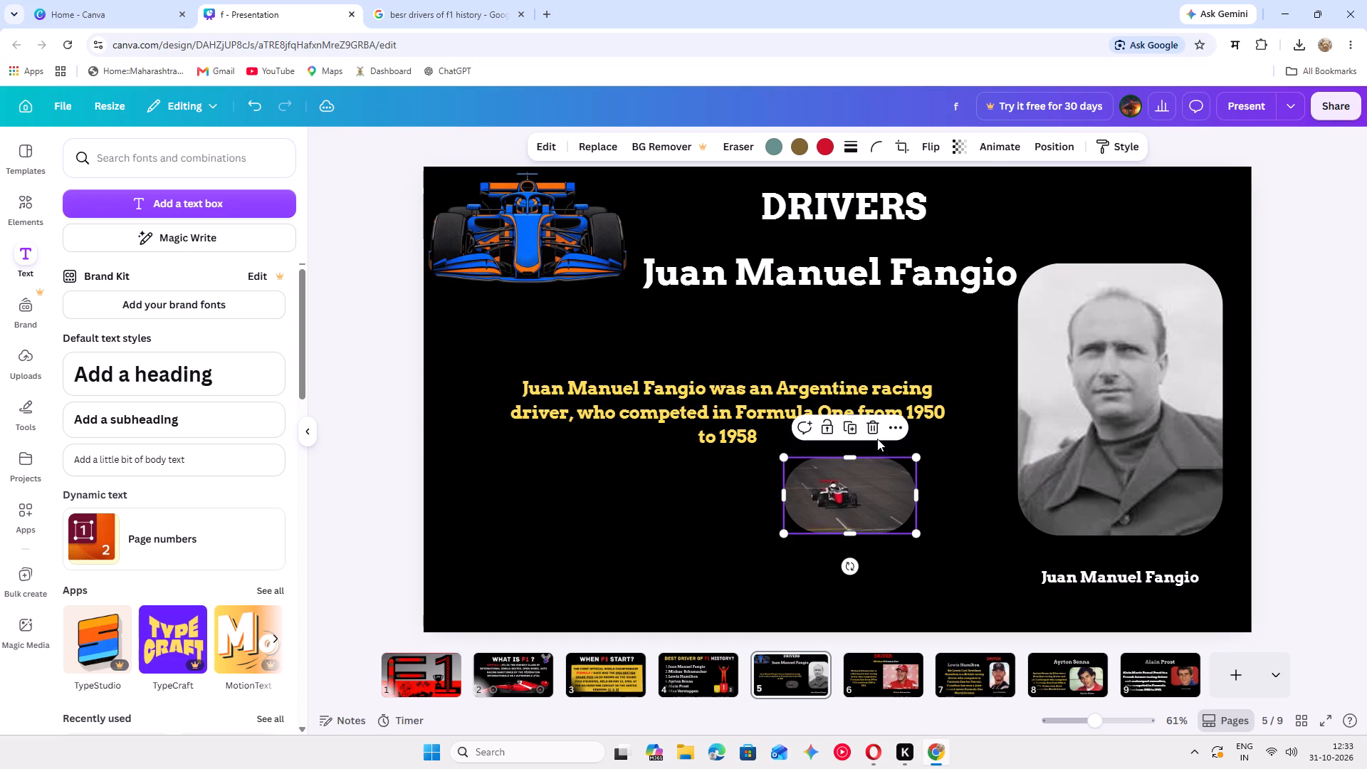
pyautogui.click(866, 431)
# Rewrap Fangio's description into a narrower five-line block, enlarge it to font size 48.3, and lower it and the name title slightly.
pyautogui.moveTo(824, 414); pyautogui.dragTo(811, 433)
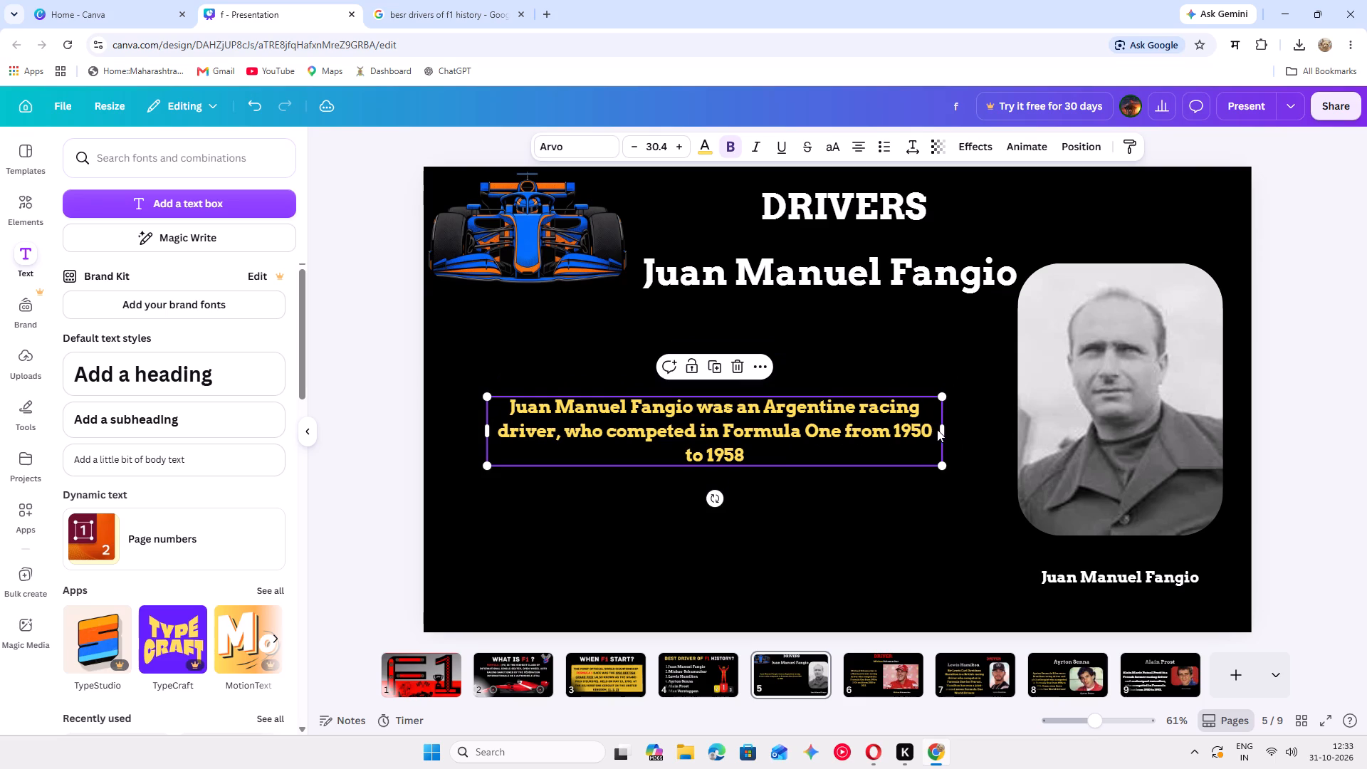
pyautogui.moveTo(943, 429); pyautogui.dragTo(730, 431)
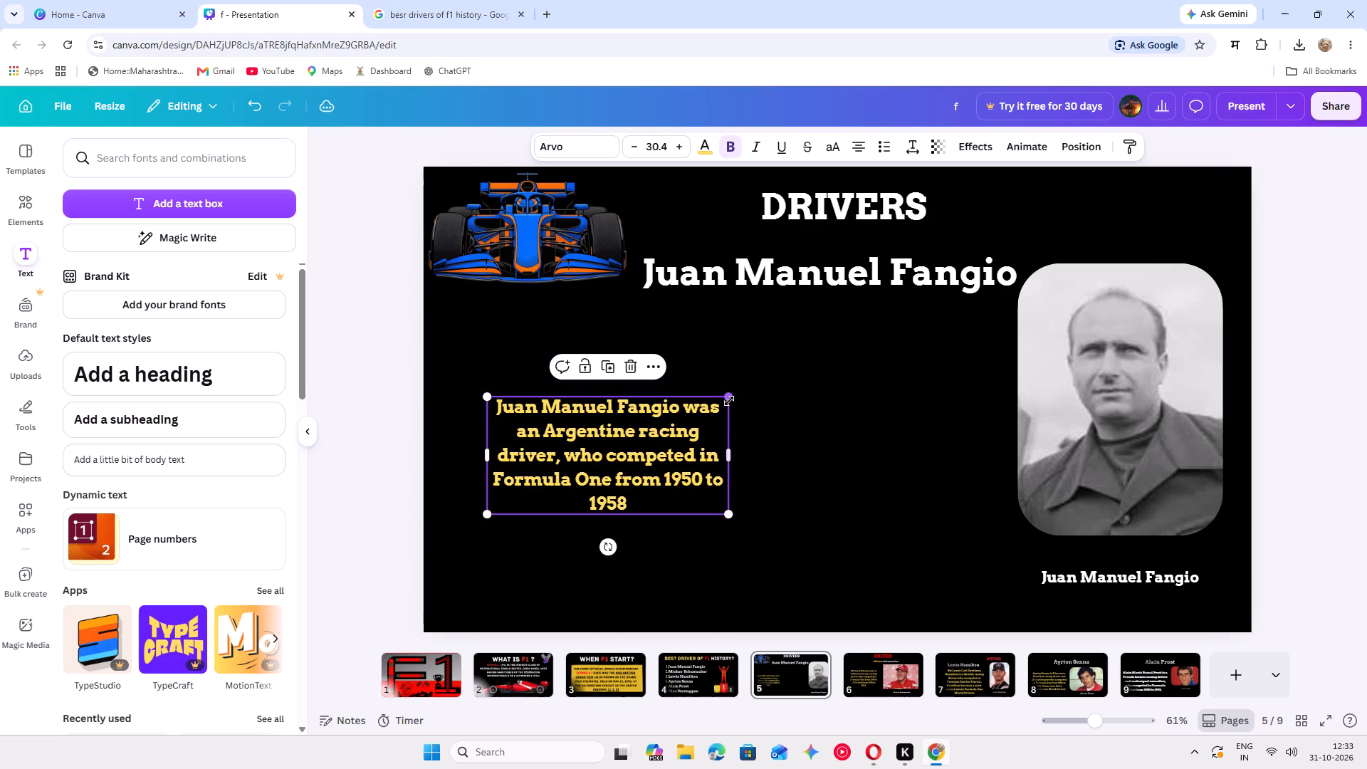
pyautogui.moveTo(729, 401); pyautogui.dragTo(879, 347)
pyautogui.moveTo(859, 401); pyautogui.dragTo(858, 411)
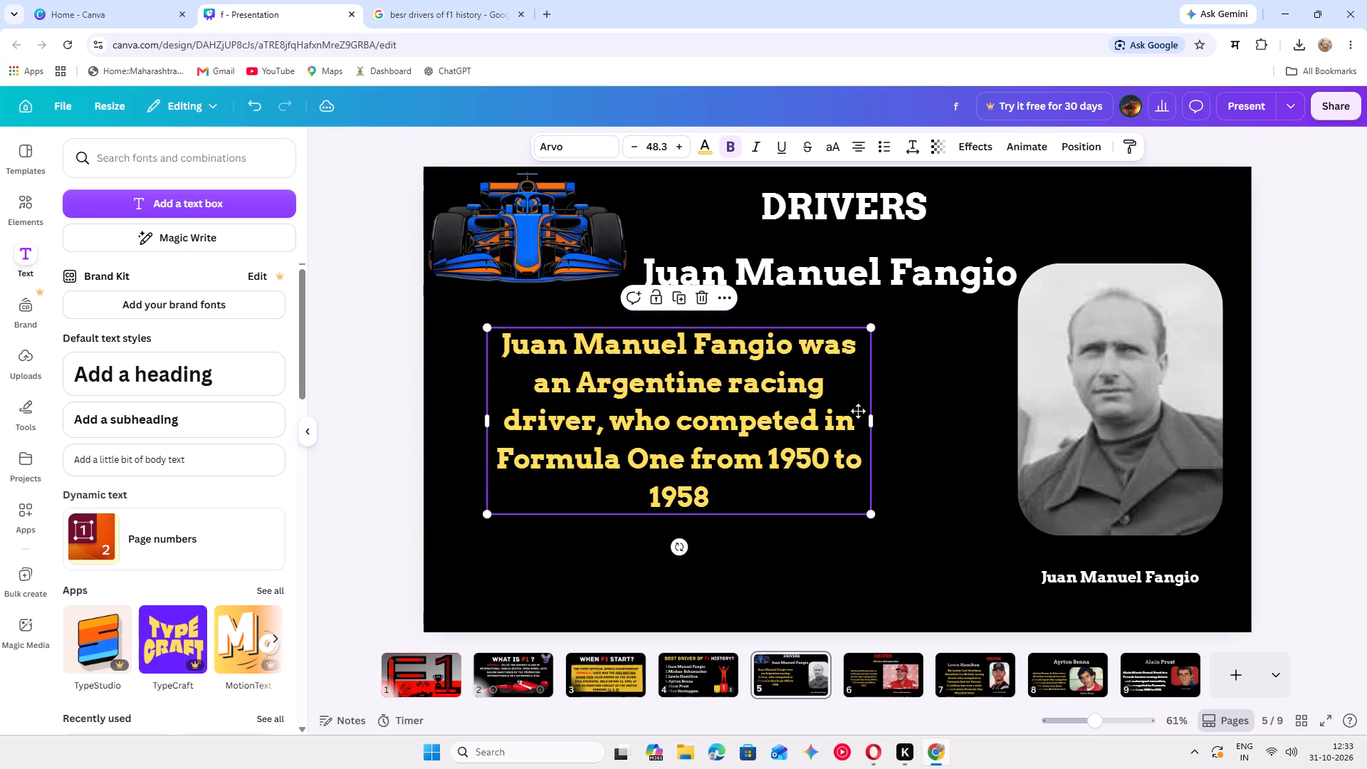
pyautogui.moveTo(858, 411); pyautogui.dragTo(866, 443)
pyautogui.moveTo(886, 279); pyautogui.dragTo(879, 288)
# Delete the blue race car illustration from Fangio's slide.
pyautogui.click(589, 221)
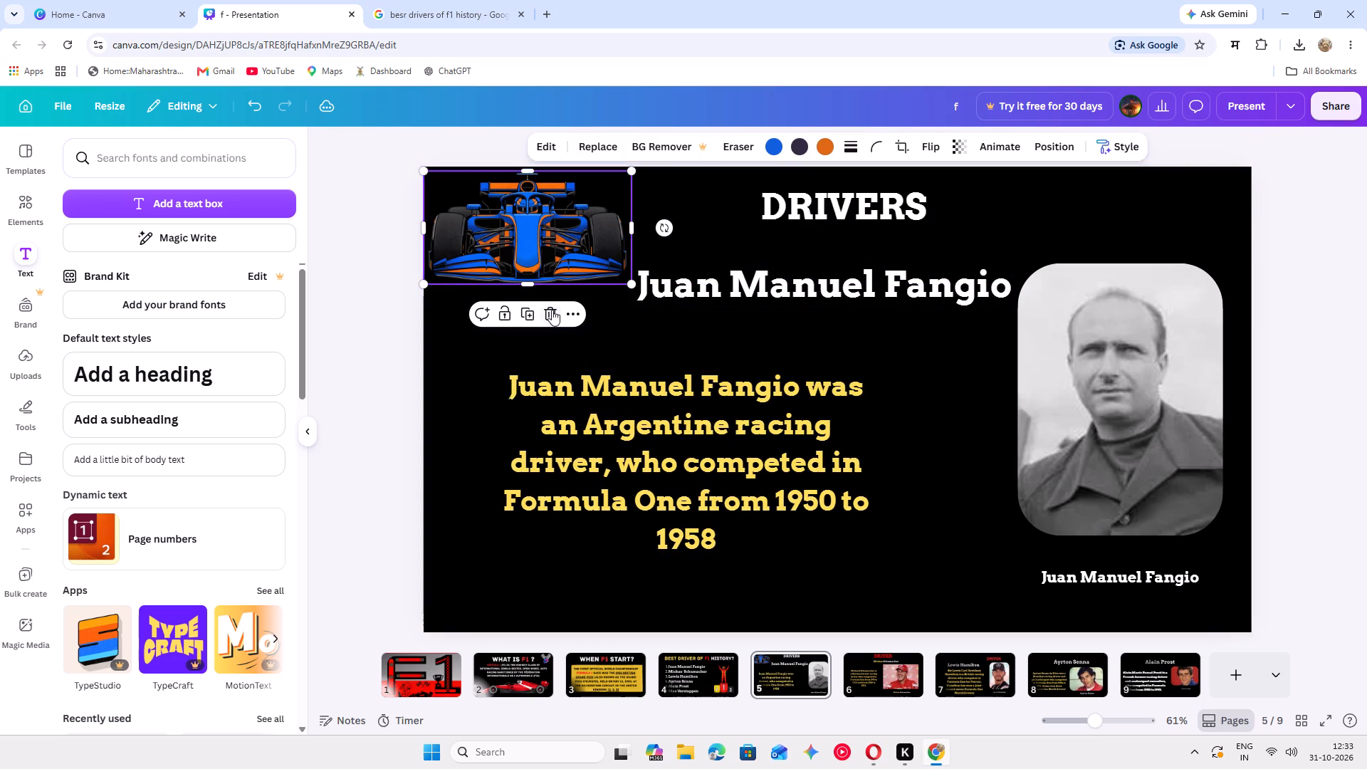
pyautogui.click(552, 310)
# Align Fangio's slide by placing the name title above the yellow description and nudging the portrait, its caption and the description into balance.
pyautogui.moveTo(736, 288); pyautogui.dragTo(697, 278)
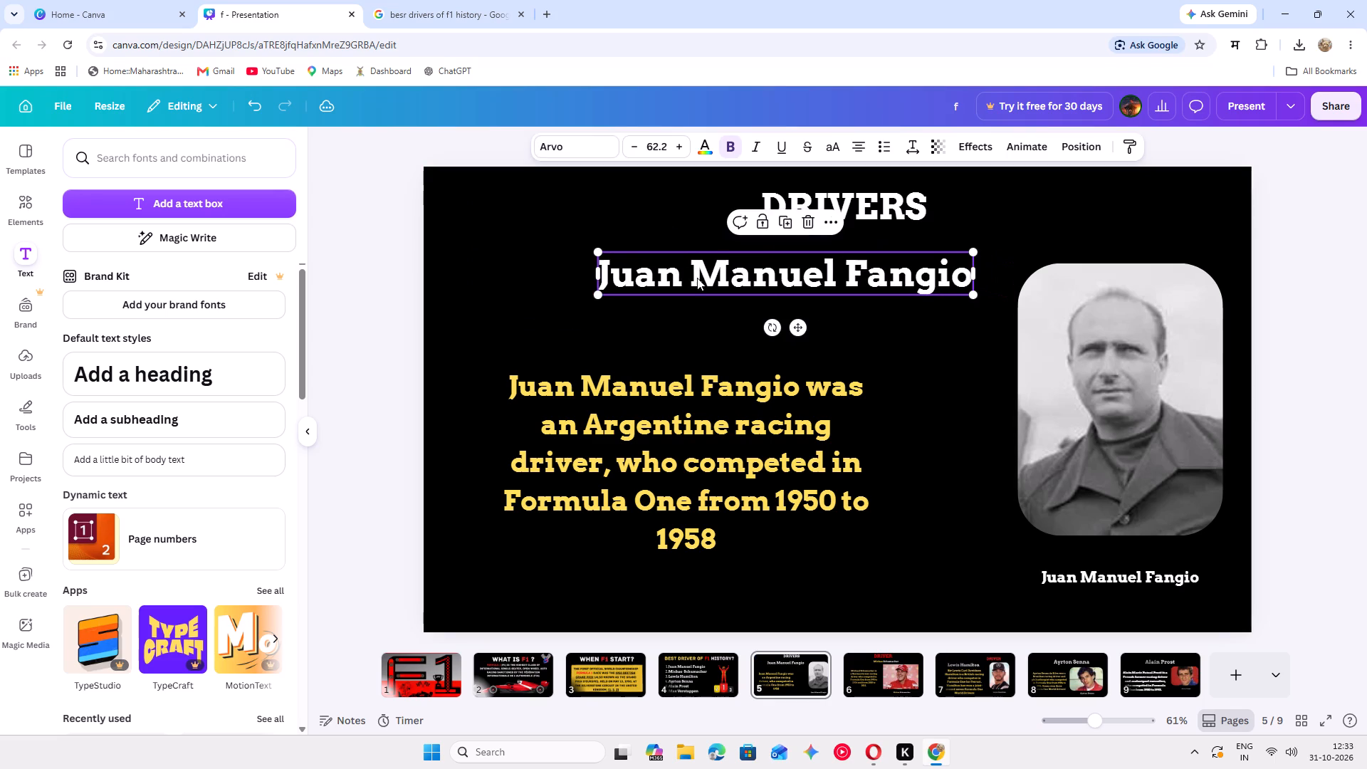
pyautogui.moveTo(1130, 459); pyautogui.dragTo(1116, 463)
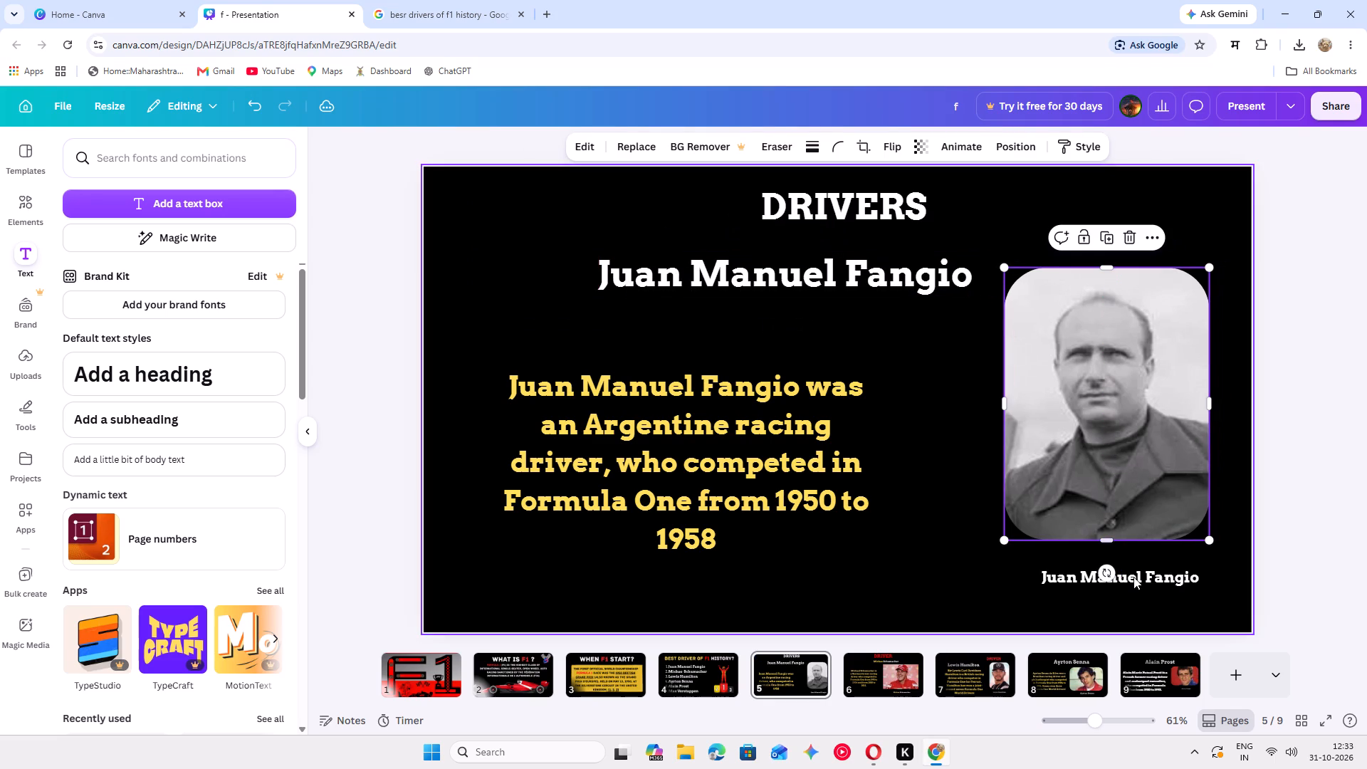
pyautogui.click(1133, 577)
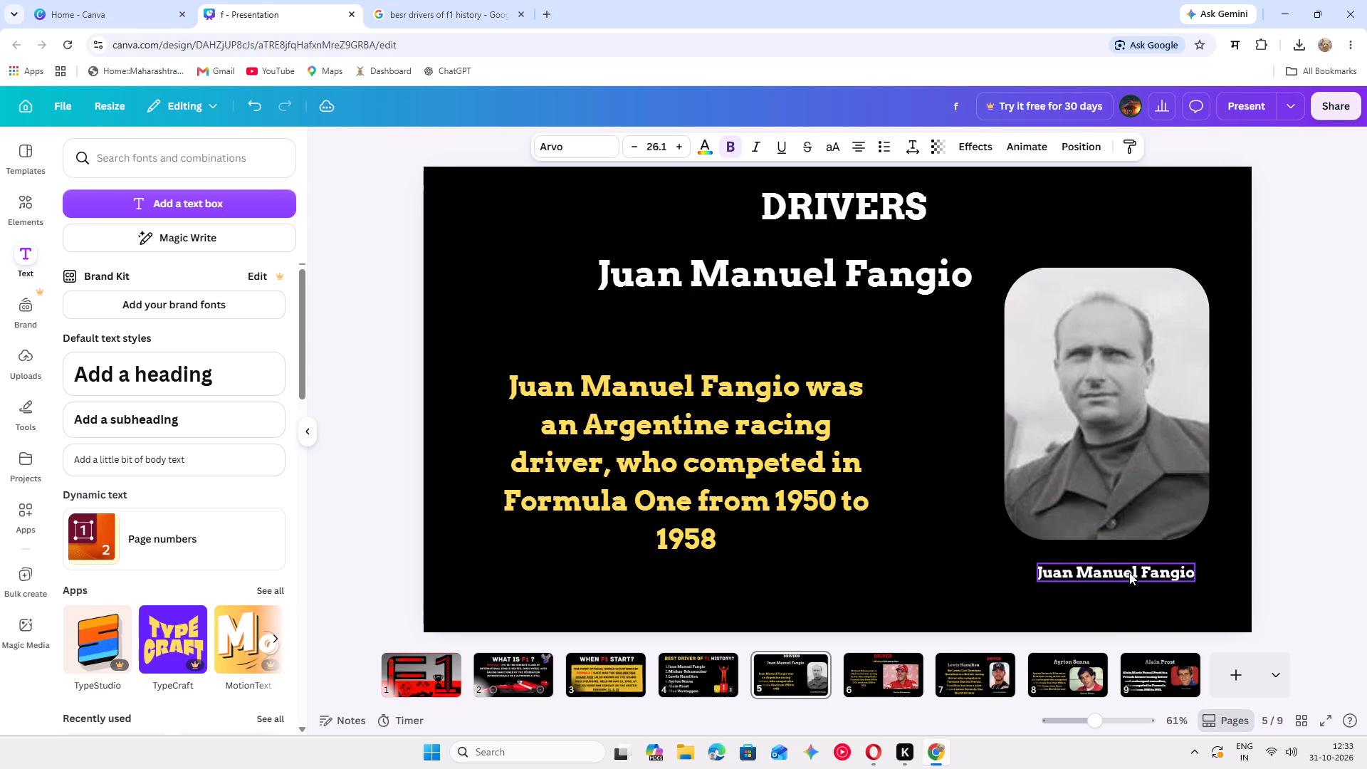
pyautogui.moveTo(855, 484); pyautogui.dragTo(861, 471)
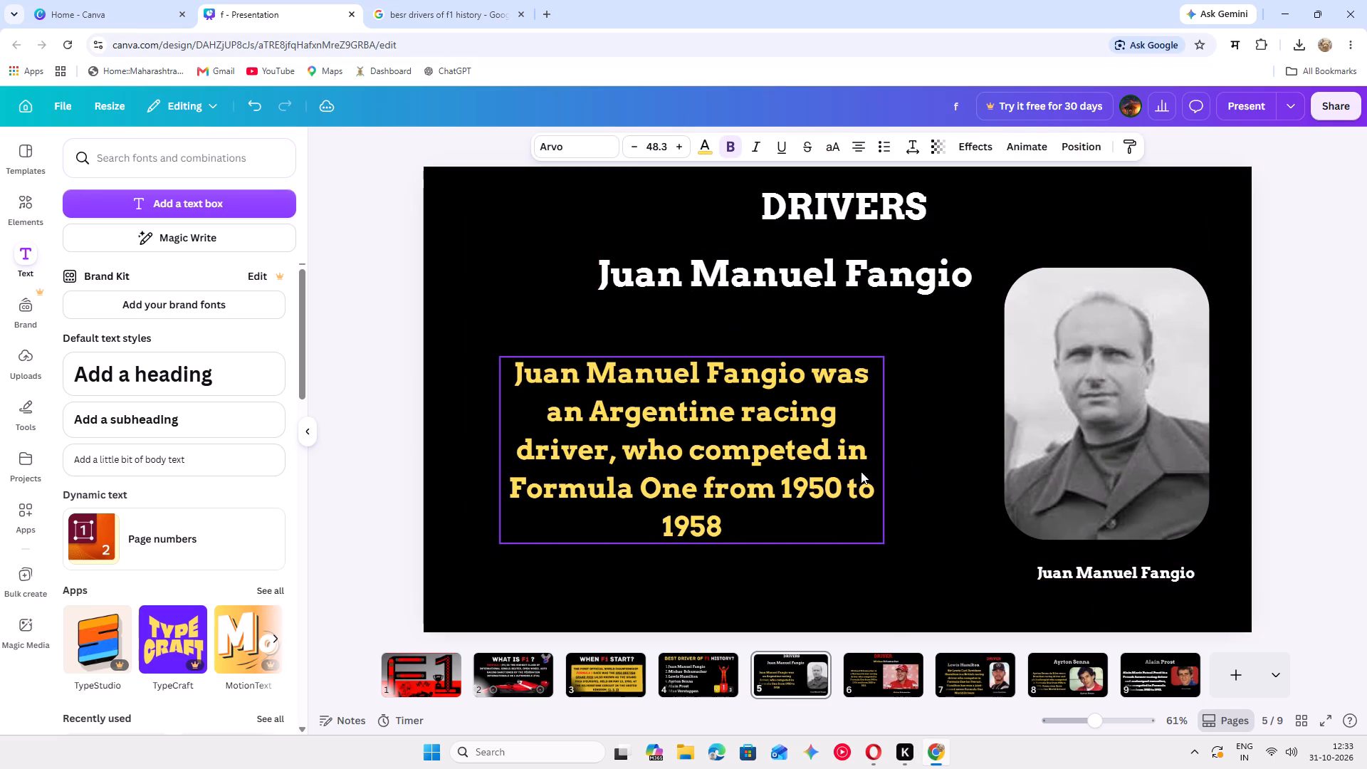
pyautogui.moveTo(874, 278); pyautogui.dragTo(796, 290)
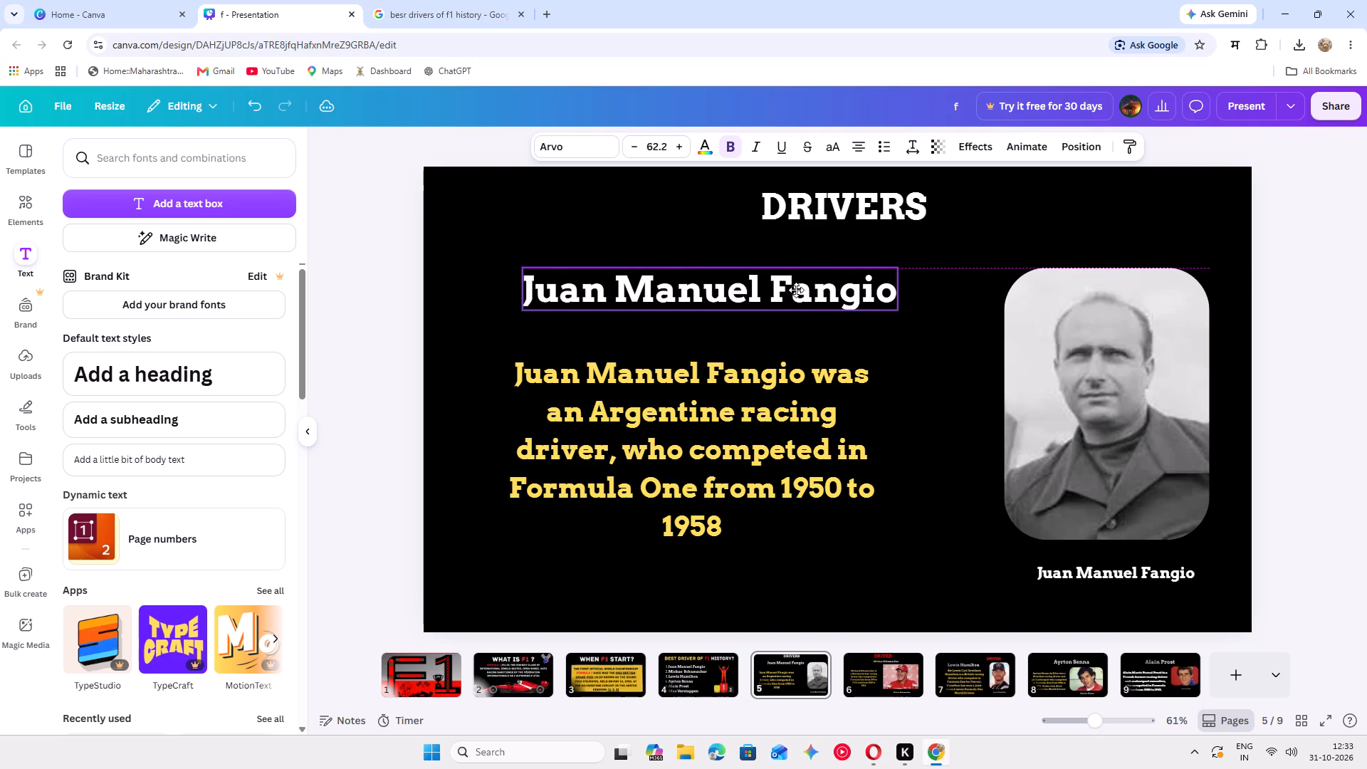
pyautogui.moveTo(796, 290); pyautogui.dragTo(776, 289)
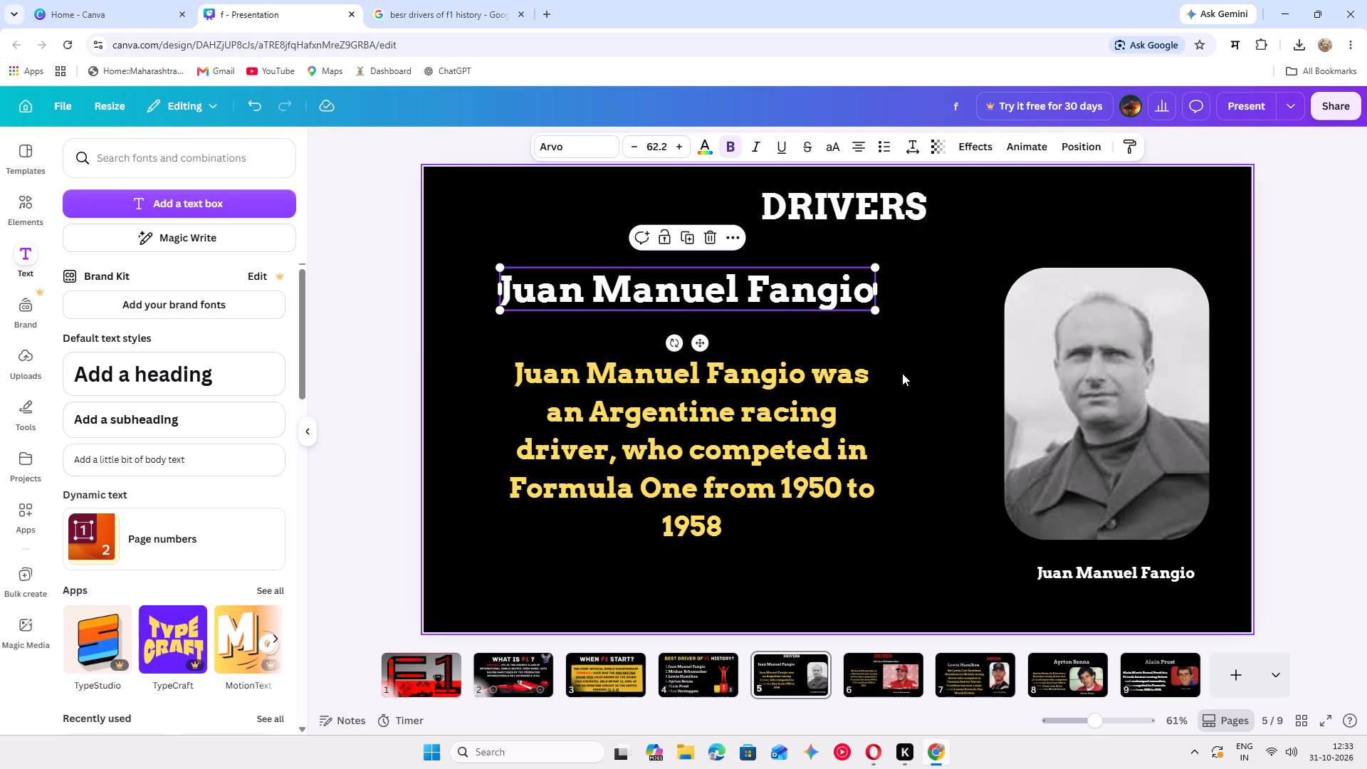
pyautogui.click(902, 373)
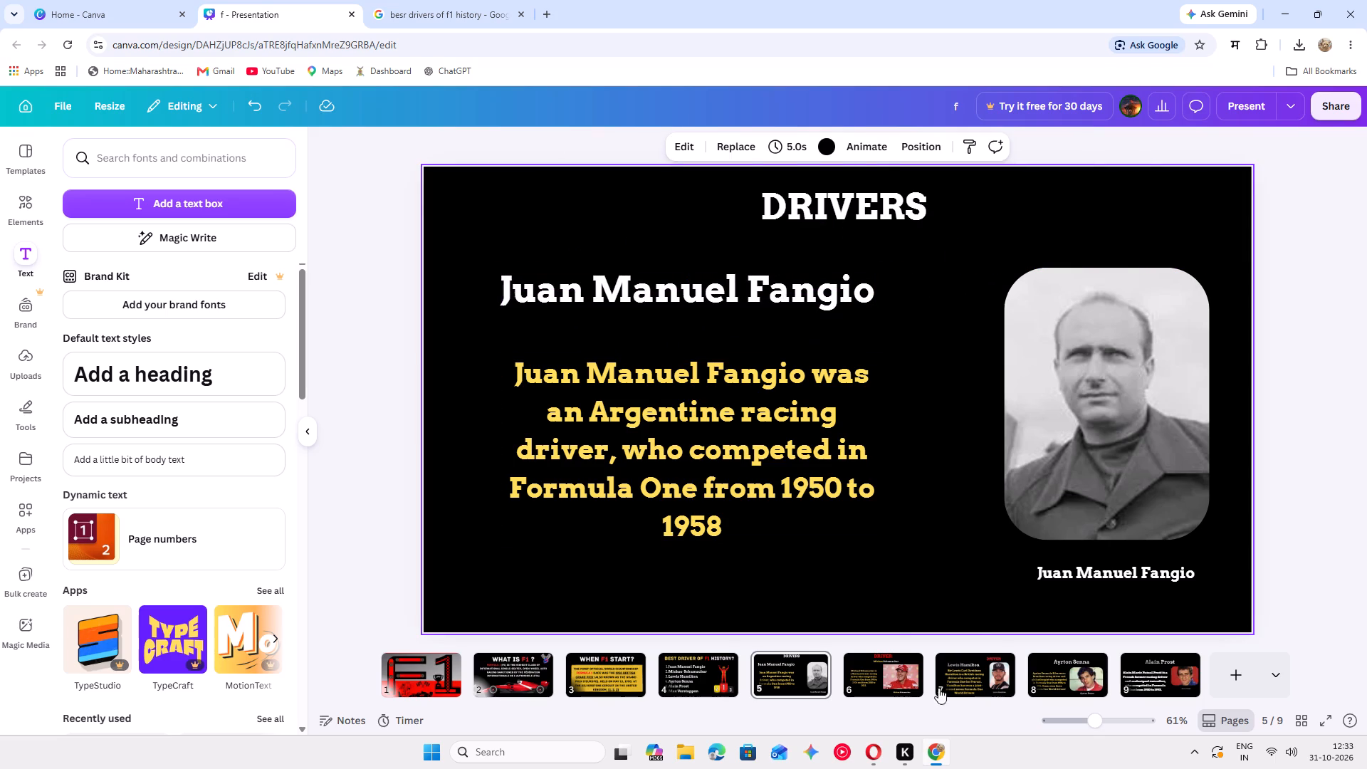
# Check the remaining driver slides and recolour Alain Prost's description on slide 9 yellow.
pyautogui.click(892, 679)
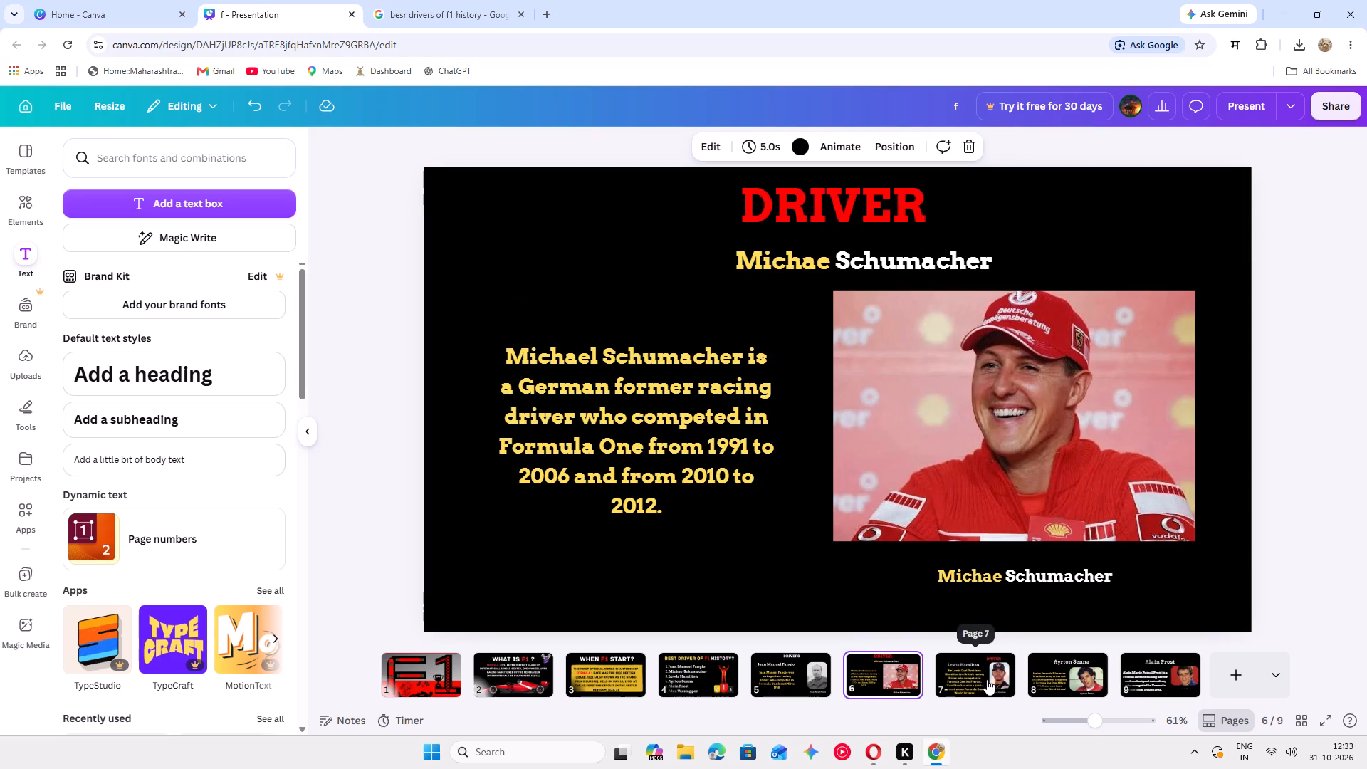
pyautogui.click(987, 679)
pyautogui.click(1074, 686)
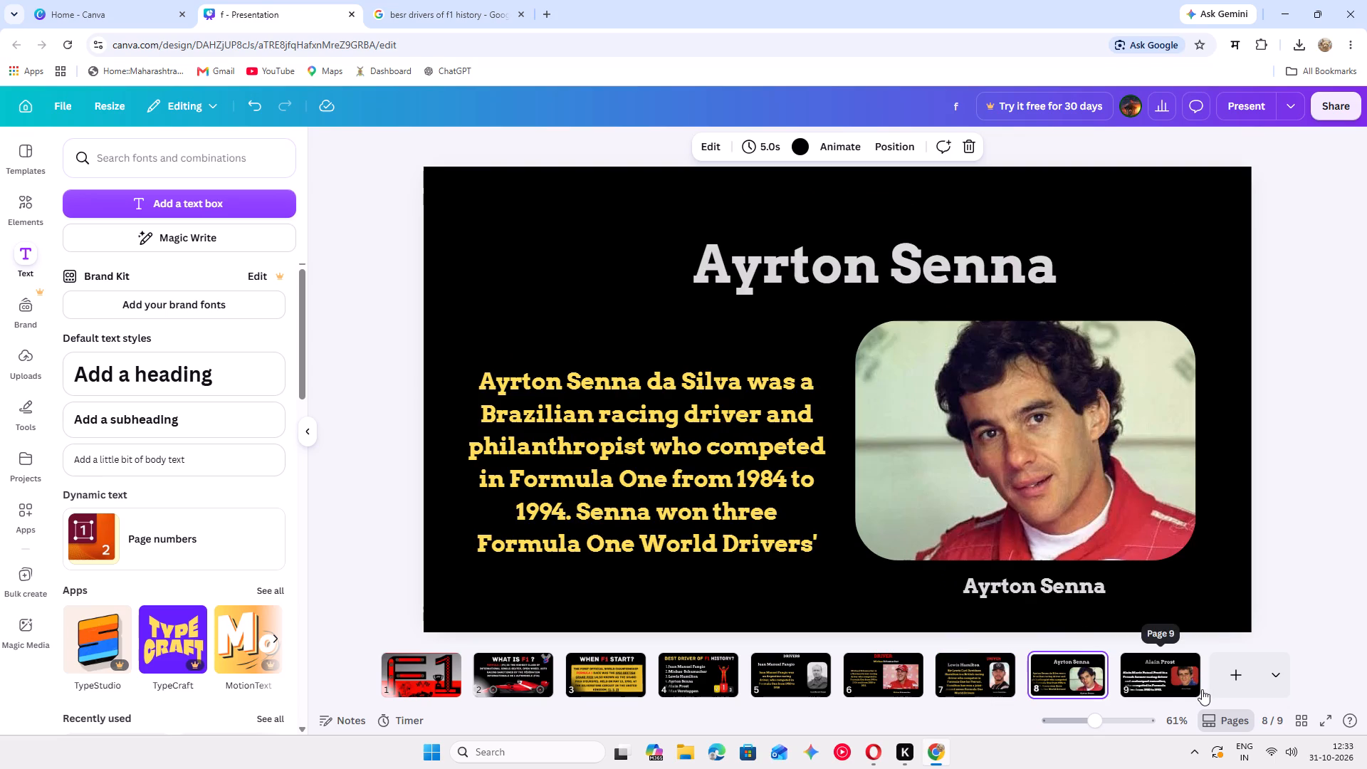
pyautogui.click(1166, 664)
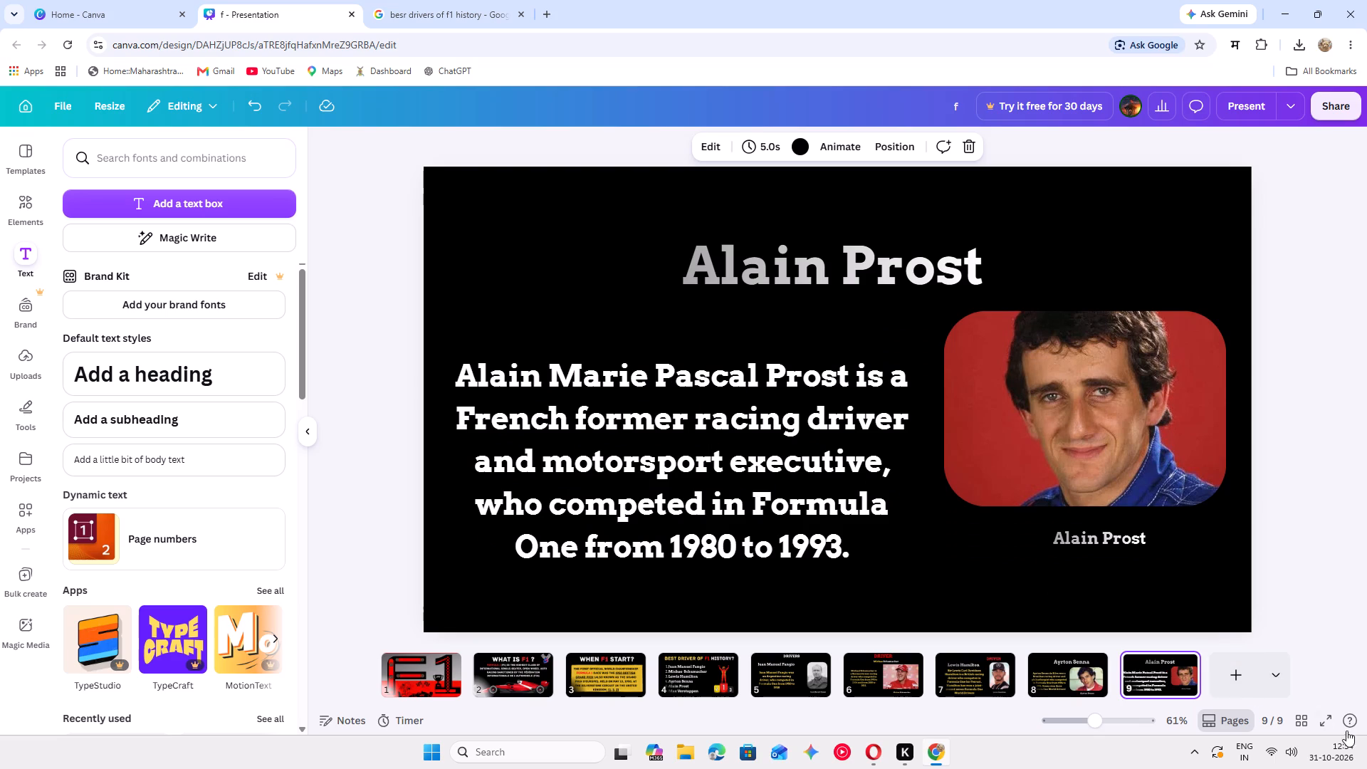
pyautogui.click(747, 551)
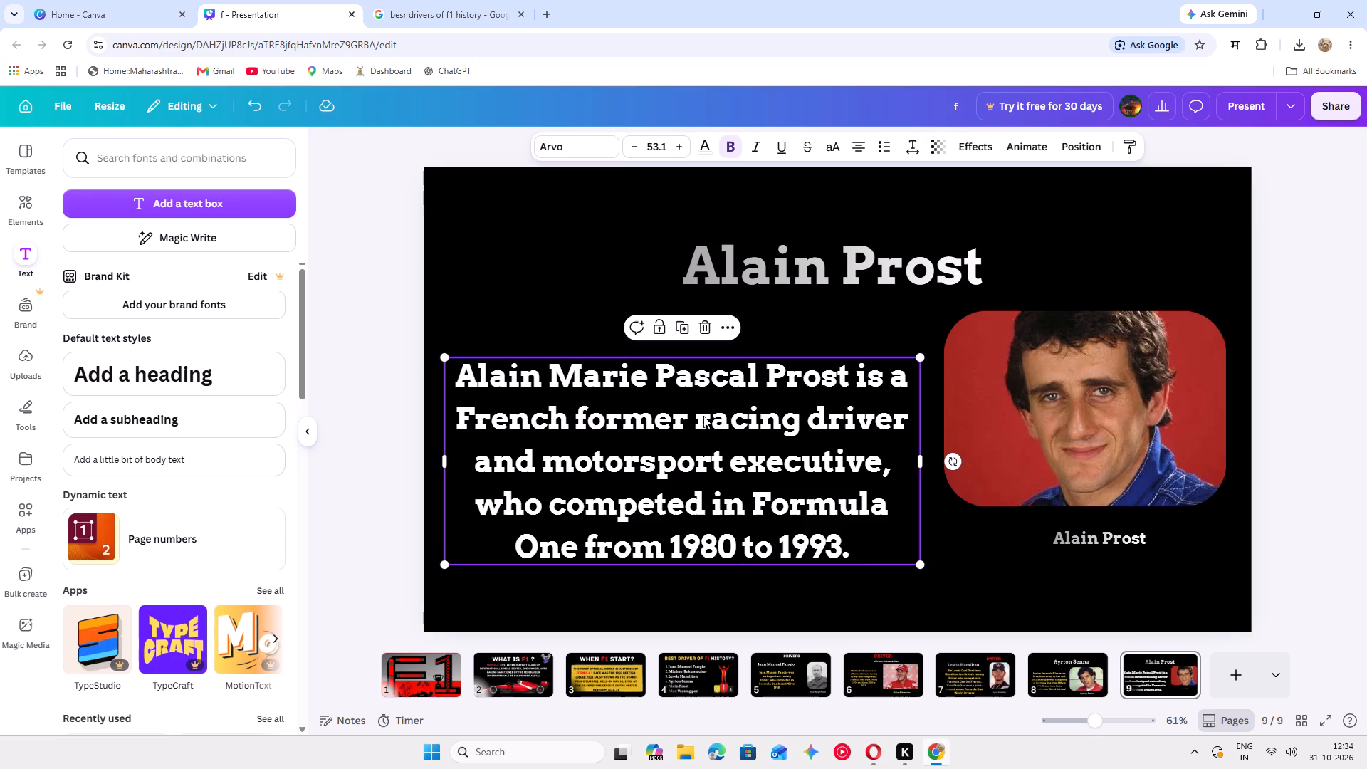
pyautogui.click(698, 155)
pyautogui.scroll(-3, 174, 520)
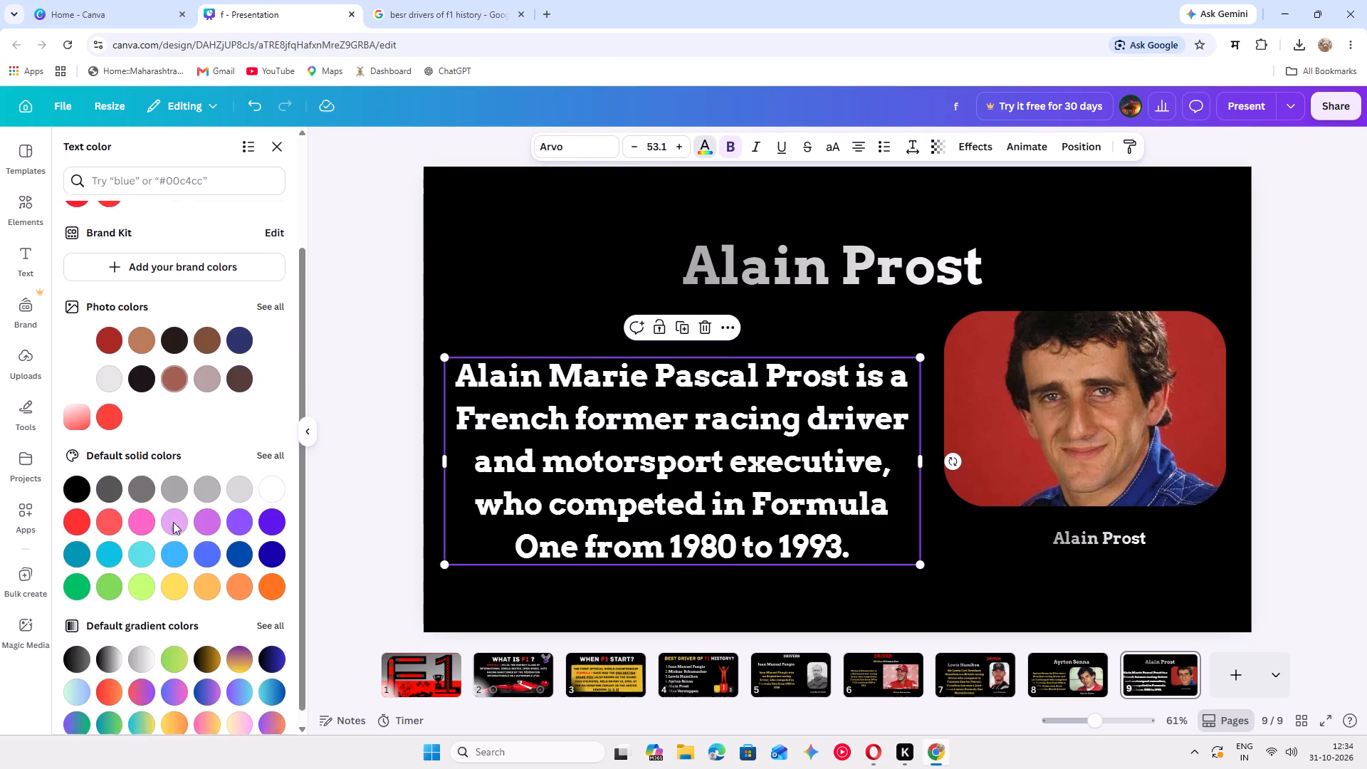
pyautogui.click(176, 575)
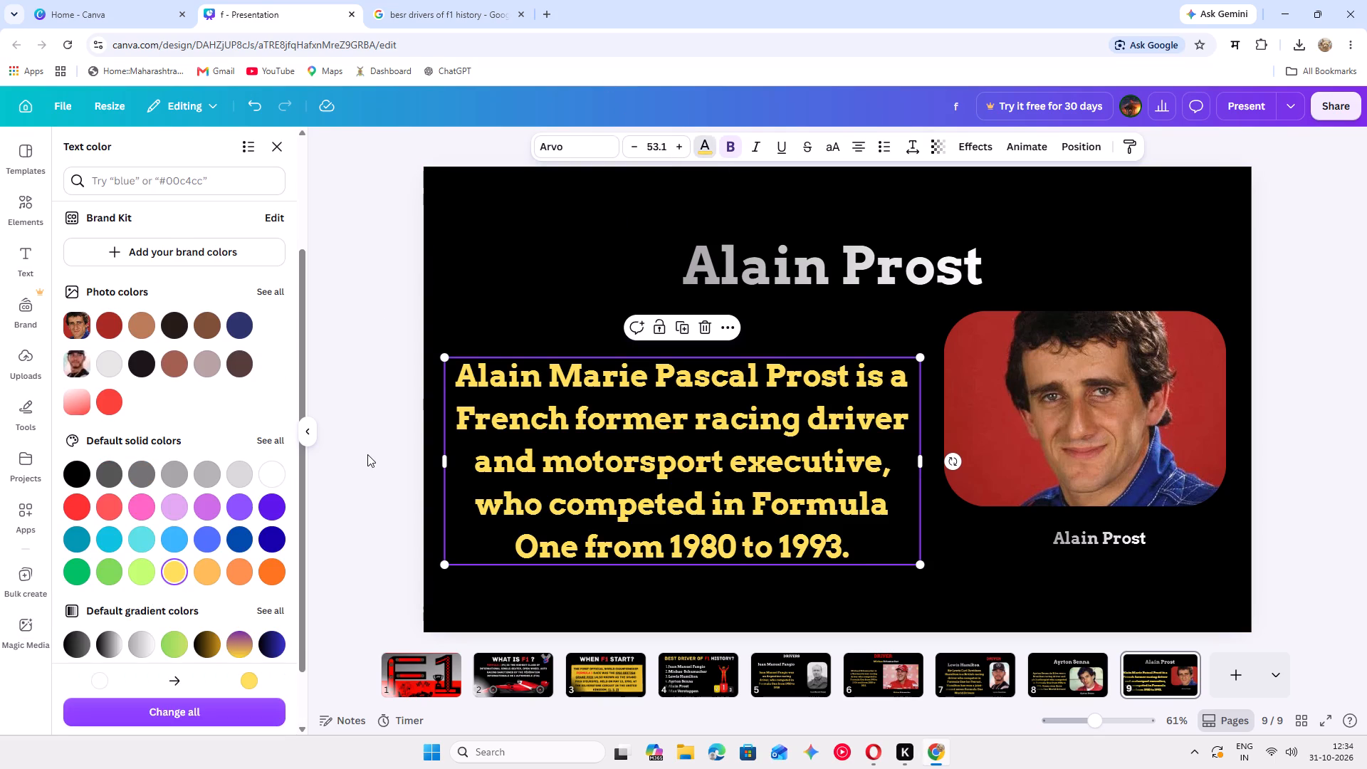
pyautogui.click(367, 454)
pyautogui.click(1343, 567)
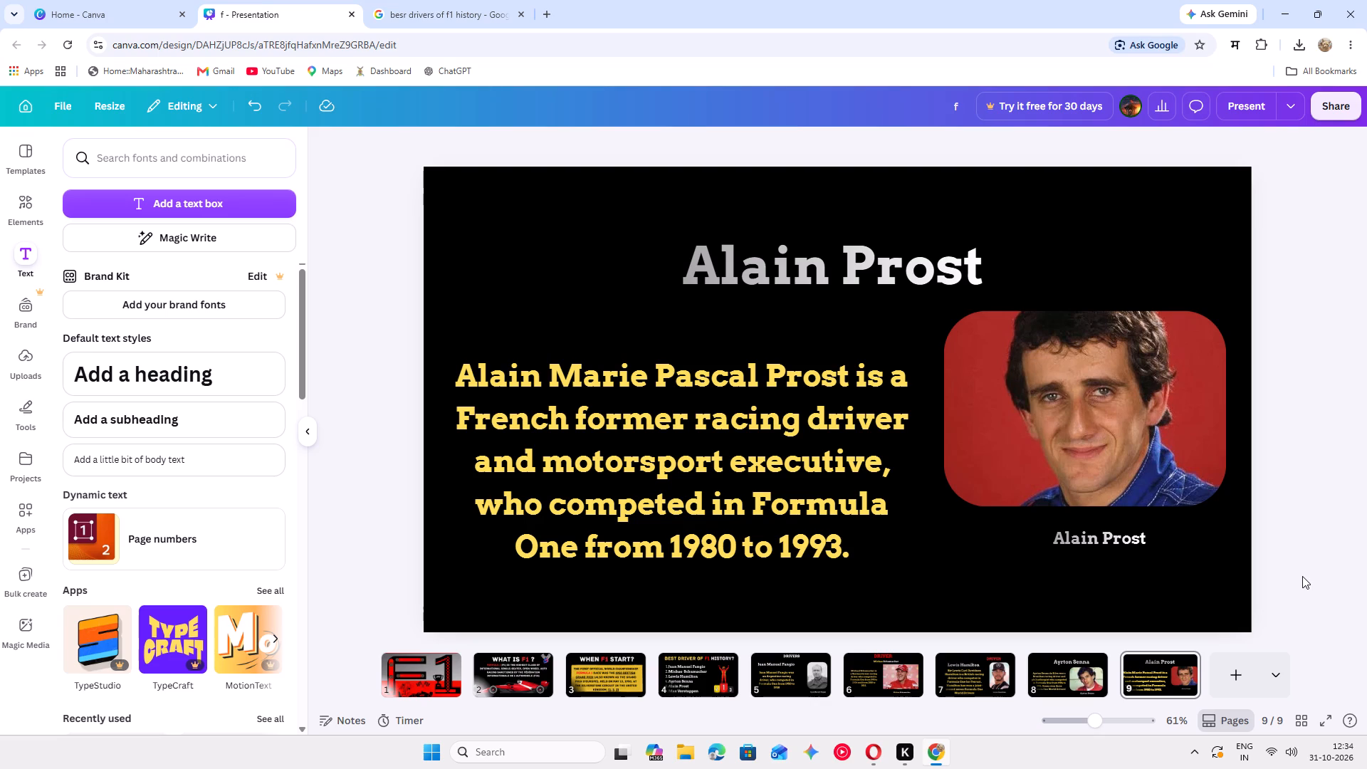
pyautogui.click(1302, 576)
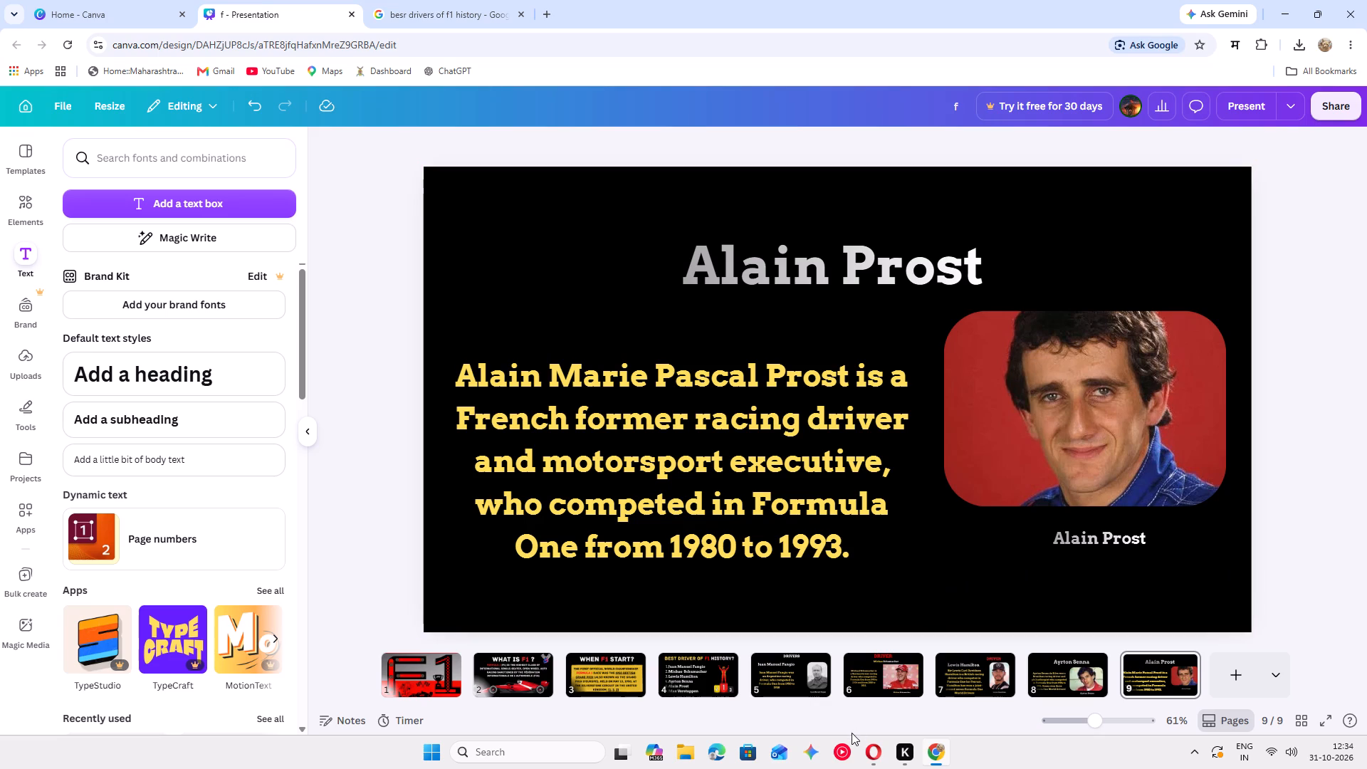